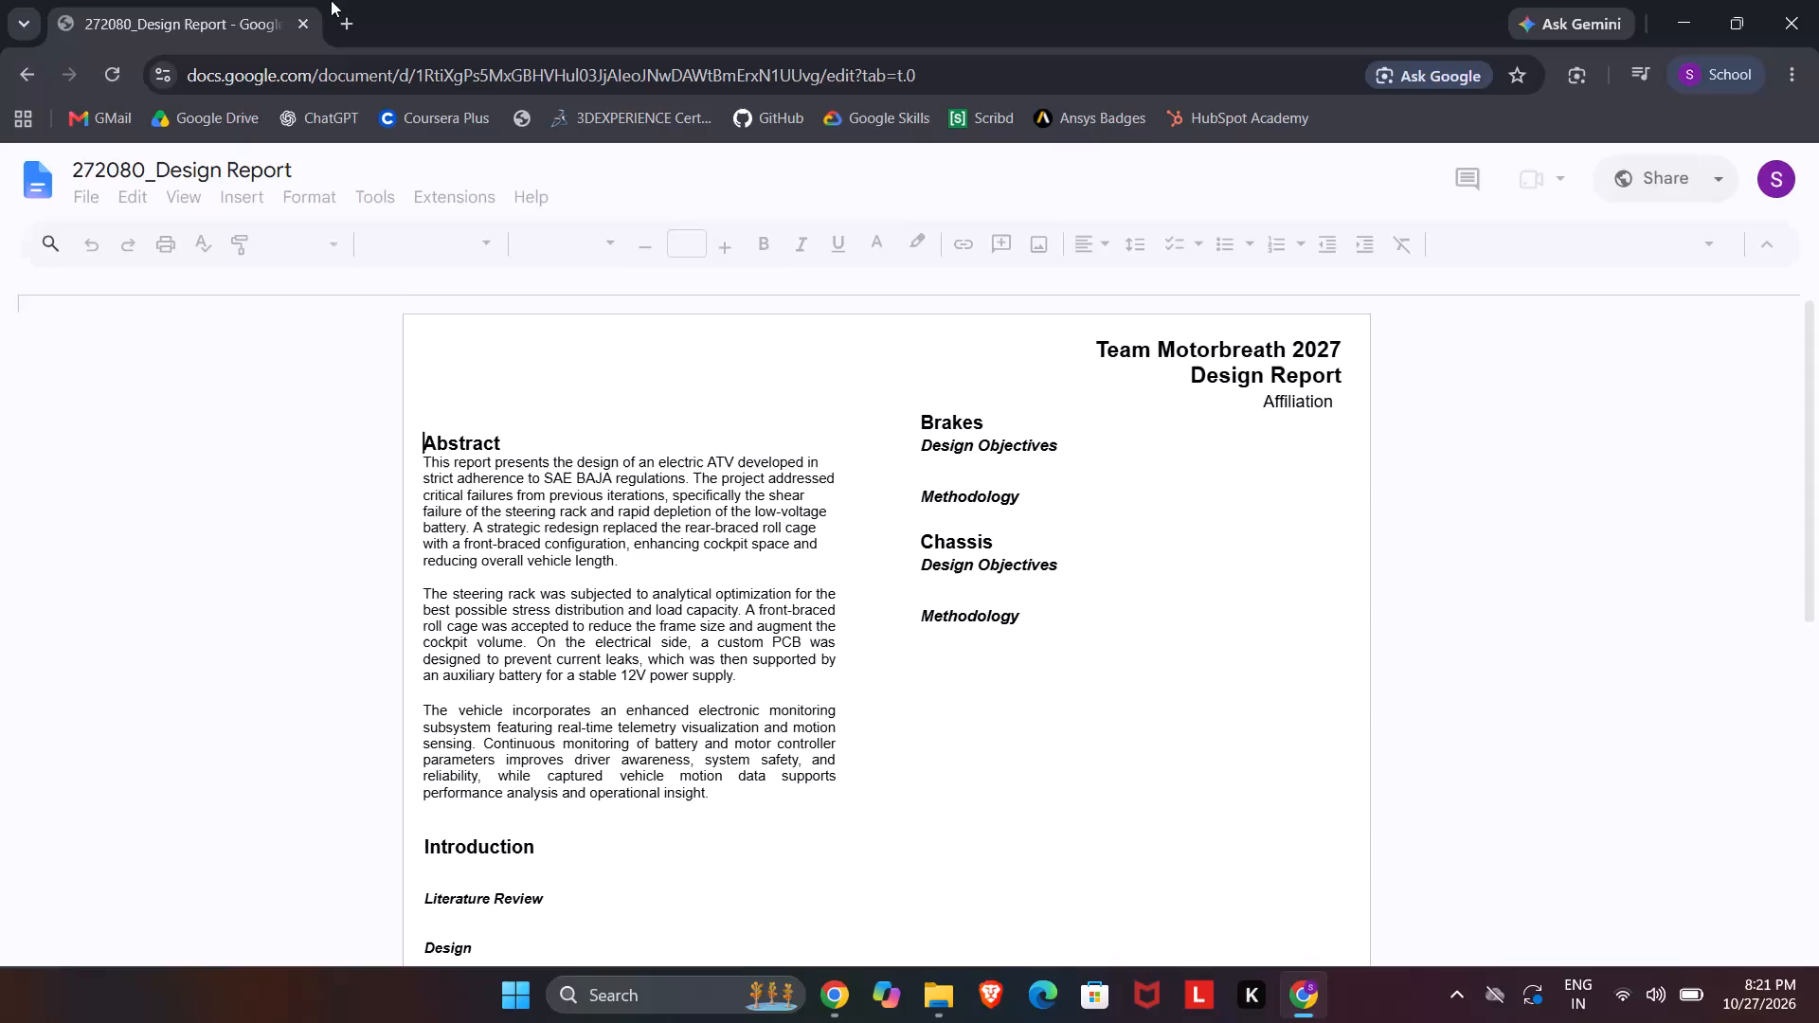
Open the 262088_TeamMotorbreath_Design_Report PDF from the Downloads folder and close the unused blank browser tab.
left_click(341, 0)
left_click(560, 486)
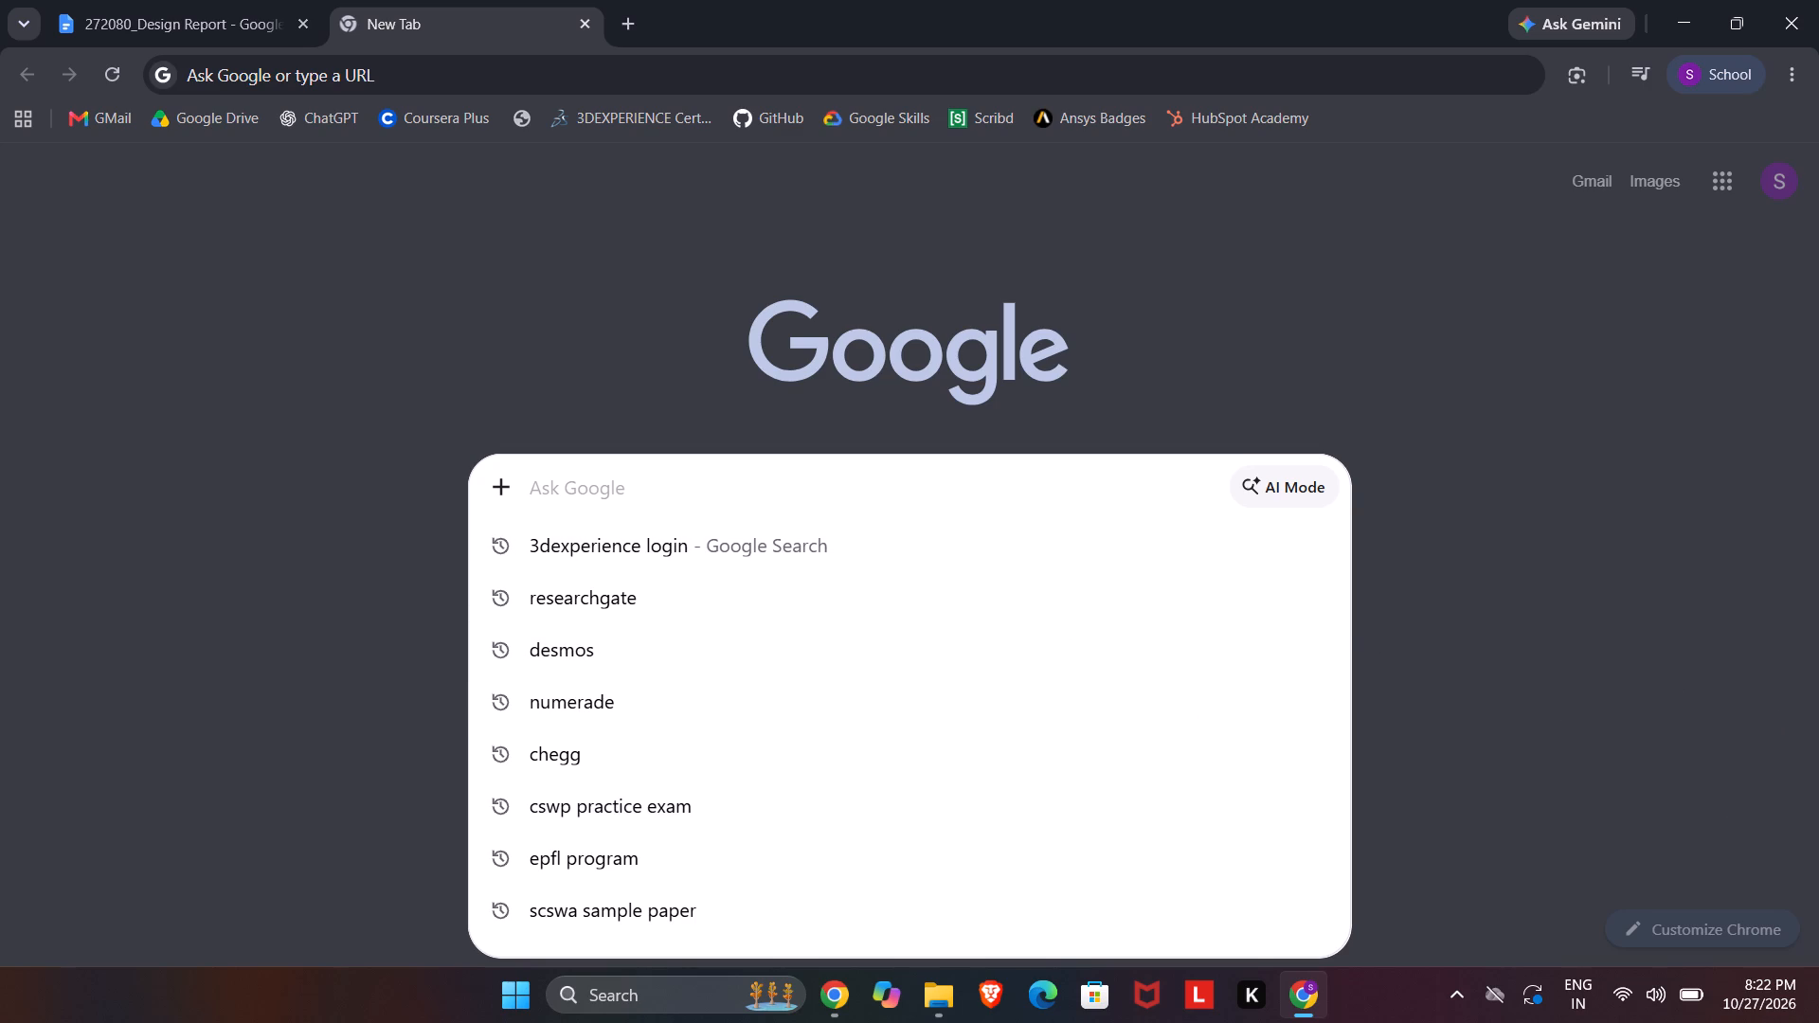
left_click(935, 1005)
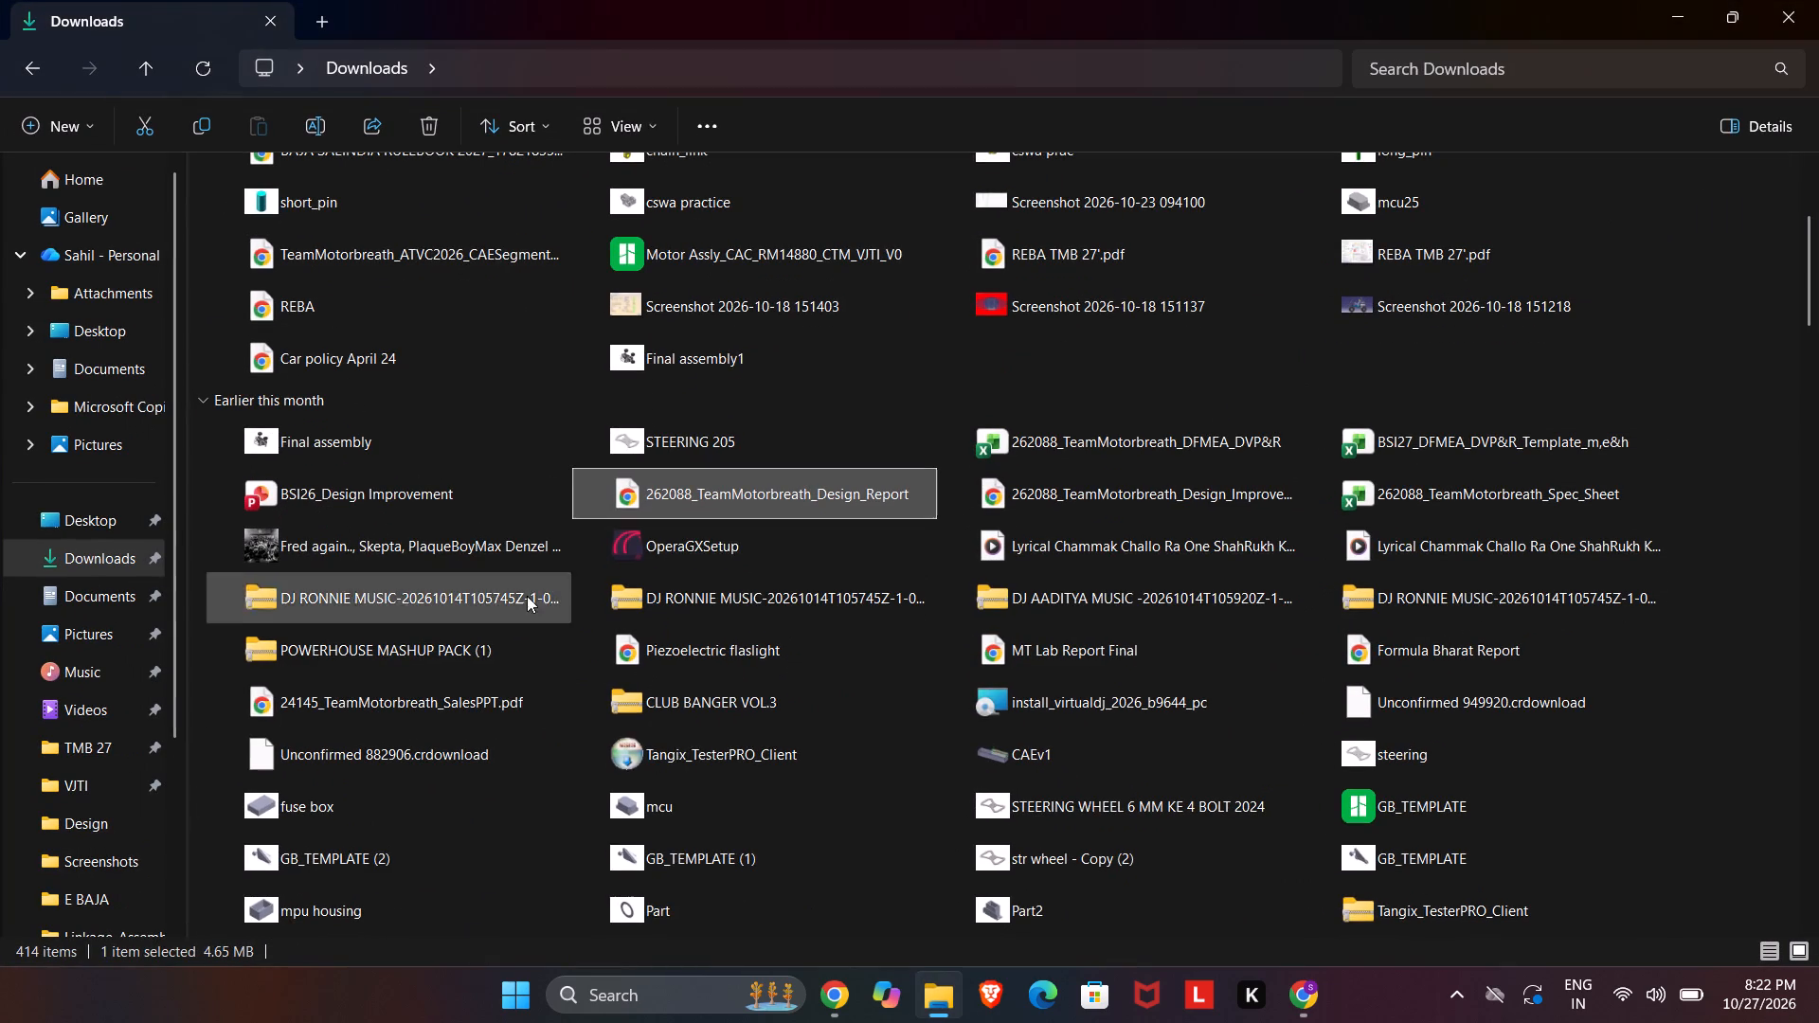
double_click(683, 490)
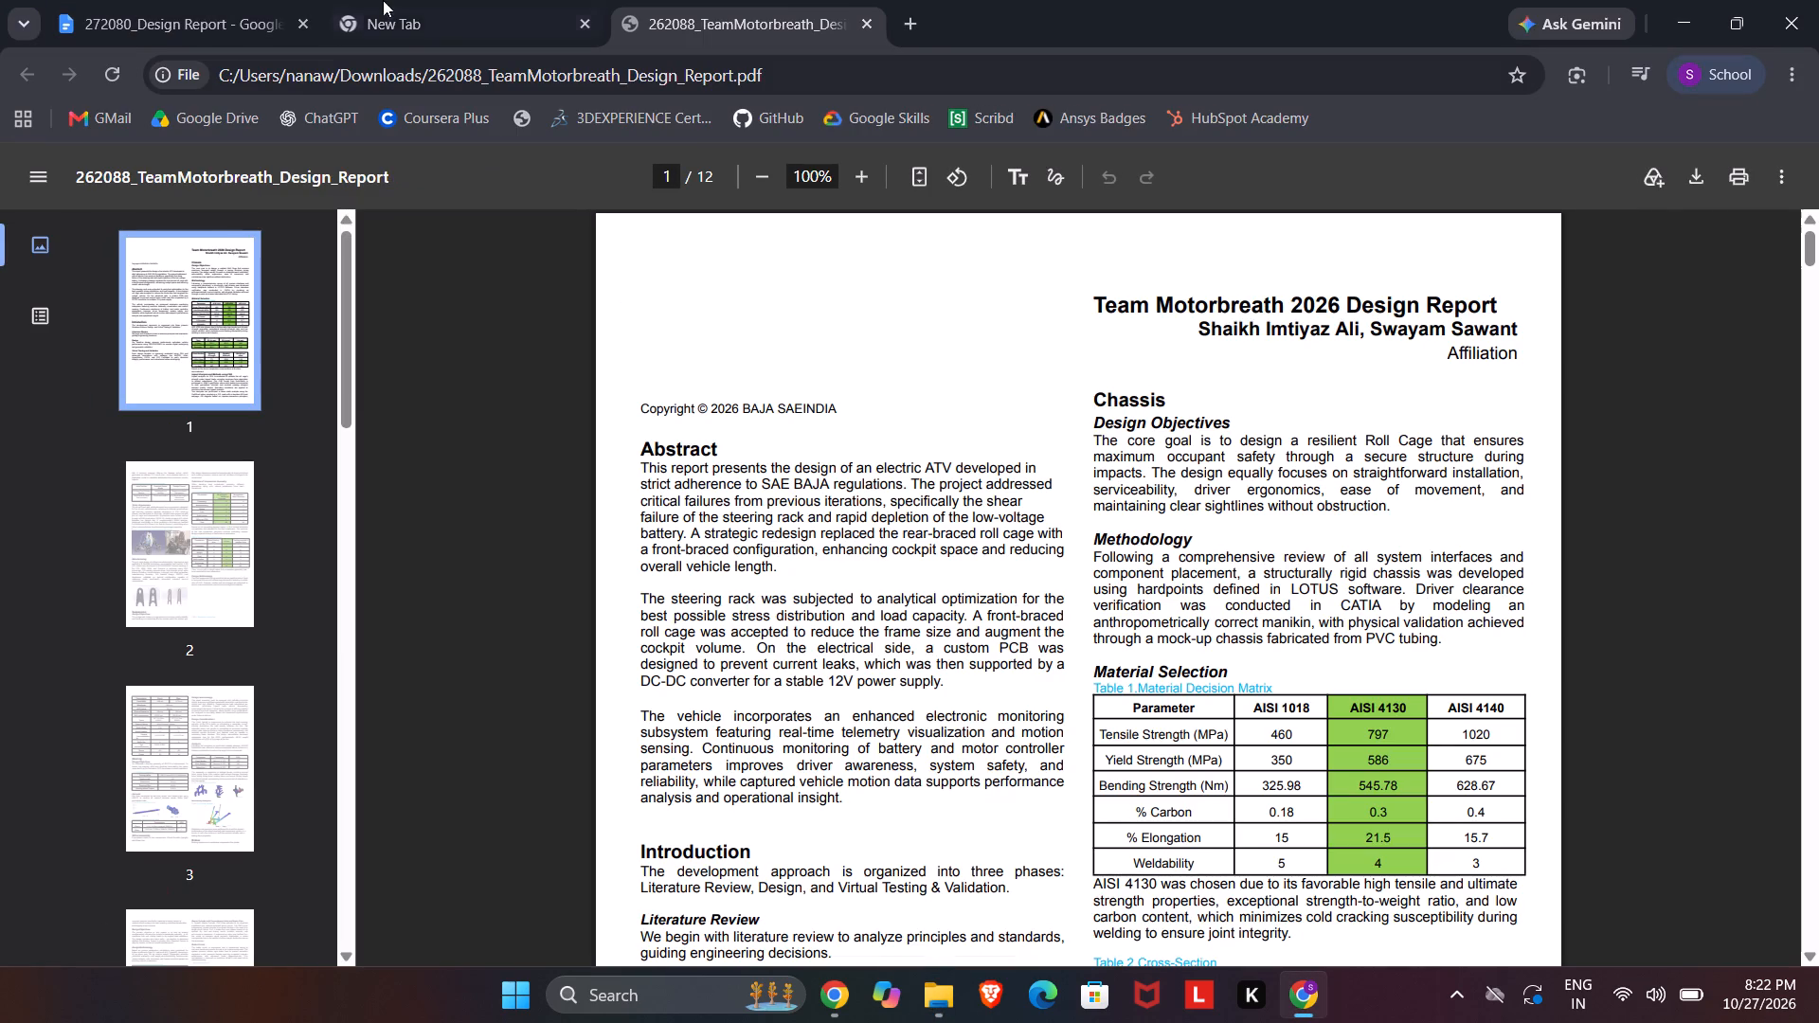
left_click(581, 26)
Compare the section structure of the 262088 report PDF with the headings in the 272080_Design Report document.
scroll(722, 524, "down", 2)
scroll(724, 525, "up", 2)
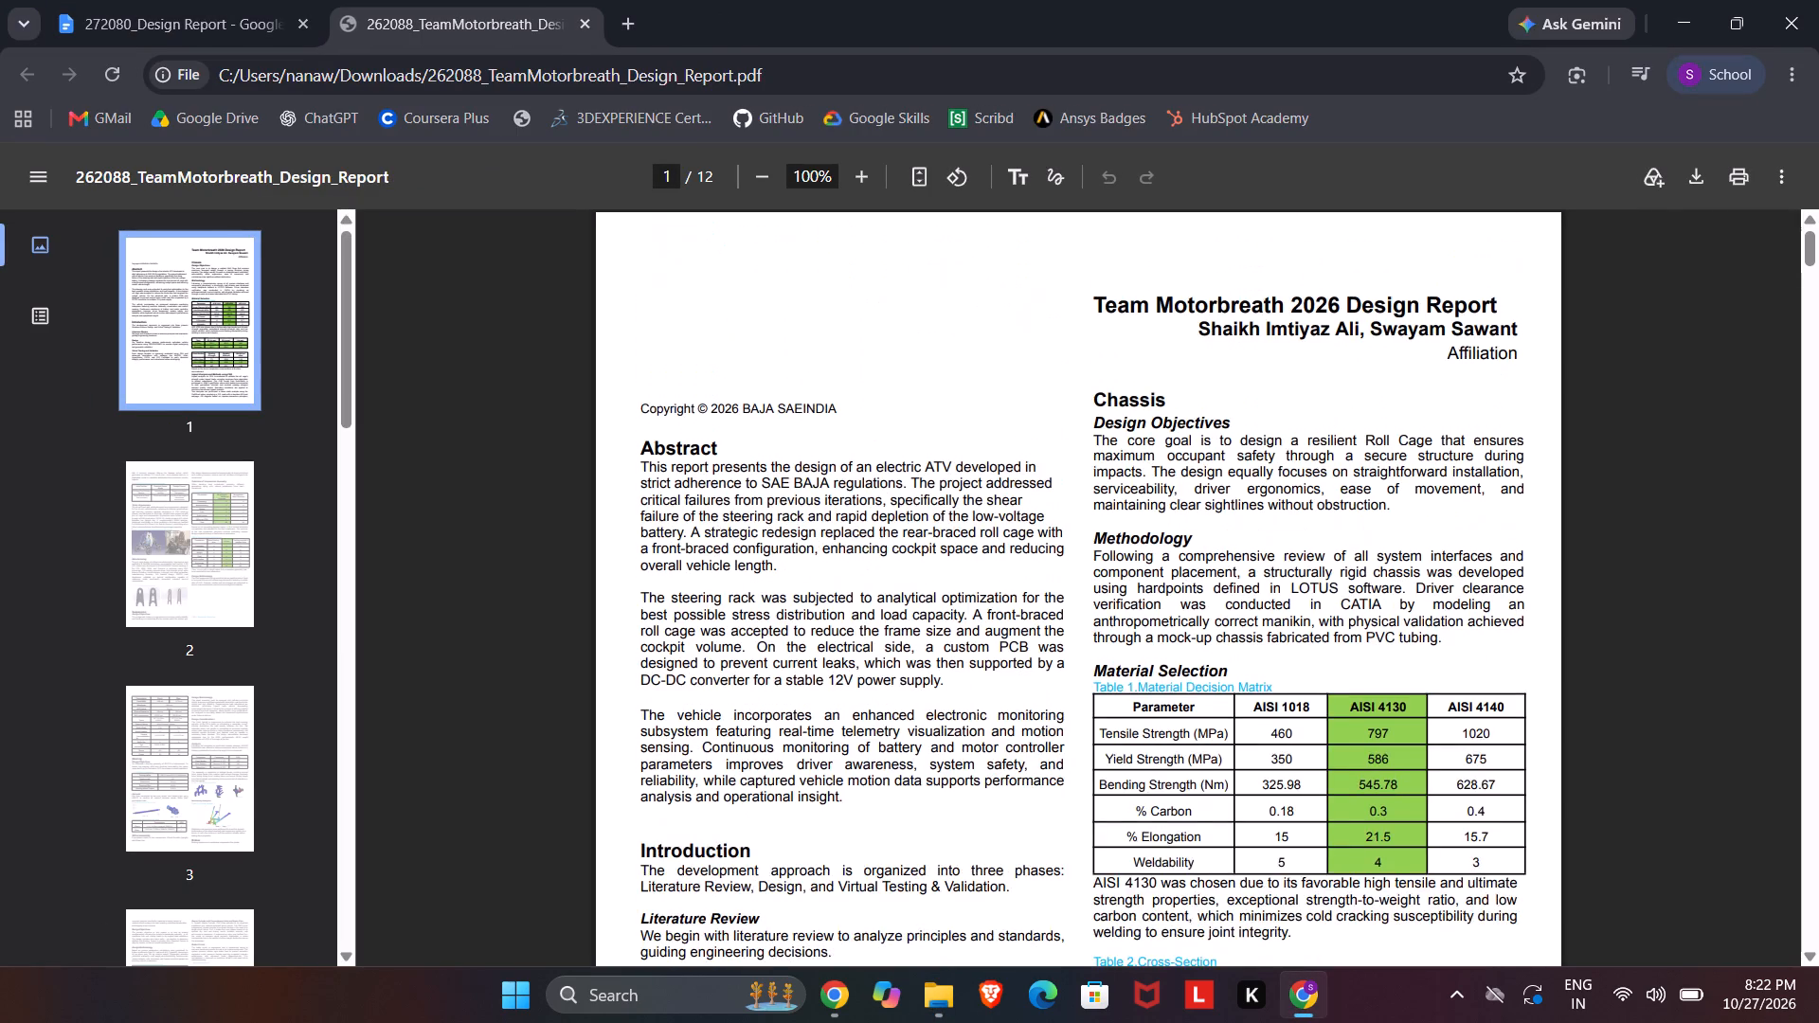
scroll(788, 479, "down", 5)
scroll(688, 460, "up", 1)
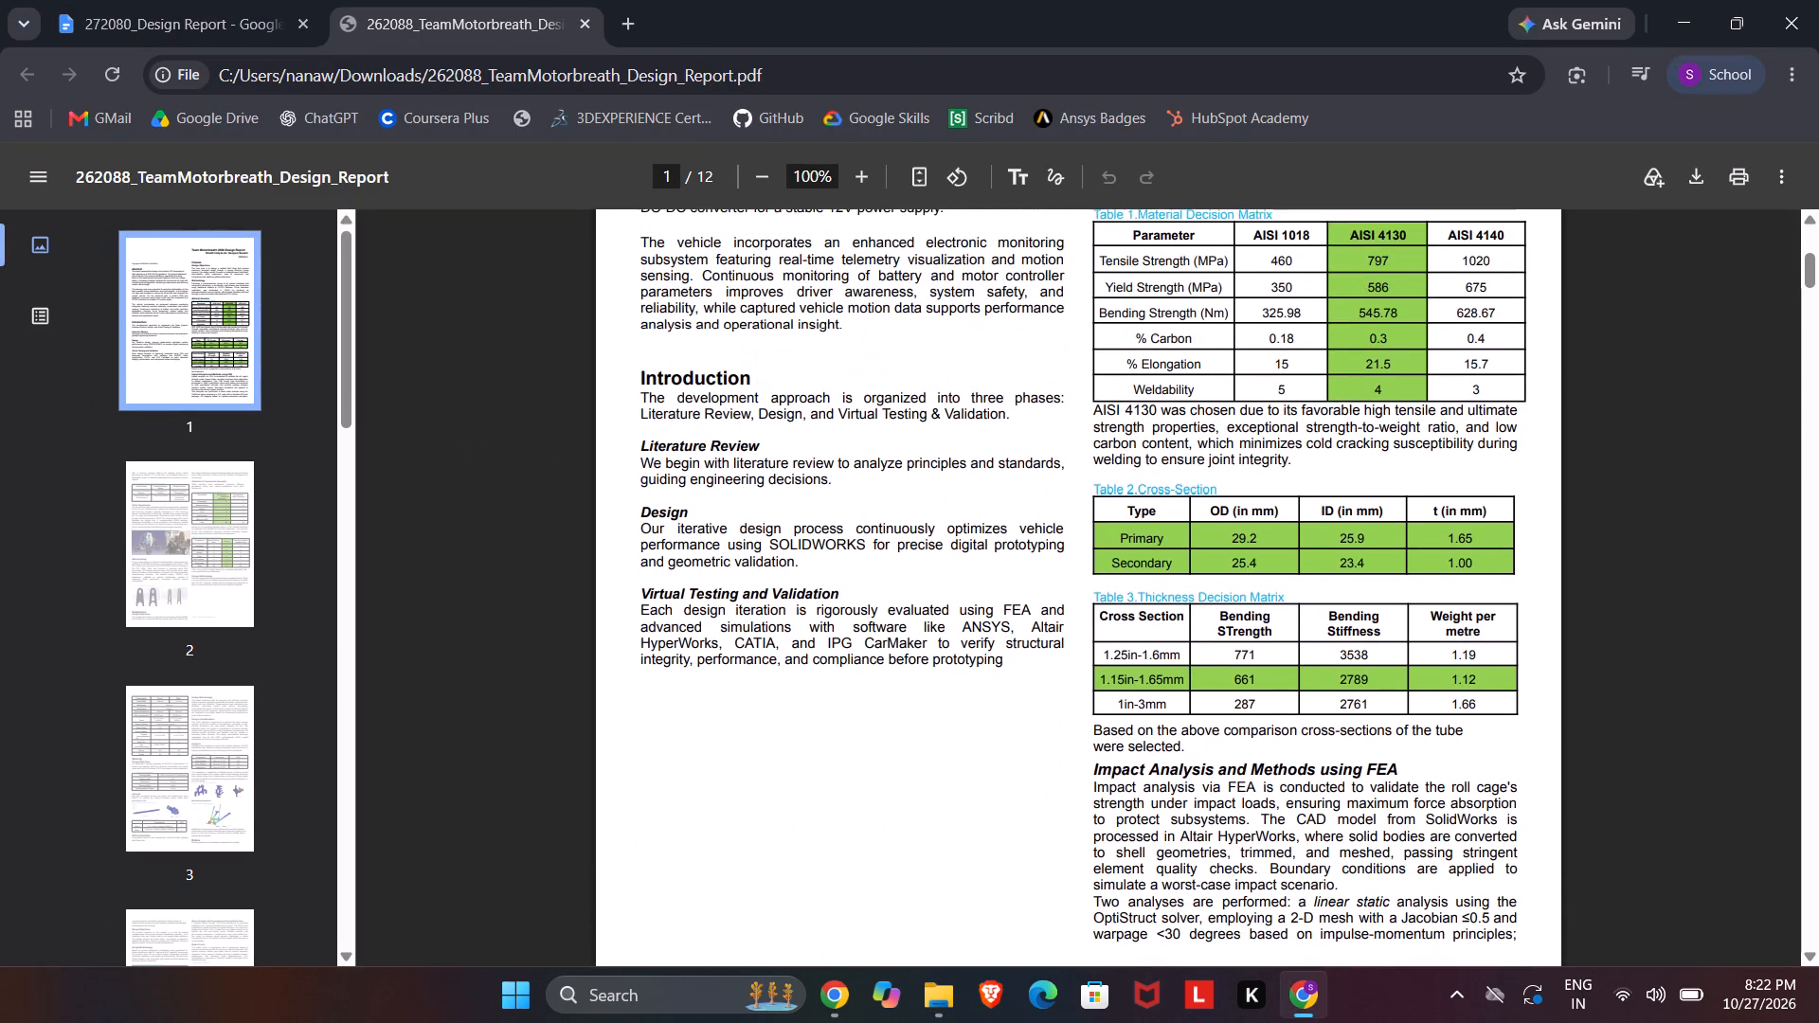
scroll(744, 473, "up", 3)
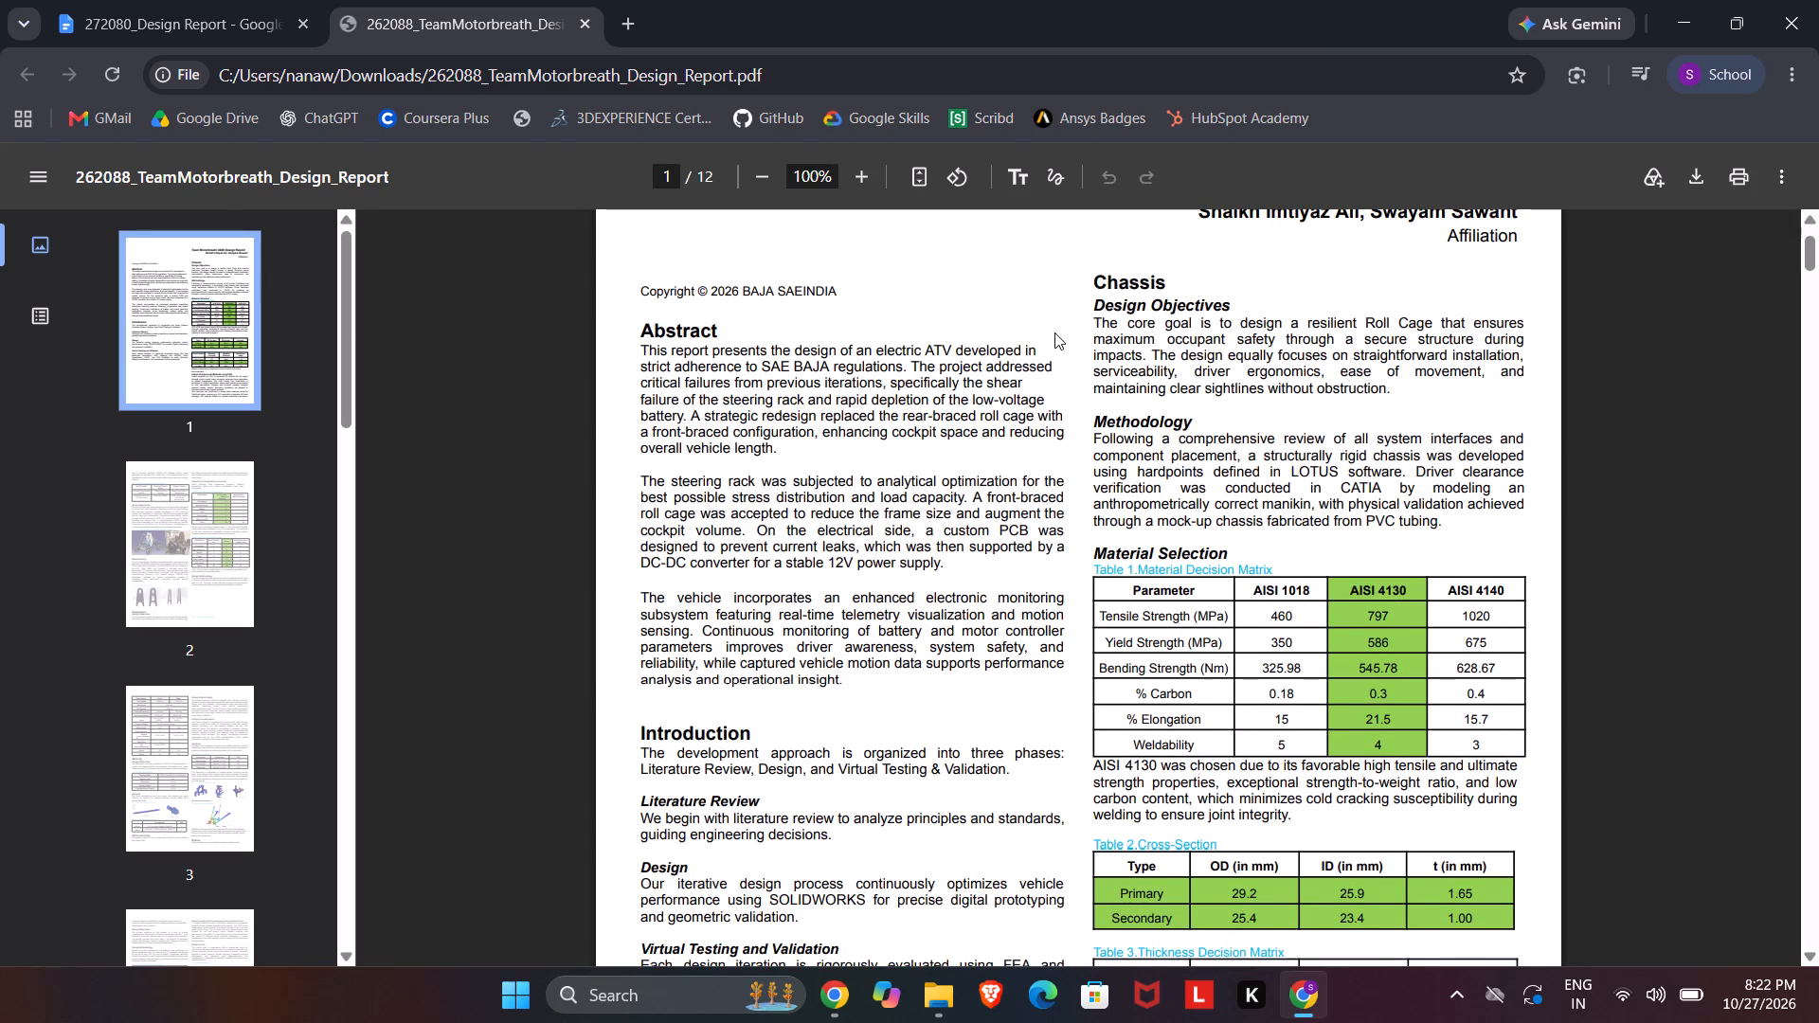
left_click(216, 0)
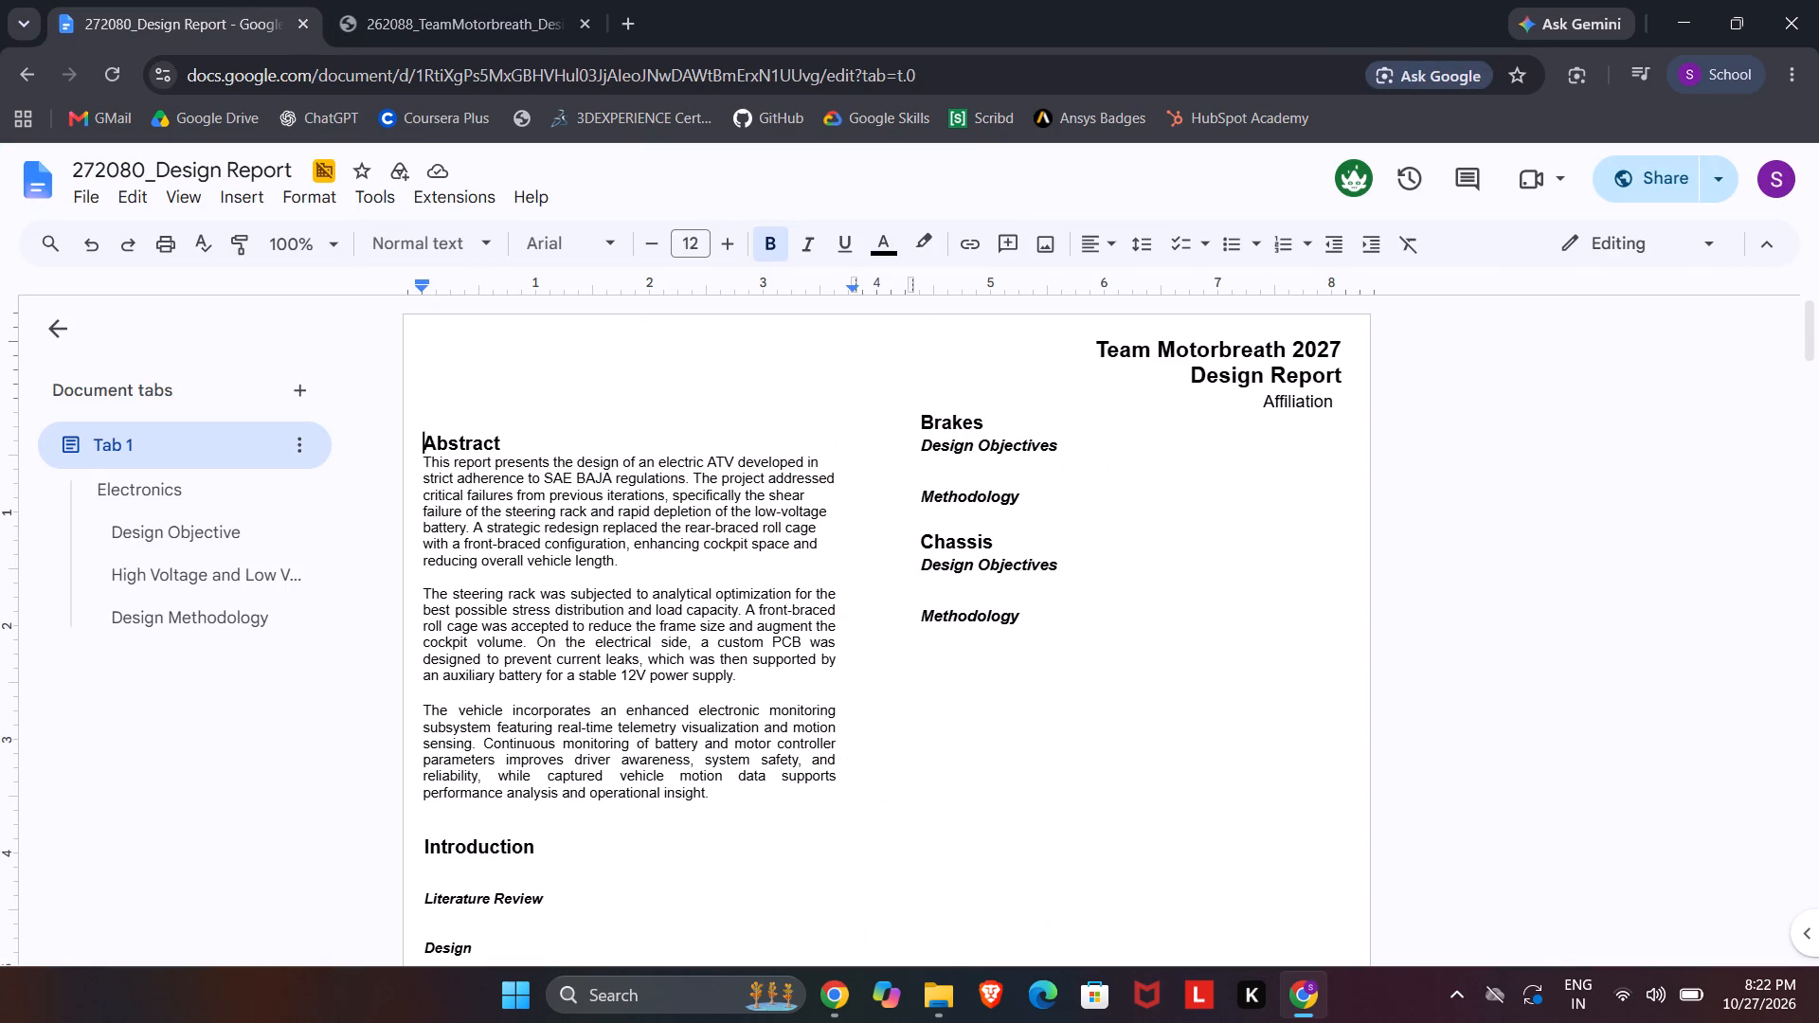
scroll(555, 132, "down", 3)
scroll(653, 453, "down", 2)
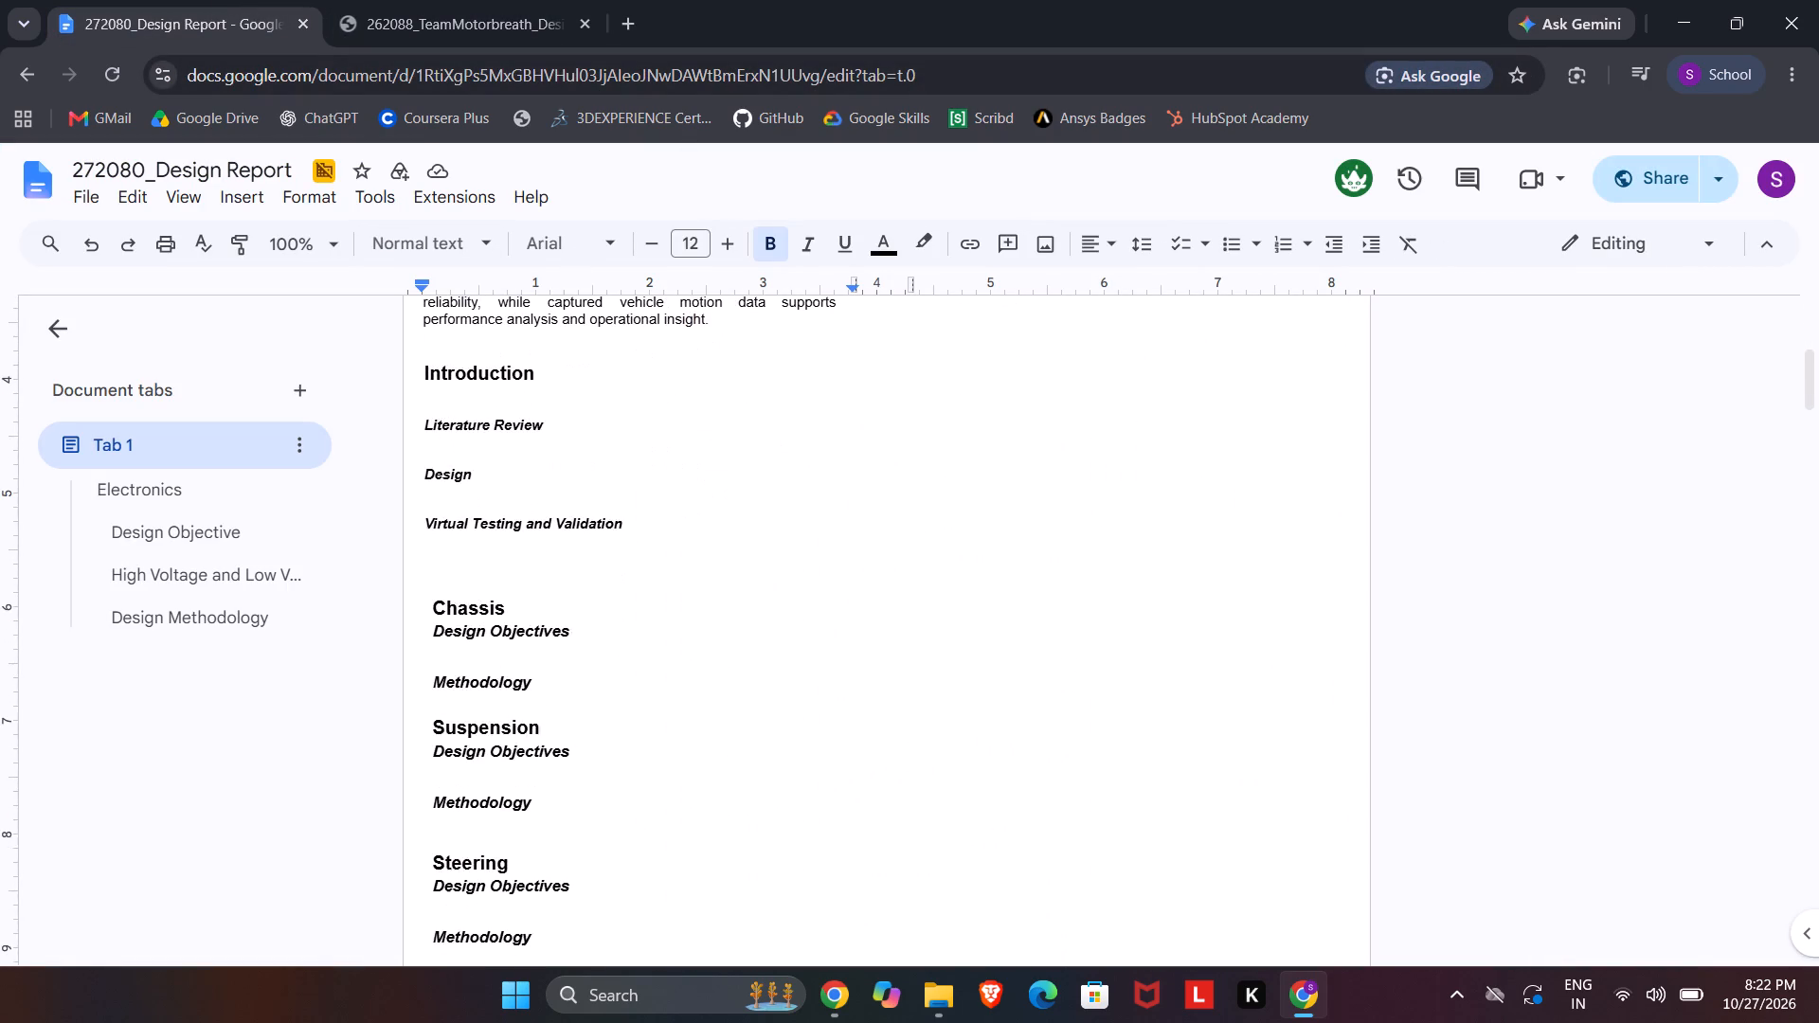
scroll(656, 462, "down", 1)
left_click(383, 0)
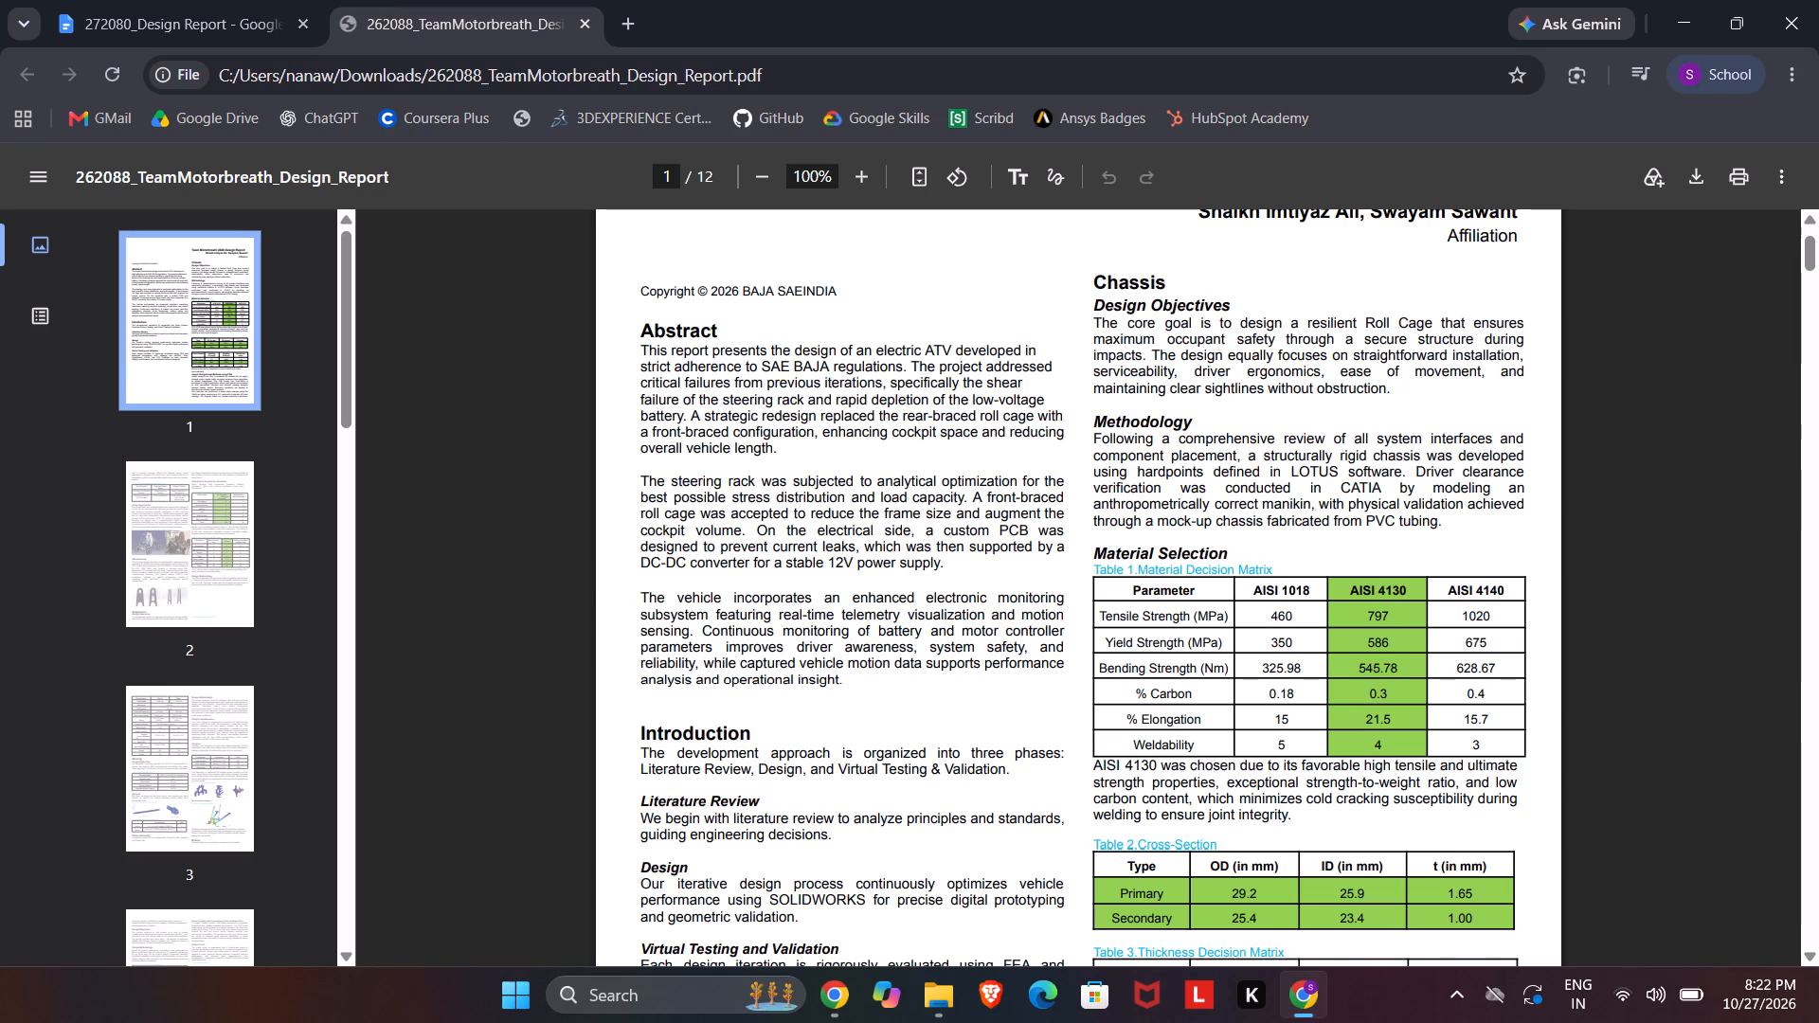
left_click(237, 0)
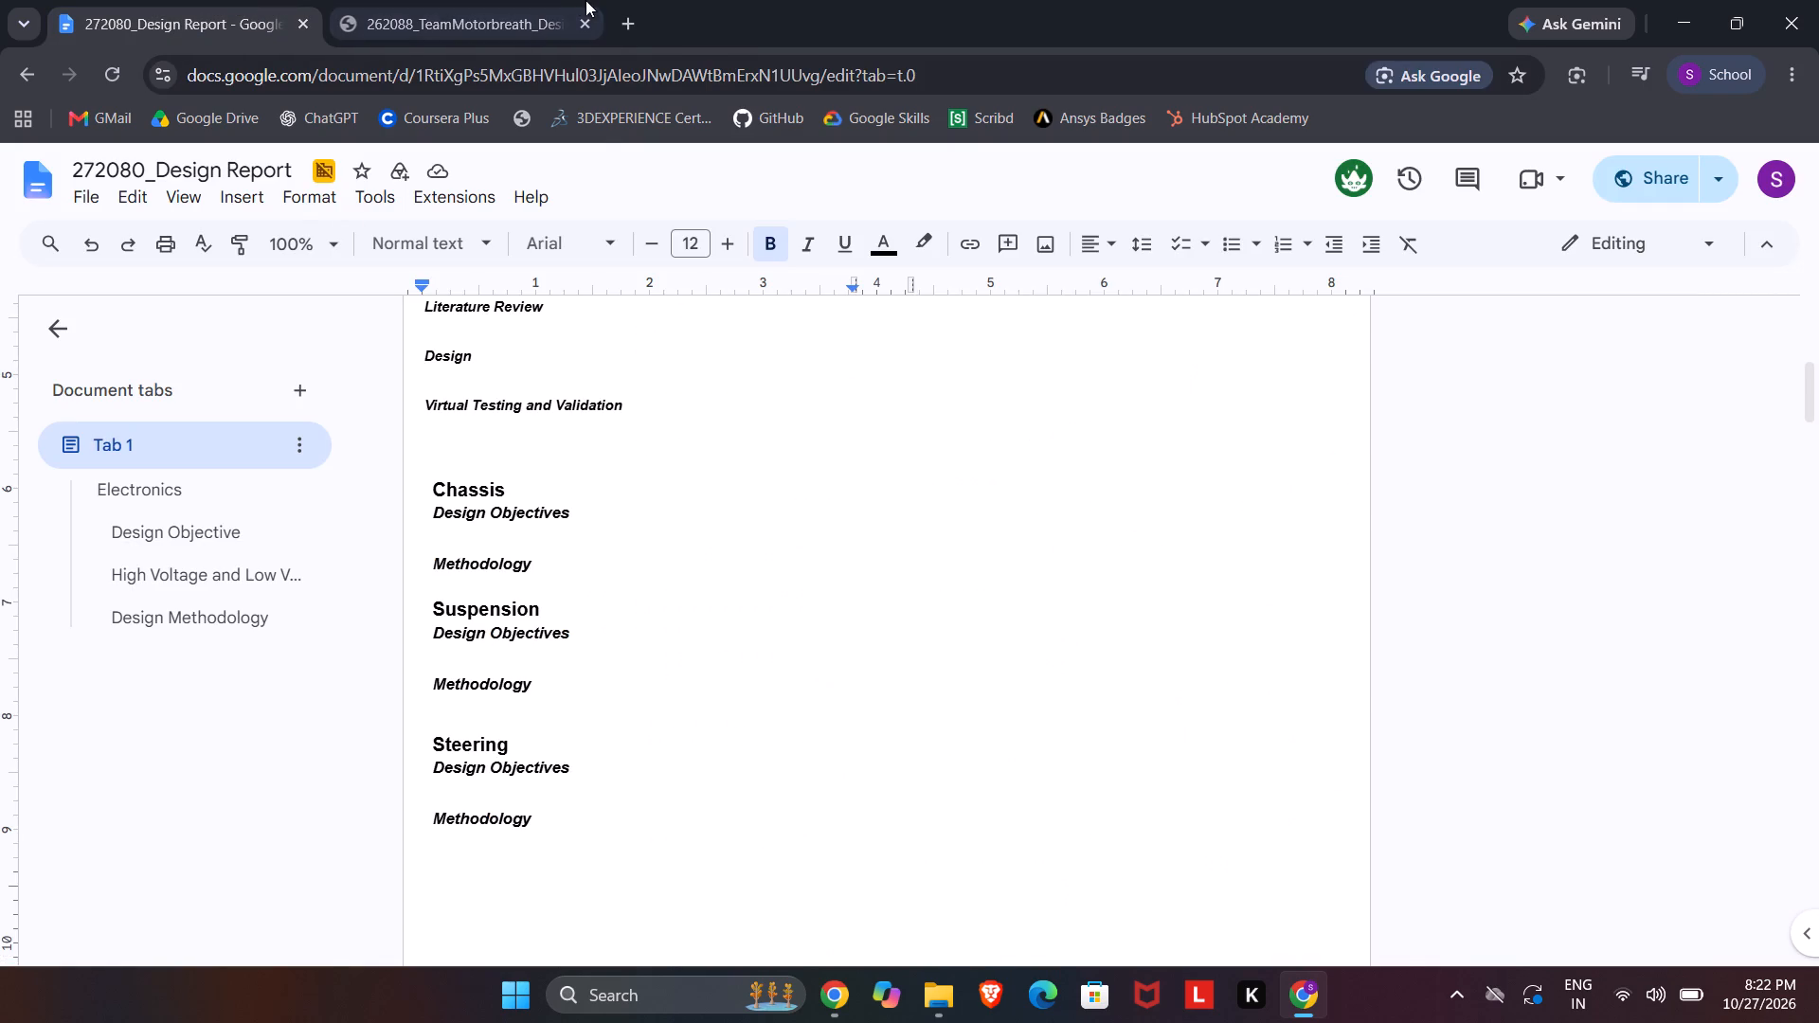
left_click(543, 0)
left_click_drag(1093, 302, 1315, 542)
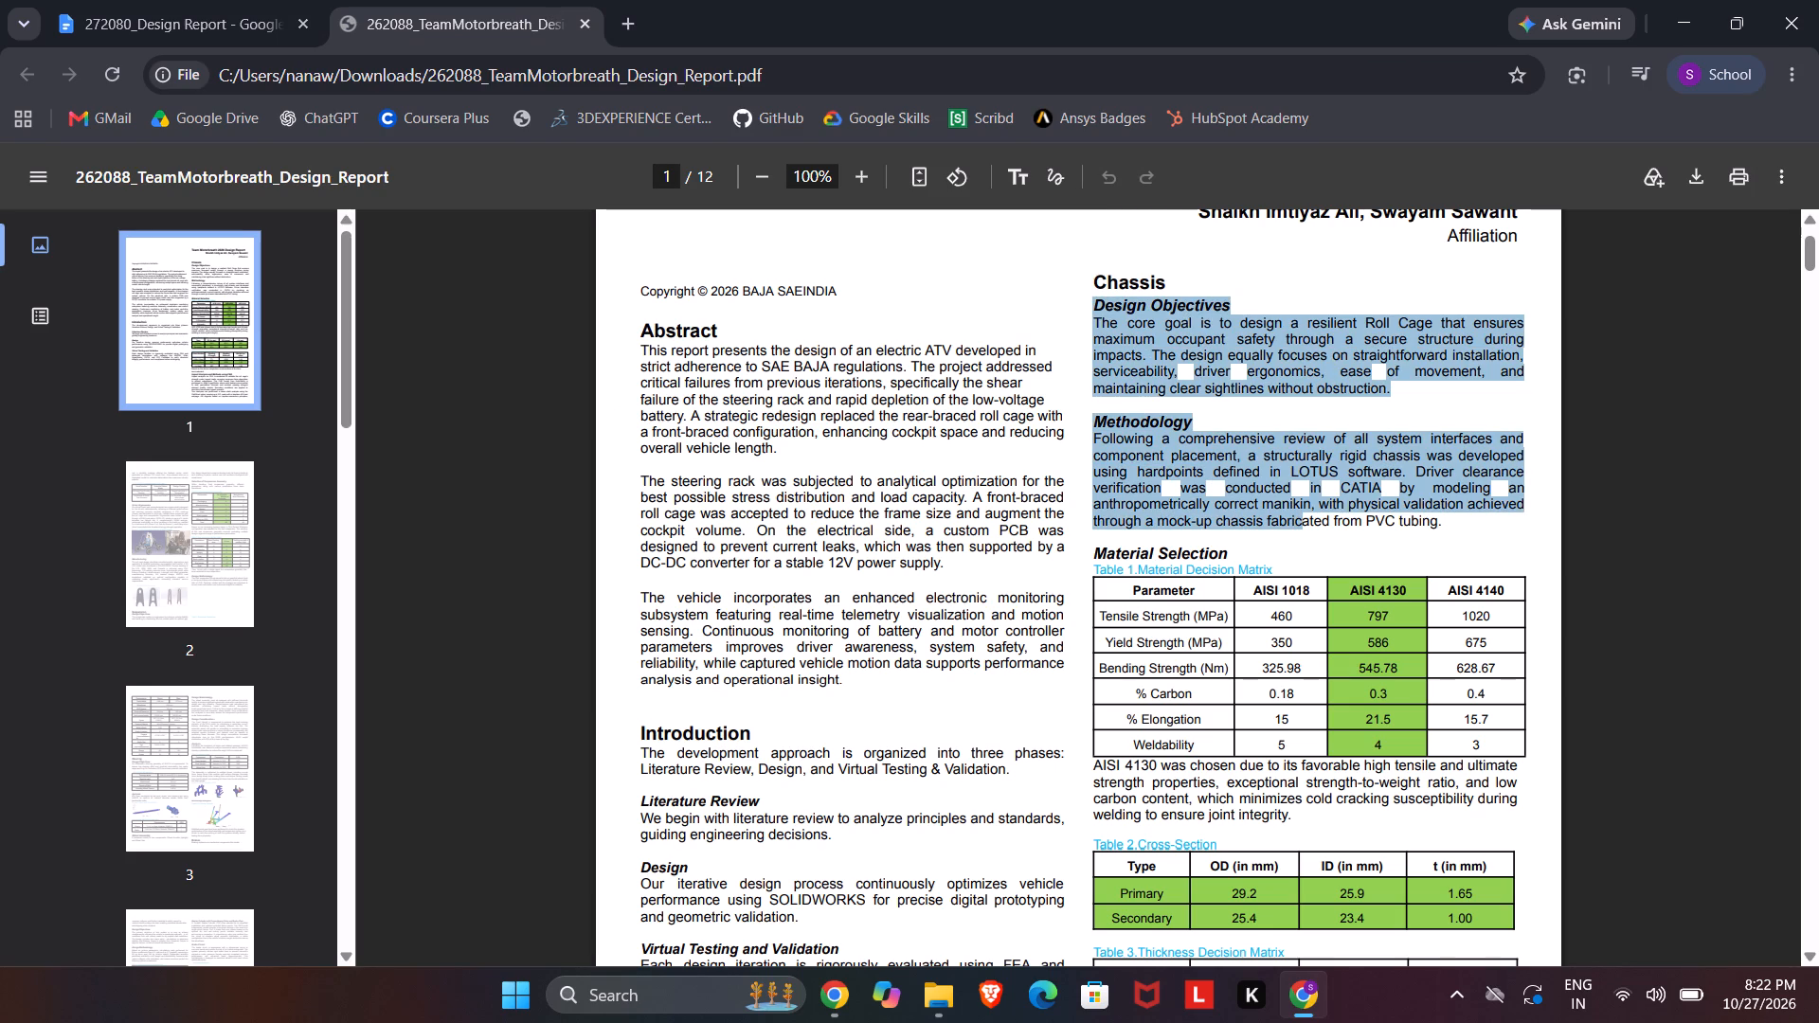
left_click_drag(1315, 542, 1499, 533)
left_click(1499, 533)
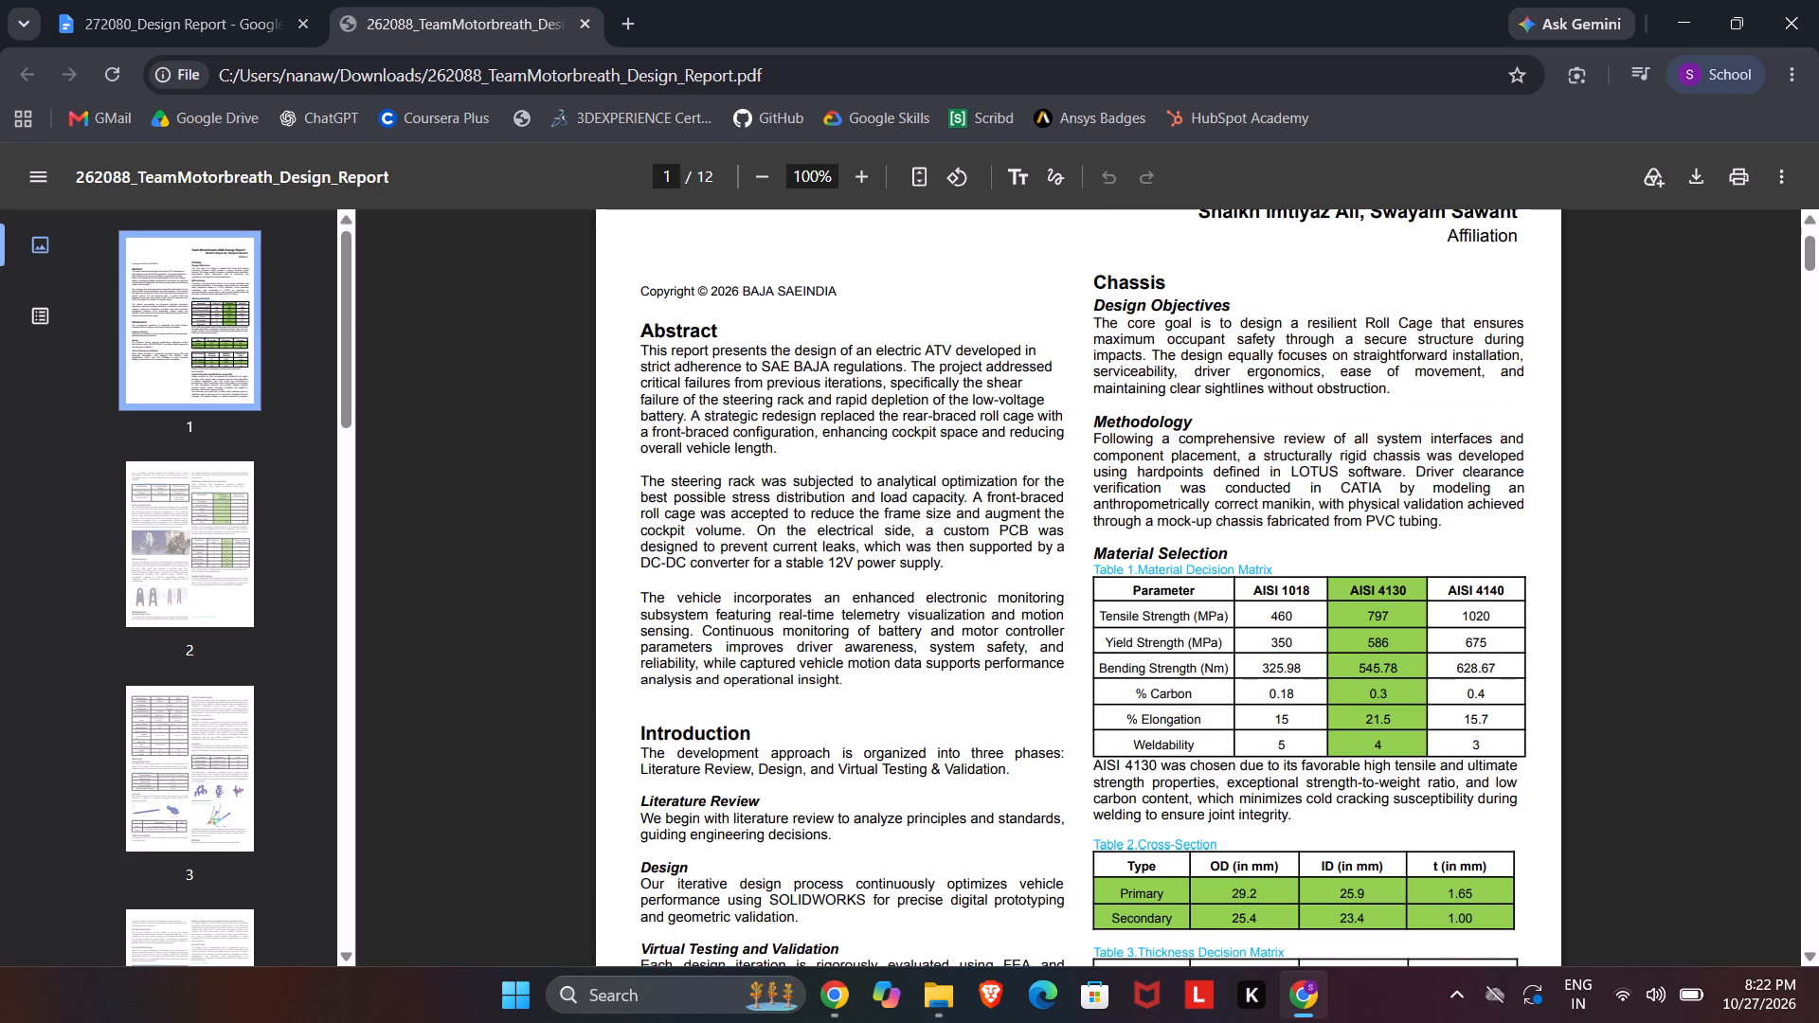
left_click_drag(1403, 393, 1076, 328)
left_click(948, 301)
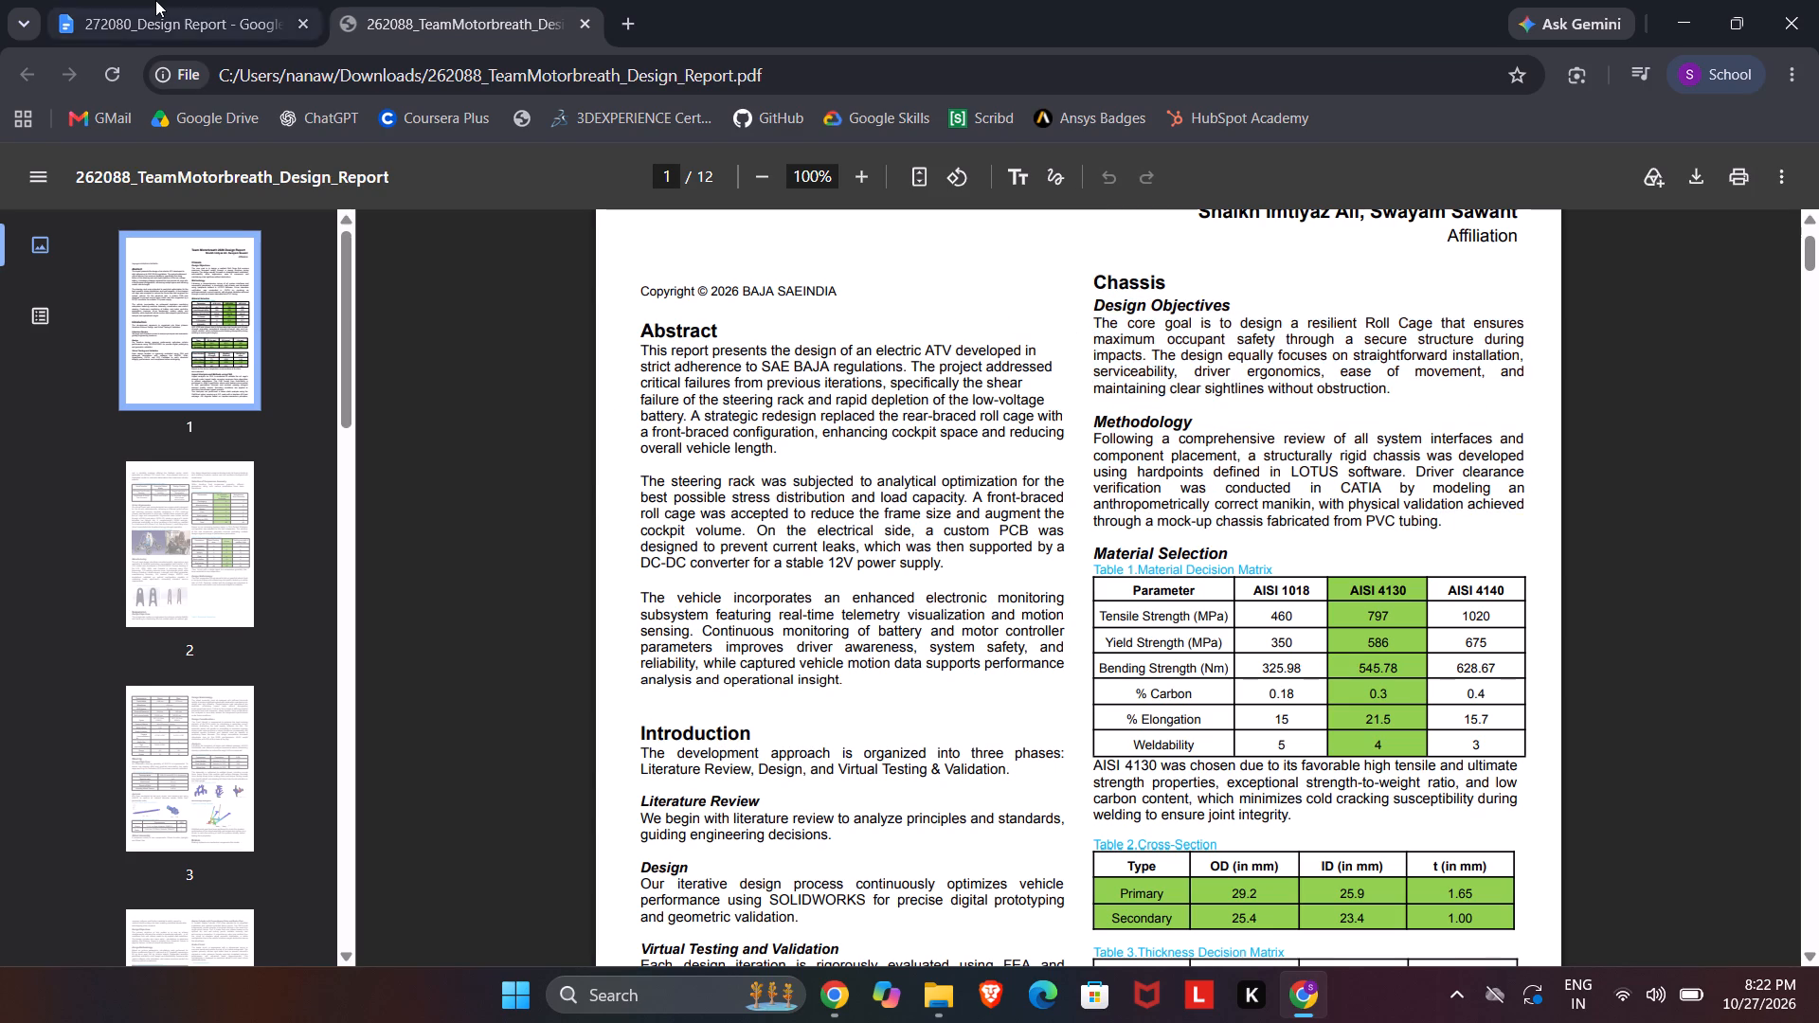
Create a new blank Google Docs document from the 272080_Design Report document.
left_click(155, 0)
left_click(94, 201)
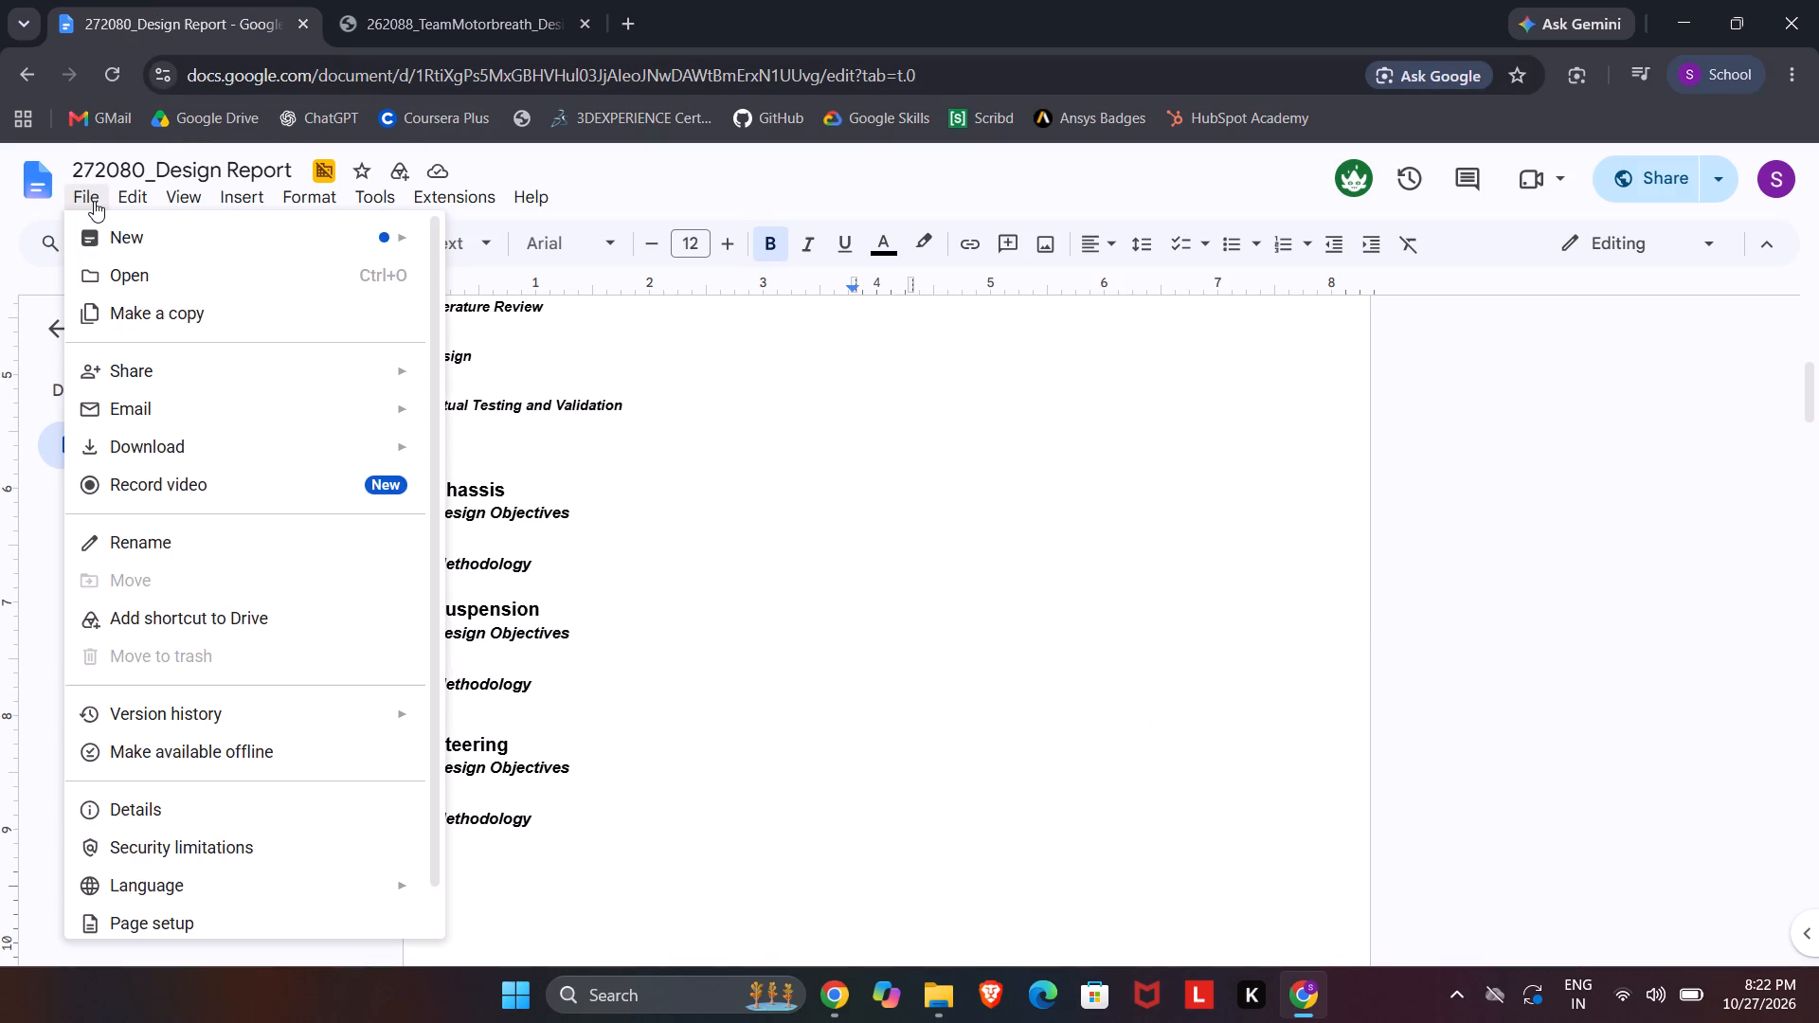
left_click(115, 228)
left_click(519, 256)
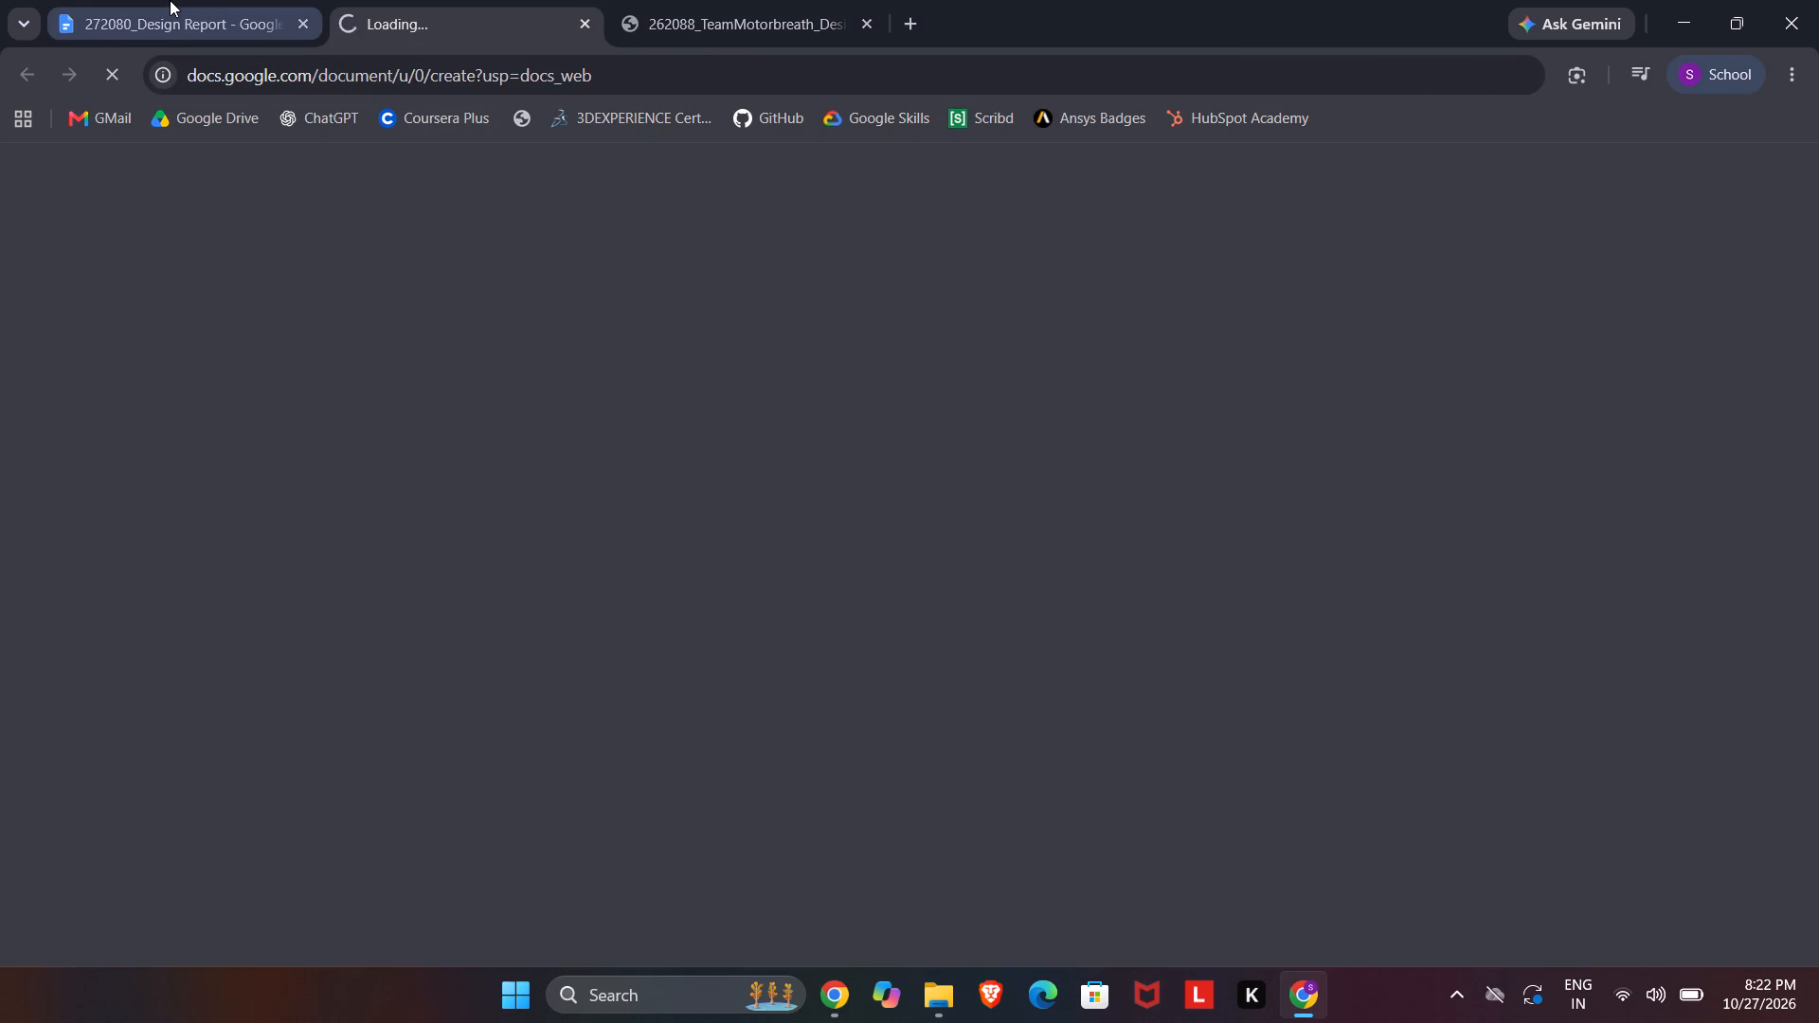
Check the text formatting of the Chassis heading, its Design Objectives subheading and the body line below in the 272080 report.
left_click(194, 0)
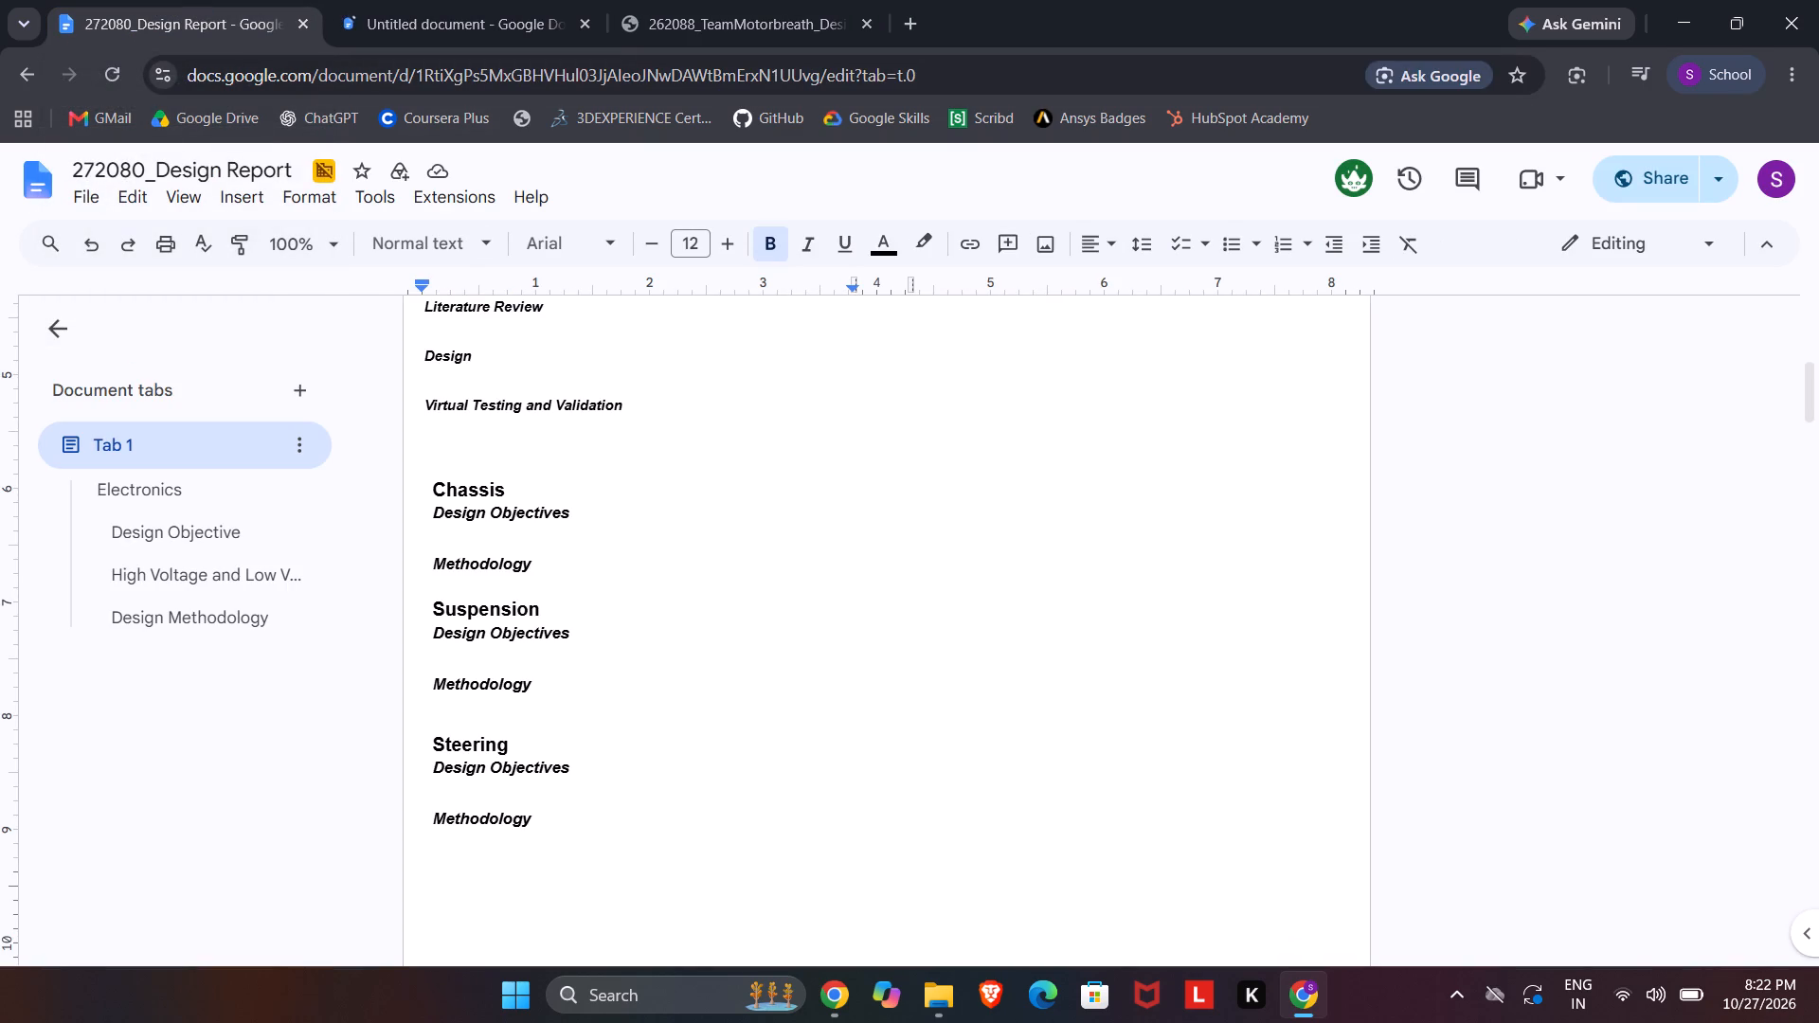
left_click(565, 418)
left_click(516, 508)
left_click(517, 574)
left_click(485, 495)
left_click(501, 514)
left_click(499, 532)
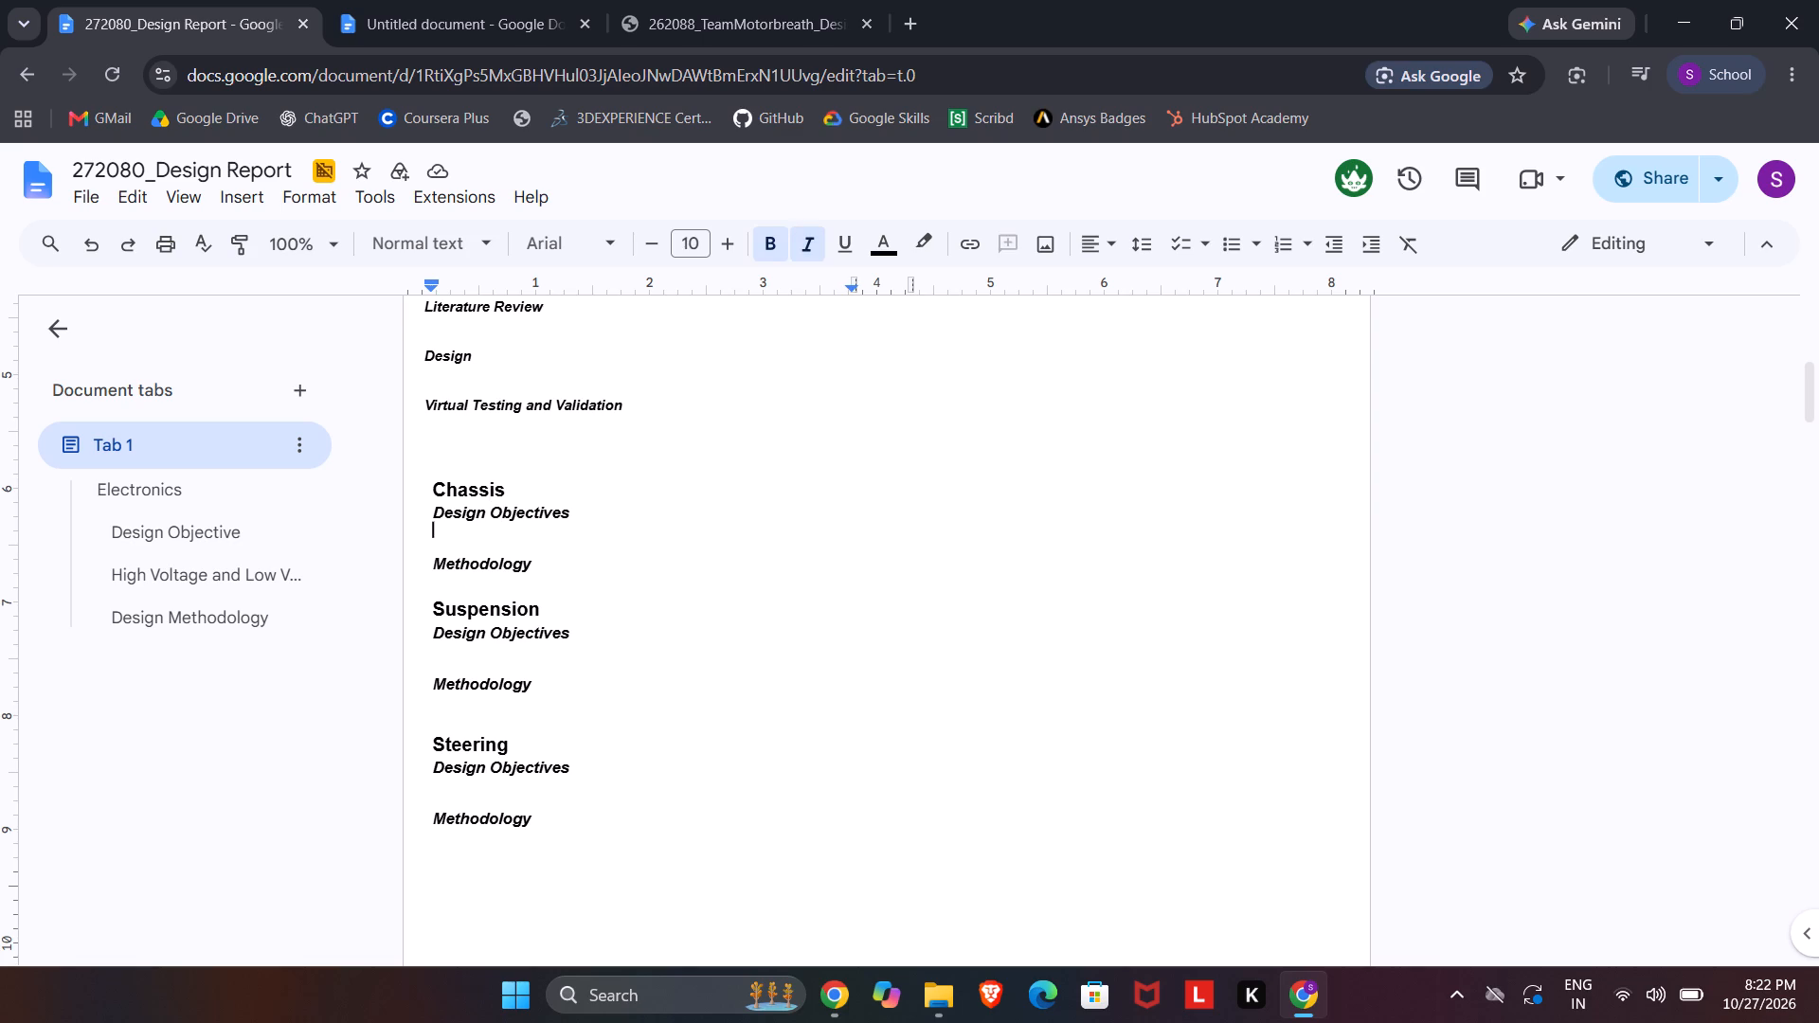
left_click(483, 493)
left_click(497, 511)
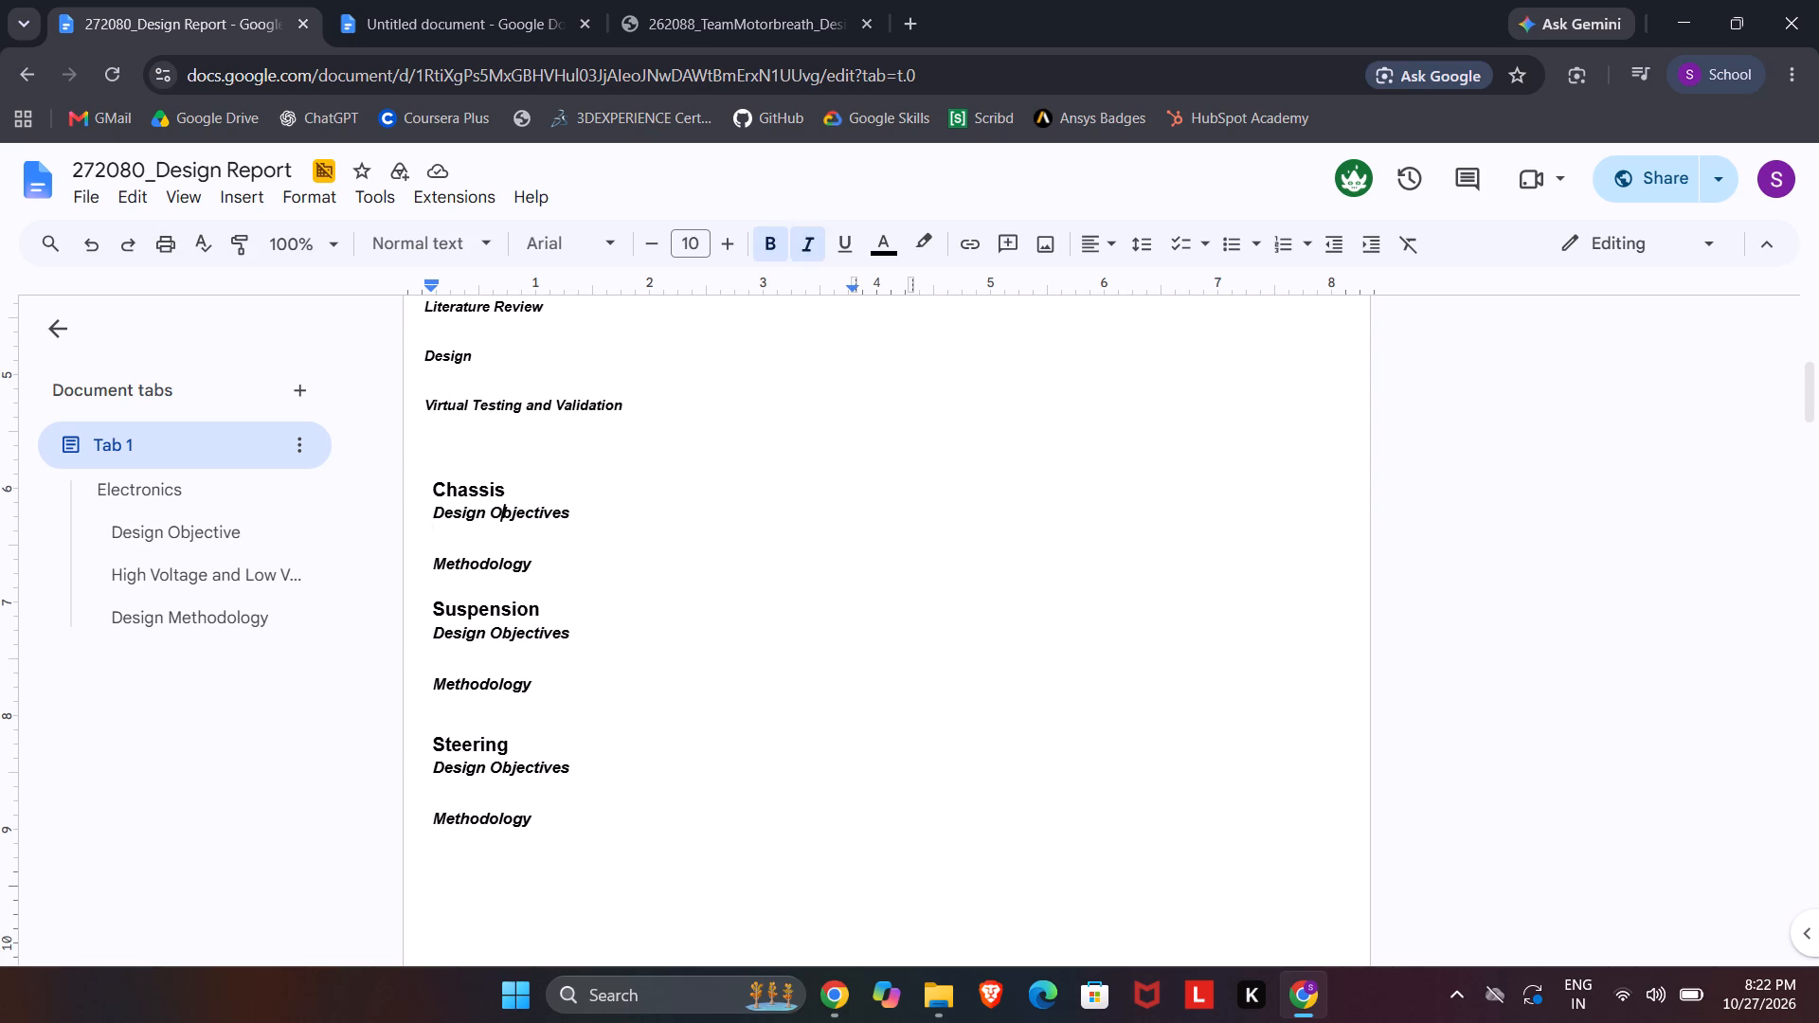
left_click(503, 532)
left_click(491, 488)
left_click(498, 512)
left_click(503, 534)
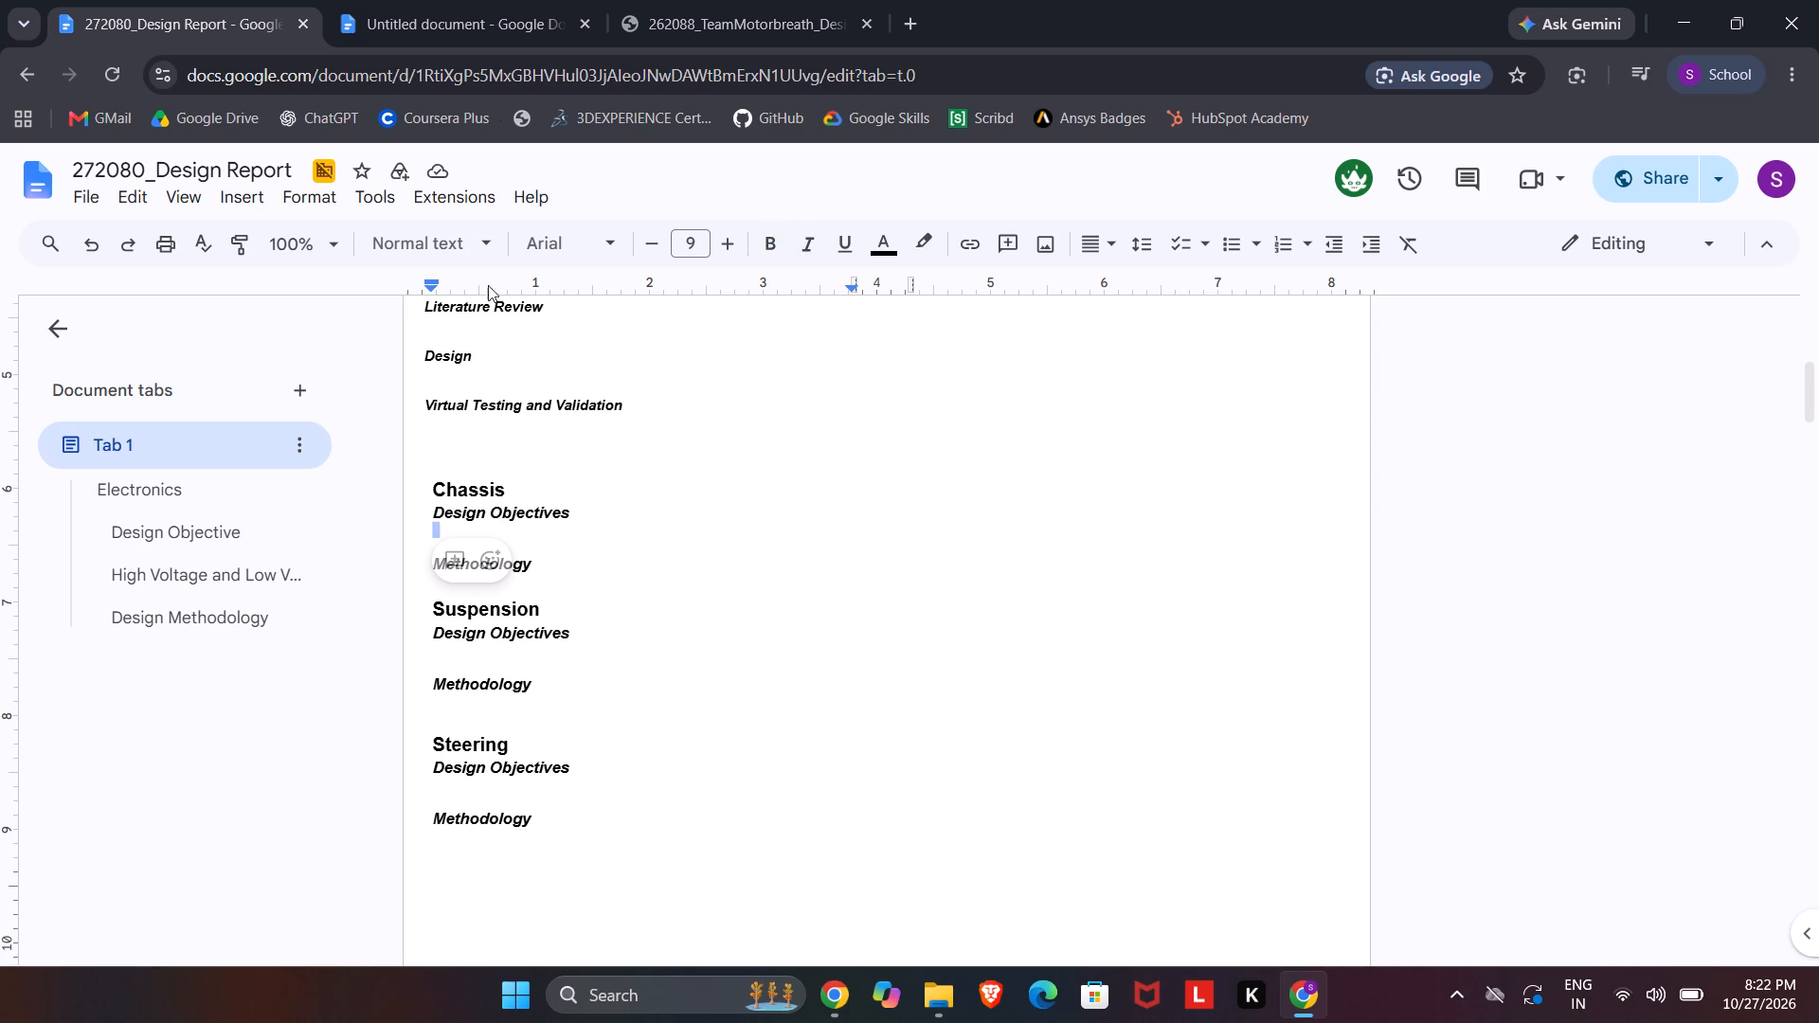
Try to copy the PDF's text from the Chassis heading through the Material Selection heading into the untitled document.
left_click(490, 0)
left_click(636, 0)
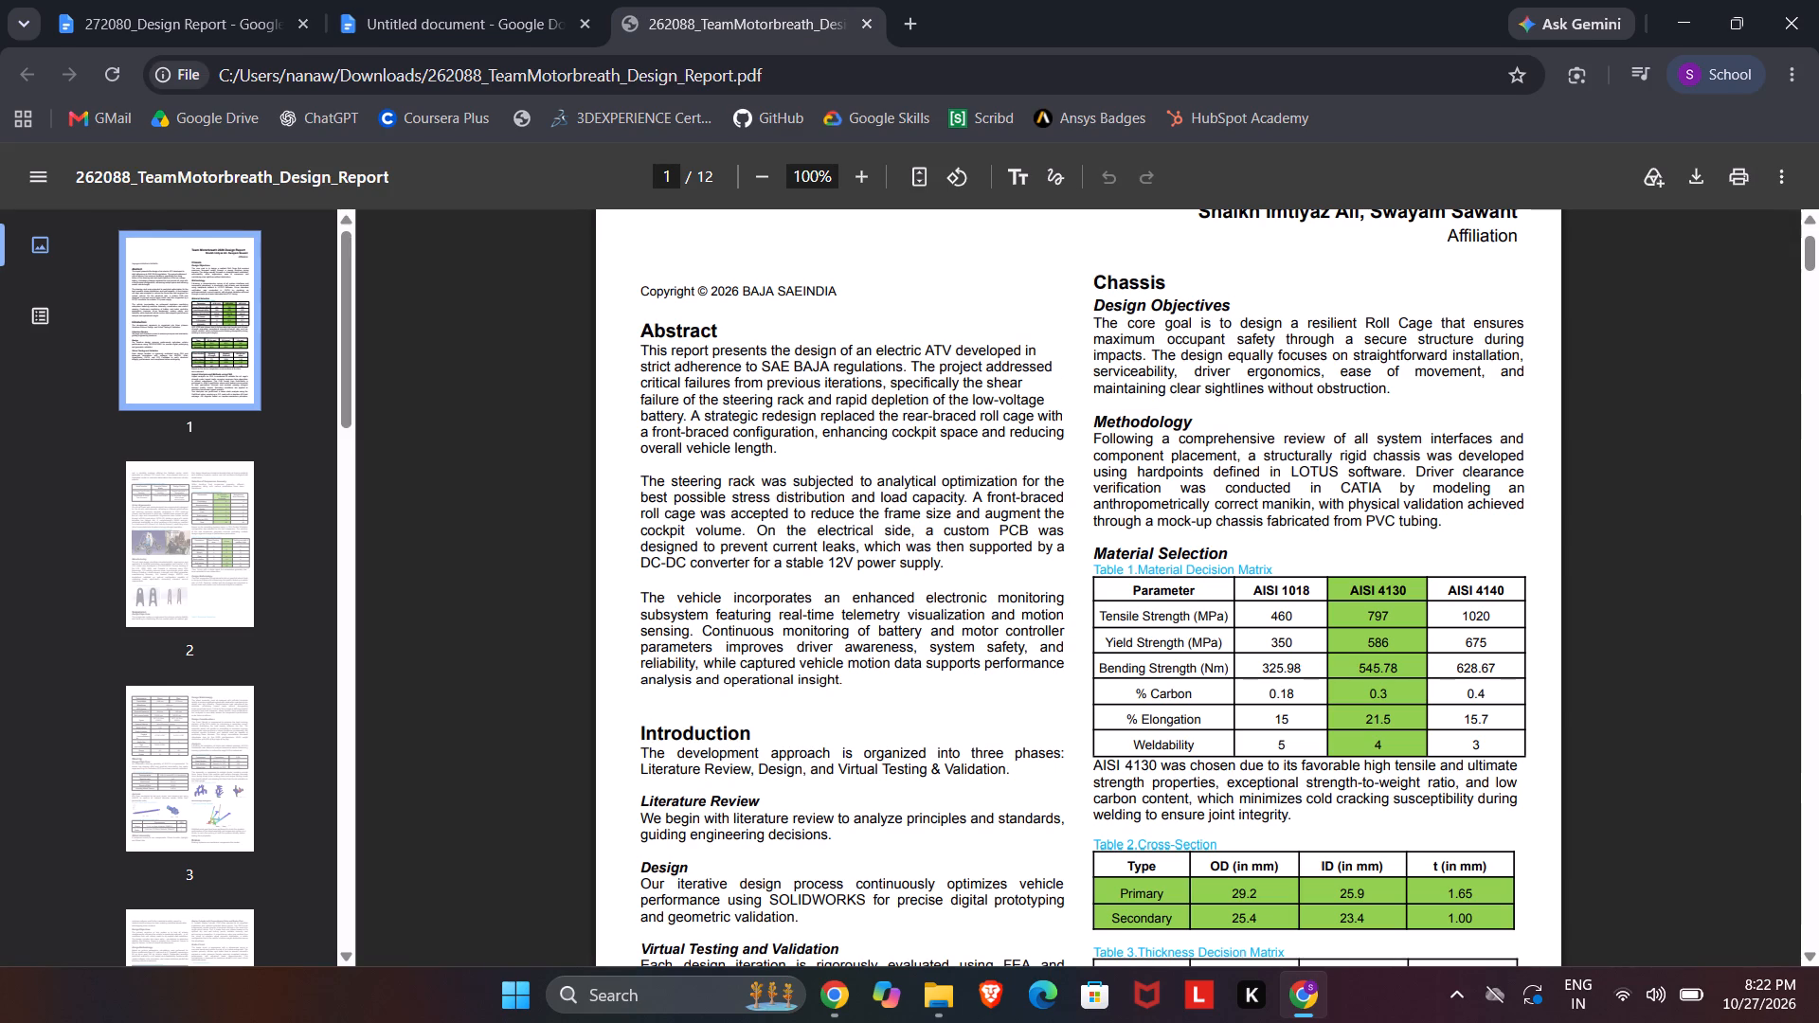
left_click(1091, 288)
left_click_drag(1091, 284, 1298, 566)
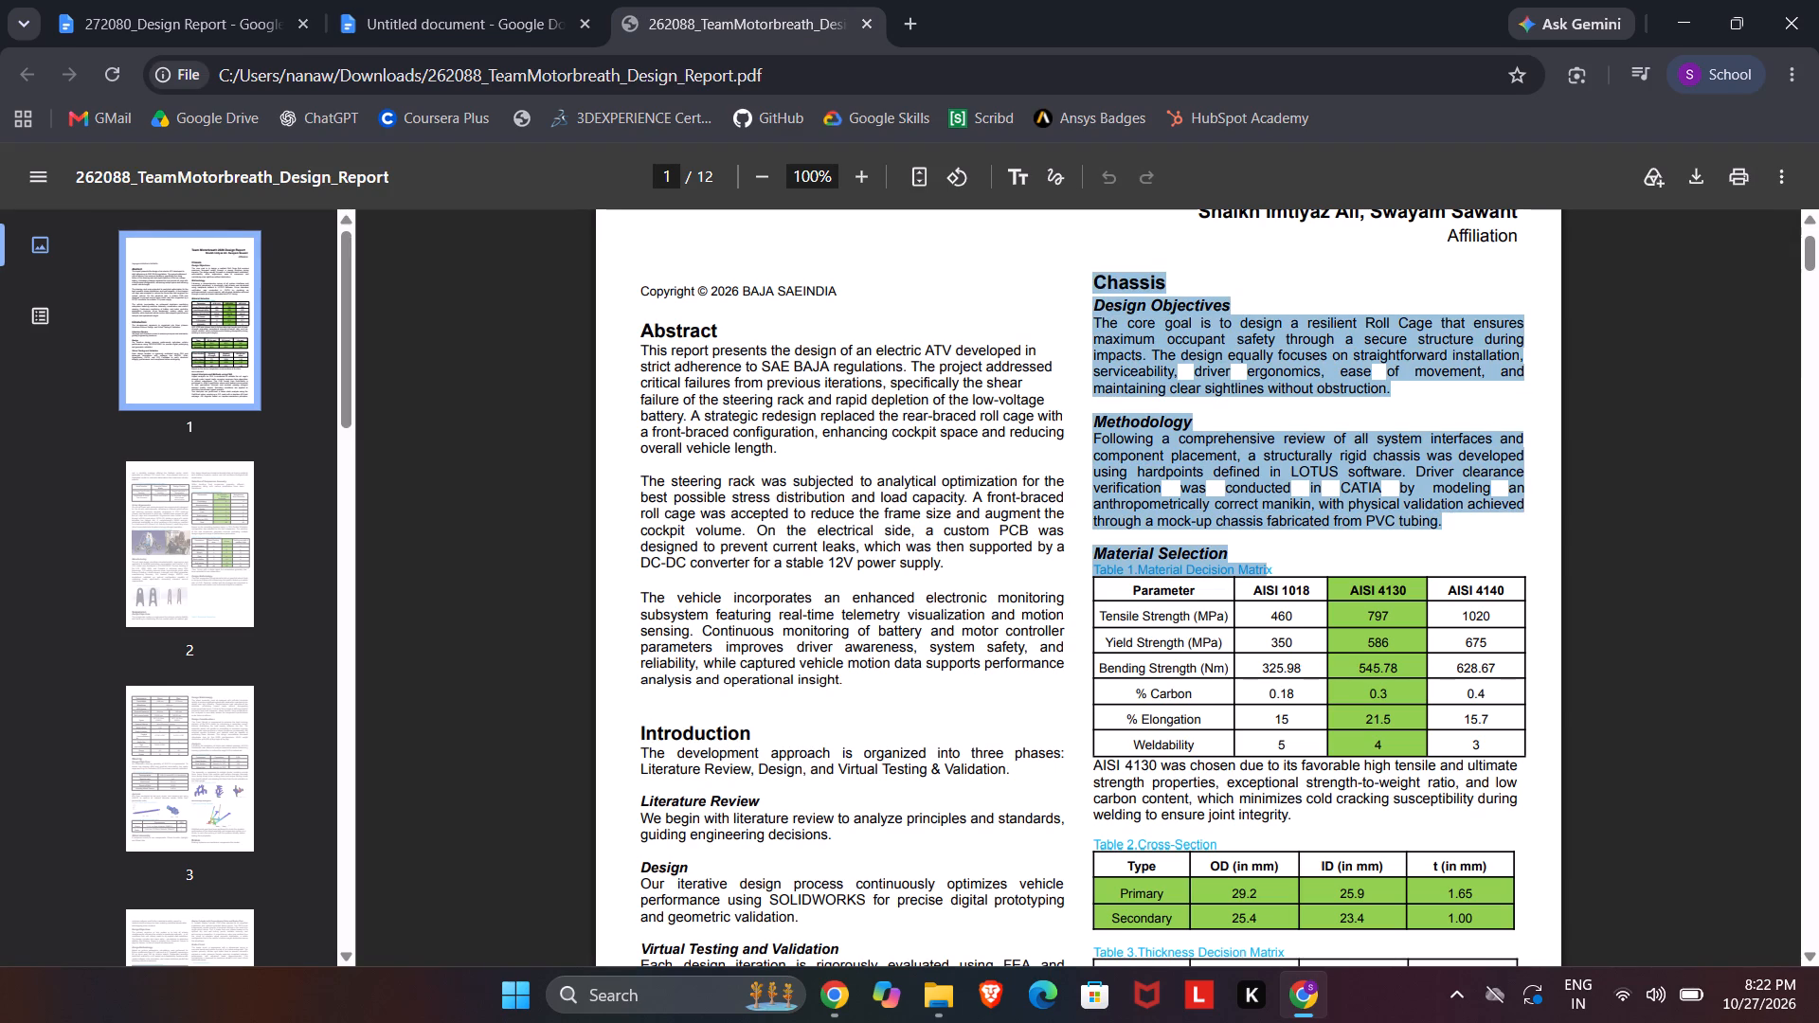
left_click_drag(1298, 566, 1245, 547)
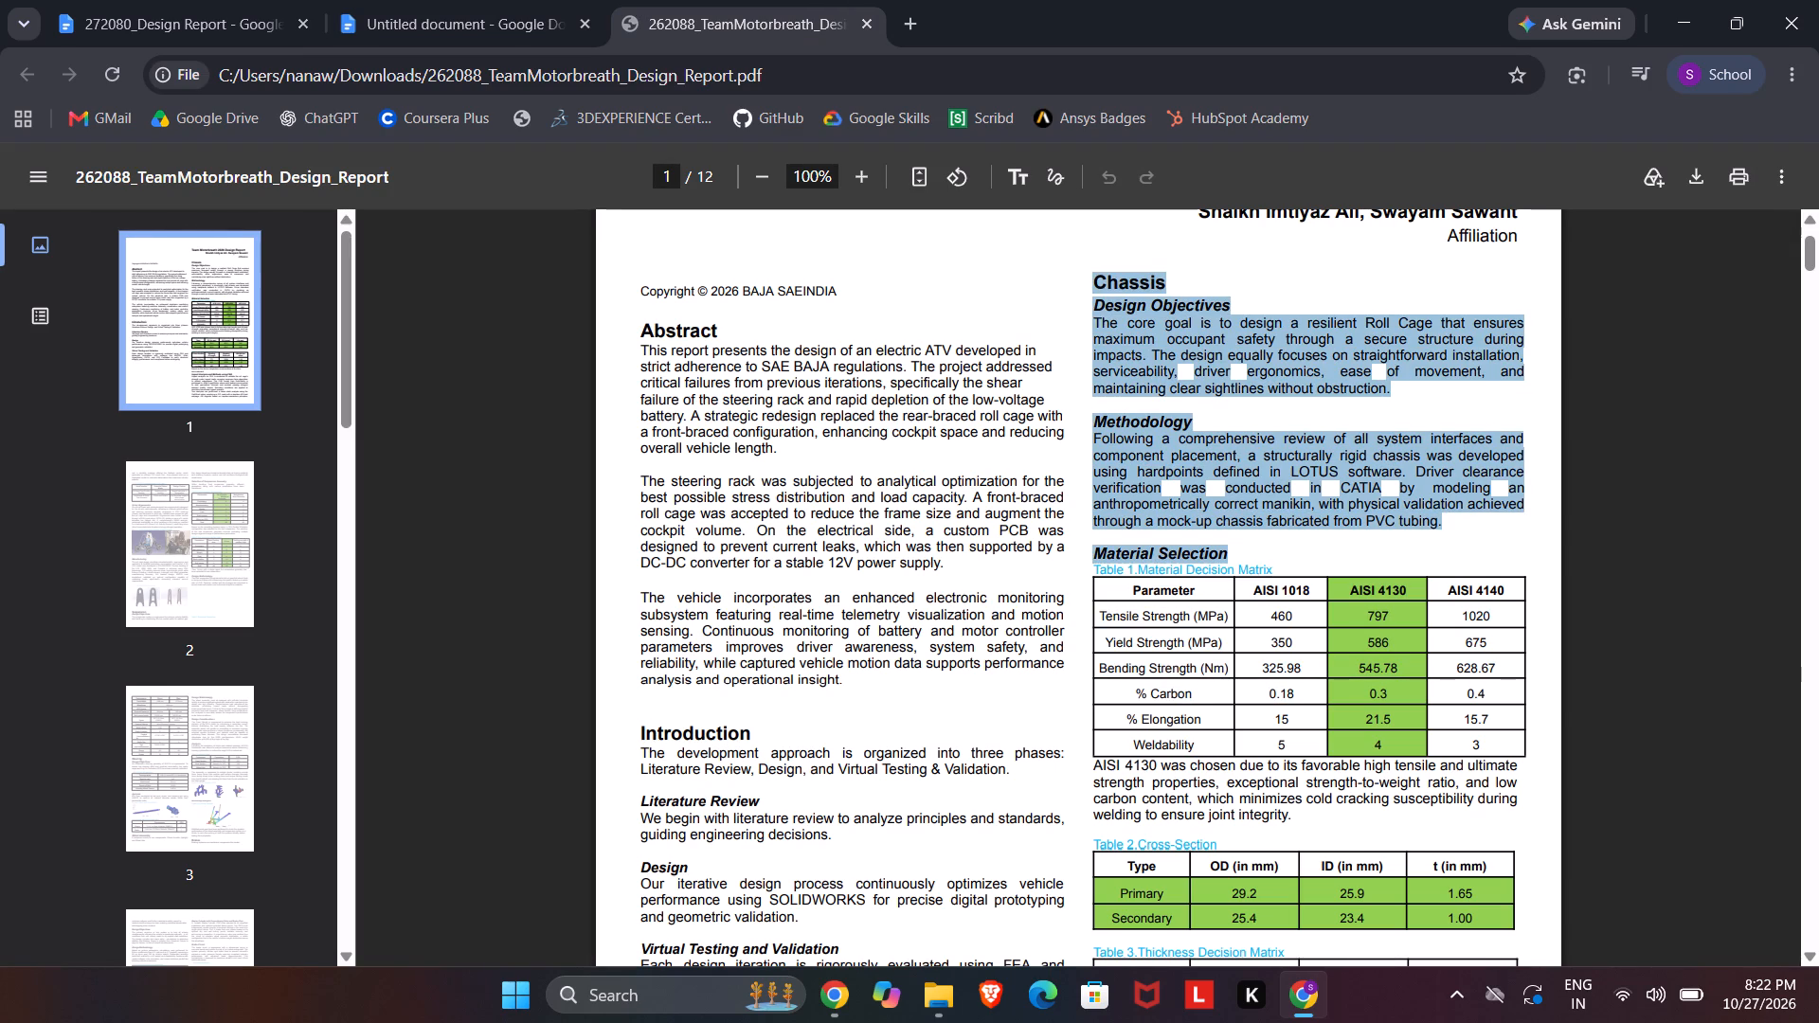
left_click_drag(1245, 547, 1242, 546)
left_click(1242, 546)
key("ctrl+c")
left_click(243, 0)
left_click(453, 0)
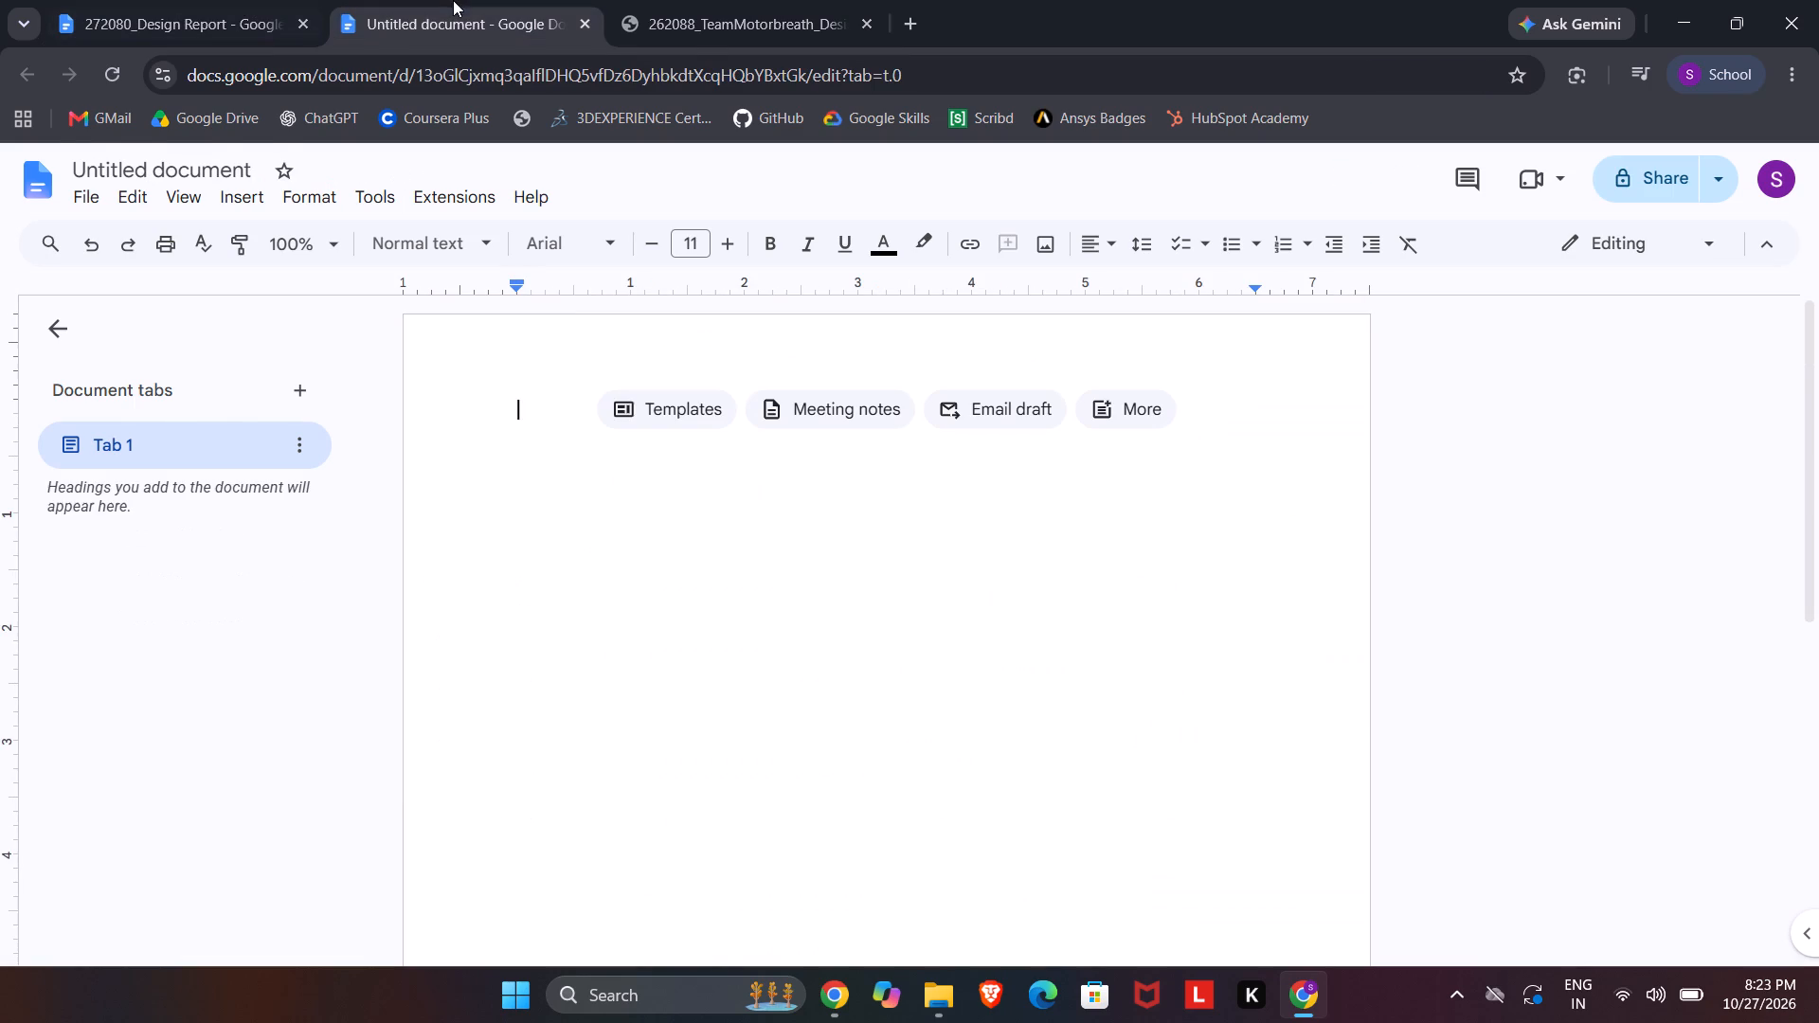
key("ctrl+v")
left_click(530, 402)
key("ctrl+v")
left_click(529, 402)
Copy the Chassis section's Design Objectives and Methodology text, including headings, from the 262088 report PDF.
left_click(760, 0)
left_click_drag(1090, 278, 1091, 277)
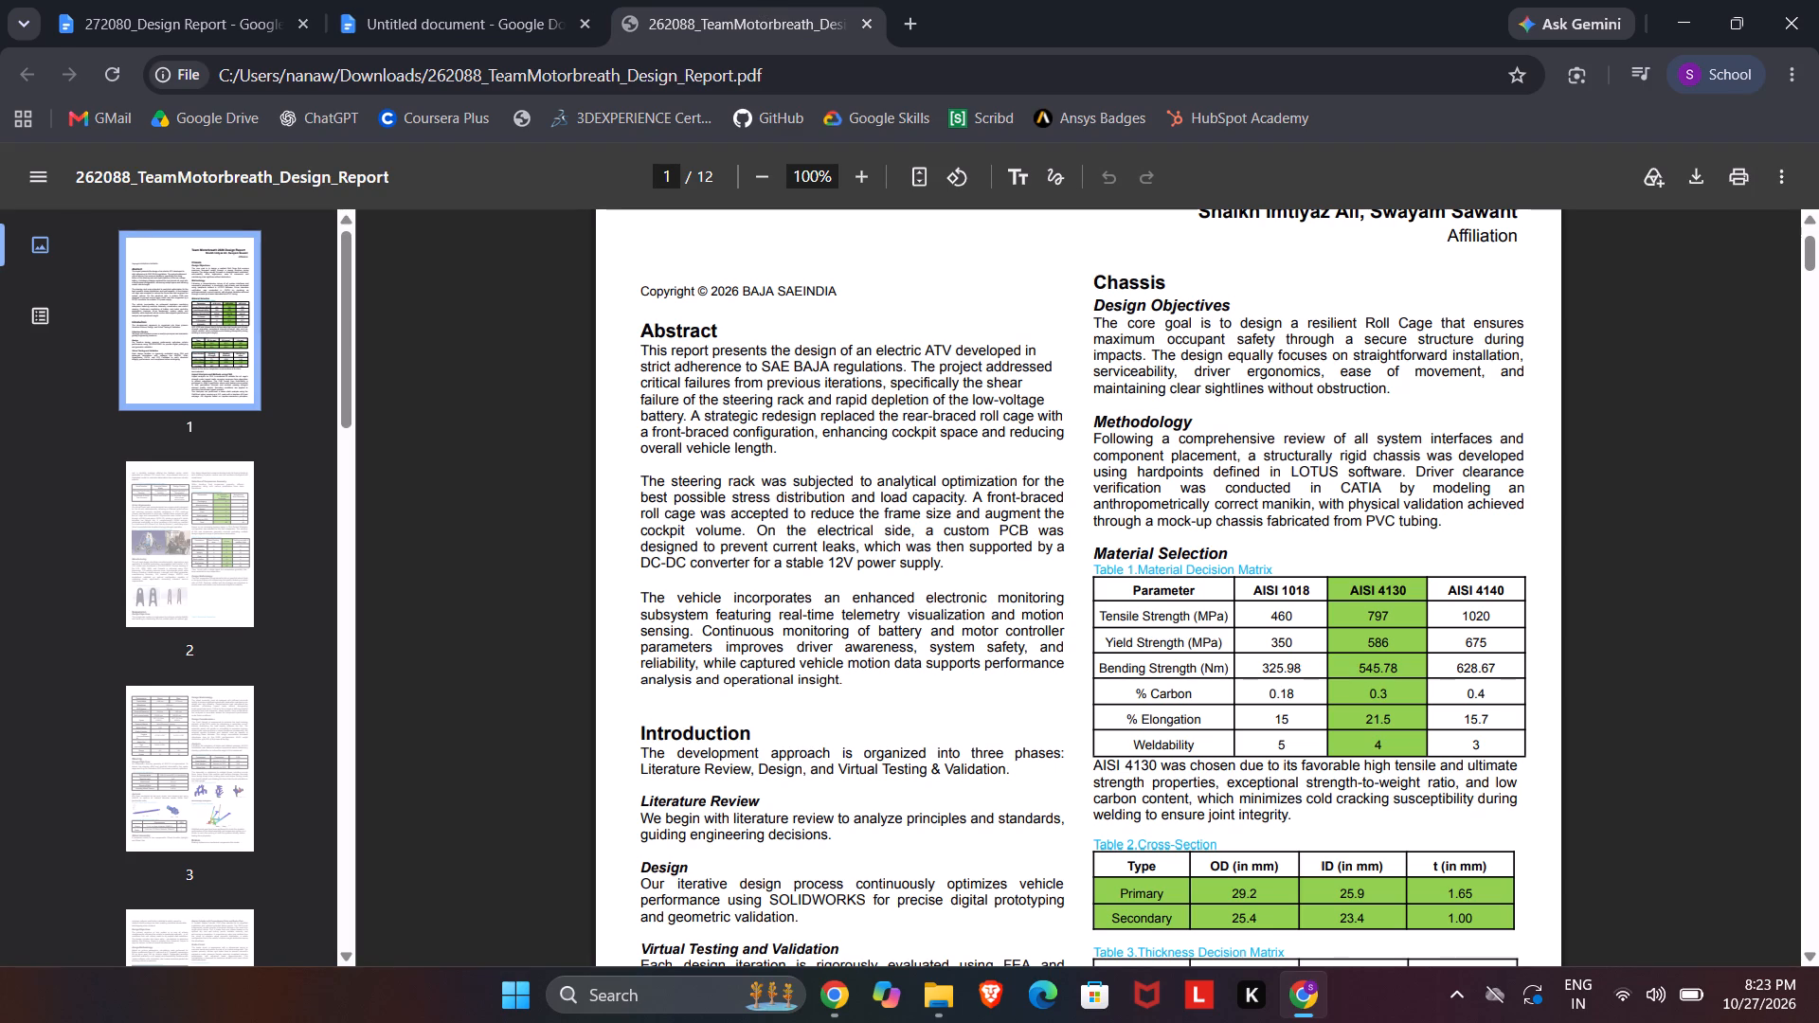
left_click_drag(1091, 277, 1437, 540)
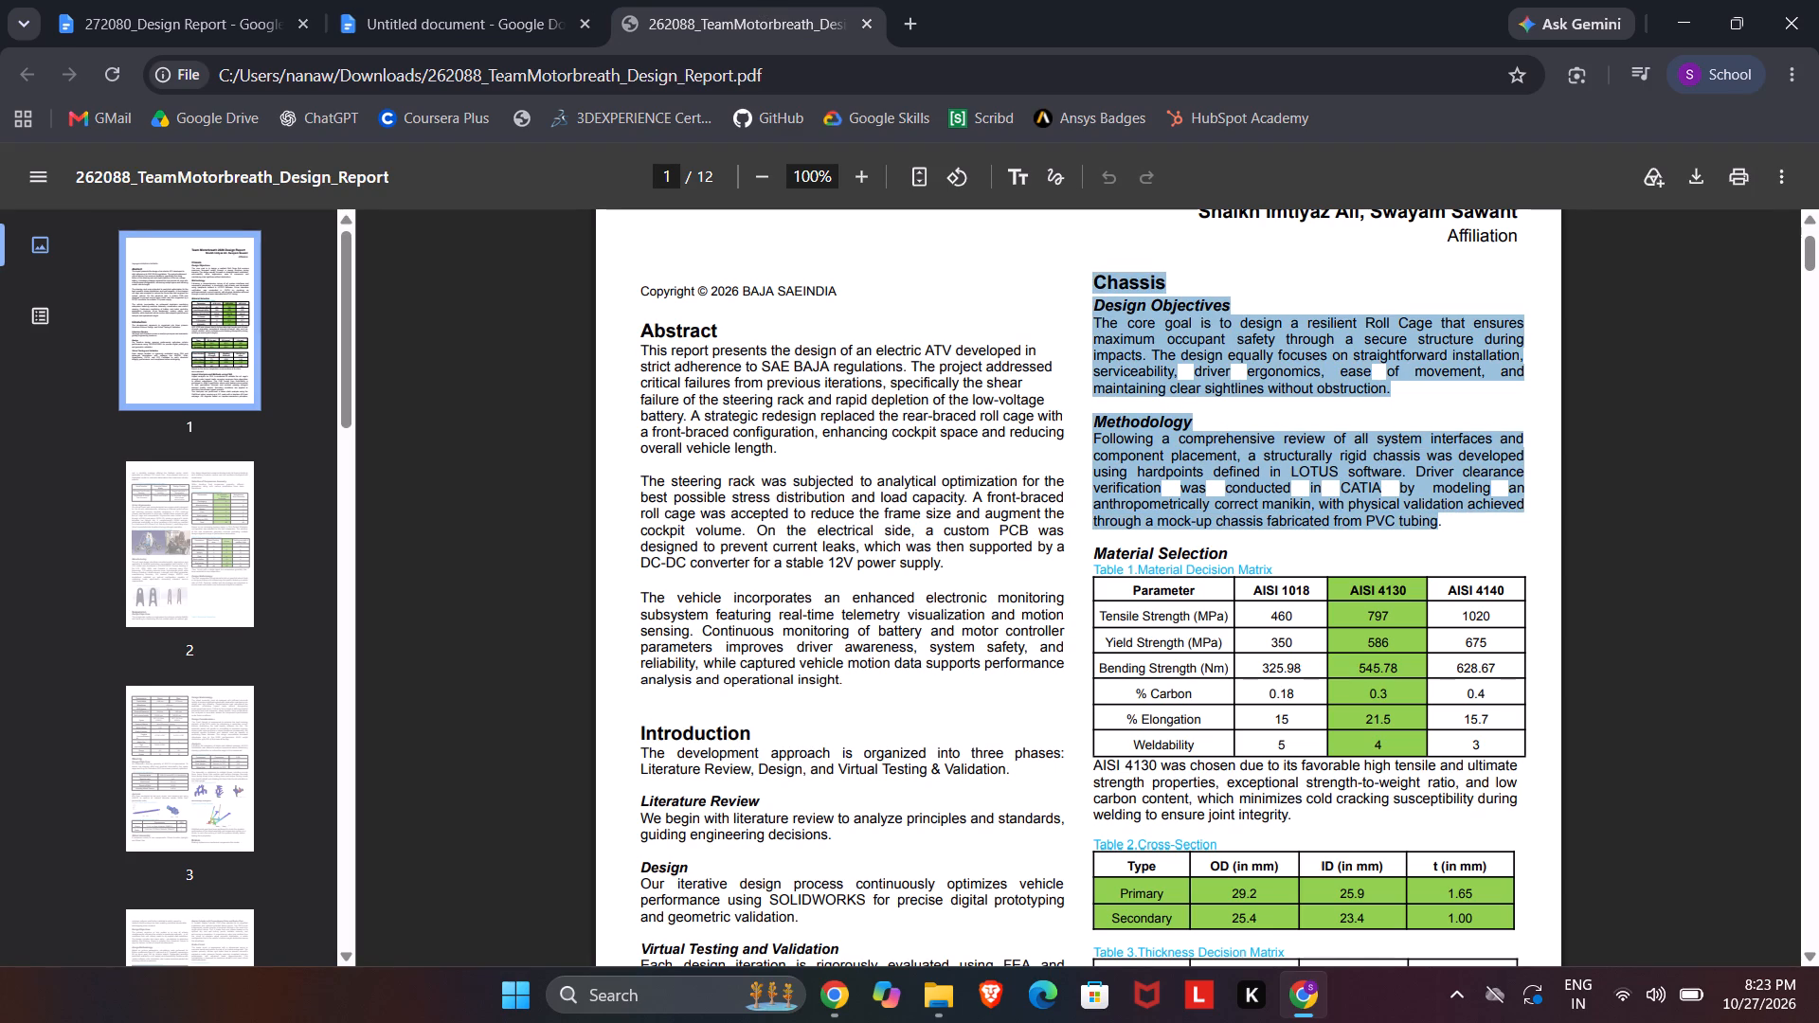
left_click_drag(1437, 540, 1450, 540)
right_click(1396, 472)
left_click(1307, 494)
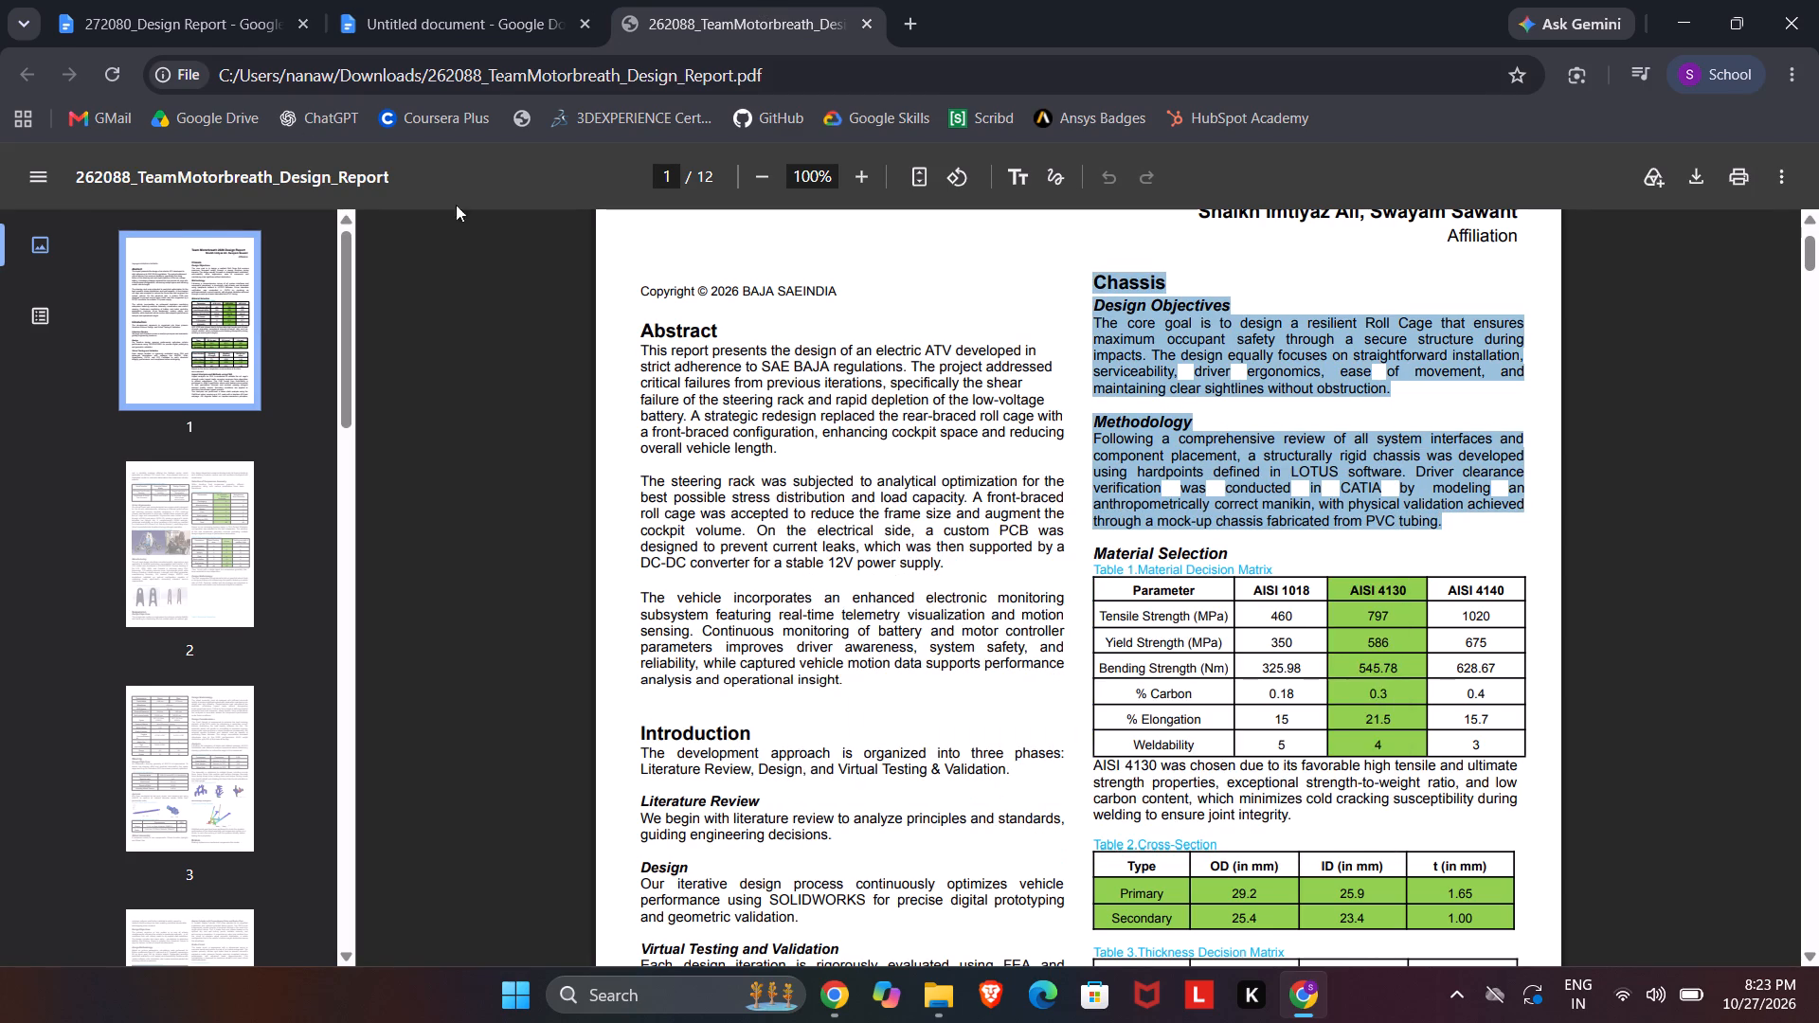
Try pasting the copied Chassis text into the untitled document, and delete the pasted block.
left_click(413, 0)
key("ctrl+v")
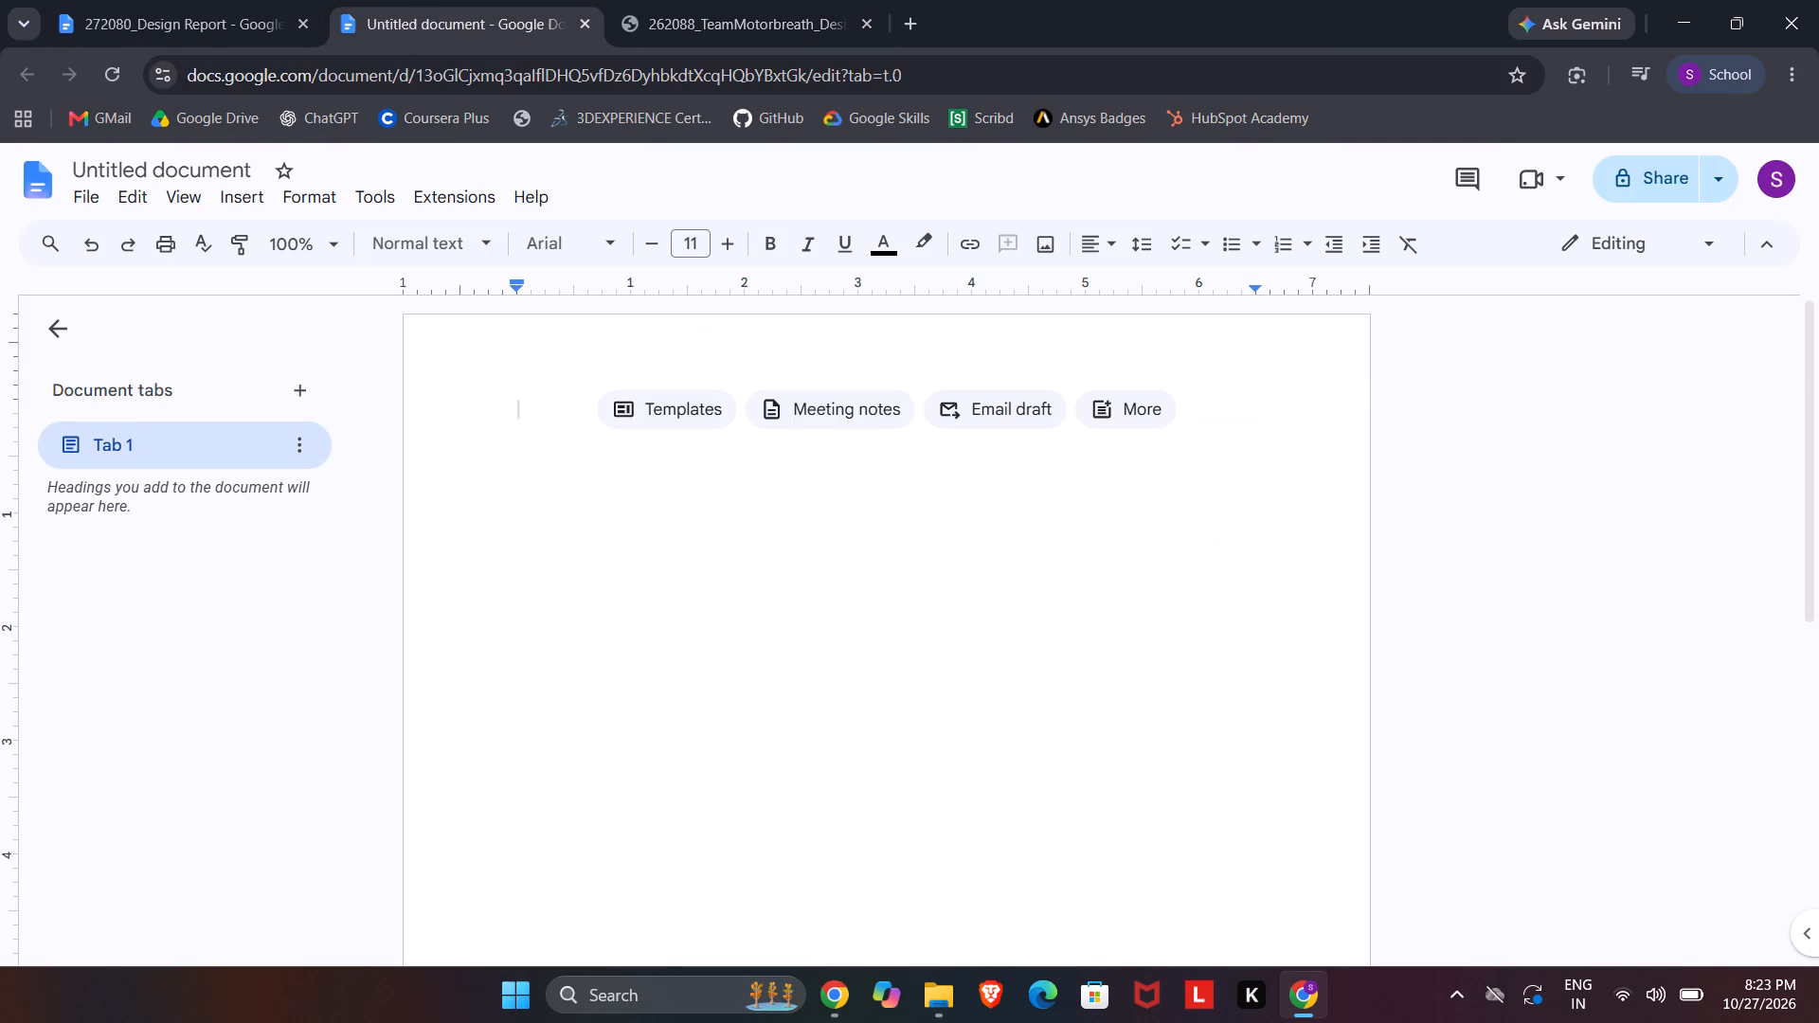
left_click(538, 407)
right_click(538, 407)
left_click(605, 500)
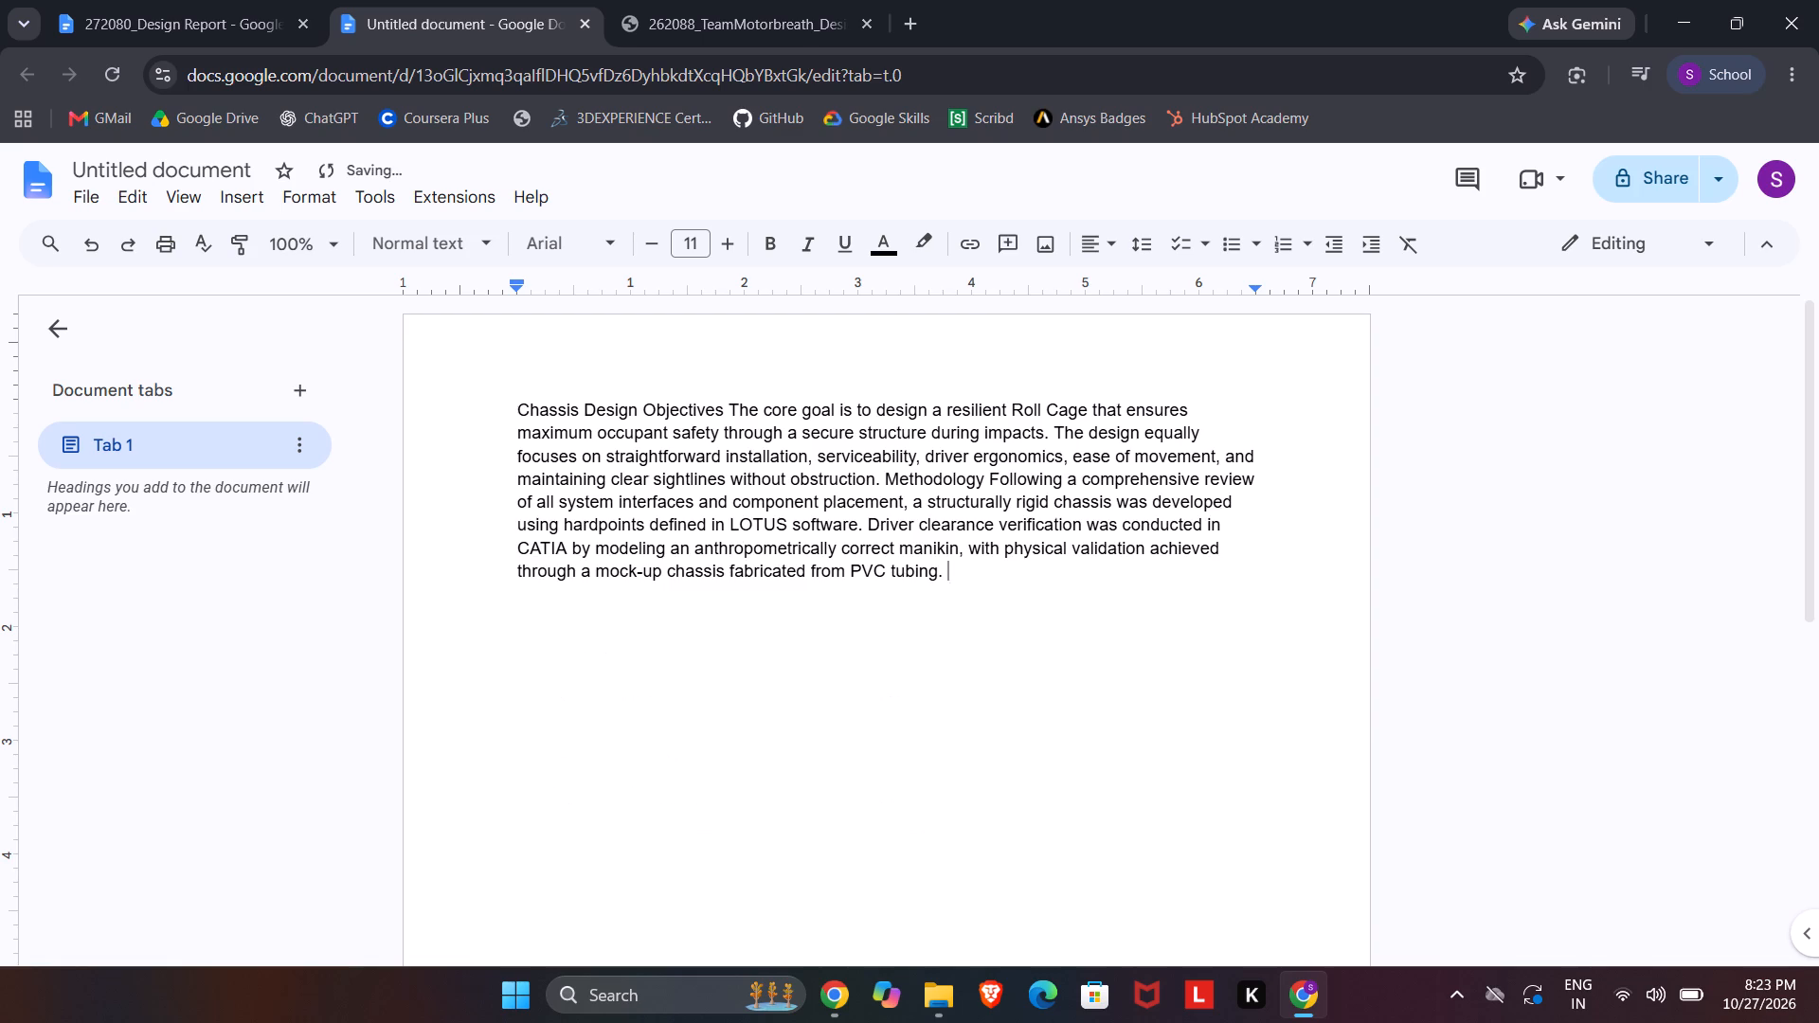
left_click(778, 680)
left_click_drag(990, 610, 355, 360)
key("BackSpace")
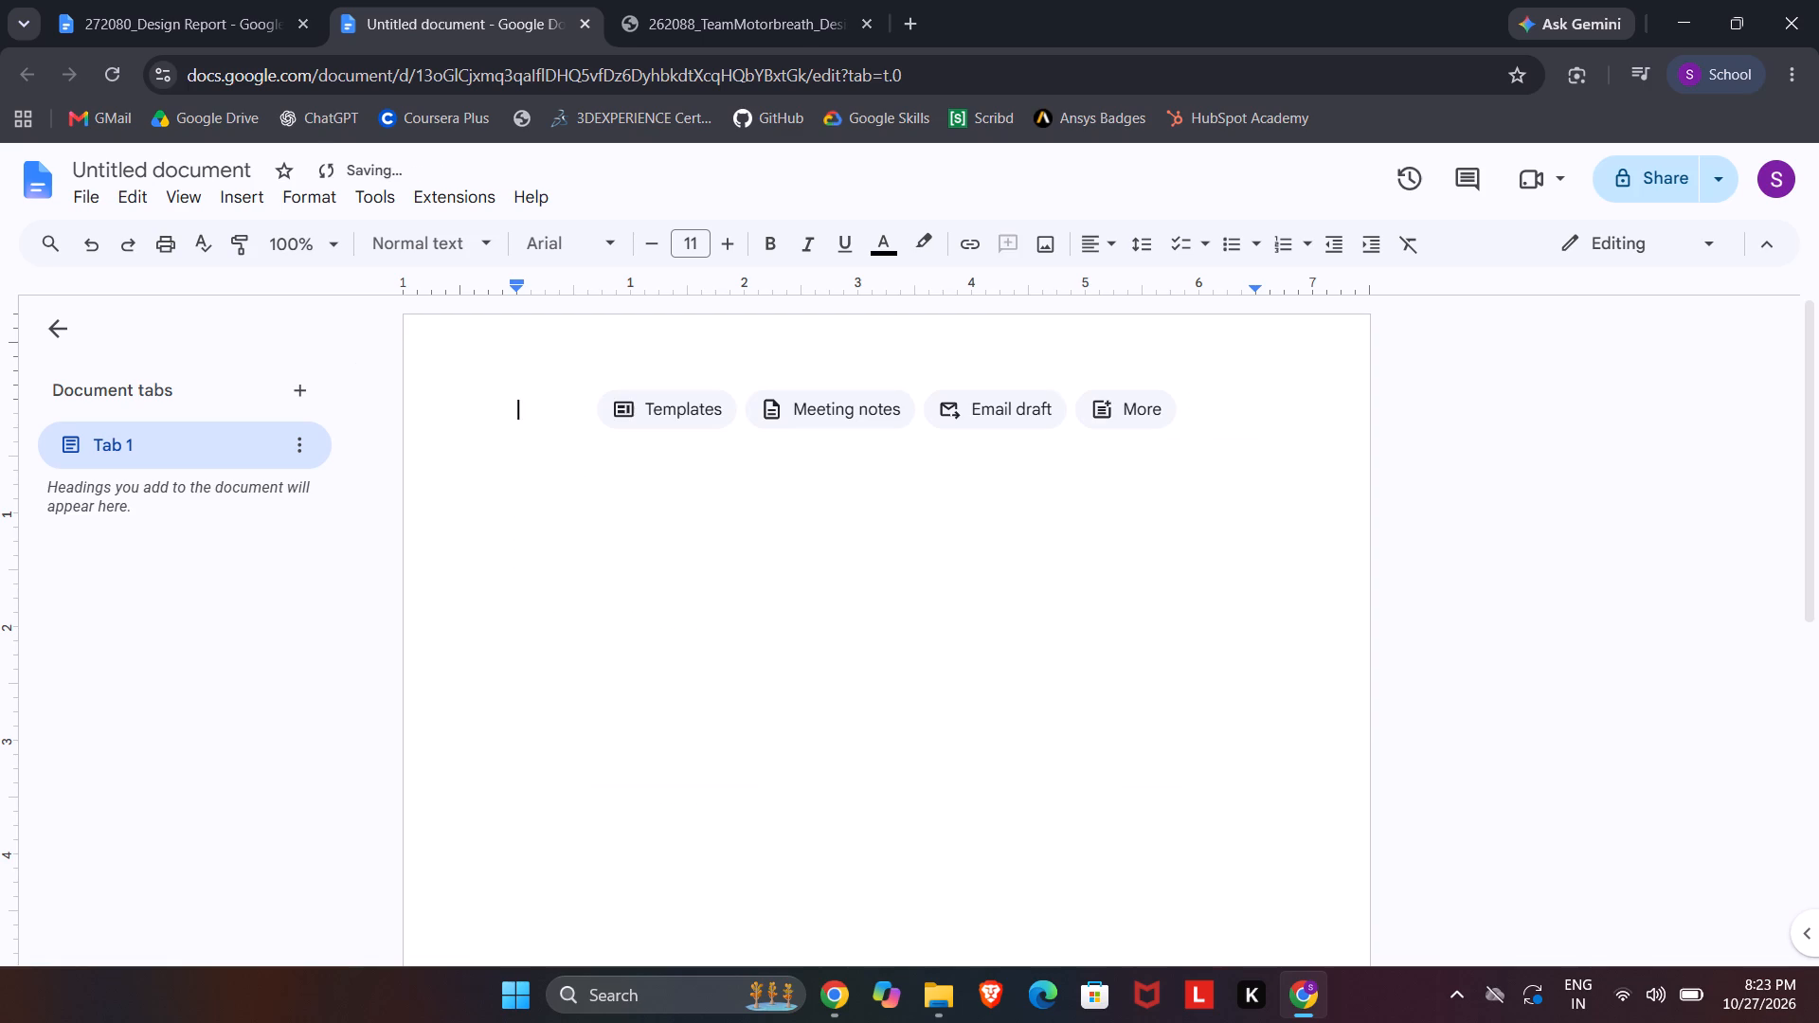
Paste the copied Chassis text without formatting into the empty untitled document, keeping its headings on separate lines.
right_click(510, 410)
left_click(617, 549)
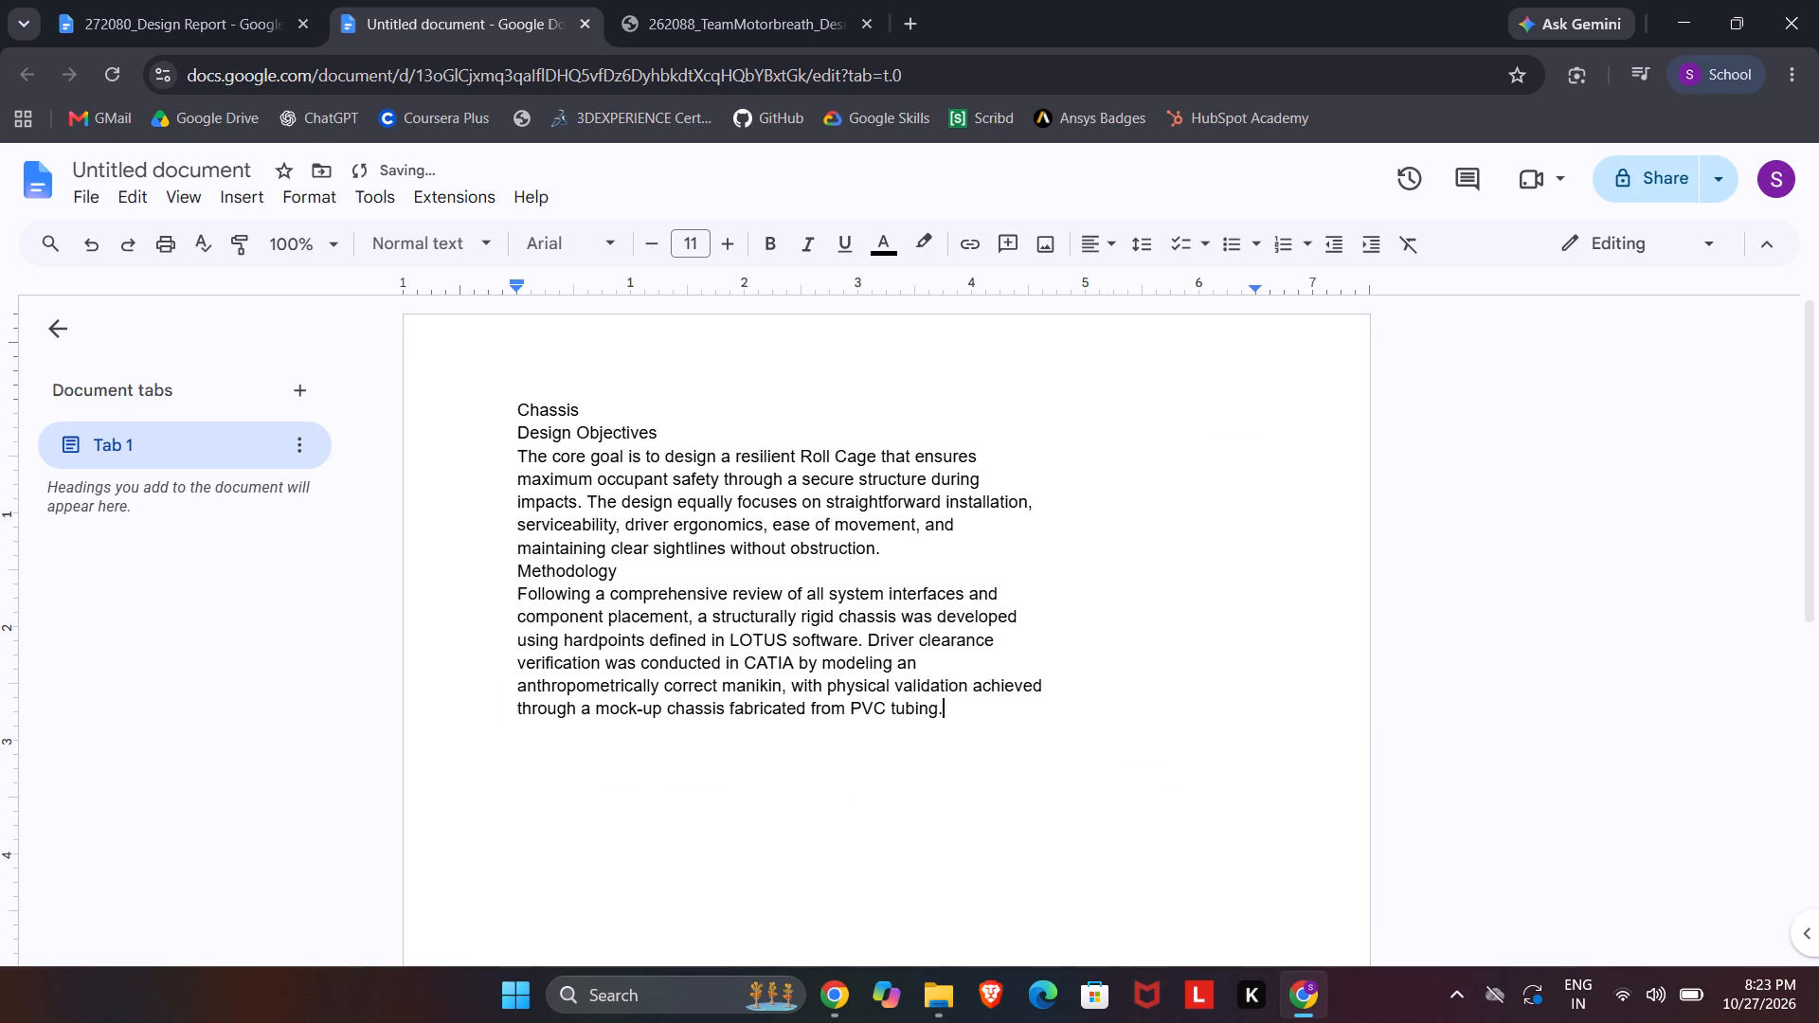
Insert a blank line between the Design Objectives paragraph and the Methodology heading.
left_click(965, 549)
key("Return")
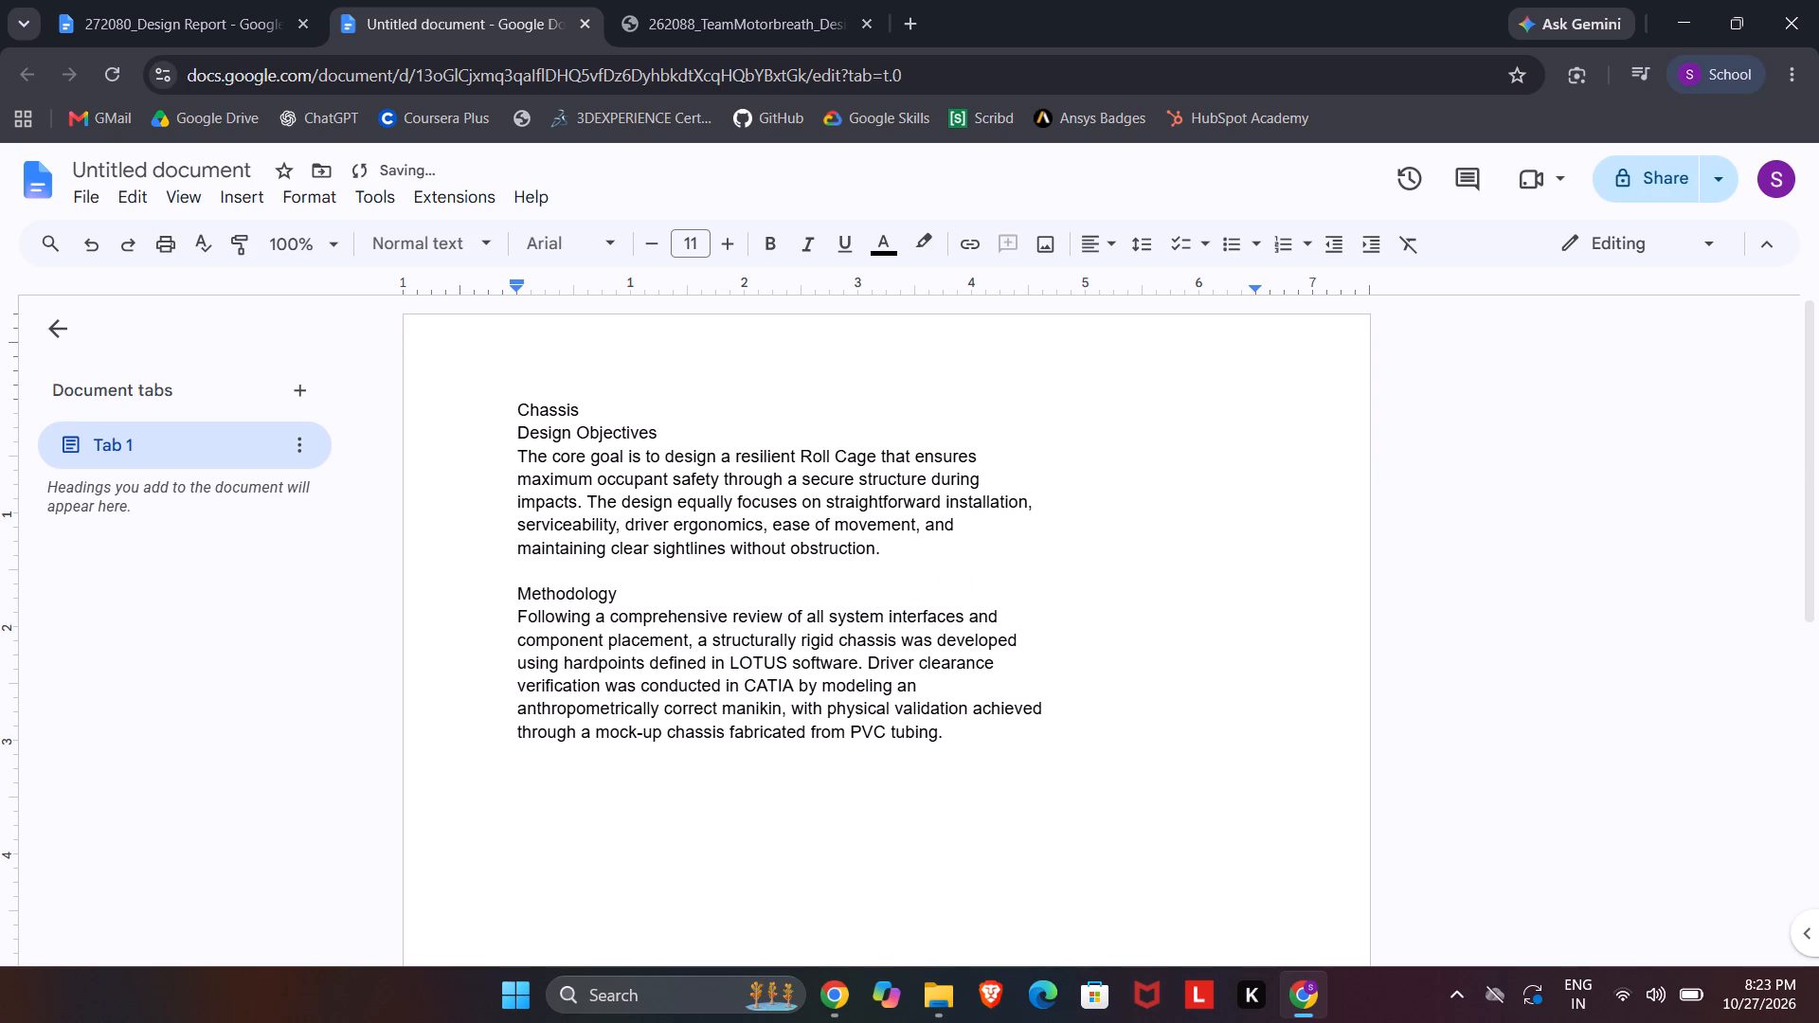
Set the body paragraphs under Design Objectives and Methodology to font size 9.
left_click_drag(907, 547, 513, 461)
left_click(513, 461)
double_click(665, 253)
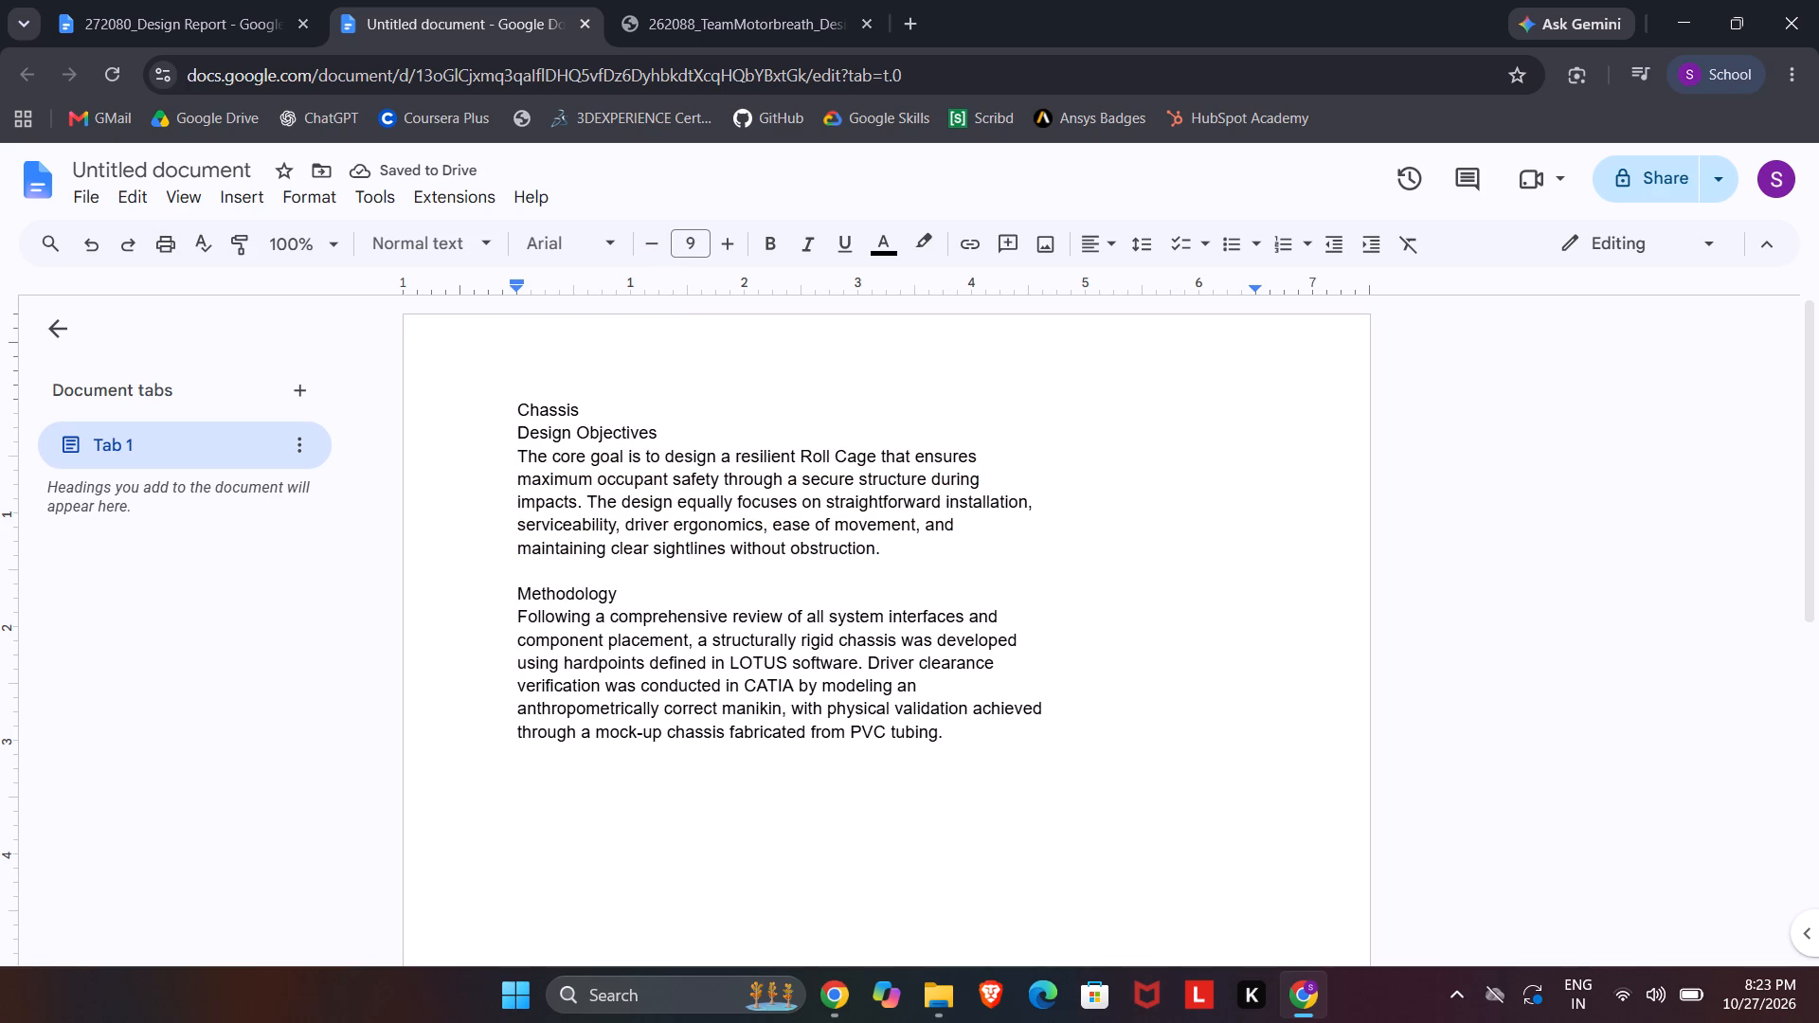
left_click_drag(885, 552, 491, 458)
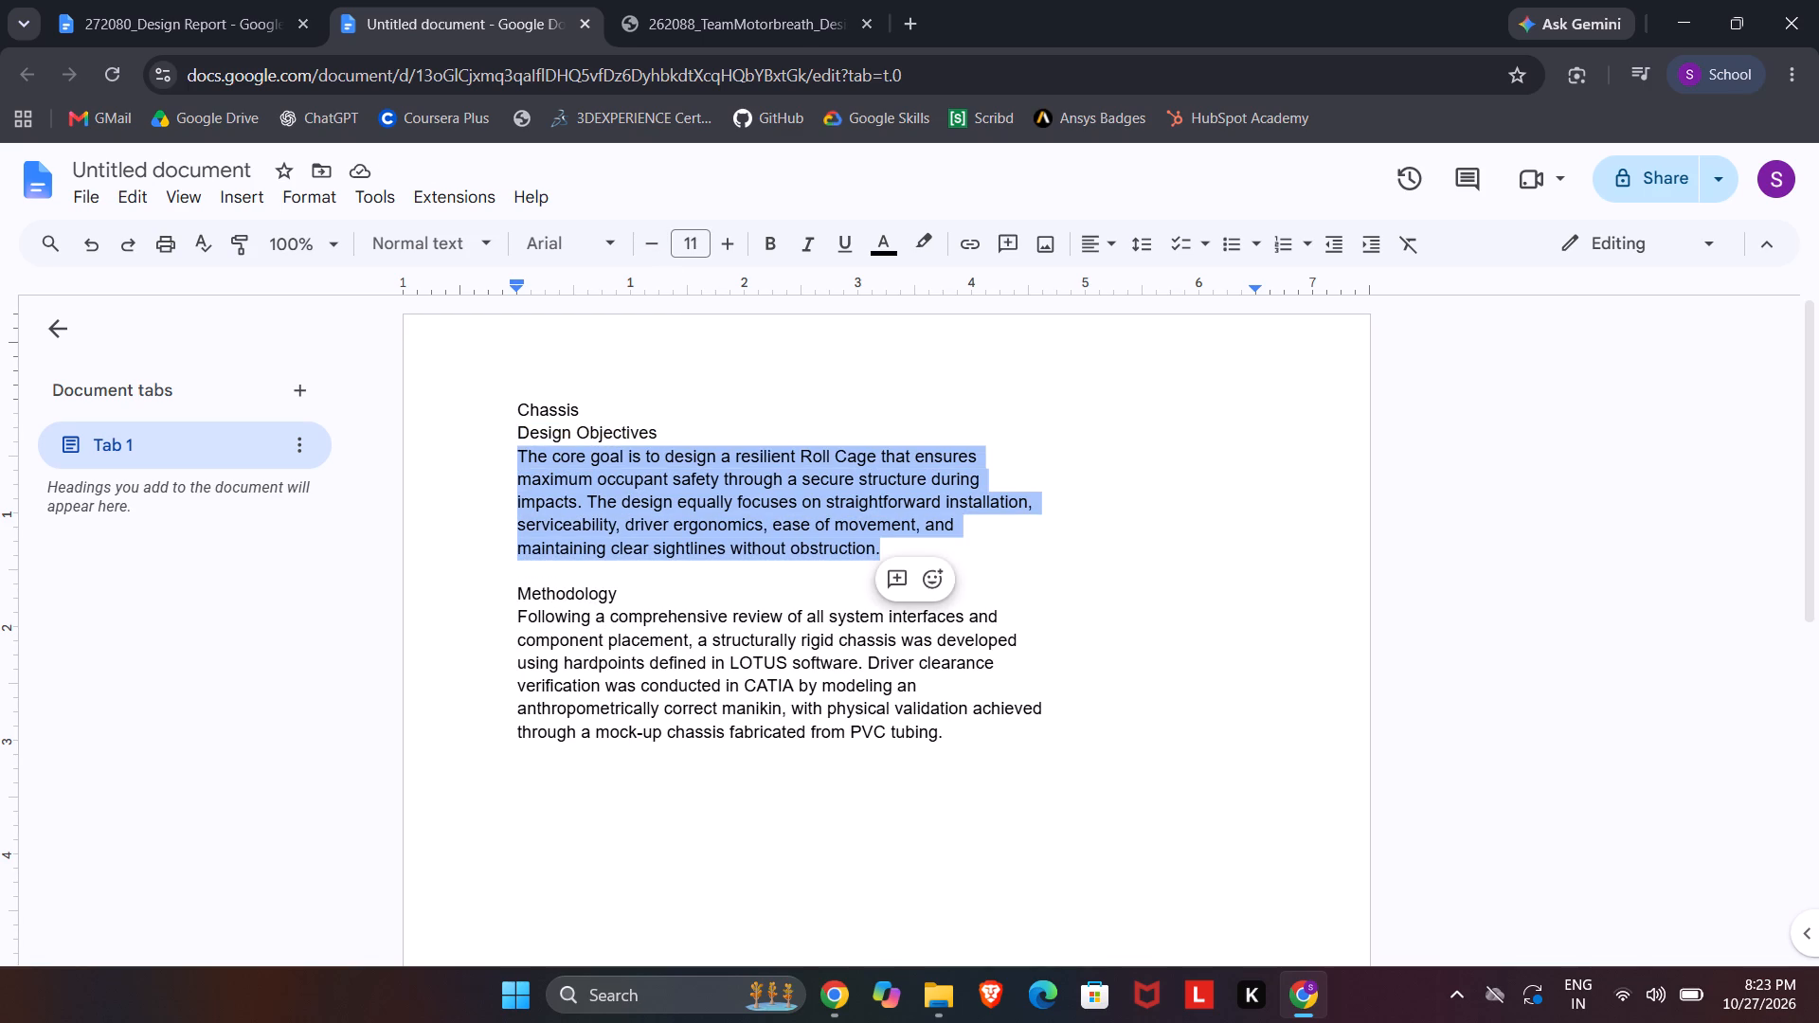
left_click_drag(952, 741, 513, 618, "ctrl")
double_click(651, 249)
left_click_drag(662, 563, 641, 566)
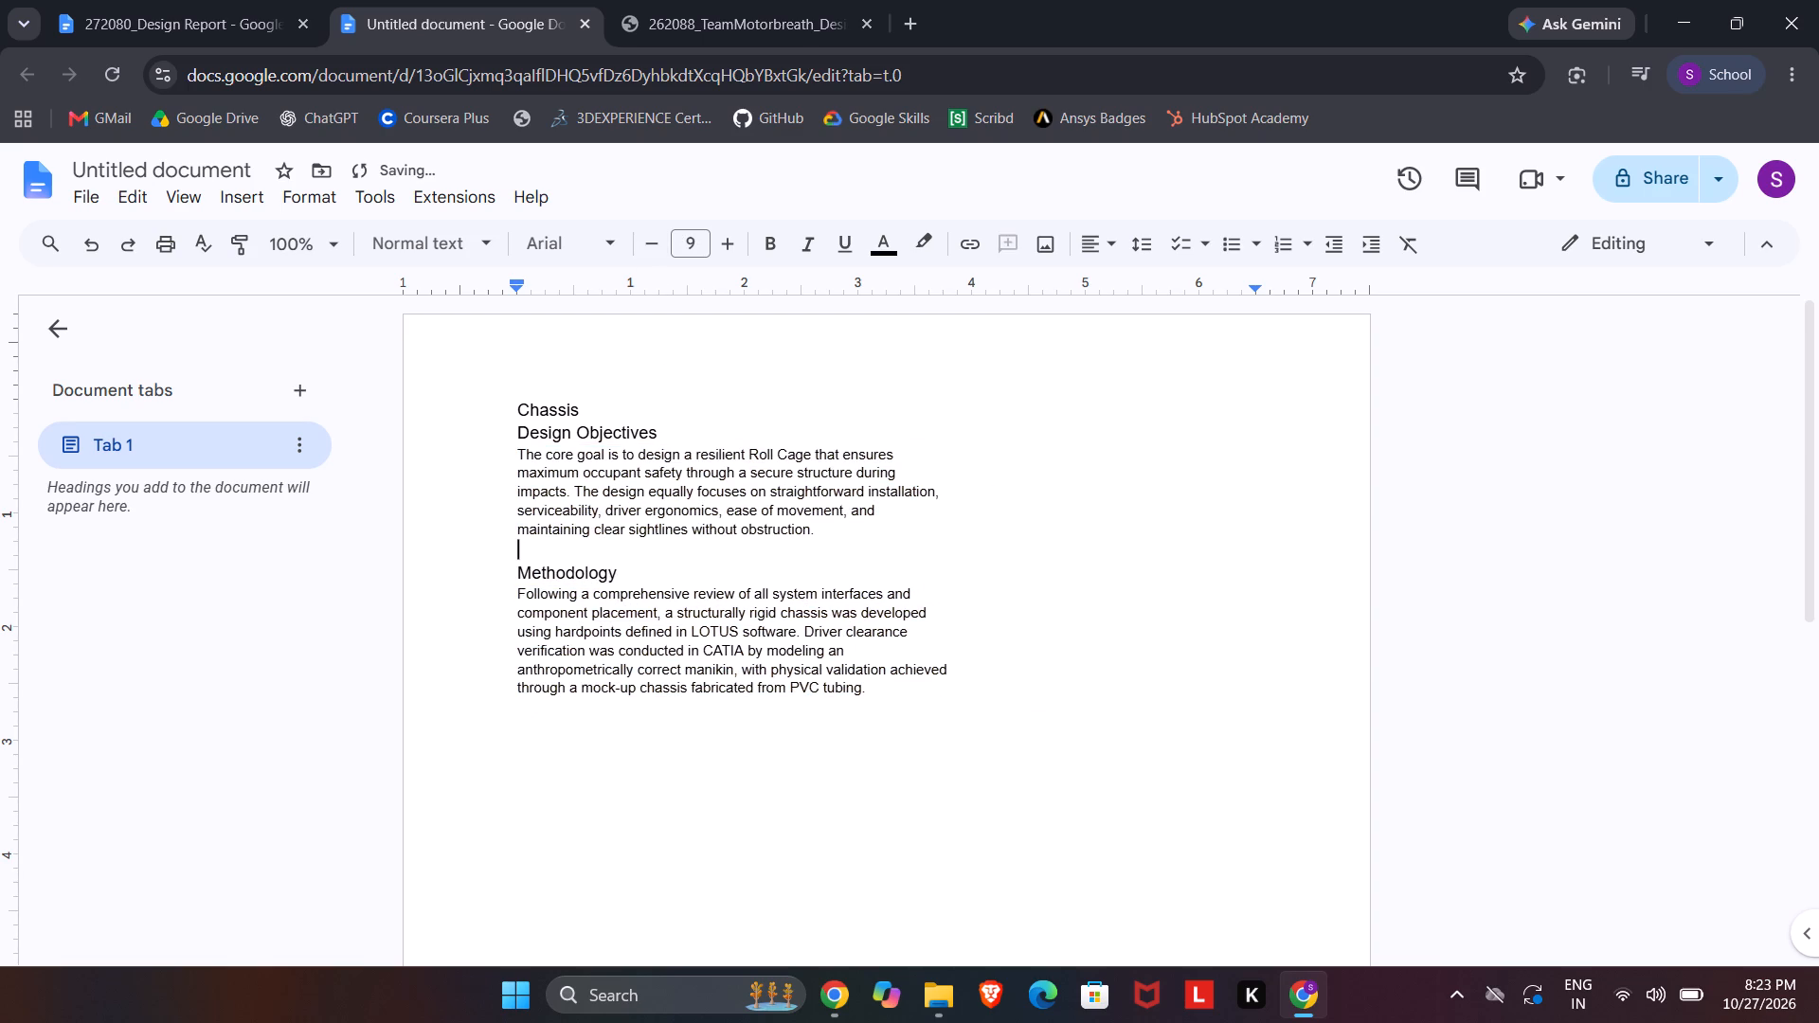
Reduce the Methodology and Design Objectives headings to font size 10.
left_click_drag(641, 566, 458, 558)
left_click(612, 572)
left_click_drag(632, 572, 486, 570)
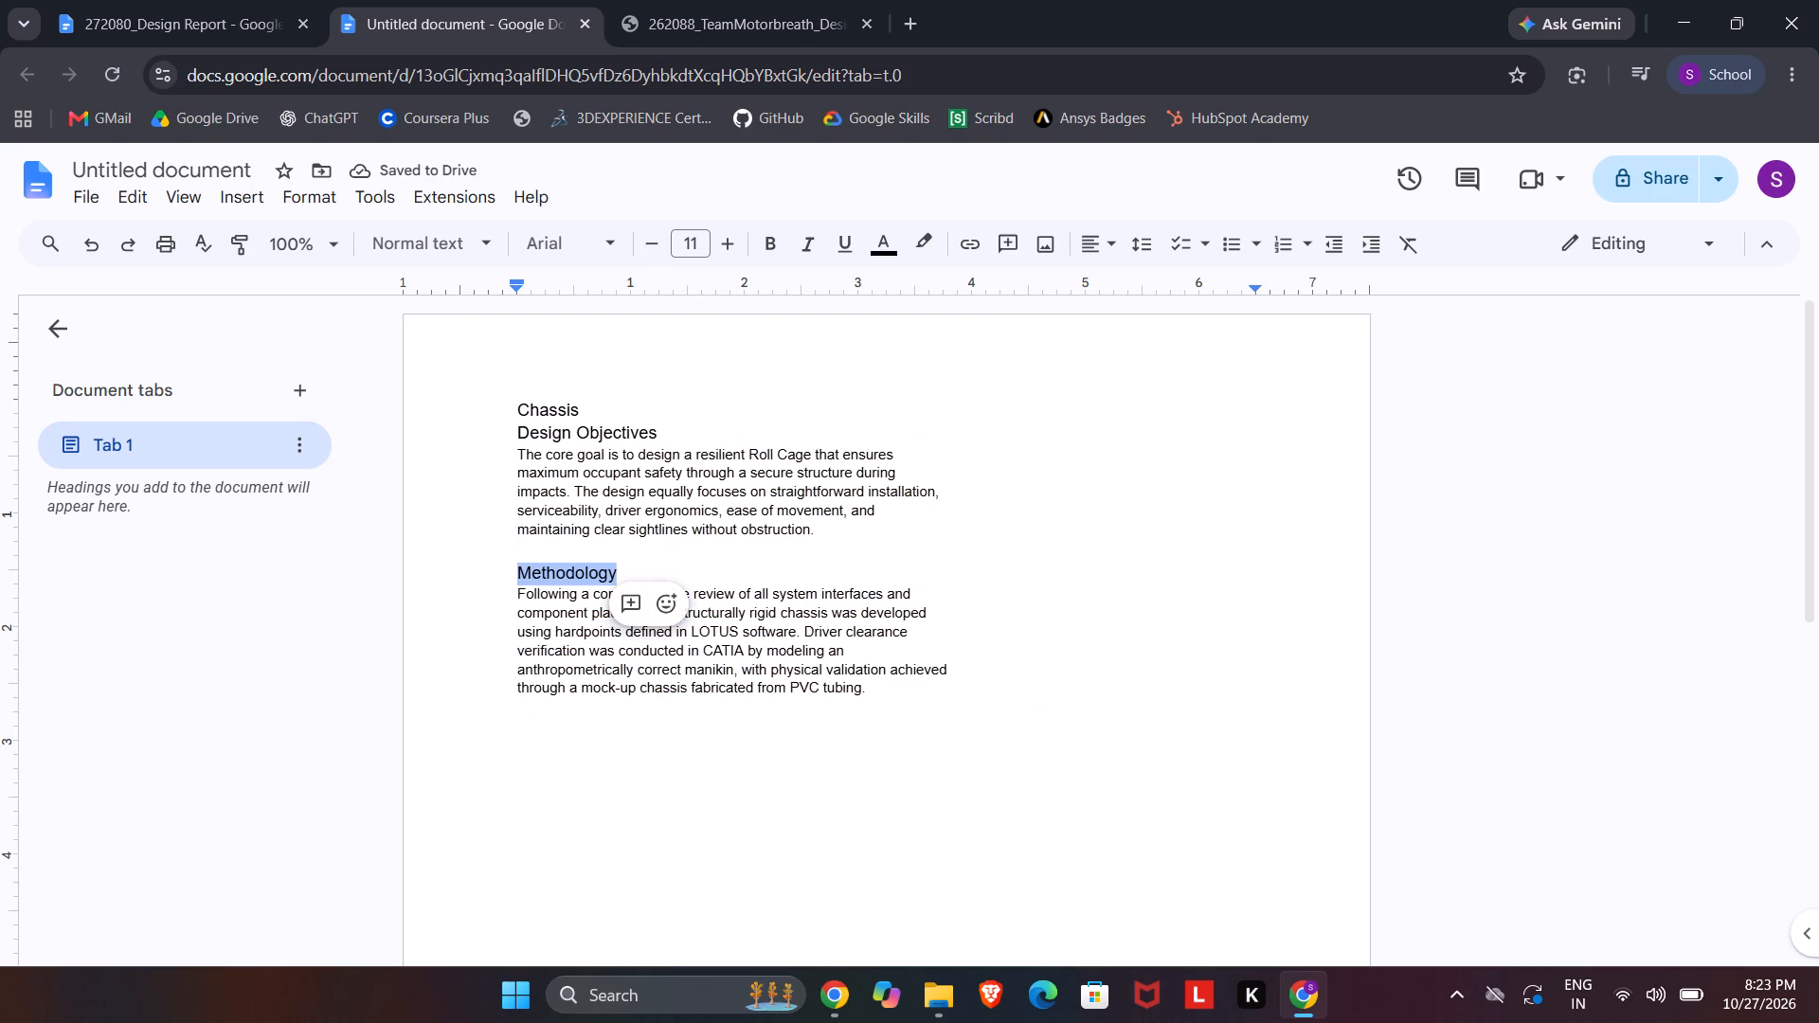
left_click(657, 244)
left_click_drag(673, 434, 405, 410, "ctrl")
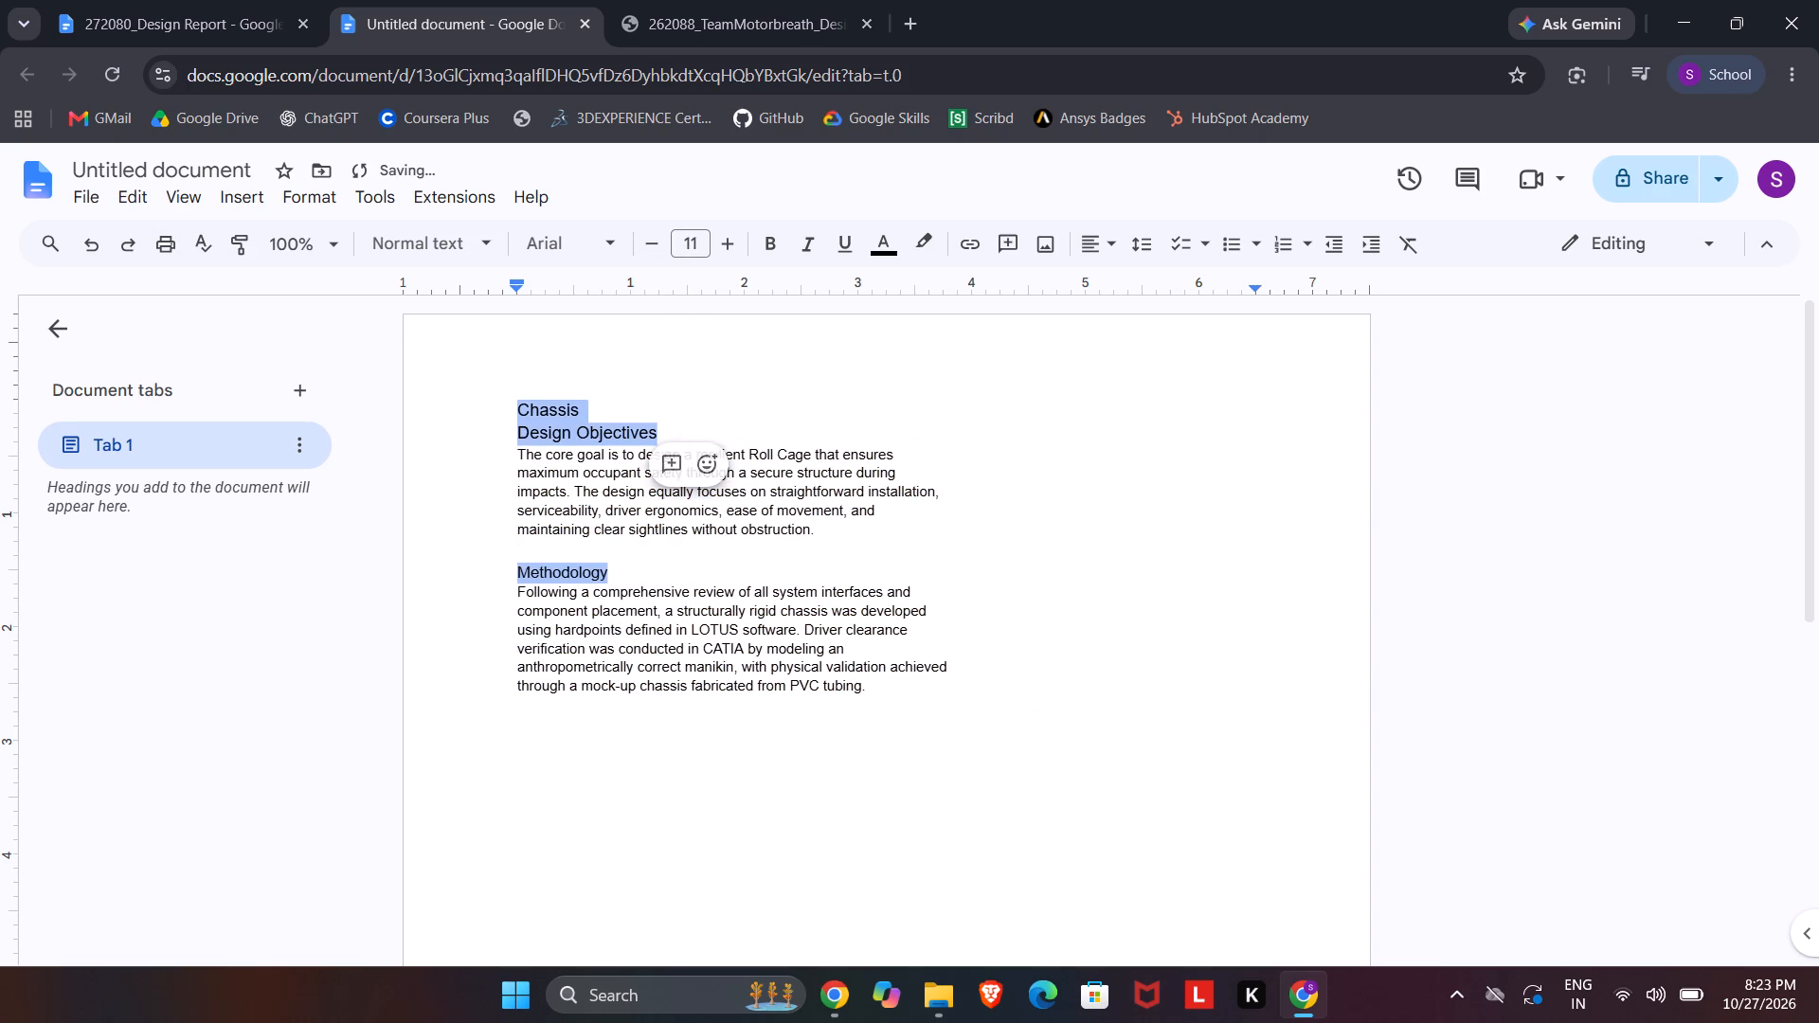
left_click(689, 429)
left_click_drag(690, 434, 510, 437, "ctrl")
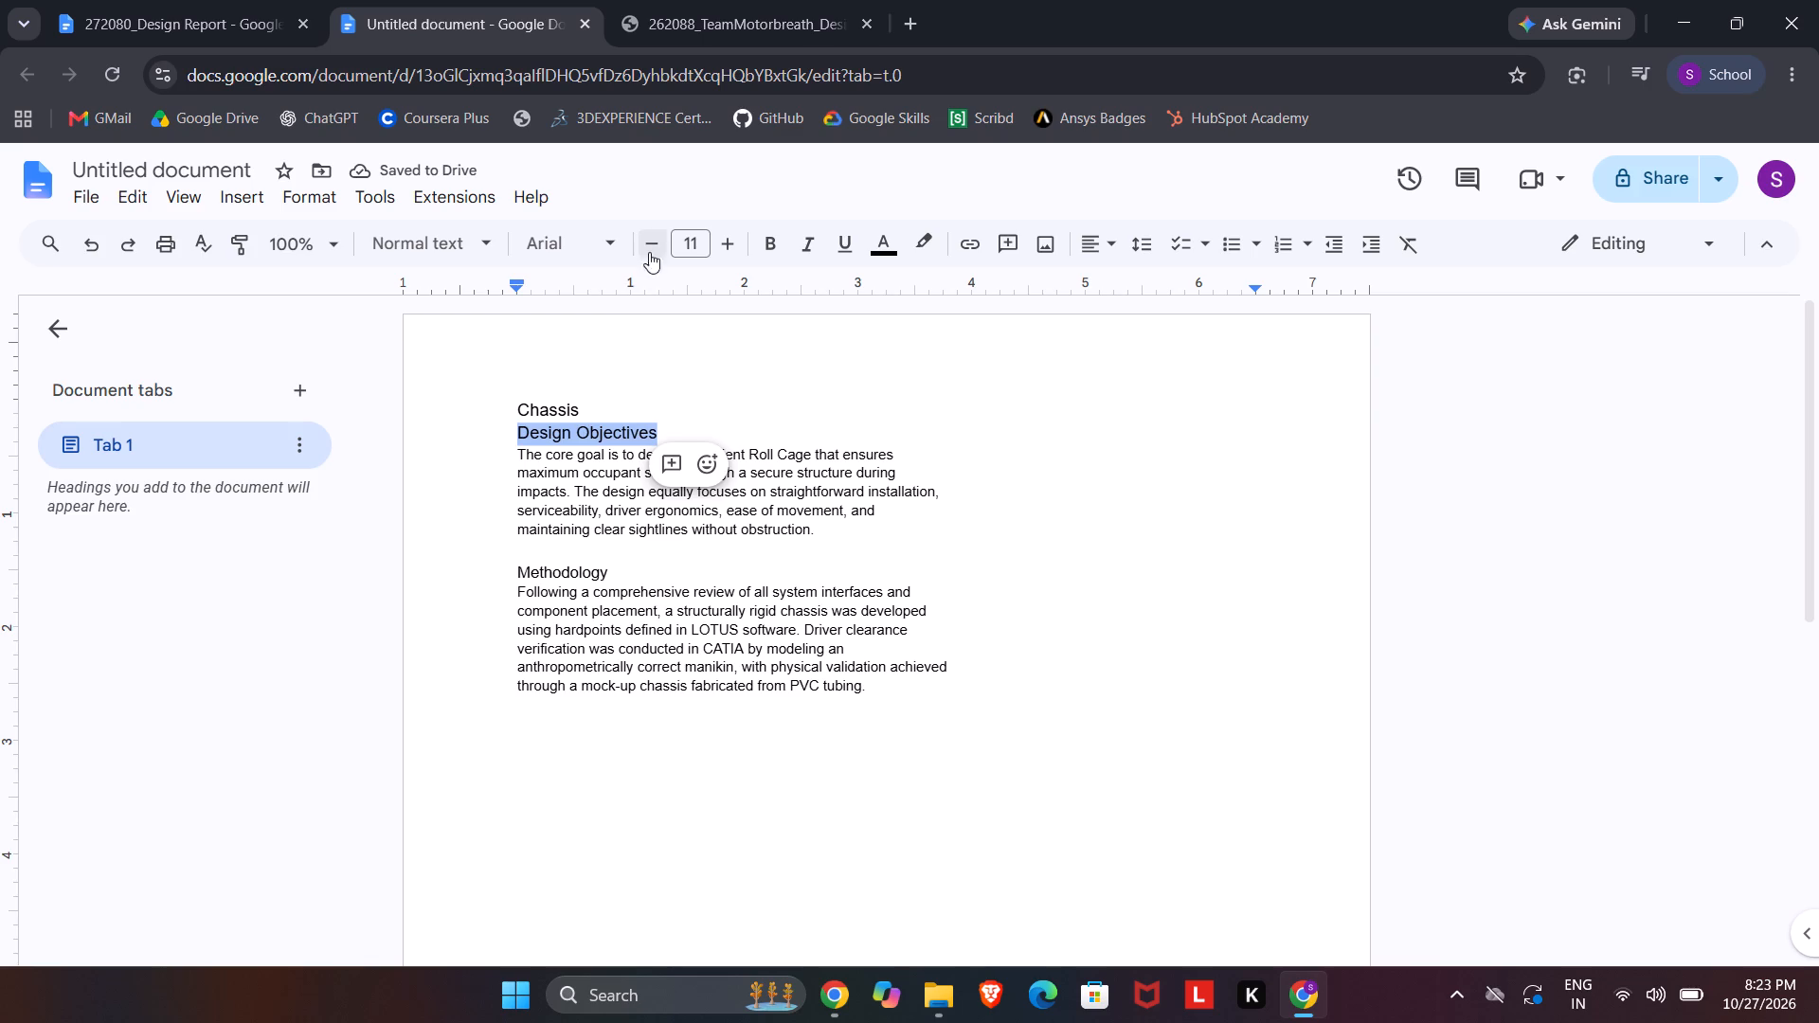
left_click(657, 238)
Examine the font size and style of the Chassis, Design Objectives and Methodology headings in the 272080_Design Report document.
left_click(756, 0)
left_click(573, 0)
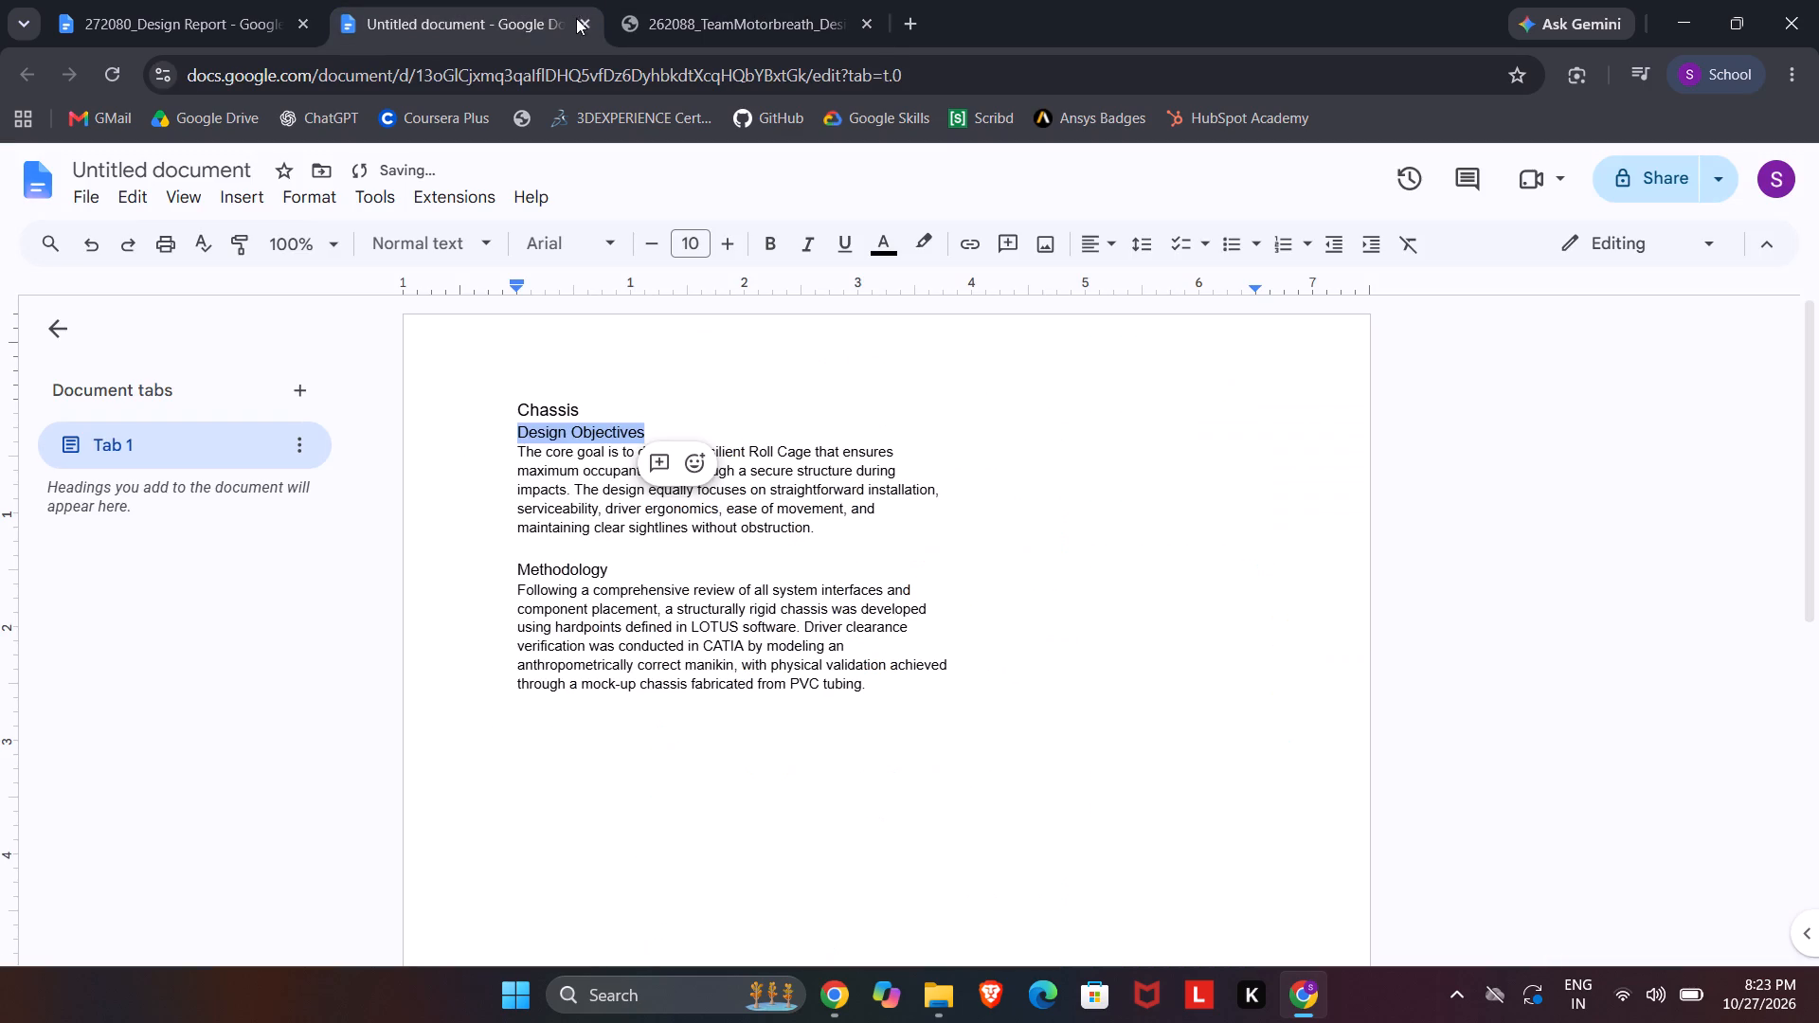
left_click(769, 437)
left_click_drag(729, 429, 477, 410, "ctrl")
left_click(609, 422)
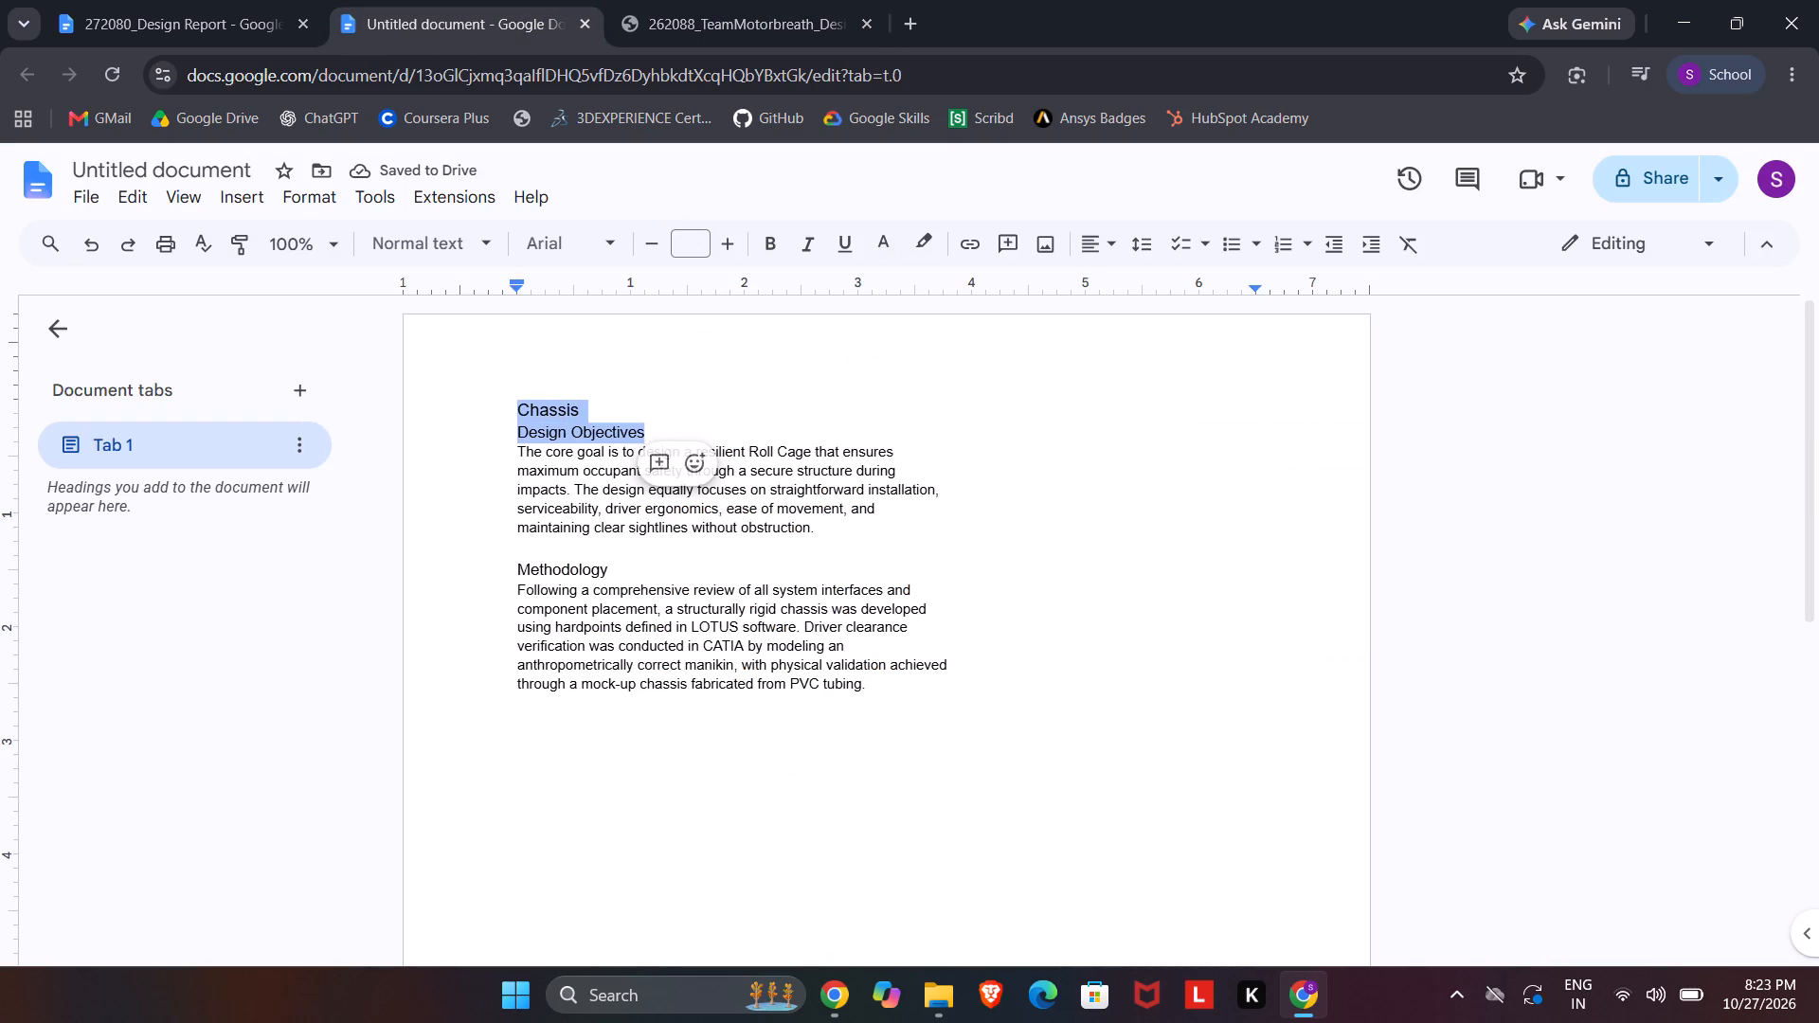
left_click(545, 398)
left_click(849, 0)
left_click(511, 14)
left_click(152, 0)
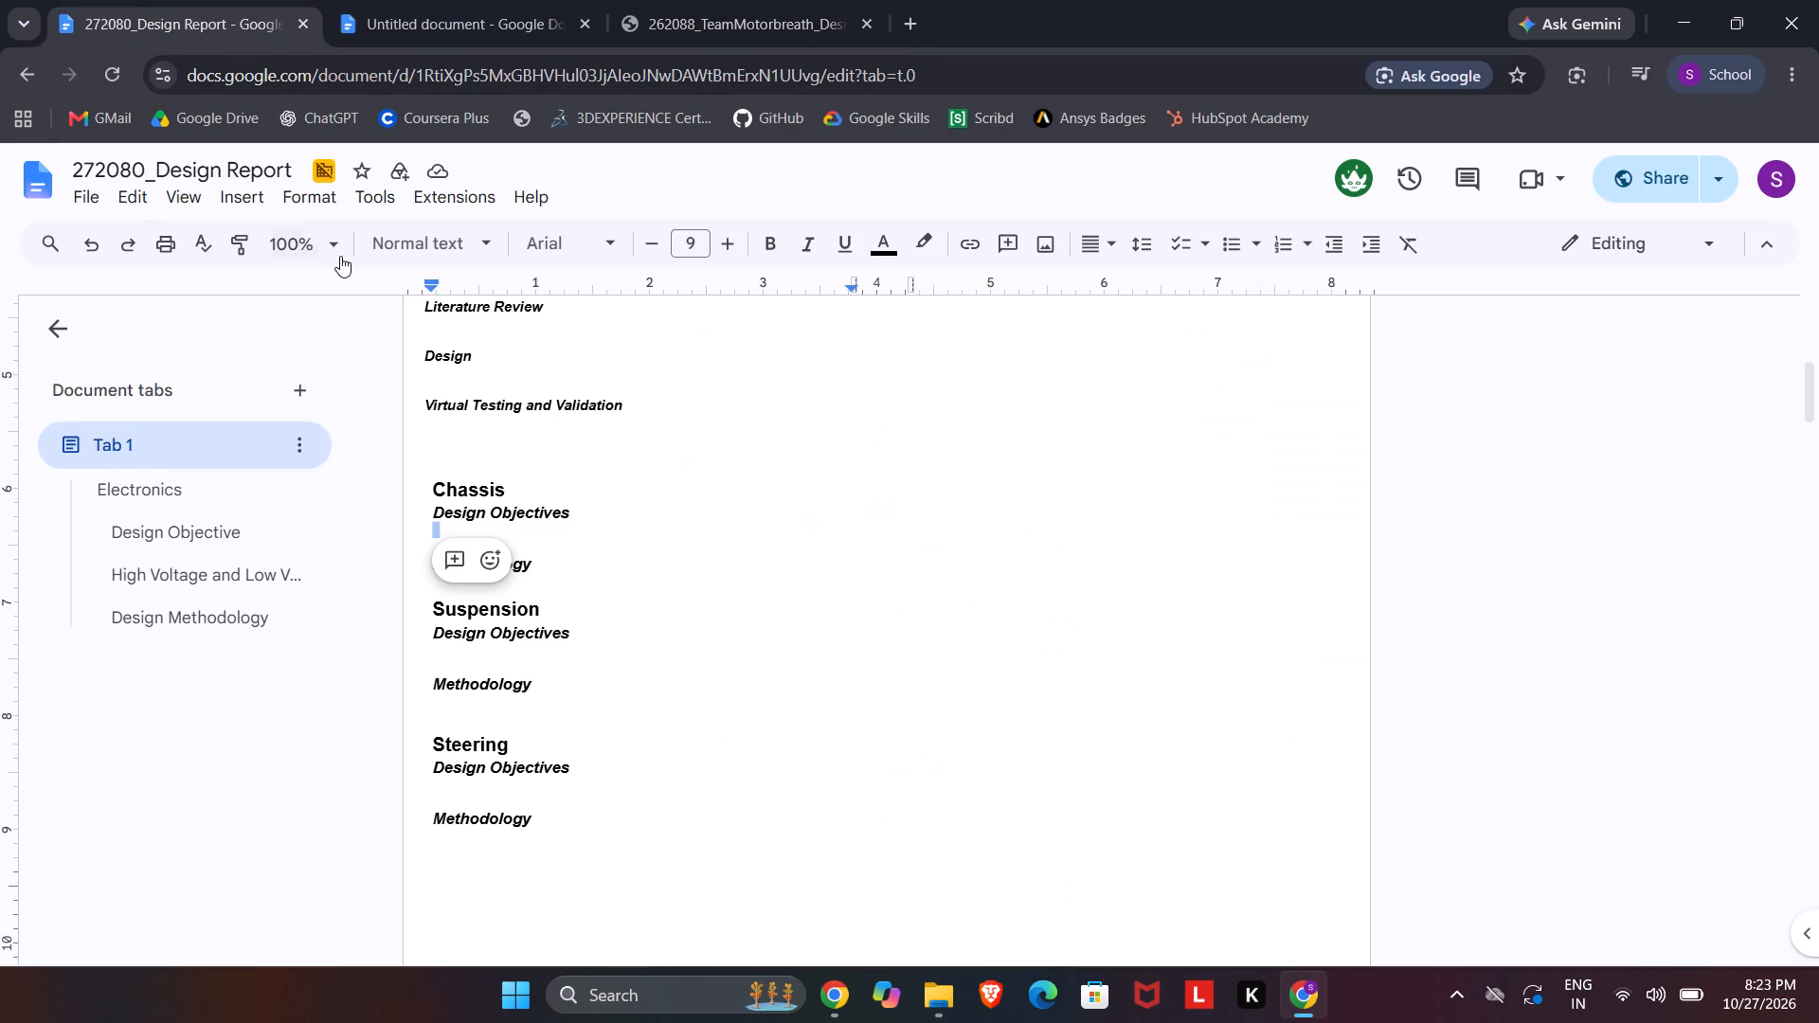
left_click(455, 494)
left_click(472, 512)
left_click(485, 560)
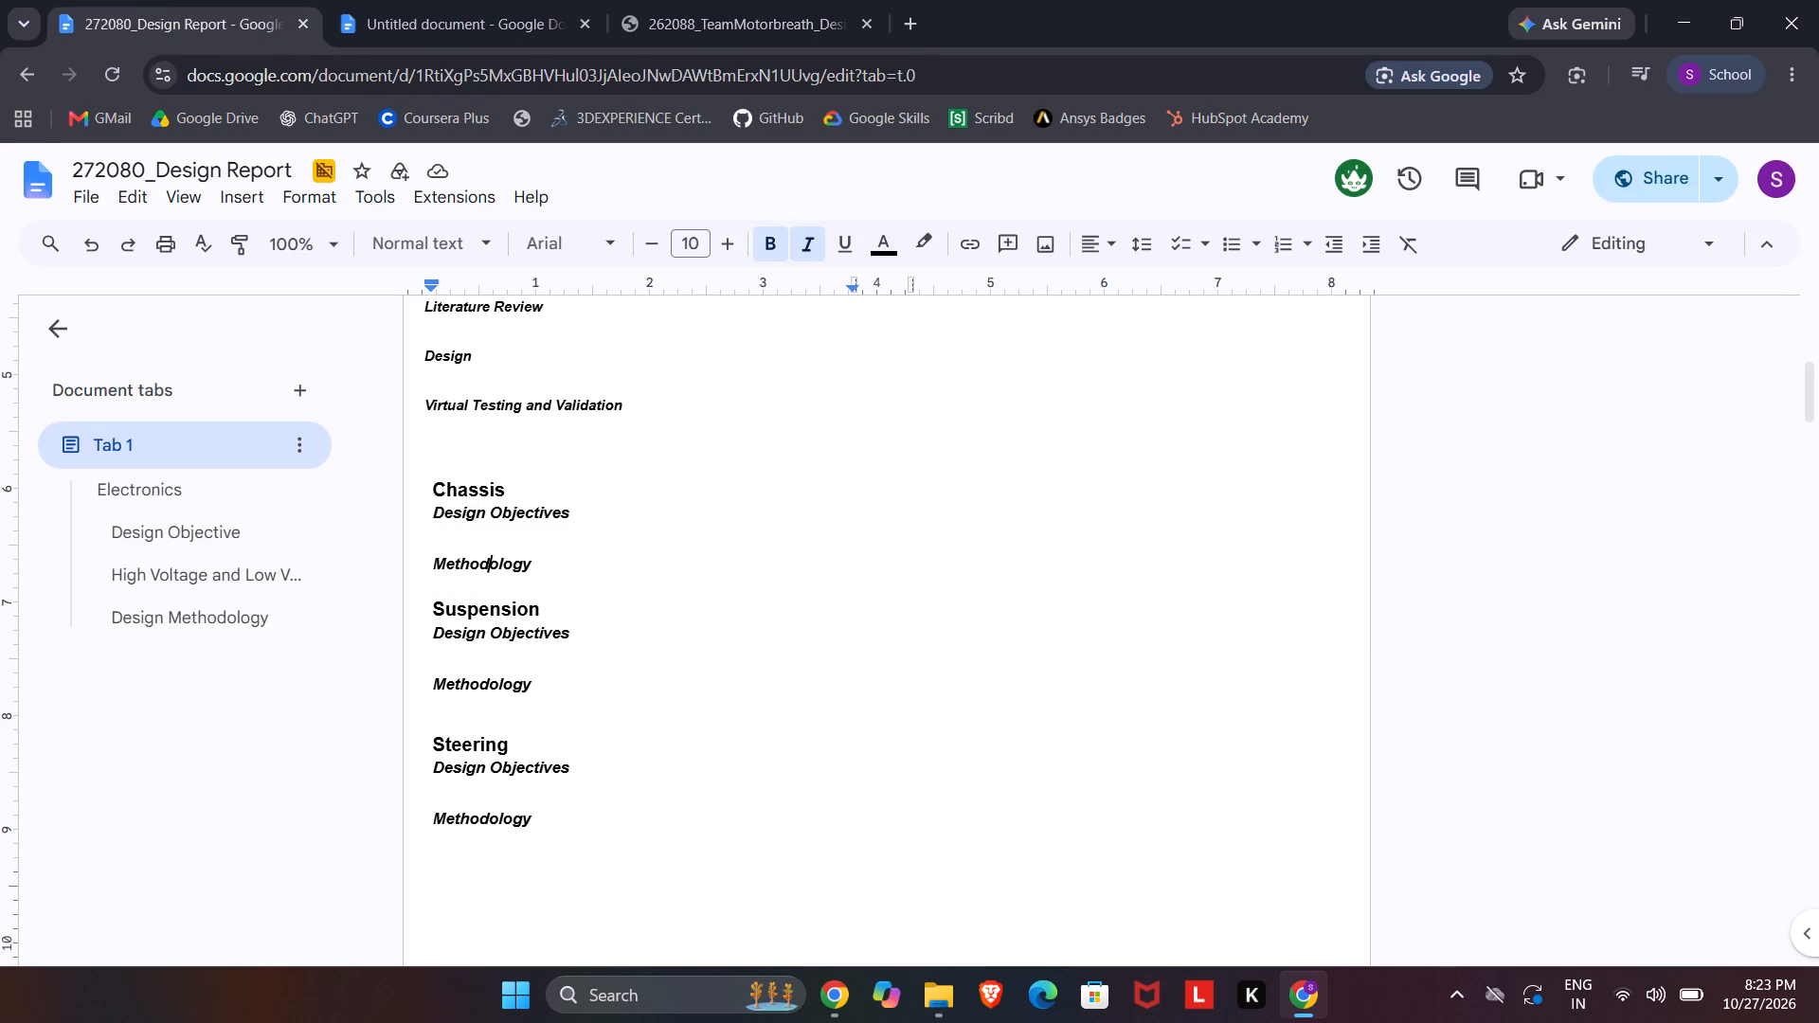
Make the Chassis, Design Objectives and Methodology headings bold in the untitled document.
left_click(692, 0)
left_click(485, 0)
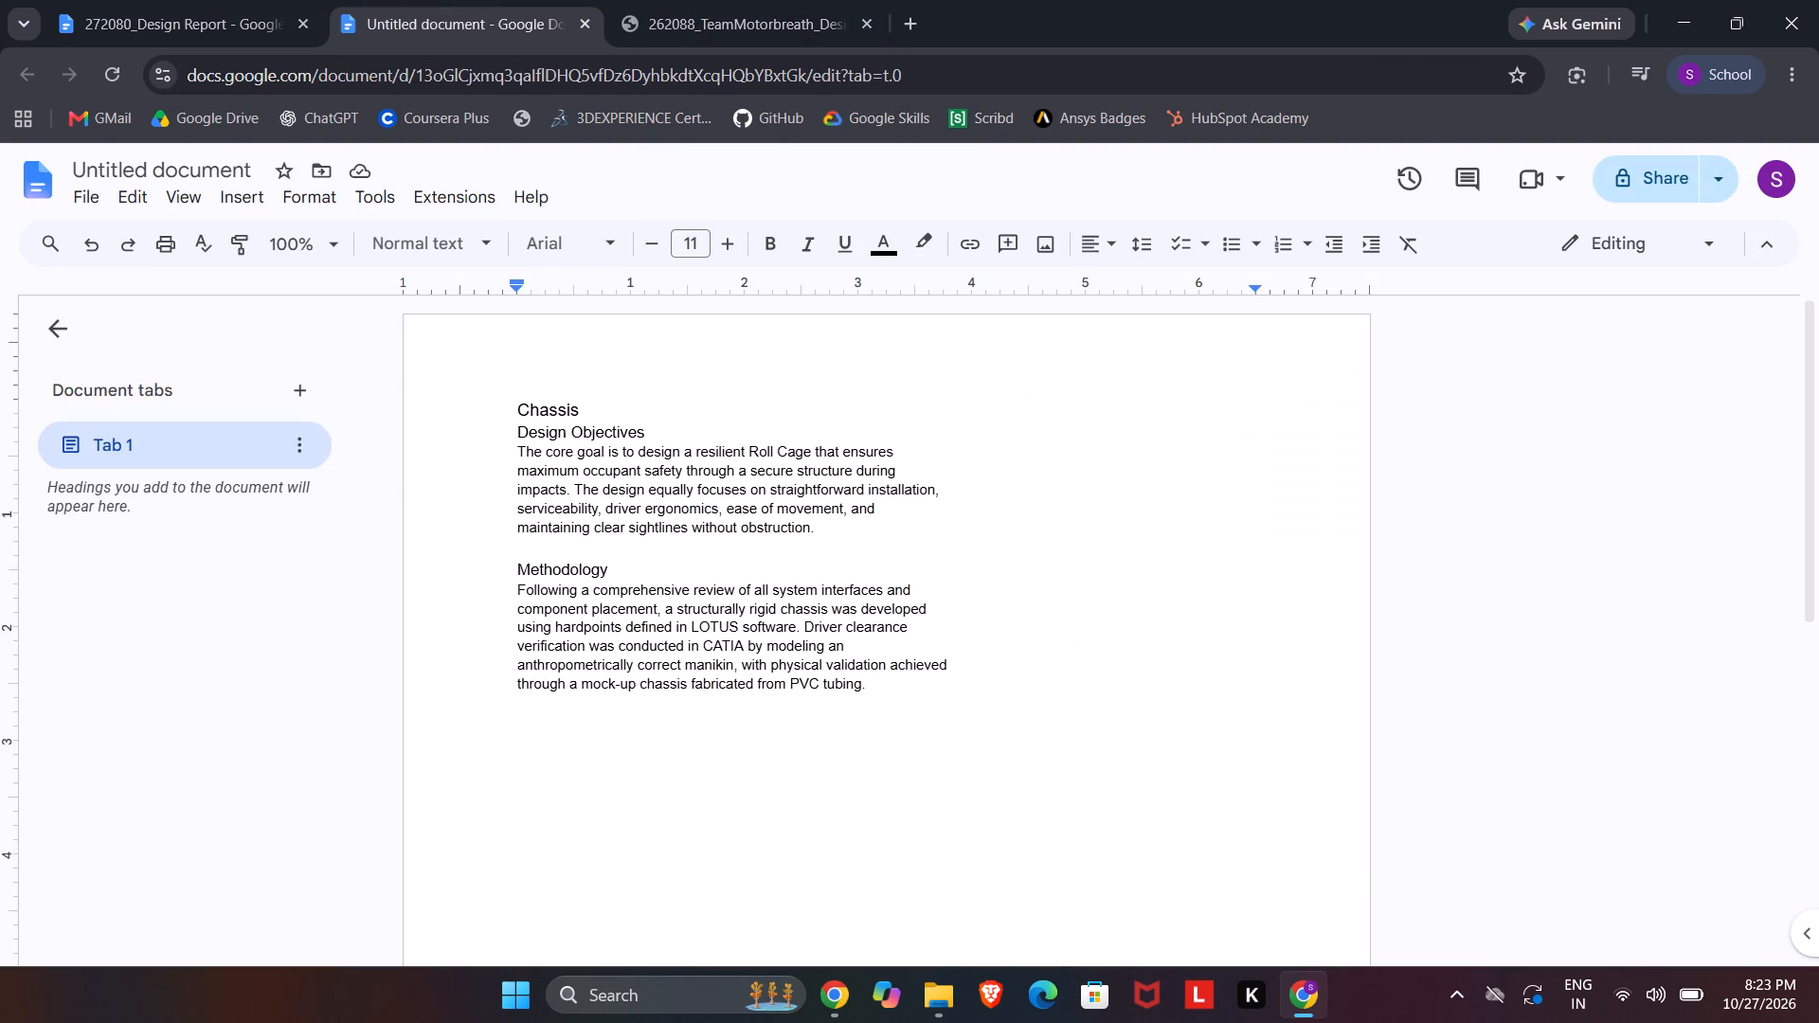
left_click_drag(644, 433, 475, 429)
left_click_drag(617, 567, 499, 585, "ctrl")
left_click_drag(503, 578, 510, 563, "ctrl")
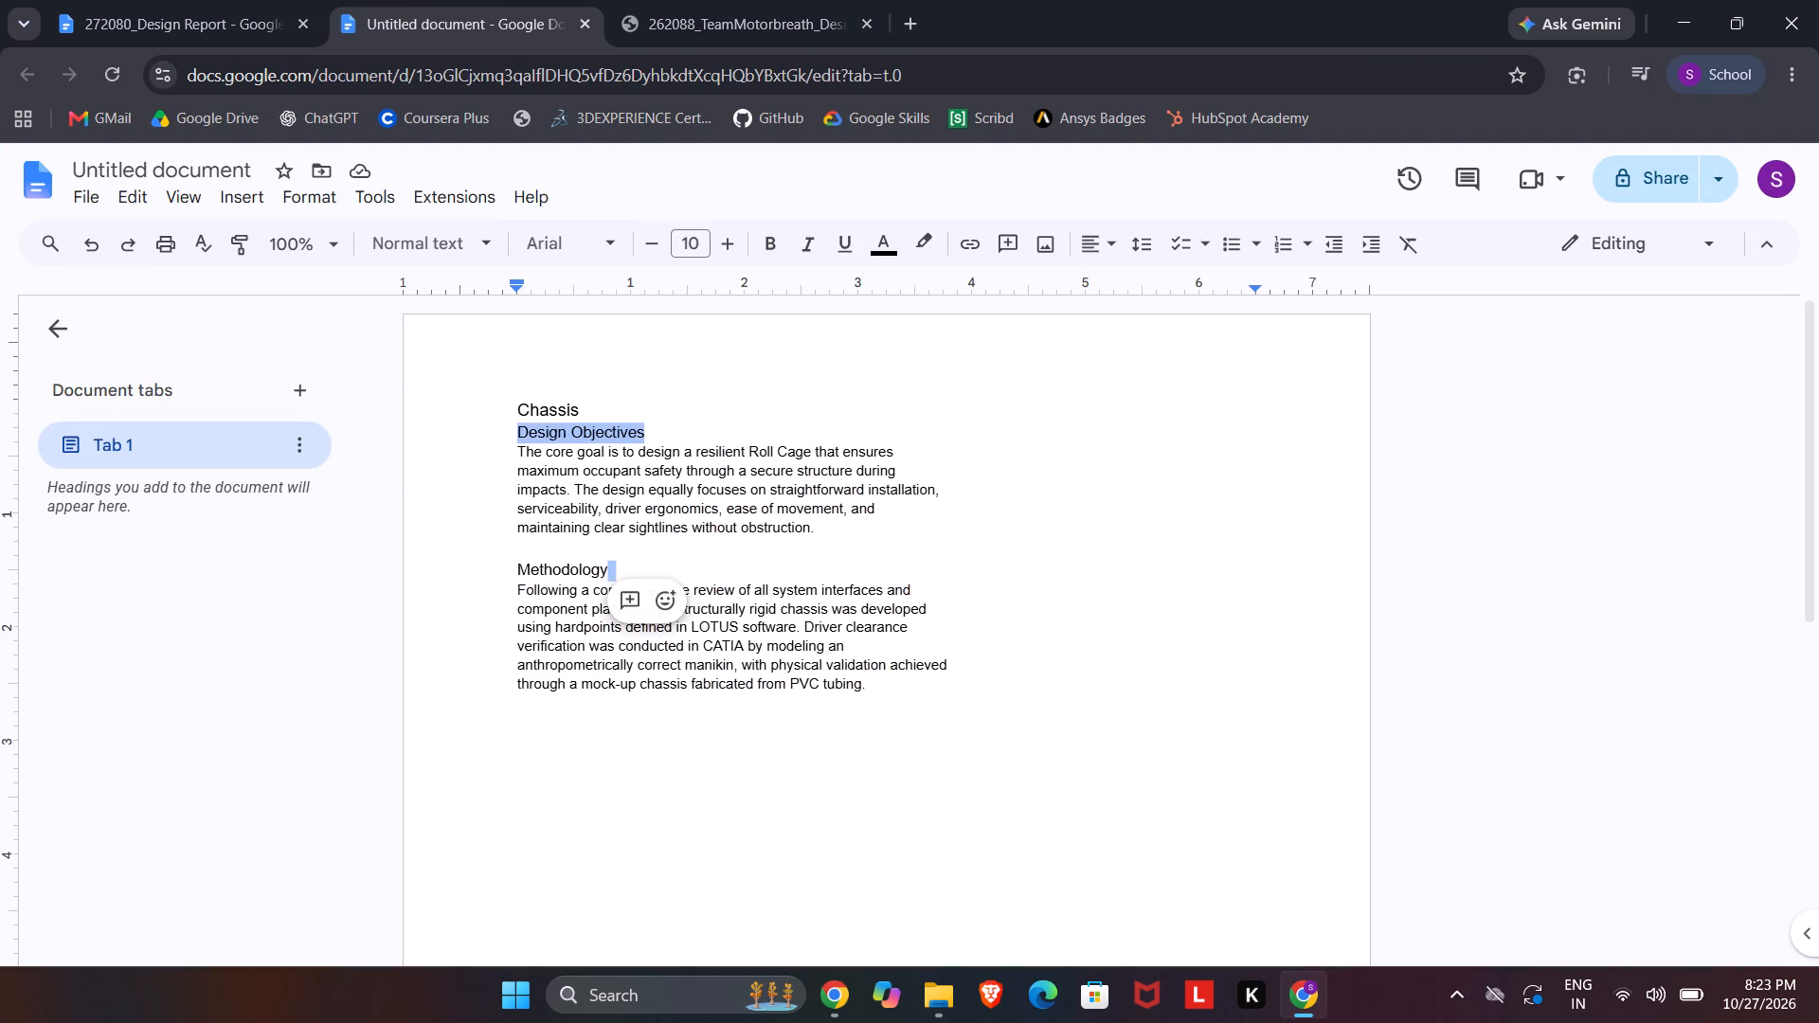
left_click_drag(510, 563, 612, 568, "ctrl")
left_click_drag(585, 412, 575, 413, "ctrl")
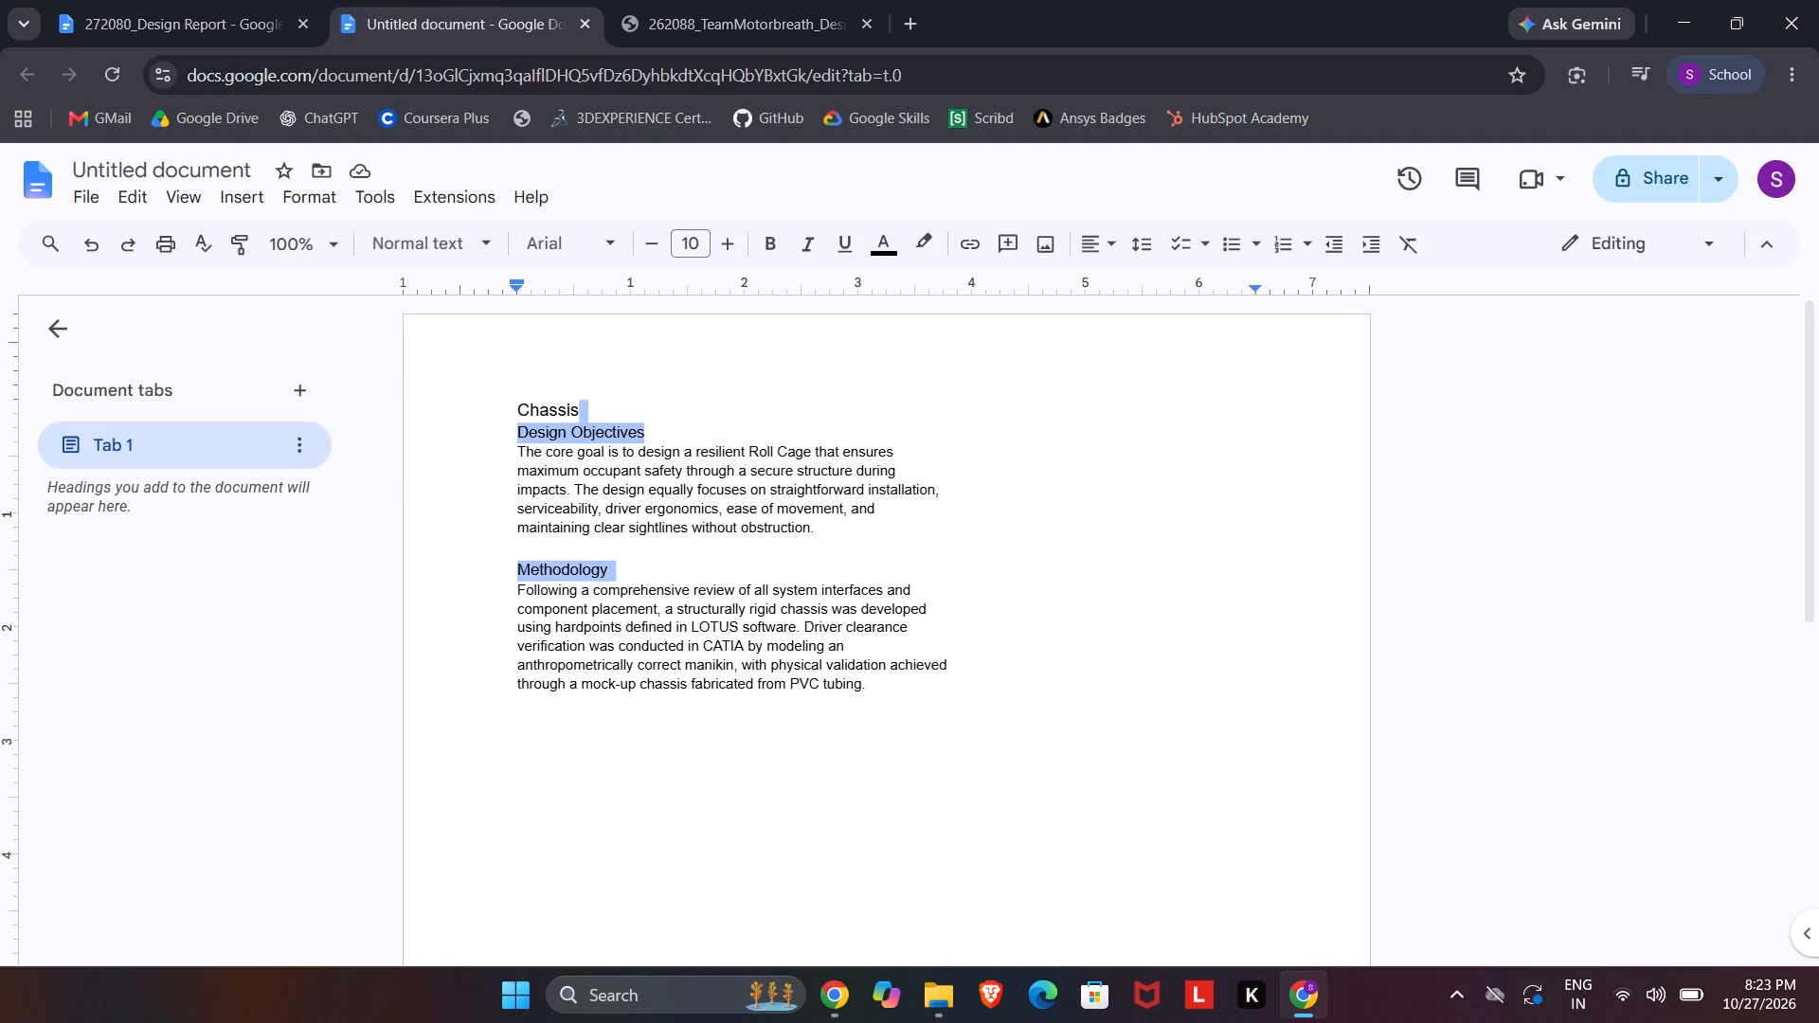
left_click_drag(575, 413, 512, 413, "ctrl")
left_click(779, 237)
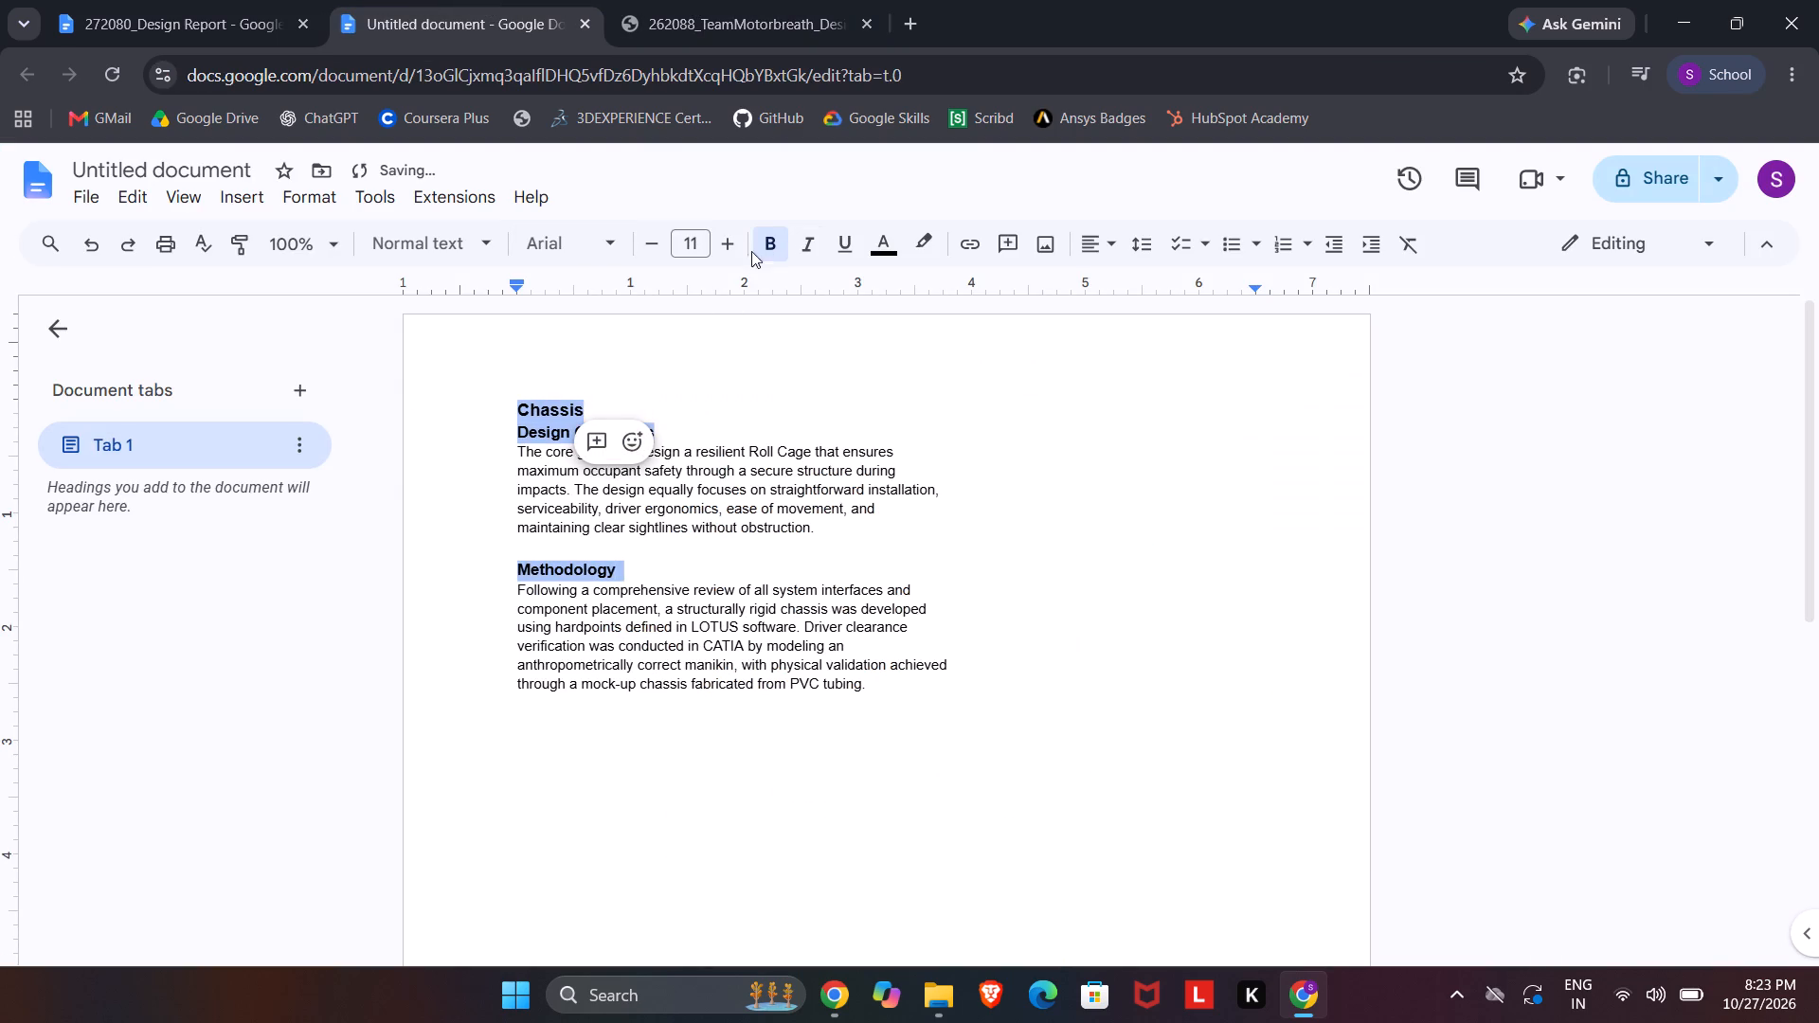
Increase the Chassis heading's font size by one point to 12.
left_click(605, 414)
left_click_drag(609, 413, 439, 406)
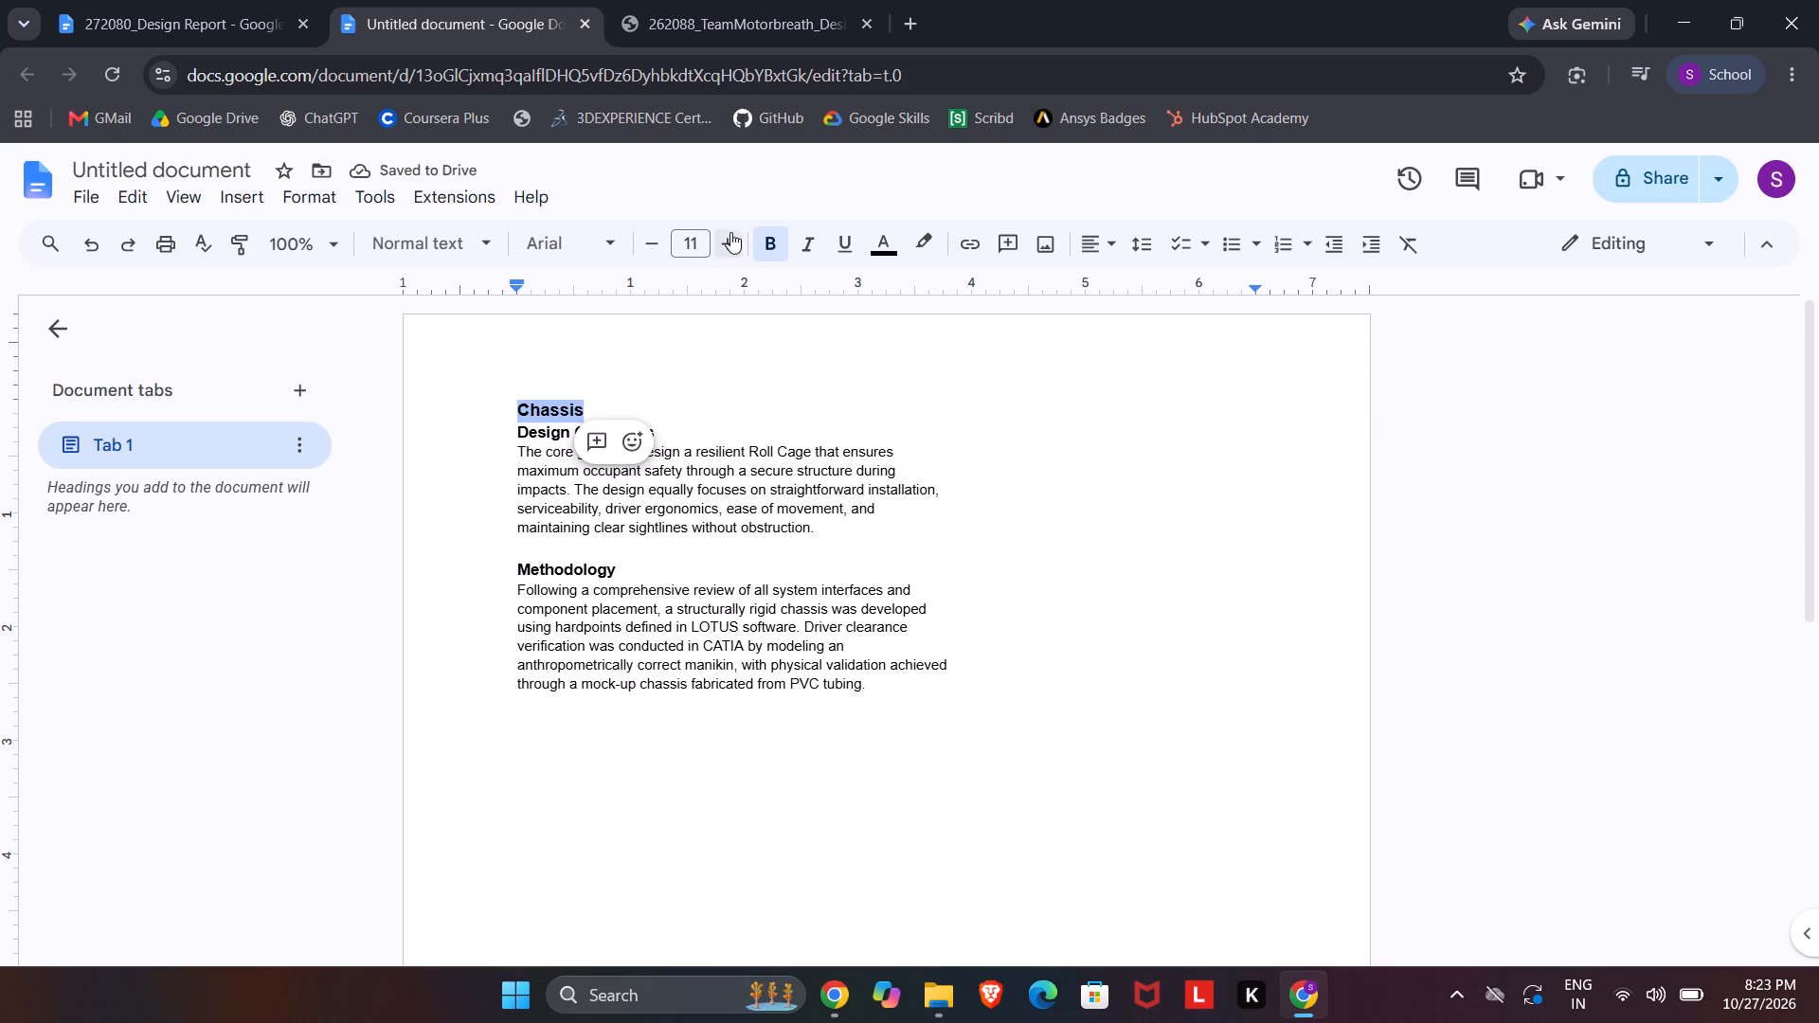
left_click(730, 232)
Italicize the Design Objectives and Methodology headings.
left_click(672, 426)
left_click_drag(679, 435, 443, 431)
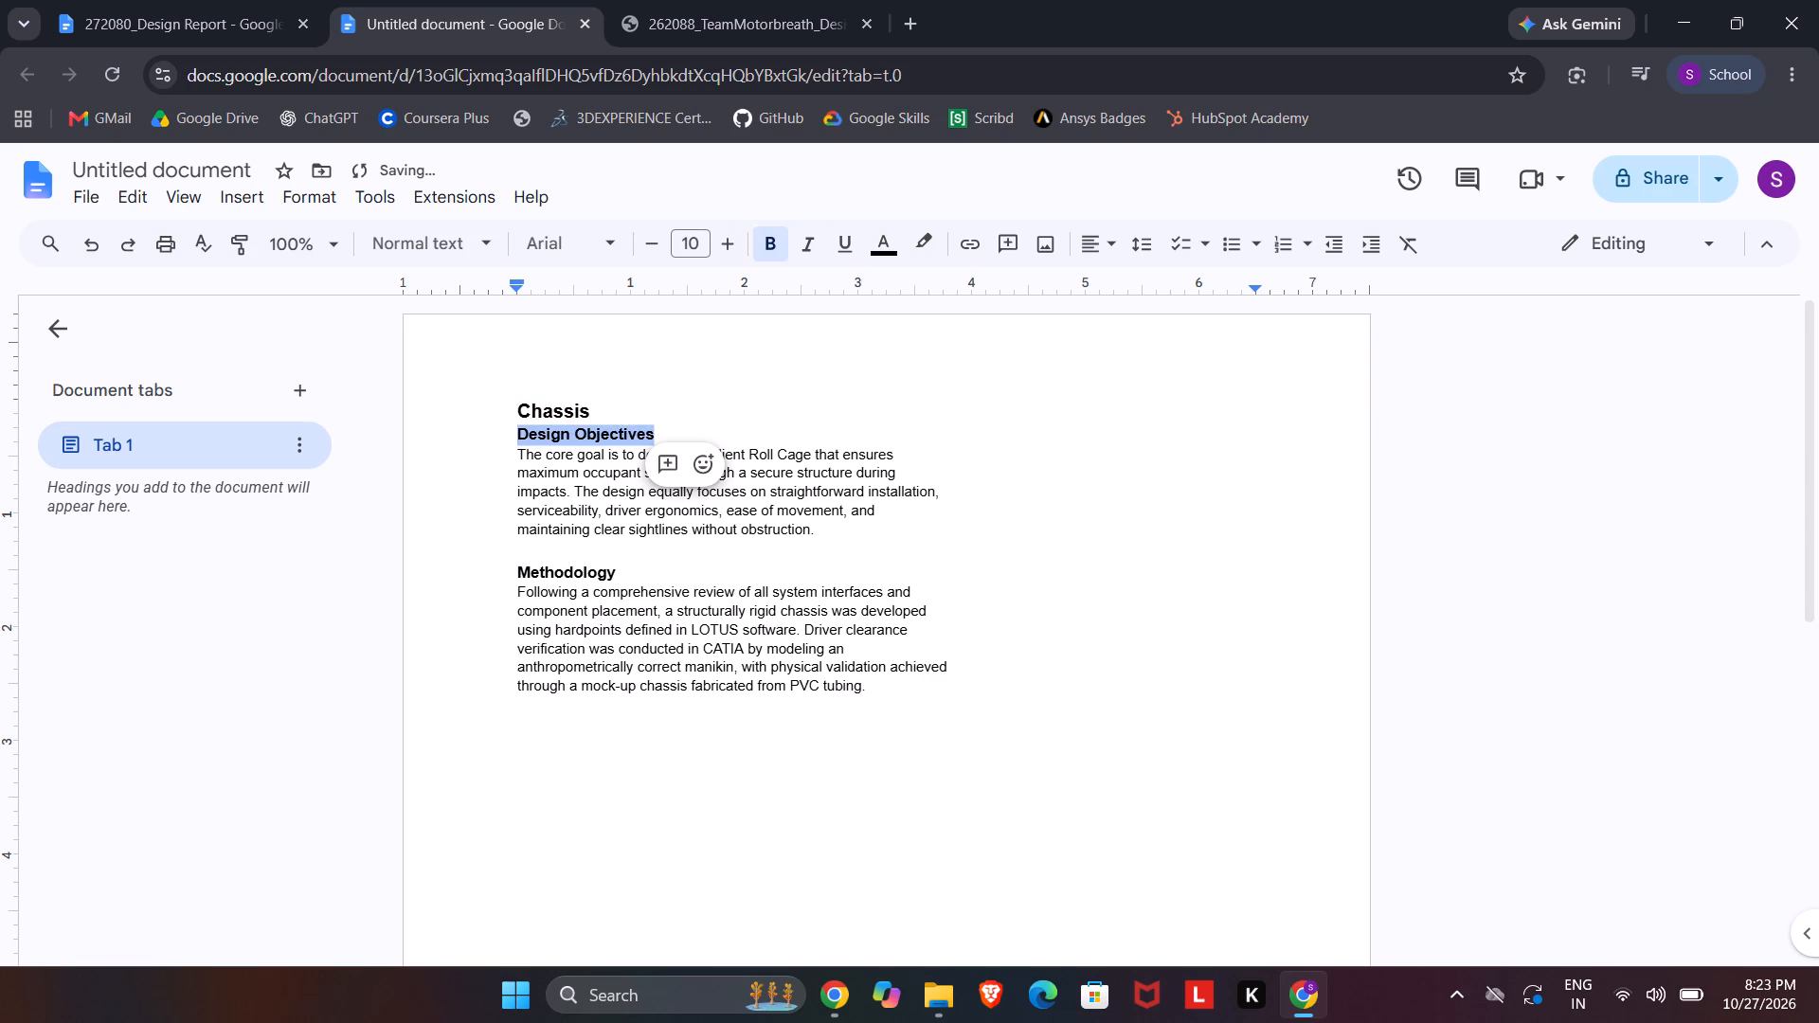
left_click_drag(636, 574, 487, 568, "ctrl")
left_click(816, 250)
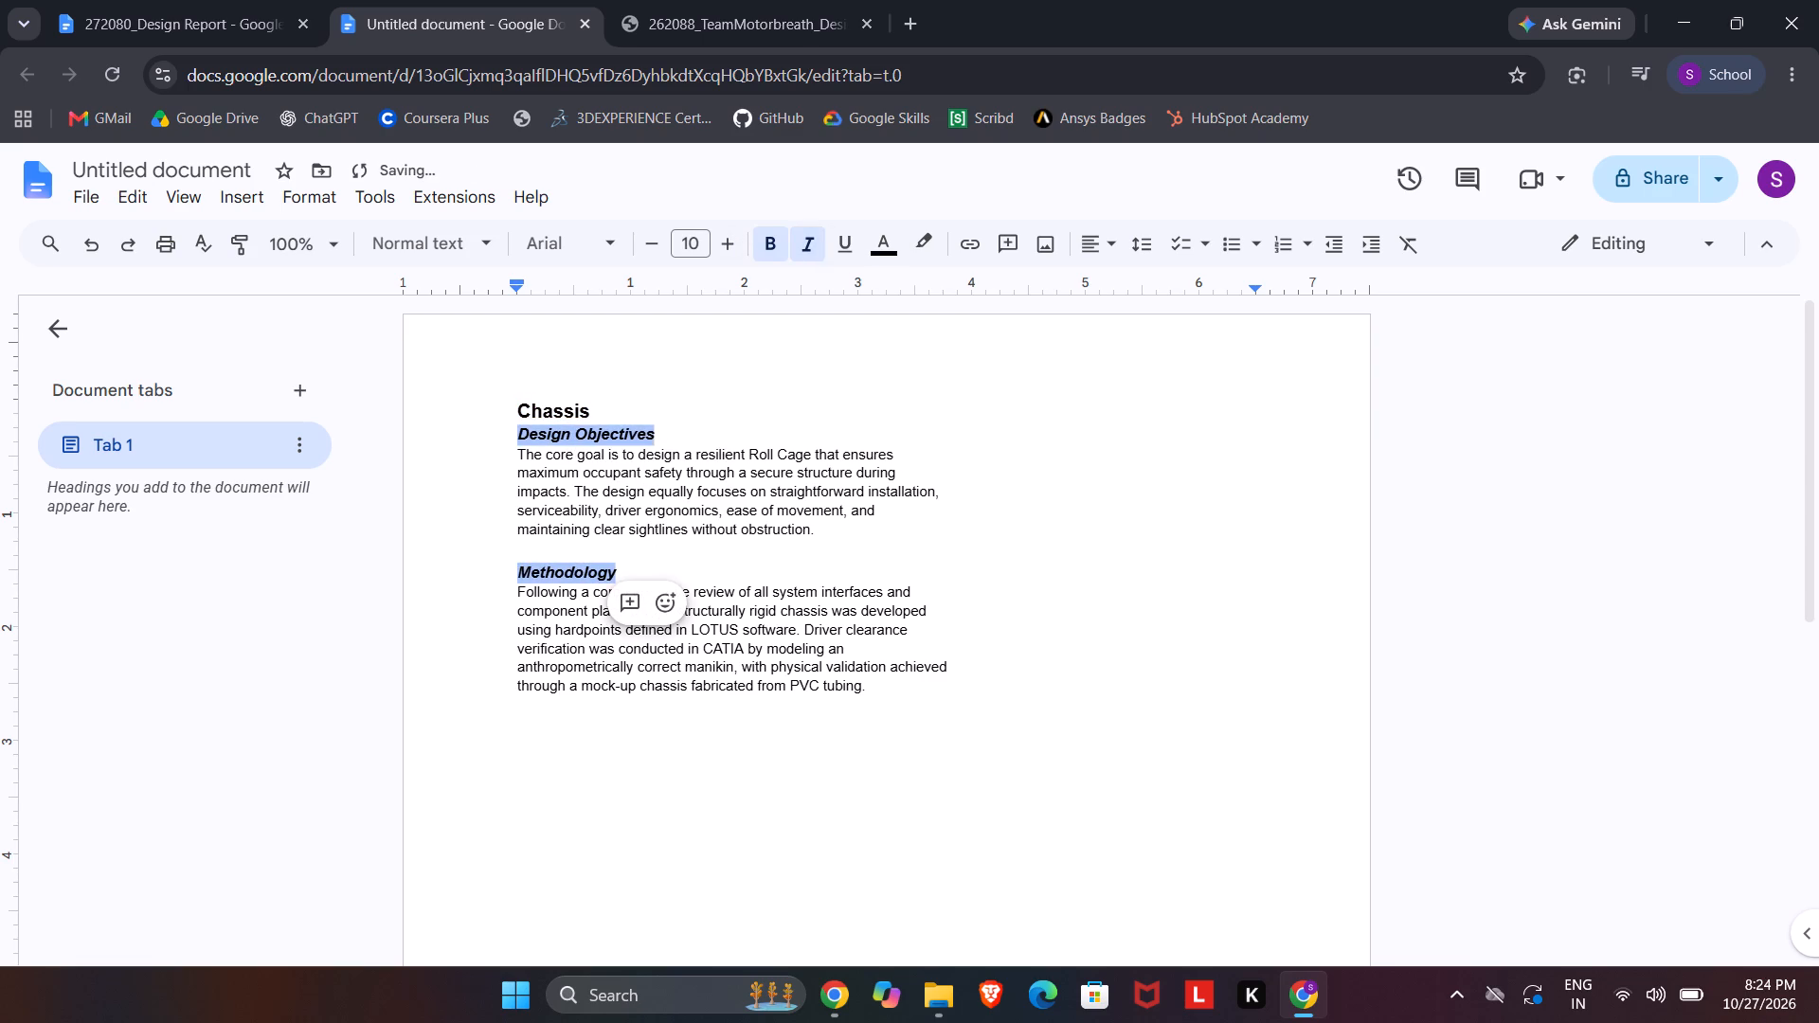
Add a blank line and a new empty line below the Methodology paragraph.
left_click(936, 713)
key("Return")
key("Return")
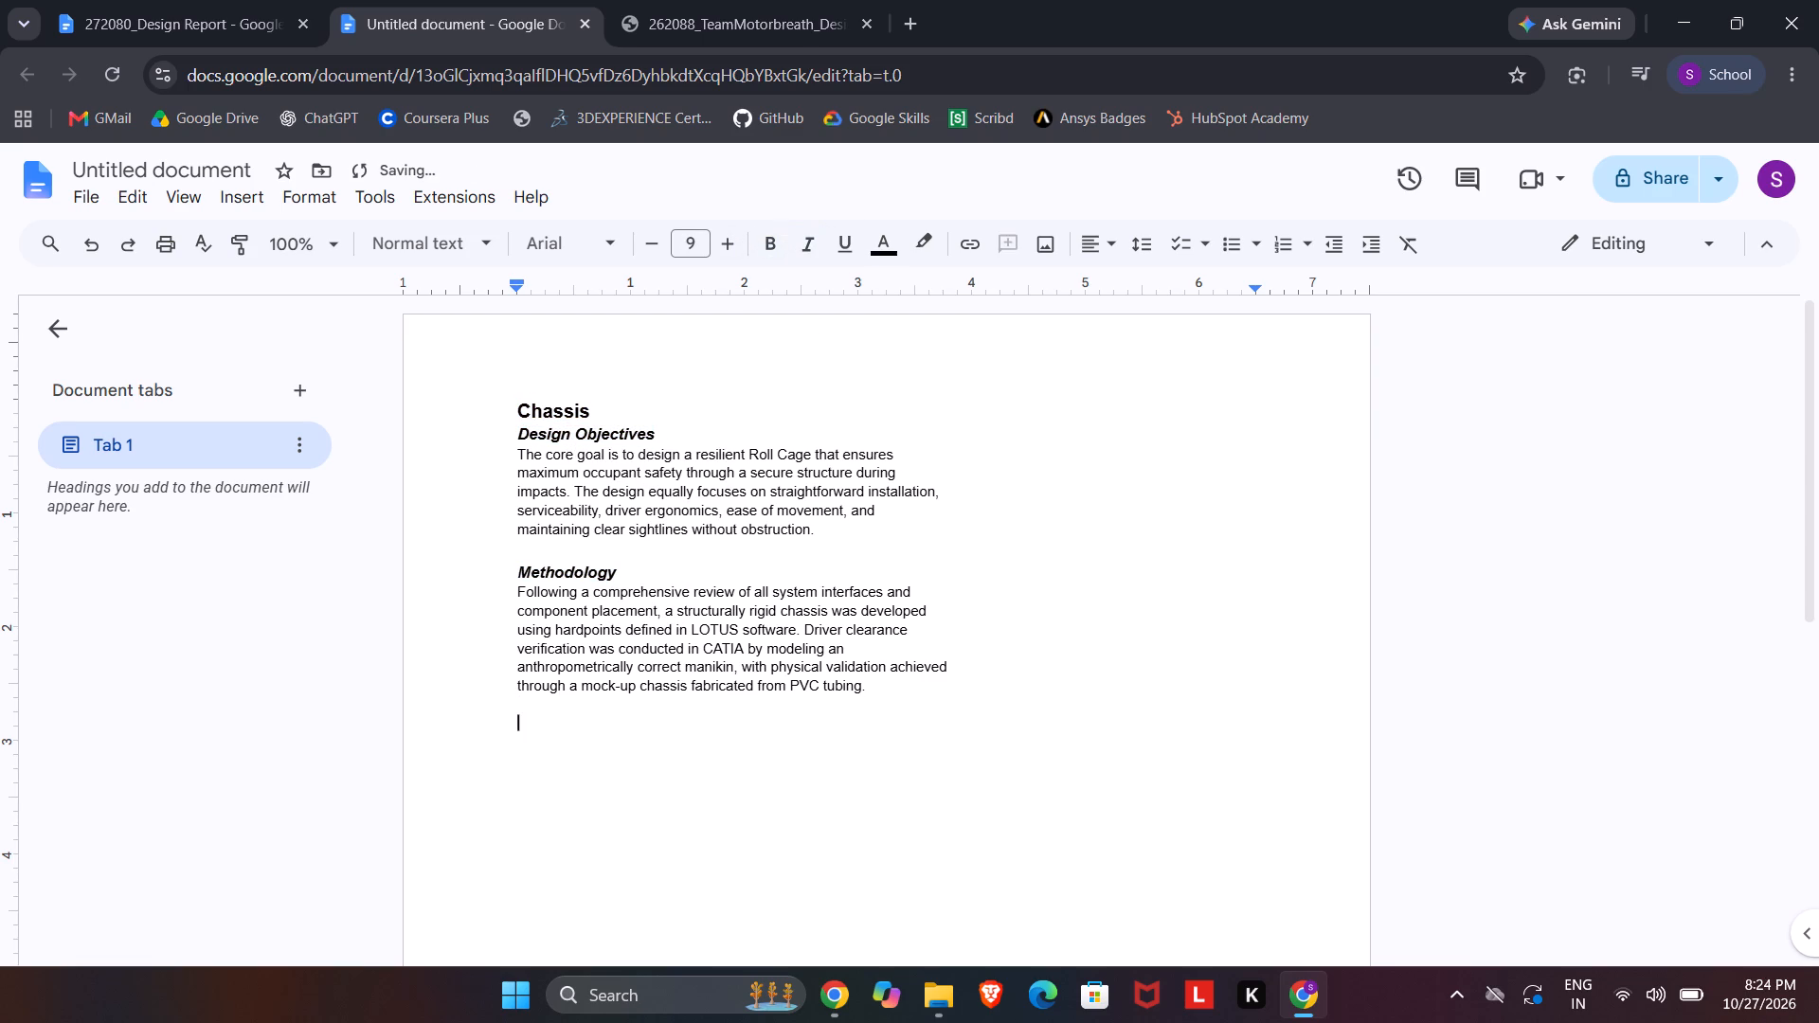
Set the blank line between the Design Objectives paragraph and the Methodology heading to font size 9.
left_click(584, 576)
left_click_drag(557, 552, 526, 553)
left_click_drag(506, 482, 549, 532)
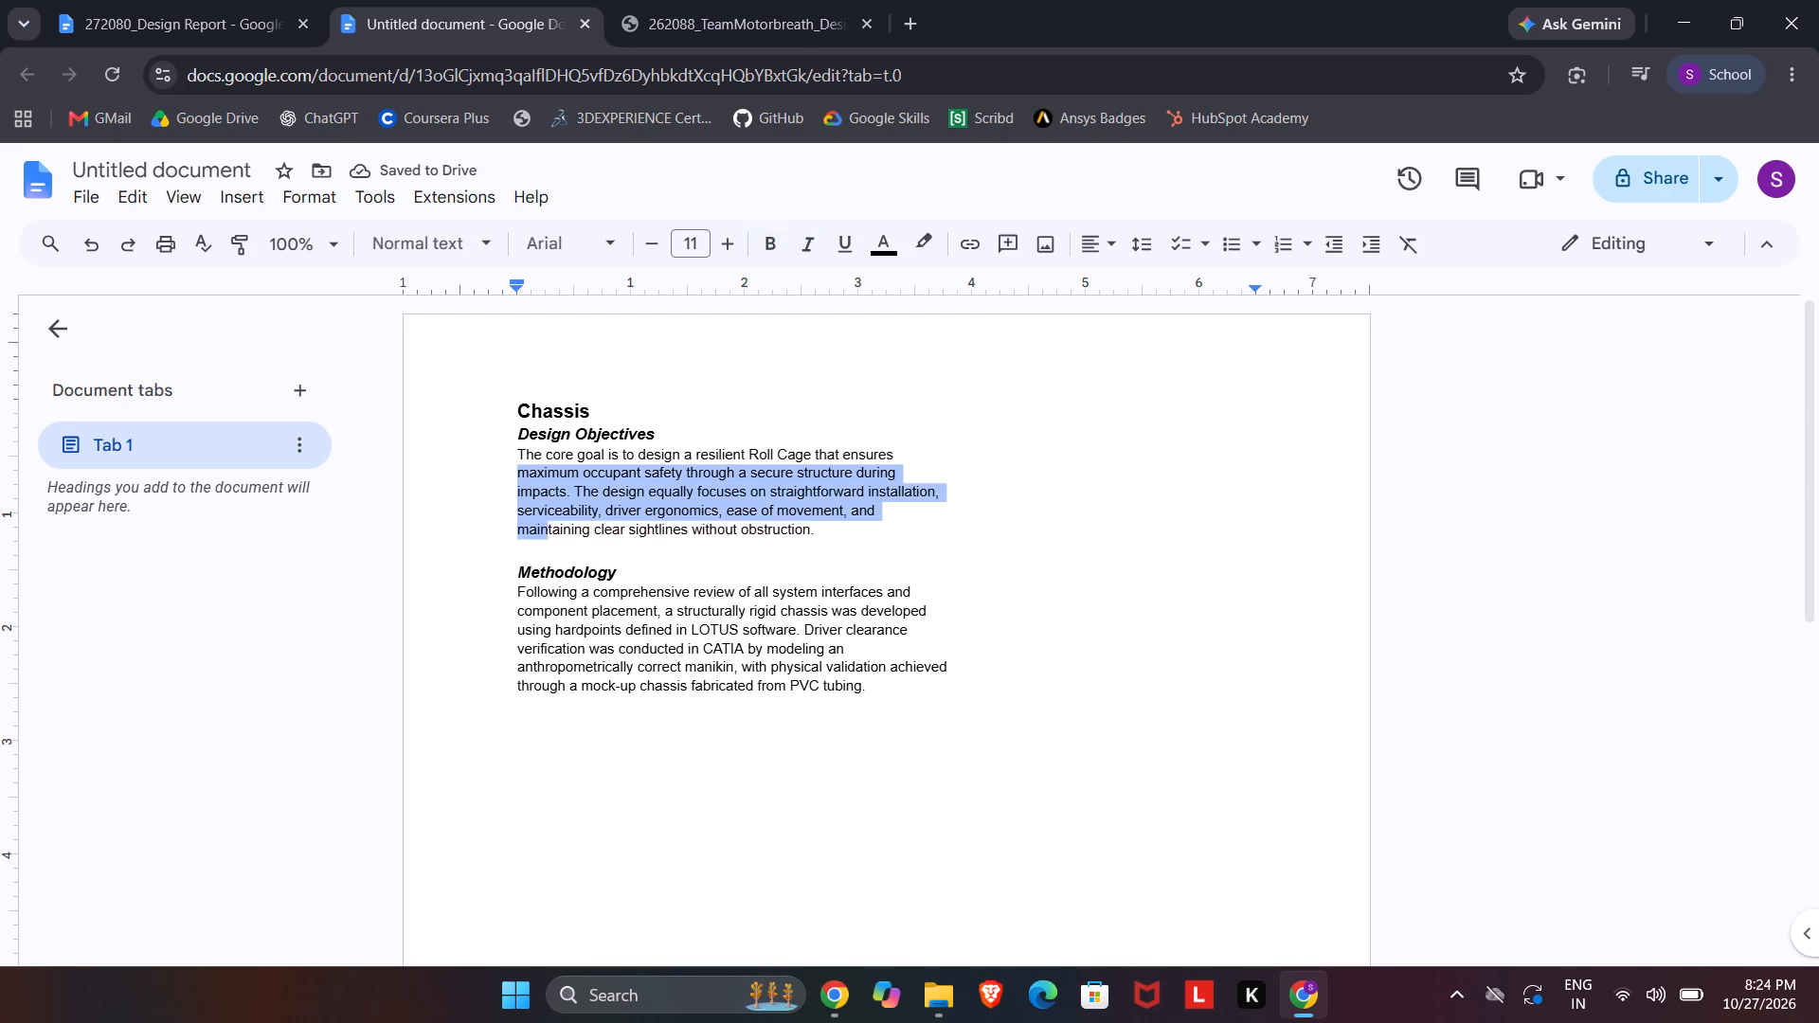
left_click_drag(549, 532, 555, 547)
left_click(678, 248)
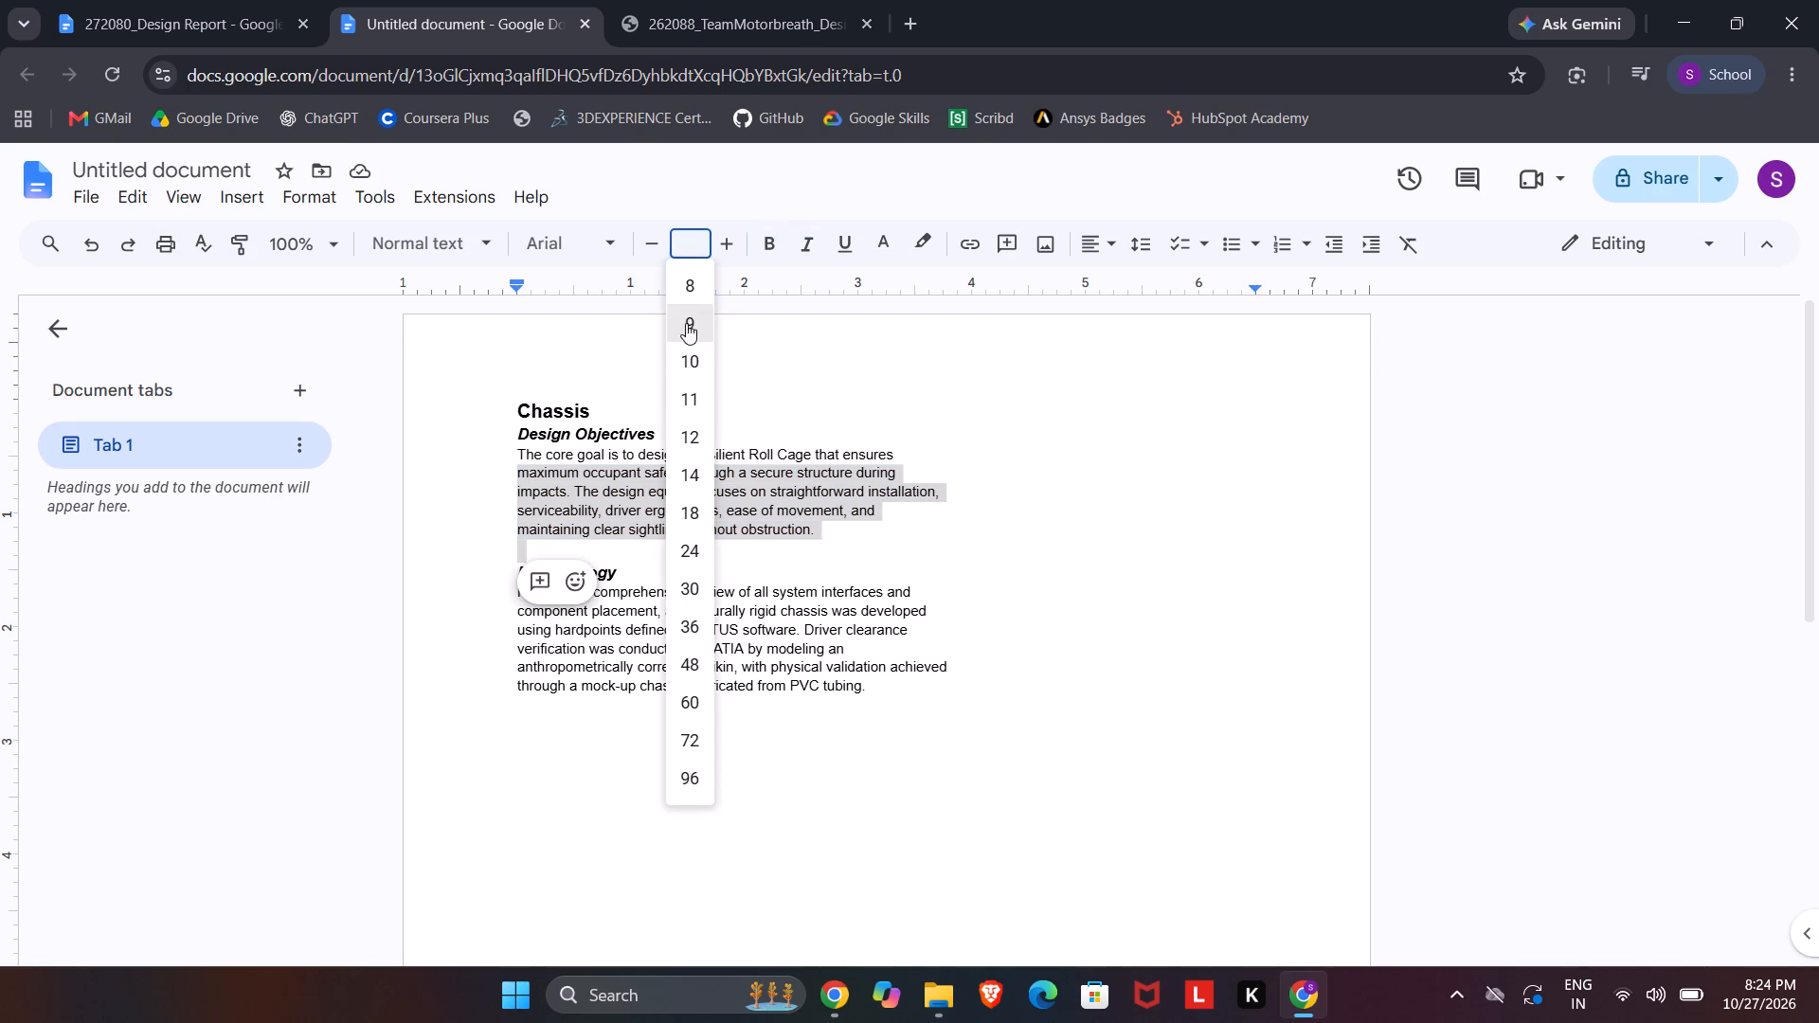
left_click(686, 323)
left_click(1104, 517)
left_click(622, 816)
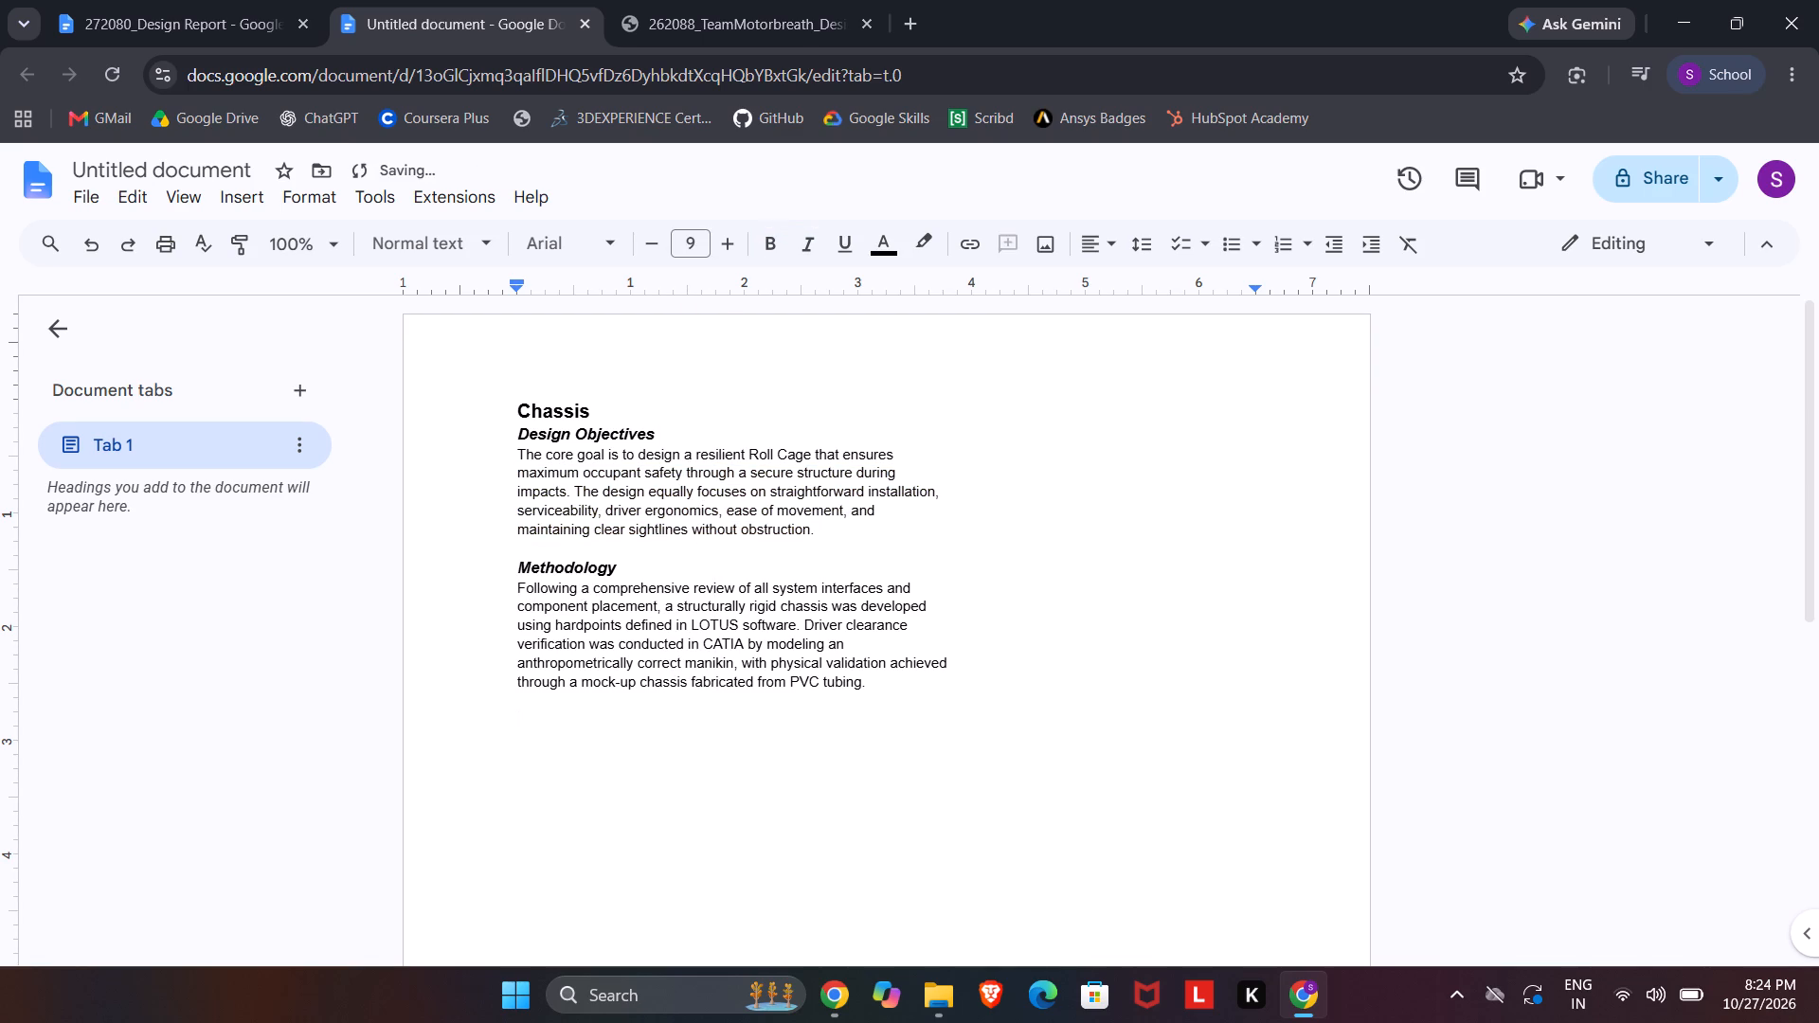
Add a "Material Selection" heading below the Methodology paragraph, reusing a pasted copy of the bold italic Methodology heading.
left_click(125, 0)
left_click(389, 0)
left_click(212, 0)
left_click(461, 0)
left_click(800, 0)
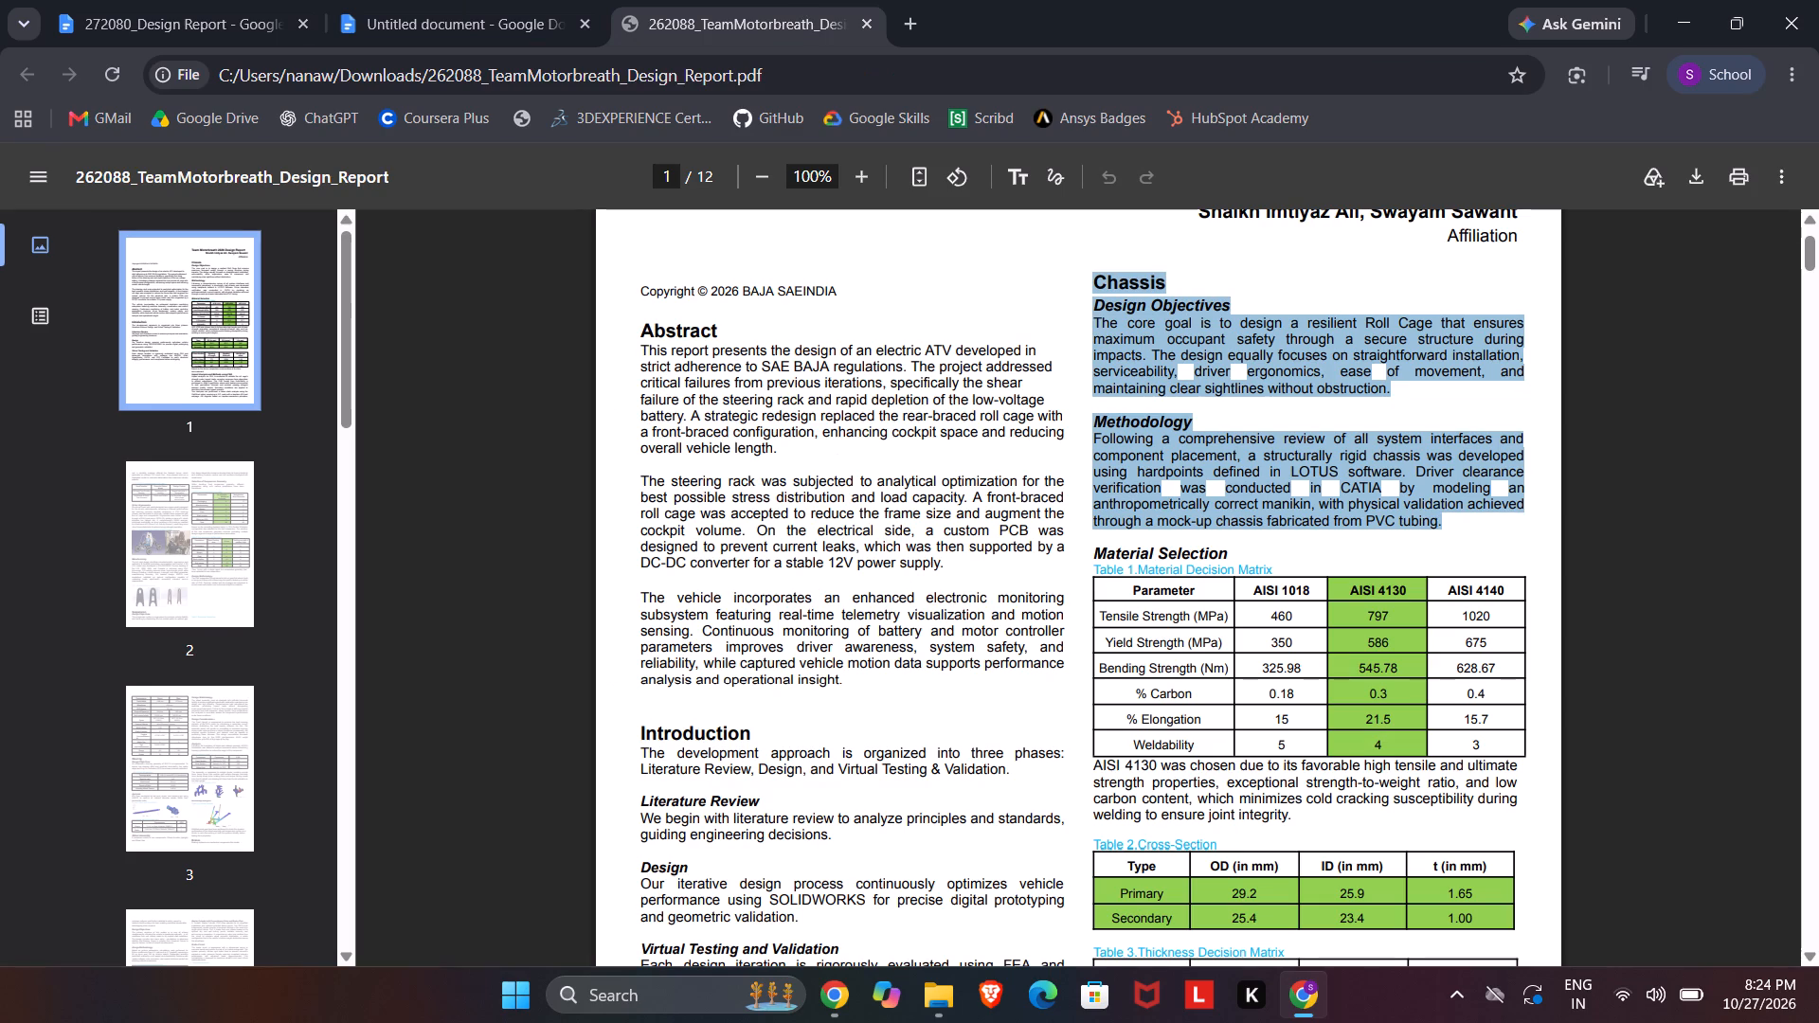
scroll(1228, 705, "down", 1)
left_click(478, 0)
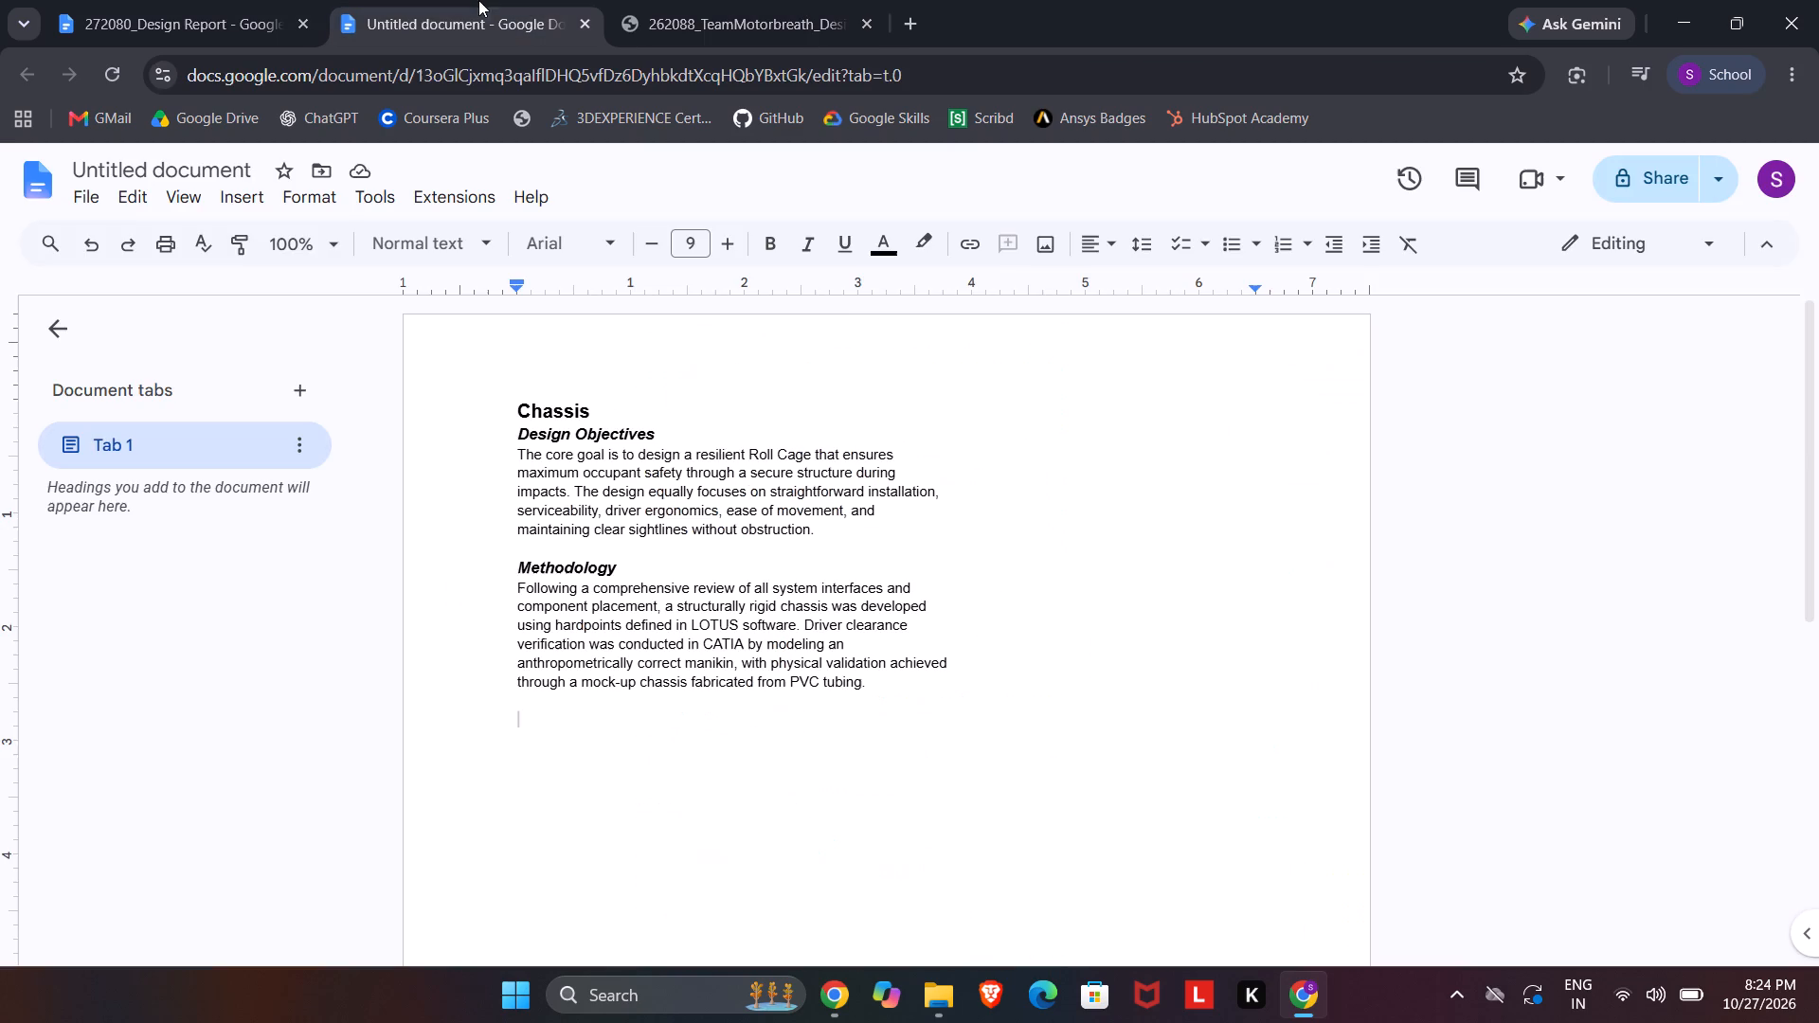
triple_click(630, 576)
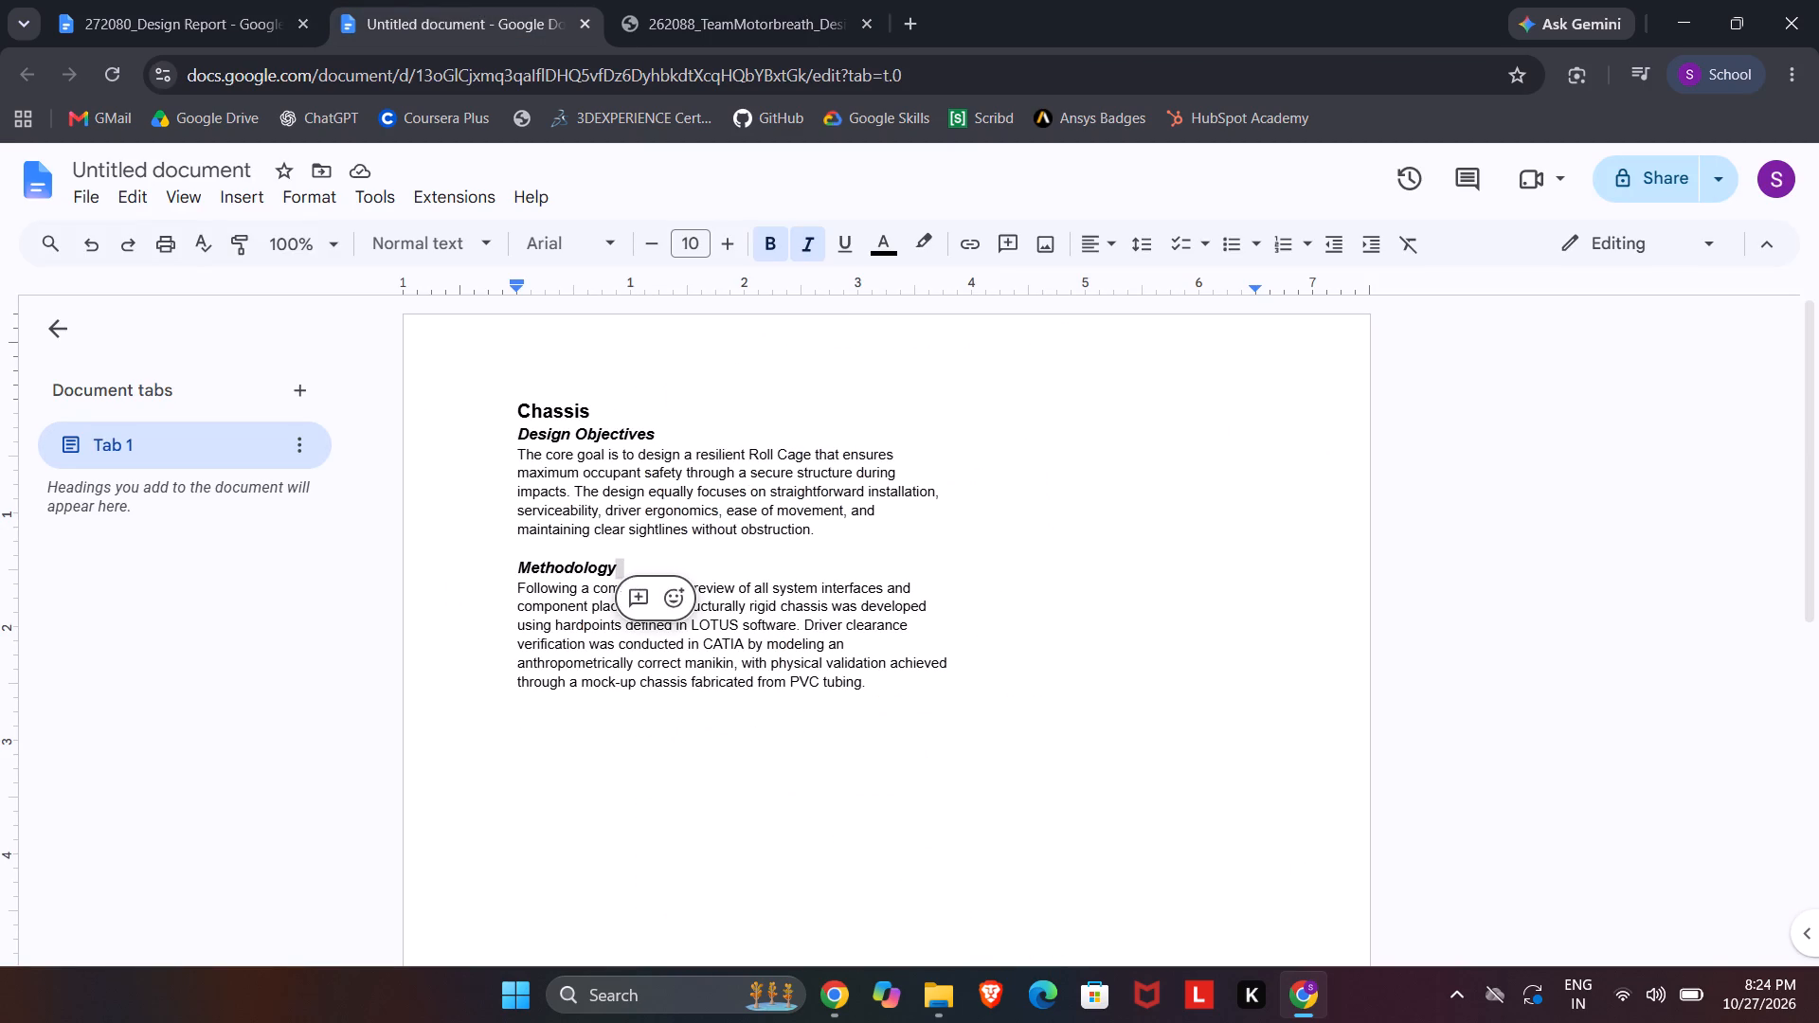
triple_click(590, 563)
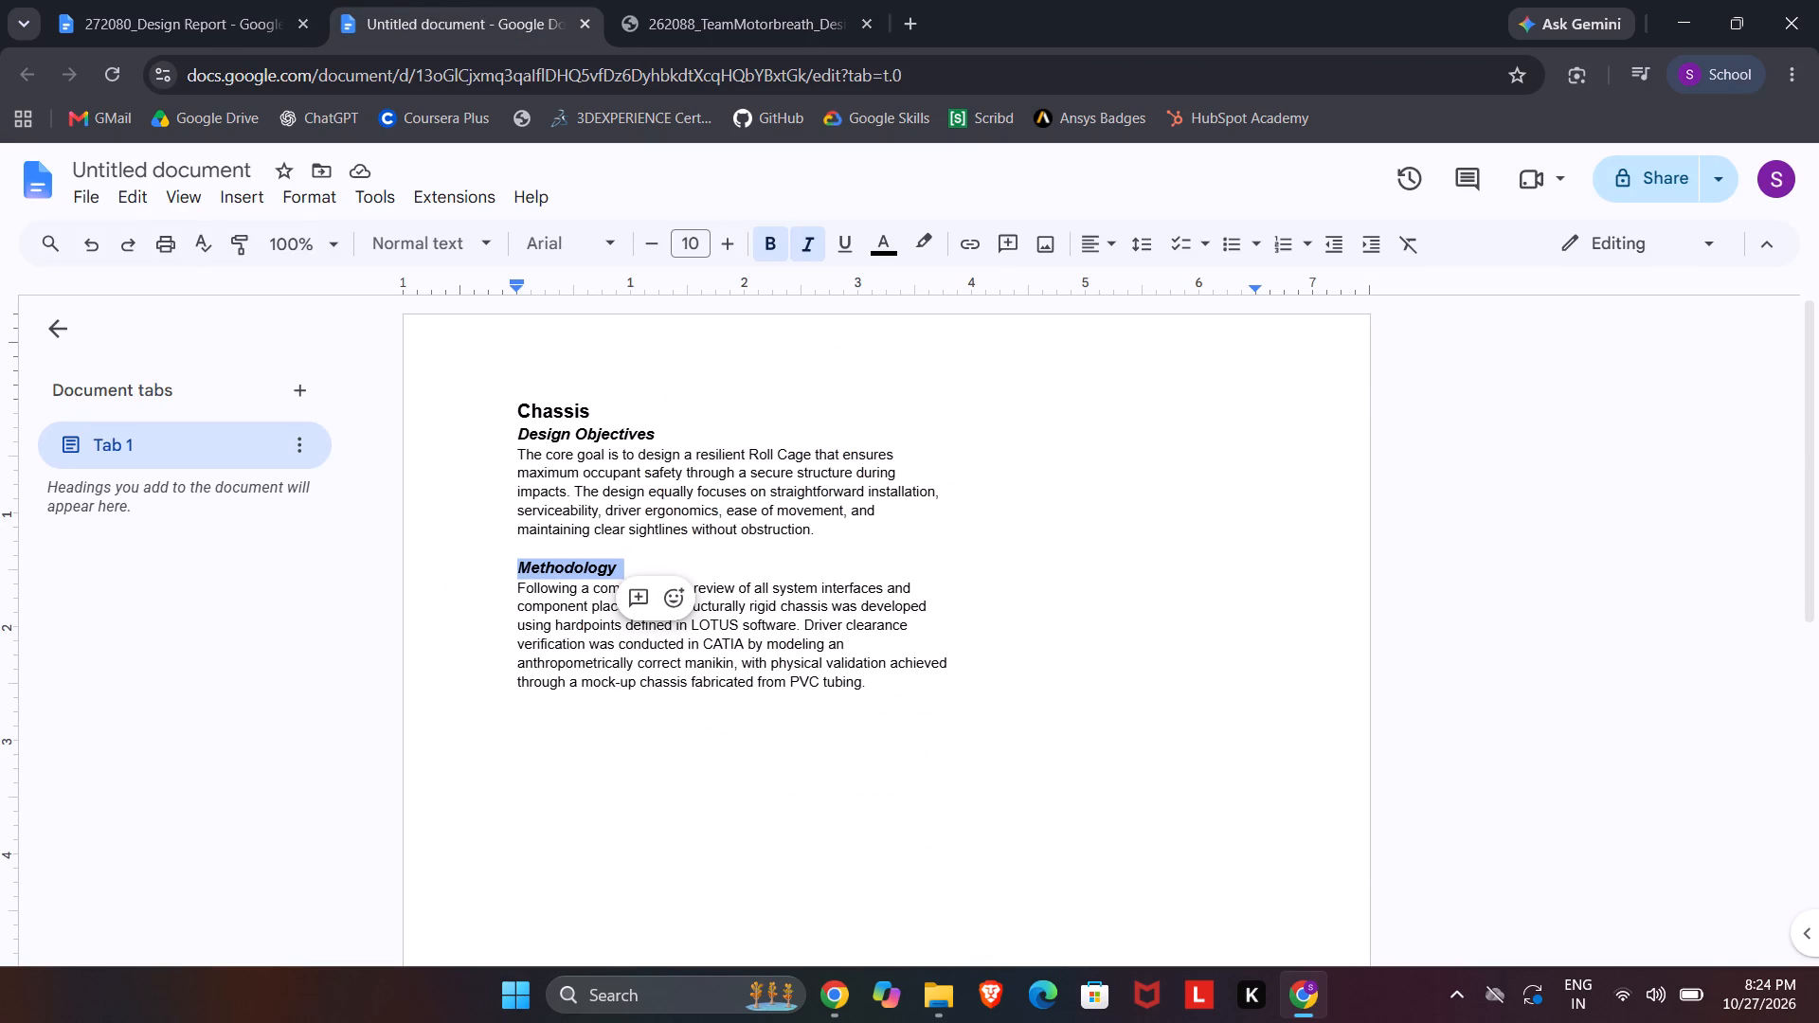
key("ctrl+c")
left_click(549, 749)
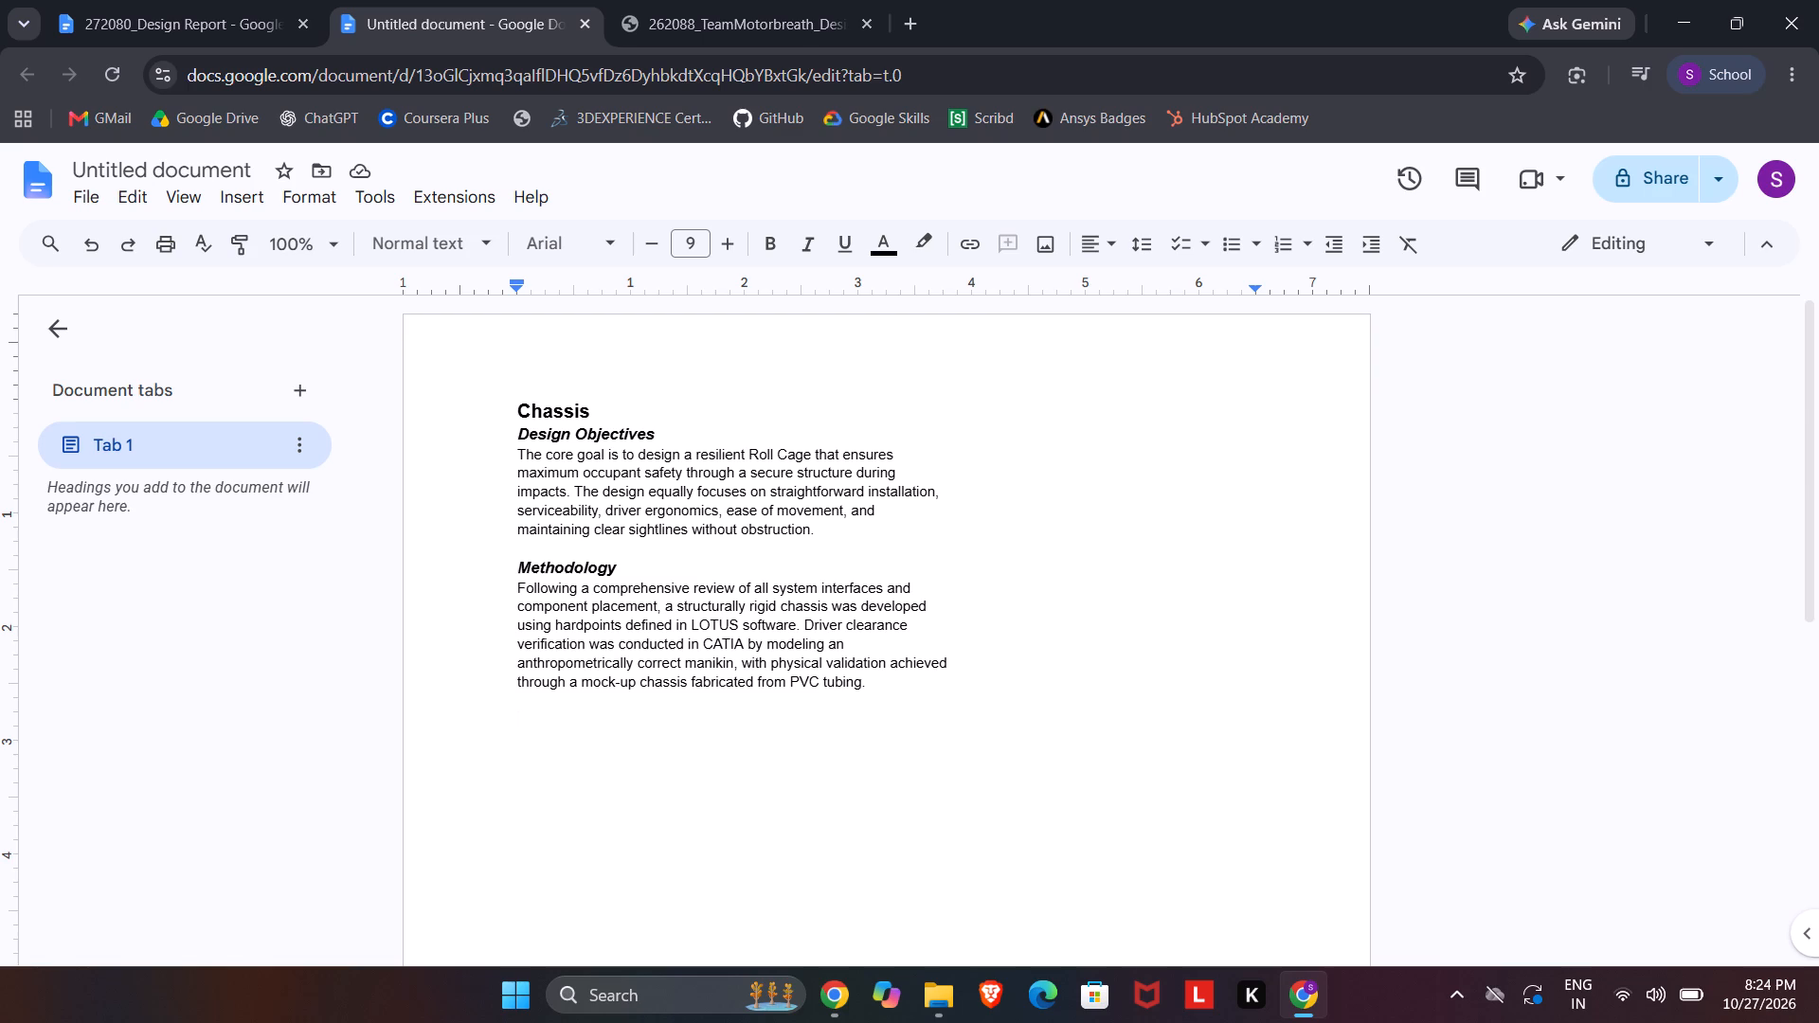
key("ctrl+v")
double_click(611, 717)
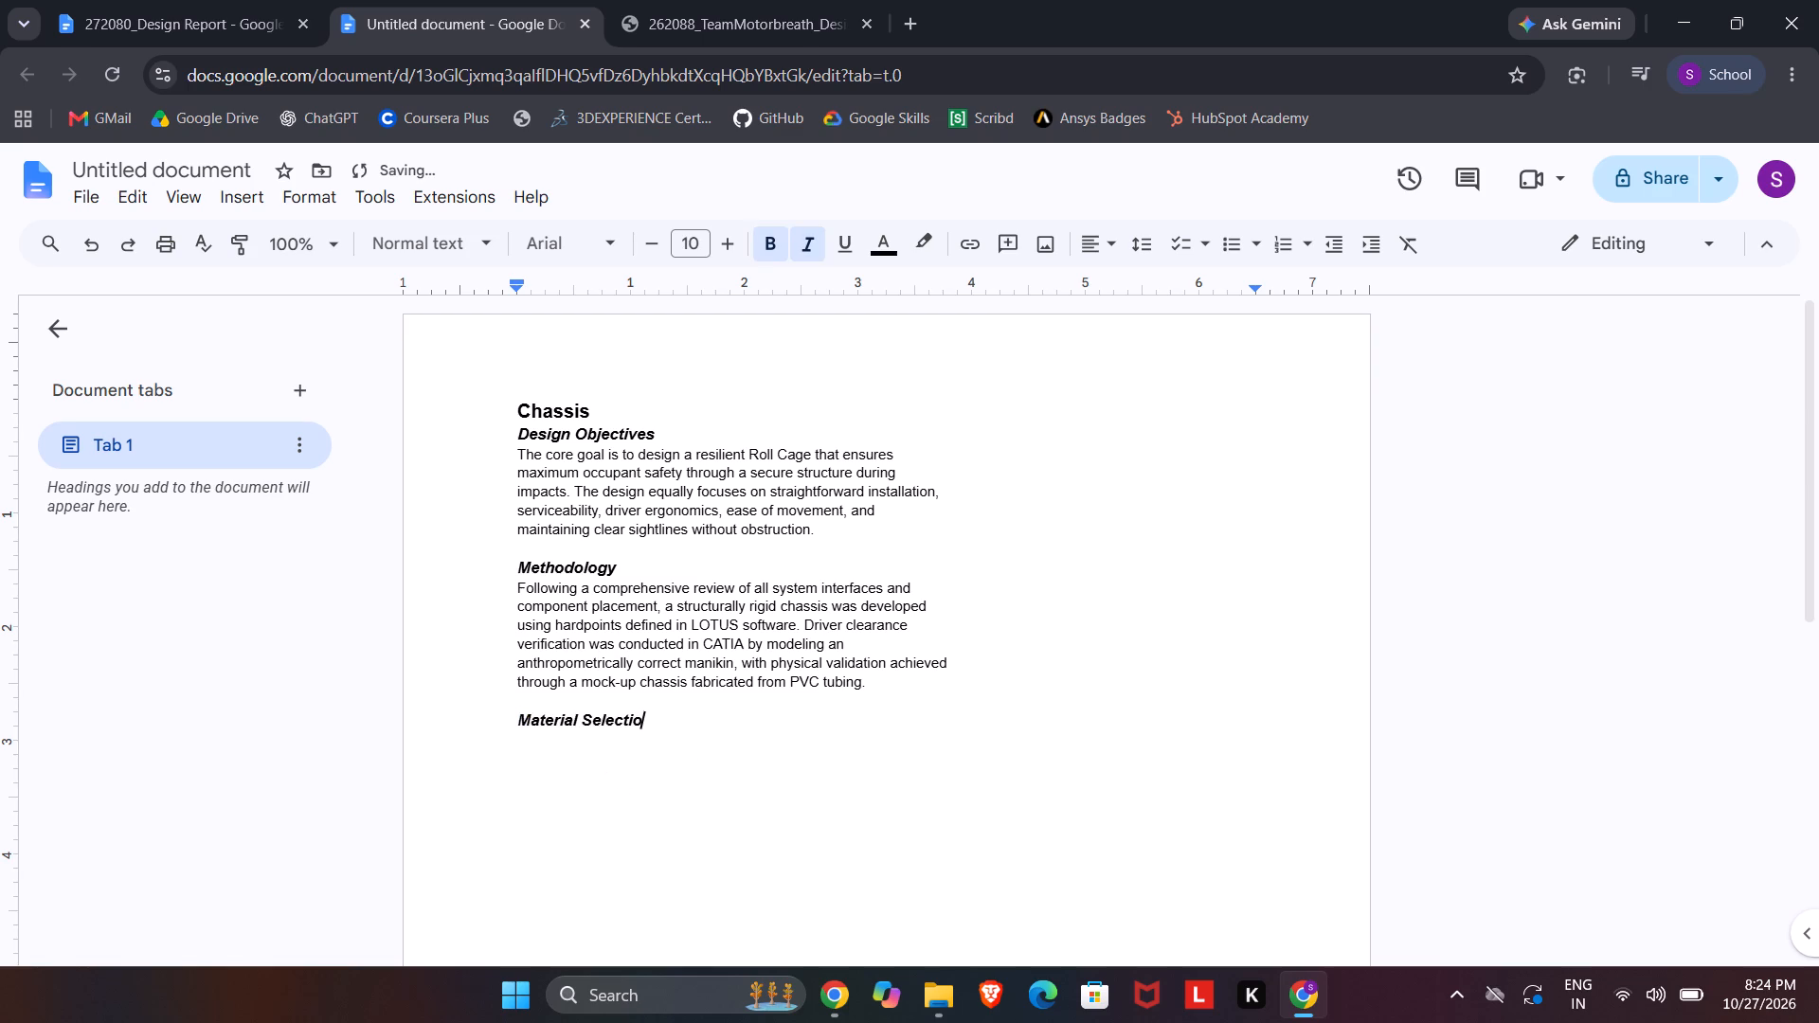
Start a new line below the Material Selection heading at font size 9, without bold or italic.
key("Return")
left_click(639, 247)
left_click(765, 243)
left_click(794, 243)
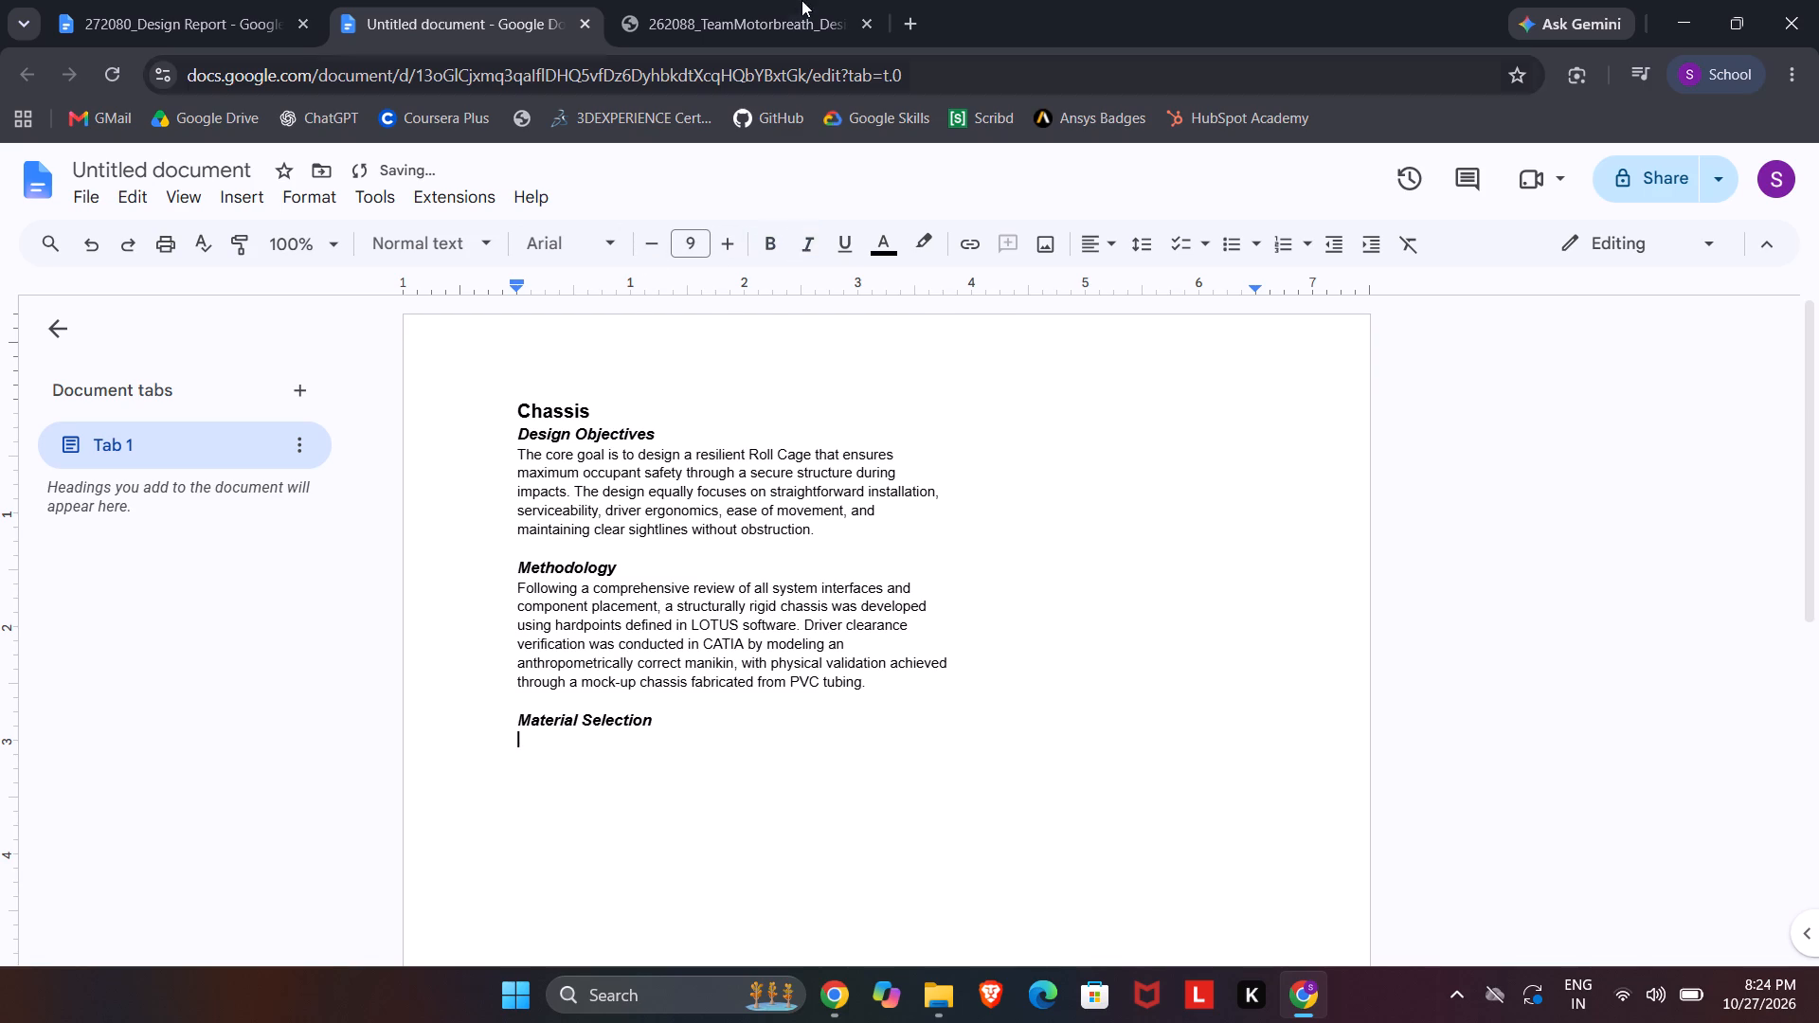
Copy the caption "Table 1.Material Decision Matrix" from the 2026 report PDF and paste it below the Material Selection heading in the untitled document.
left_click(801, 0)
left_click_drag(1286, 446, 1171, 445)
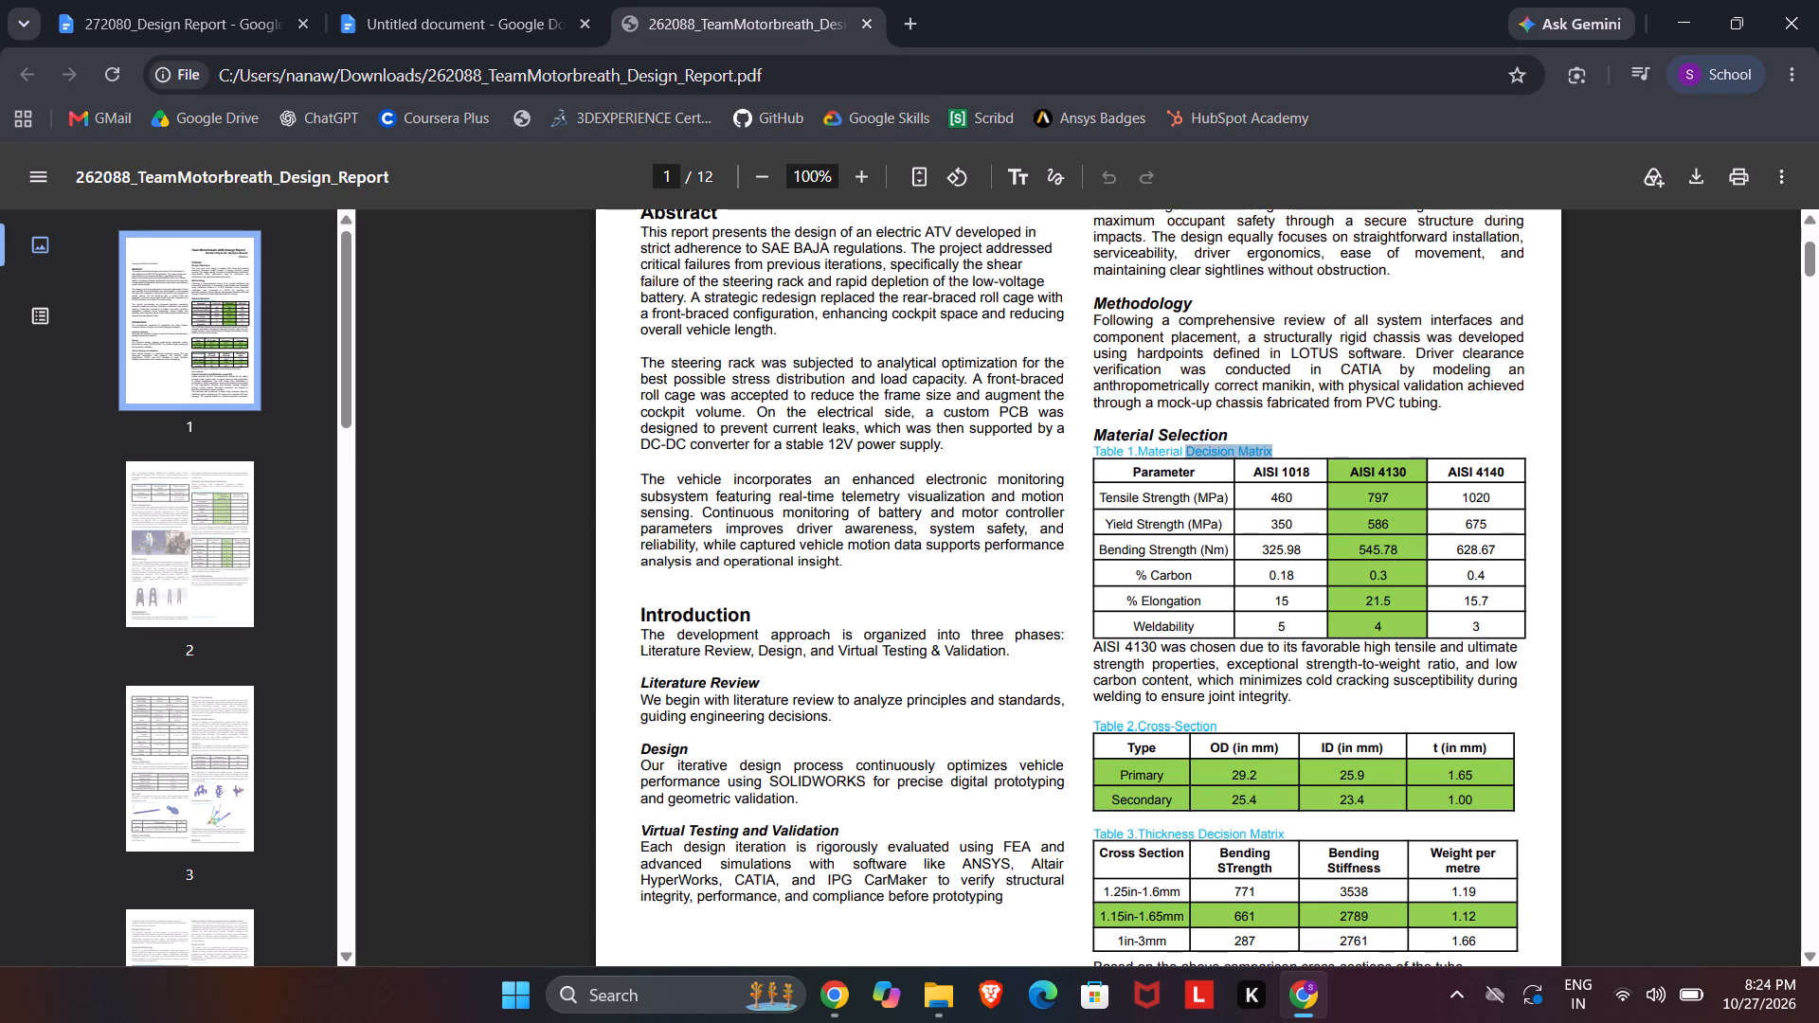
left_click_drag(1171, 445, 1102, 448)
left_click(335, 0)
left_click(205, 0)
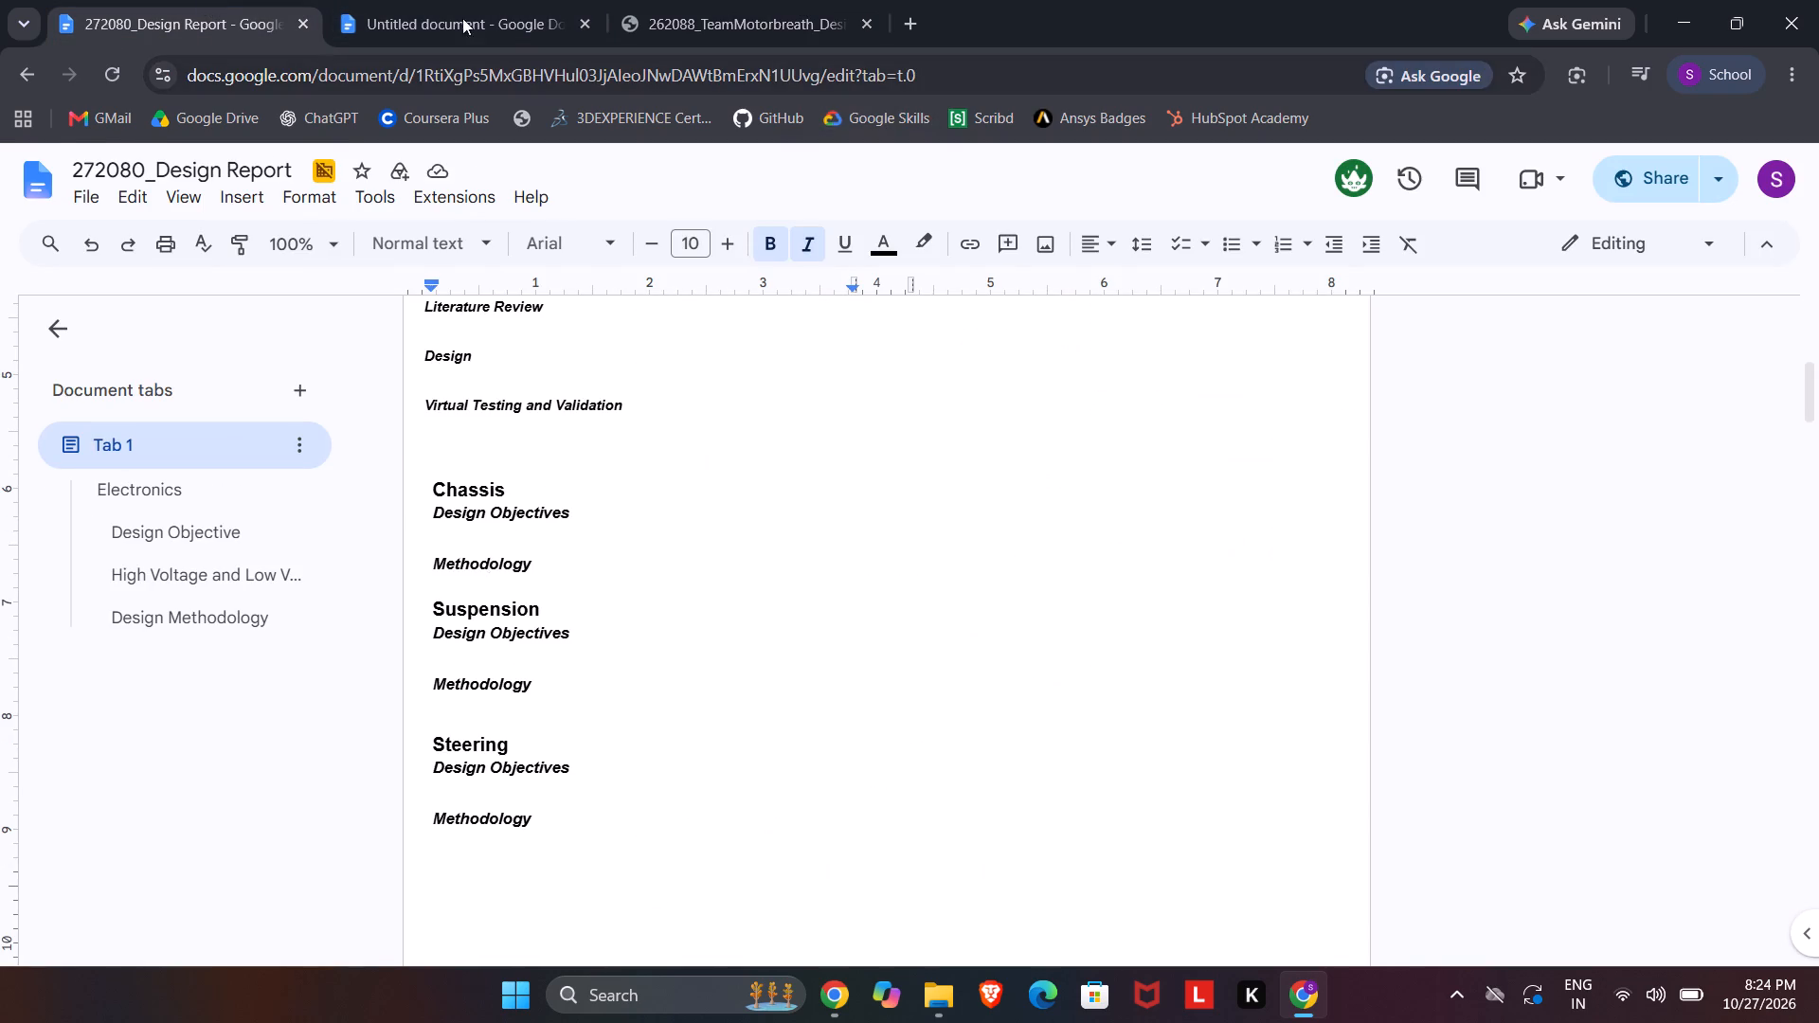
left_click(461, 0)
left_click(768, 0)
left_click(1300, 615)
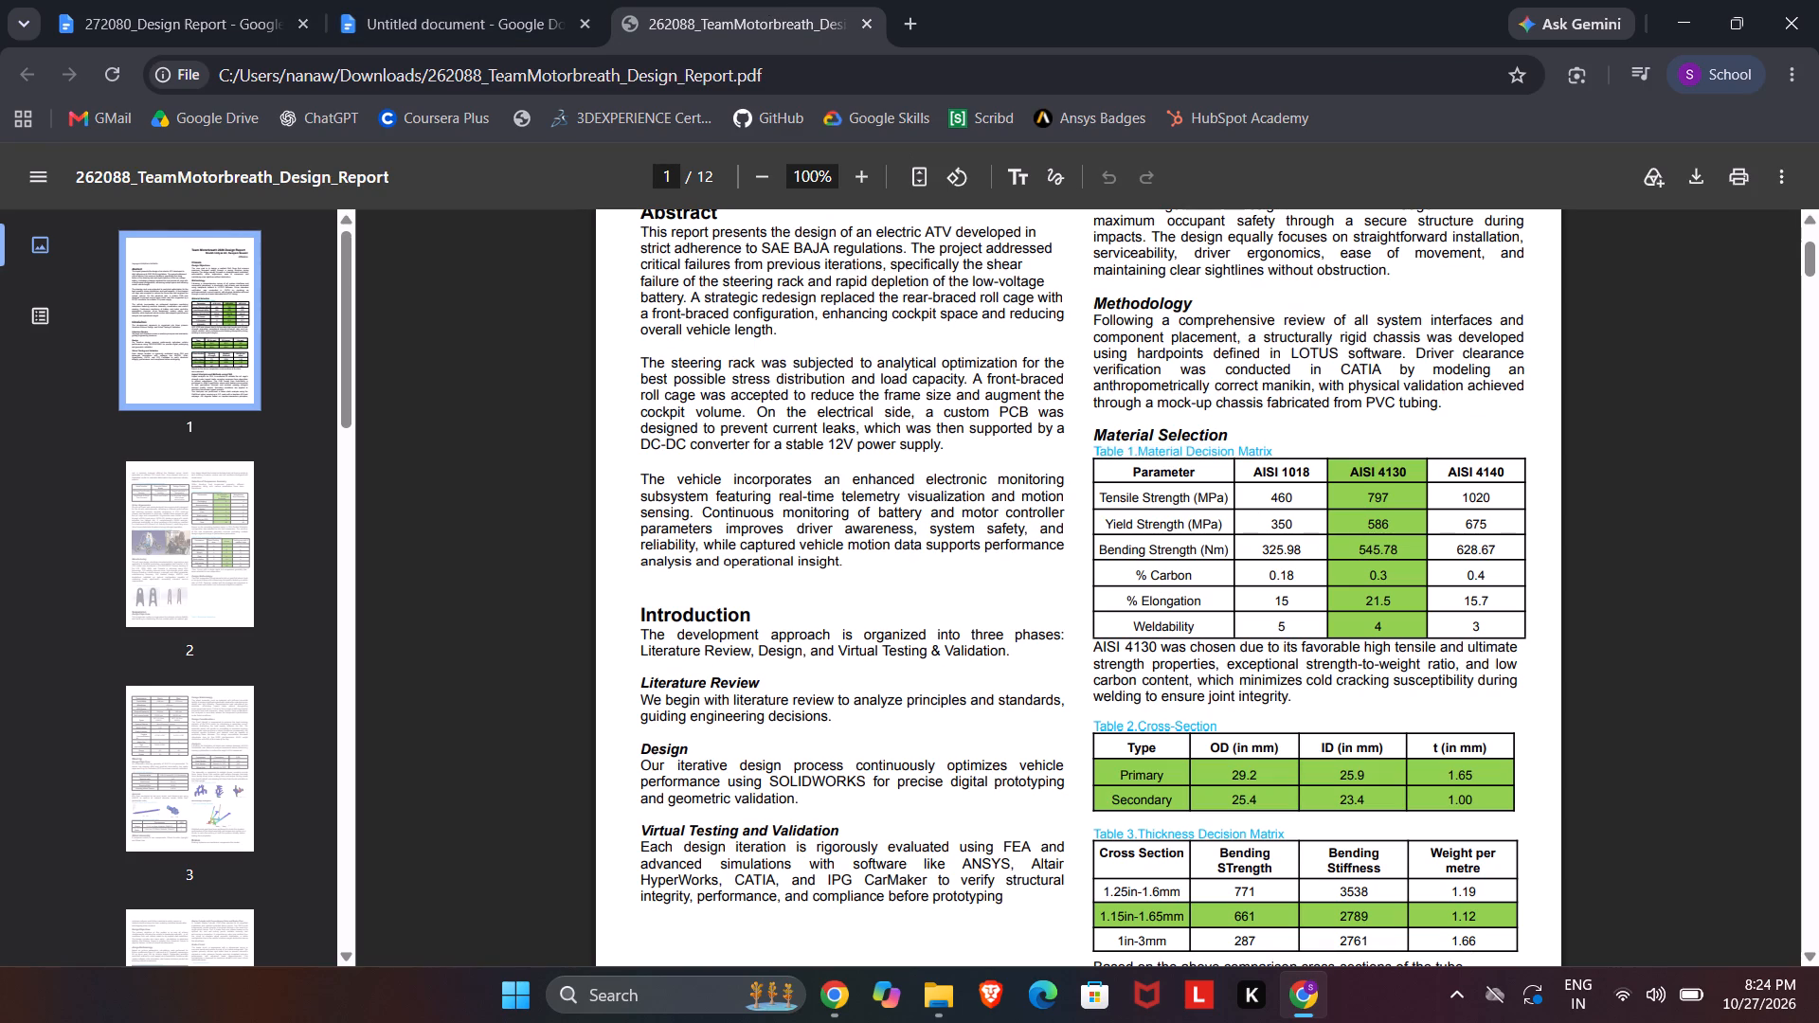
left_click_drag(1289, 446, 1091, 449)
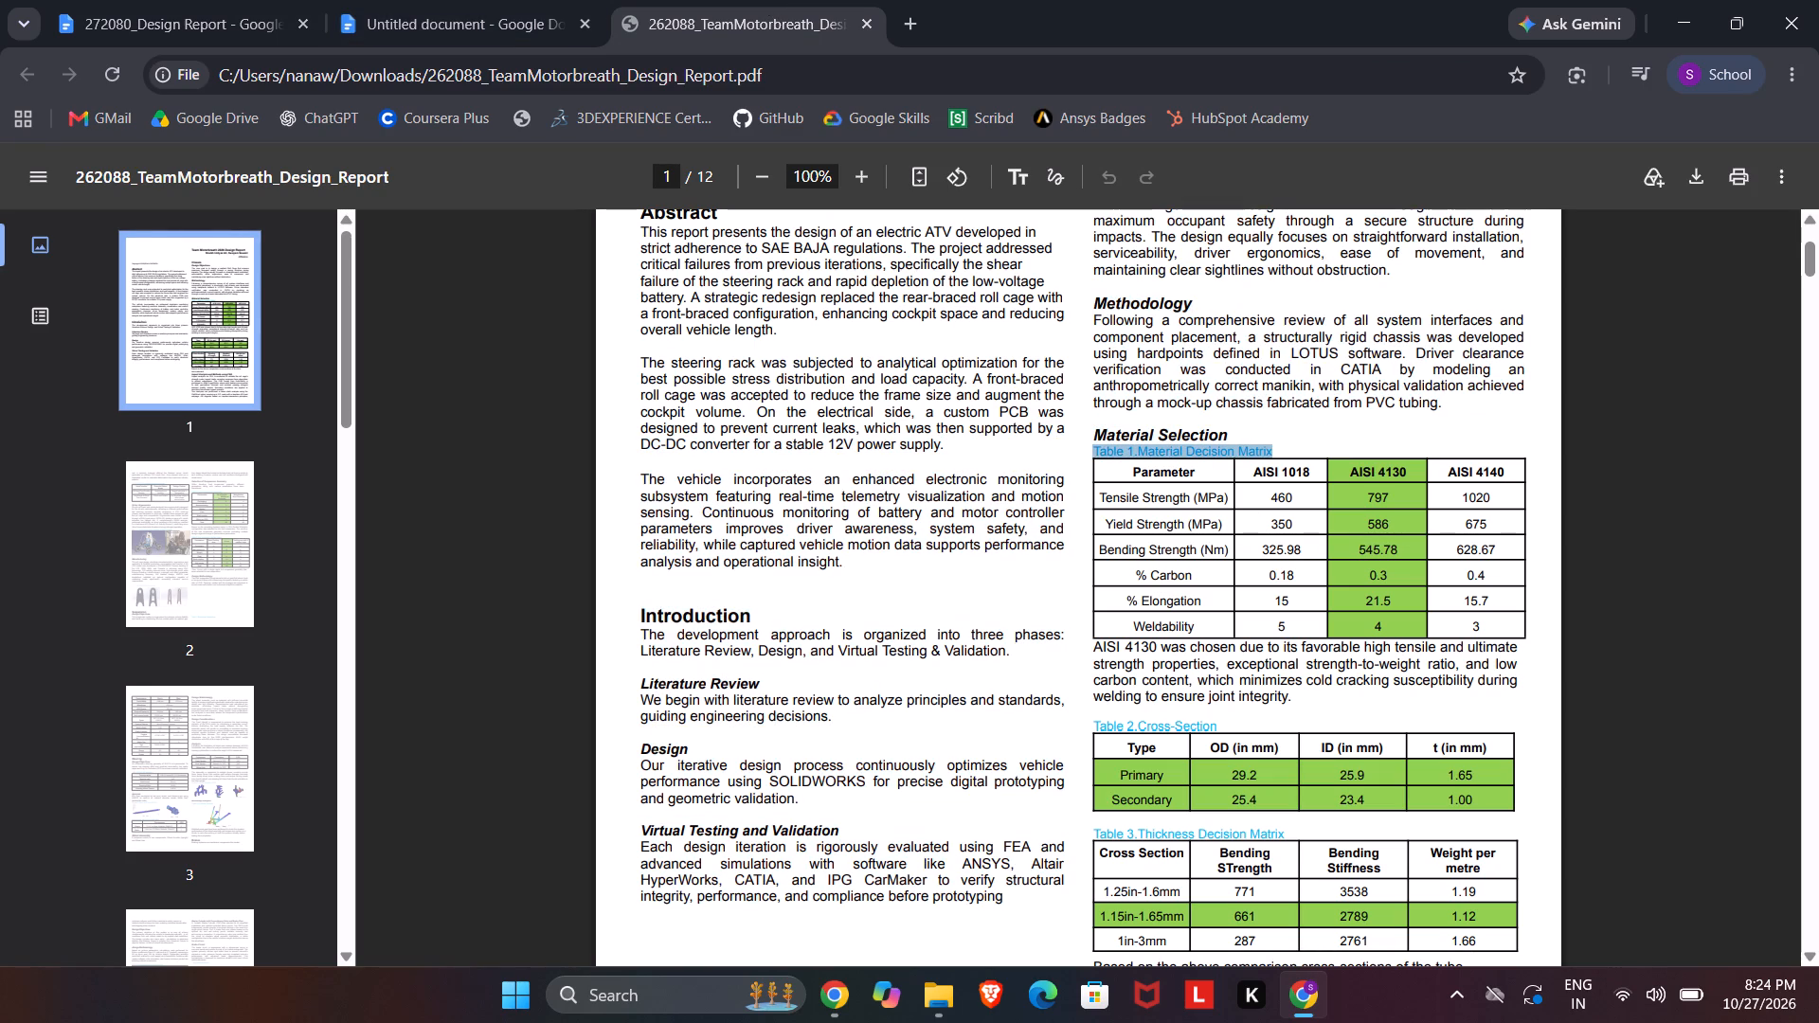
key("ctrl+c")
left_click(550, 0)
key("ctrl+v")
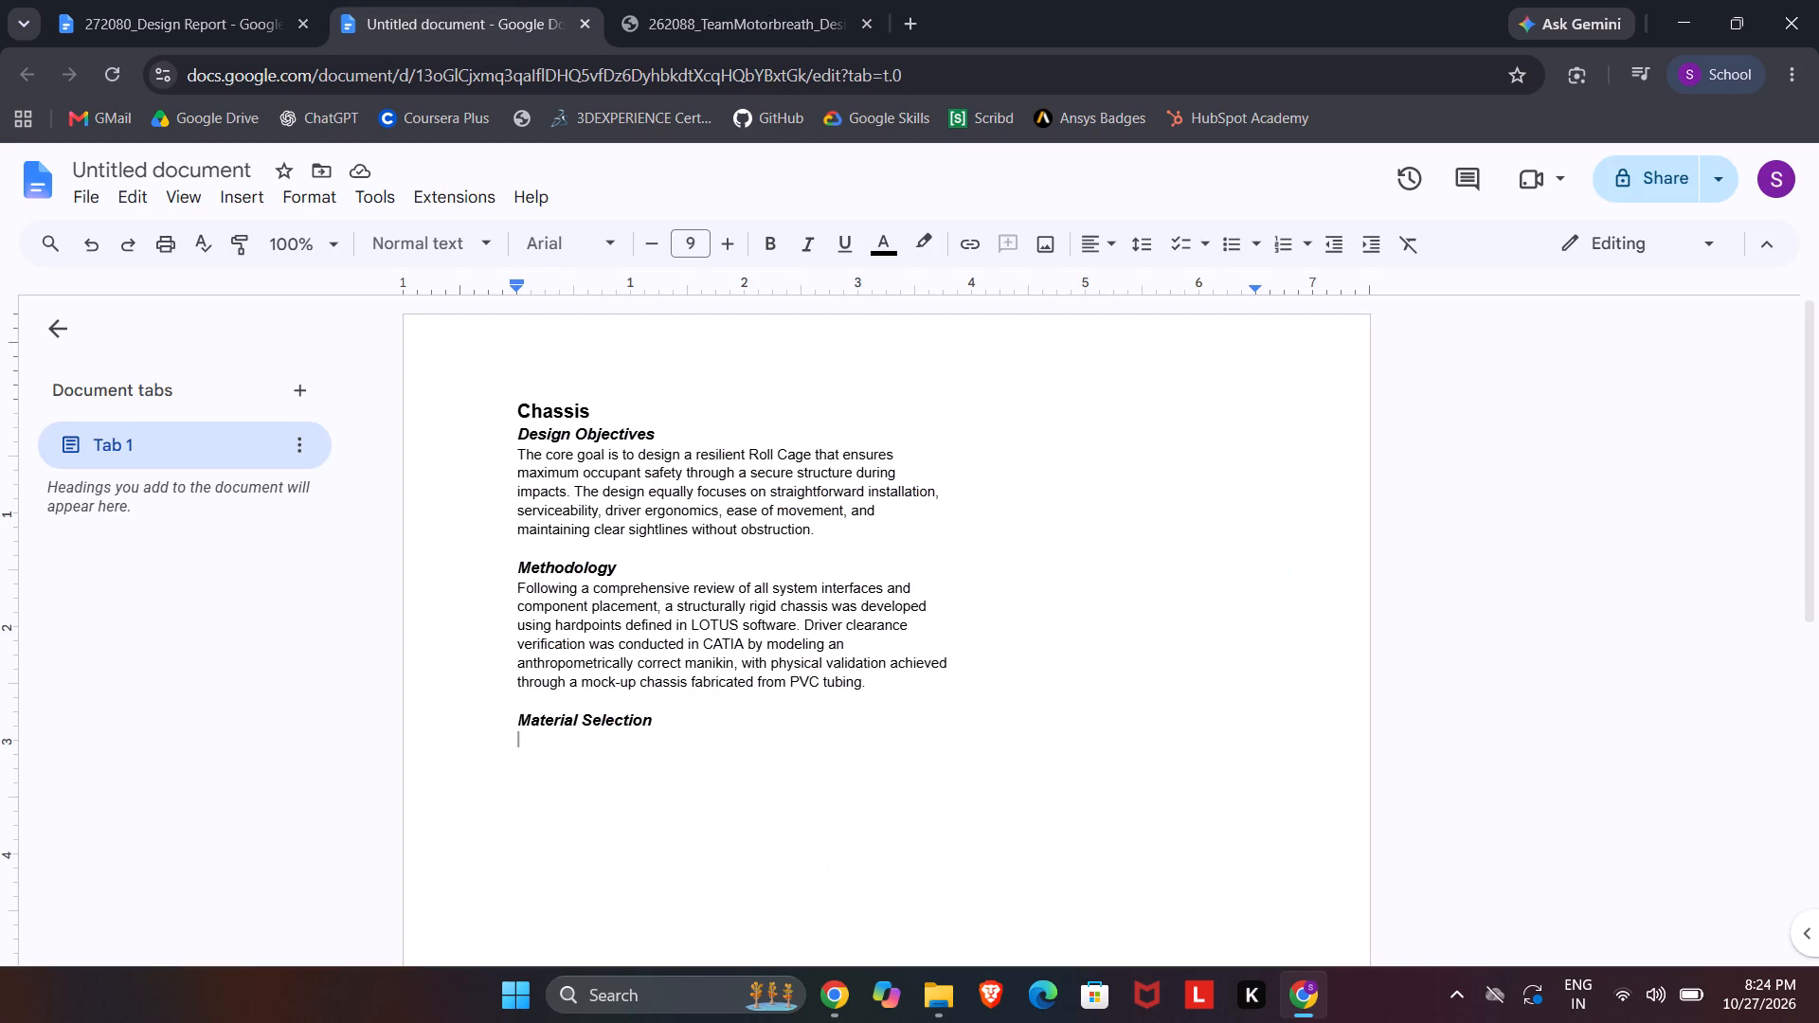
Set the Table 1 caption below the Material Selection heading to font size 7.
left_click(715, 736)
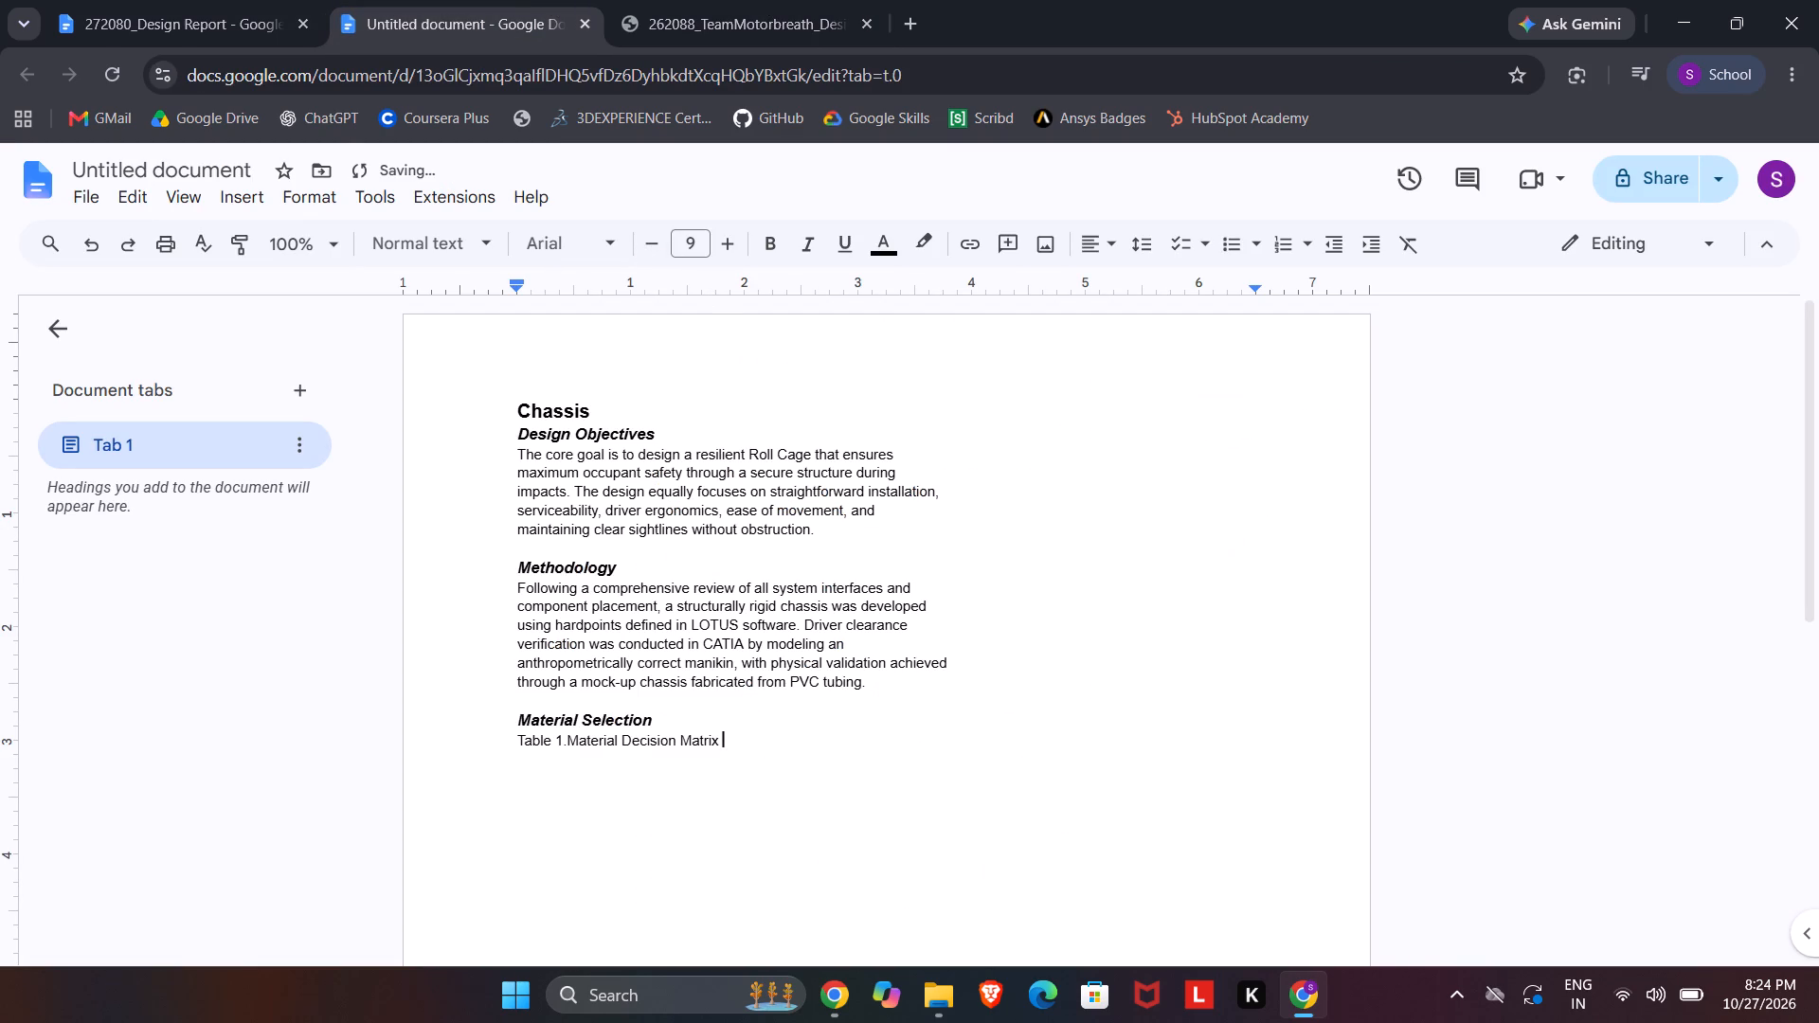
triple_click(721, 737)
left_click(653, 234)
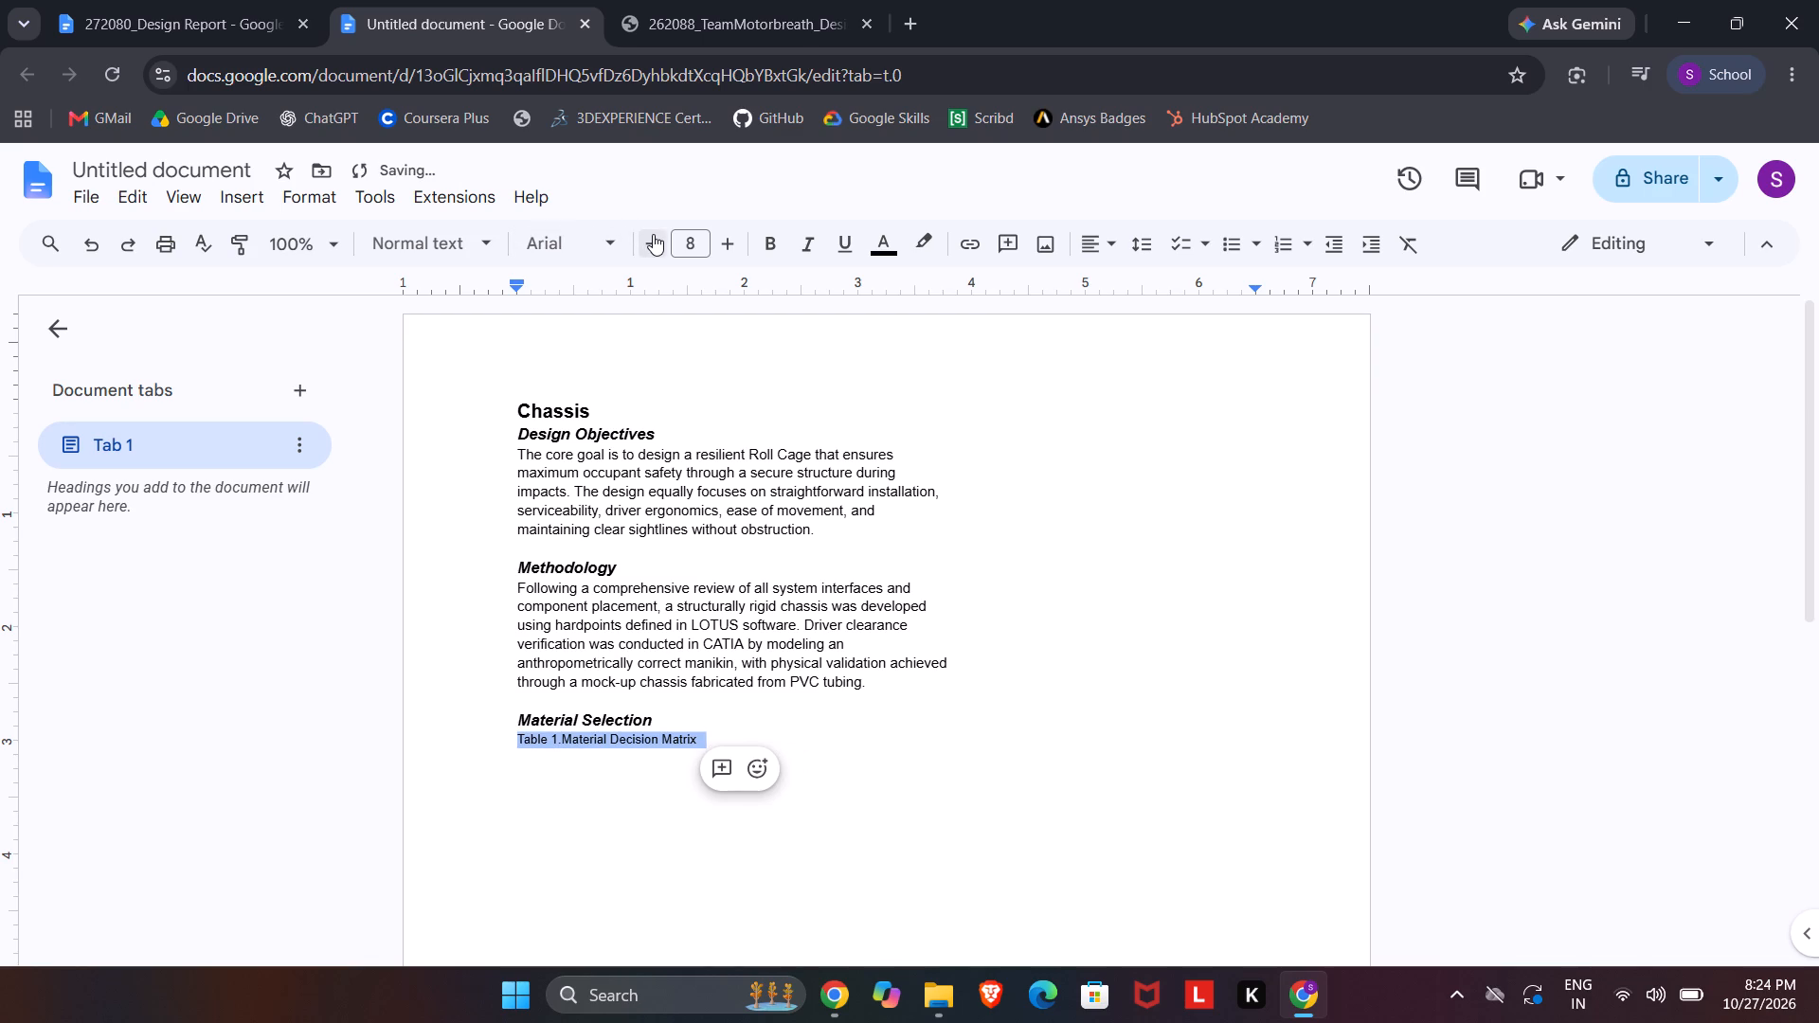
left_click(653, 234)
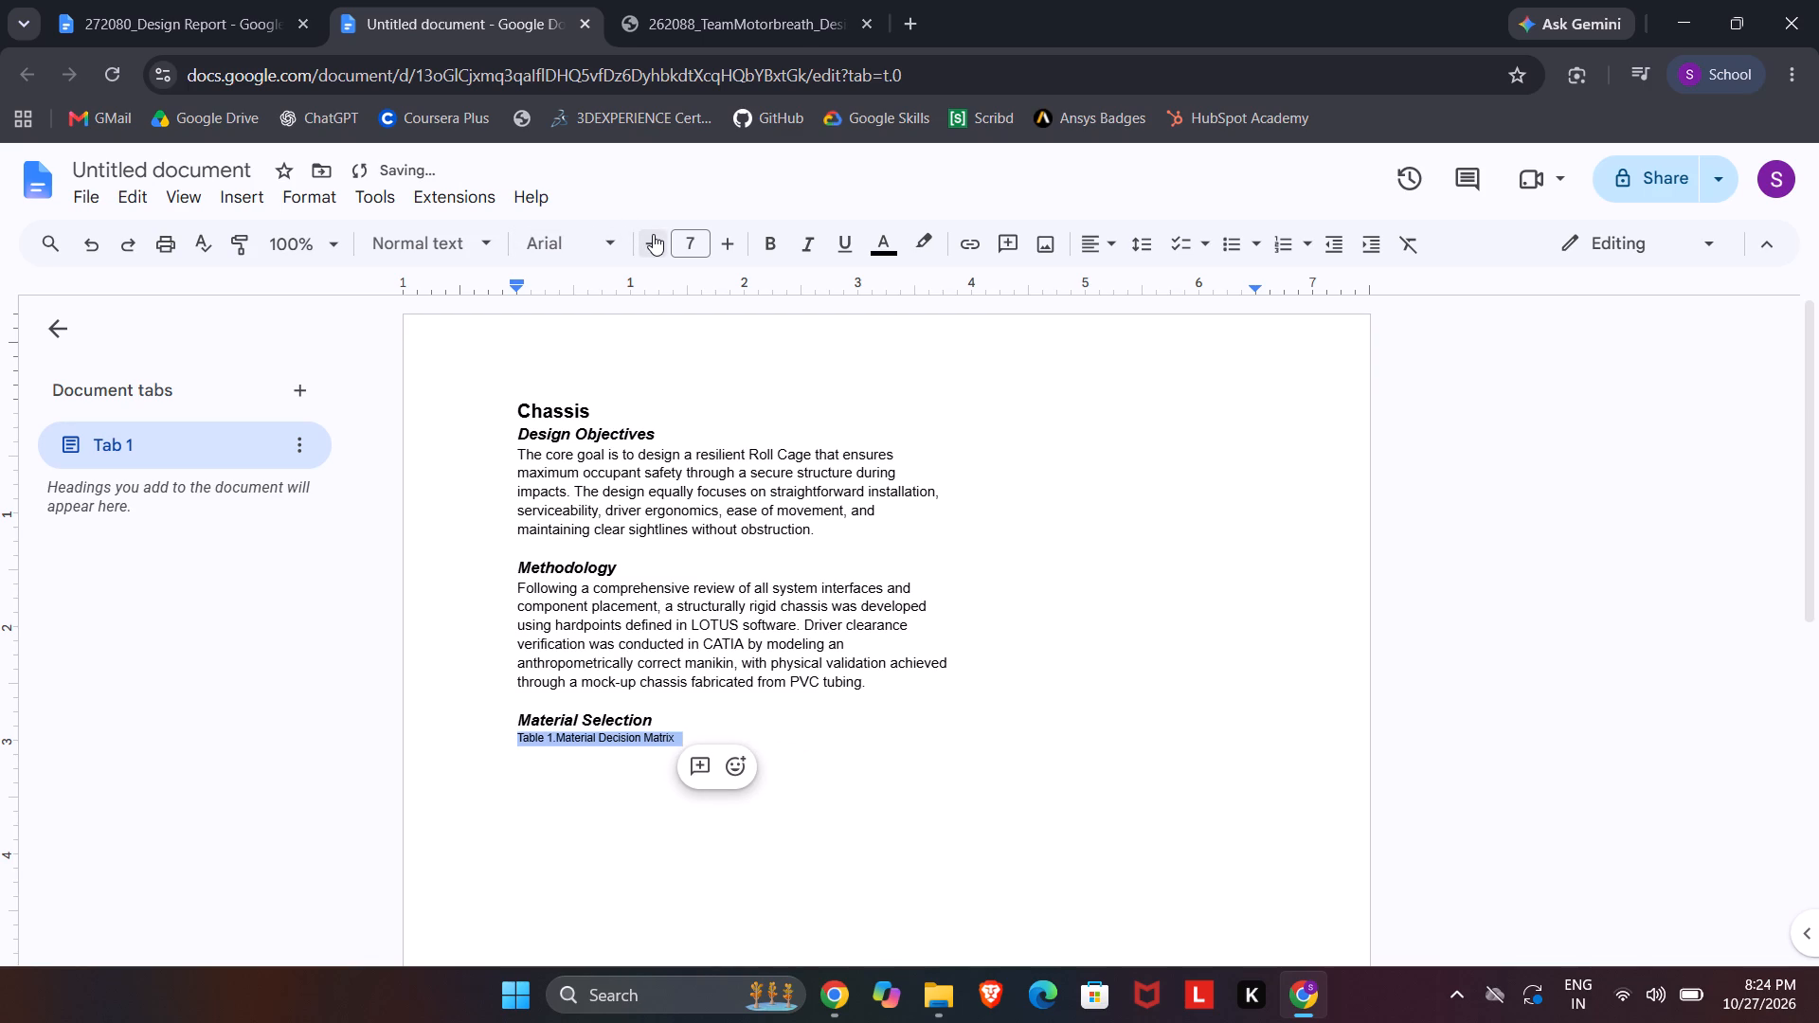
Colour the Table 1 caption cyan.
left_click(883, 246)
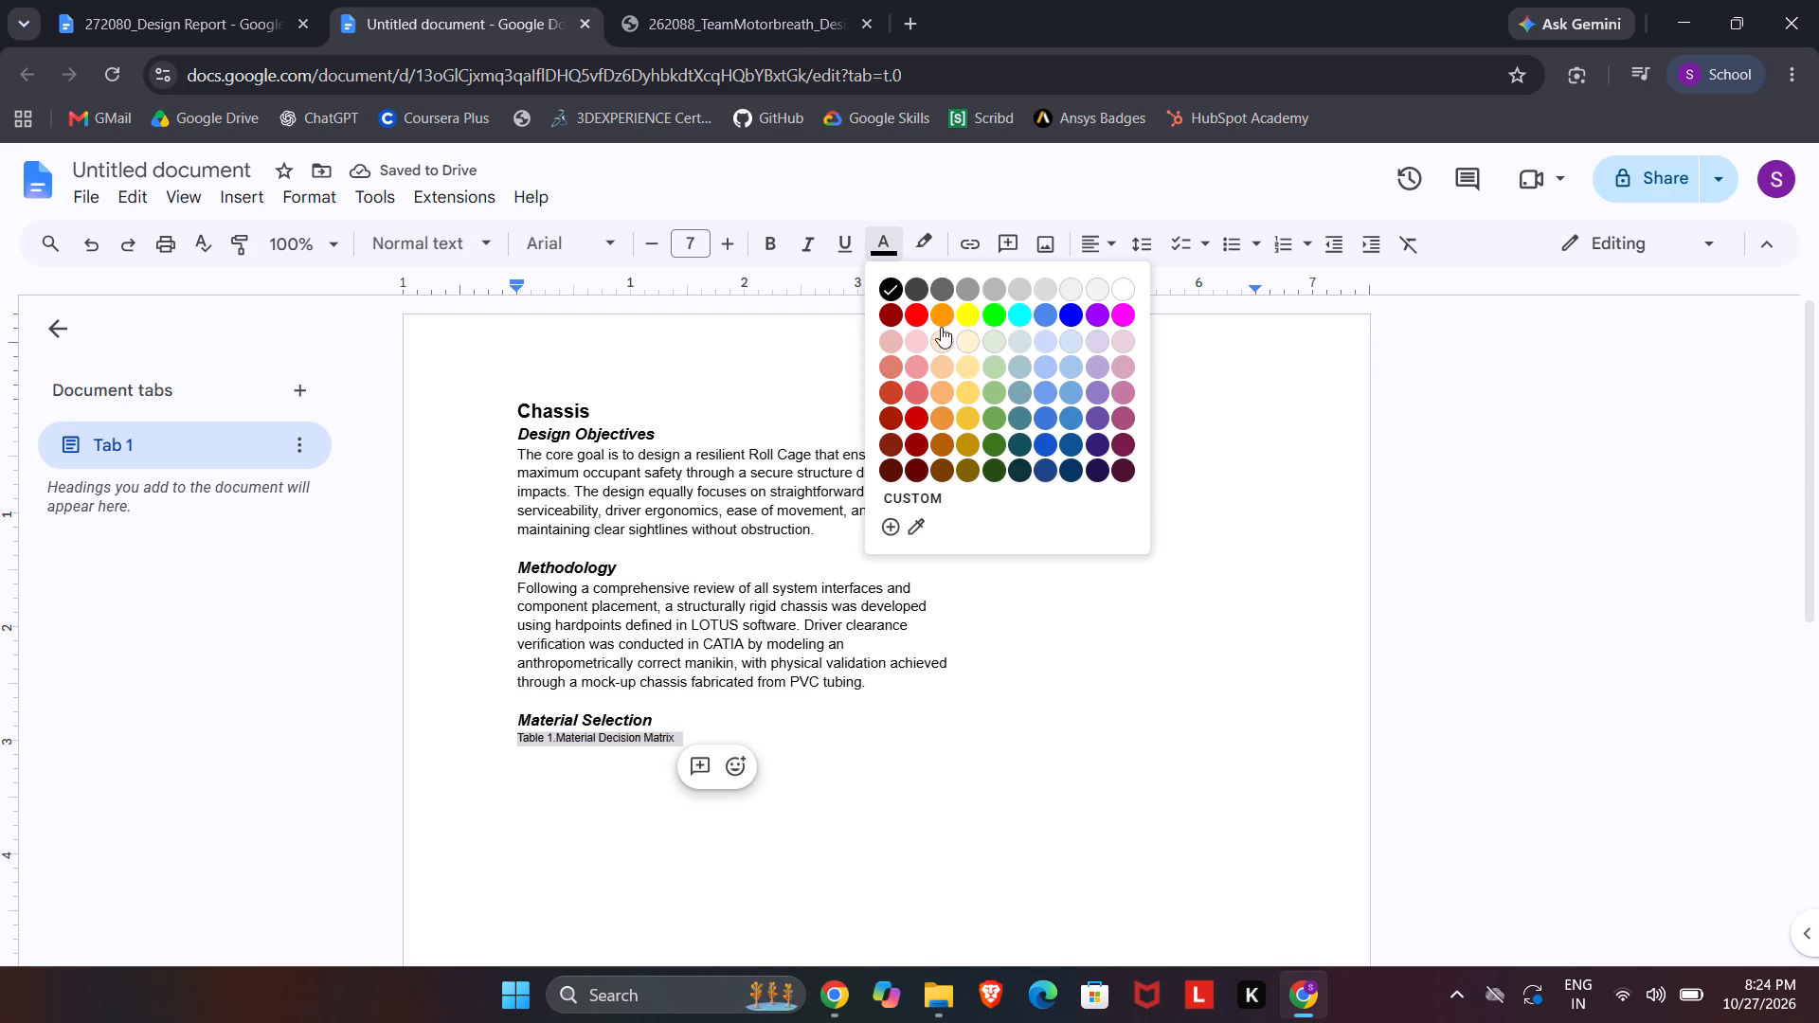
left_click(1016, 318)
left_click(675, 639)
Add a new empty line below the Table 1 caption.
left_click(694, 741)
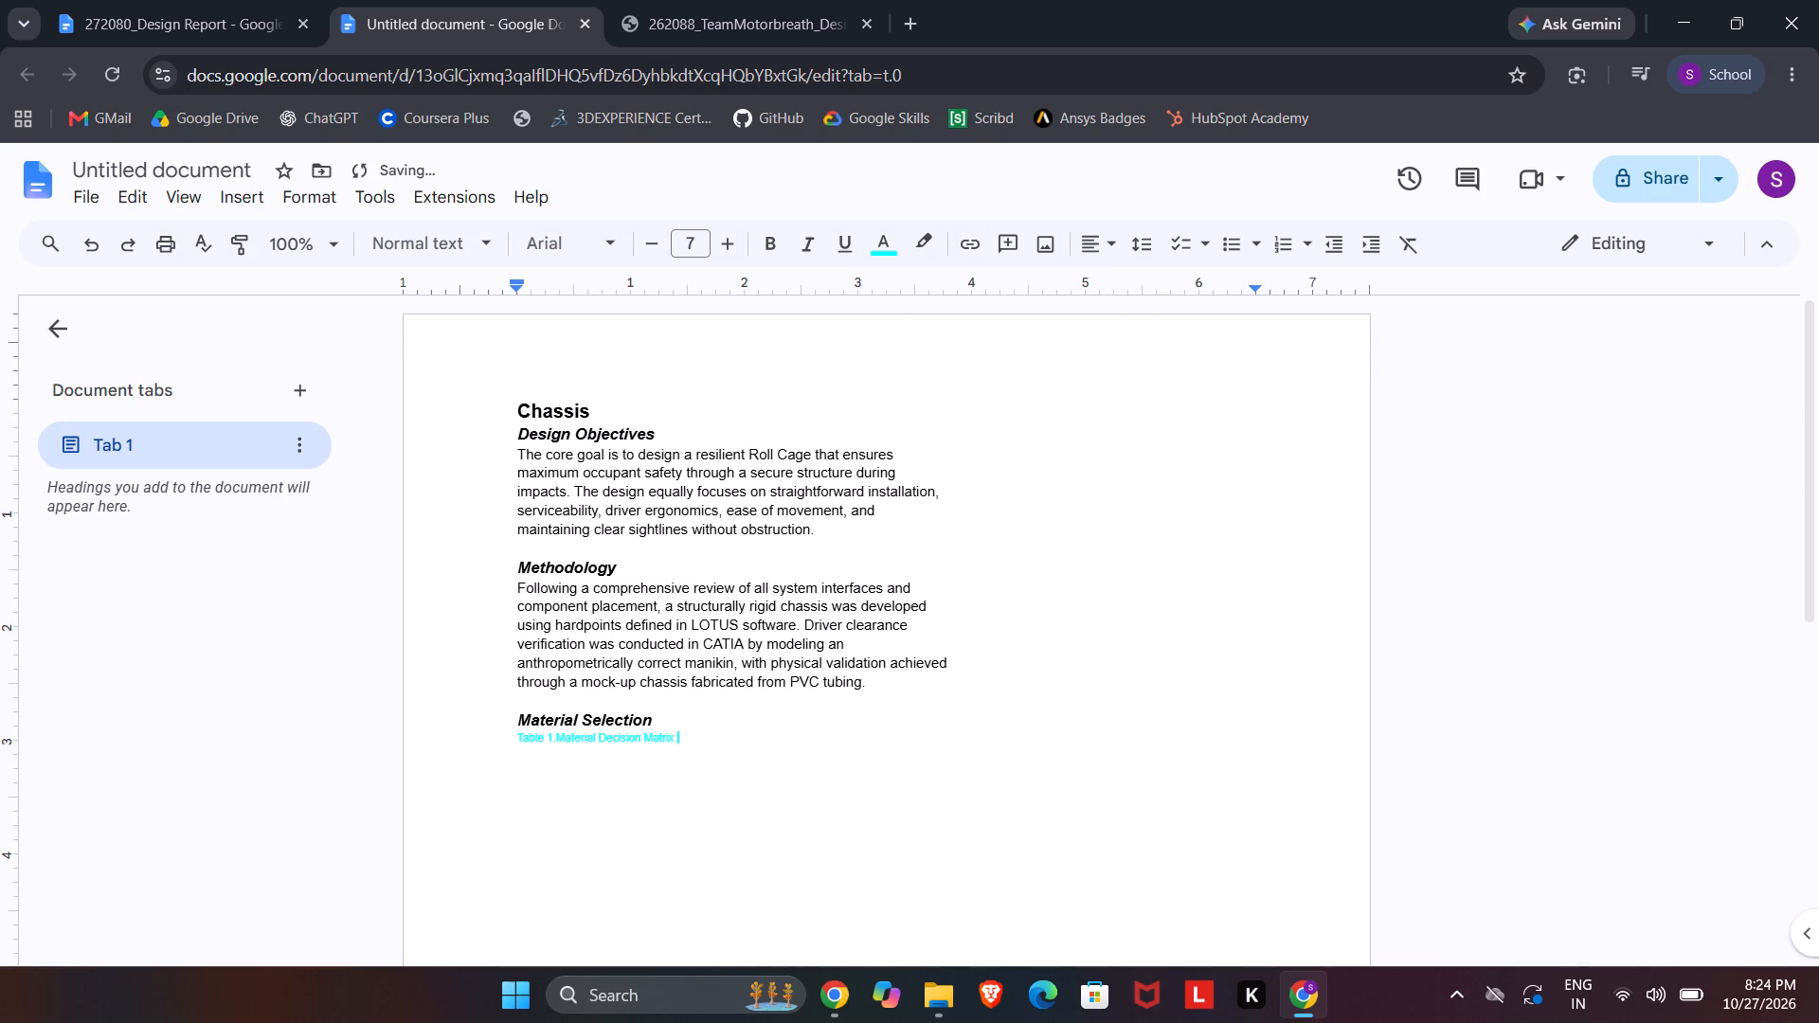
key("Return")
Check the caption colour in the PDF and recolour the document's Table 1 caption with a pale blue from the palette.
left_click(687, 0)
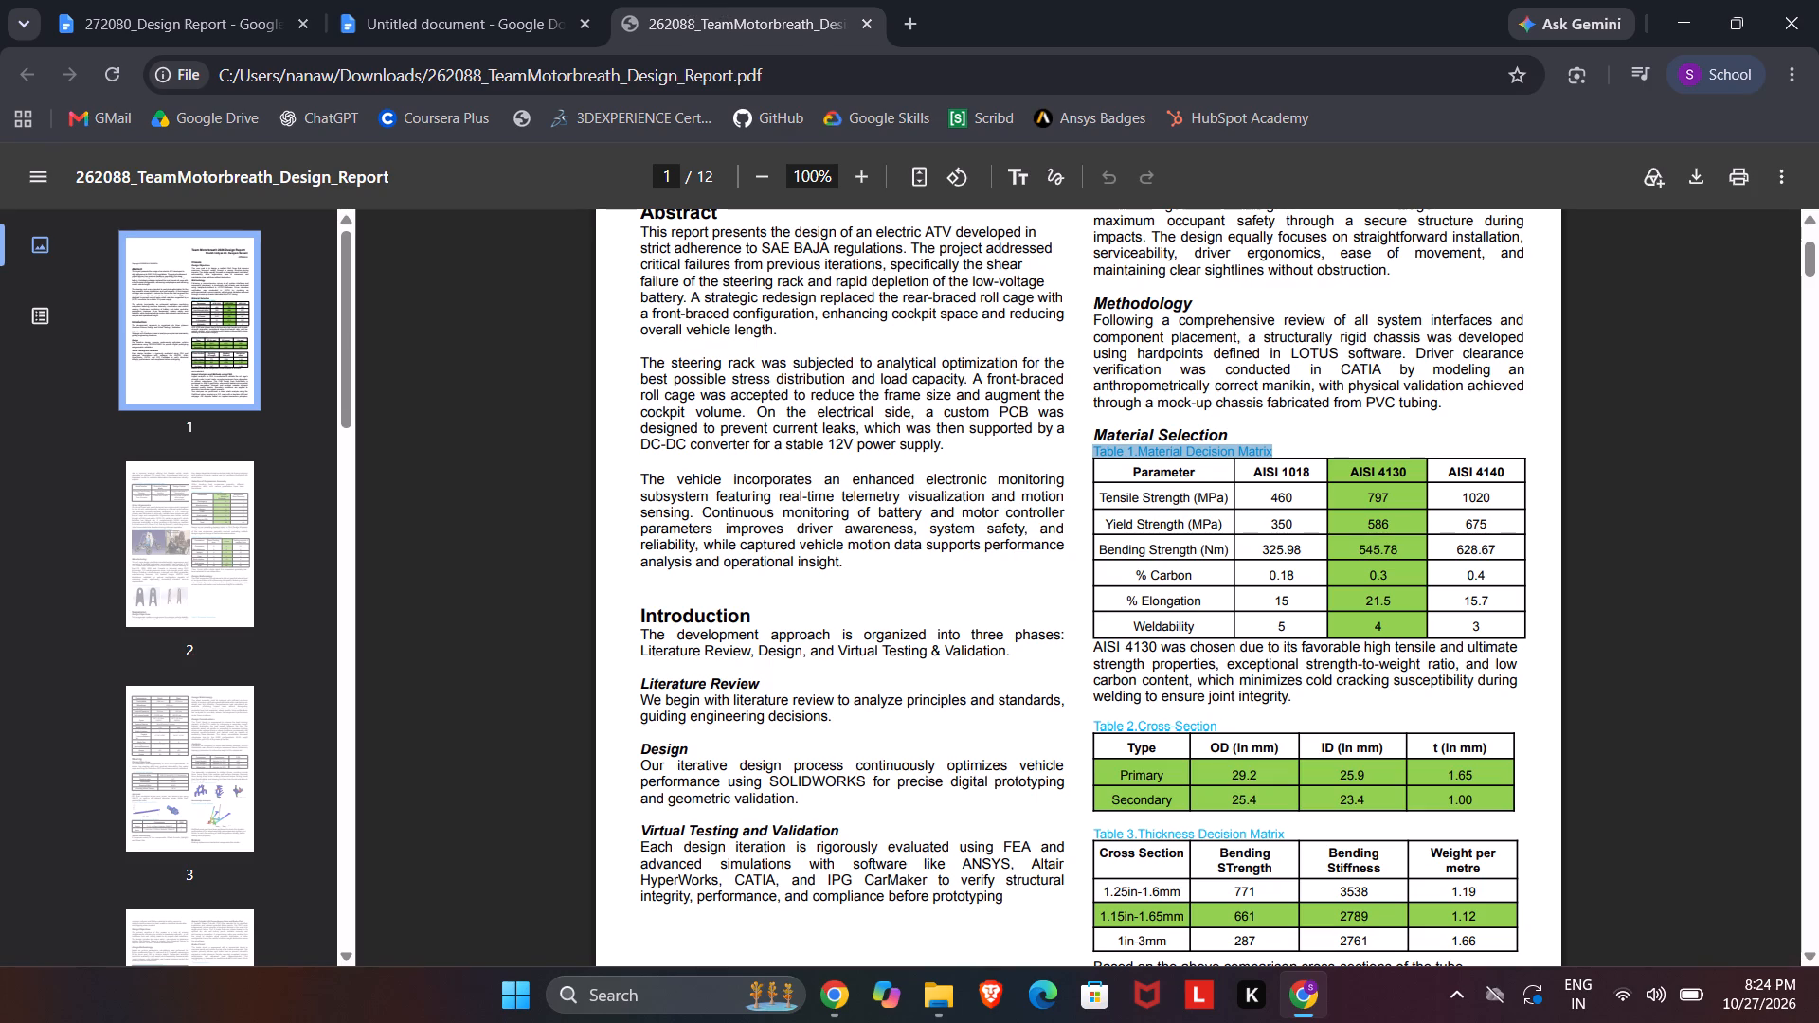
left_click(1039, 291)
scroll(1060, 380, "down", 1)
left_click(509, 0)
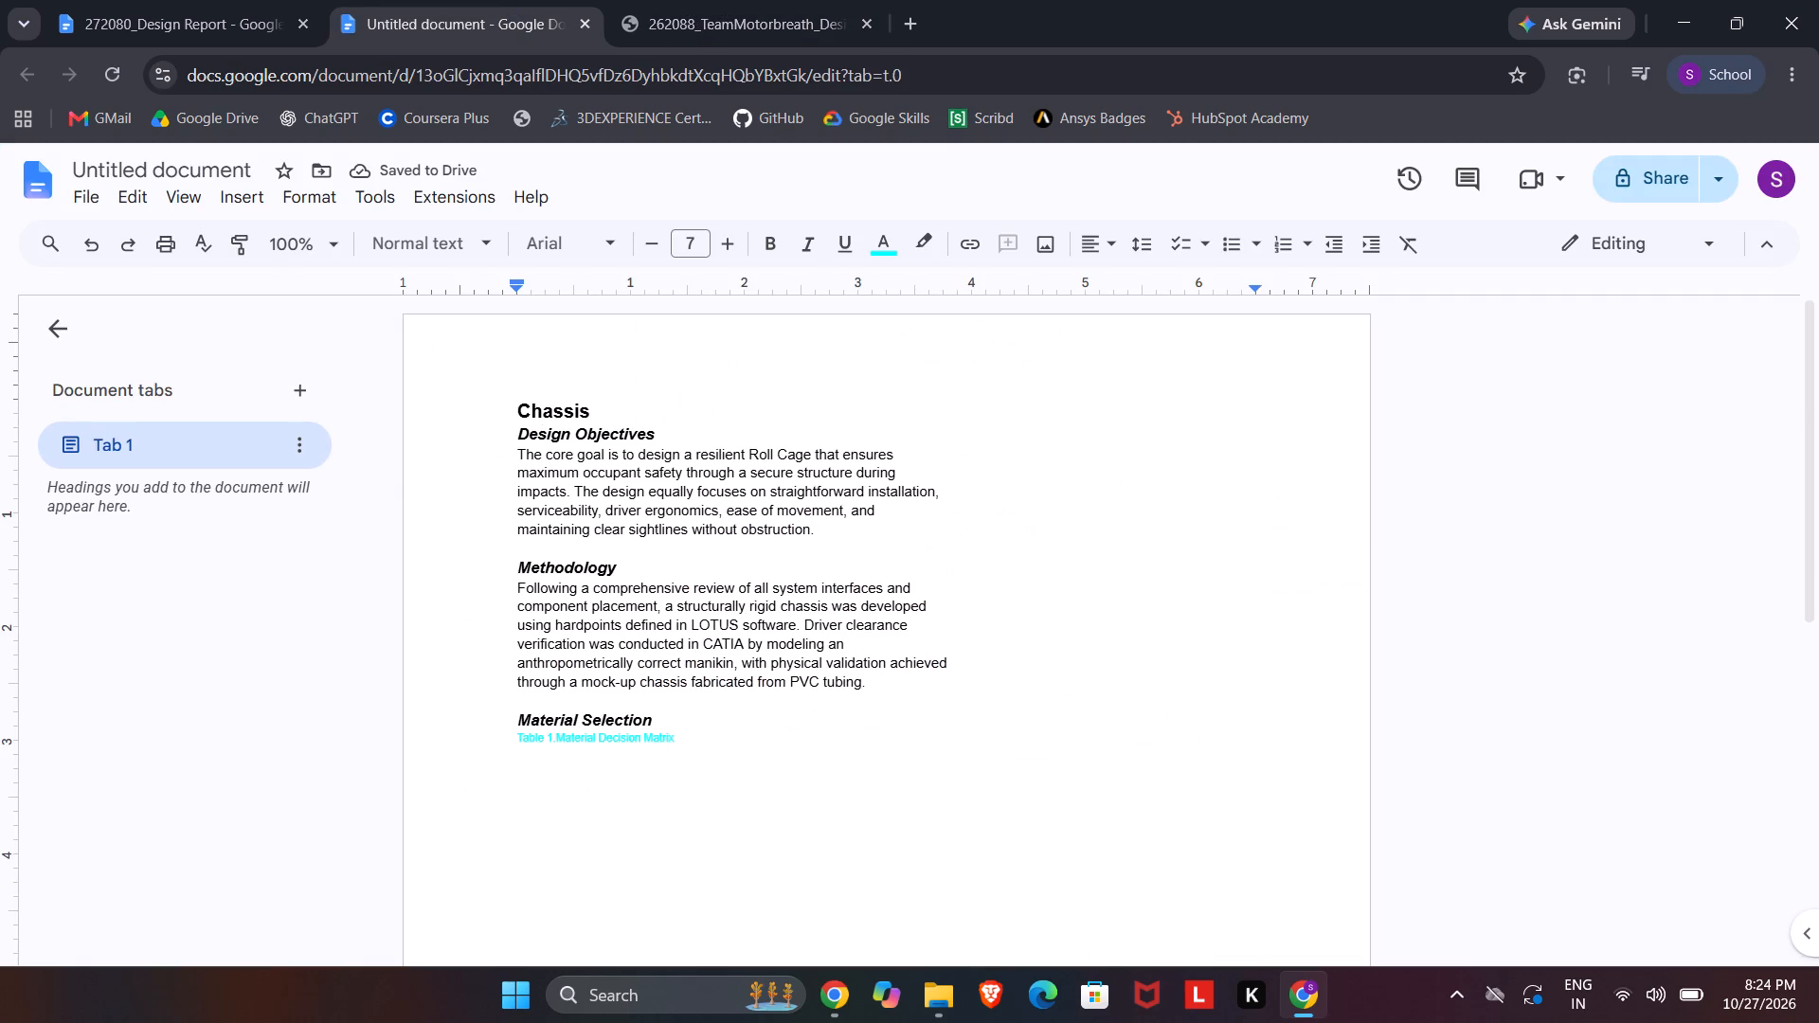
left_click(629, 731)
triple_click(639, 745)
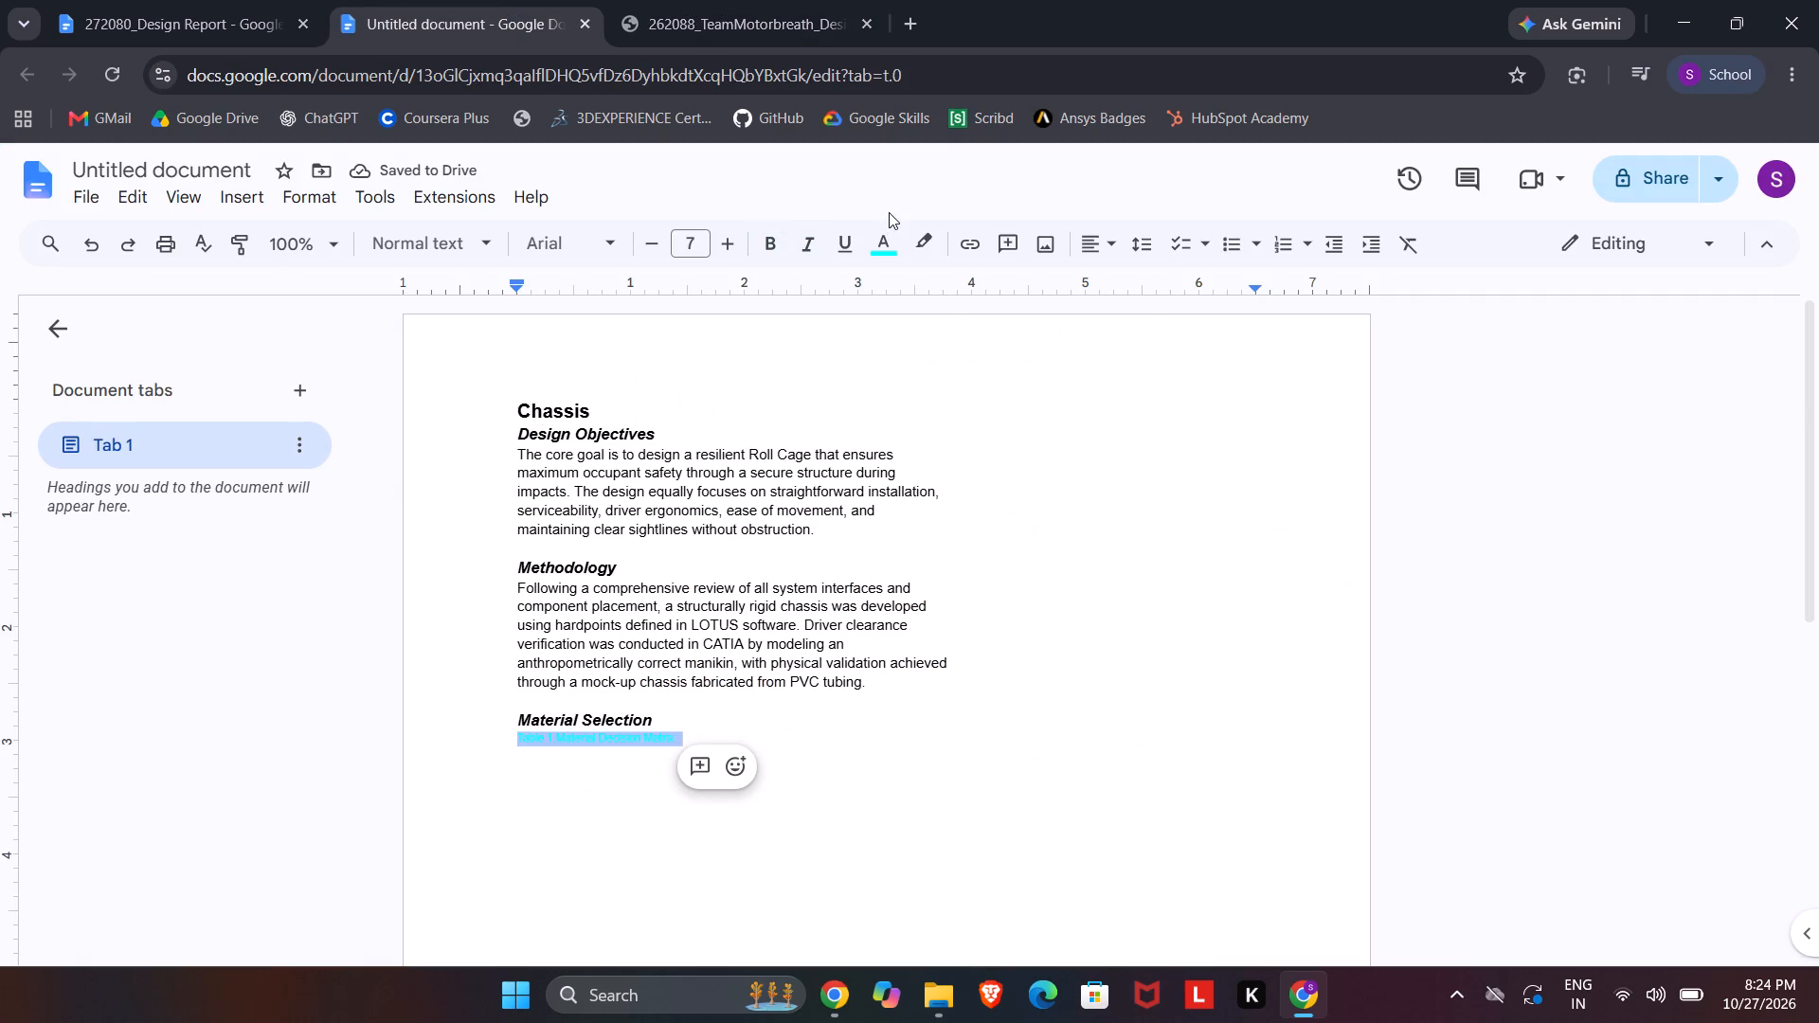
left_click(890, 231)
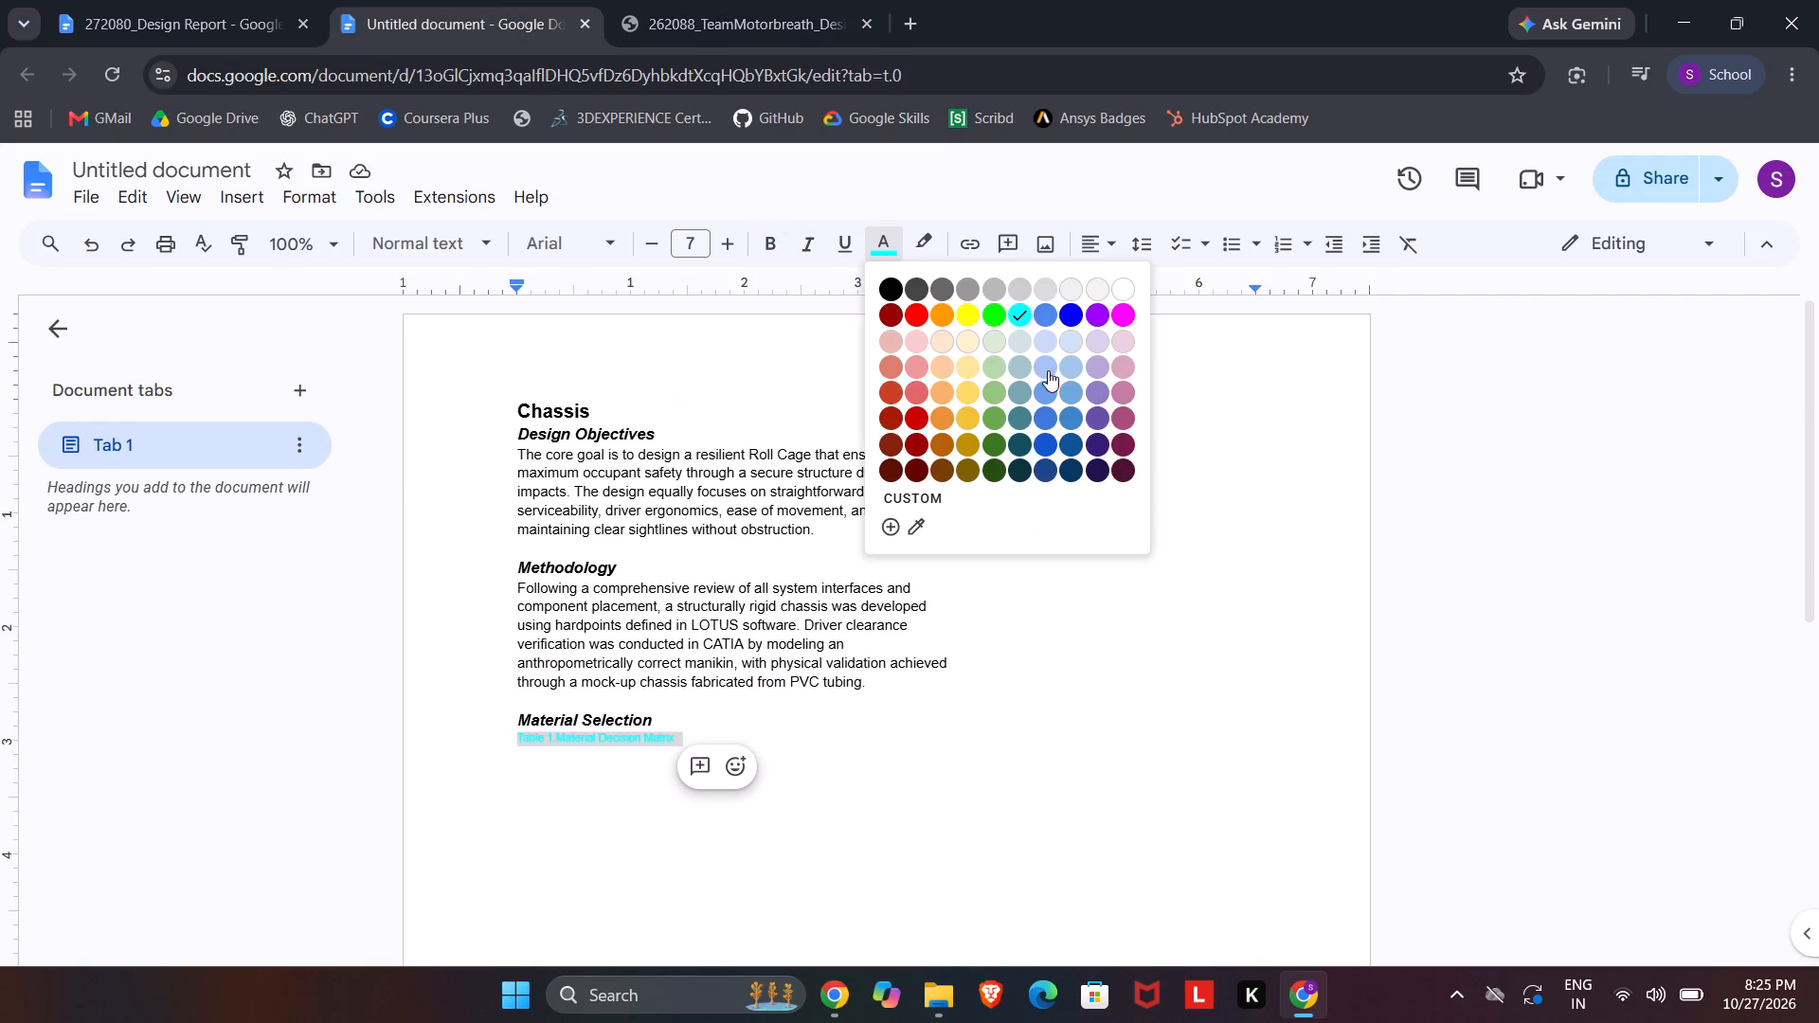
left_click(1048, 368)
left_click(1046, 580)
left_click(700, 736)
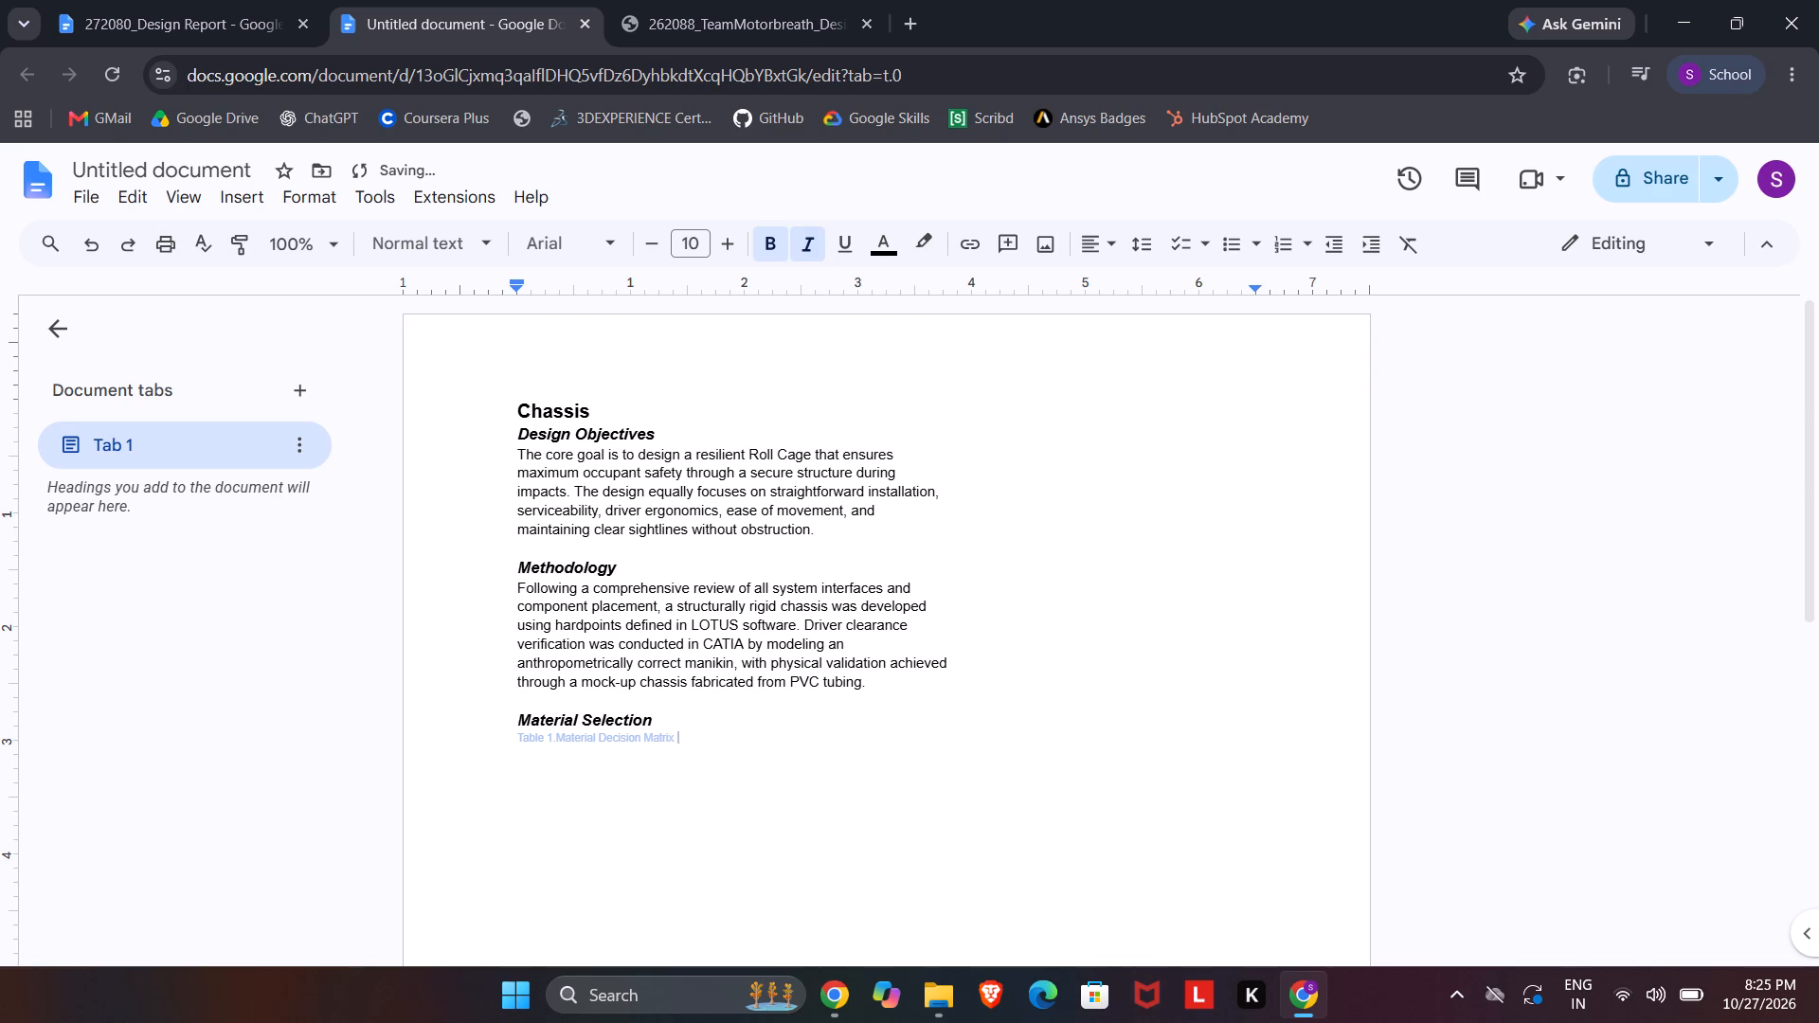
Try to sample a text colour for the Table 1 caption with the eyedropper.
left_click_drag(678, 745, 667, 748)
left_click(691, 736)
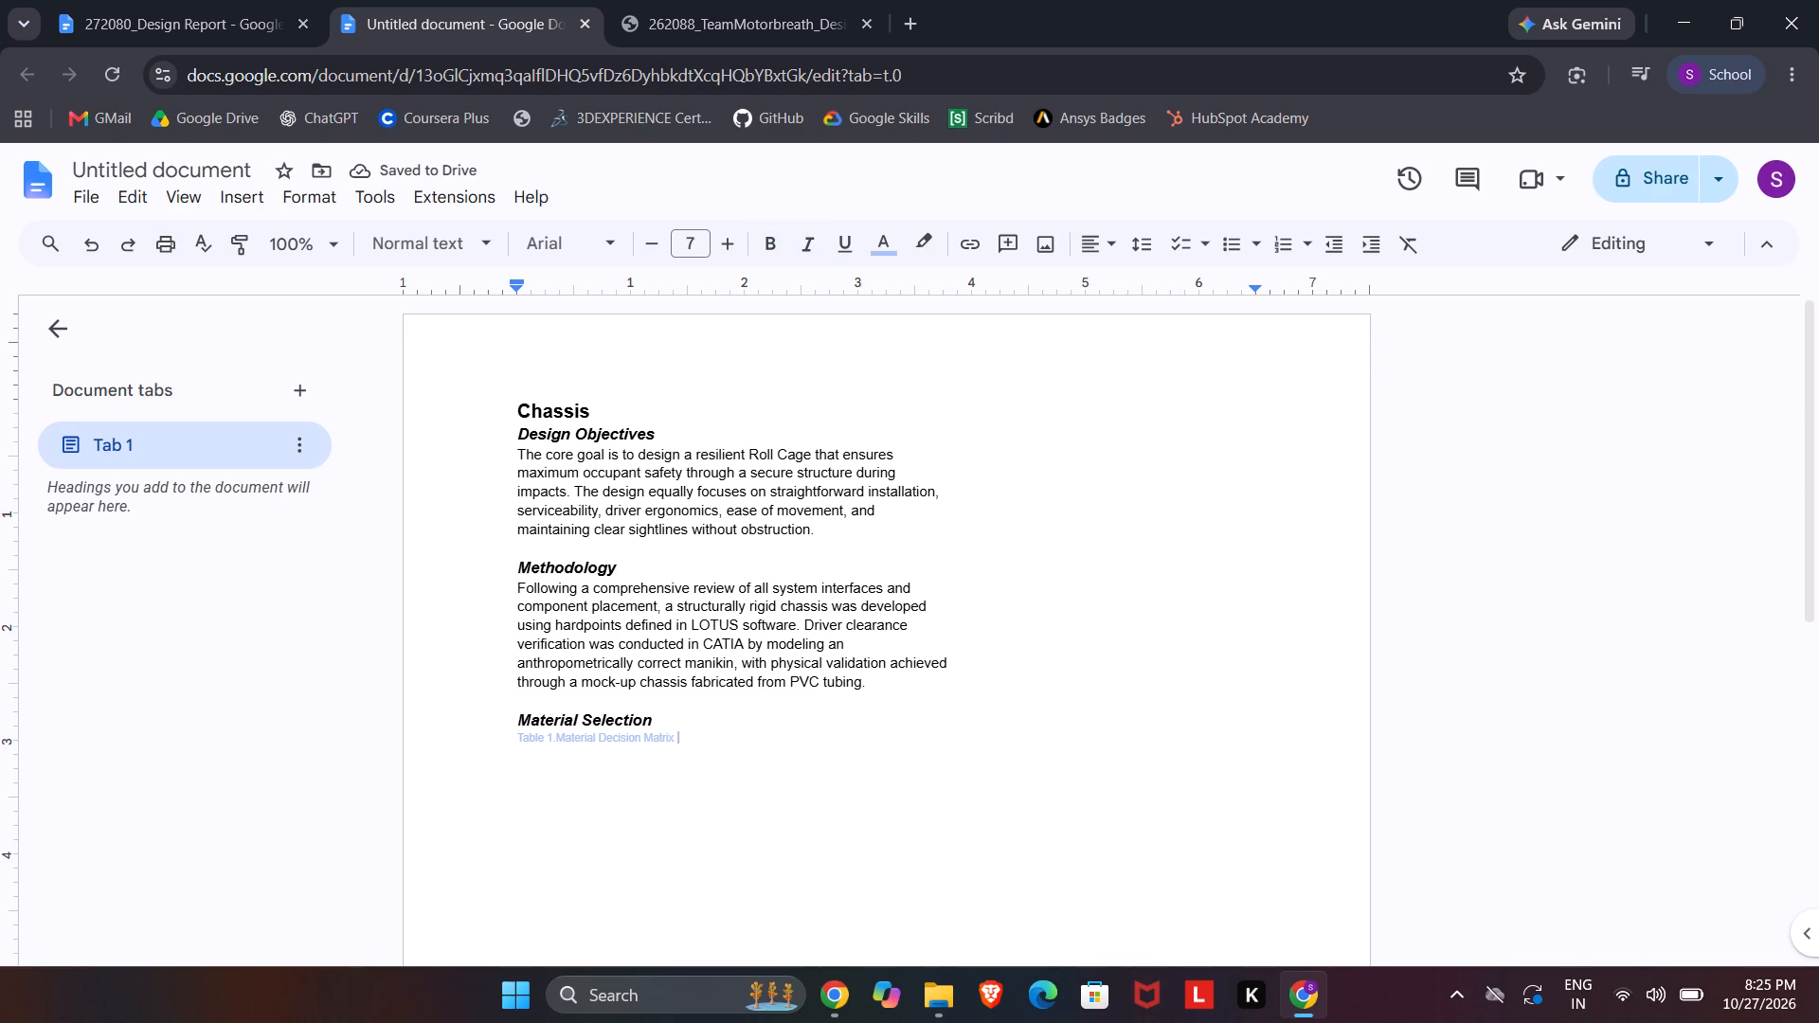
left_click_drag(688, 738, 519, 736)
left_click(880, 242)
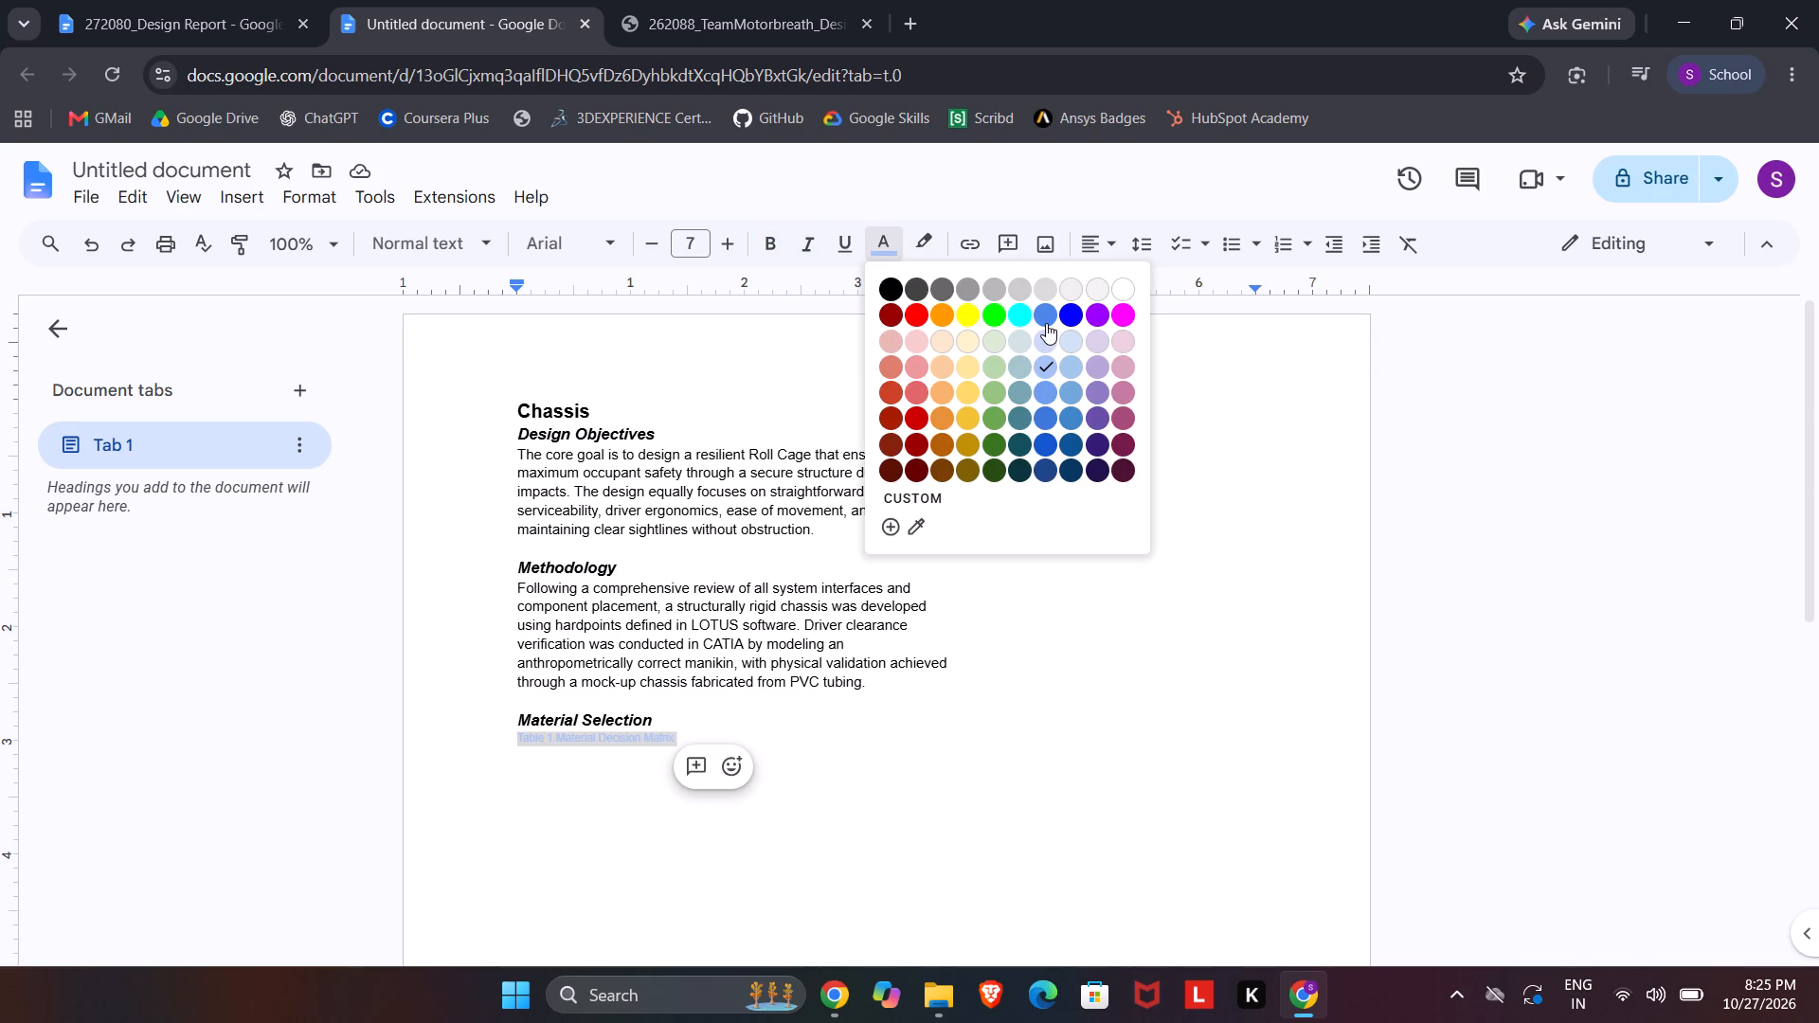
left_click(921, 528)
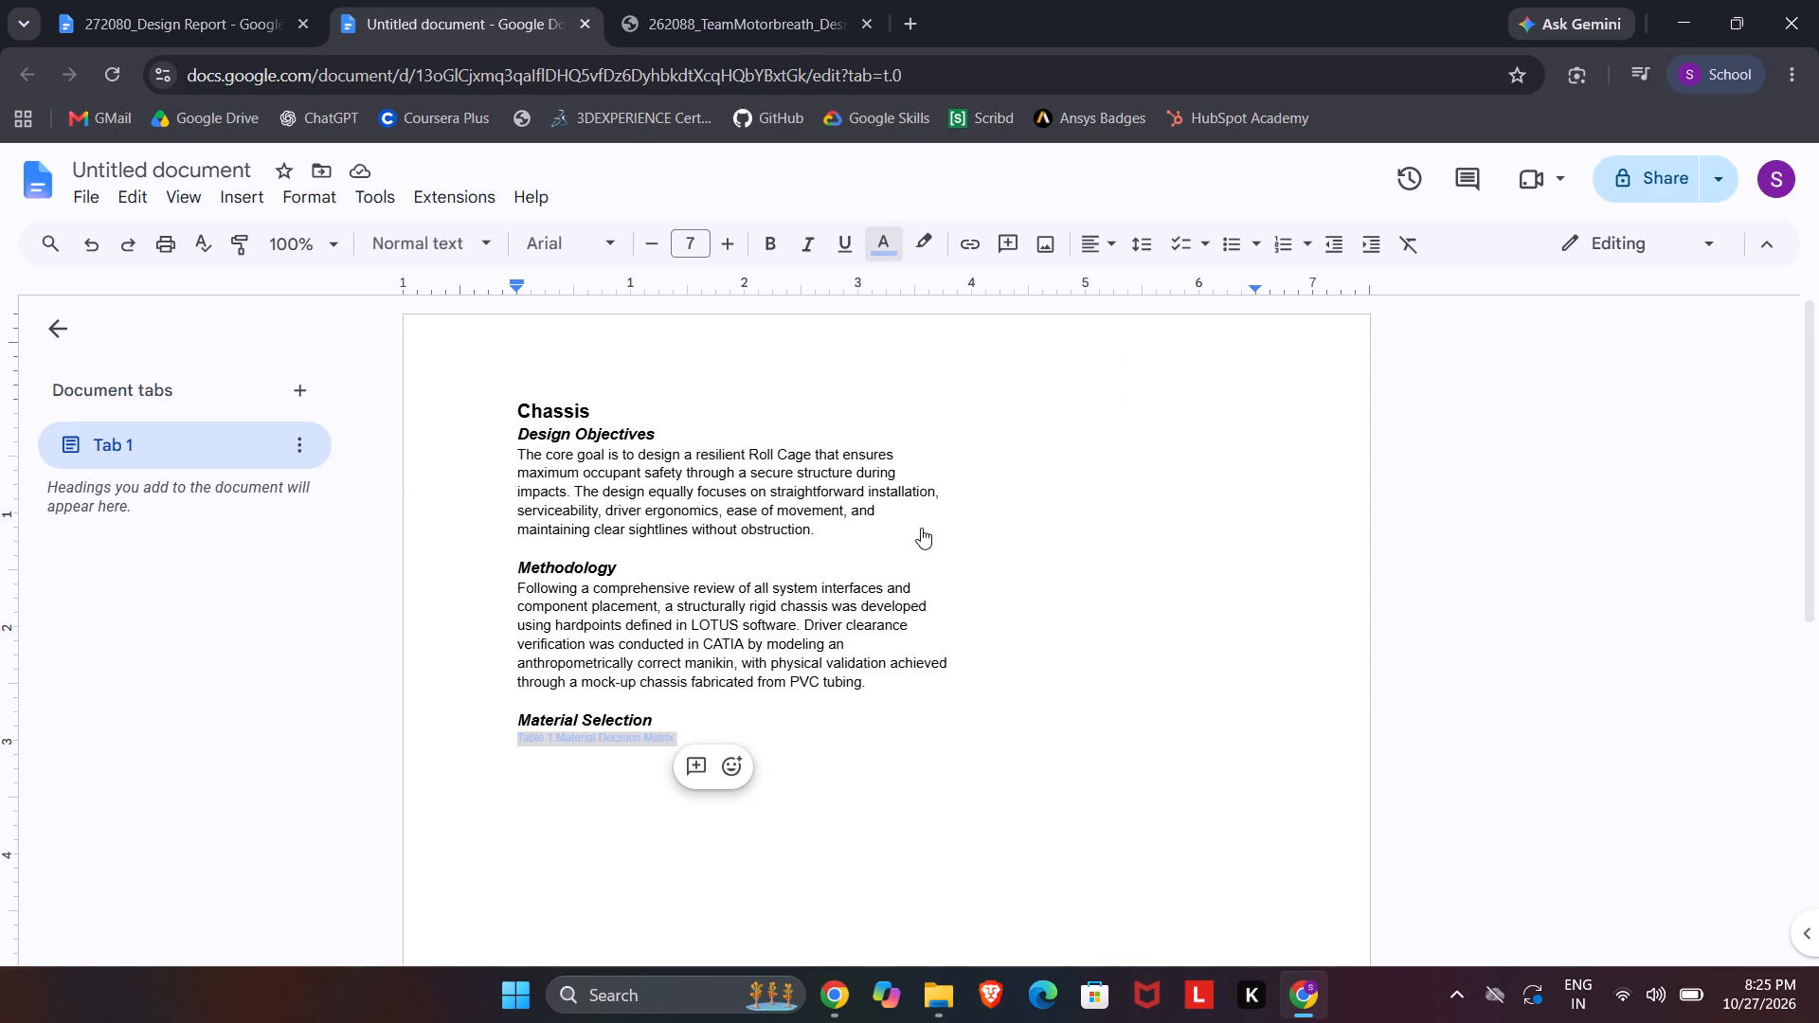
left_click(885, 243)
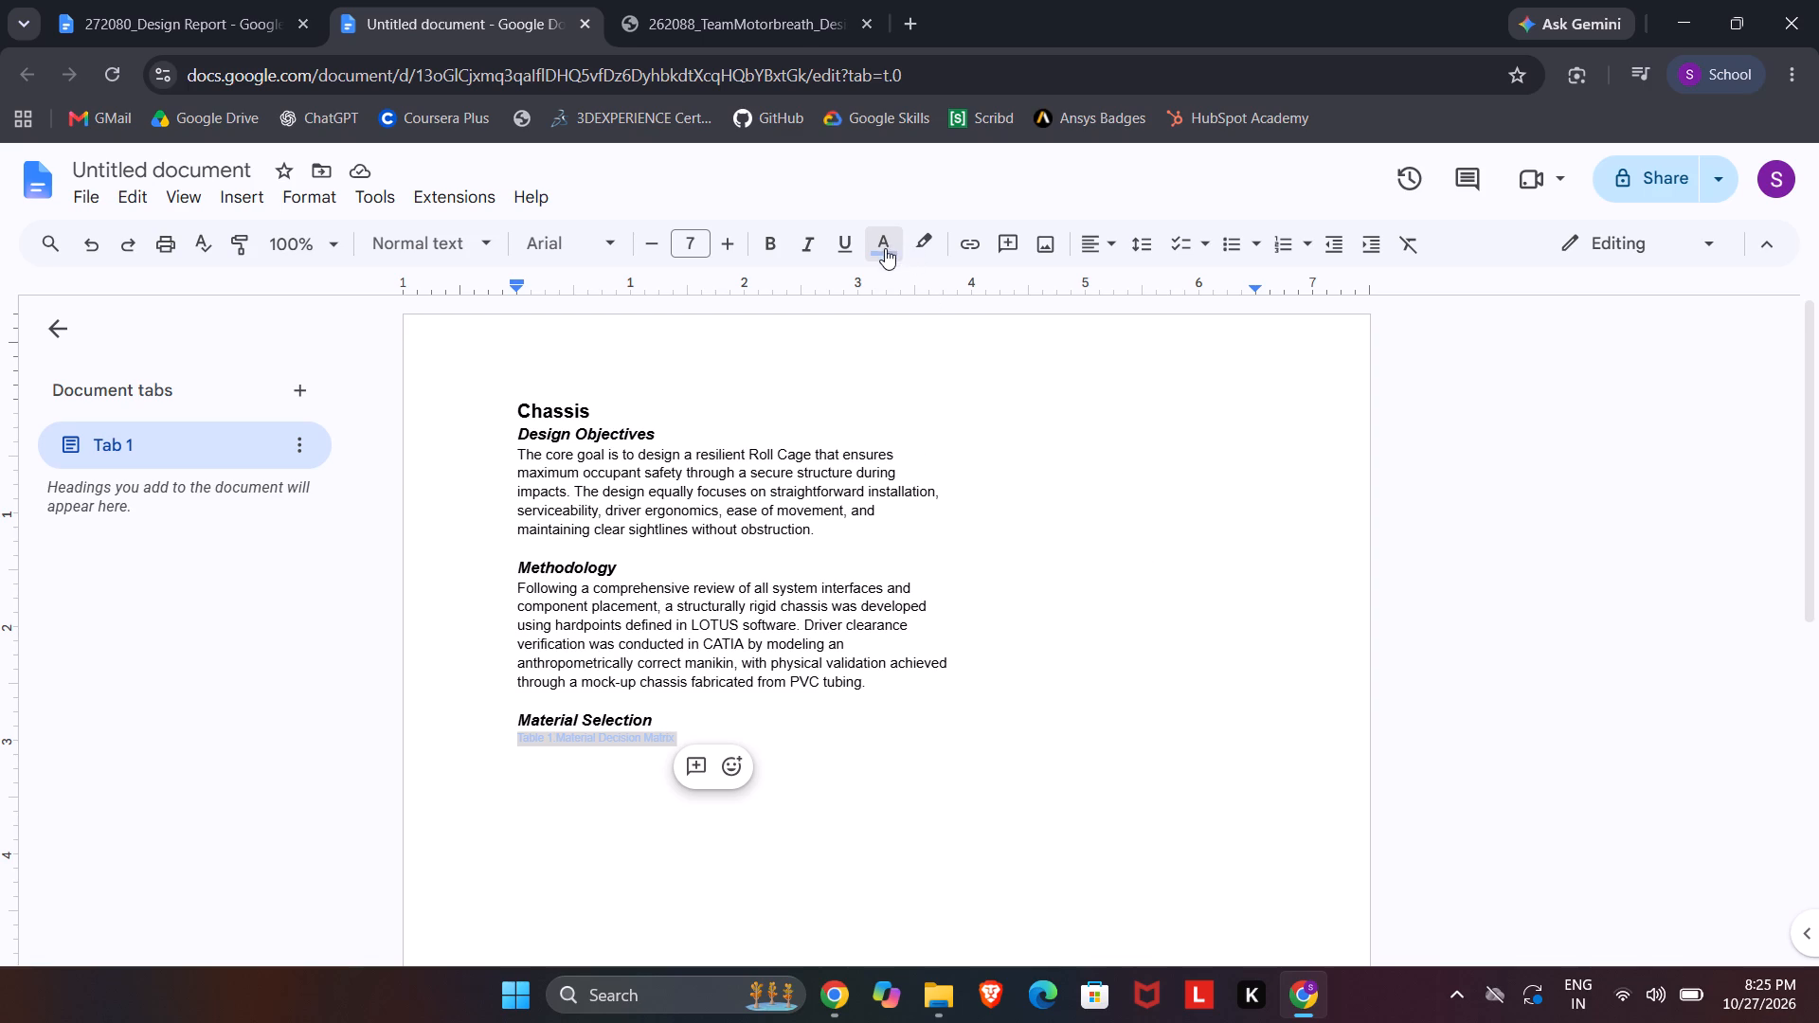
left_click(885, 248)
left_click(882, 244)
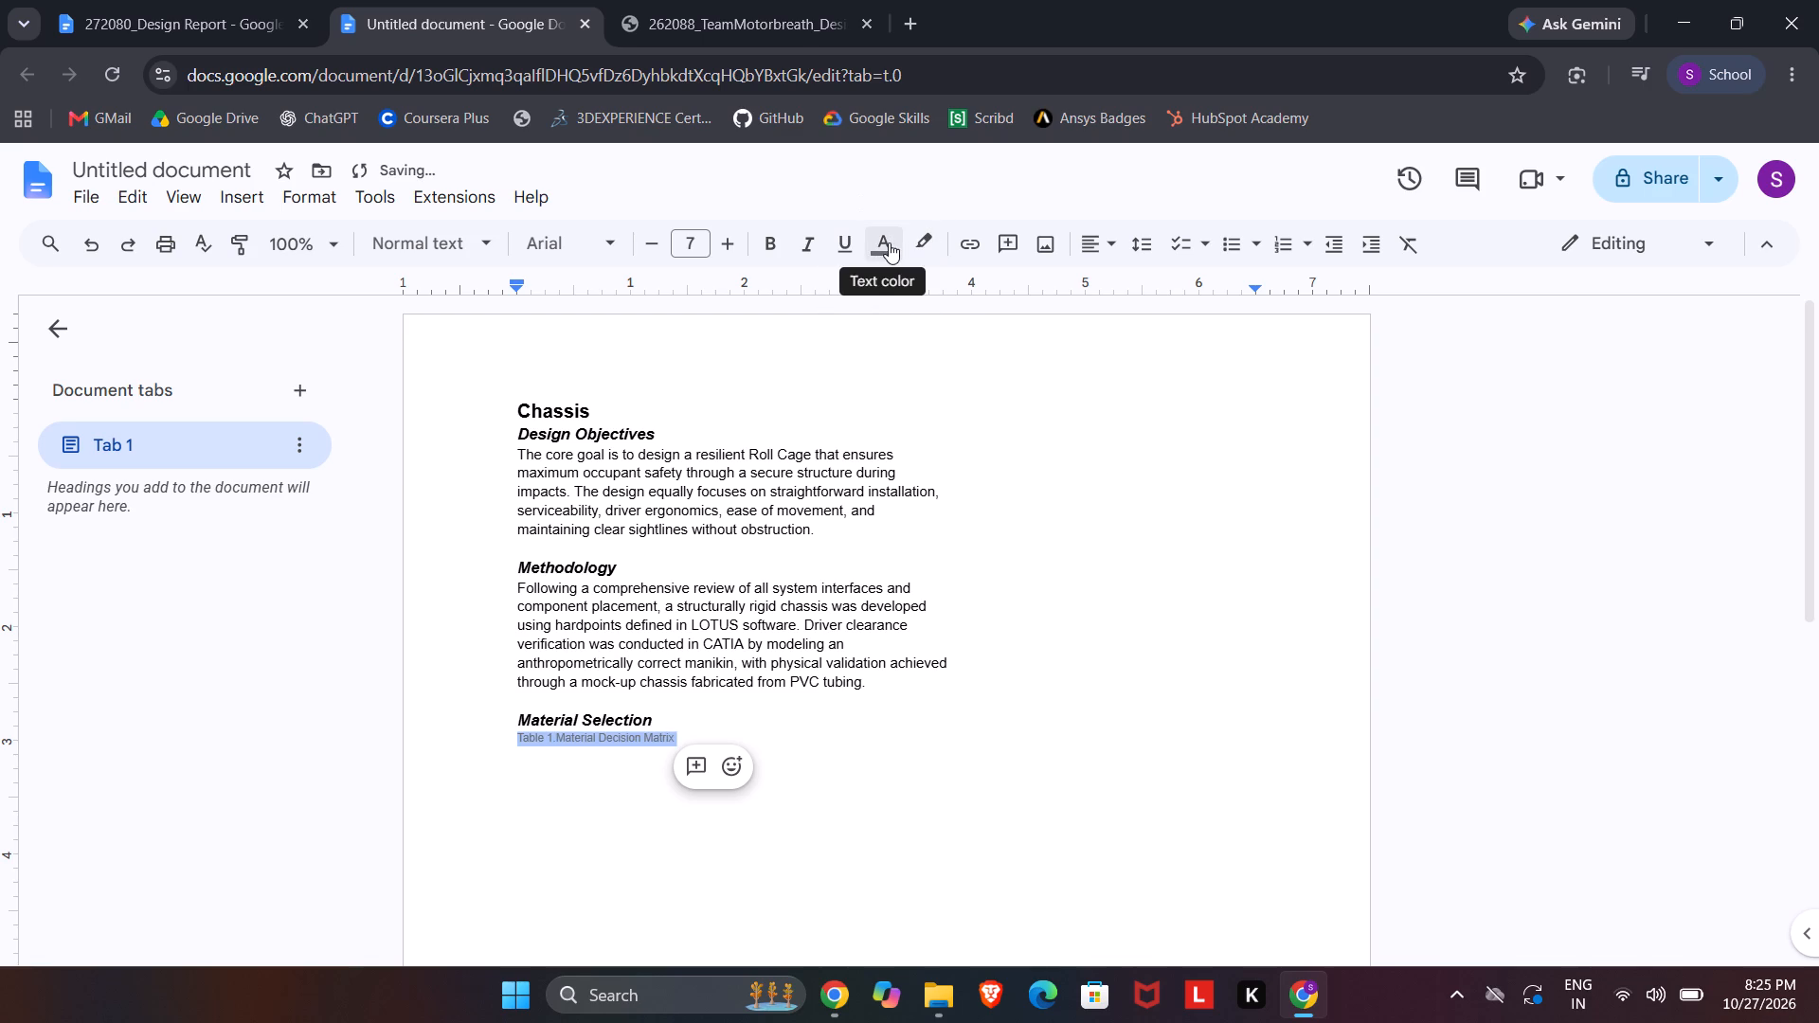
Apply a custom sky-blue text colour to the Table 1 caption, similar to the PDF's table captions.
left_click(889, 242)
left_click(916, 526)
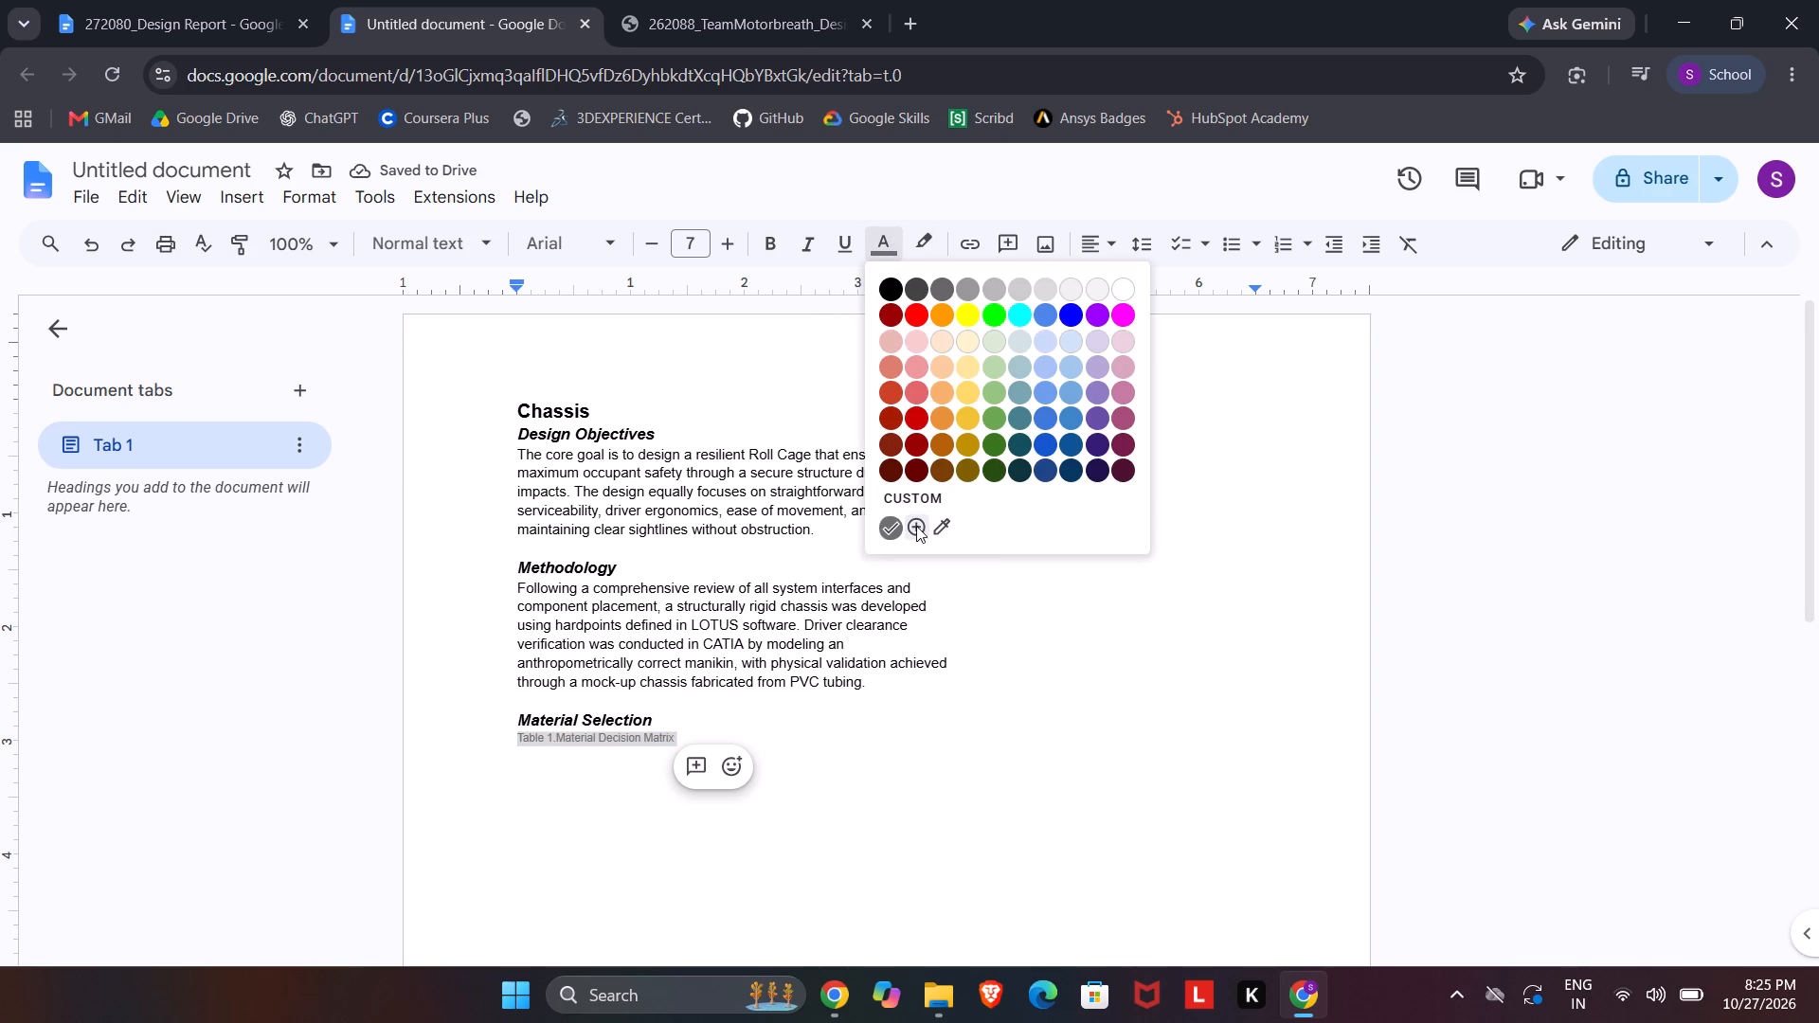
left_click_drag(757, 446, 820, 349)
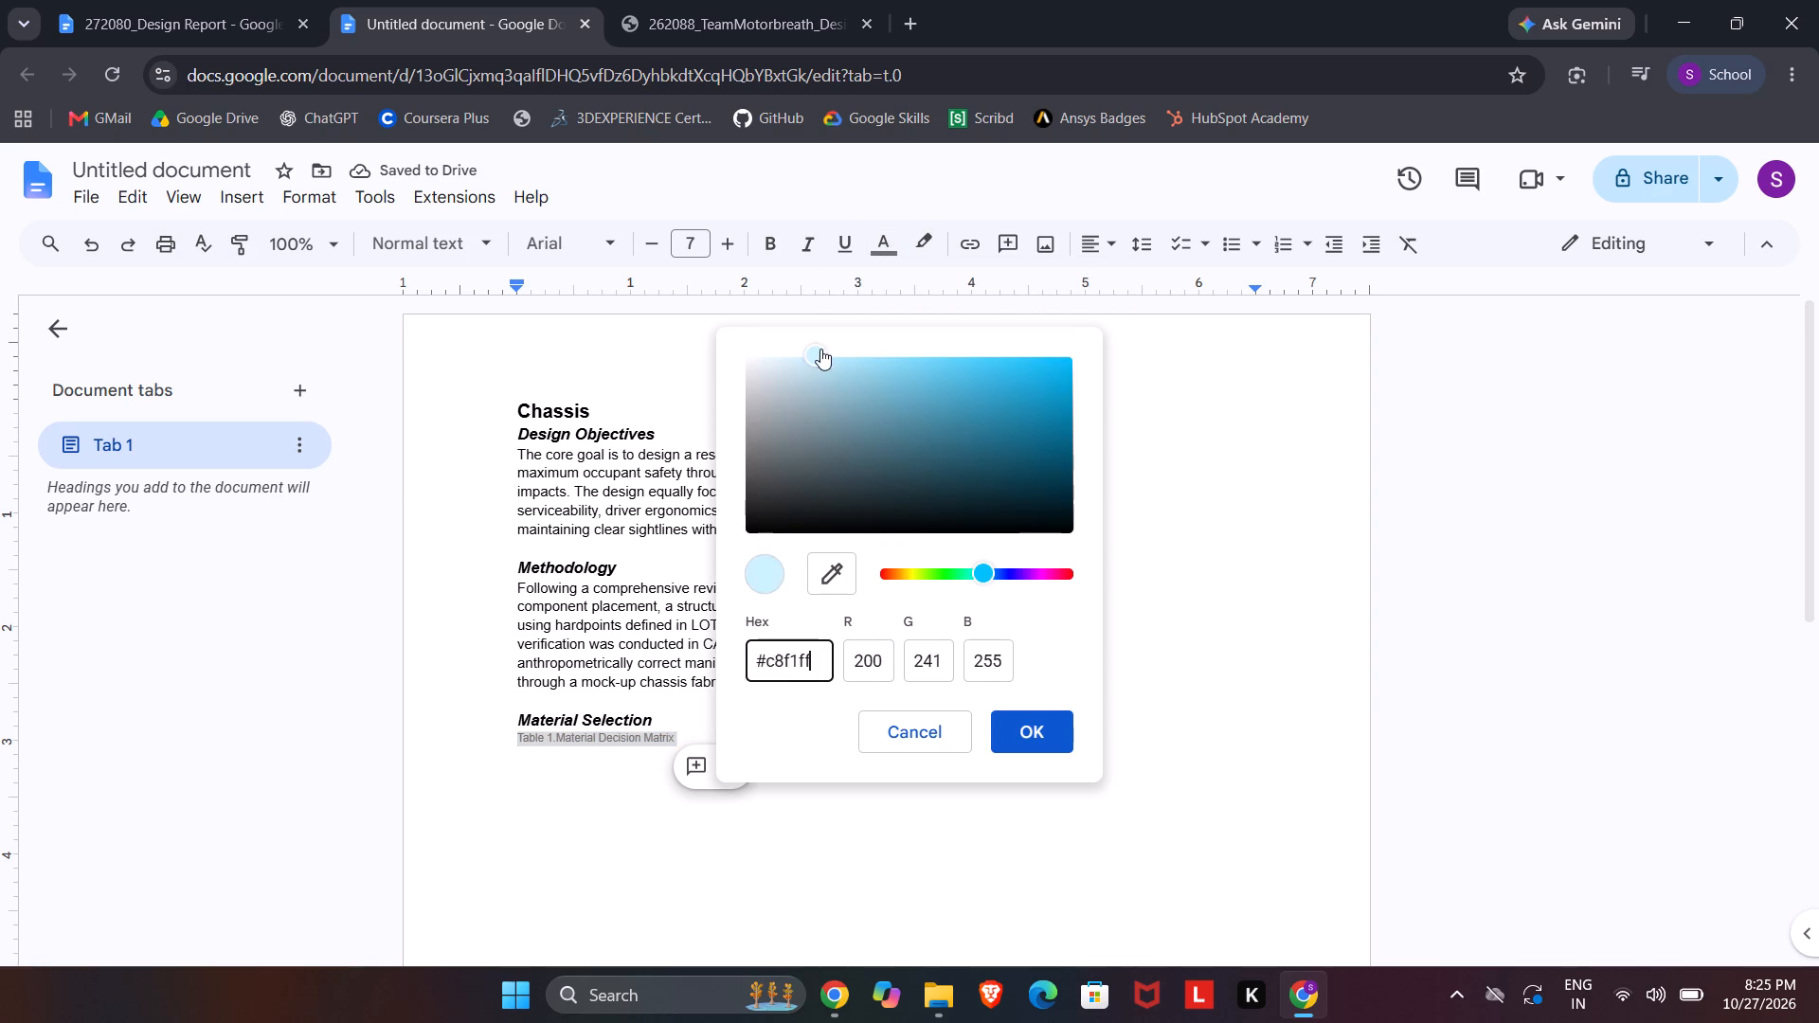
left_click_drag(820, 349, 858, 366)
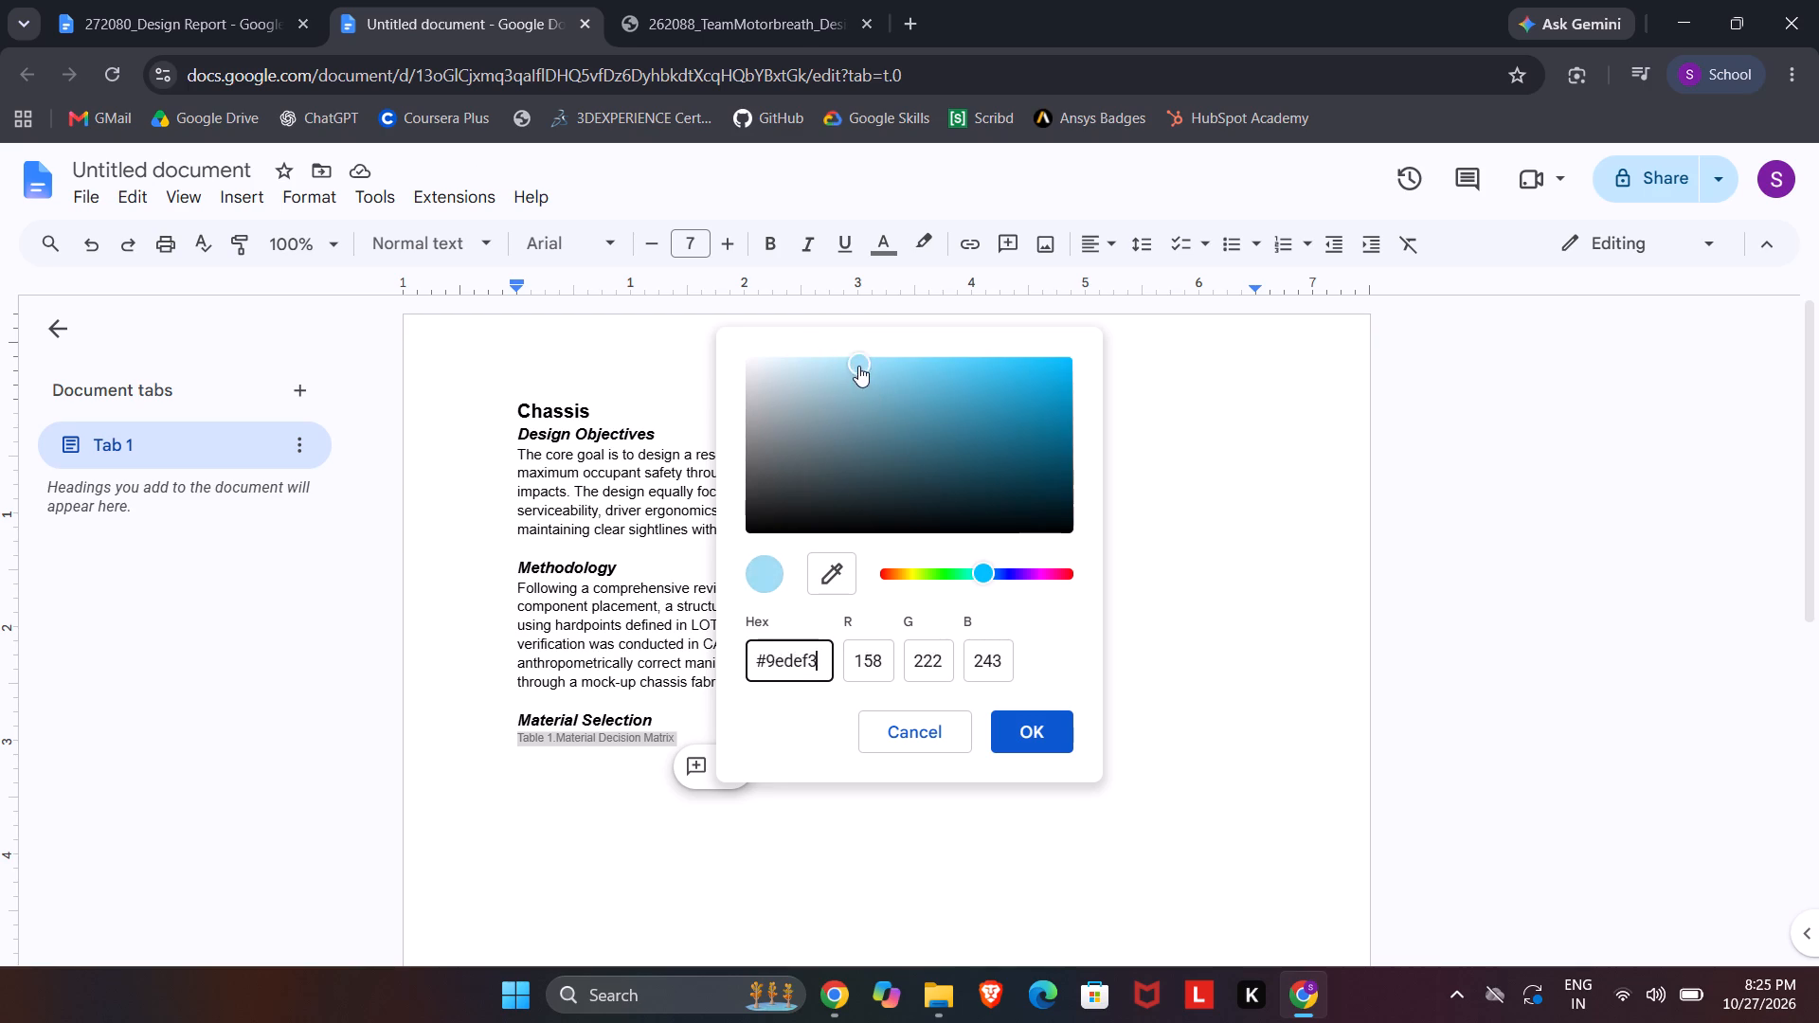
left_click_drag(858, 366, 932, 380)
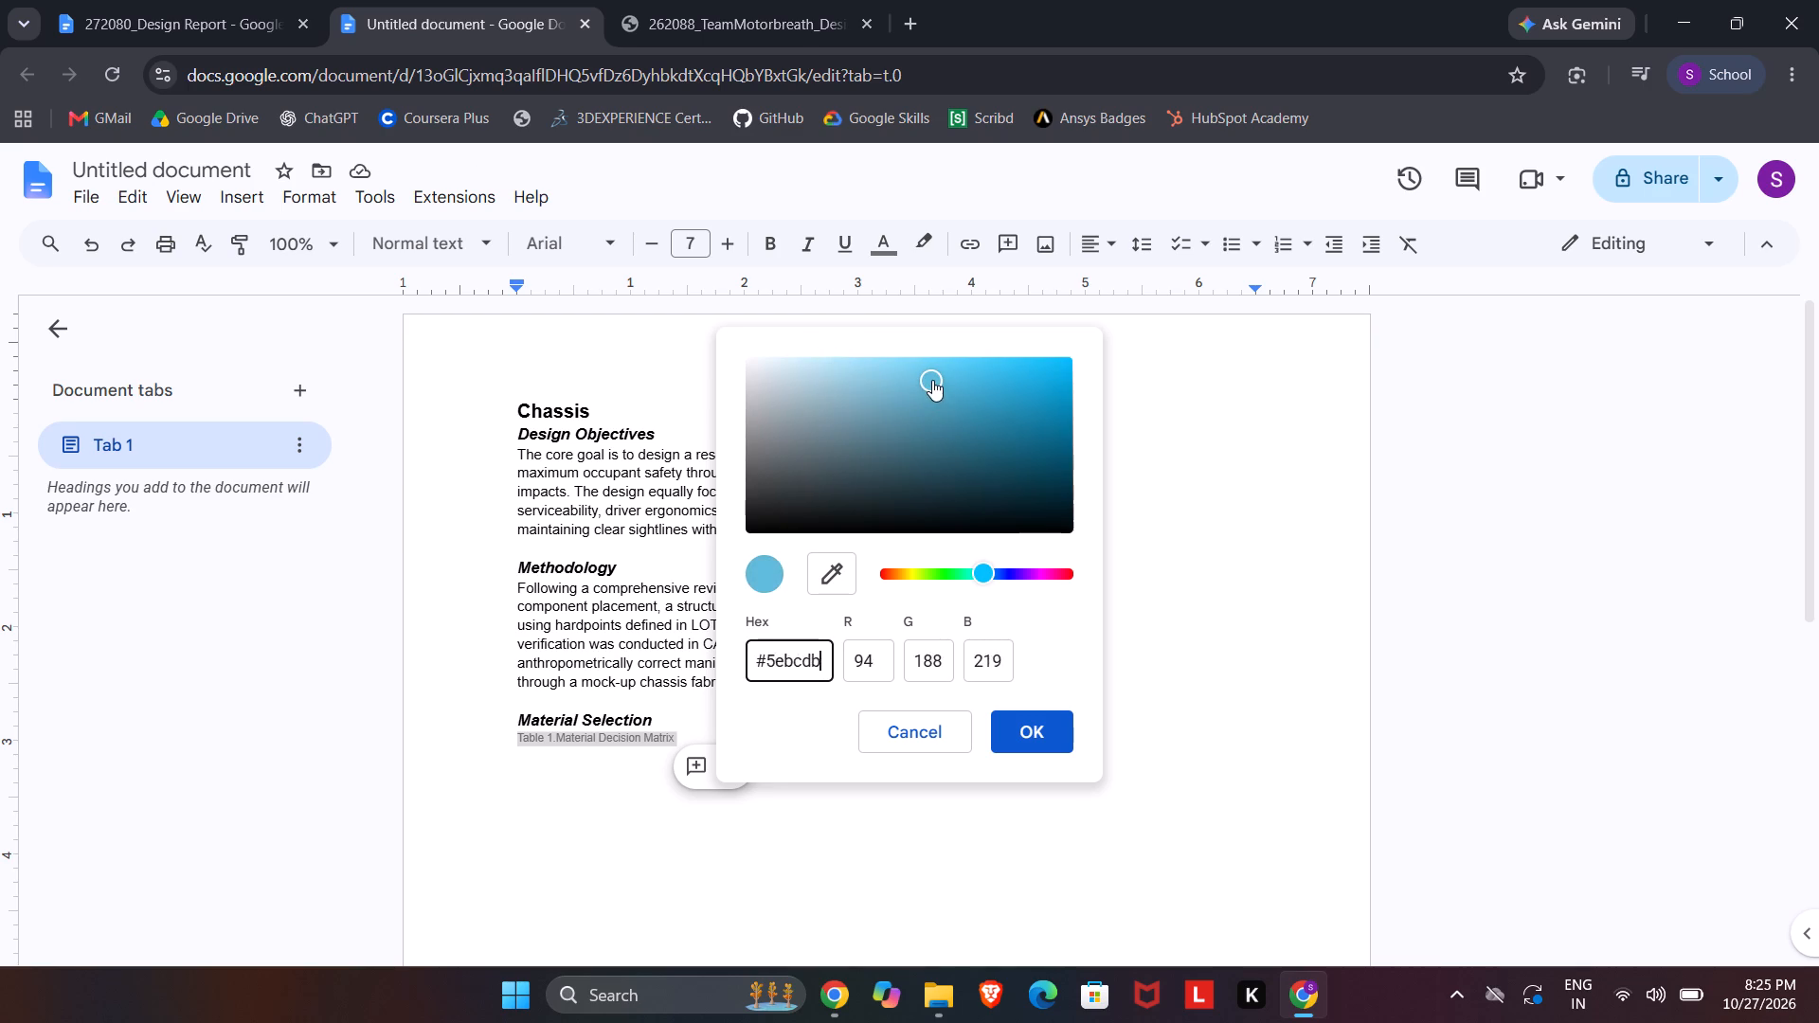
left_click_drag(932, 380, 918, 364)
left_click(1028, 715)
left_click(1036, 709)
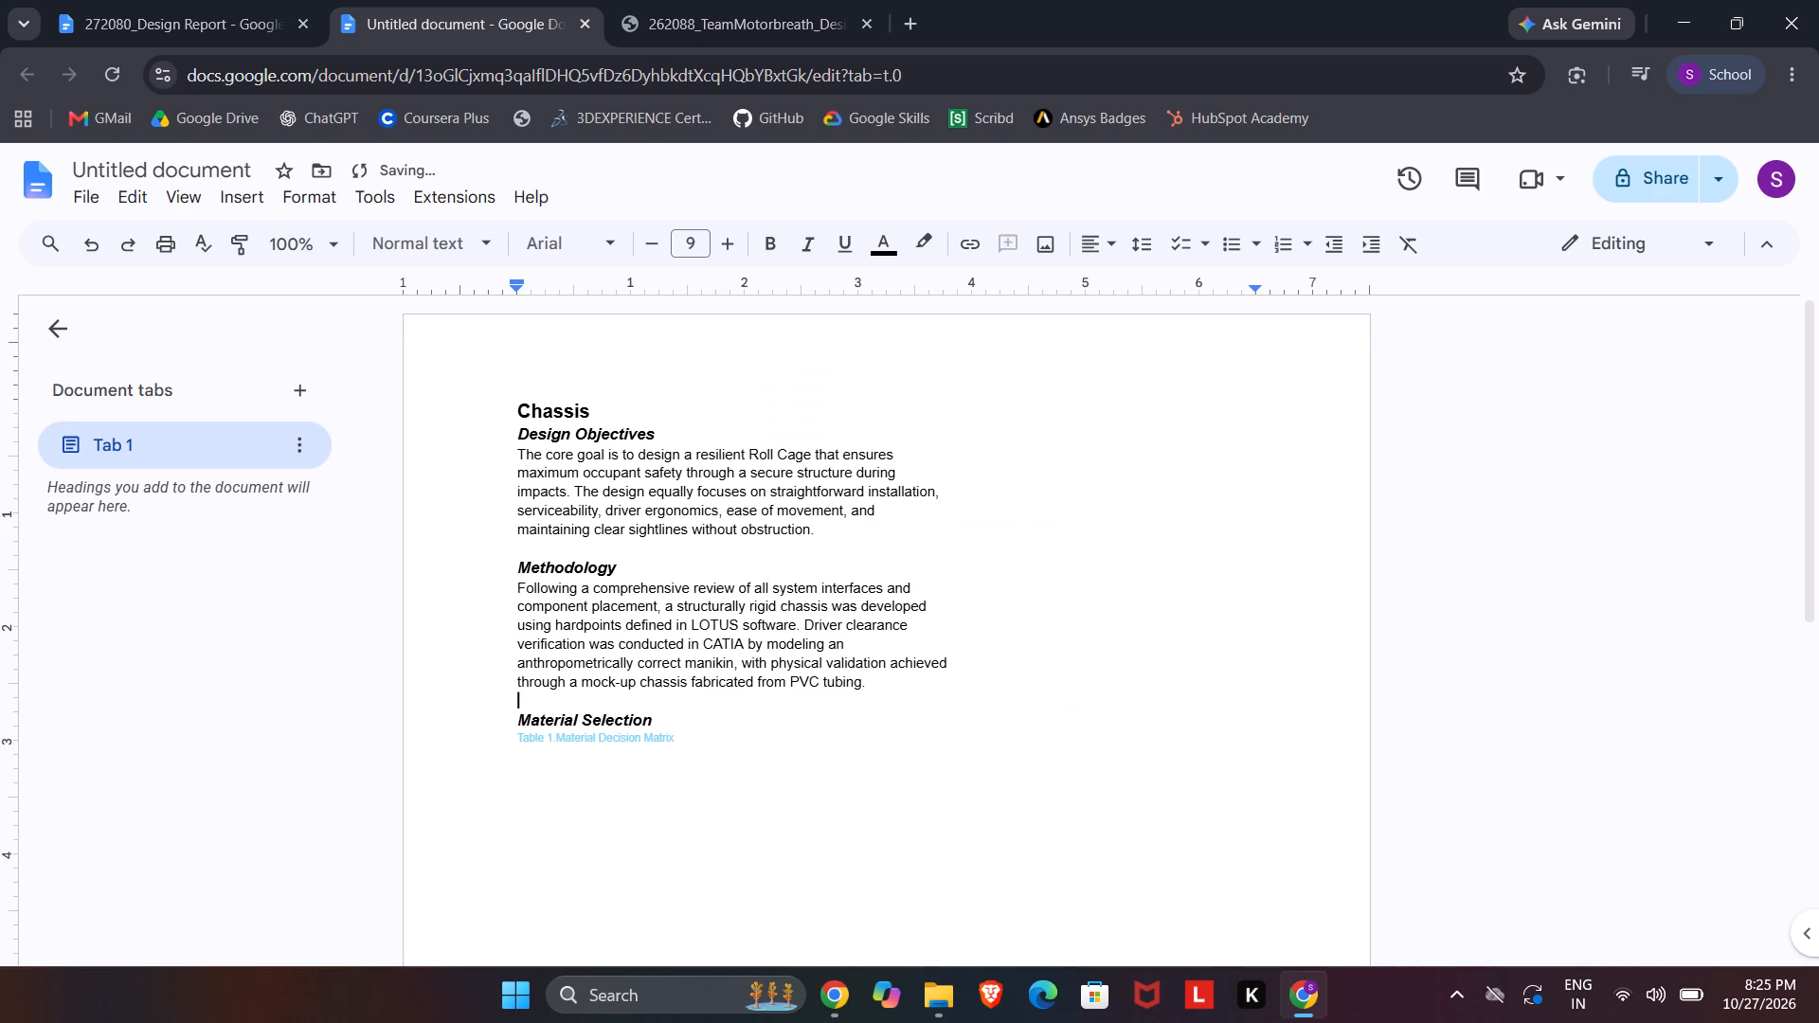
Set the text colour of the empty line below the Table 1 caption to black.
left_click(688, 751)
left_click(871, 239)
left_click(894, 288)
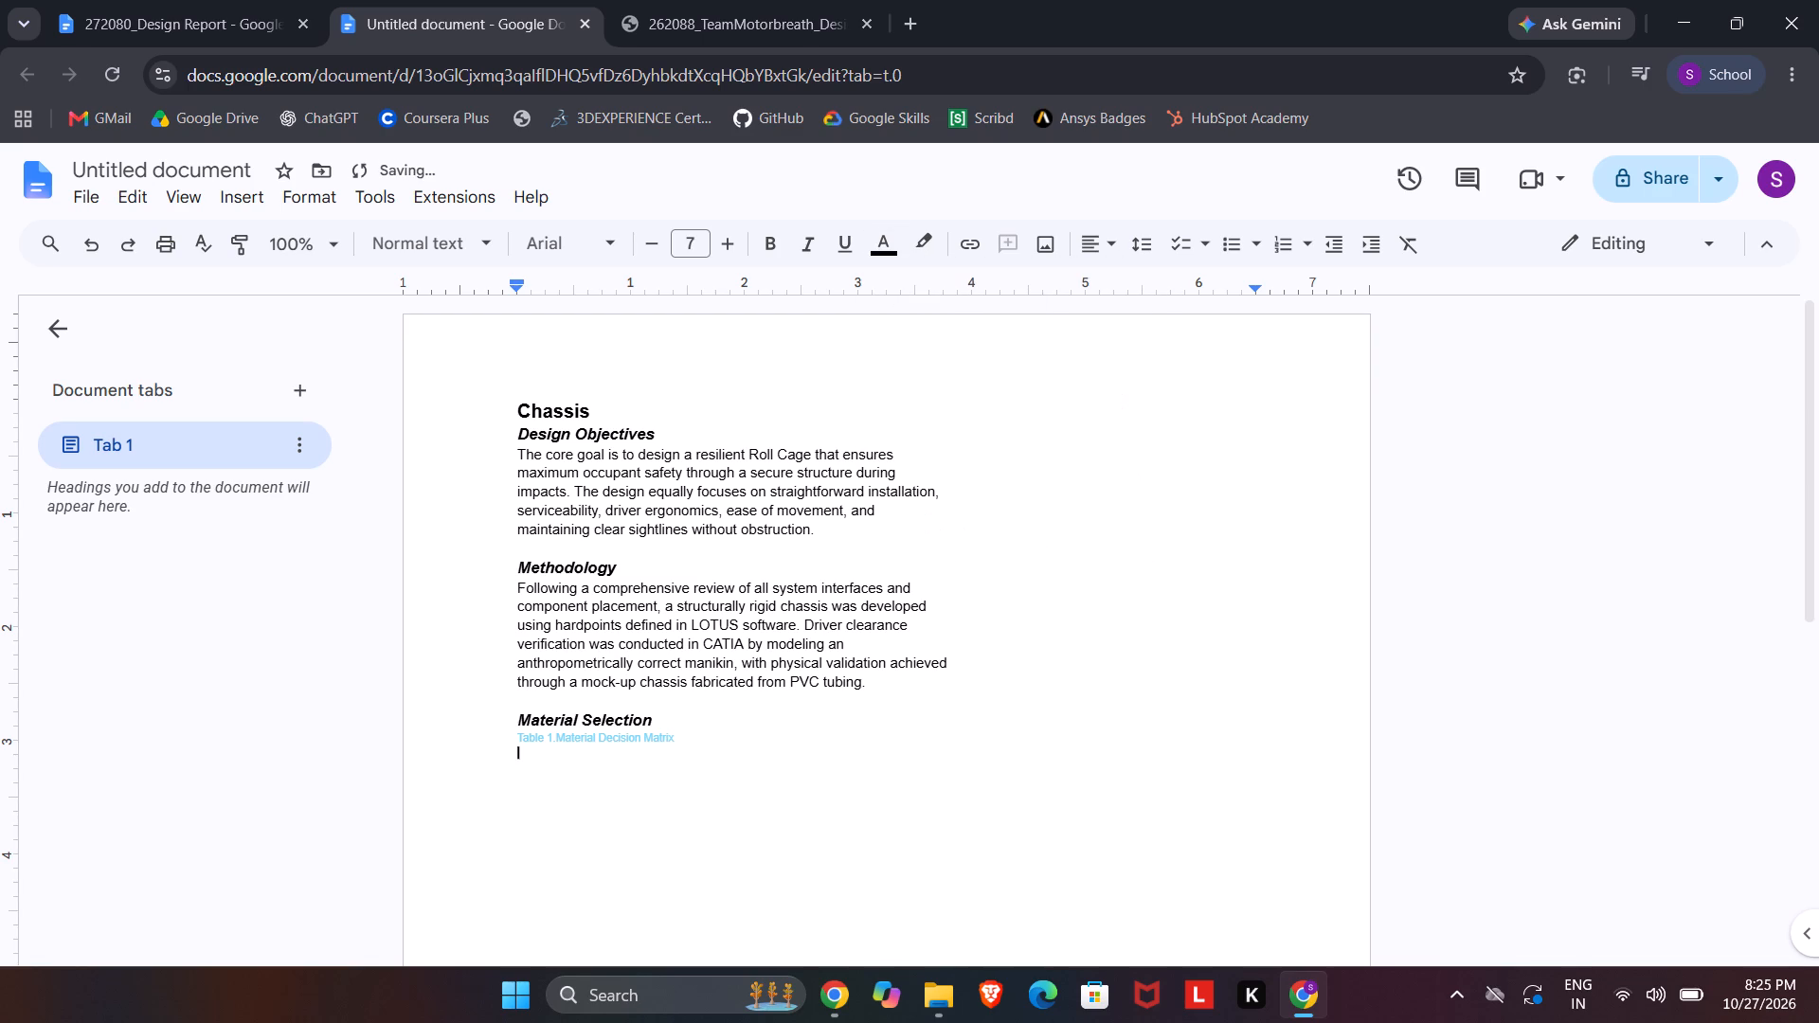
Examine the Chassis section's tables, figures and captions on the first two pages of the 2026 report PDF.
left_click(673, 0)
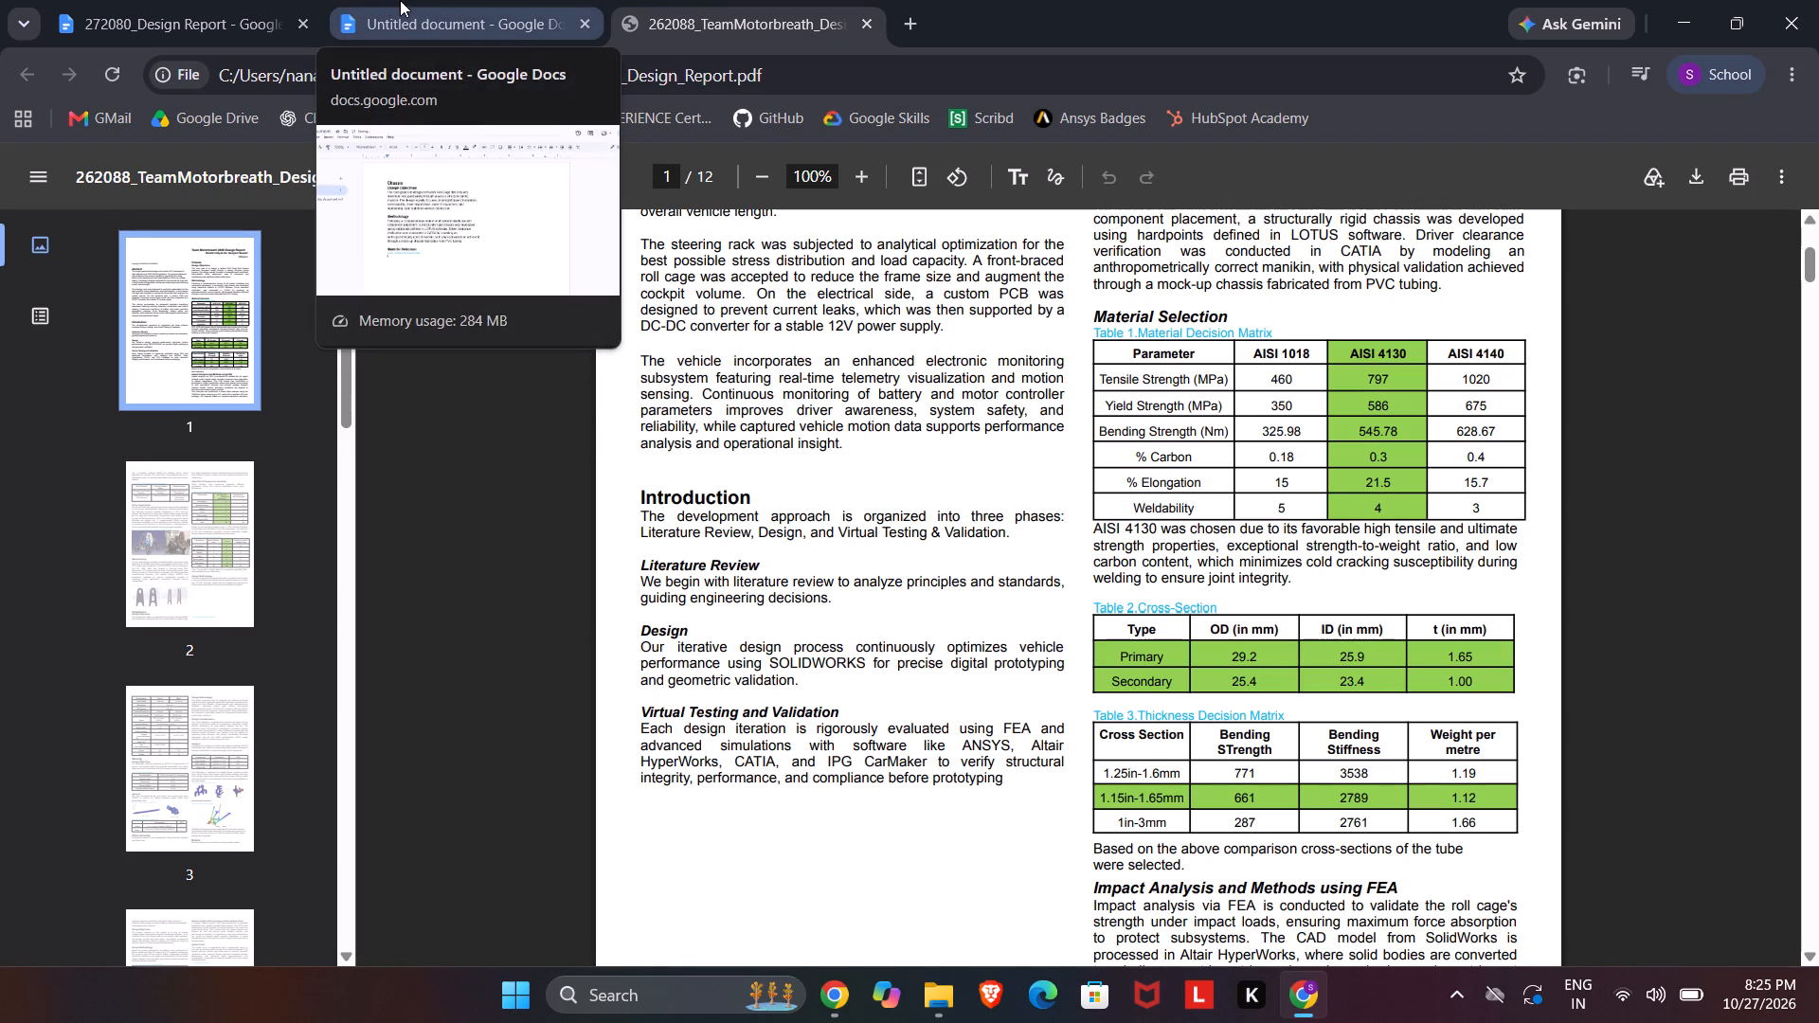
scroll(1045, 581, "down", 6)
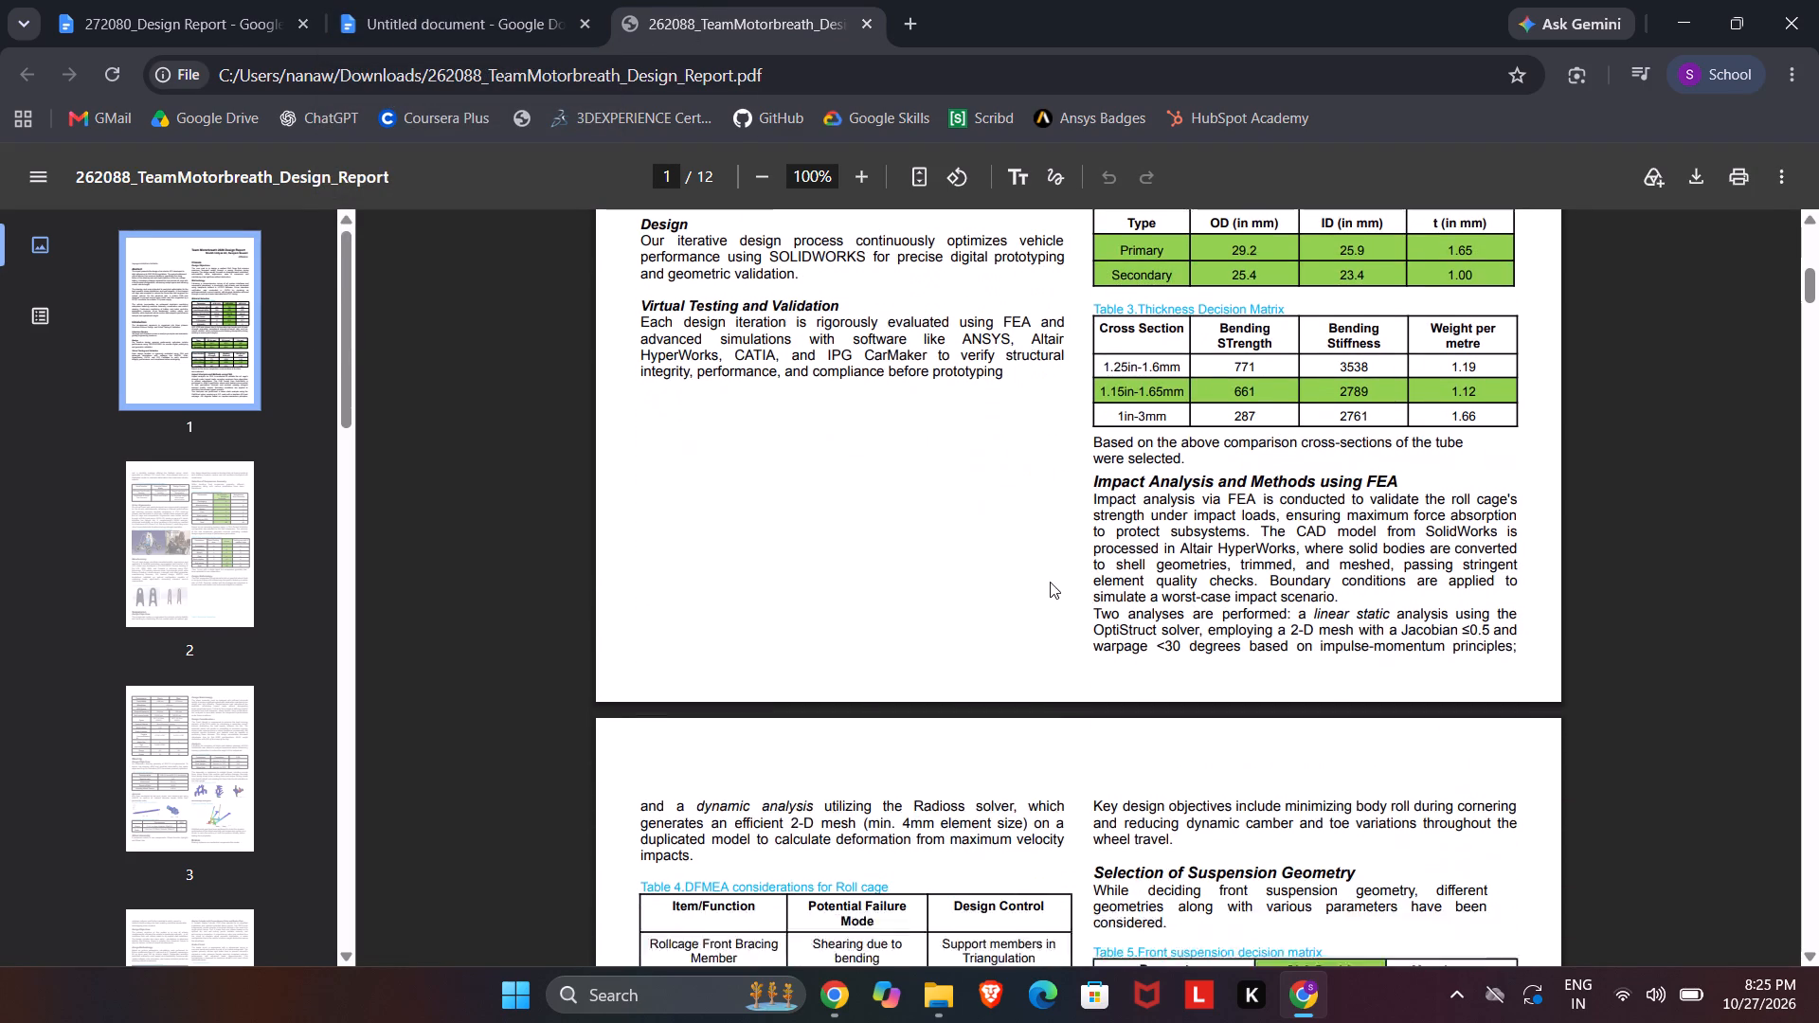
scroll(1050, 582, "down", 1)
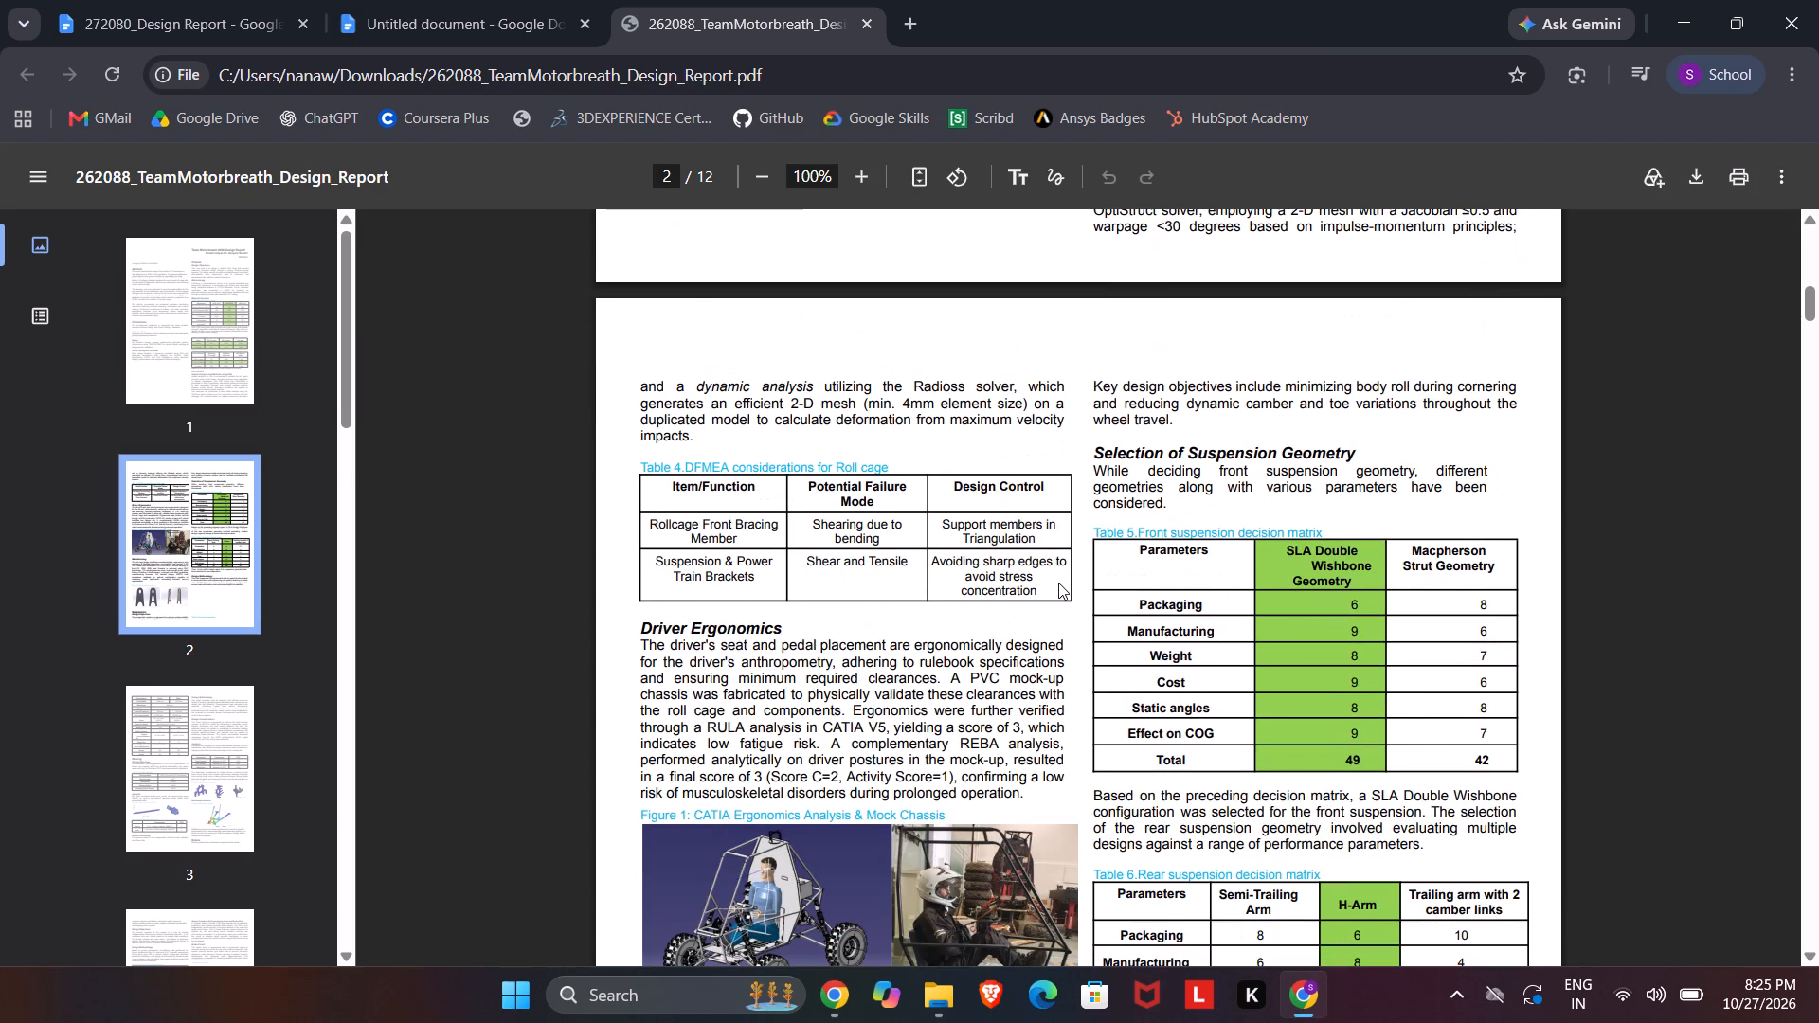
scroll(1058, 583, "down", 6)
scroll(1058, 583, "up", 2)
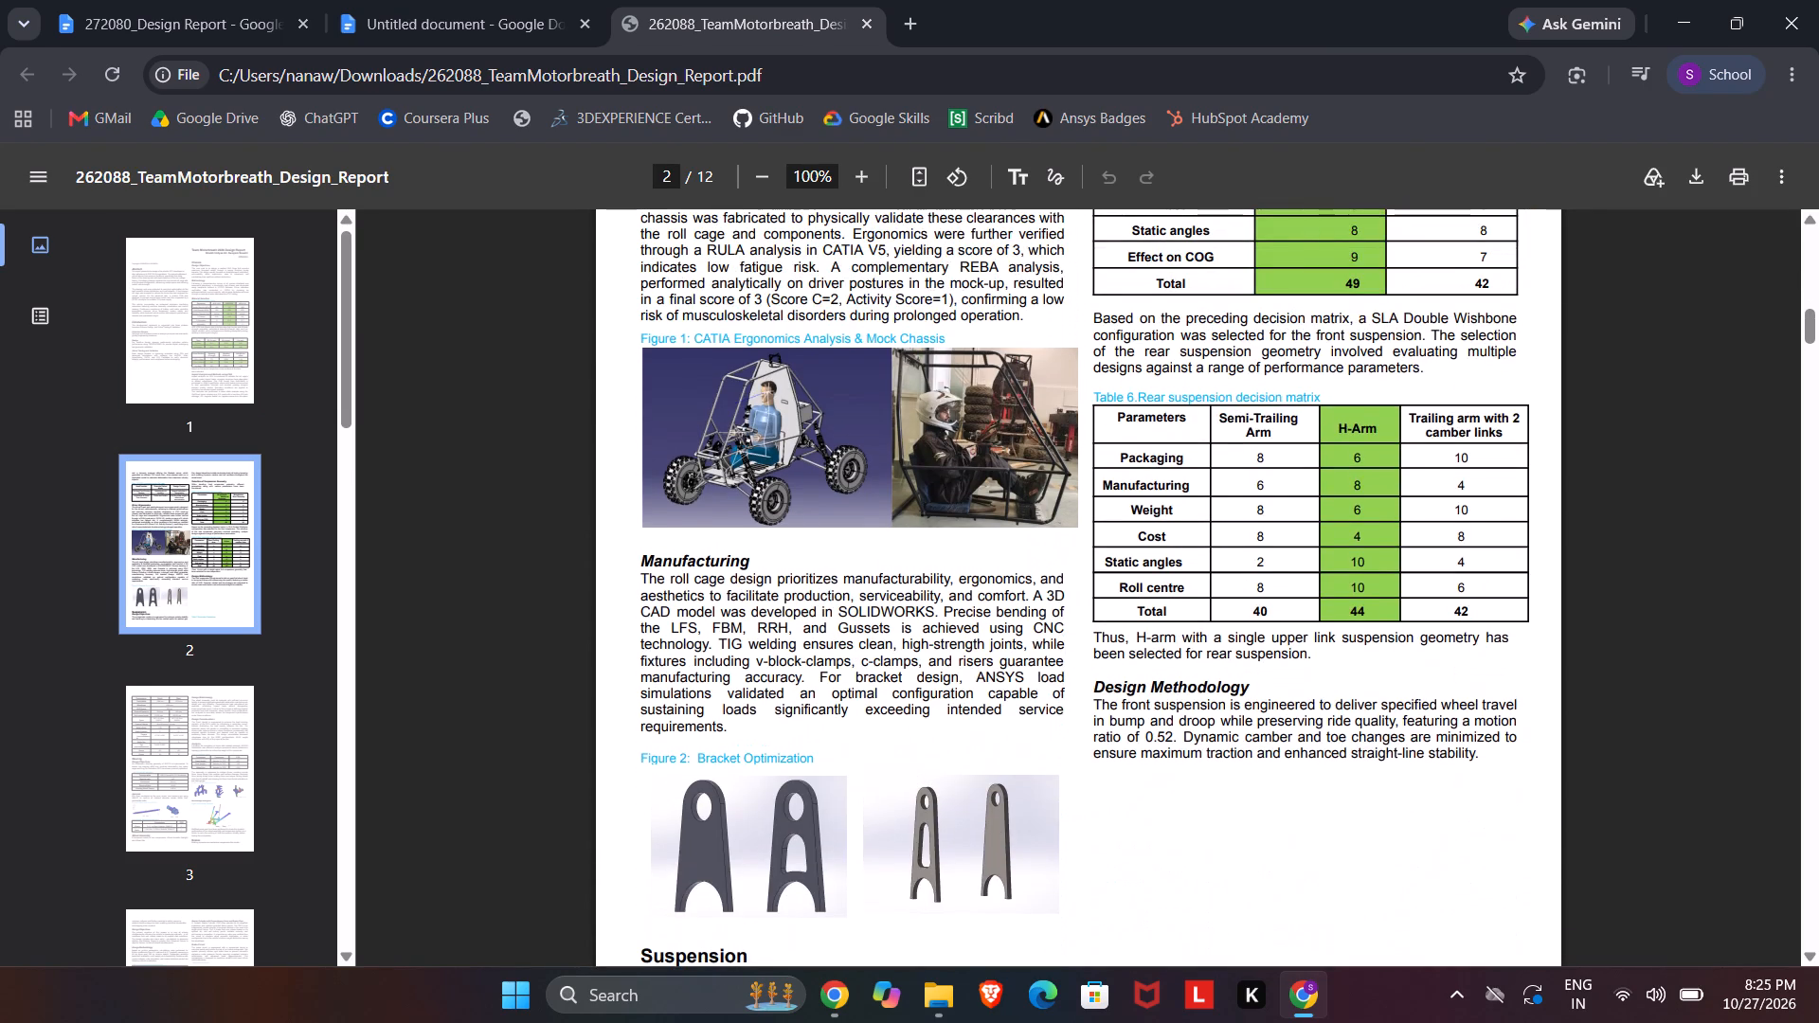
scroll(1028, 593, "down", 2)
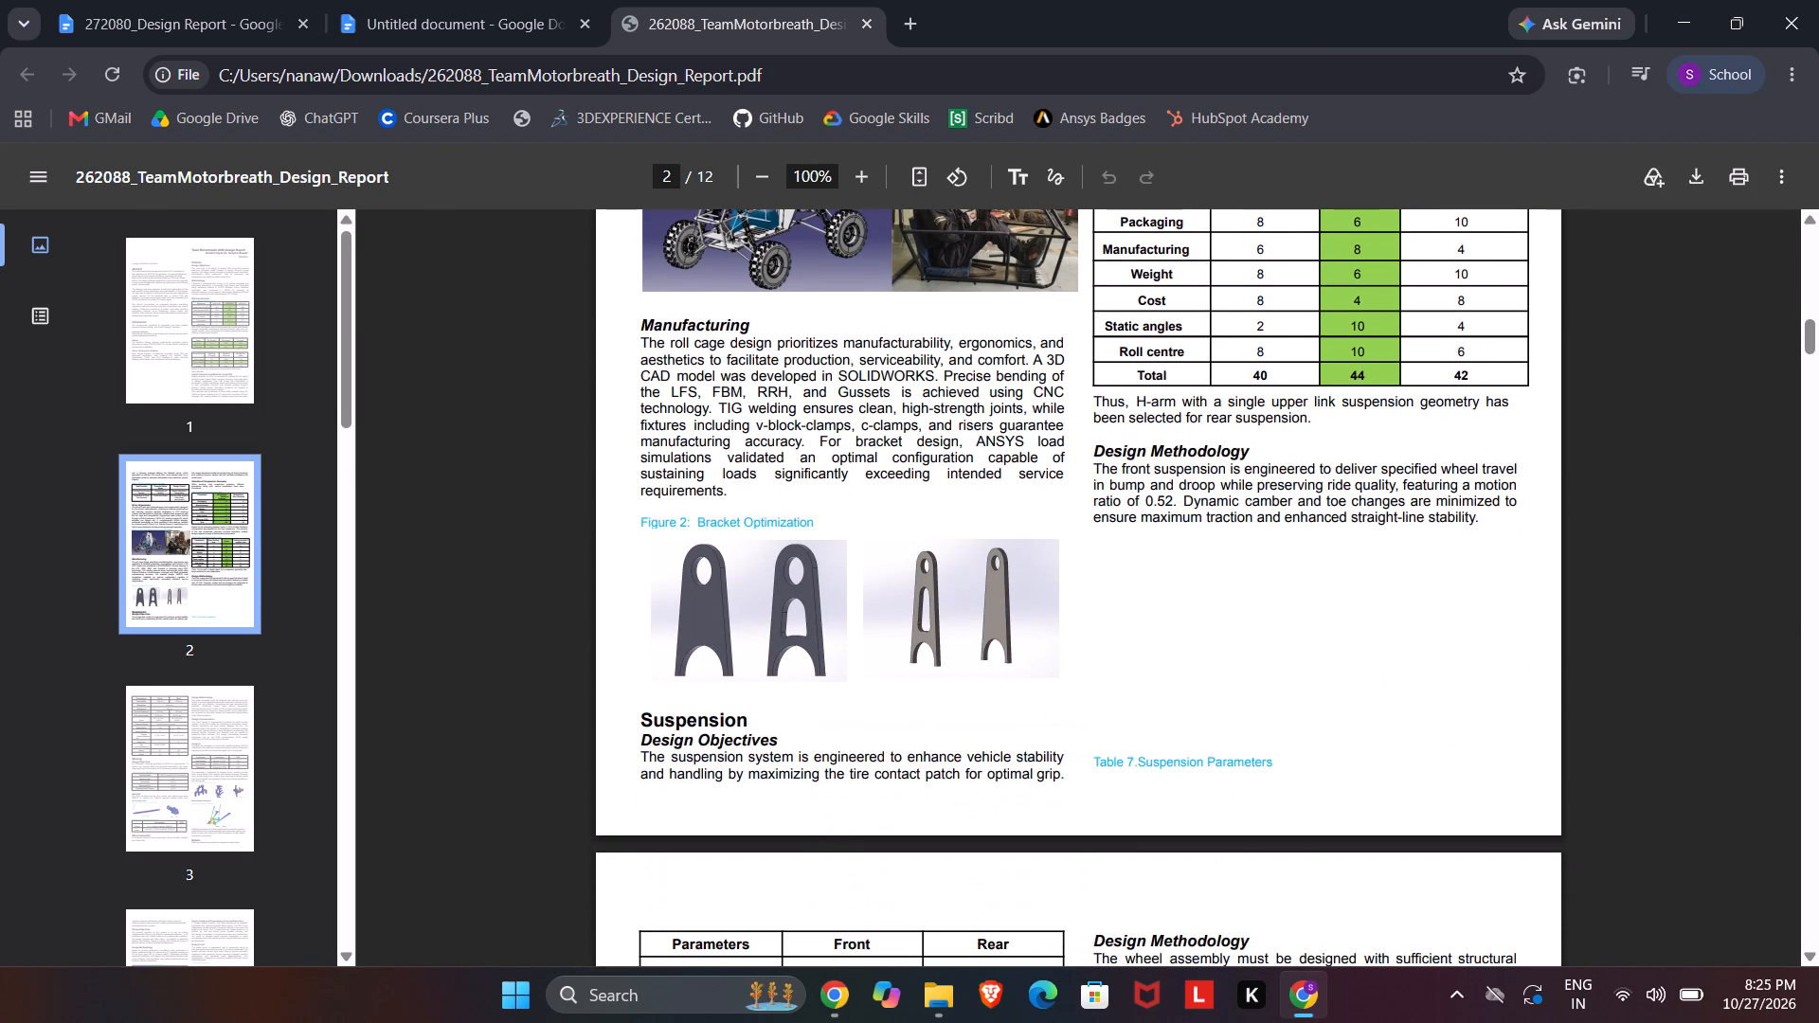
scroll(815, 496, "up", 13)
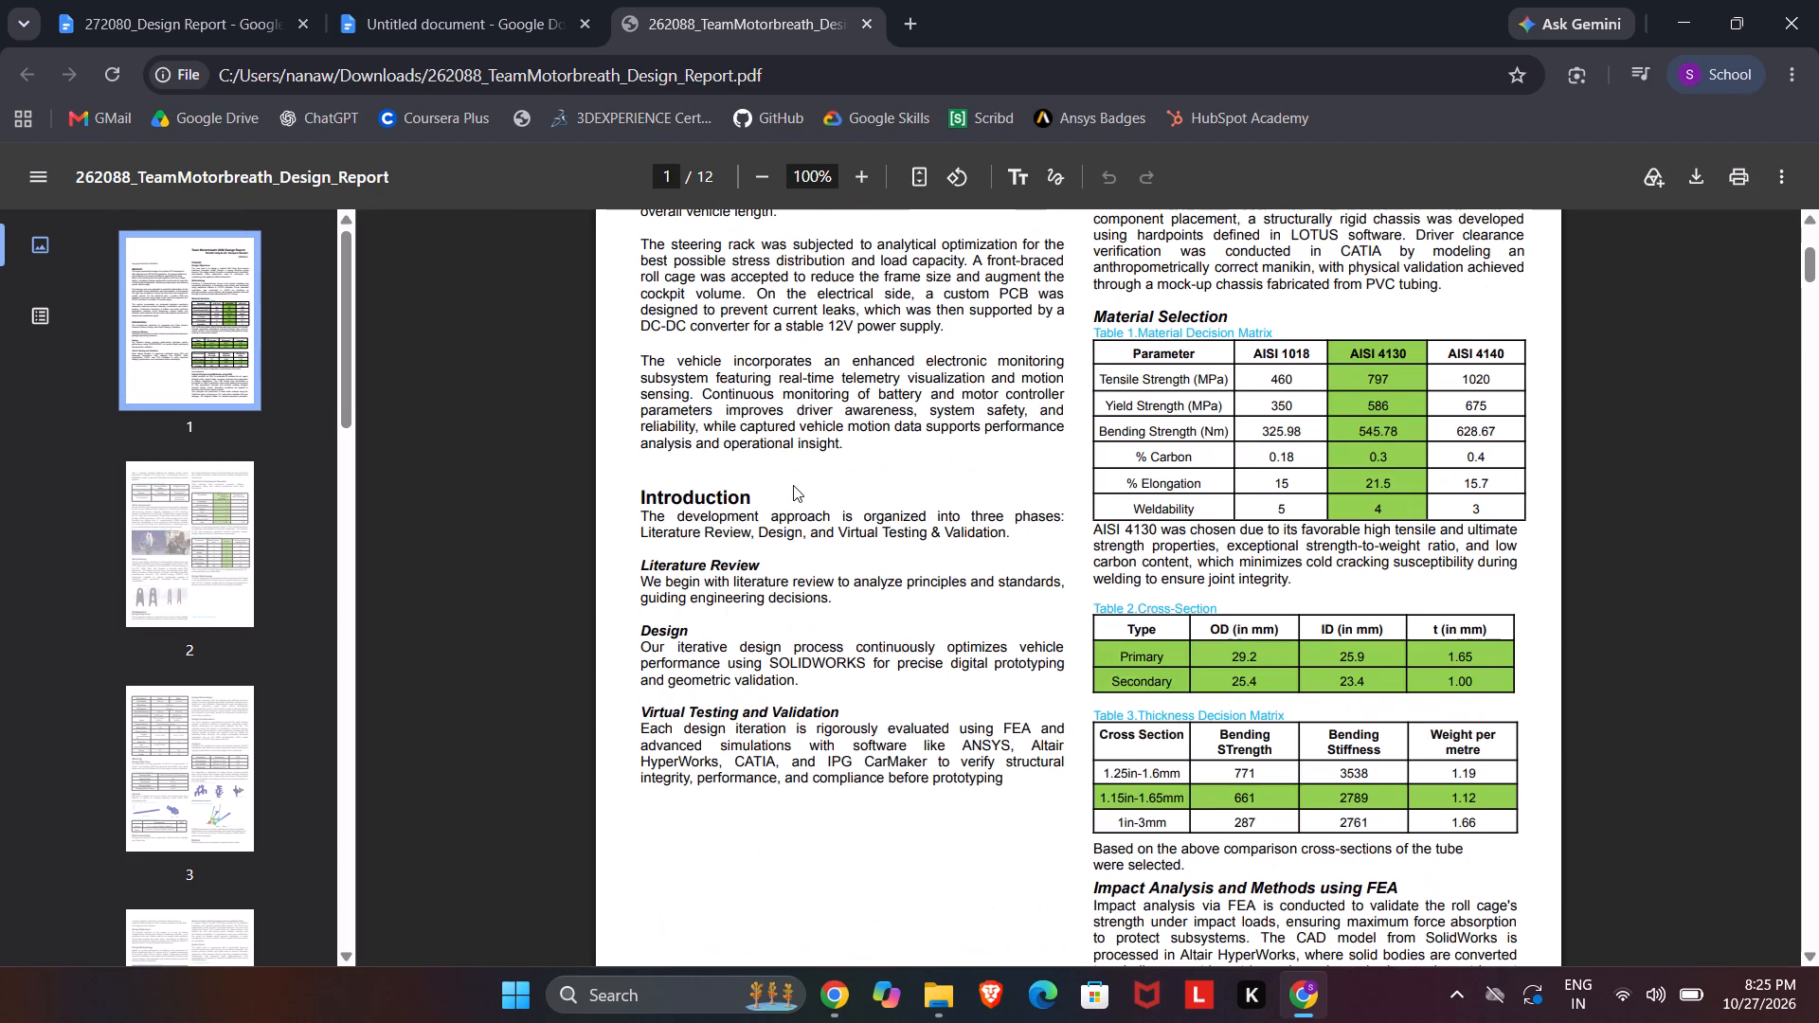
scroll(792, 485, "up", 2)
scroll(1118, 480, "down", 1)
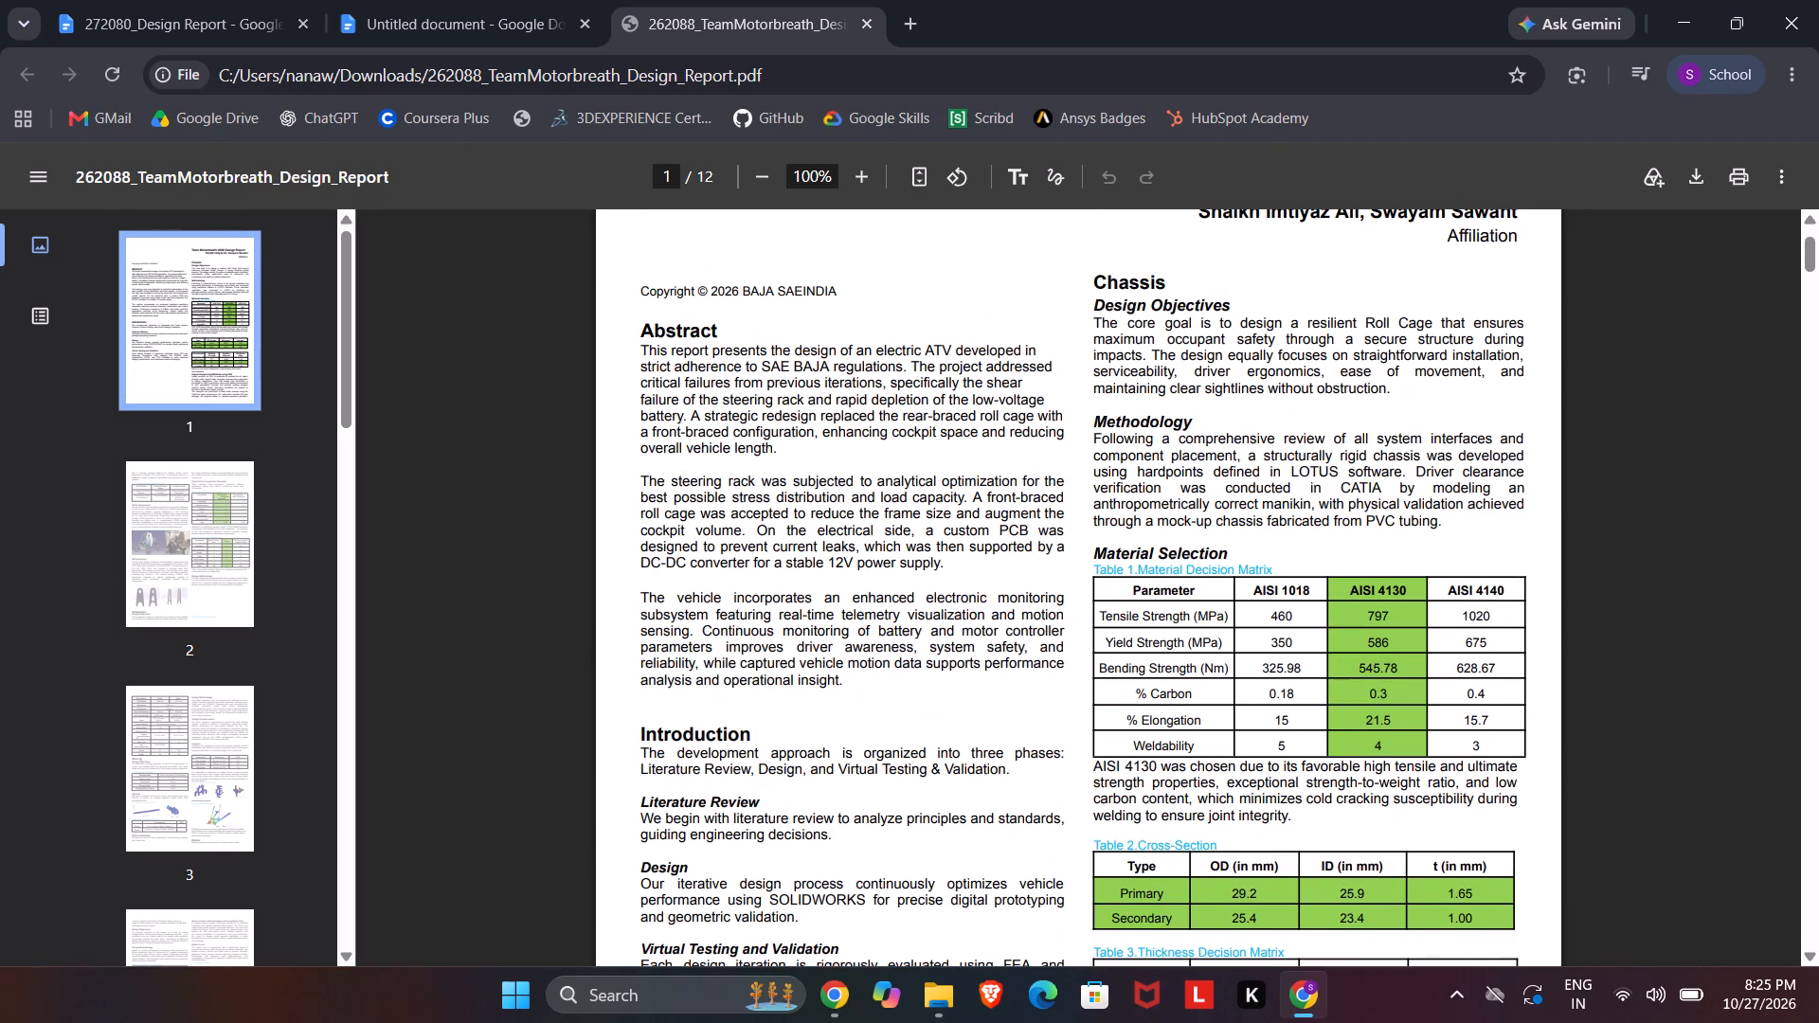
Copy the 2026 report PDF's text from the Material Selection heading through the Figure 2 Bracket Optimization caption.
left_click_drag(1090, 429, 1266, 635)
scroll(1294, 679, "down", 3)
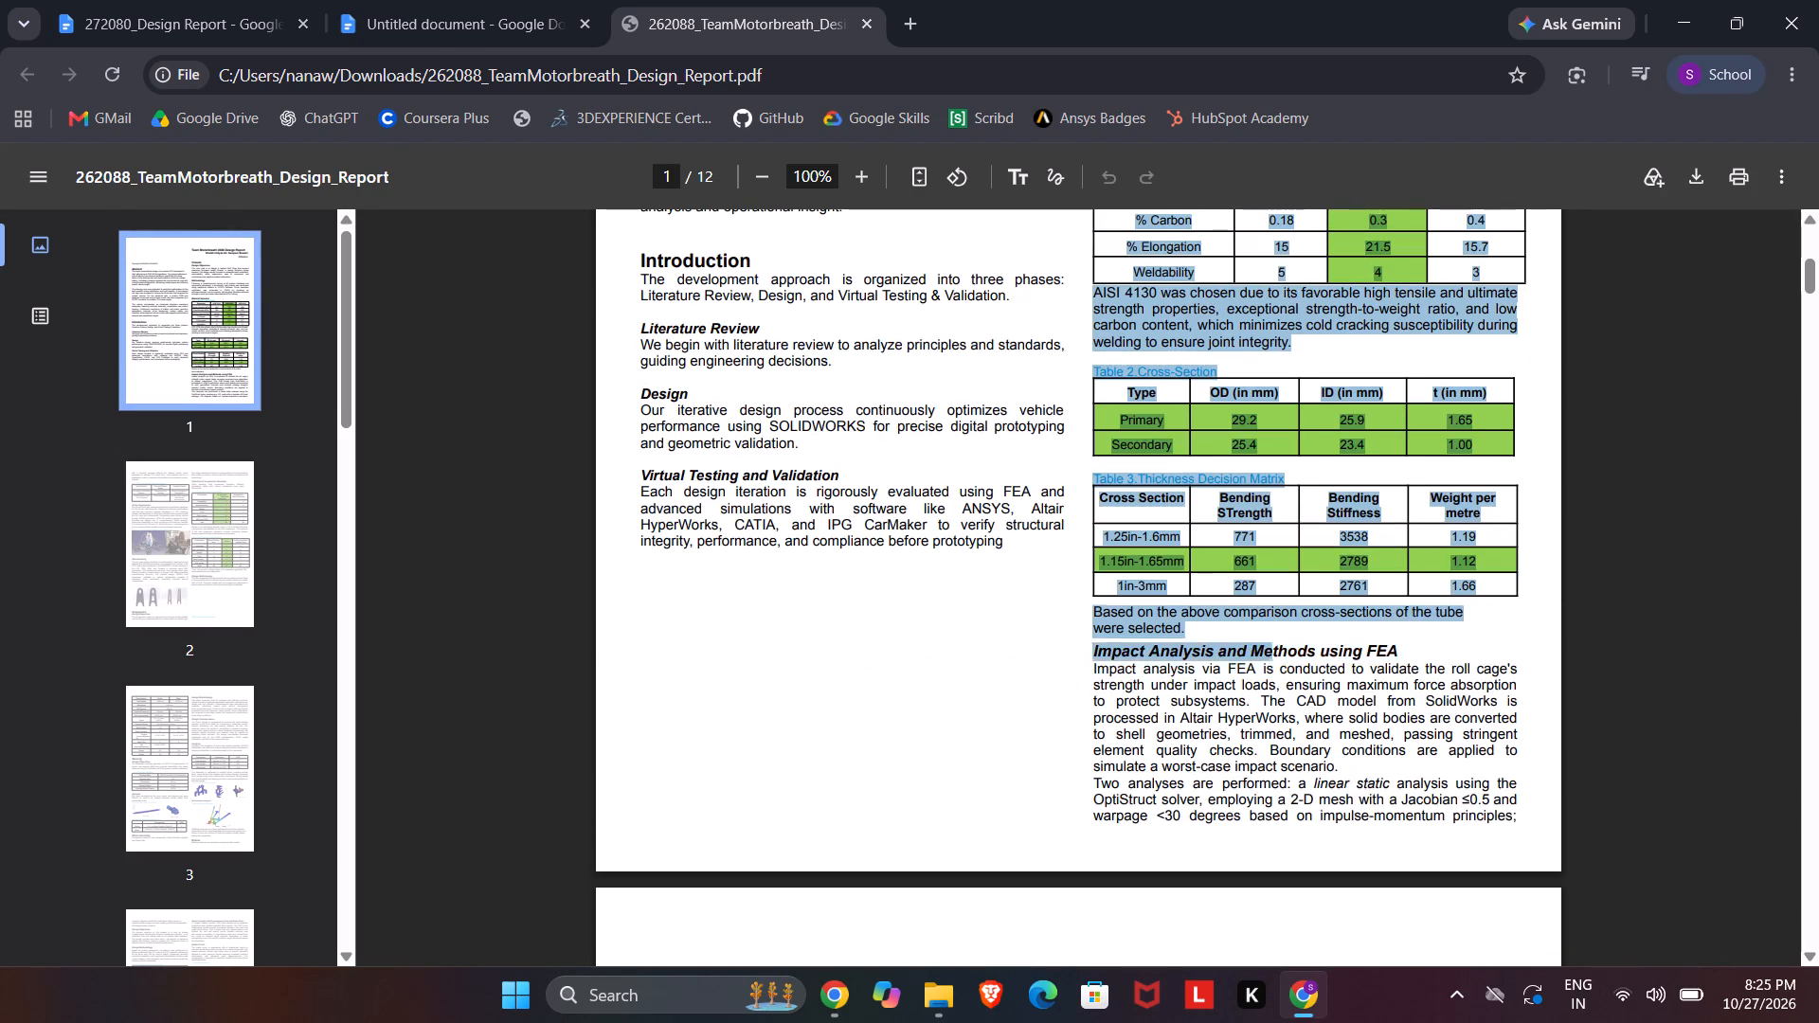
left_click_drag(1266, 635, 901, 630)
scroll(1246, 603, "down", 4)
scroll(983, 680, "down", 2)
scroll(901, 630, "down", 3)
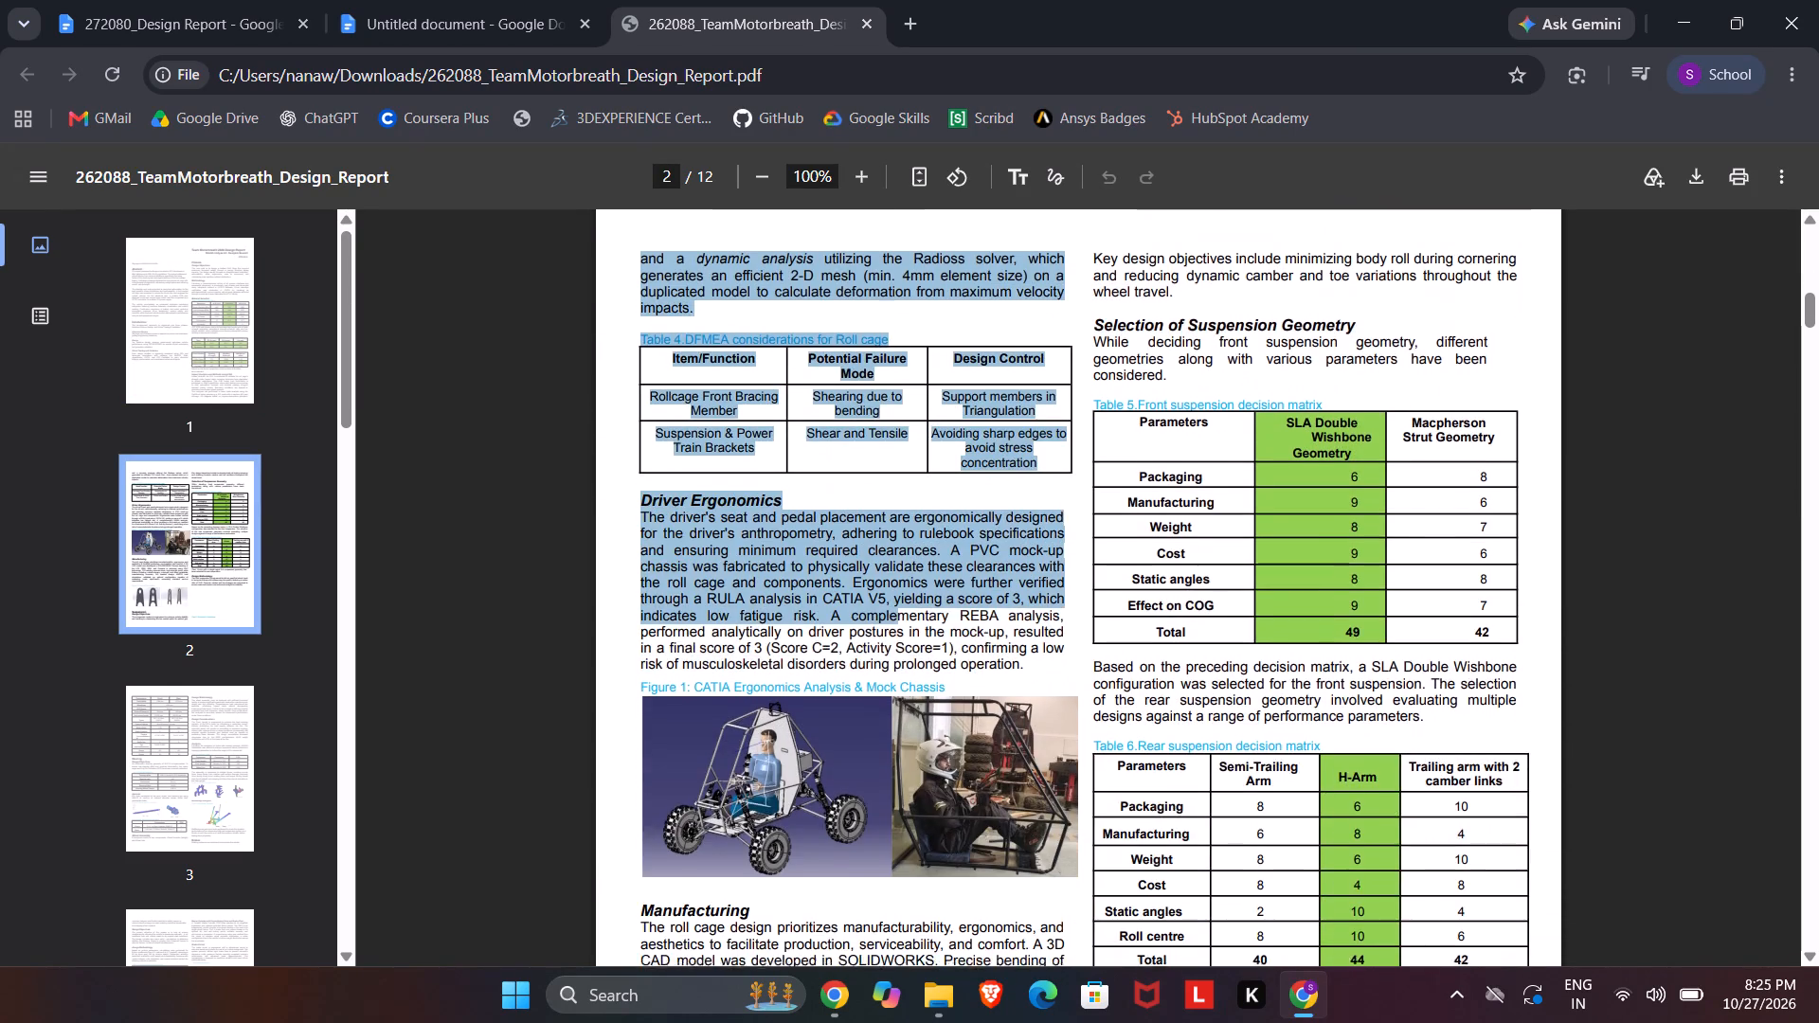
scroll(901, 630, "down", 1)
left_click_drag(901, 630, 839, 559)
scroll(829, 632, "down", 2)
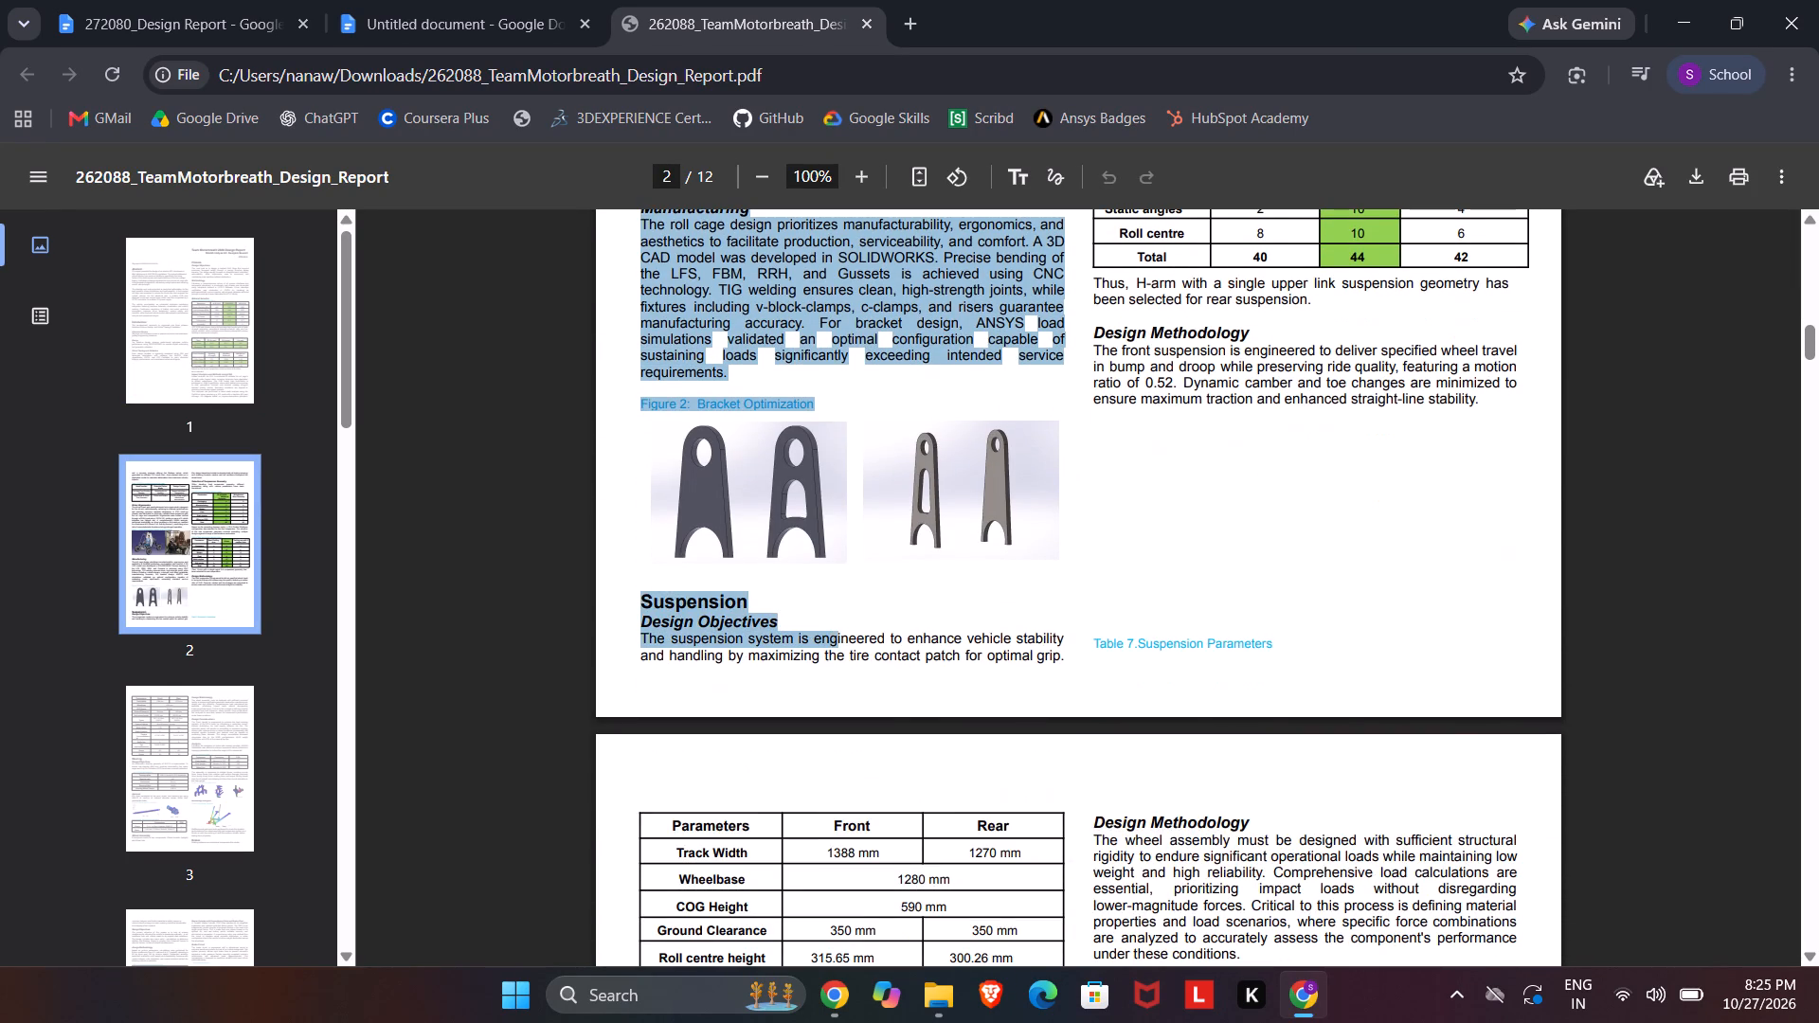
left_click_drag(839, 559, 822, 407)
right_click(820, 303)
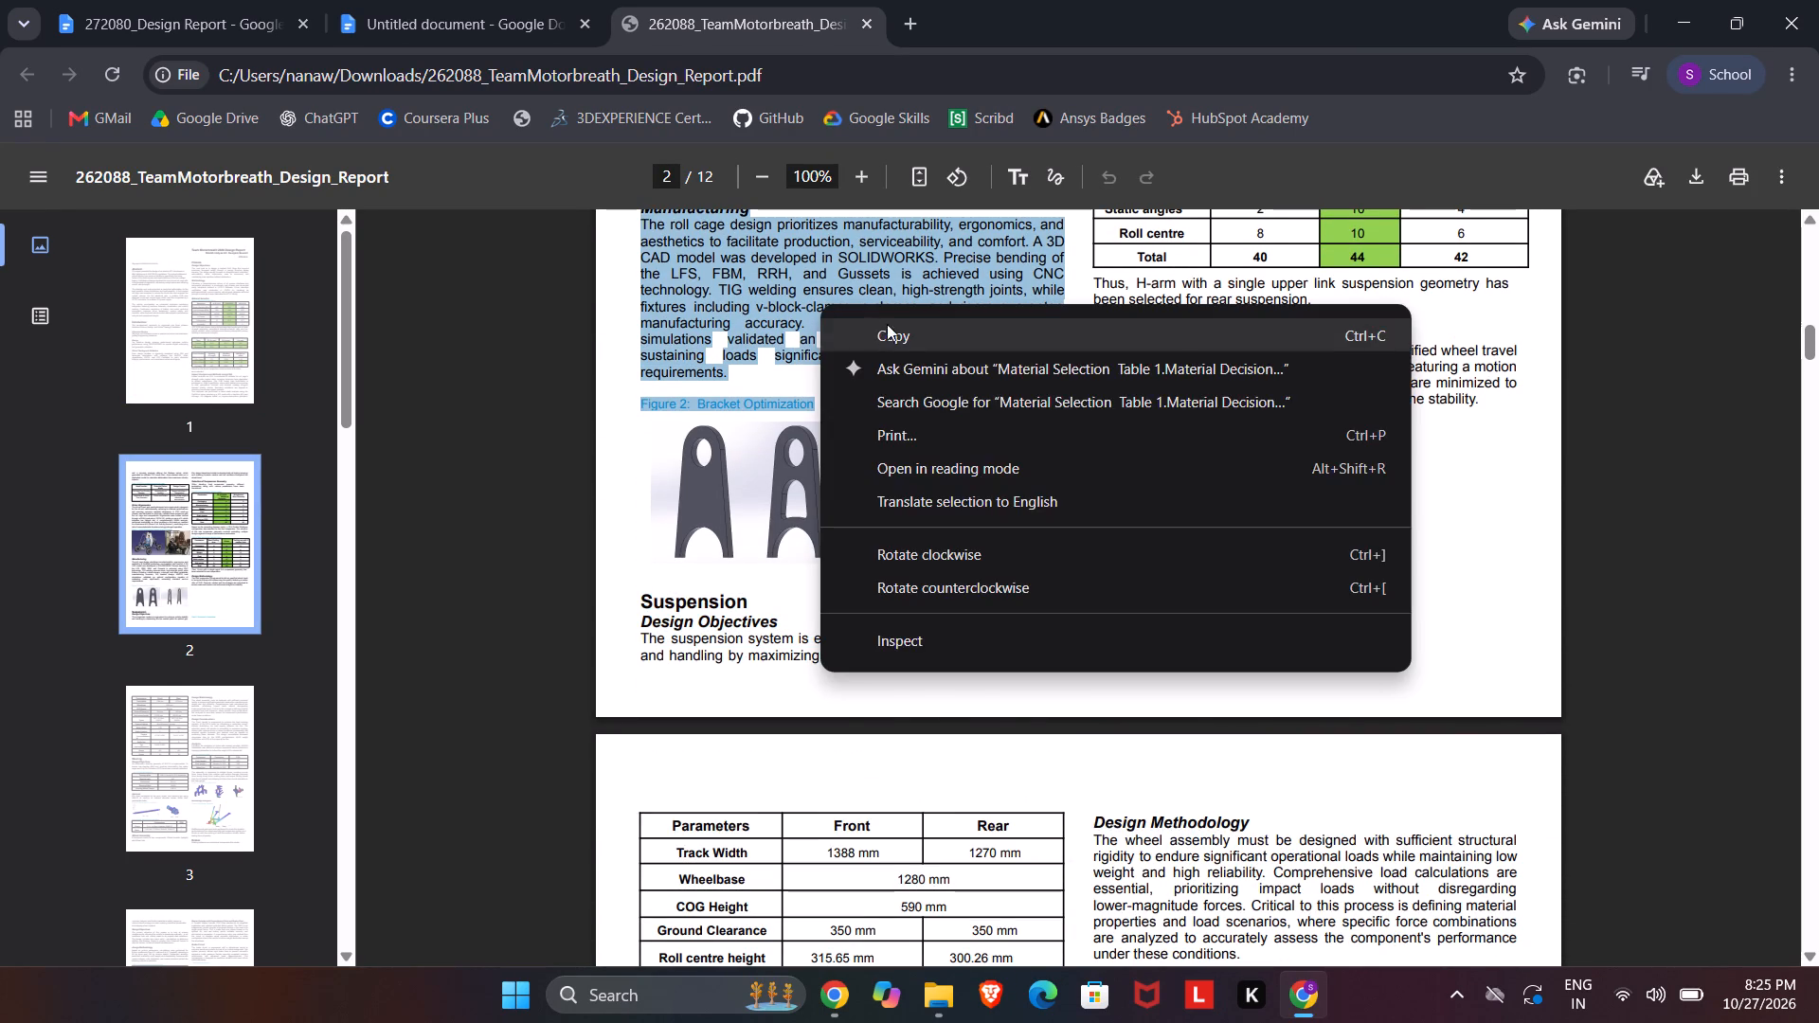
left_click(892, 329)
Paste the copied text without formatting on the empty line below the Table 1 caption in the scratch document.
left_click(450, 0)
right_click(523, 758)
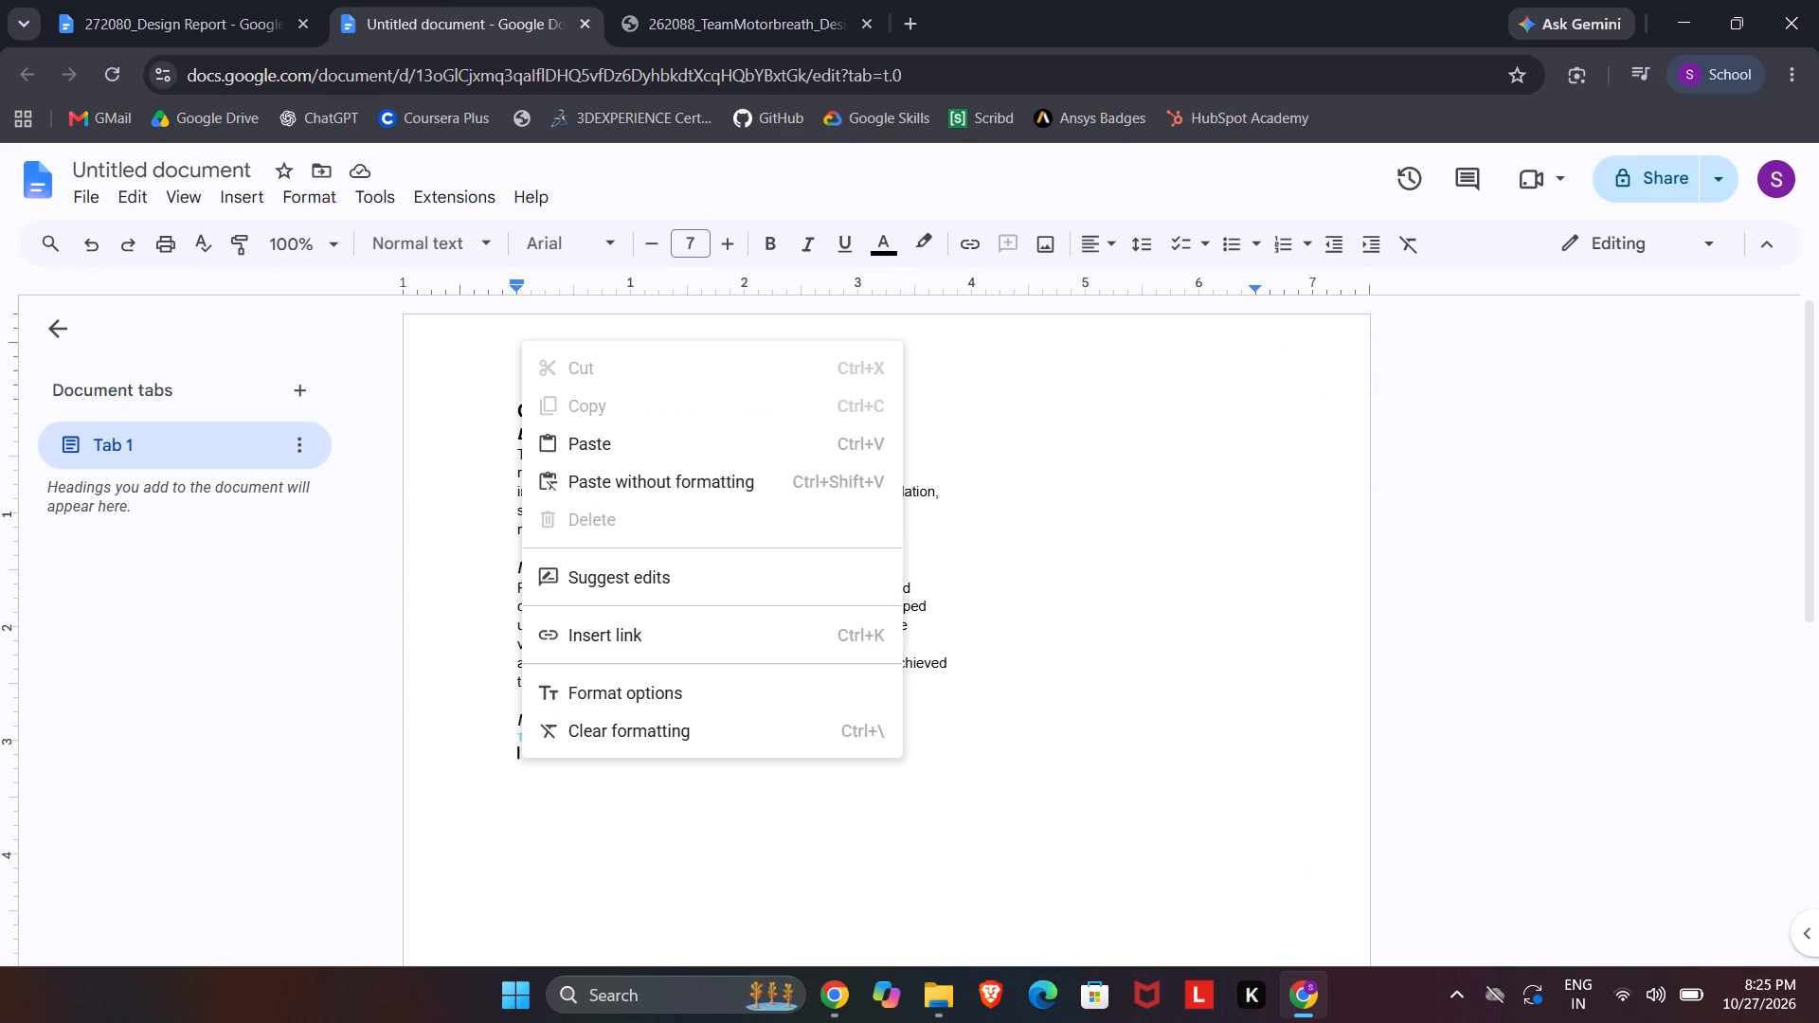
left_click(627, 481)
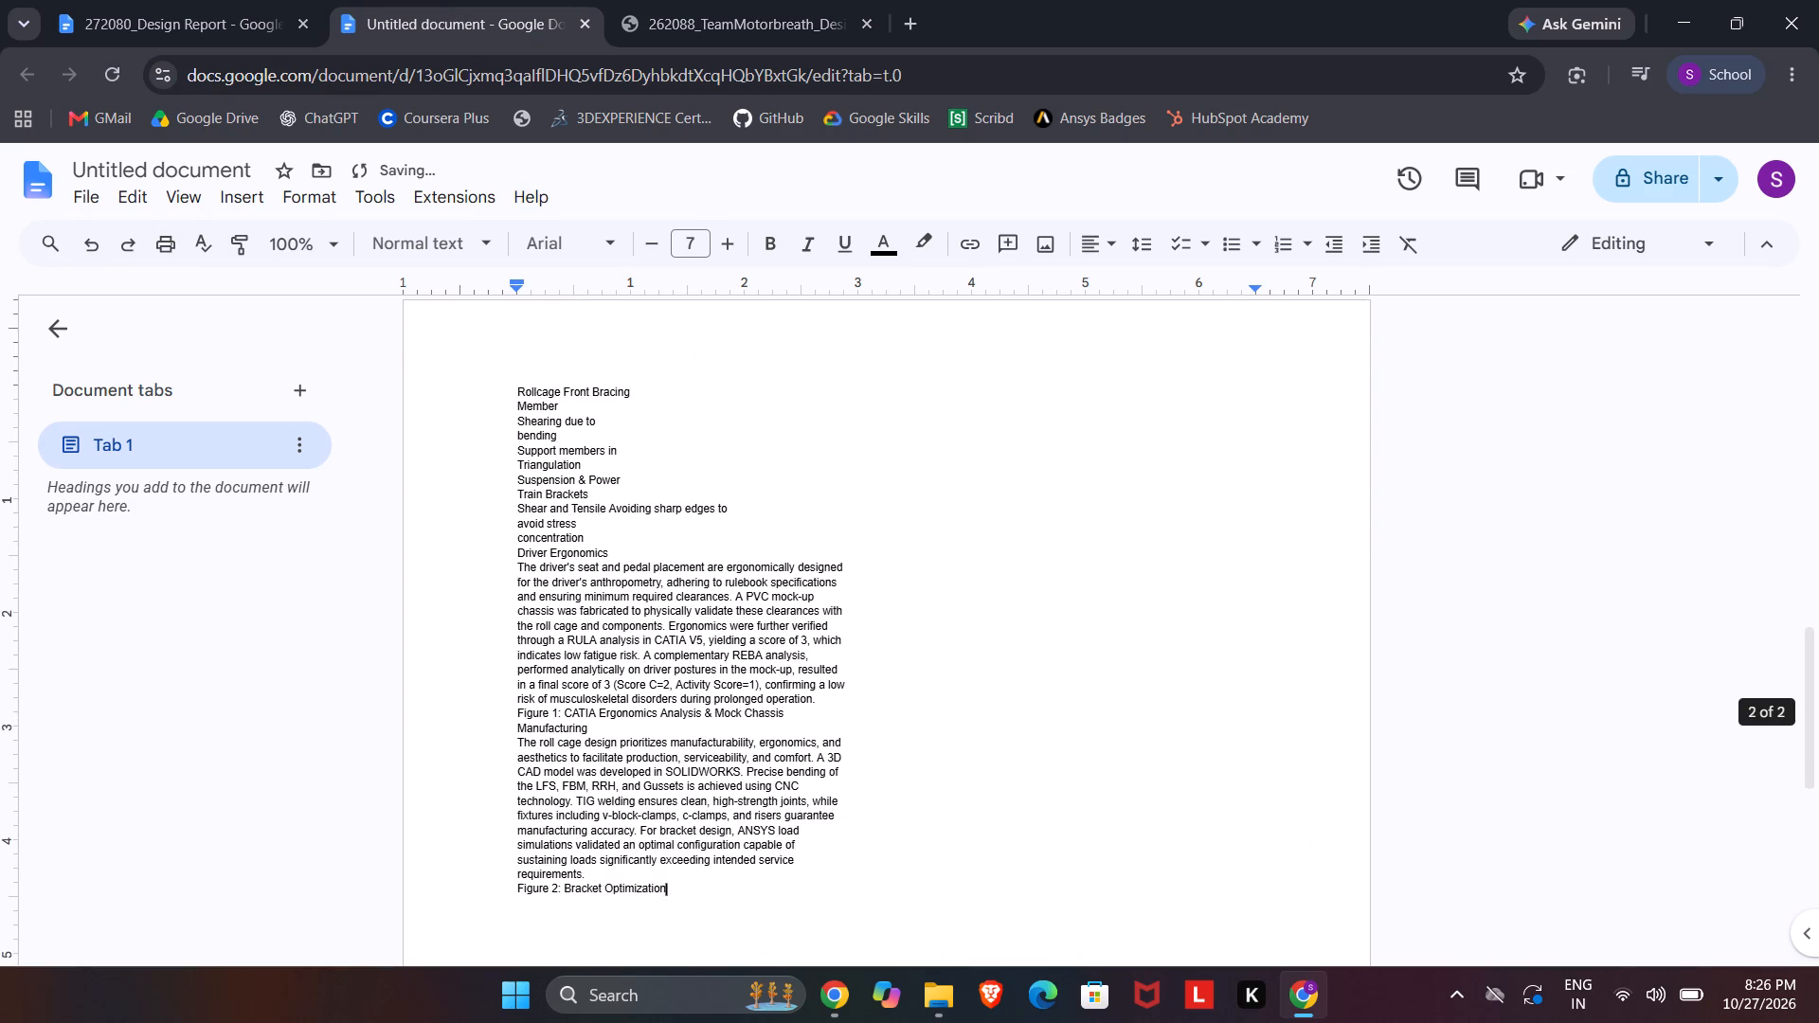
Delete the duplicate Material Selection heading and Table 1 caption at the start of the pasted text.
scroll(846, 758, "up", 15)
left_click(962, 731)
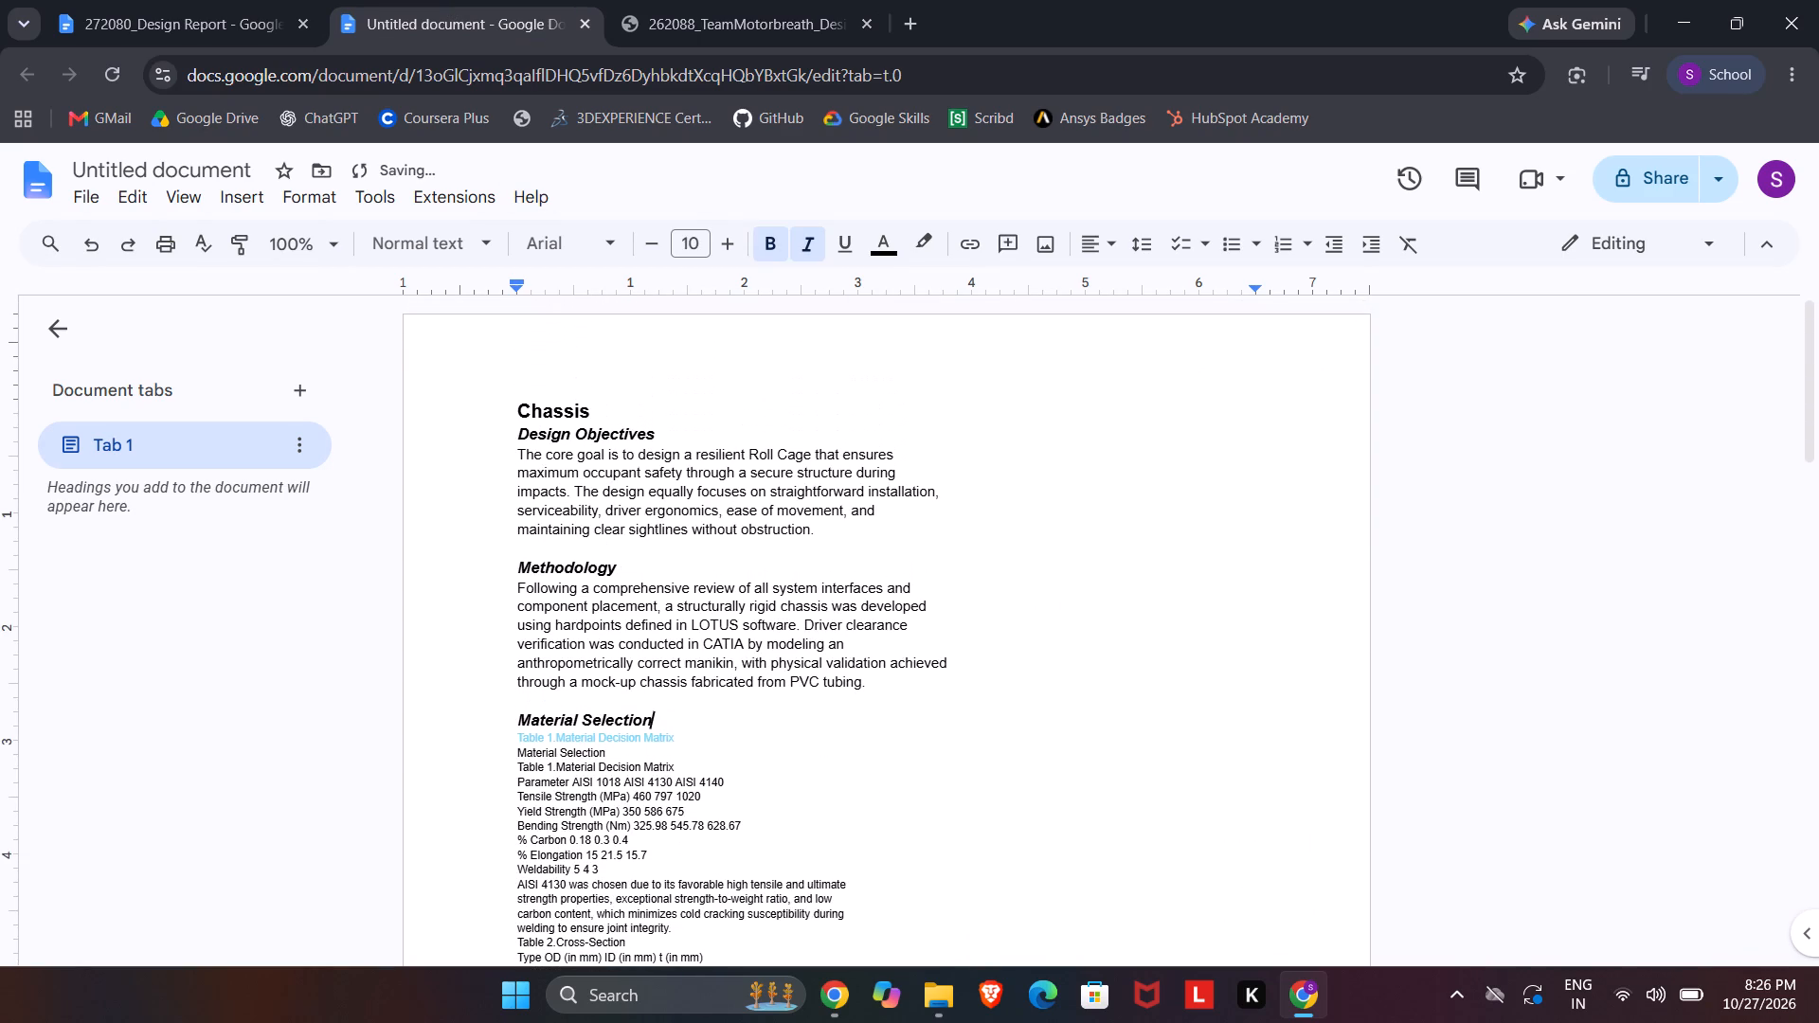
scroll(779, 740, "down", 2)
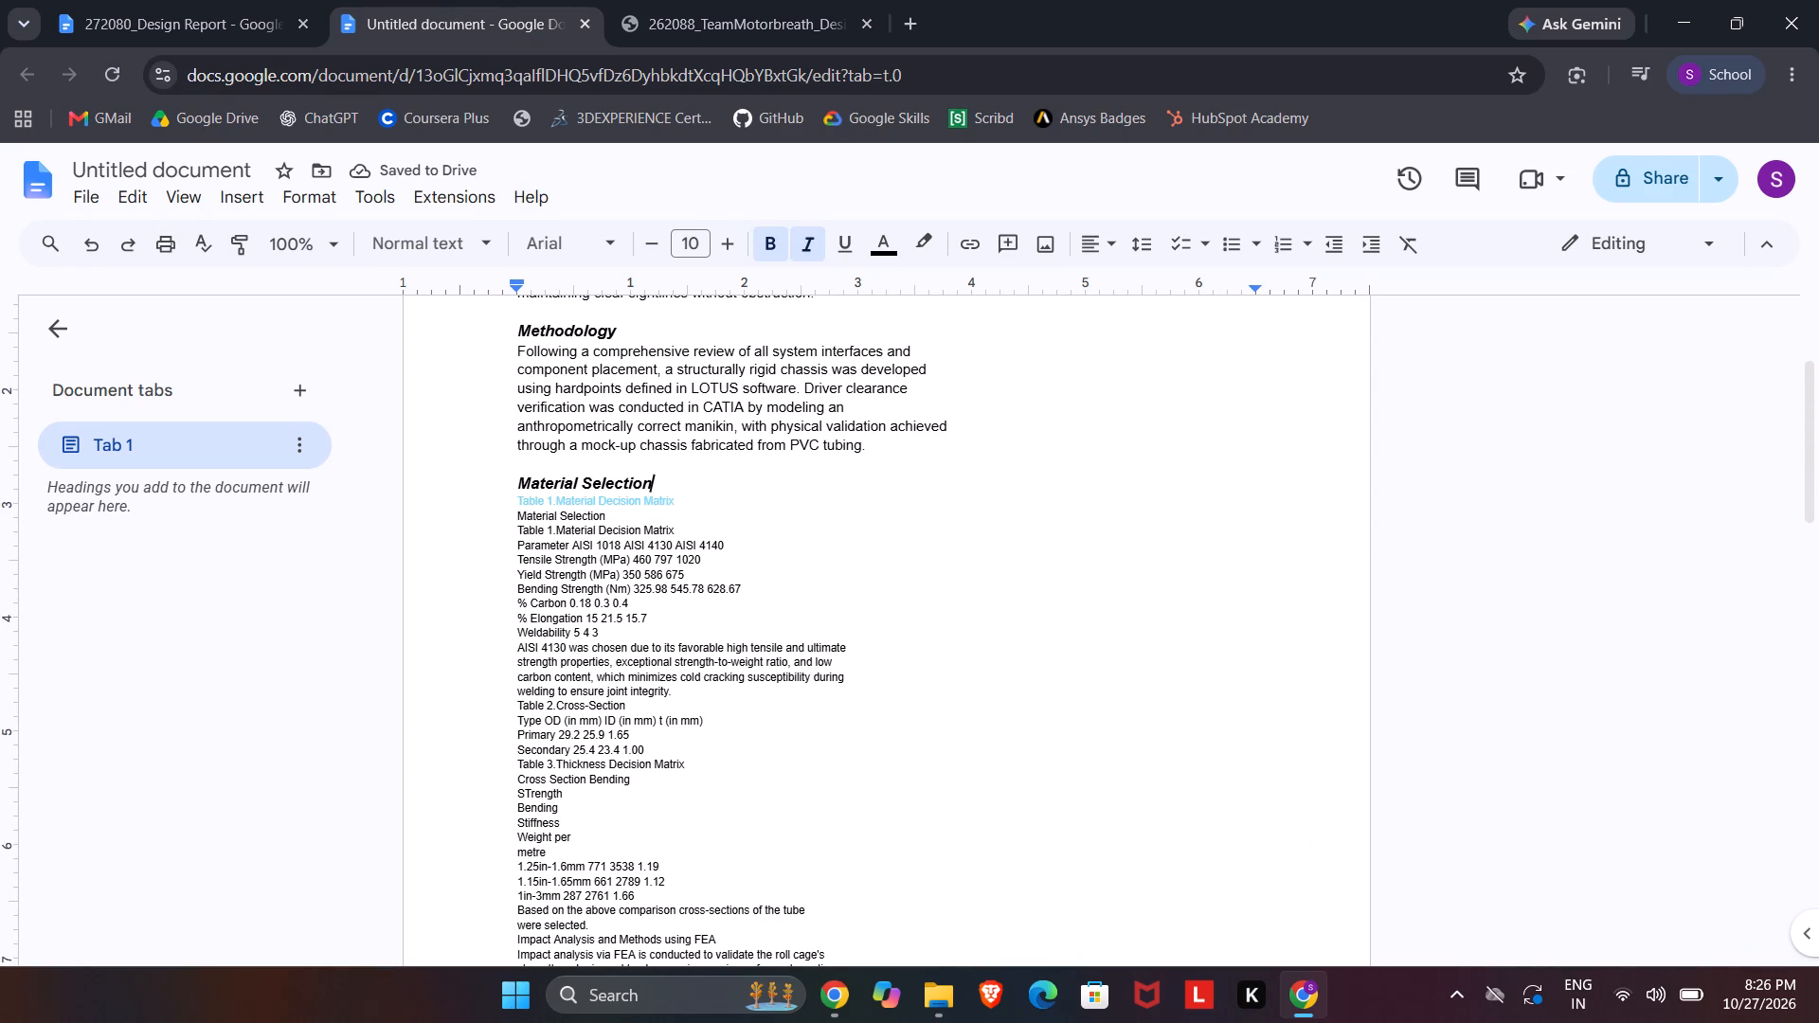
left_click_drag(691, 528, 531, 540)
left_click_drag(531, 540, 513, 511)
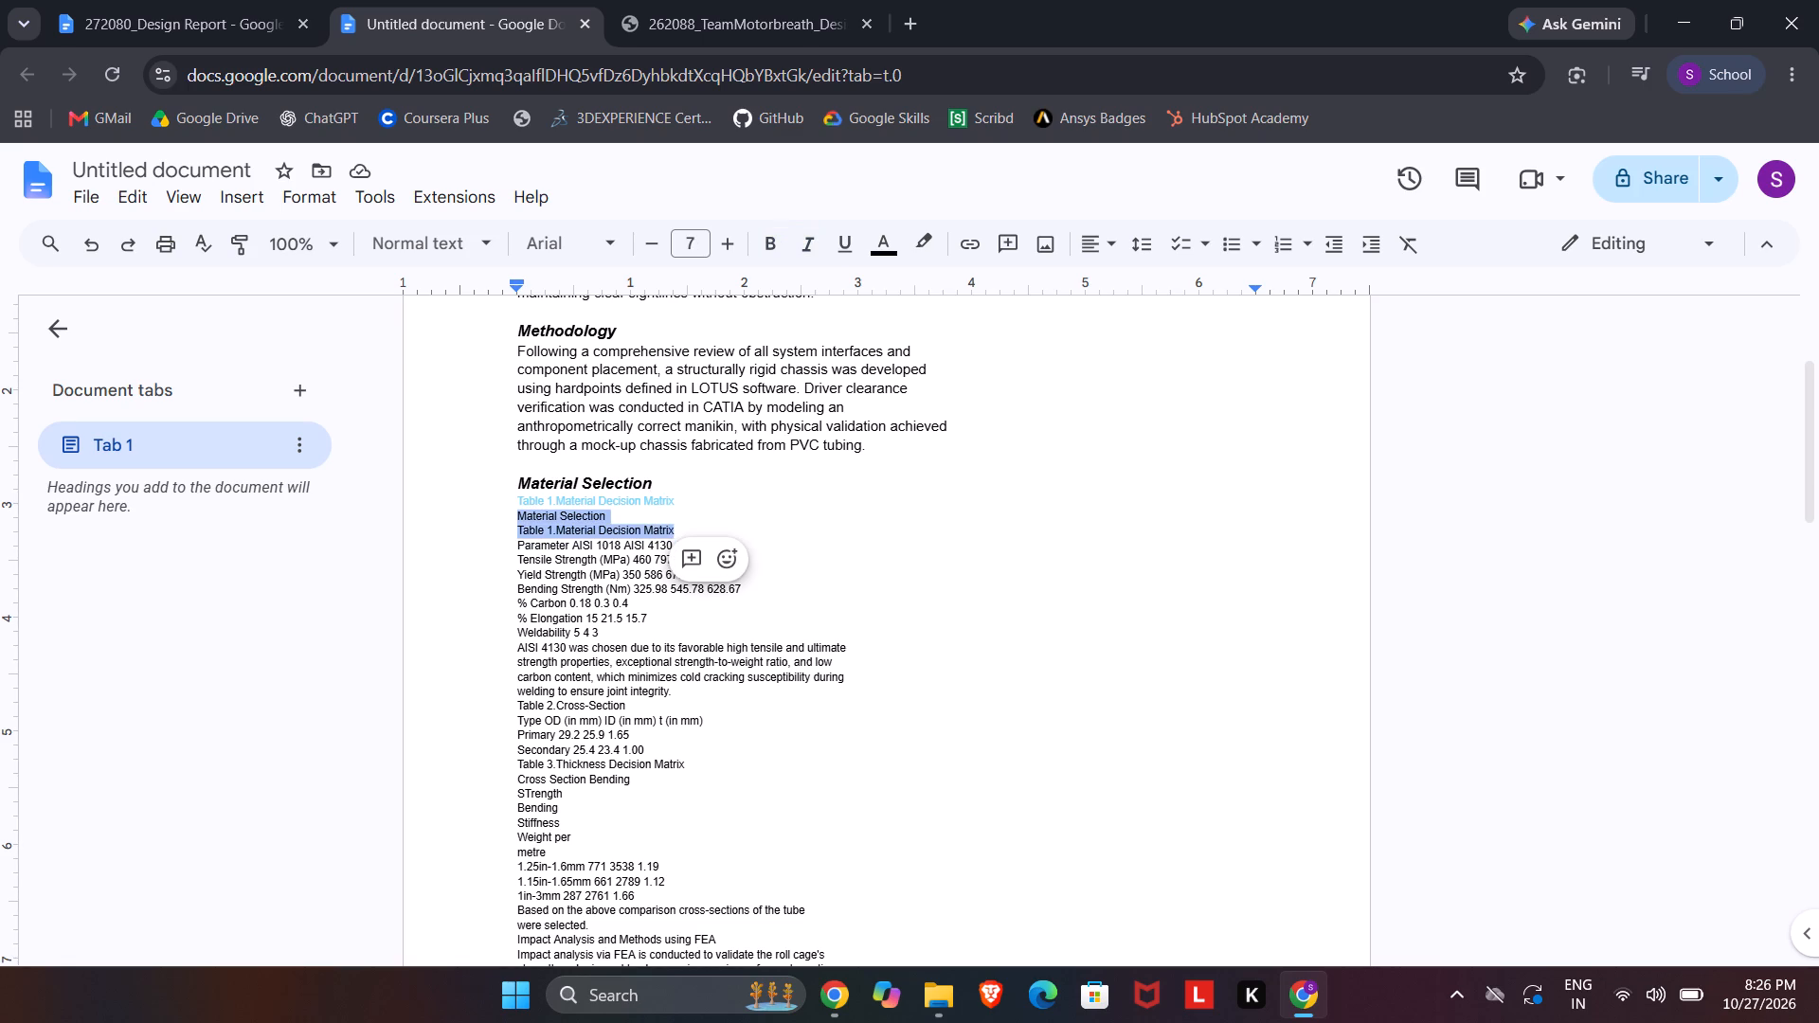
key("BackSpace")
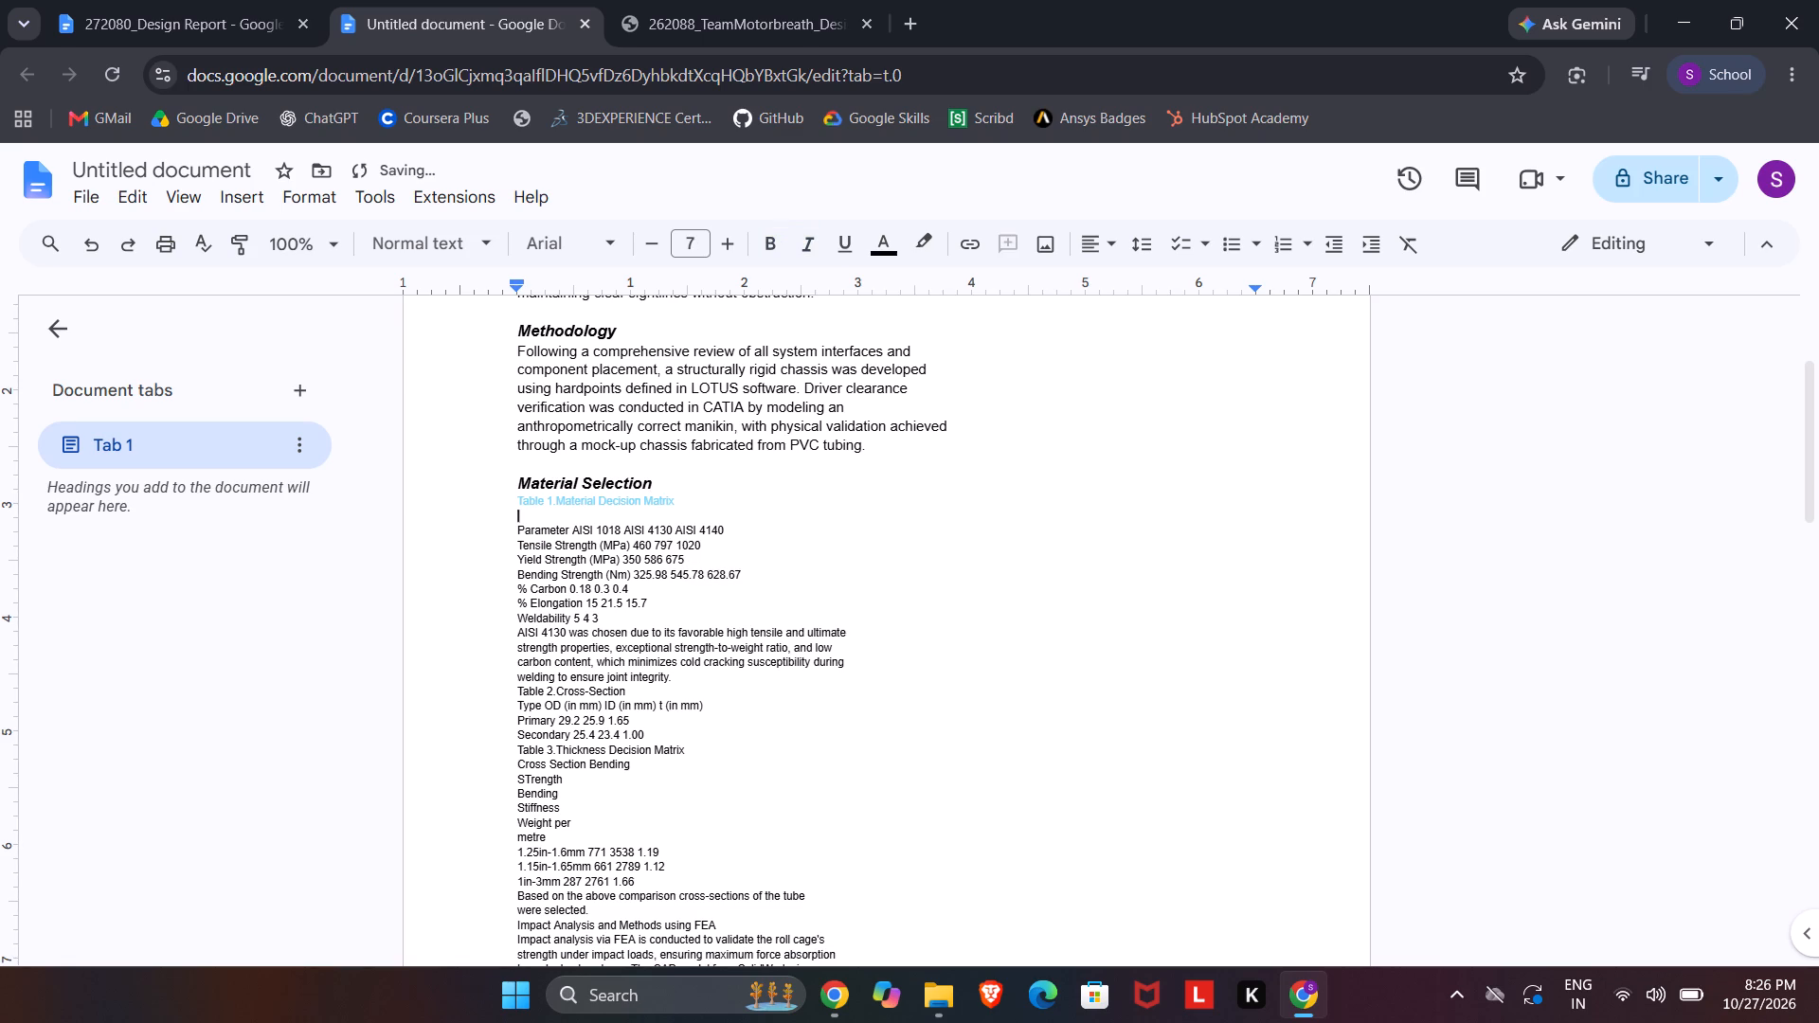
Insert a table of 4 columns and 7 rows below the Table 1 caption, matching the PDF's Material Decision Matrix.
left_click(660, 0)
scroll(1344, 507, "up", 7)
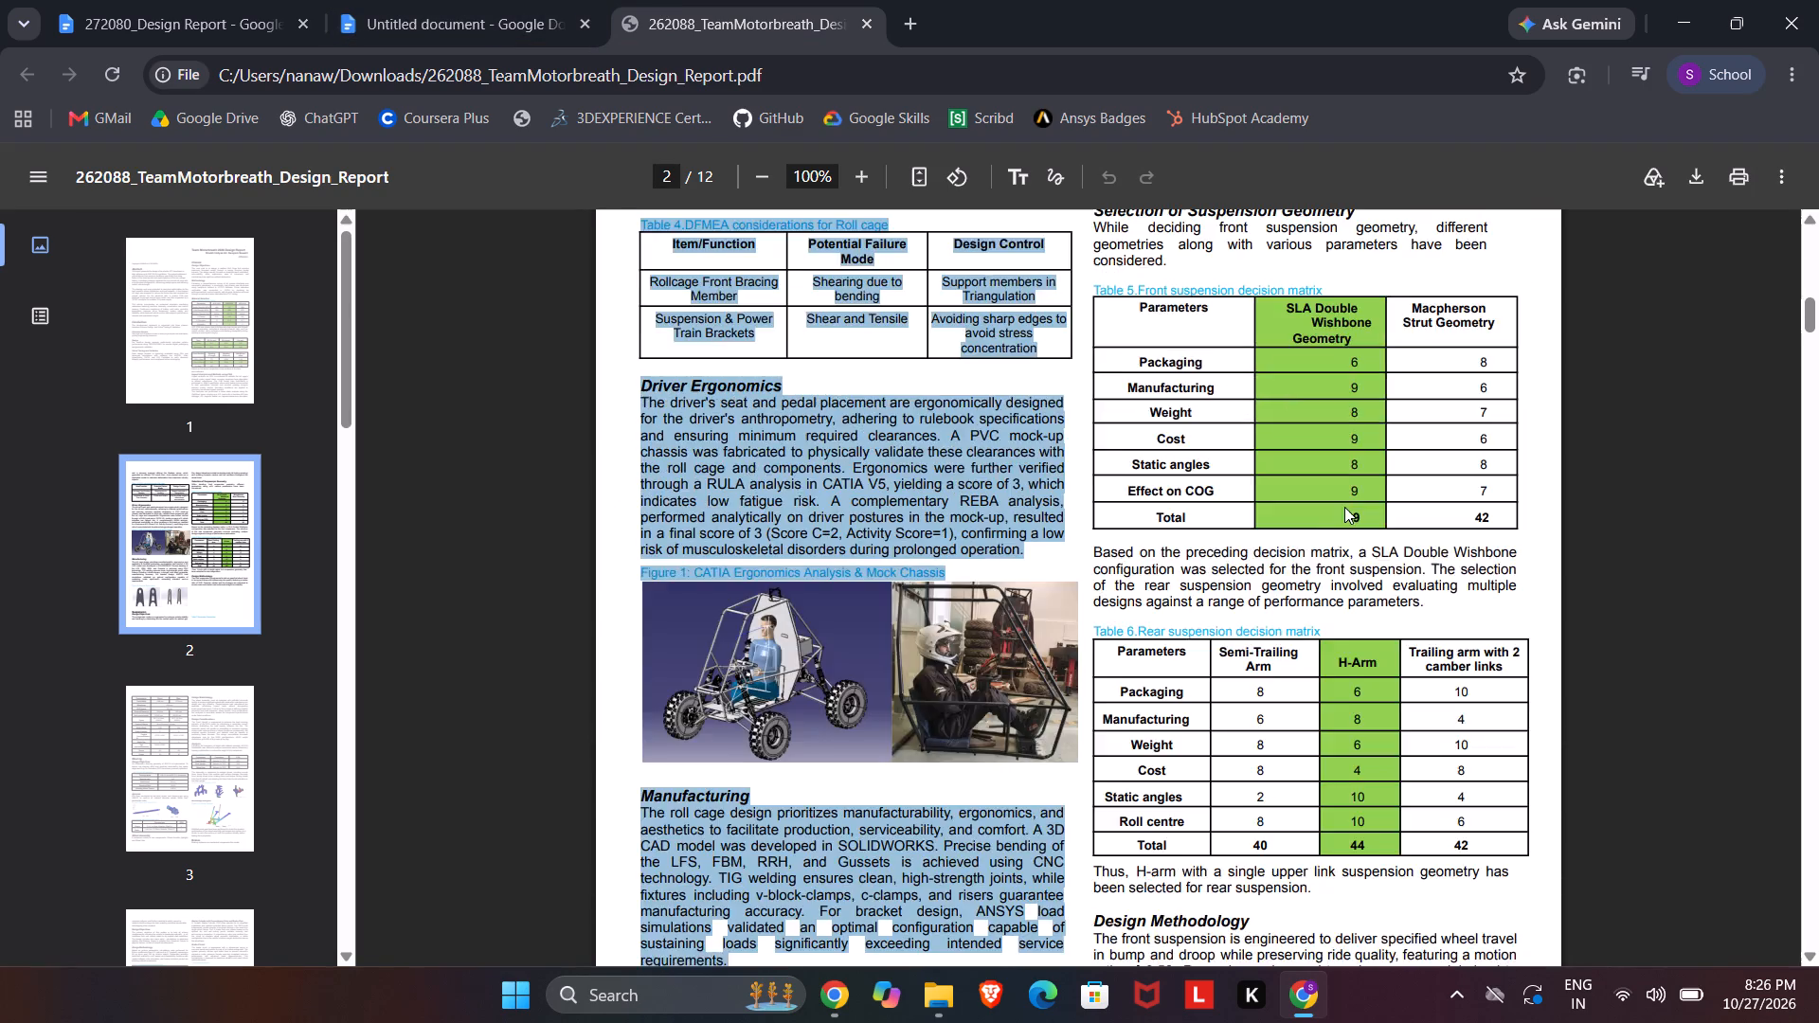
scroll(1344, 507, "up", 5)
left_click(1324, 489)
scroll(1221, 404, "up", 4)
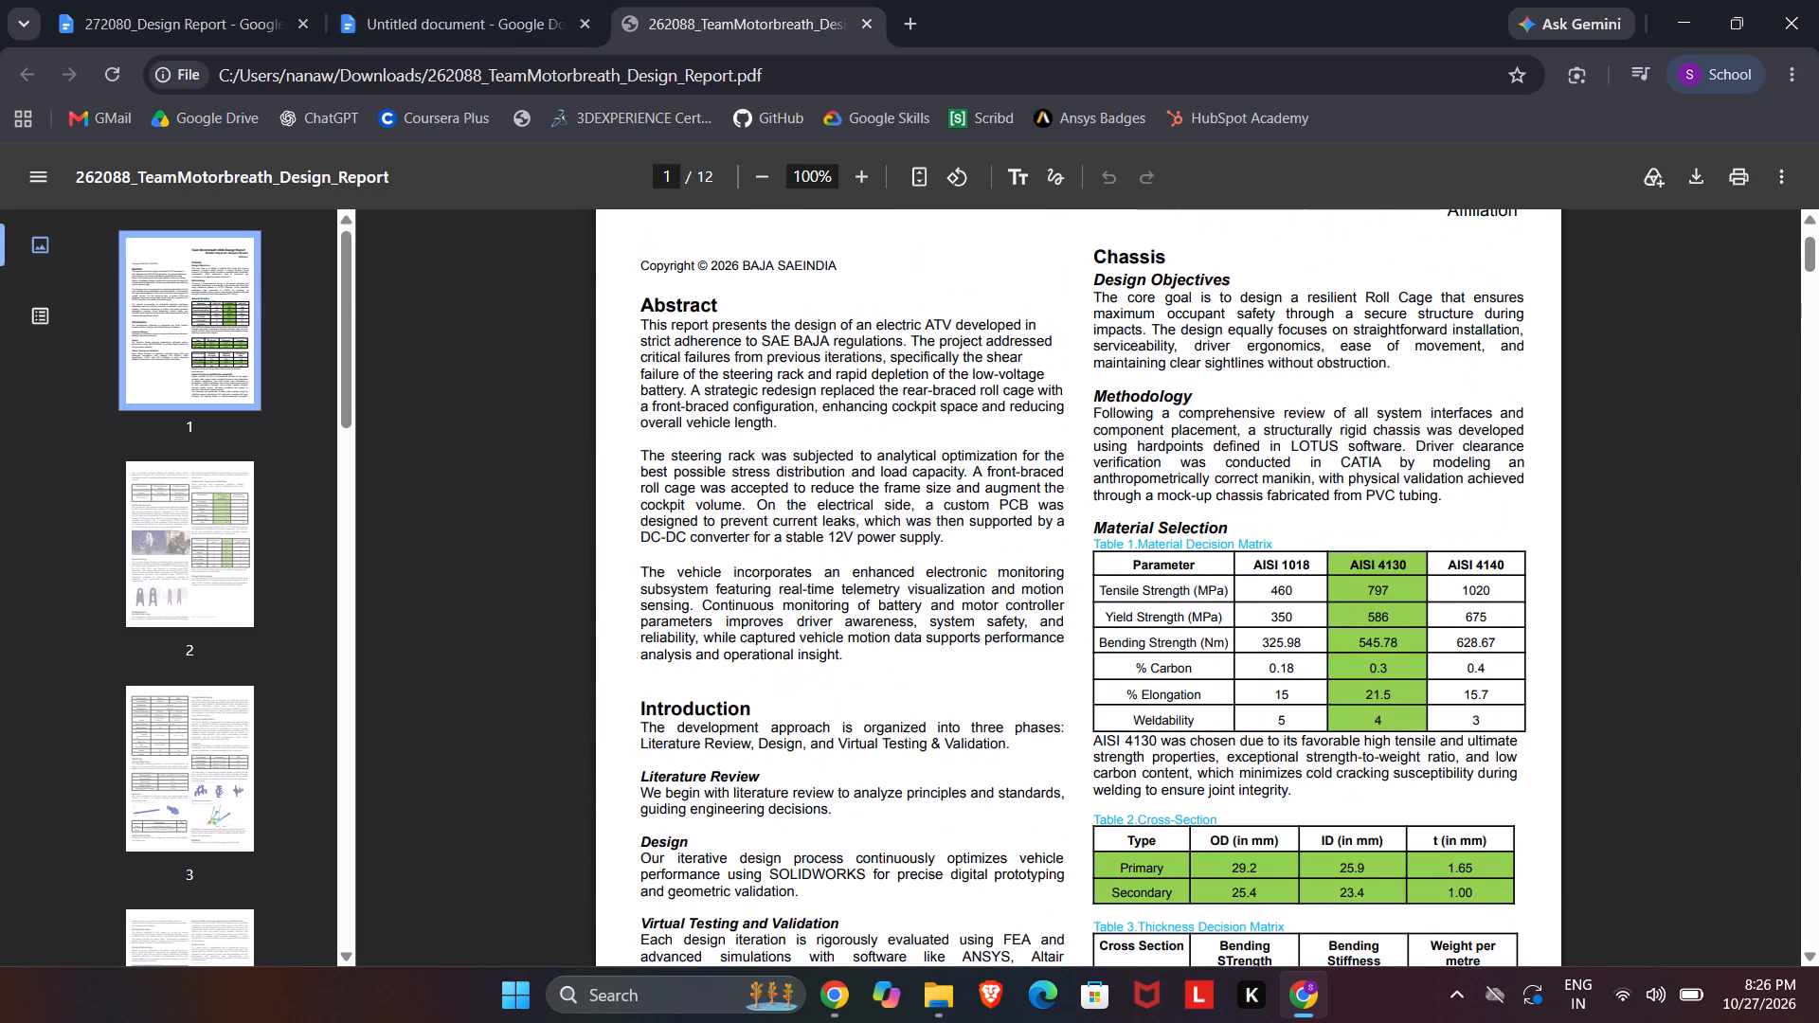
left_click(511, 0)
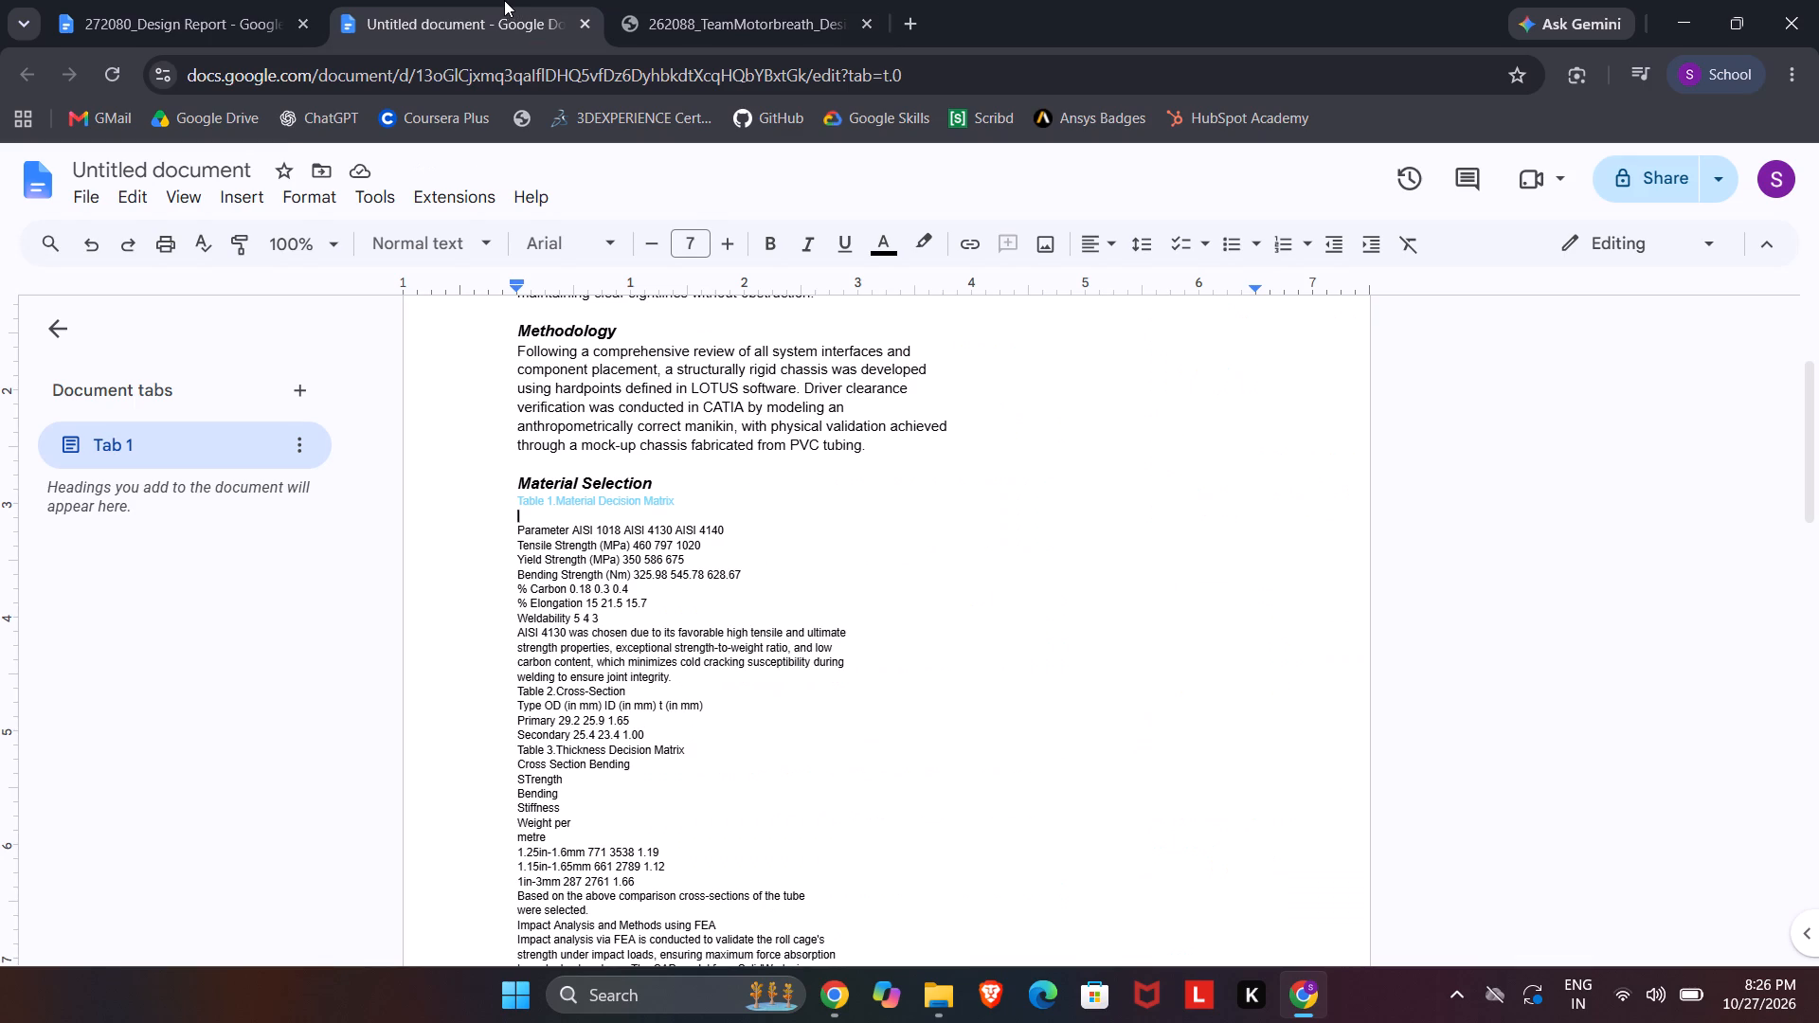
left_click_drag(509, 527, 565, 583)
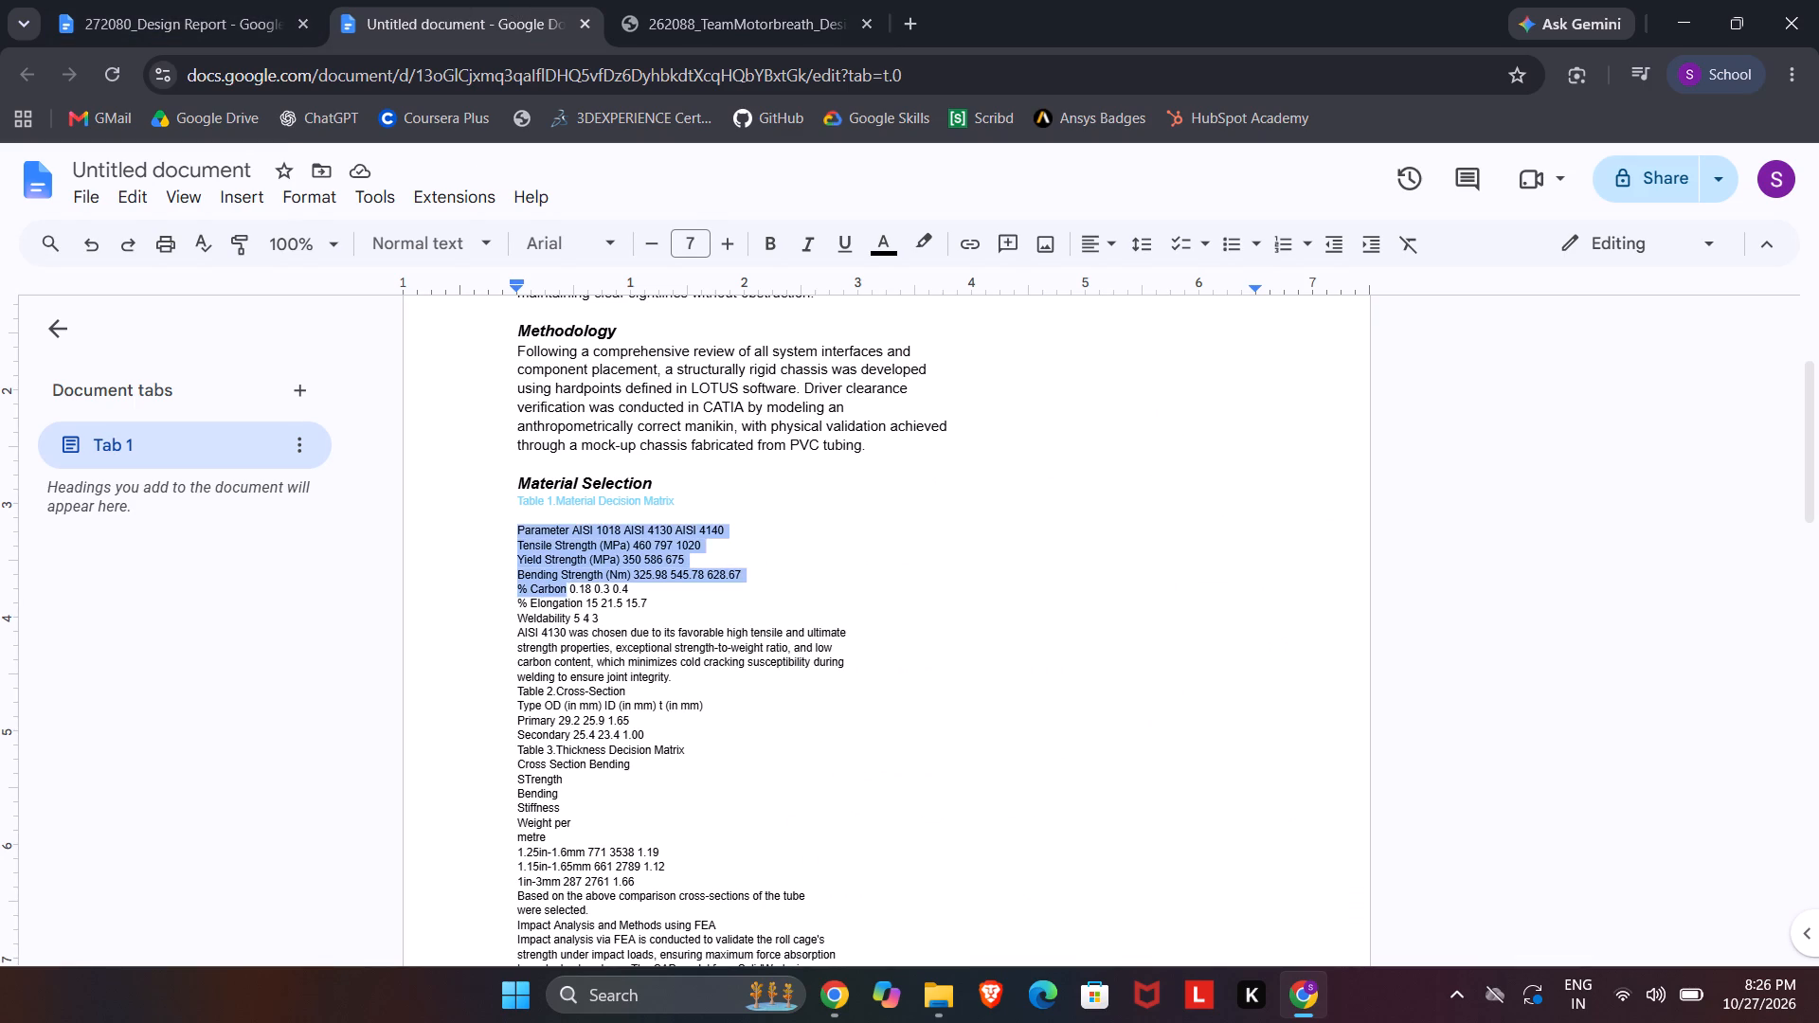
left_click_drag(565, 583, 610, 619)
left_click(546, 527)
left_click(531, 517)
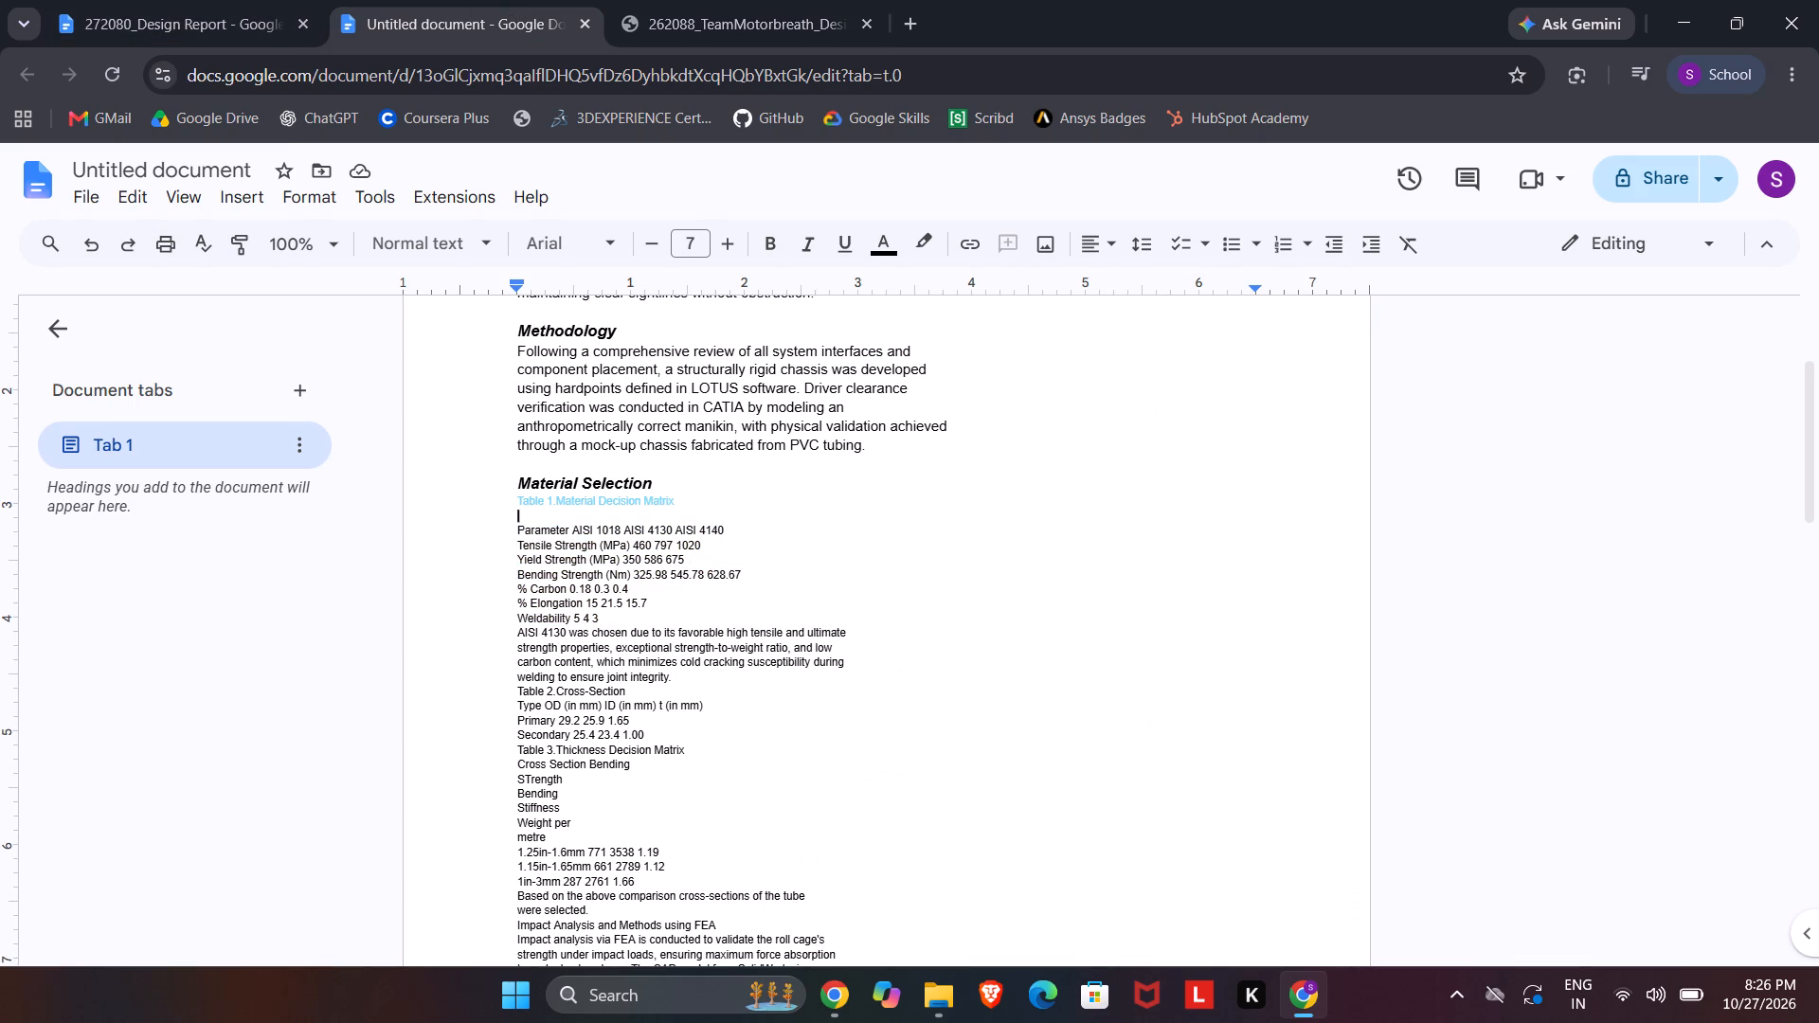
left_click(253, 206)
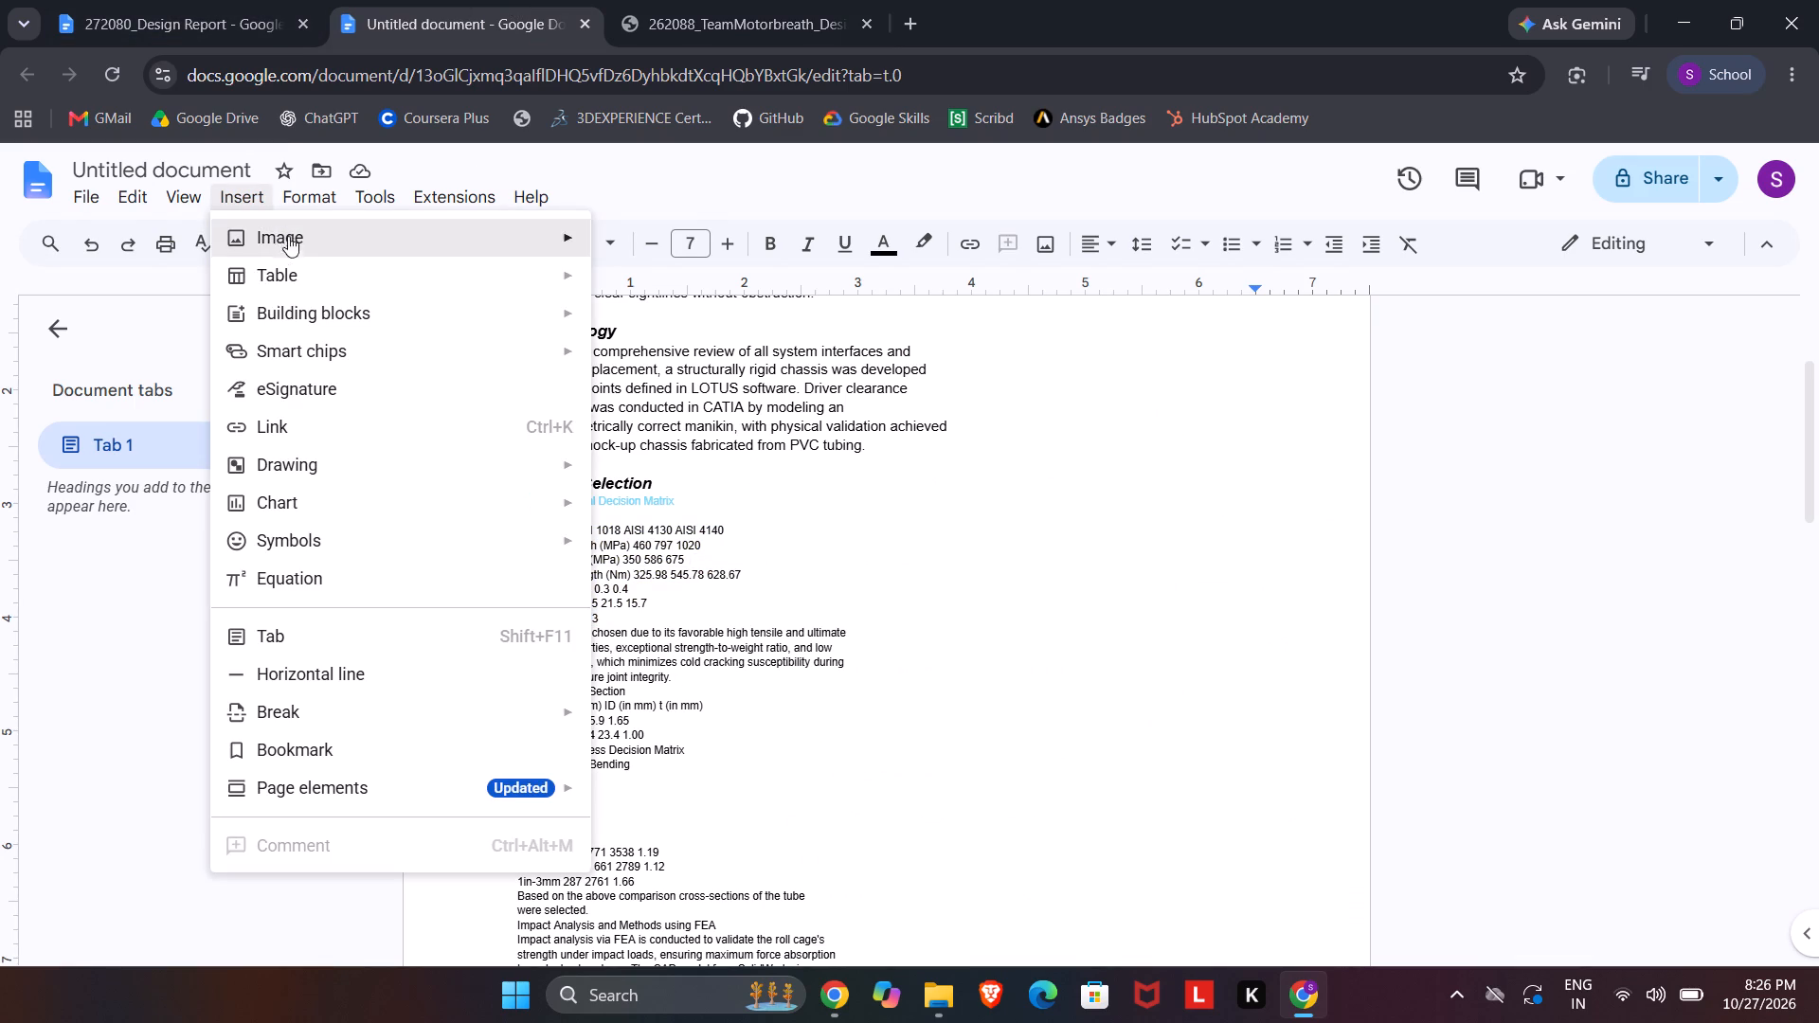
left_click(736, 0)
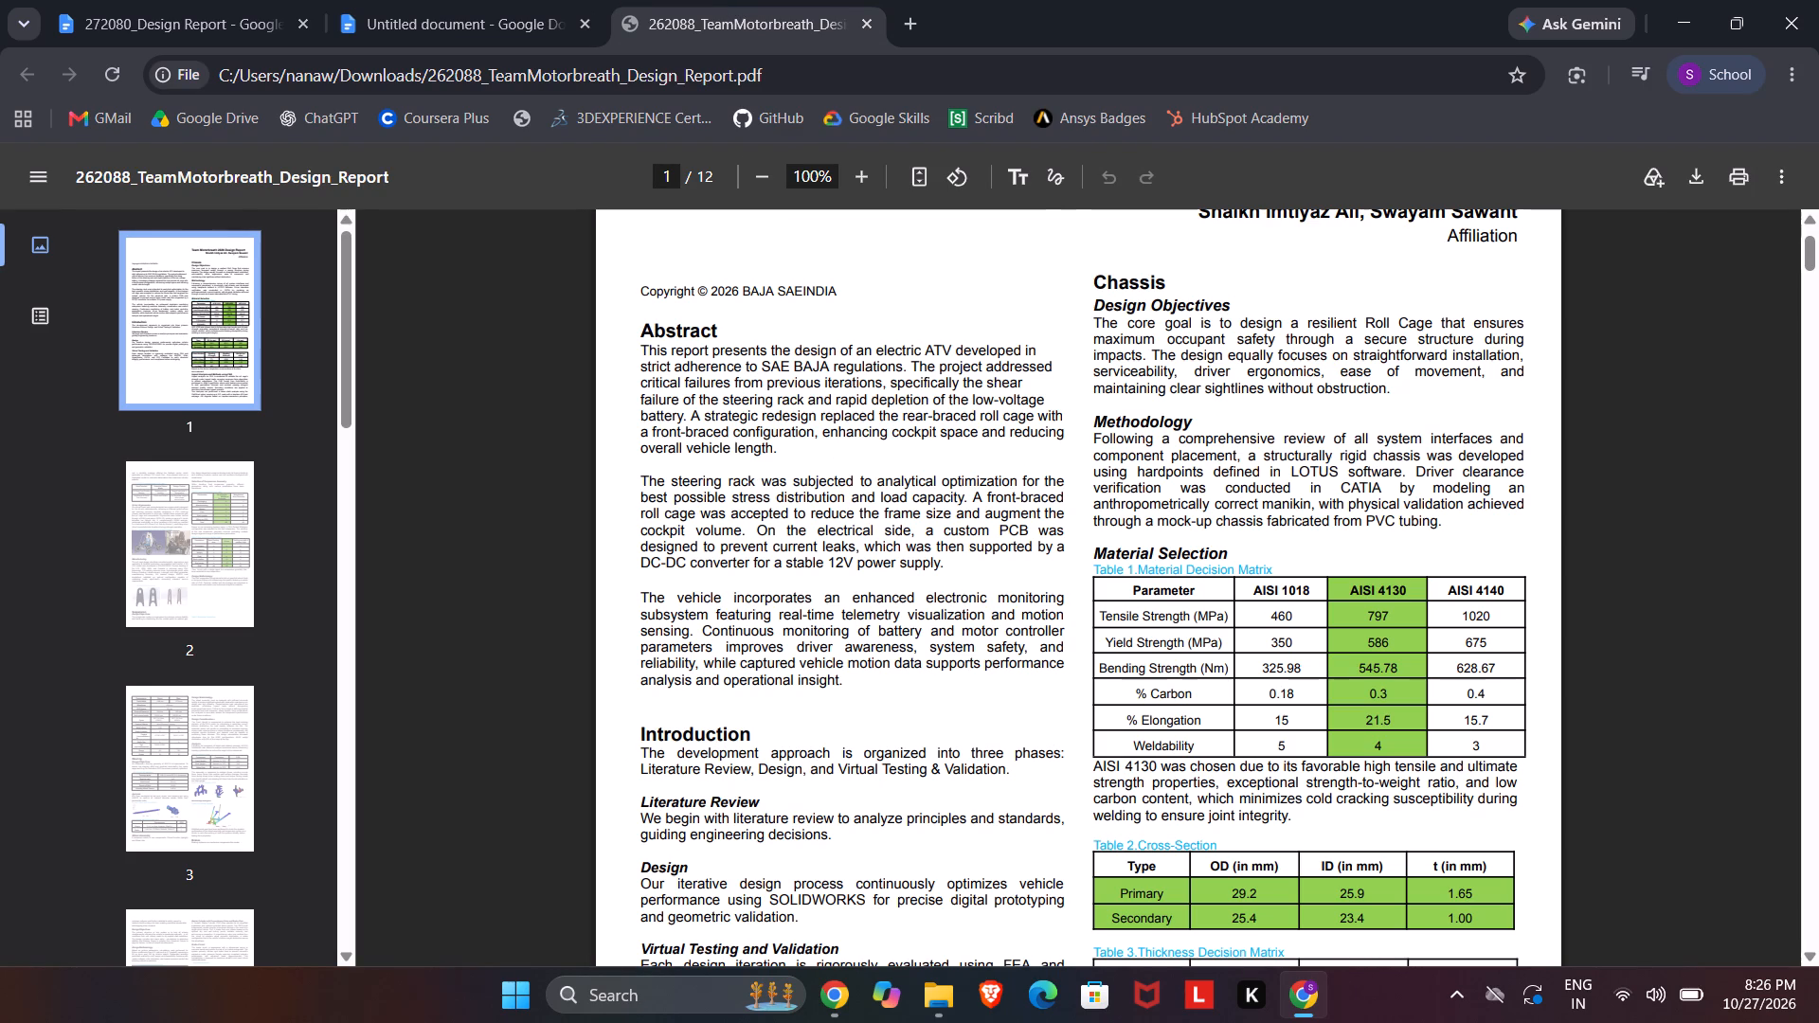
left_click(538, 0)
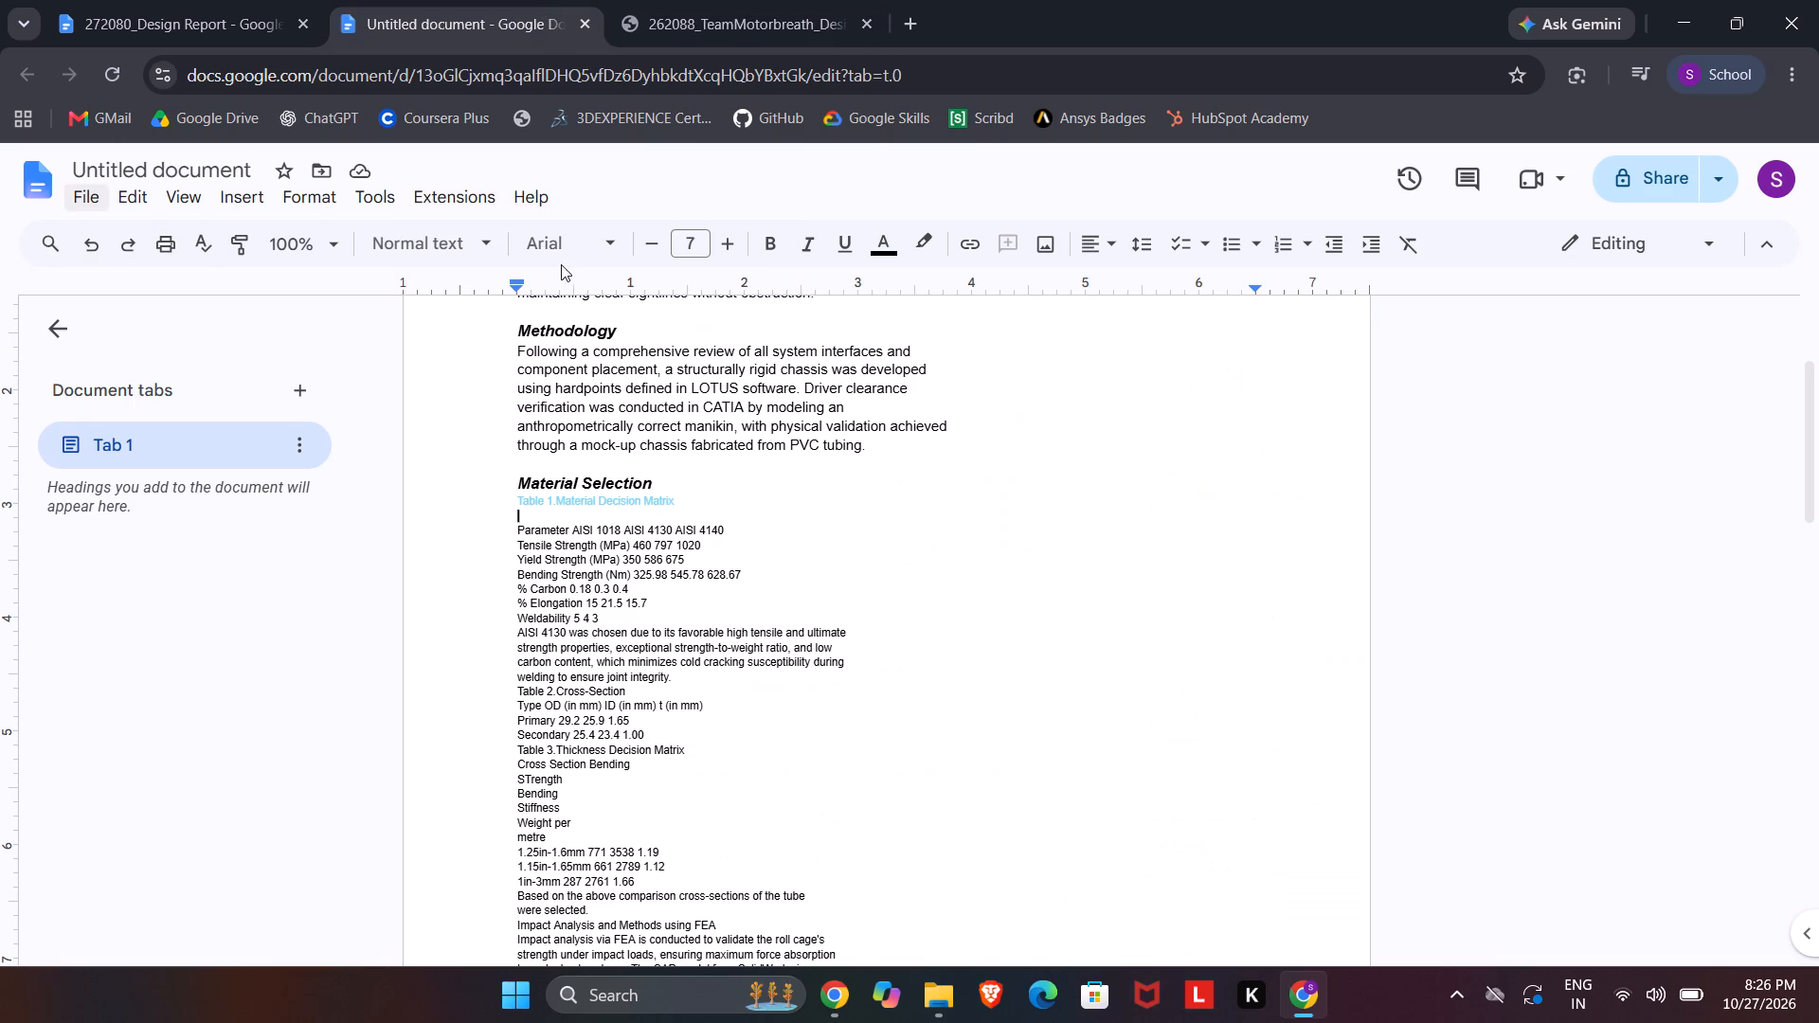
left_click(248, 190)
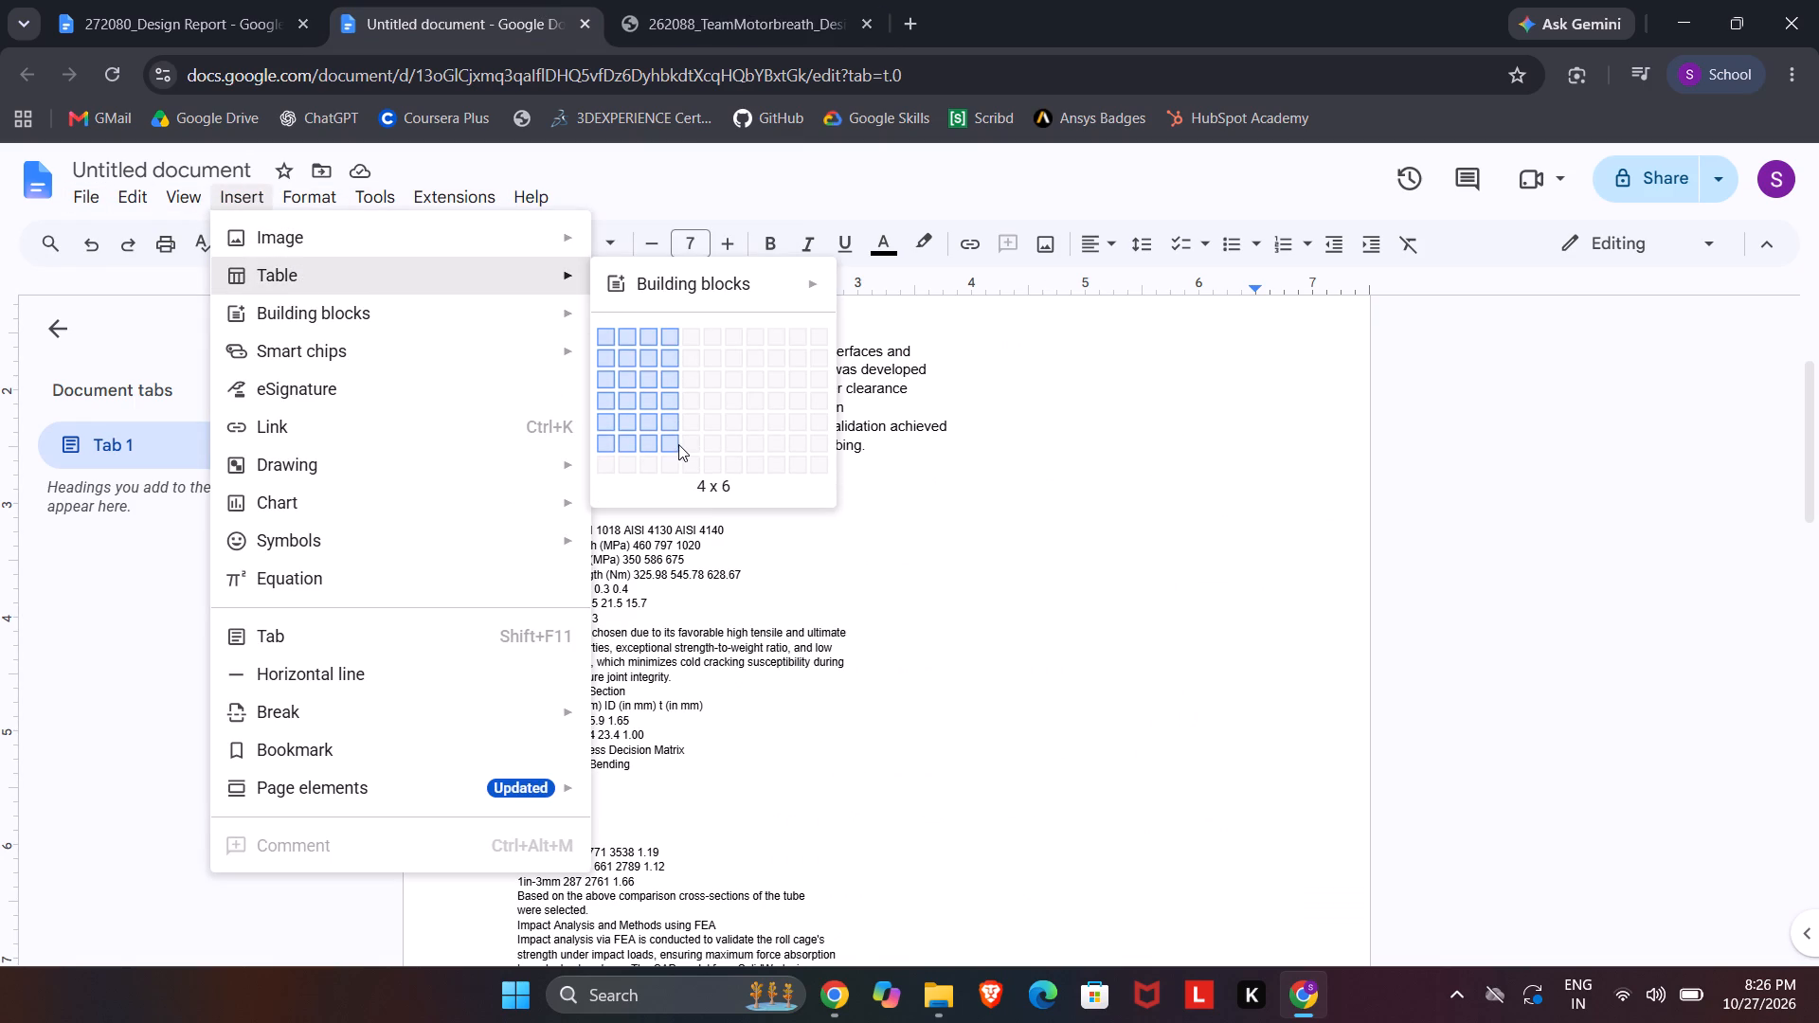
left_click(678, 457)
left_click(928, 507)
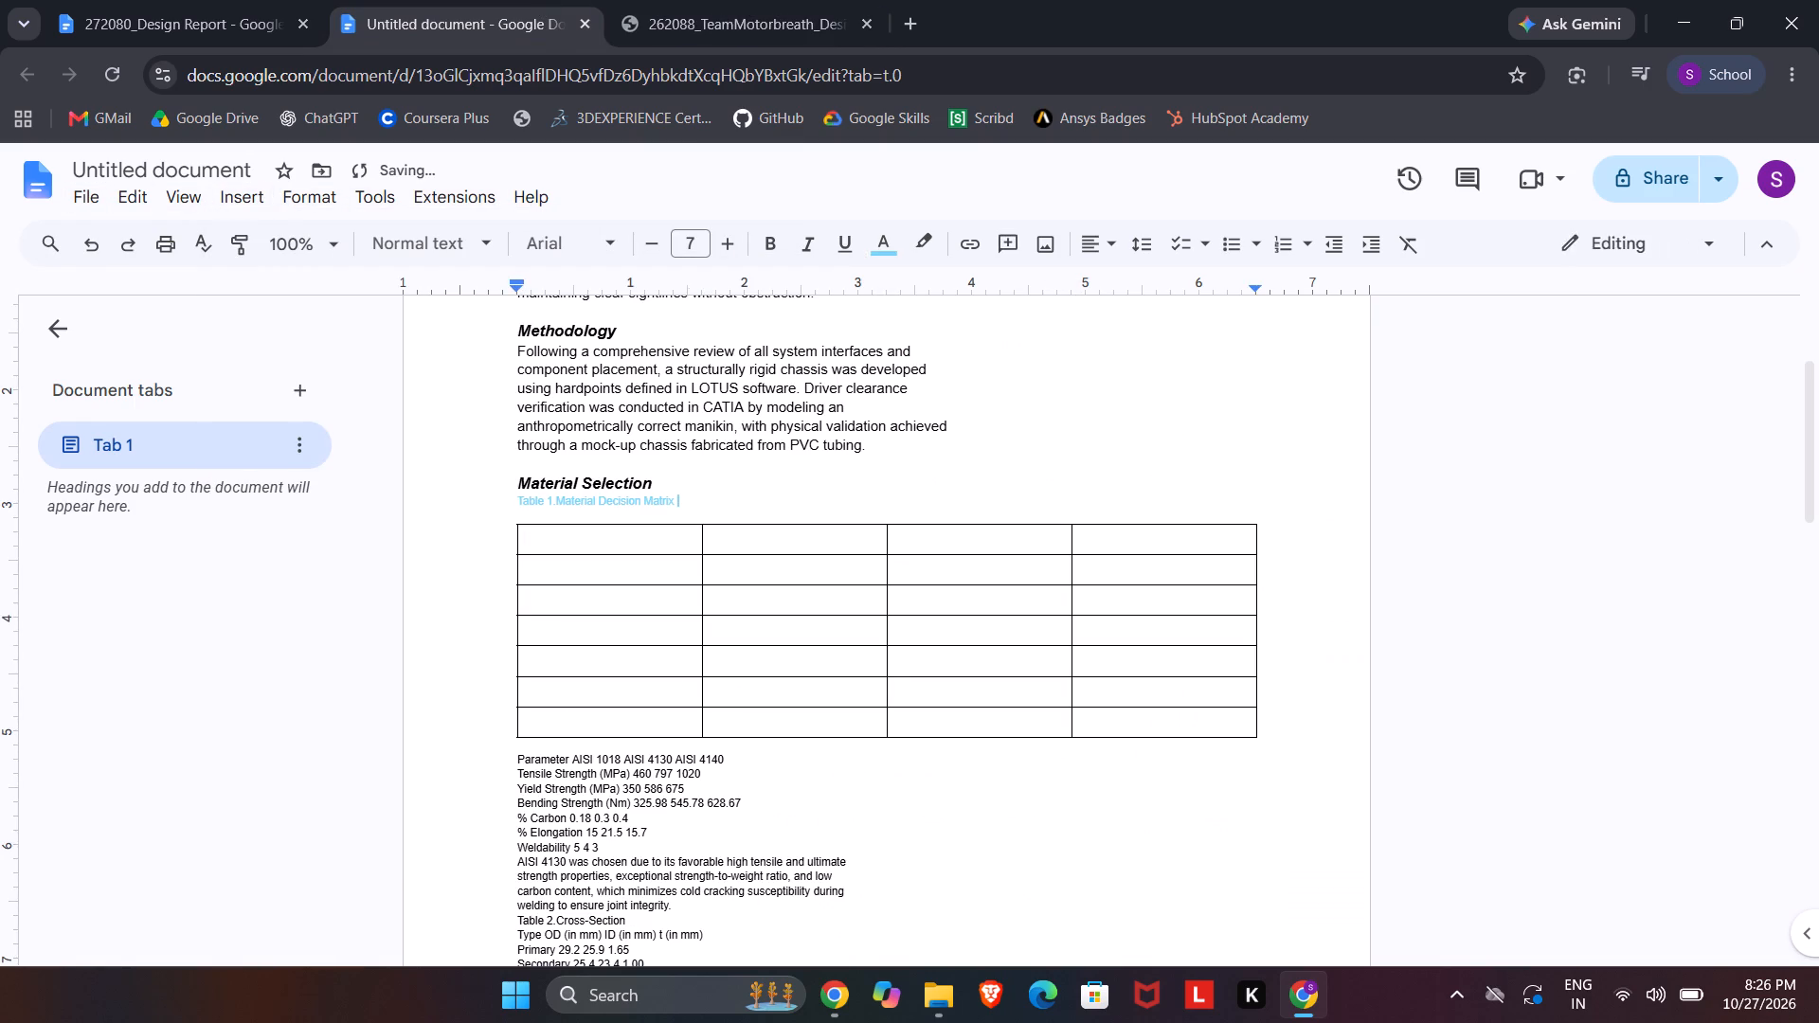
Copy the full contents of Table 1, Material Decision Matrix, from the 2026 report PDF.
left_click(754, 0)
left_click(541, 0)
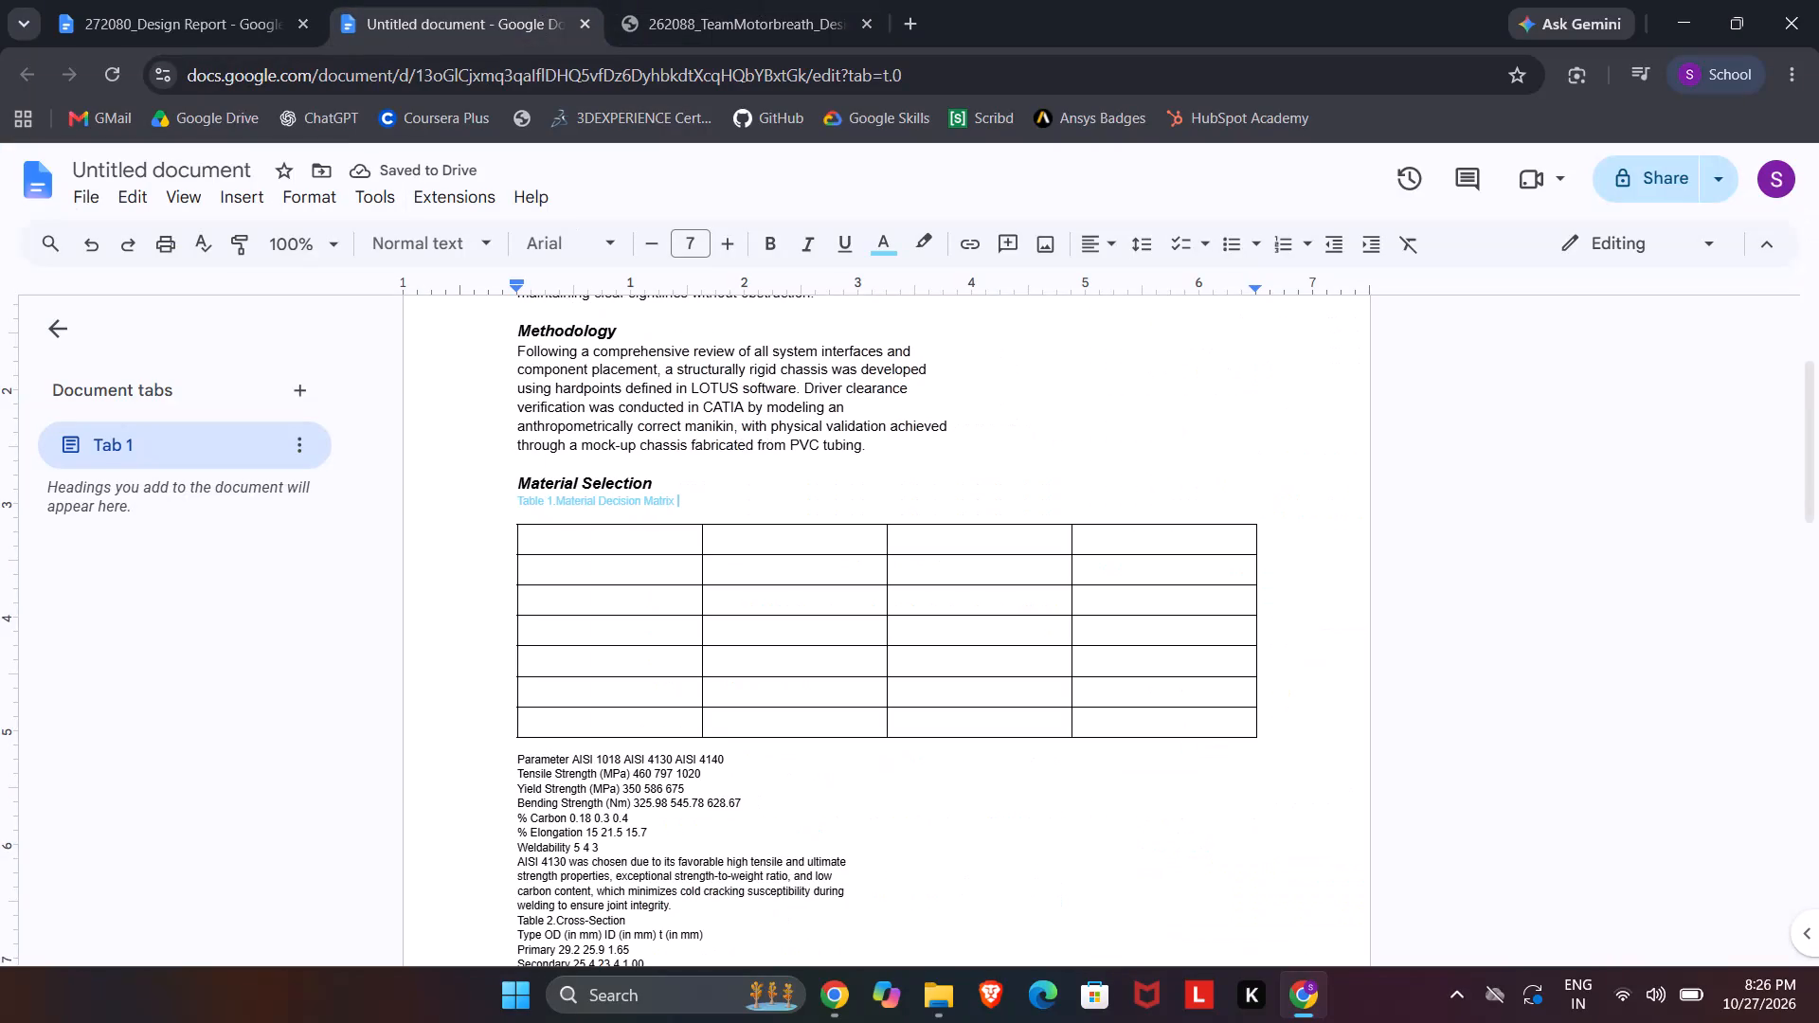
left_click(890, 0)
left_click(804, 0)
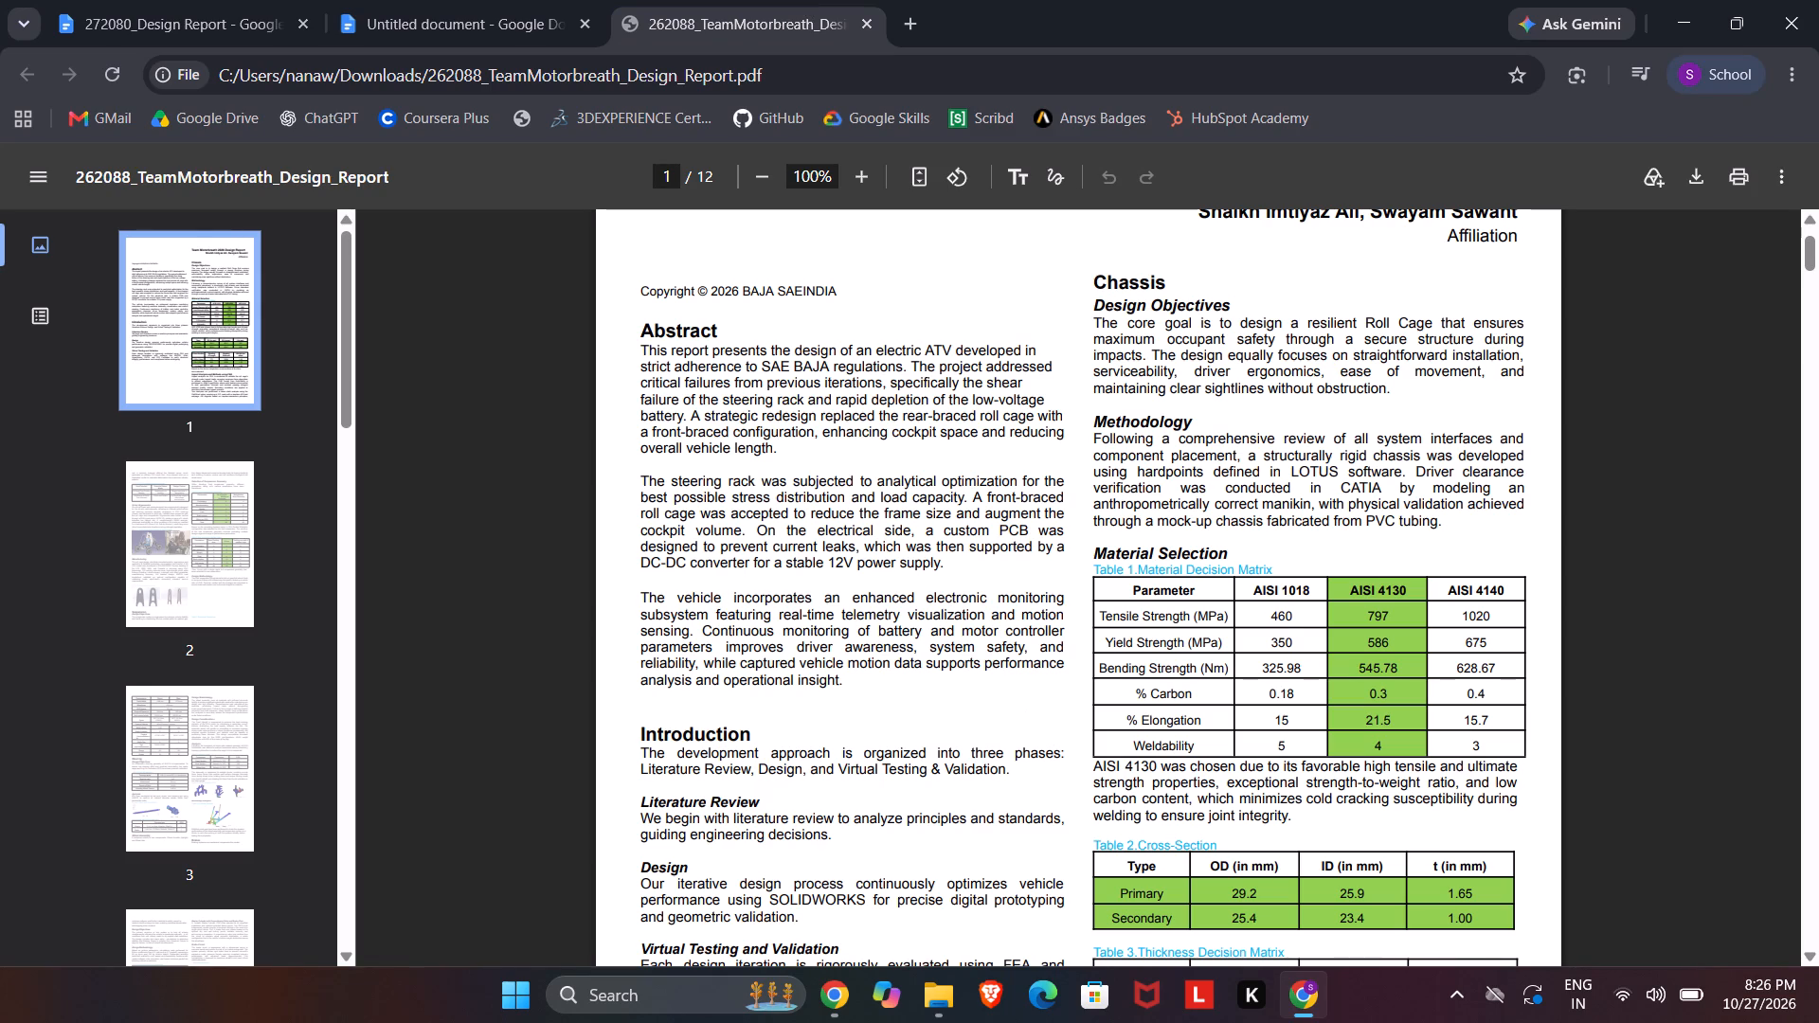
left_click_drag(1132, 588, 1493, 745)
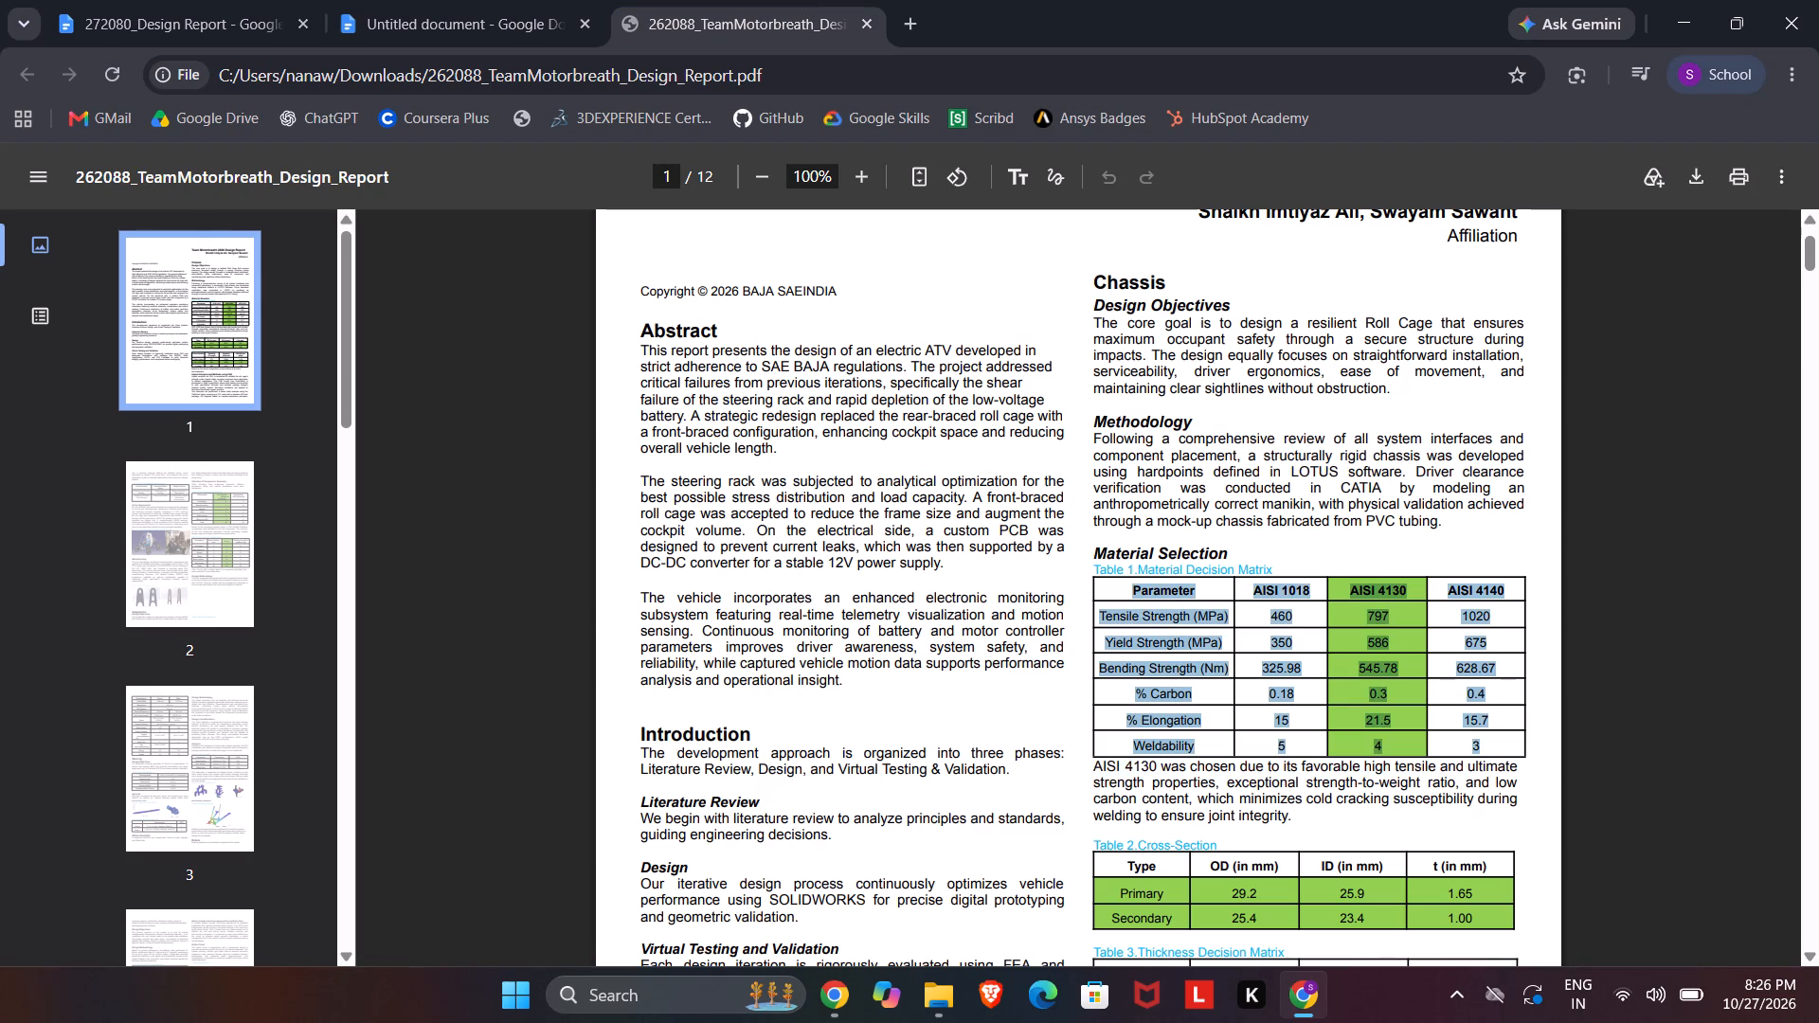
right_click(1474, 697)
left_click(1181, 361)
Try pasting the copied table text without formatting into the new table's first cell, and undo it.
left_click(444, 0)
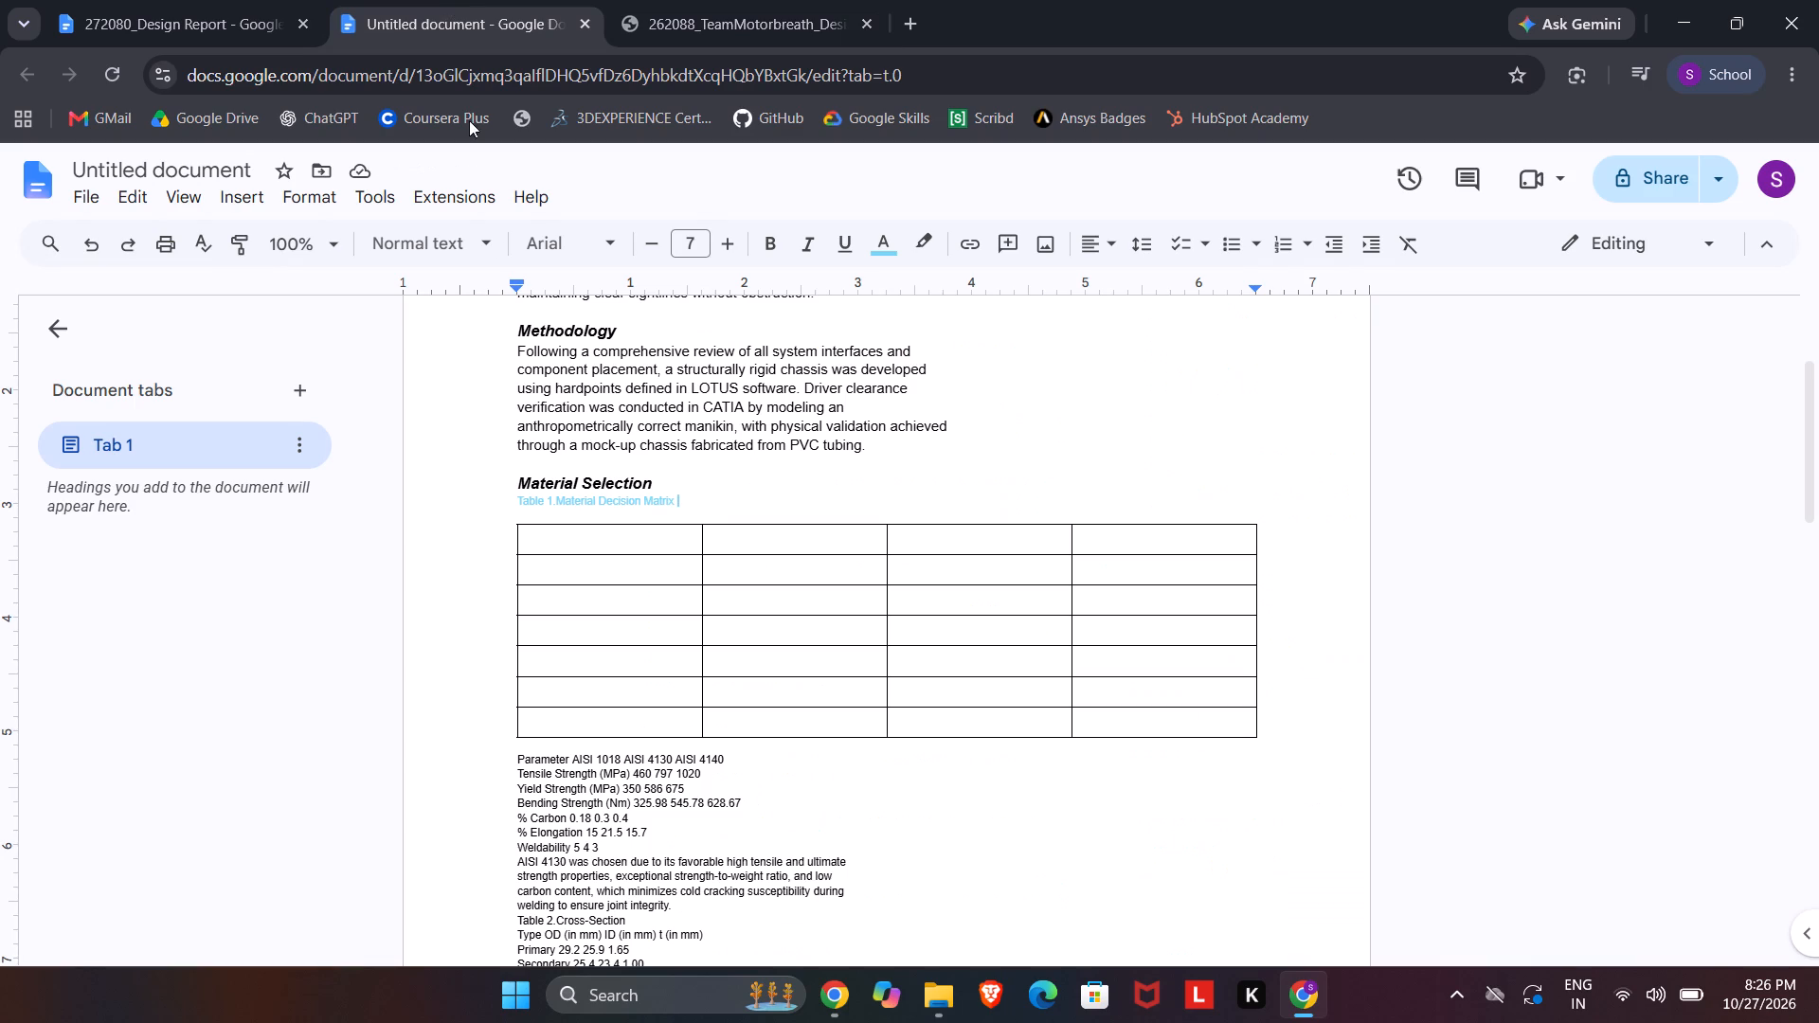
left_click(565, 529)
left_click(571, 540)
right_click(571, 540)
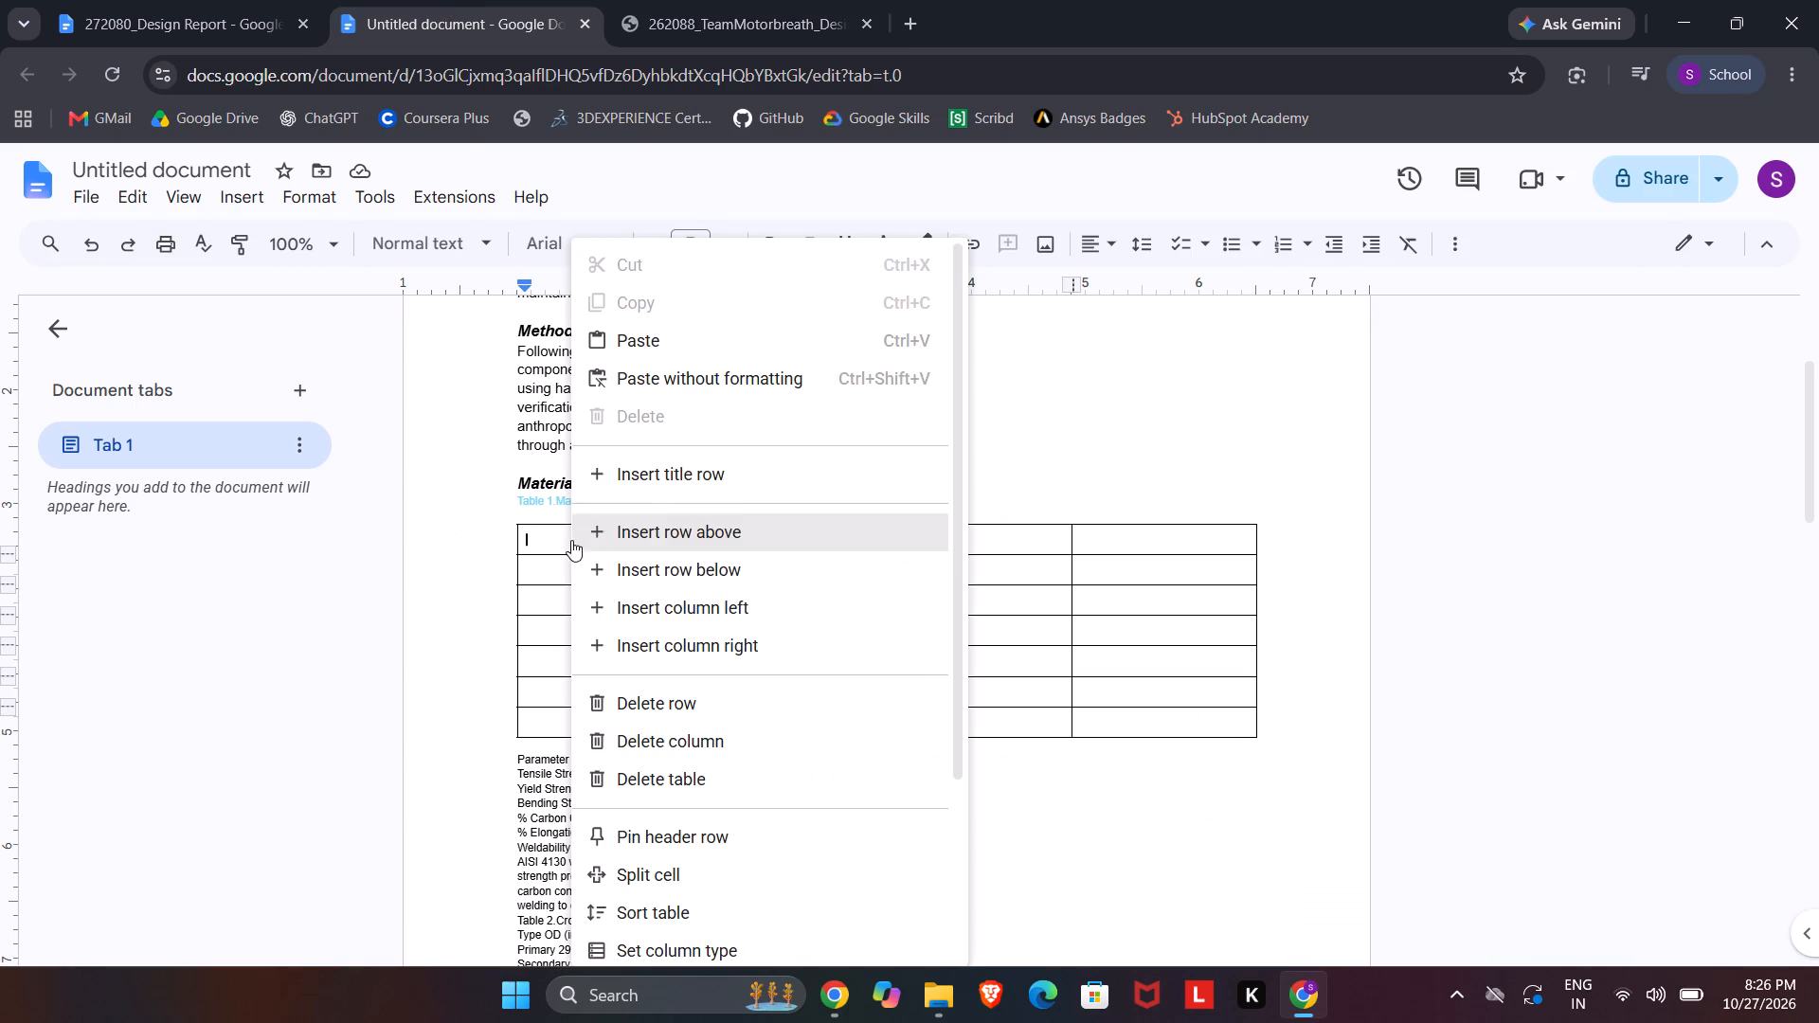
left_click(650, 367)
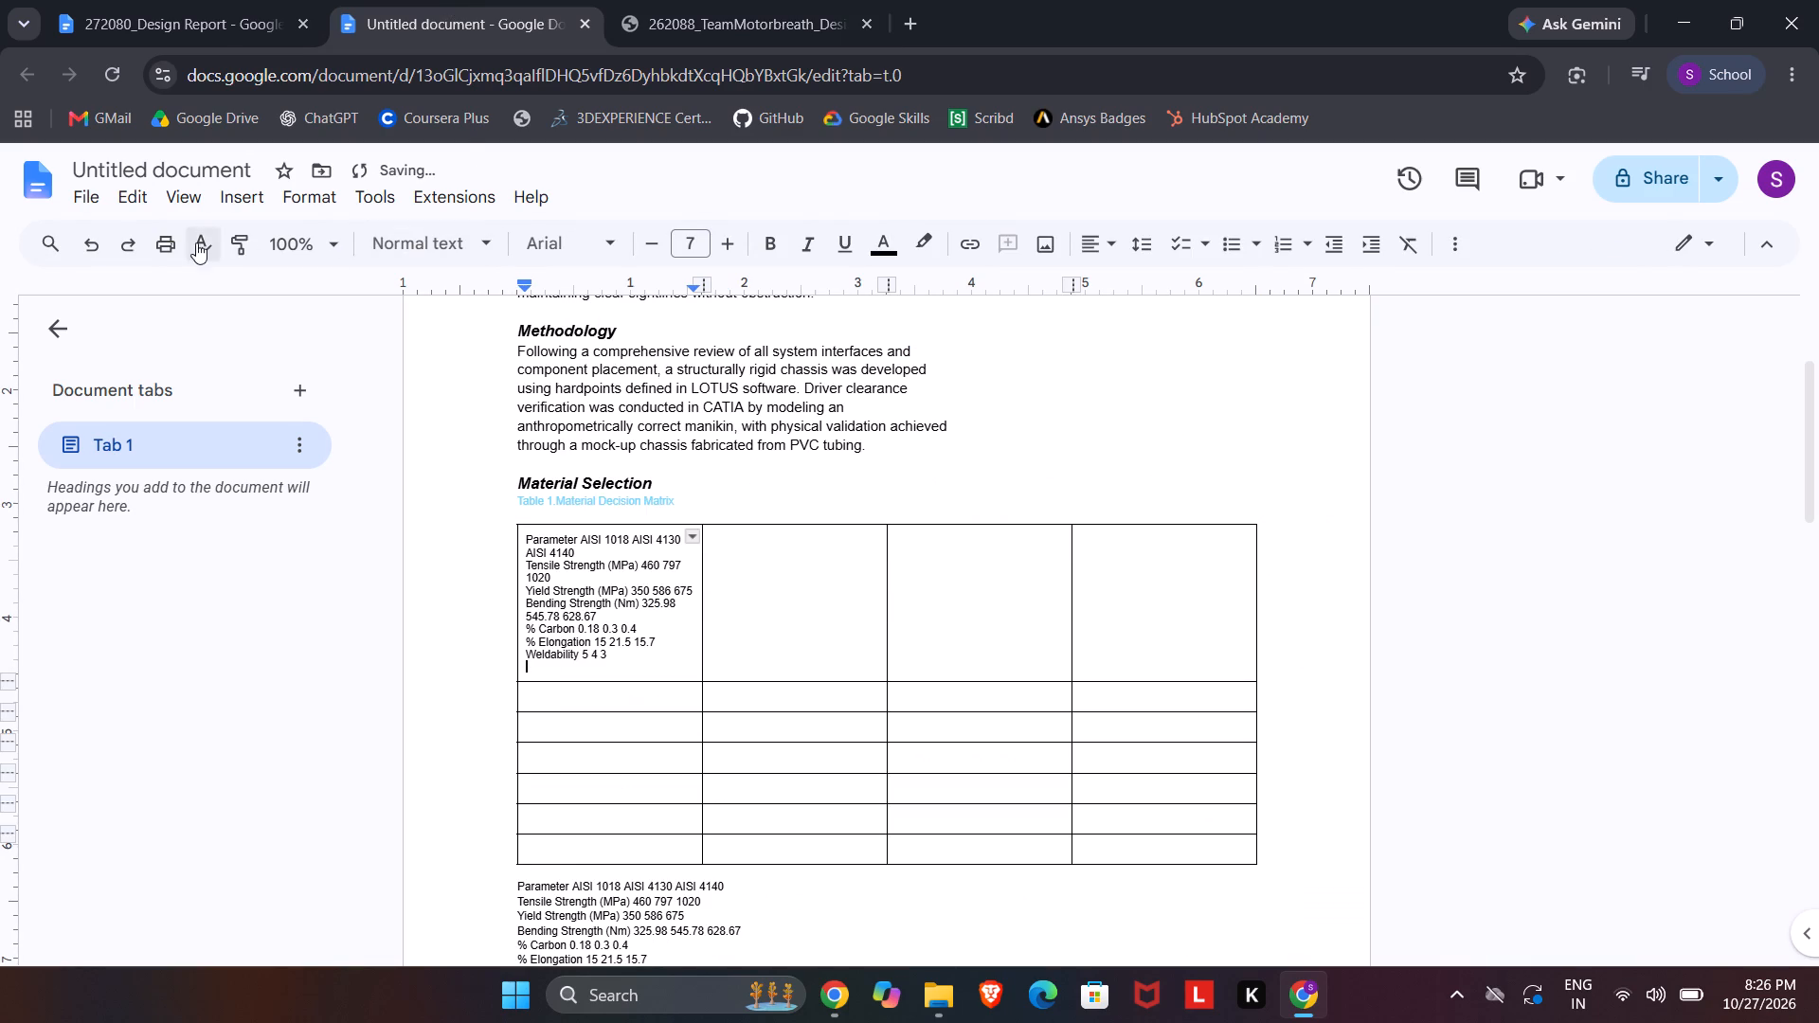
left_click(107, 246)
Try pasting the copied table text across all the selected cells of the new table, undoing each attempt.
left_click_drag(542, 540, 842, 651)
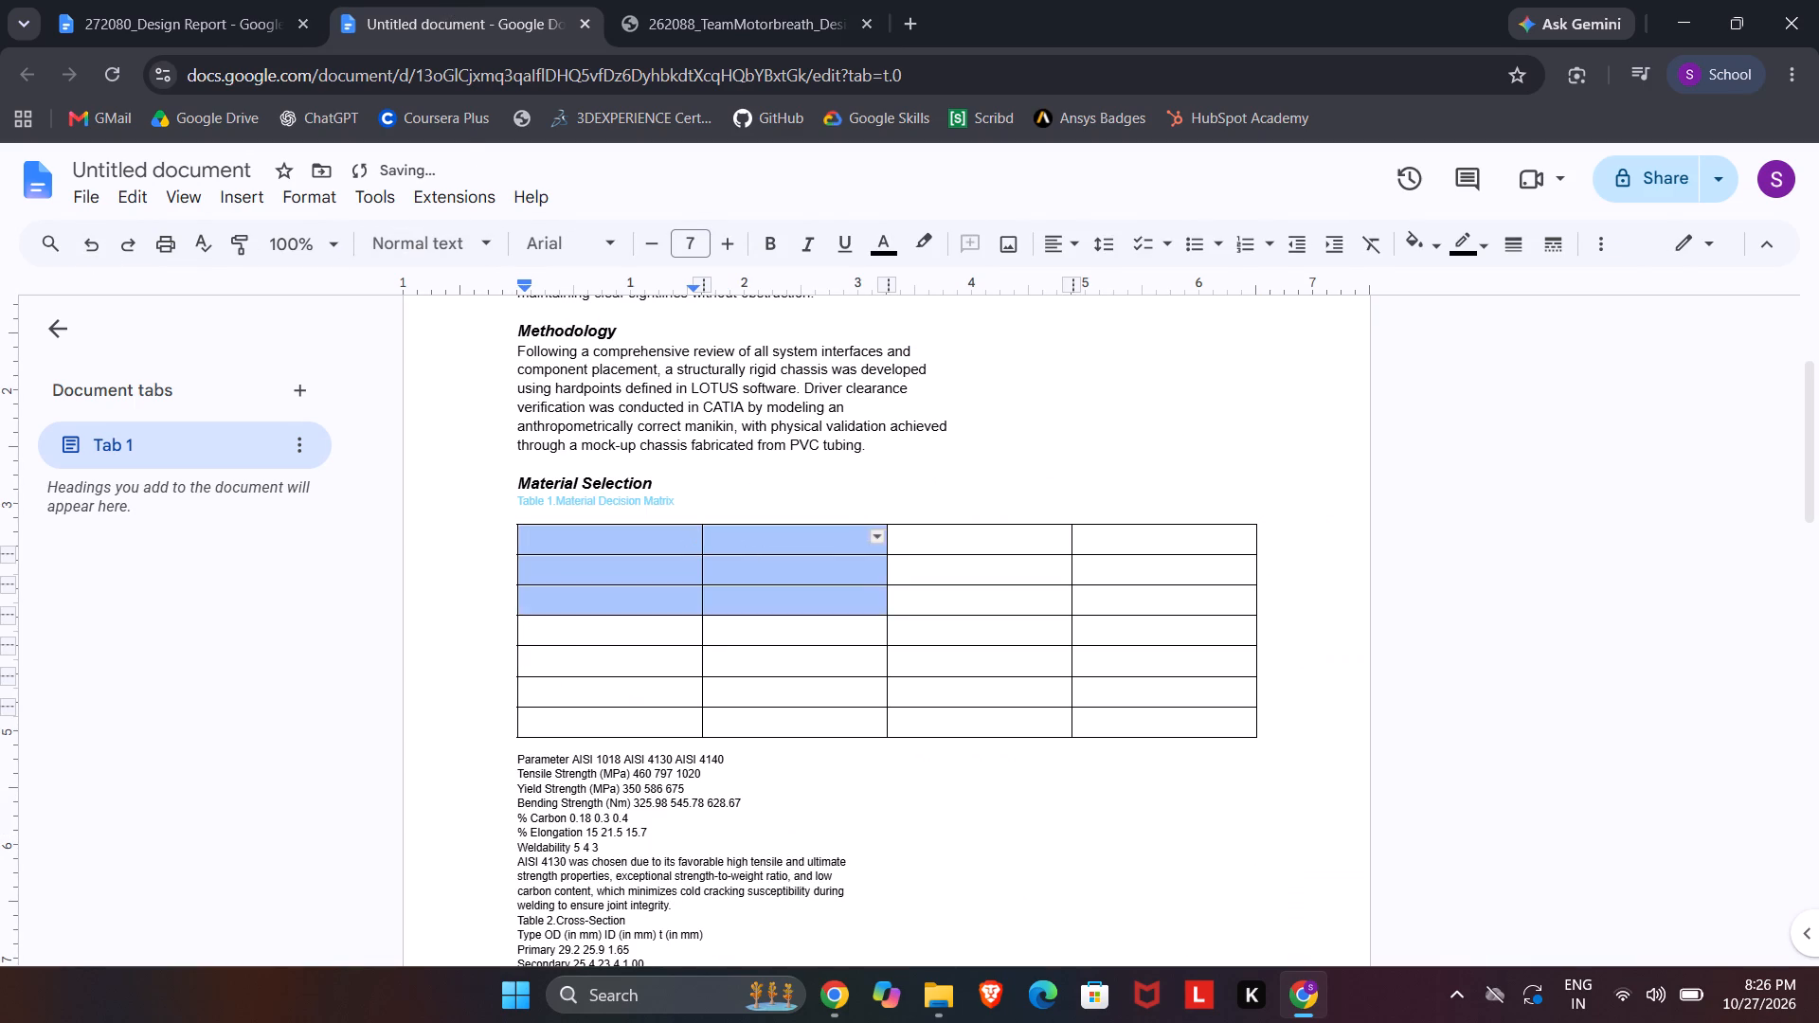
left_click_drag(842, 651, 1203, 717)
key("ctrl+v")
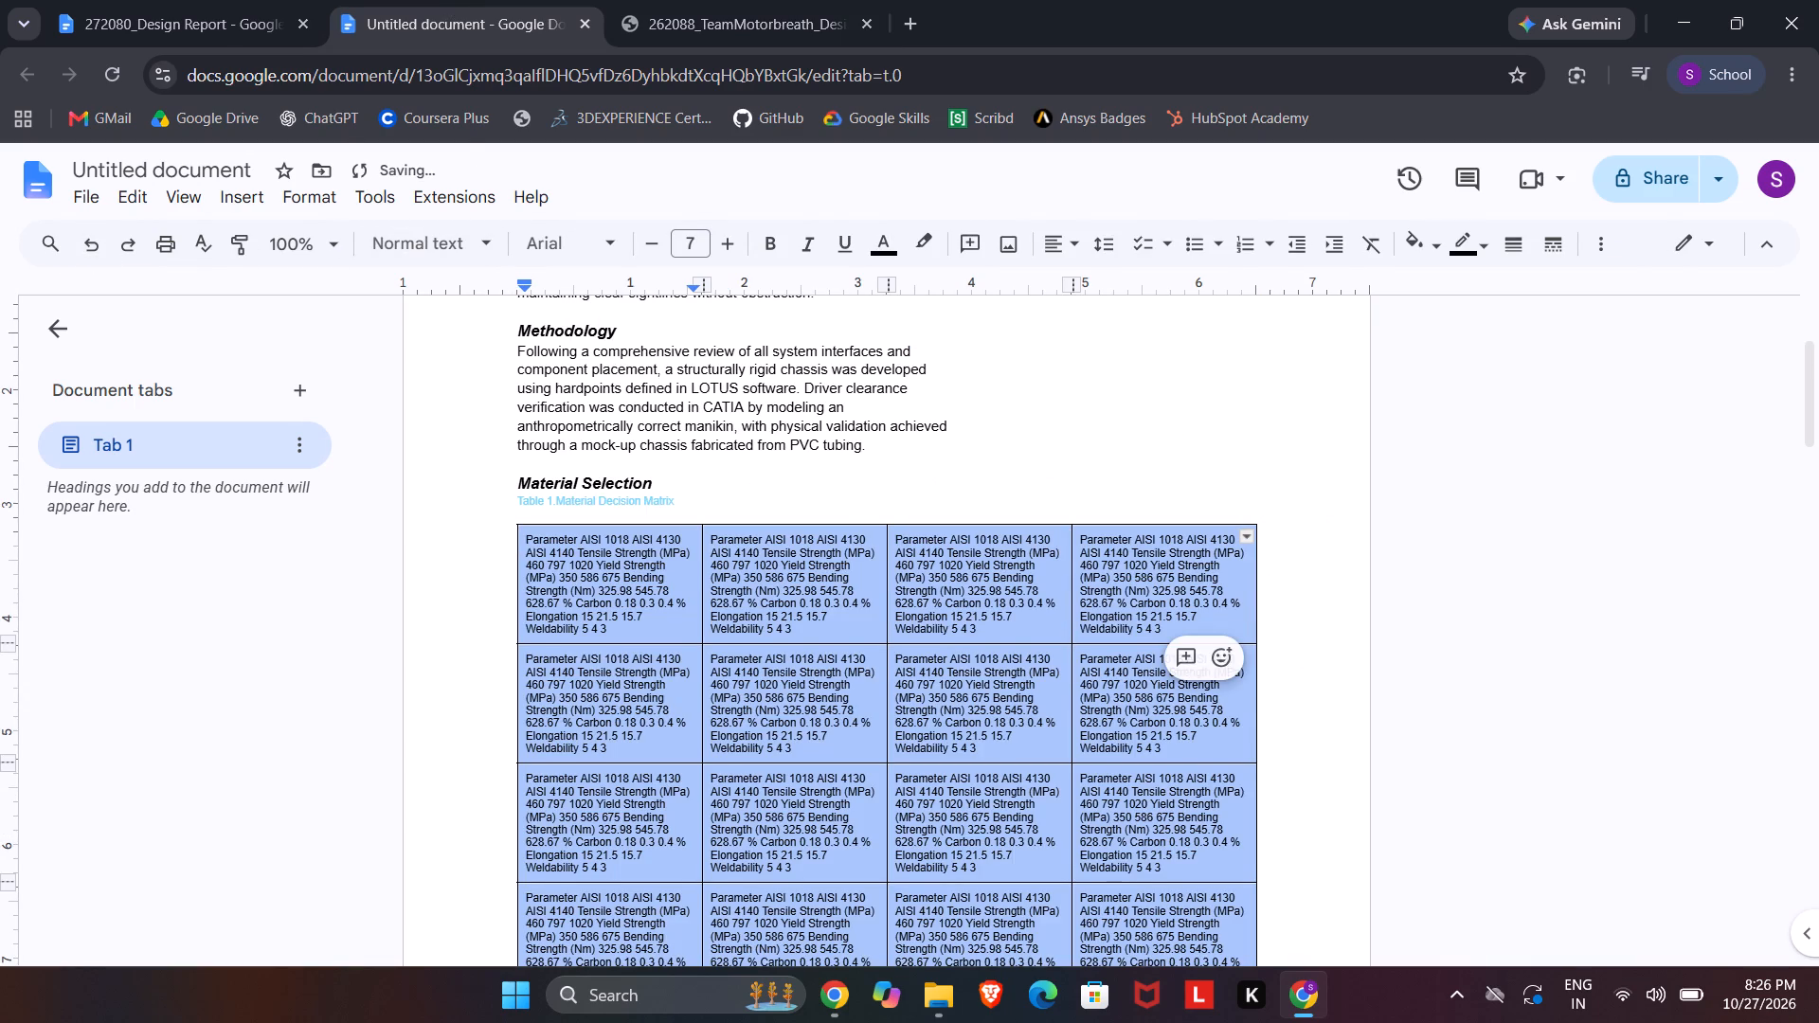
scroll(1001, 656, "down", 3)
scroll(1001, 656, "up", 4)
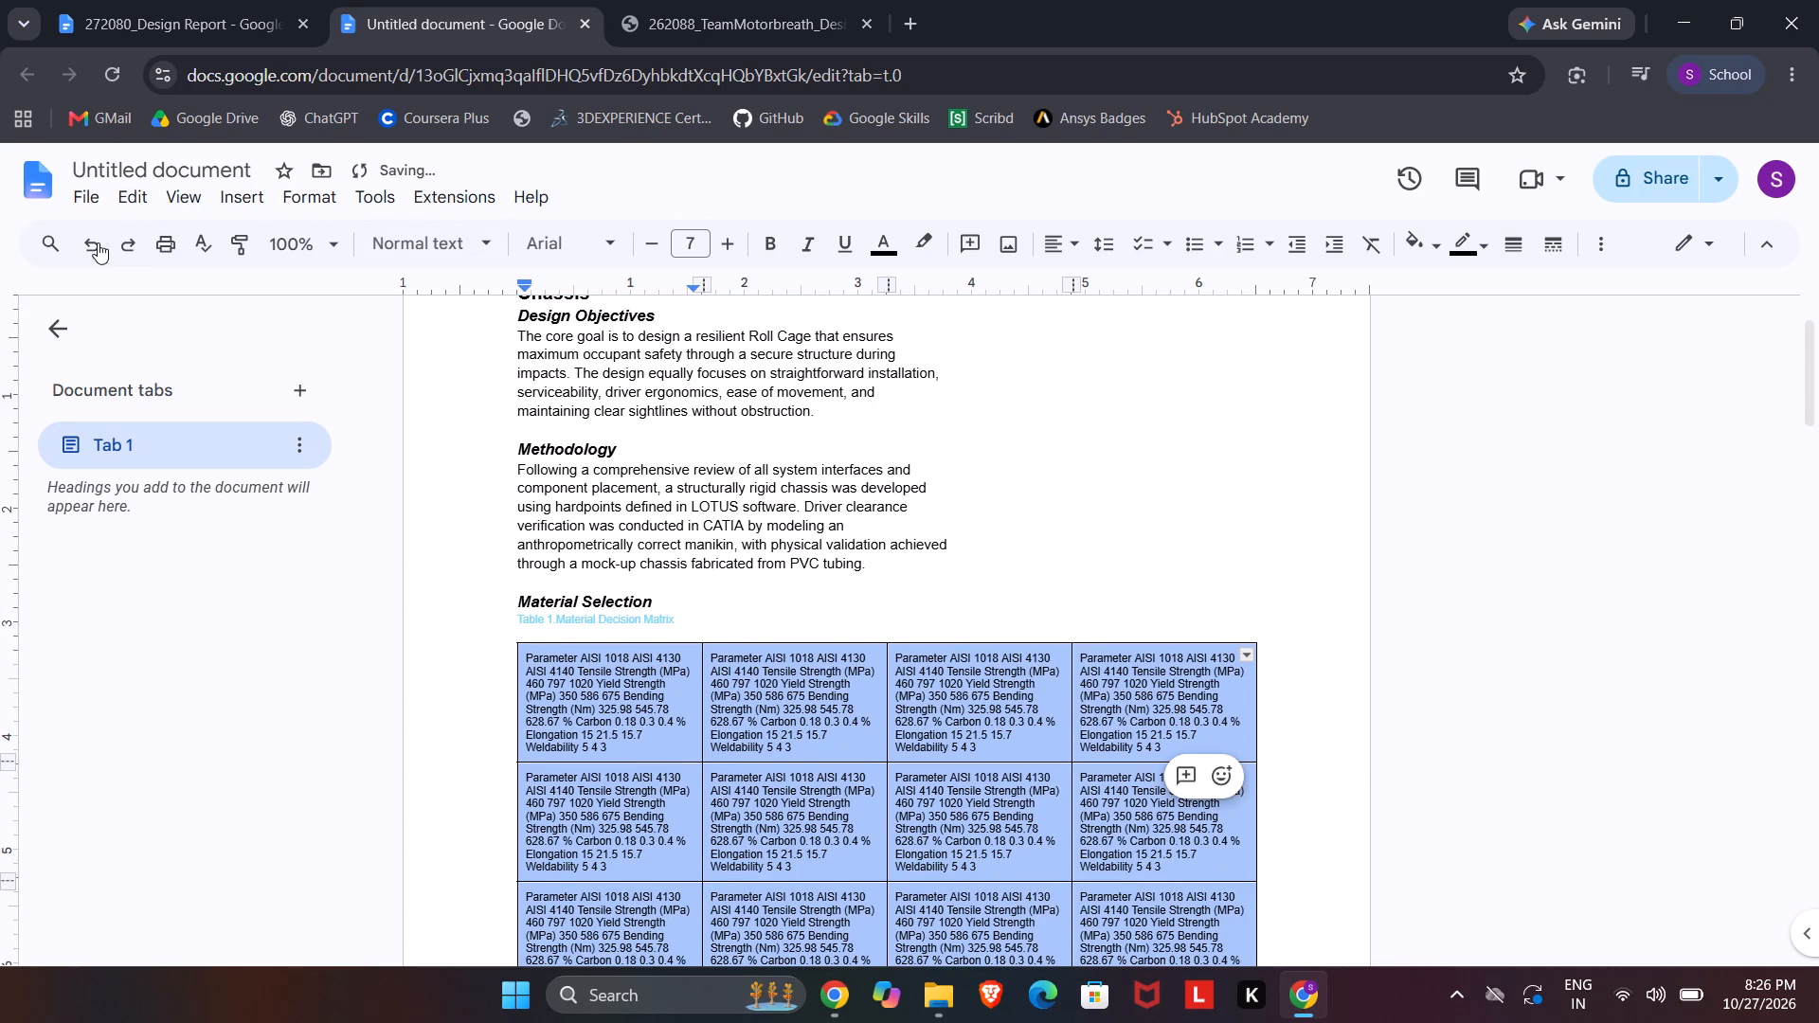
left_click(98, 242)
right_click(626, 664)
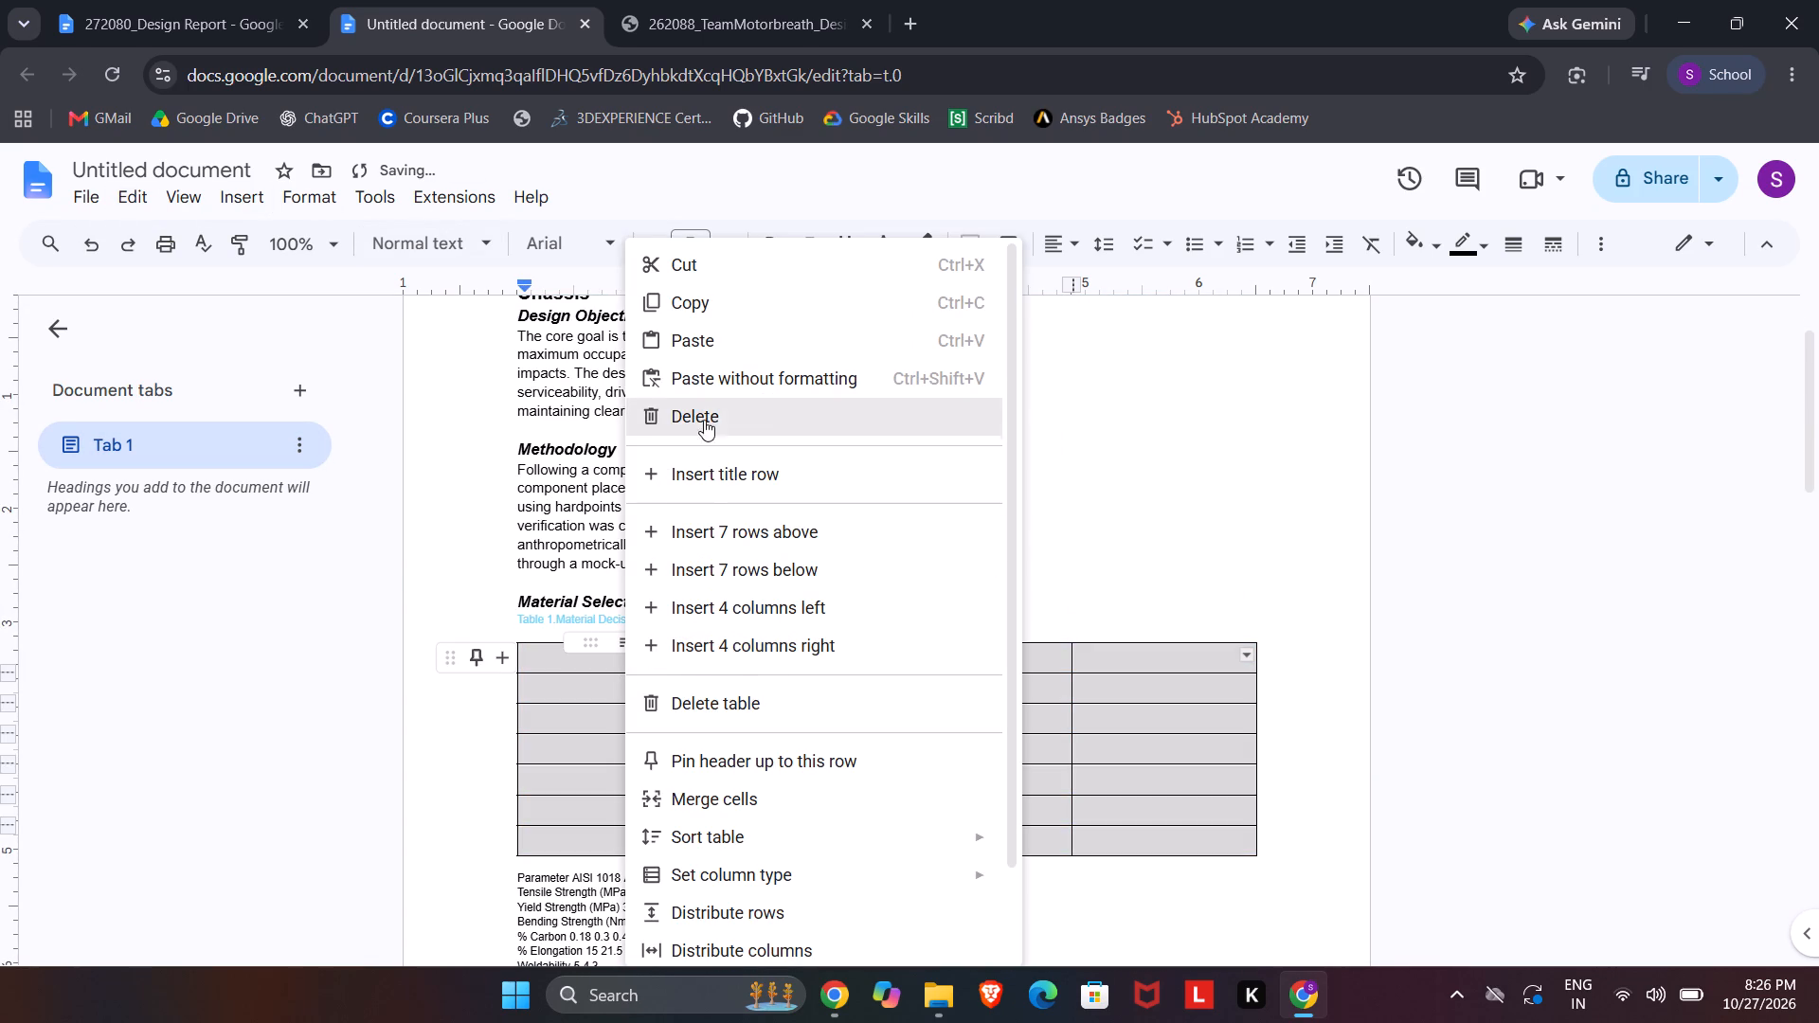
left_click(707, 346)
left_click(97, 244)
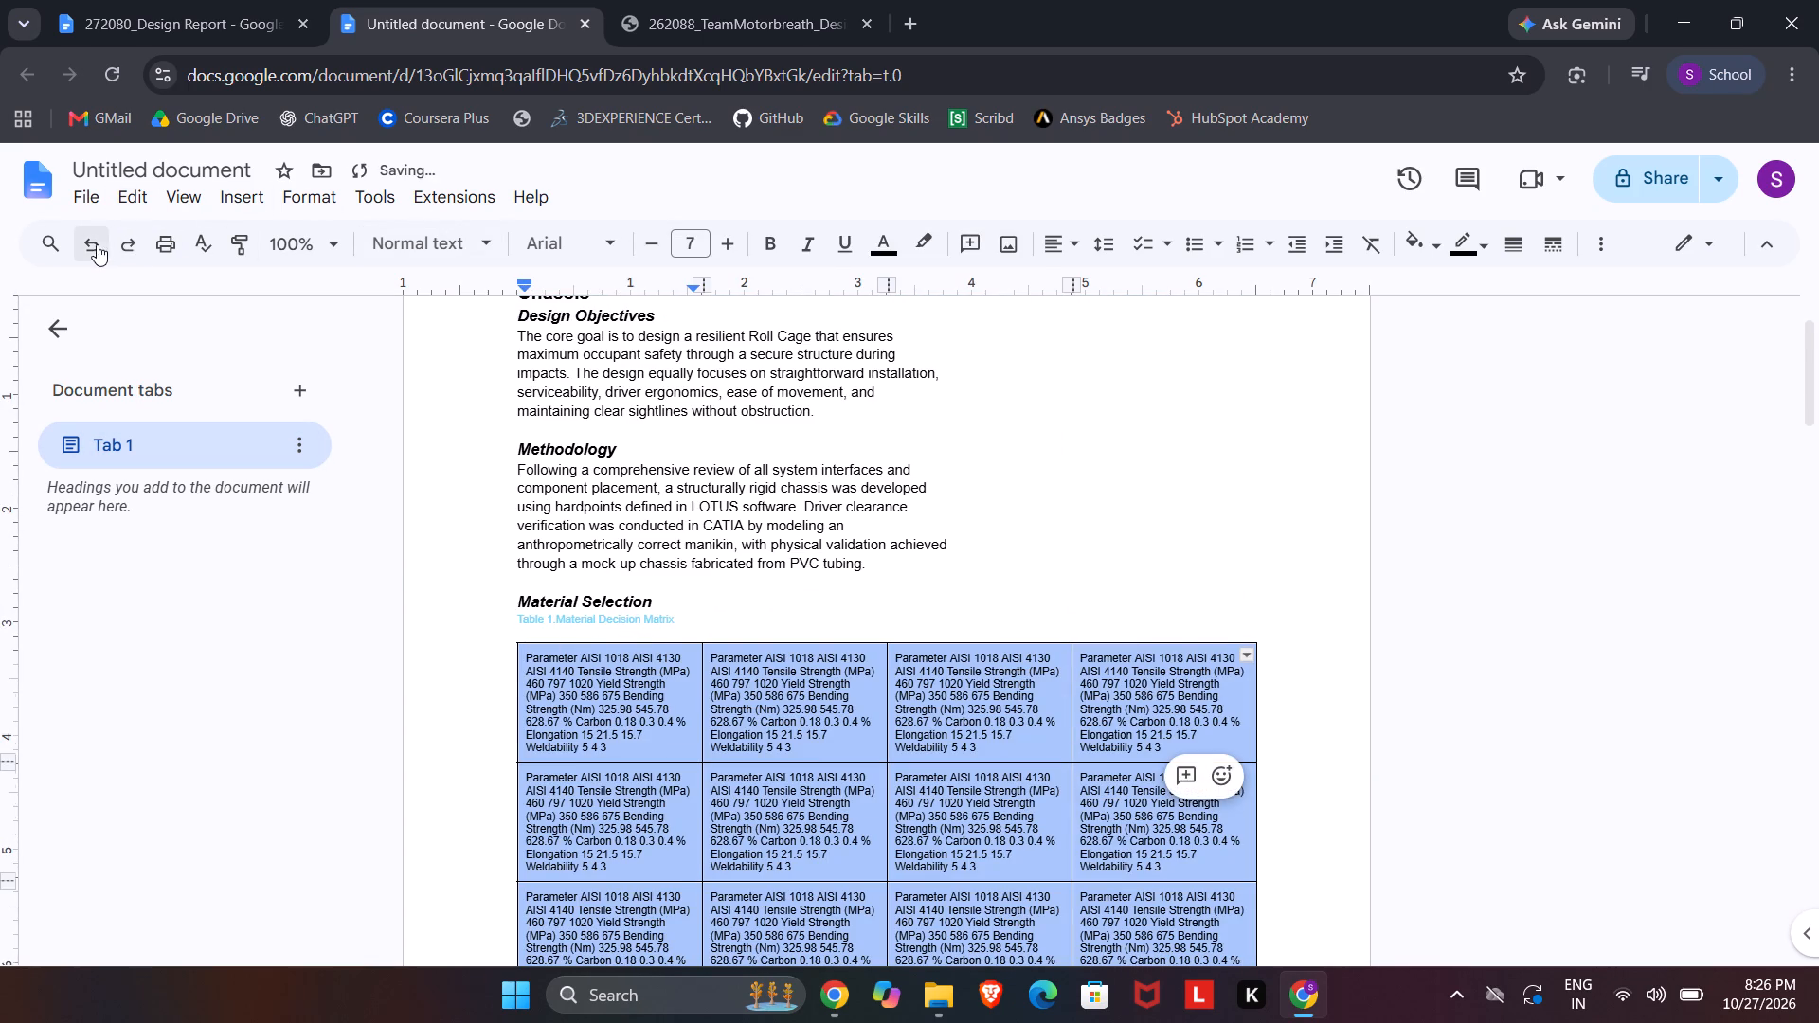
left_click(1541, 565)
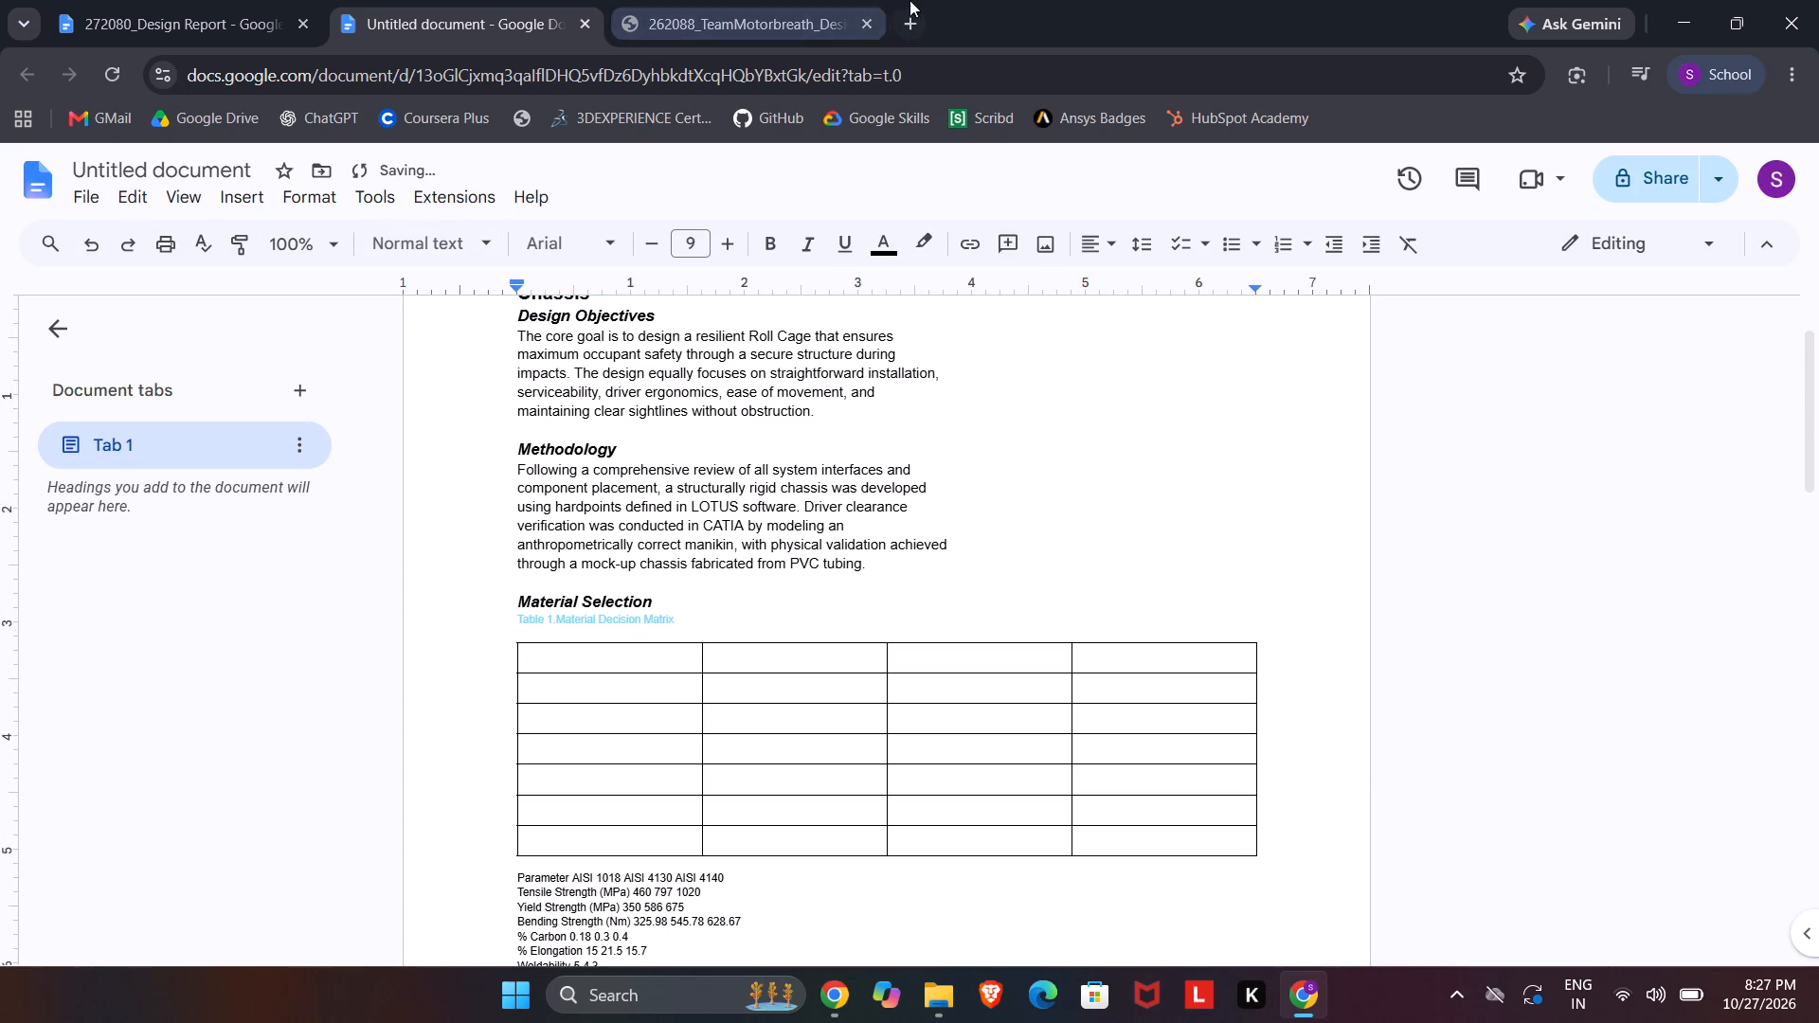
Open ChatGPT in a new browser tab and return to Table 1 in the 2026 report PDF.
left_click(910, 0)
left_click(297, 111)
left_click(481, 0)
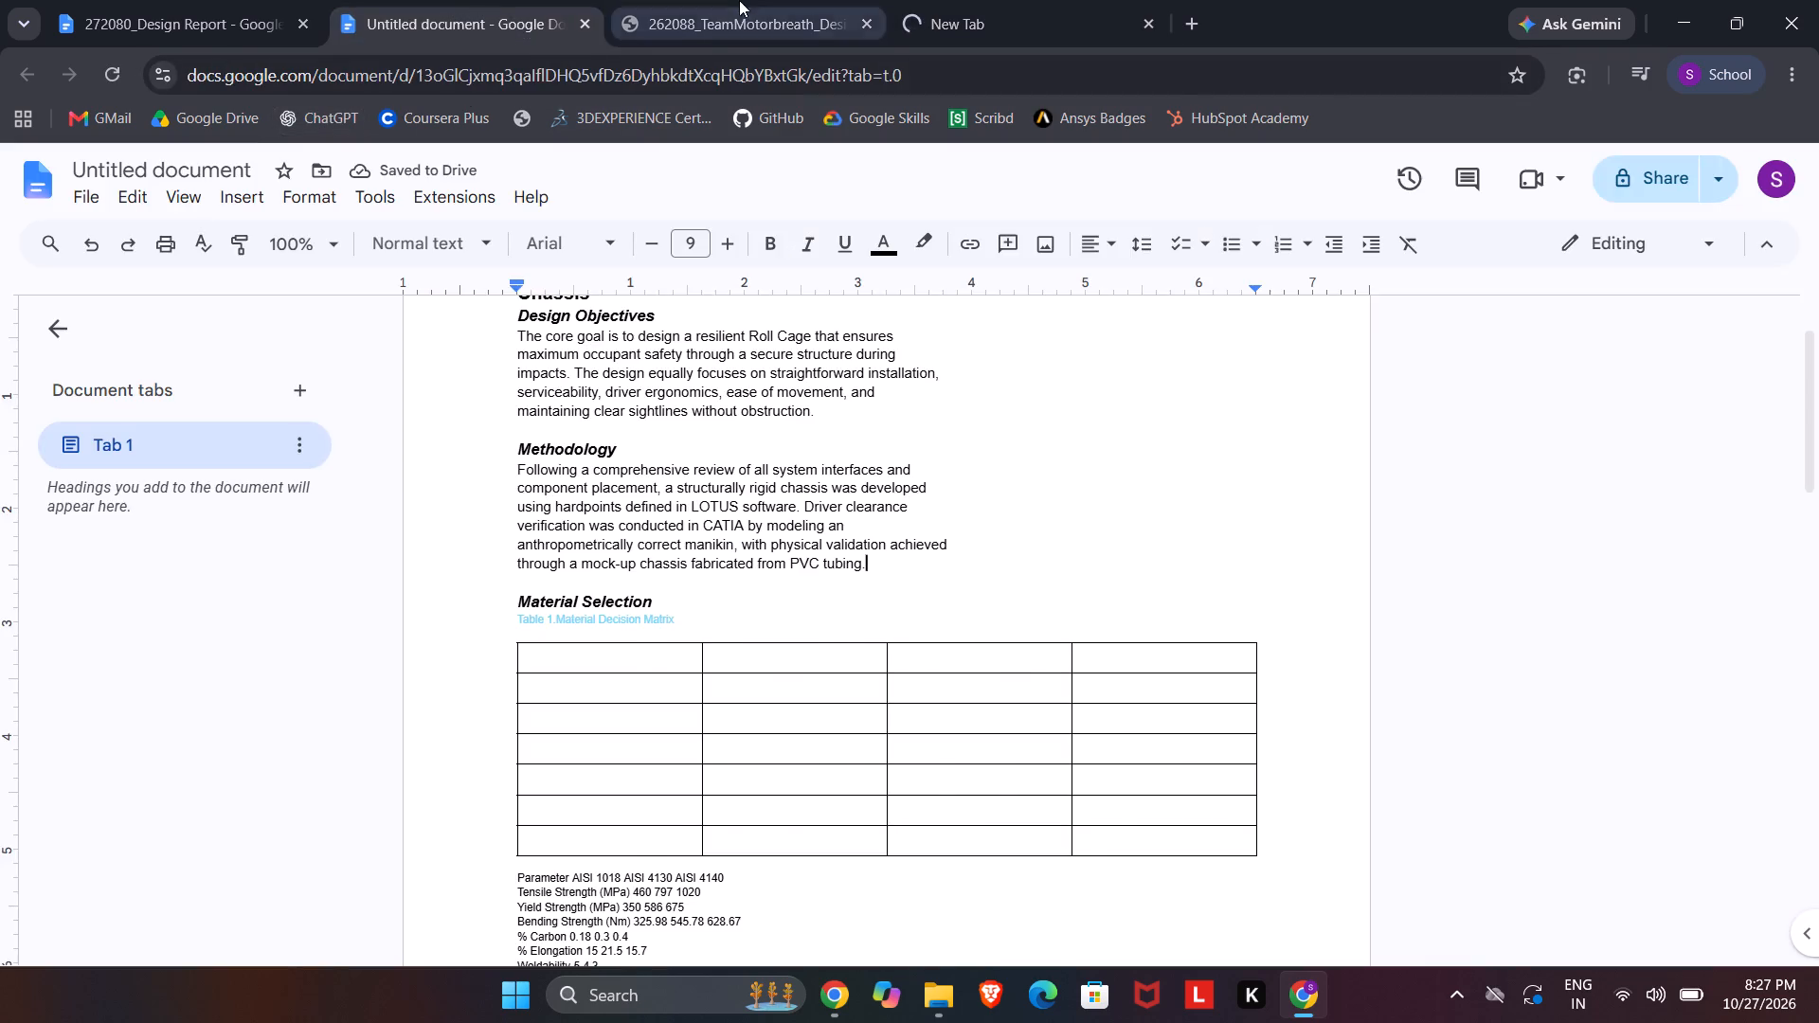
left_click(740, 0)
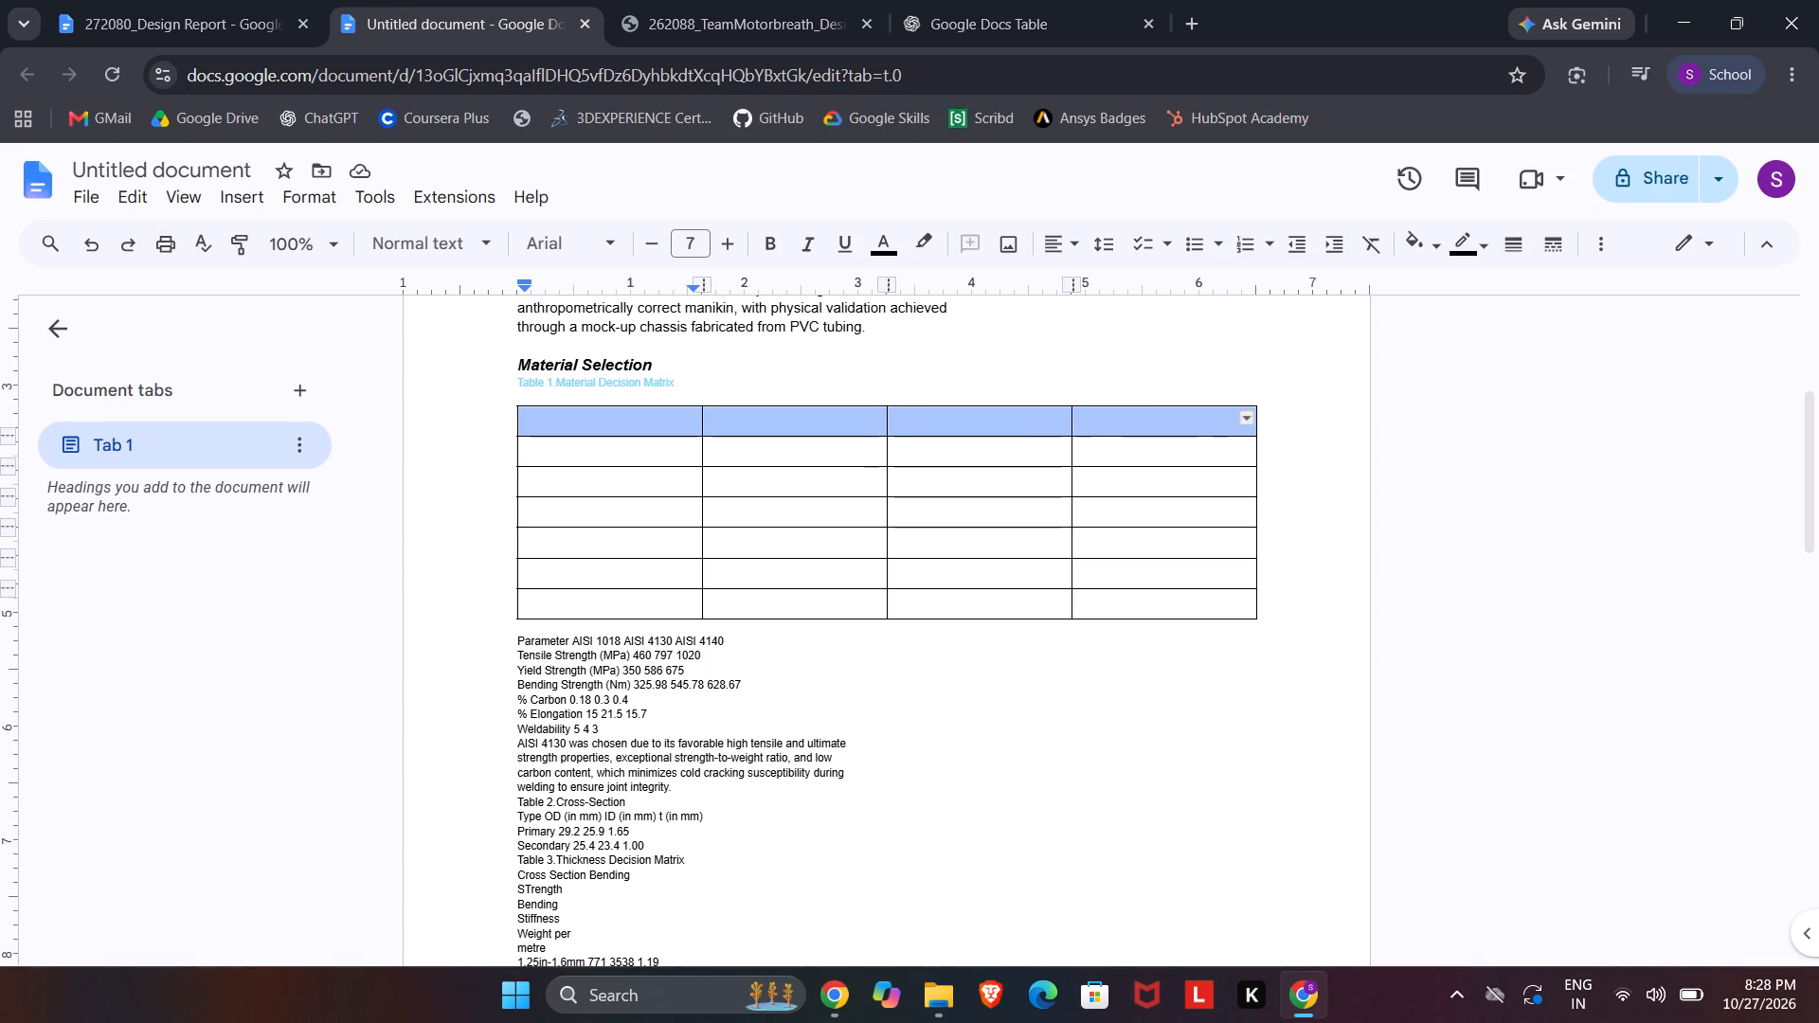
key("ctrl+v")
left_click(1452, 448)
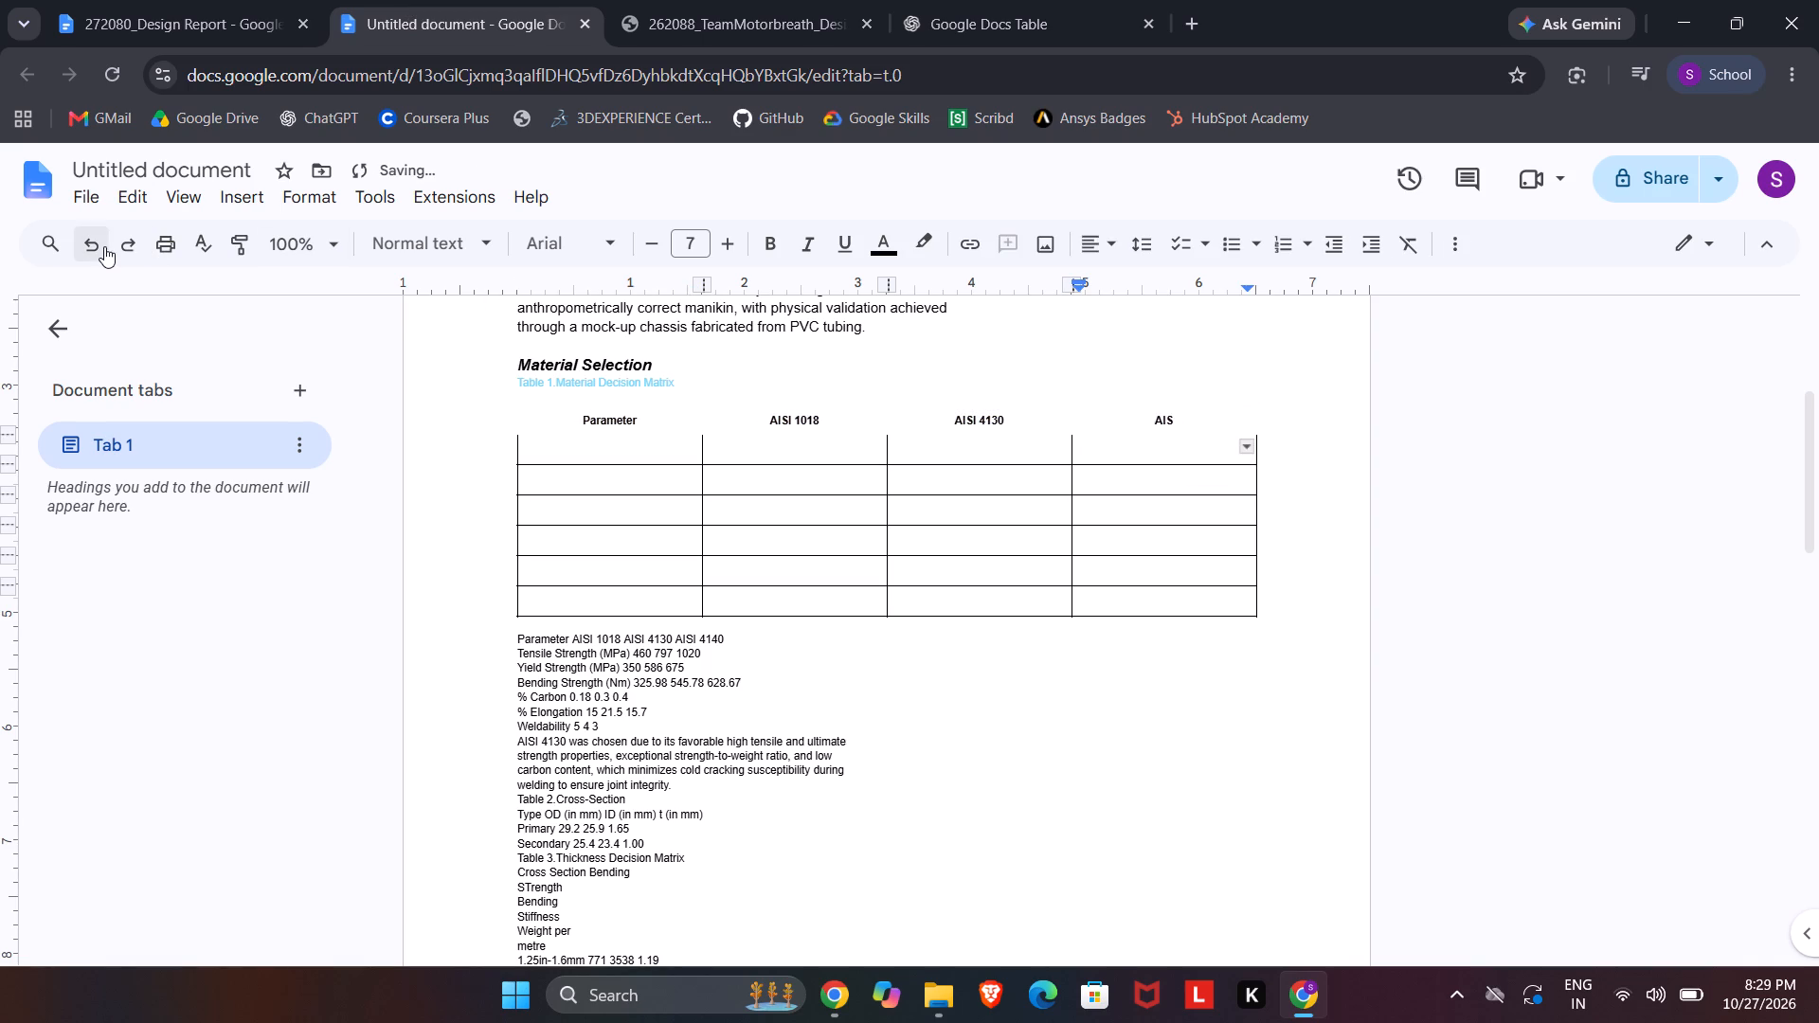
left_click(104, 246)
Enter the headings Parameter and AISI 1018 in the first two cells of the Material Decision Matrix table's top row.
left_click(604, 436)
left_click(604, 431)
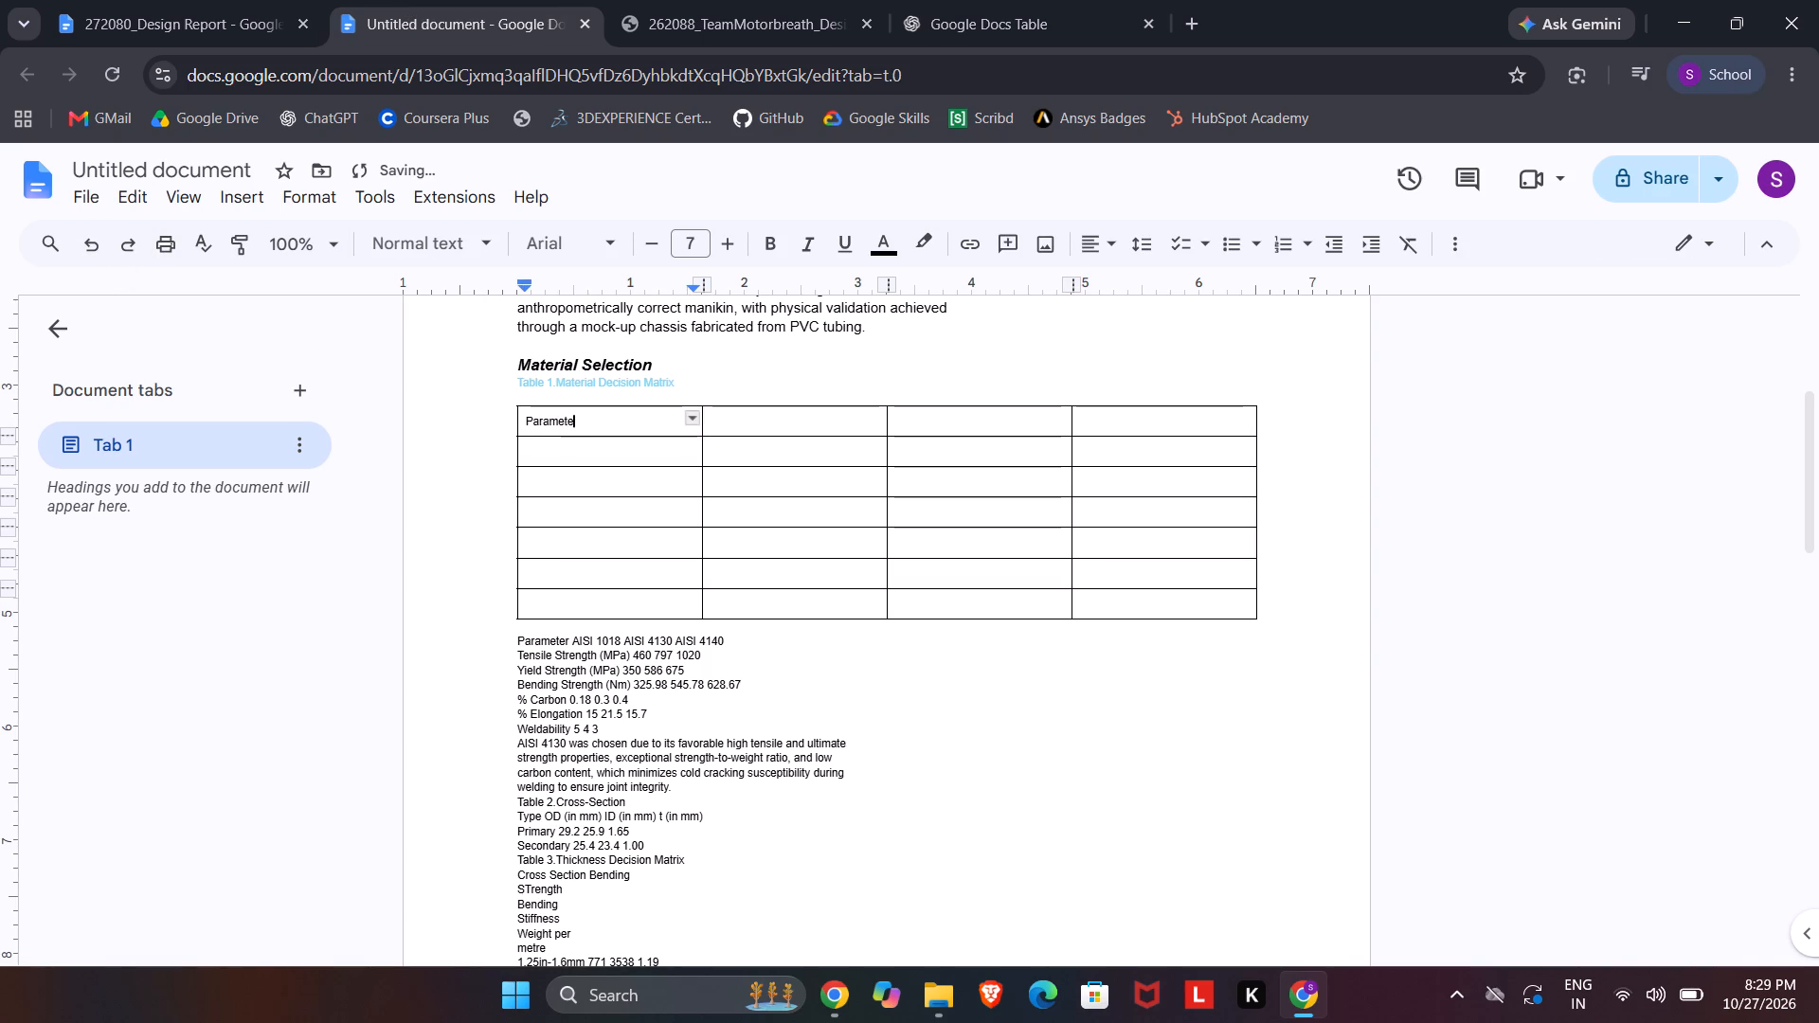
left_click(784, 426)
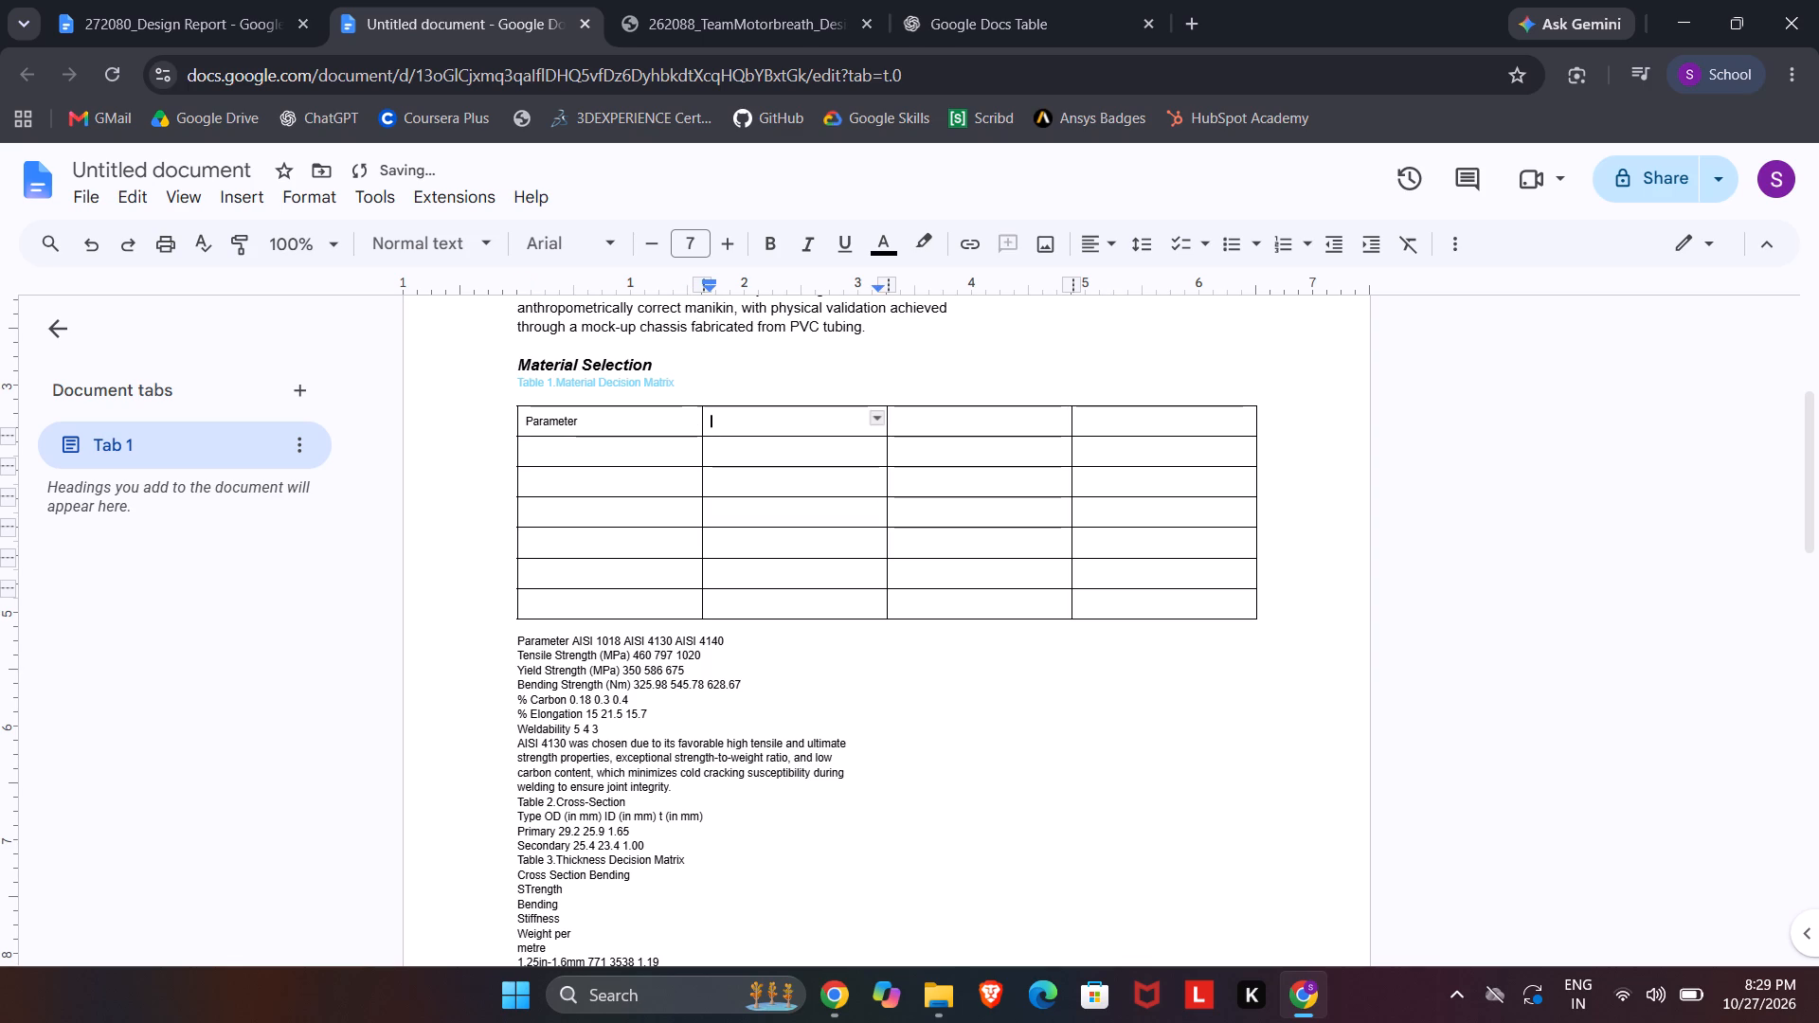
type("AISI")
key("space")
type("1018")
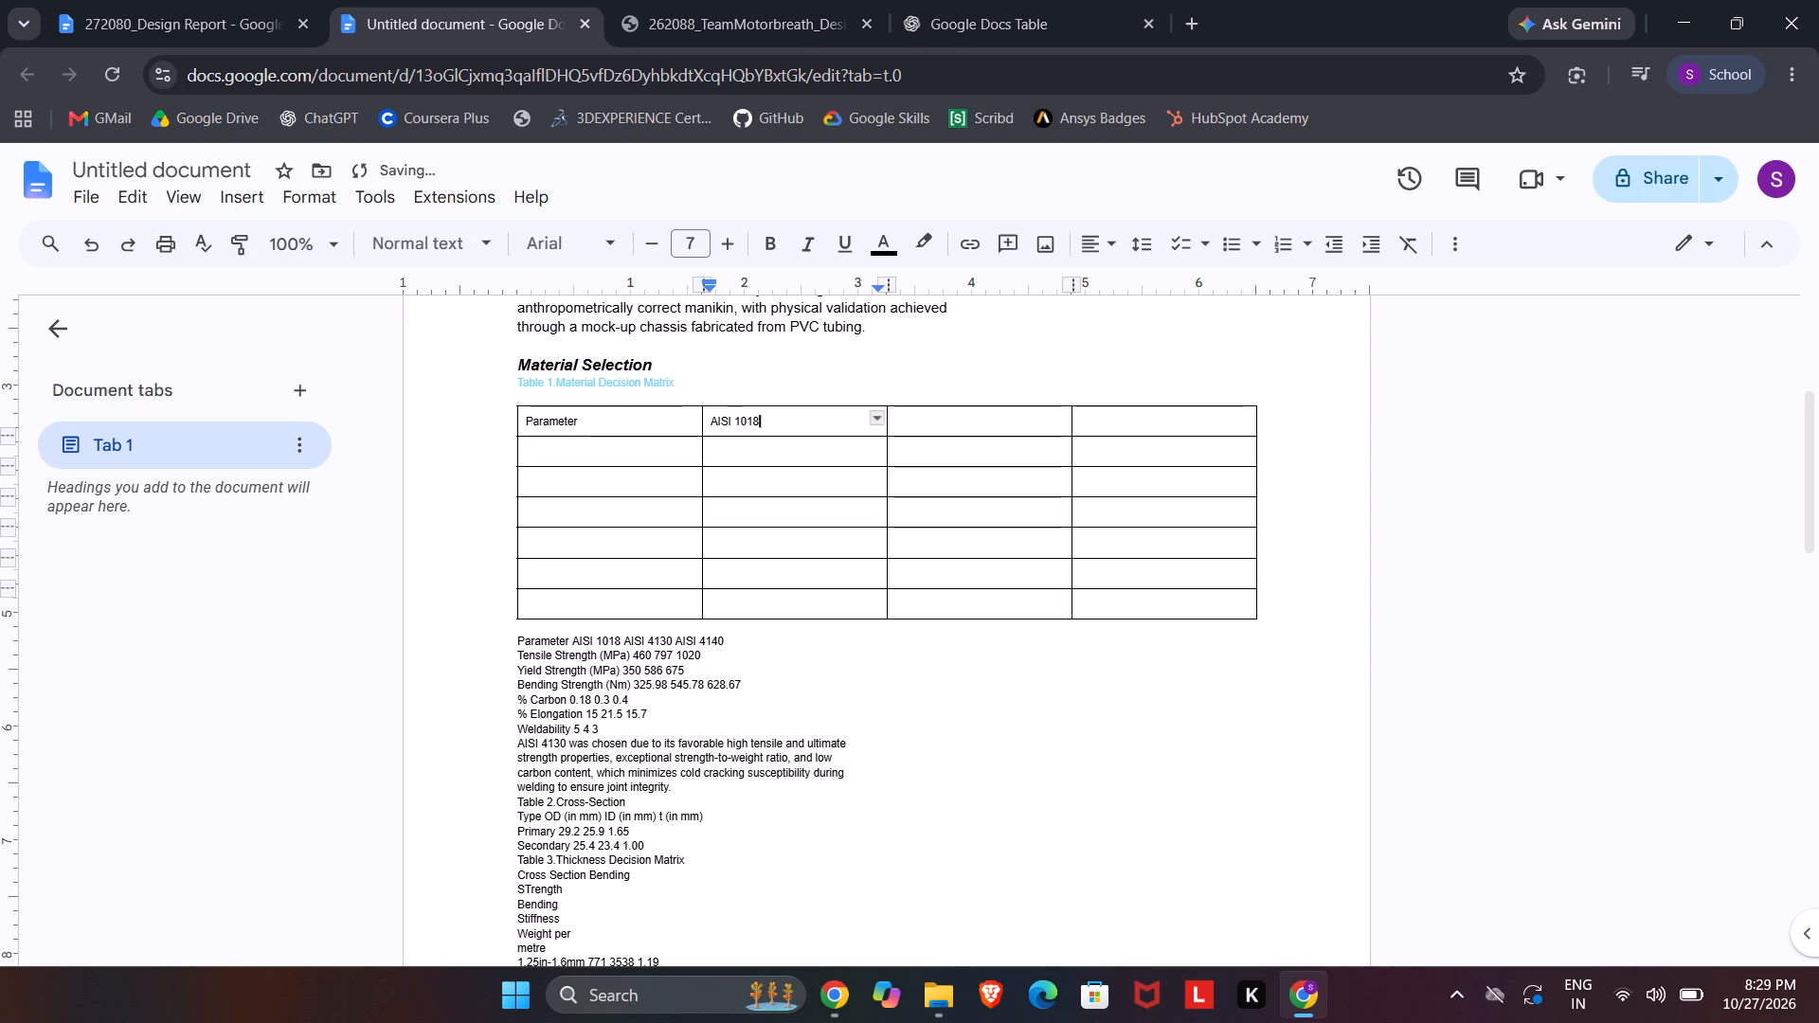
Copy the AISI 1018 heading into the third and fourth cells of the table's top row.
triple_click(801, 426)
key("ctrl+c")
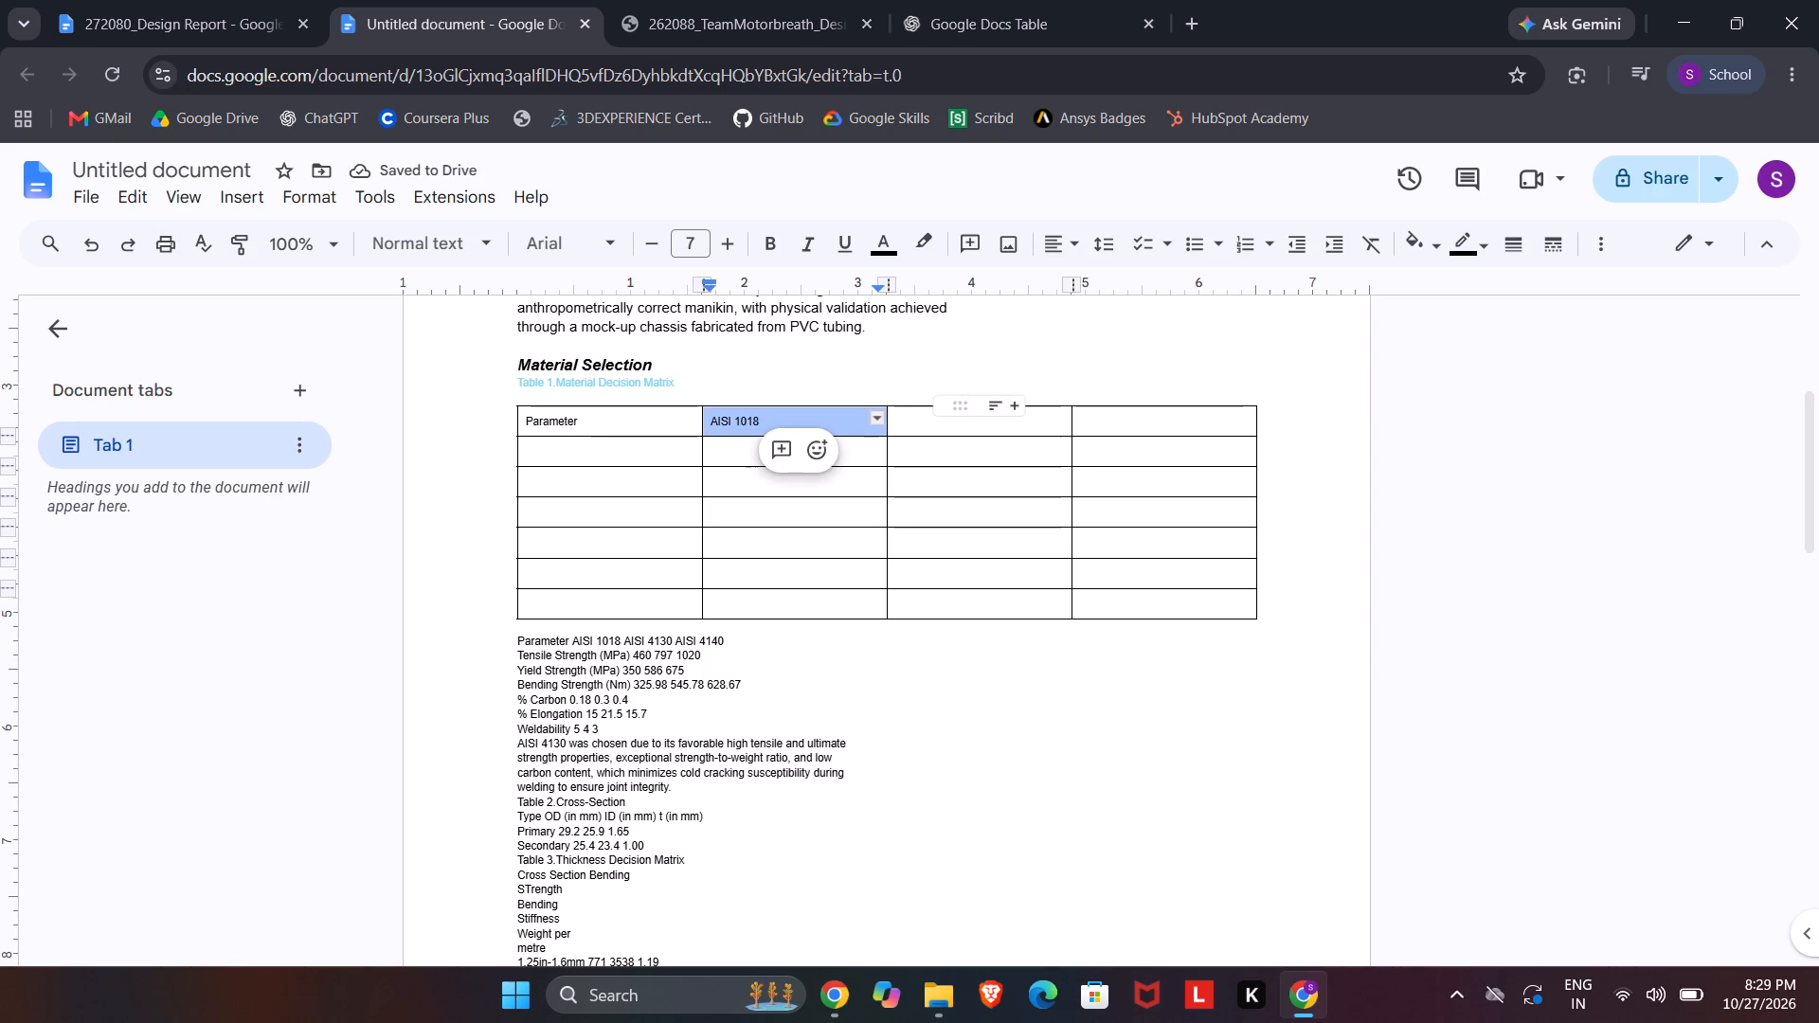
left_click(924, 421)
key("ctrl+v")
left_click(1158, 422)
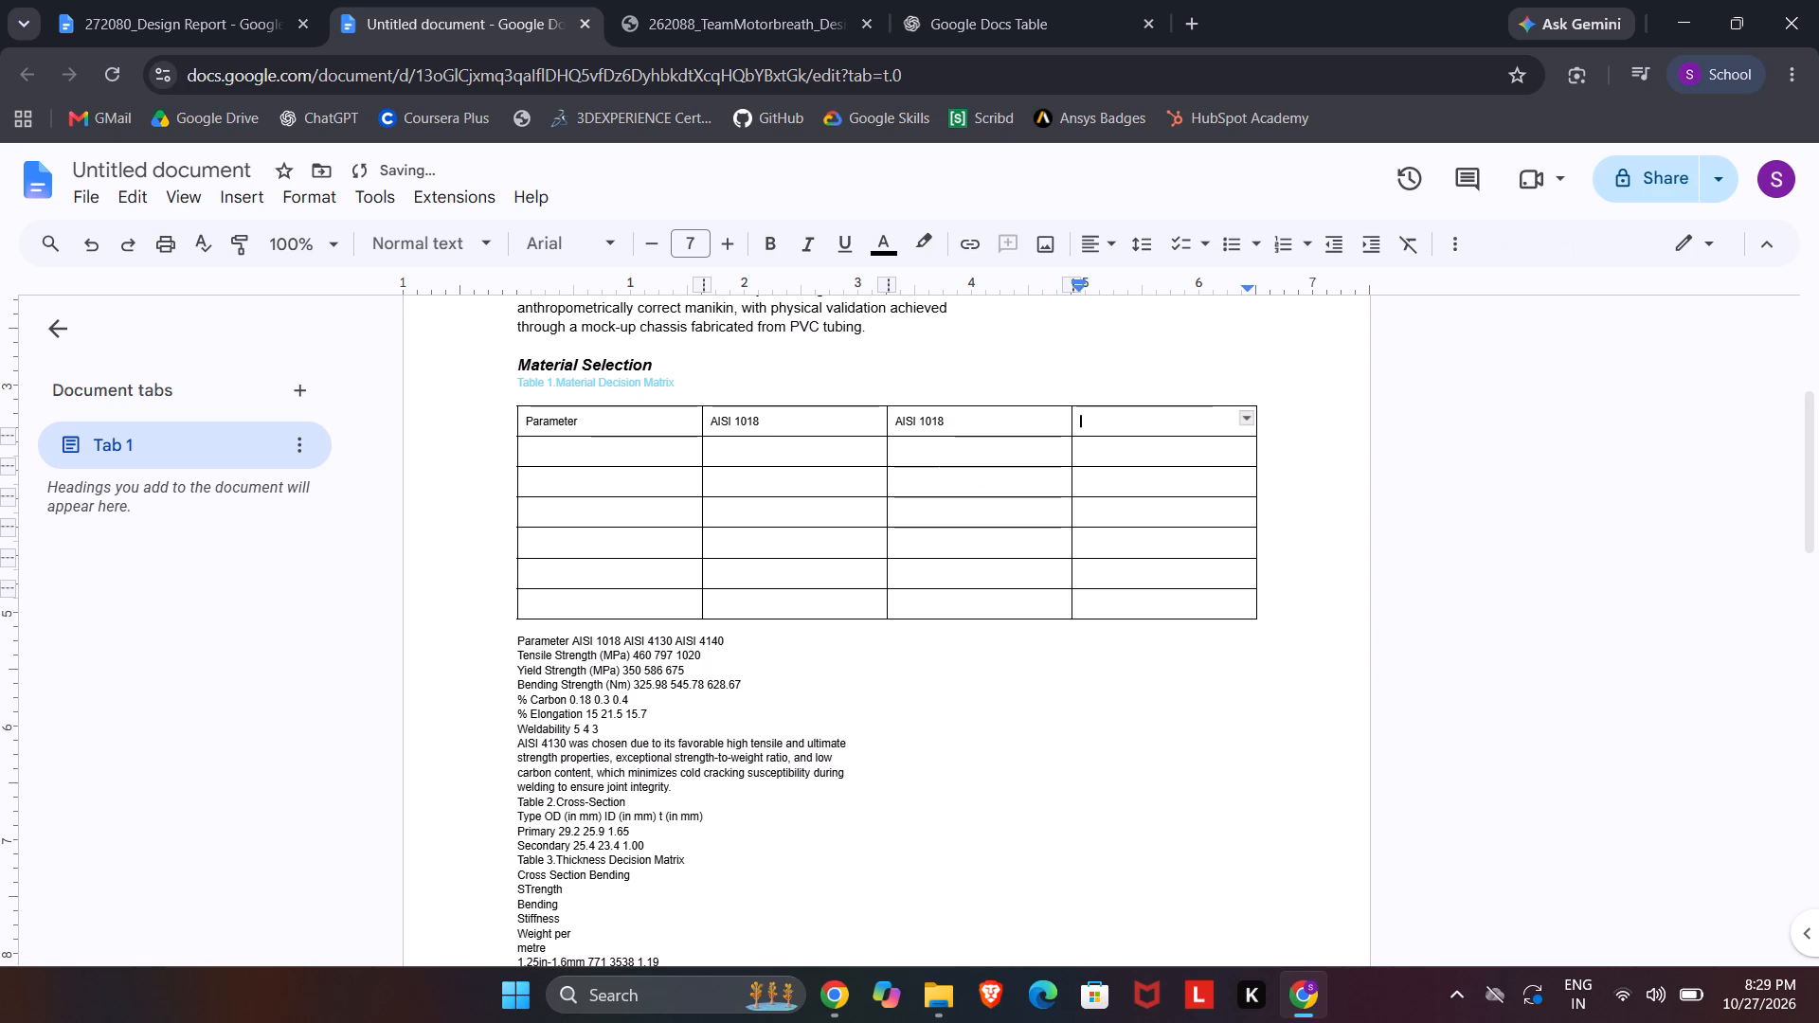
key("ctrl+v")
Change the third column heading to AISI 4130 and the fourth column heading to AISI 4140.
left_click(785, 404)
triple_click(952, 419)
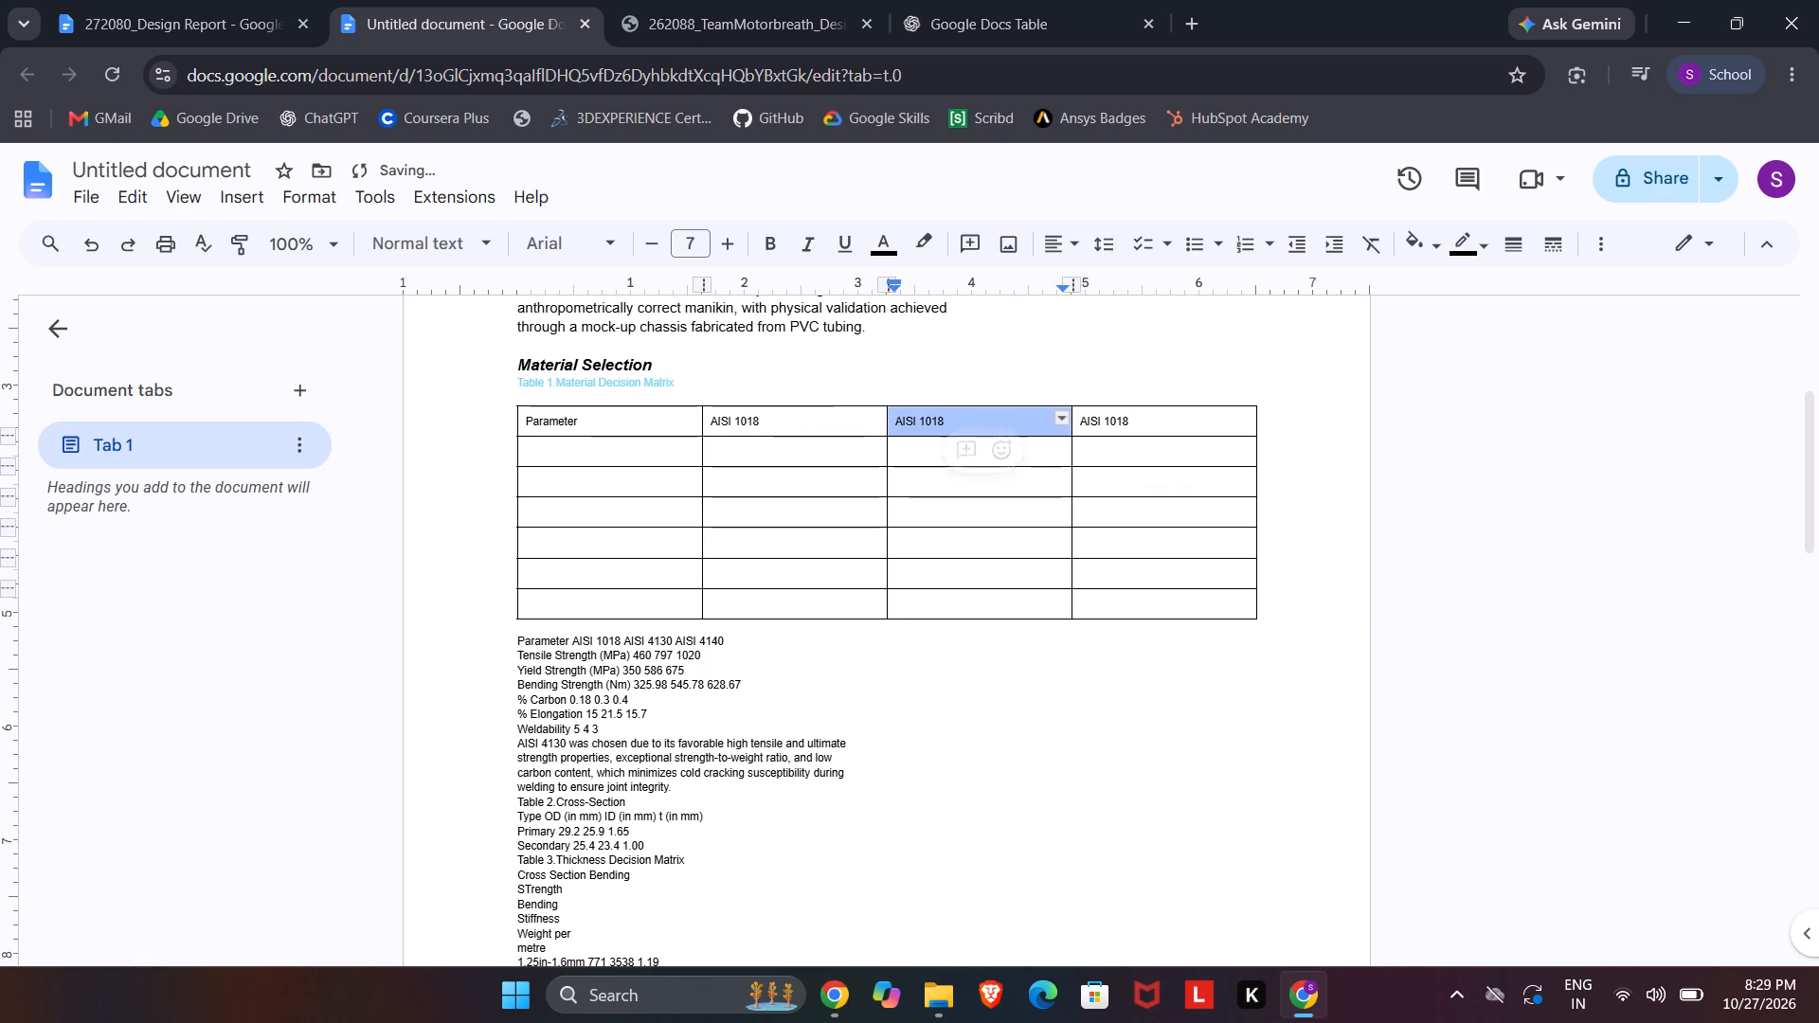
left_click(952, 419)
left_click_drag(952, 419, 923, 423)
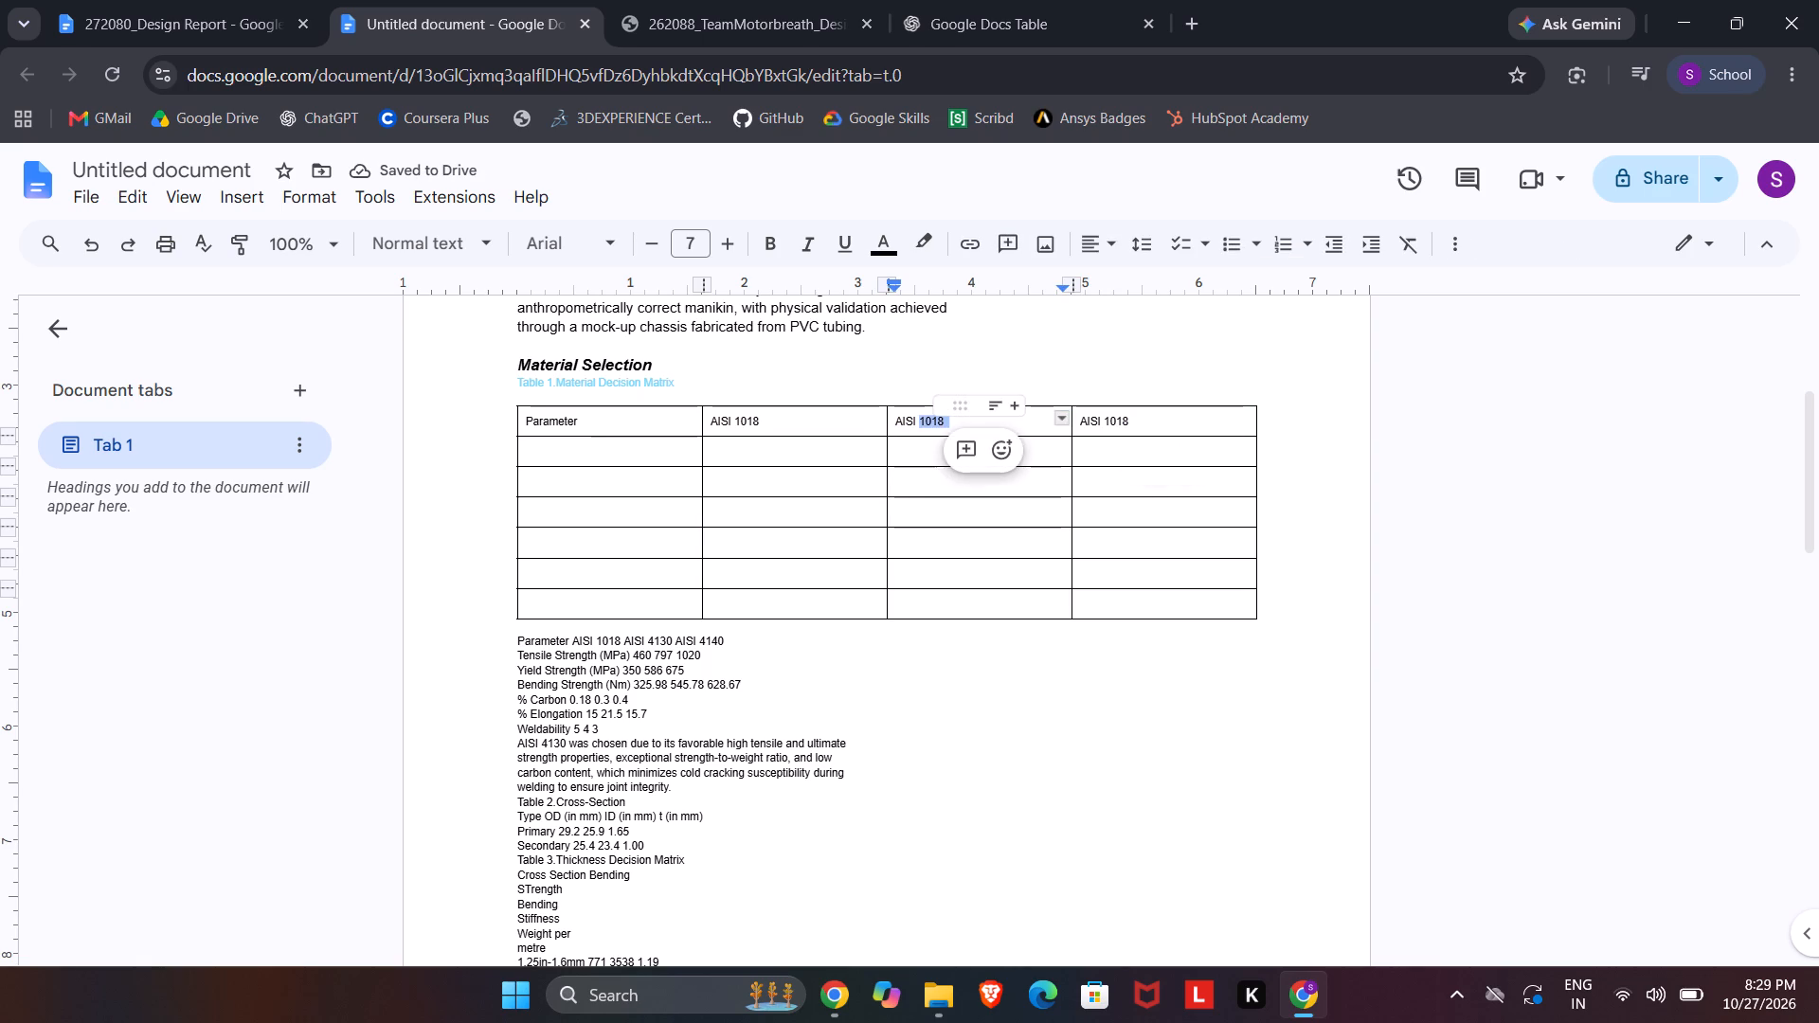
type("4130")
left_click(1133, 420)
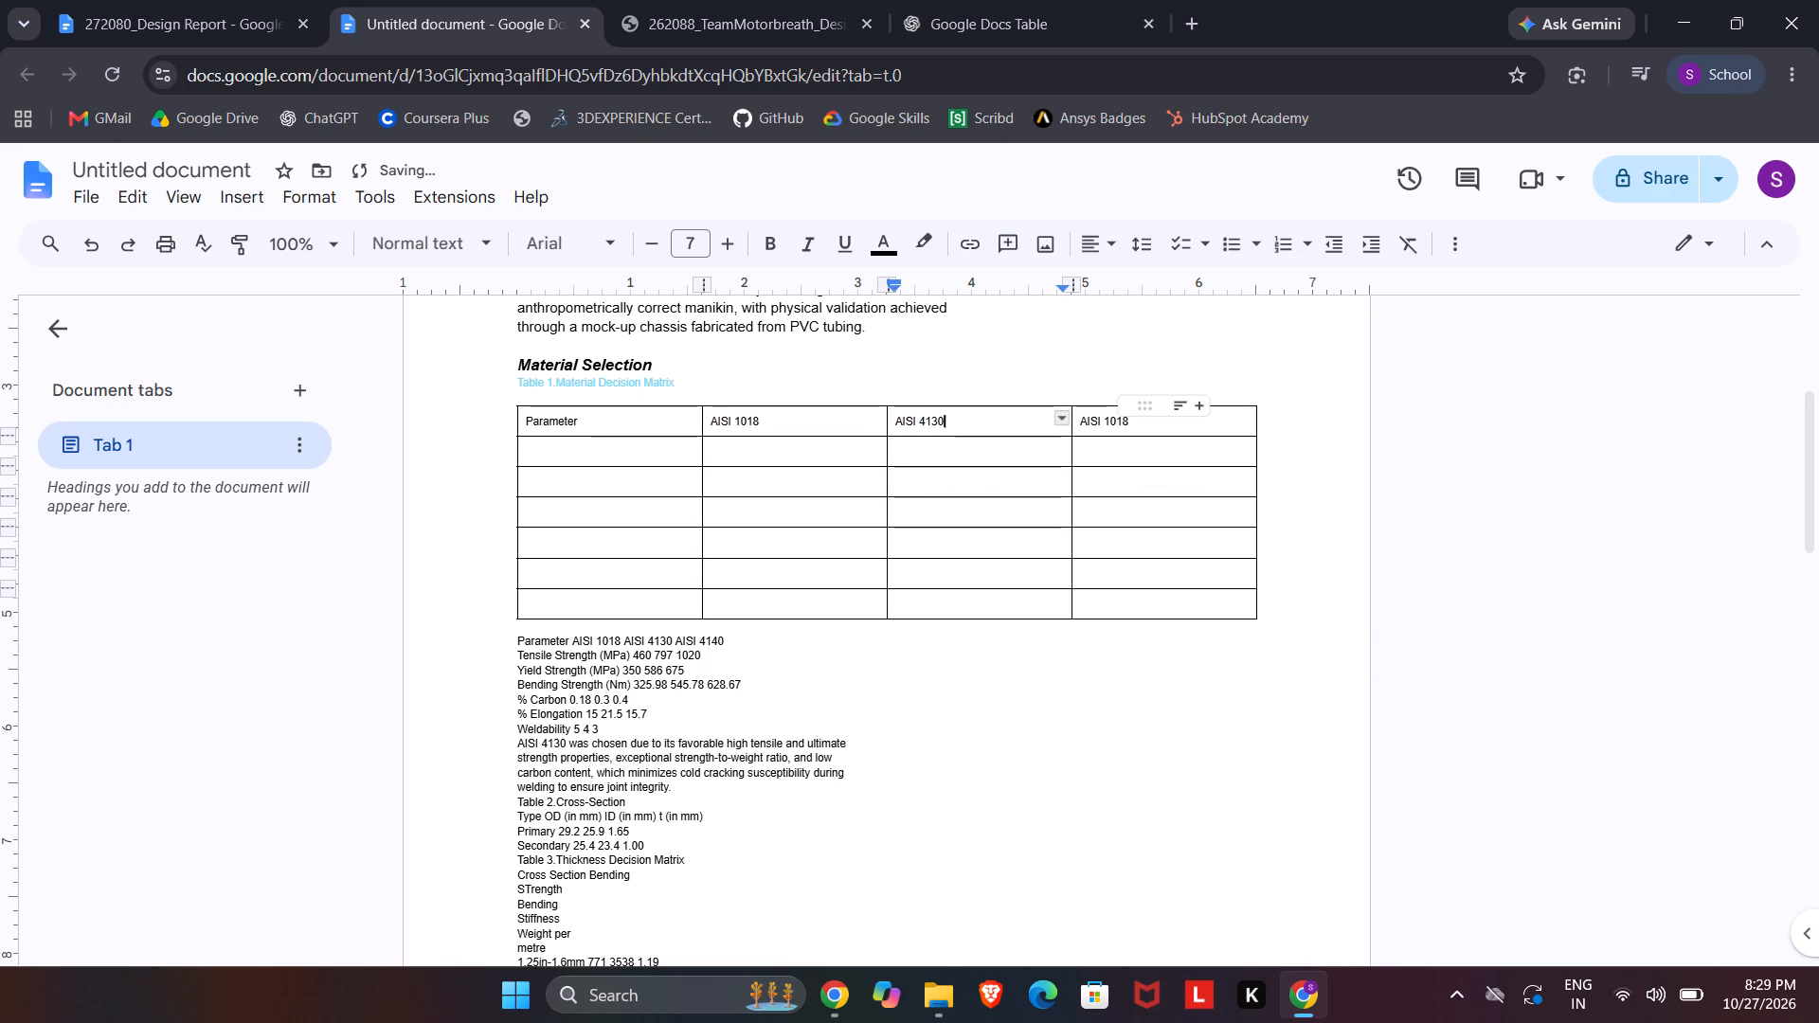
key("BackSpace")
key("BackSpace")
key("BackSpace")
key("BackSpace")
type("4140")
Fill all cells of the AISI 4130 column with a bright green background.
left_click_drag(943, 422, 967, 424)
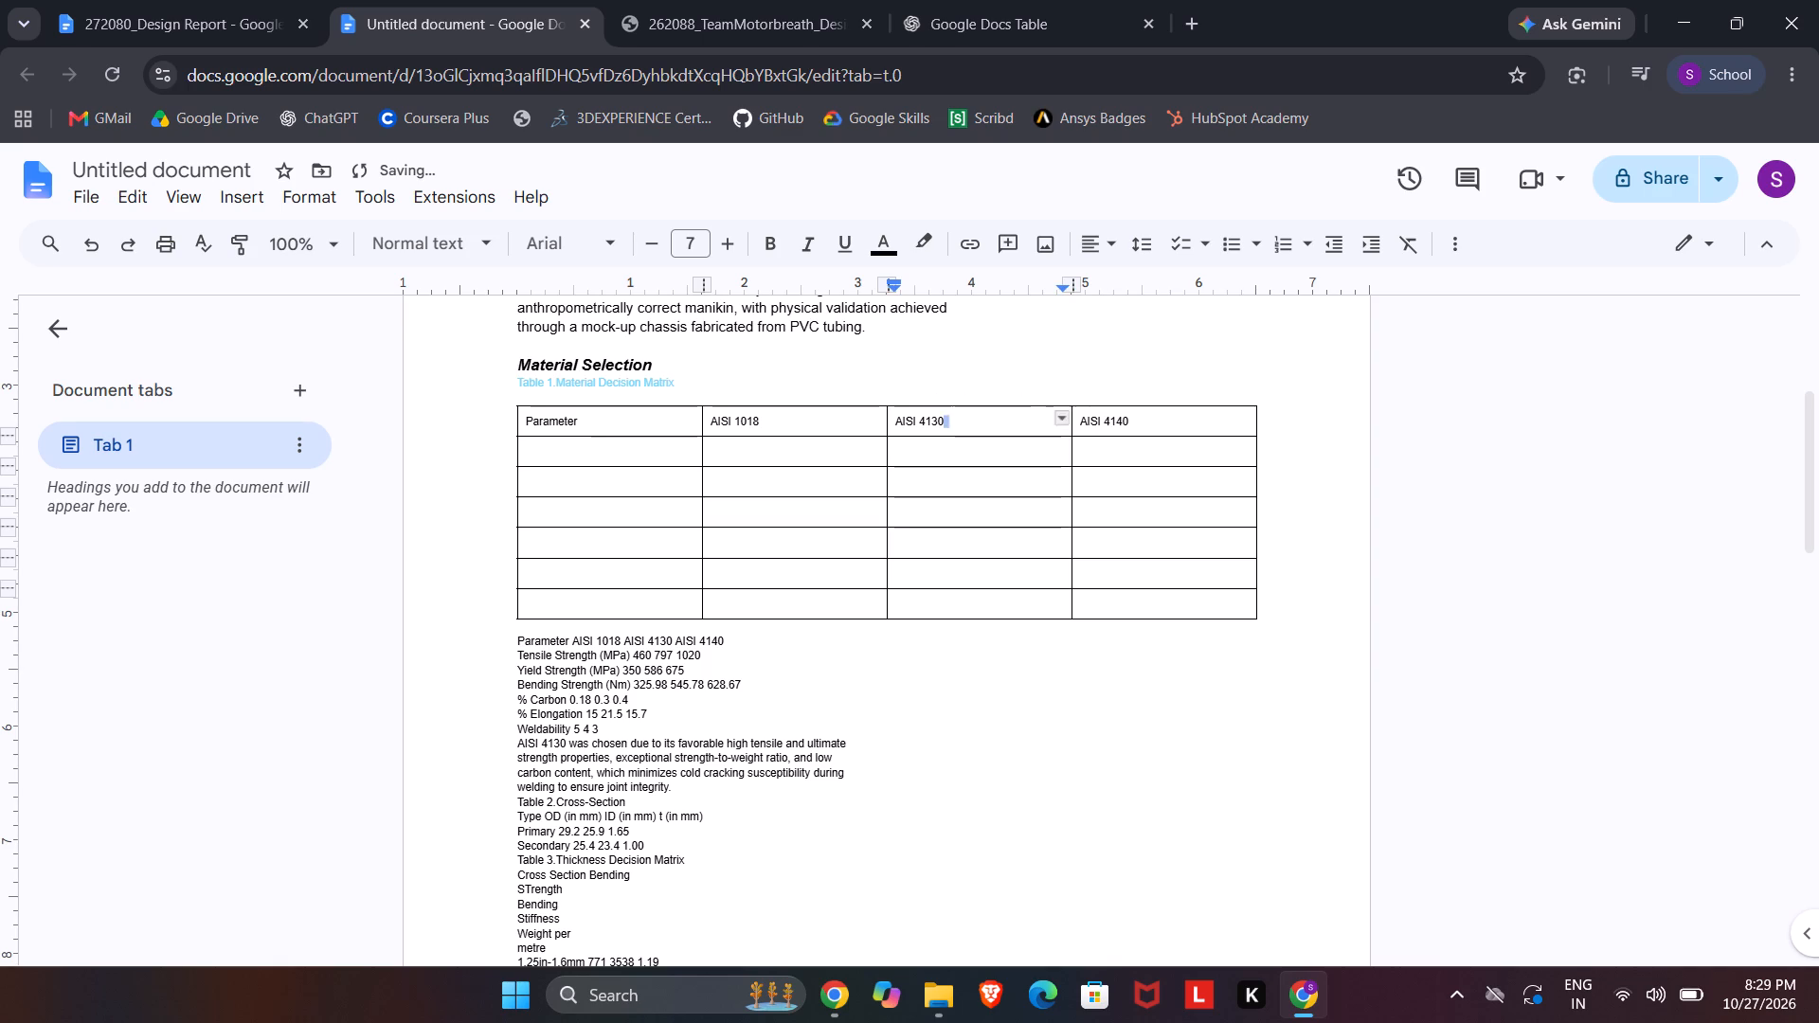
left_click_drag(967, 424, 1000, 452)
left_click(1000, 453)
left_click(982, 425)
left_click_drag(981, 422, 1033, 565)
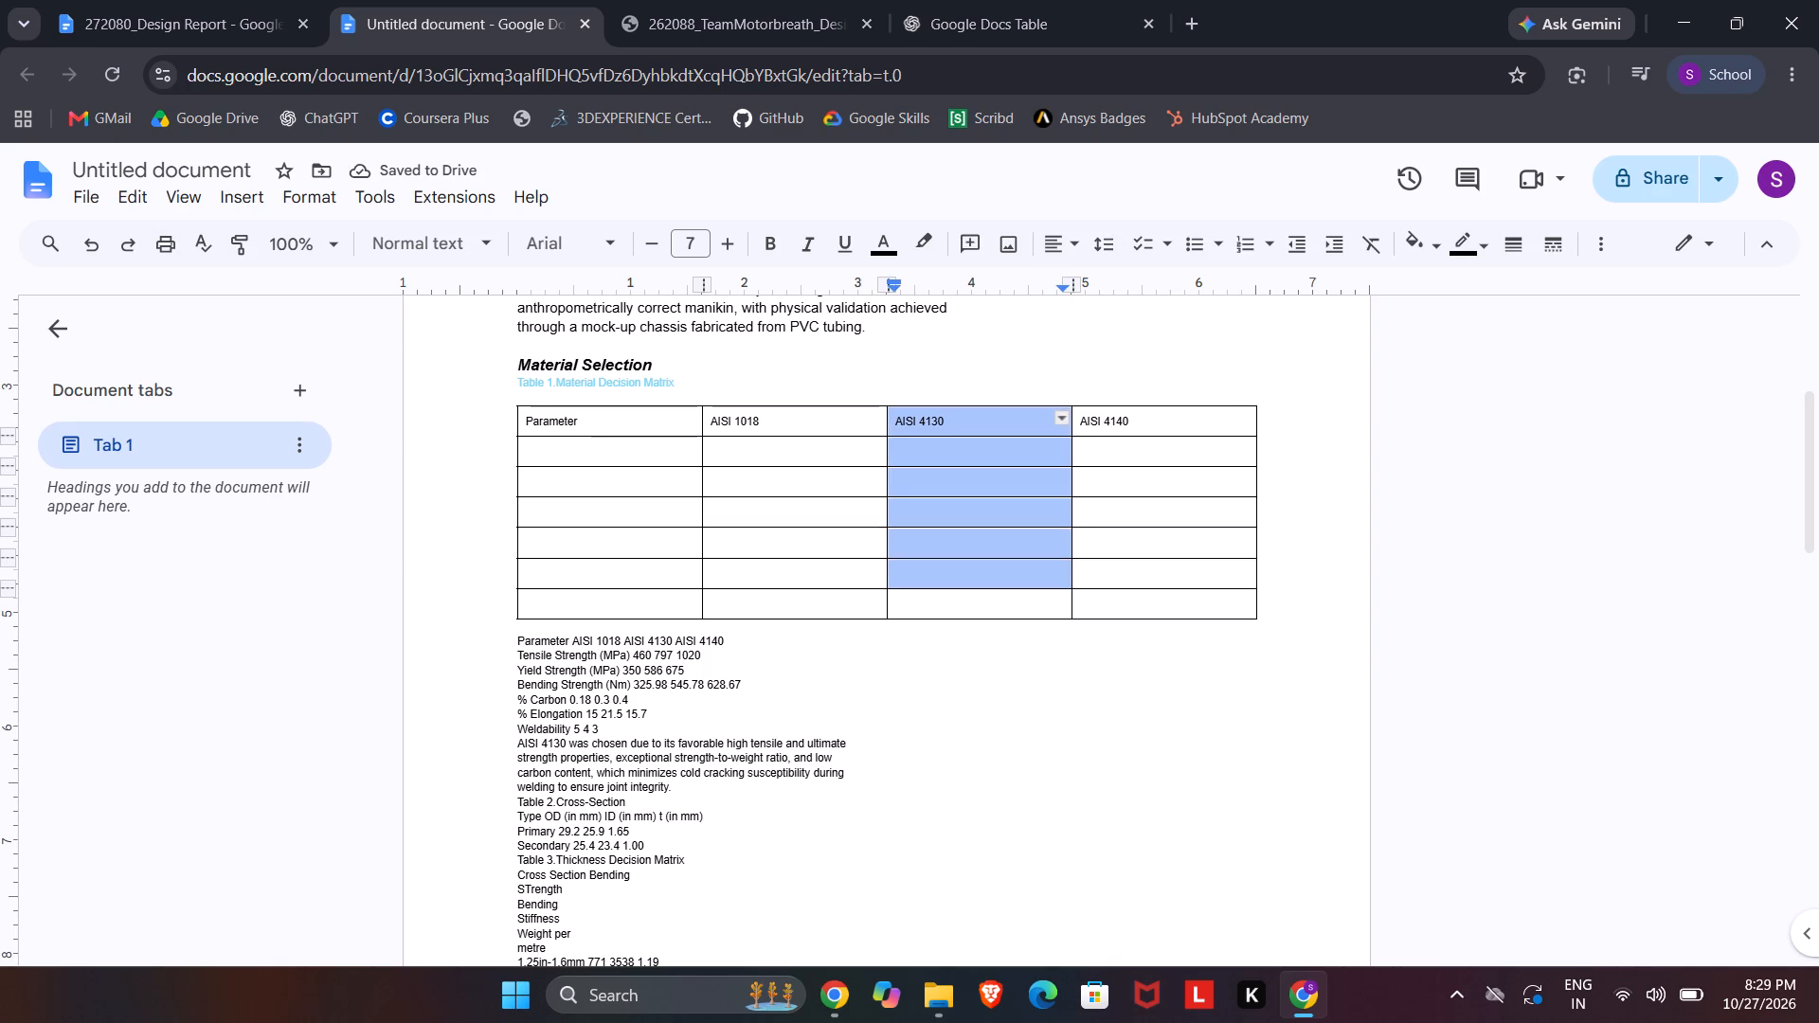
left_click_drag(1033, 565, 1041, 596)
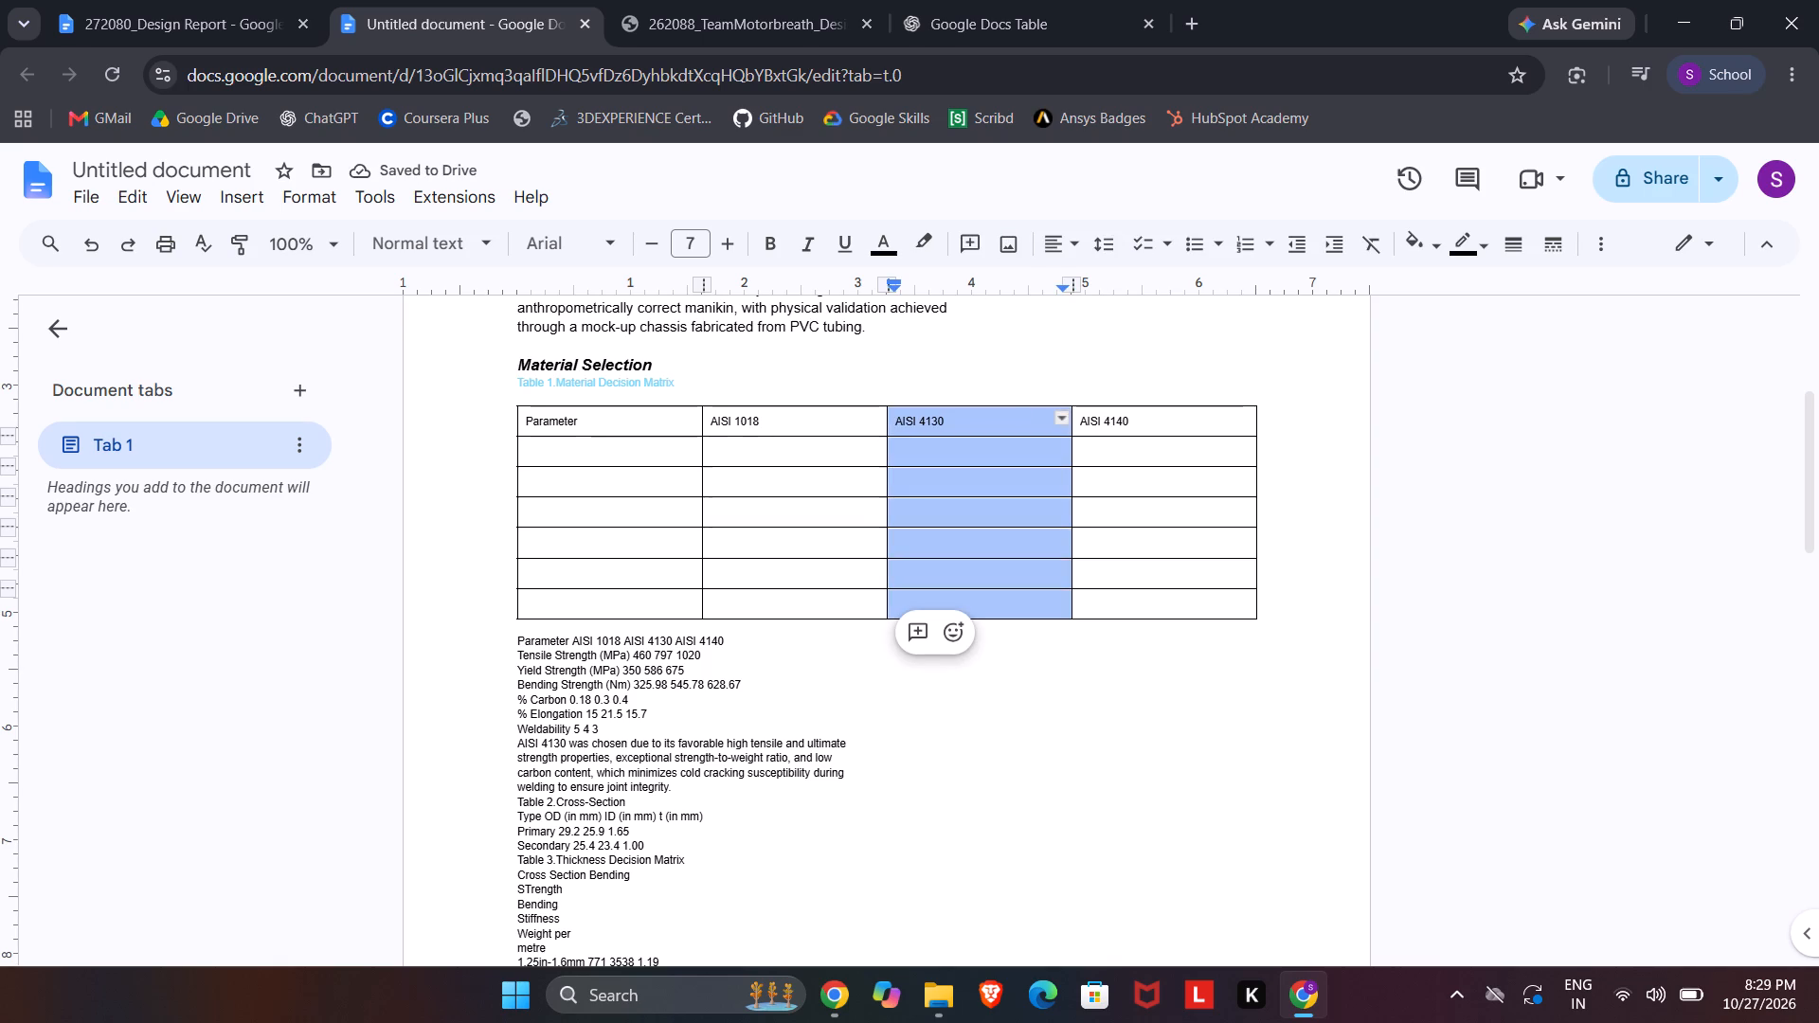
left_click(1437, 249)
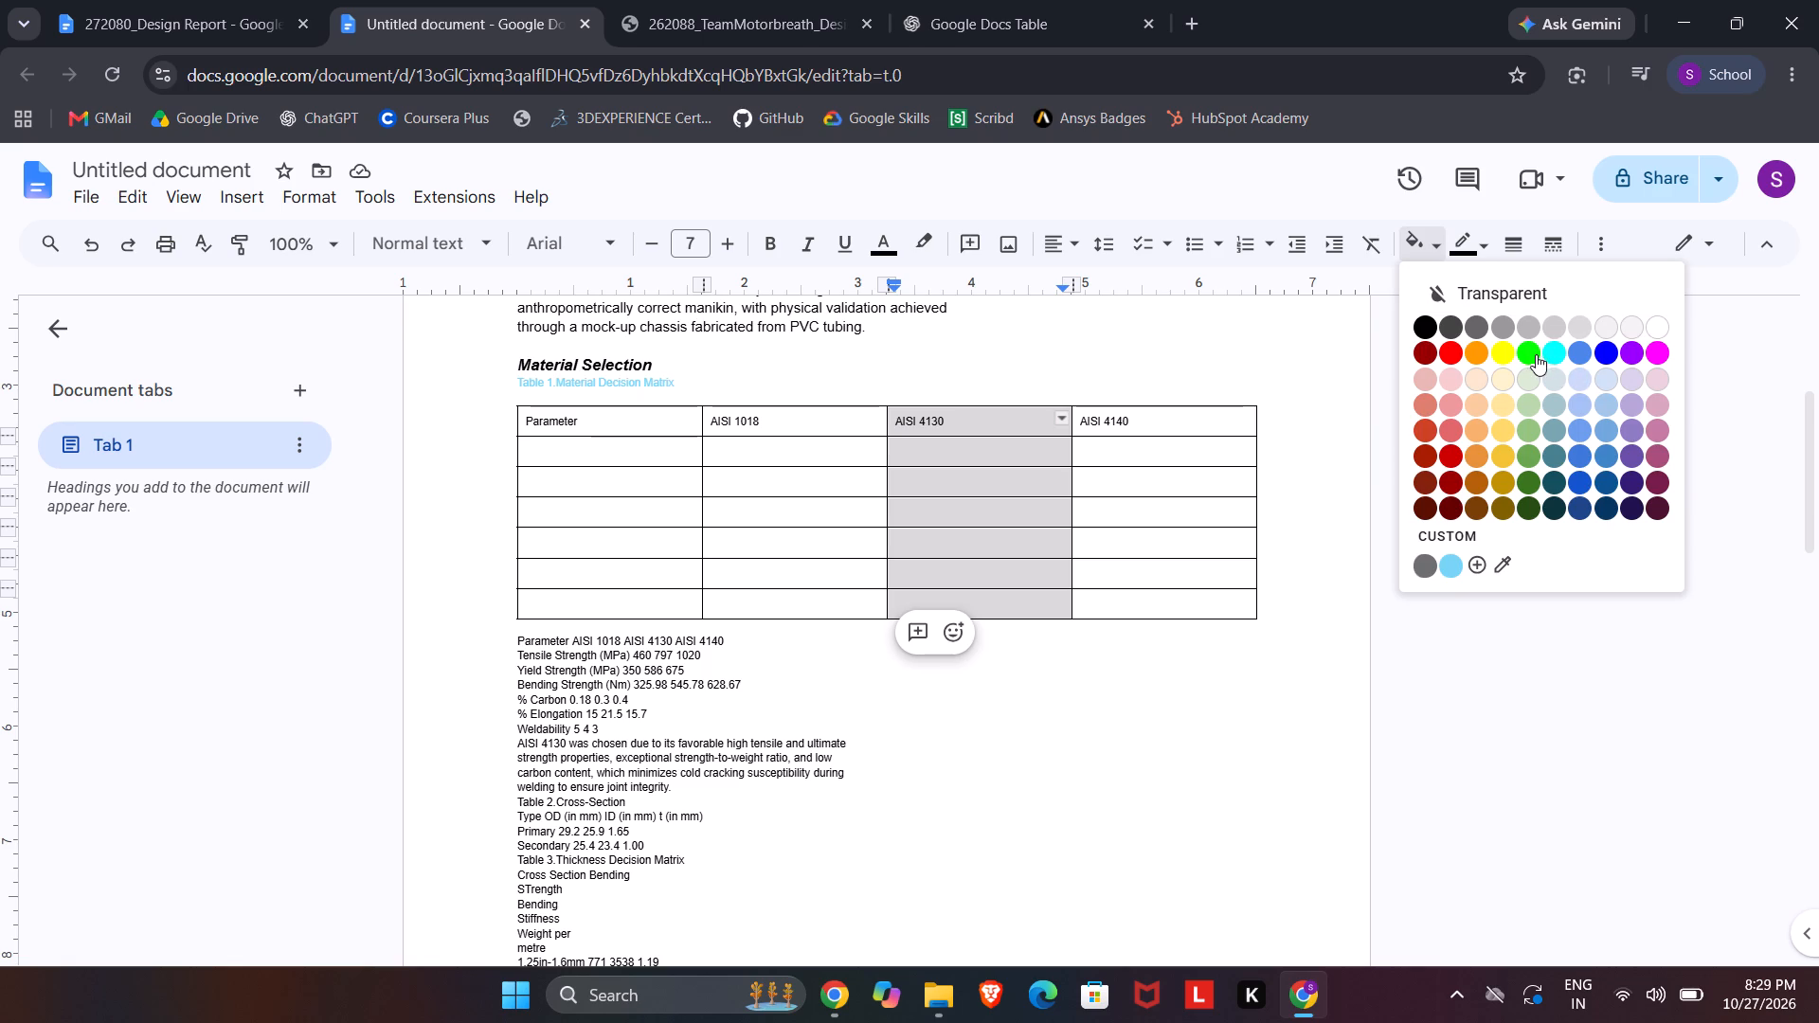
left_click(1531, 351)
left_click(1512, 447)
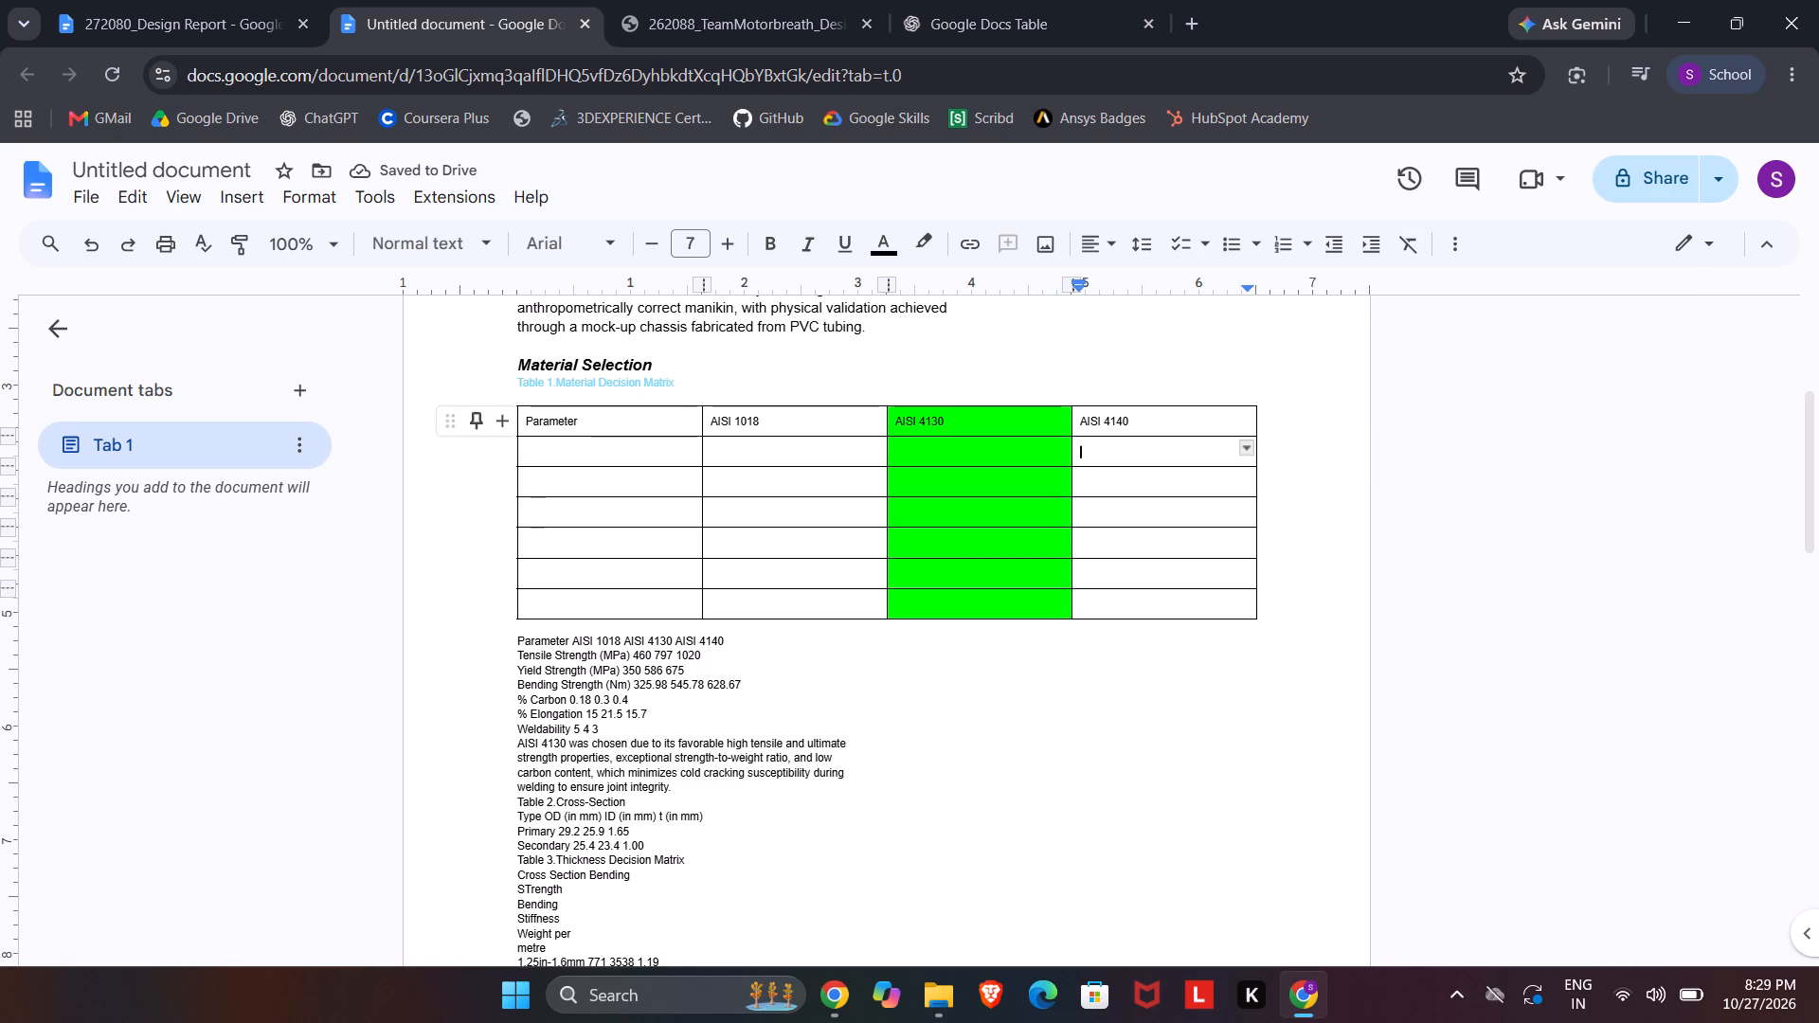
Format the table's header row in bold with font size 8.
left_click_drag(521, 421, 738, 422)
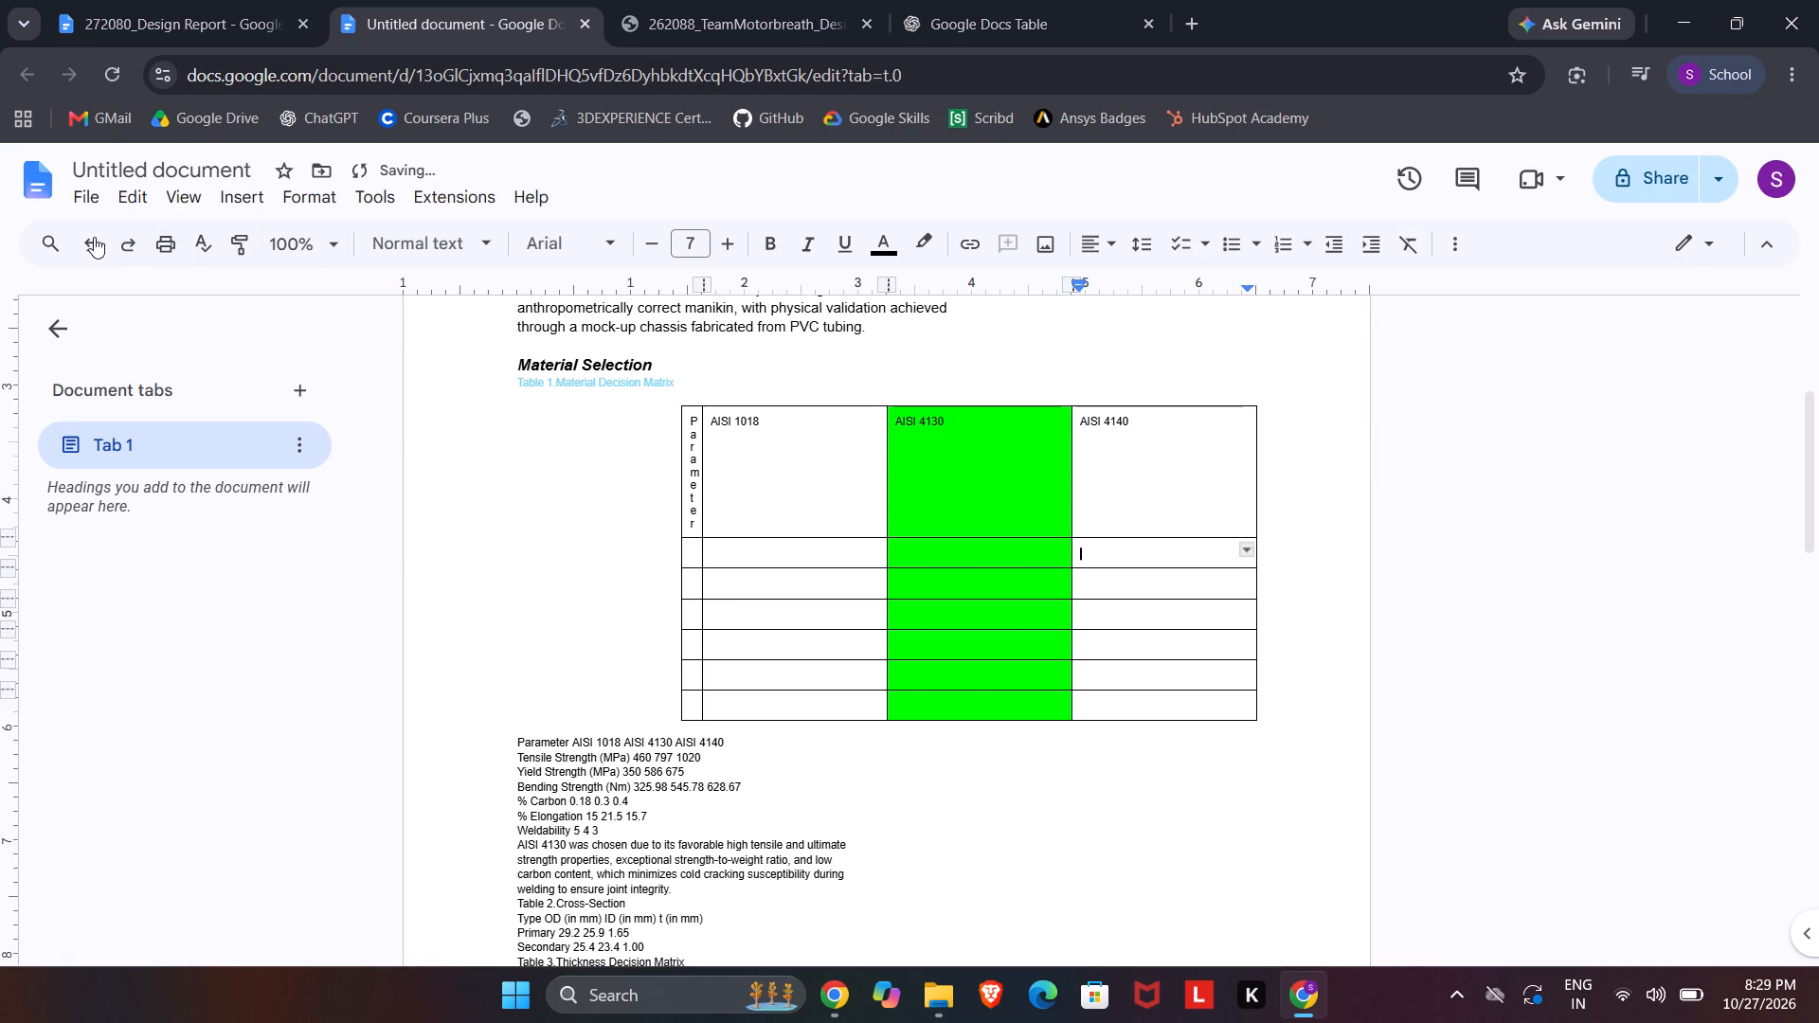
left_click(88, 239)
left_click_drag(1184, 427, 577, 429)
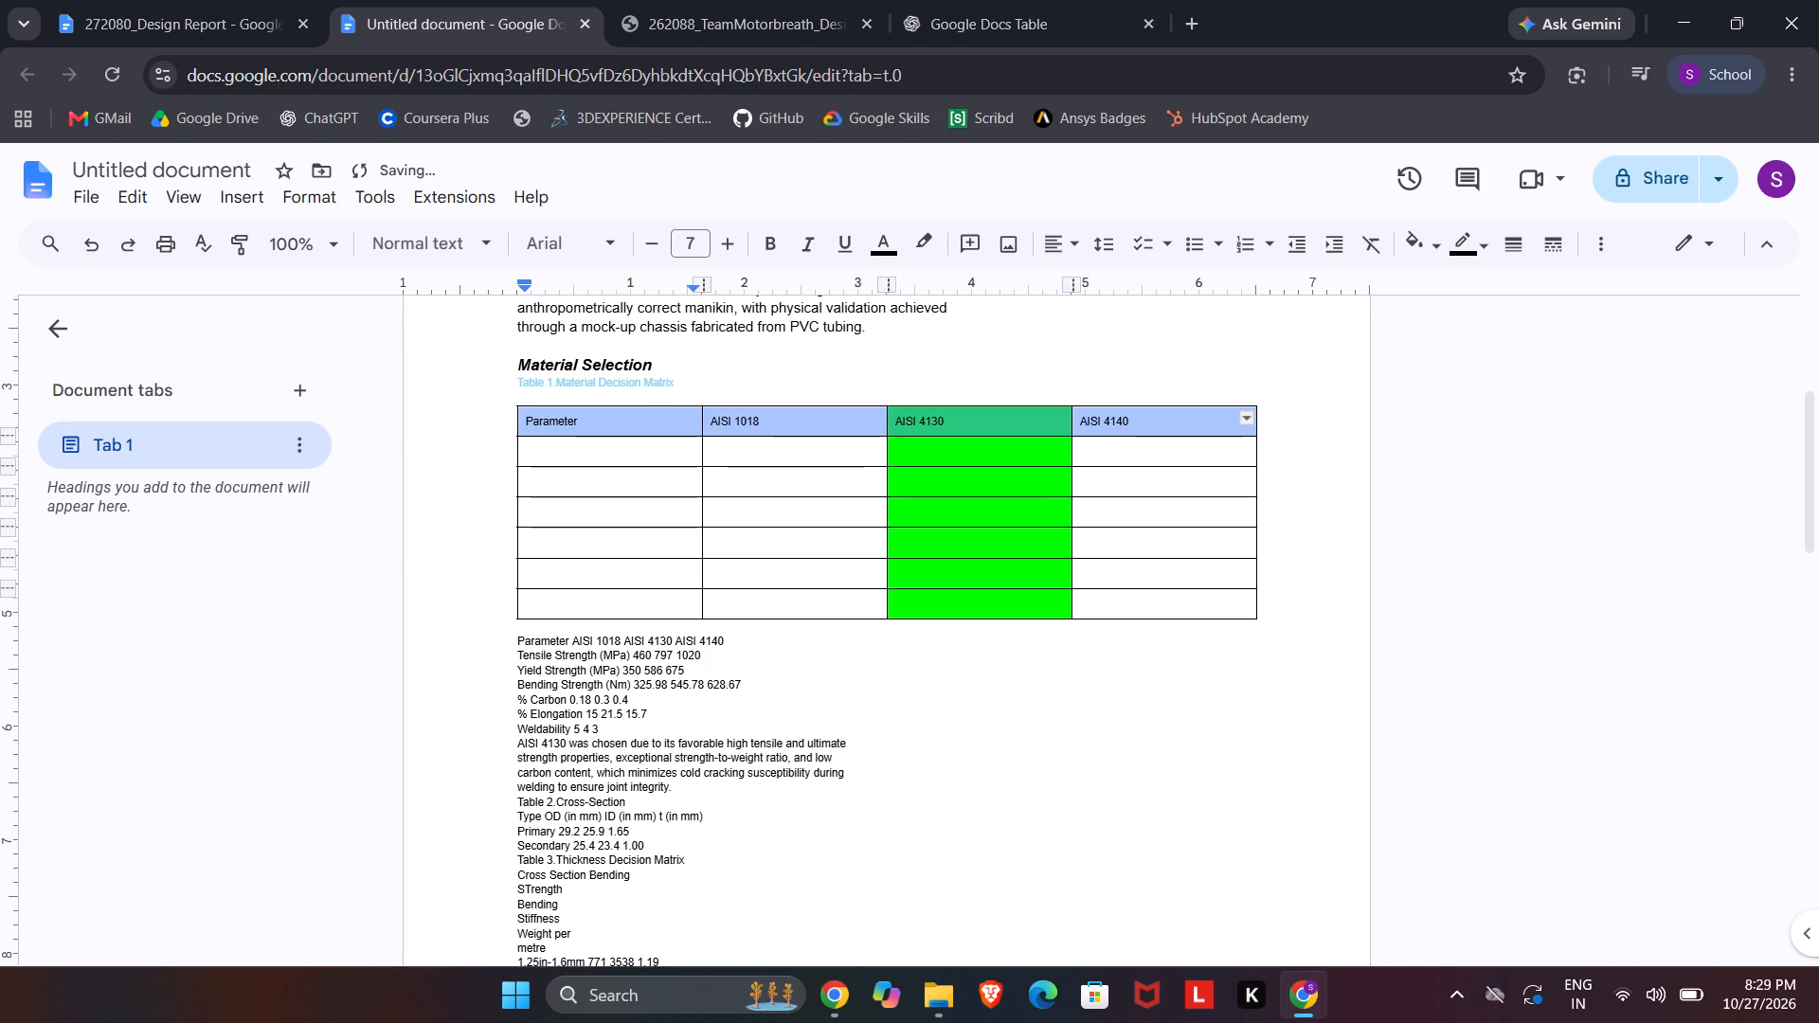
left_click_drag(577, 429, 571, 429)
left_click(740, 231)
left_click(774, 236)
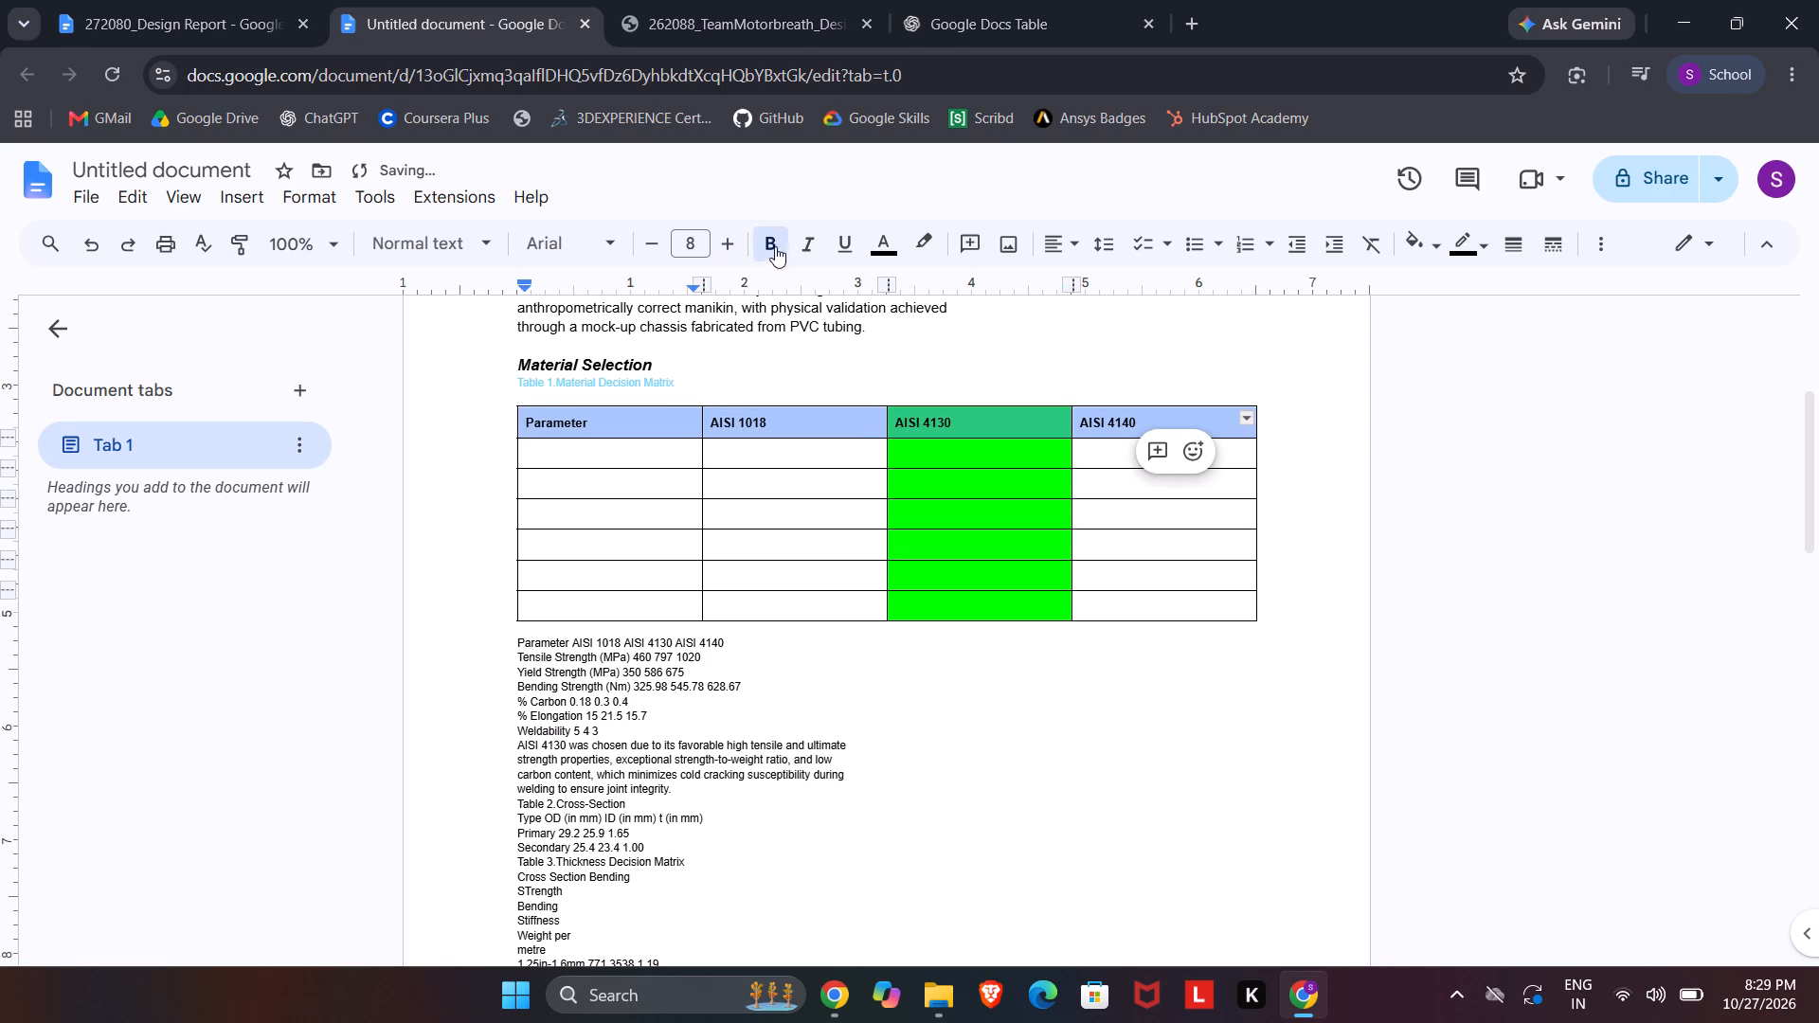
Fill the first row below the headings with Tensile Strength (MPa), copied from the text below the table, and the values 460, 797 and 1020.
left_click(647, 450)
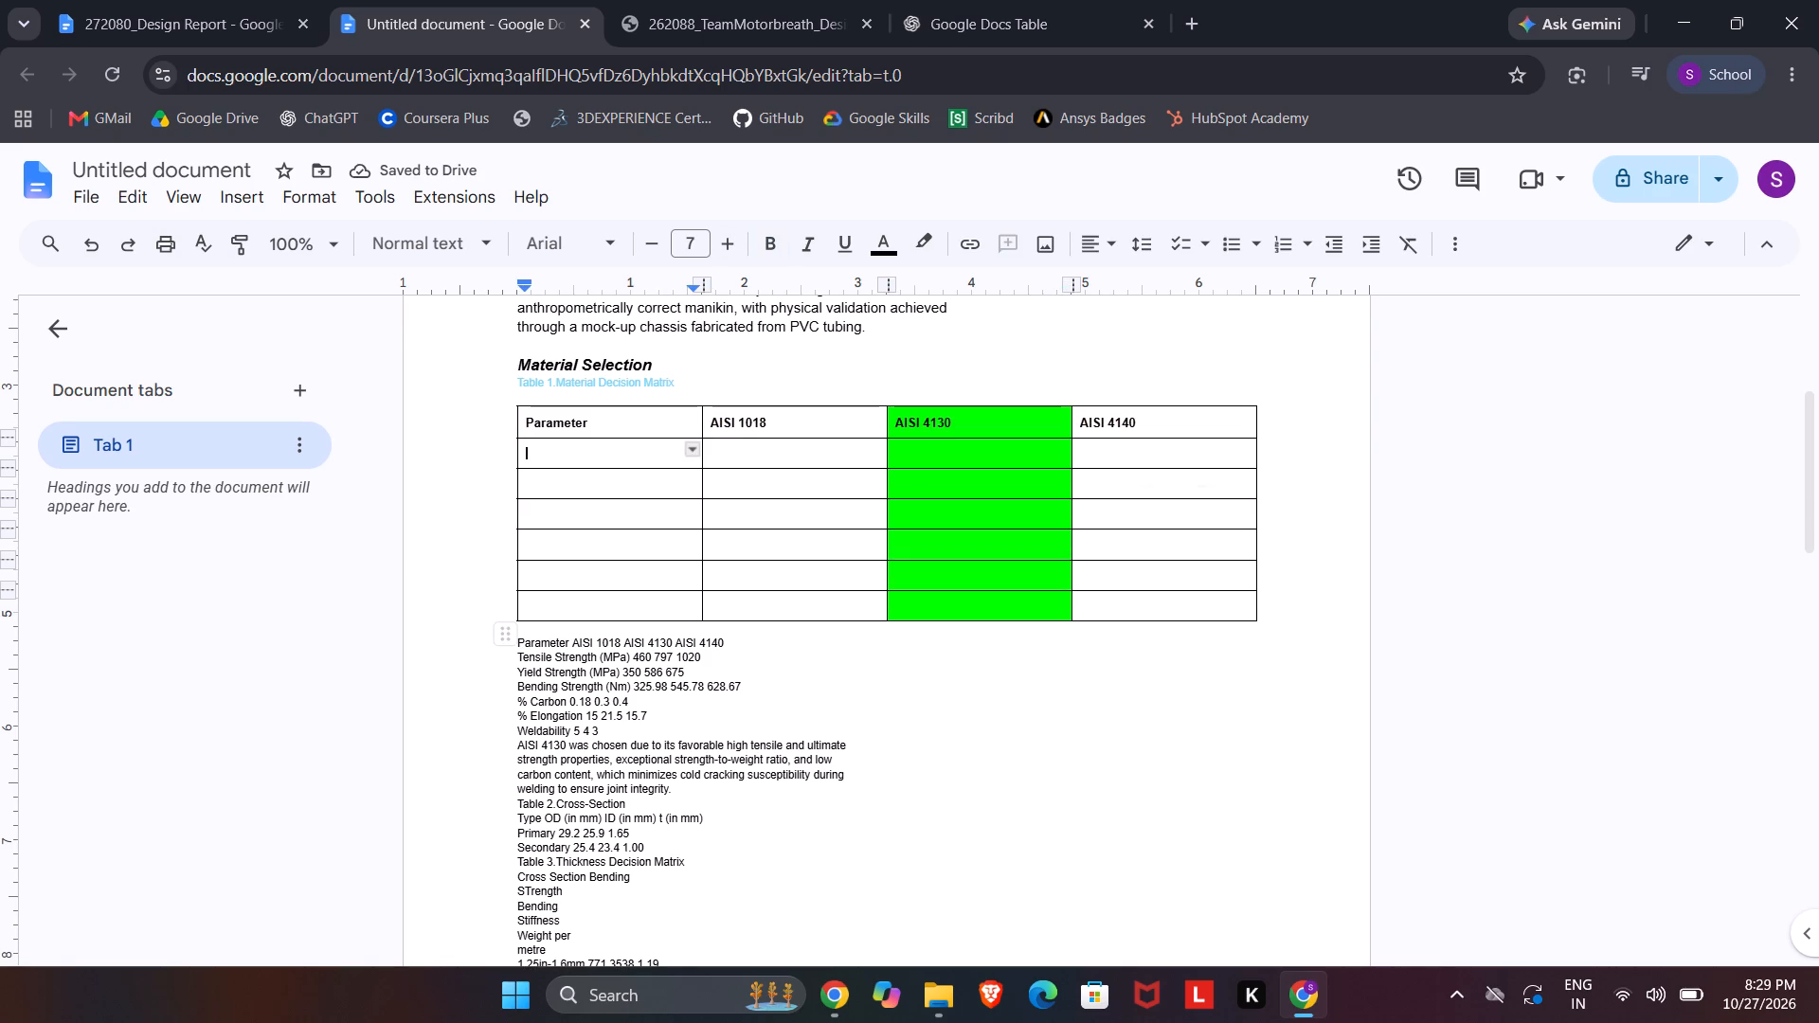
left_click_drag(512, 655, 594, 653)
left_click(519, 655)
left_click_drag(518, 657, 538, 657)
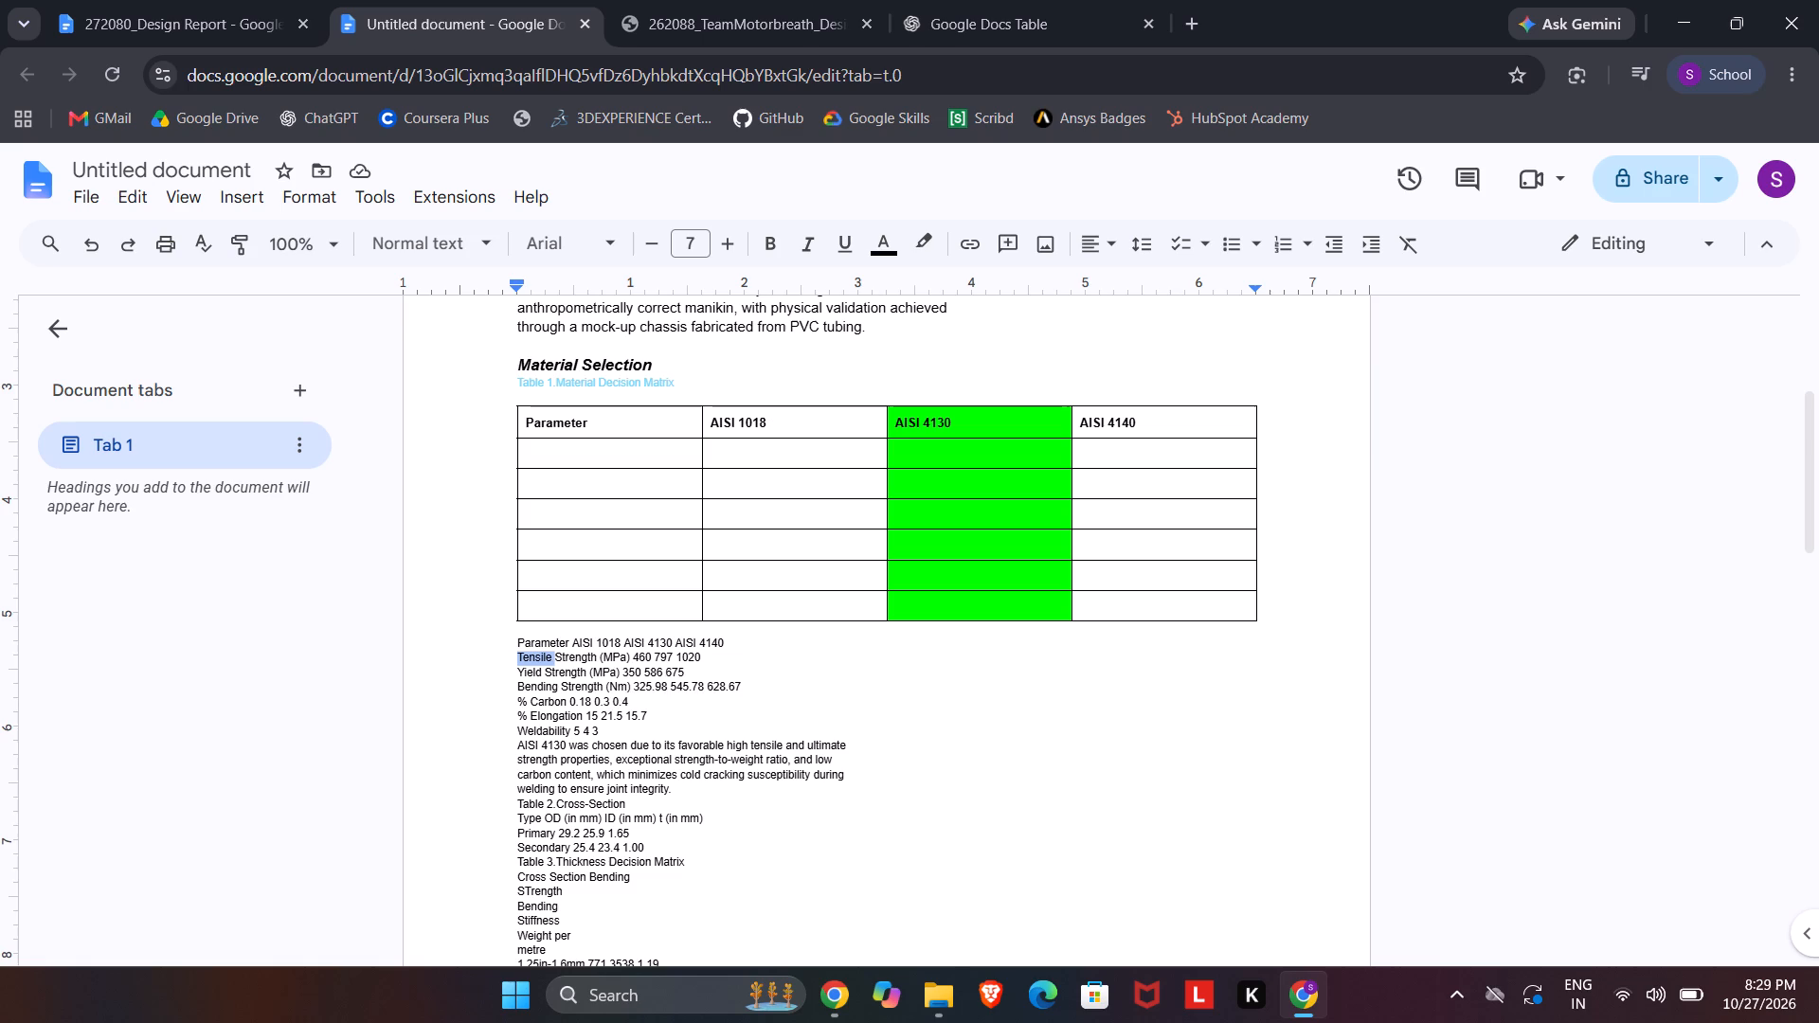
left_click_drag(538, 657, 627, 653)
key("ctrl+c")
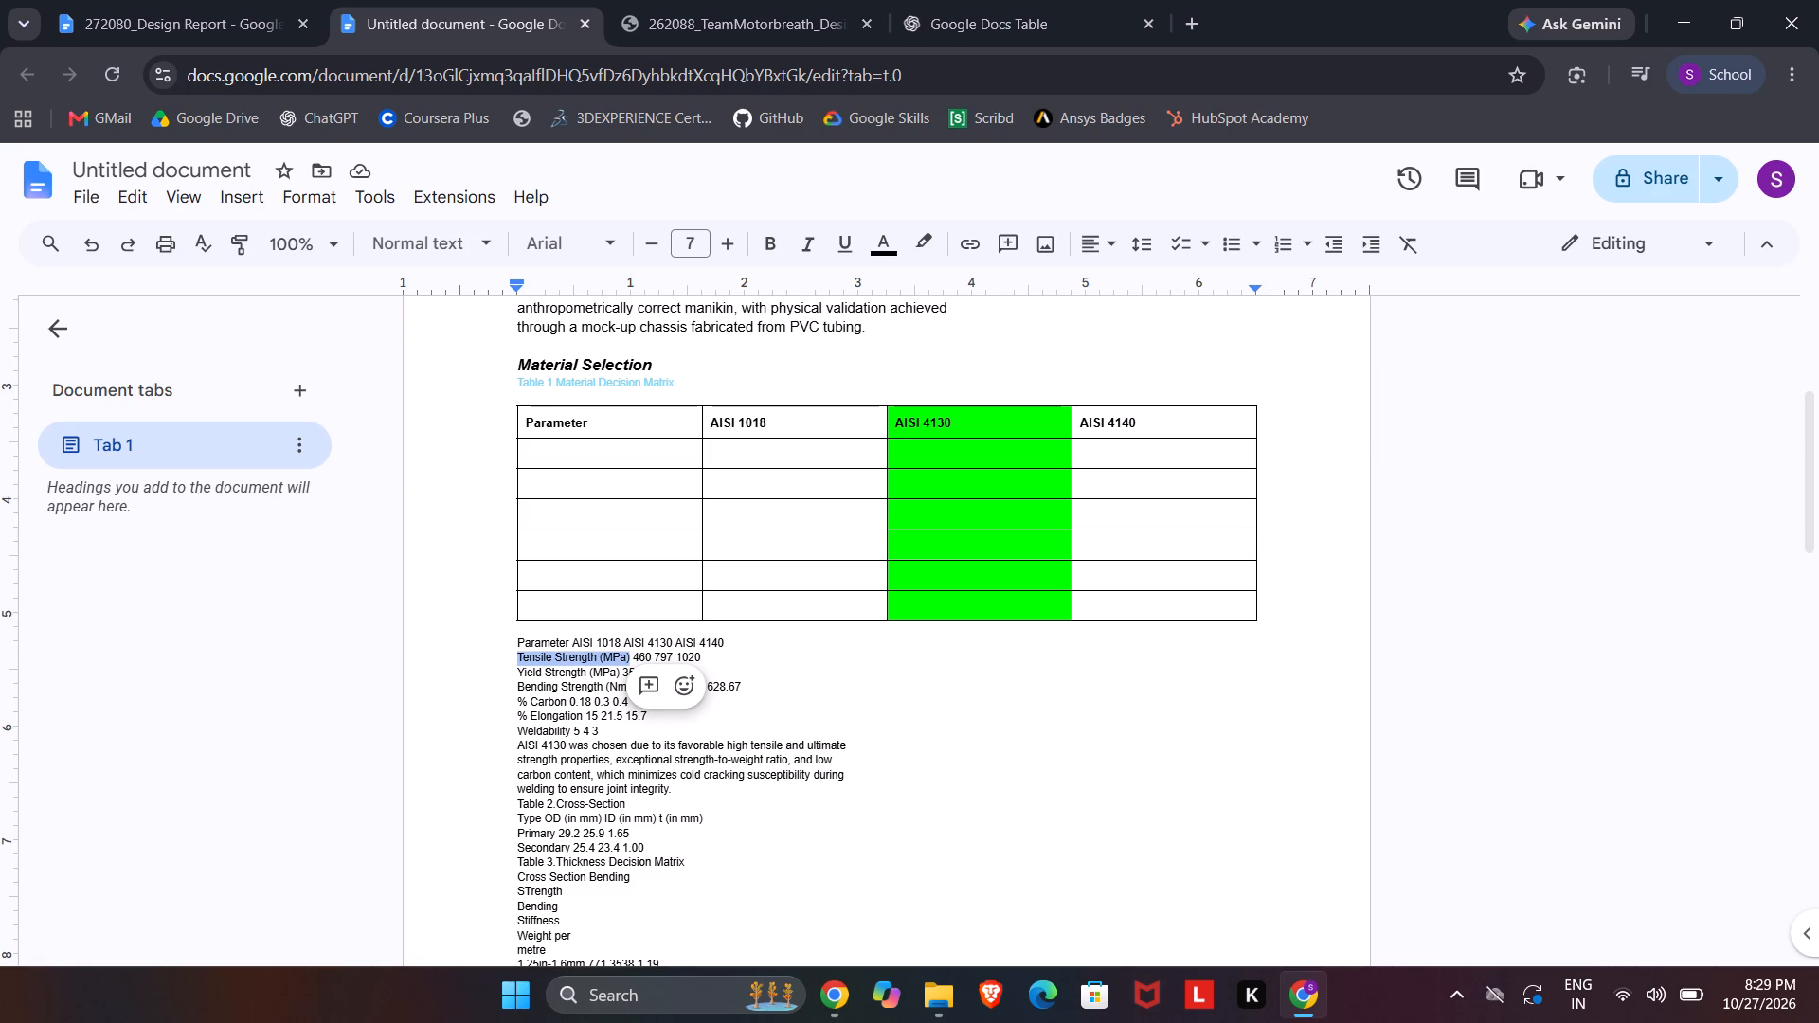
left_click(549, 457)
key("ctrl+v")
left_click(742, 446)
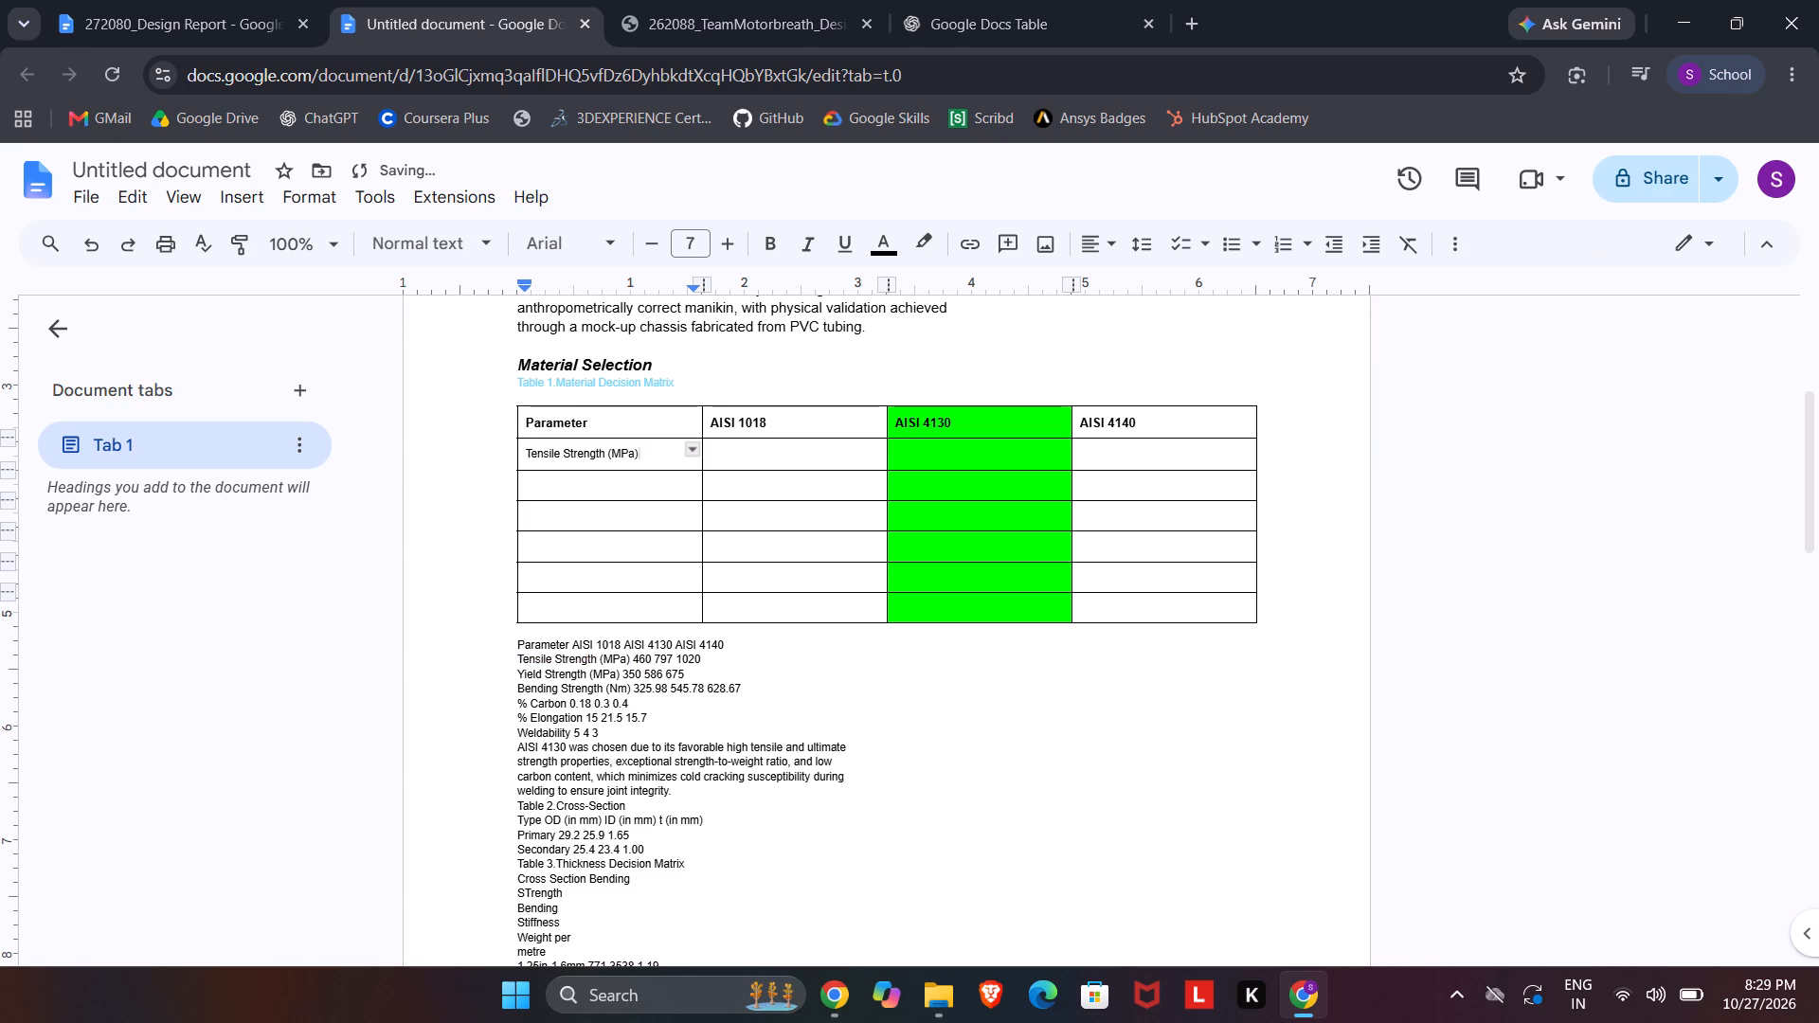
type("460")
key("Right")
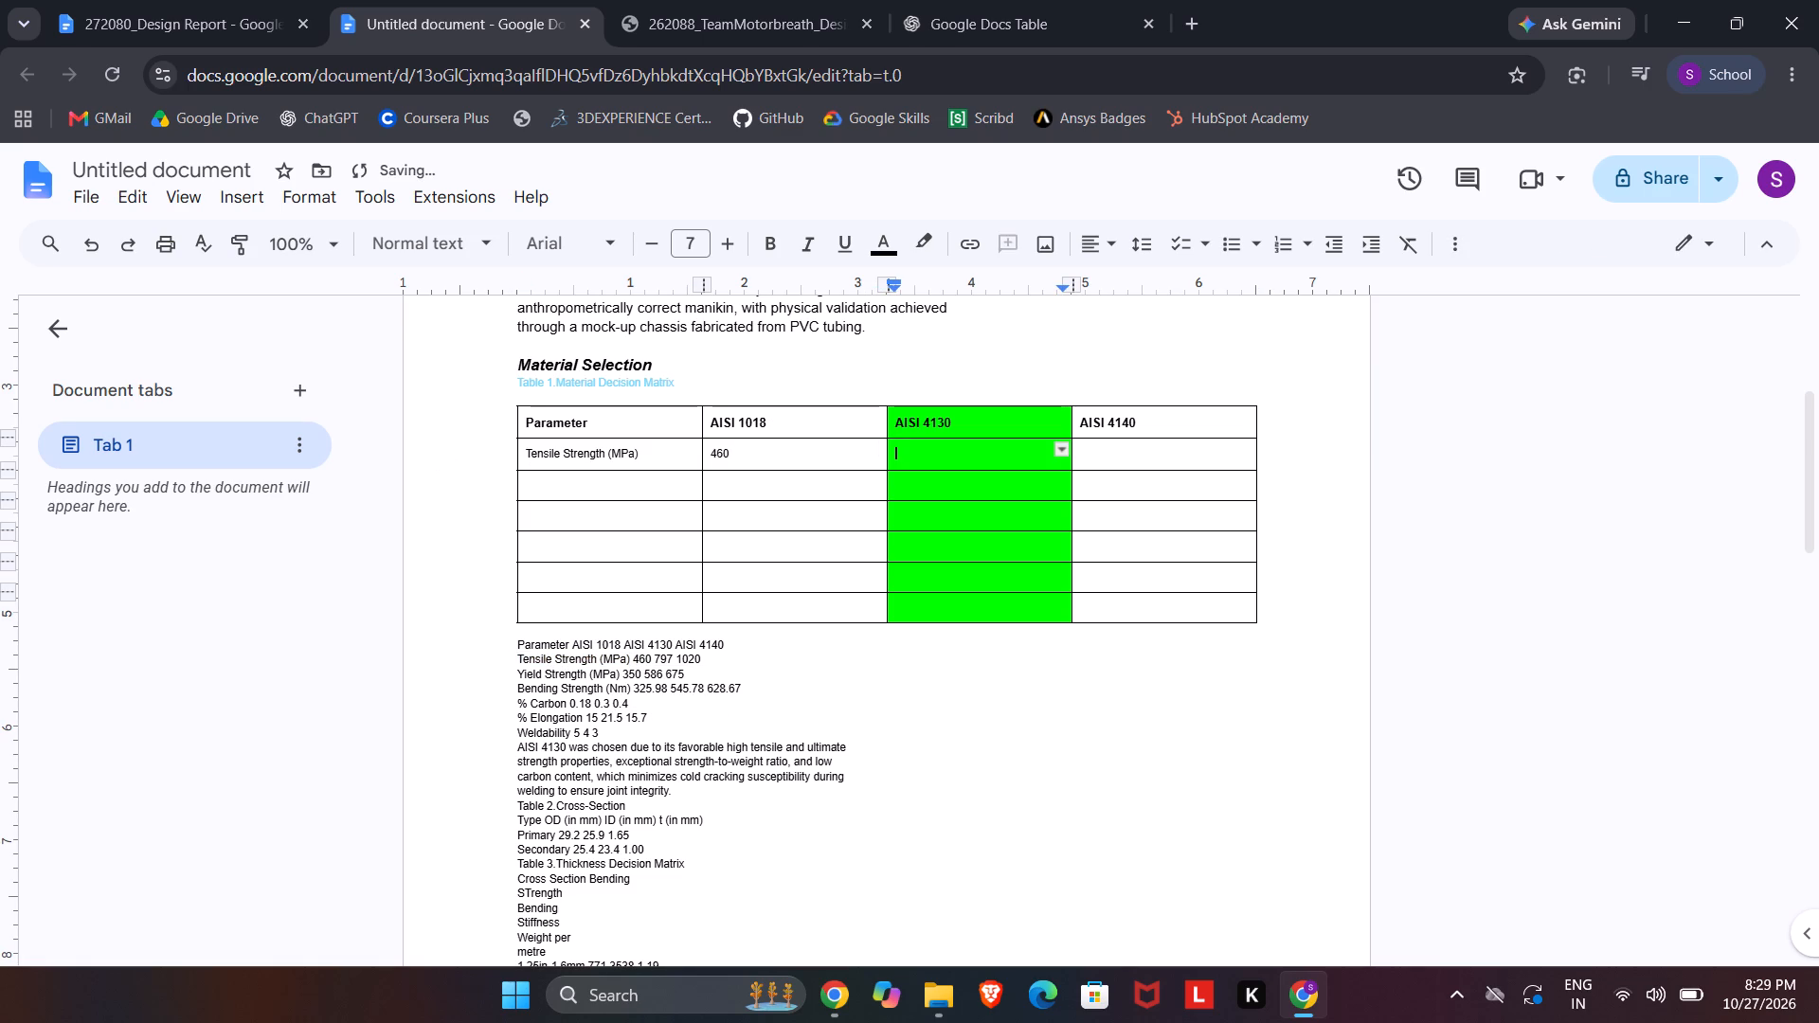
type("797")
key("Right")
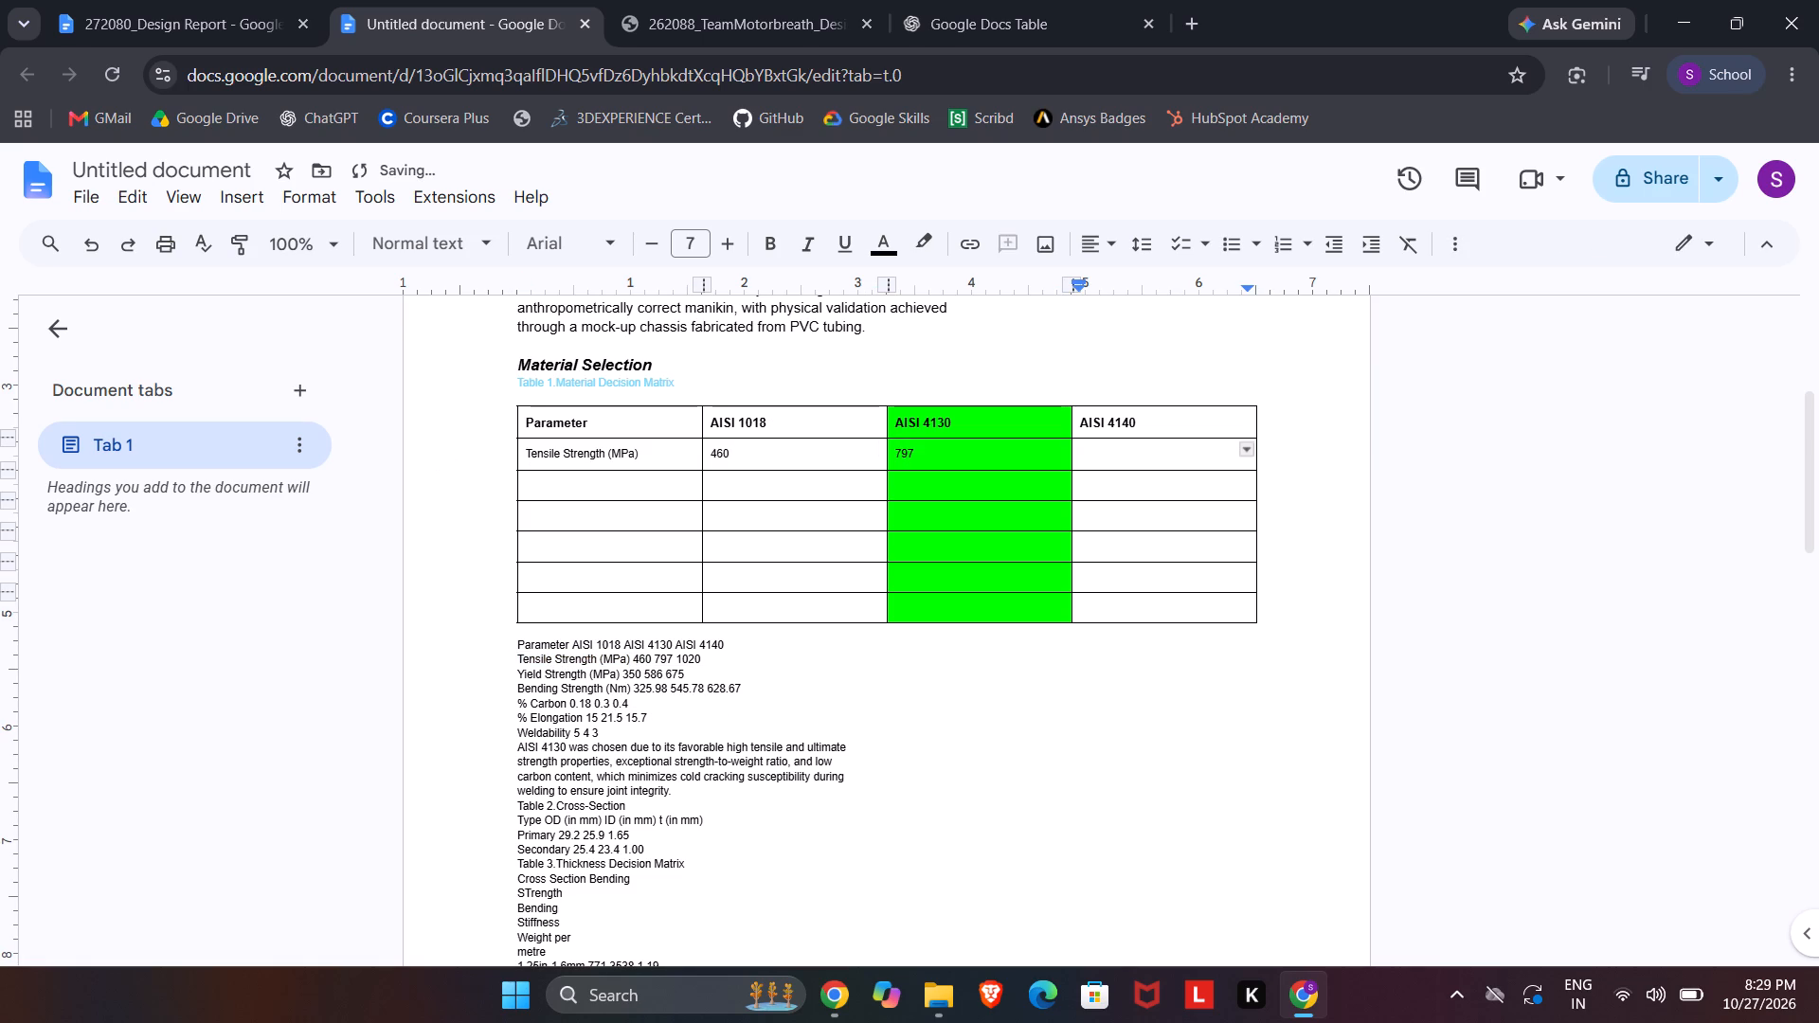
type("1020")
Fill the second row below the headings with Yield Strength (MPa), copied from the text below the table, and the values 350, 586 and 675.
left_click(622, 494)
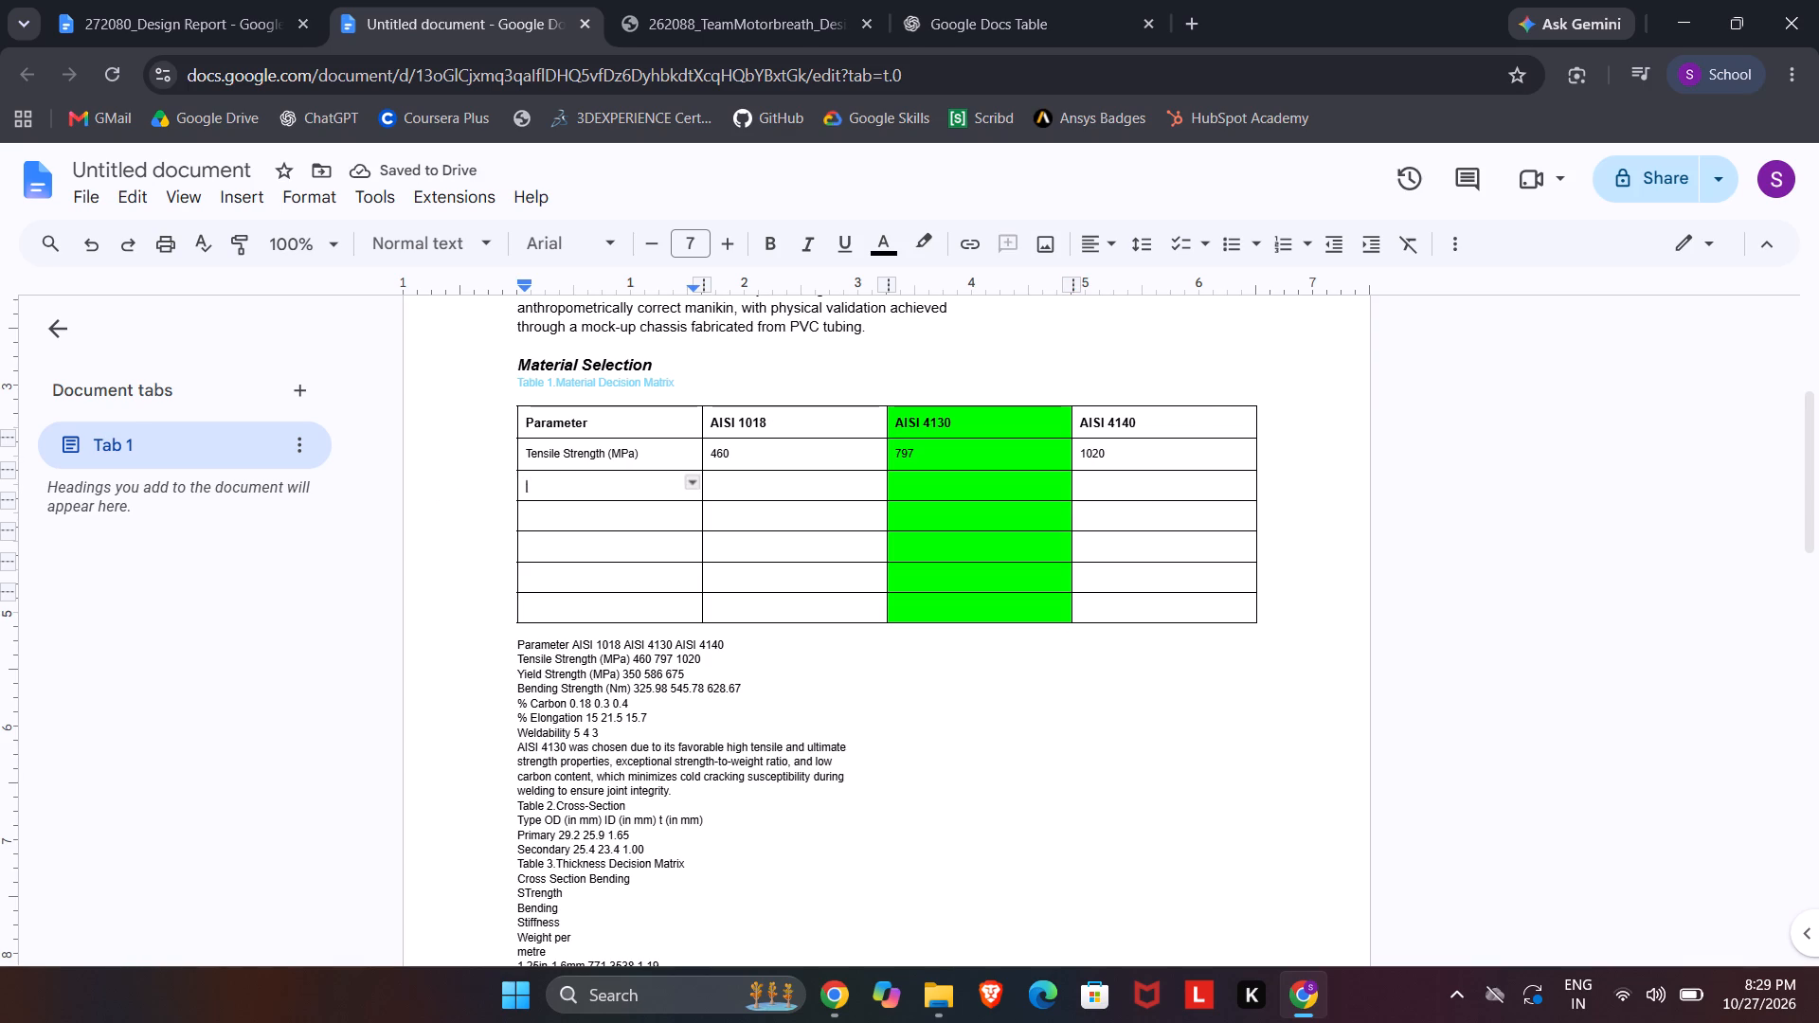
left_click_drag(516, 672, 619, 675)
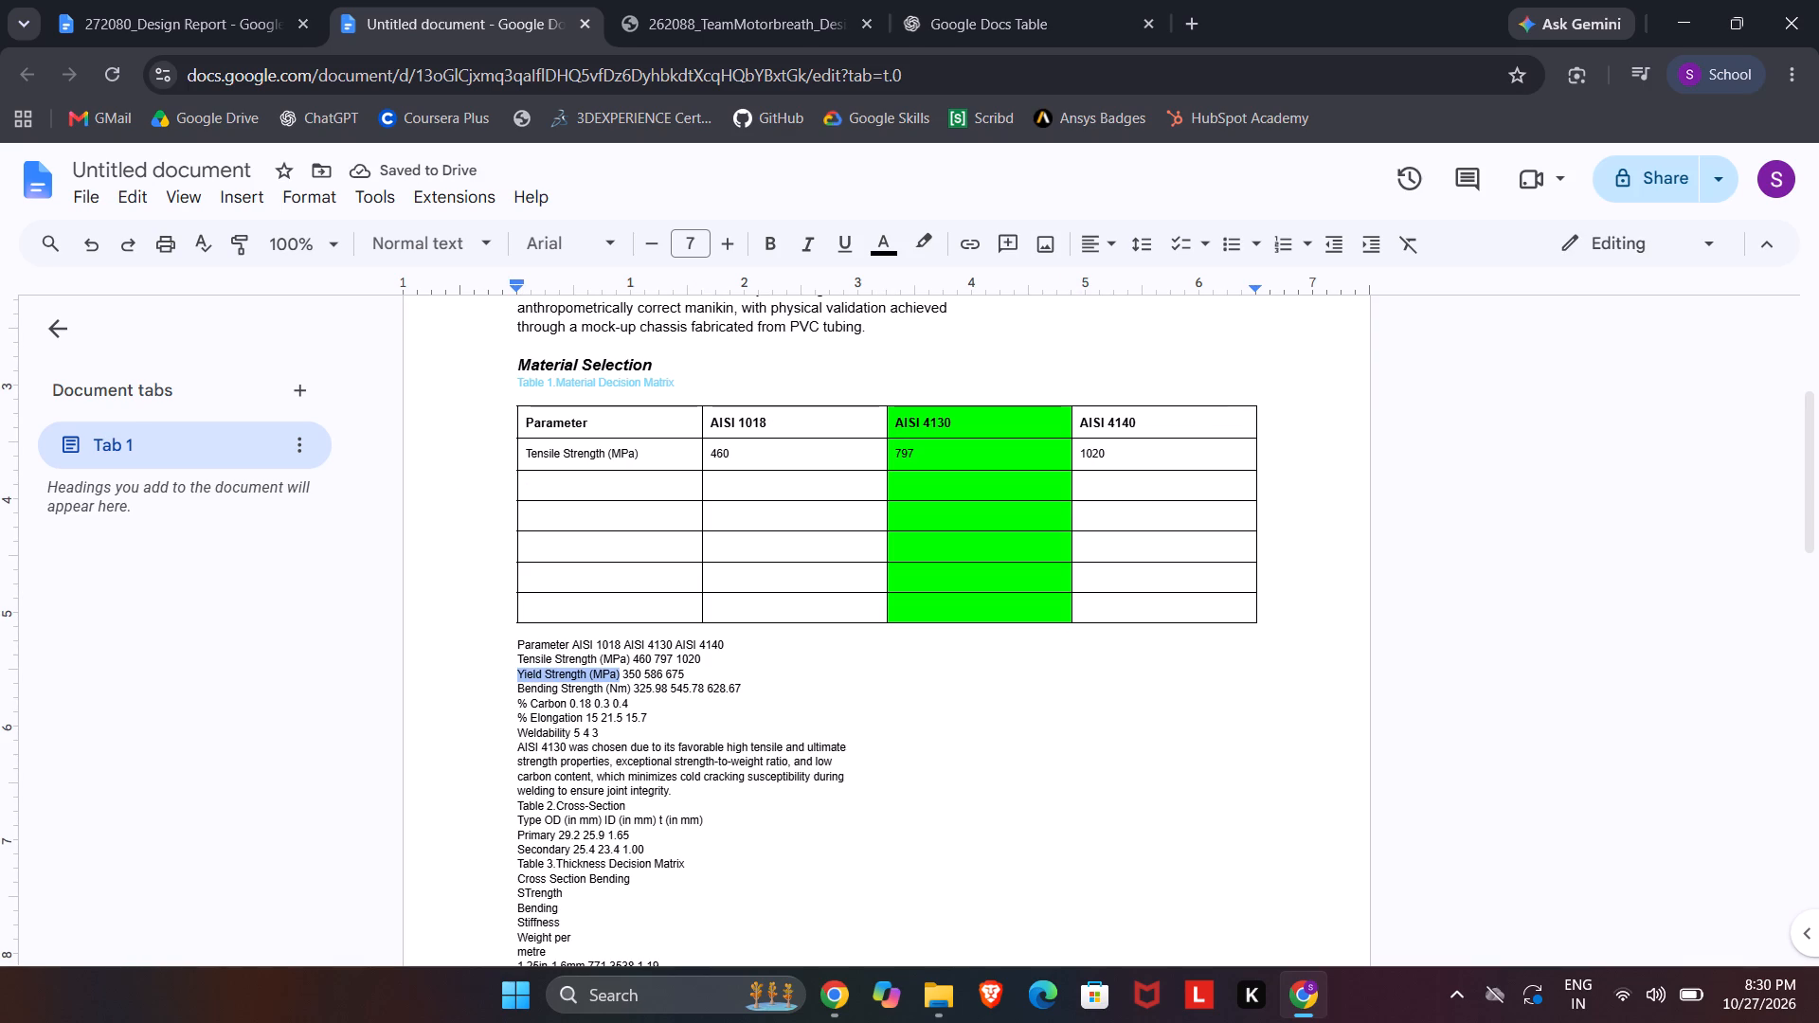
key("ctrl+c")
left_click(603, 493)
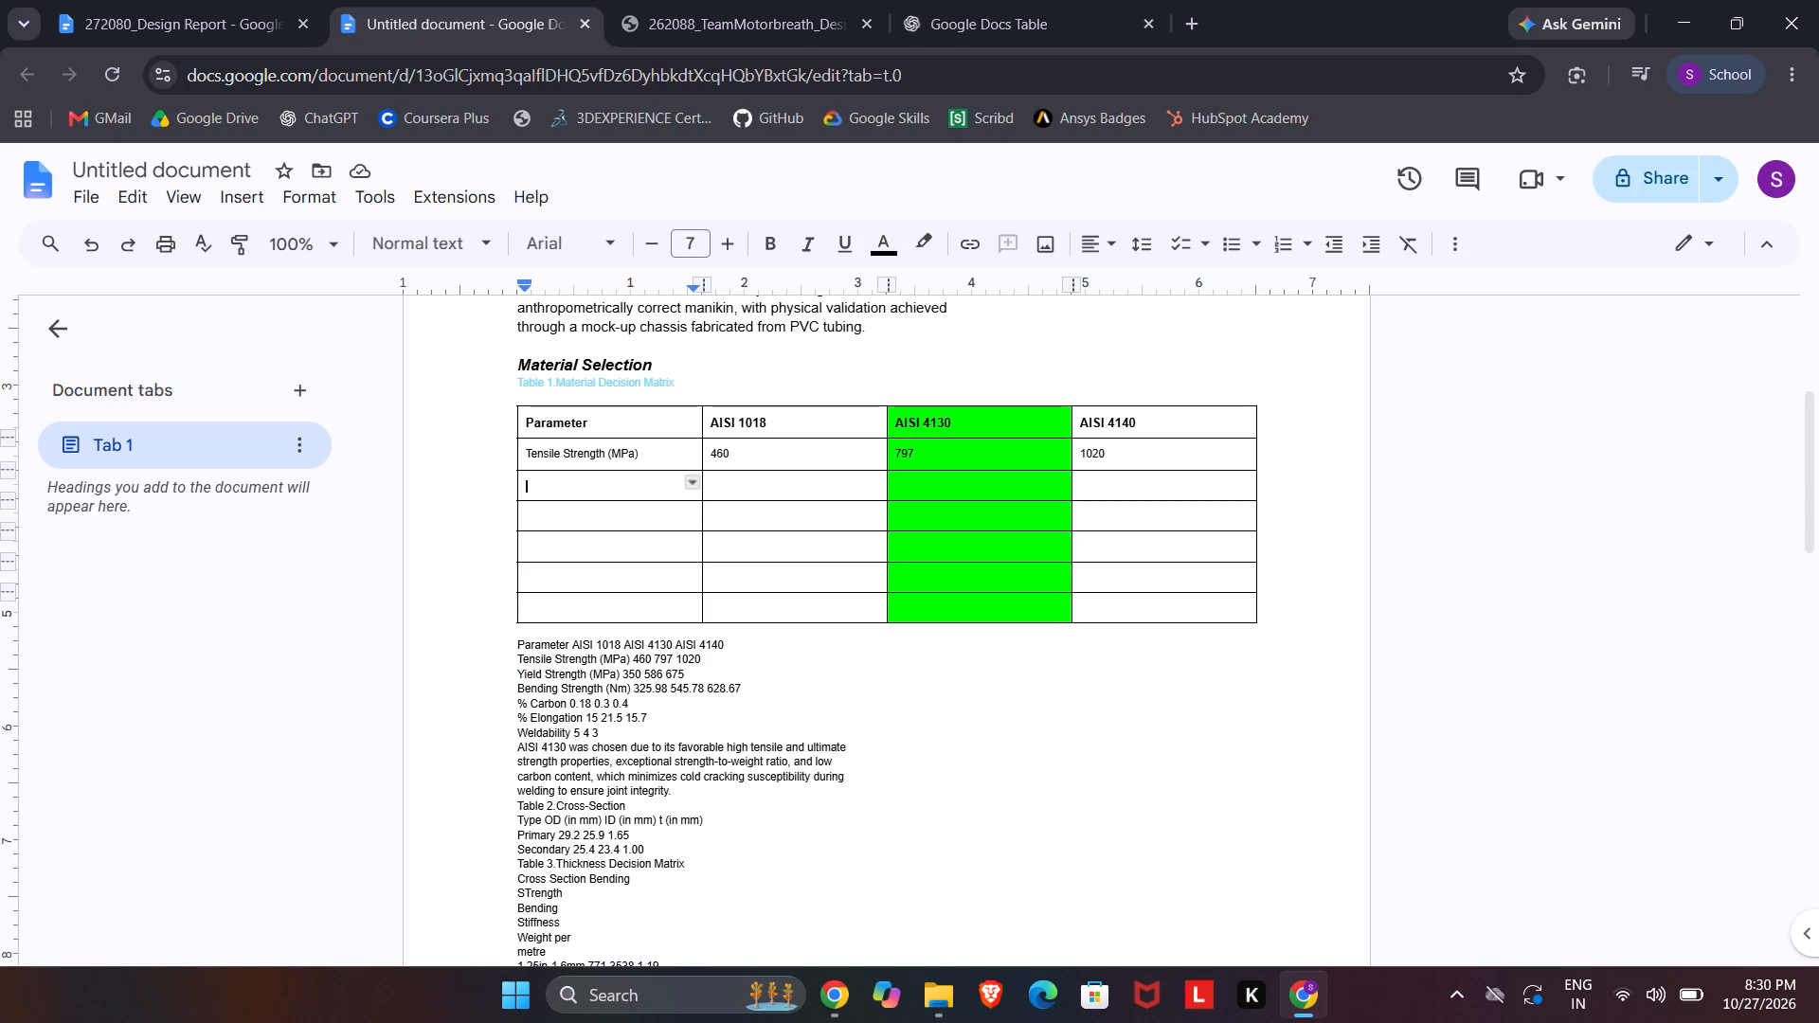
key("ctrl+v")
key("Right")
type("350")
key("Right")
type("586")
key("Right")
type("675")
Fill the third row below the headings with Bending Strength (Nm), copied from the text below, and the values 325.98, 545.78 and 628.67.
left_click(621, 521)
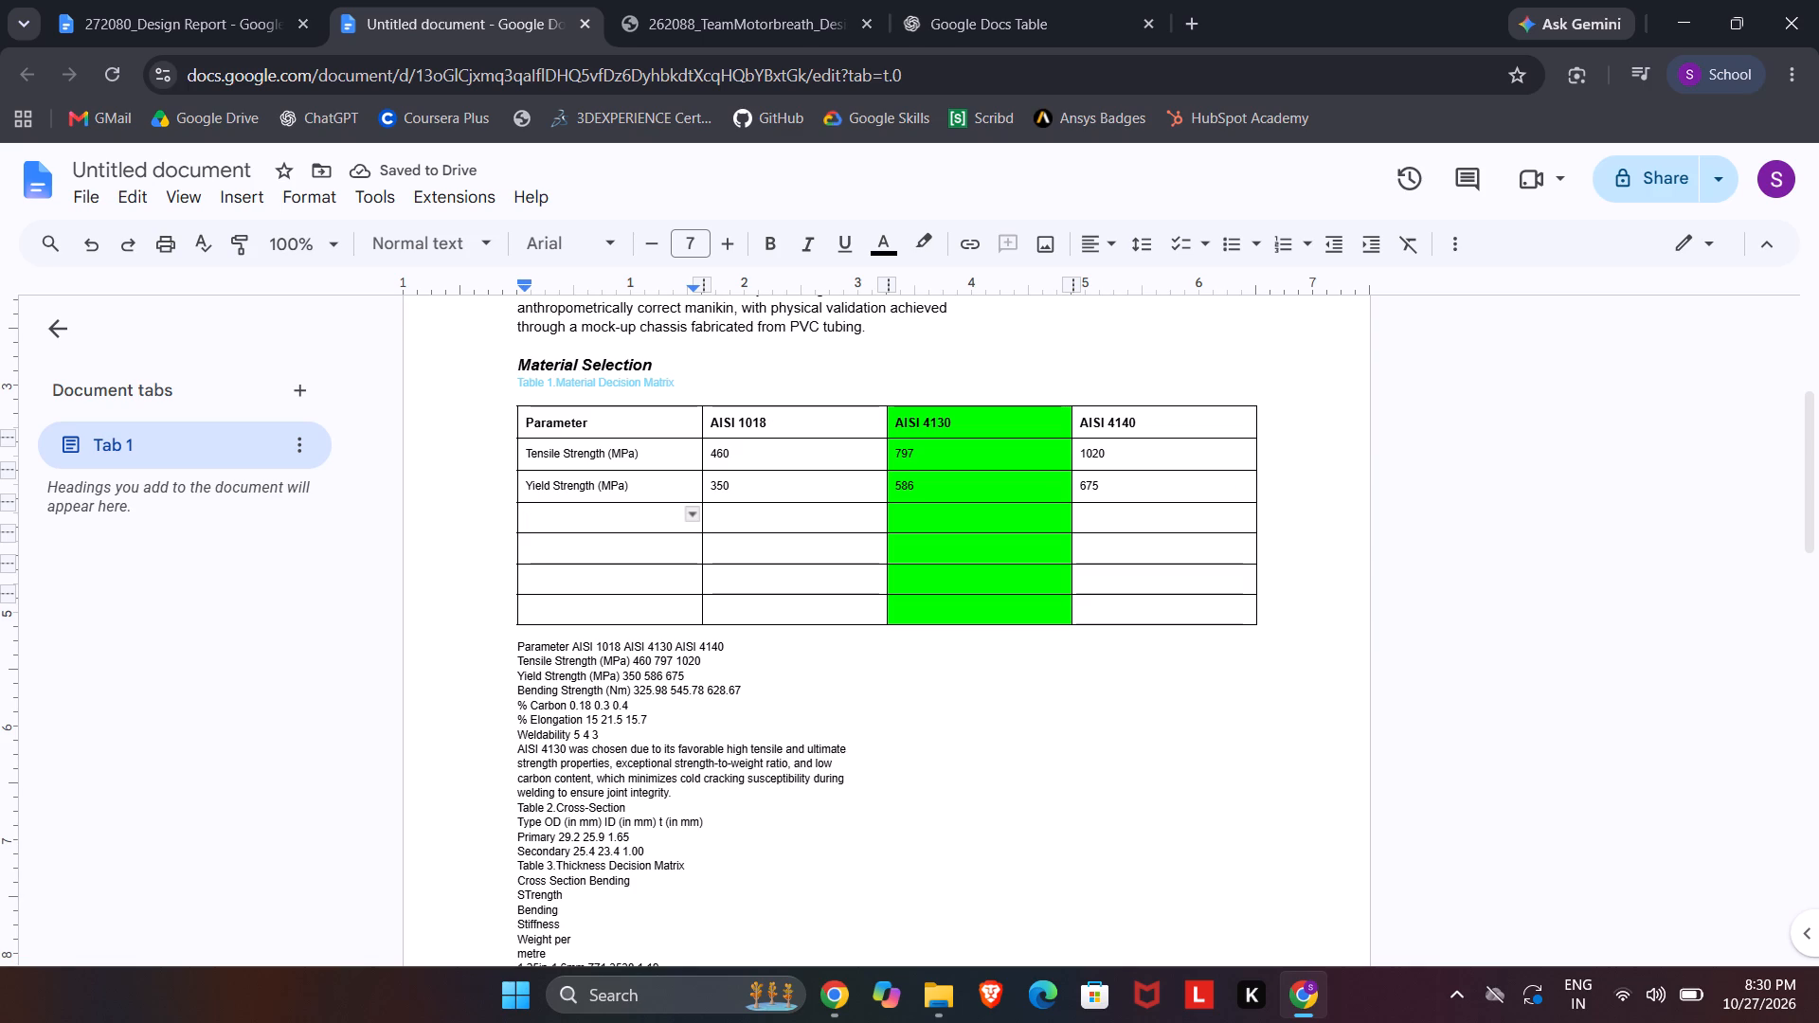
left_click_drag(515, 687, 565, 687)
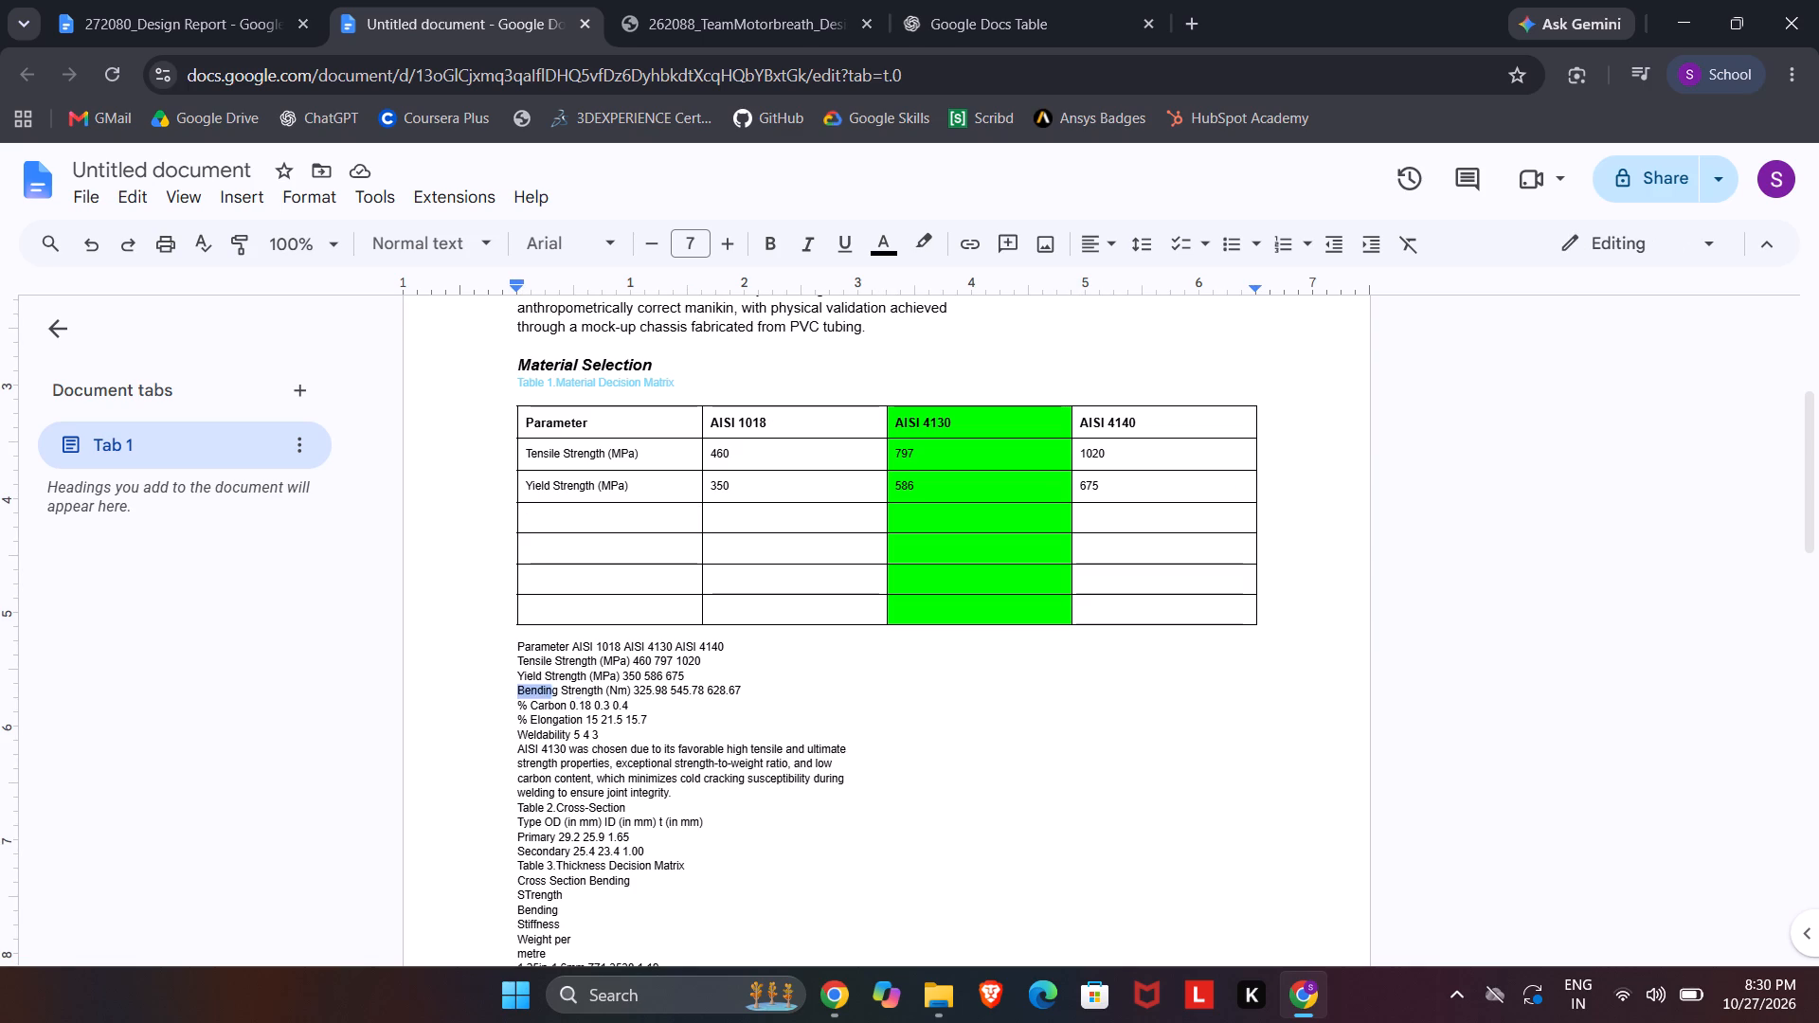
left_click_drag(565, 687, 633, 685)
key("ctrl+c")
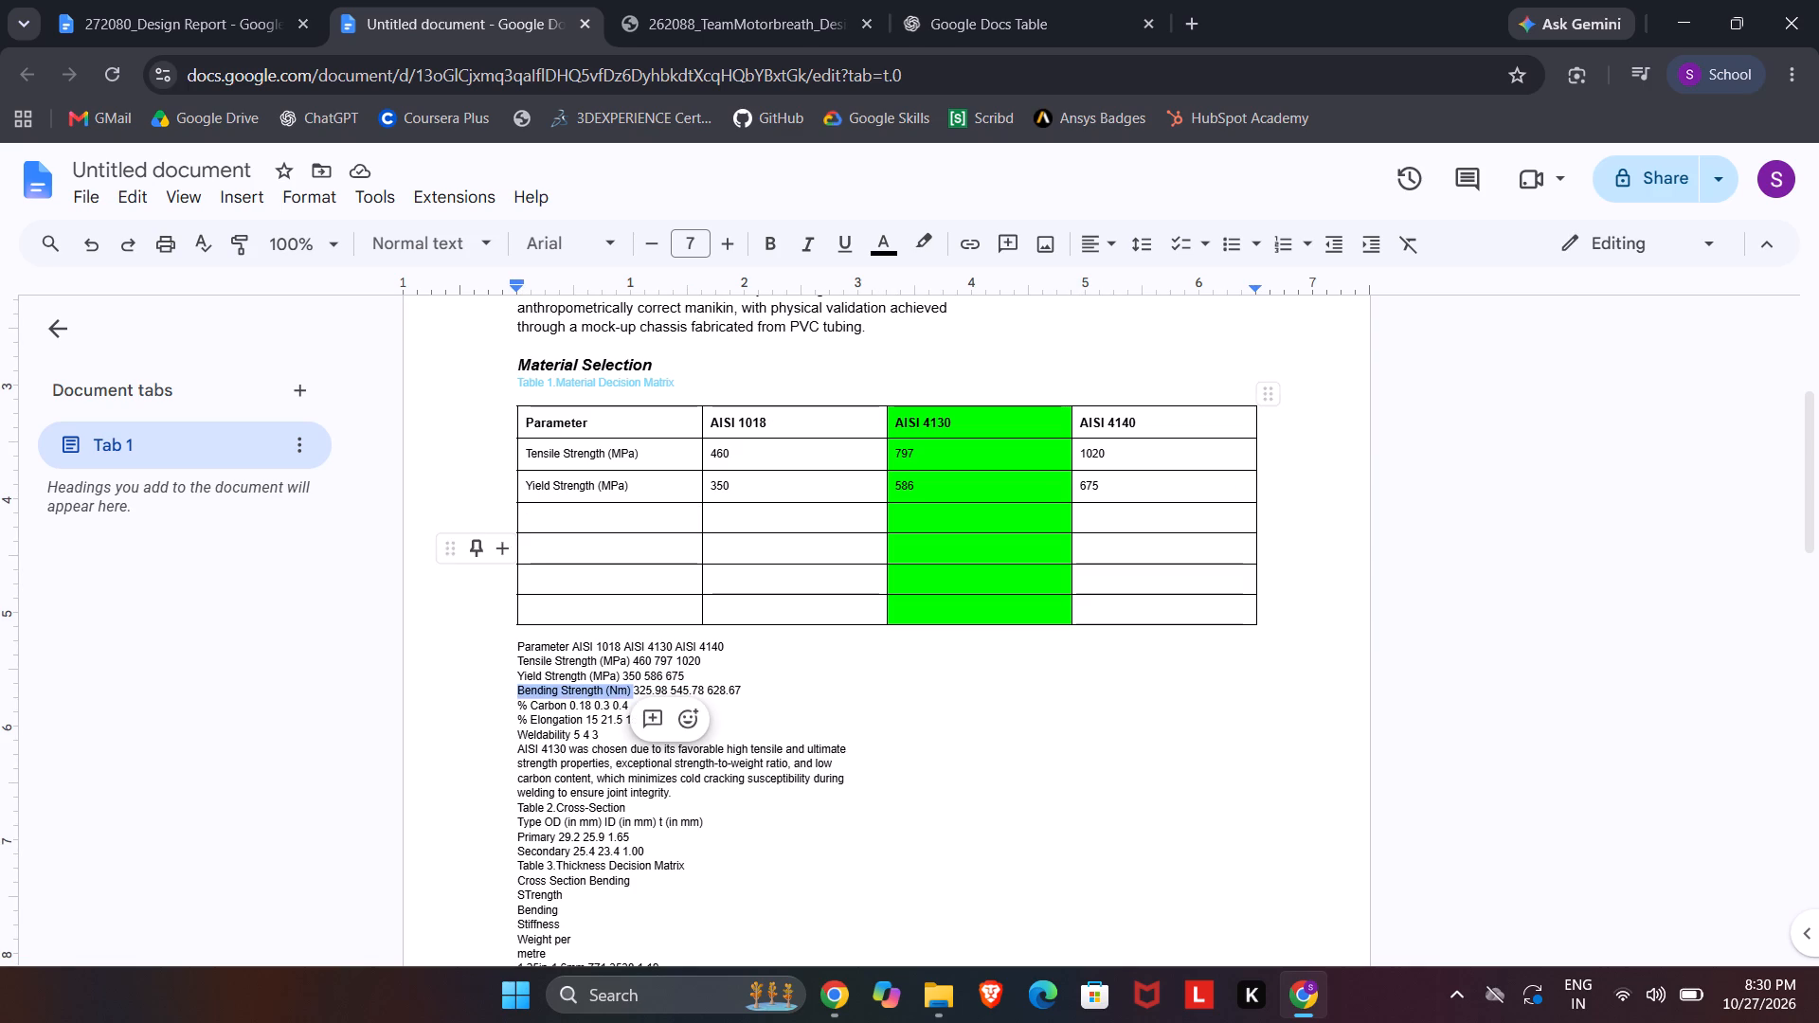
left_click(587, 518)
key("ctrl+v")
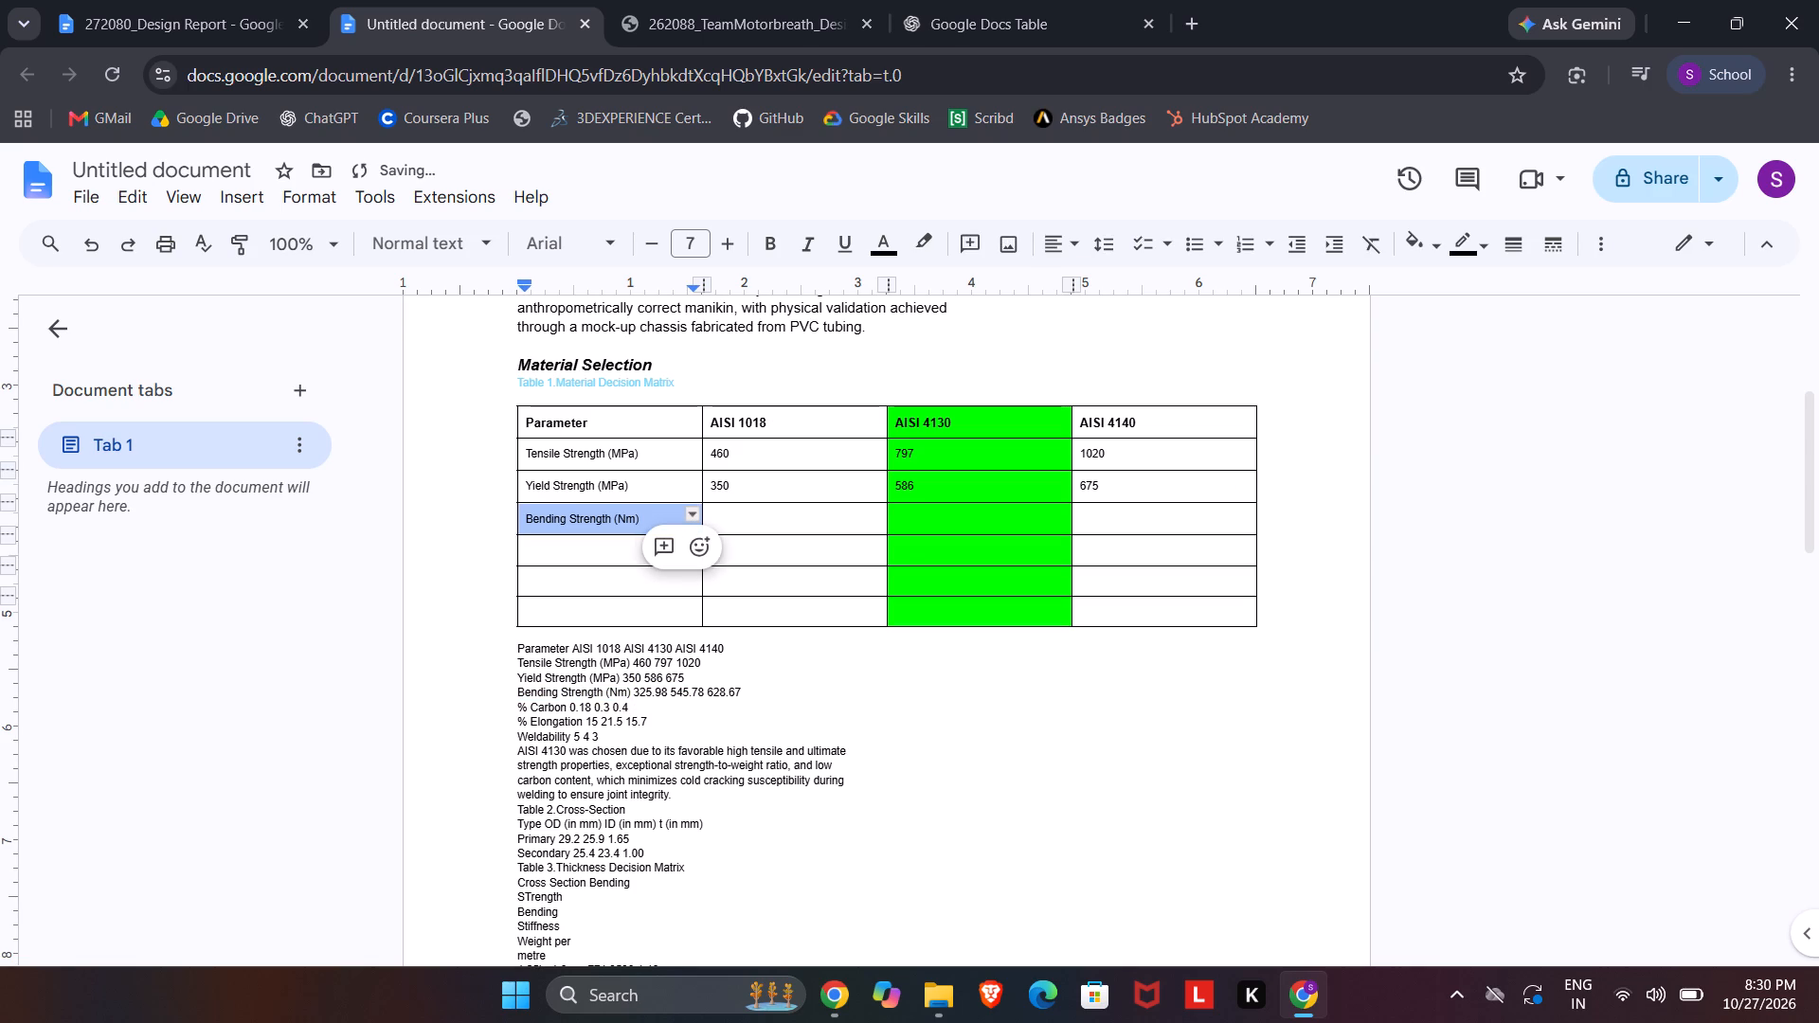
left_click(756, 513)
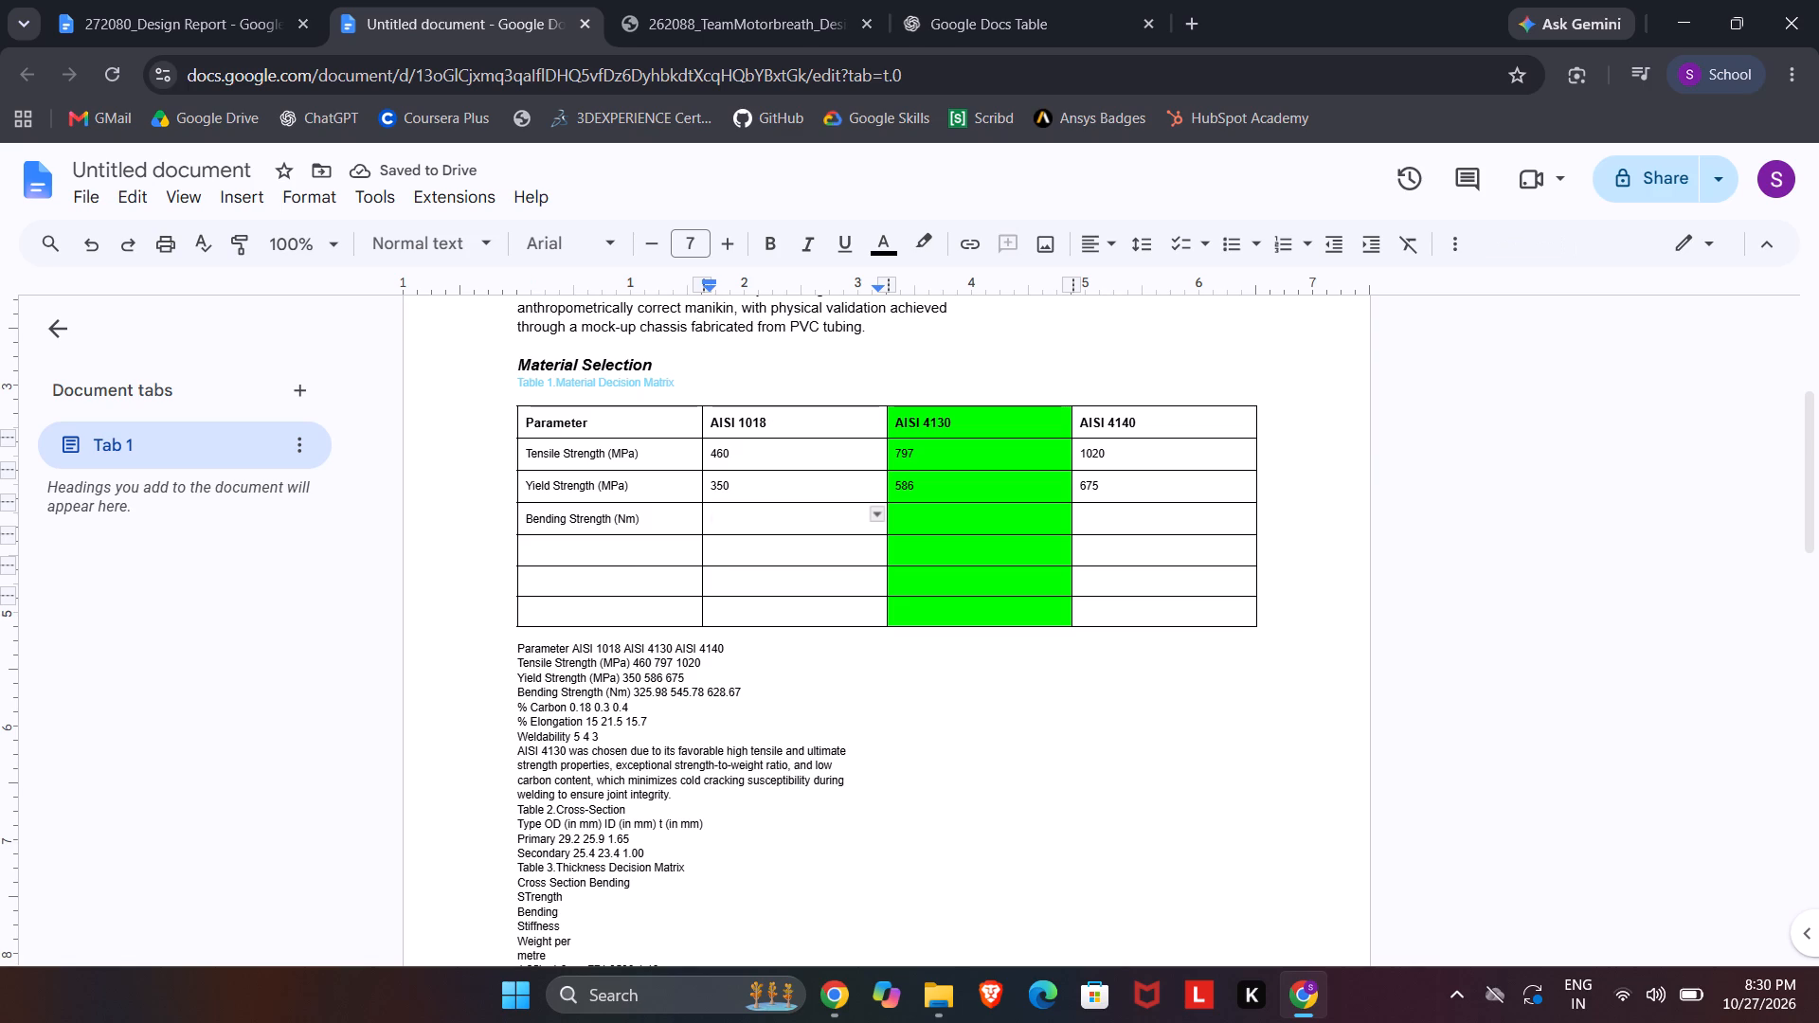
type("325.98")
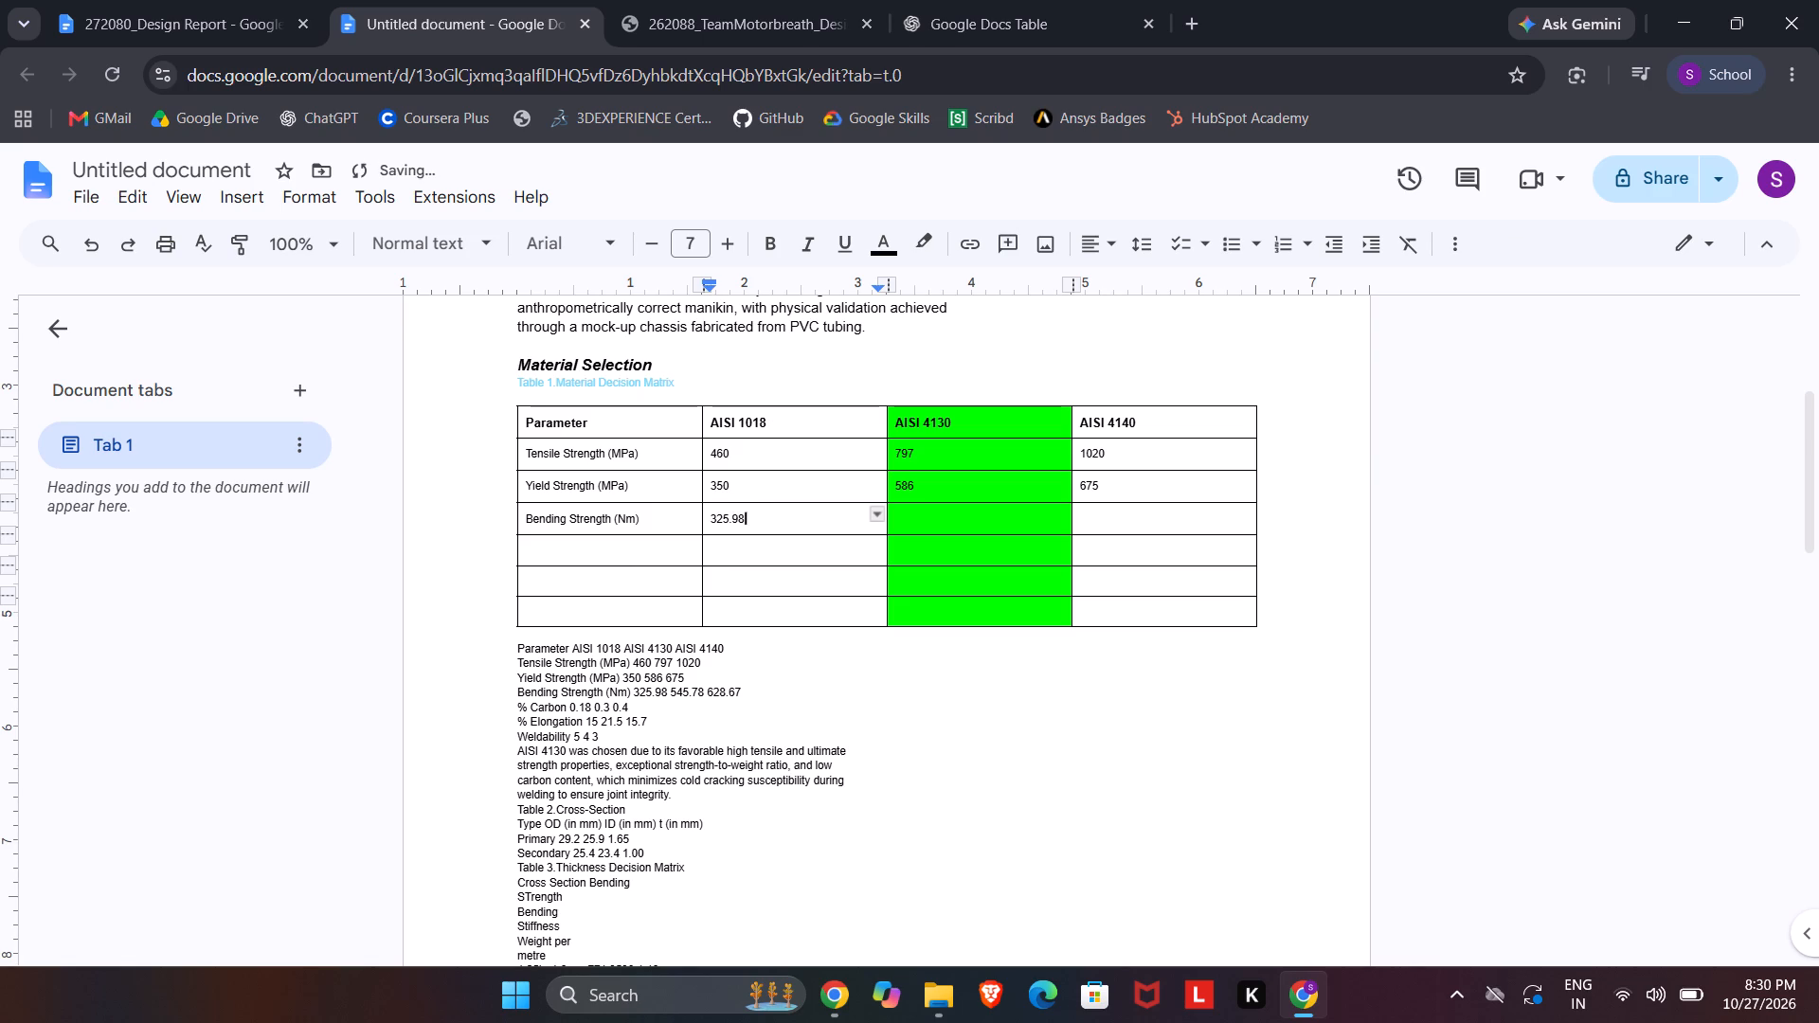
key("Right")
type("545.")
type("78")
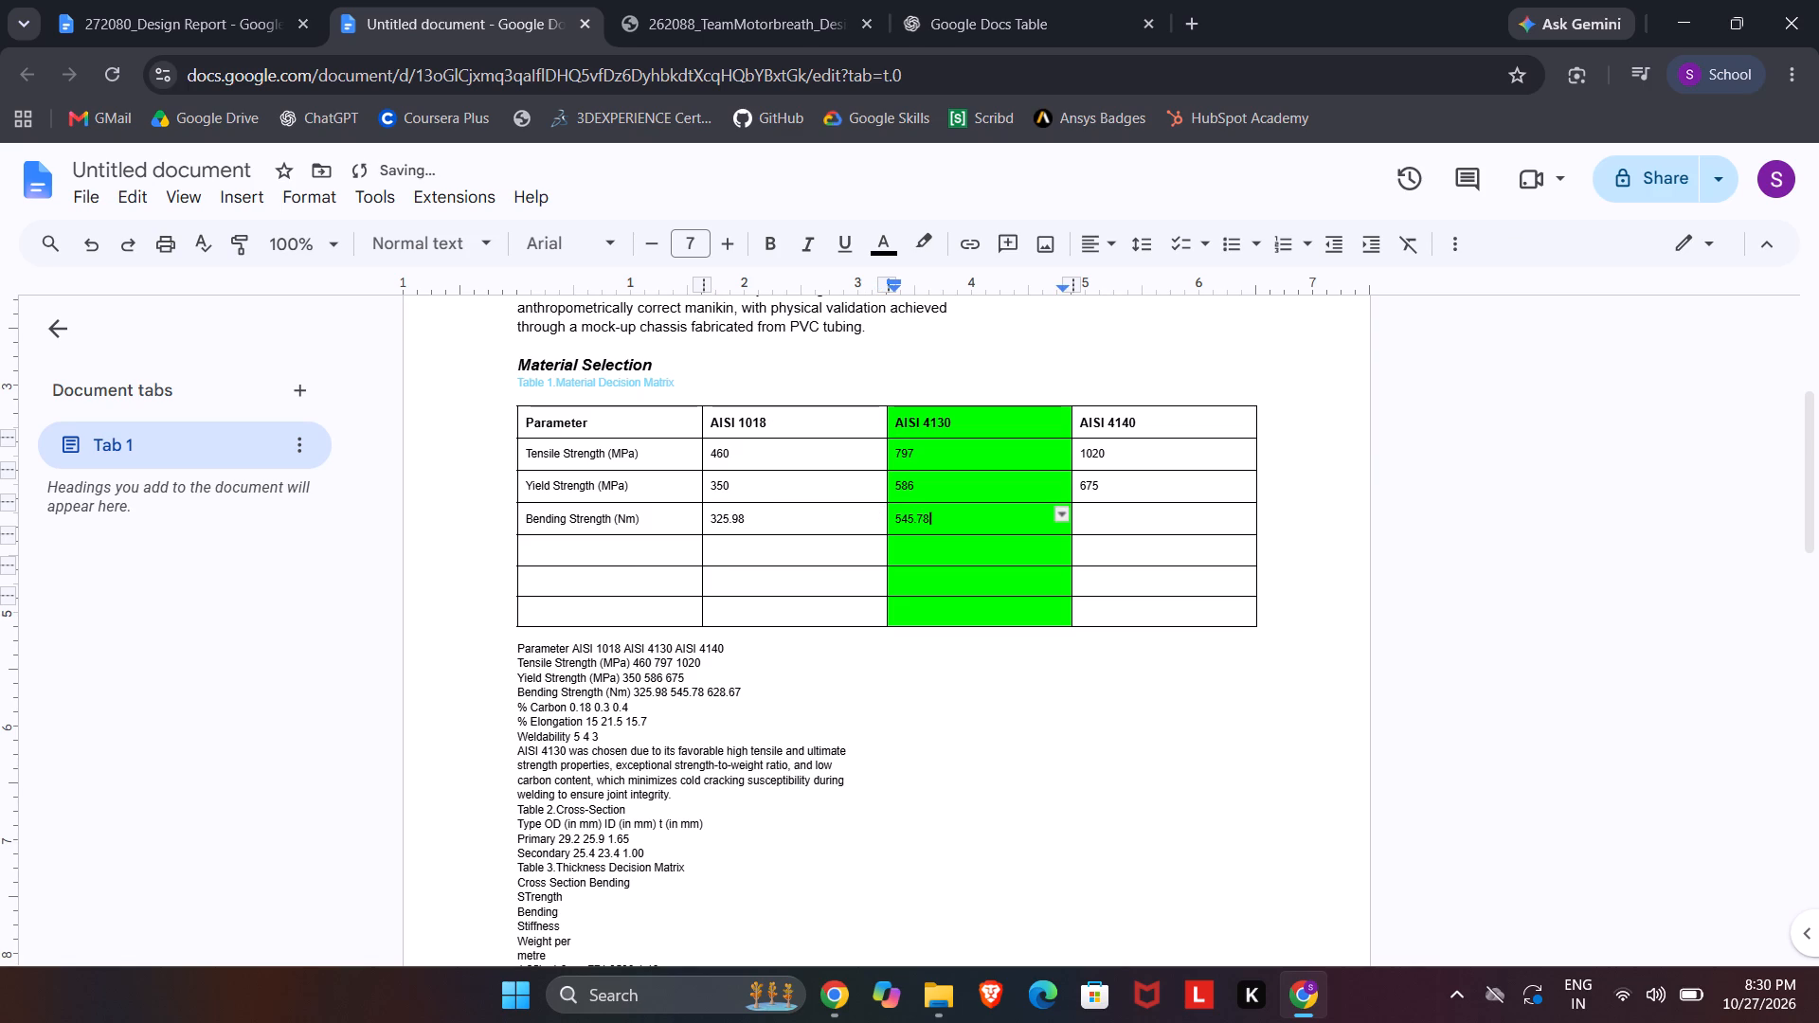
key("Right")
type("628.67")
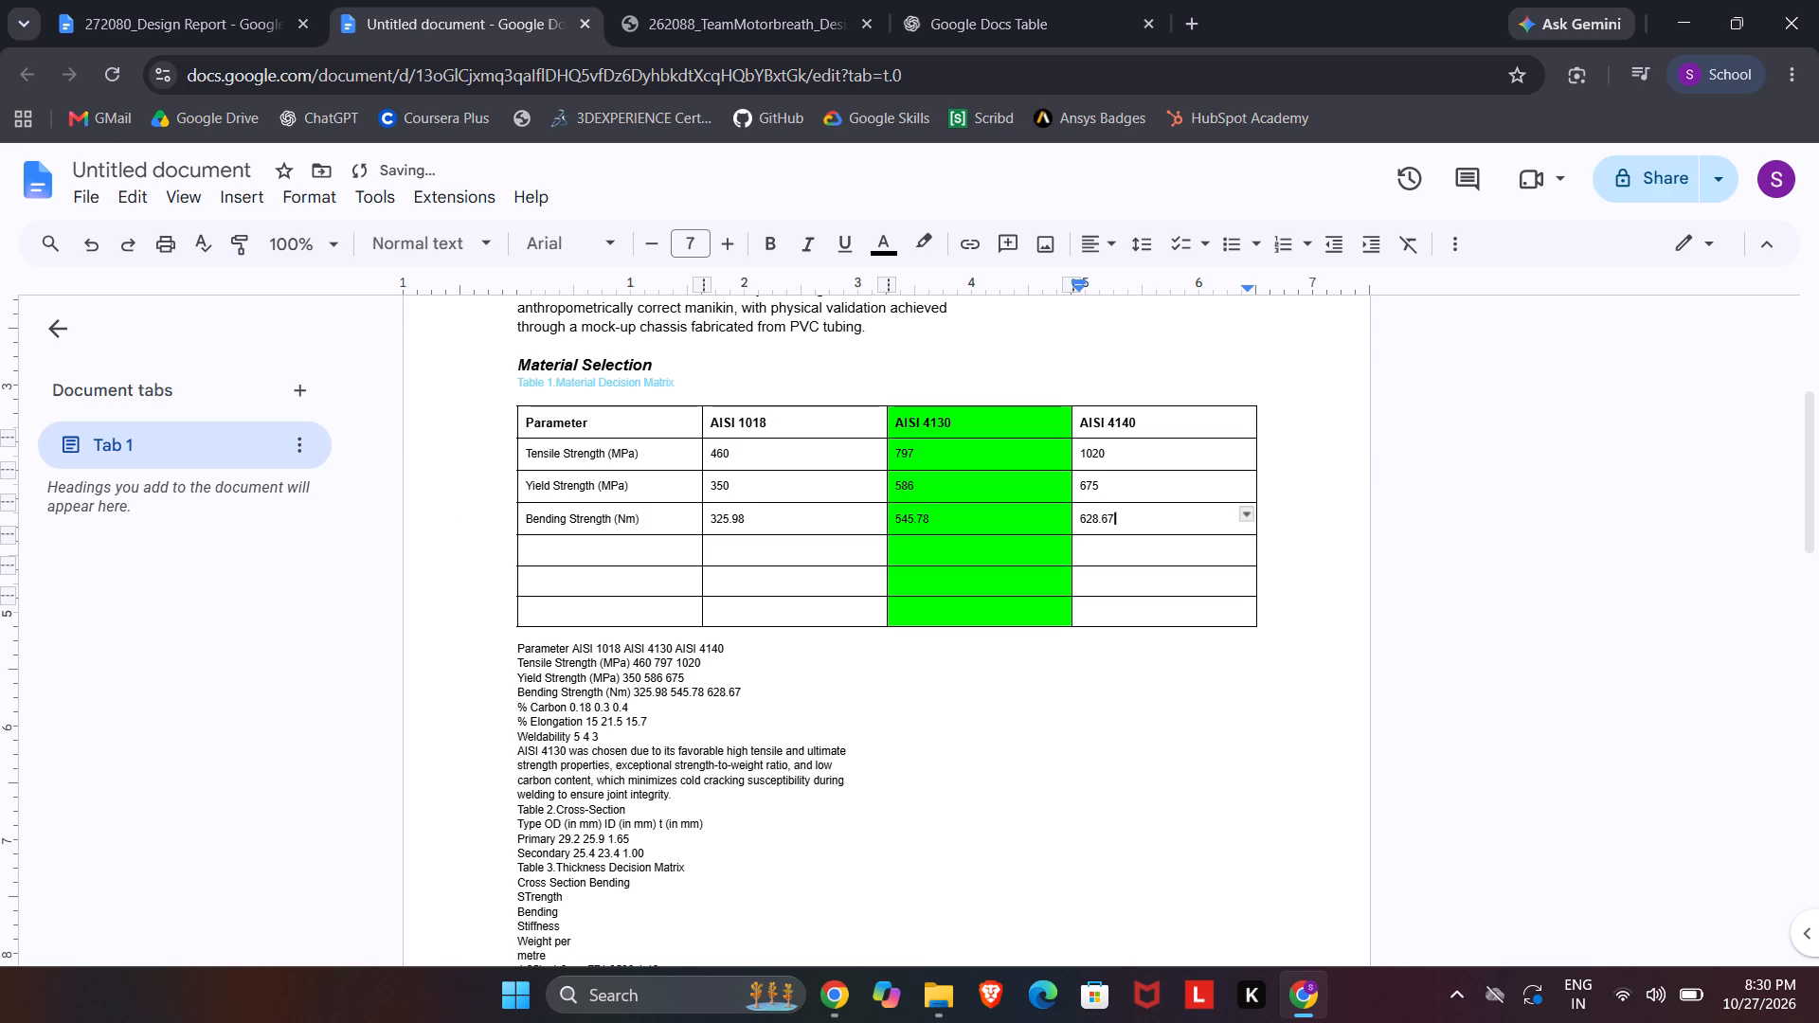
Fill the fourth row below the headings with % Carbon, copied from the text below the table, and the values 0.18, 0.3 and 0.4.
left_click(639, 546)
left_click_drag(515, 704, 562, 708)
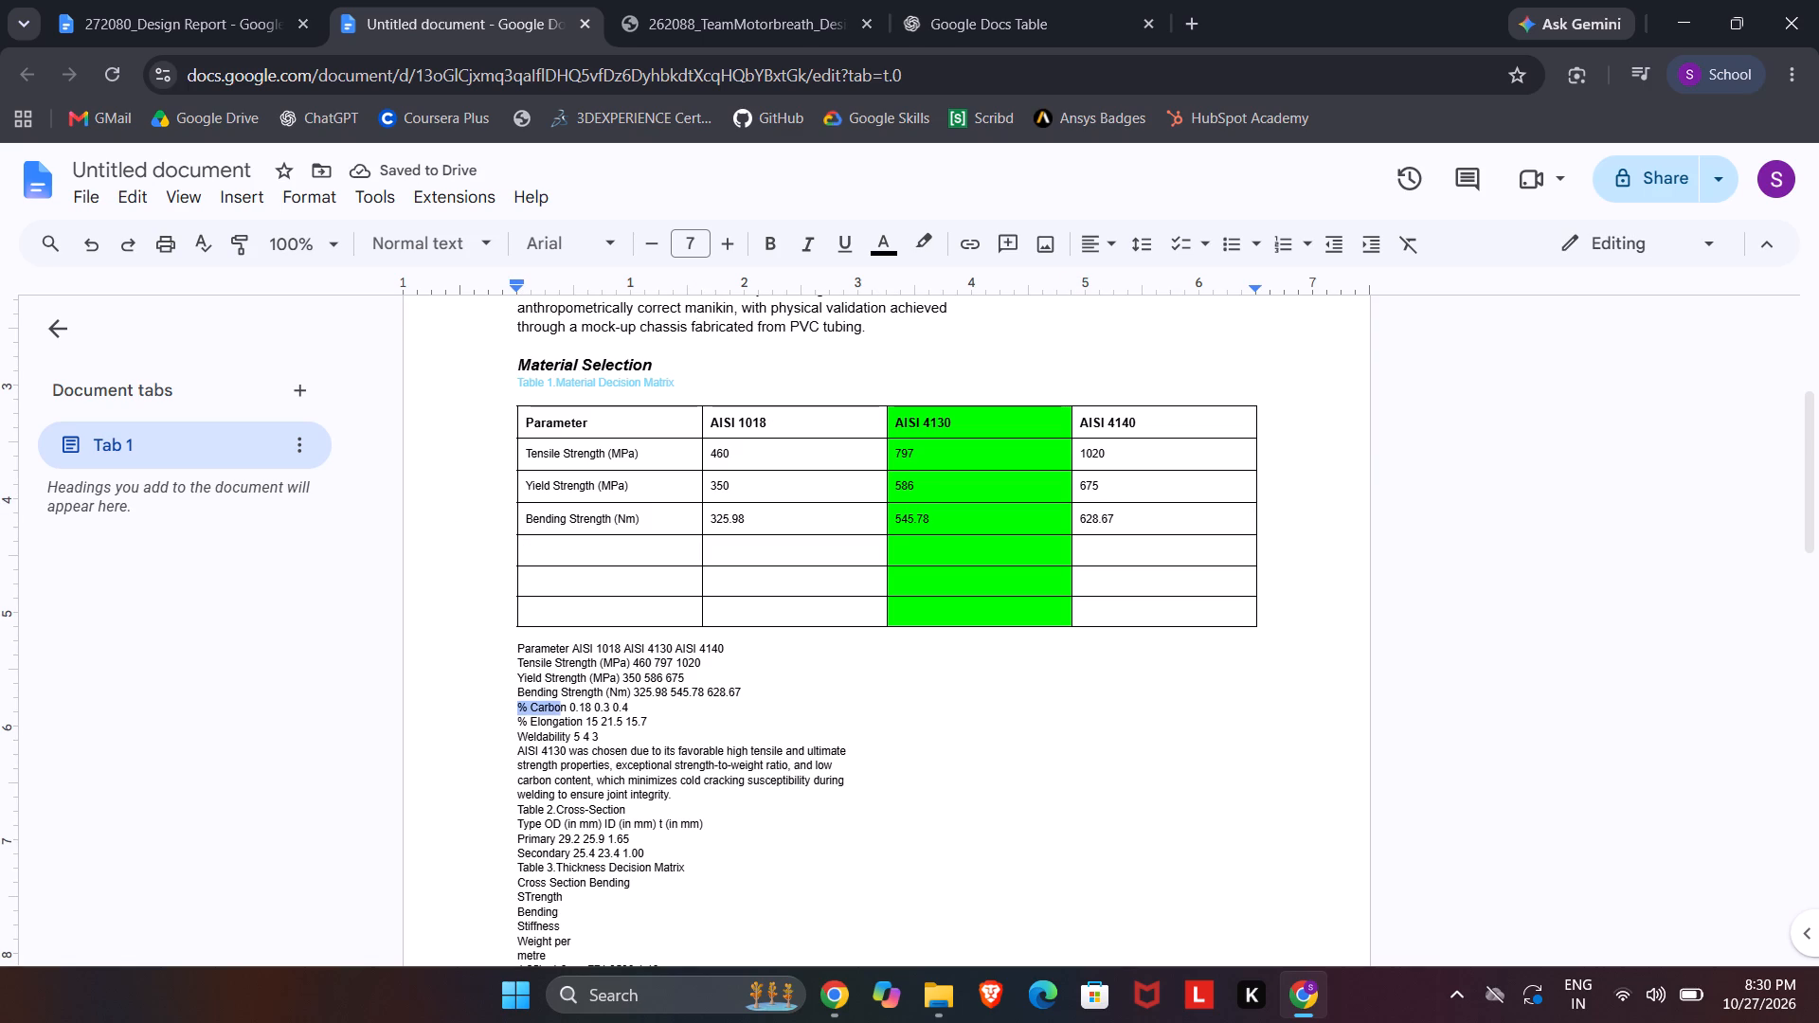
left_click_drag(562, 708, 564, 708)
key("ctrl+c")
left_click(633, 550)
key("ctrl+v")
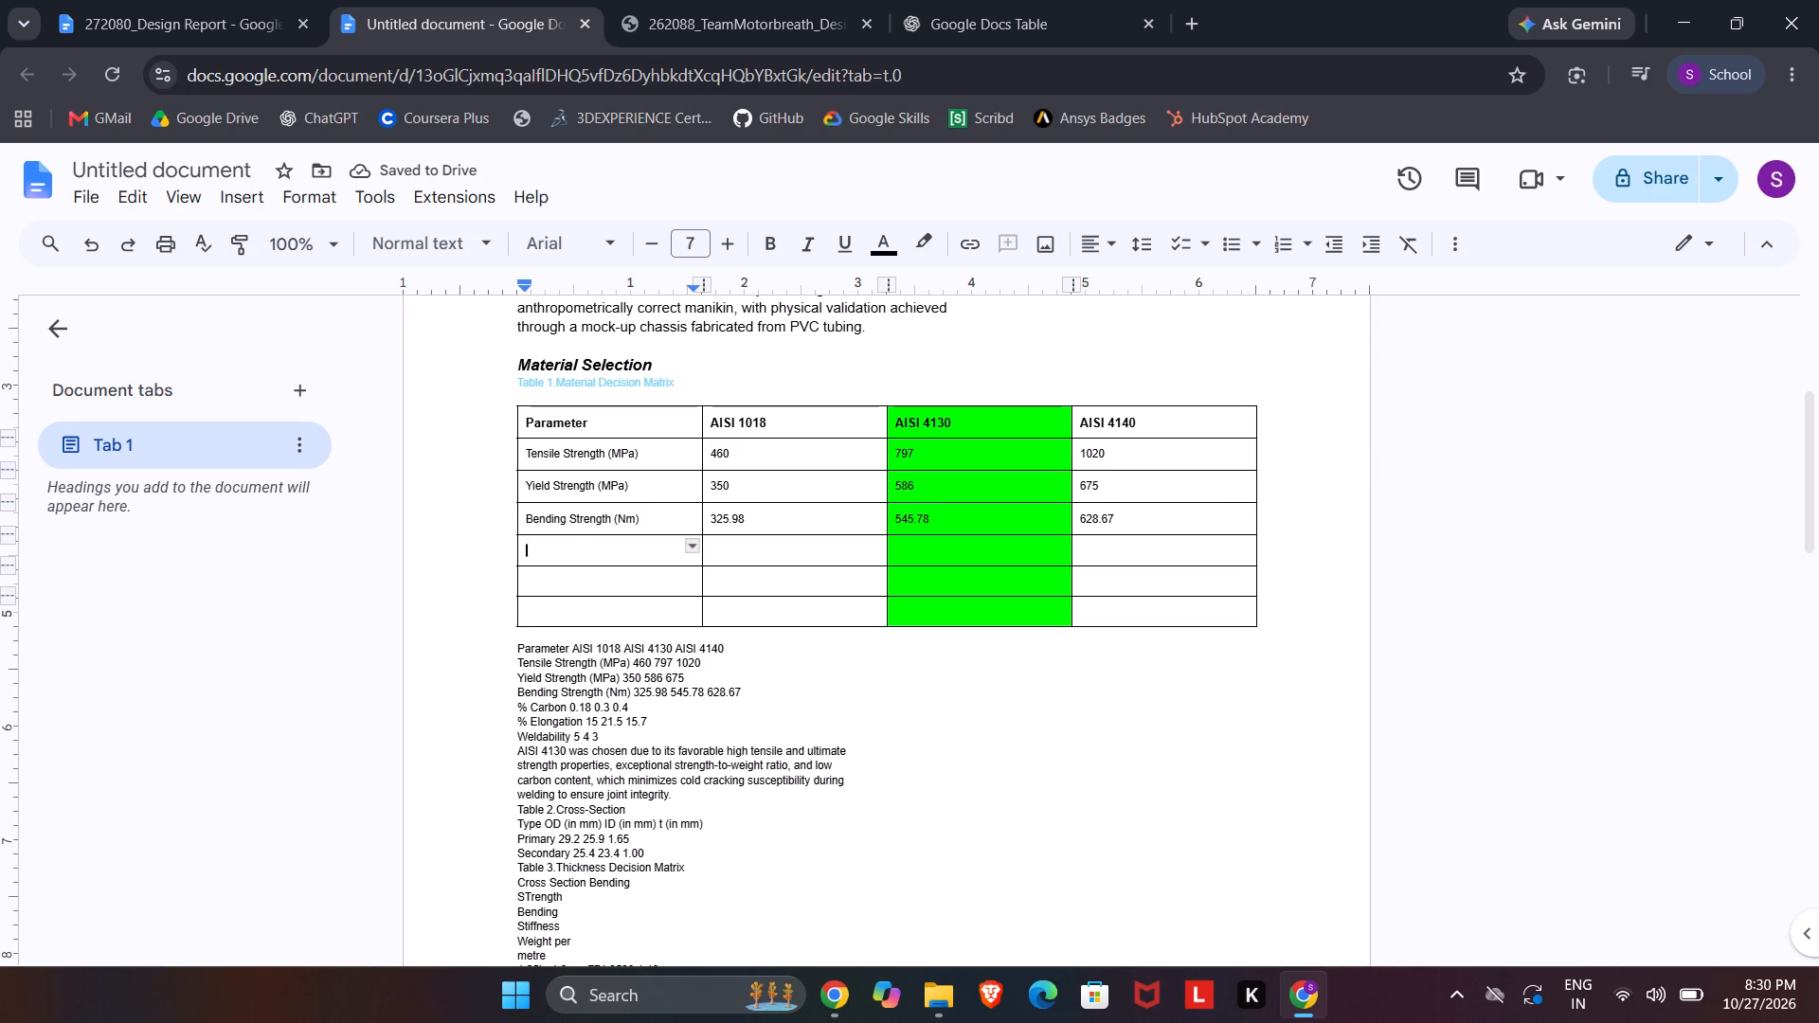
left_click(809, 554)
type("0.18")
key("Right")
type("0.3")
key("Right")
type("0.4")
Fill the fifth row below the headings with % Elongation, copied from the text below the table, and the values 15, 21.2 and 15.7.
left_click(664, 585)
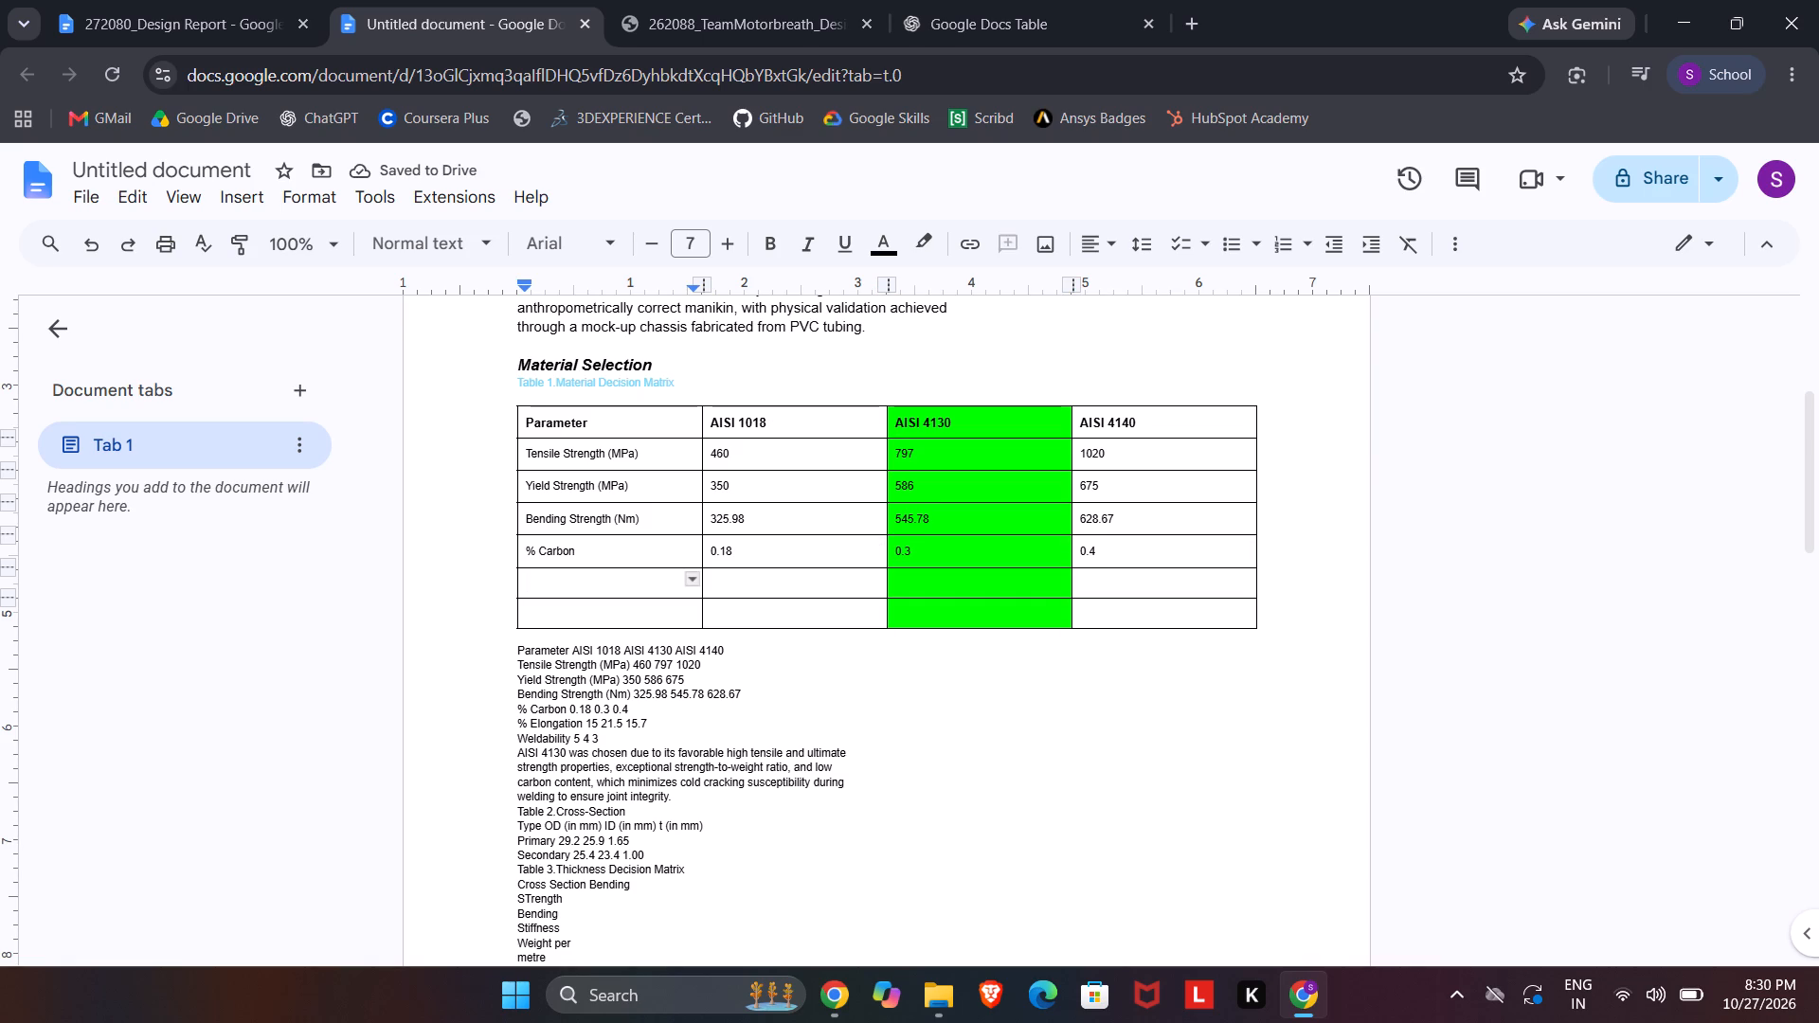
left_click_drag(518, 721, 582, 725)
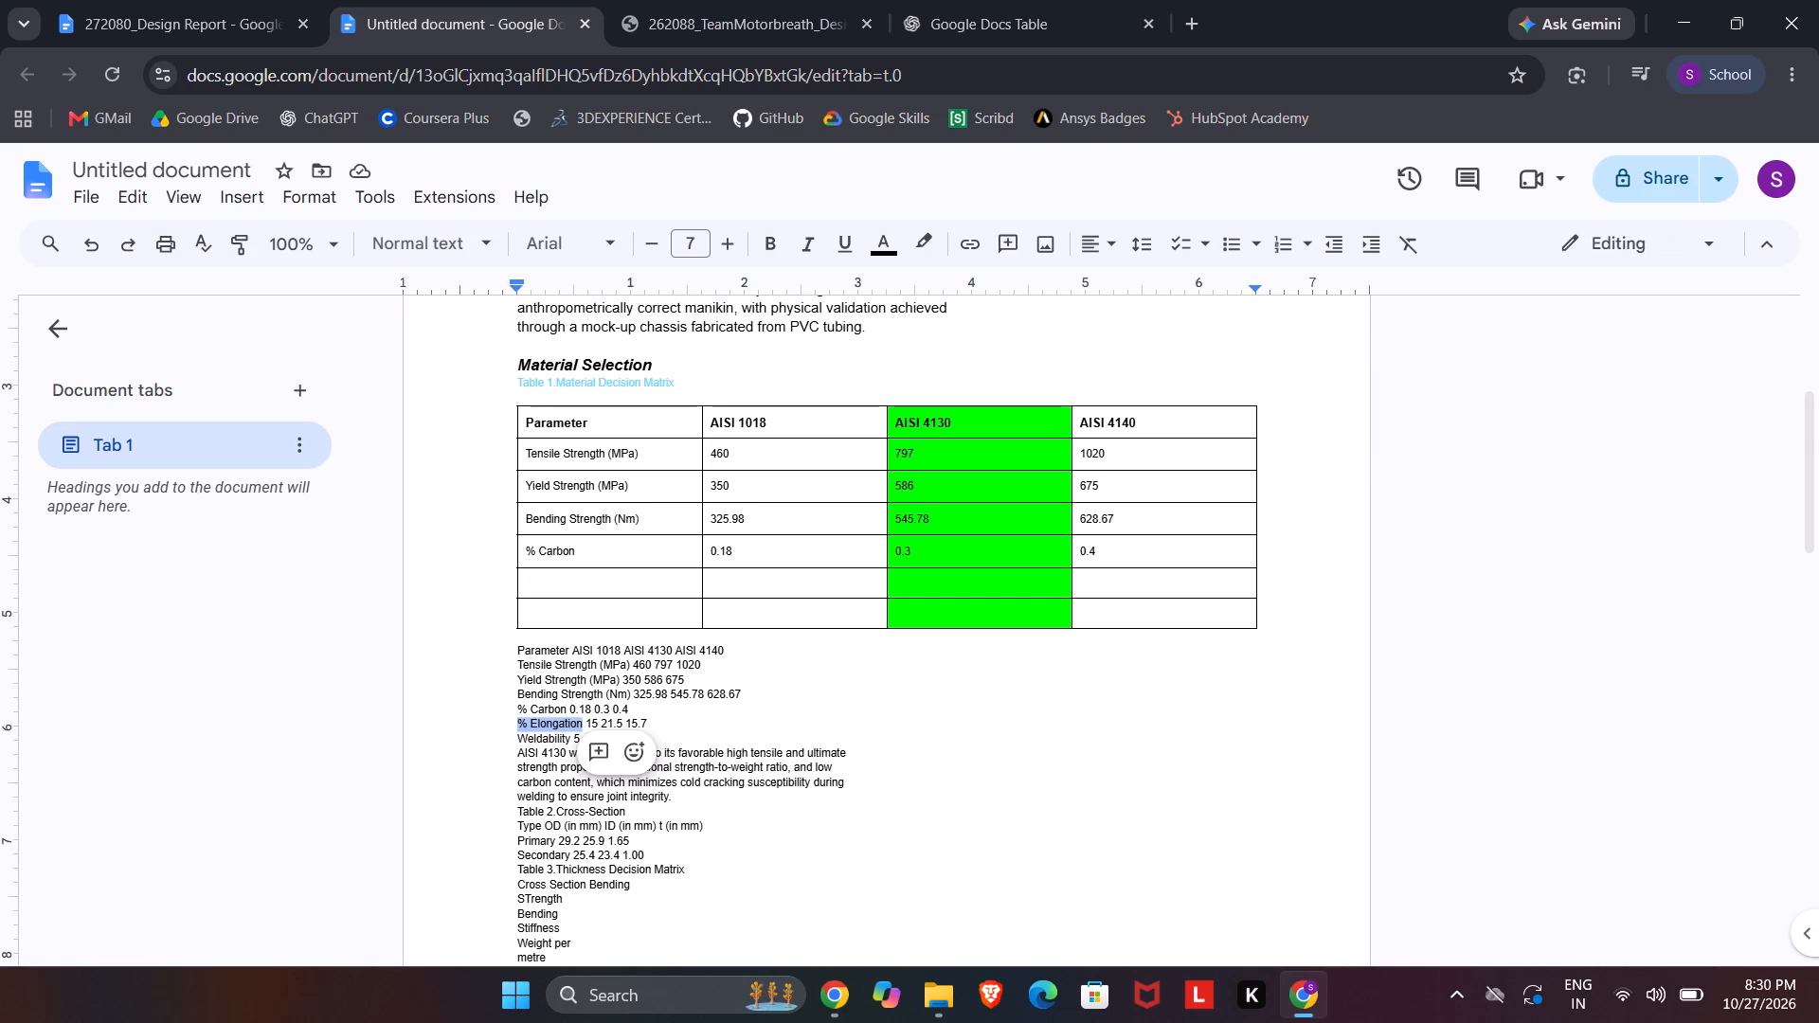
key("ctrl+c")
left_click(576, 573)
key("ctrl+v")
left_click(794, 581)
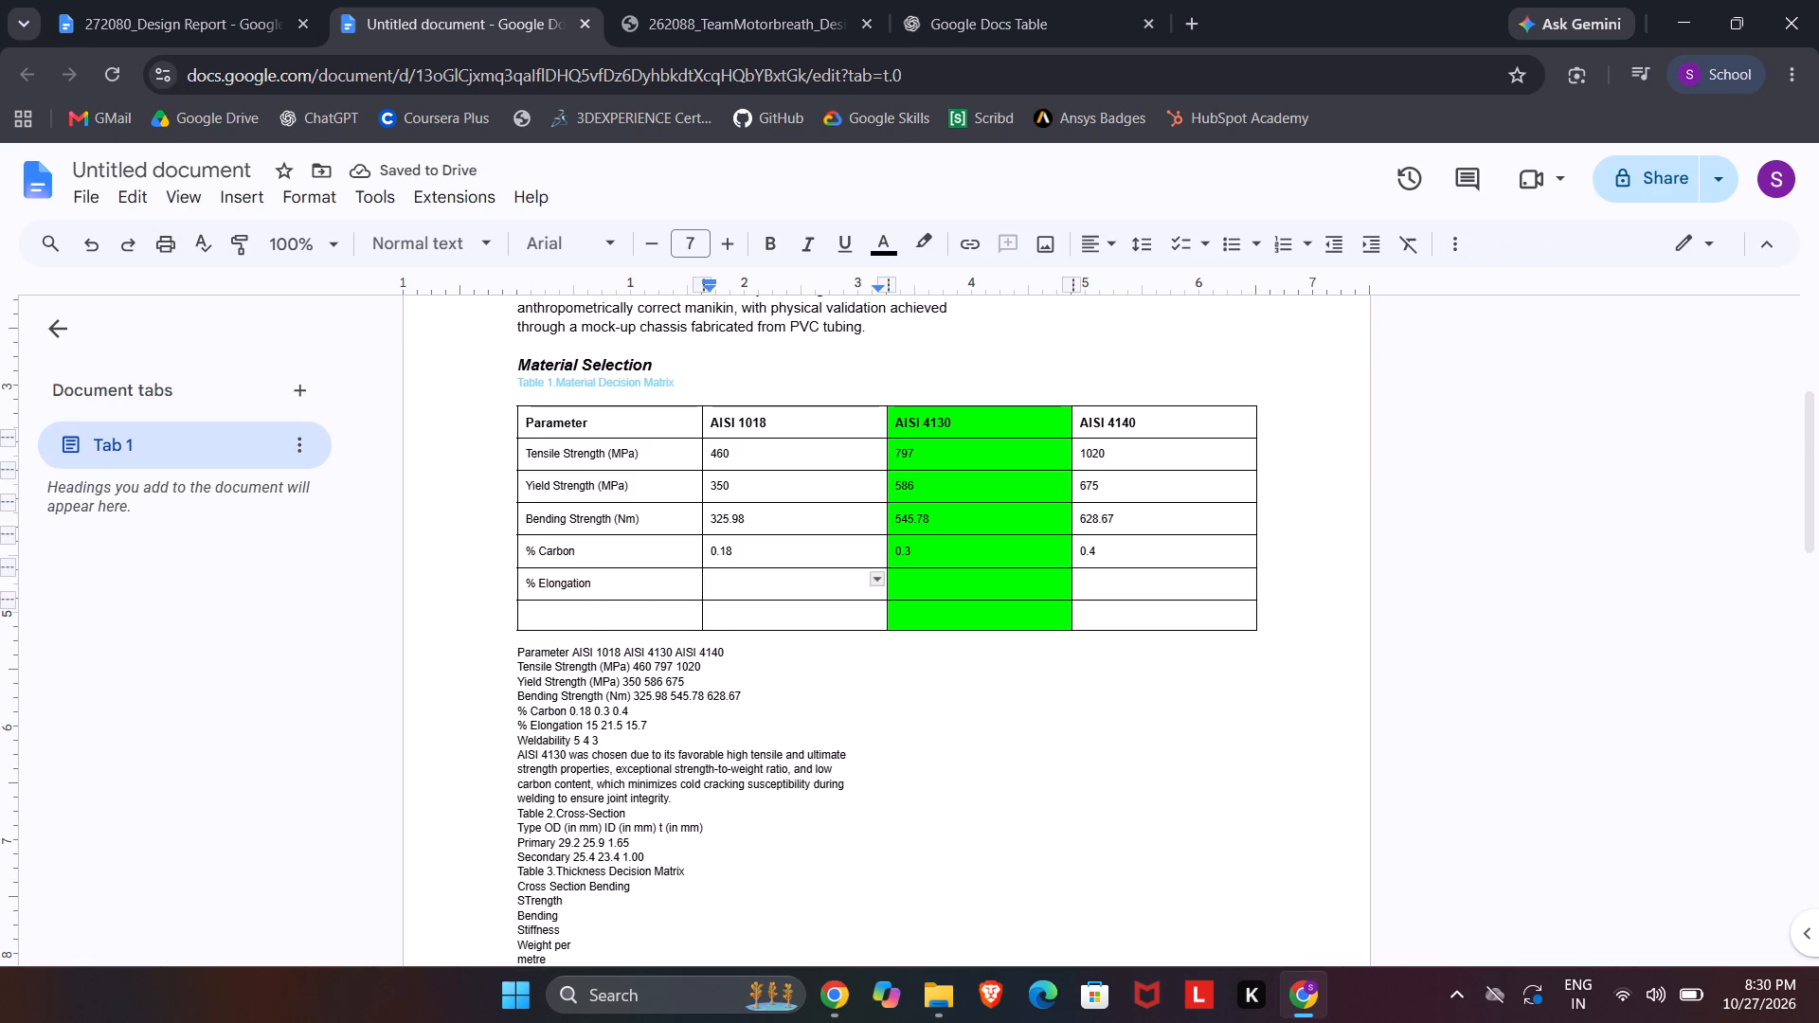
type("15")
key("Right")
type("21.2")
key("Right")
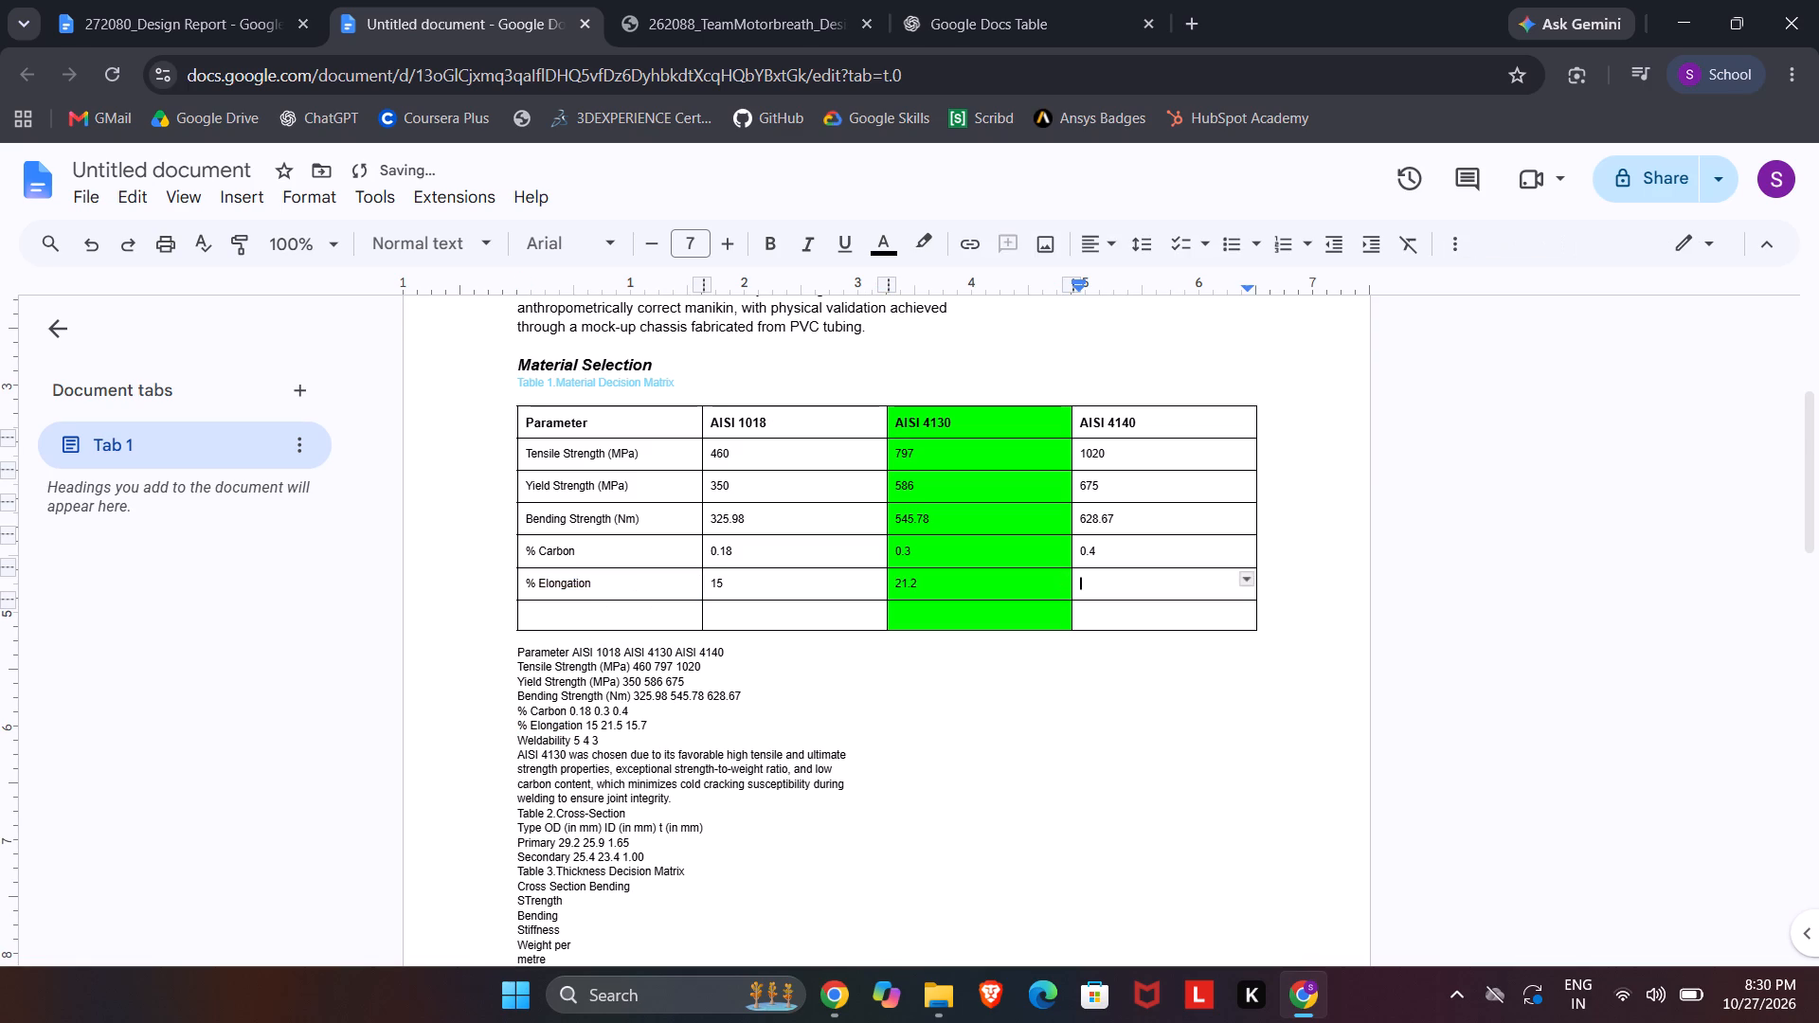
type("15.7")
left_click_drag(514, 736, 568, 737)
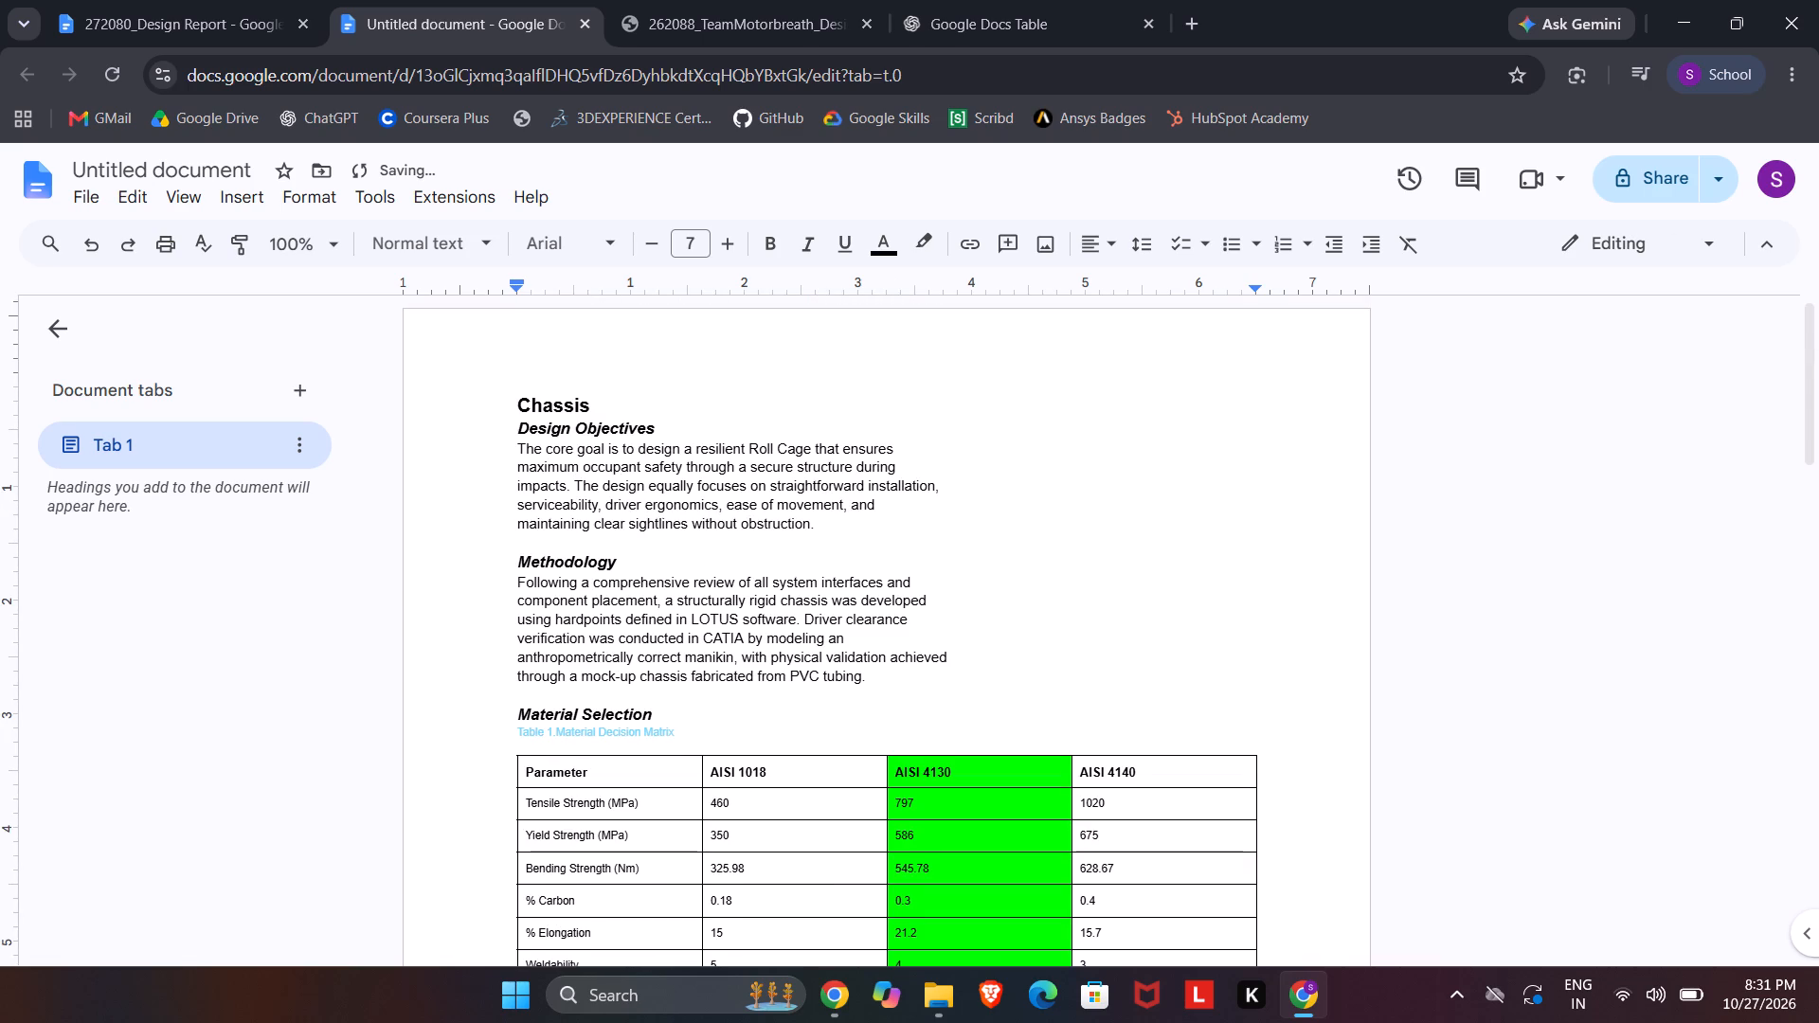
scroll(520, 444, "down", 8)
scroll(521, 453, "up", 4)
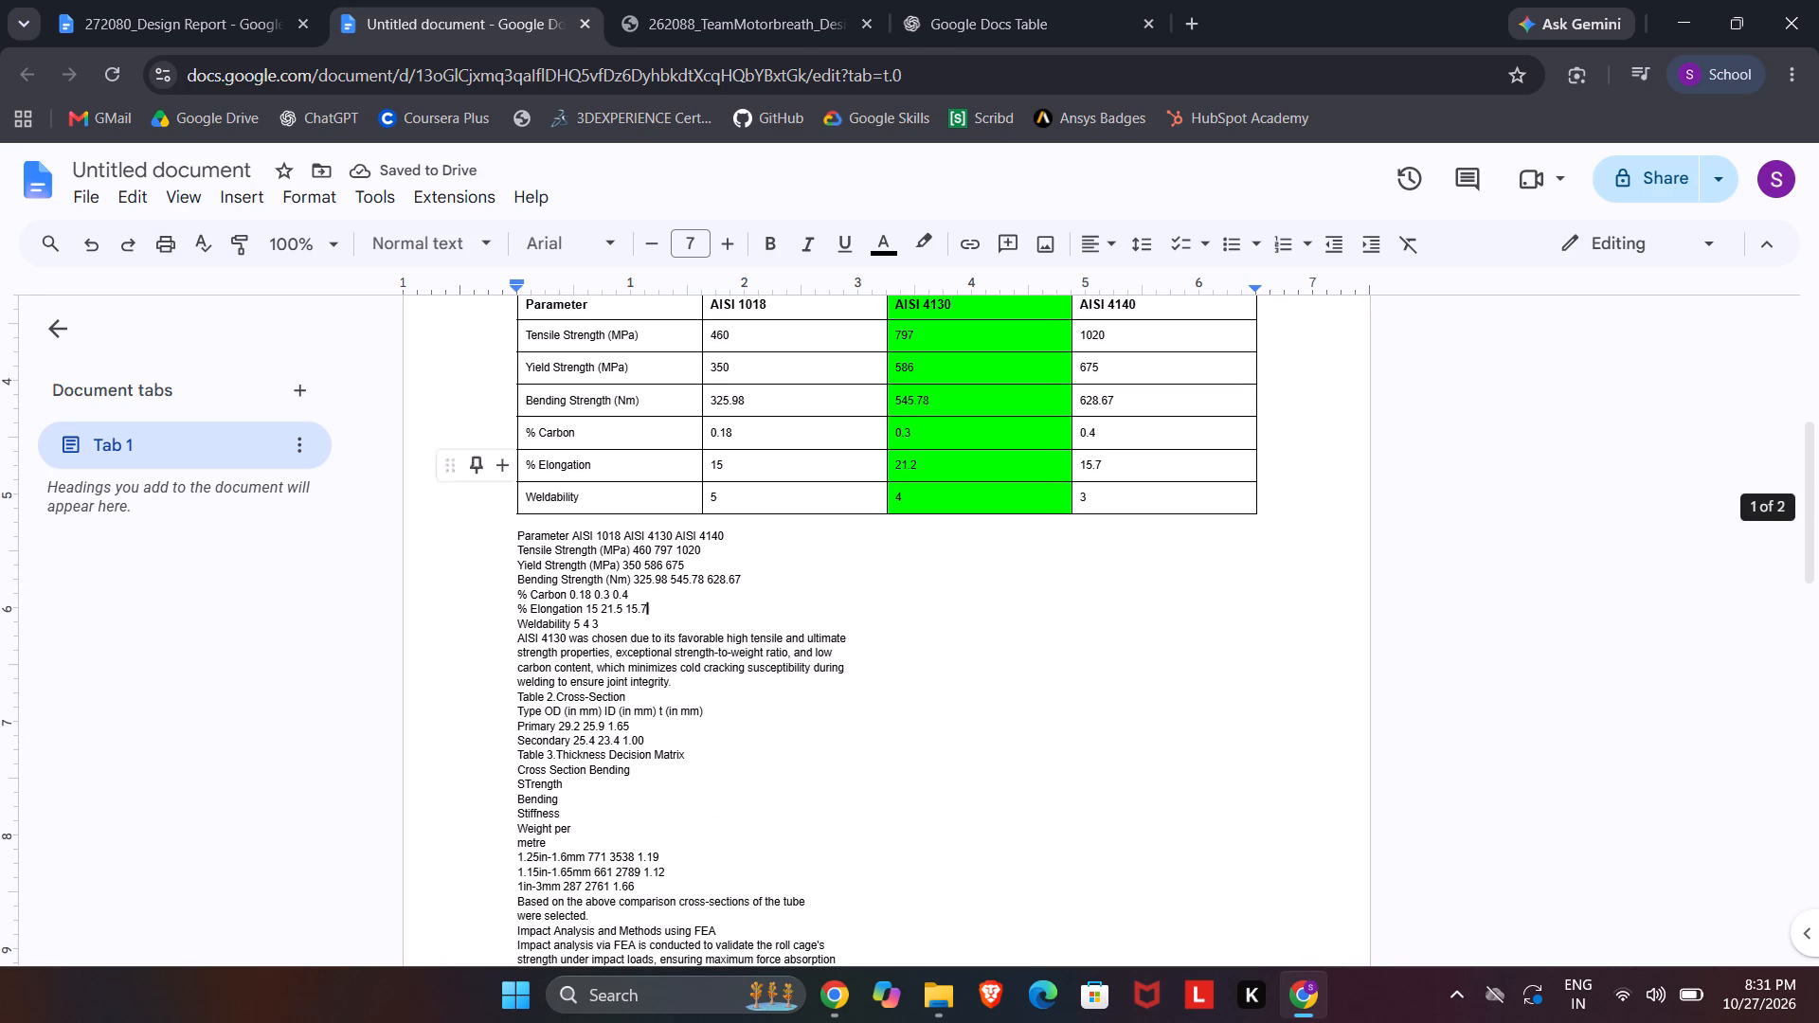
left_click_drag(618, 623, 501, 547)
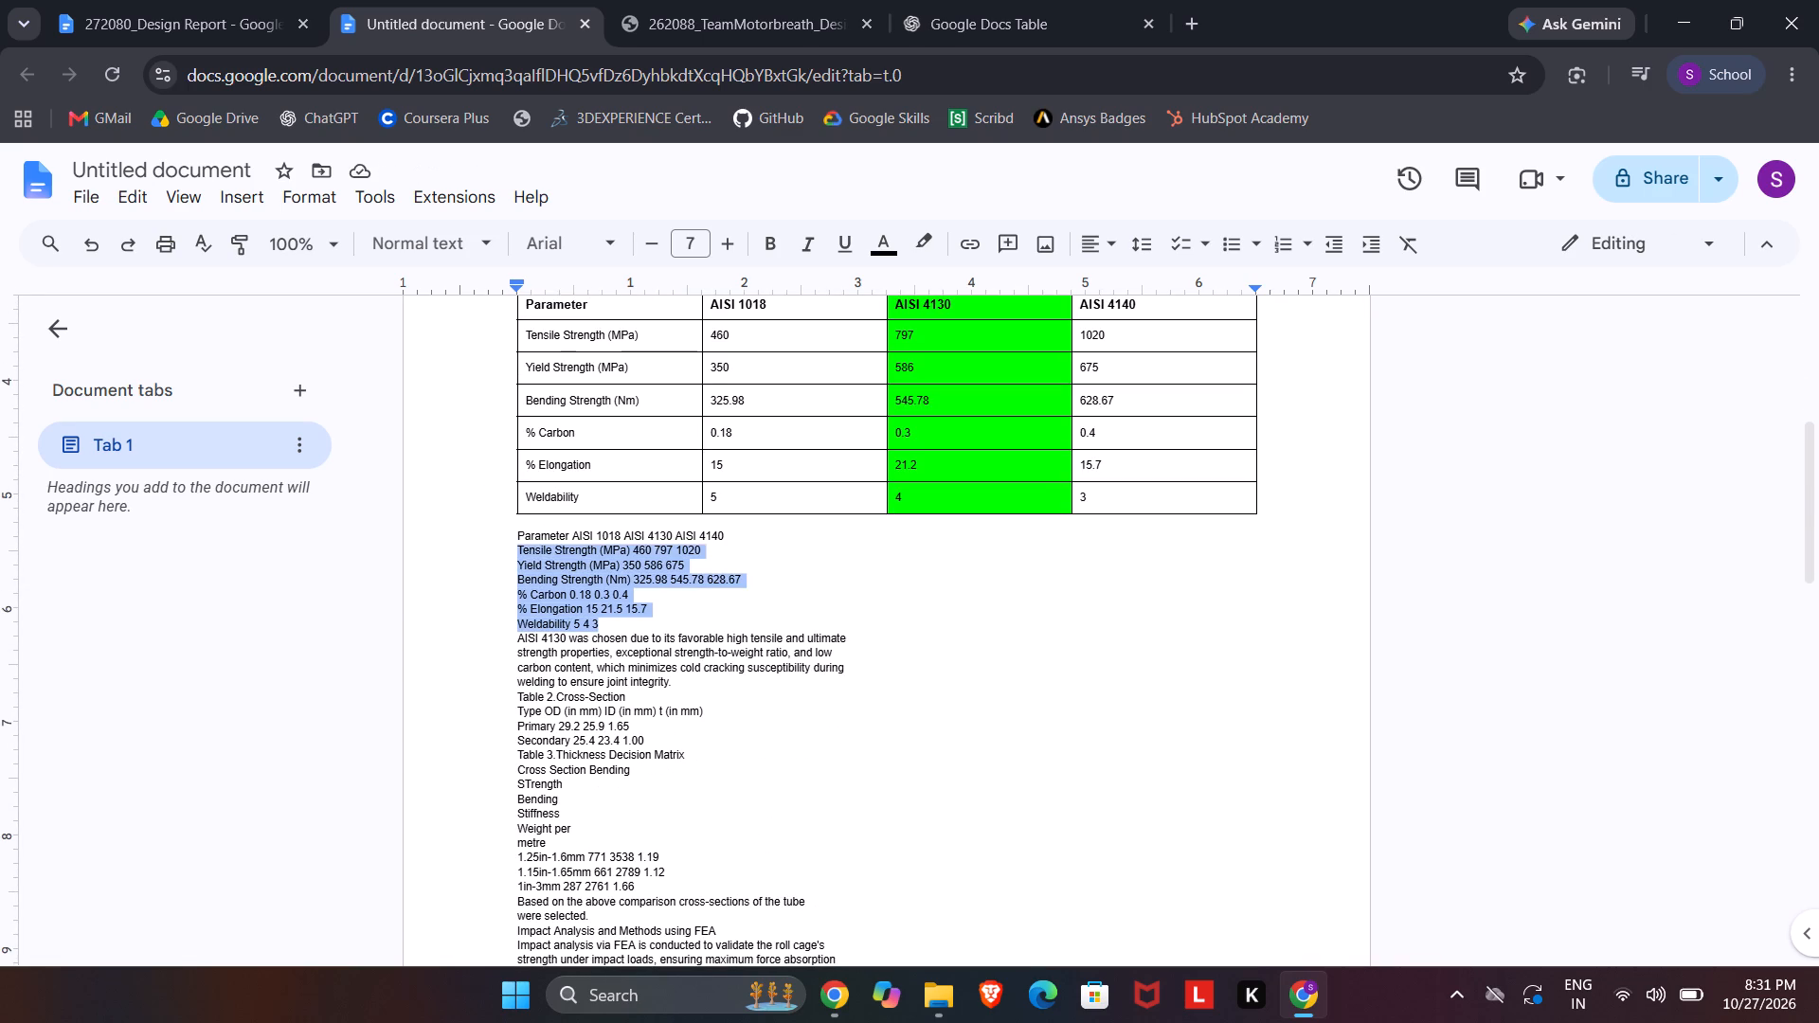
left_click_drag(501, 547, 503, 543)
key("BackSpace")
Center-align the contents of all cells in the material decision table.
scroll(506, 541, "up", 2)
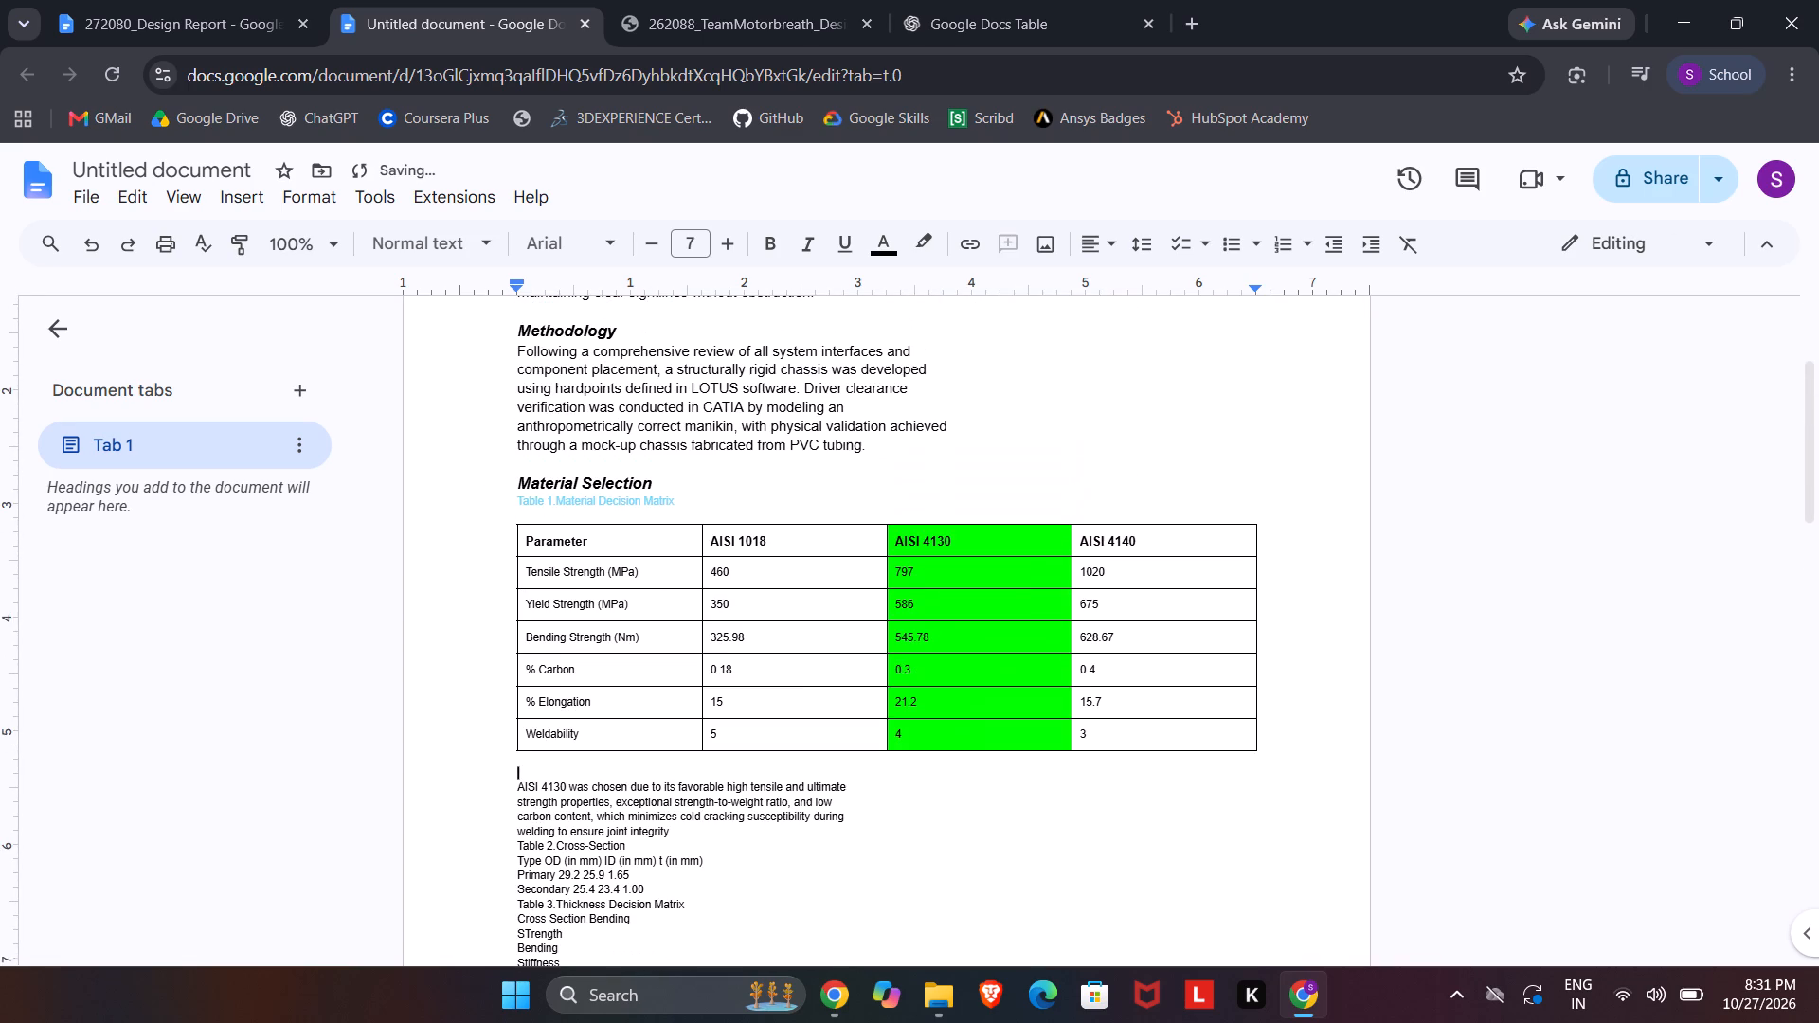
left_click_drag(524, 534, 1265, 739)
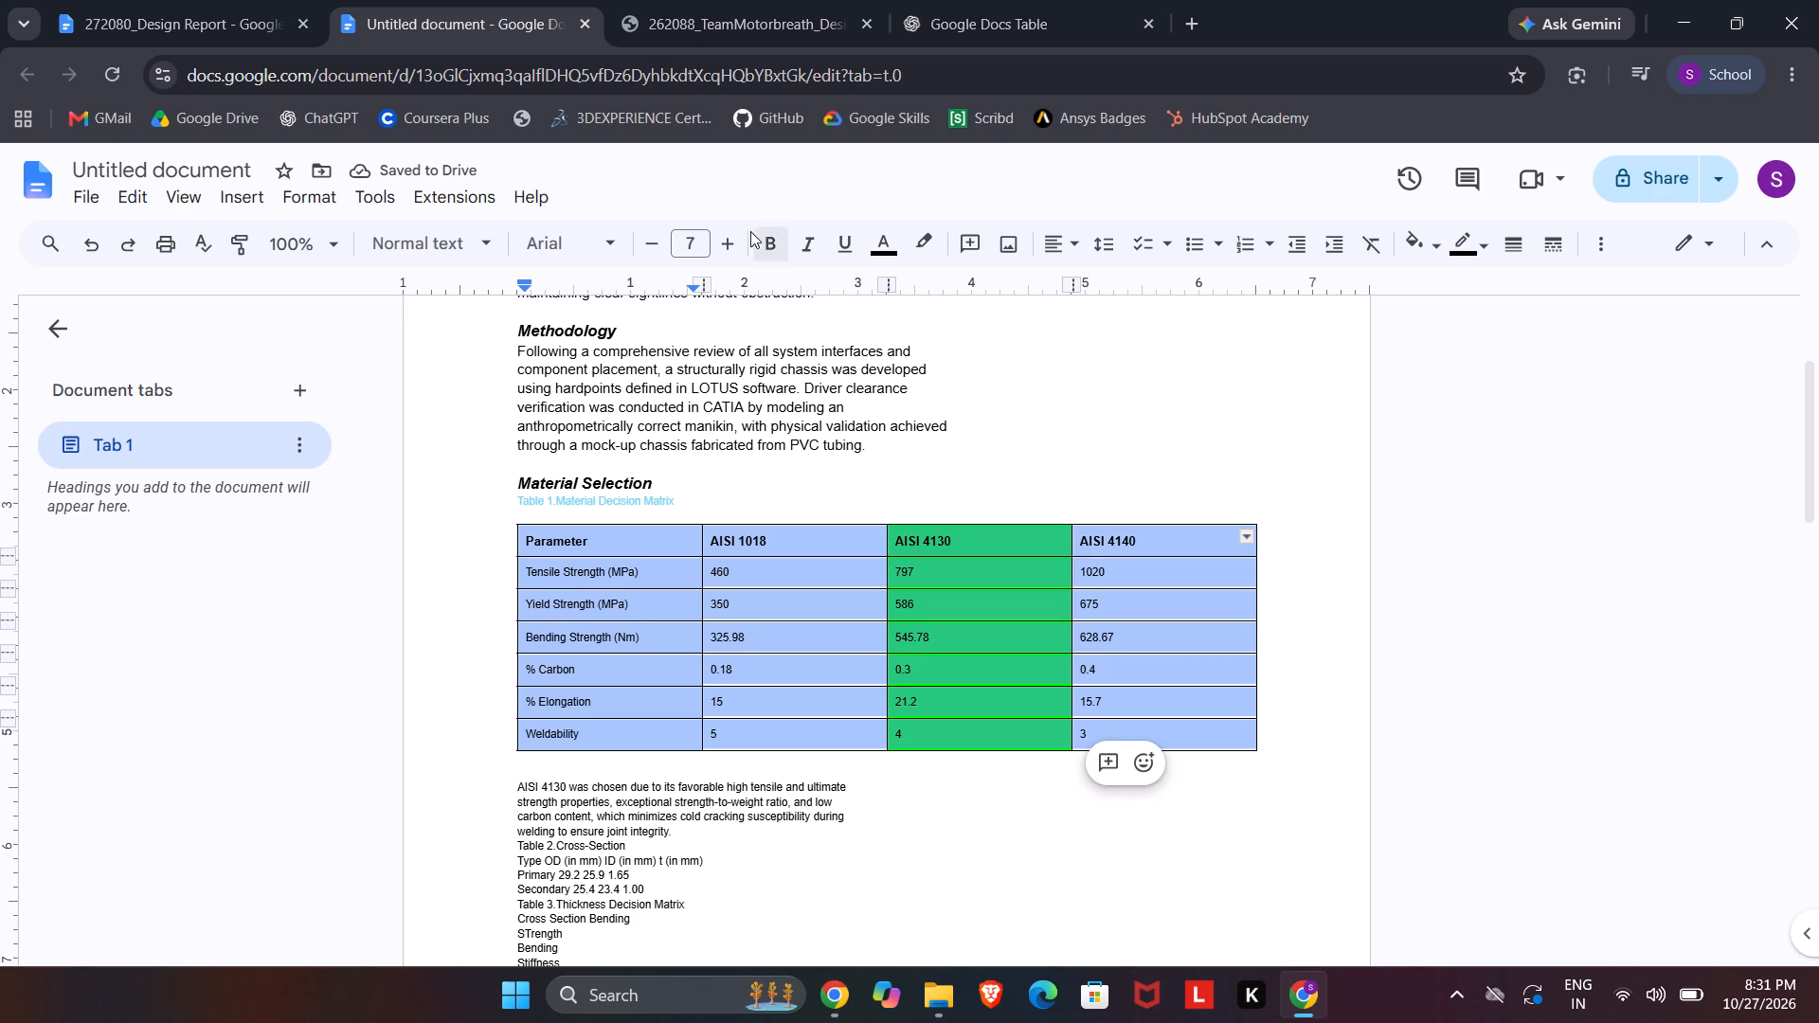
left_click(1054, 248)
left_click(1094, 284)
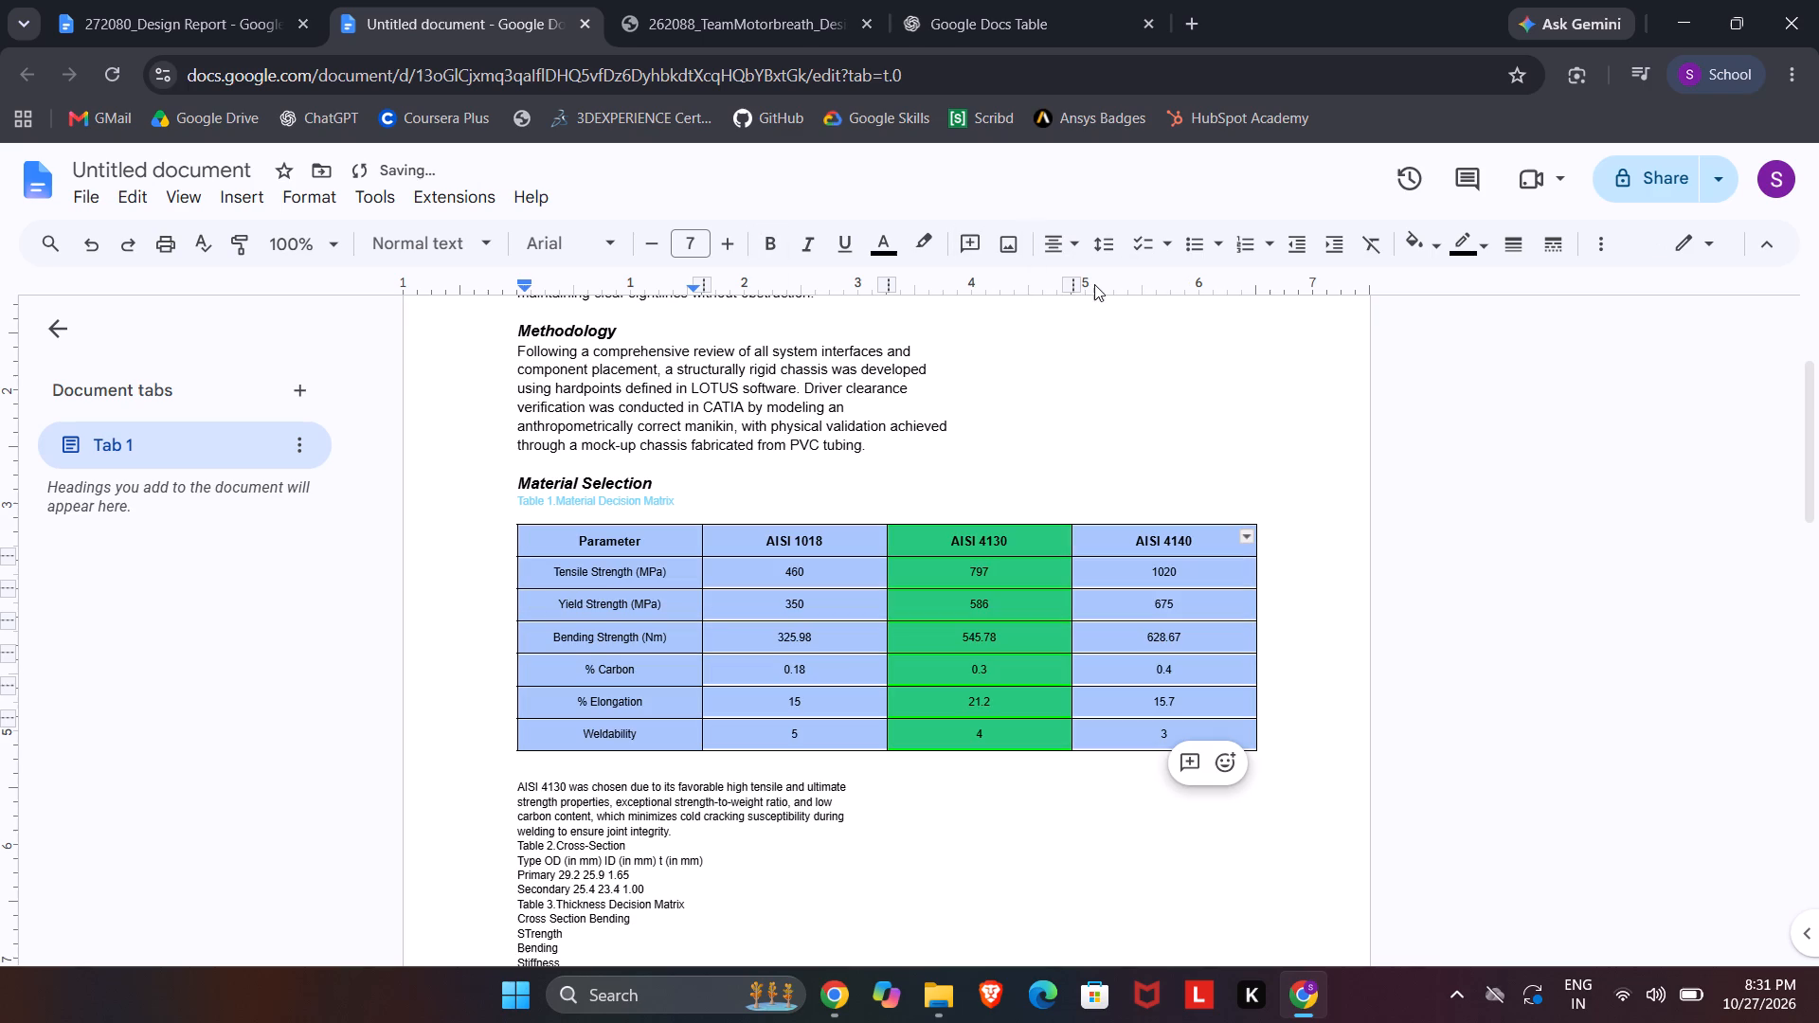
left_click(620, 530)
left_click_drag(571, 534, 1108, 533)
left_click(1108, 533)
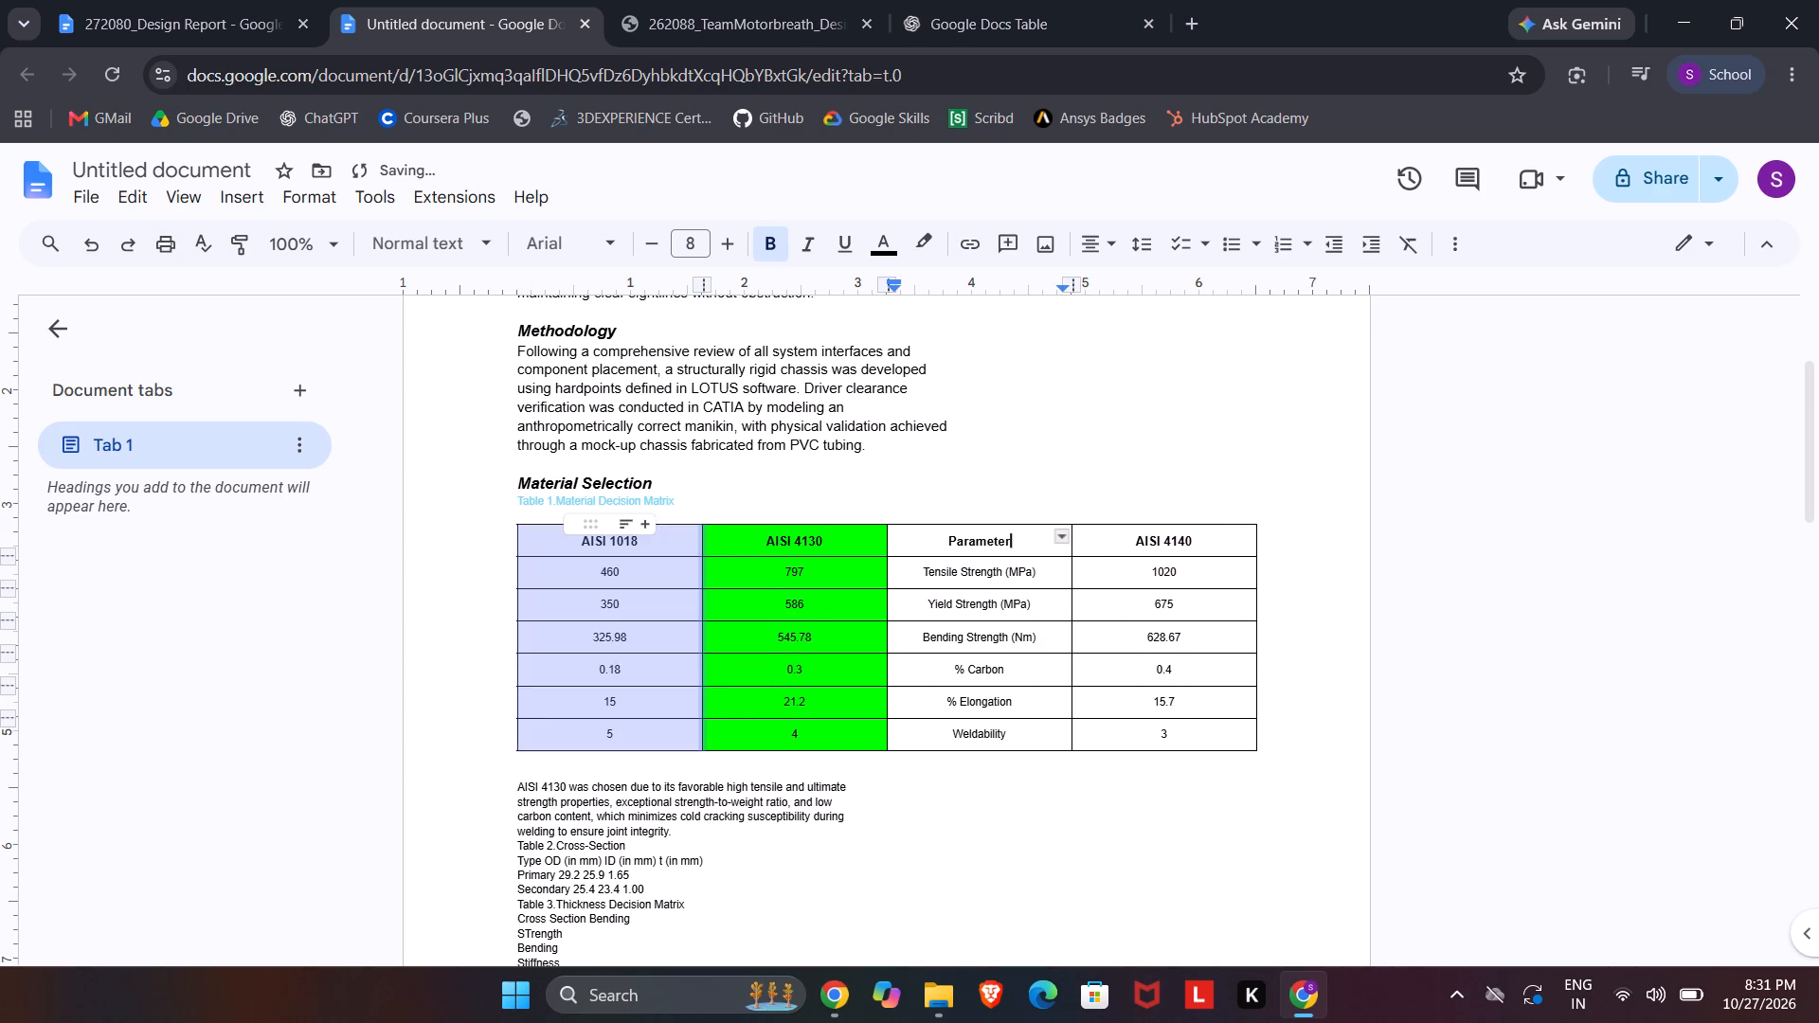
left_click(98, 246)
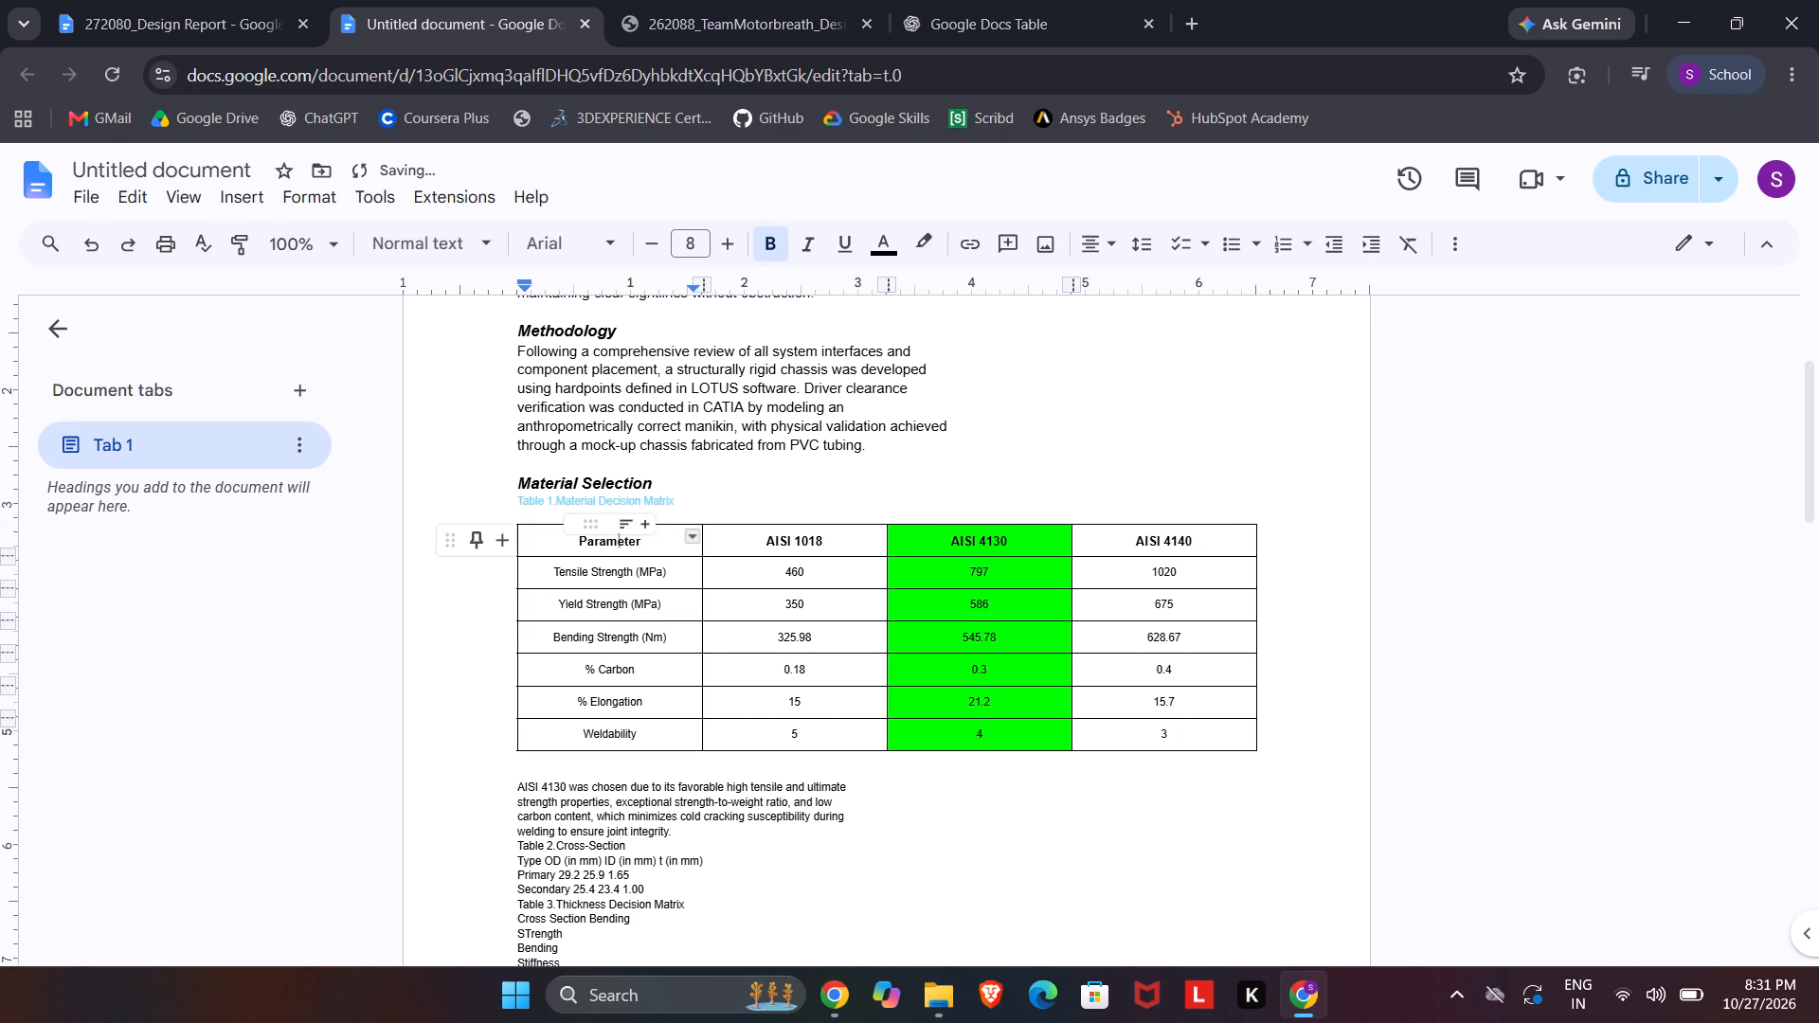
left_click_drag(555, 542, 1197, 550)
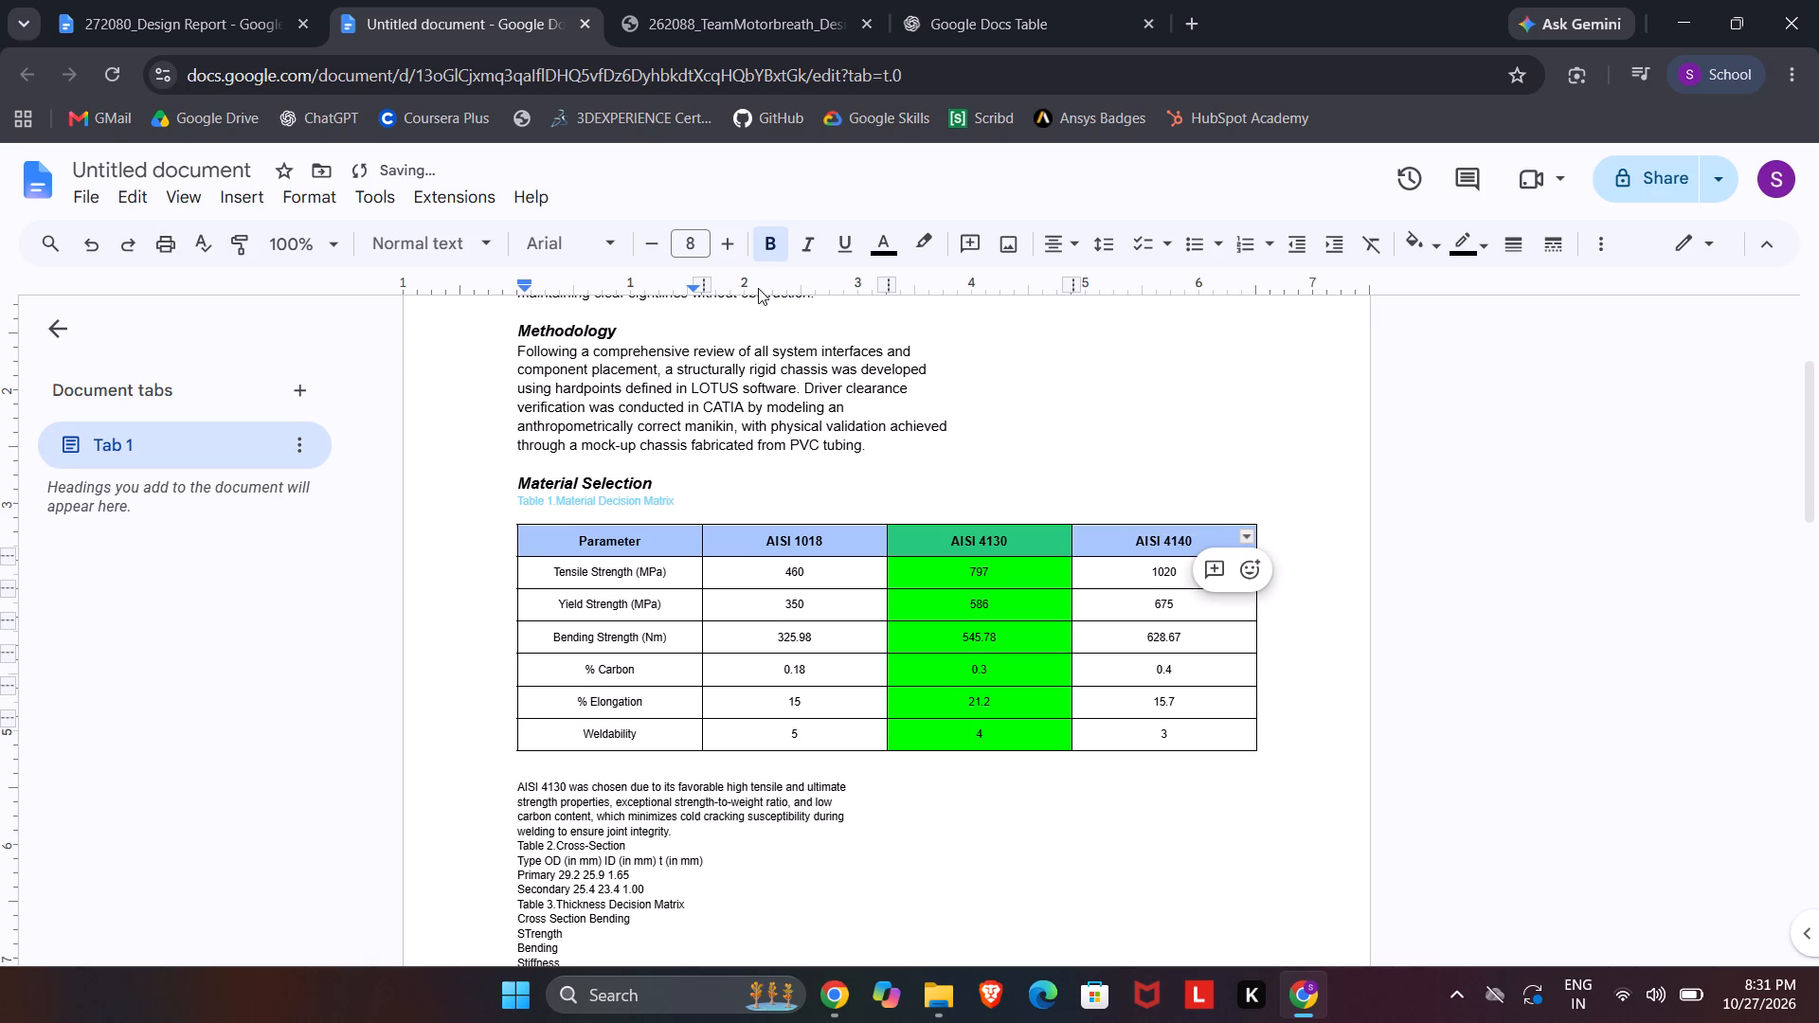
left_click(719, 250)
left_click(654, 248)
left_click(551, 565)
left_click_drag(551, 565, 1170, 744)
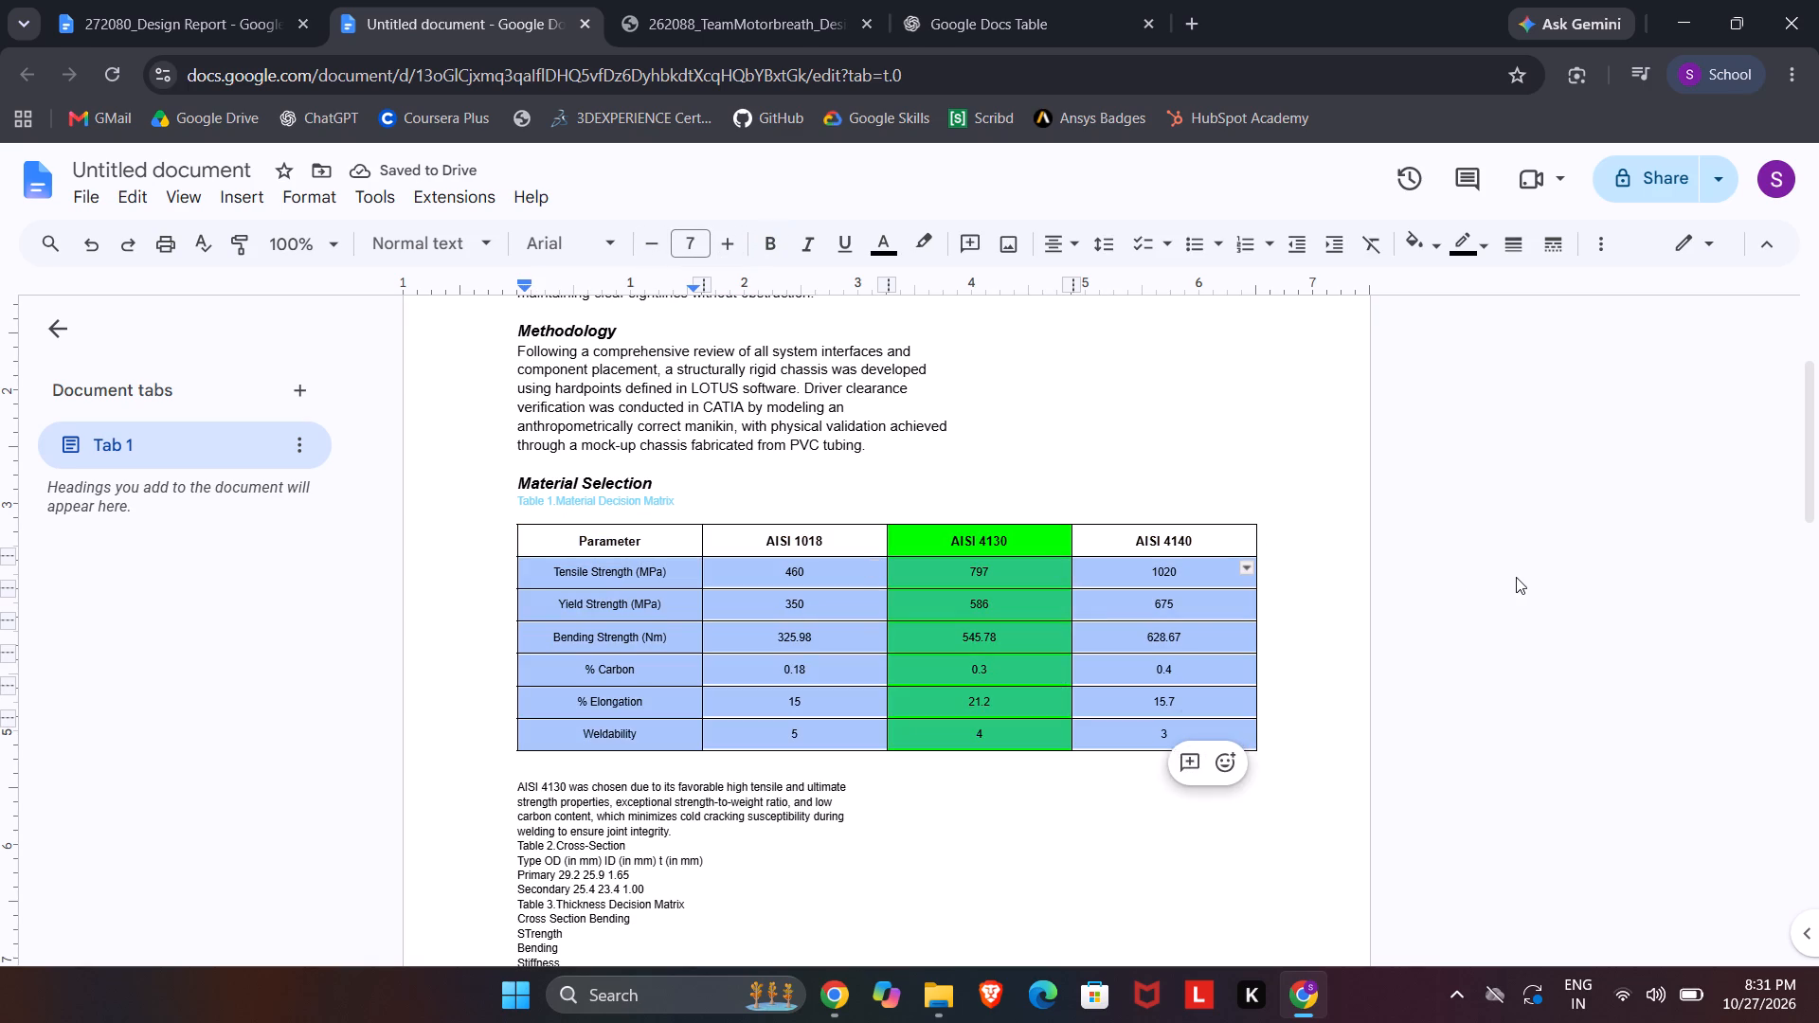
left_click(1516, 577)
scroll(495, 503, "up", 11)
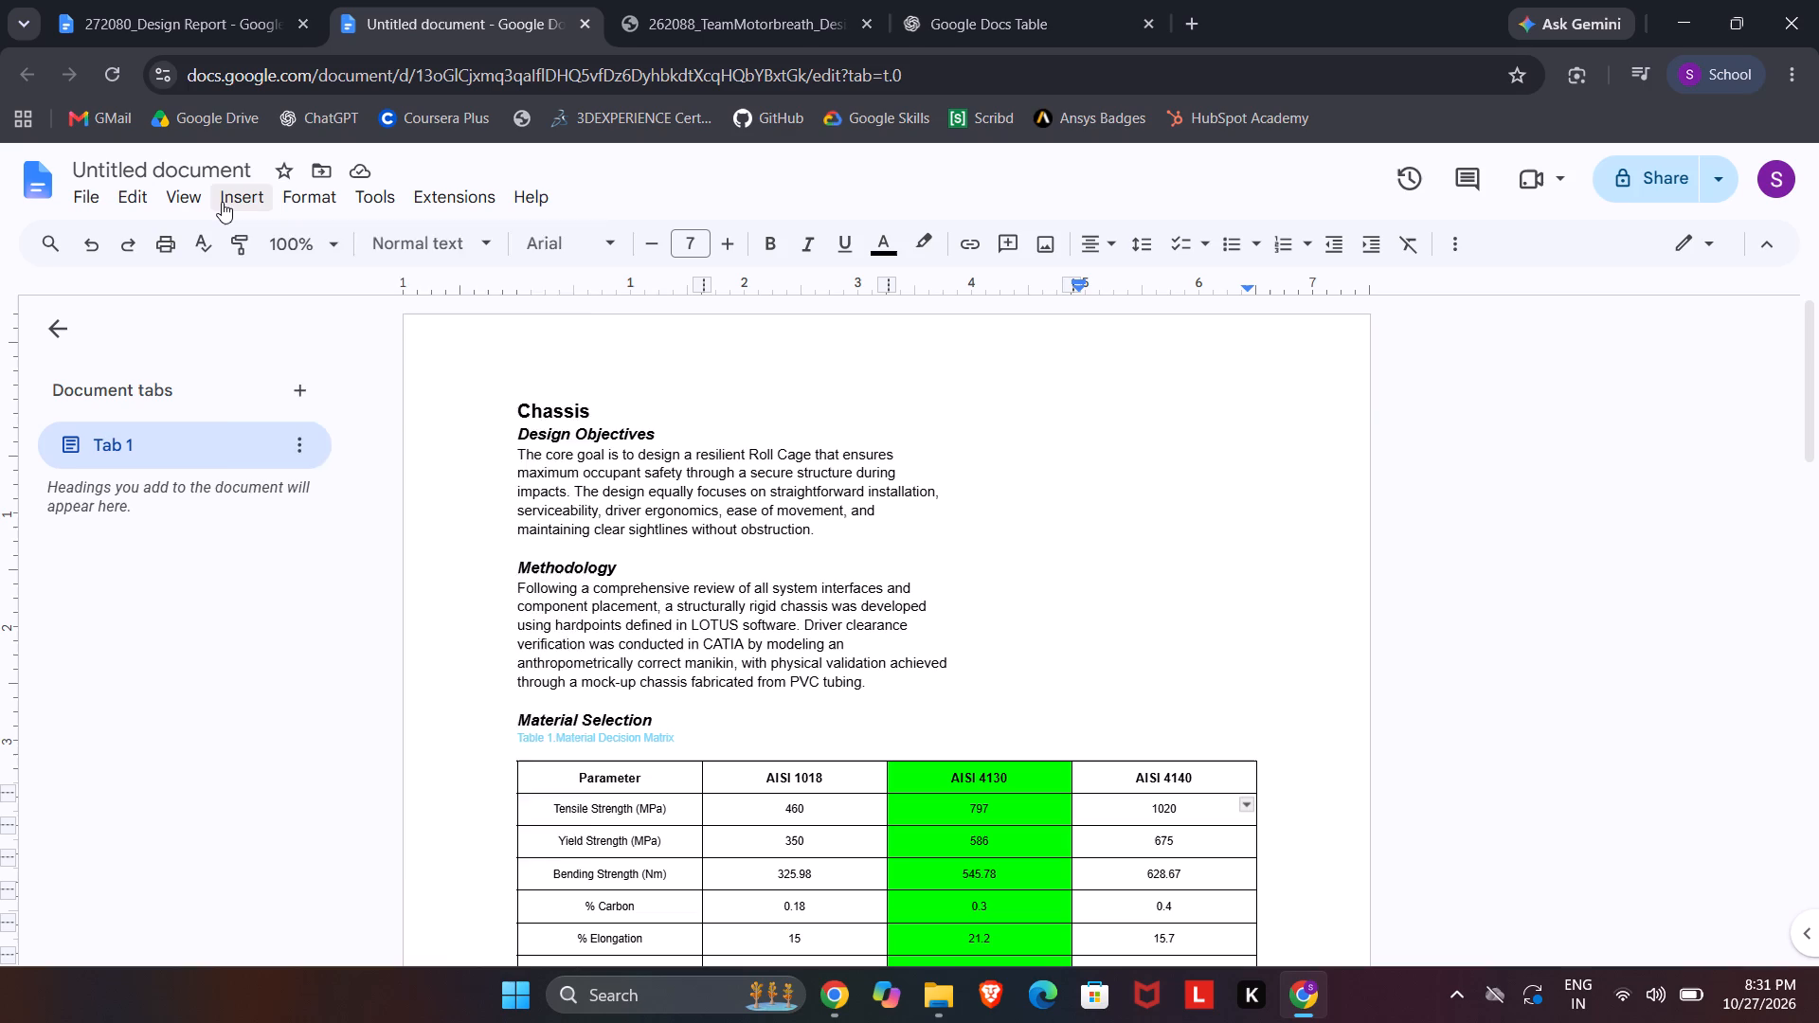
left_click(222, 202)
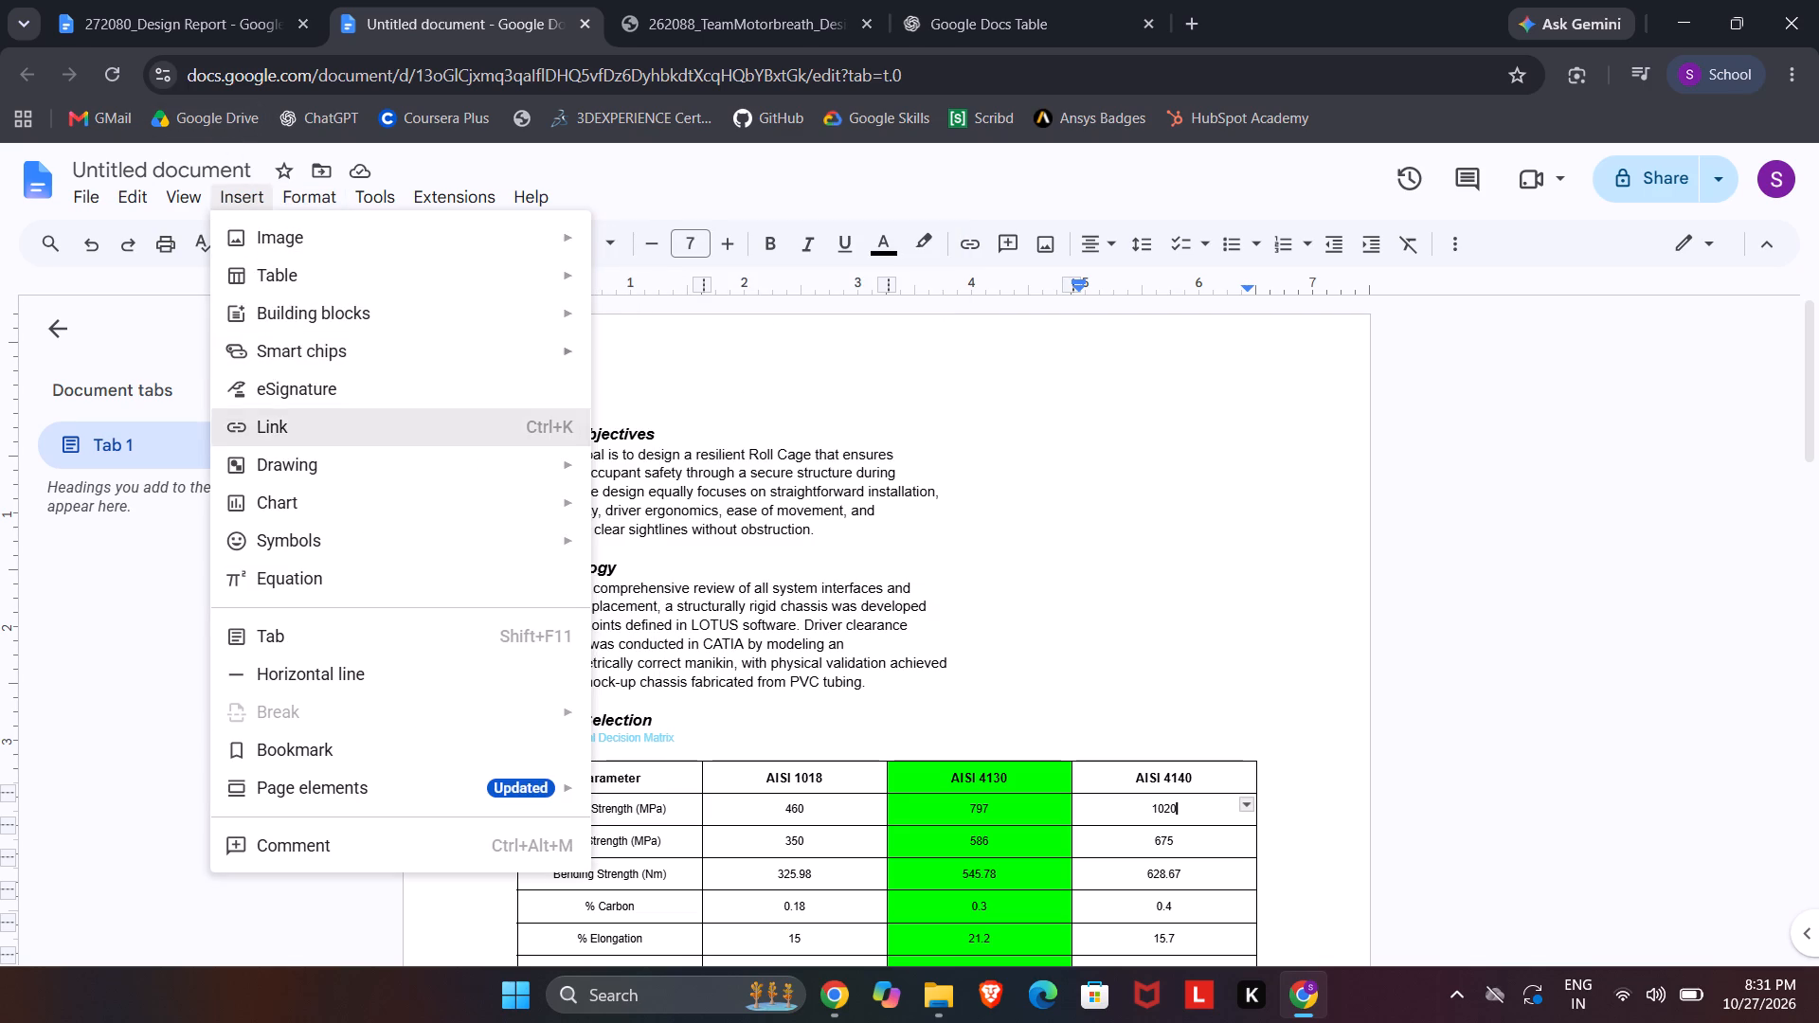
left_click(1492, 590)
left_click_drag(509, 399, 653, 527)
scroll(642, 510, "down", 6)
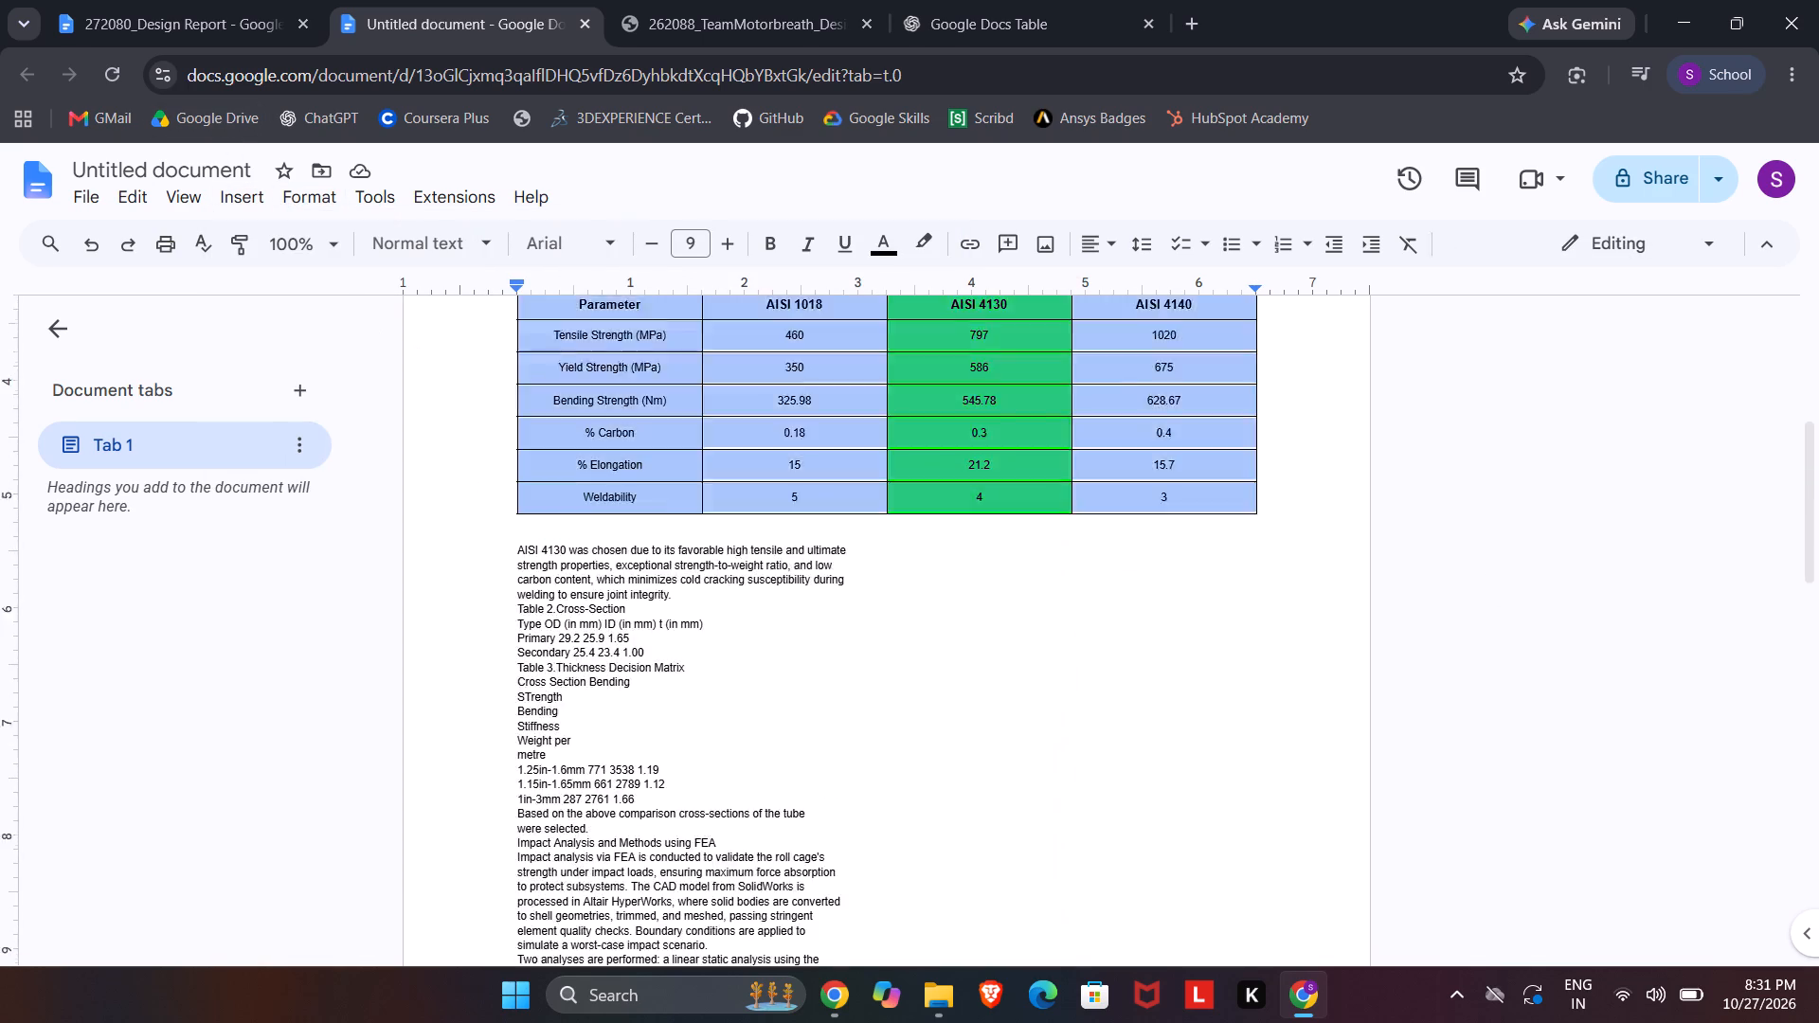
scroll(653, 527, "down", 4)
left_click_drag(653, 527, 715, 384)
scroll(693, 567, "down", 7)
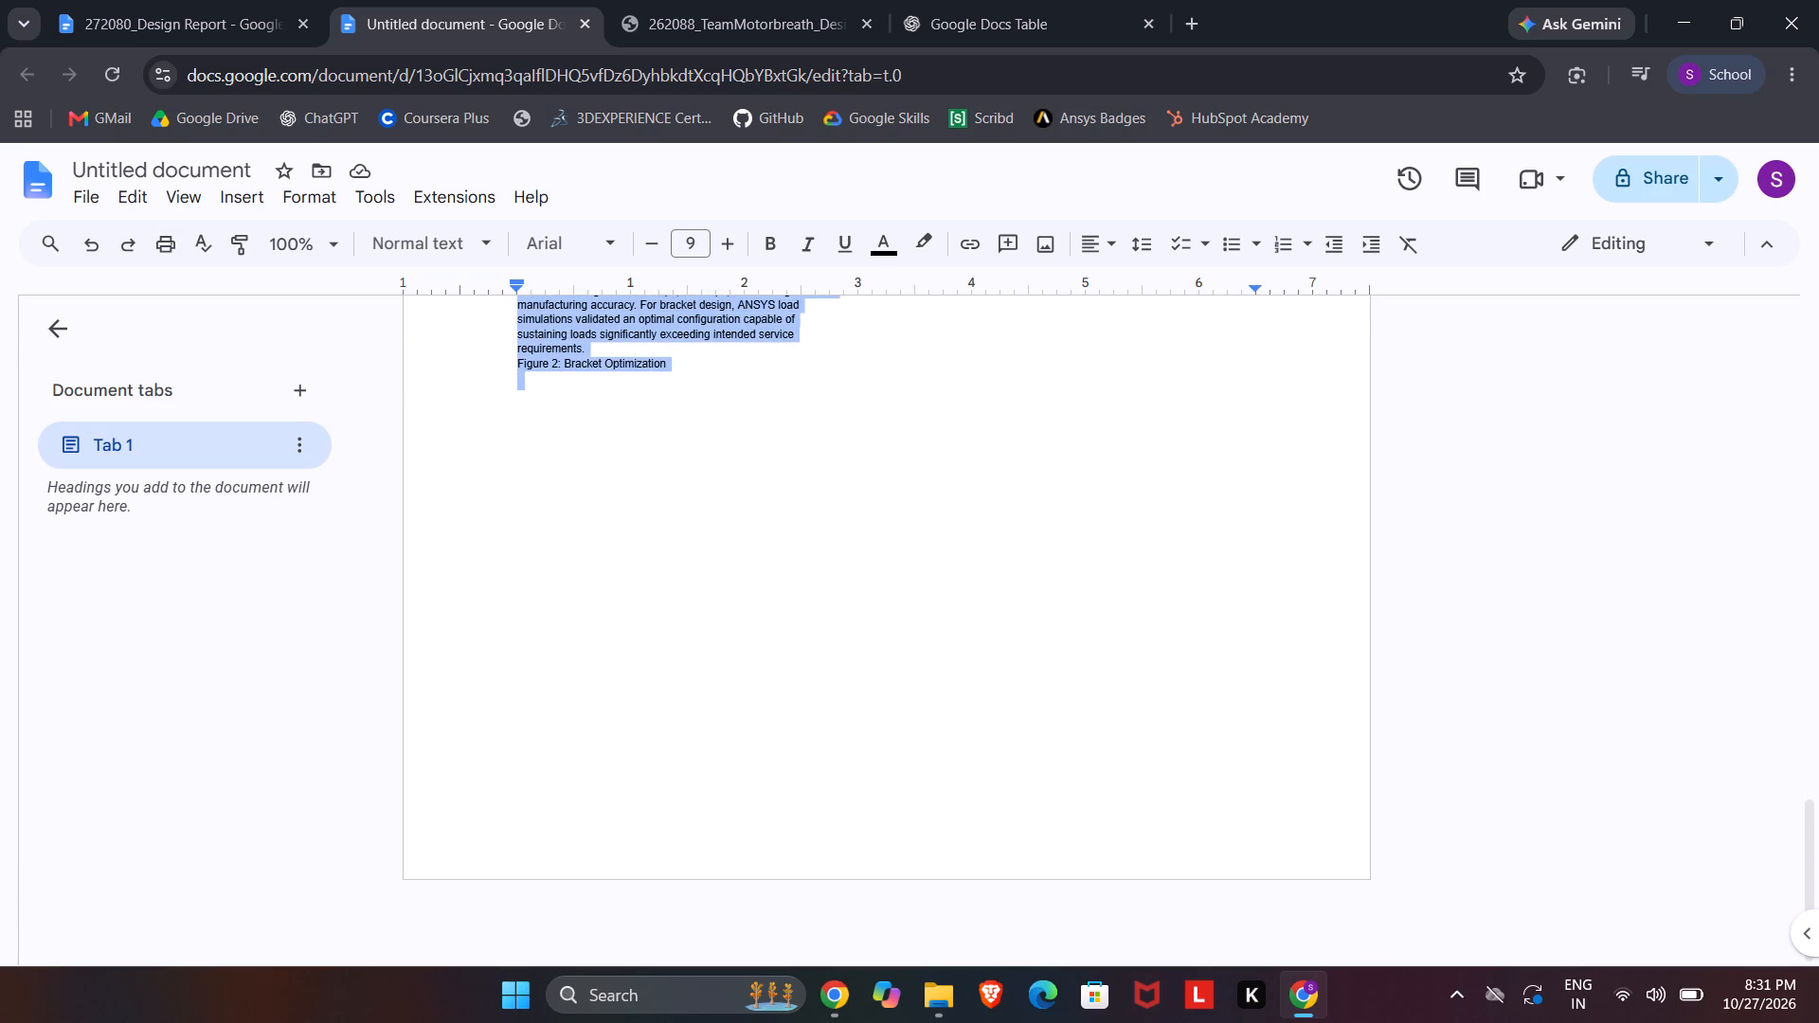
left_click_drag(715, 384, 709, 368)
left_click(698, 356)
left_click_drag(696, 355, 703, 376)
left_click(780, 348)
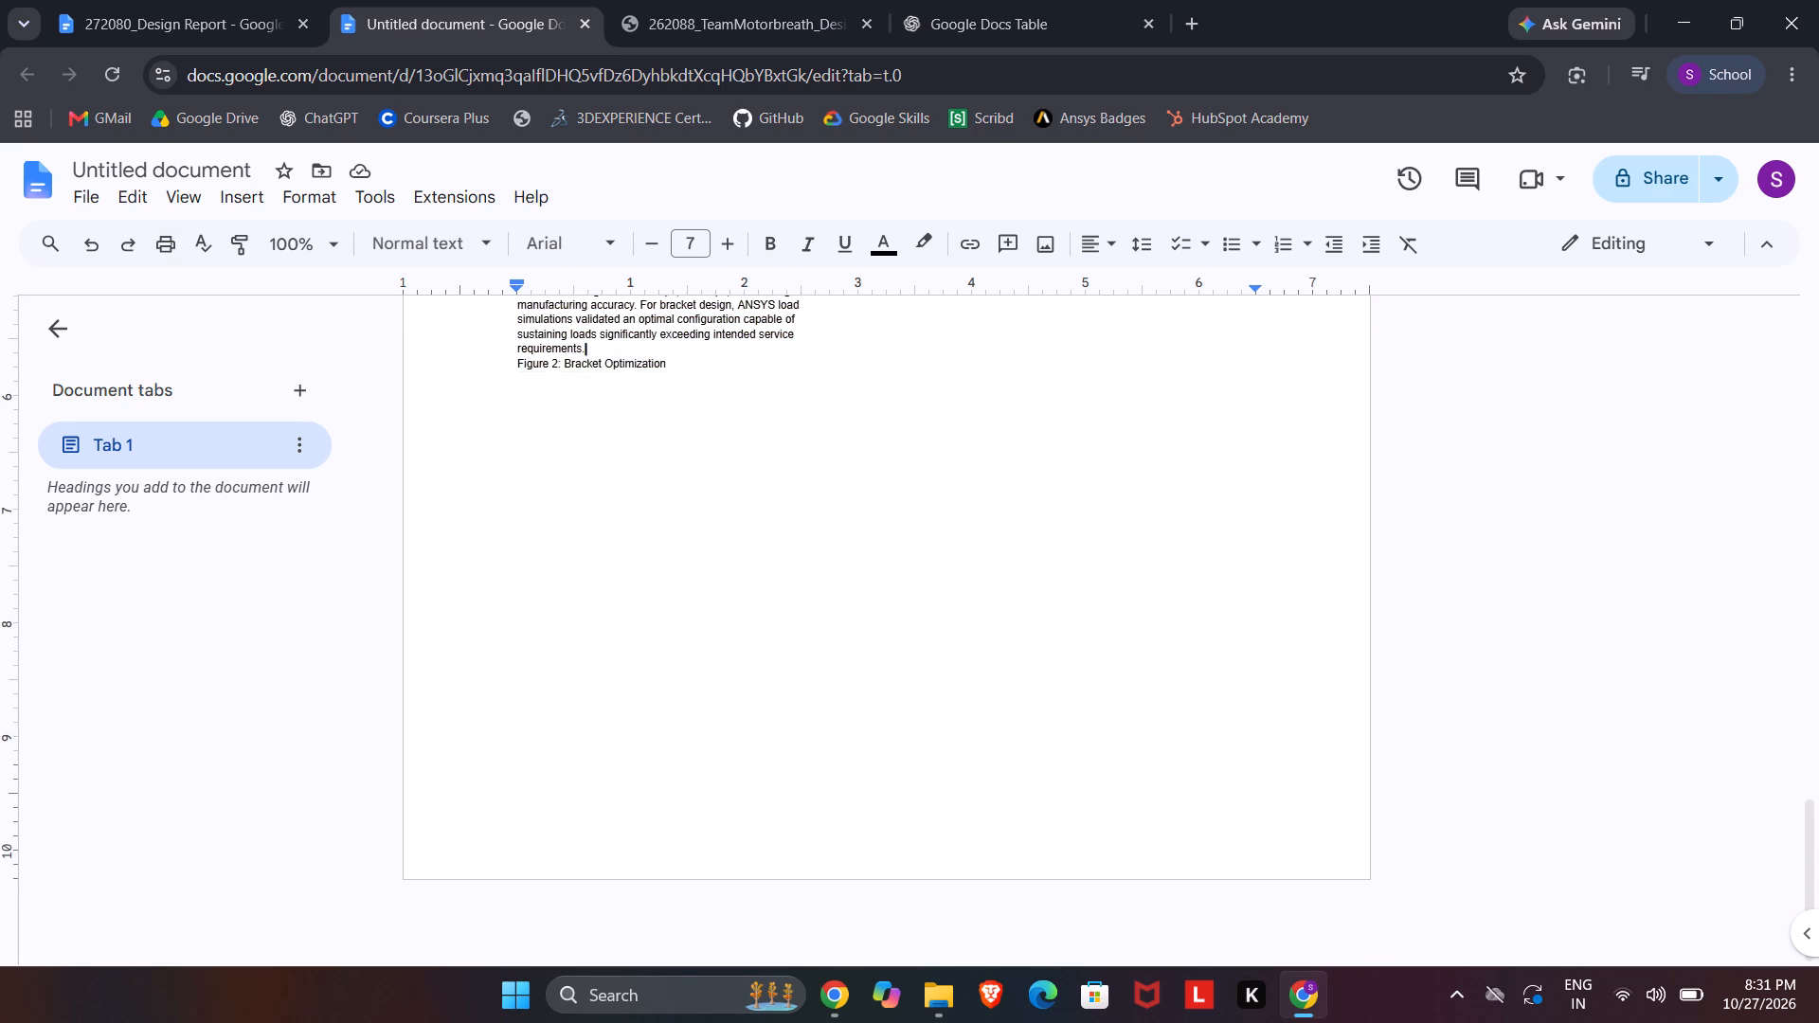
Lay out the scratch document's entire content in two columns.
scroll(778, 400, "up", 1)
key("ctrl+a")
scroll(778, 402, "up", 10)
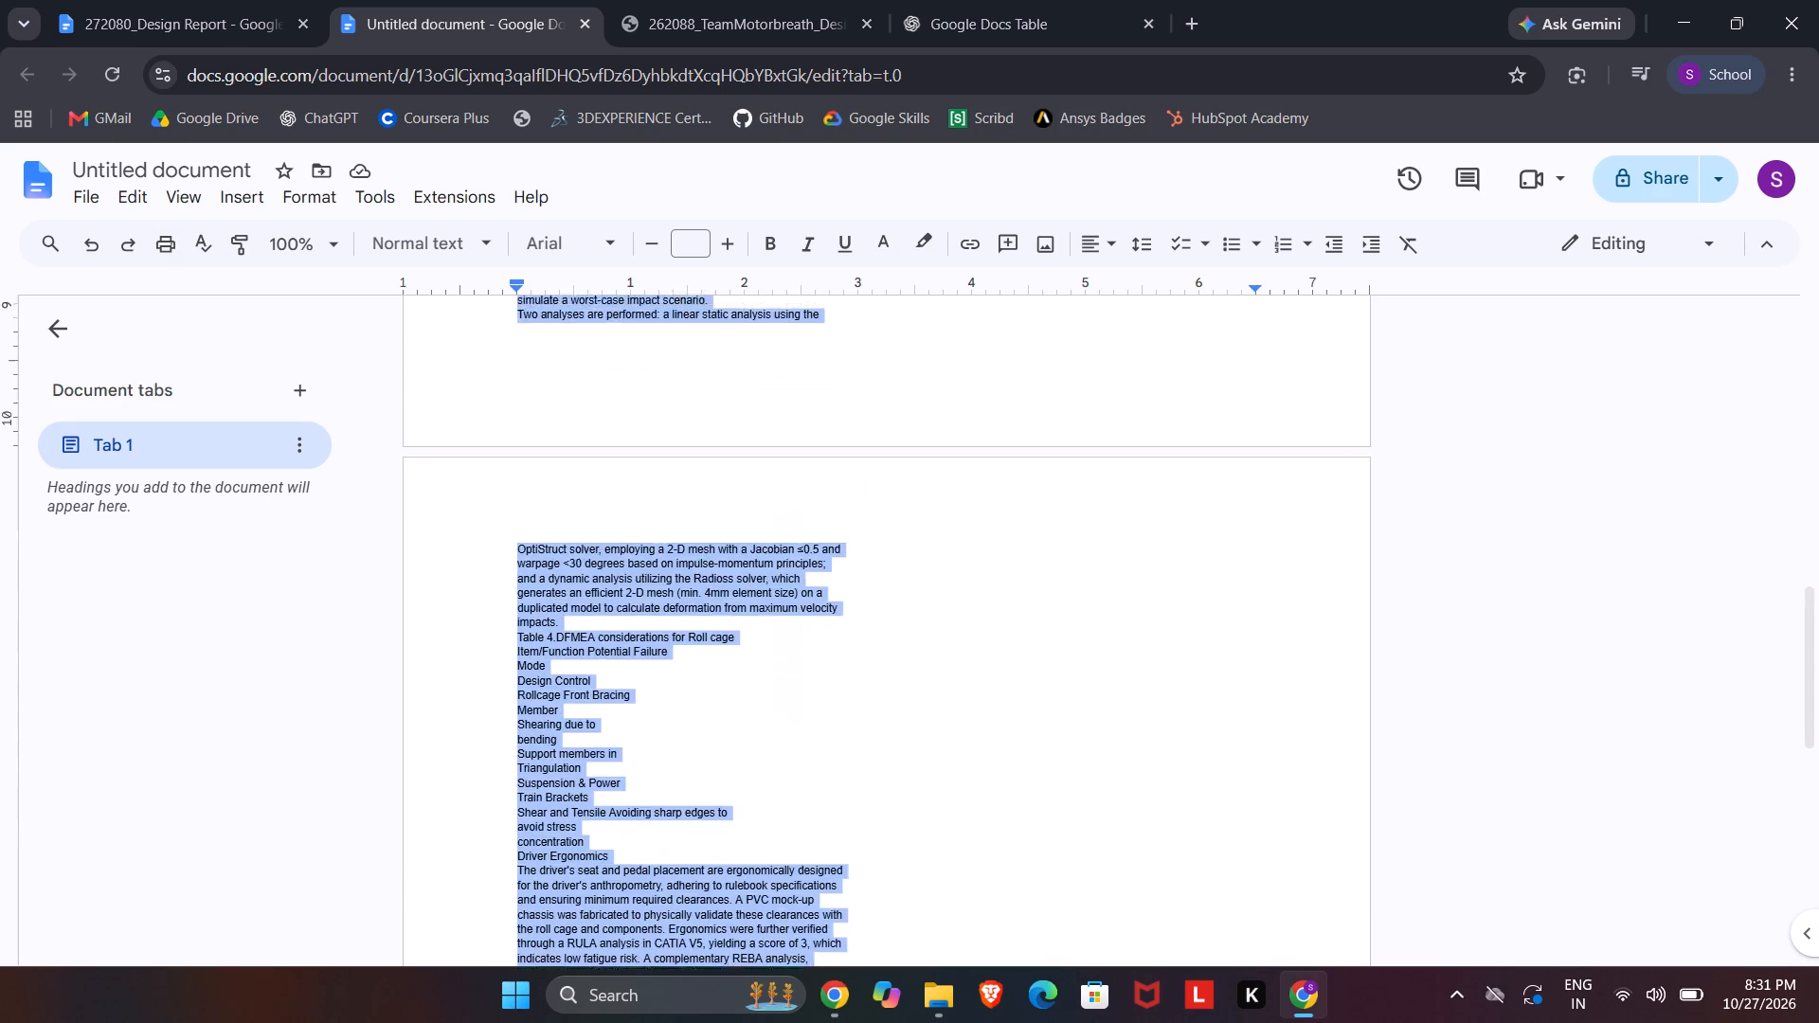
scroll(778, 404, "up", 15)
left_click(190, 202)
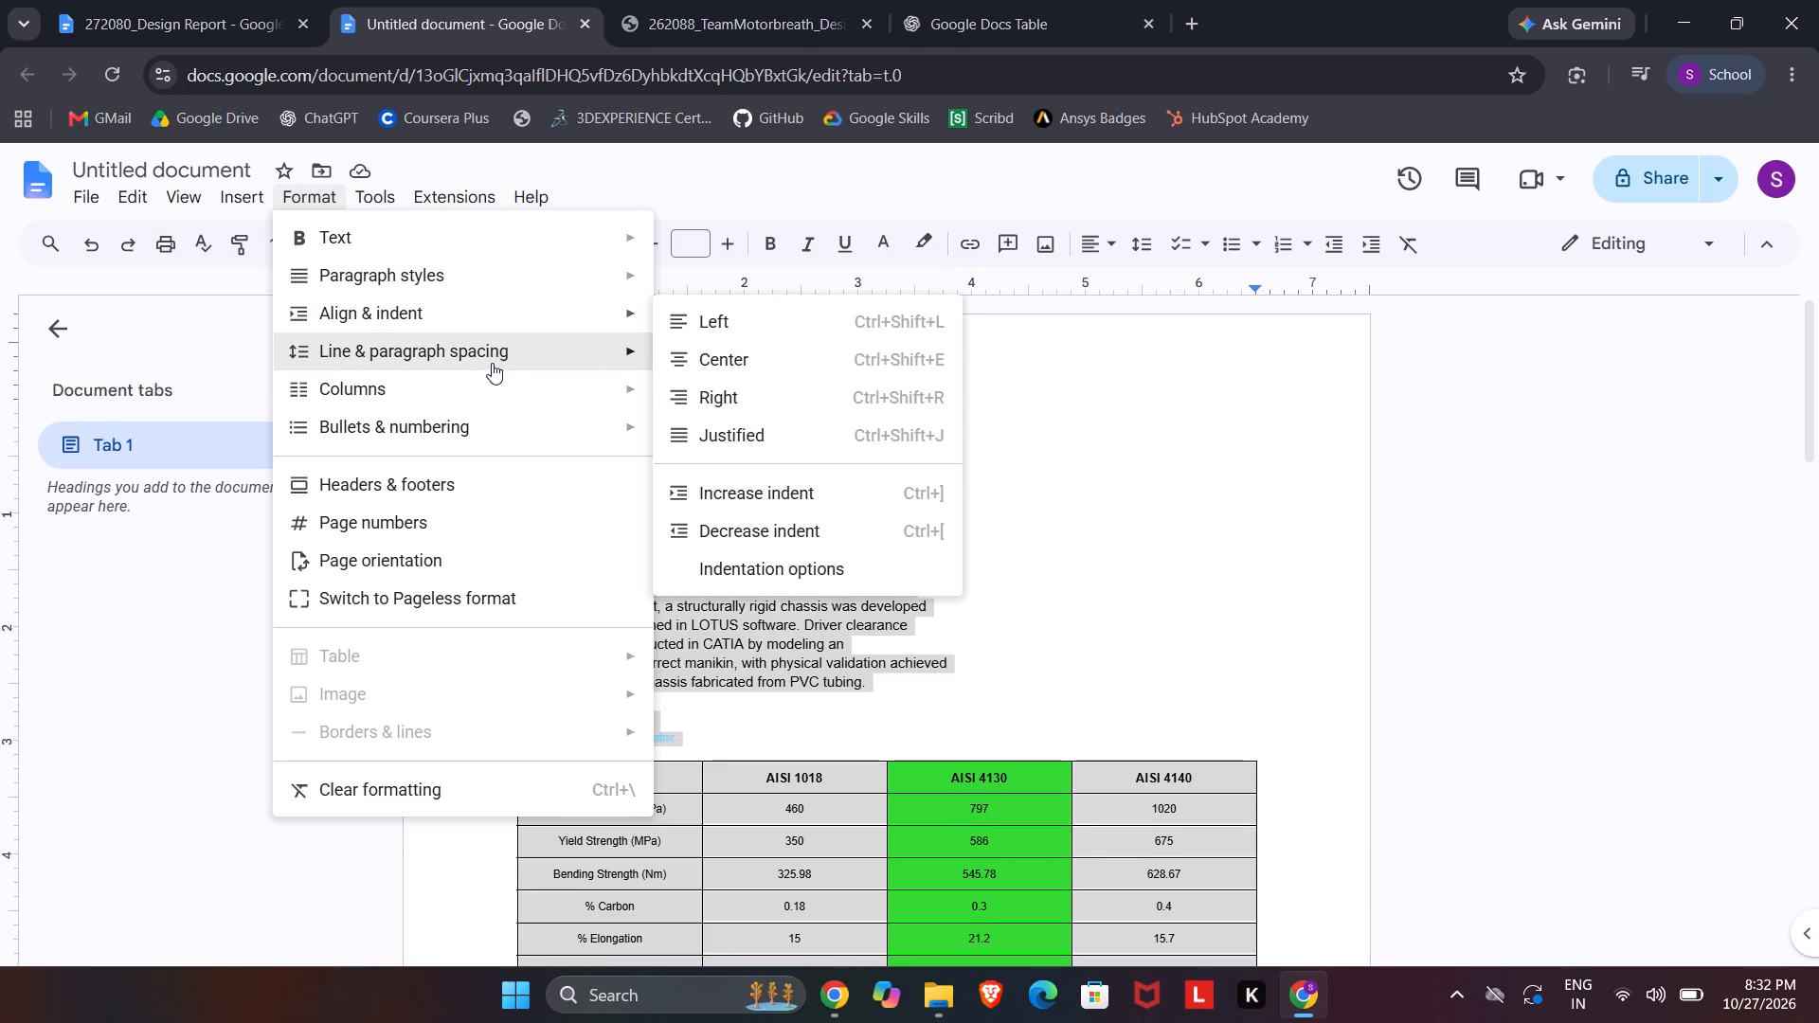
left_click(797, 444)
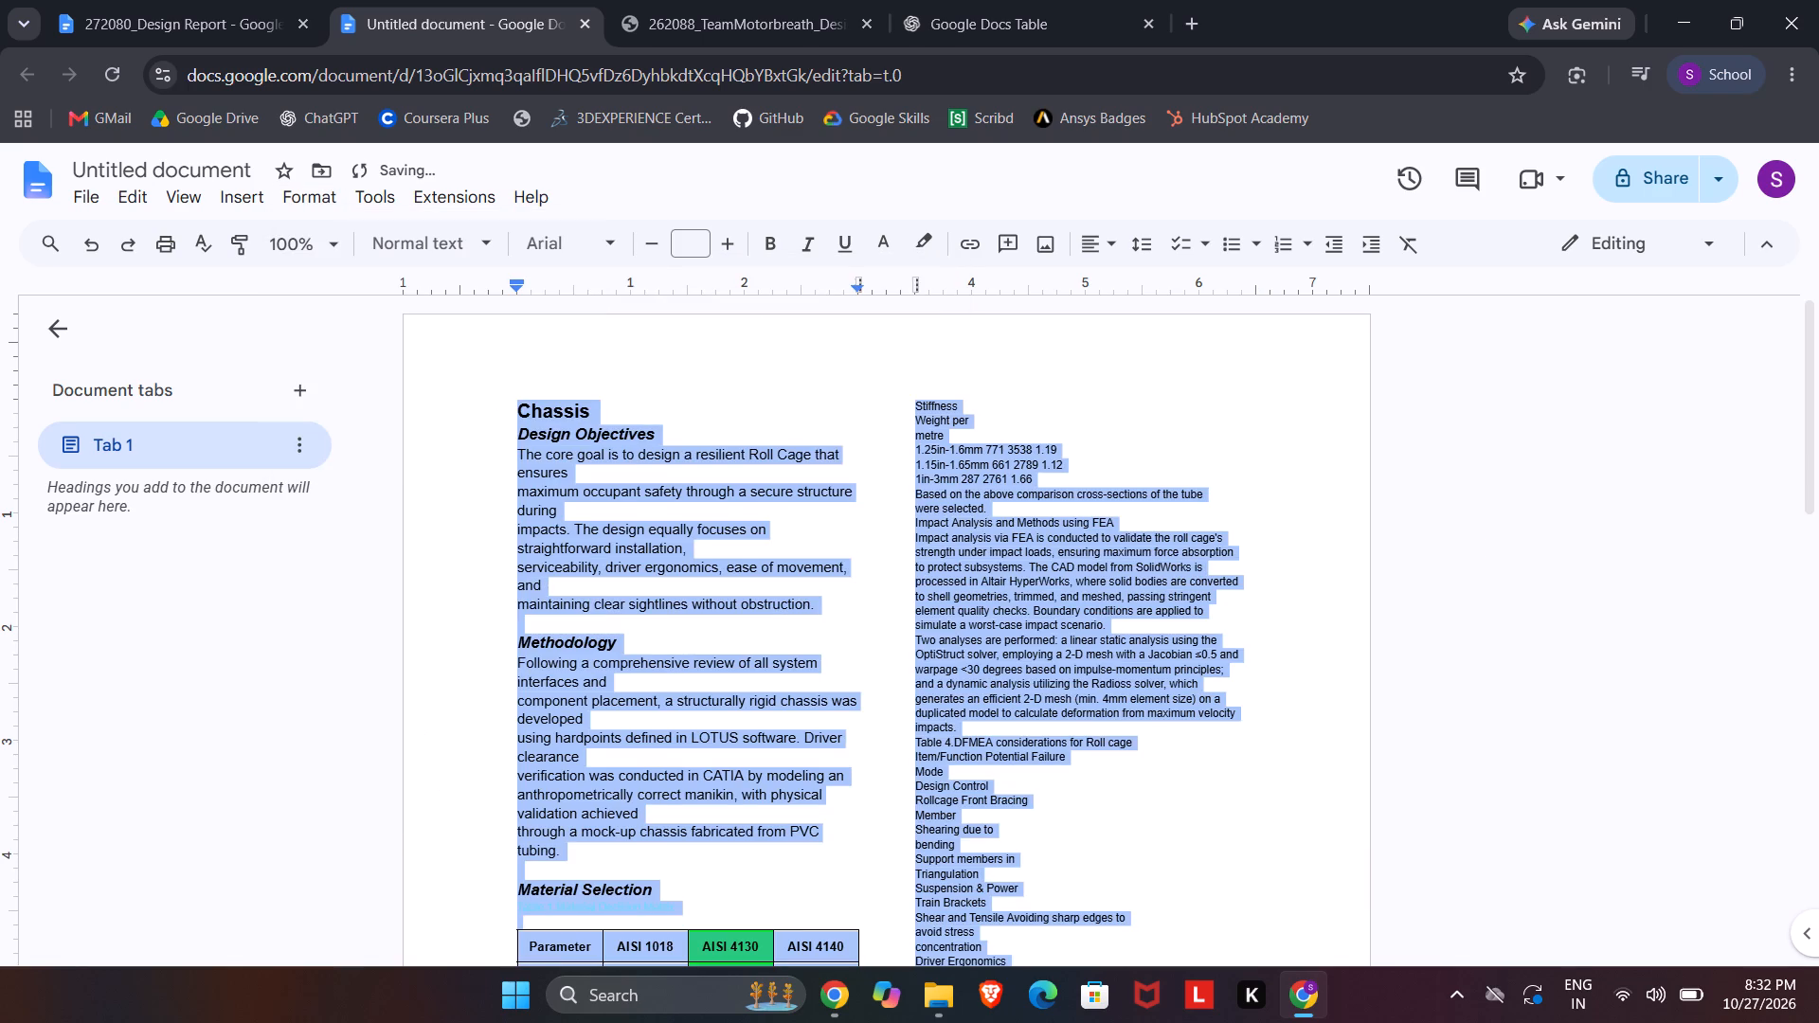
left_click(1499, 539)
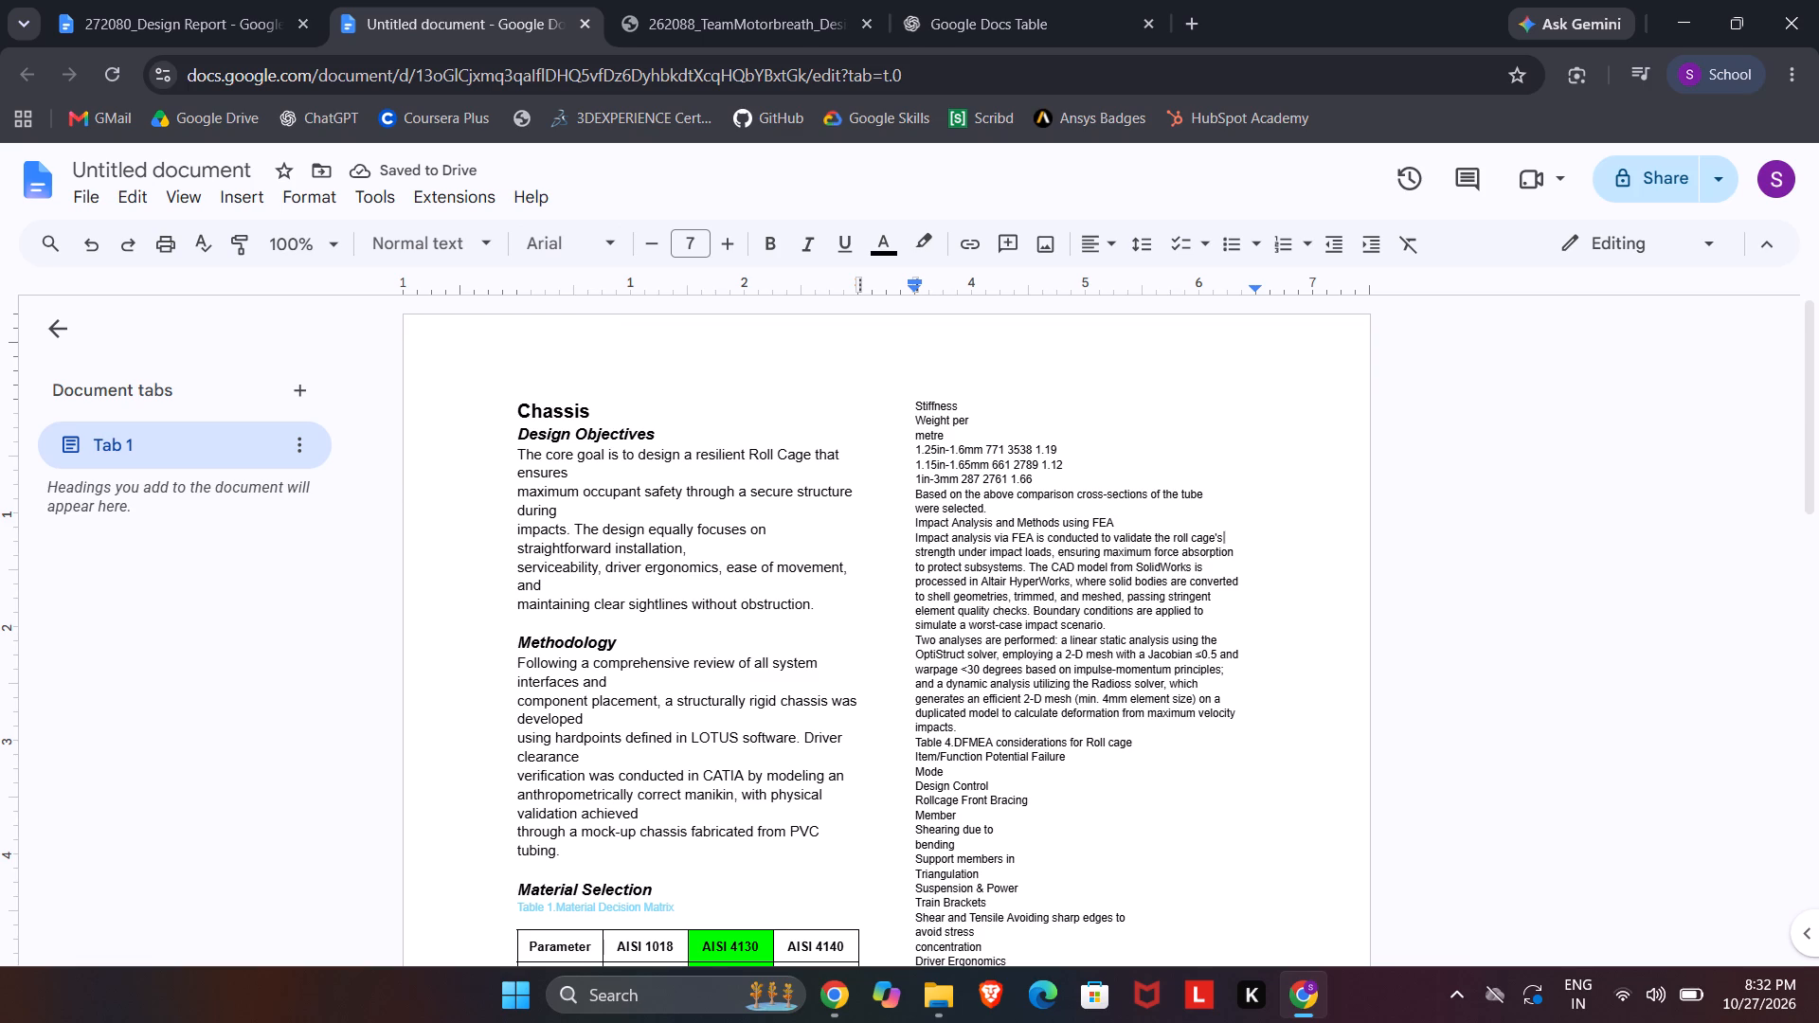
Replace the line breaks before "maximum", "impacts" and "serviceability" with spaces in the Design Objectives paragraph.
left_click_drag(829, 609, 512, 450)
left_click(512, 450)
left_click(516, 494)
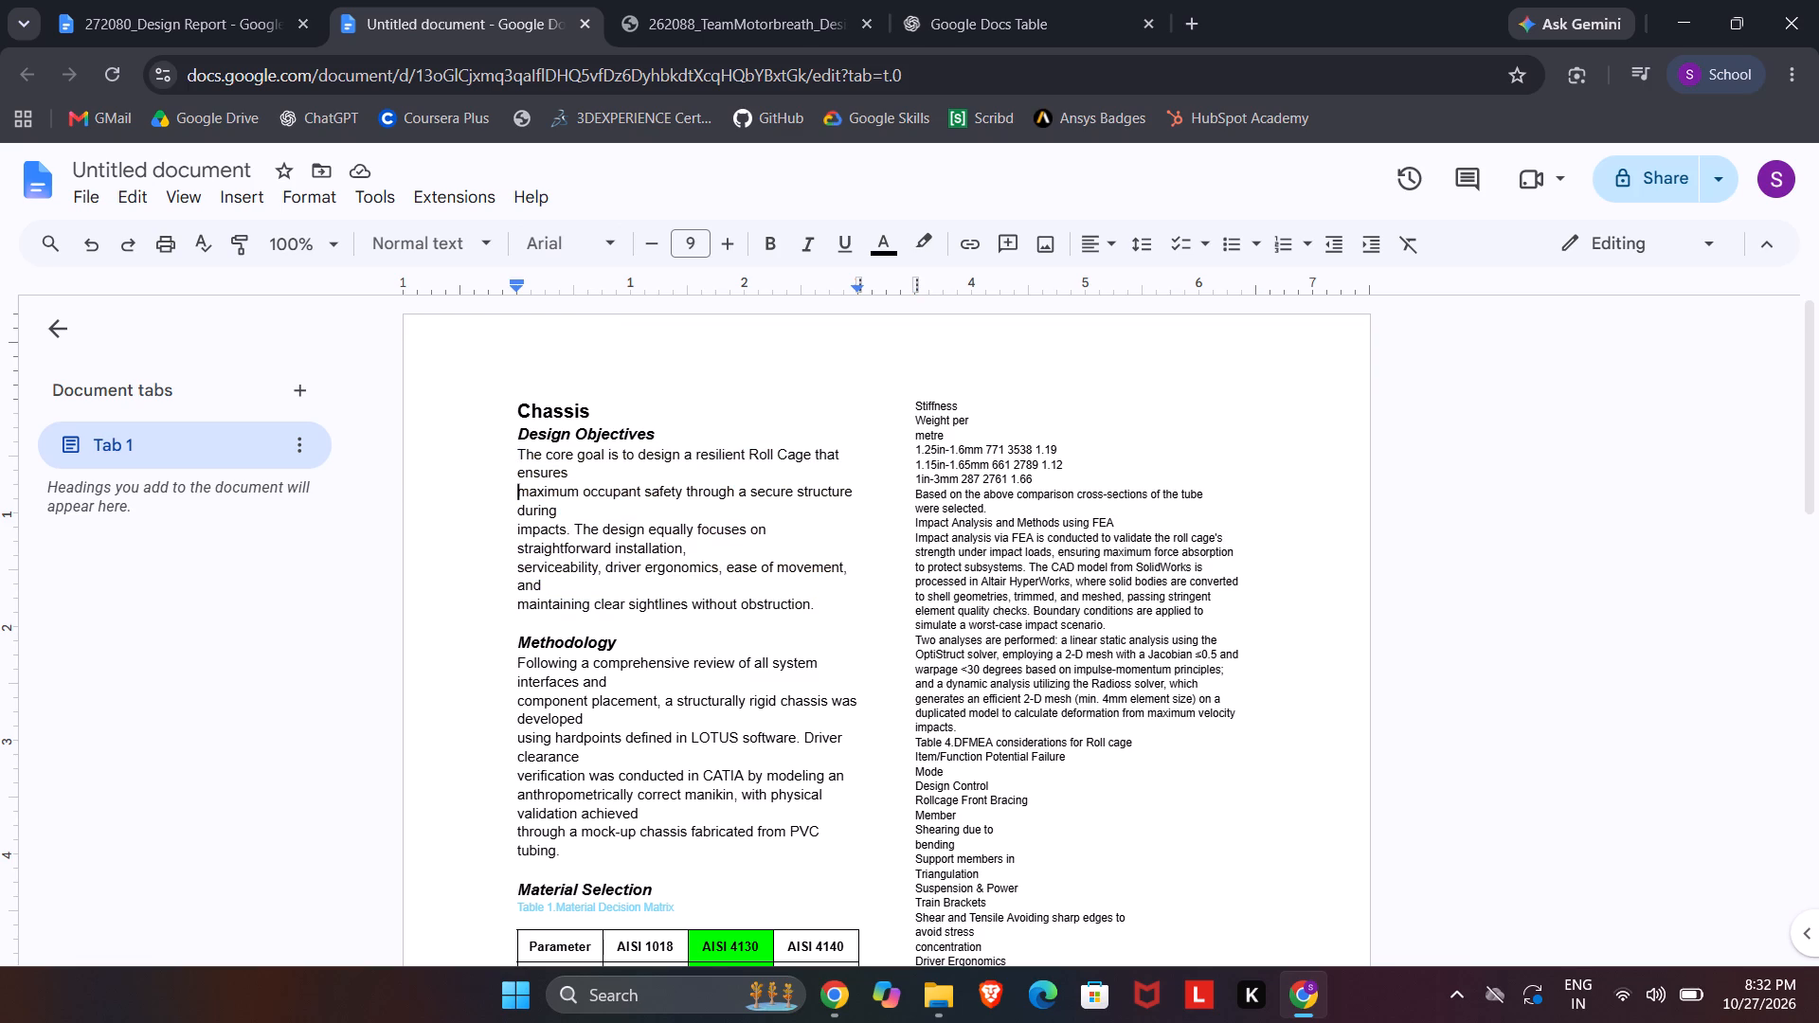
key("BackSpace")
key("space")
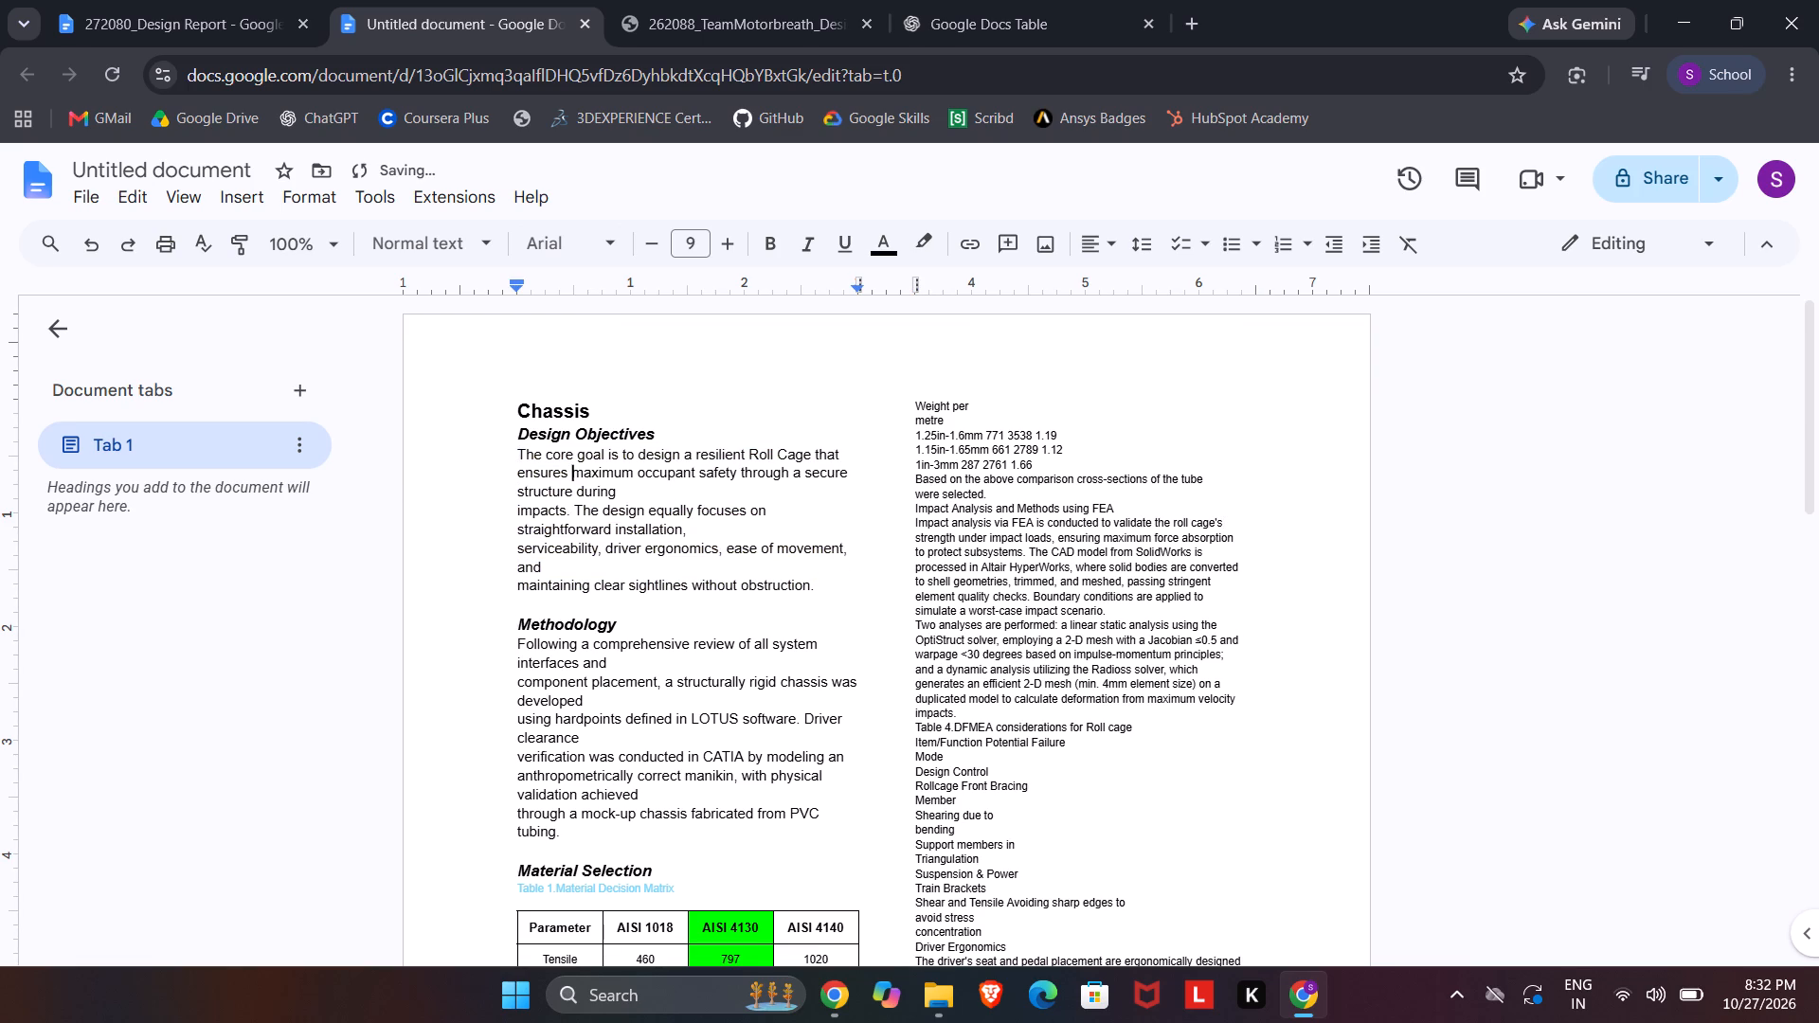
left_click(518, 506)
key("BackSpace")
key("space")
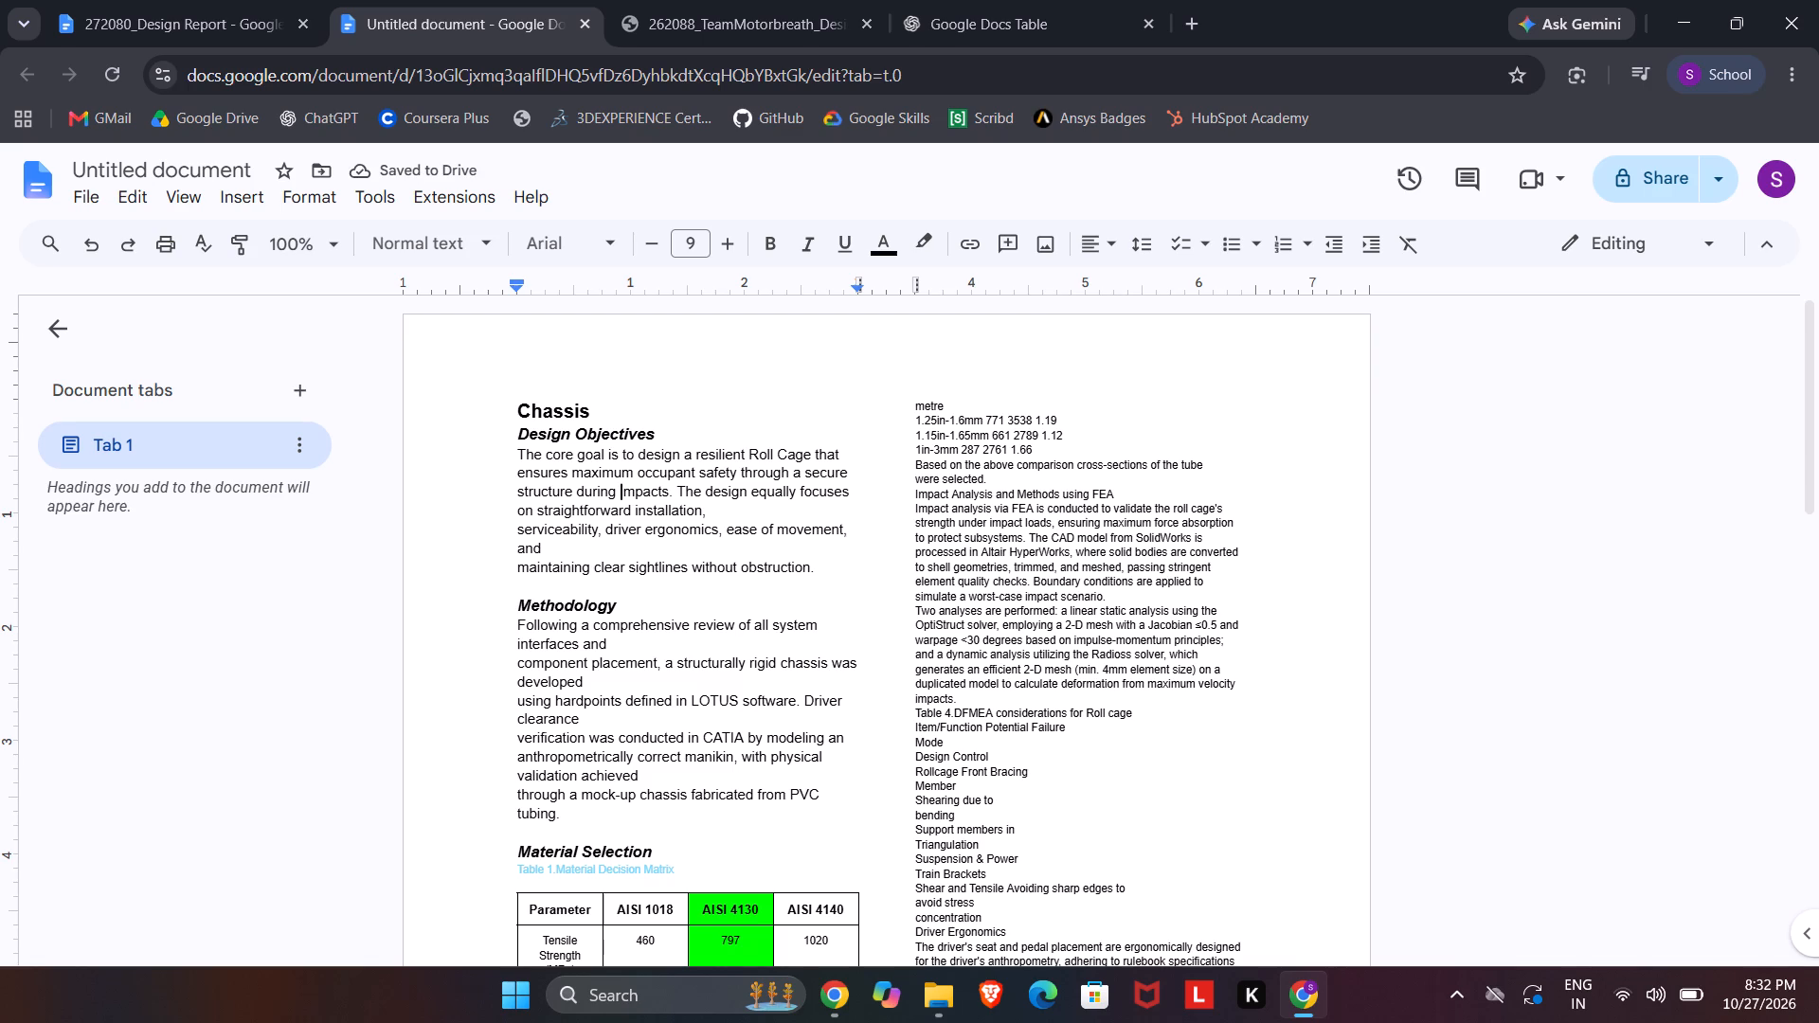
left_click(519, 525)
key("BackSpace")
key("space")
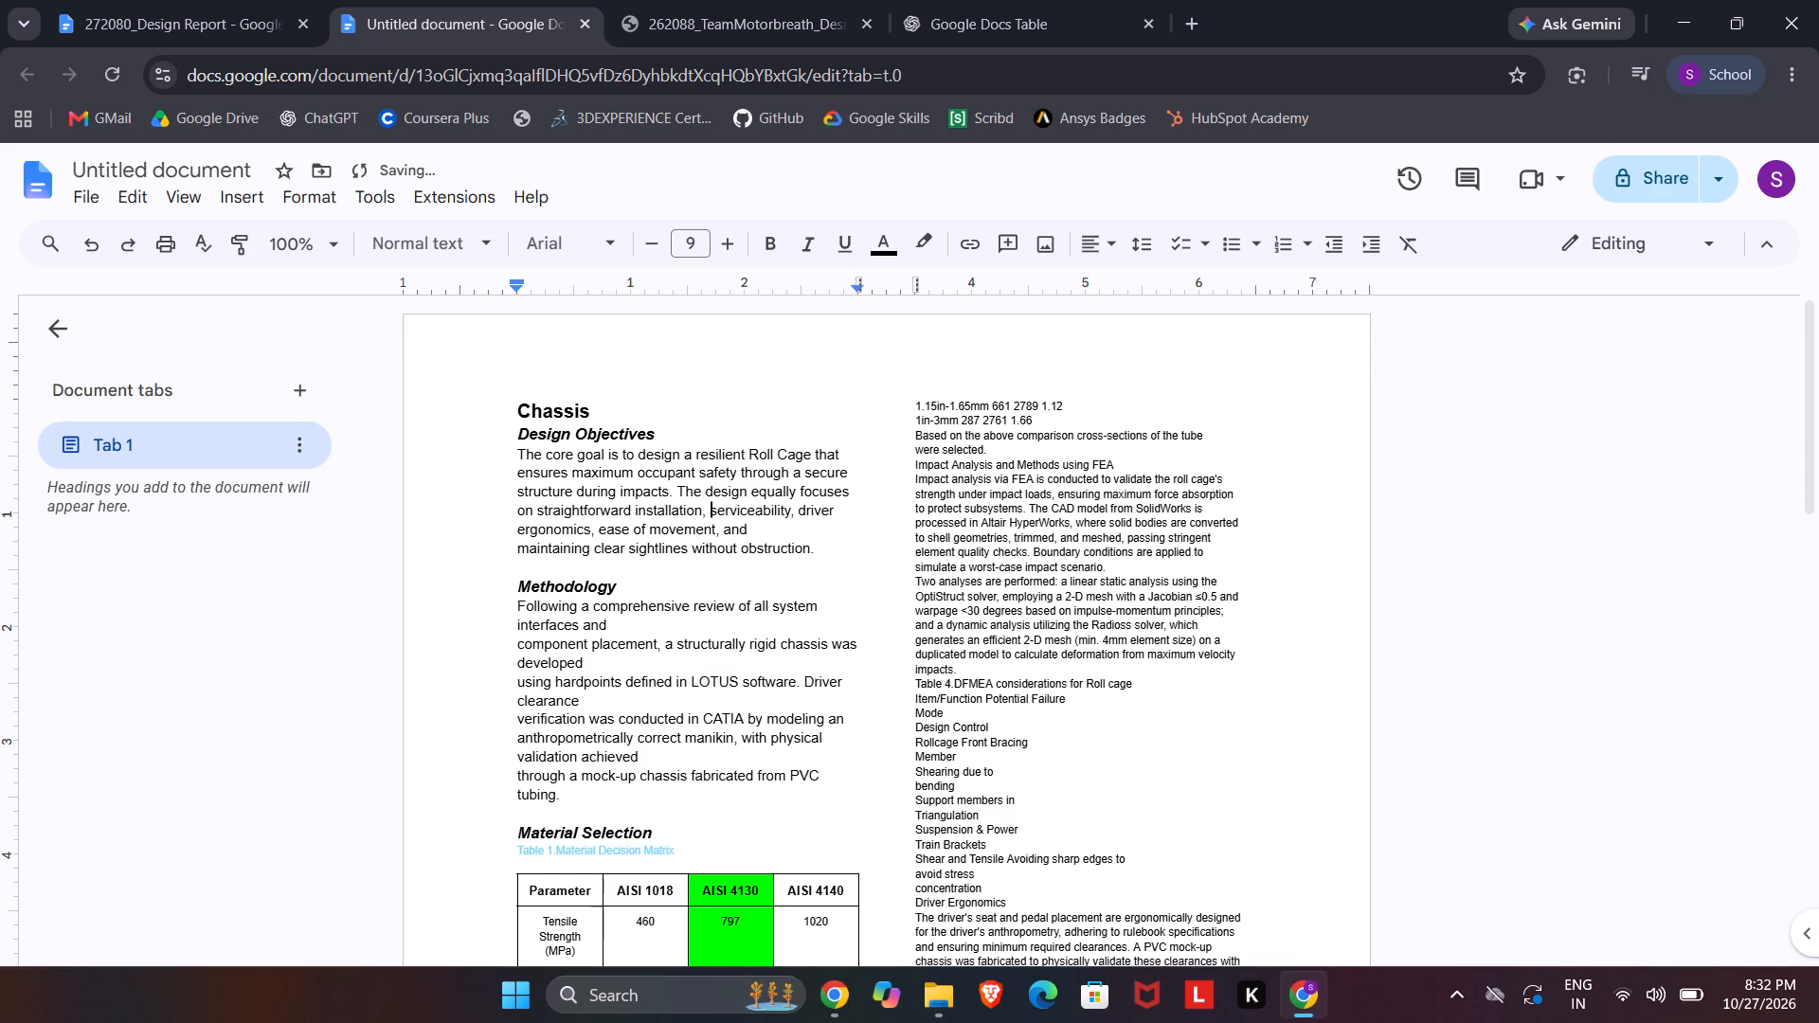
Finish joining the Design Objectives paragraph by replacing the line break before "maintaining" with a space.
left_click(517, 511)
key("BackSpace")
key("space")
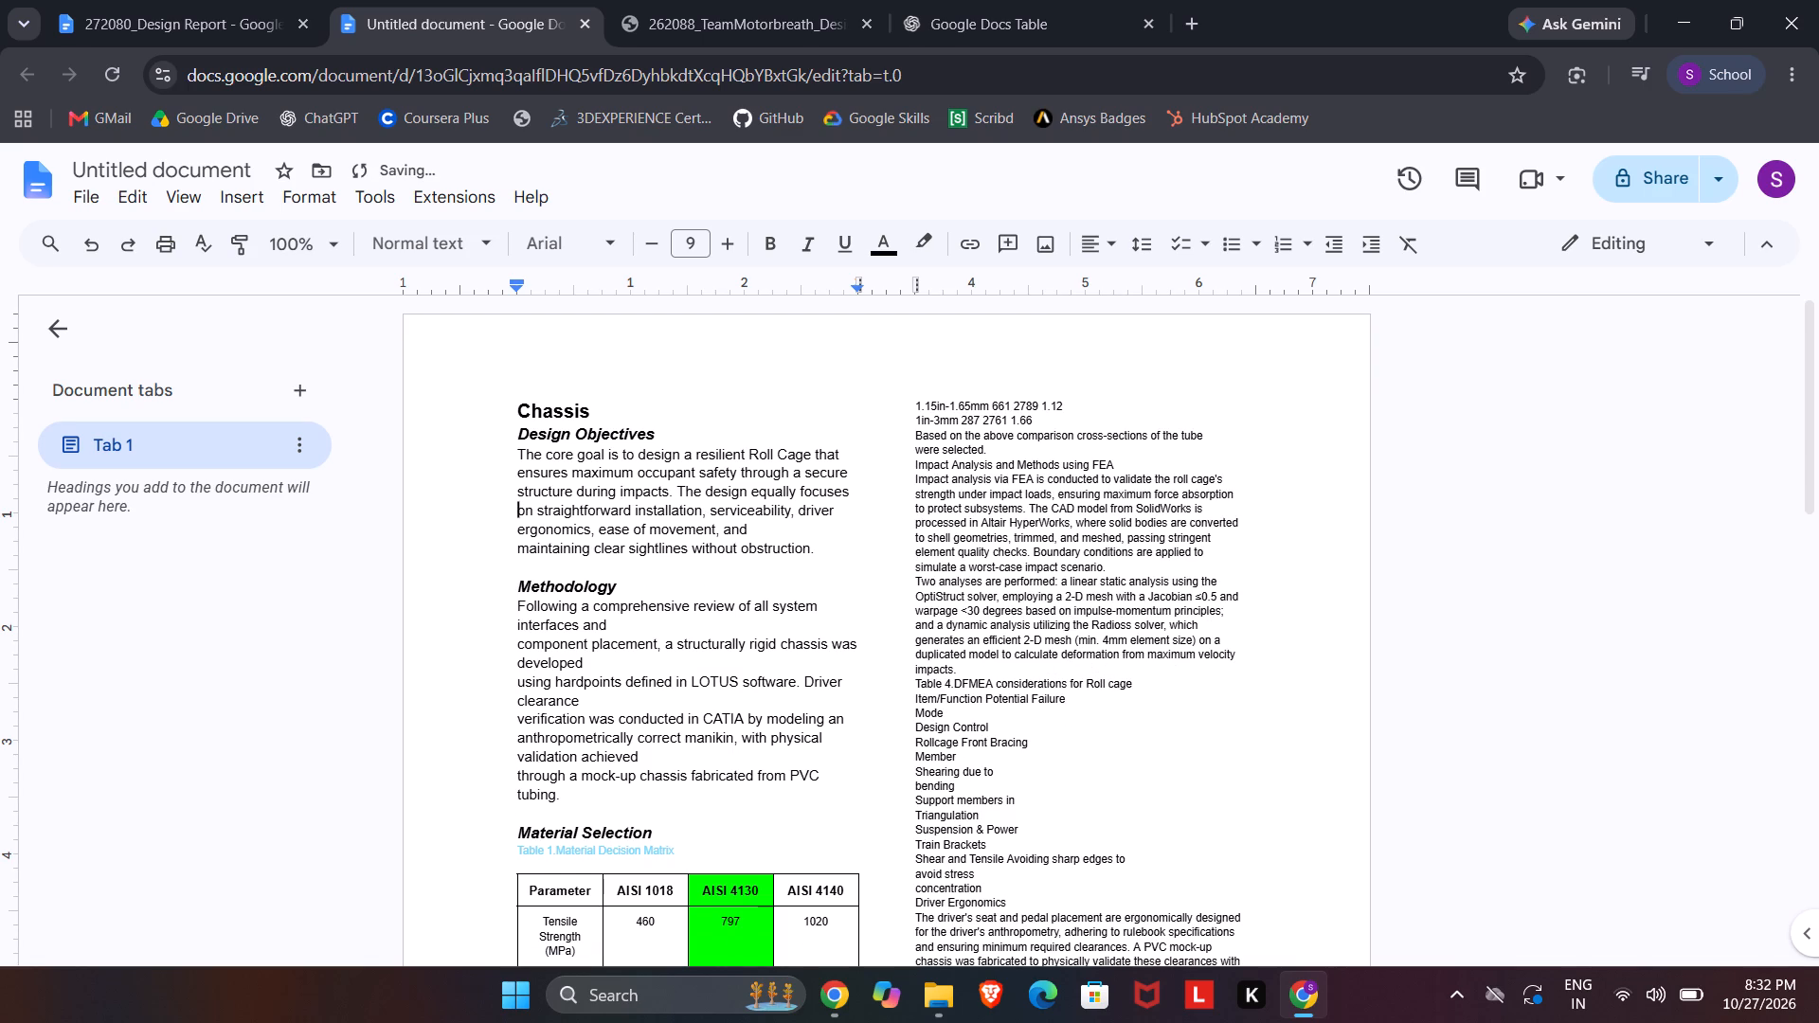
left_click(517, 531)
key("BackSpace")
key("space")
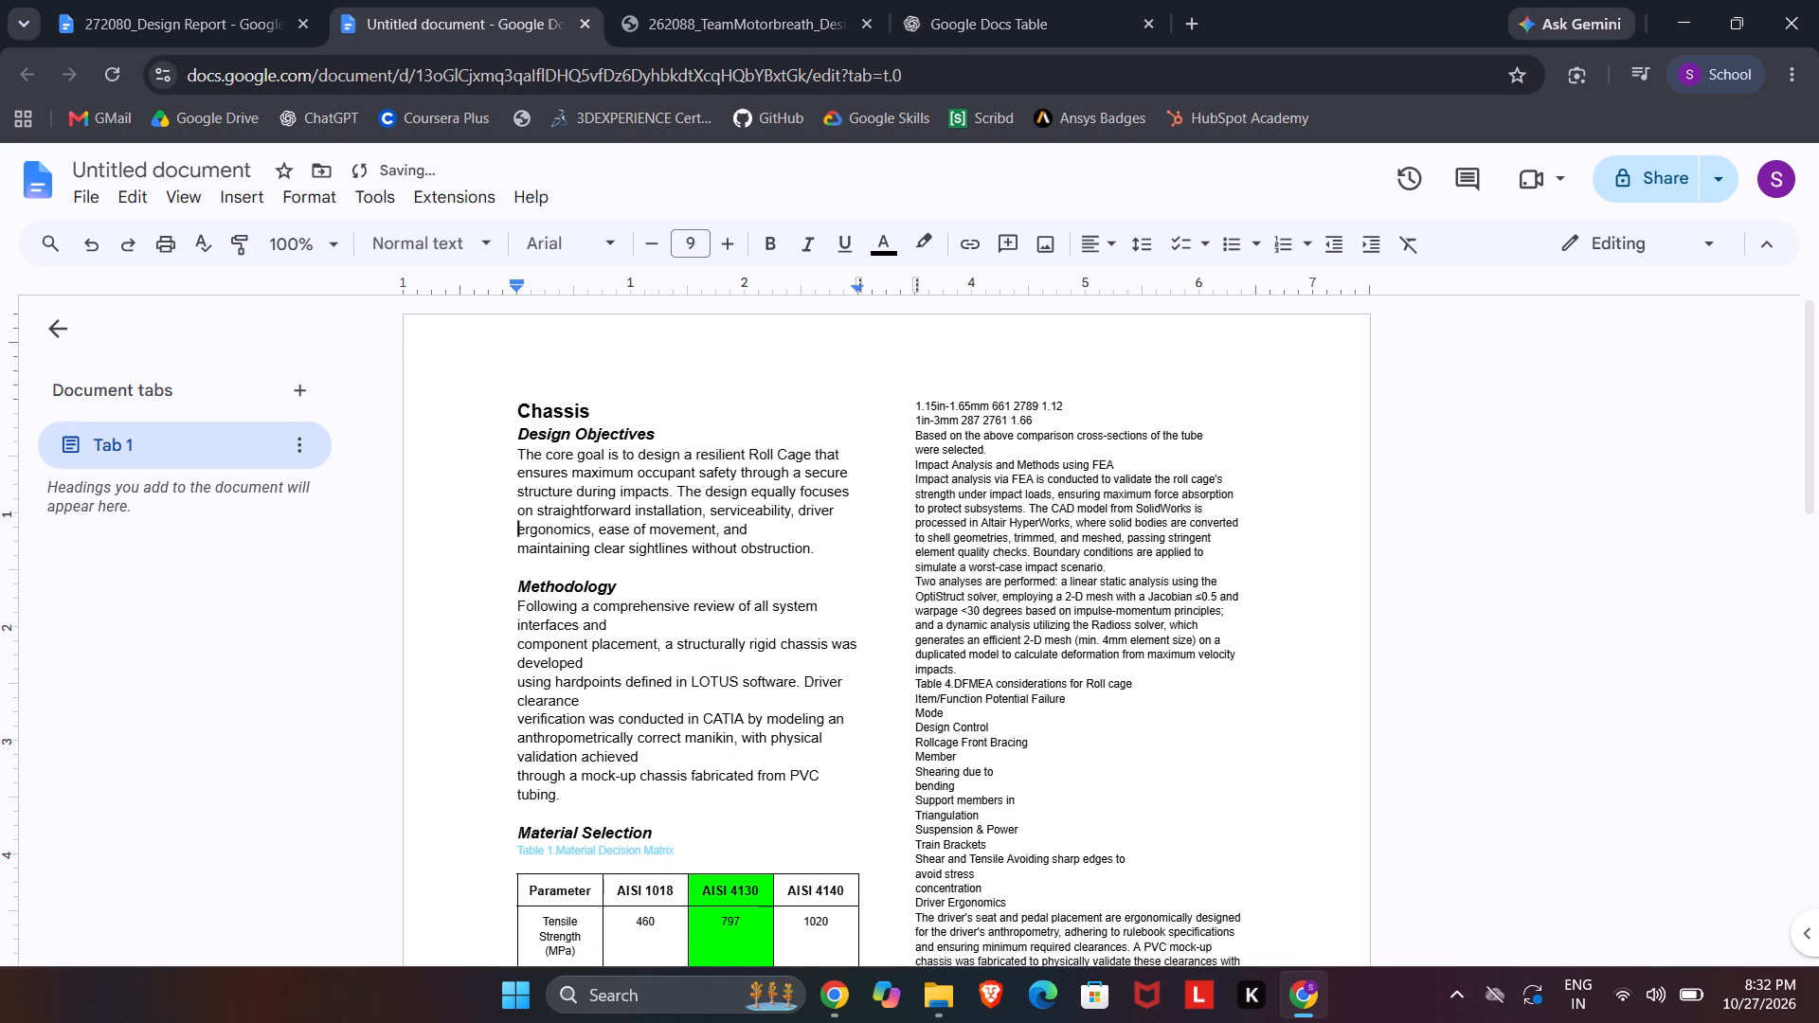
left_click(520, 541)
key("BackSpace")
key("space")
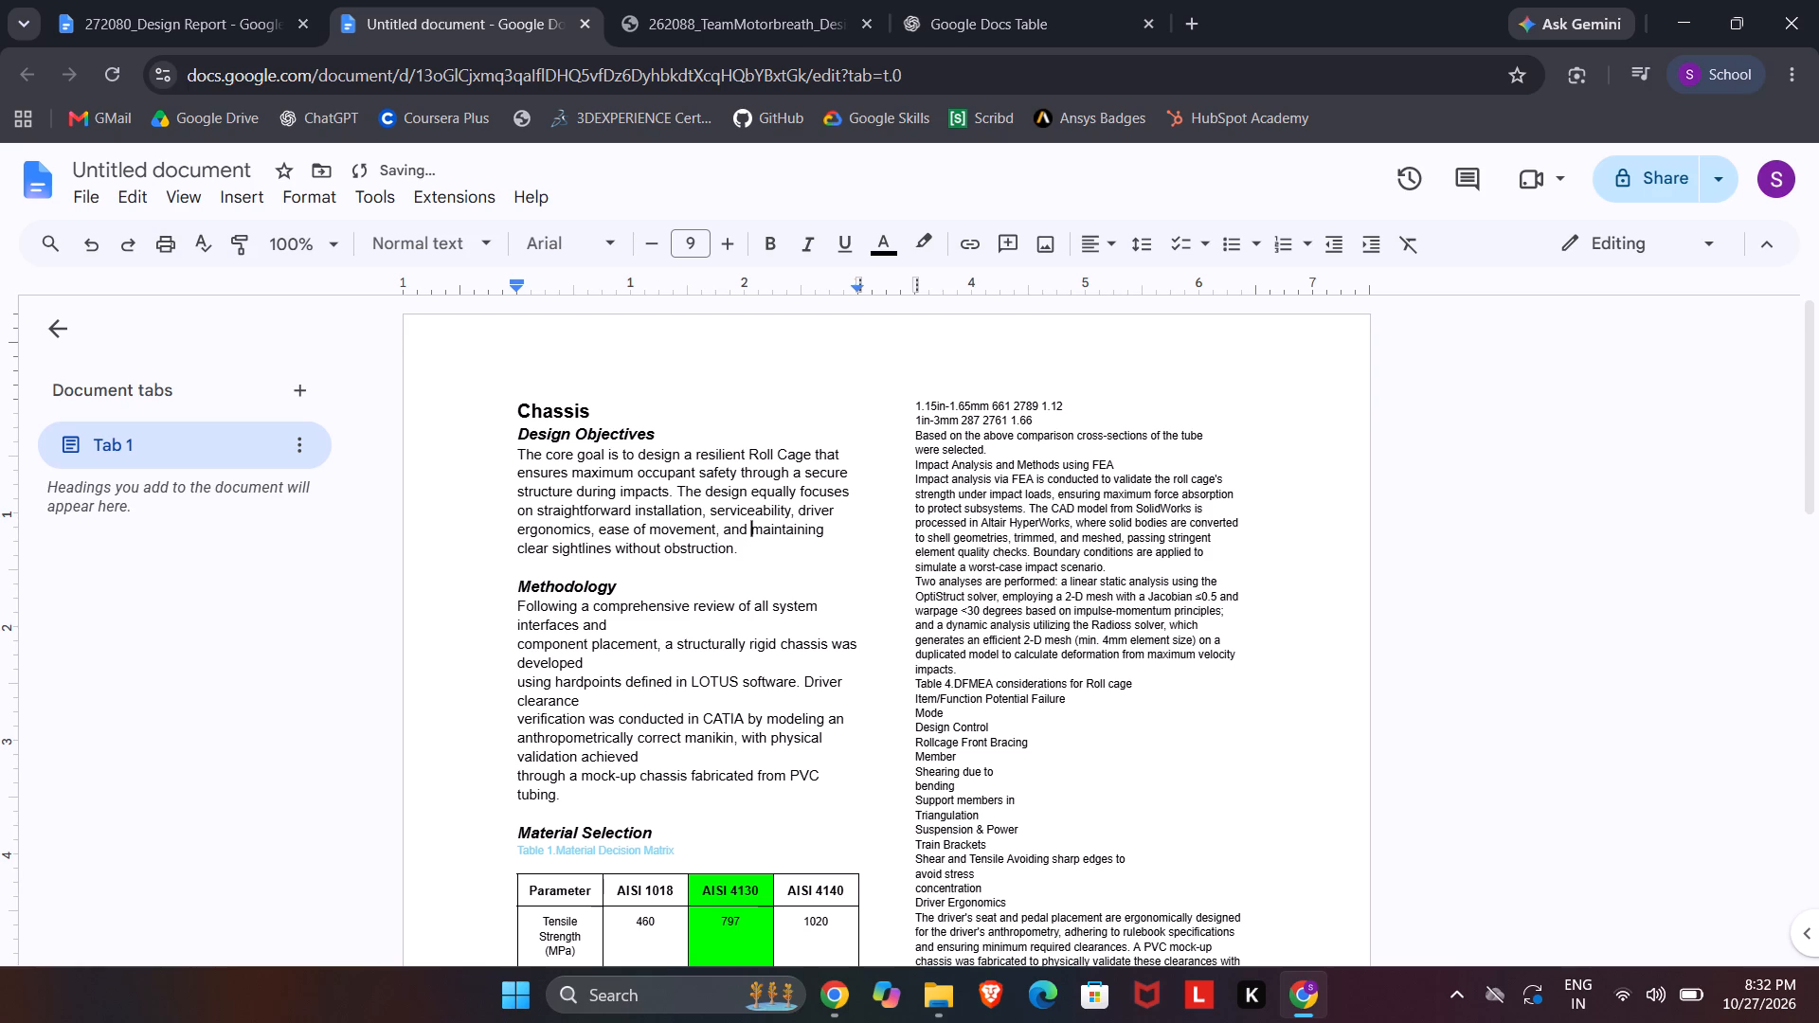
Compare the Chassis layout in the 2026 report PDF and scratch document with the section placement in the 272080_Design Report document.
left_click(383, 0)
left_click(759, 0)
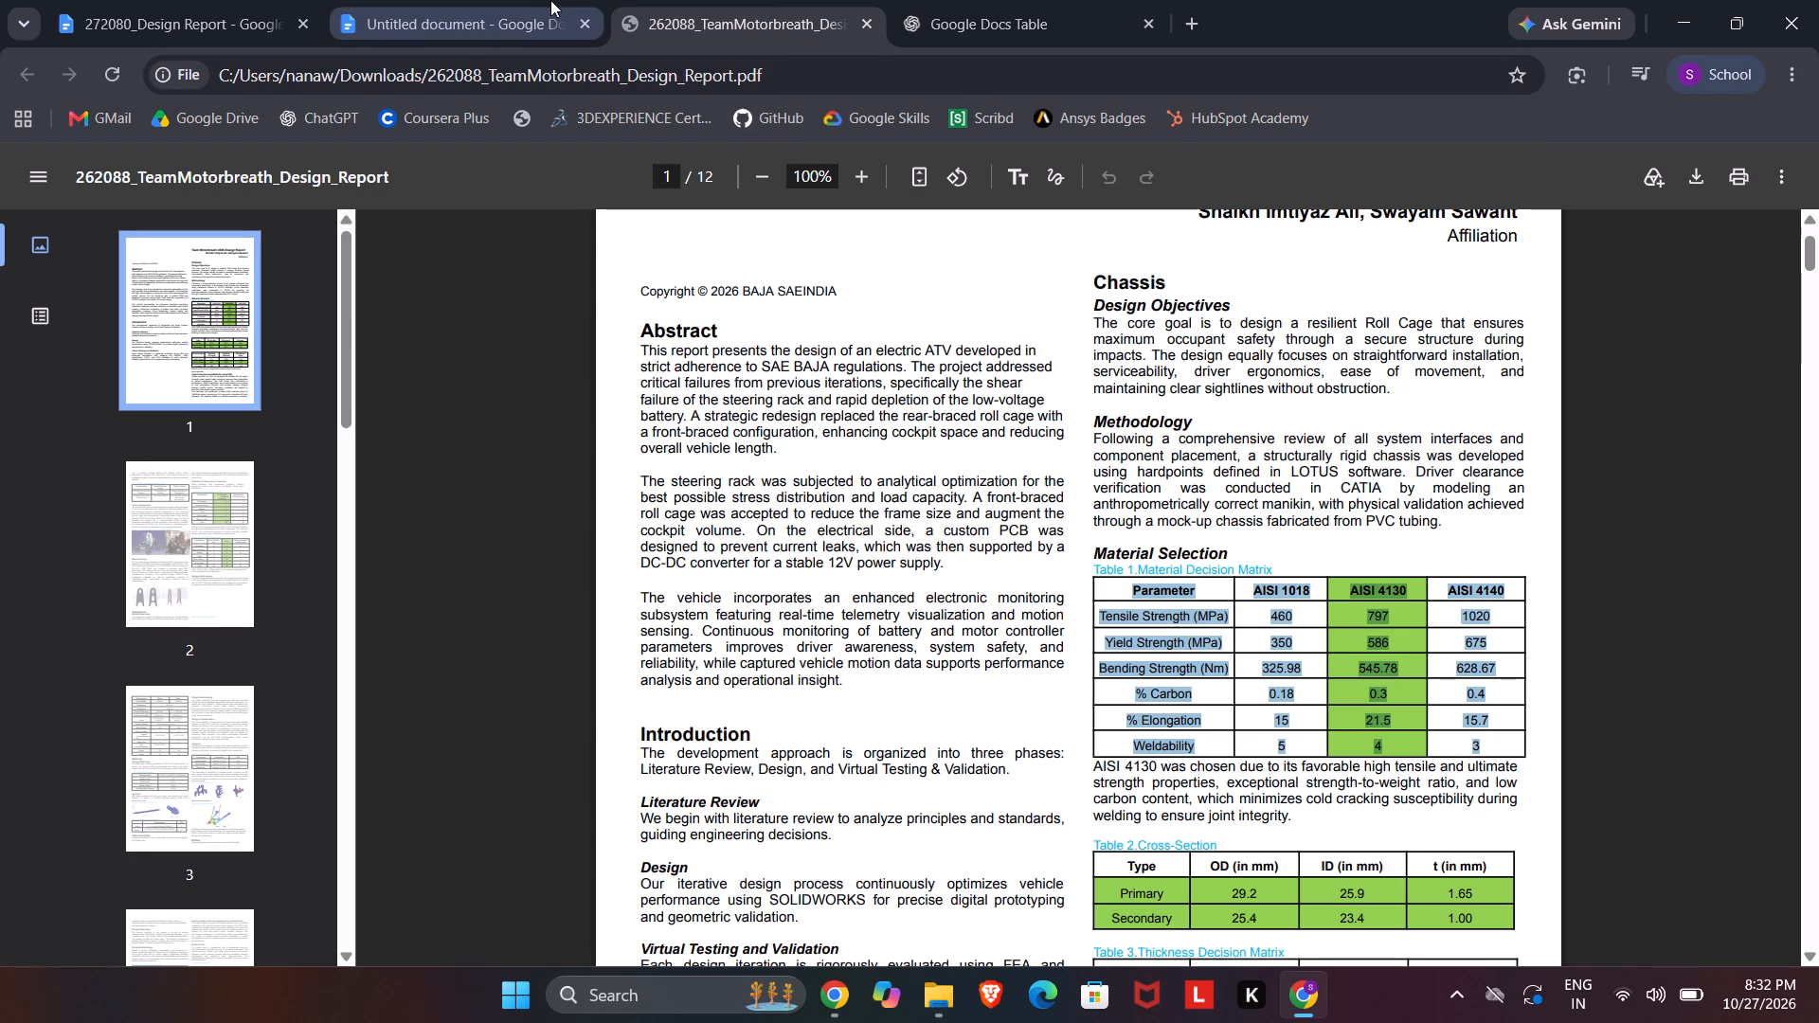
left_click(541, 0)
scroll(652, 488, "up", 4)
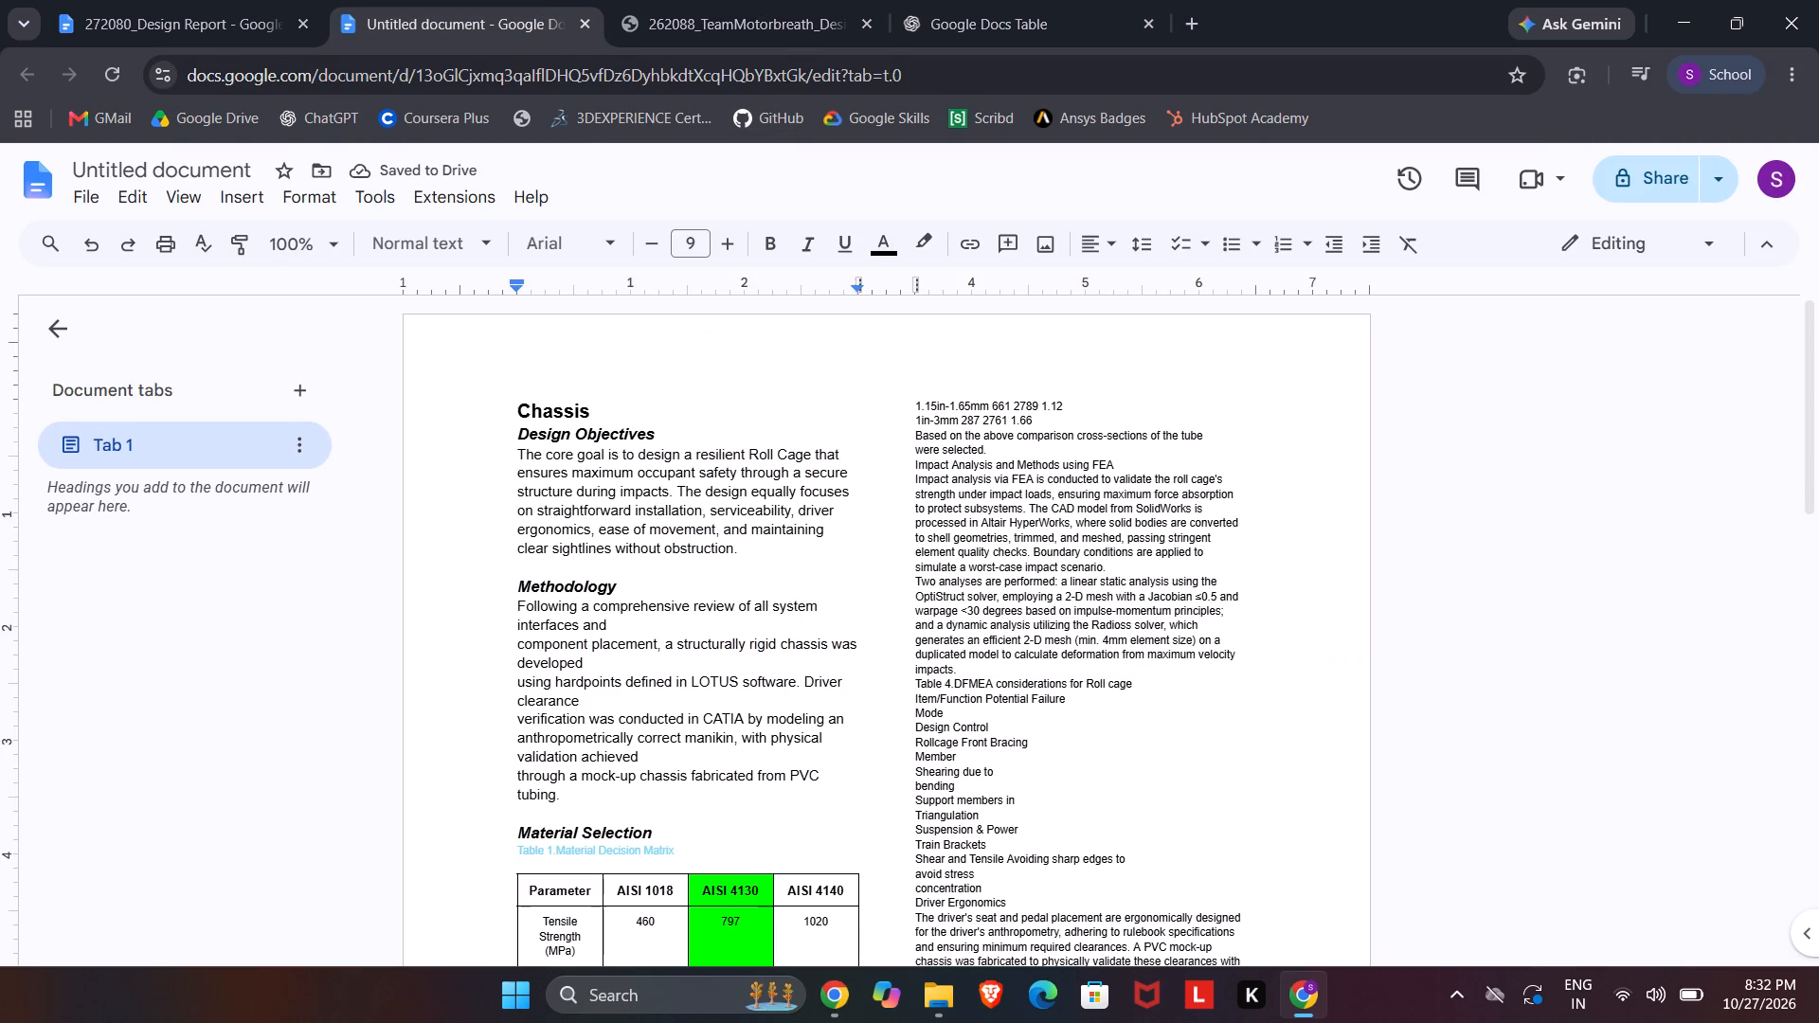
scroll(570, 386, "down", 5)
scroll(571, 399, "up", 12)
left_click(269, 0)
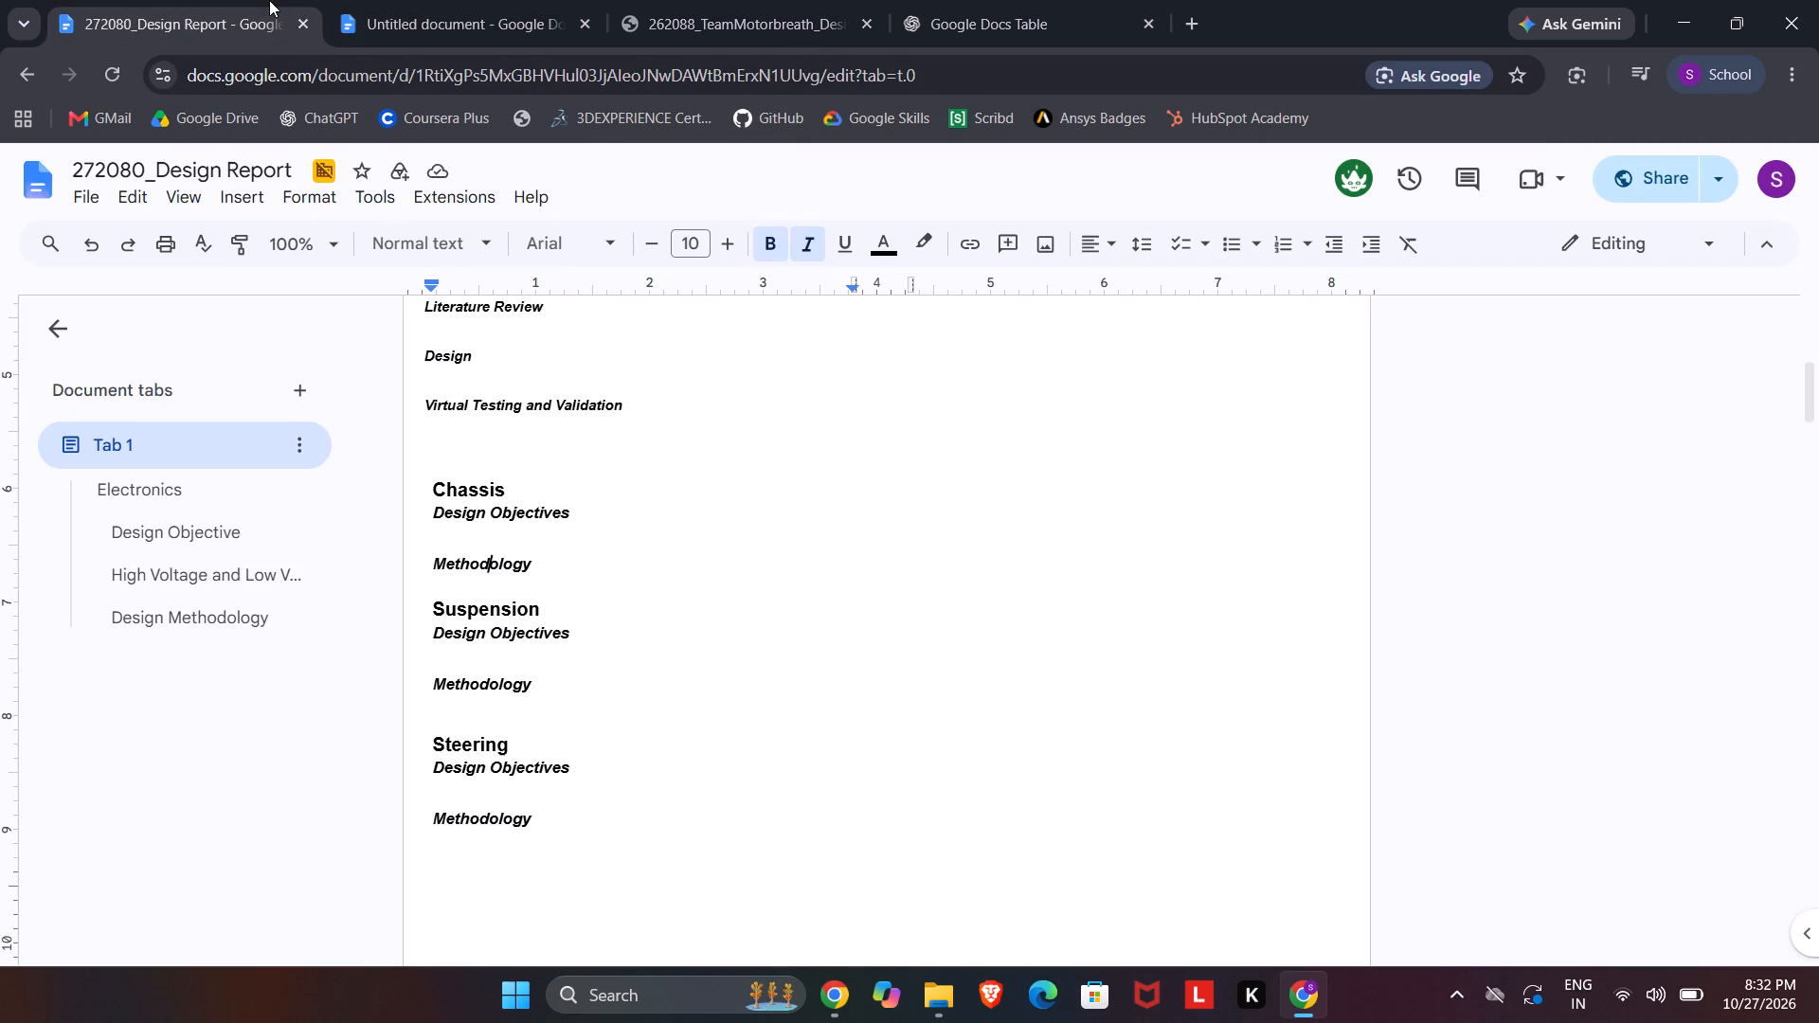
scroll(677, 561, "down", 13)
scroll(683, 606, "up", 12)
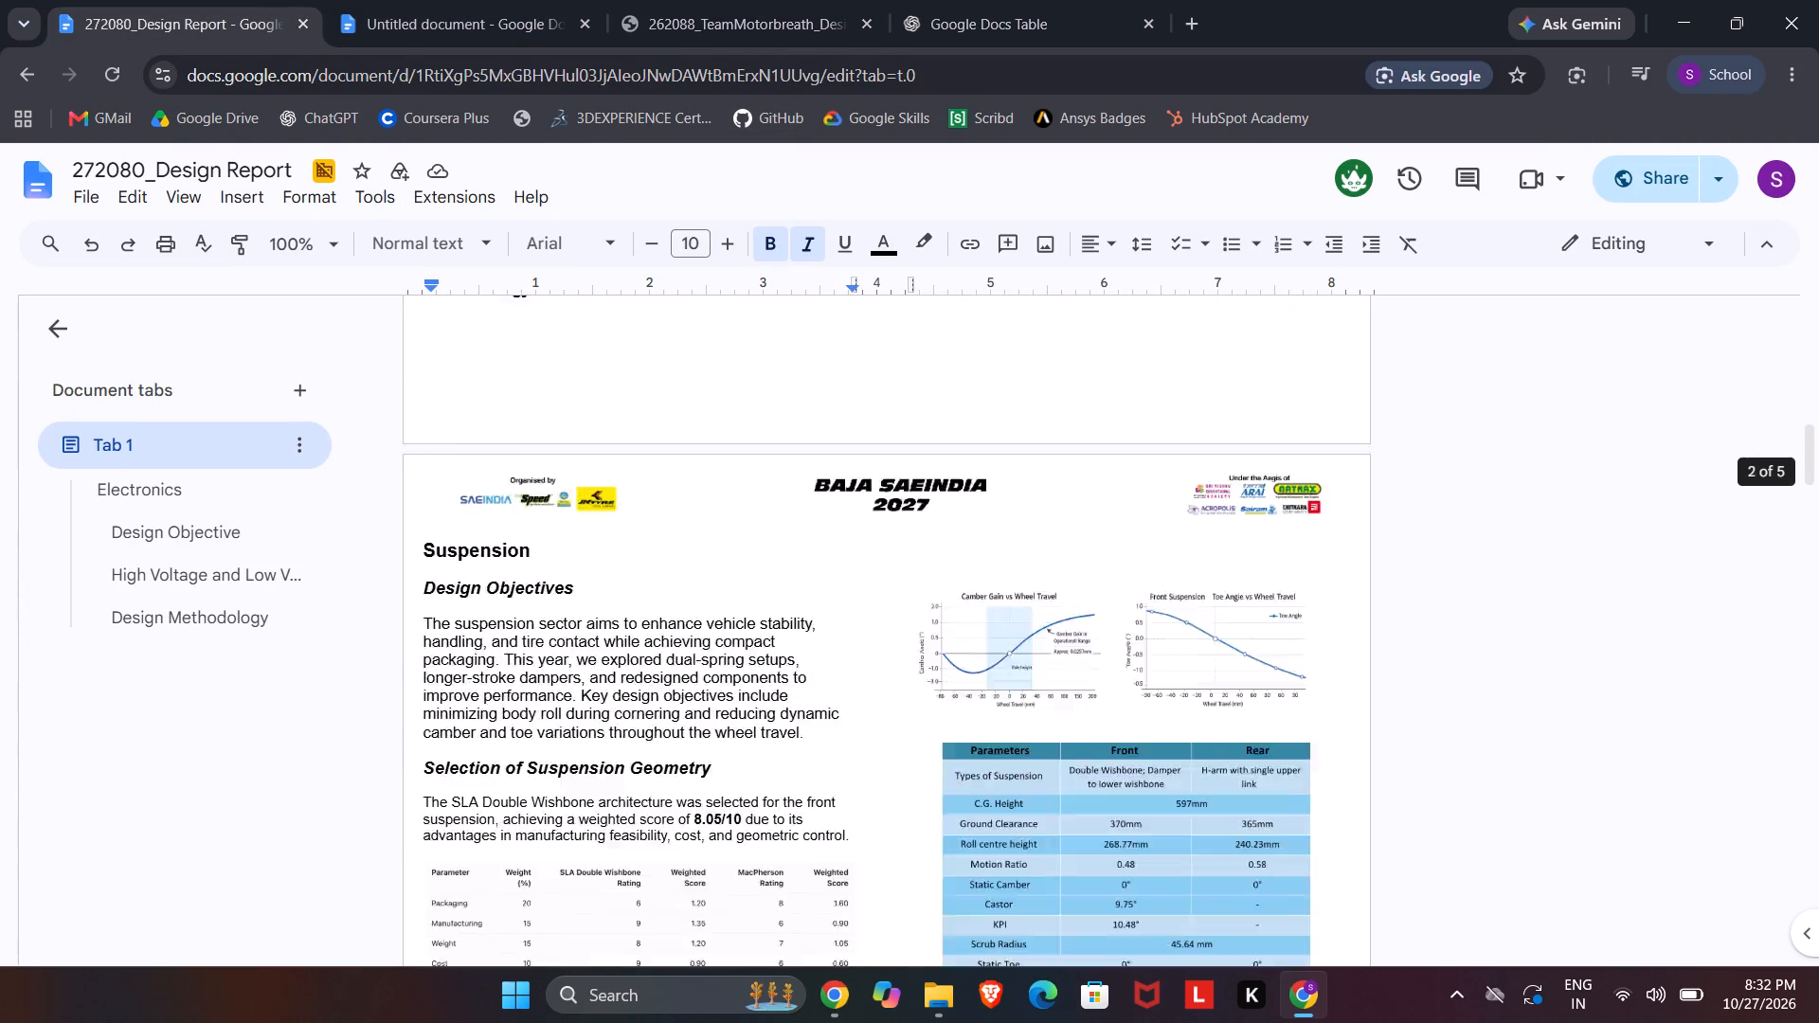
scroll(695, 540, "up", 13)
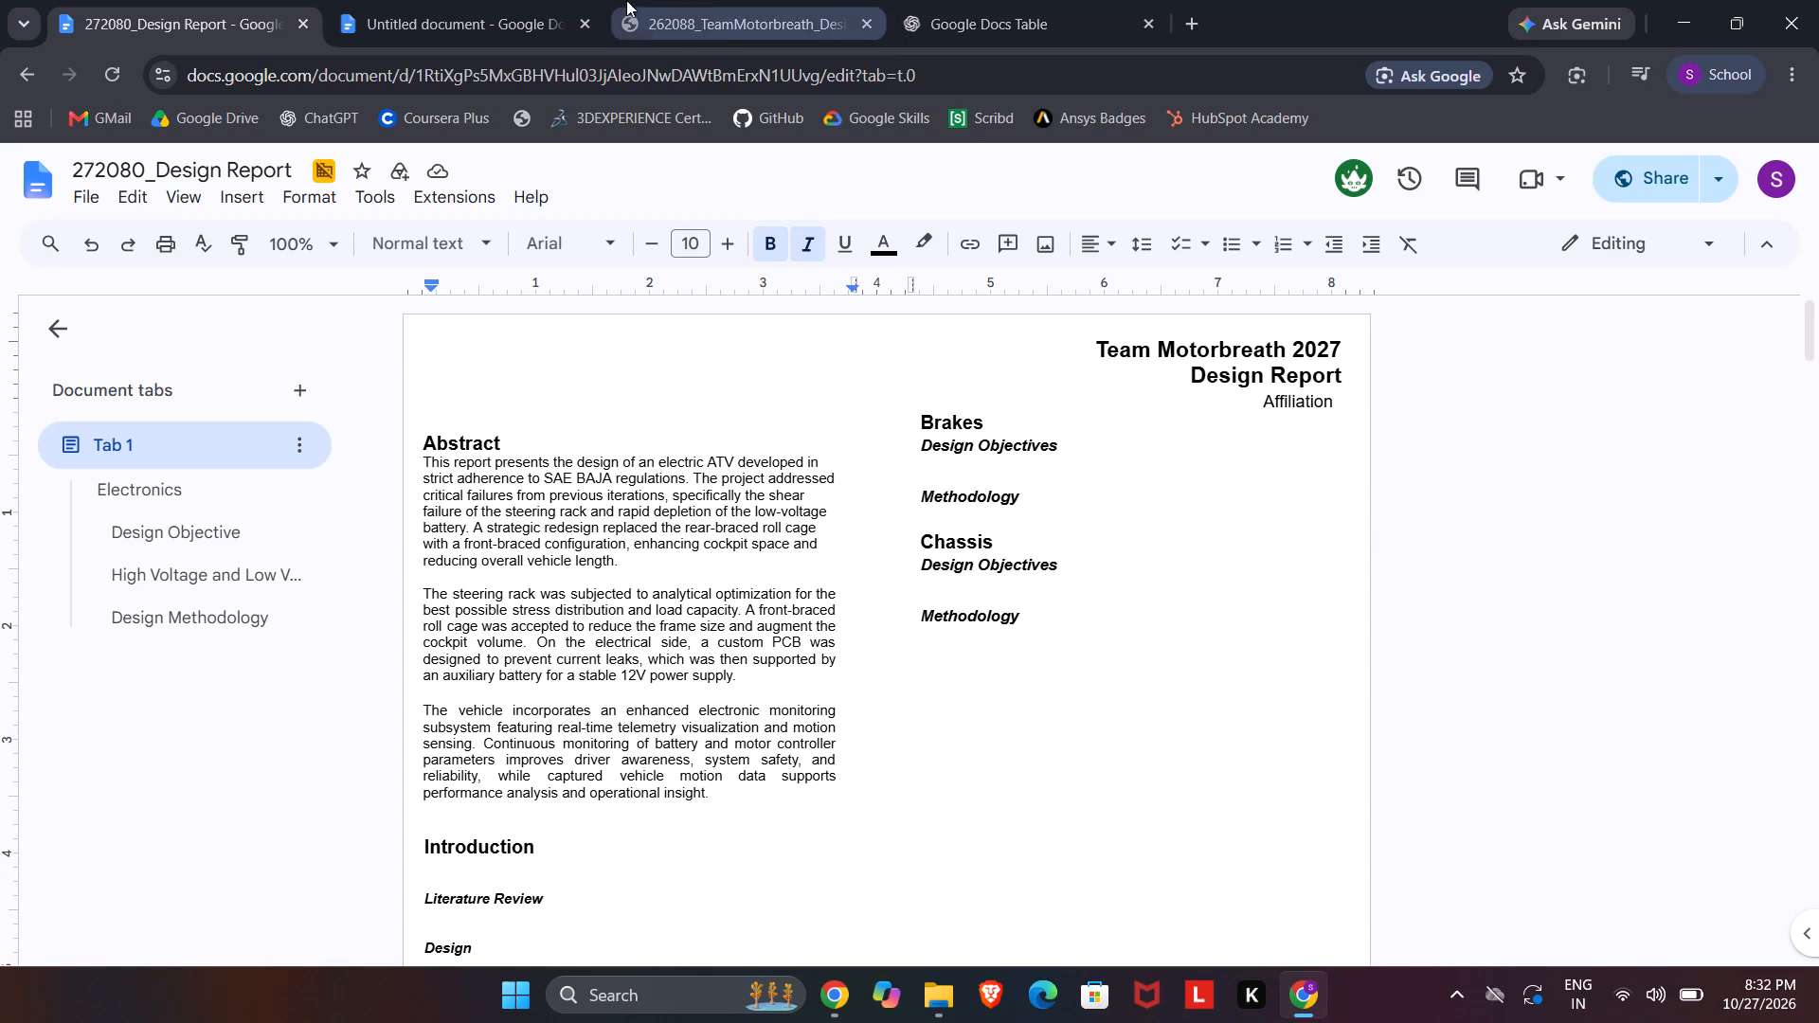
scroll(636, 466, "down", 6)
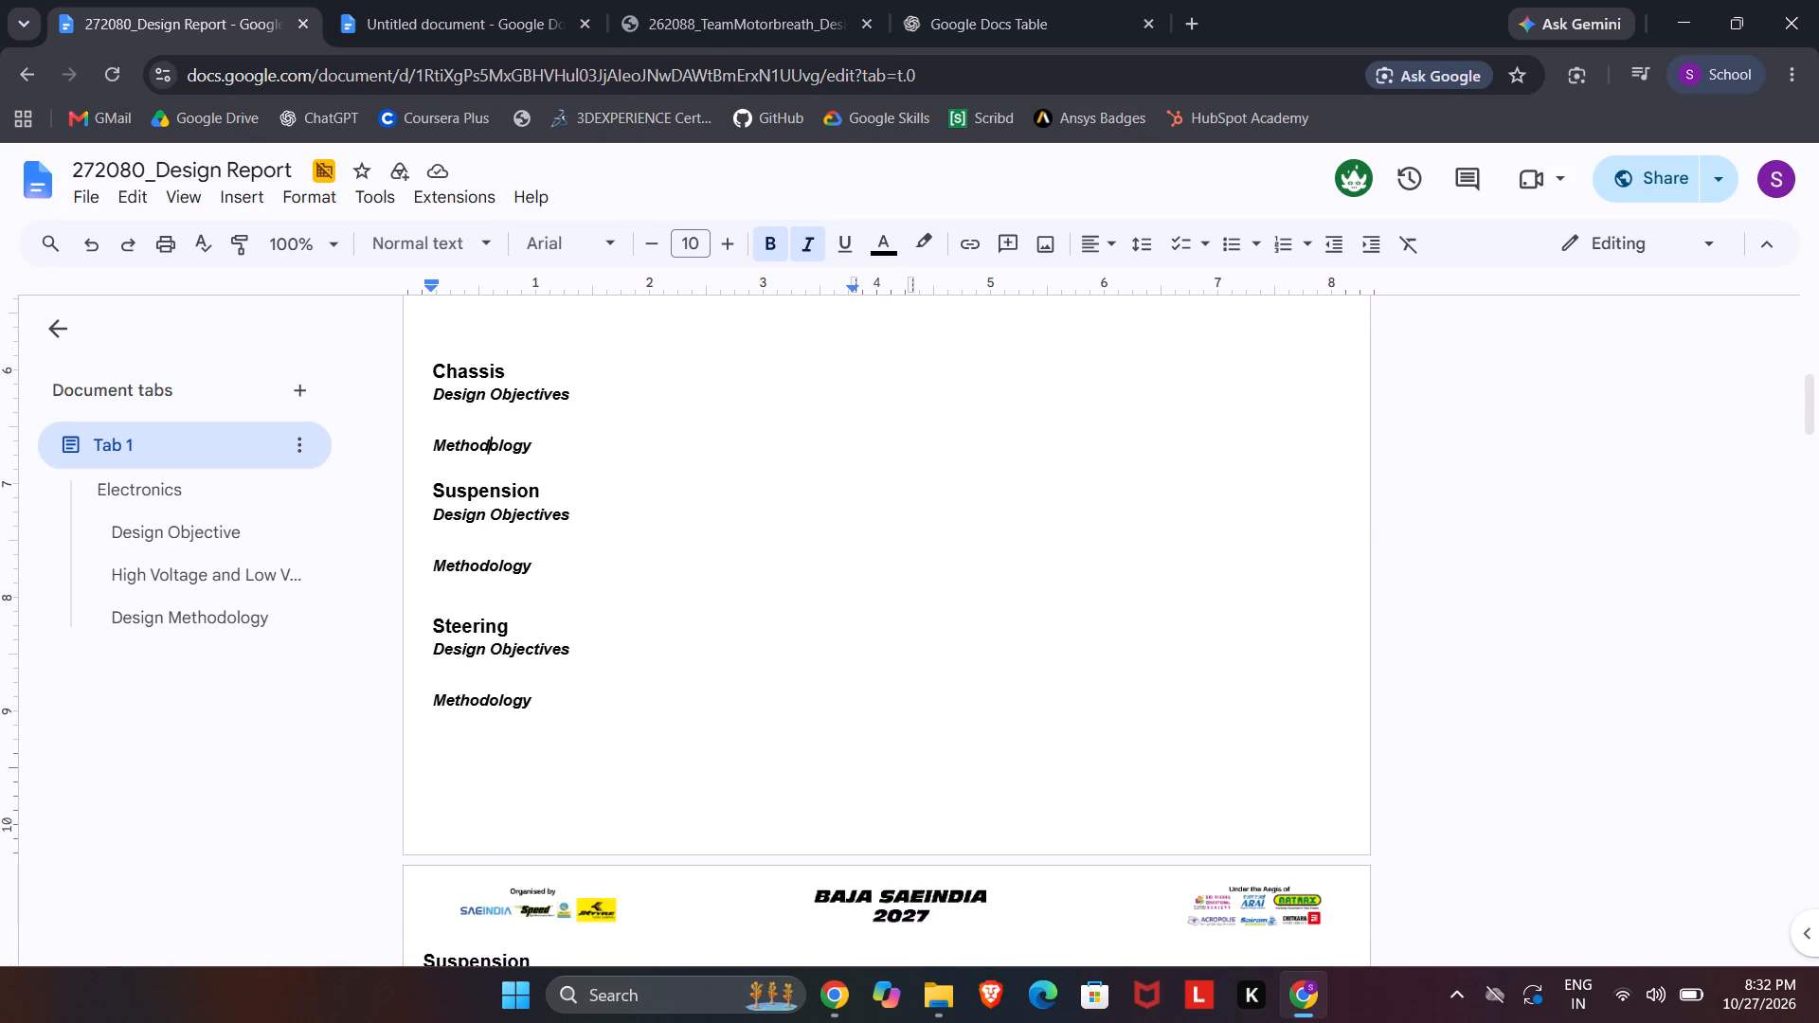
Insert eight blank lines above the first Chassis heading in the design report to move it to the top of the second column.
left_click(550, 473)
left_click(511, 460)
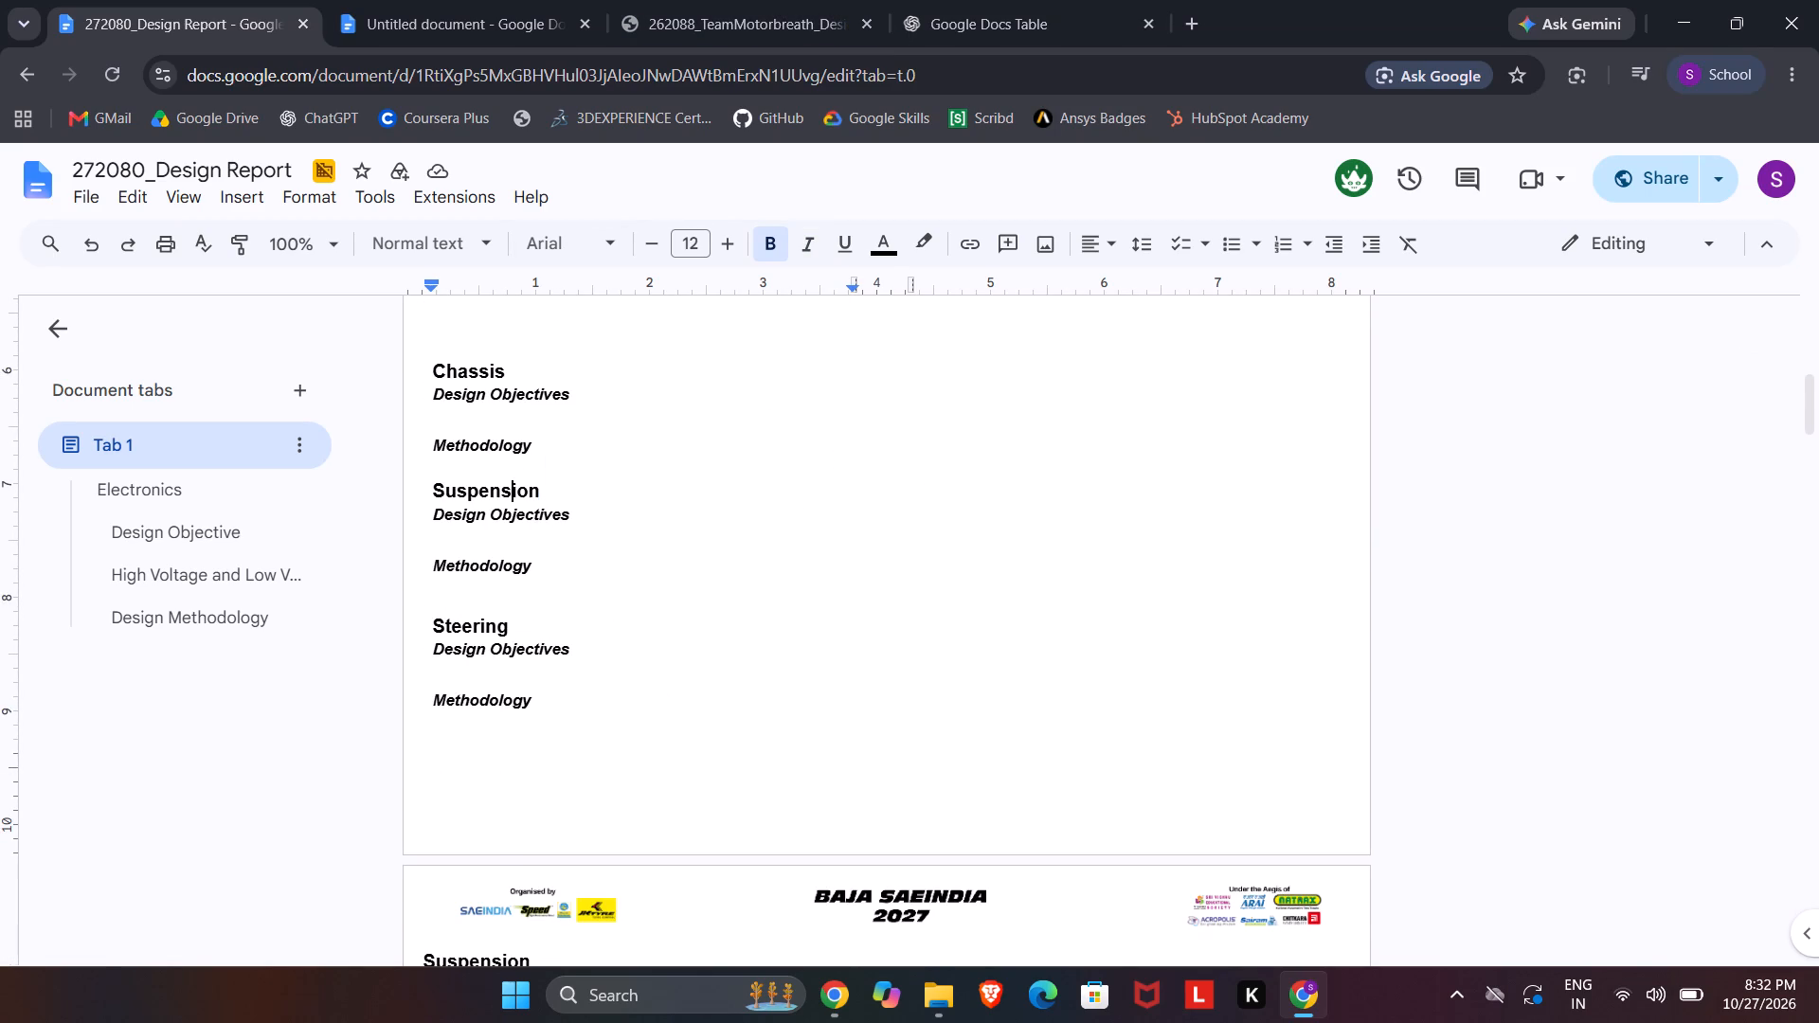
left_click(431, 360)
scroll(473, 440, "up", 4)
key("Return")
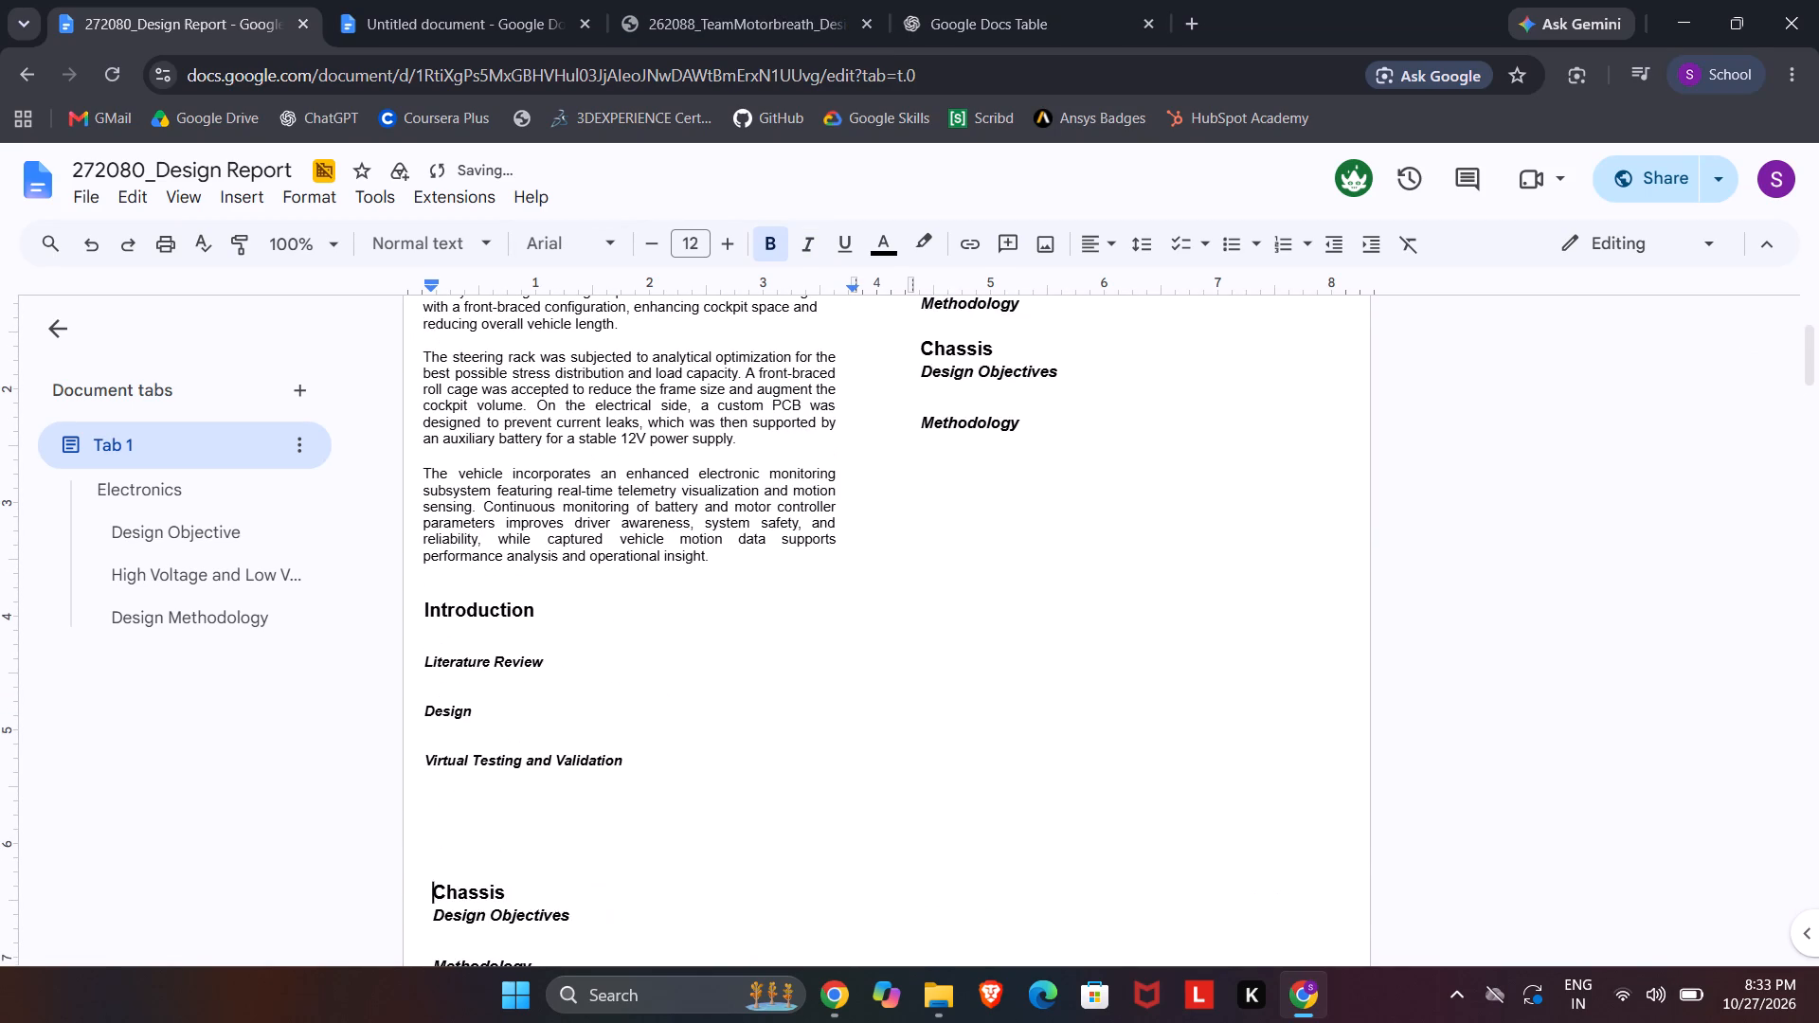
key("Return")
key("Return")
key("Return")
key("Return")
key("Return")
key("Return")
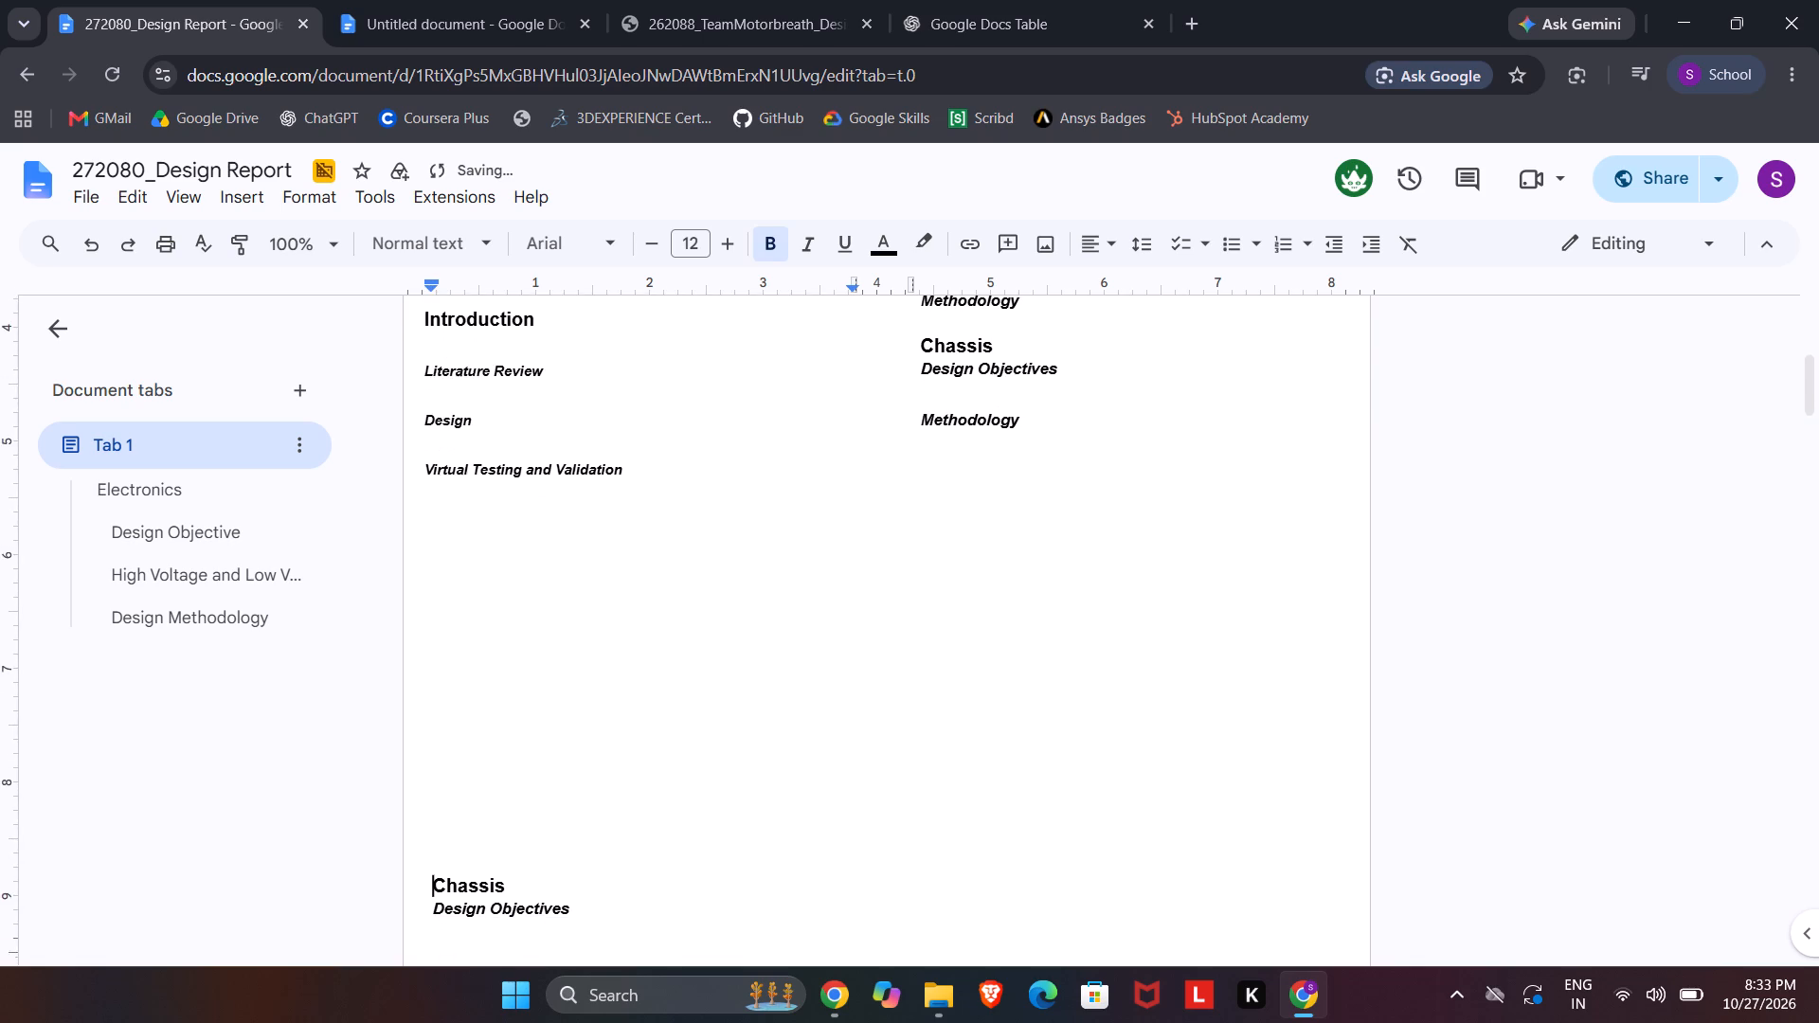
key("Return")
scroll(656, 604, "up", 2)
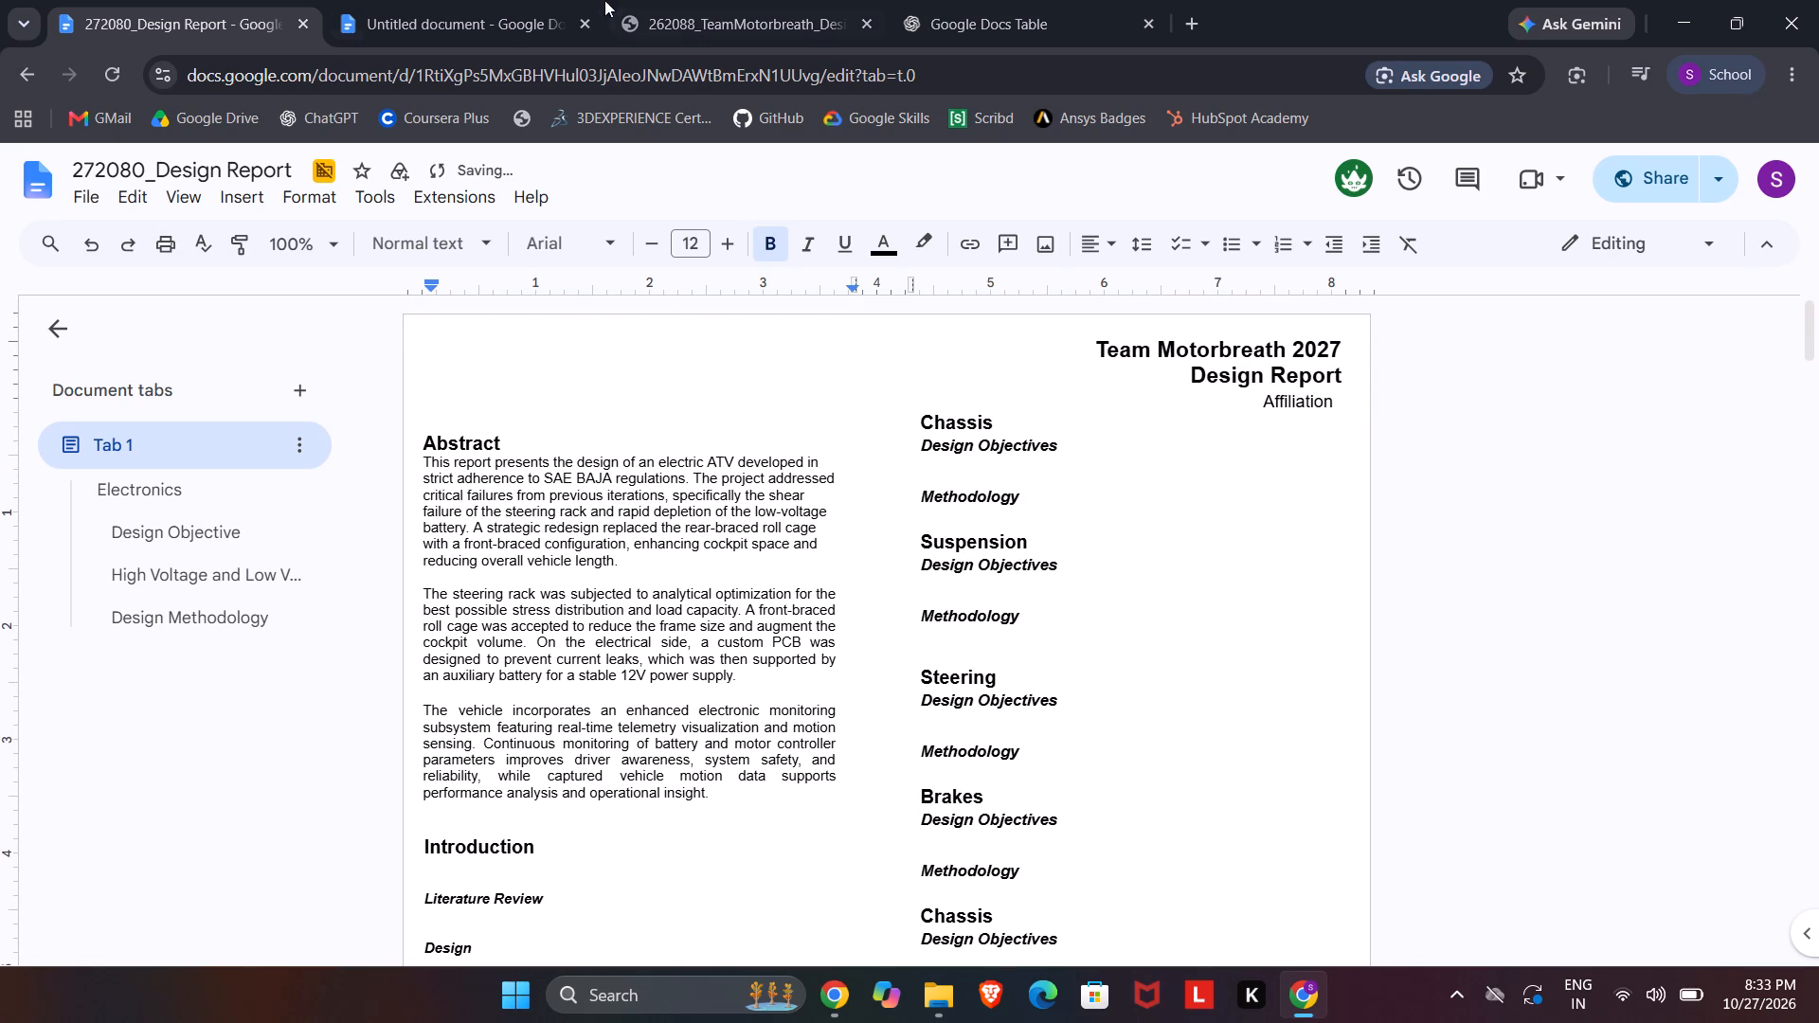
Compare the first-page layout of the design report with the scratch document and the 2026 report PDF.
left_click(466, 0)
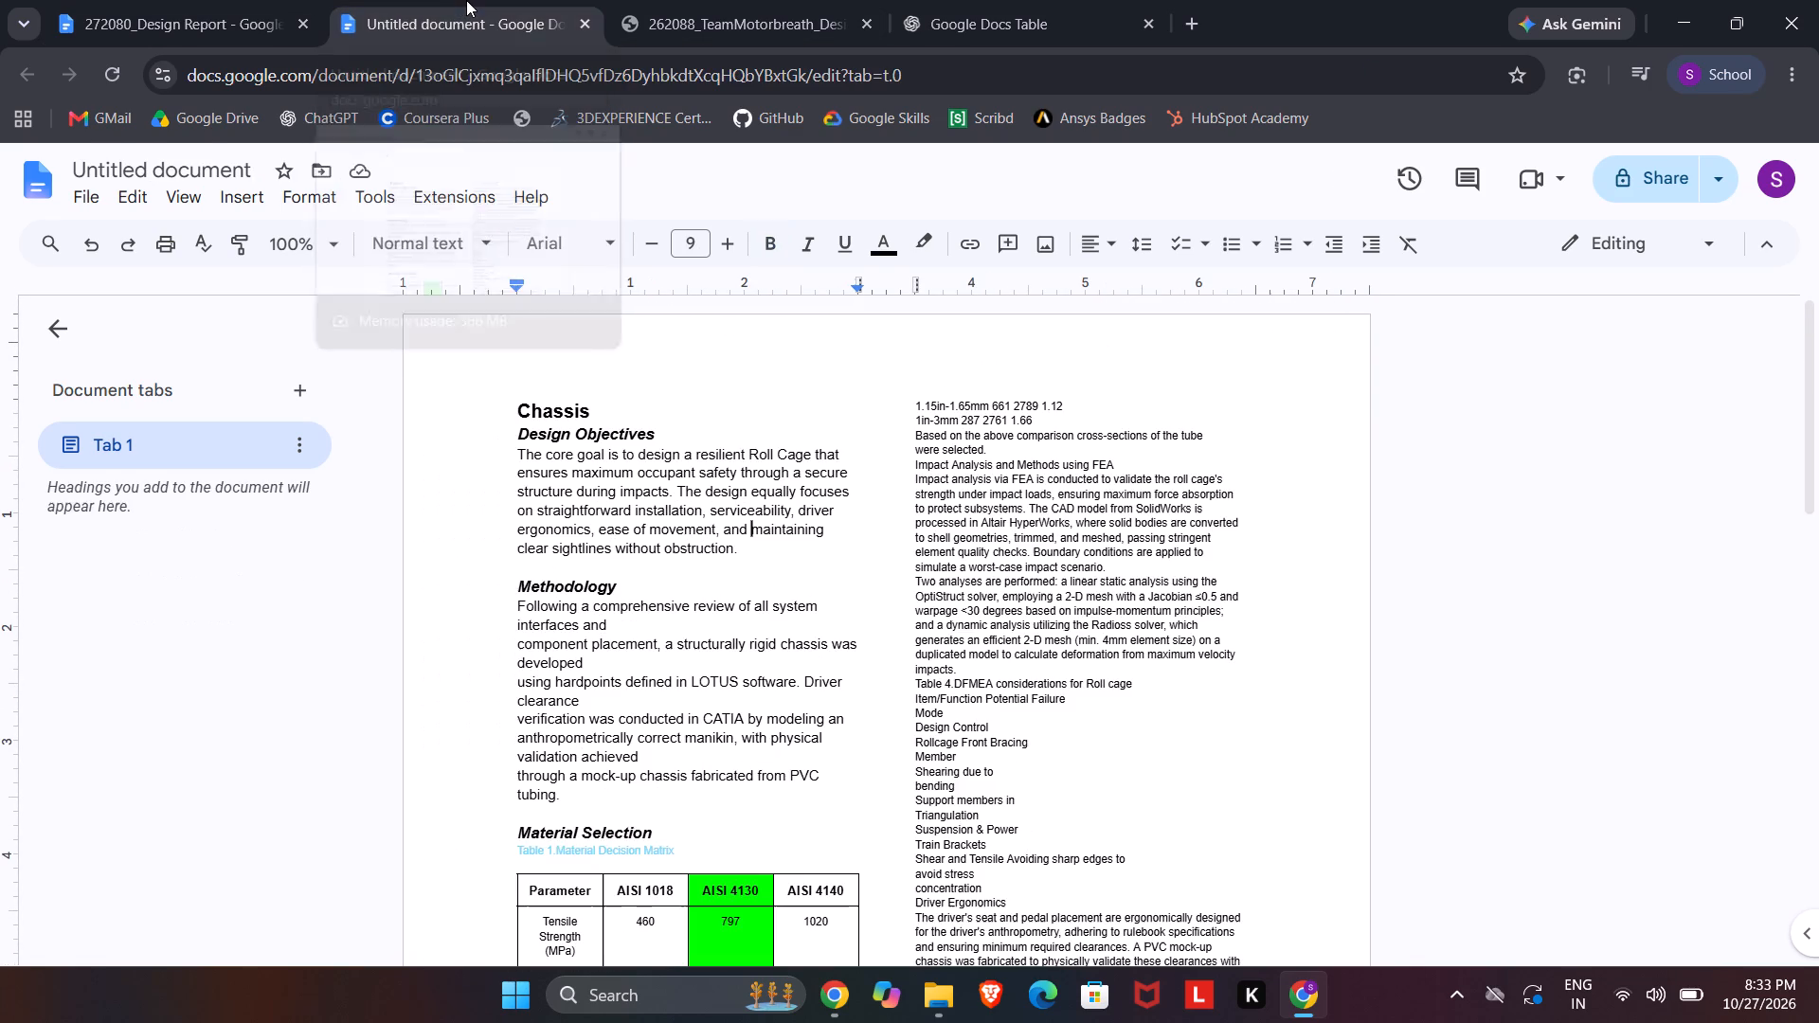
left_click(713, 0)
left_click(451, 0)
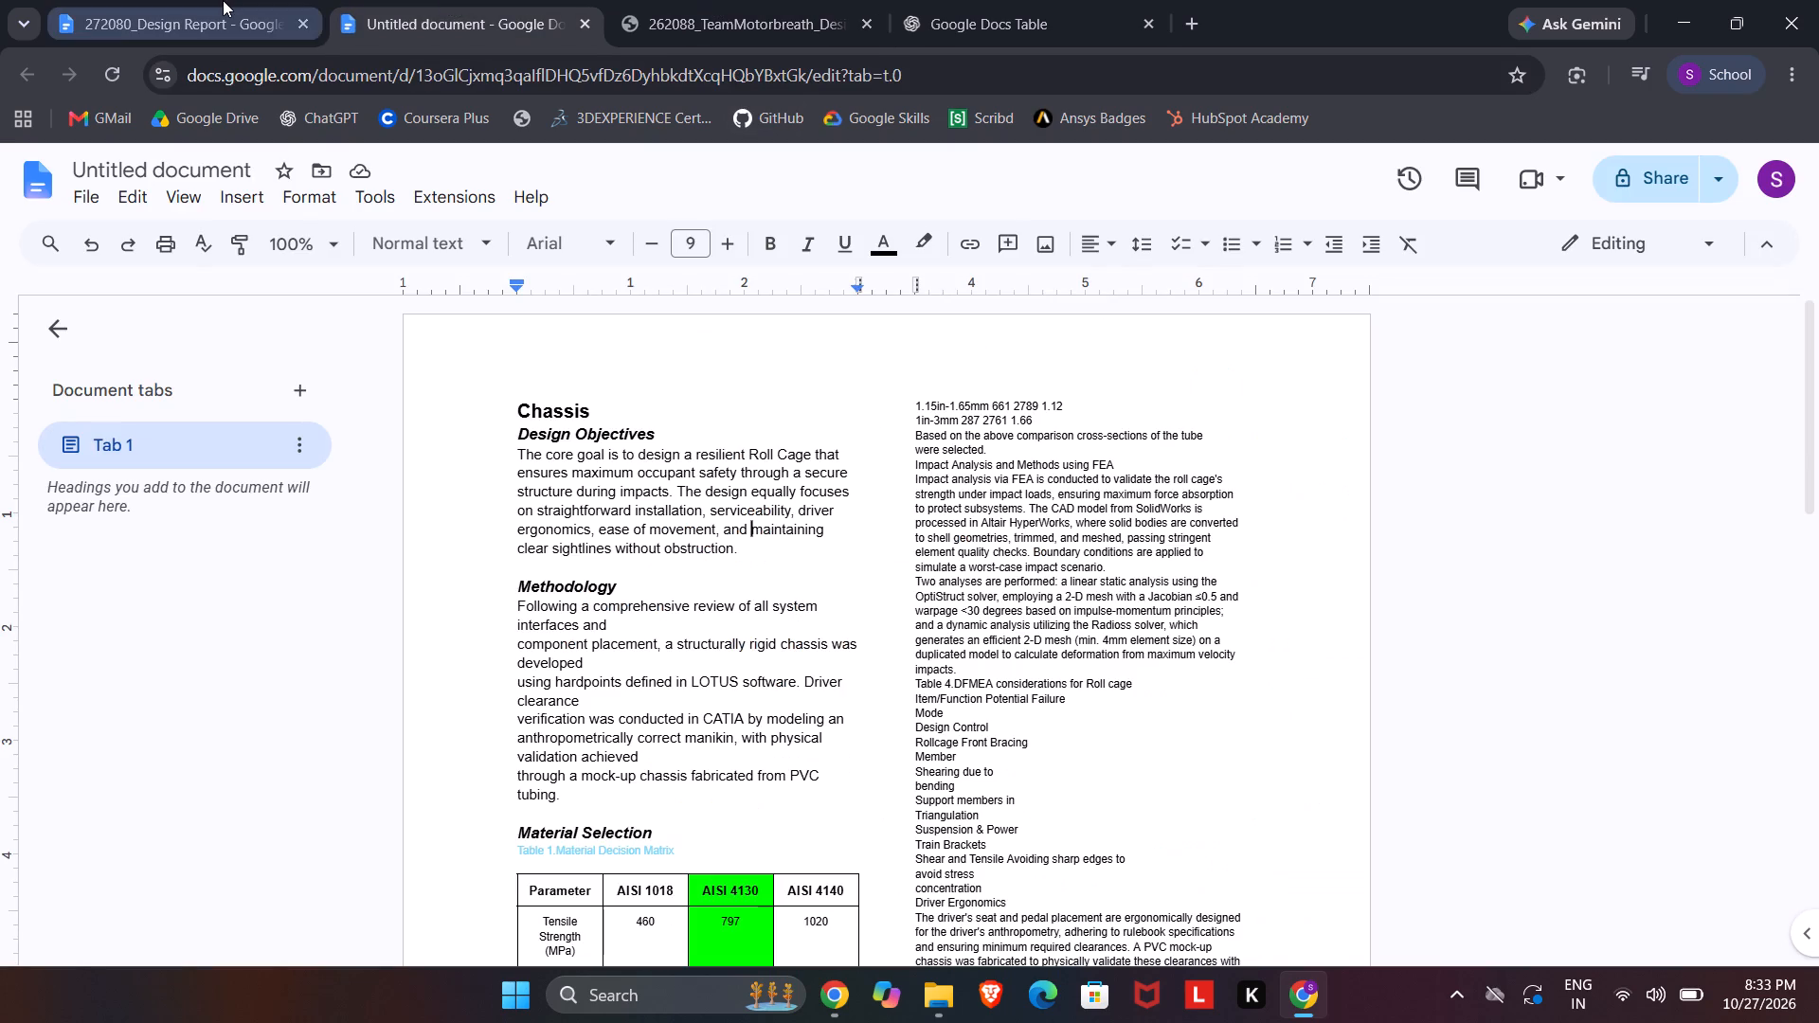
left_click(223, 0)
left_click(524, 0)
left_click(709, 0)
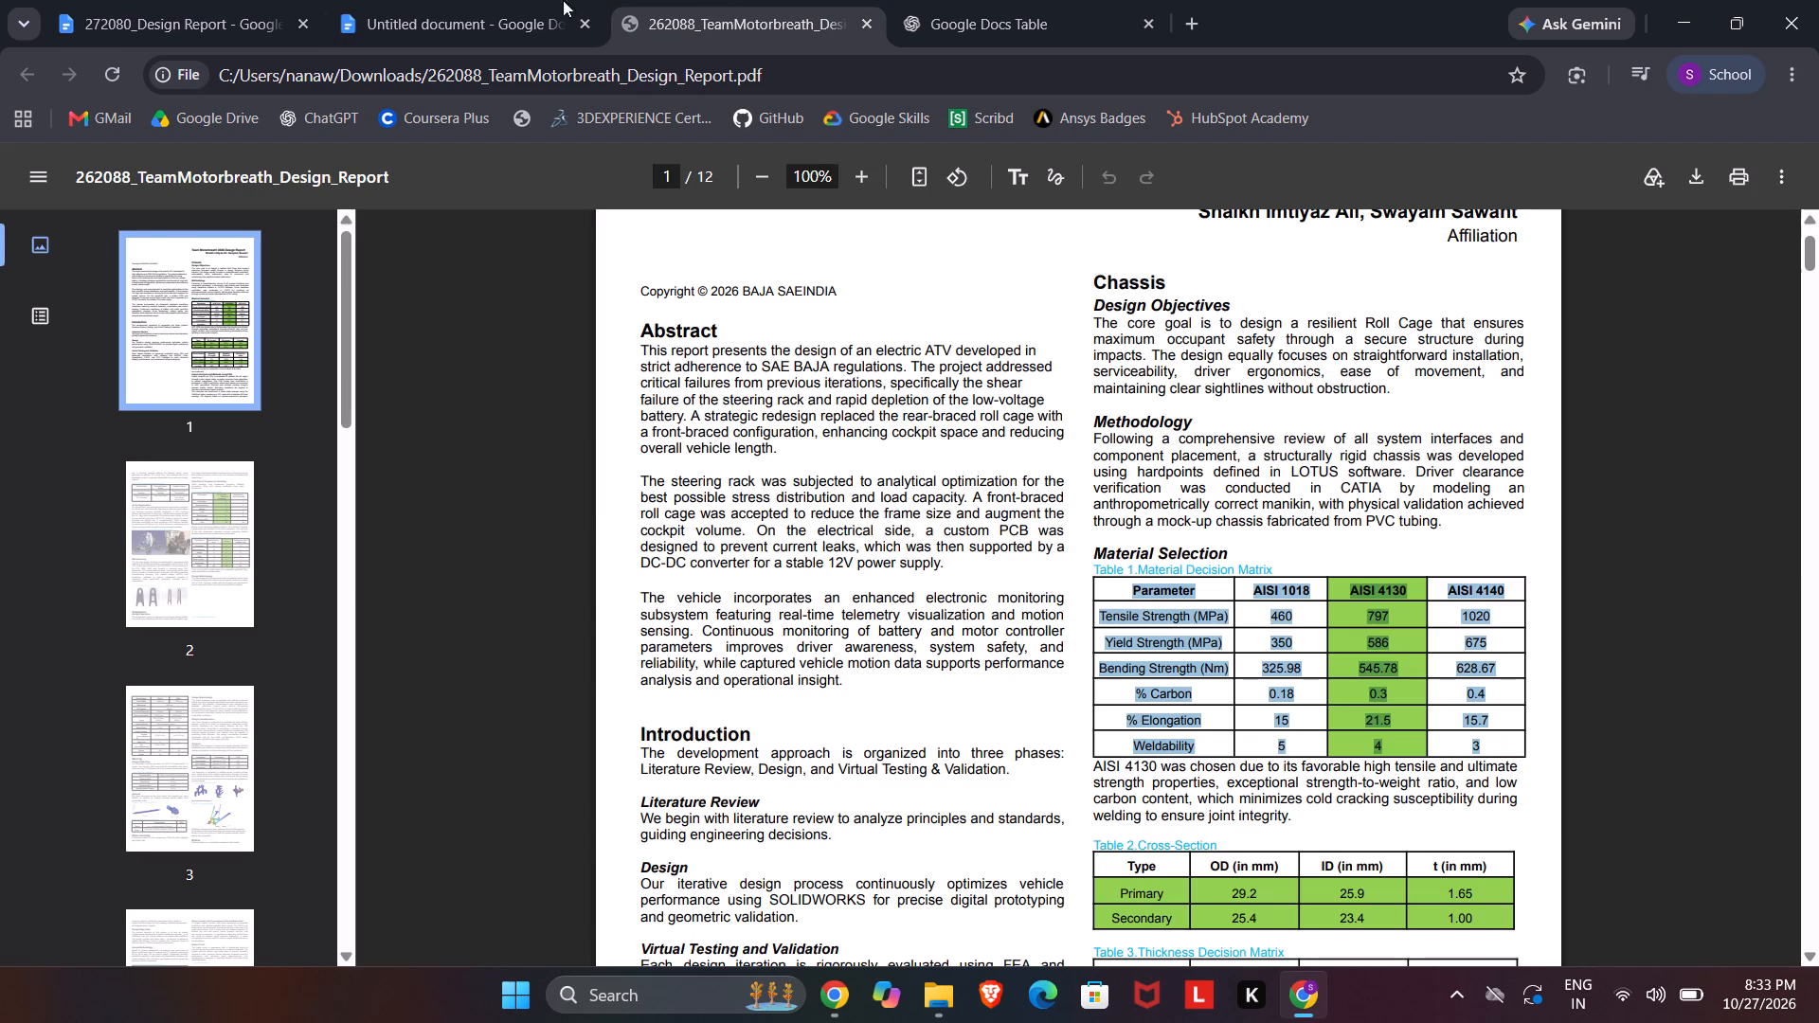
left_click(483, 0)
left_click(170, 0)
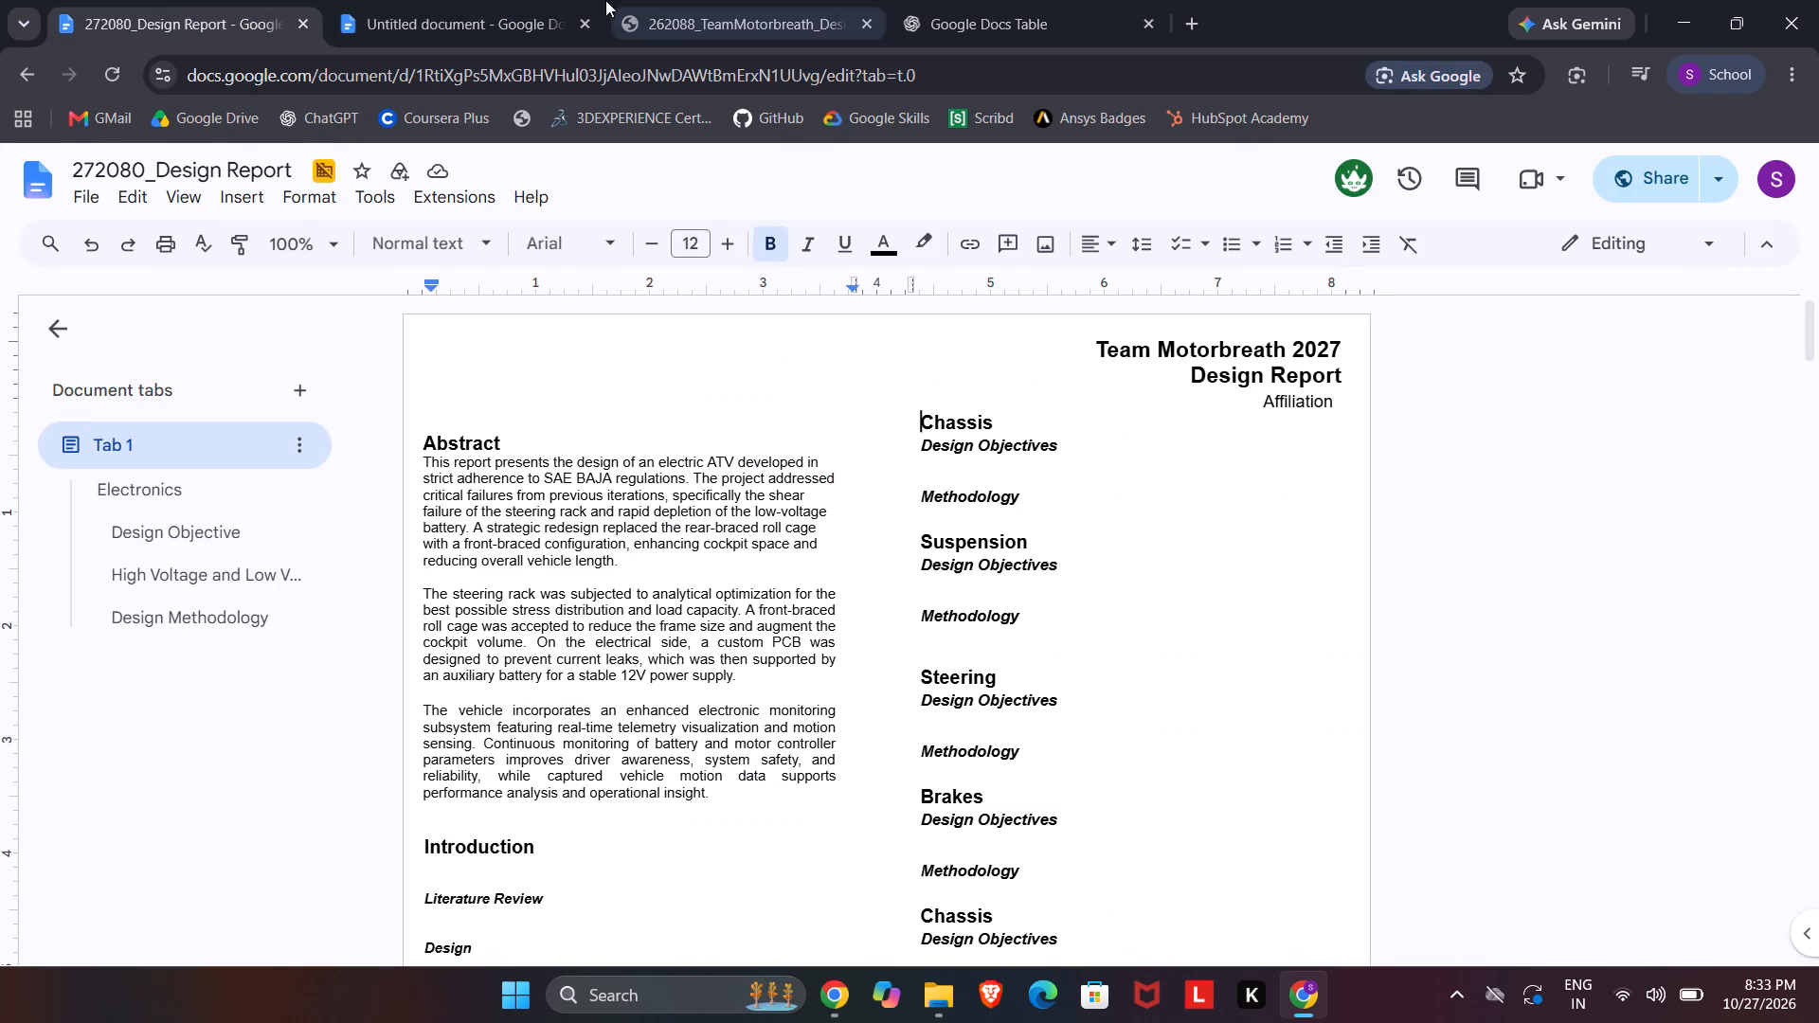
left_click(553, 0)
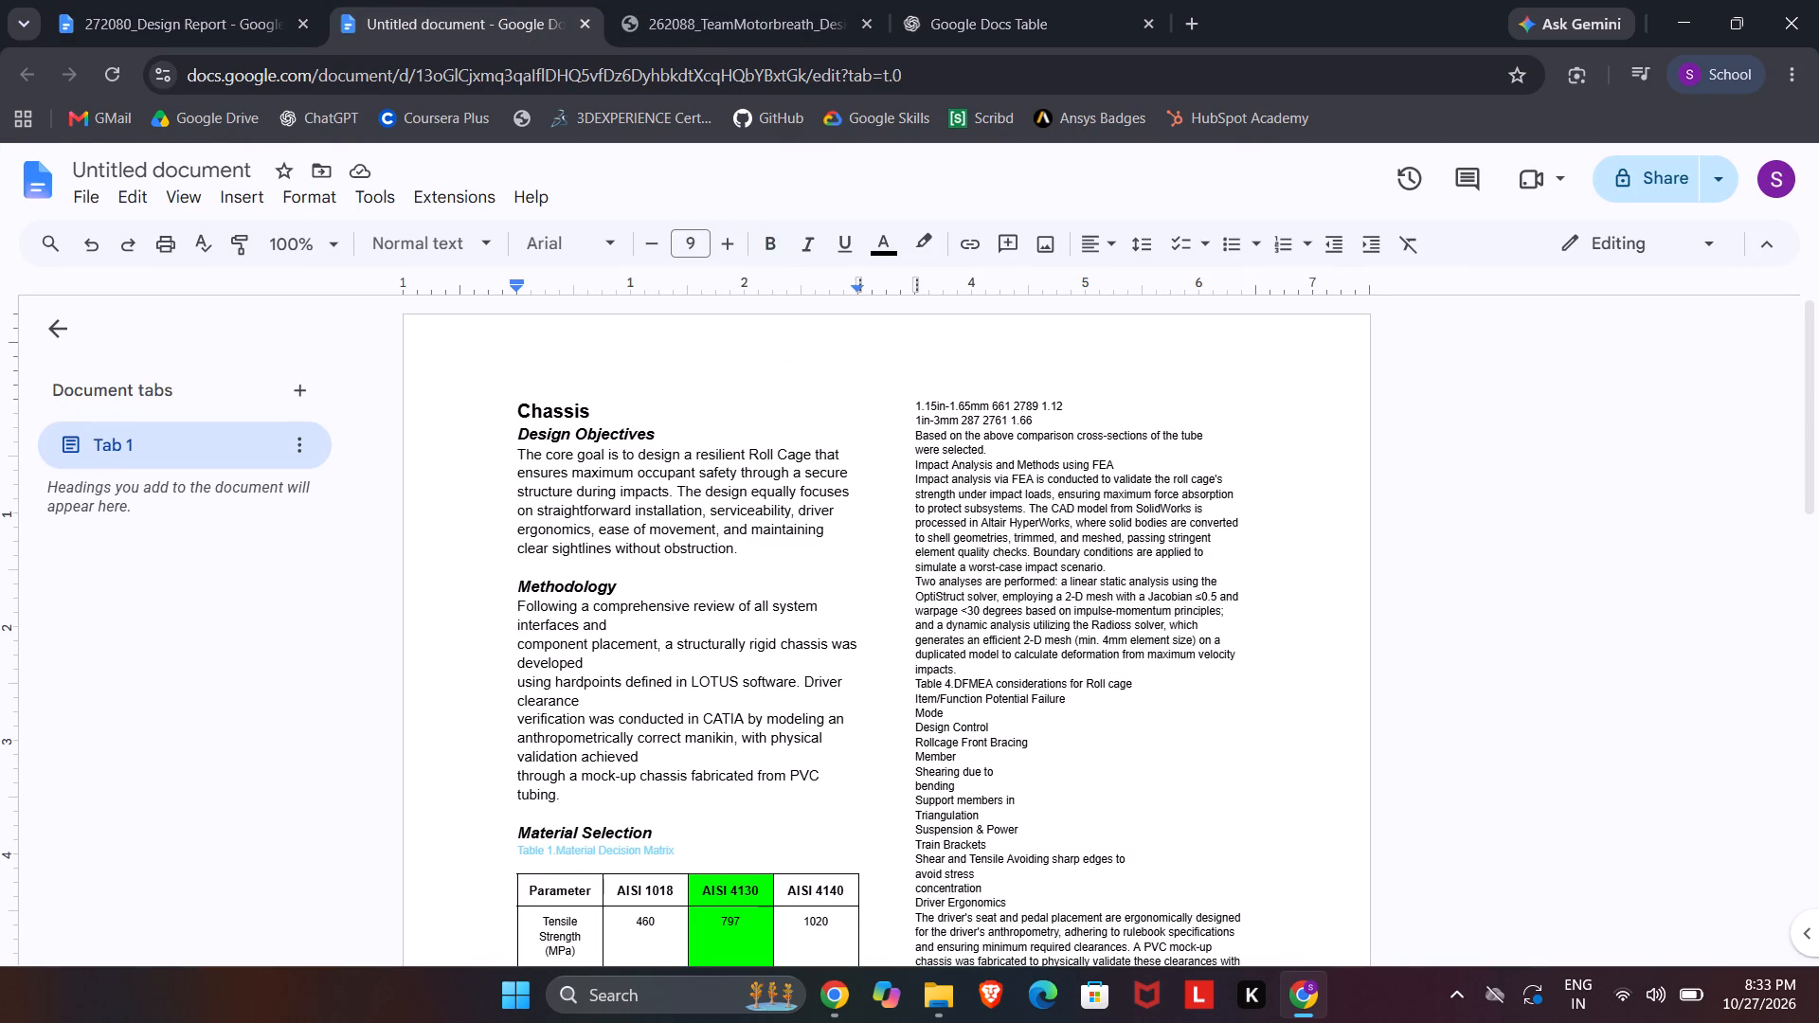
Copy the whole material decision table, including its heading row, from the scratch document.
left_click_drag(738, 548, 495, 463)
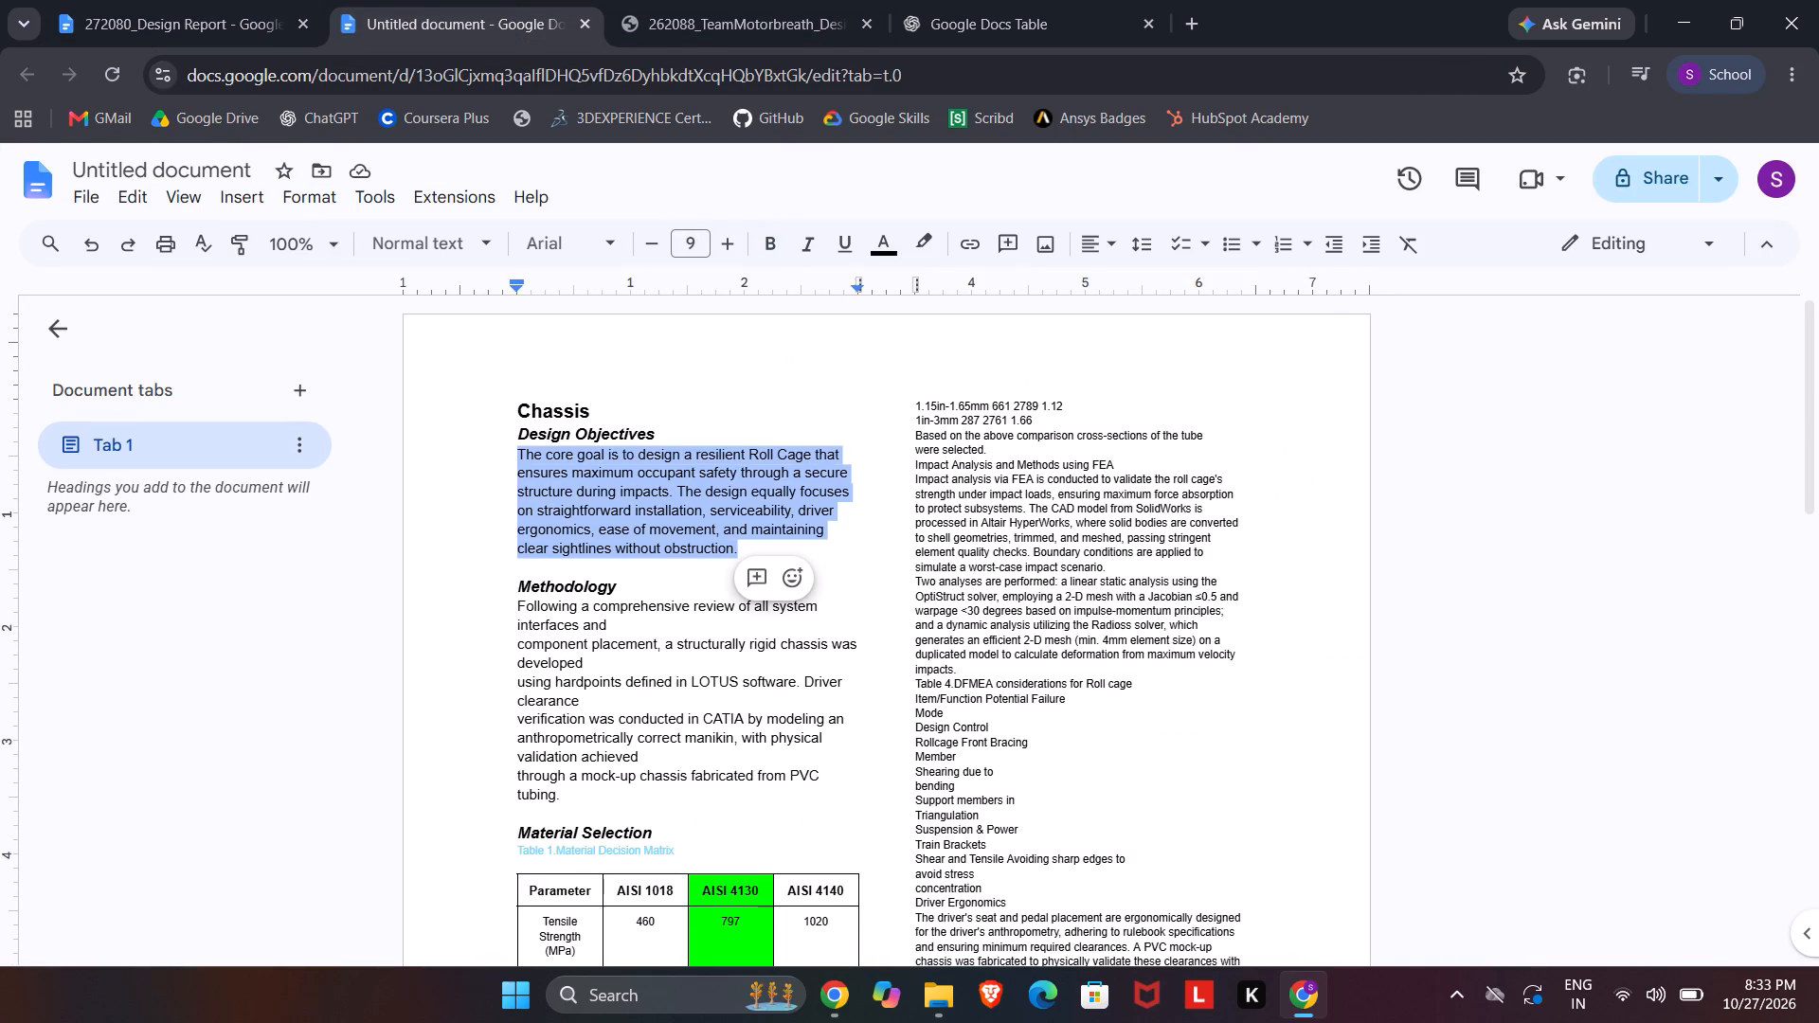
left_click(535, 501)
scroll(559, 523, "down", 4)
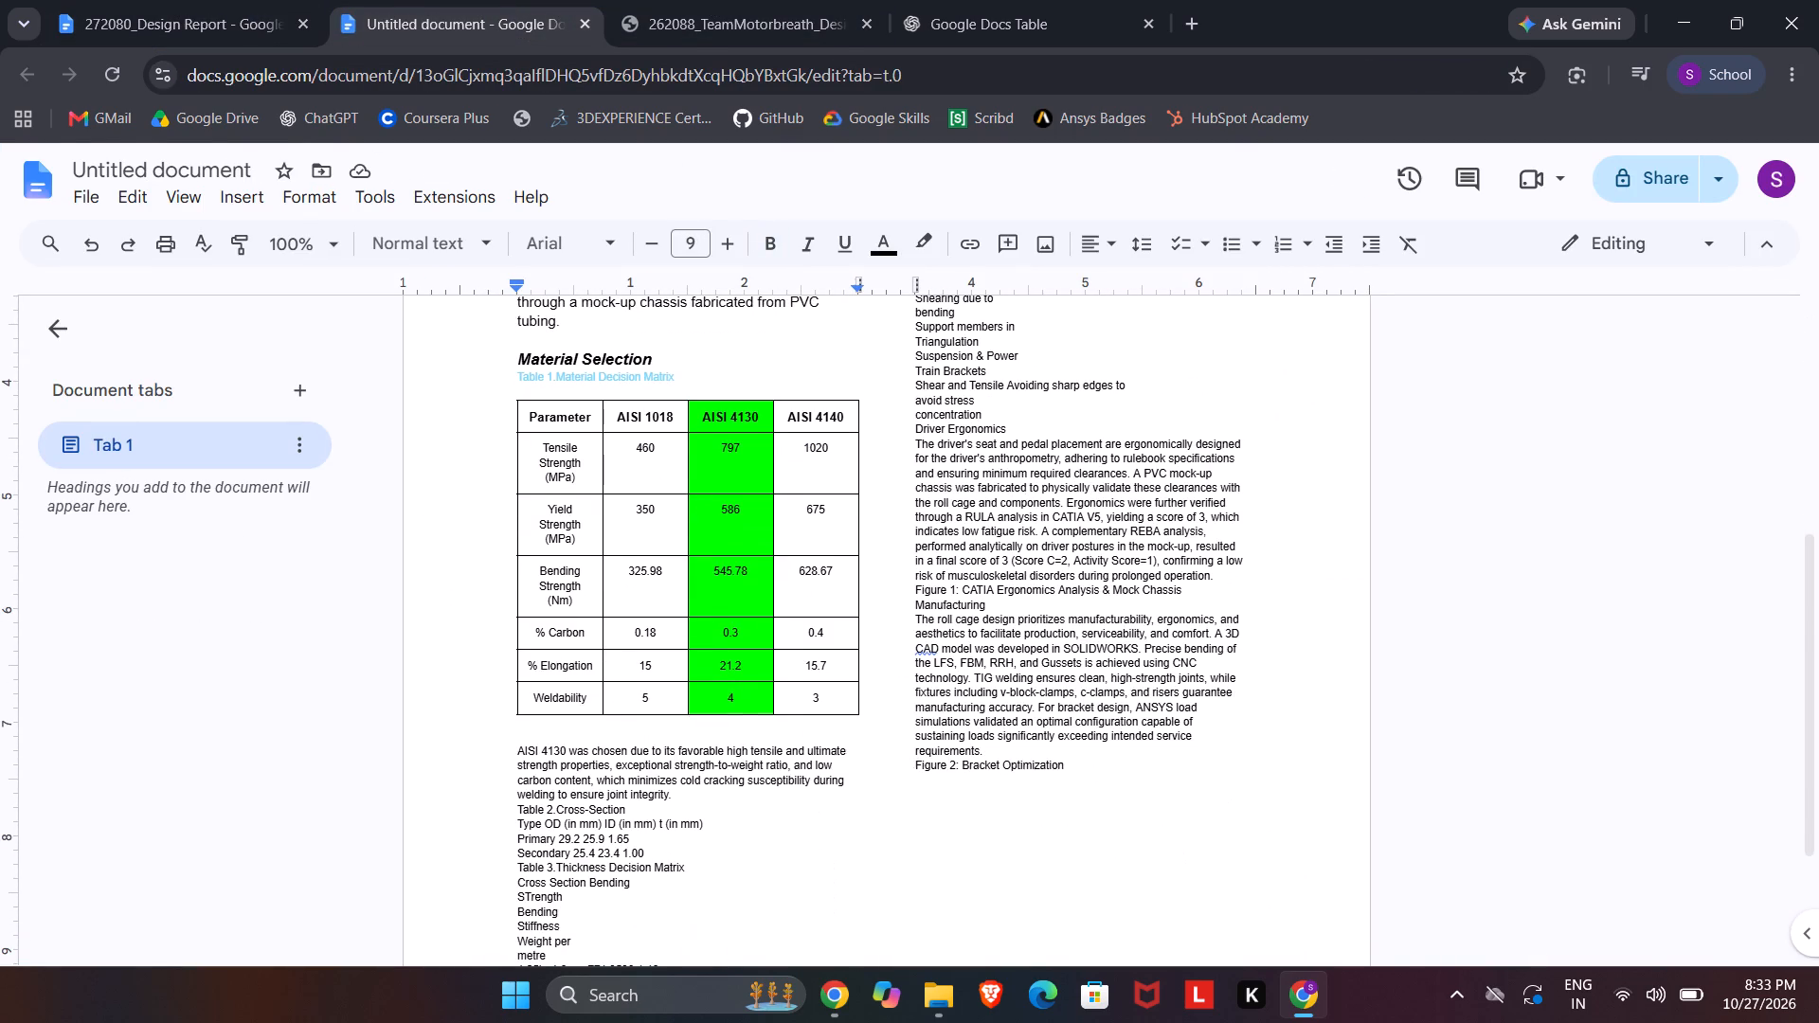
scroll(599, 553, "down", 2)
scroll(601, 569, "up", 2)
left_click_drag(873, 735, 650, 507)
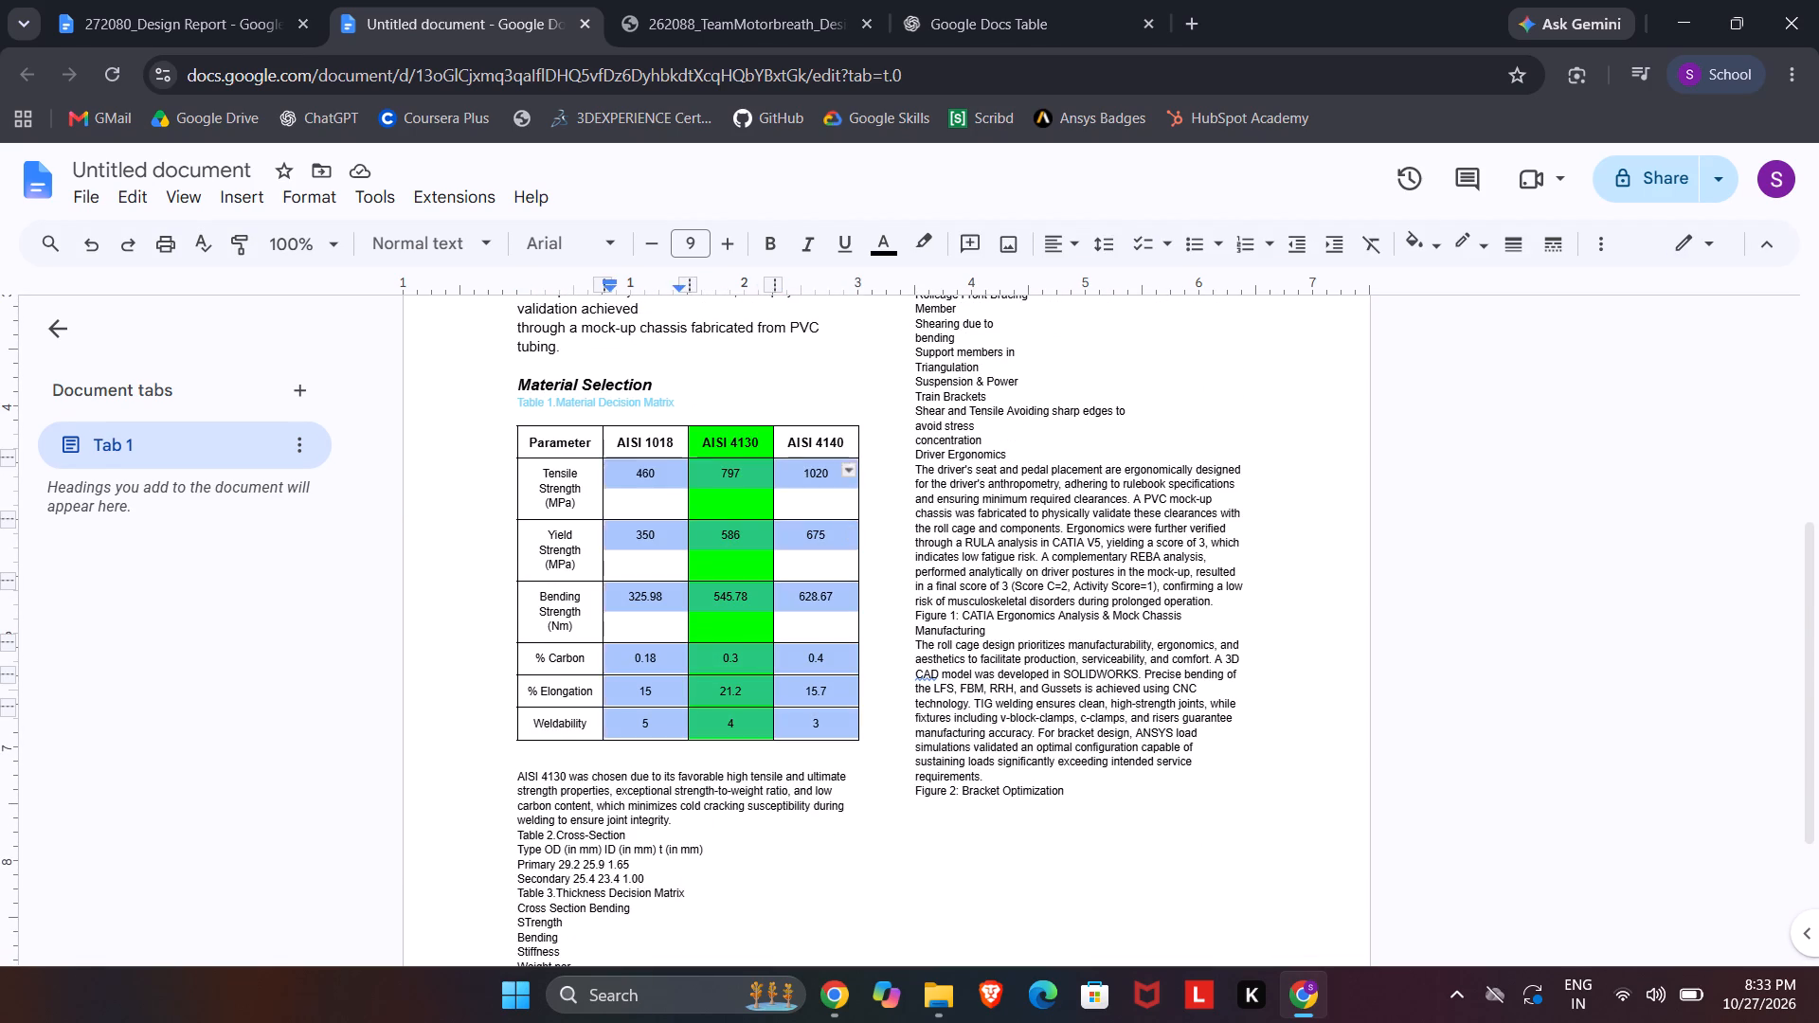
left_click_drag(650, 507, 566, 427)
key("ctrl+c")
Paste the material decision table in the design report on a new plain 9 pt line below the Chassis Methodology heading.
left_click(64, 0)
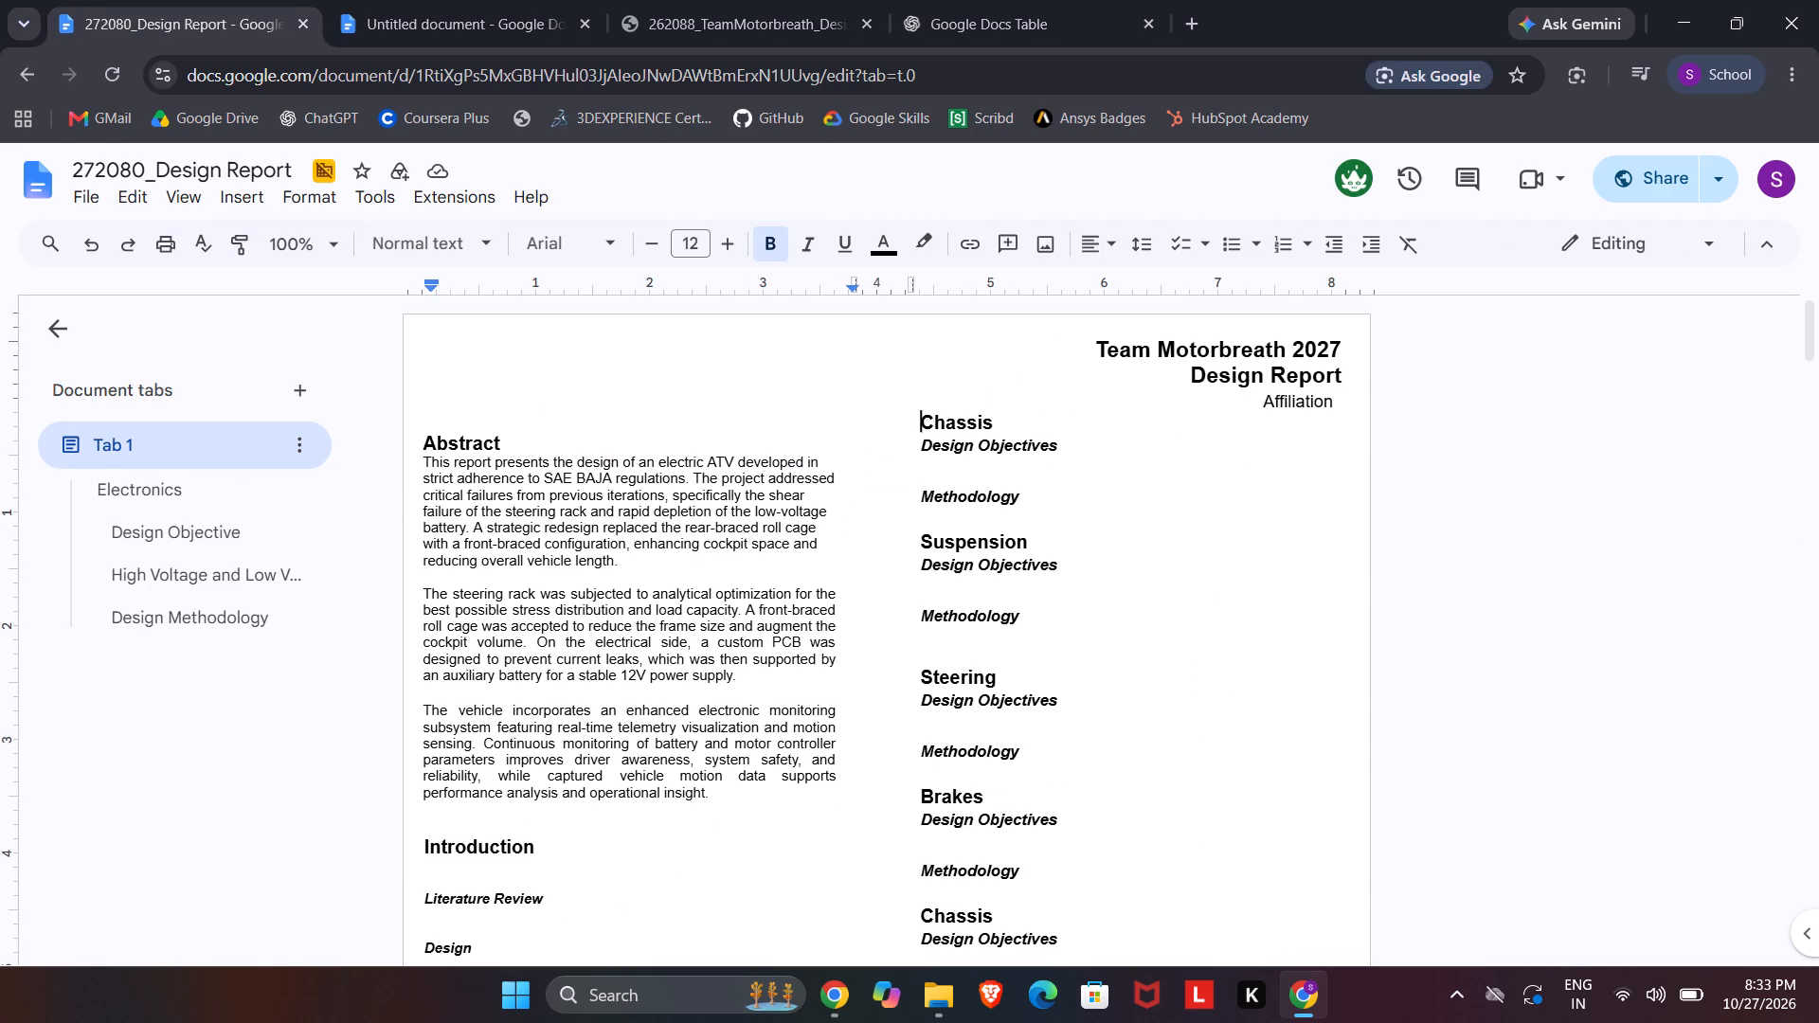
left_click(1005, 519)
left_click(1001, 519)
left_click(1037, 501)
key("Return")
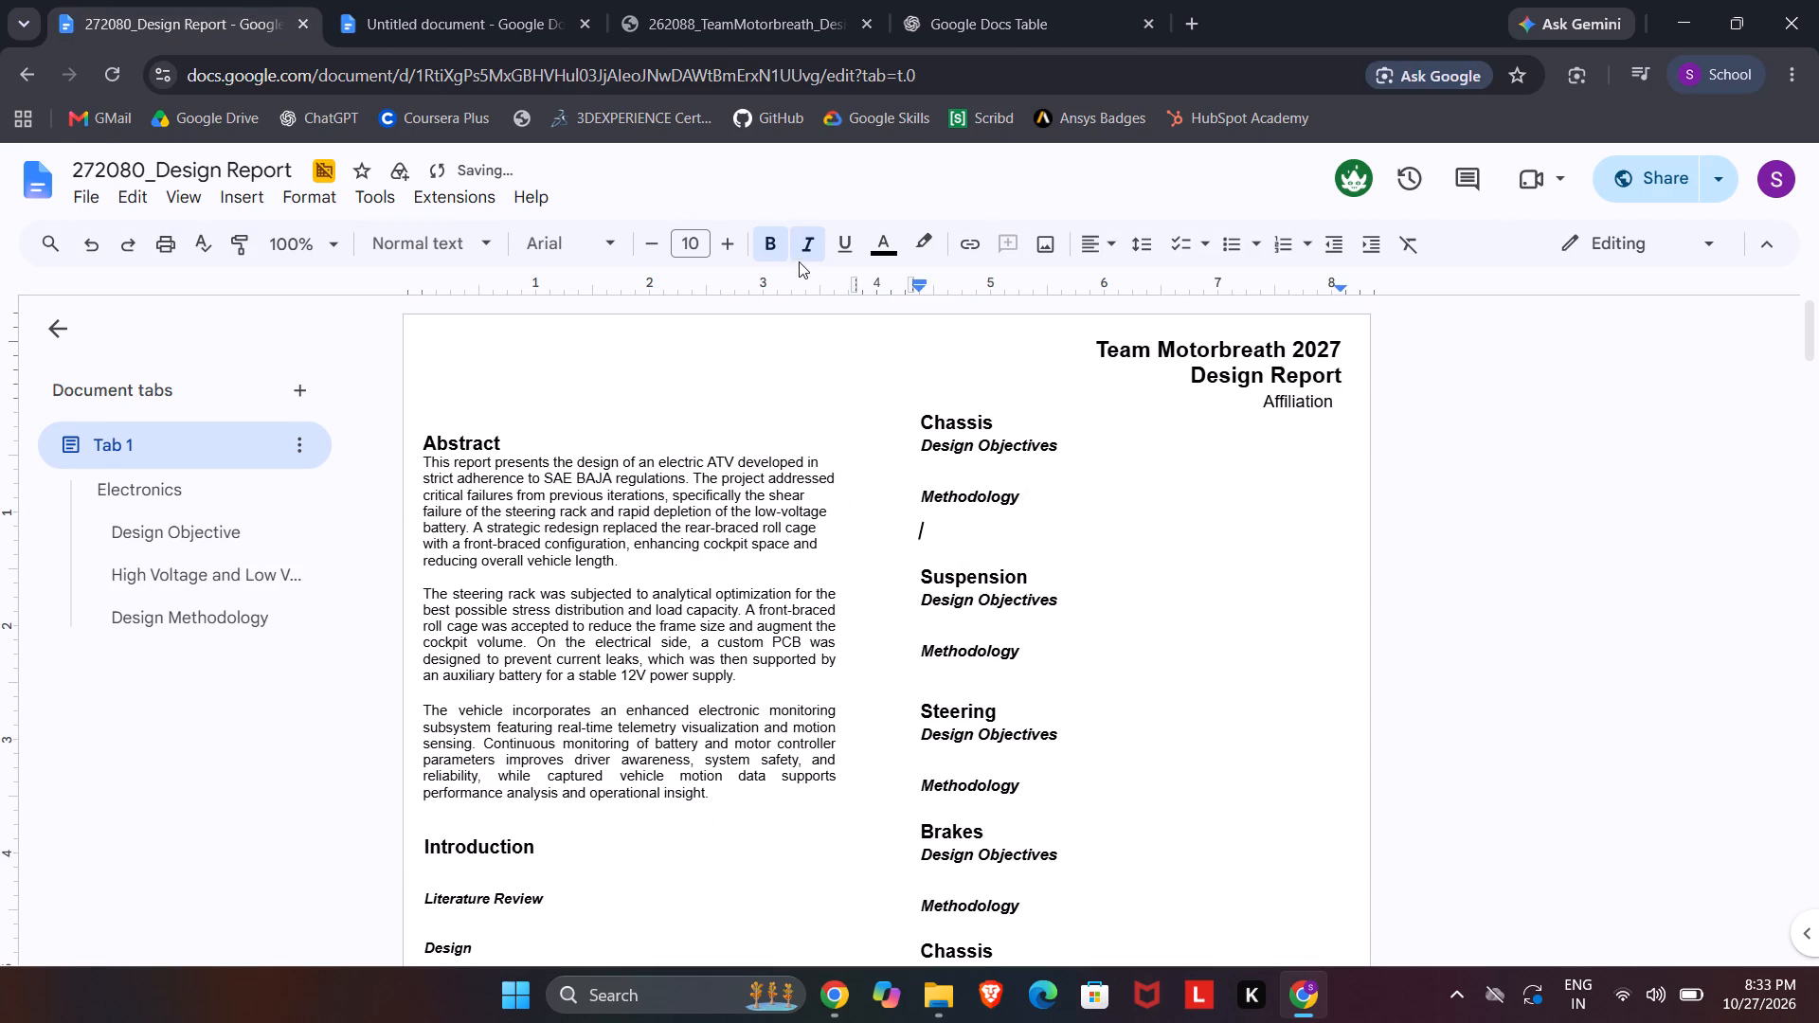
left_click(802, 250)
left_click(755, 255)
left_click(657, 248)
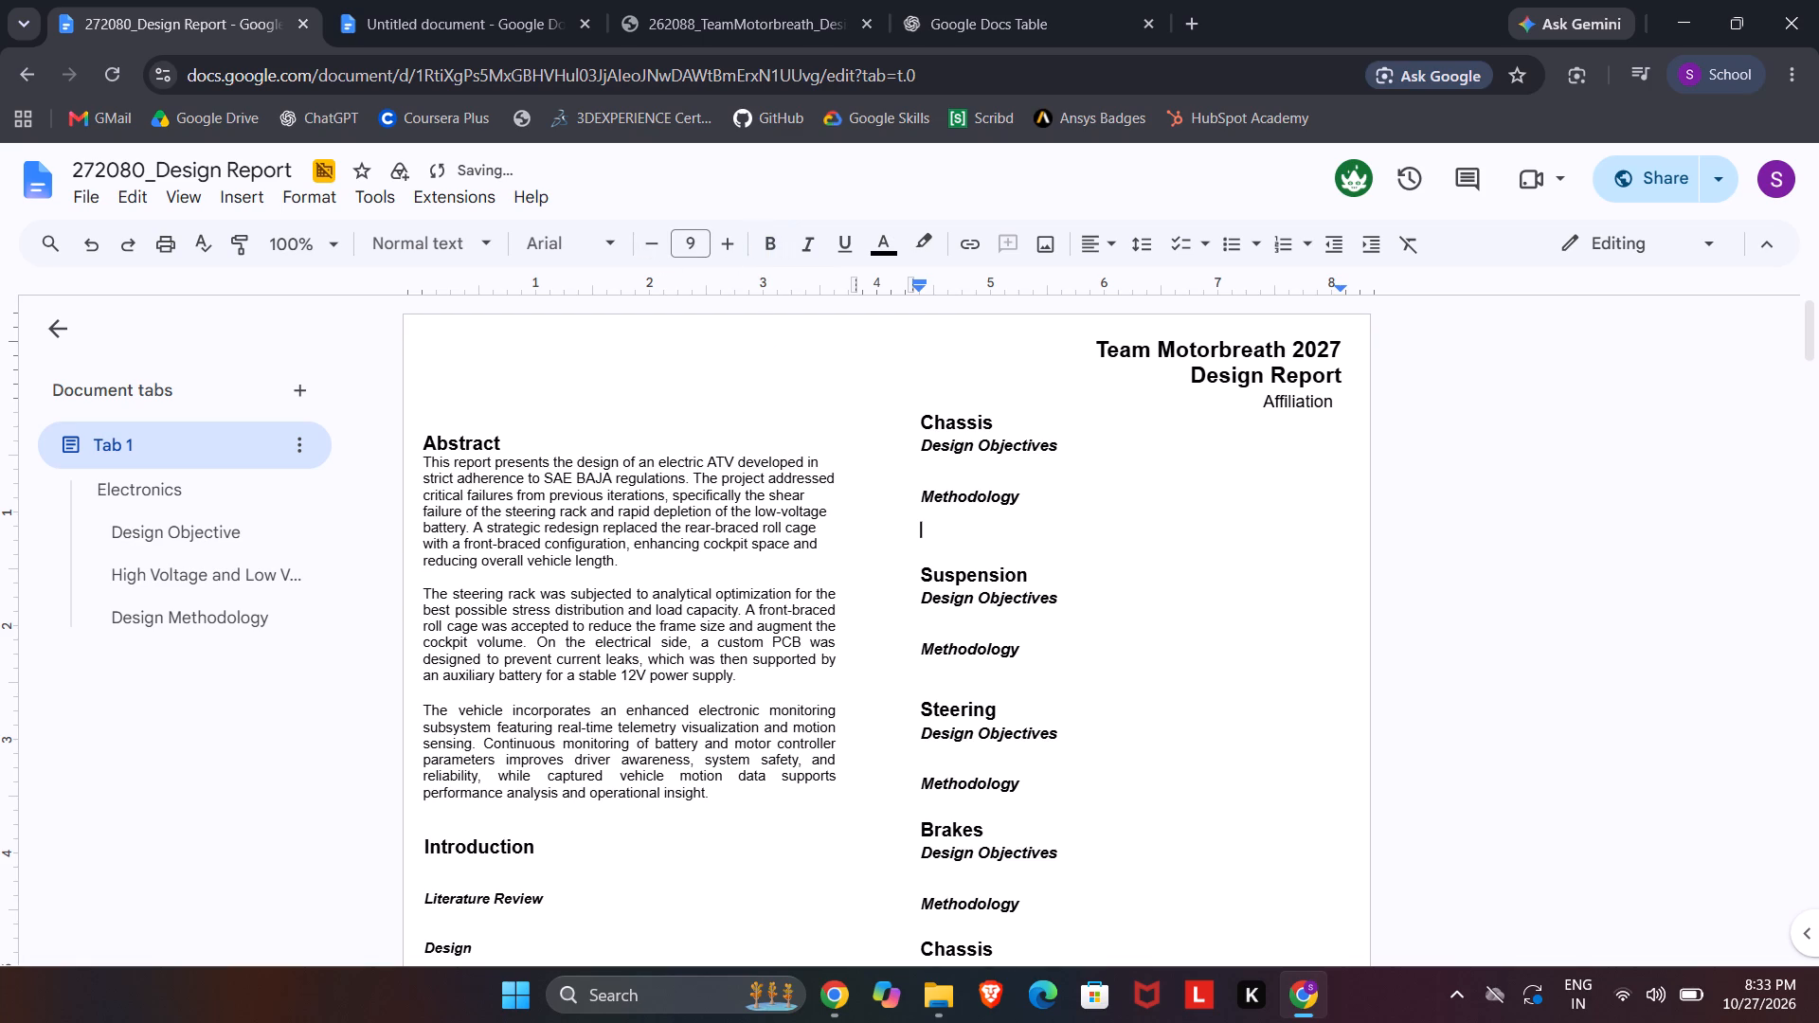
key("ctrl+v")
left_click(1504, 623)
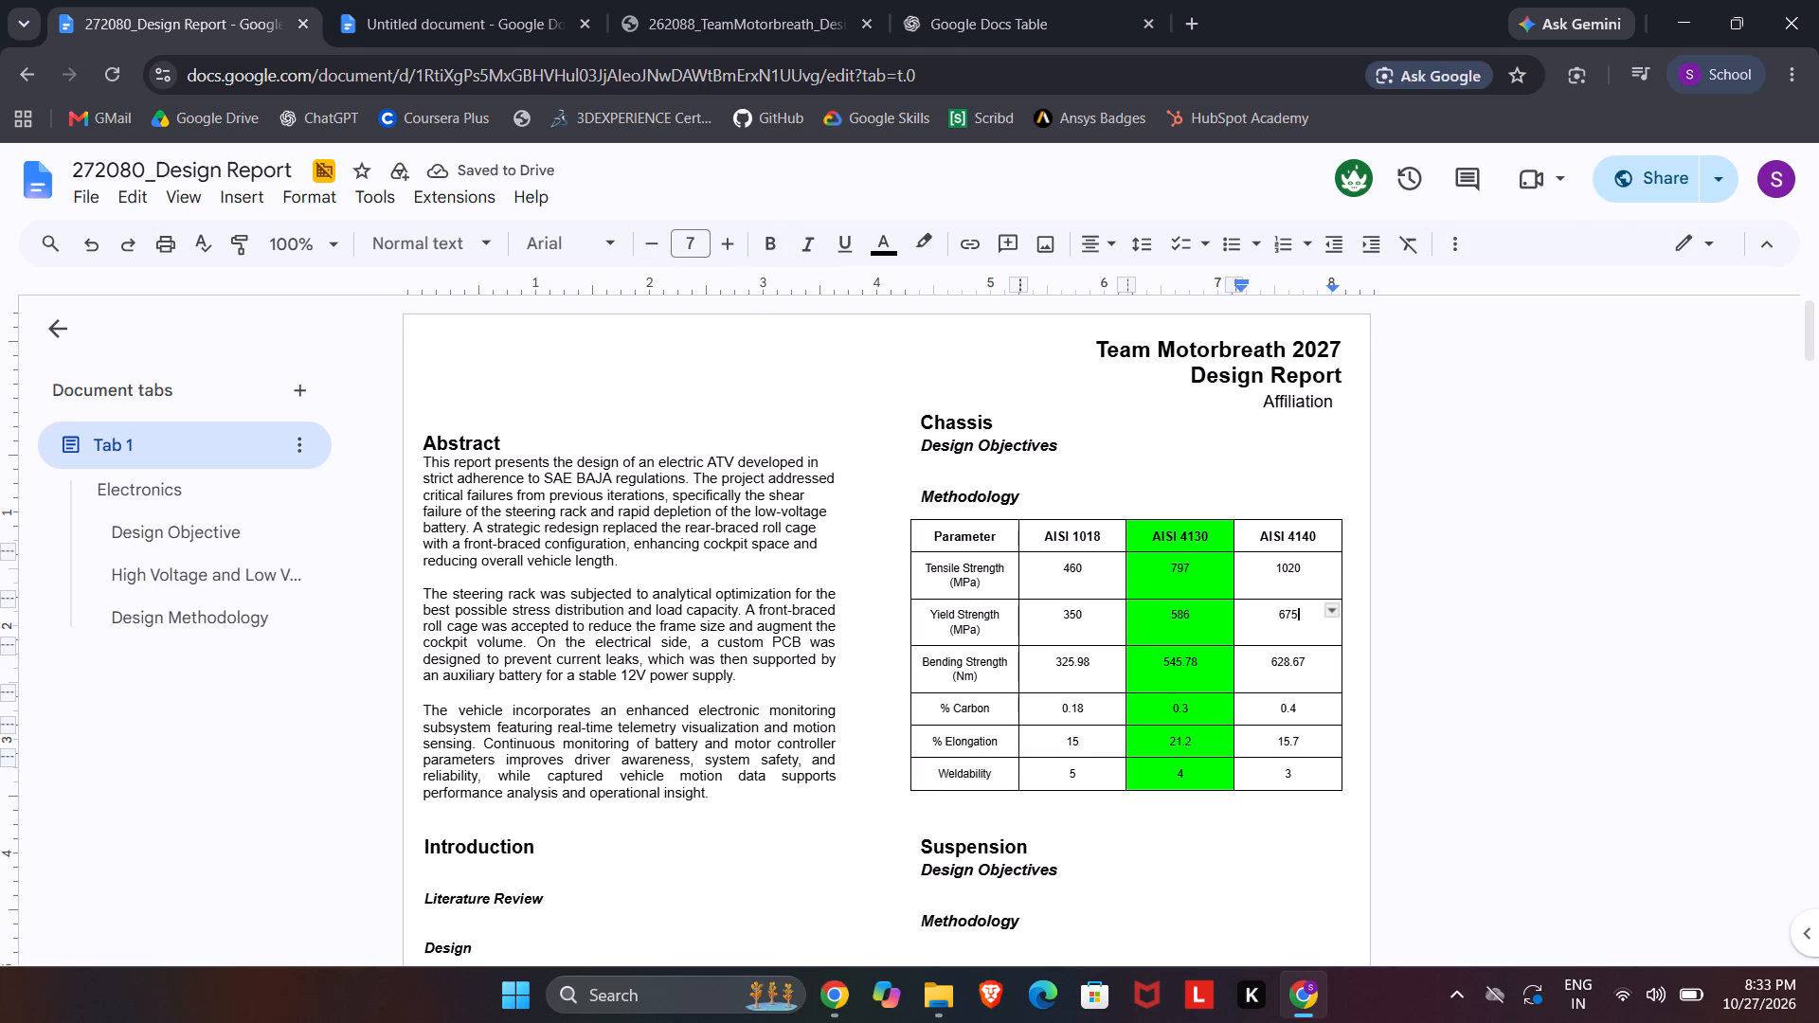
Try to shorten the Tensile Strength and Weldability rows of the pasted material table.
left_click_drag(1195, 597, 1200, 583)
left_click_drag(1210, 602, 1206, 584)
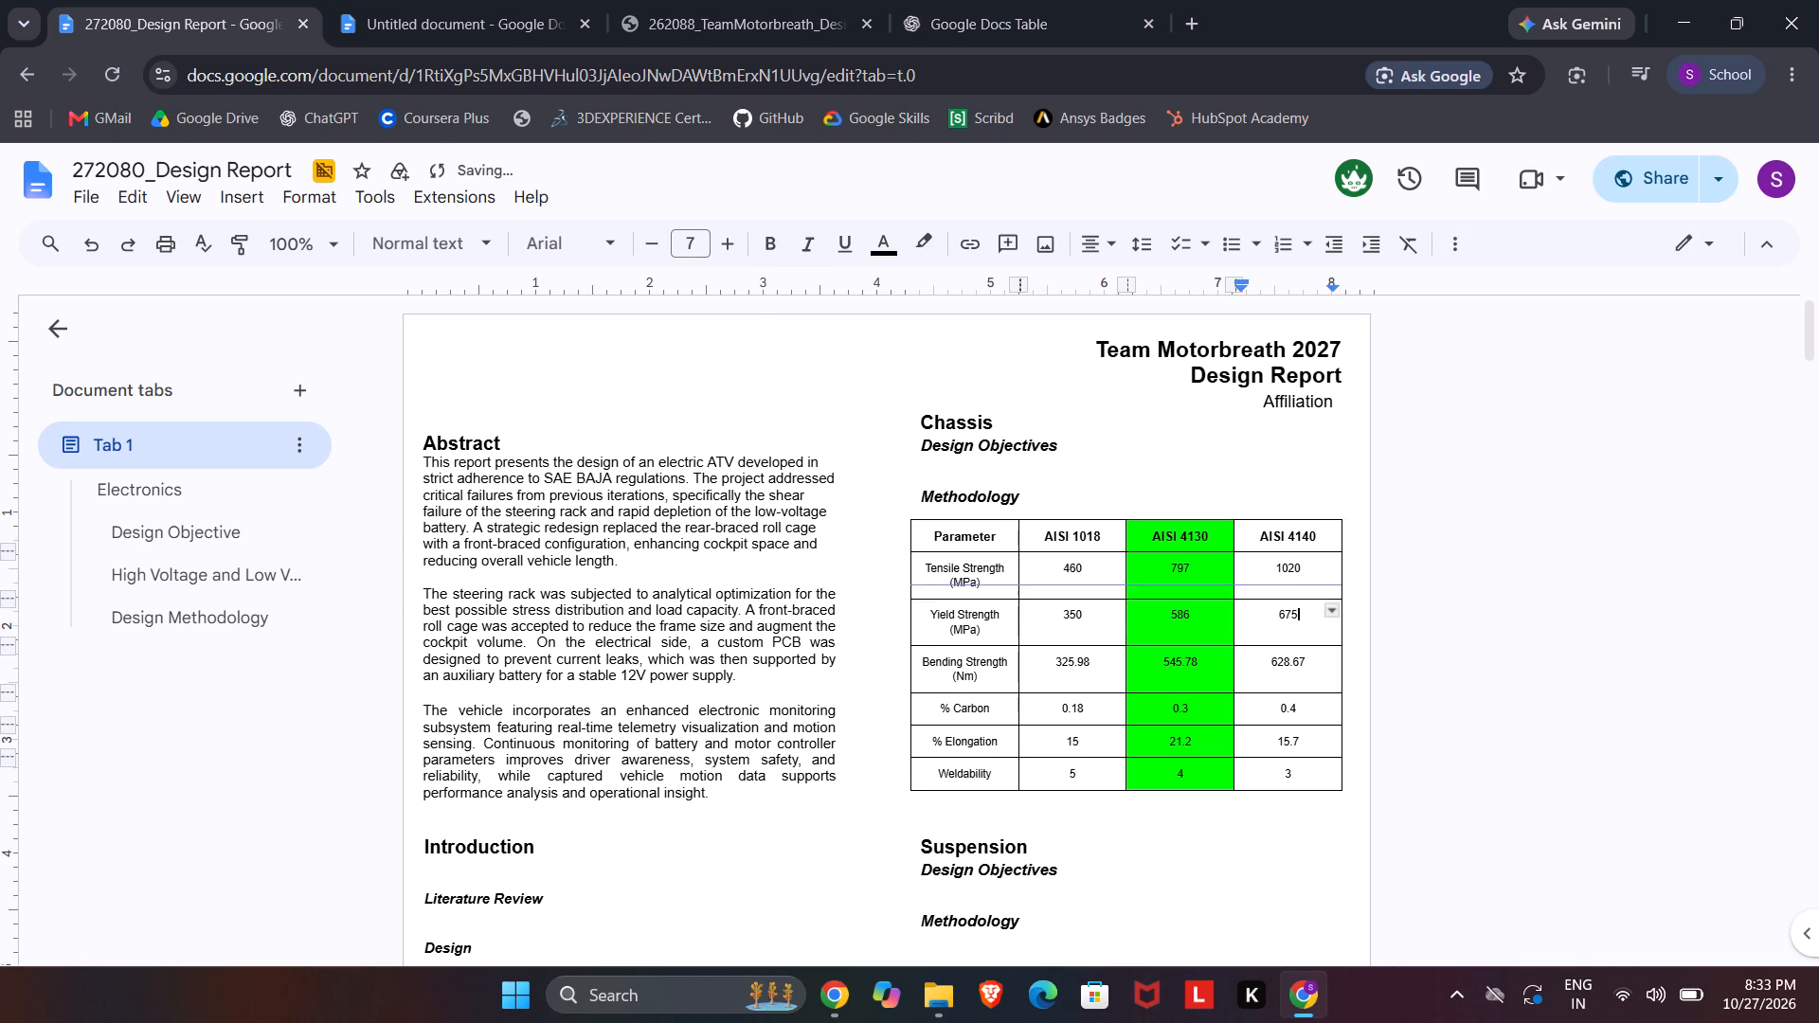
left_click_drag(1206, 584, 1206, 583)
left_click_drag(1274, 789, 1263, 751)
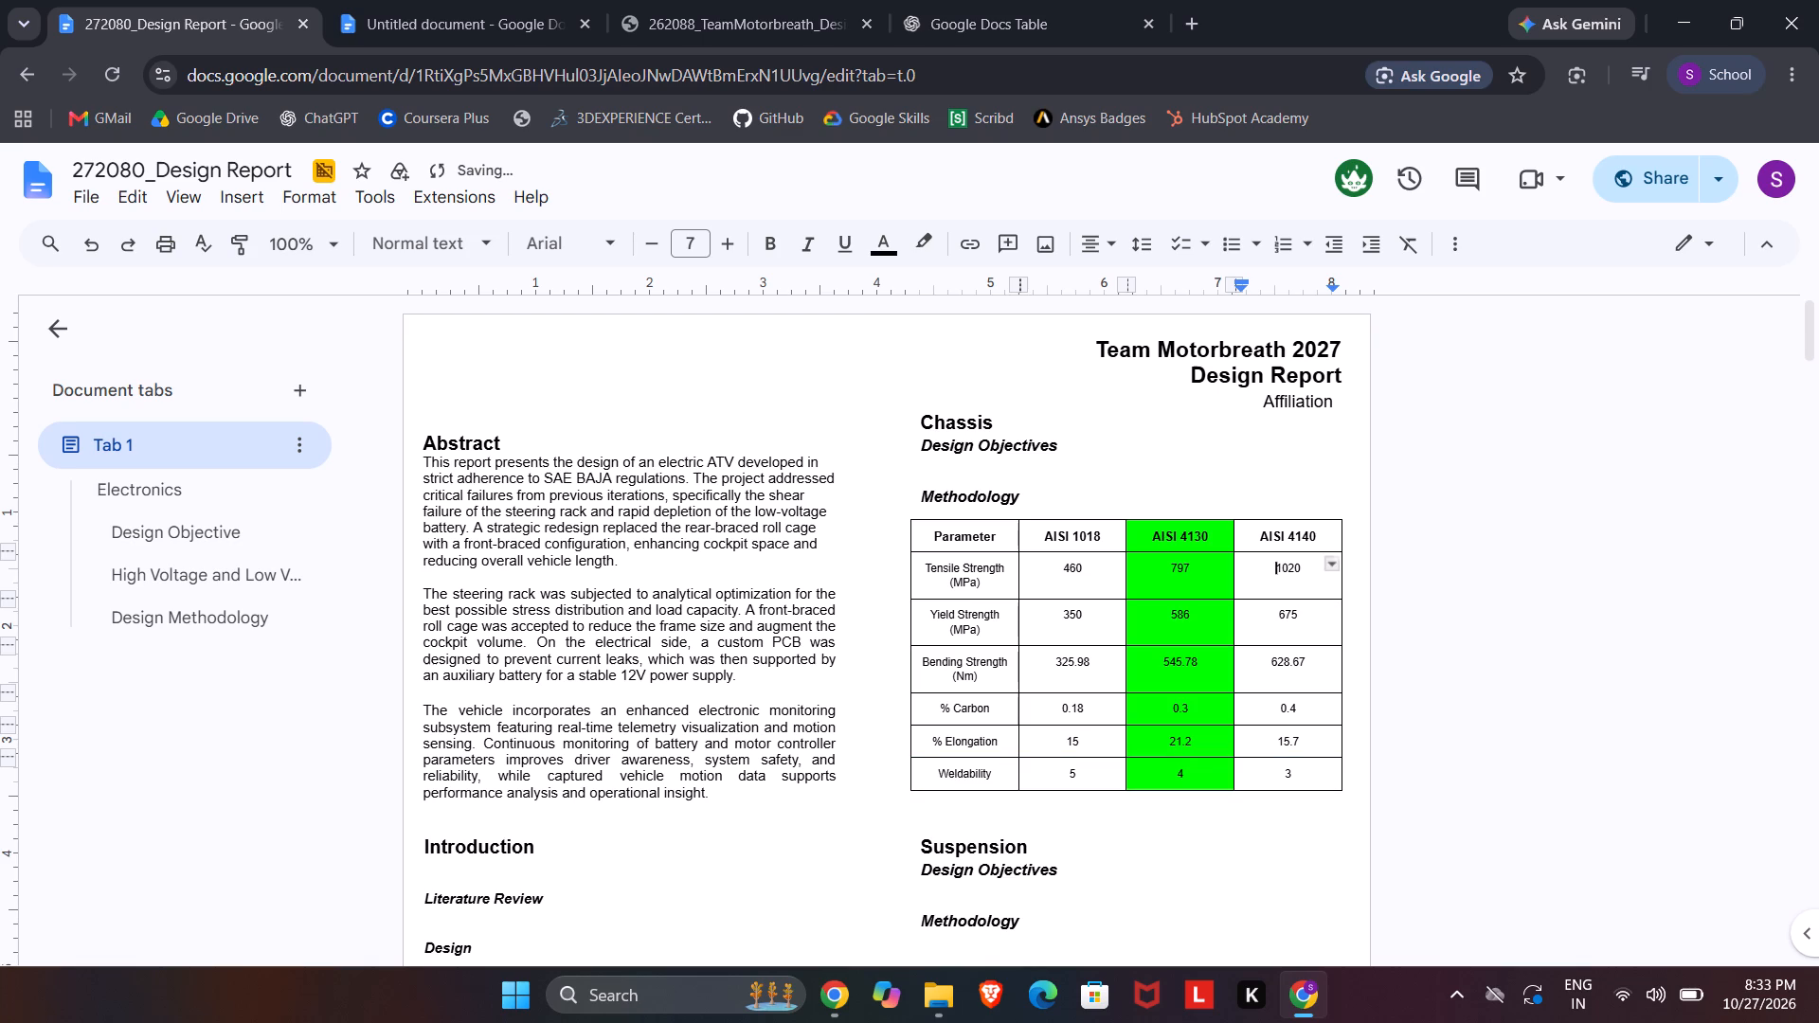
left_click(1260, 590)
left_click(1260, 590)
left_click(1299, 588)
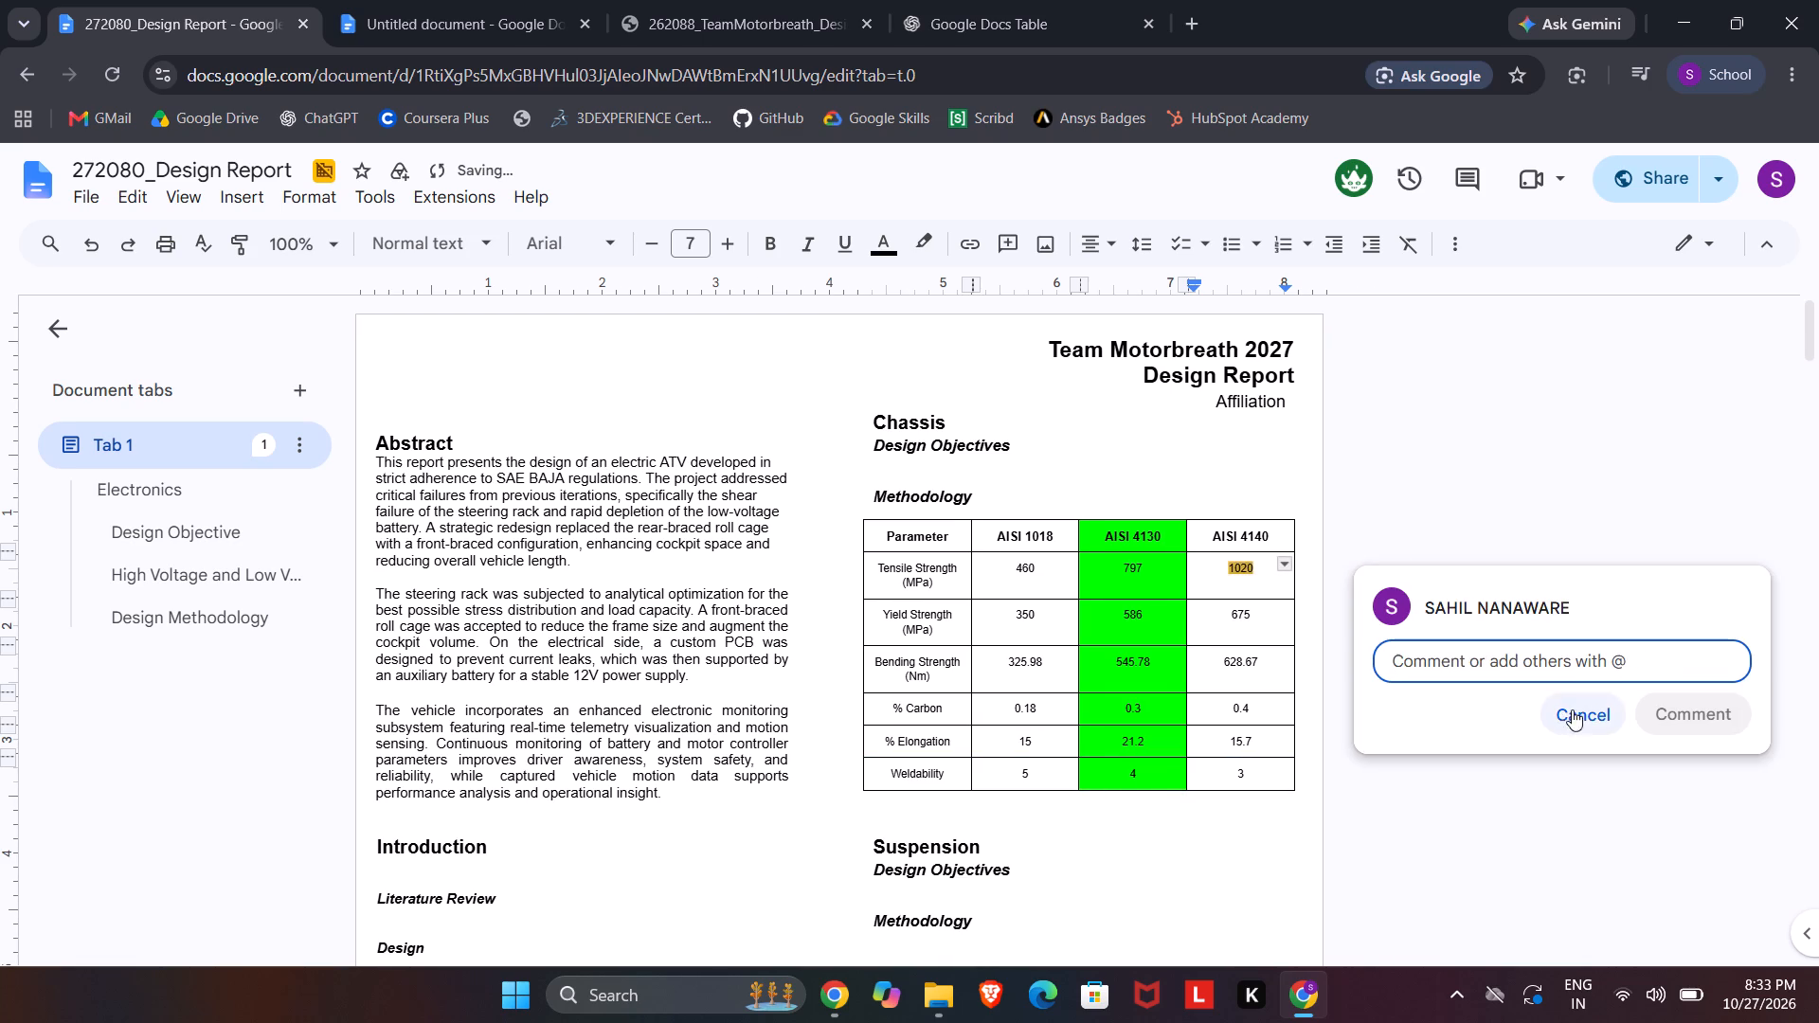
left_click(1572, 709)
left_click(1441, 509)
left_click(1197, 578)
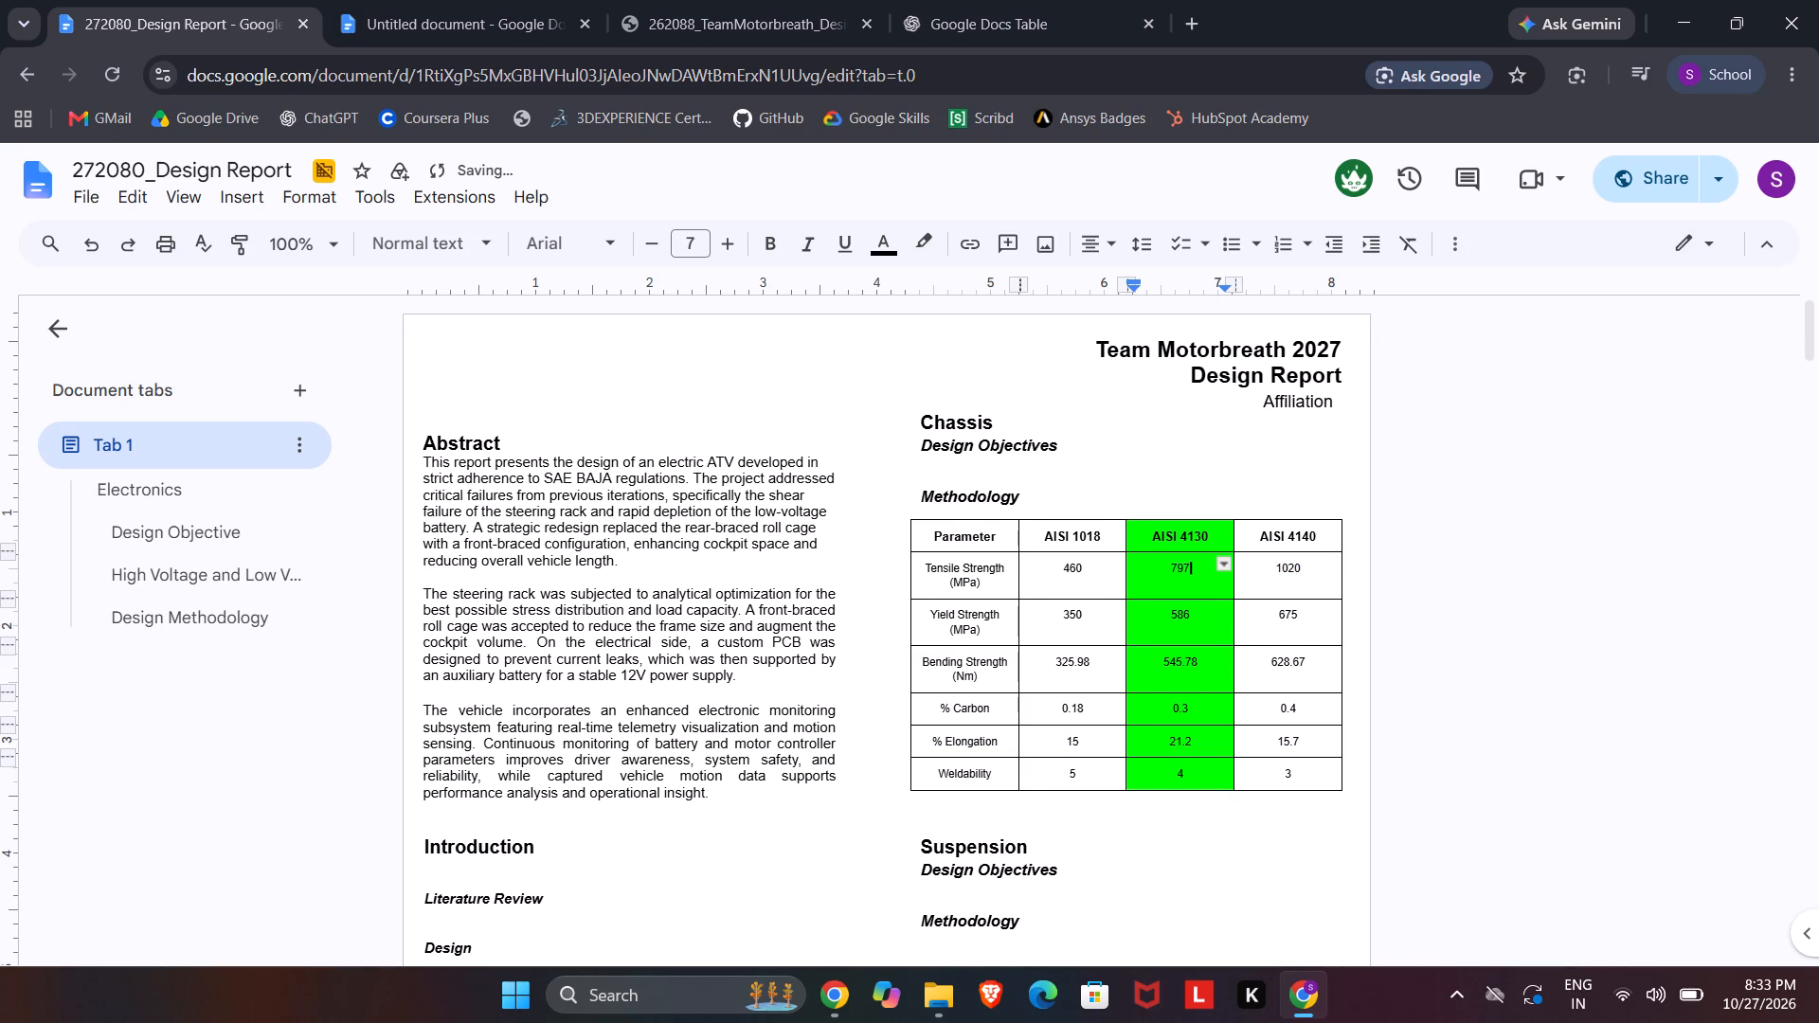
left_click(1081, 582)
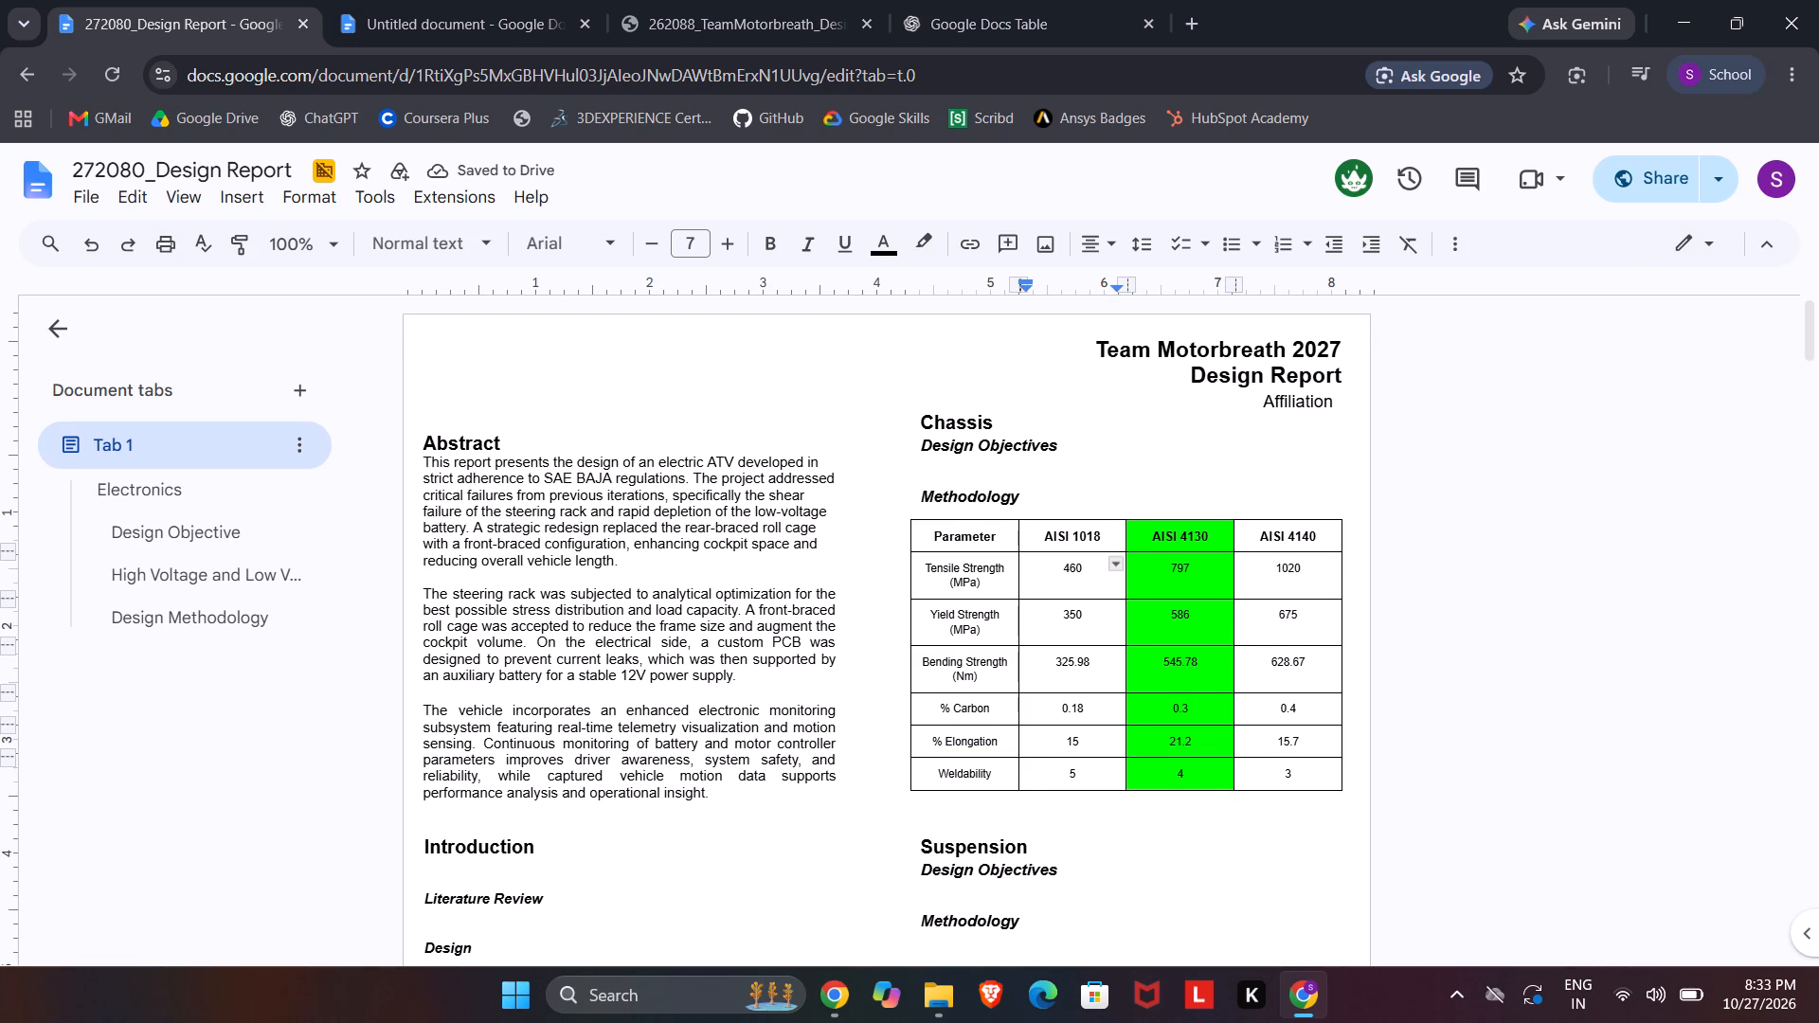
Widen the Parameter column of the material table at the AISI 1018 column's expense so the strength labels fit on one line.
left_click_drag(1018, 563, 1043, 562)
left_click(1662, 697)
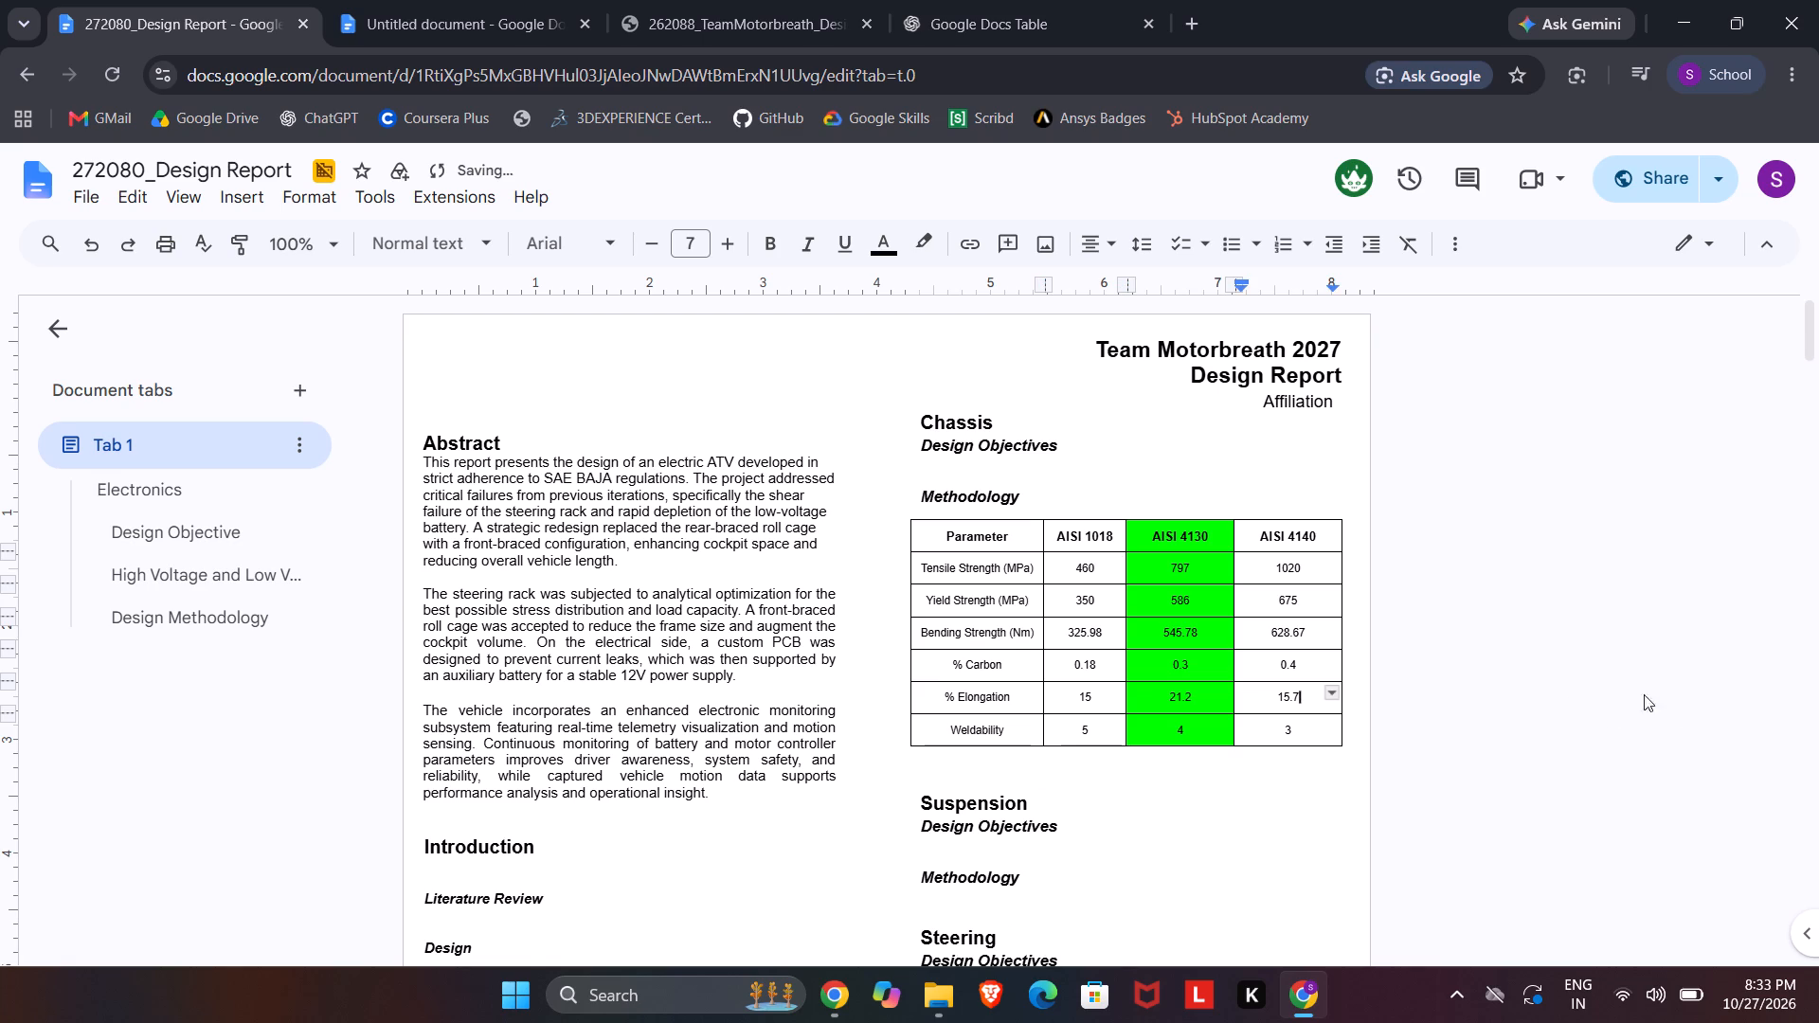
left_click(1542, 740)
left_click(1285, 728)
left_click(1312, 513)
left_click(971, 522)
left_click(961, 538)
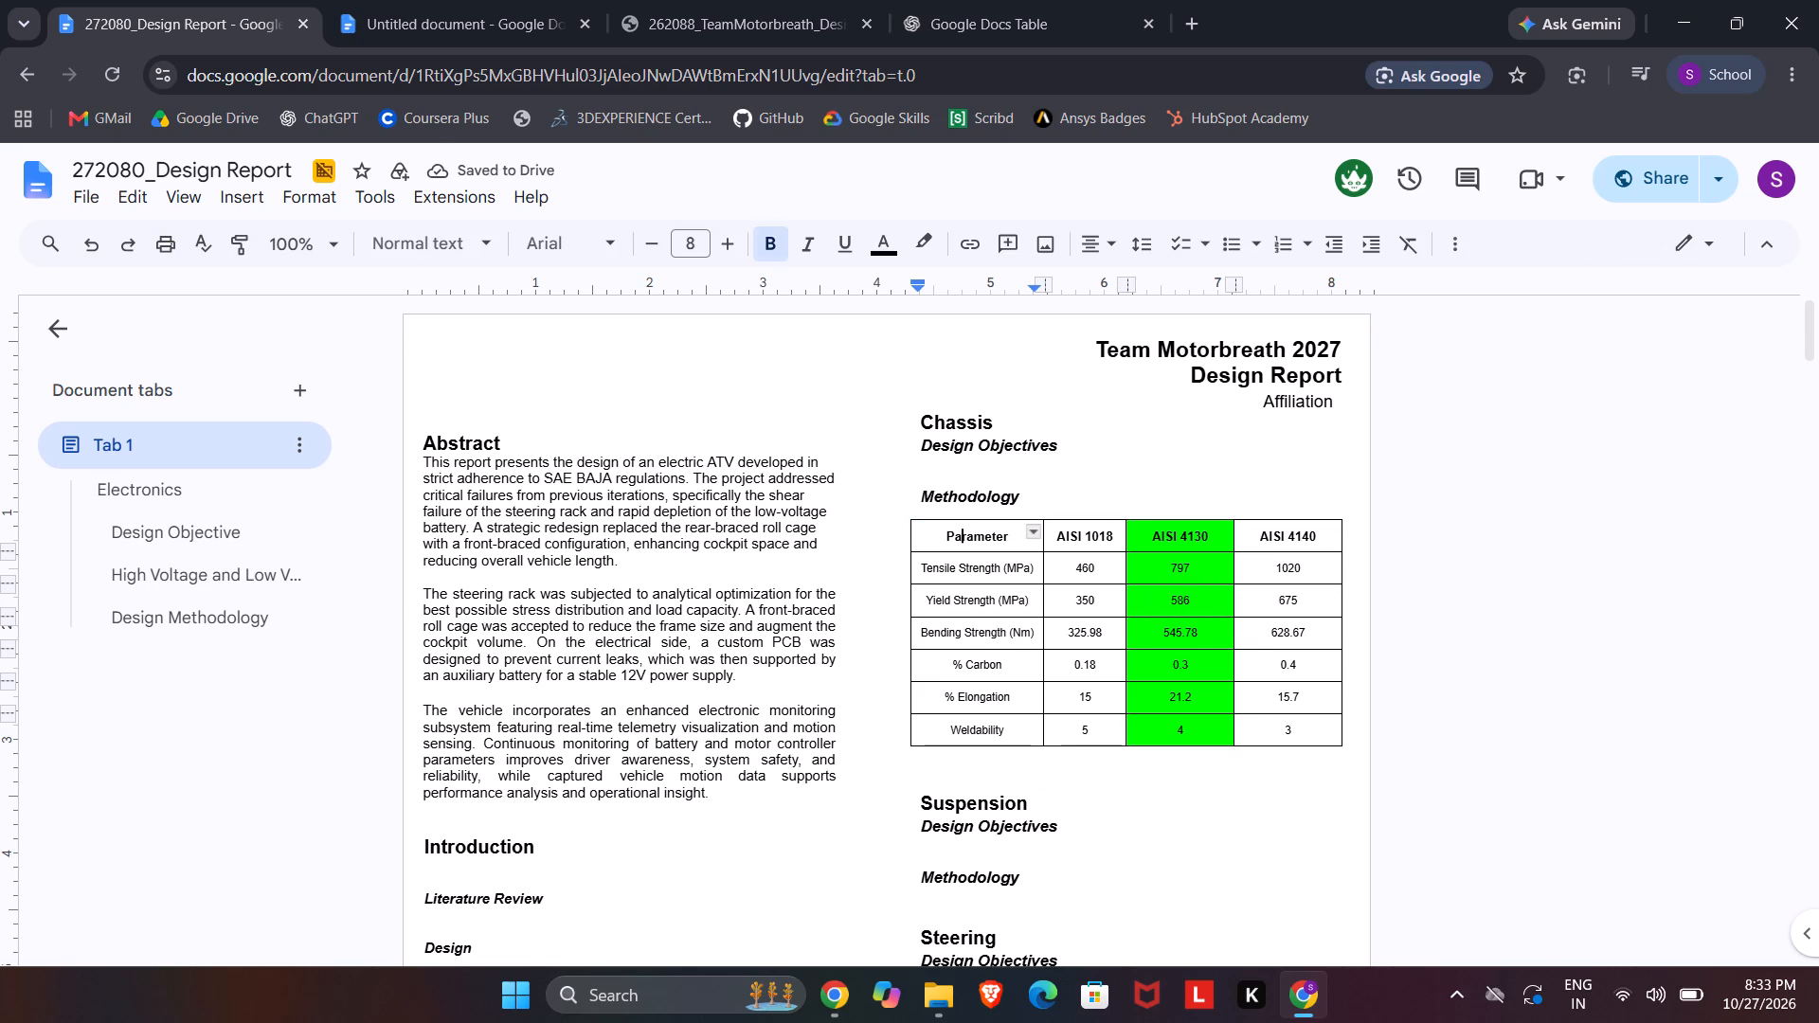
Narrow the AISI 4140 column at its outer edge and extend the Parameter column's outer edge slightly outward.
left_click_drag(1331, 745, 1327, 730)
left_click_drag(1342, 745, 1320, 736)
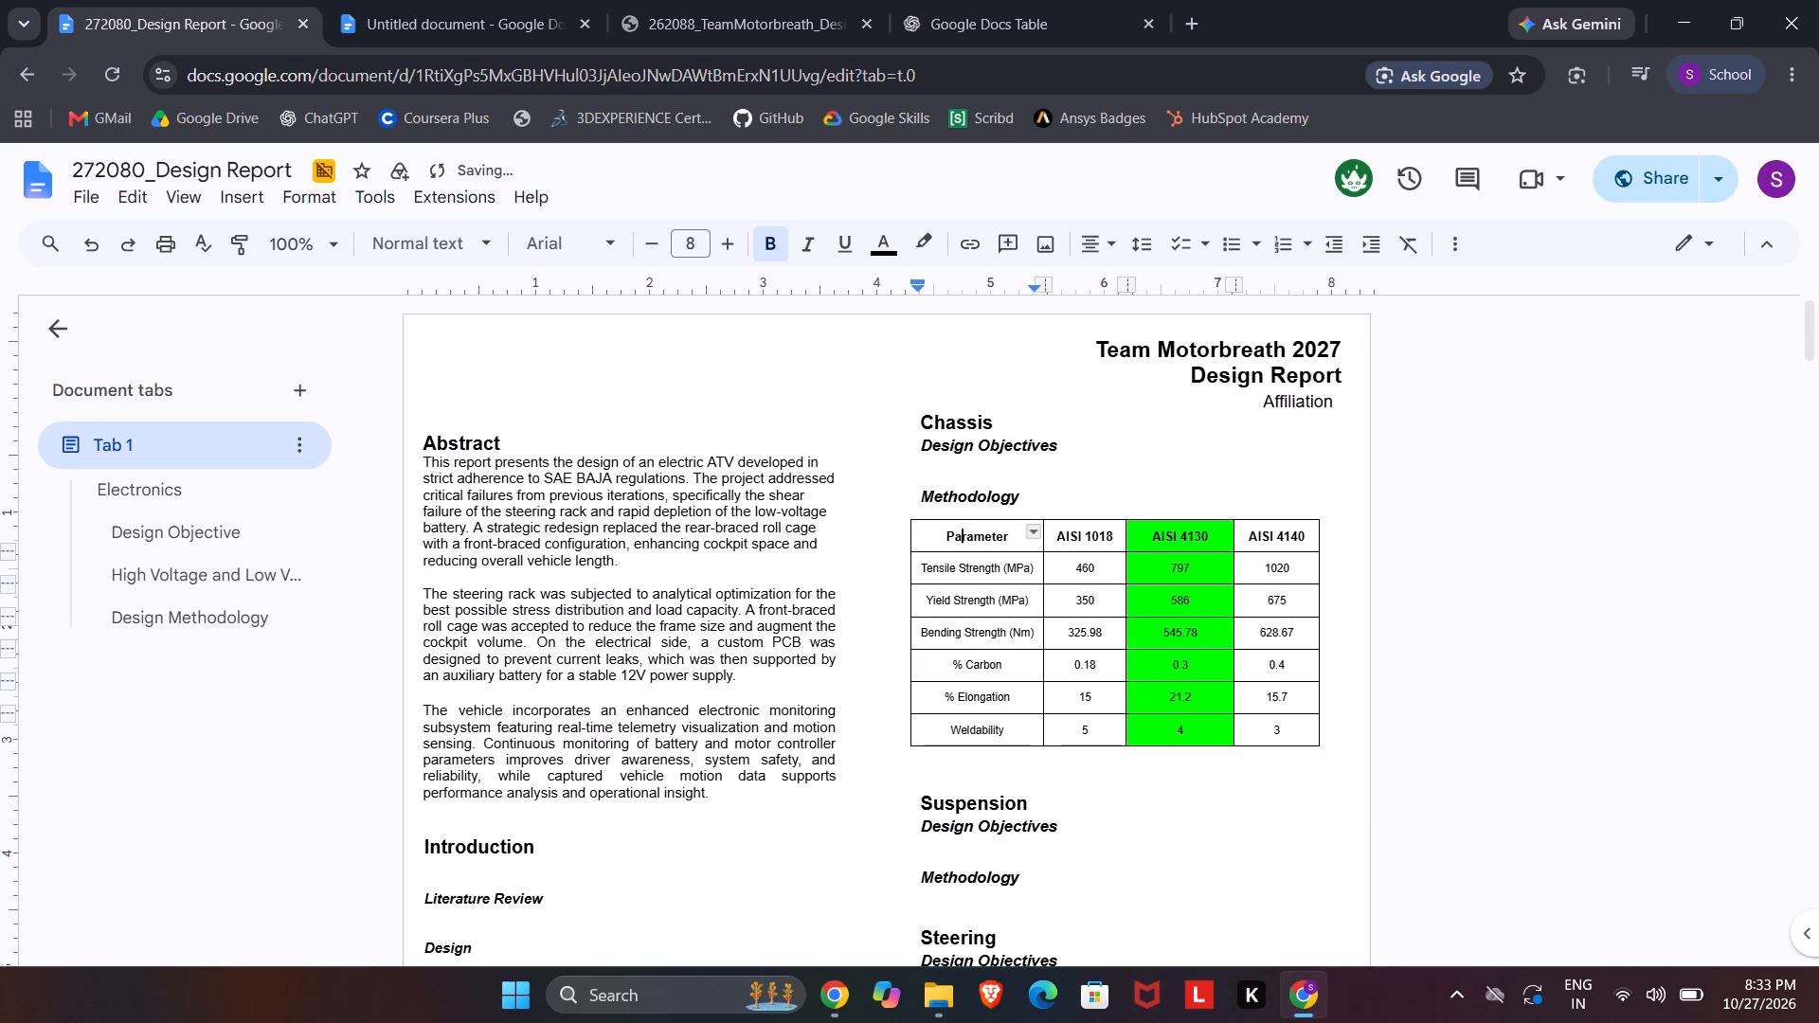
left_click_drag(911, 642, 920, 642)
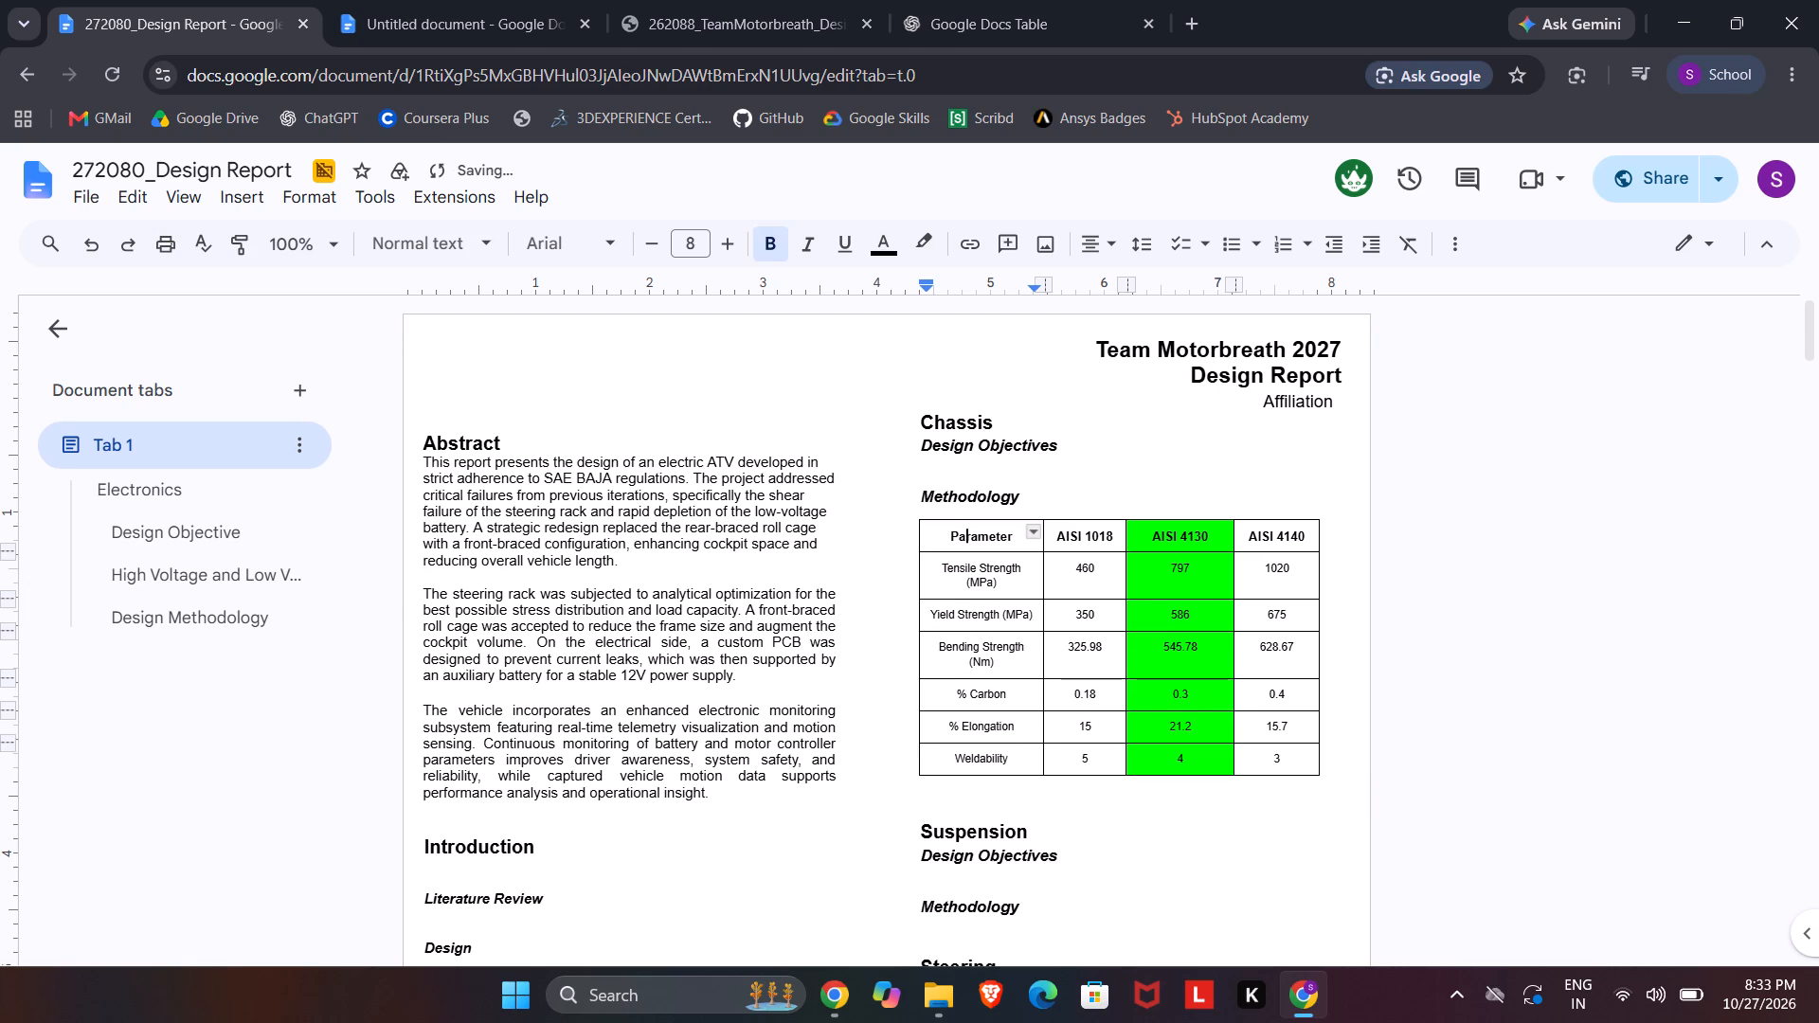
left_click_drag(919, 644, 906, 642)
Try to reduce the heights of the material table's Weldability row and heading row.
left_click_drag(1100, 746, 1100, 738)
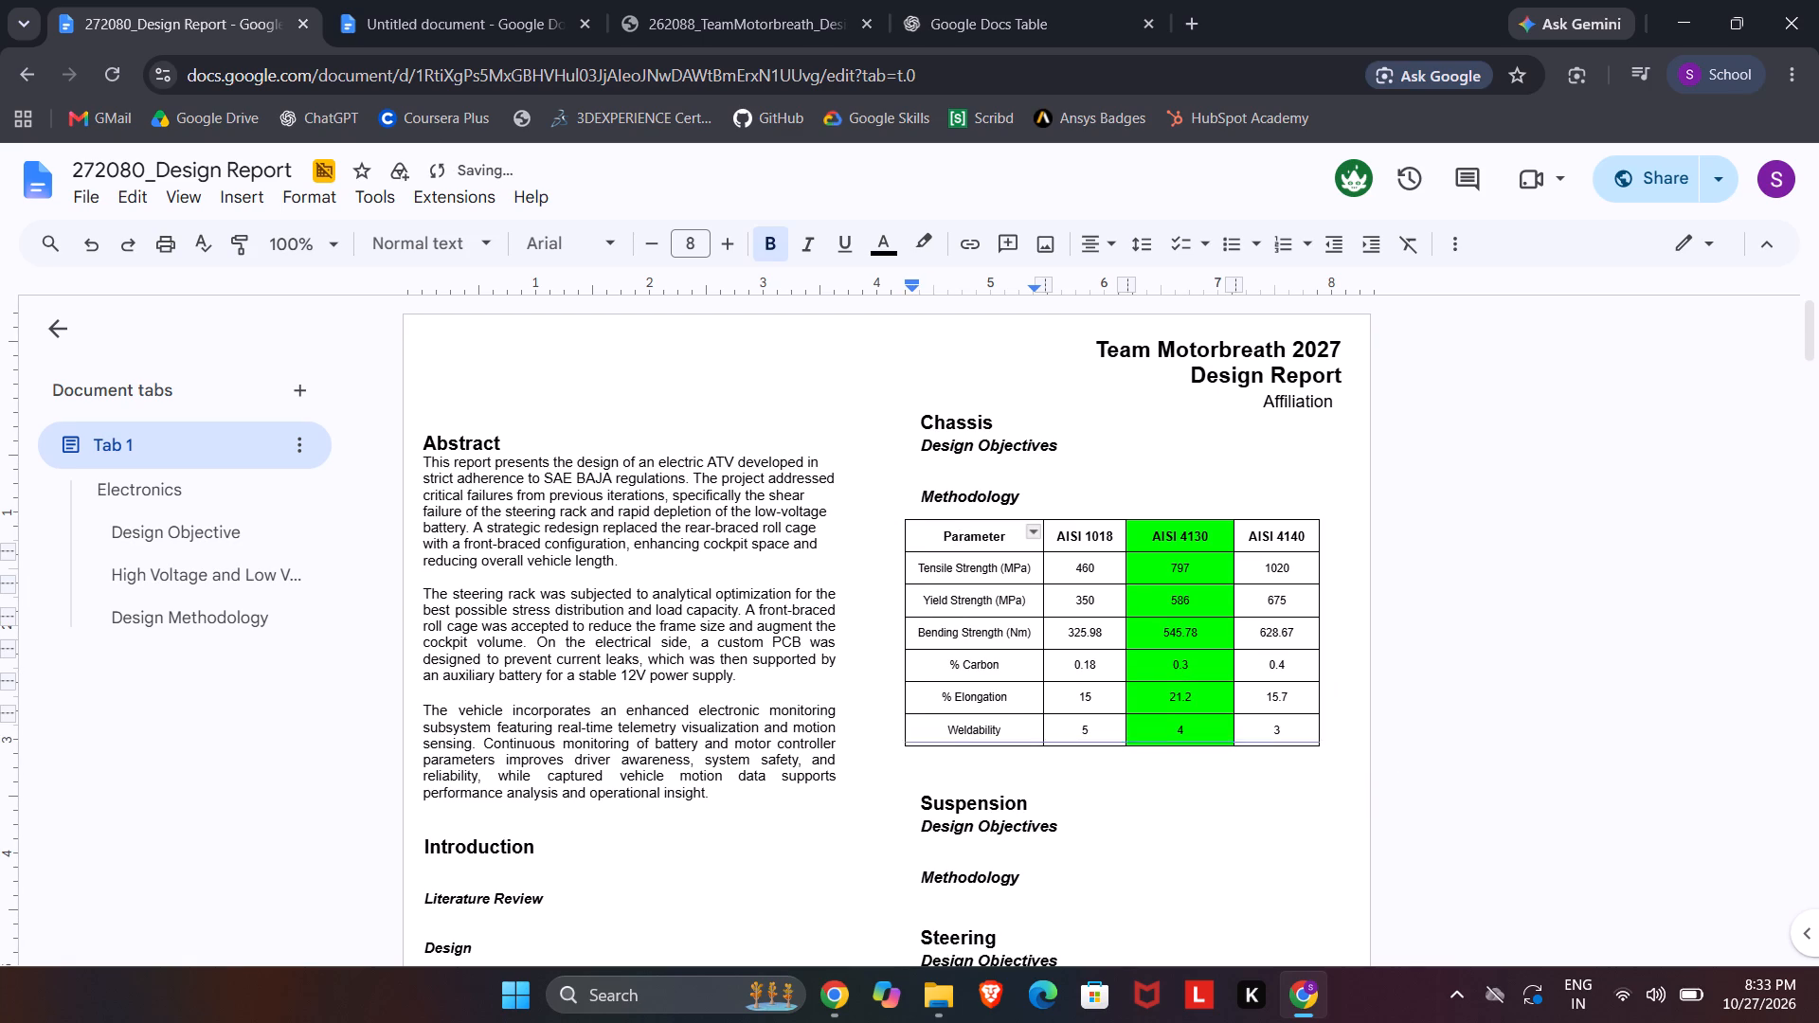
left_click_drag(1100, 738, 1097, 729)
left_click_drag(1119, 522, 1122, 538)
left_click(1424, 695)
Copy the Chassis Design Objectives paragraph from the scratch document.
double_click(955, 503)
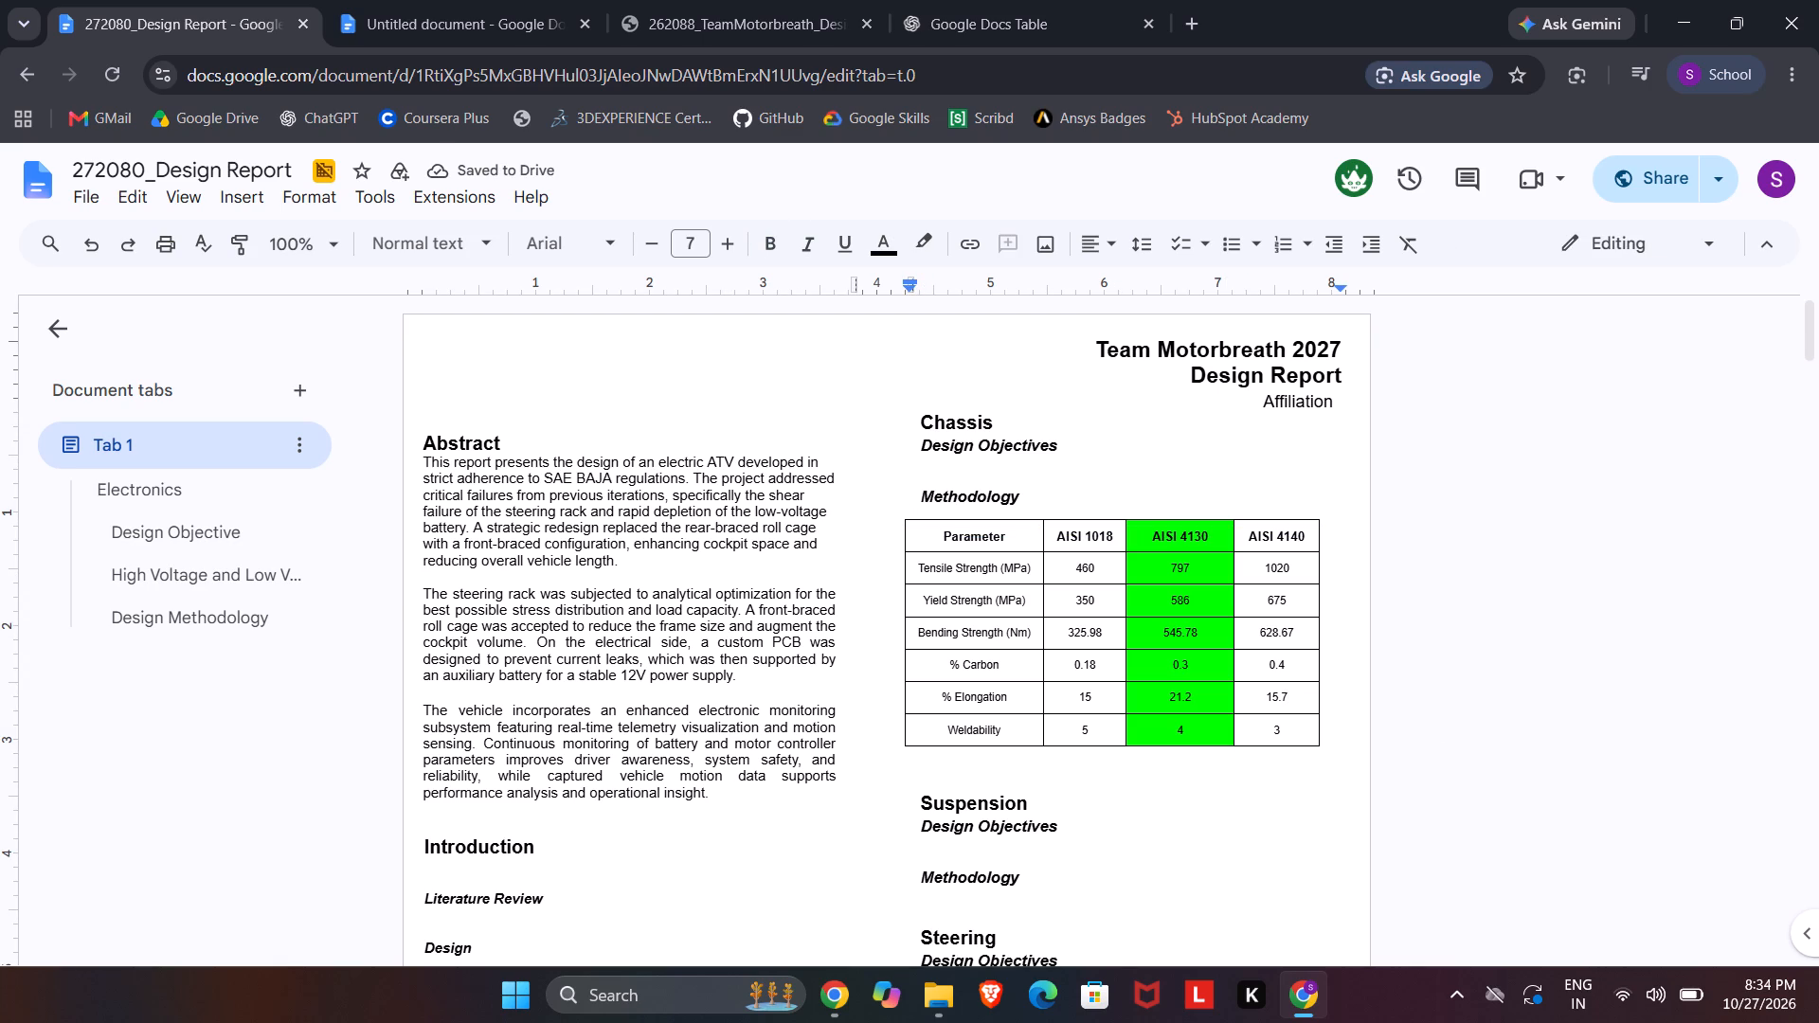
left_click(941, 453)
left_click(321, 0)
left_click(395, 0)
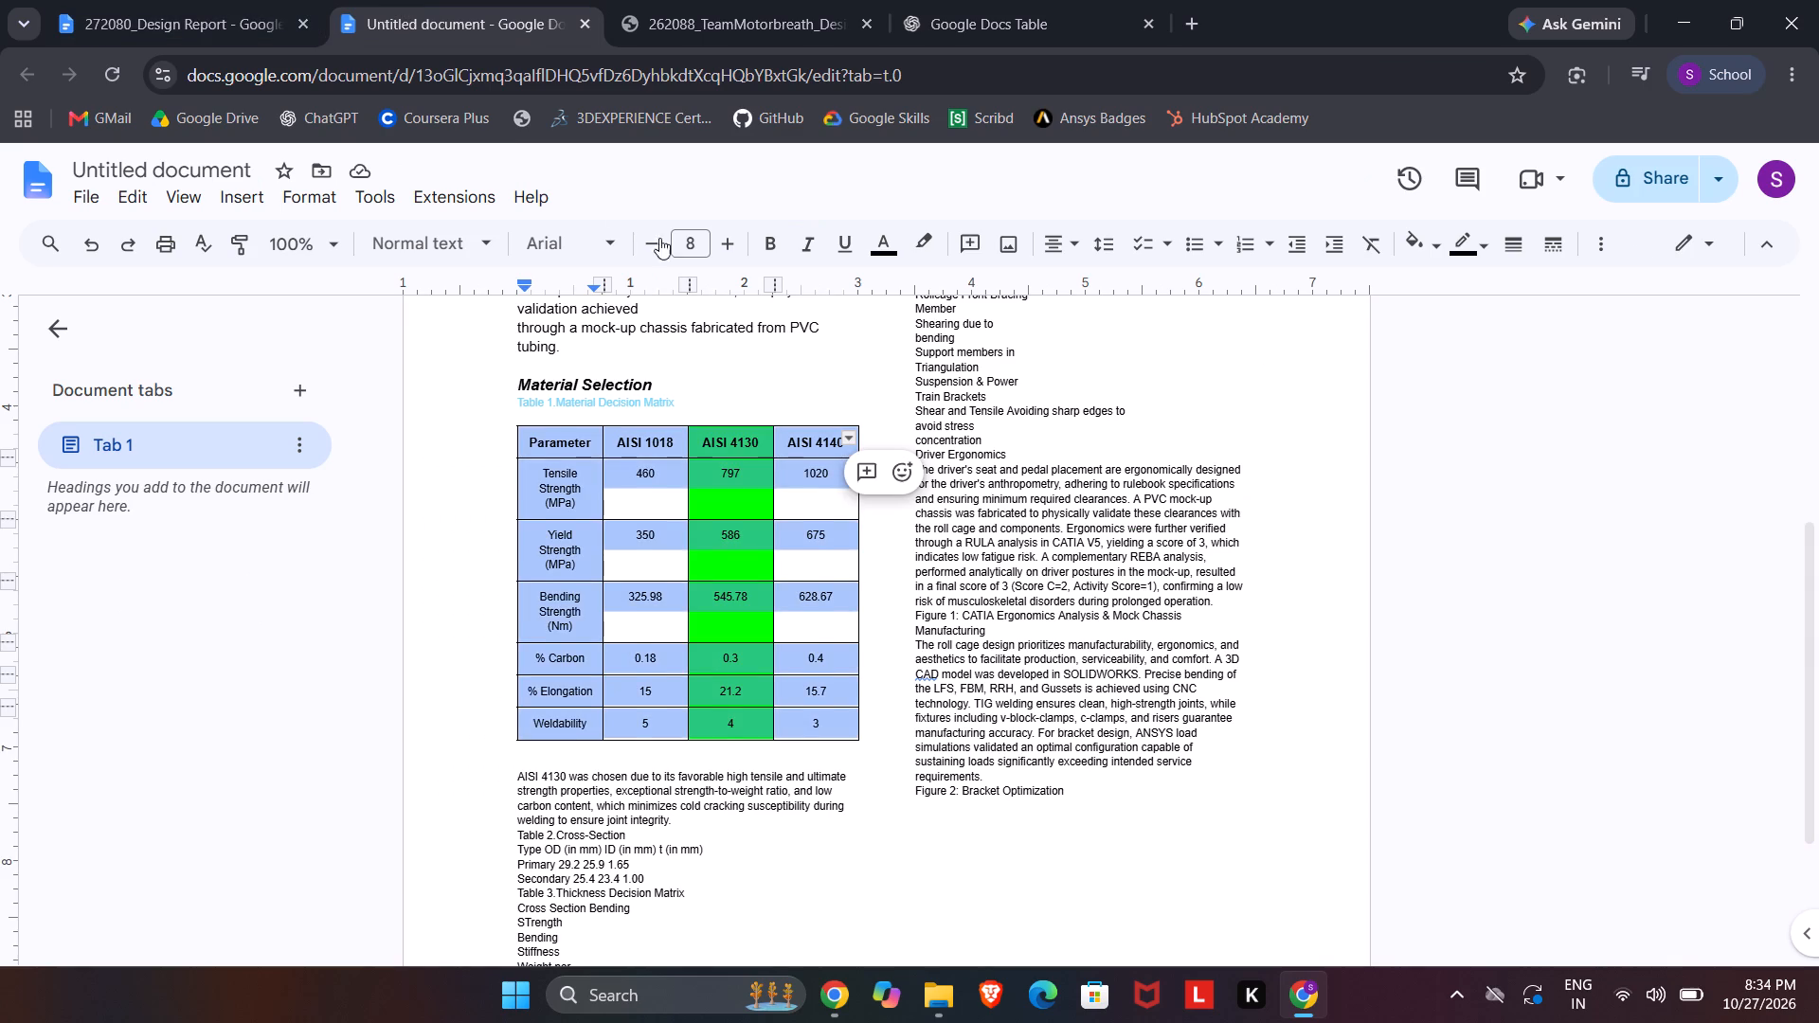
scroll(668, 396, "up", 5)
left_click(609, 472)
left_click_drag(513, 452, 703, 546)
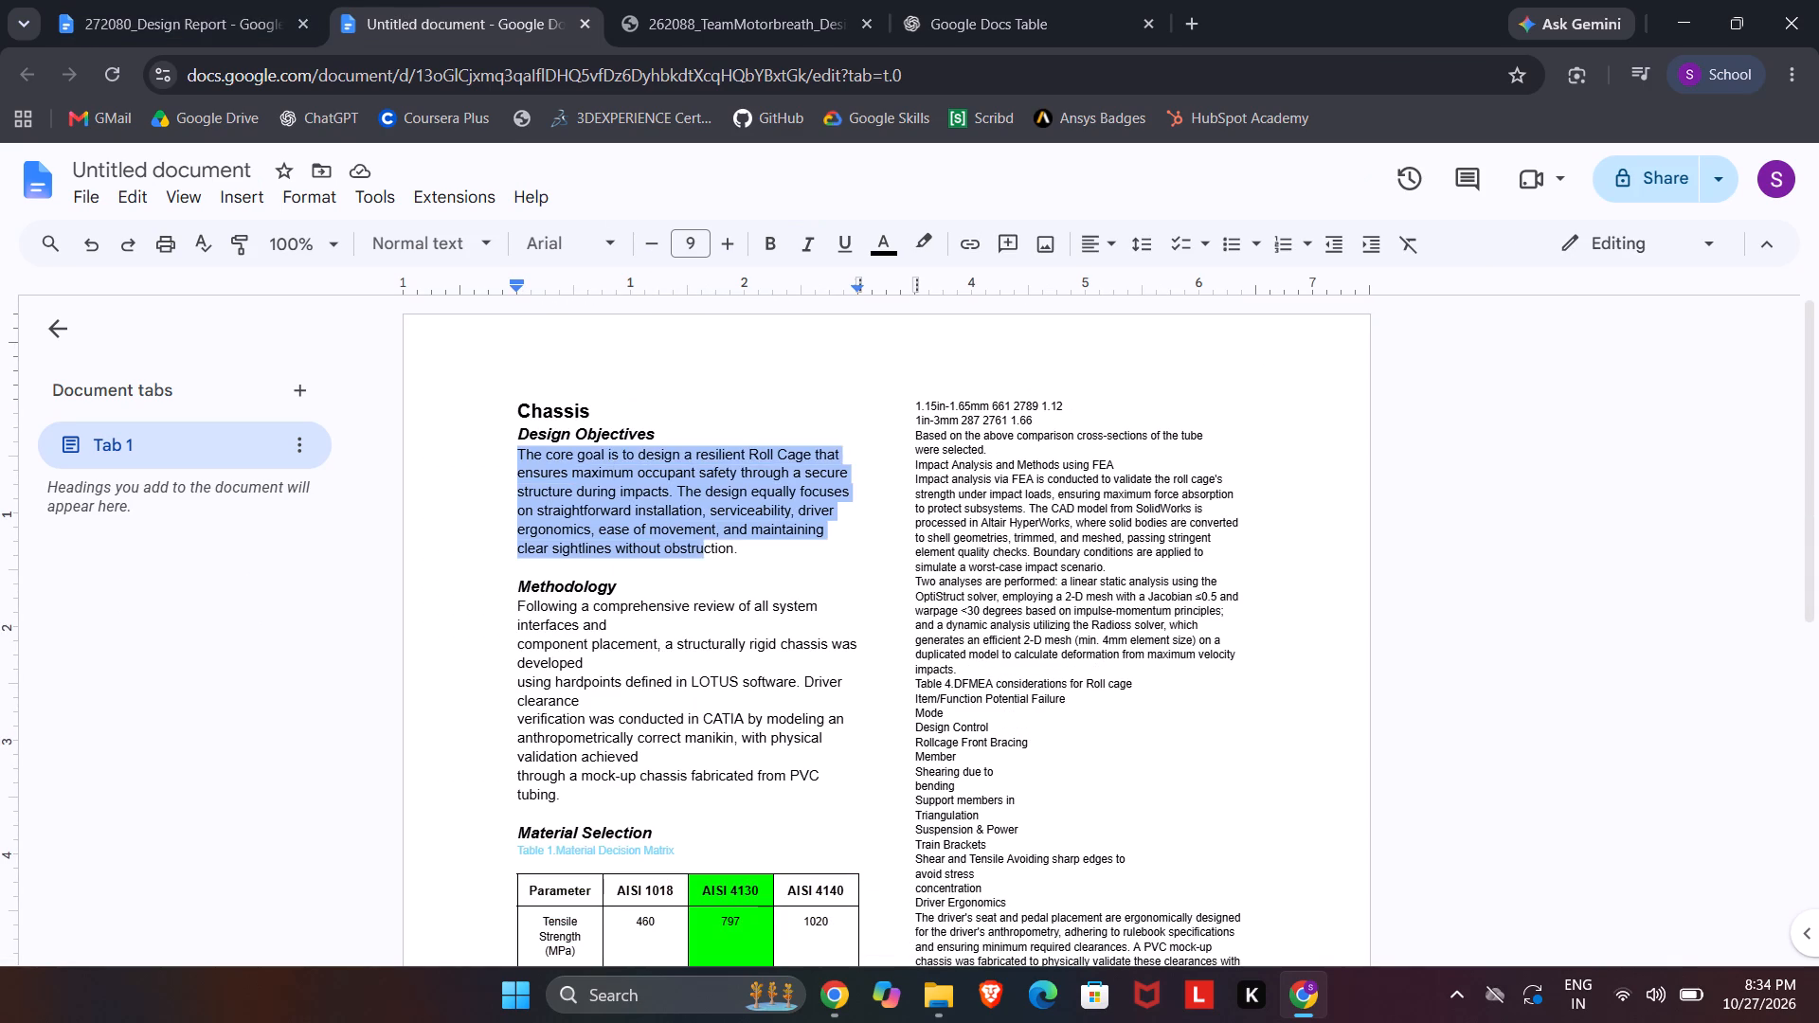
left_click_drag(703, 546, 747, 550)
key("ctrl+c")
Paste the paragraph under the Chassis Design Objectives heading in the design report and delete the surplus blank line after it.
left_click(714, 0)
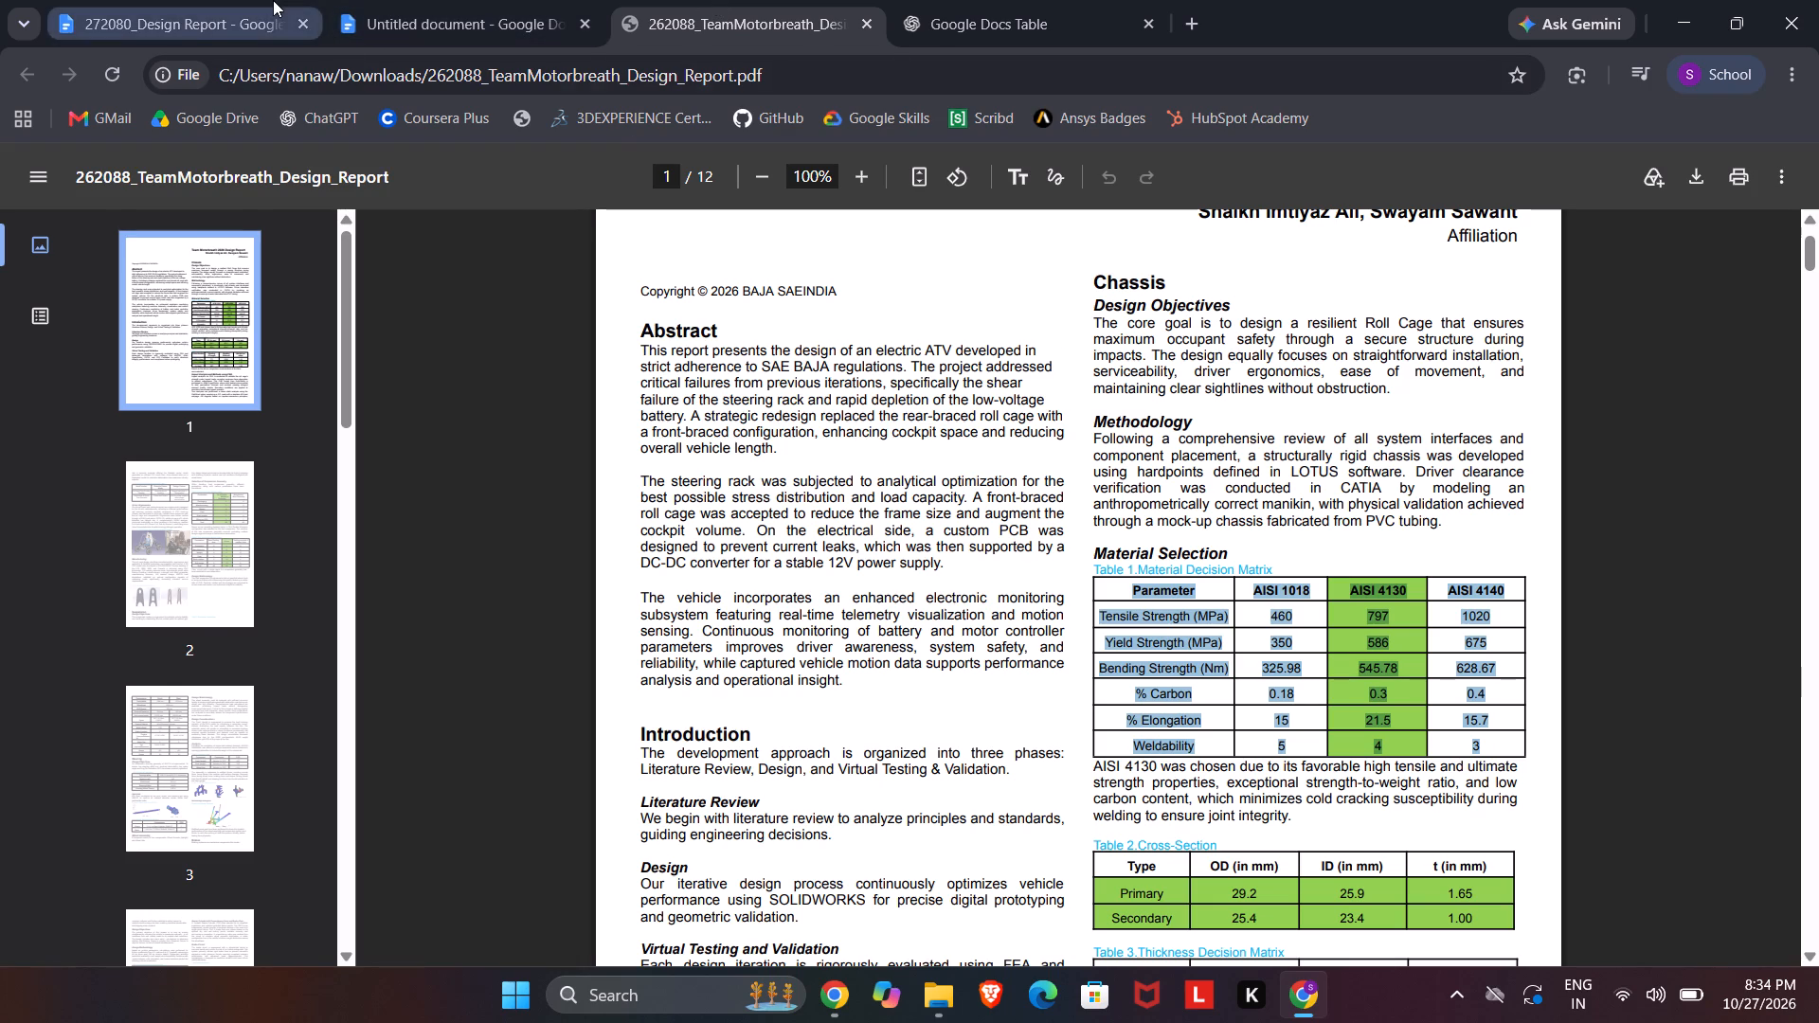
left_click(273, 0)
left_click(997, 466)
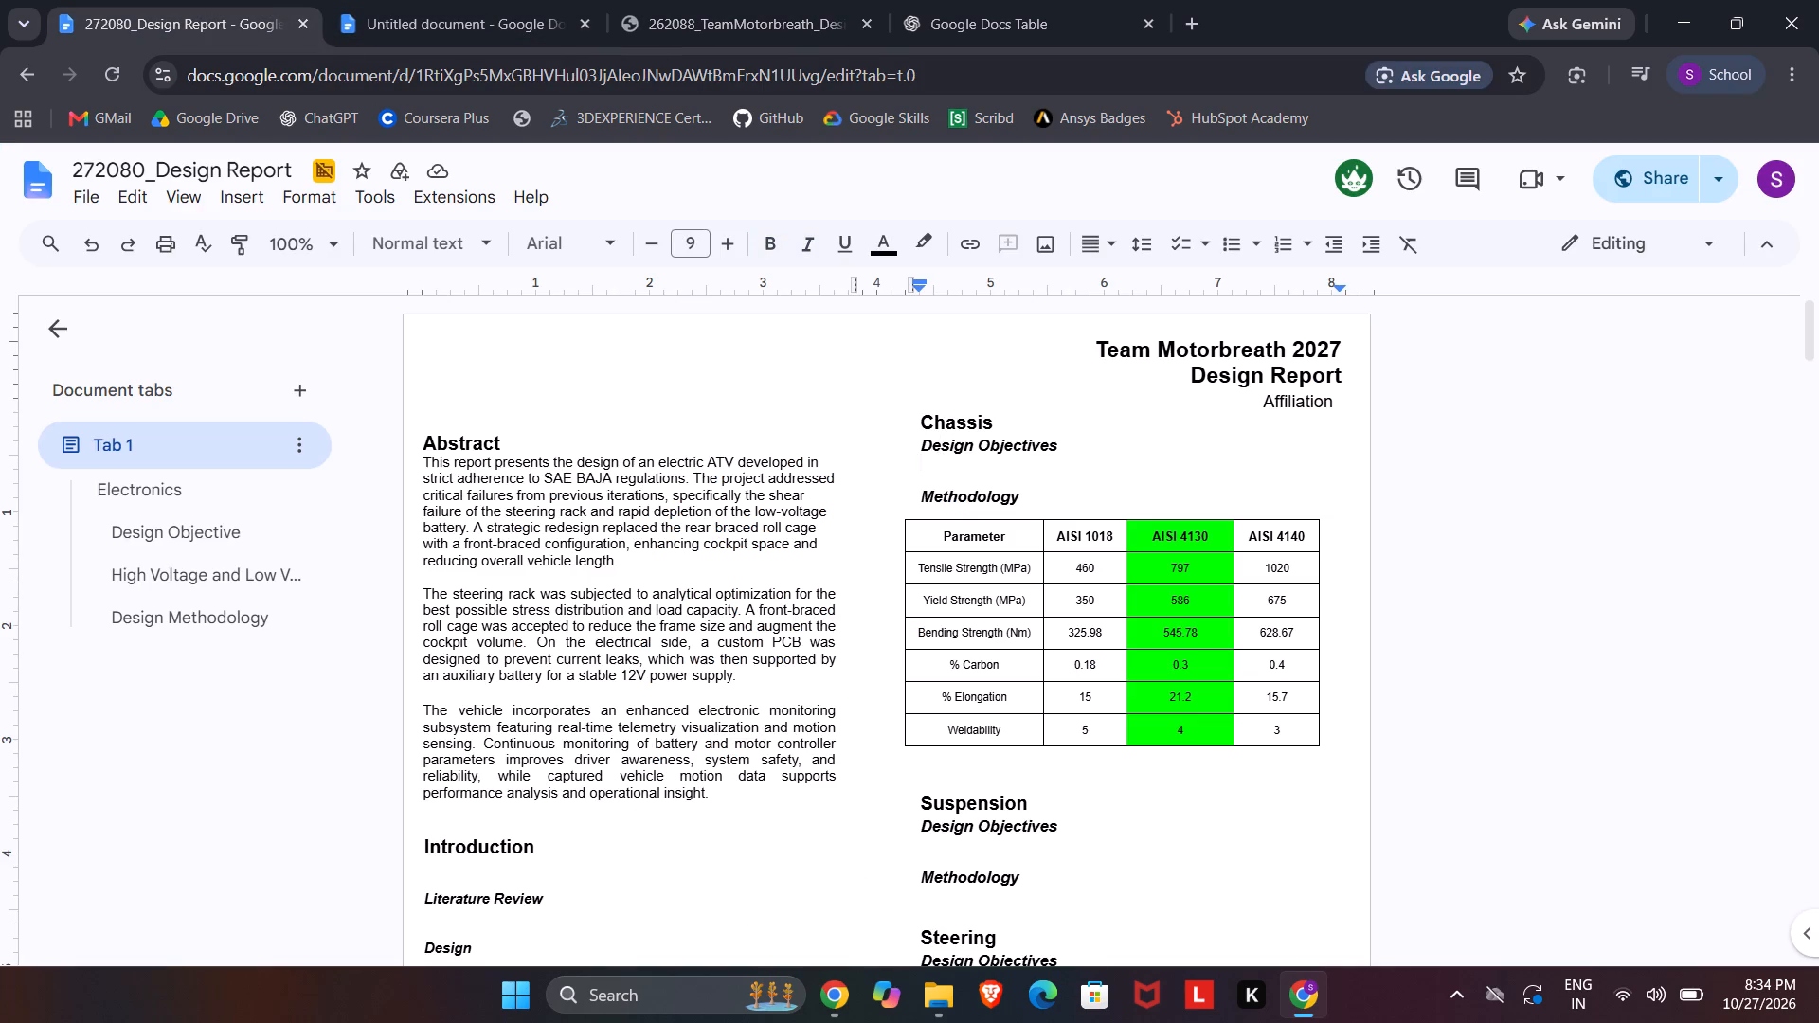
key("ctrl+v")
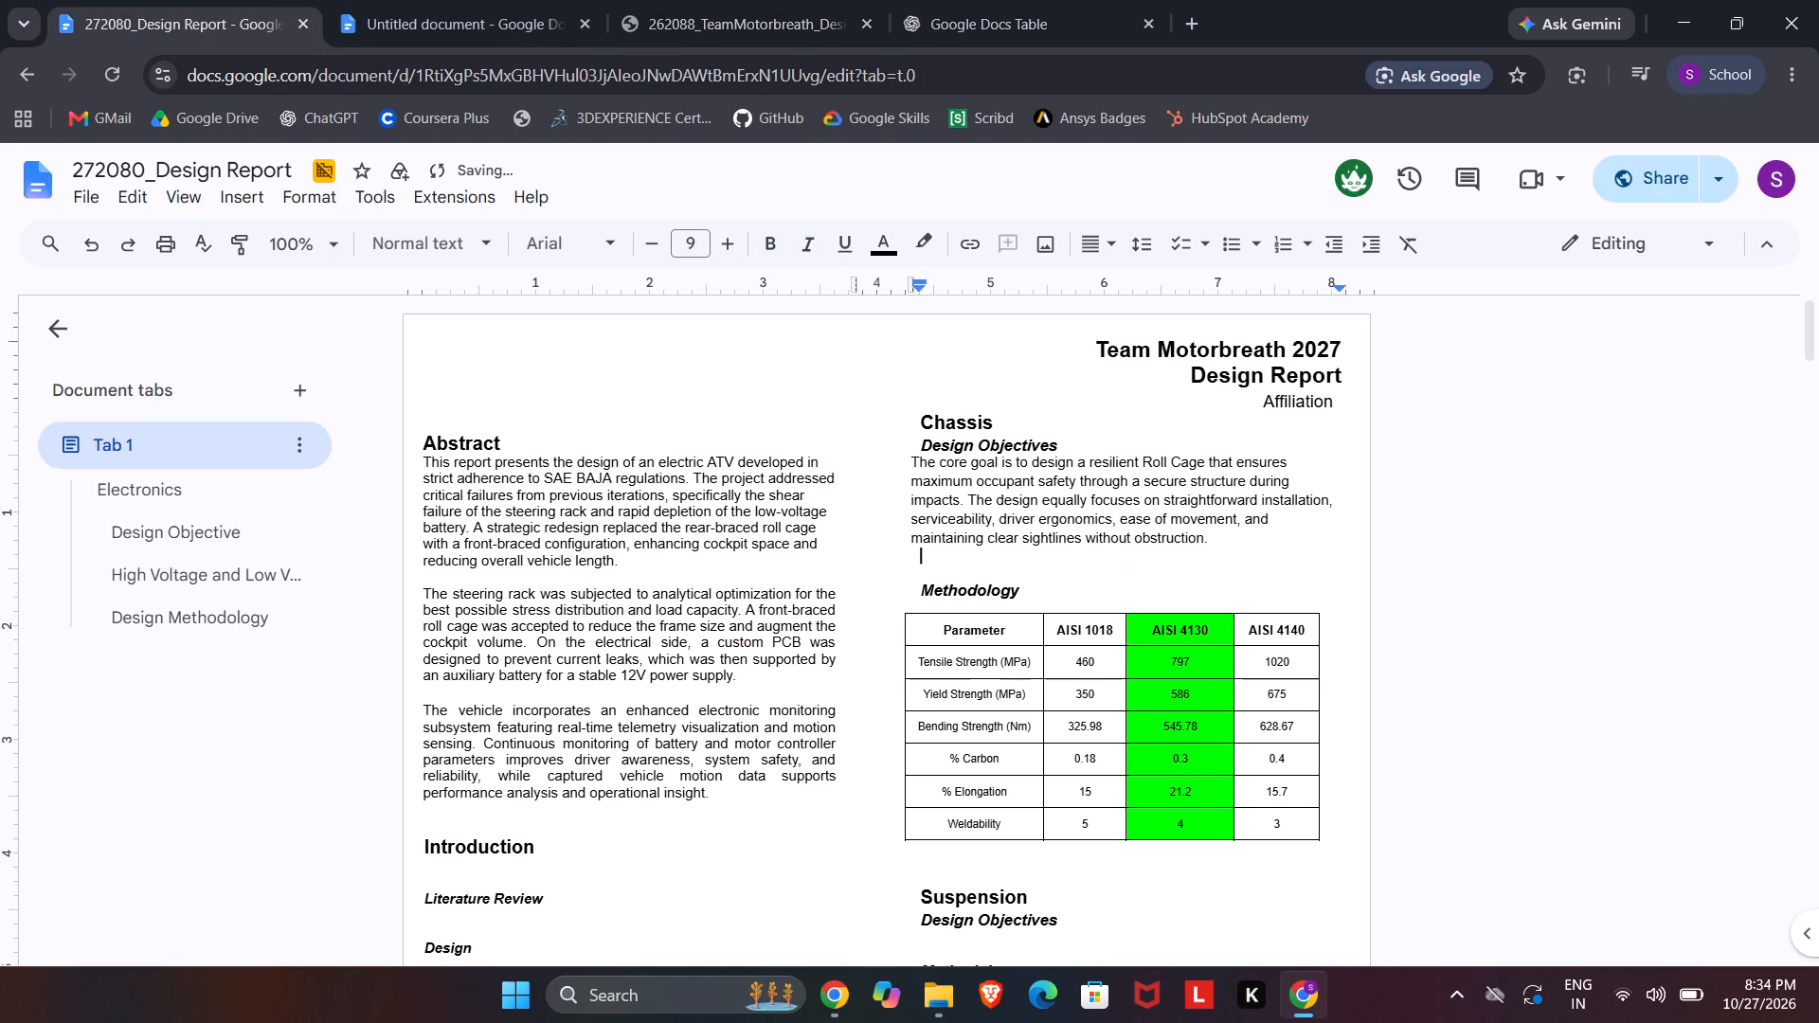
key("BackSpace")
key("BackSpace")
key("BackSpace")
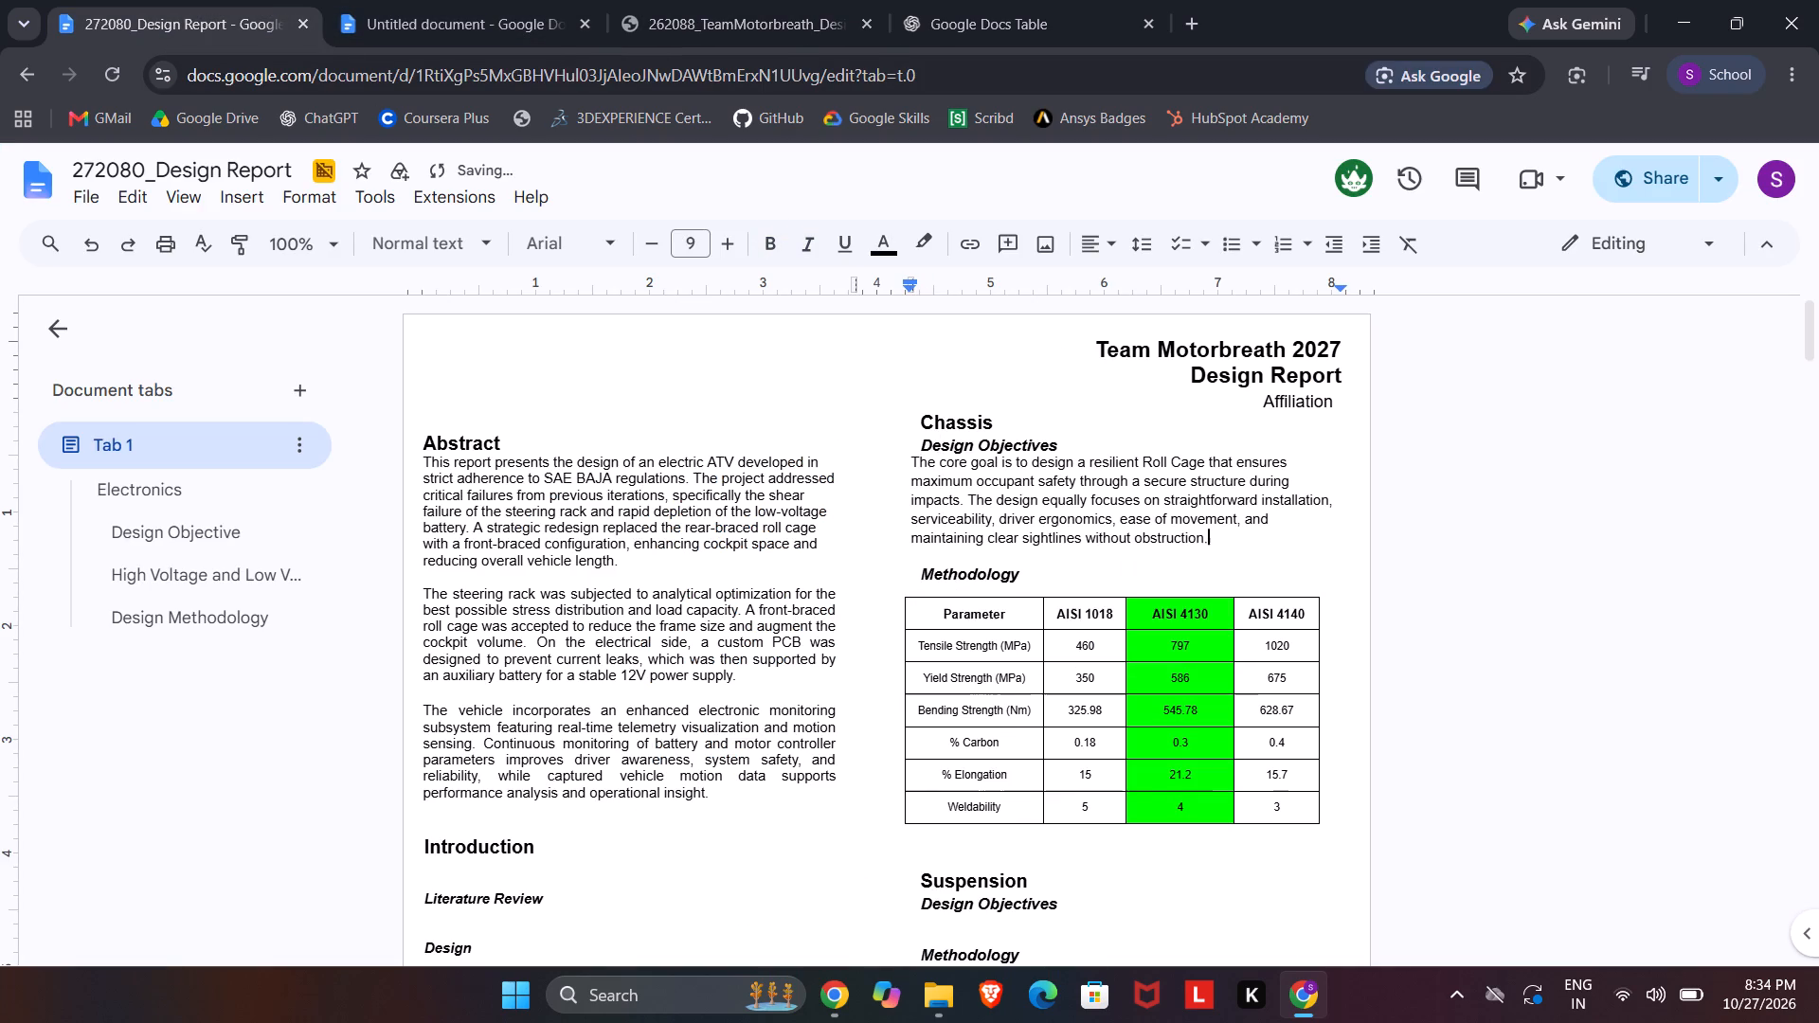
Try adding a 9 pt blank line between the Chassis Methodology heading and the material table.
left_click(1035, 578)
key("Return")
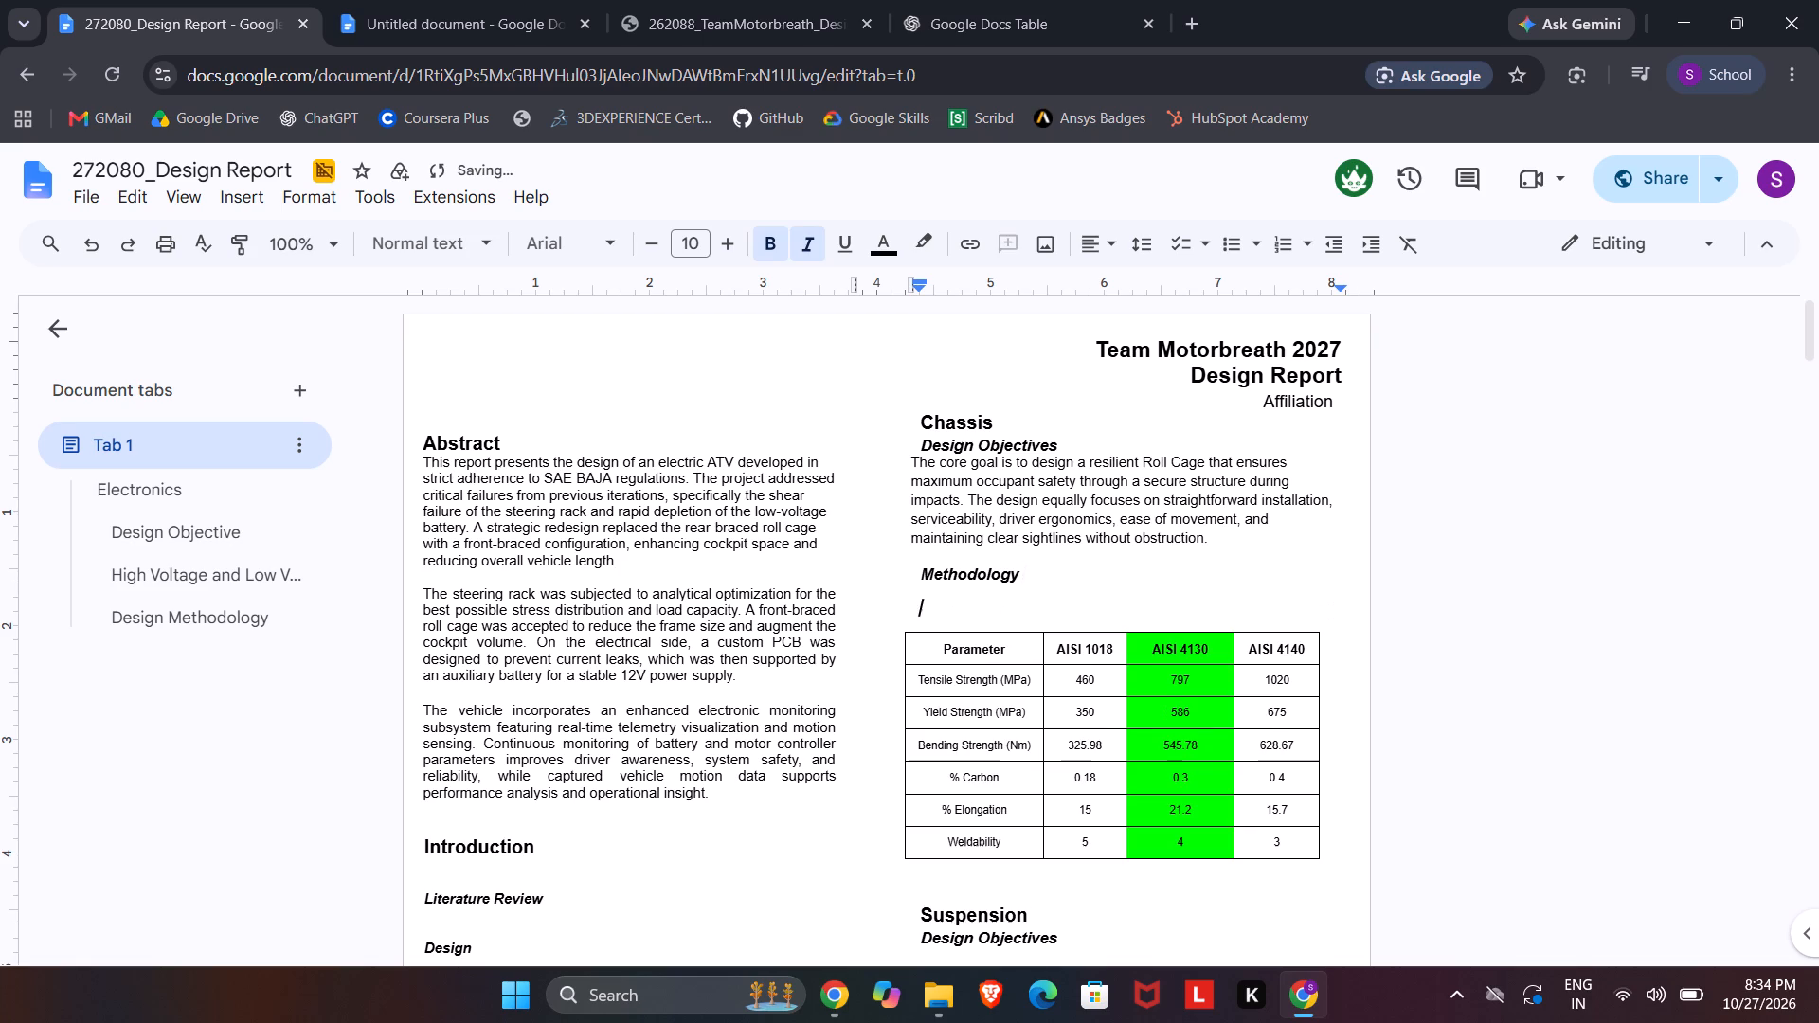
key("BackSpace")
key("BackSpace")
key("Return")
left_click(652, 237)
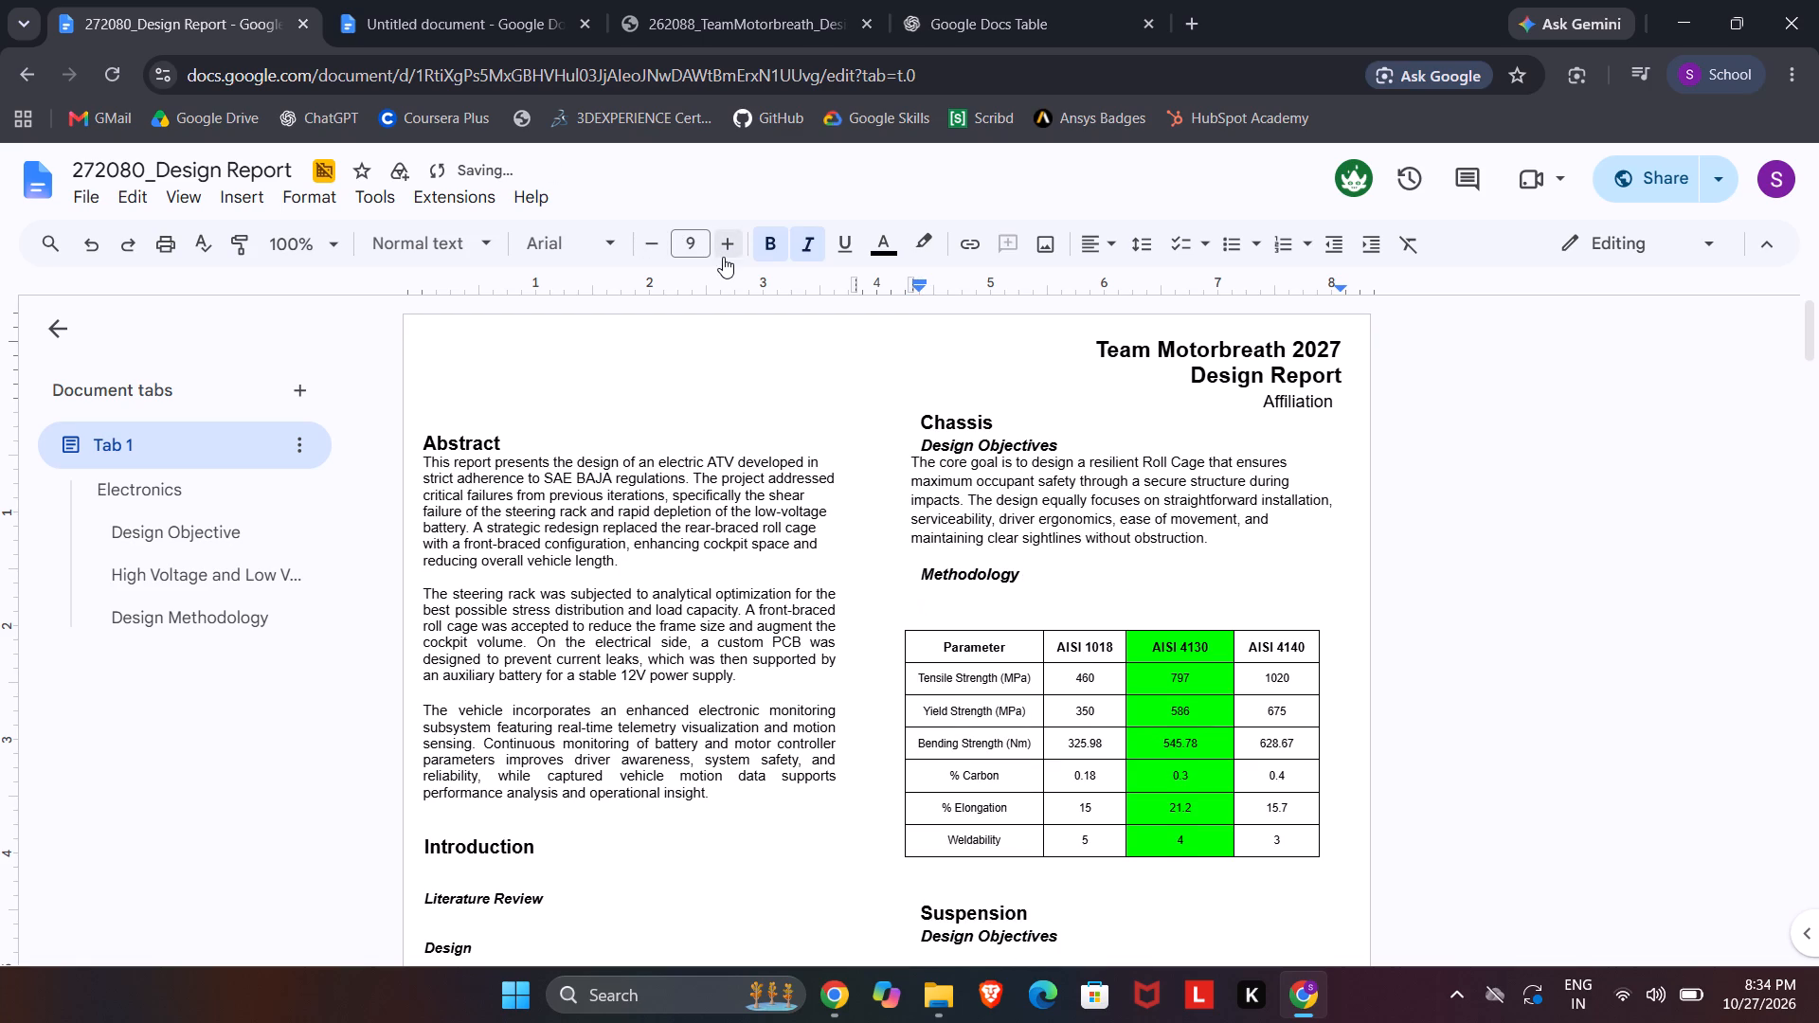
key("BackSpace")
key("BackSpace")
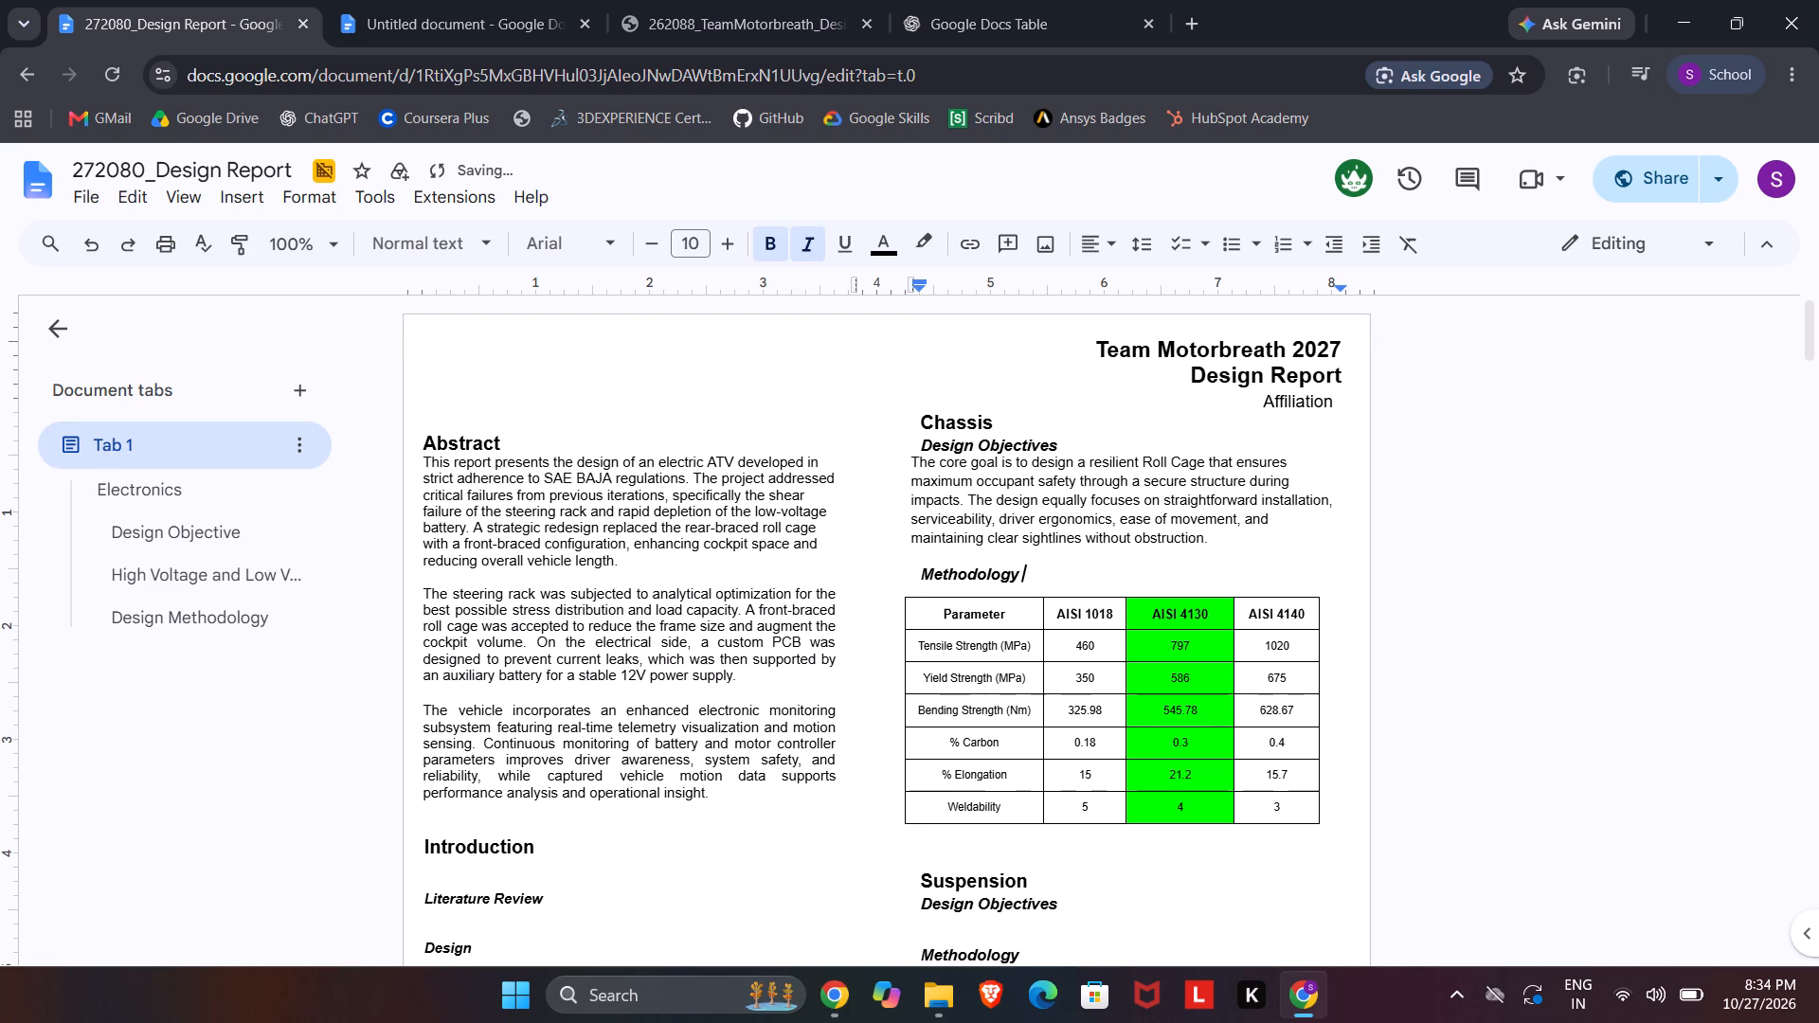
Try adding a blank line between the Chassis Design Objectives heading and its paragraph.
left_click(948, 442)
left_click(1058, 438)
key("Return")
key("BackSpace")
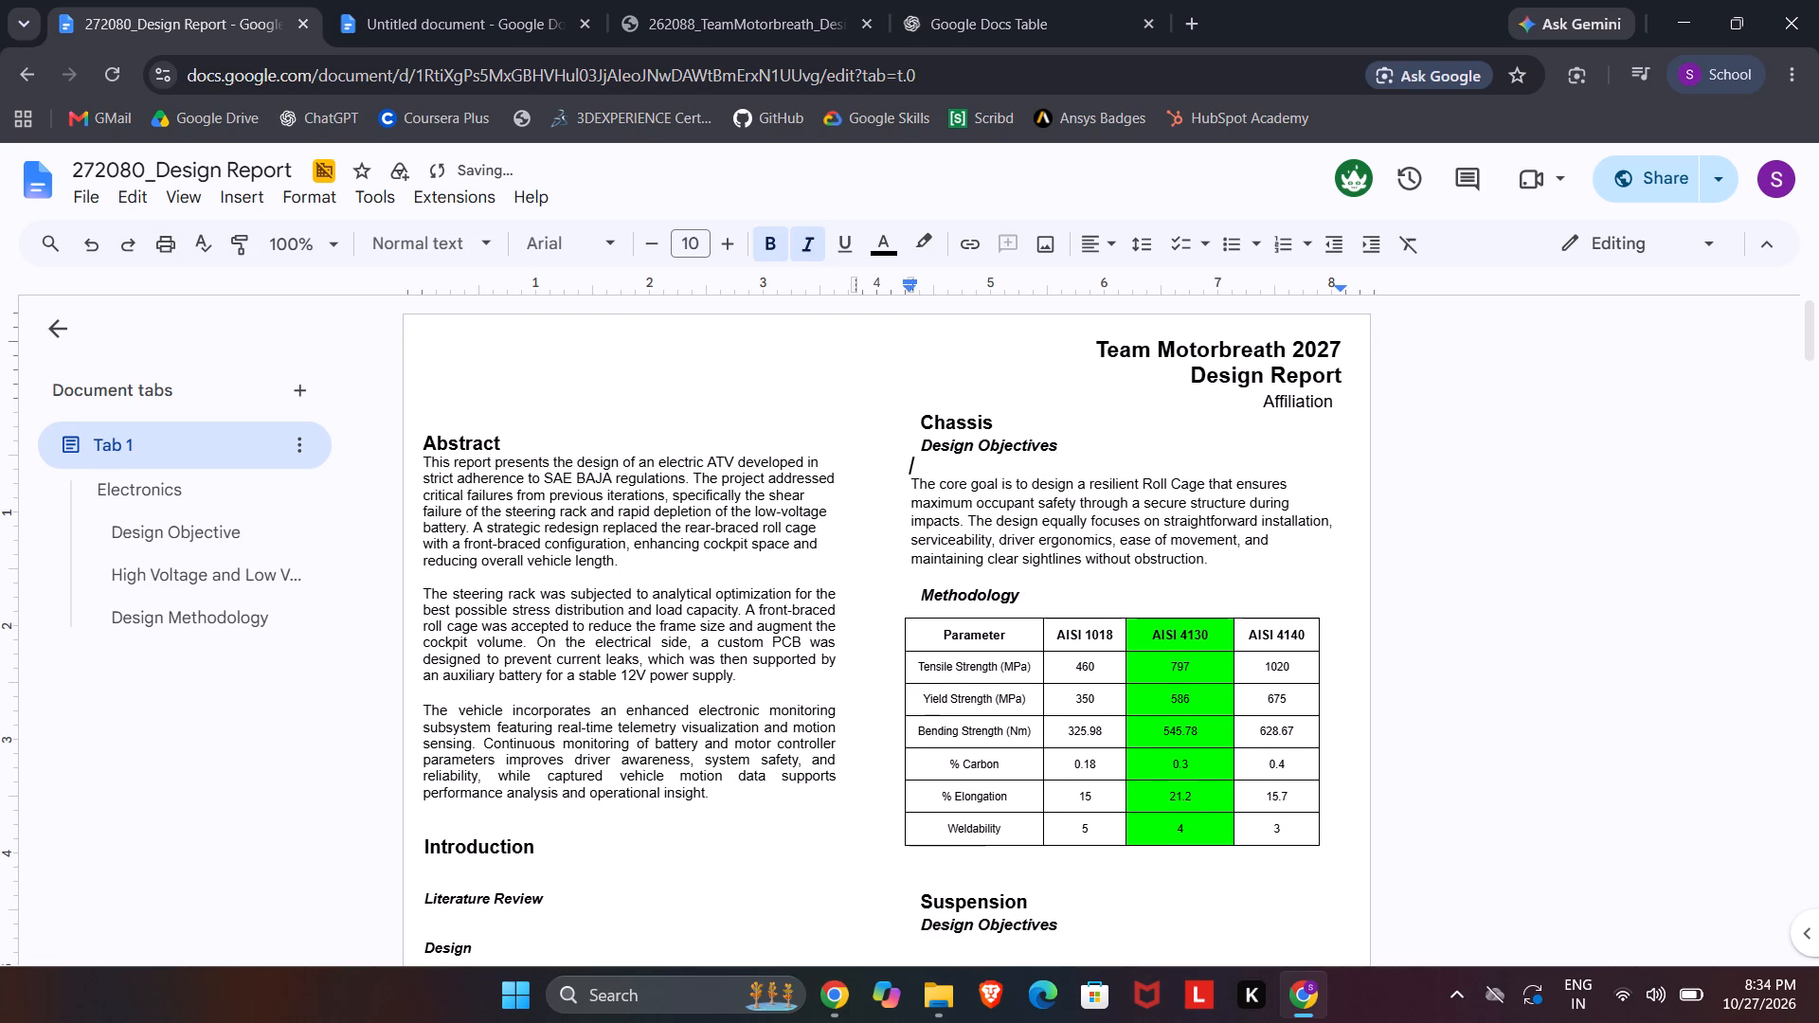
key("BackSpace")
Increase the font size of the blank line between the Chassis Methodology heading and the material table.
left_click(946, 598)
left_click(939, 592)
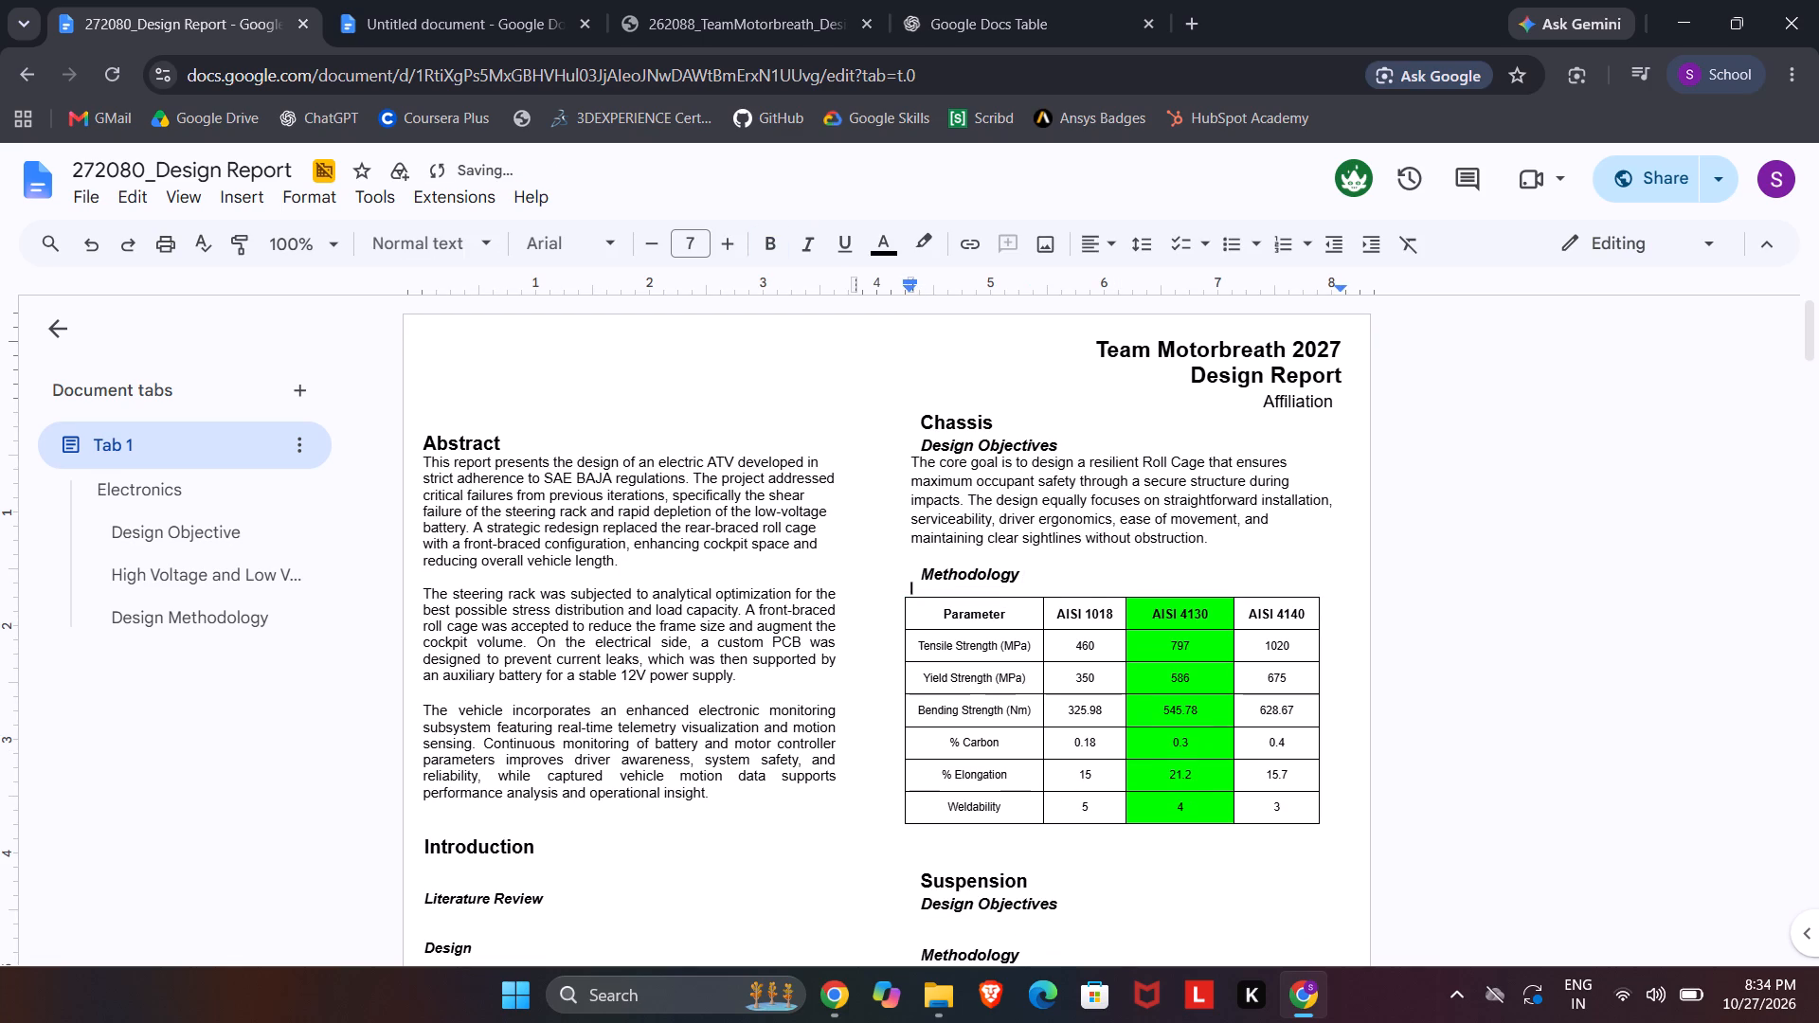
double_click(731, 244)
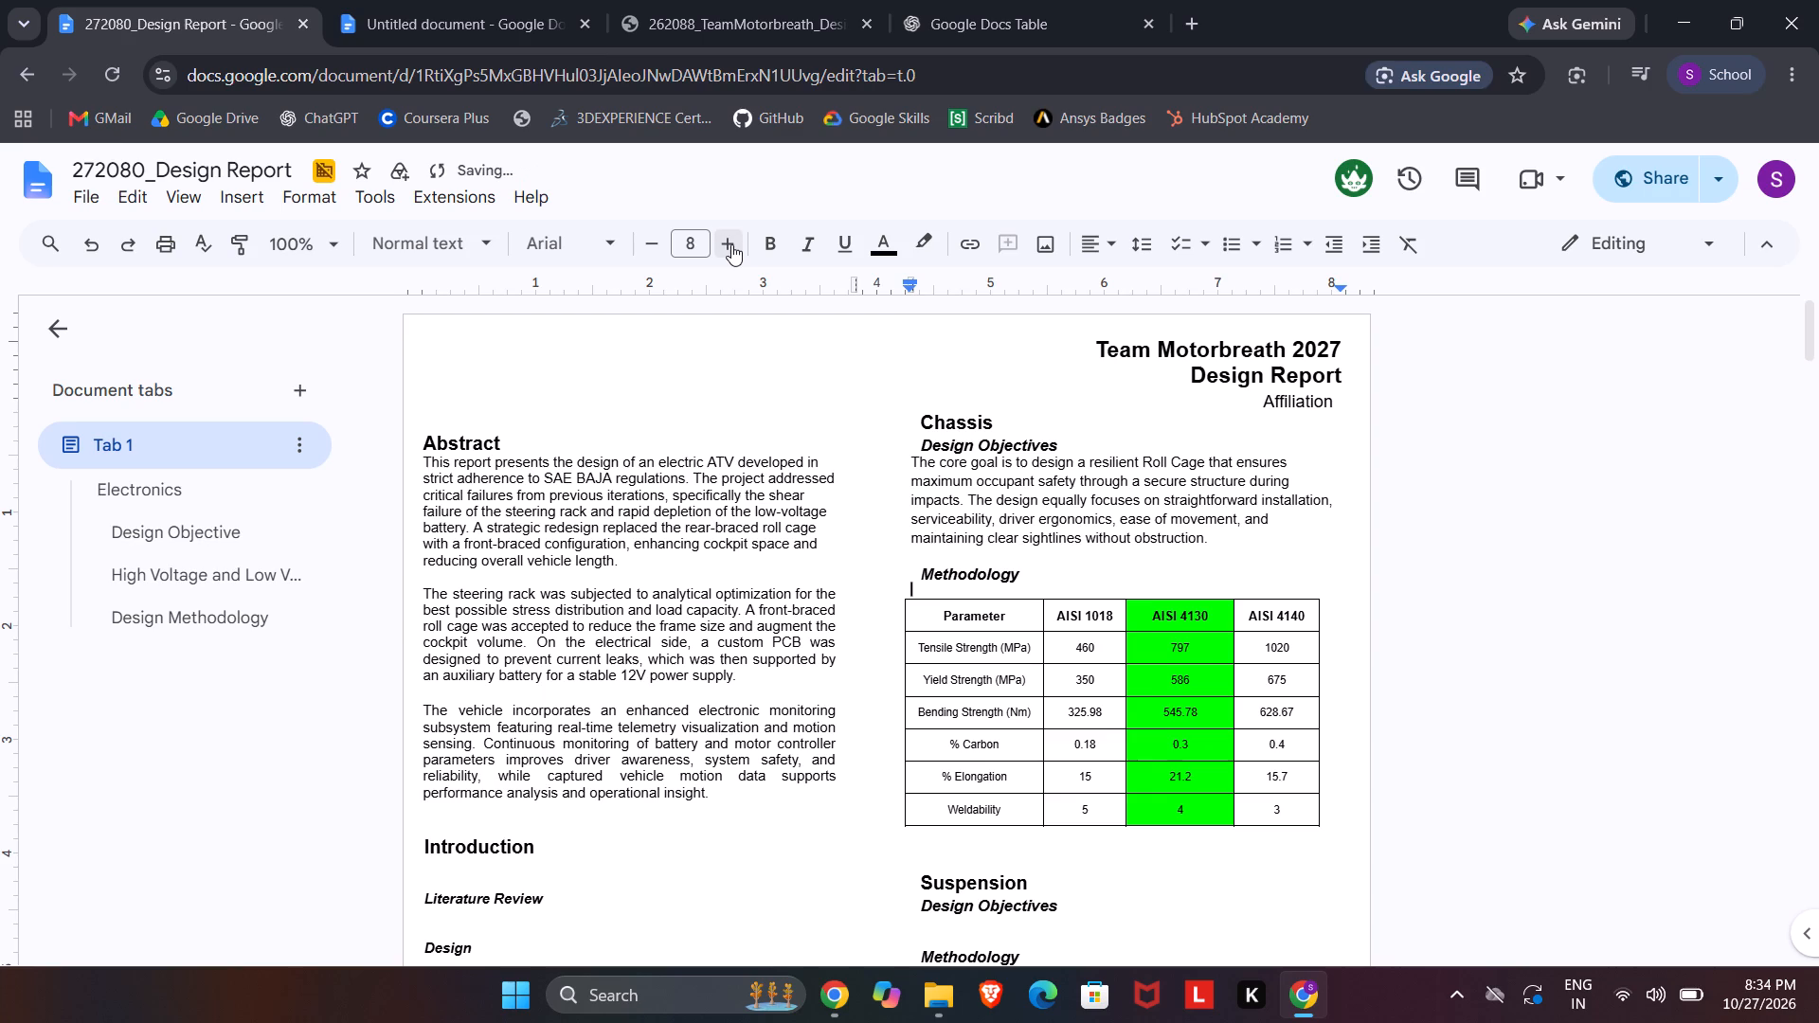
Copy the Chassis Methodology paragraph from the 262088_TeamMotorbreath_Design_Report PDF and paste it under the Chassis Methodology heading in 272080_Design Report.
left_click(488, 0)
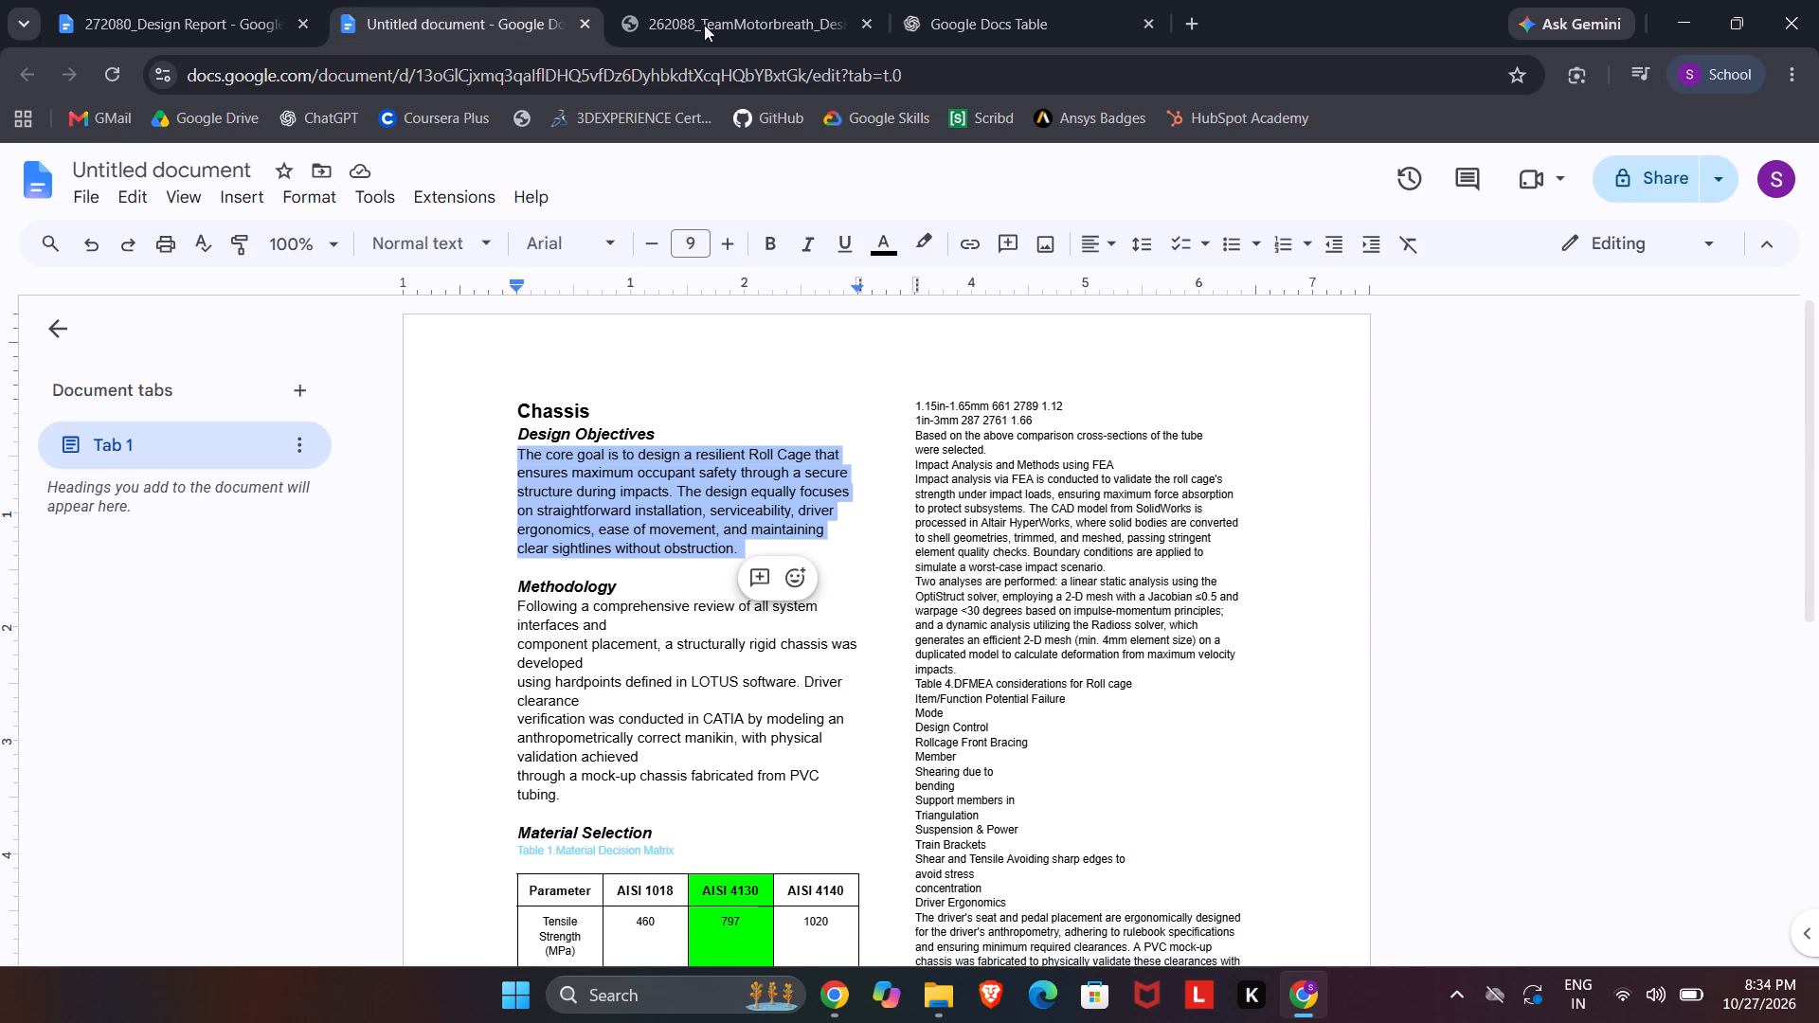
left_click(711, 0)
left_click_drag(1091, 436, 1429, 534)
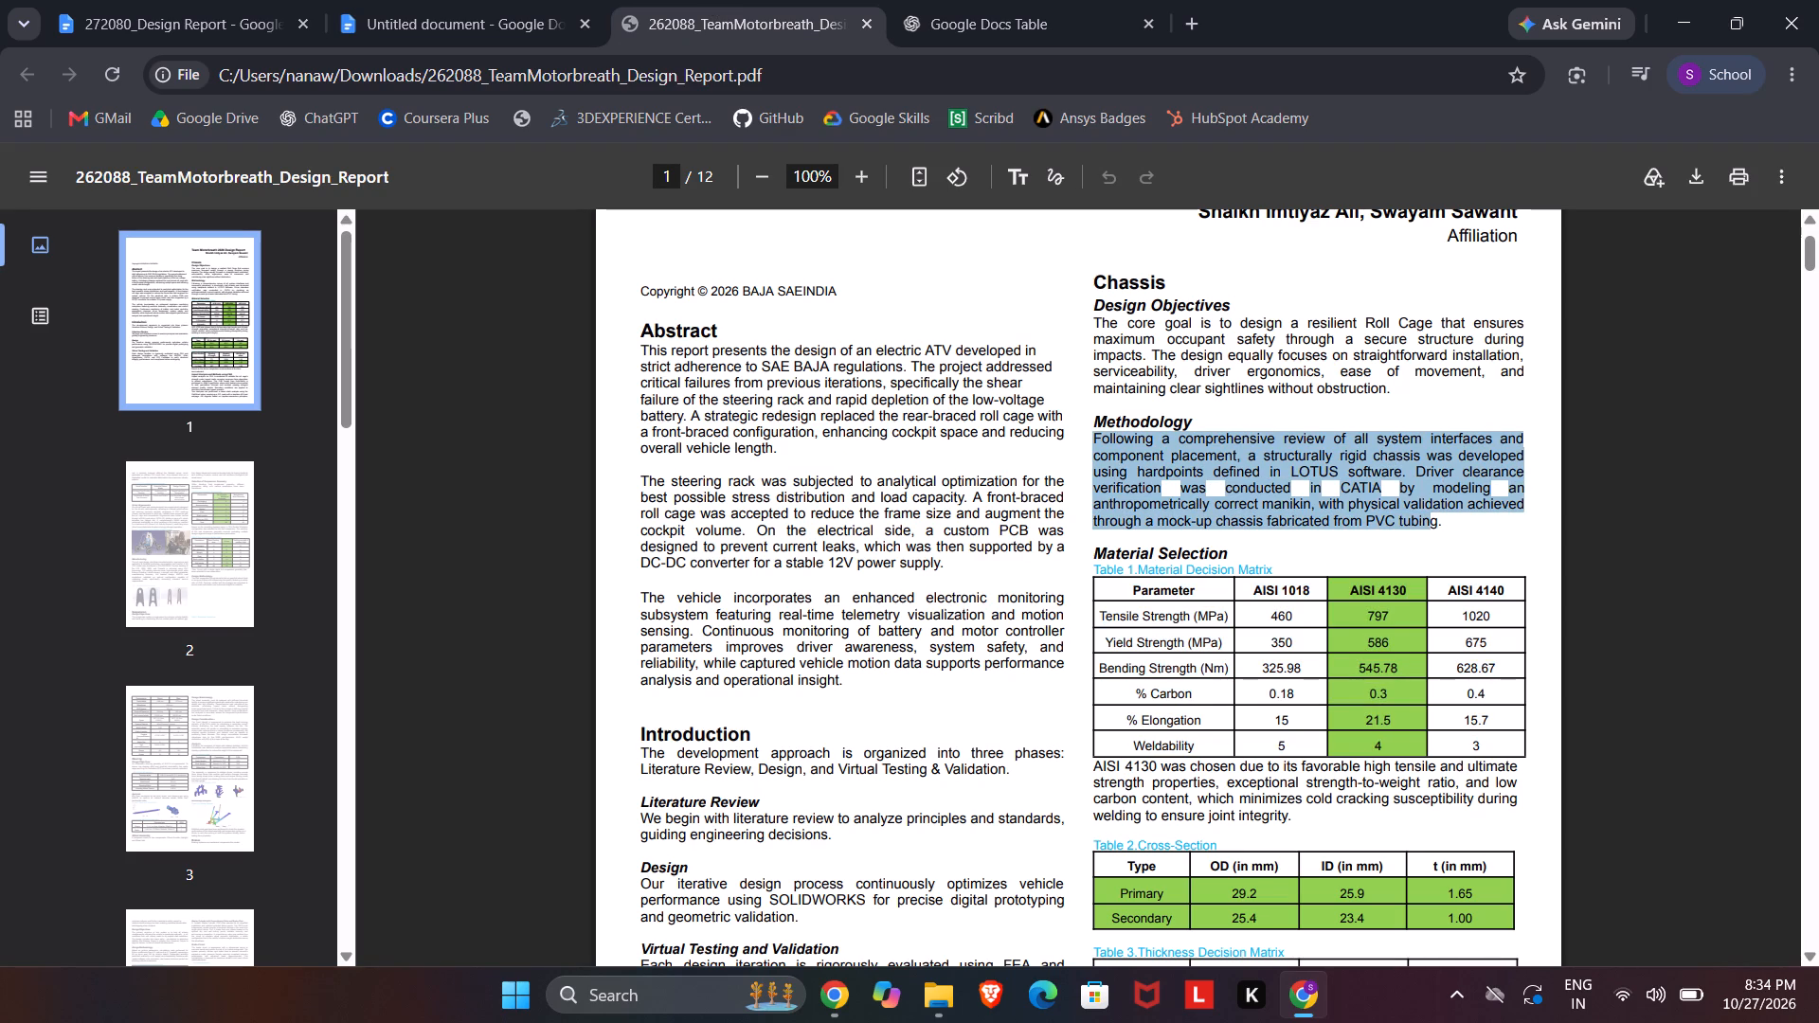
left_click_drag(1429, 534, 1449, 530)
right_click(1390, 455)
left_click(1252, 481)
left_click(283, 0)
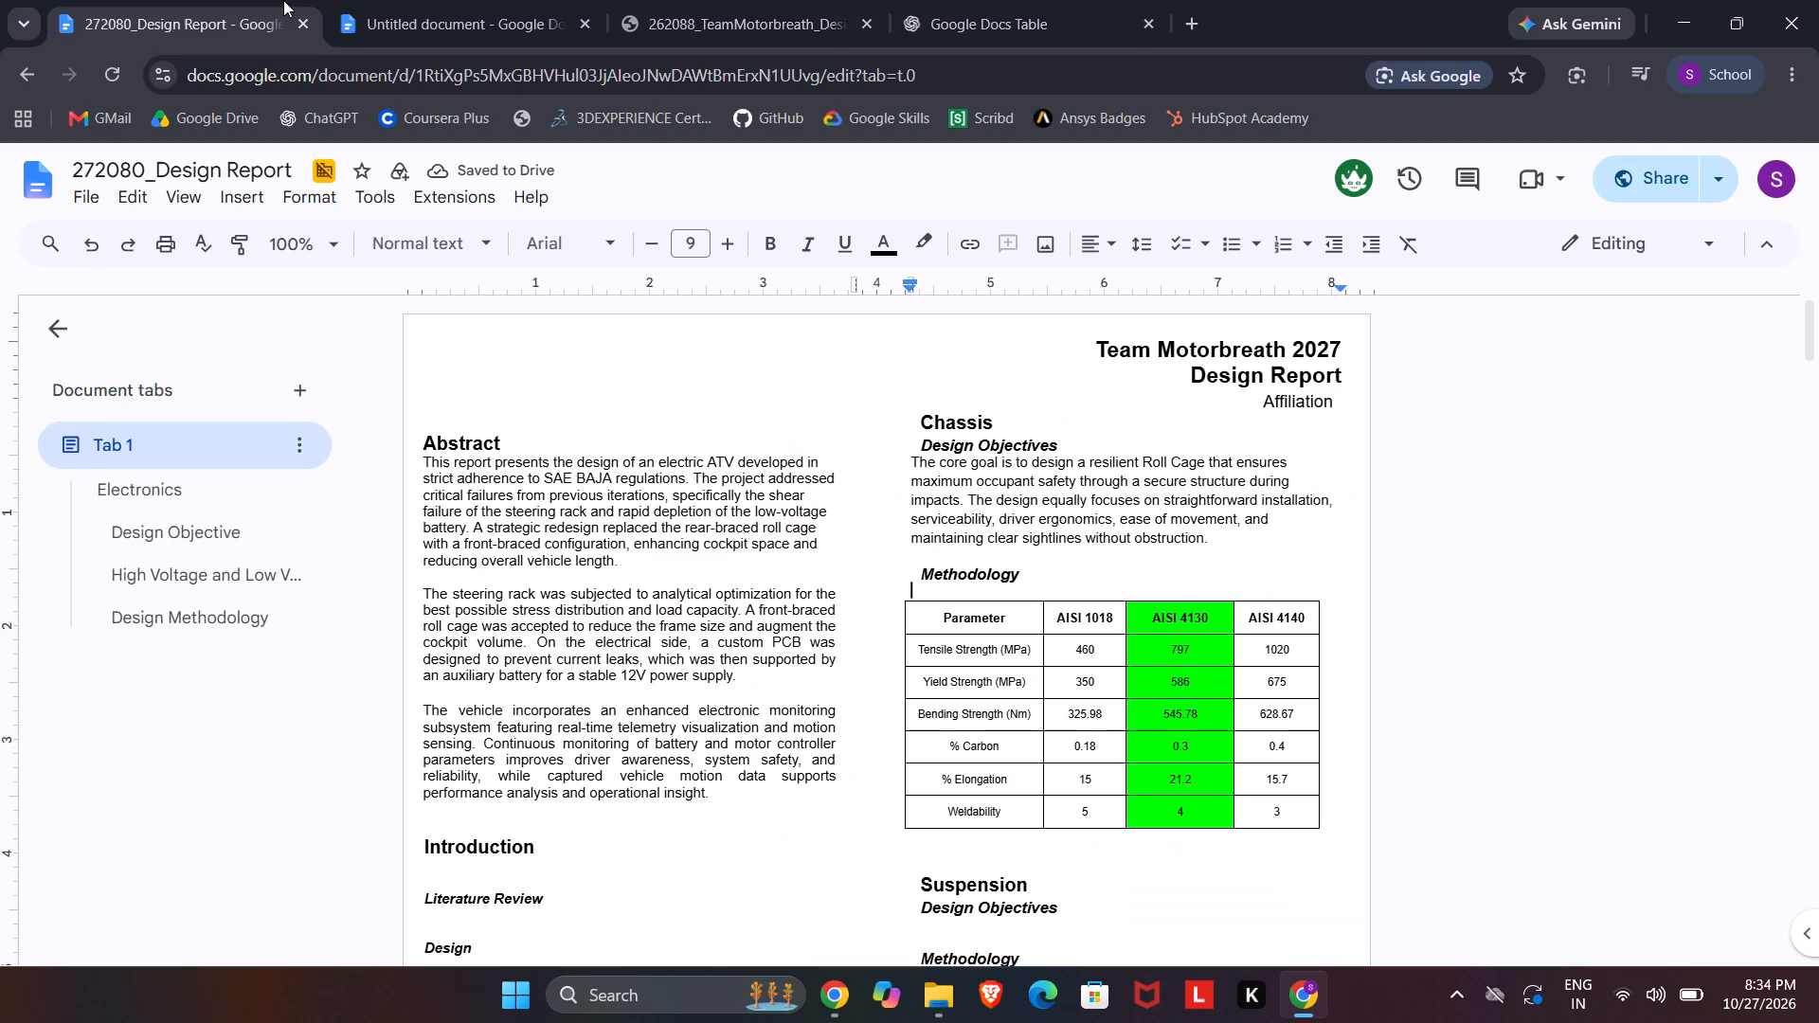
key("ctrl+v")
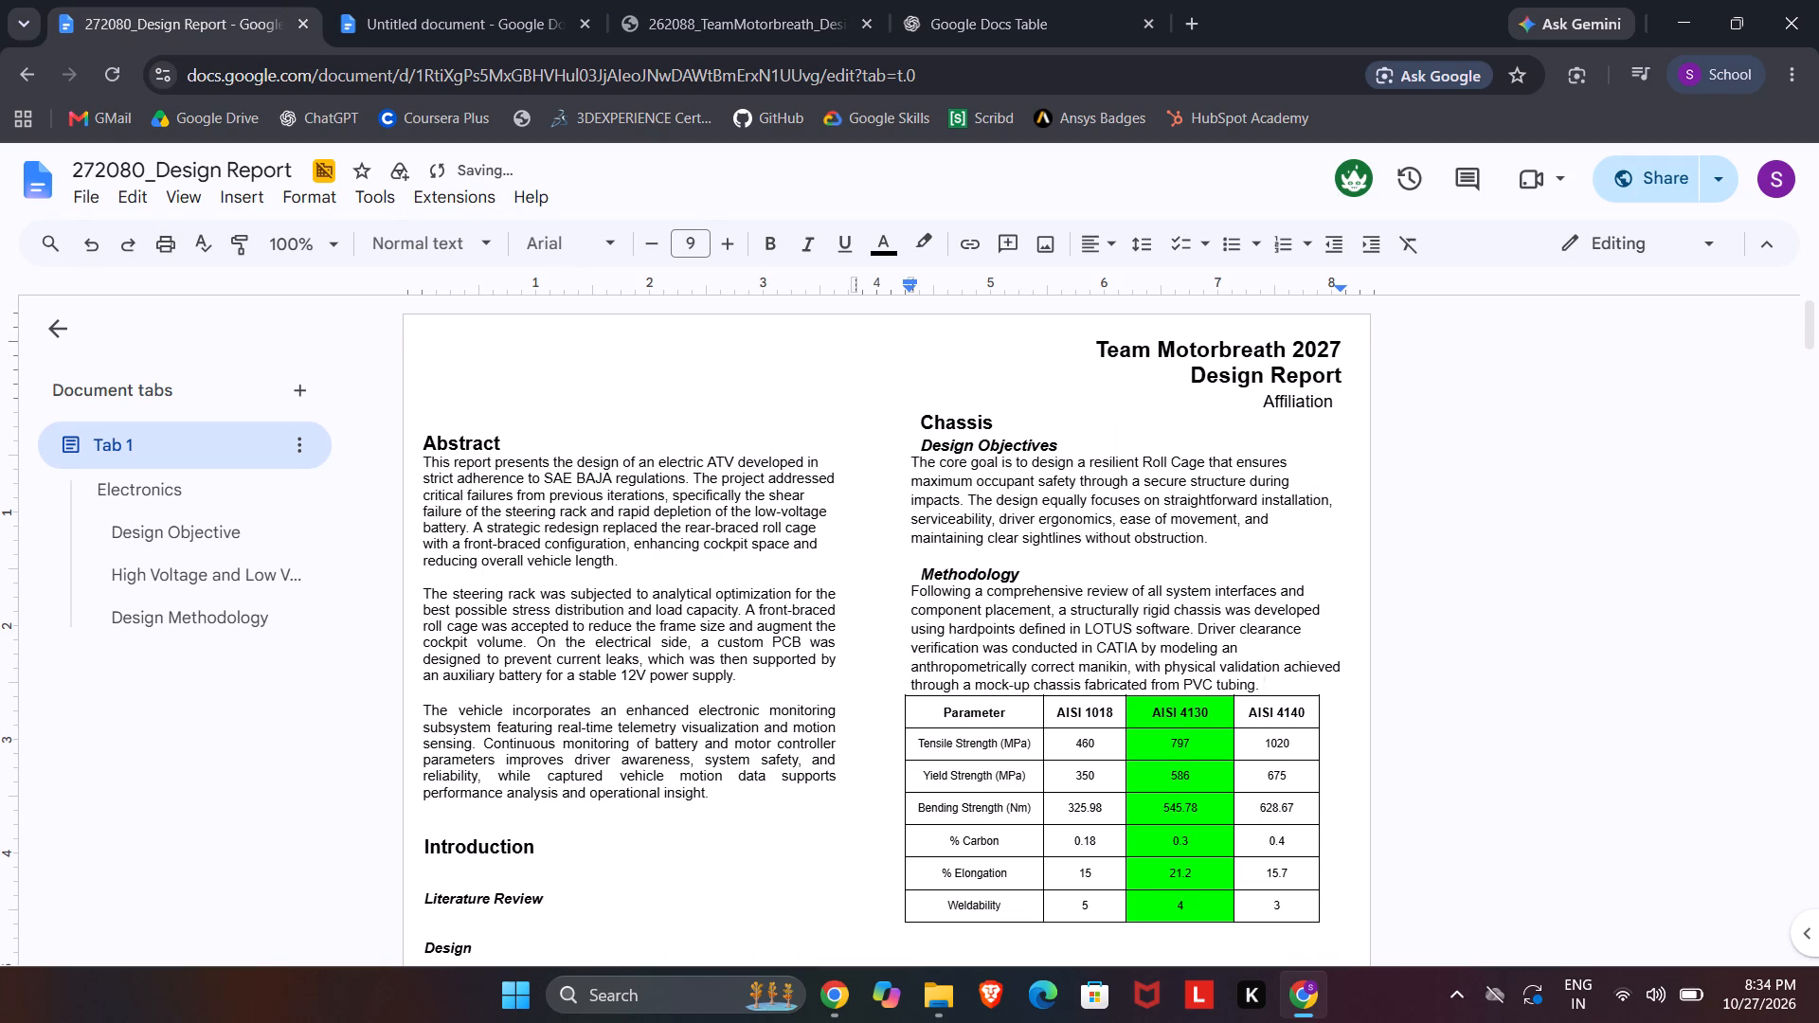
Justify the paragraphs under the Chassis Design Objectives and Methodology headings.
left_click_drag(1225, 538, 1224, 538)
left_click_drag(1224, 538, 908, 461)
left_click(1089, 241)
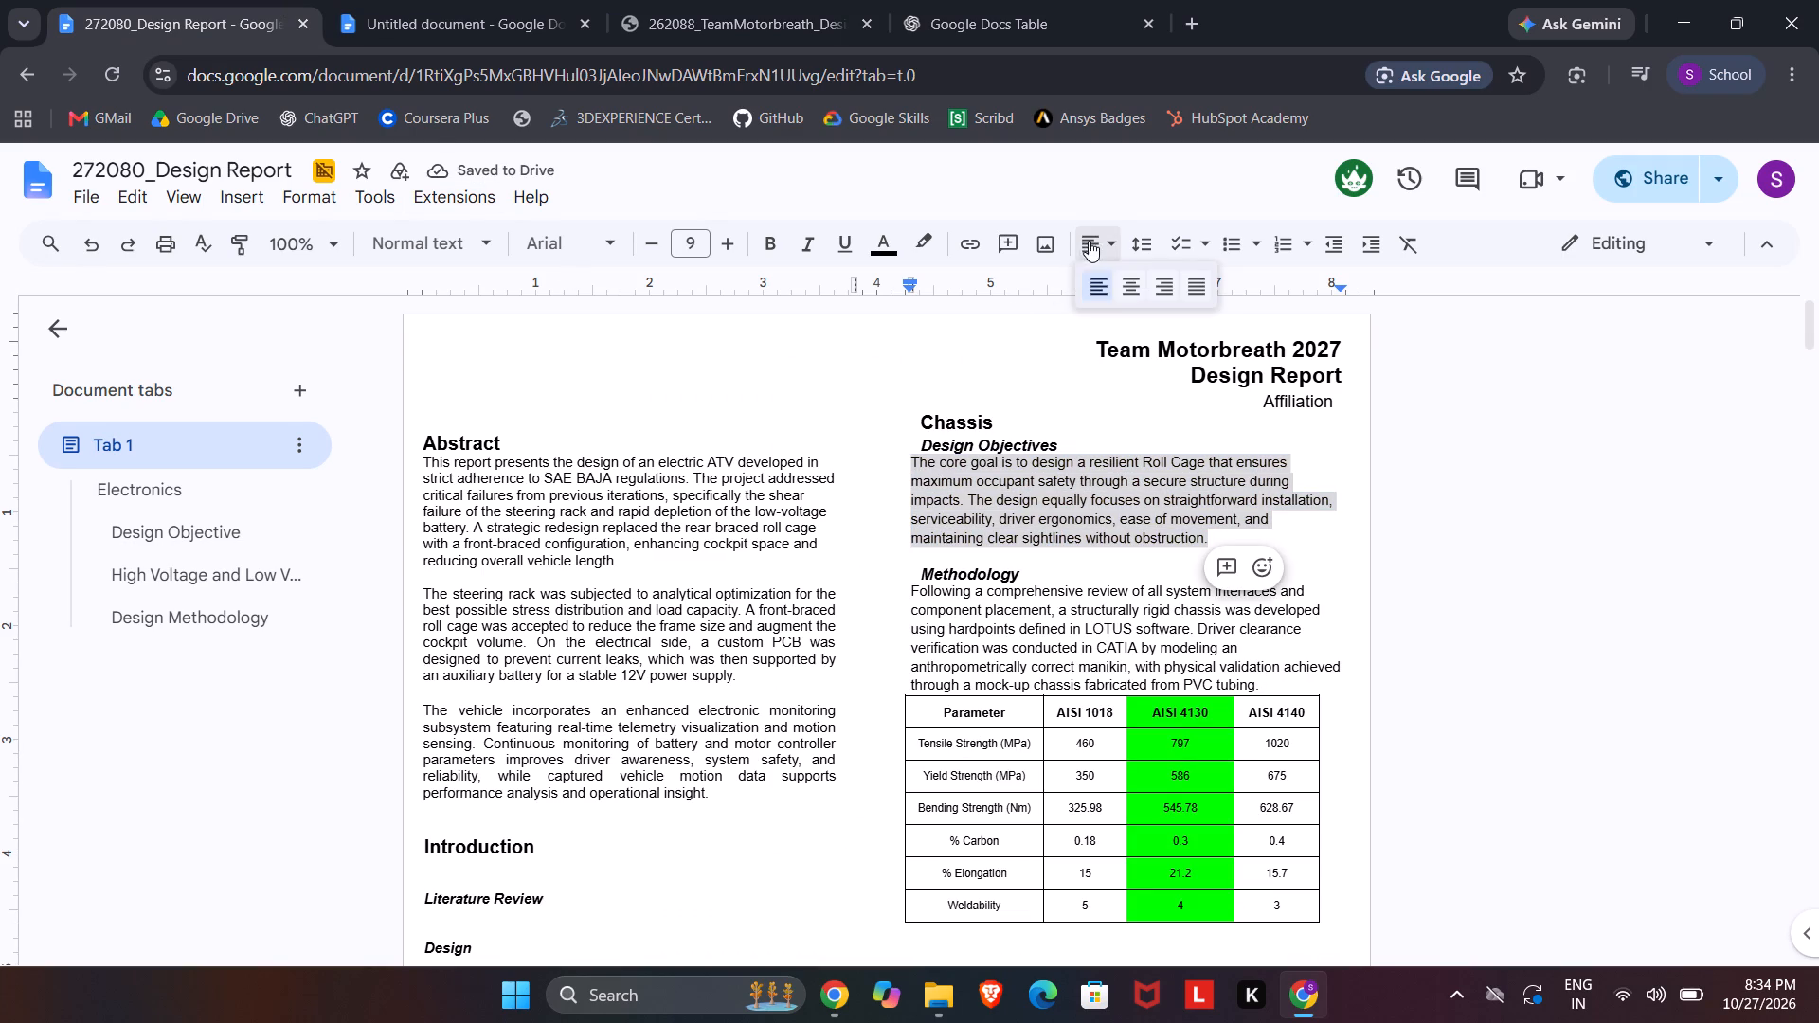
left_click(1190, 285)
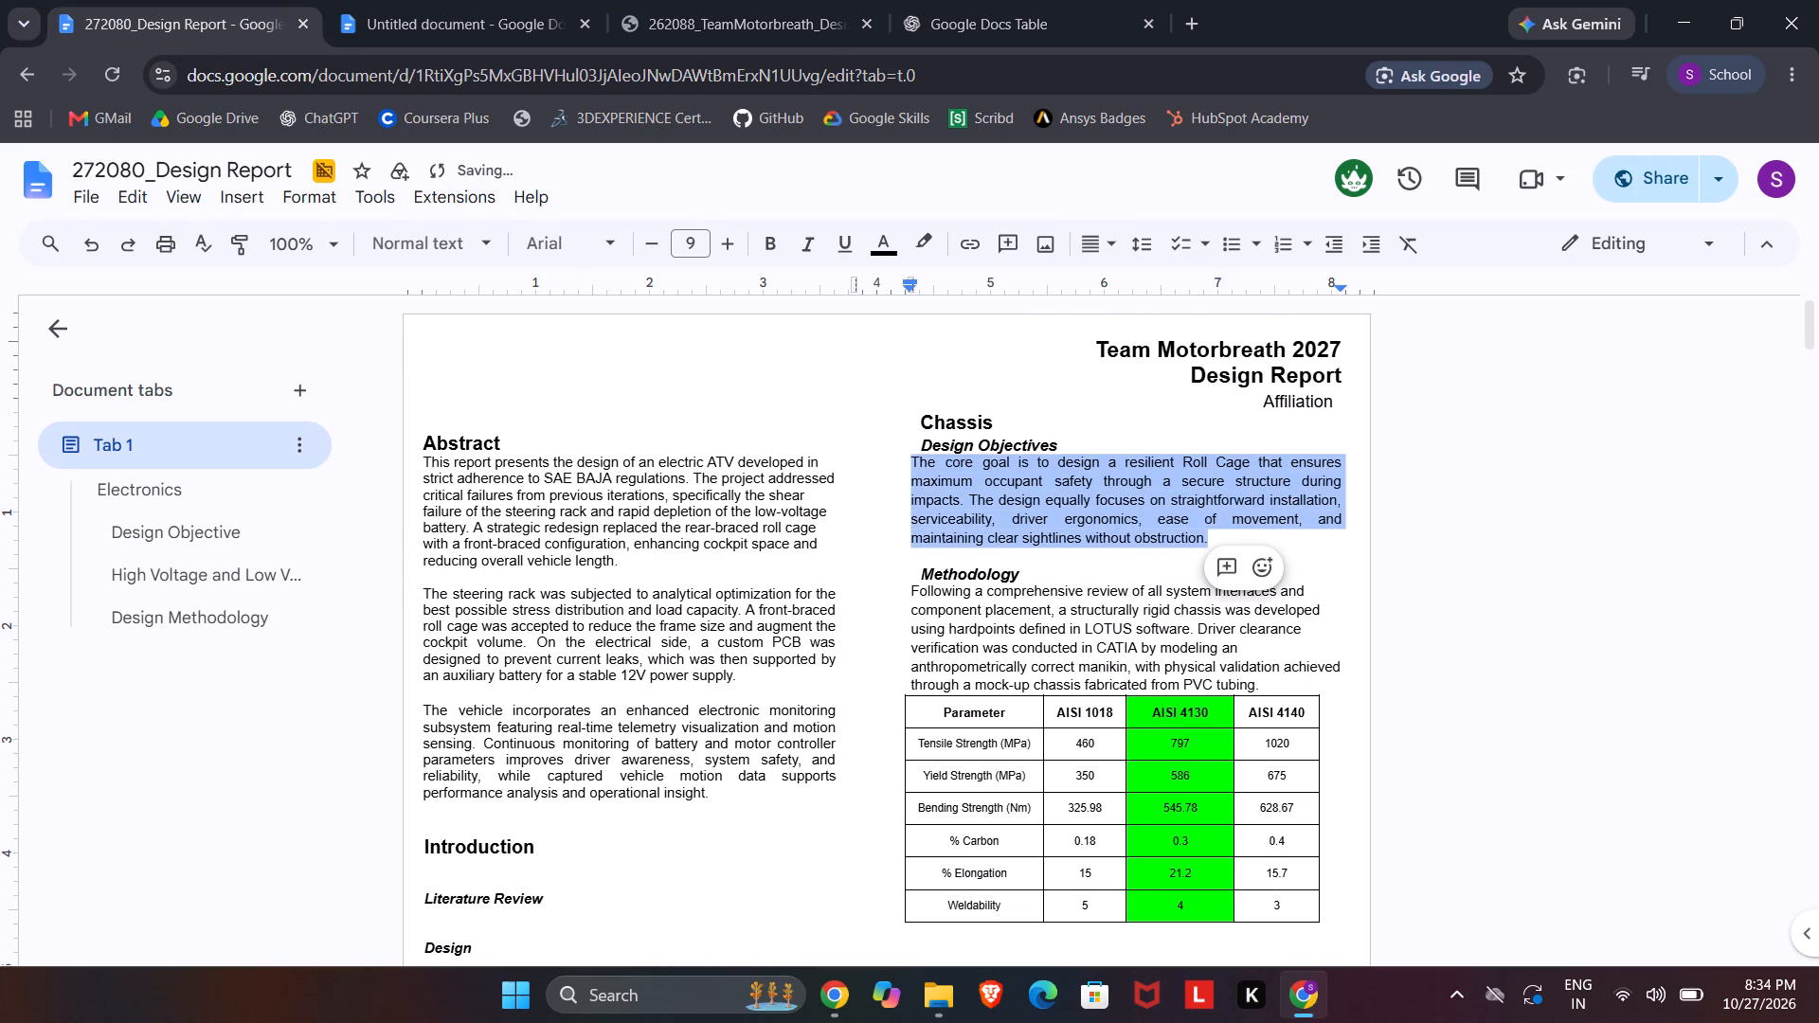
left_click_drag(1262, 679, 918, 593)
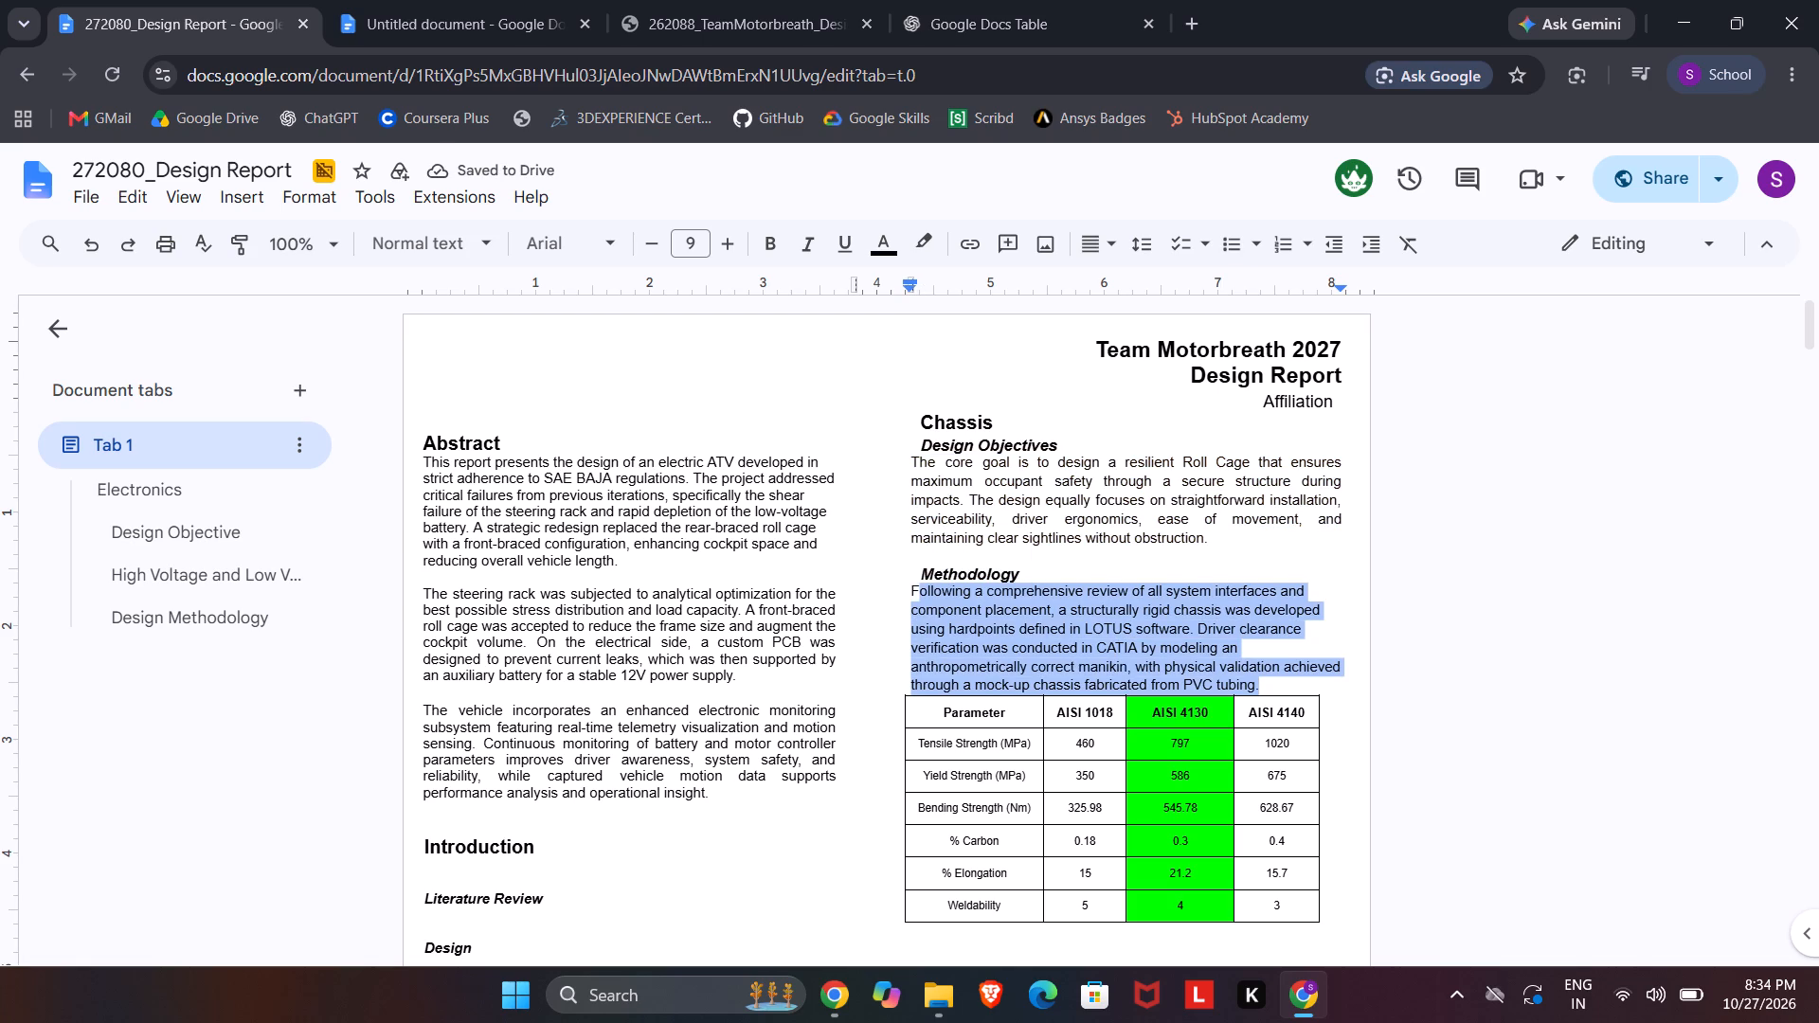
left_click_drag(918, 593, 909, 593)
left_click(1096, 251)
left_click(1190, 287)
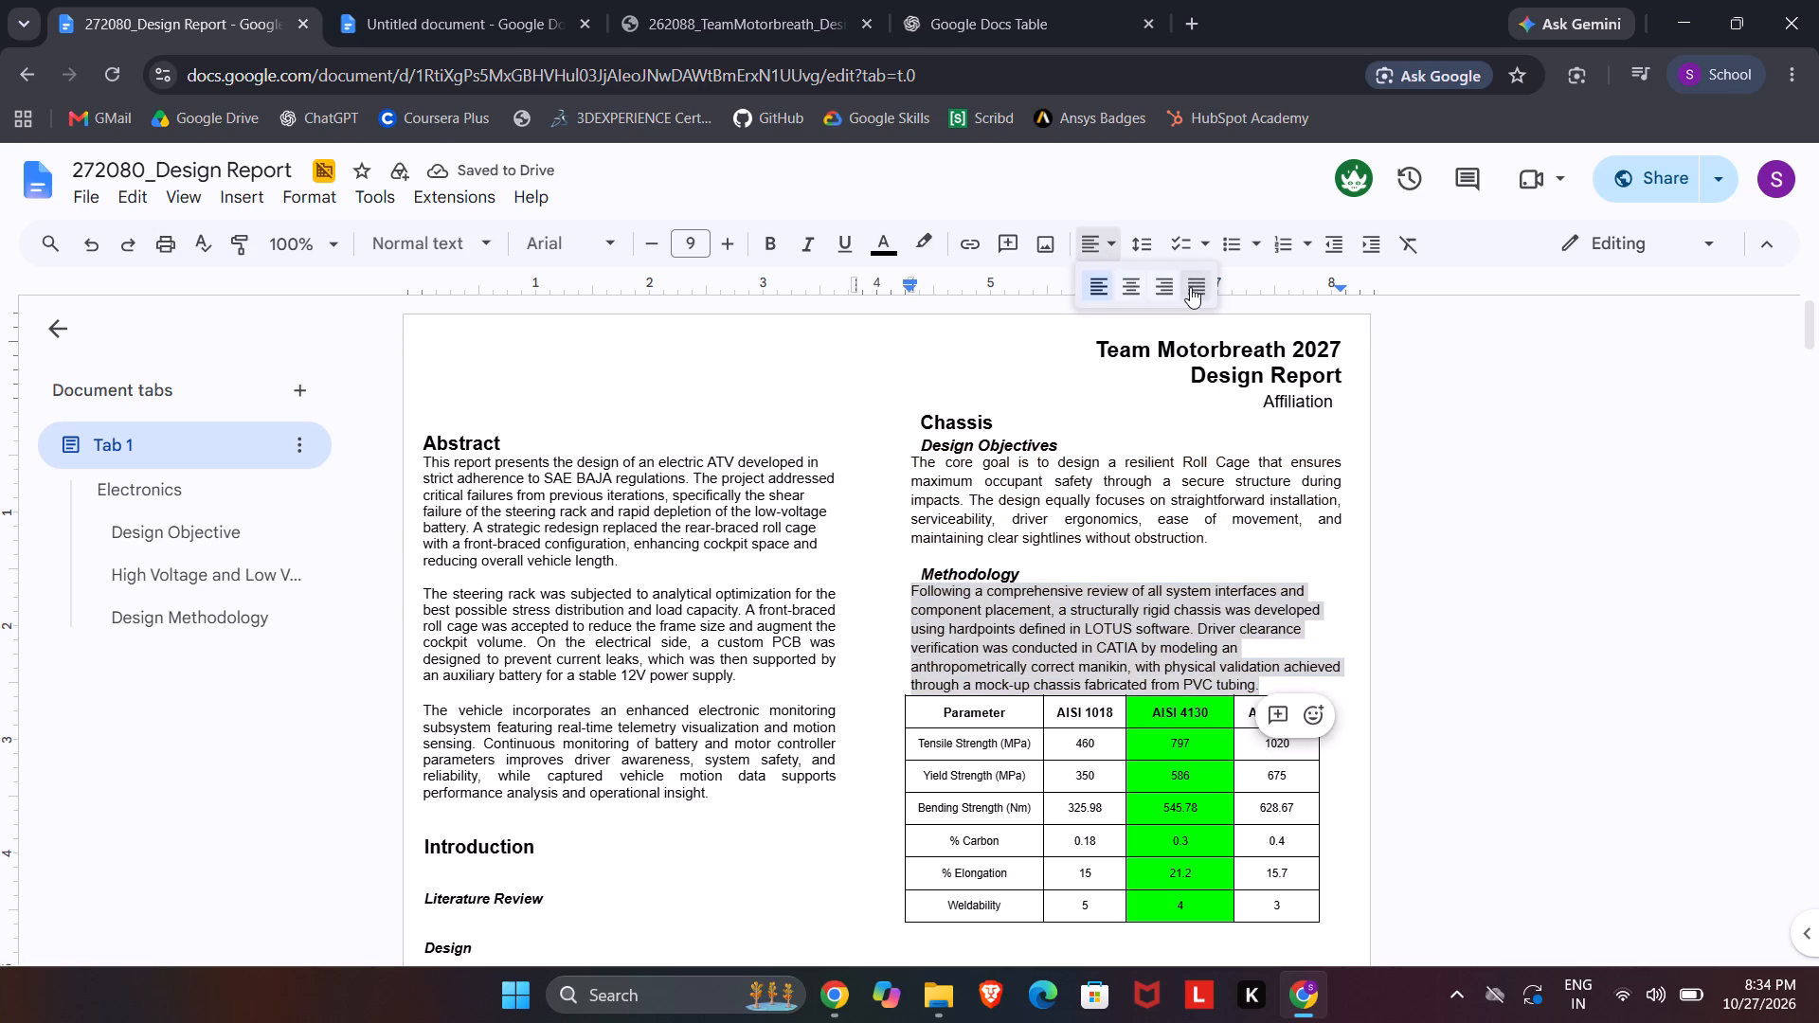
left_click(1412, 635)
Copy the Material Selection heading and Table 1 caption from the scratch document and paste them above the material table, one blank line below the Methodology paragraph.
scroll(1413, 647, "down", 2)
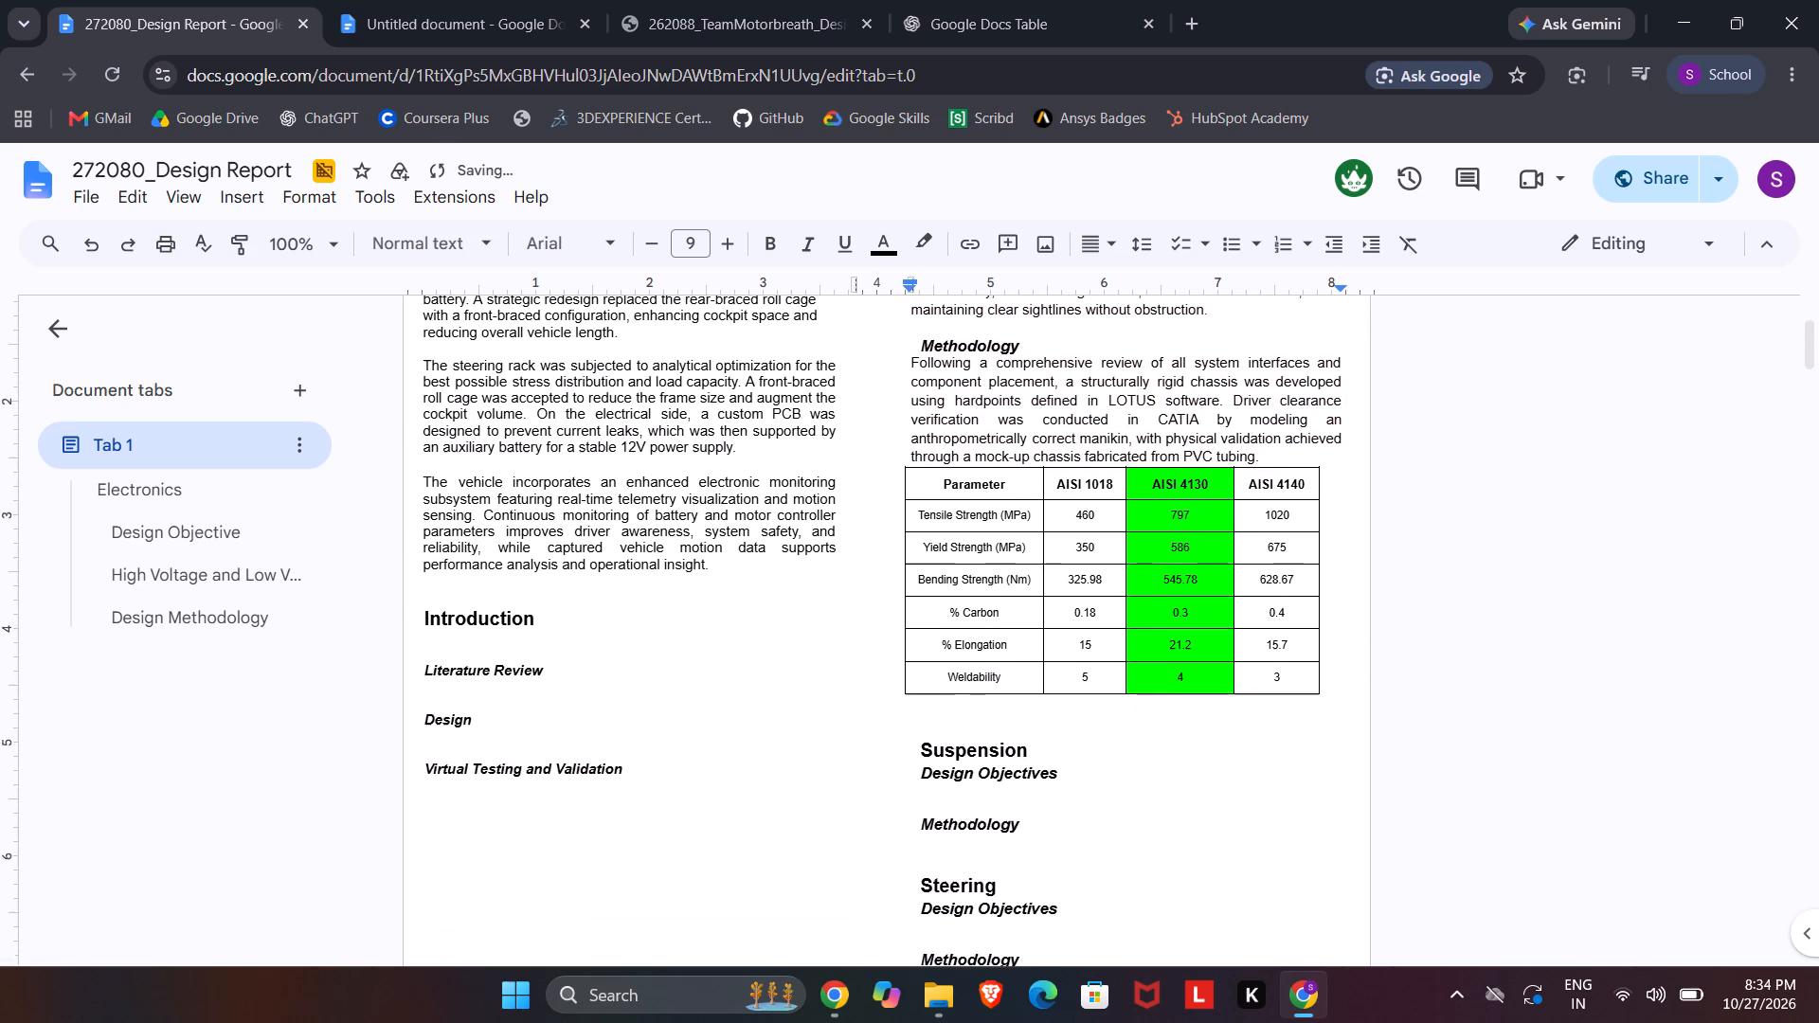
left_click(574, 0)
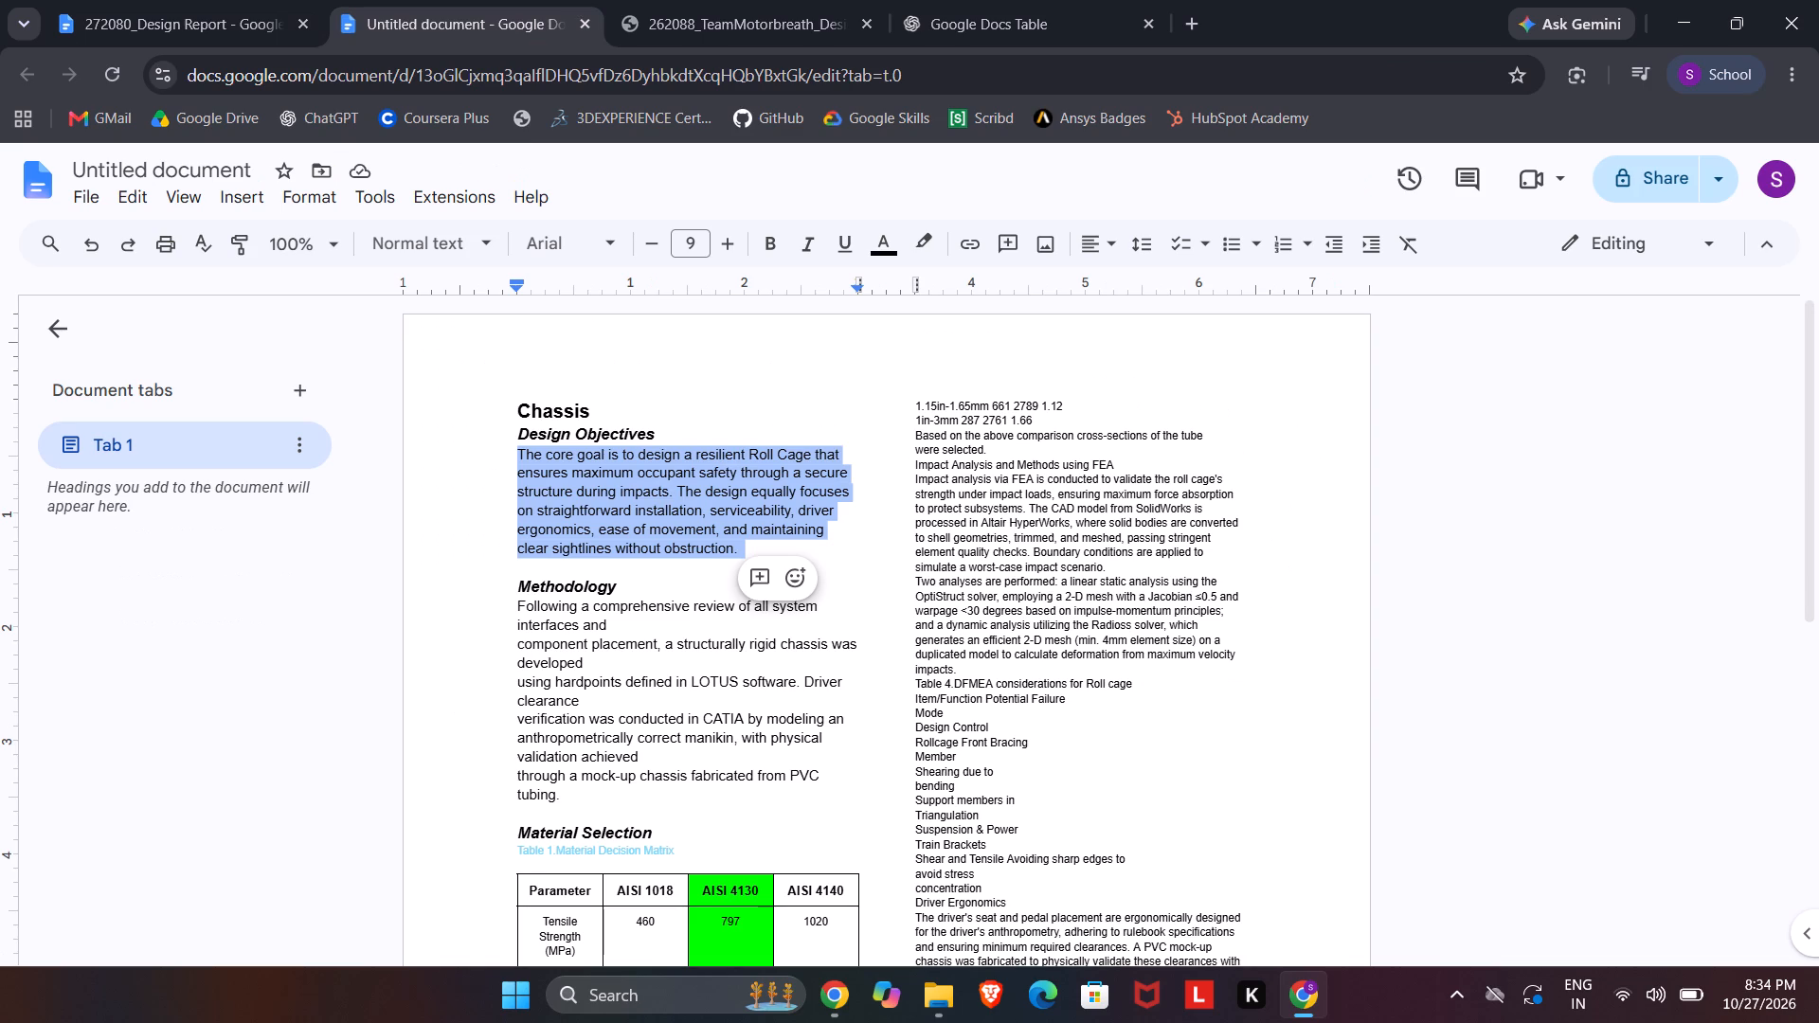
left_click(675, 844)
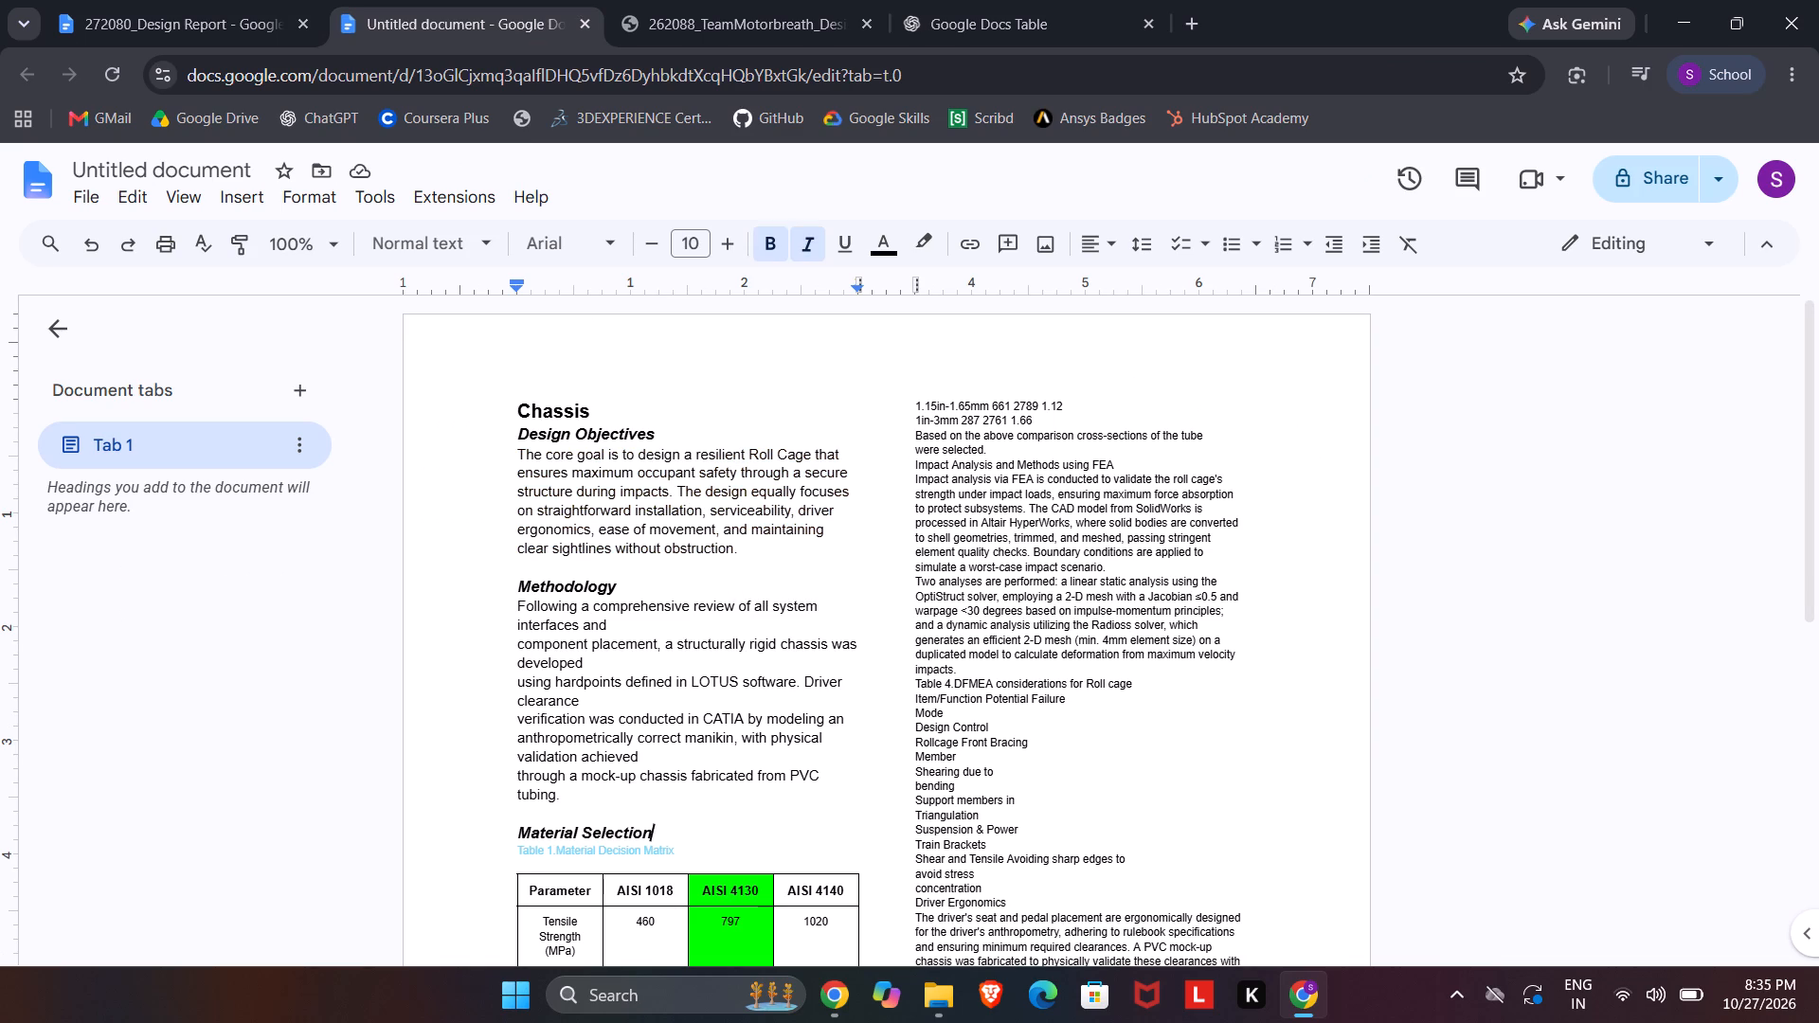
left_click_drag(696, 854, 496, 838)
key("ctrl+c")
left_click(241, 0)
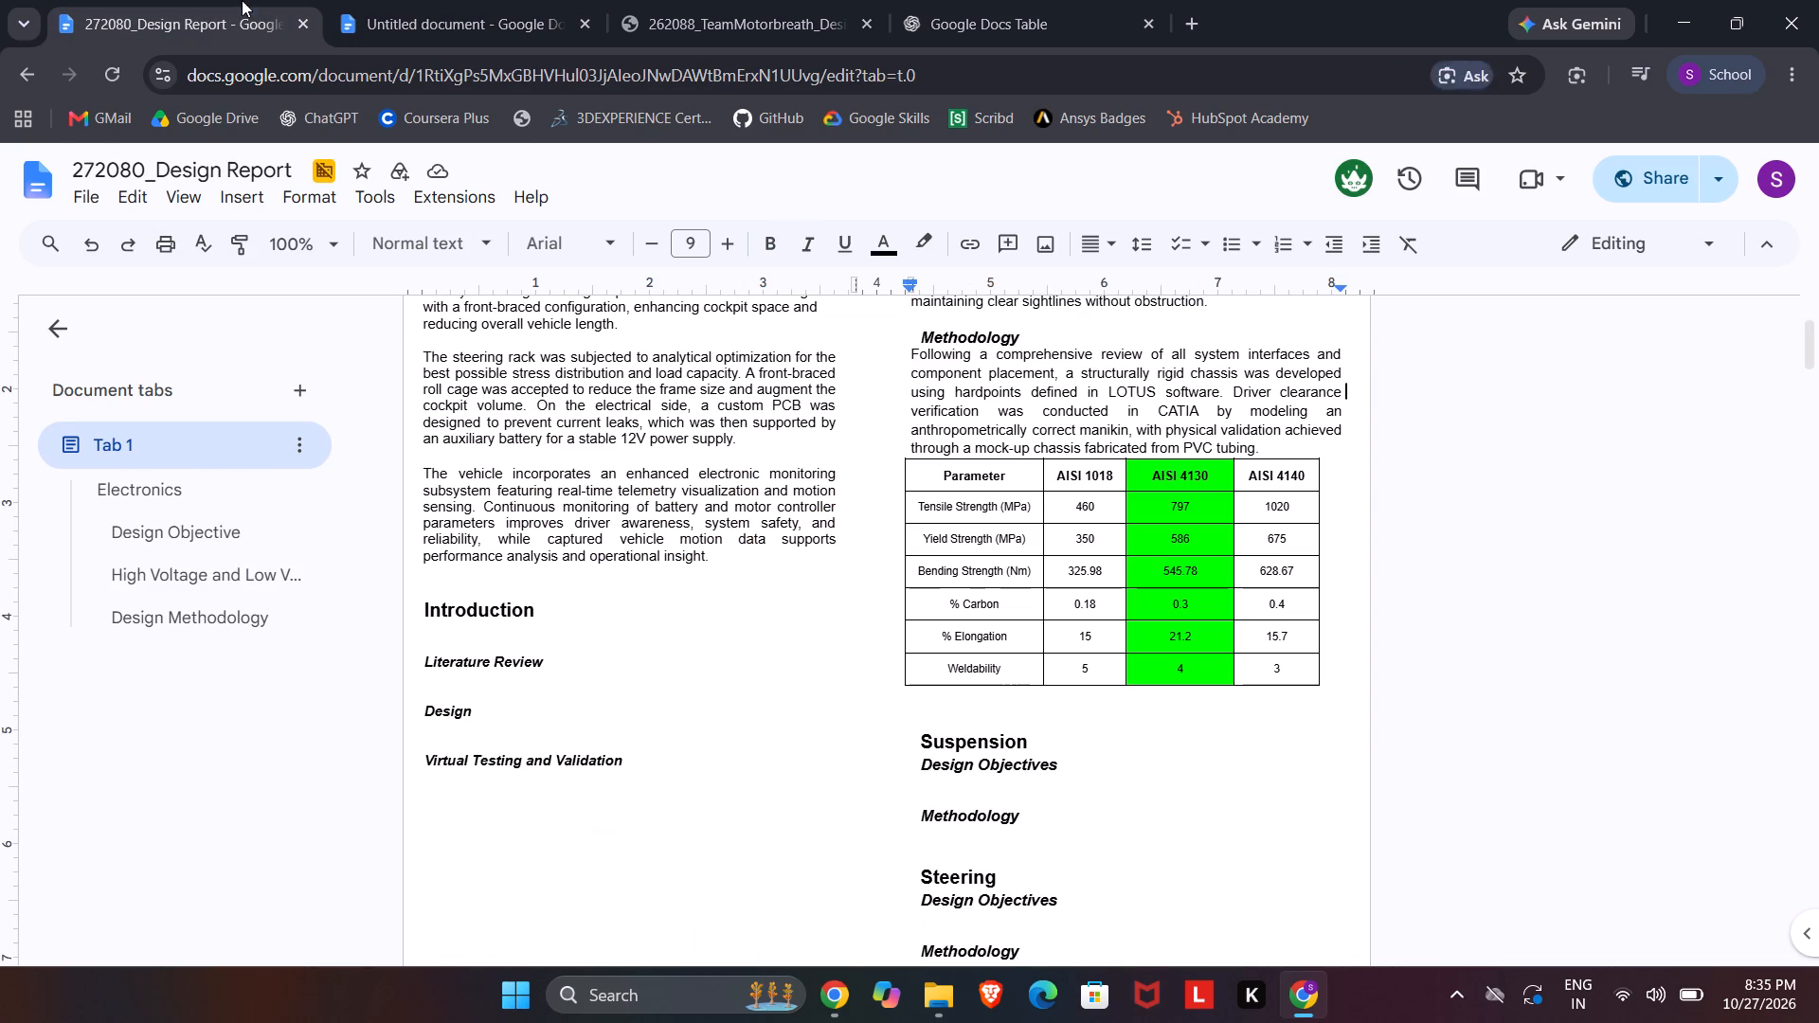
left_click(1284, 445)
key("Return")
key("Return")
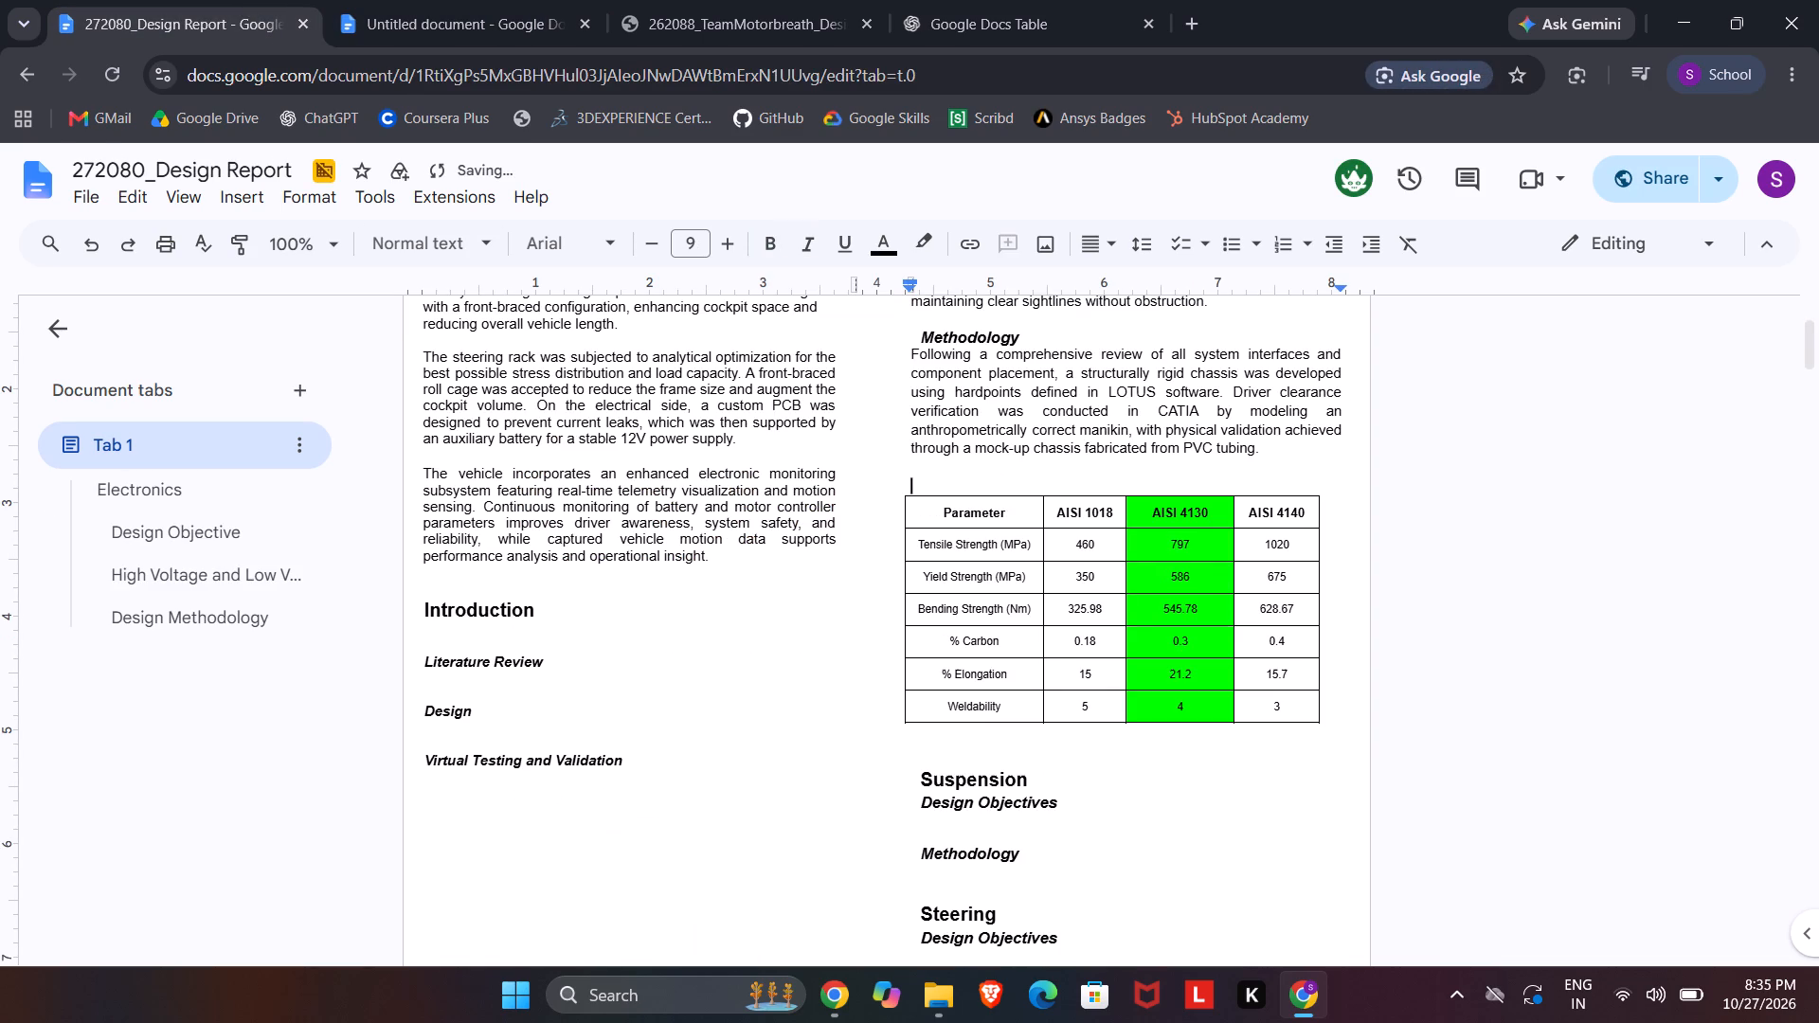
key("ctrl+v")
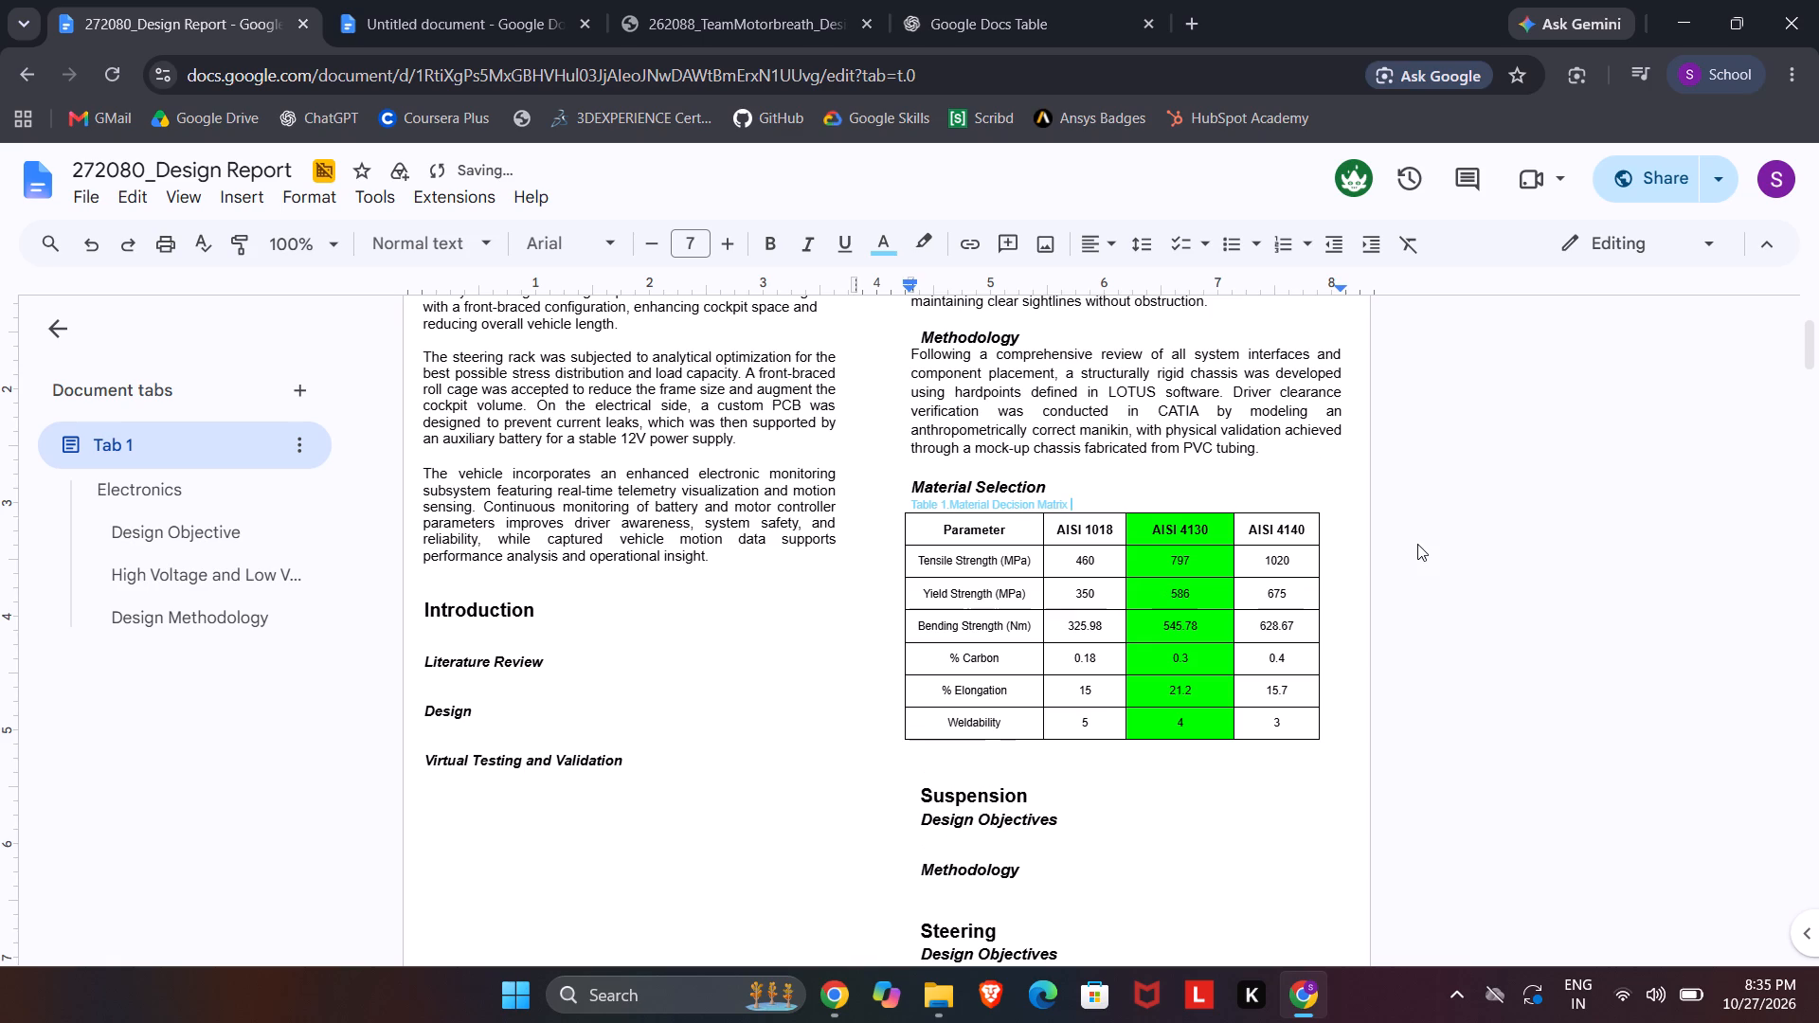
left_click(1417, 544)
left_click(1449, 719)
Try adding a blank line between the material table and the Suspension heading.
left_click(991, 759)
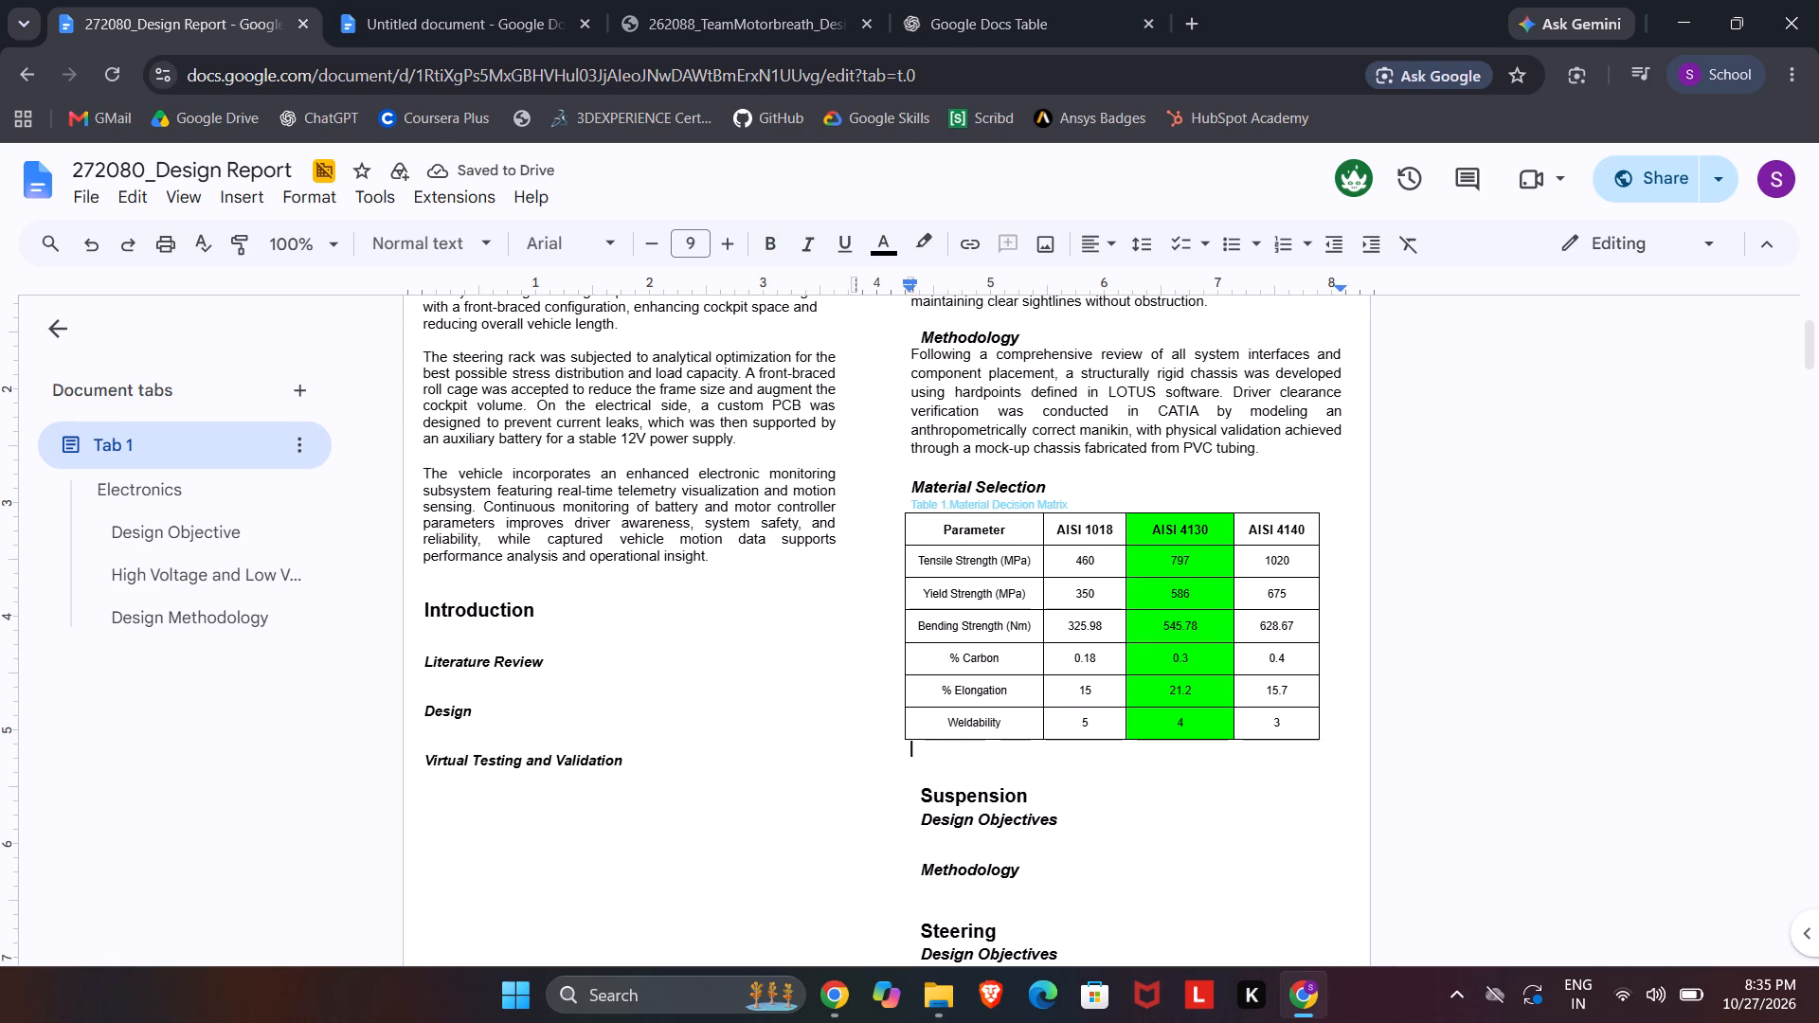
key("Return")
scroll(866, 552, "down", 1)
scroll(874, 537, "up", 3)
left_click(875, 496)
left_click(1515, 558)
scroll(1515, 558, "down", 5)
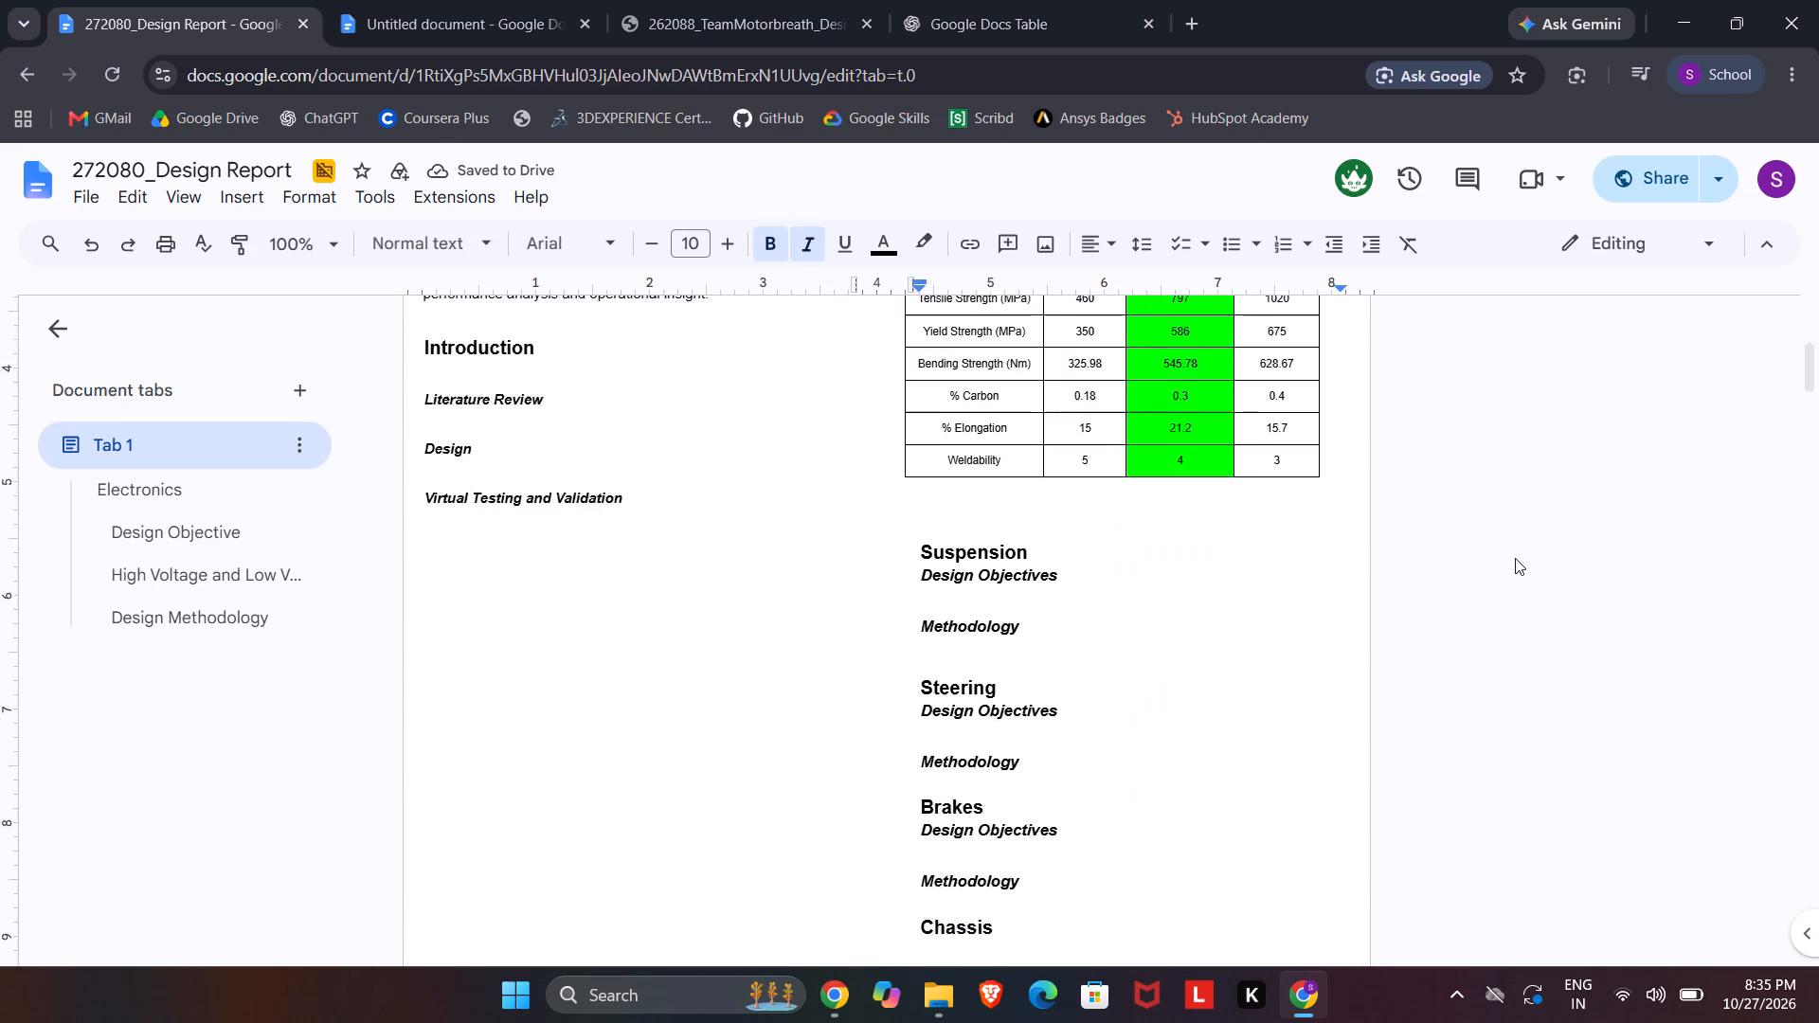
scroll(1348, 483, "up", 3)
Copy the paragraph explaining the choice of AISI 4130 below Table 1 in the 262088_TeamMotorbreath_Design_Report PDF.
left_click(490, 0)
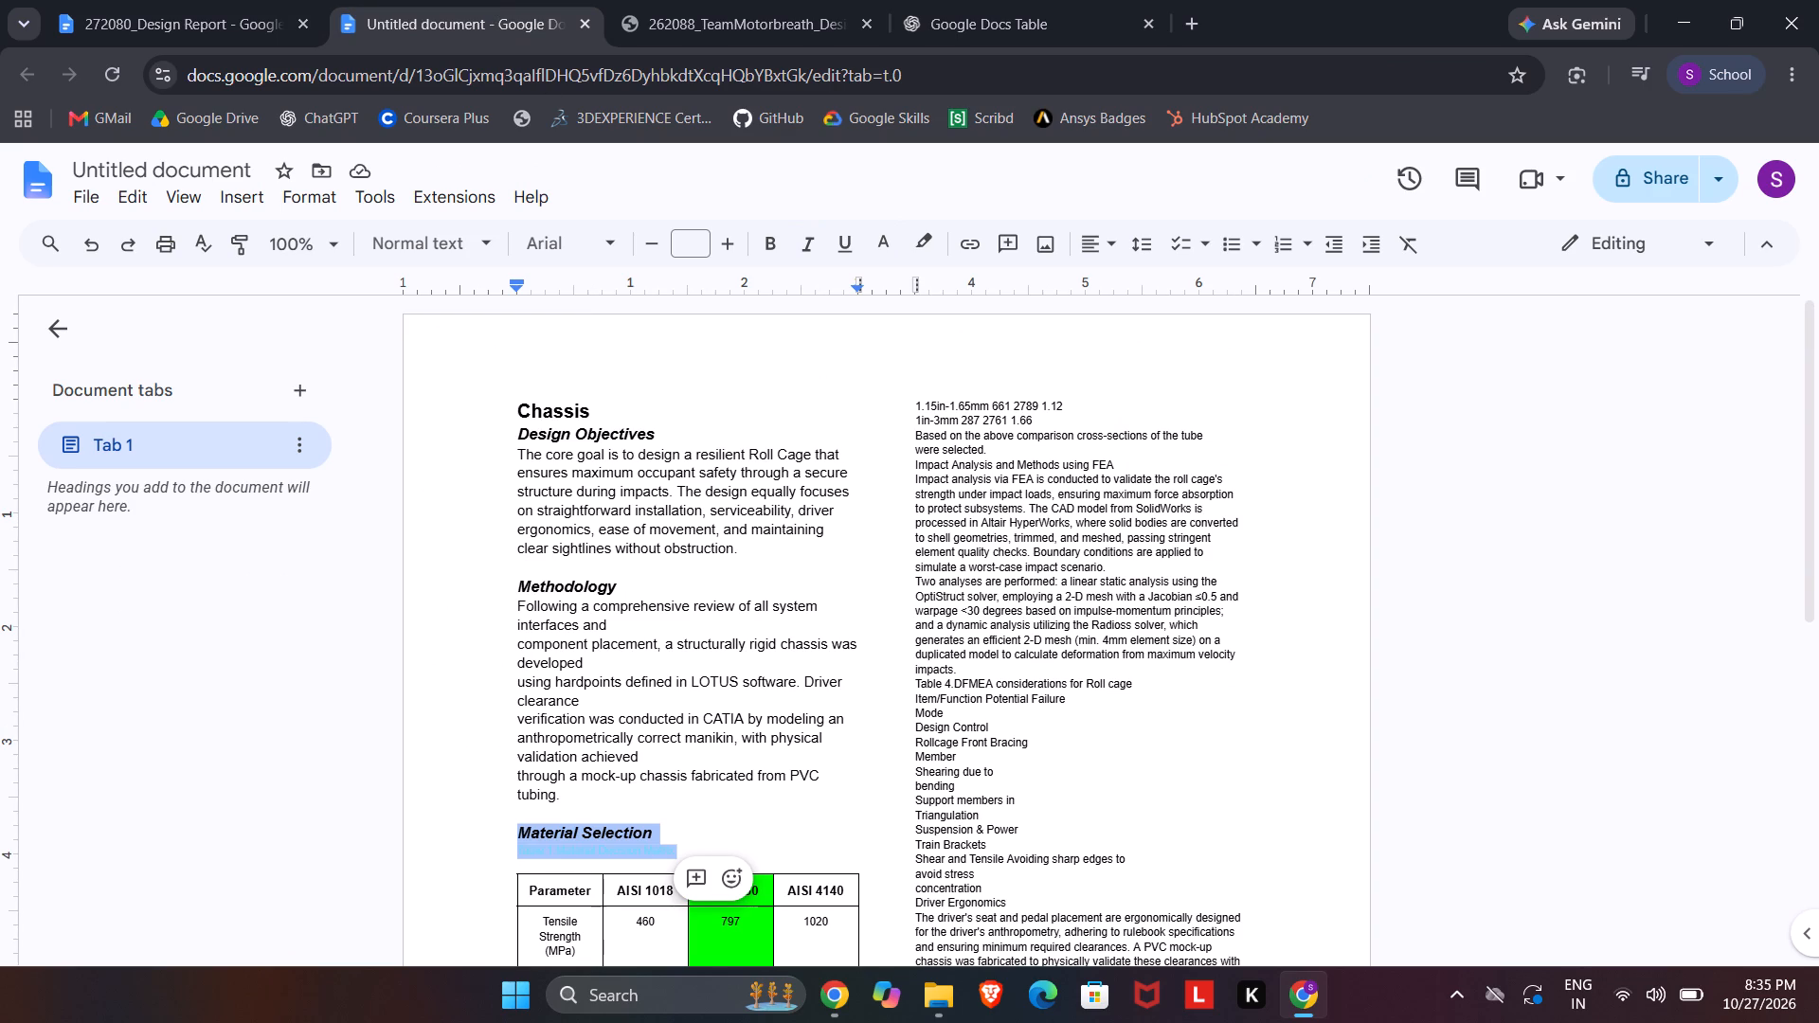
scroll(872, 486, "down", 2)
left_click(719, 548)
scroll(722, 554, "down", 3)
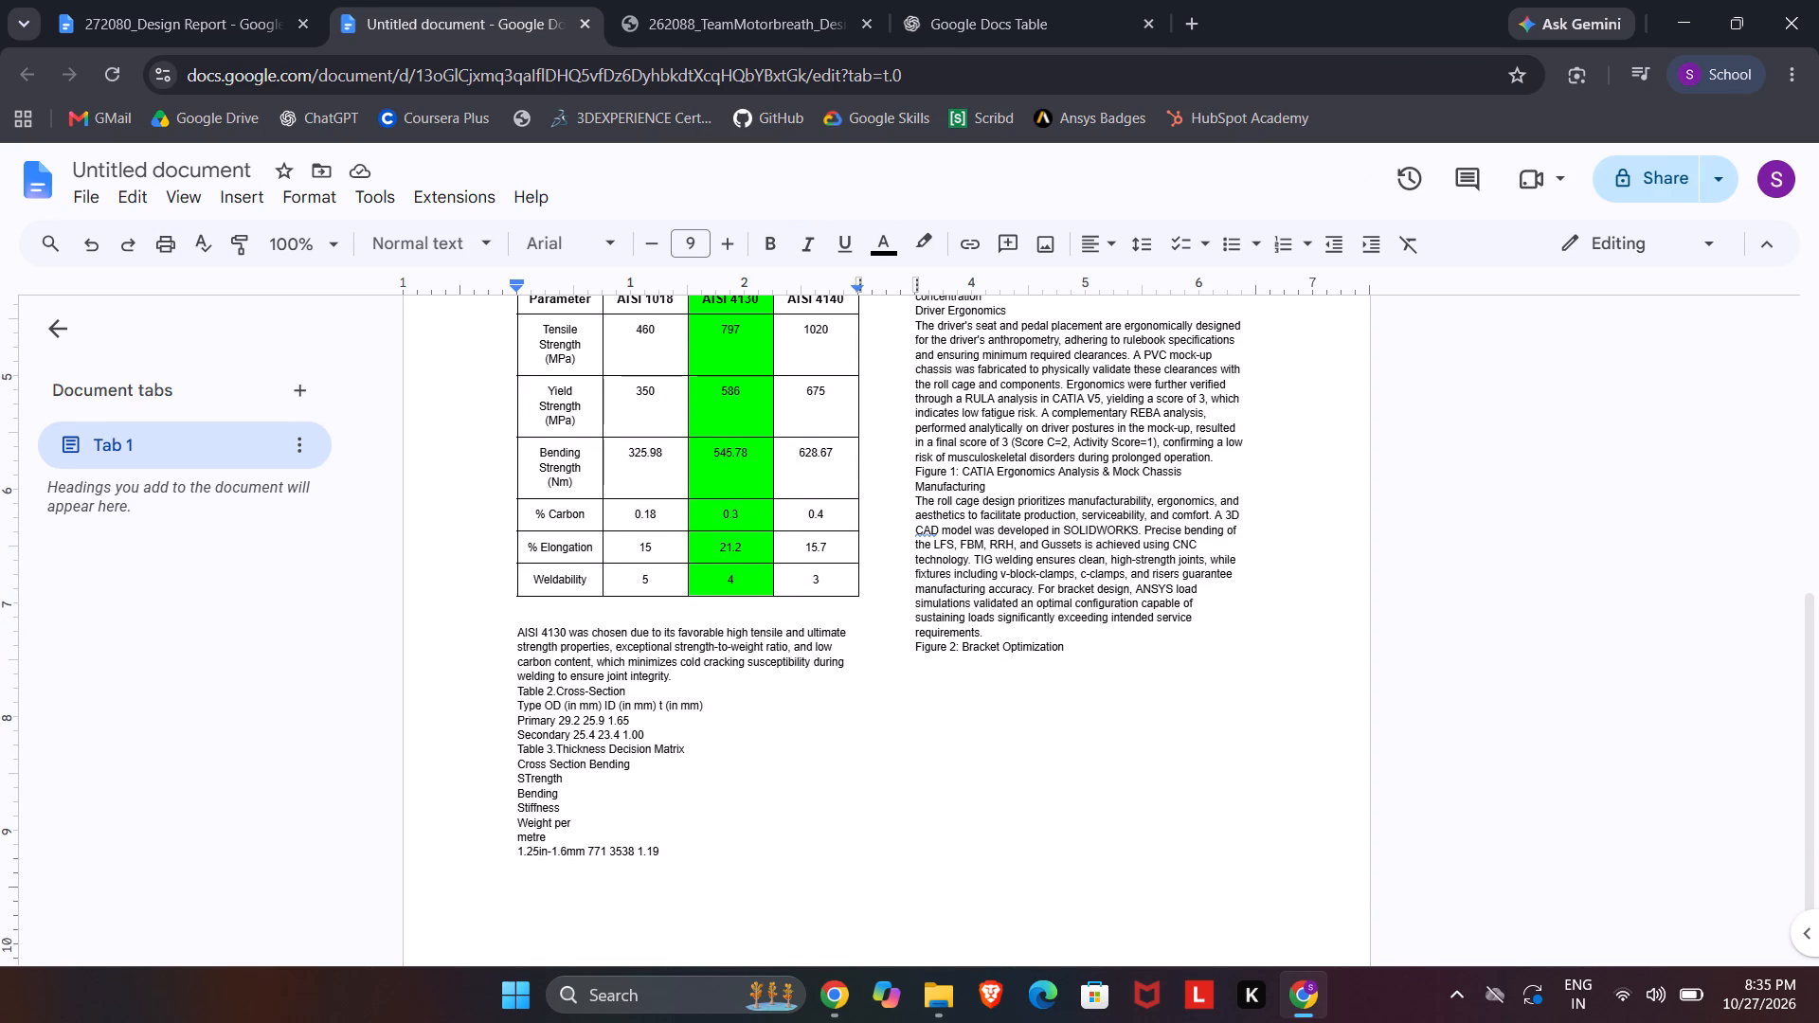
left_click(677, 0)
left_click(1317, 708)
scroll(1144, 660, "down", 3)
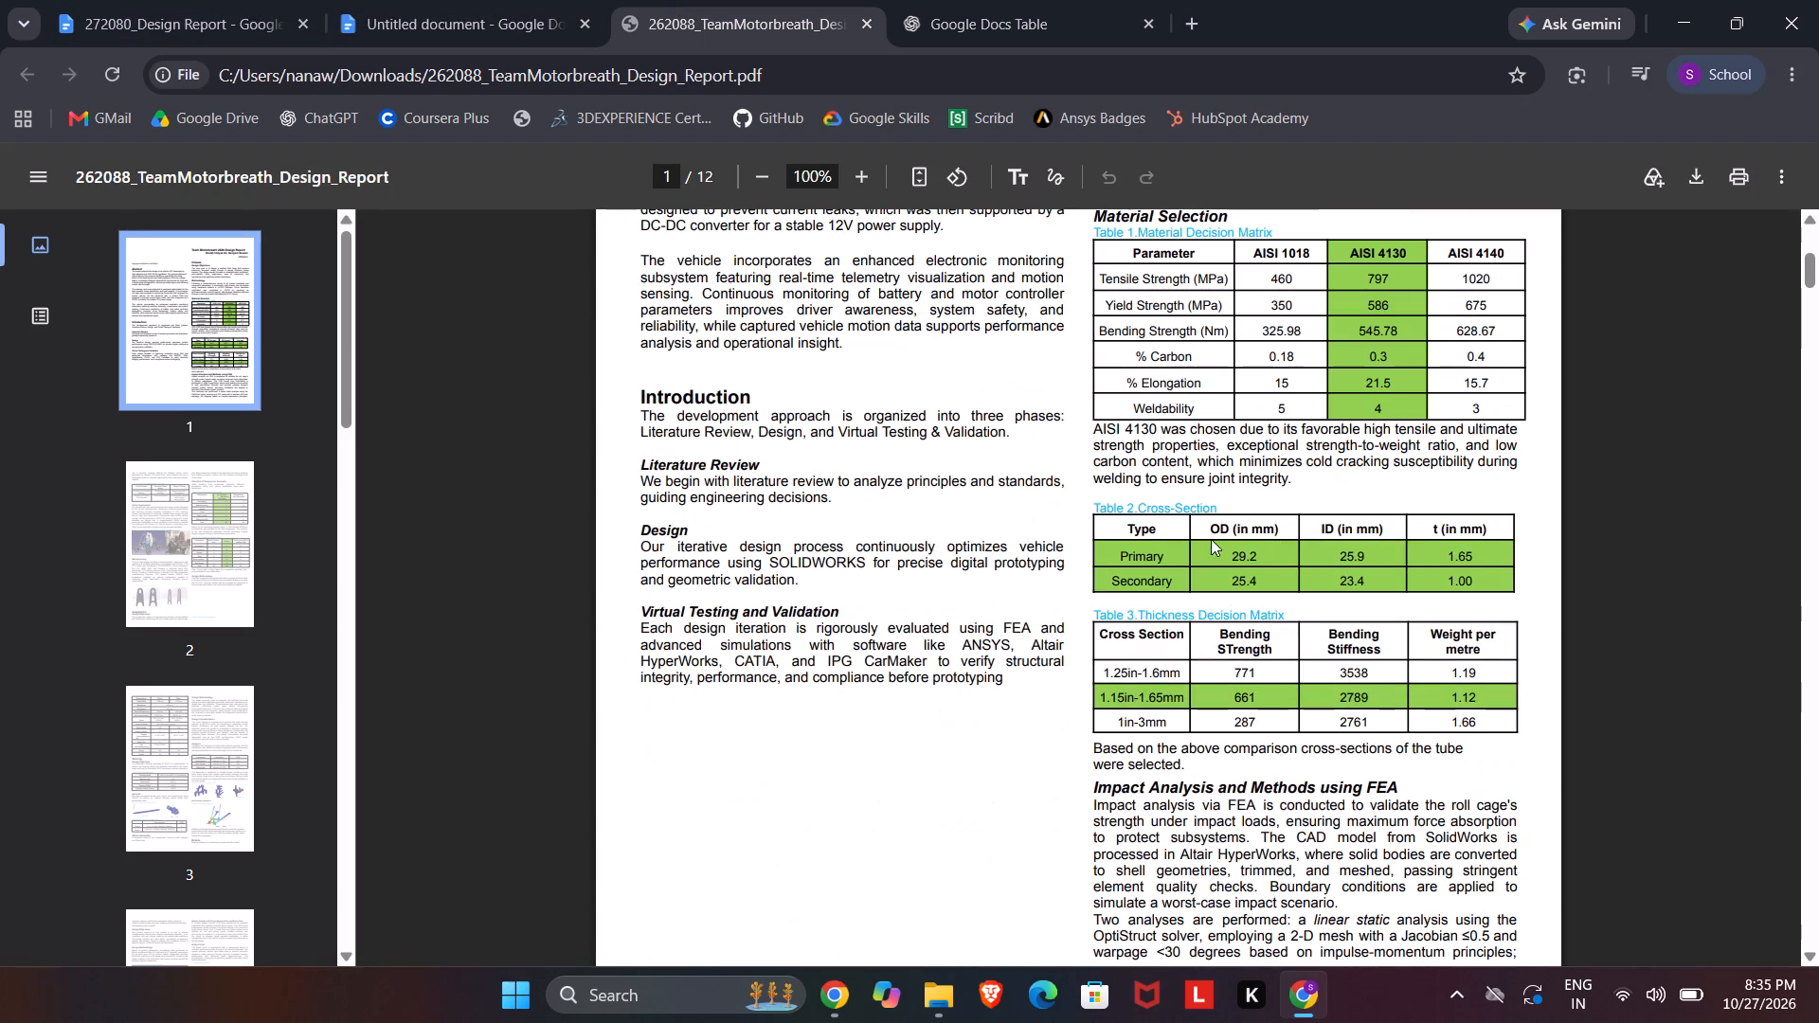
left_click_drag(1302, 465, 1084, 408)
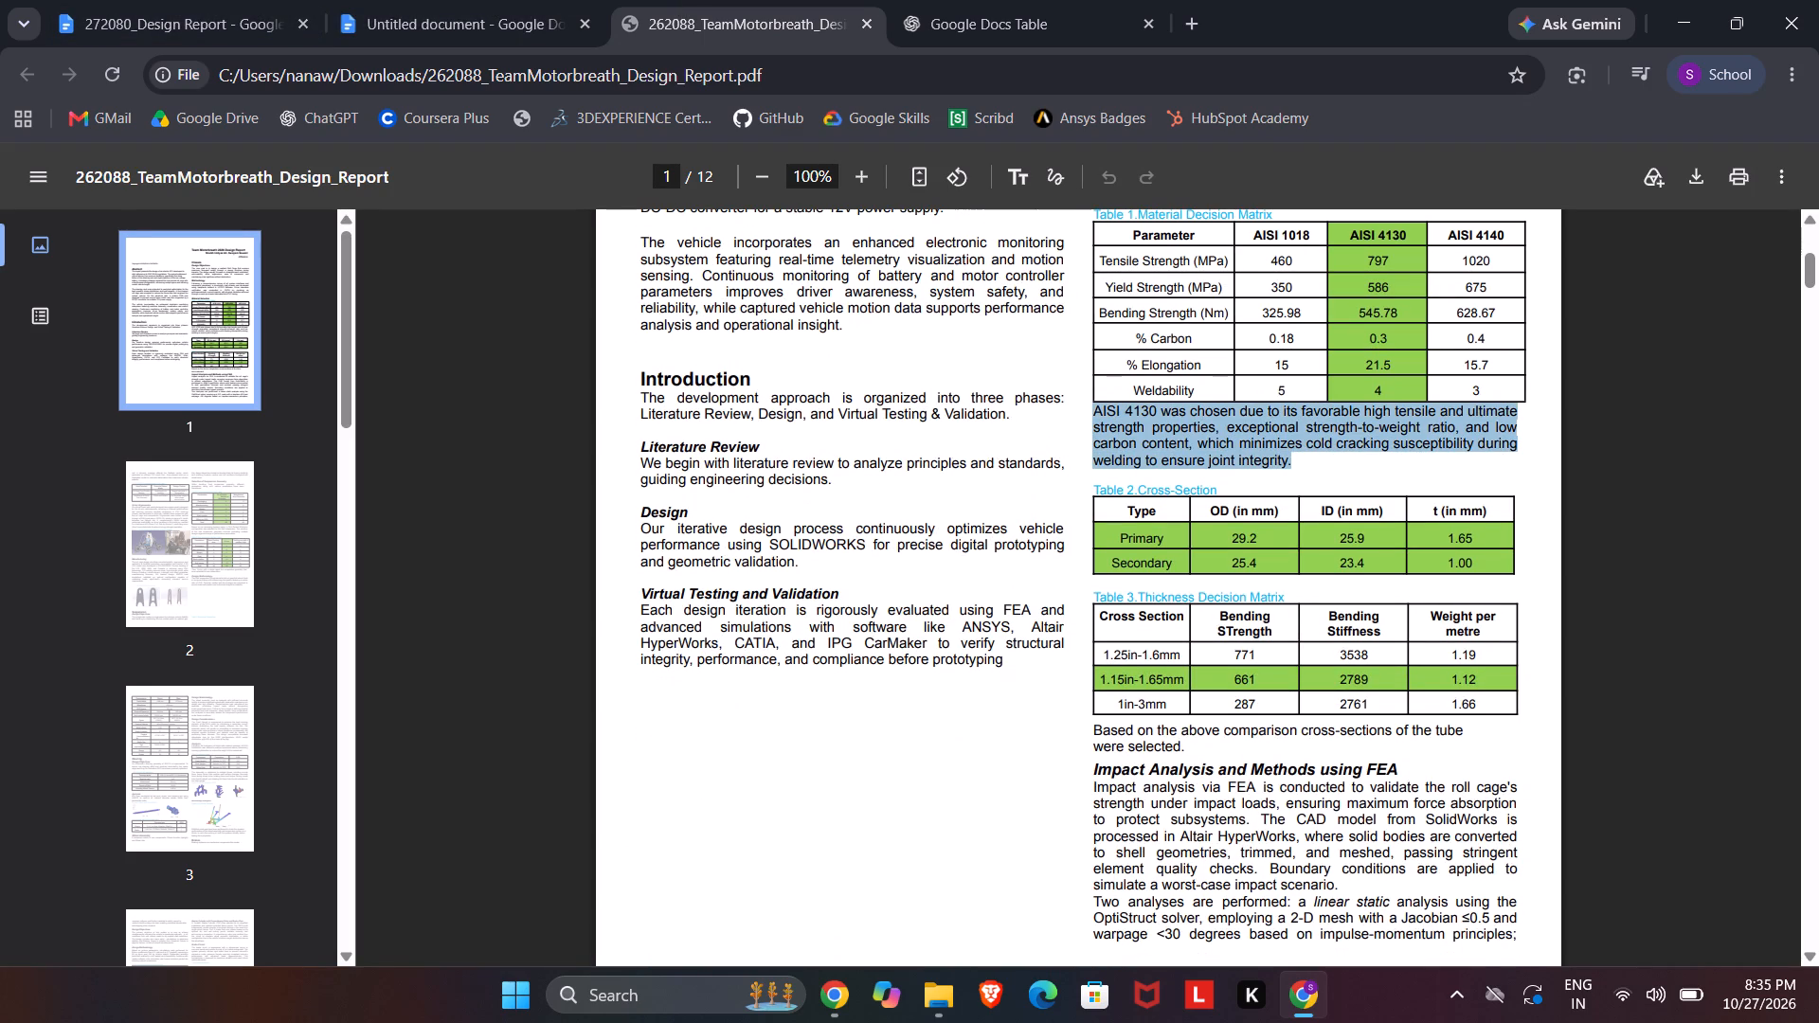
key("ctrl+c")
Paste the AISI 4130 paragraph below the material table in 272080_Design Report.
left_click_drag(434, 0, 425, 0)
left_click(158, 0)
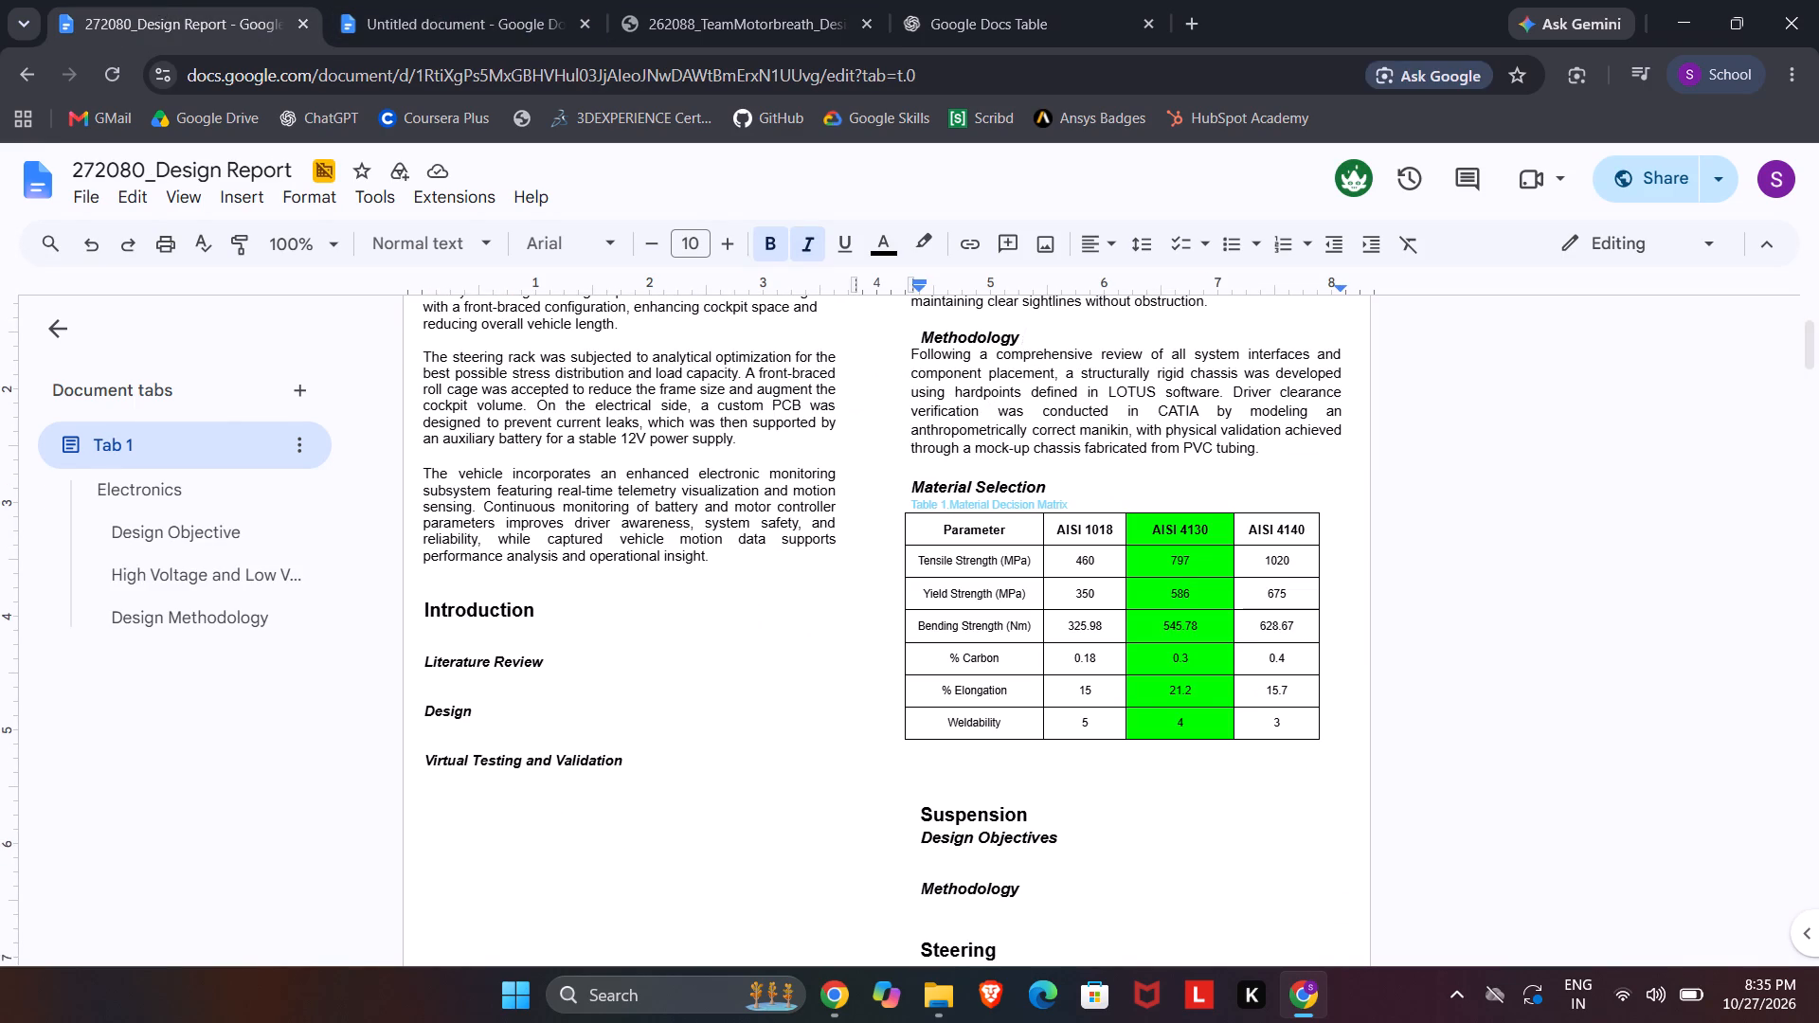
left_click(1280, 441)
left_click(1350, 197)
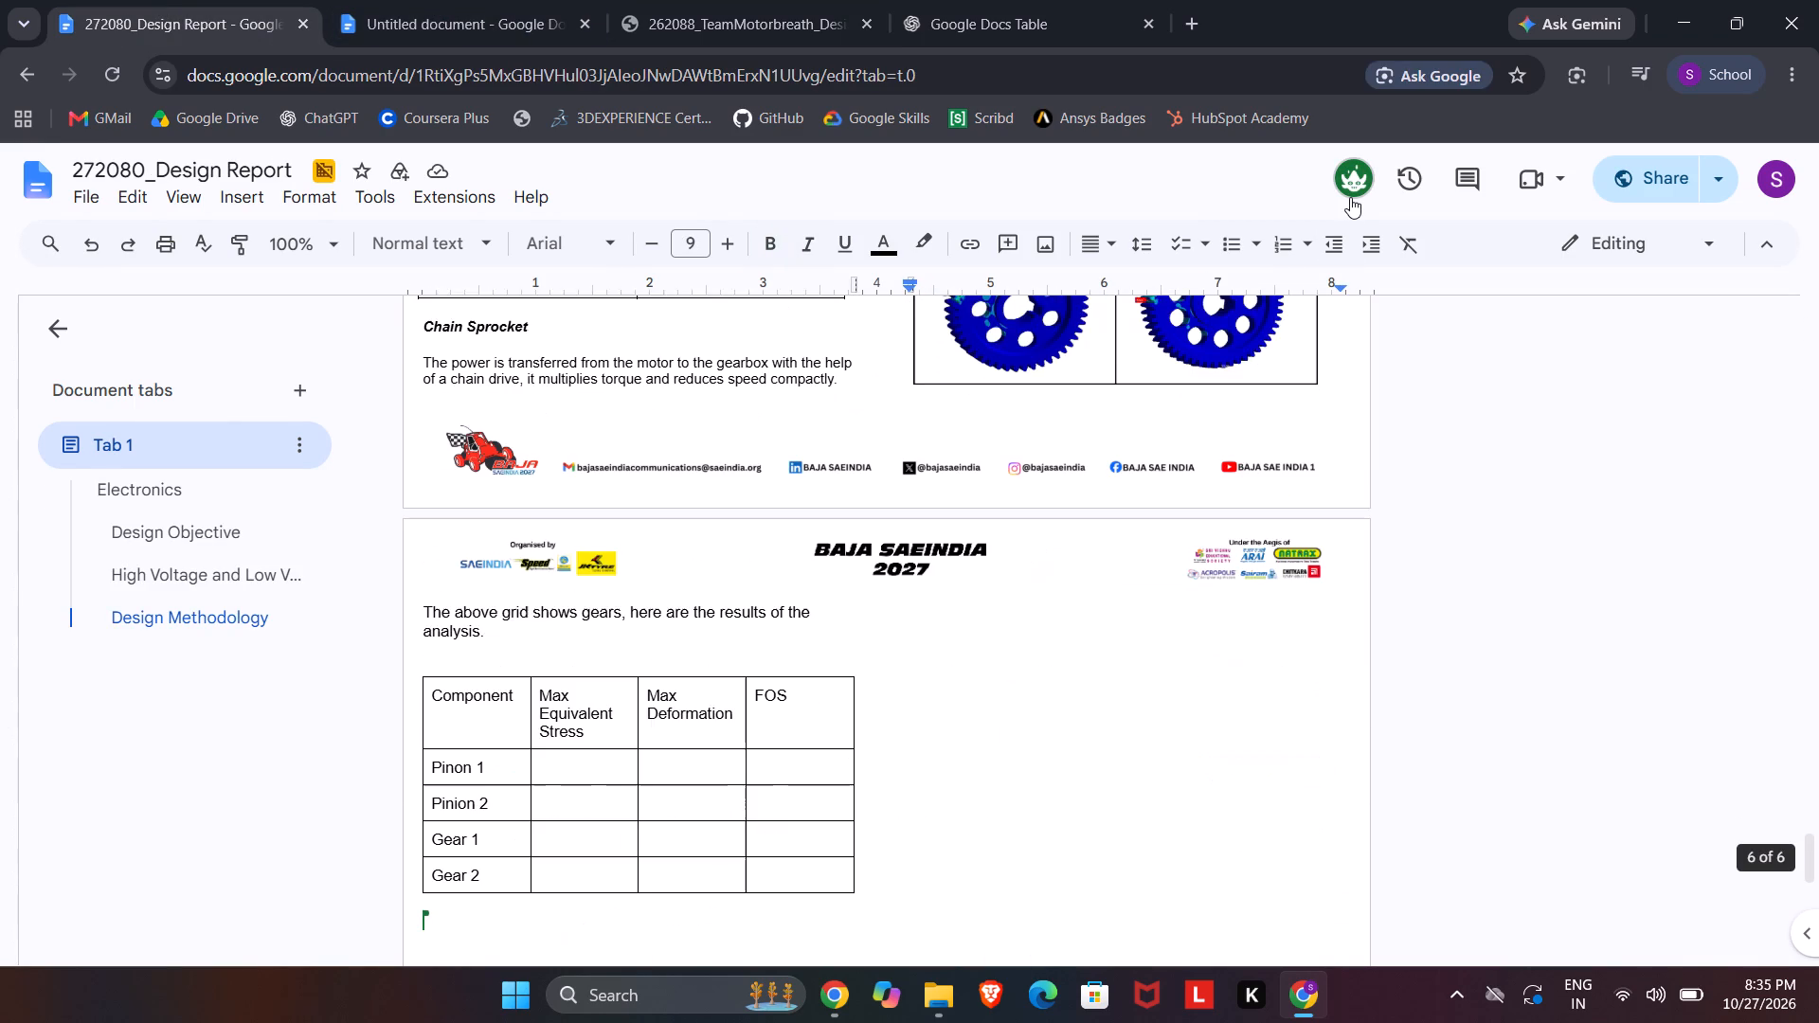
scroll(1194, 634, "up", 20)
scroll(1194, 634, "up", 1)
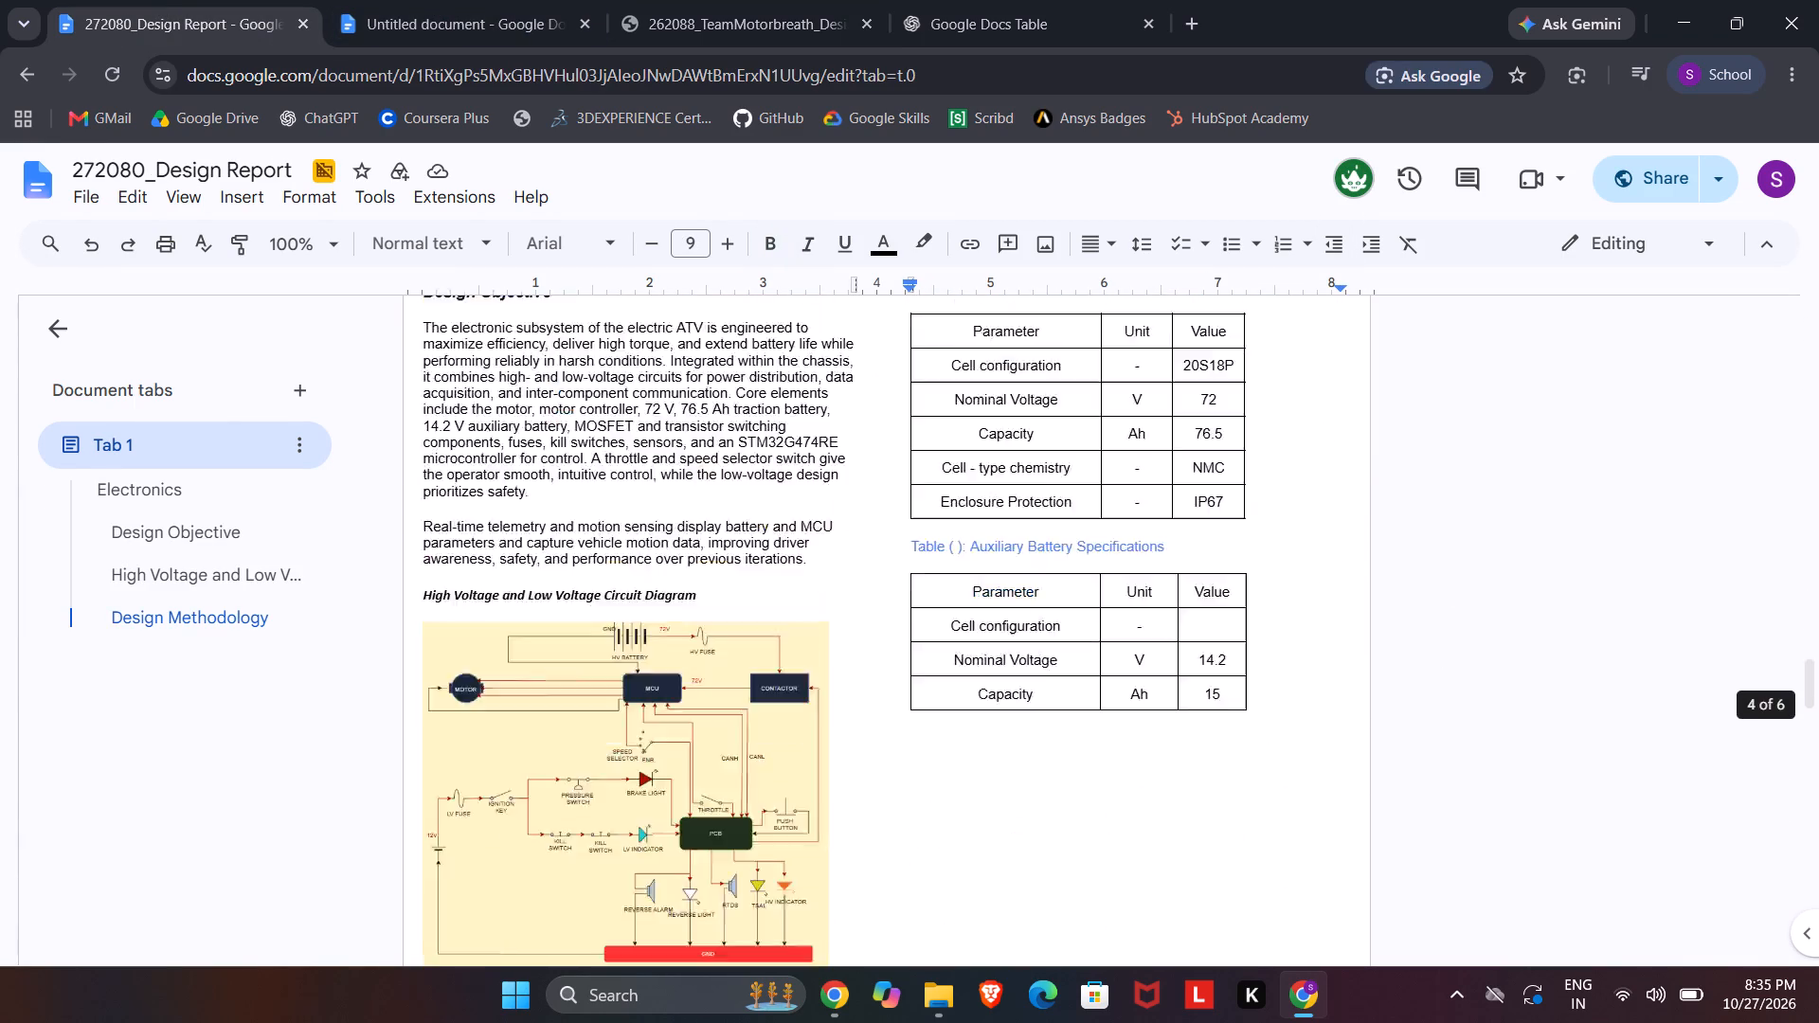
scroll(1181, 594, "up", 18)
scroll(1180, 590, "up", 8)
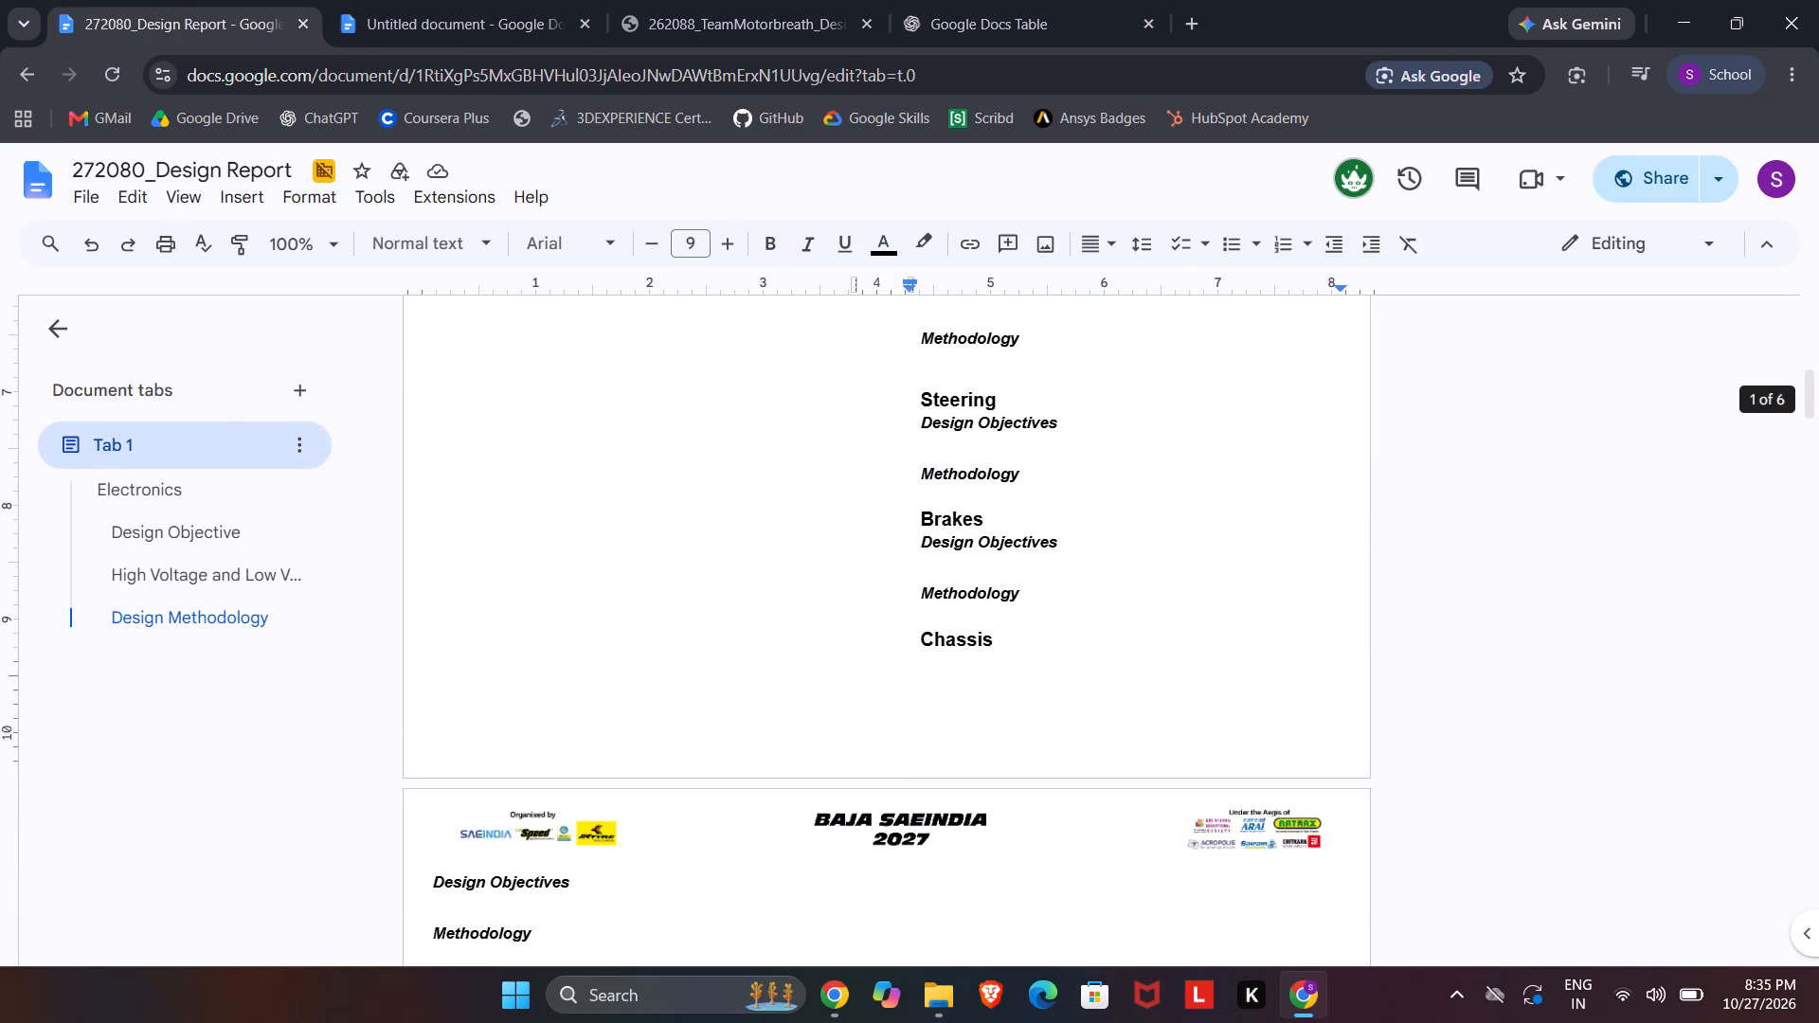
scroll(1167, 584, "up", 6)
scroll(1059, 598, "down", 4)
scroll(1066, 511, "up", 3)
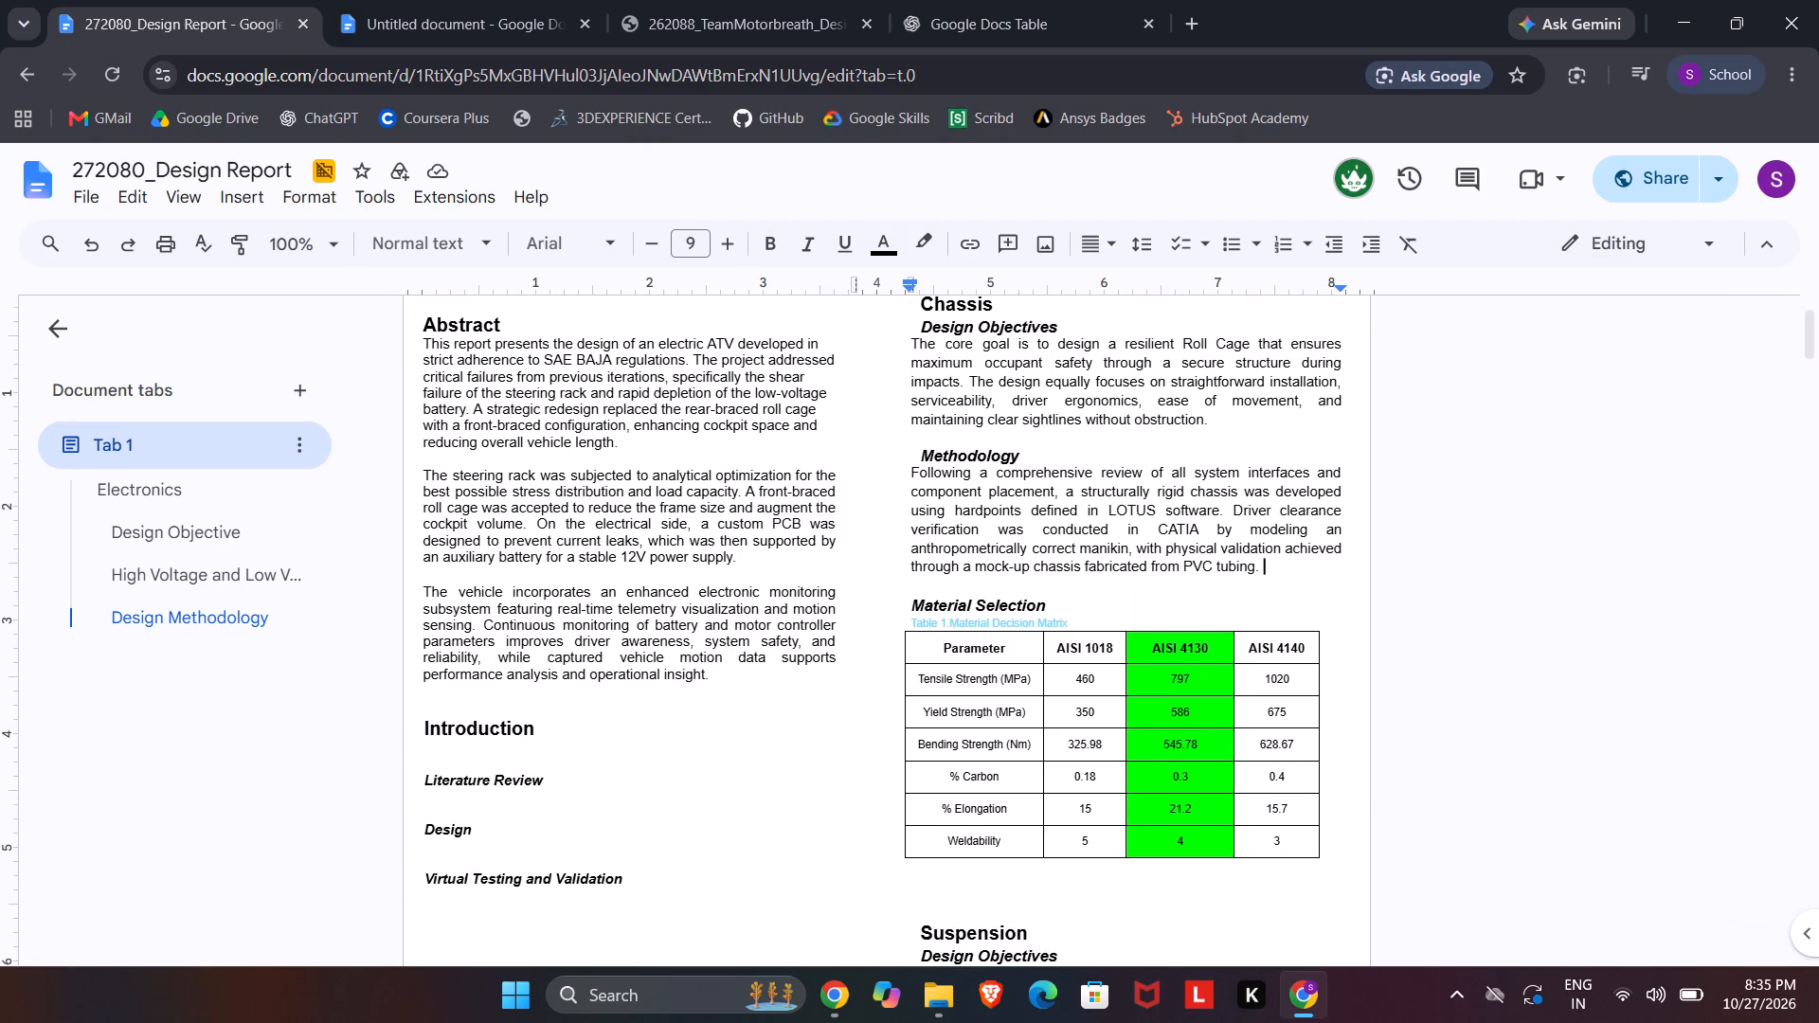
left_click(999, 882)
key("ctrl+v")
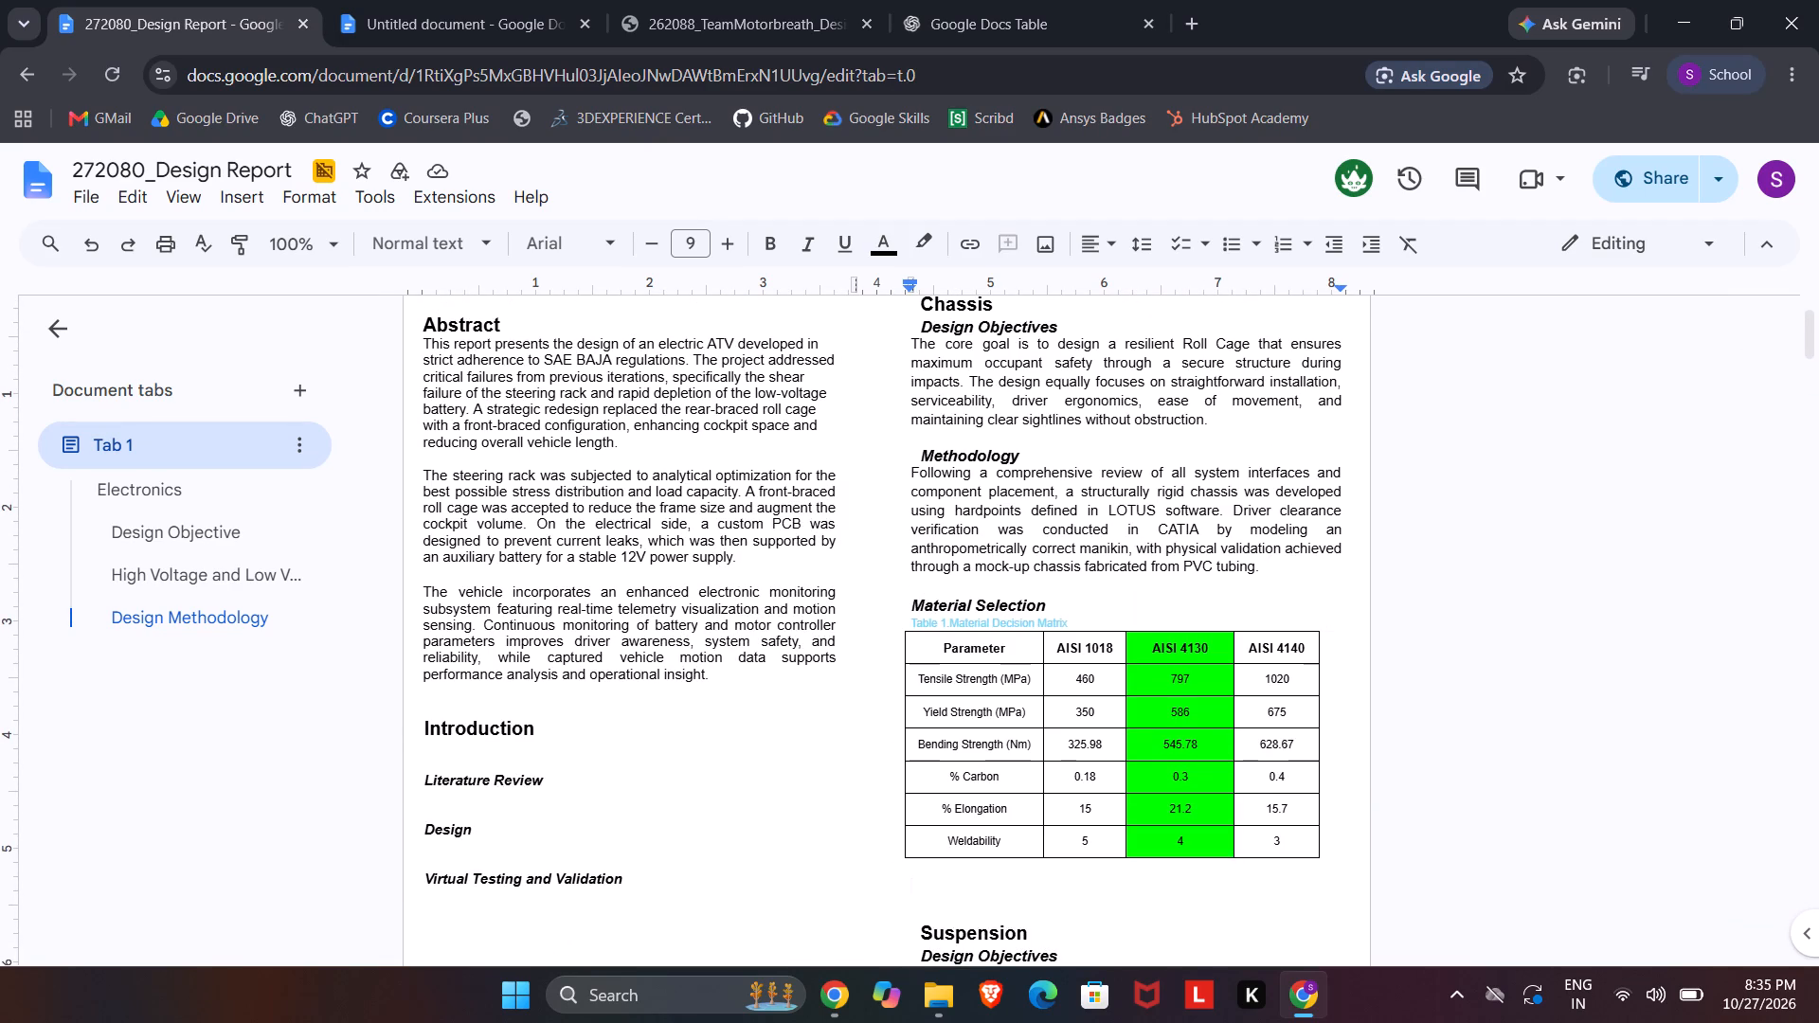
Delete the blank line between the material table and the AISI 4130 paragraph.
left_click(499, 0)
left_click(783, 3)
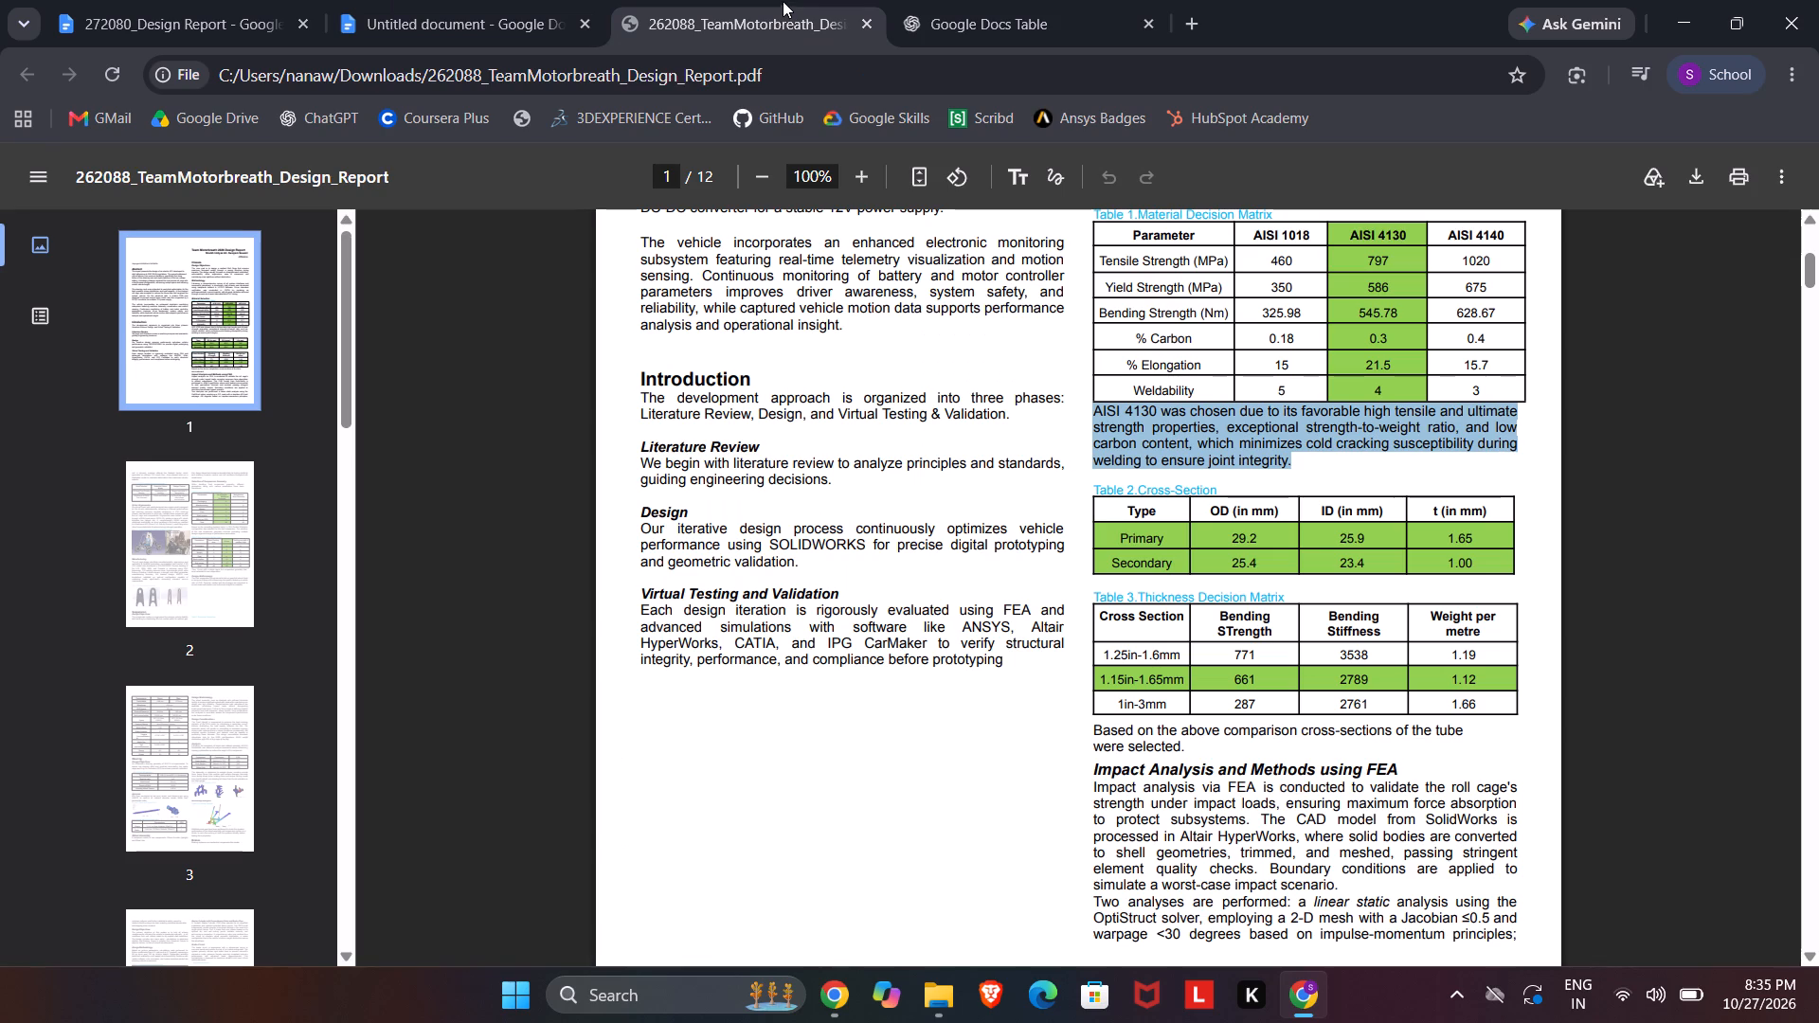
left_click(229, 0)
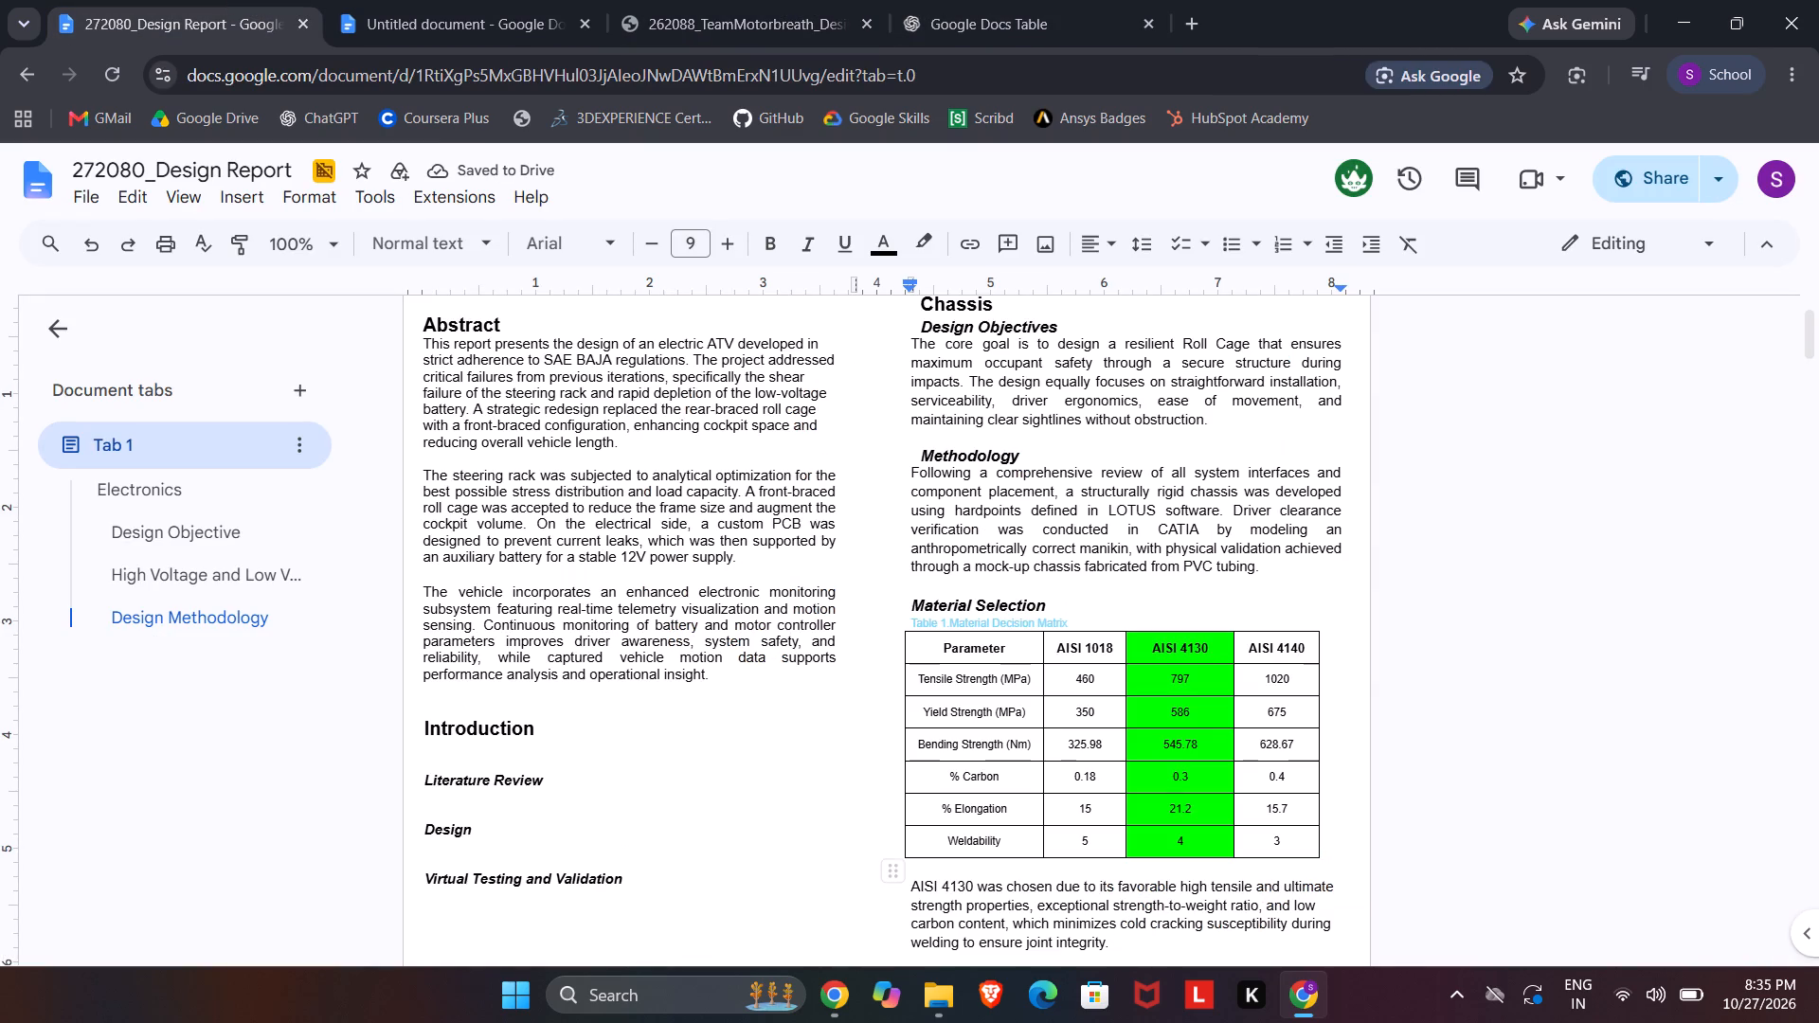
left_click(910, 886)
key("BackSpace")
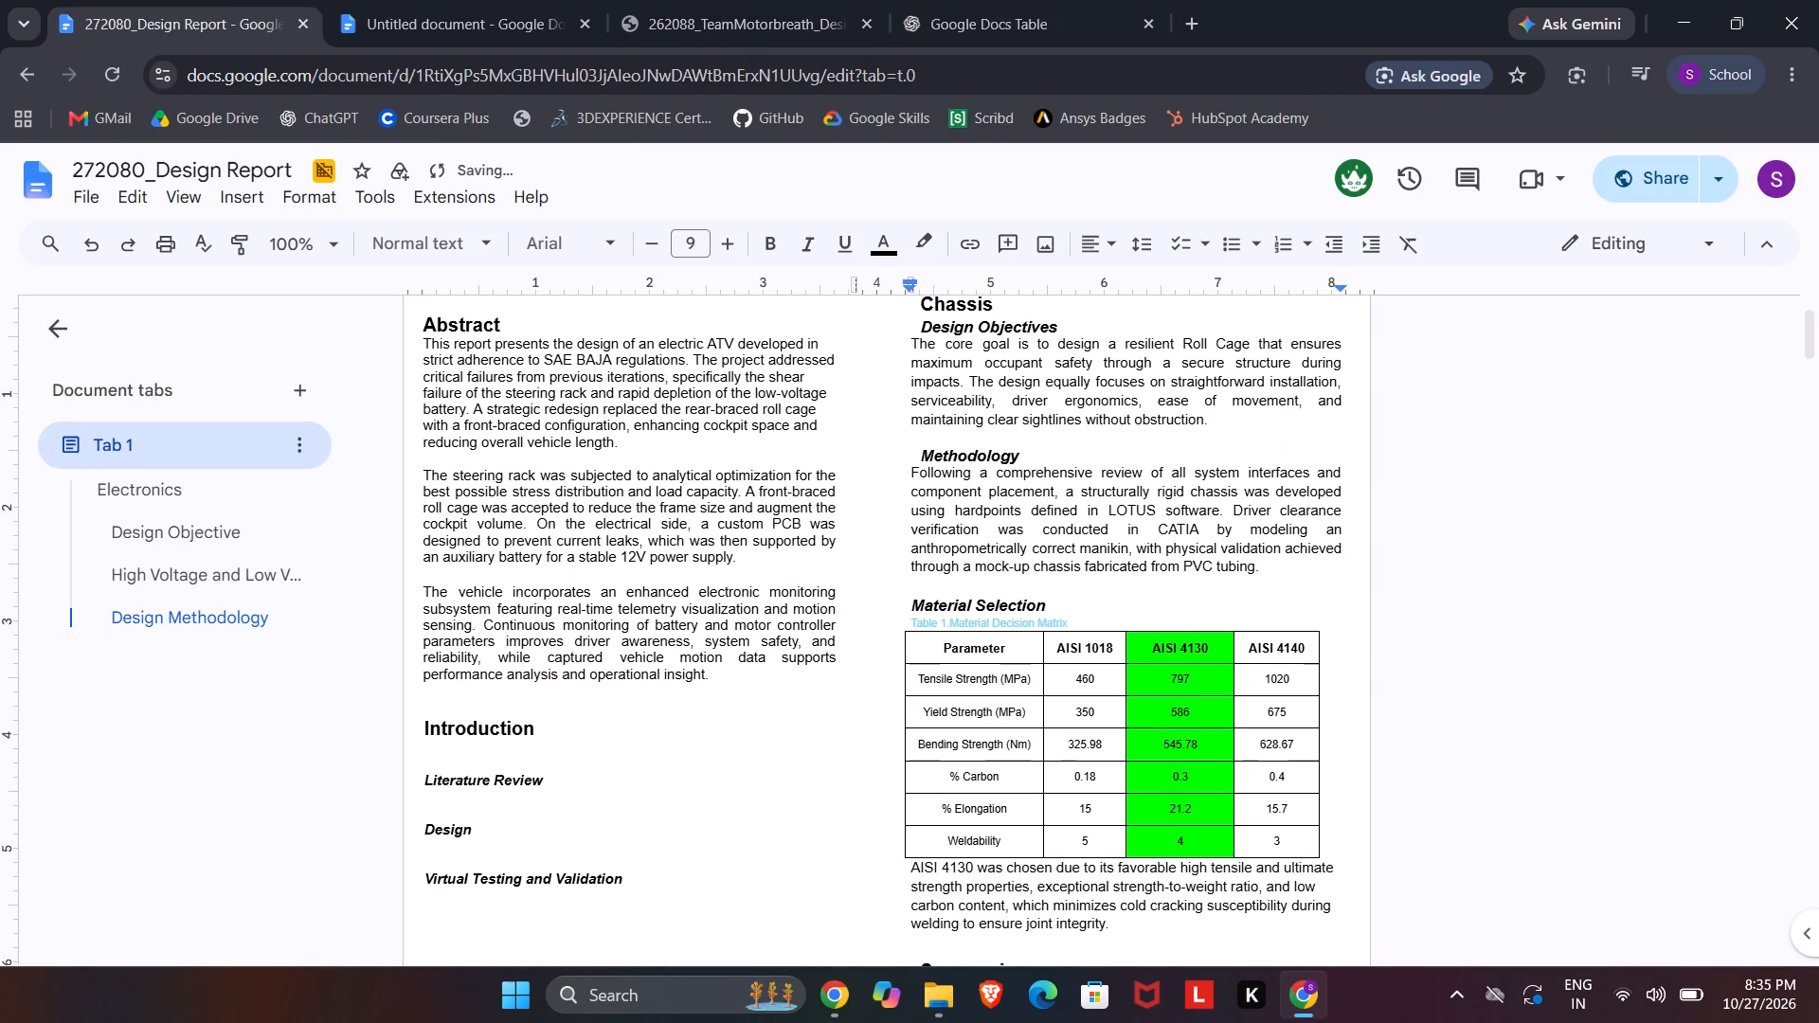
Add a blank line after the AISI 4130 paragraph, above the Suspension heading.
left_click(1025, 541)
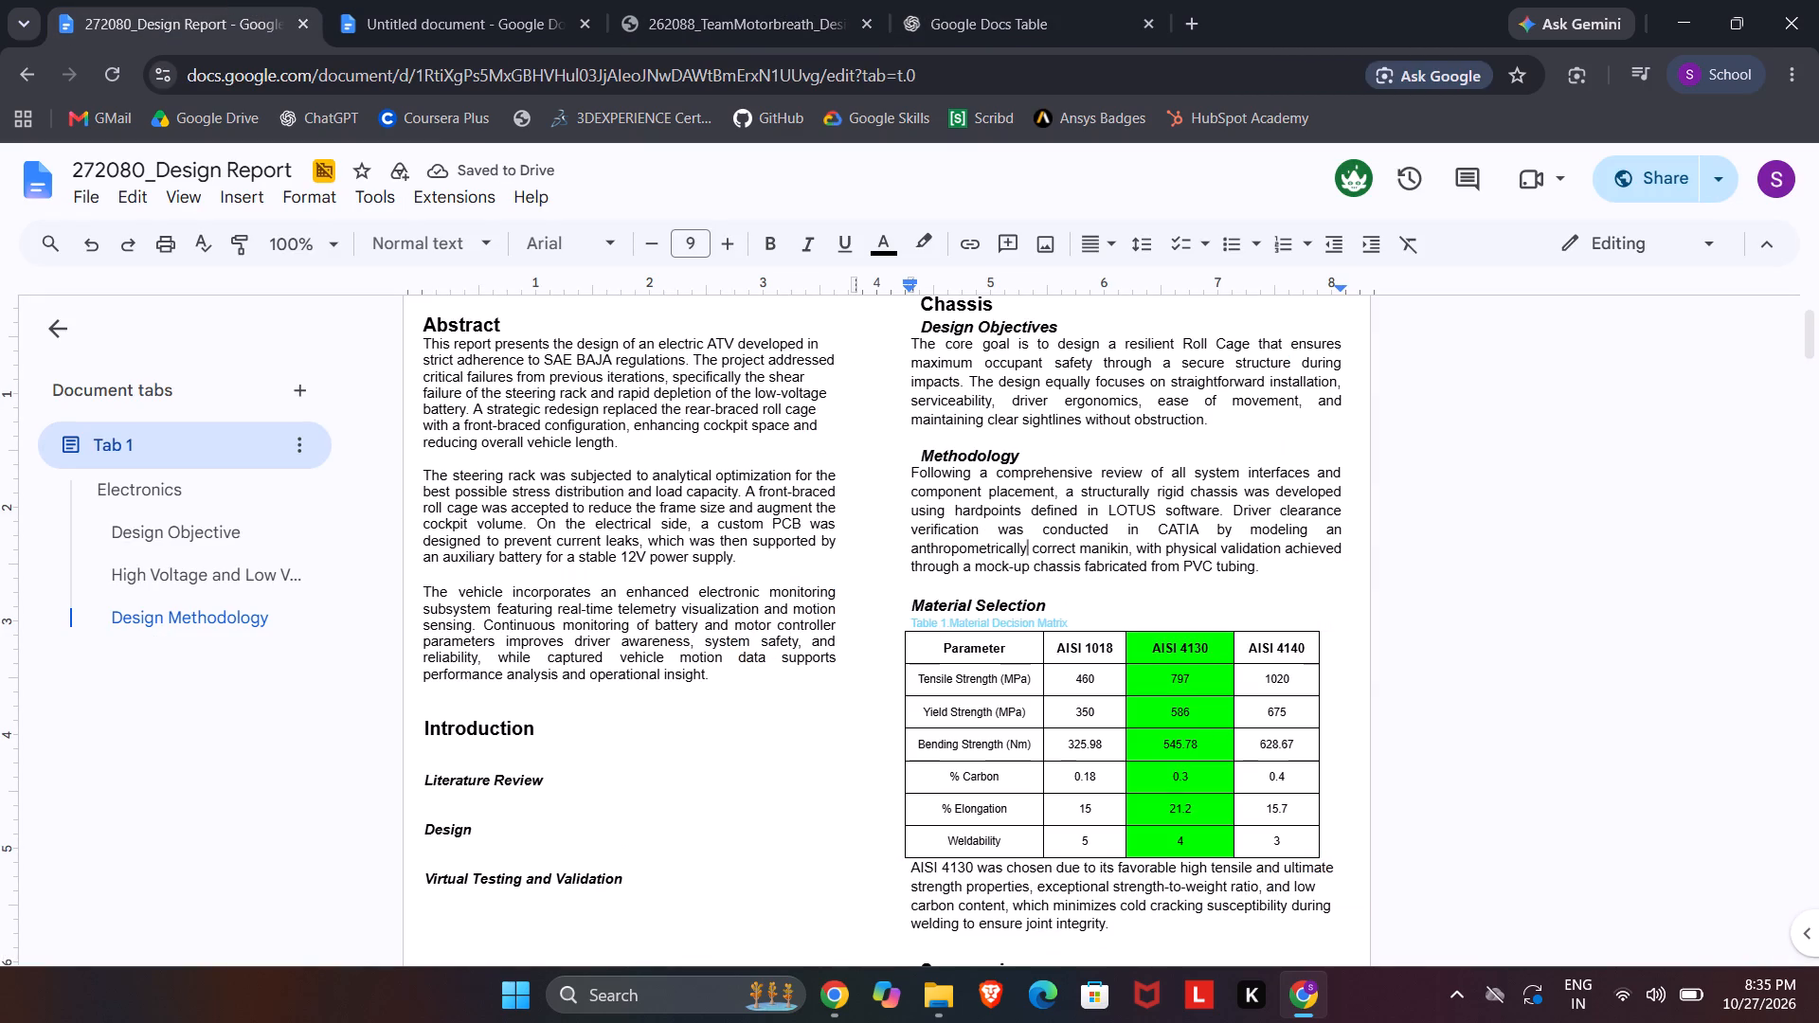
left_click(1029, 374)
left_click(1121, 896)
scroll(1124, 895, "down", 2)
left_click(982, 710)
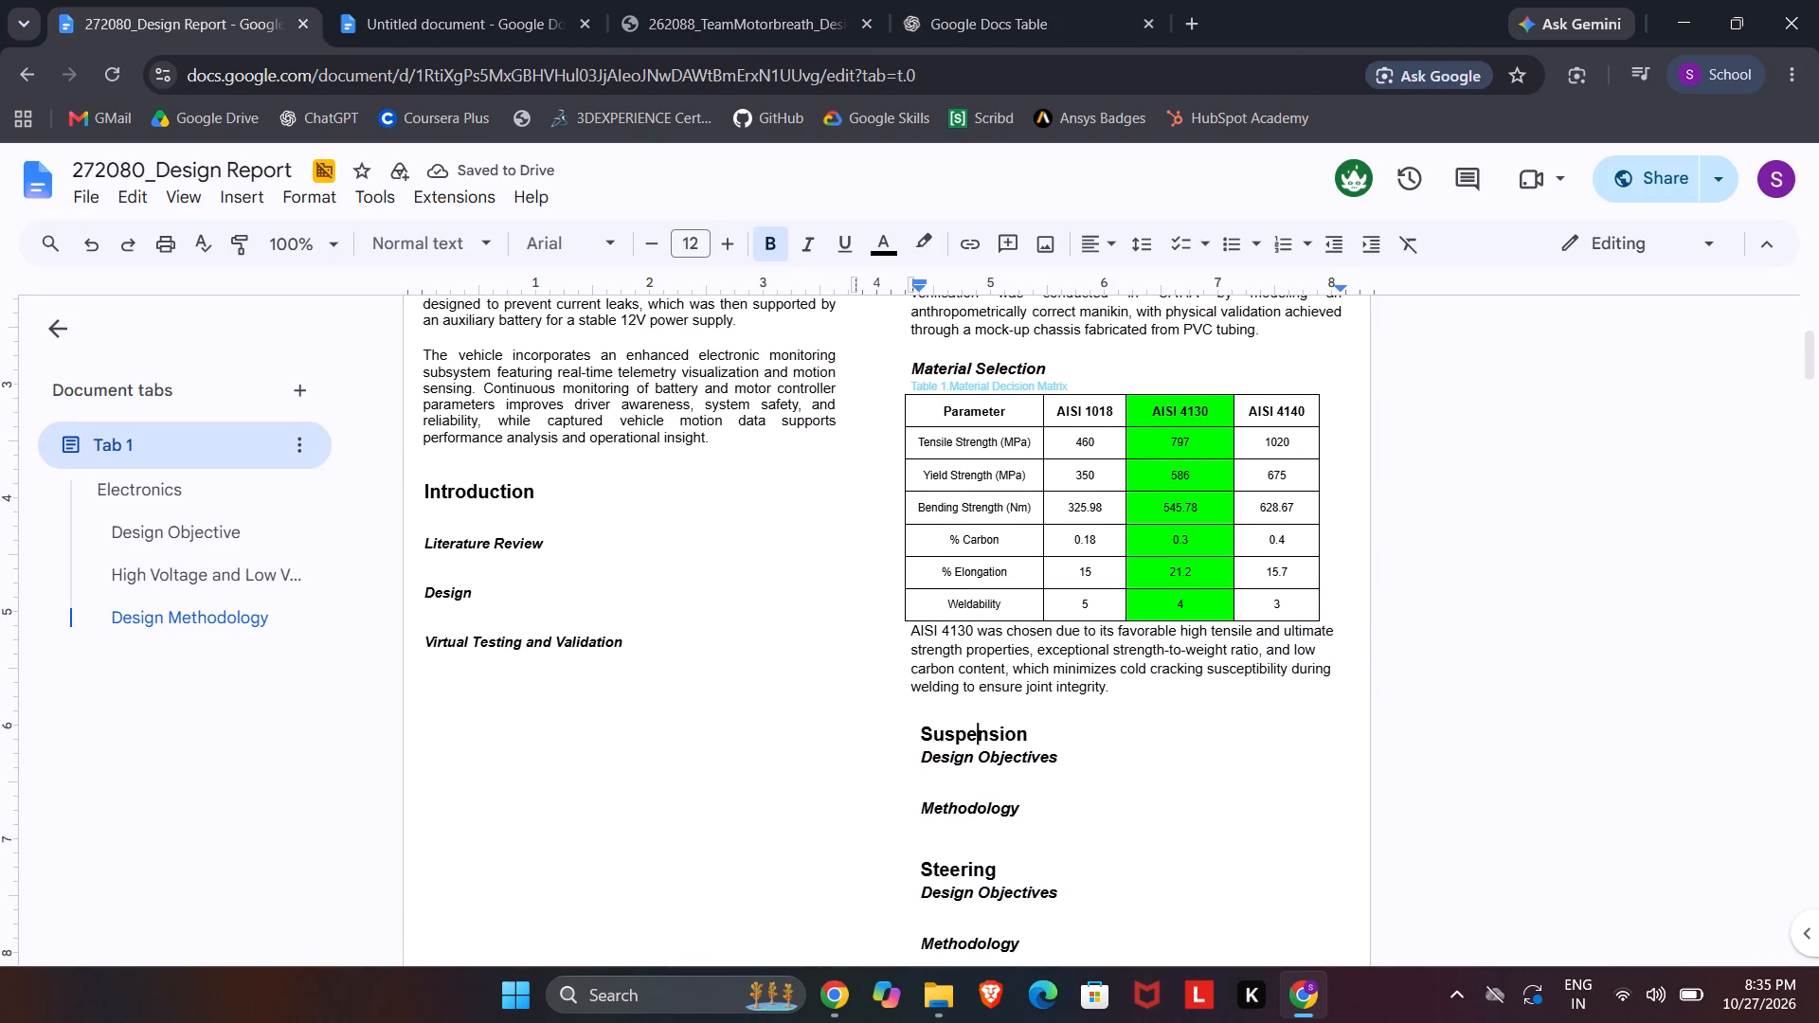
left_click(1141, 697)
key("Return")
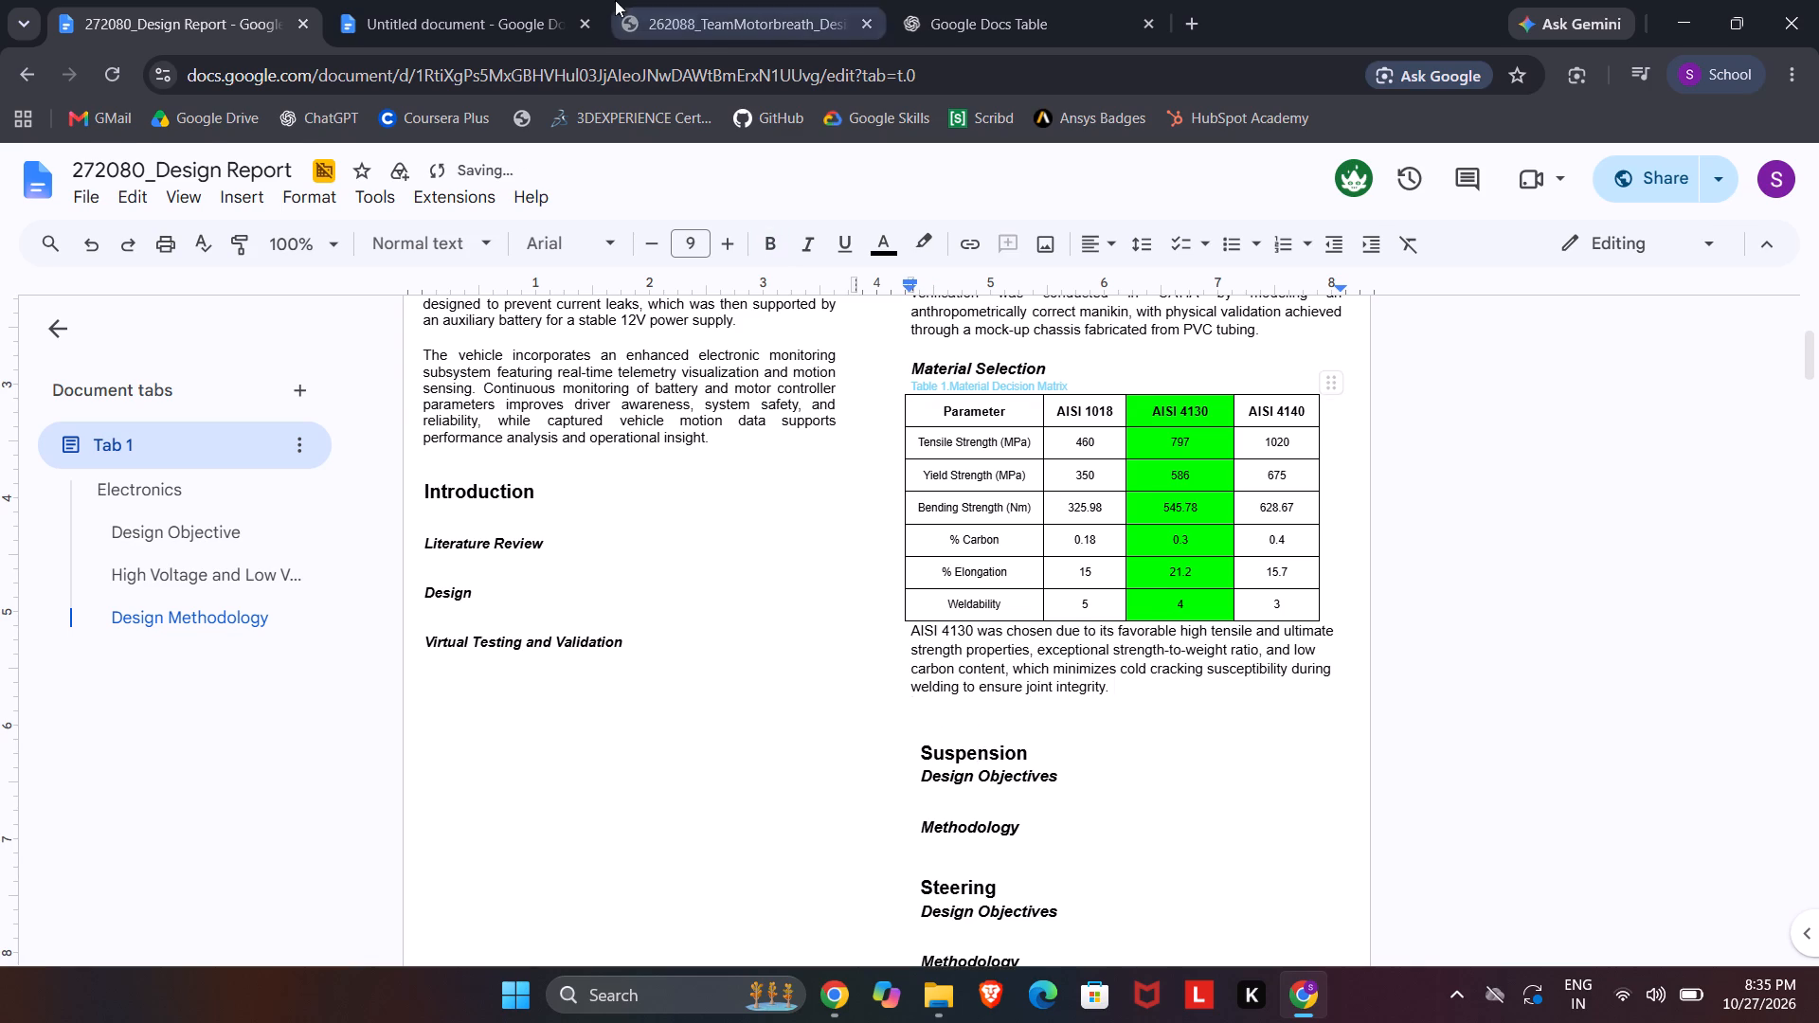
Move the 262088_TeamMotorbreath_Design_Report PDF's browser tab directly beside the 272080_Design Report tab and return to the design report.
left_click(600, 0)
left_click(649, 0)
left_click_drag(676, 0, 526, 0)
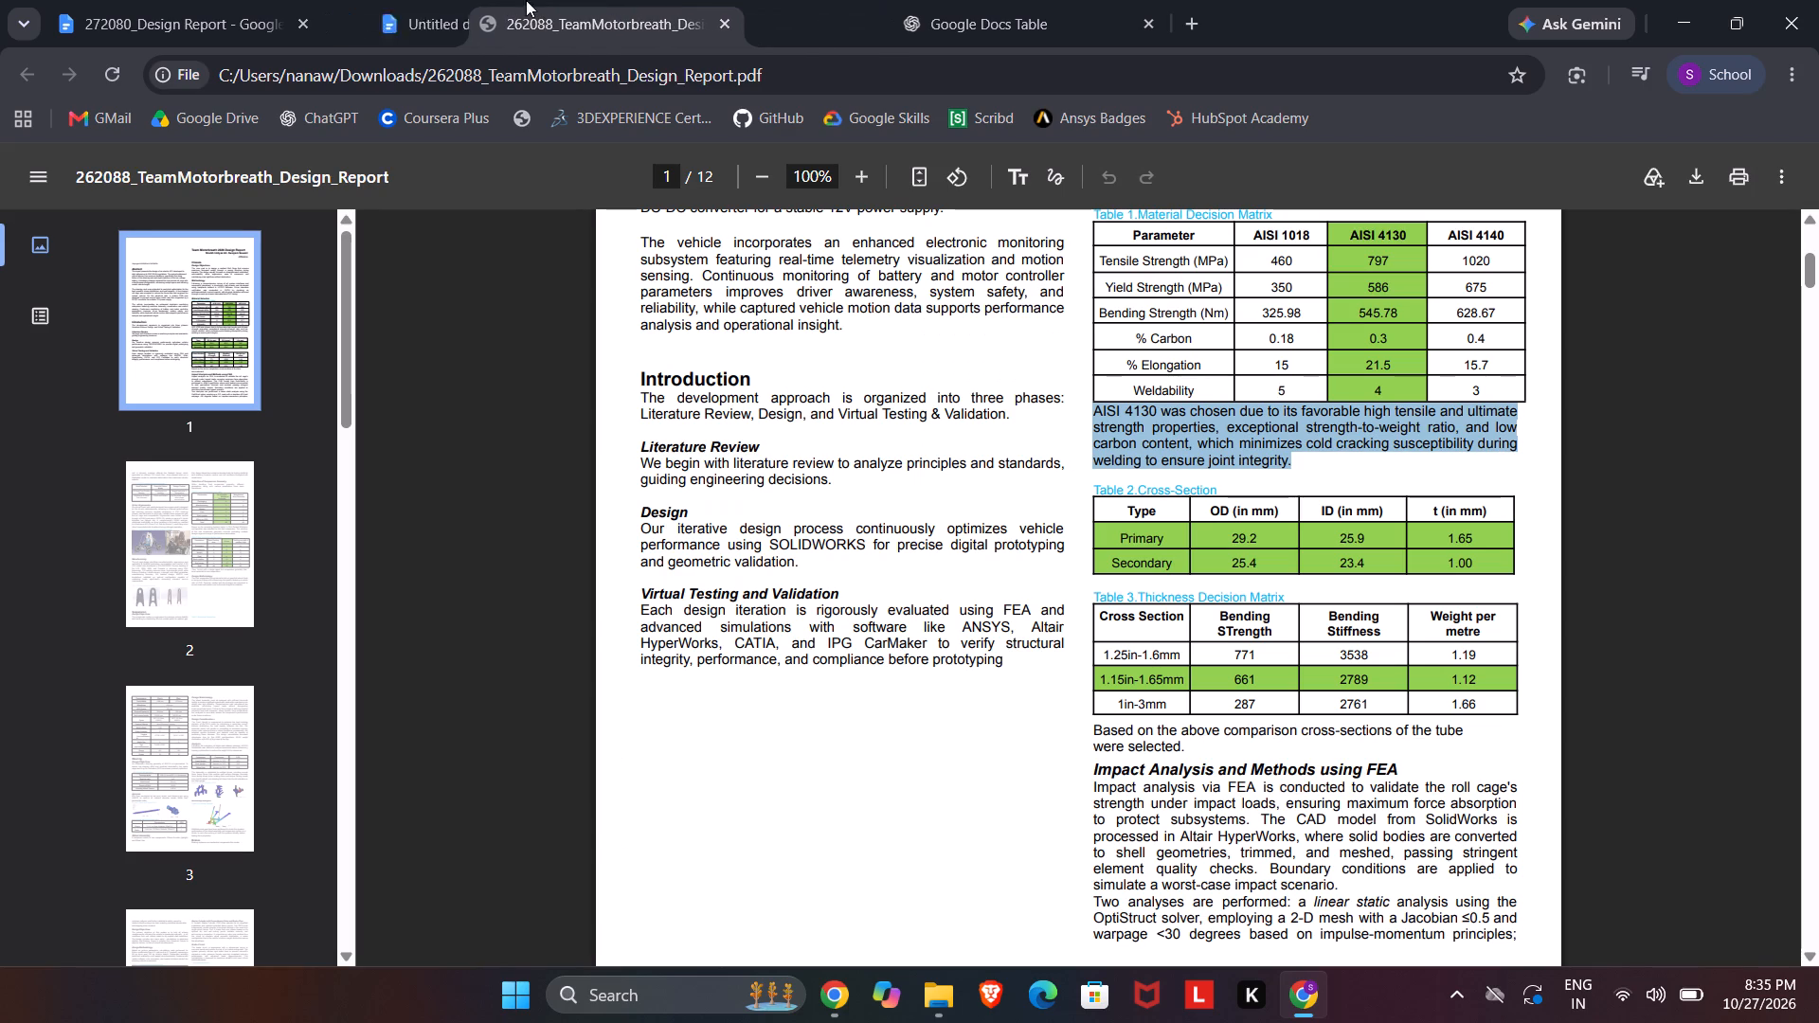
left_click_drag(526, 0, 484, 0)
left_click(244, 0)
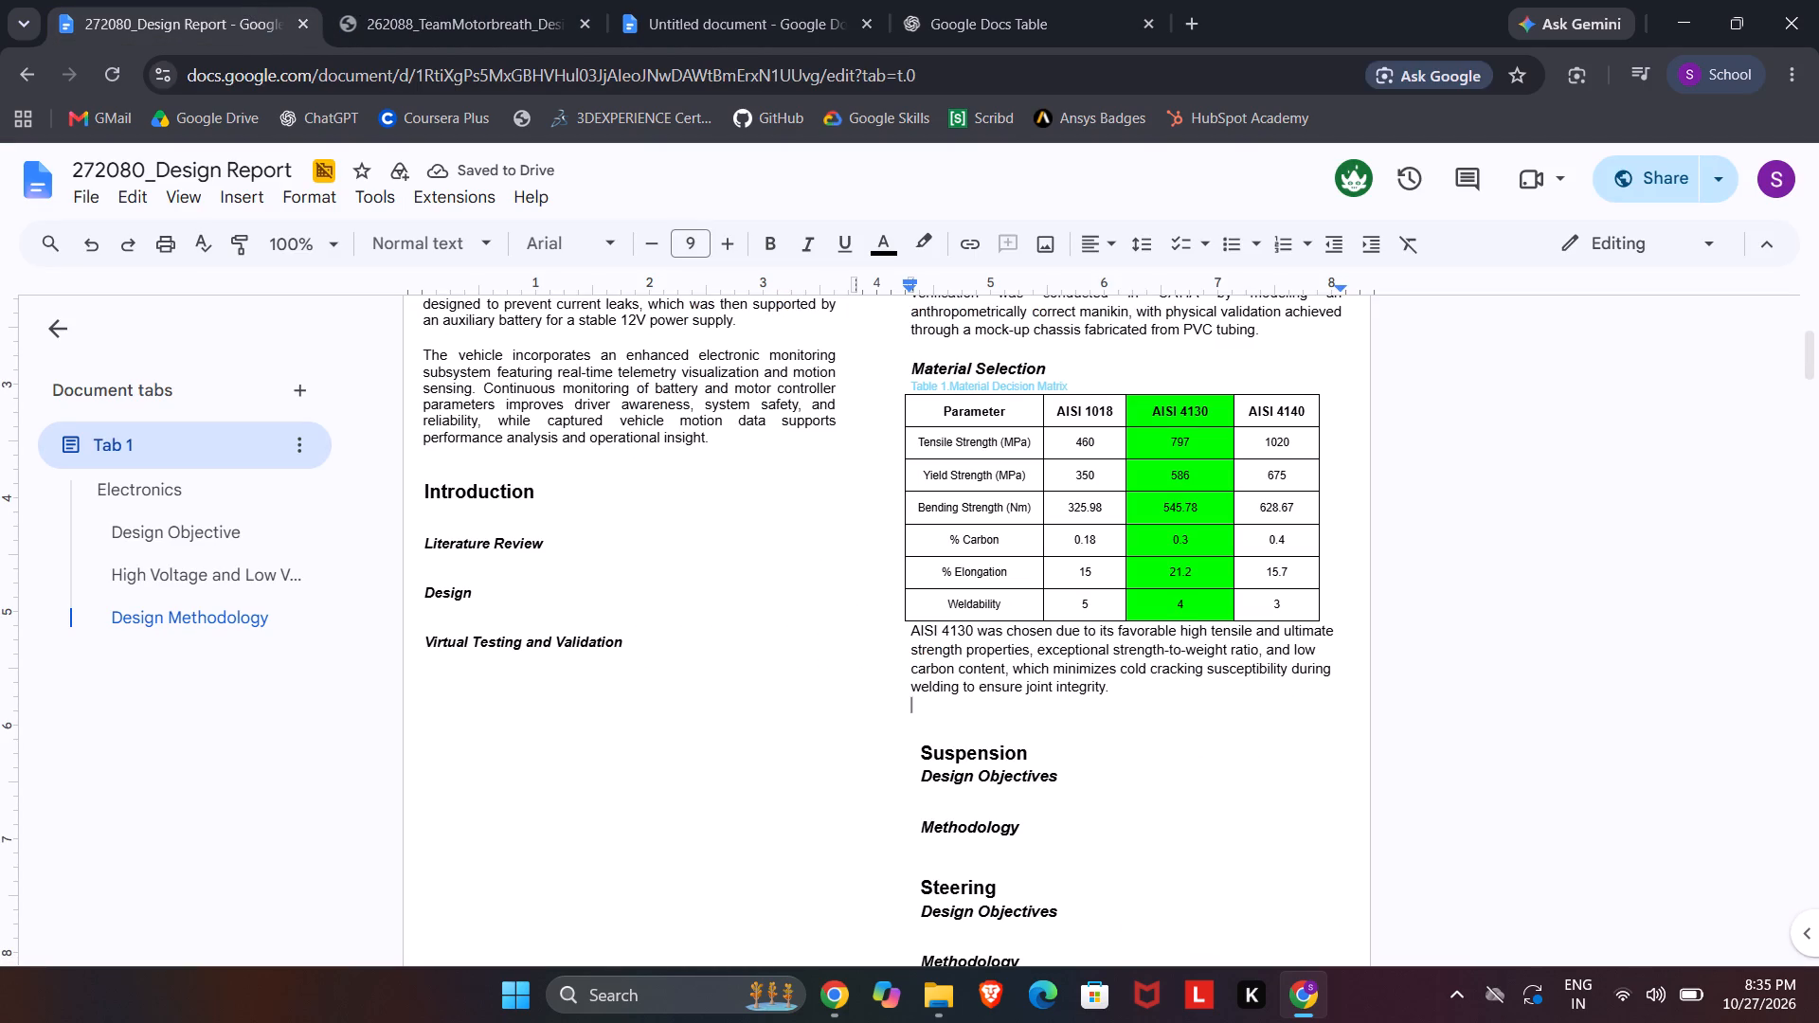
Copy the Table 1 Material Decision Matrix caption and paste it on a new line below the AISI 4130 paragraph.
triple_click(1023, 382)
key("ctrl+c")
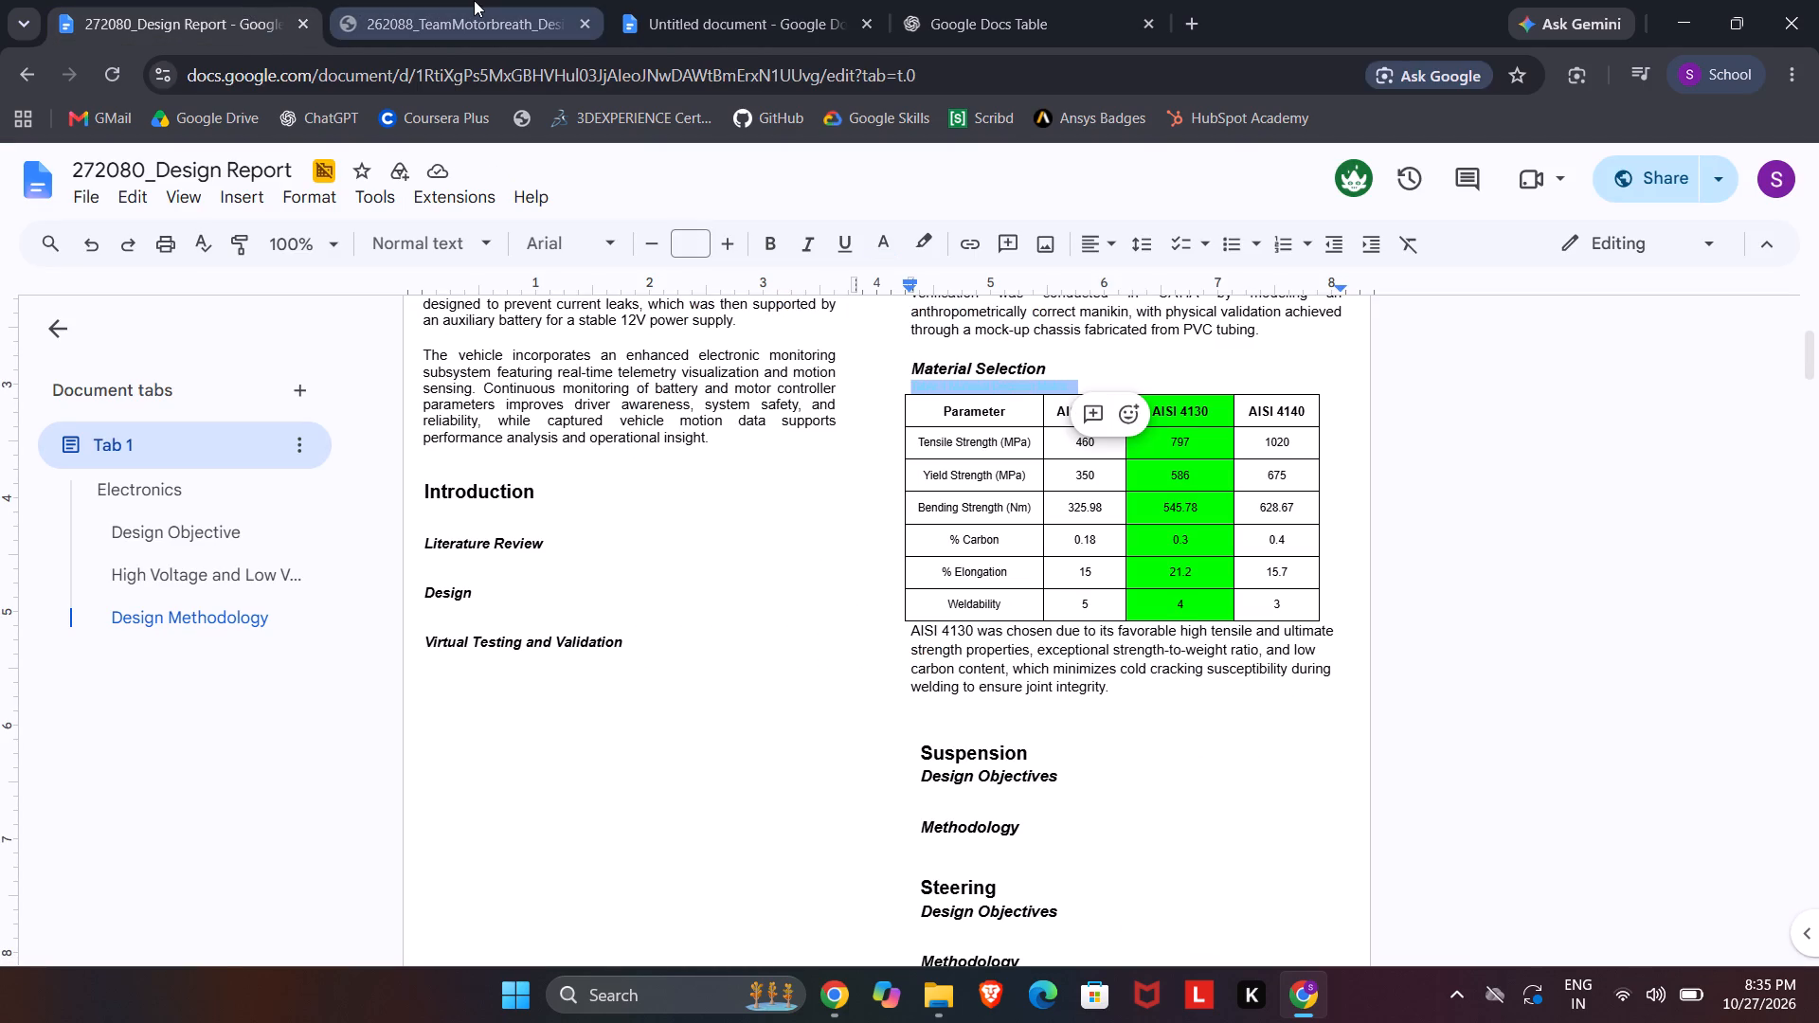
left_click(1042, 704)
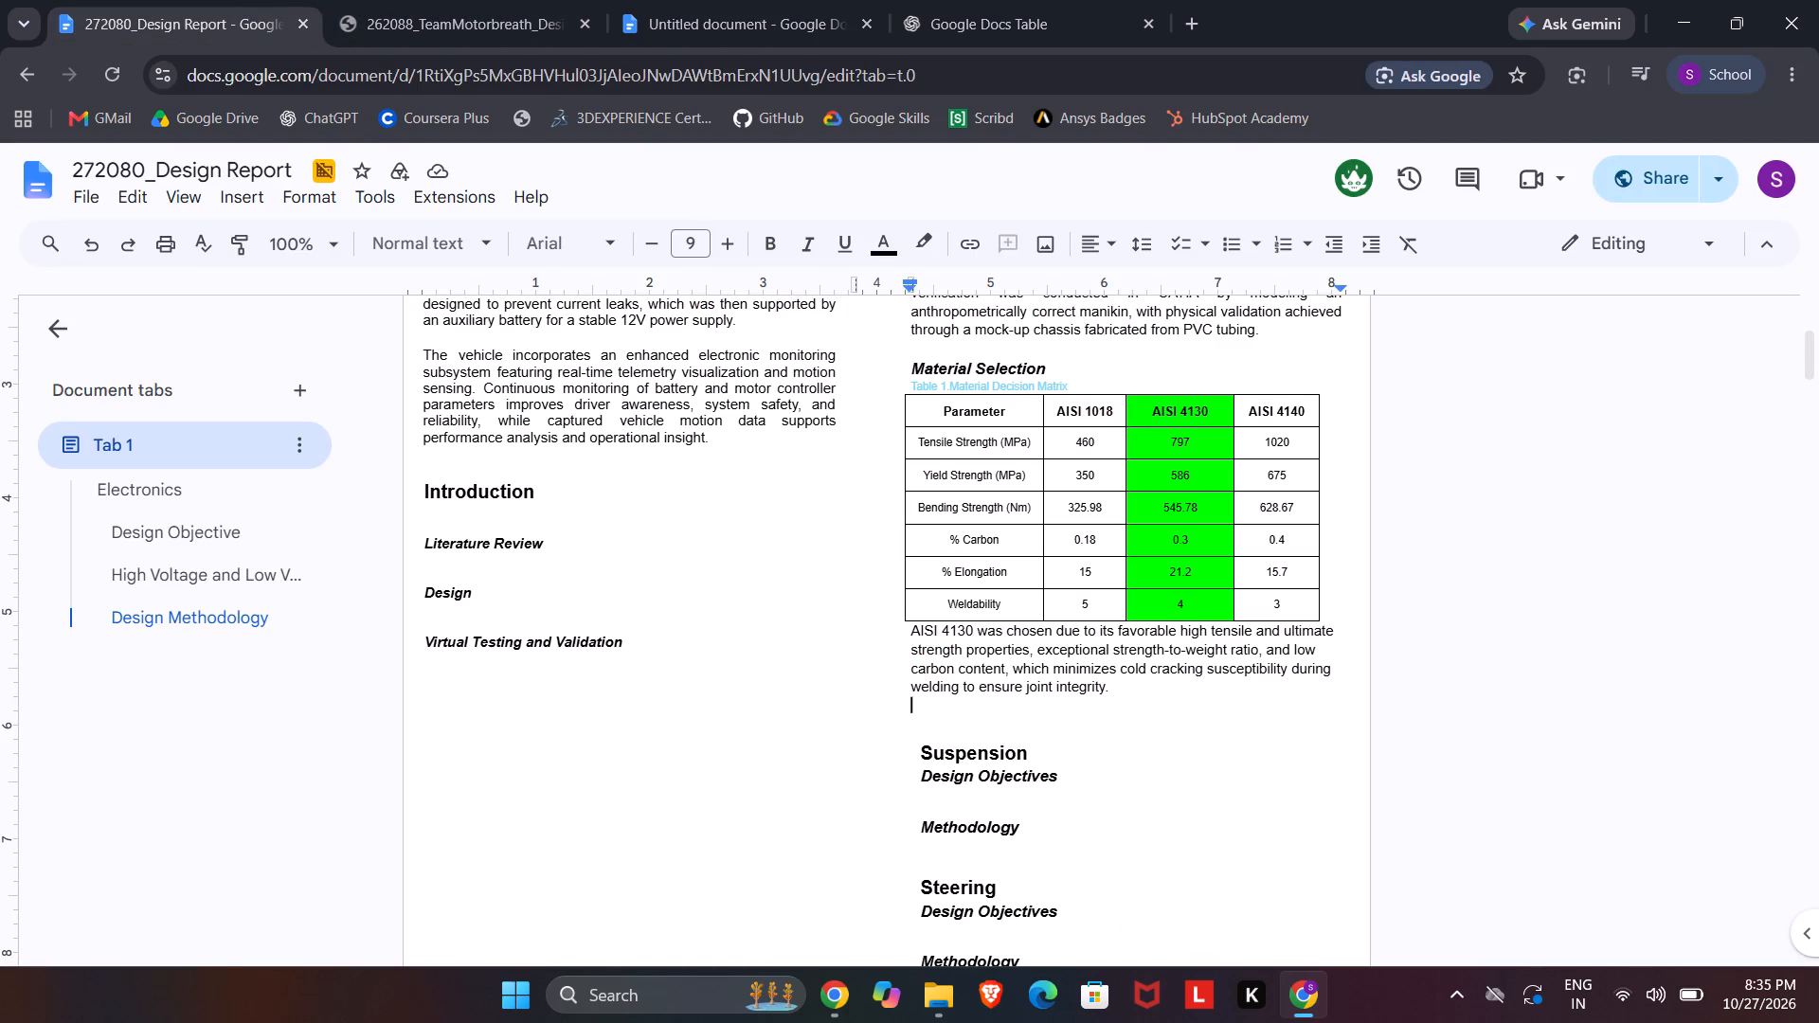
key("Return")
key("ctrl+v")
Check the second table's caption in the PDF and change the pasted caption to "Table 2. Cross-Section".
left_click(551, 0)
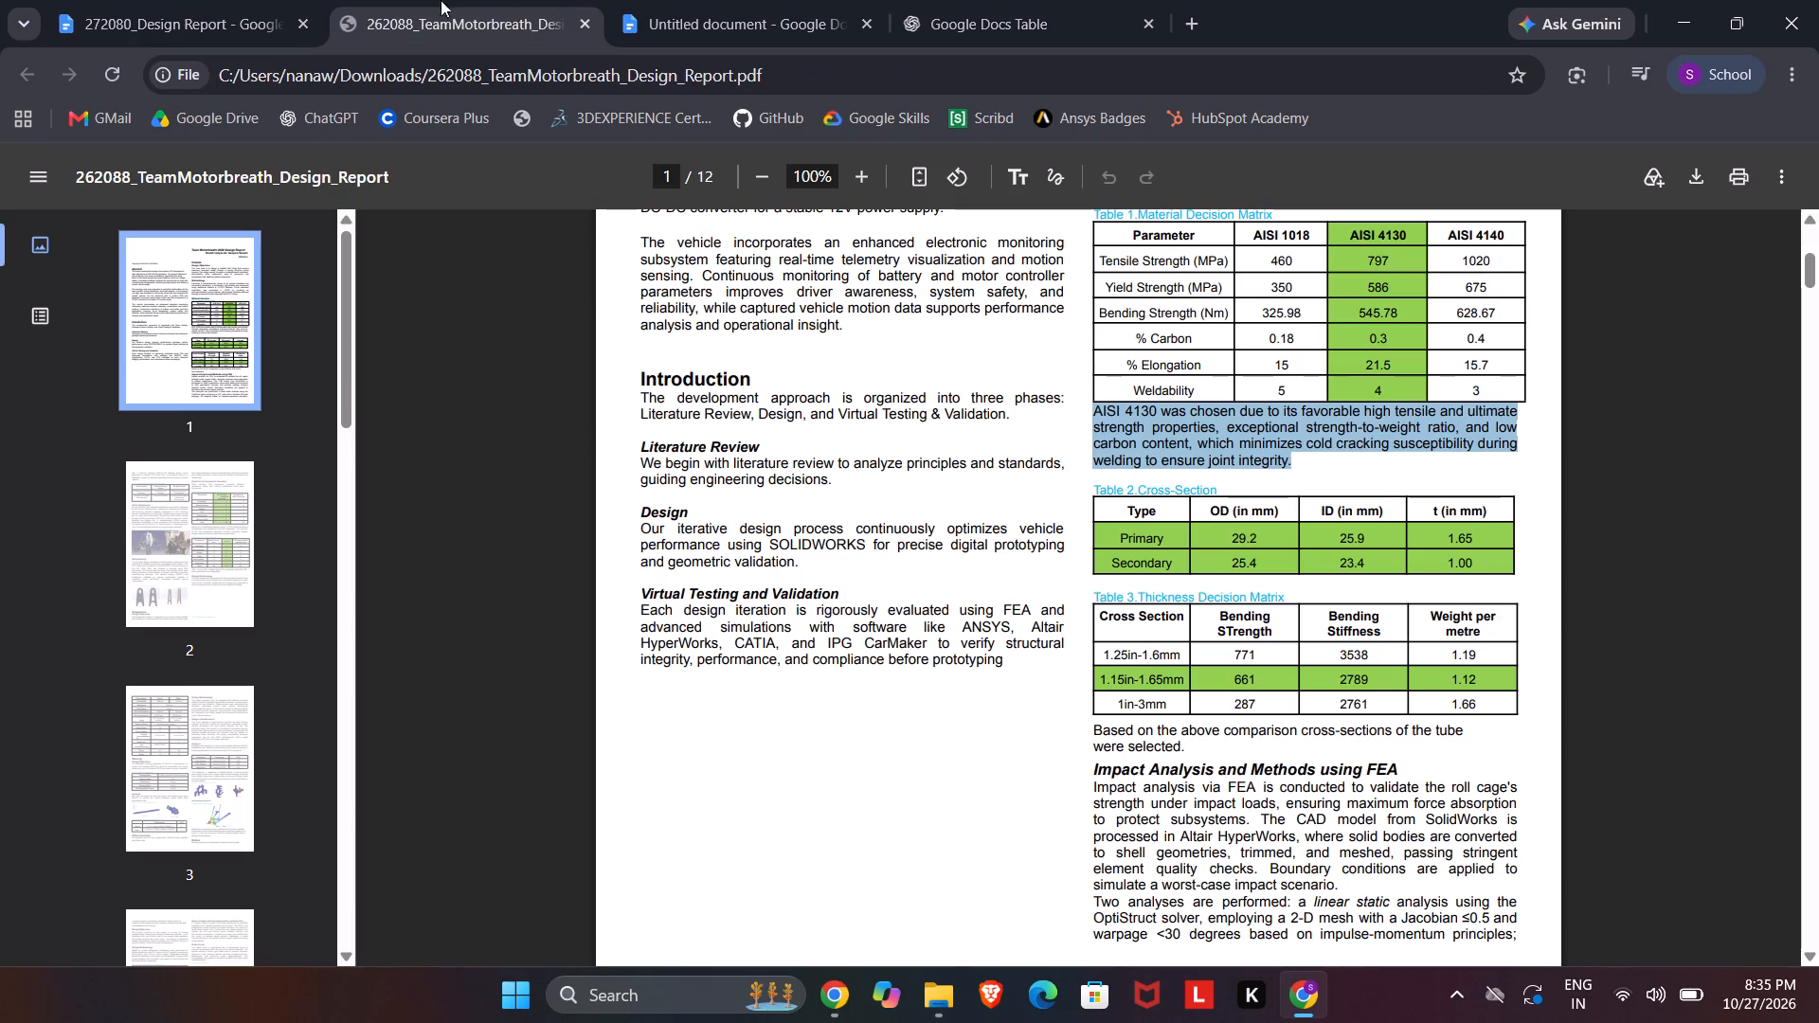
left_click(164, 0)
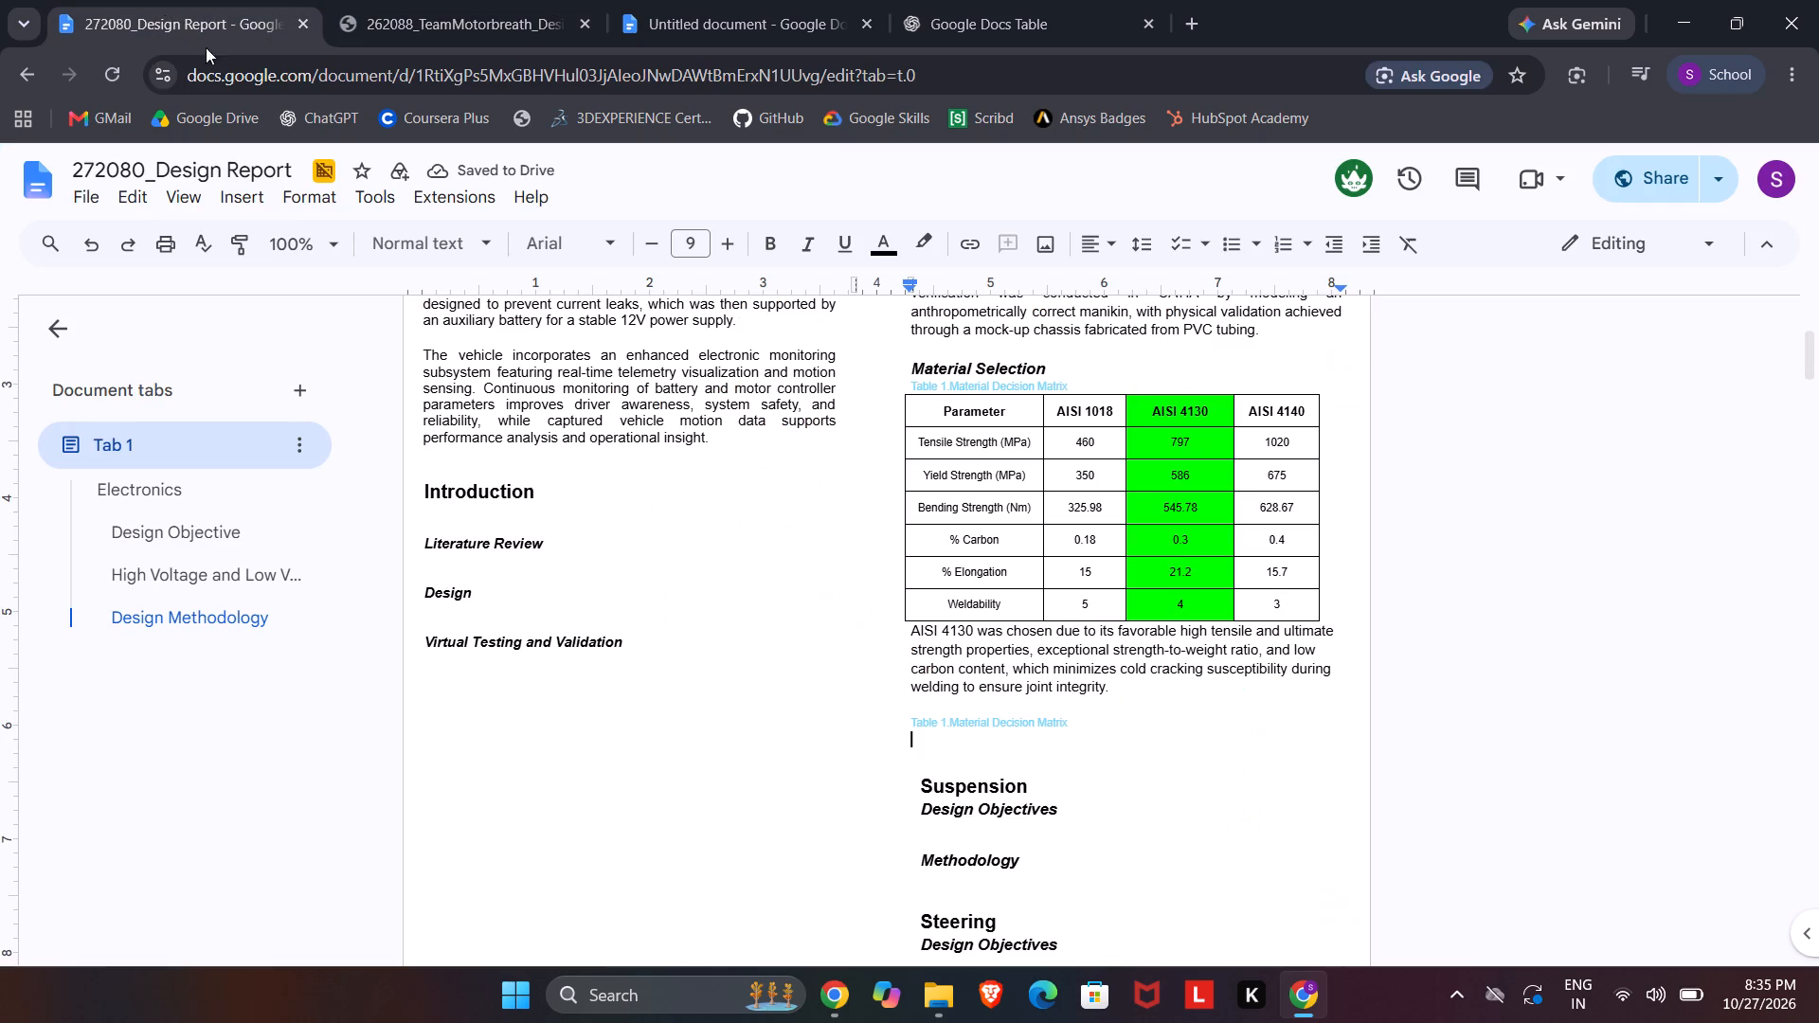
left_click_drag(1076, 728, 940, 727)
type("2.")
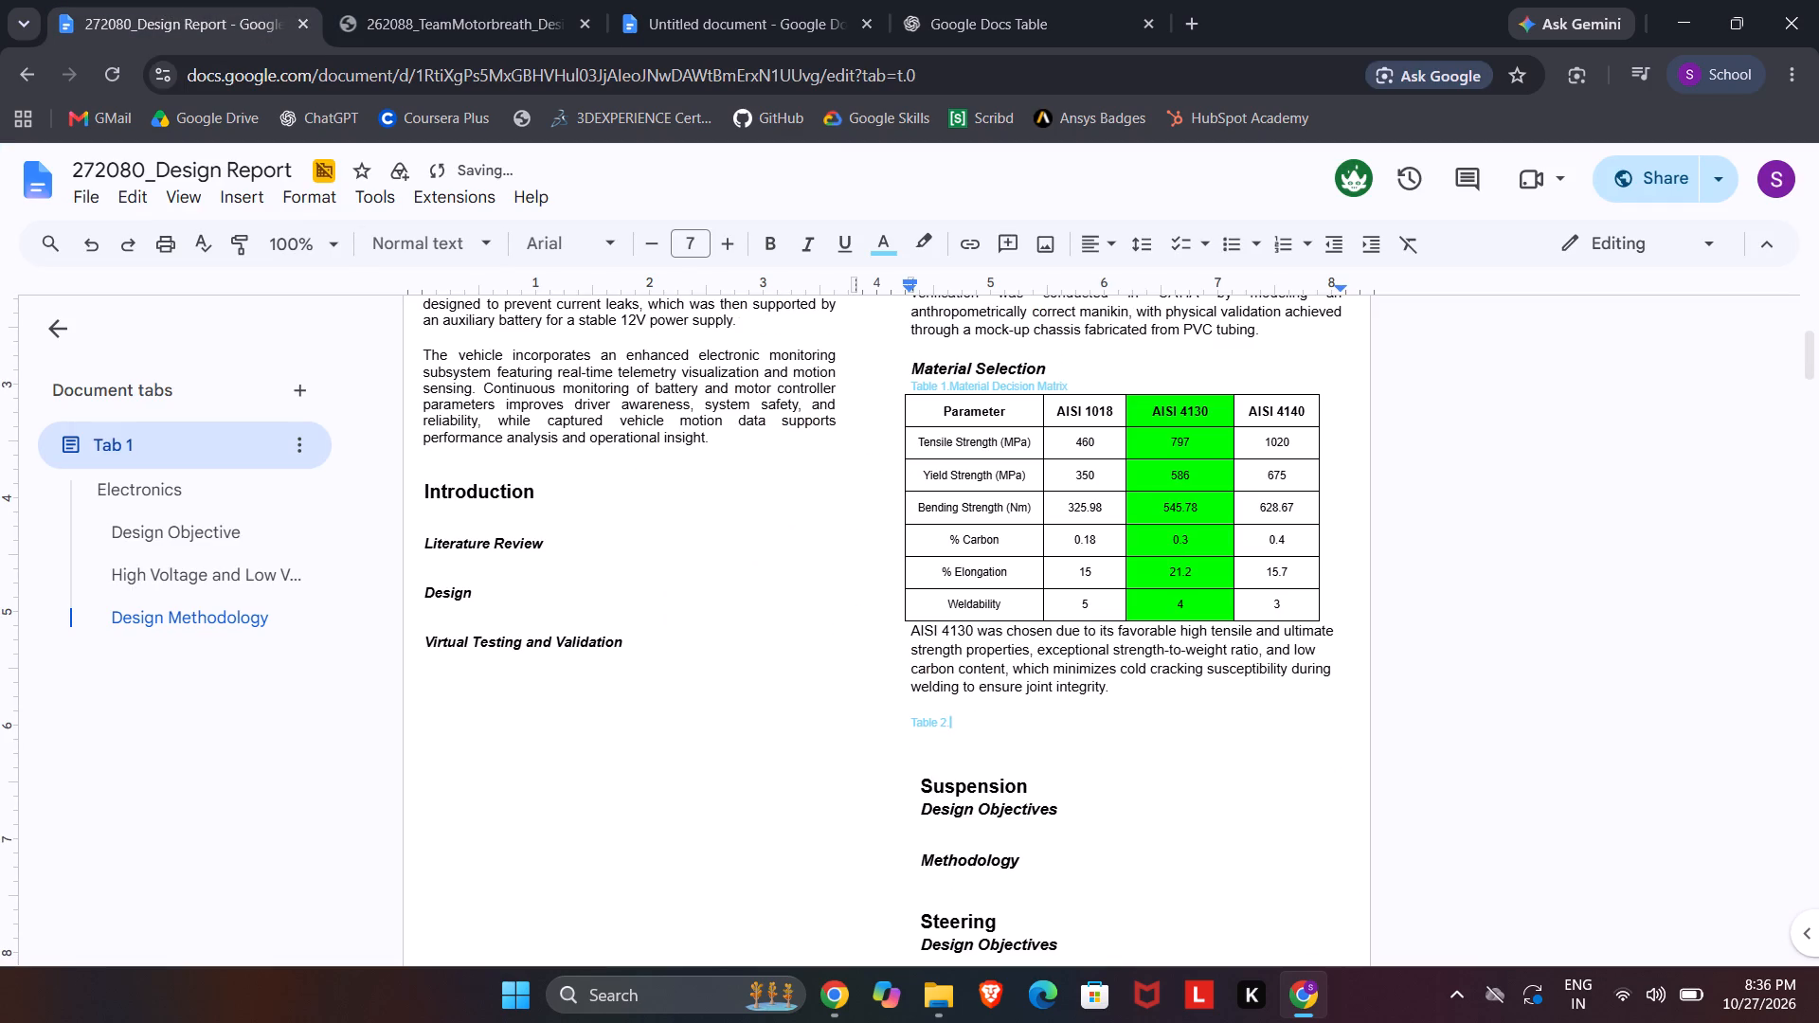
key("space")
type("C")
Add a new line below the Table 2 caption and set its text colour to black.
key("Return")
left_click(872, 245)
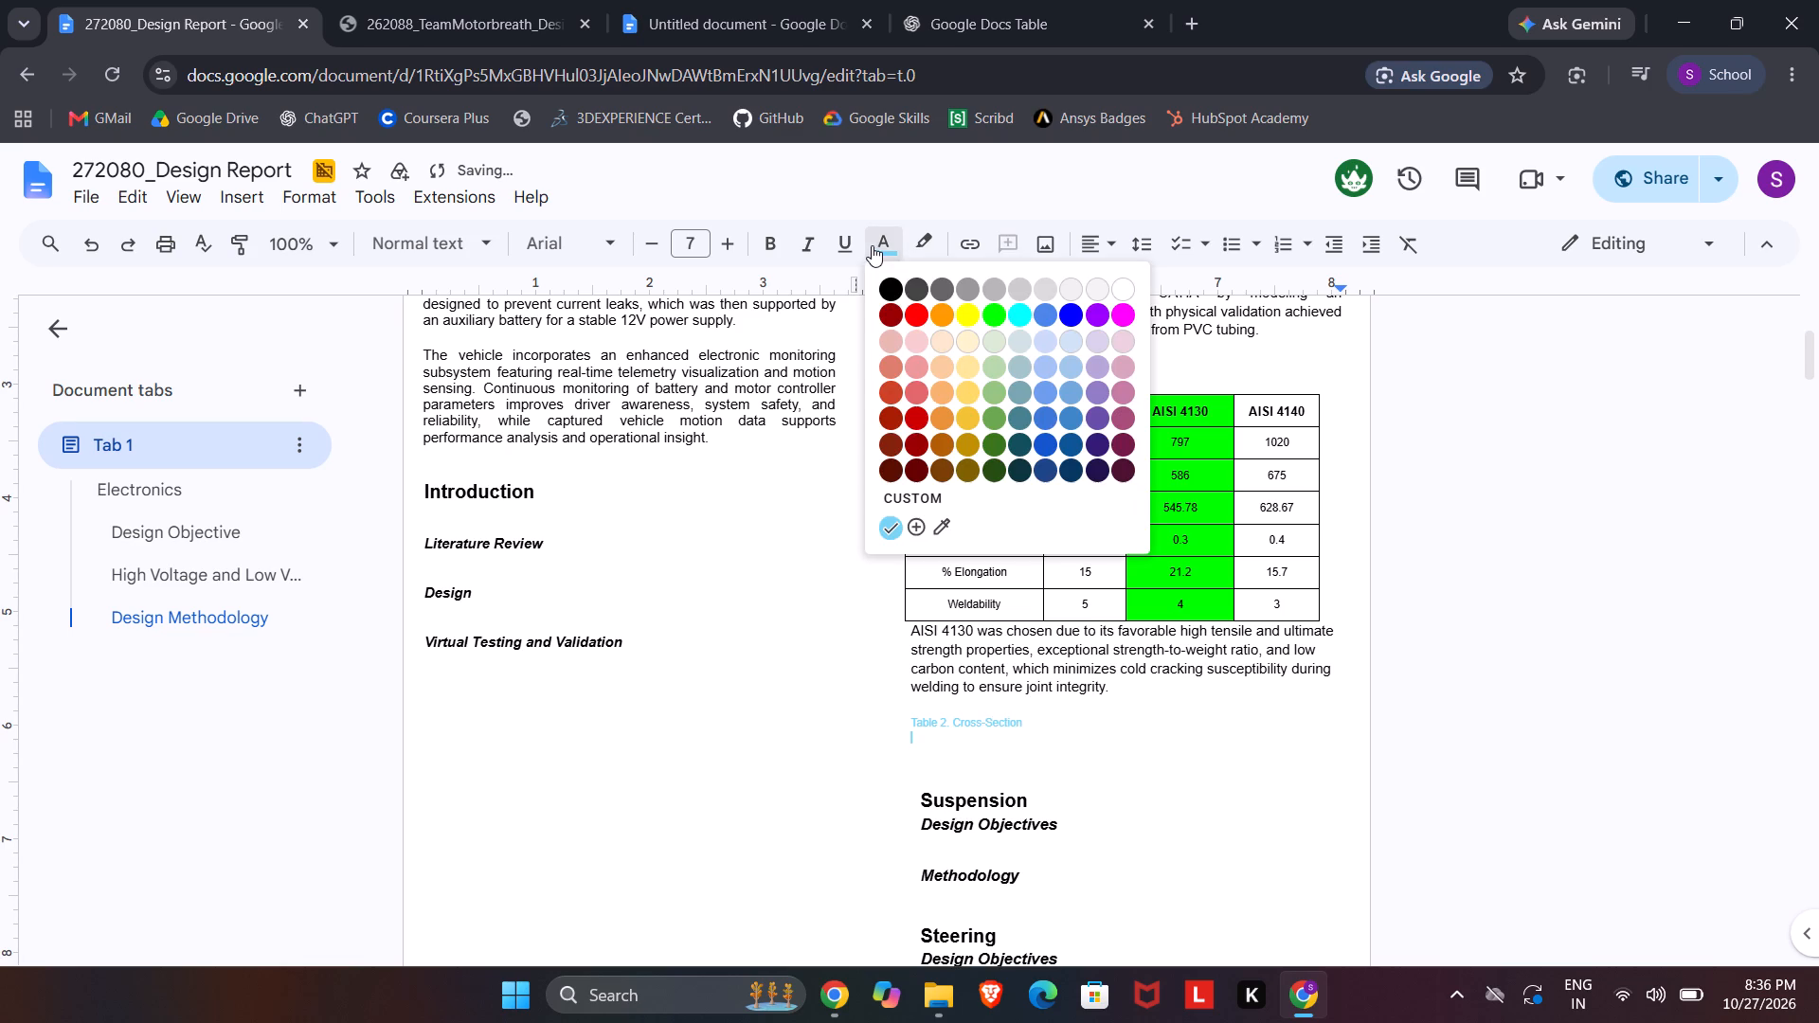
left_click(895, 284)
Copy the material decision table, paste it under the Table 2 caption, and remove the blank line between caption and table.
left_click(778, 0)
left_click(525, 0)
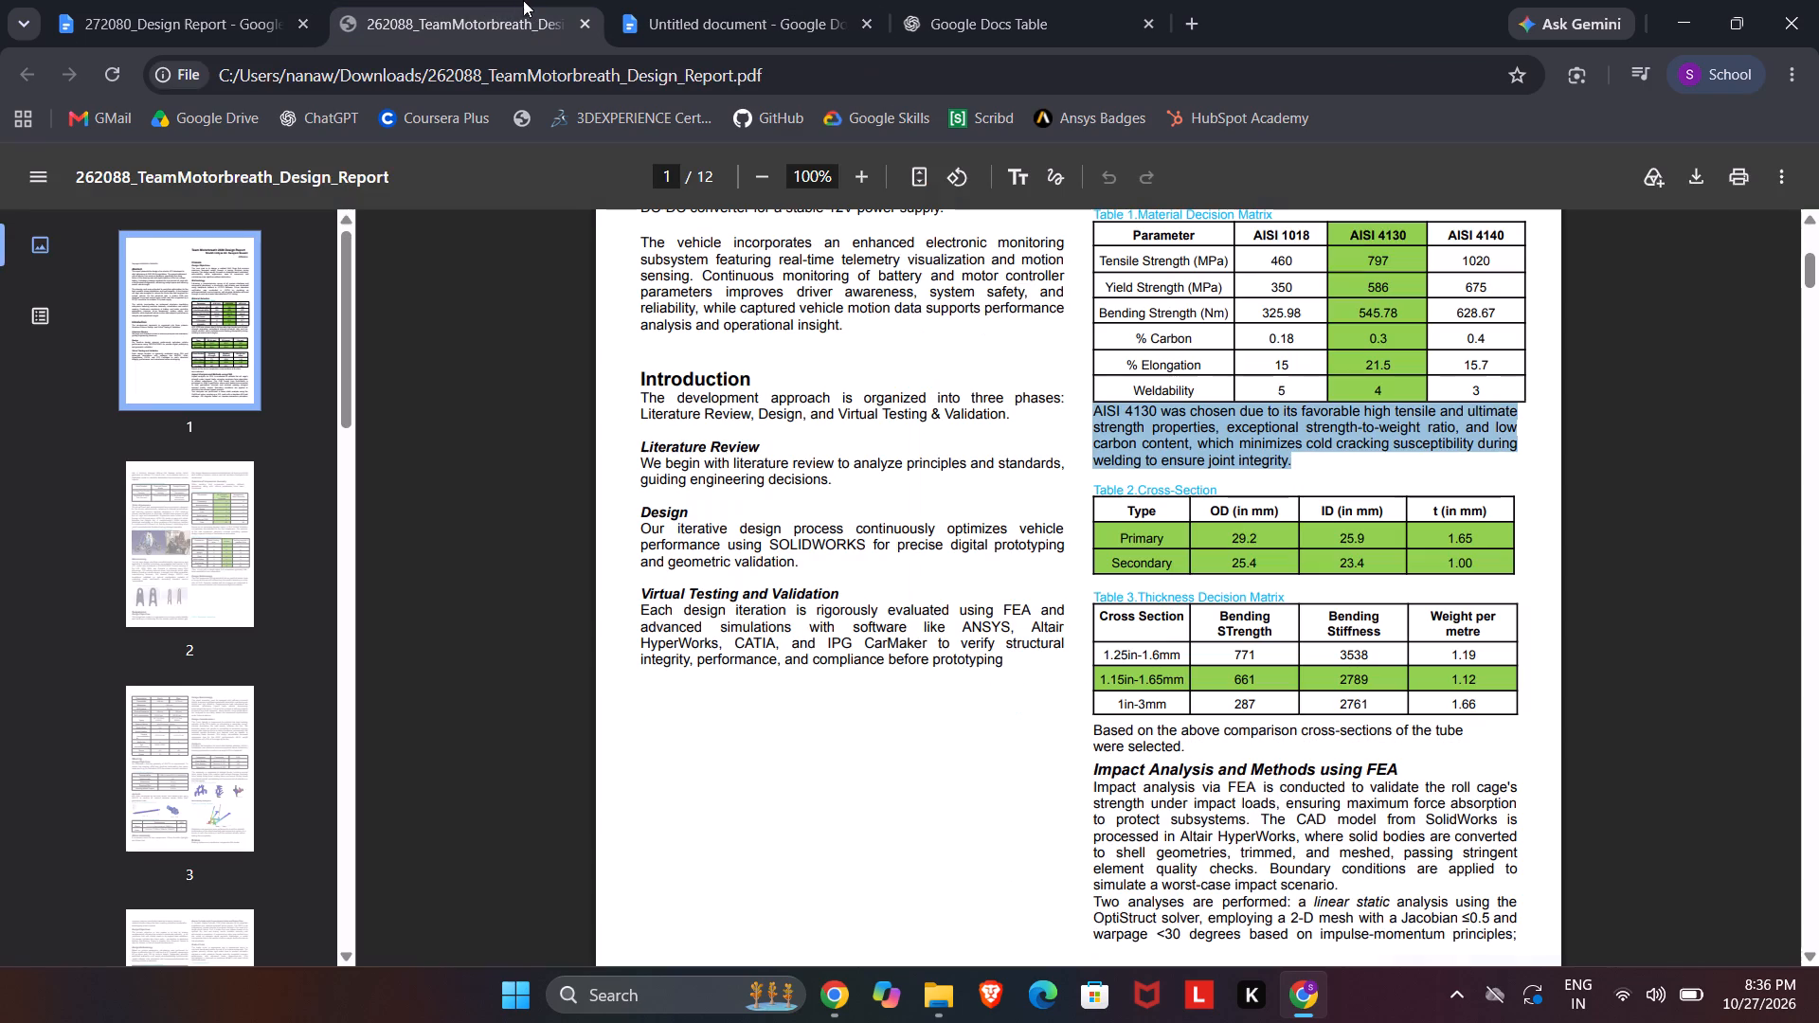
left_click(517, 0)
left_click(185, 0)
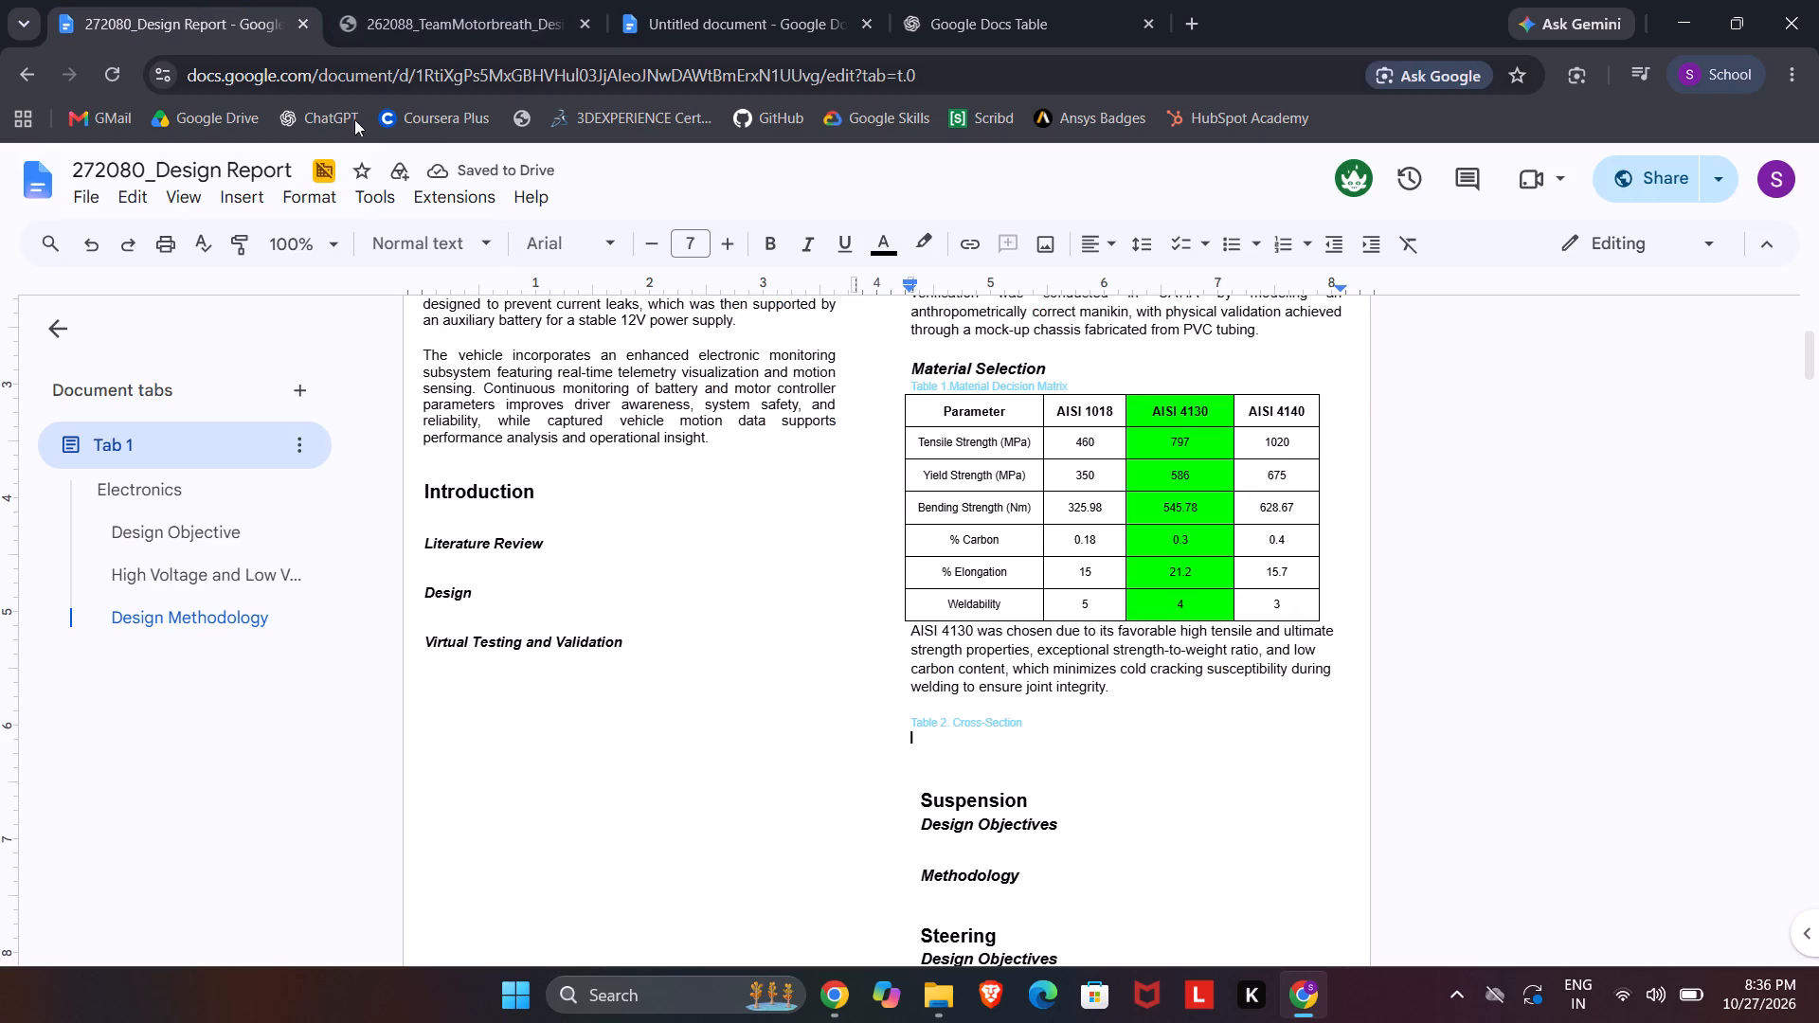
left_click_drag(1324, 614, 920, 420)
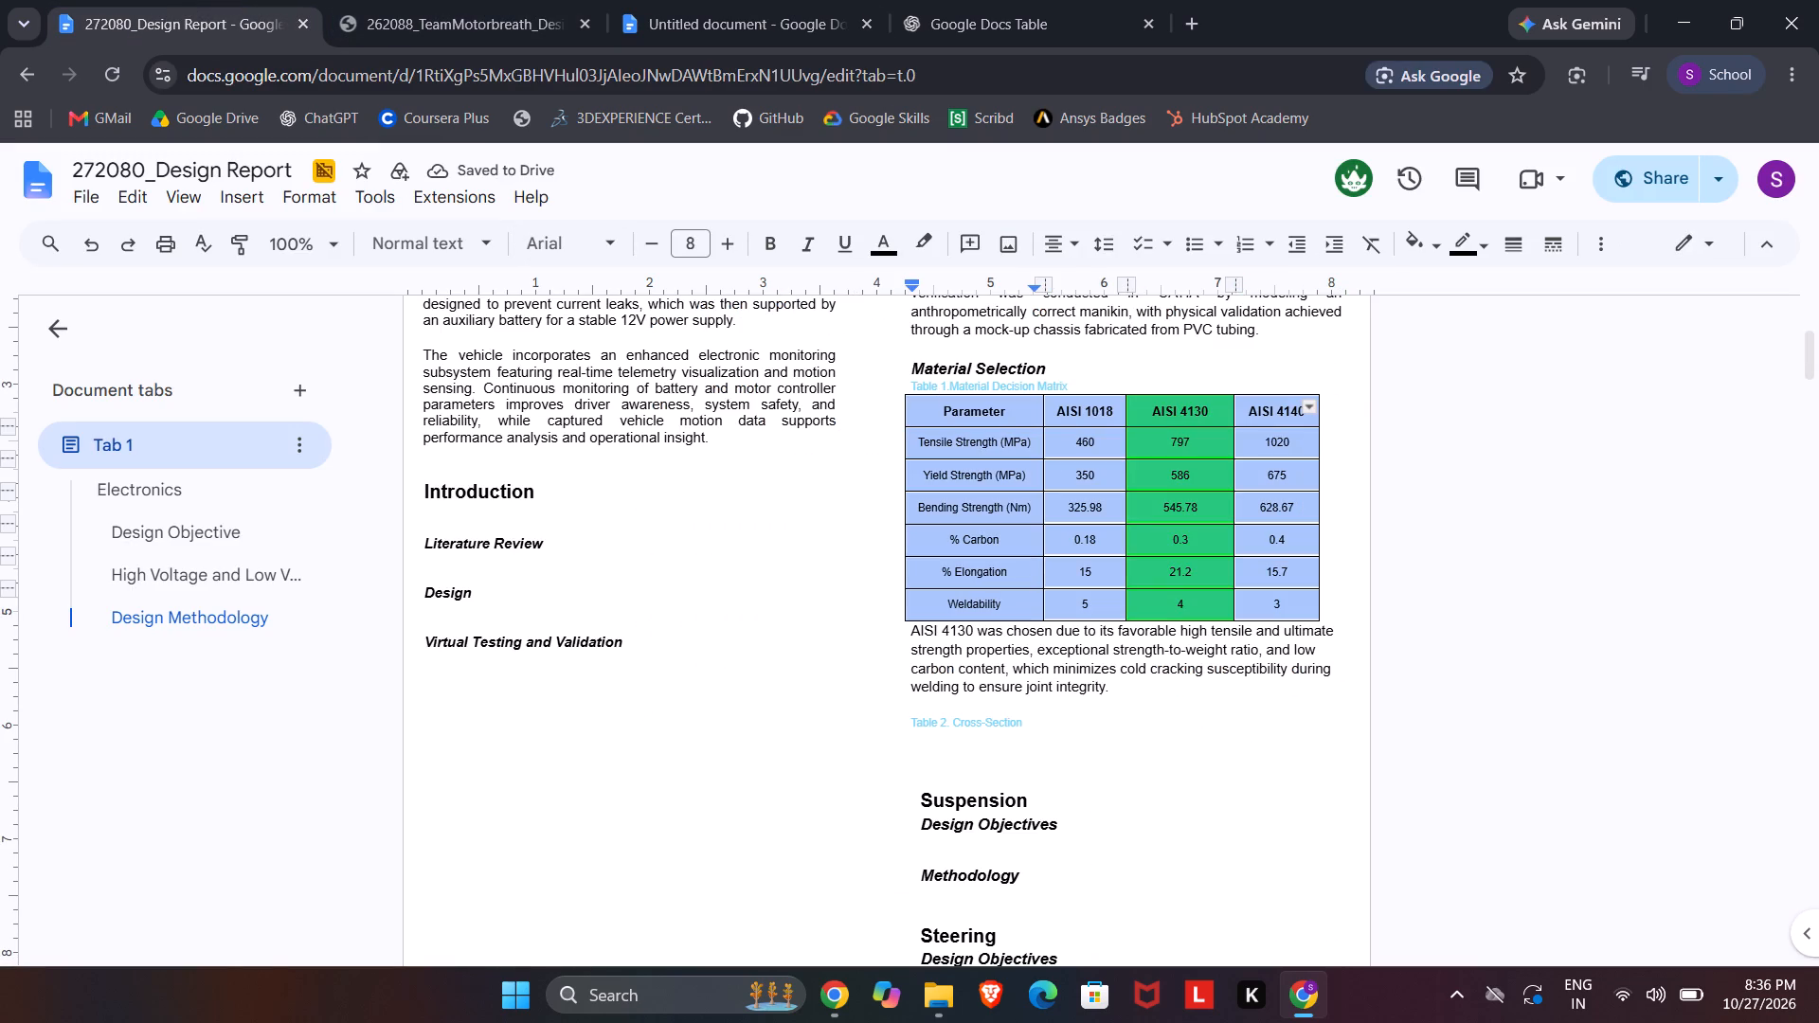
key("ctrl+c")
left_click(969, 744)
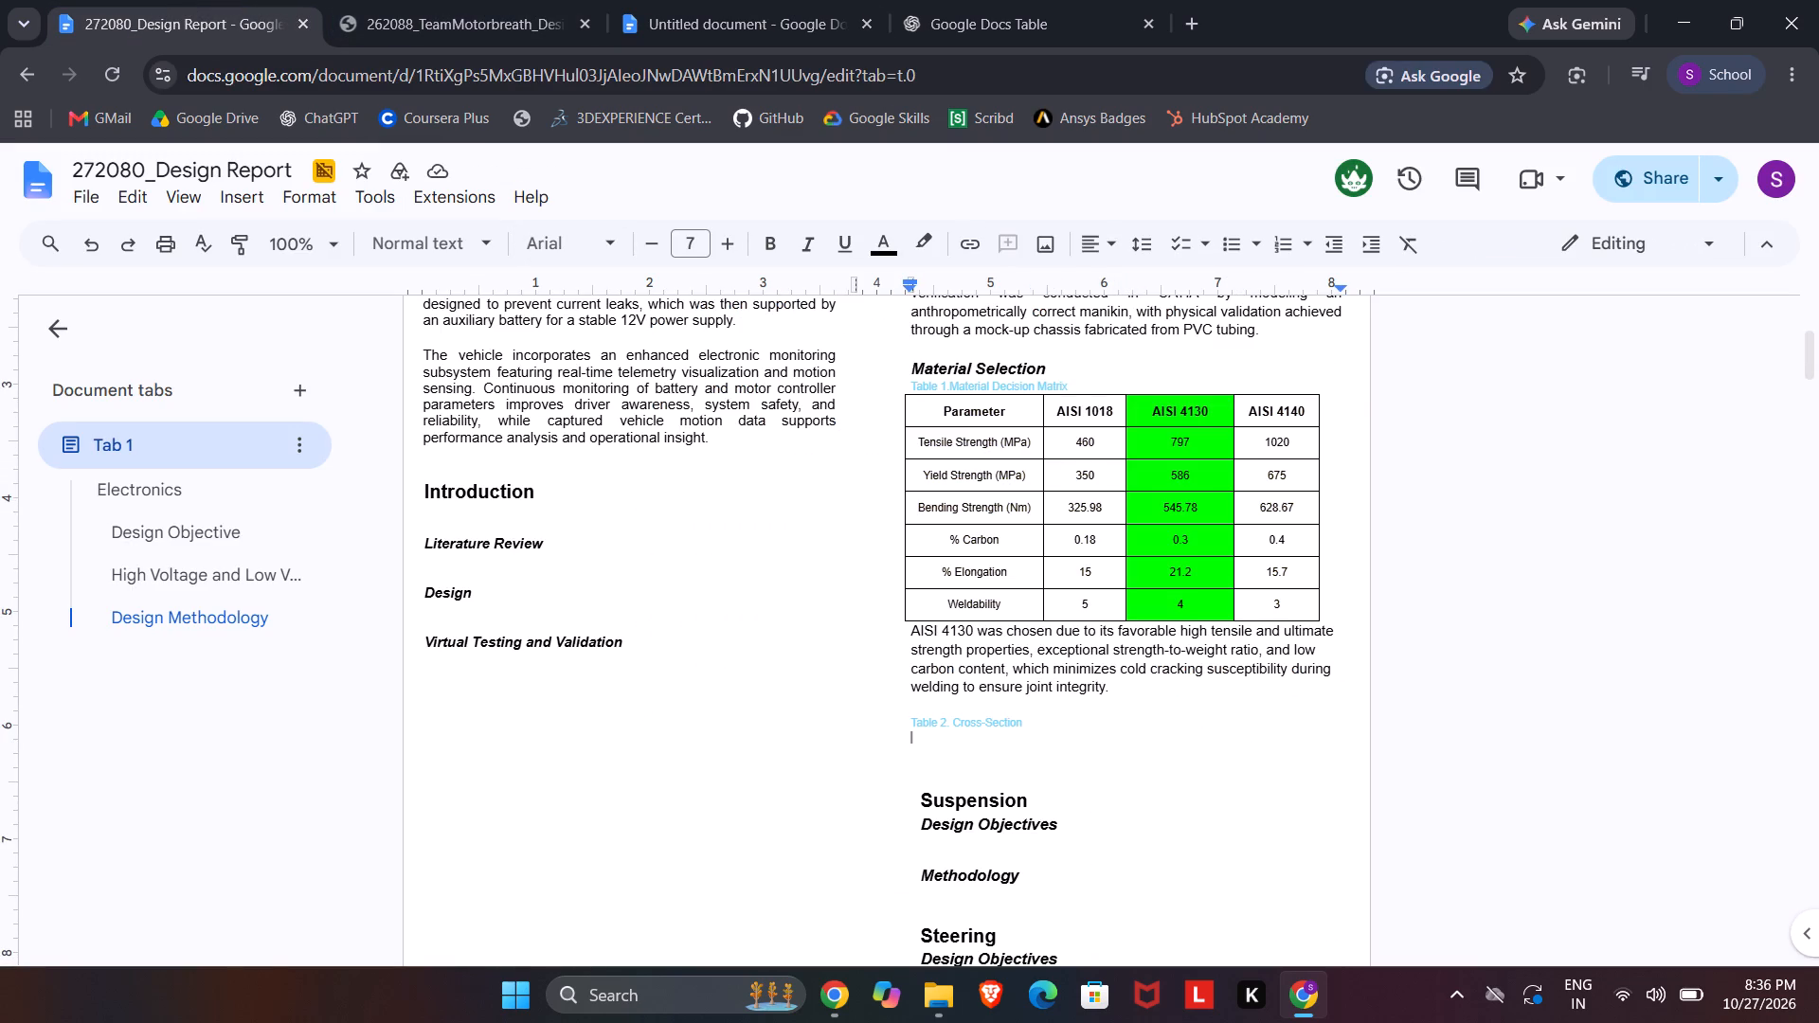
key("ctrl+v")
left_click(1031, 646)
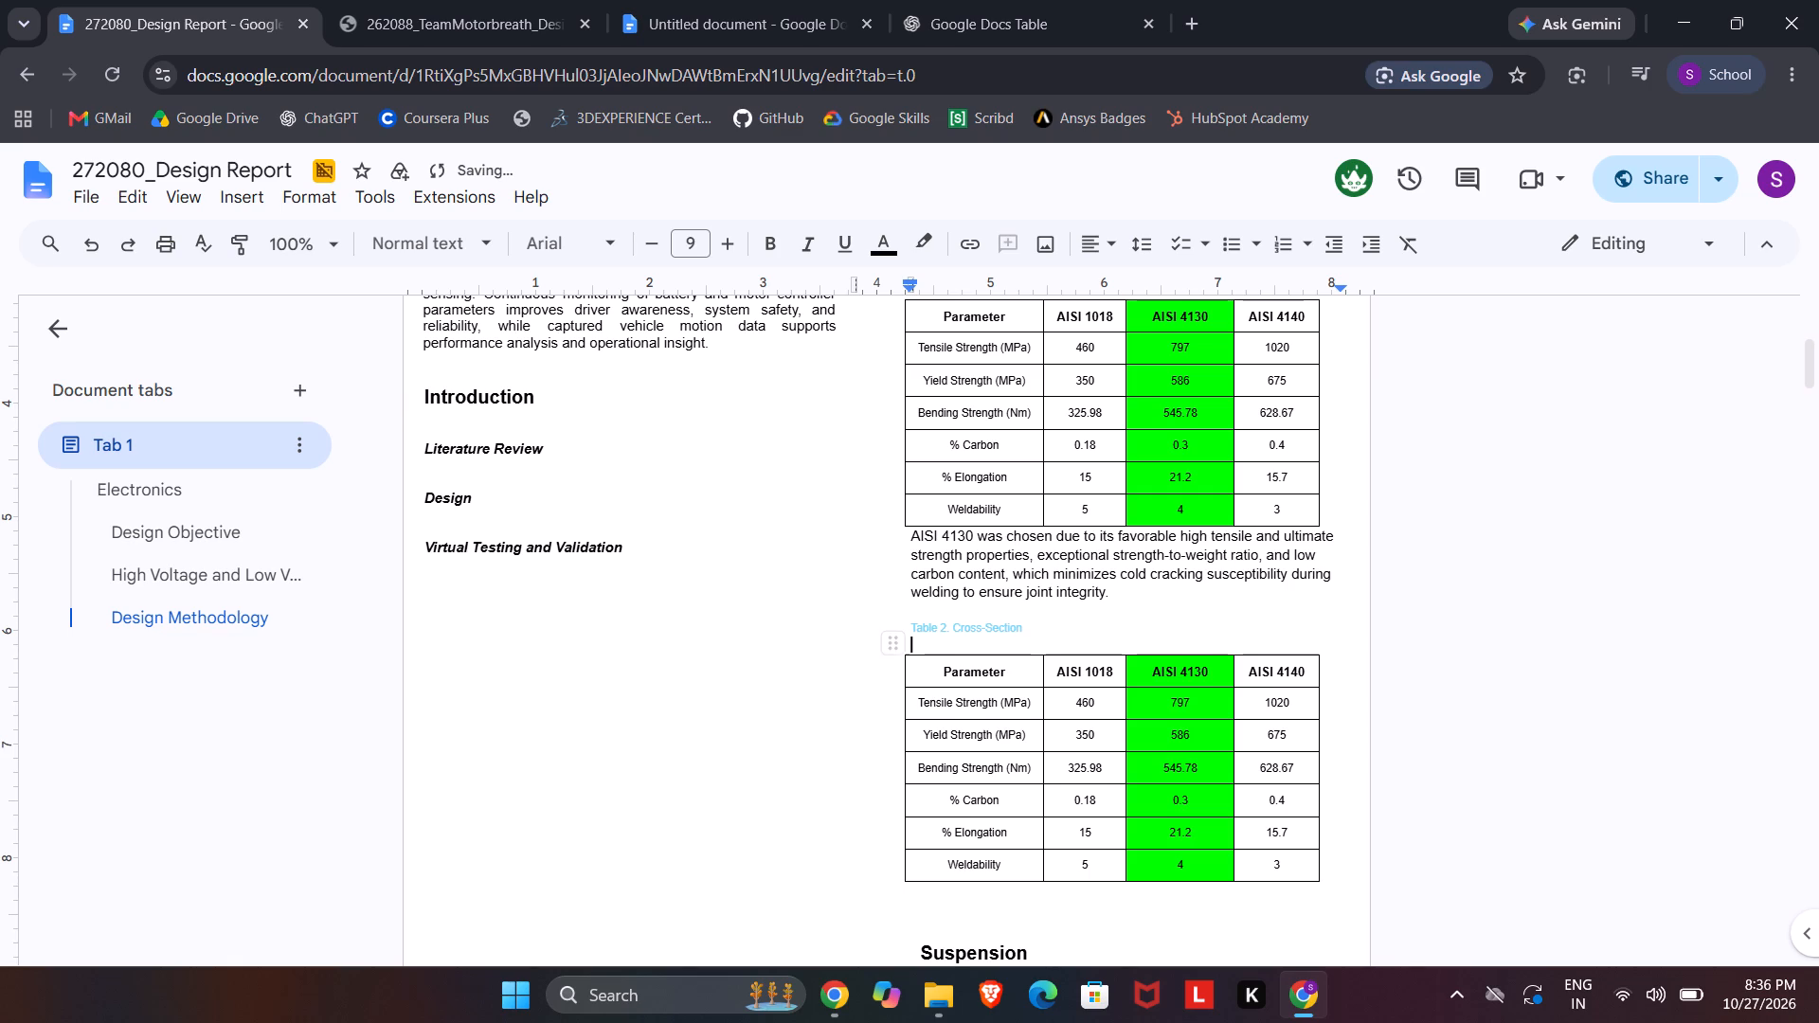
key("BackSpace")
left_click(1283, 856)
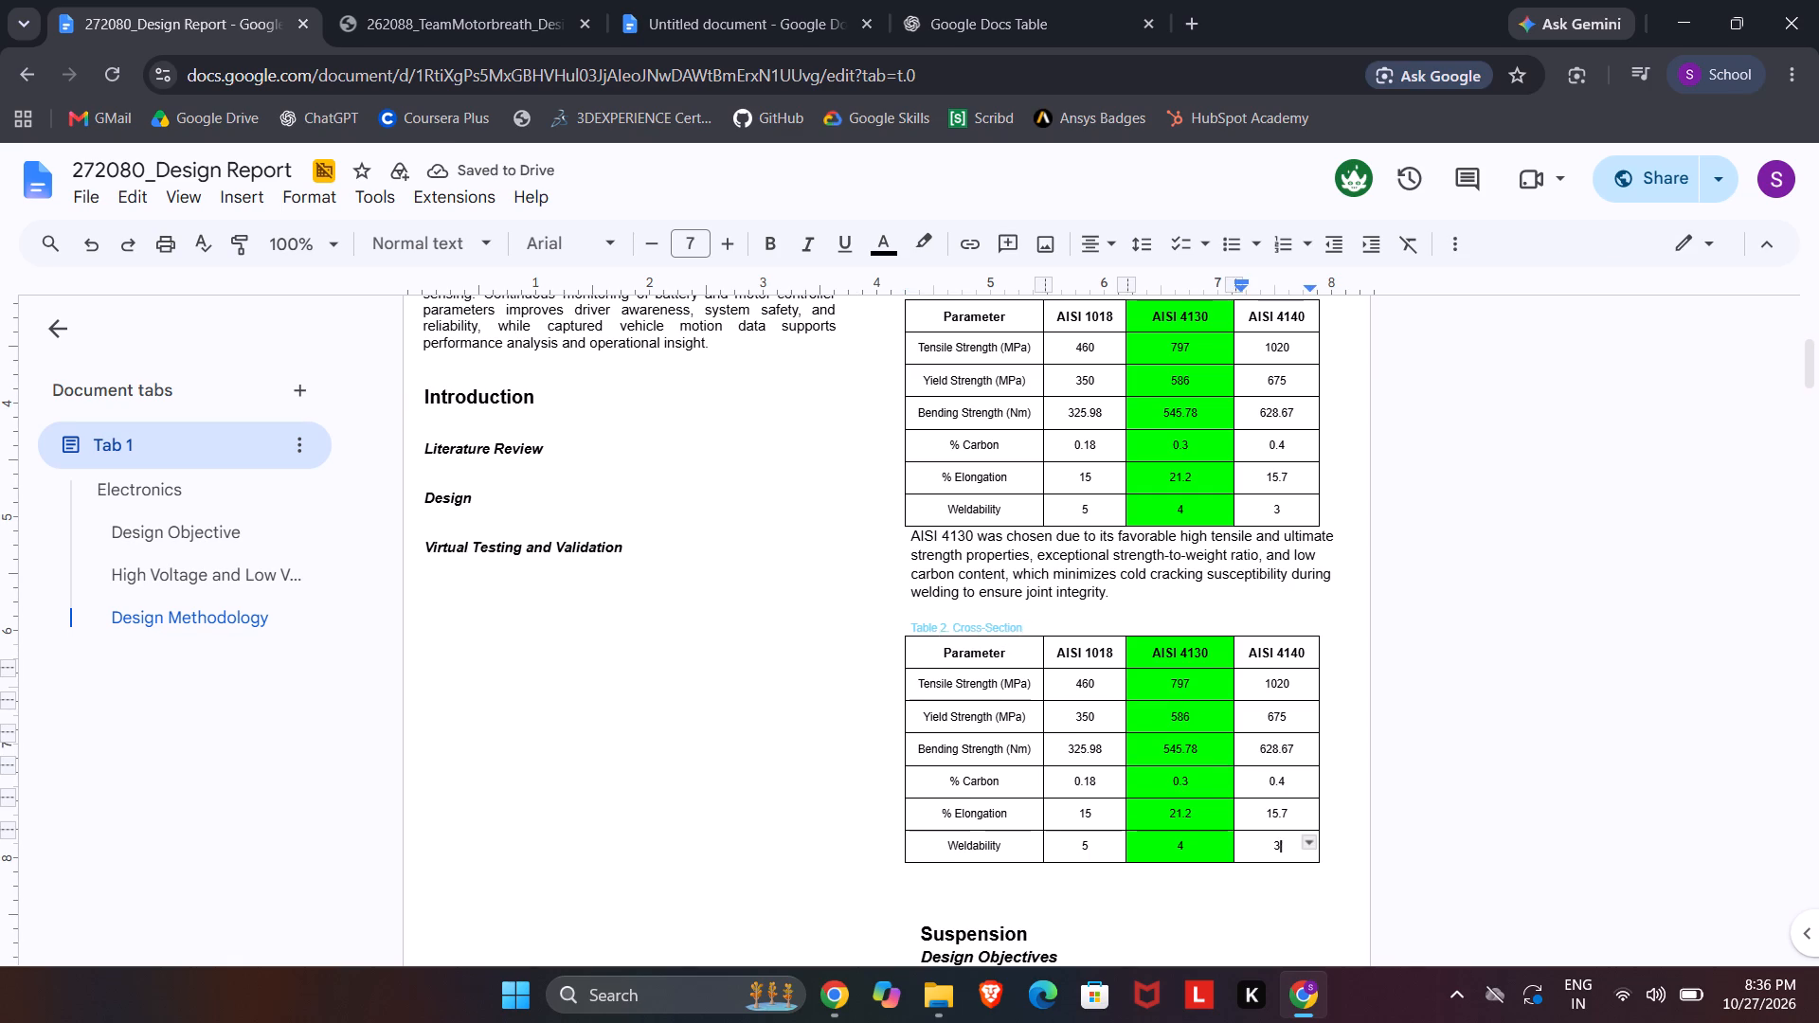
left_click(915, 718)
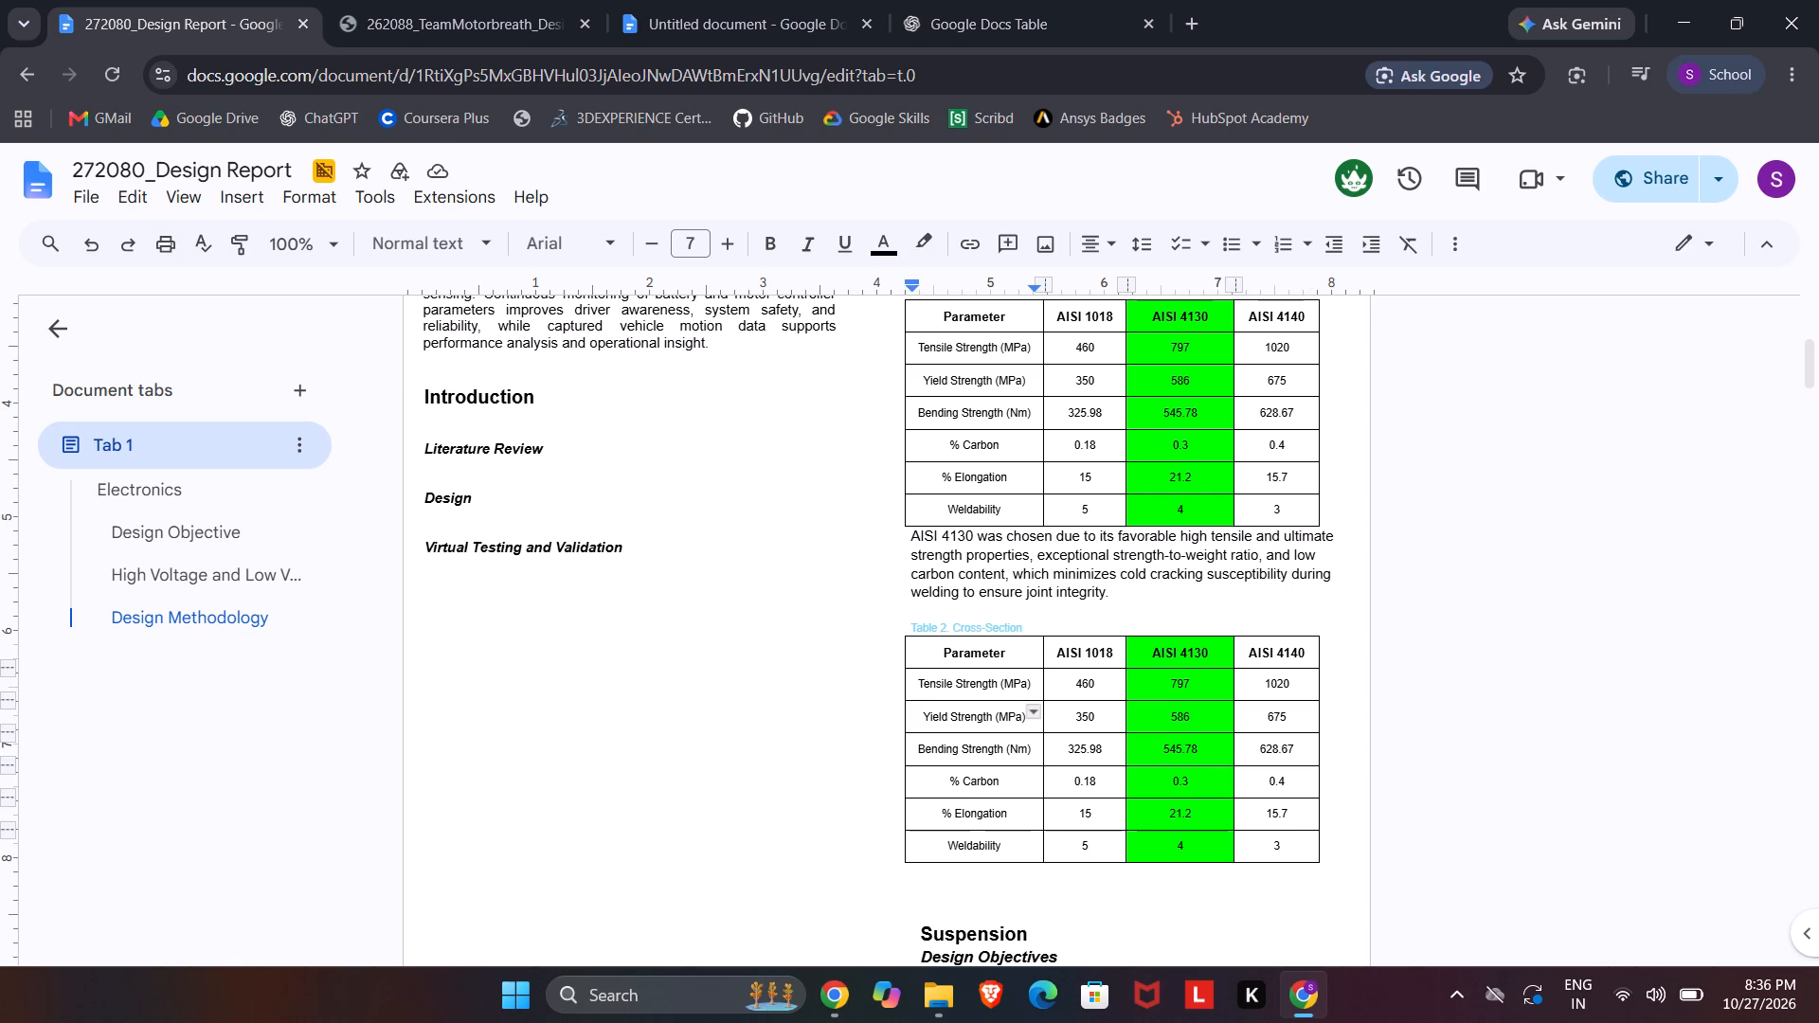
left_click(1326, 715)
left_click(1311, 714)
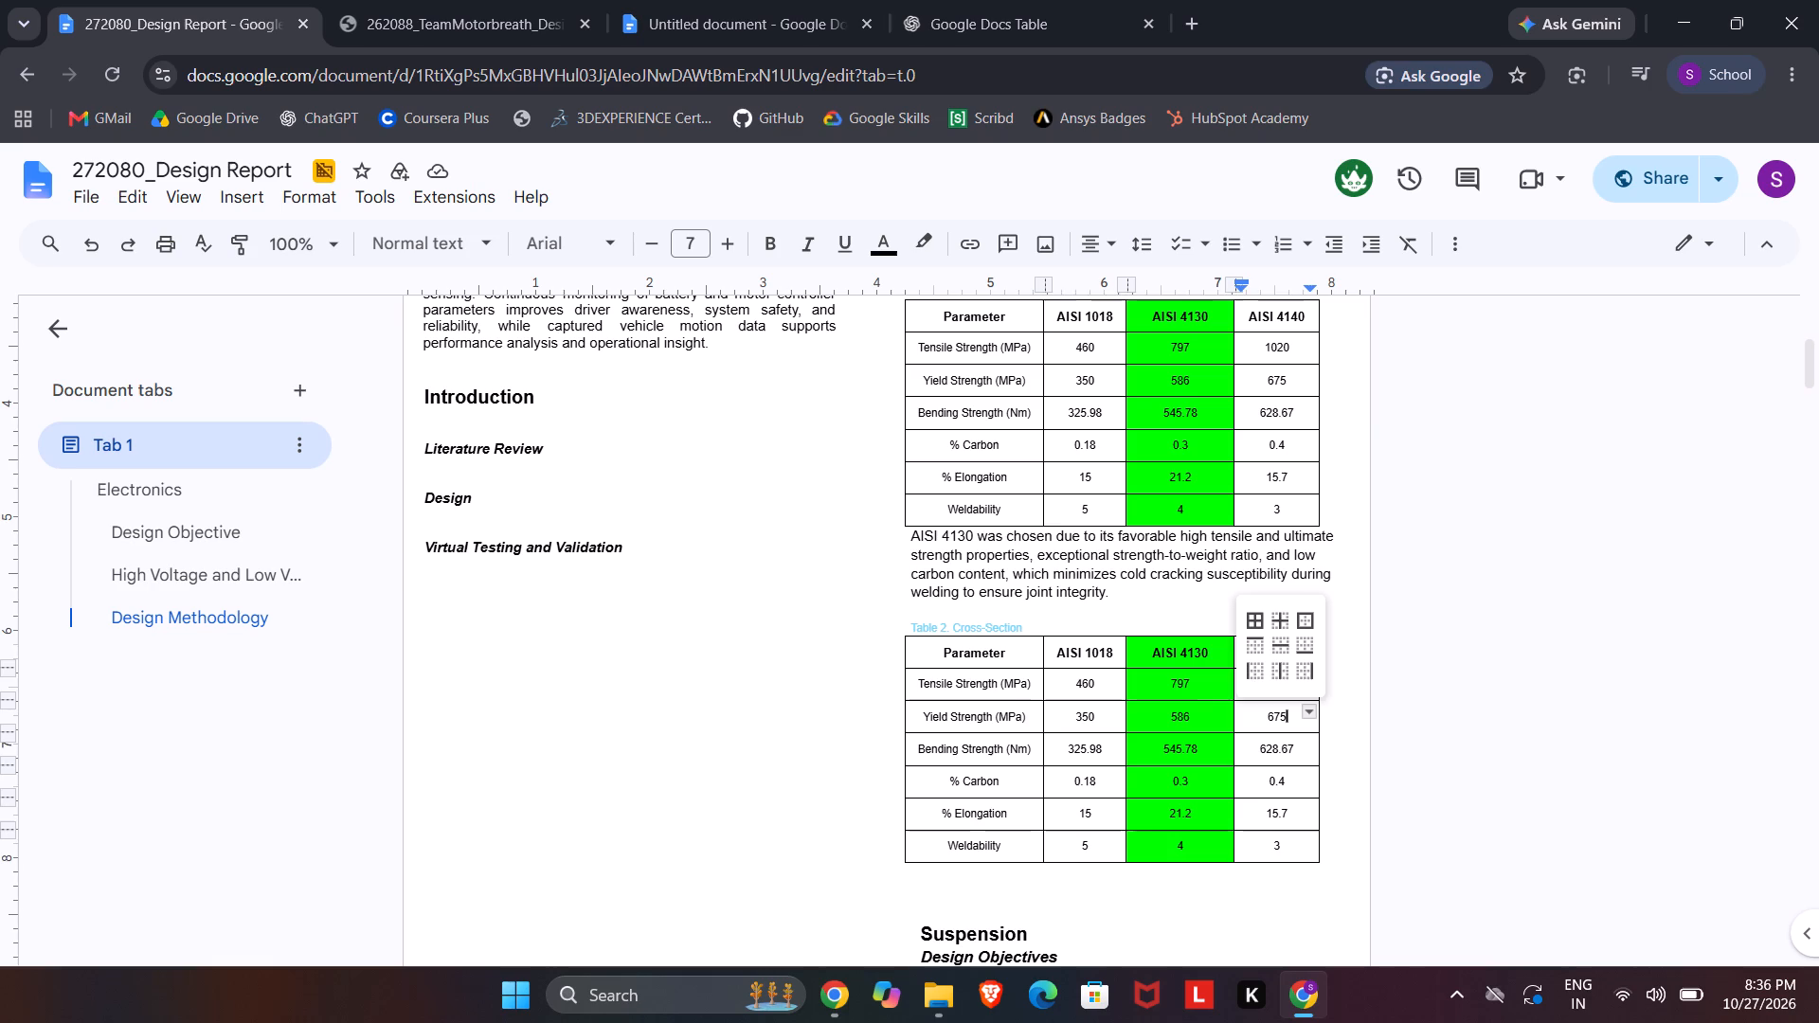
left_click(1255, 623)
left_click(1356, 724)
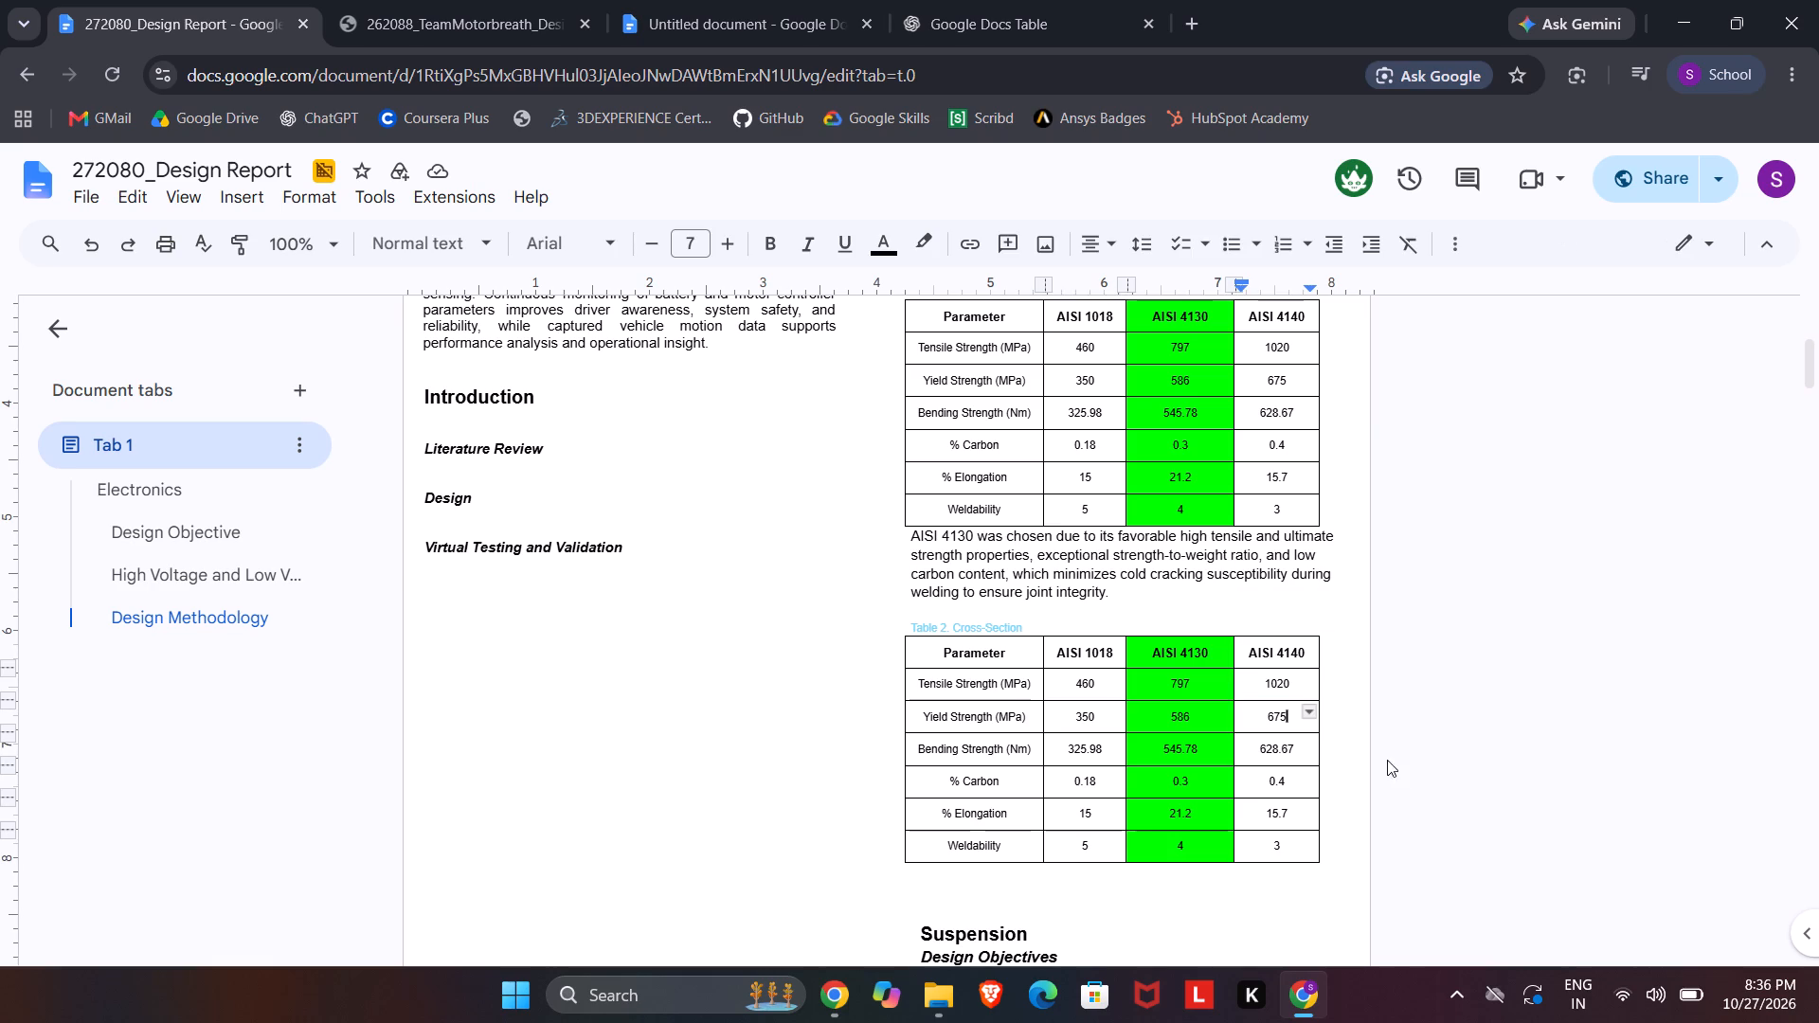
Clear the Bending Strength, % Carbon, % Elongation and Weldability rows in the table under the Table 2 caption.
left_click_drag(1303, 846, 964, 746)
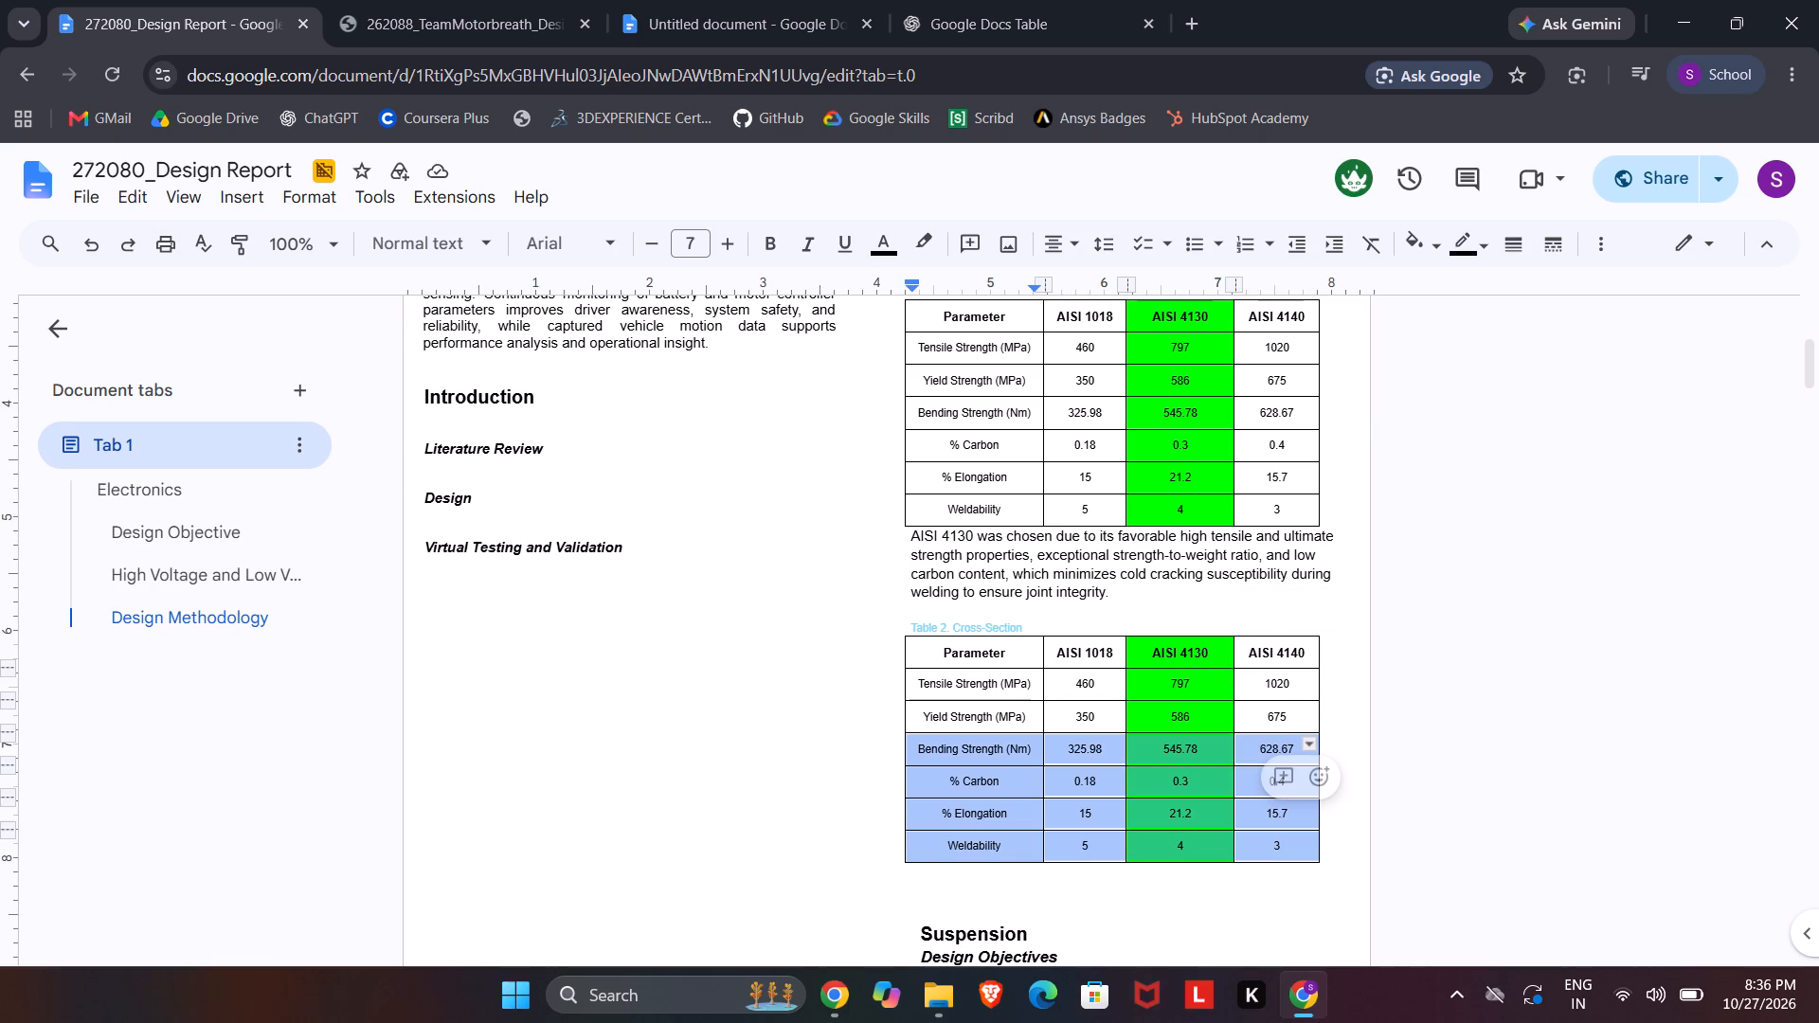
key("BackSpace")
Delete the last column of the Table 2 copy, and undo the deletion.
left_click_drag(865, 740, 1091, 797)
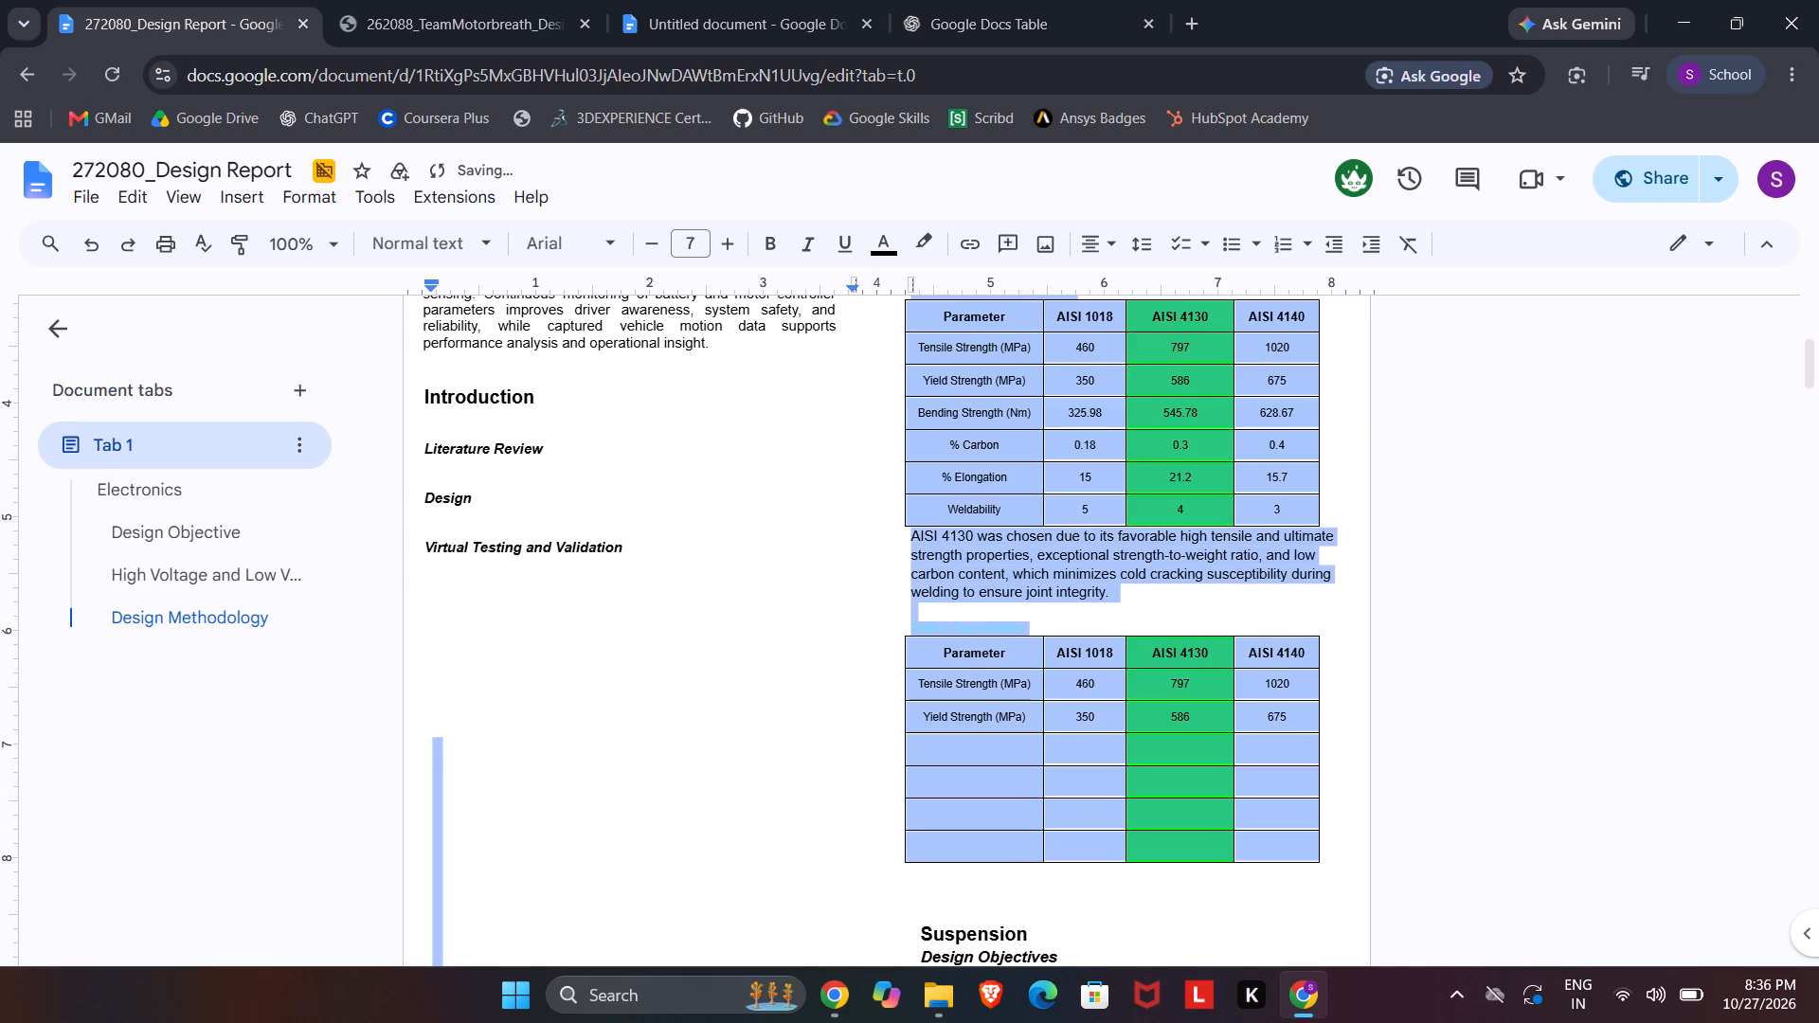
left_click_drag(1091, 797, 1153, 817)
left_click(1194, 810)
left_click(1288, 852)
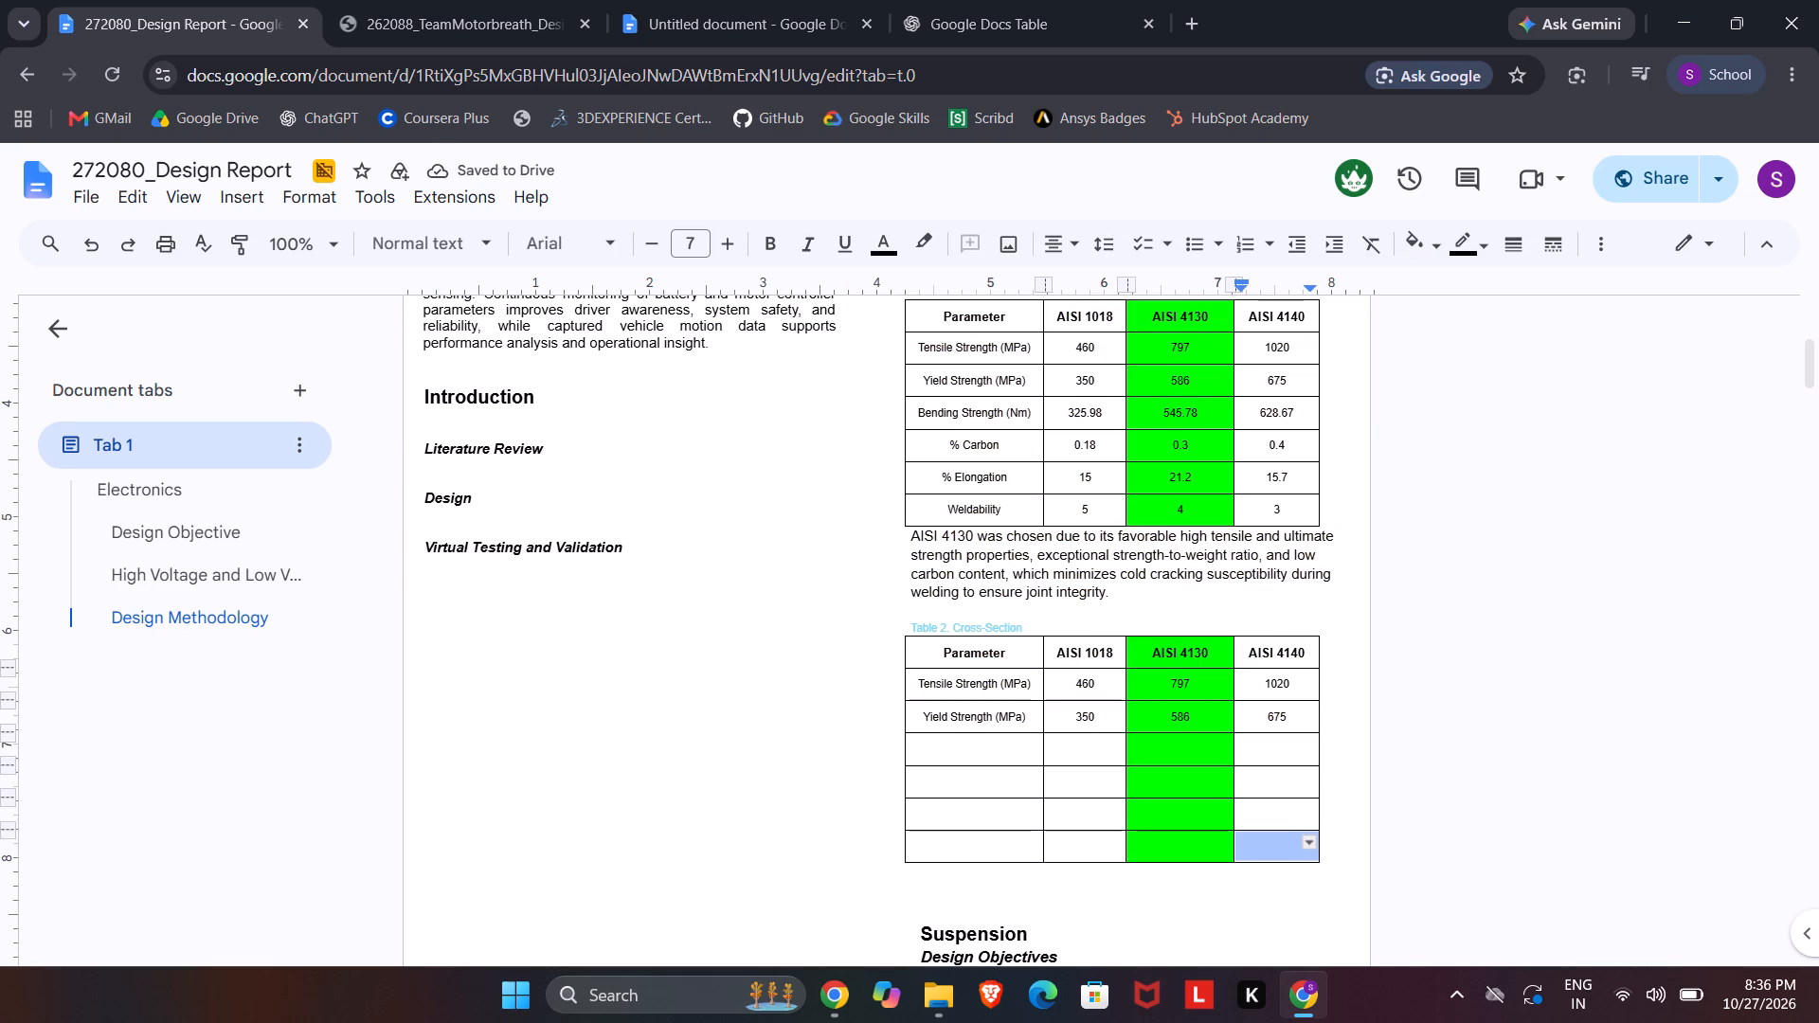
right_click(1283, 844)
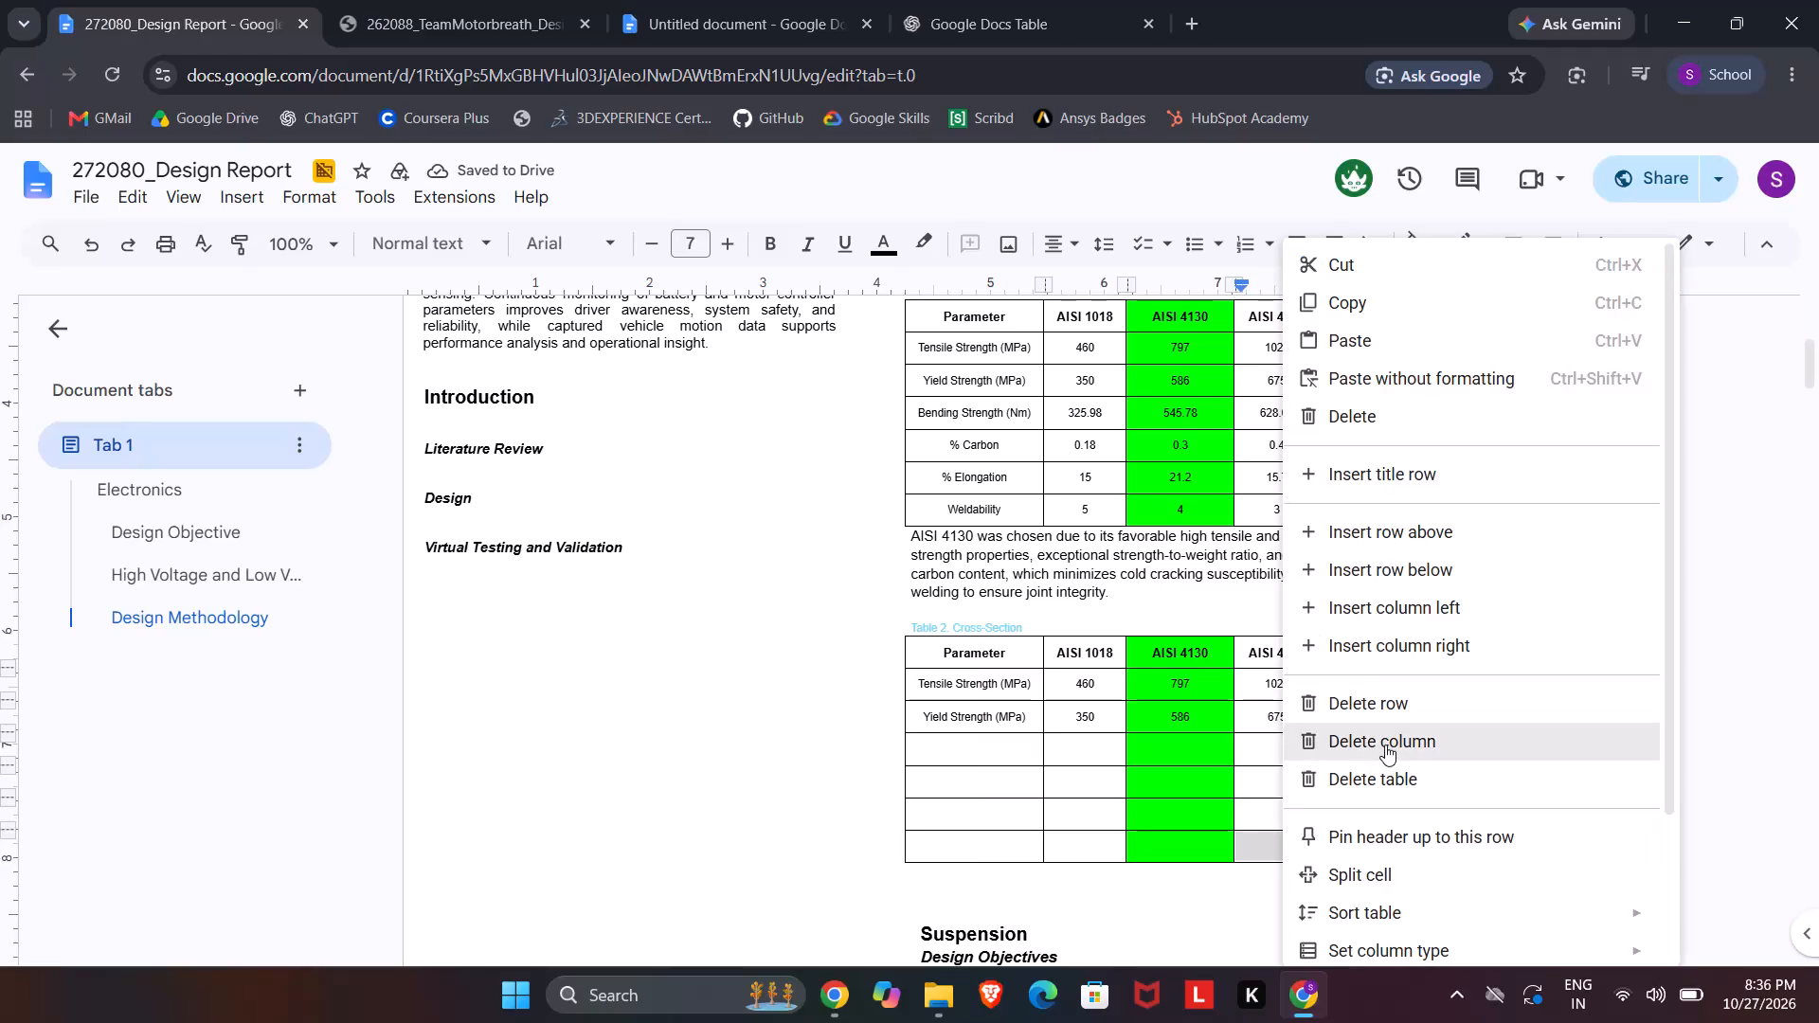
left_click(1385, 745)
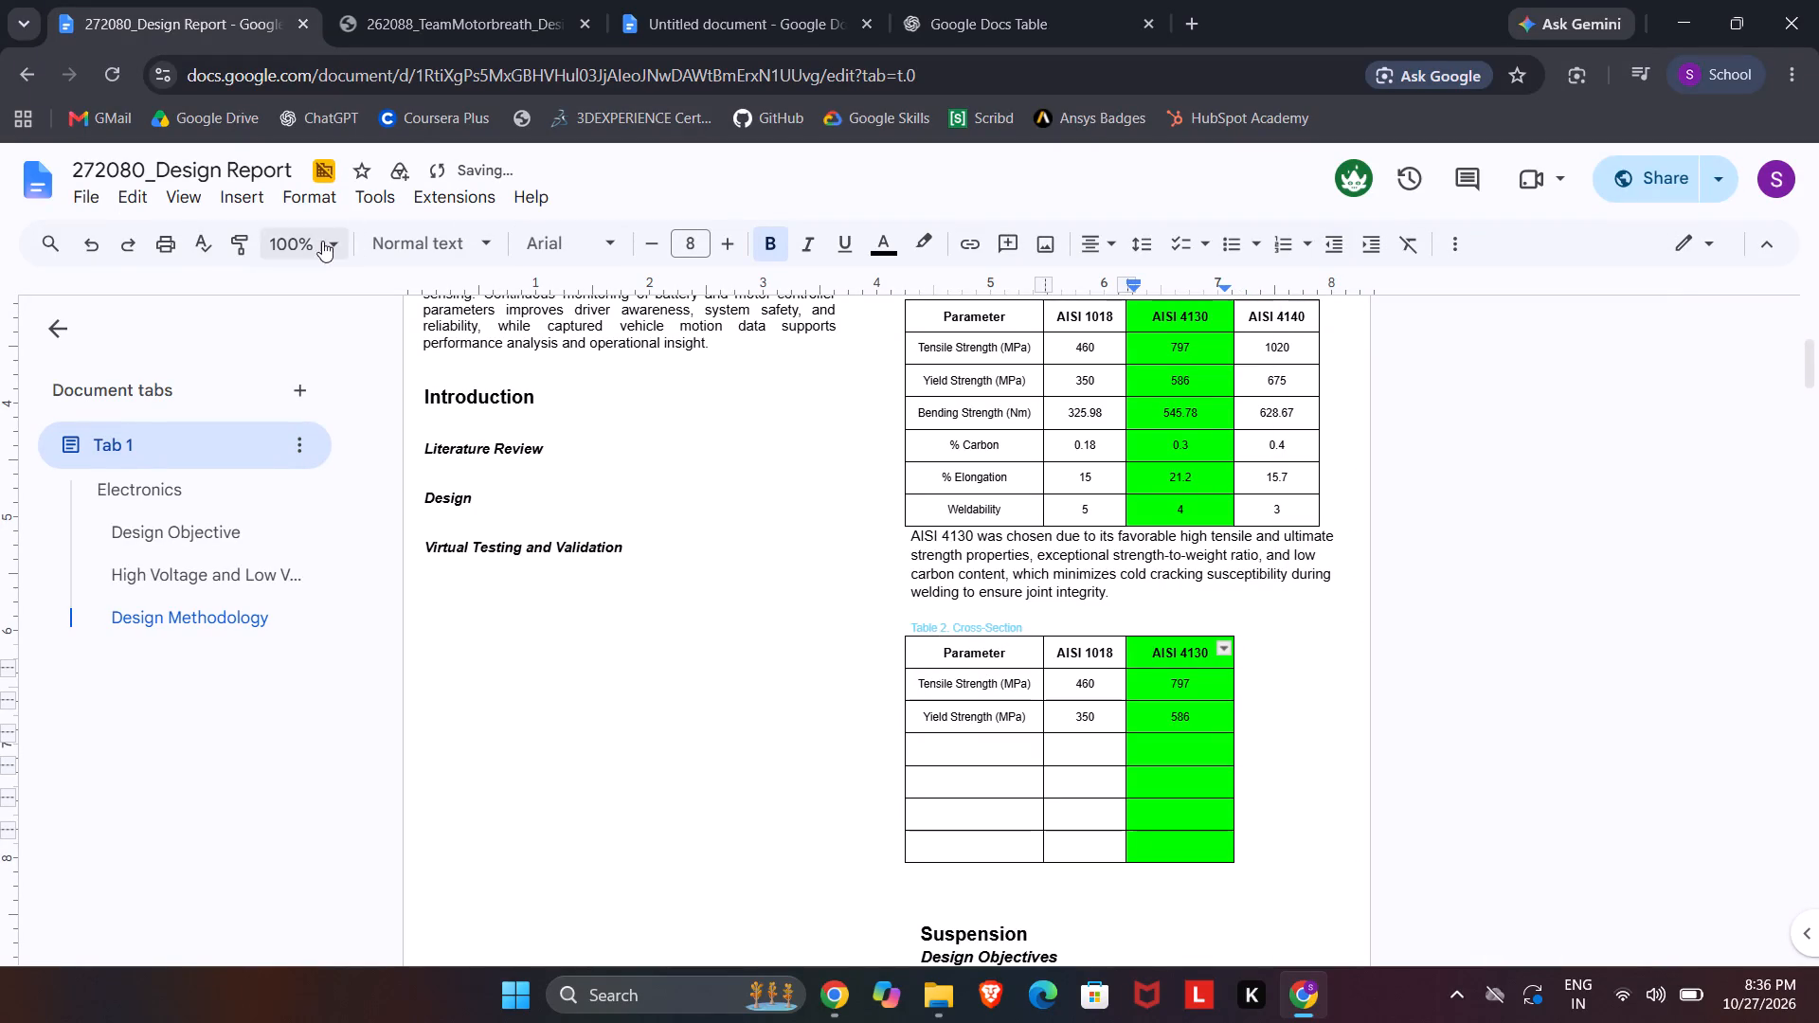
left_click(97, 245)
Delete the four empty rows from the table under the Table 2 caption.
right_click(1090, 747)
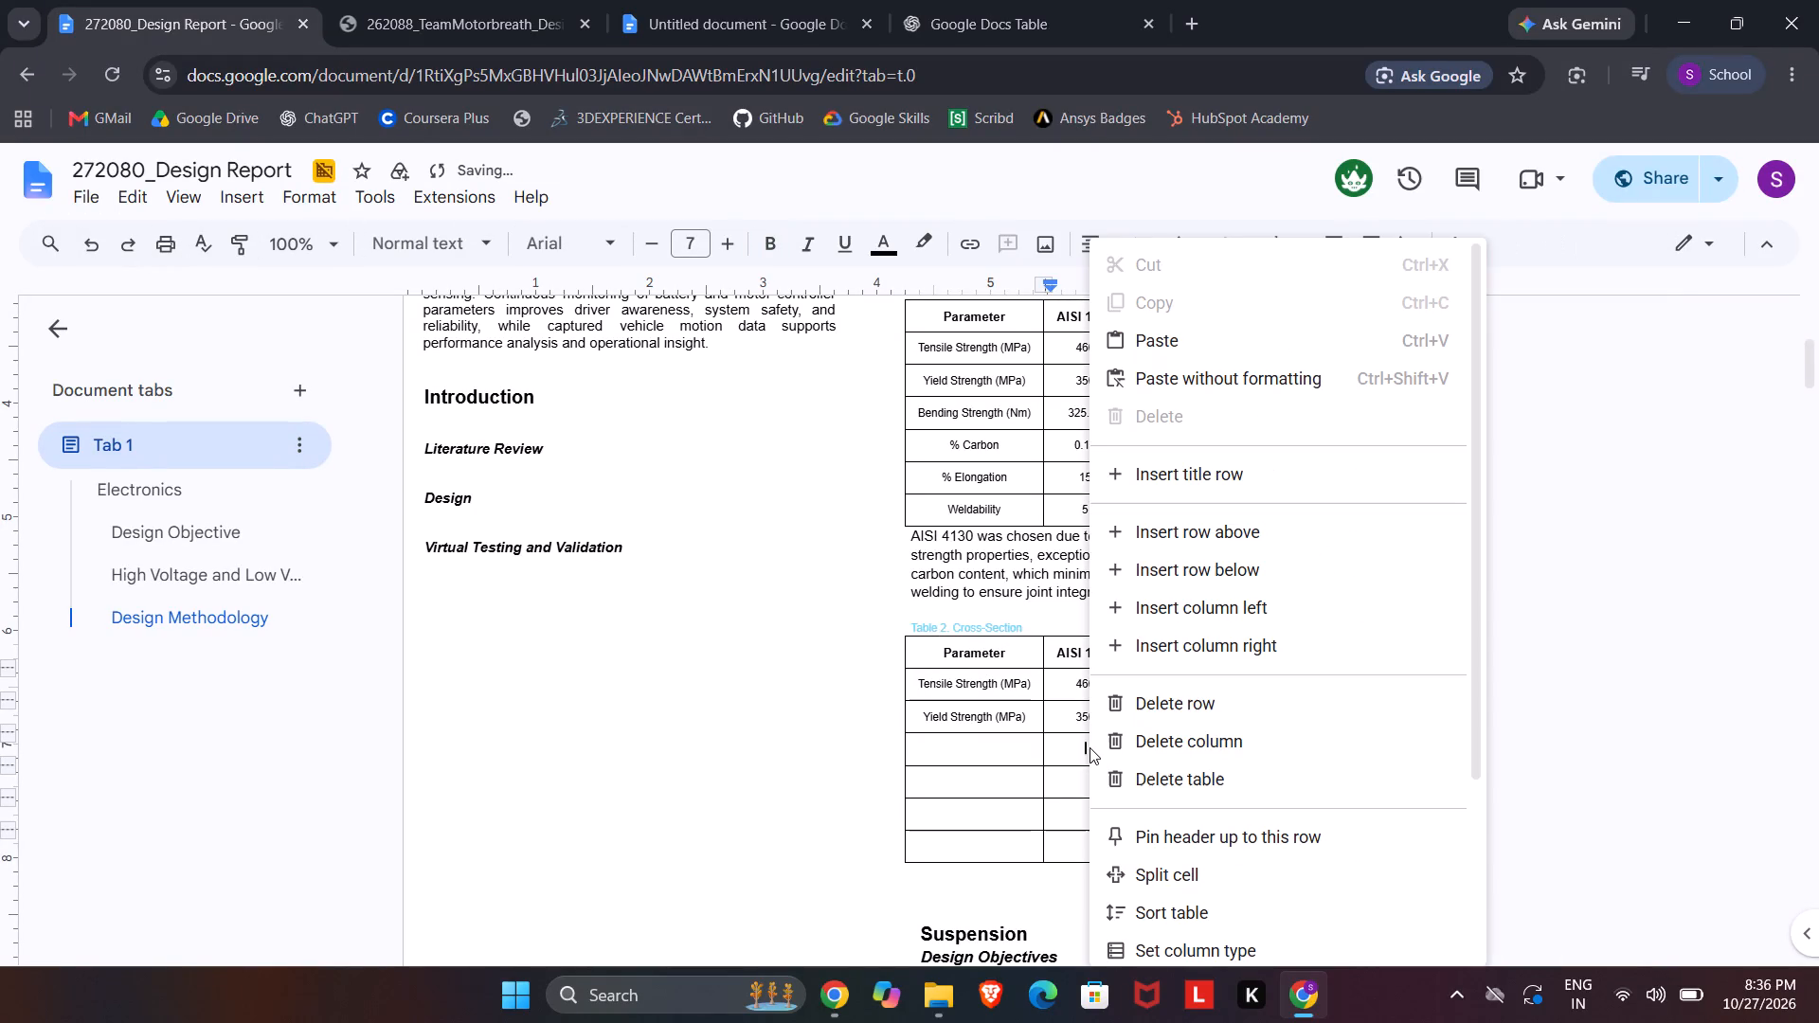
left_click(1178, 685)
right_click(1090, 763)
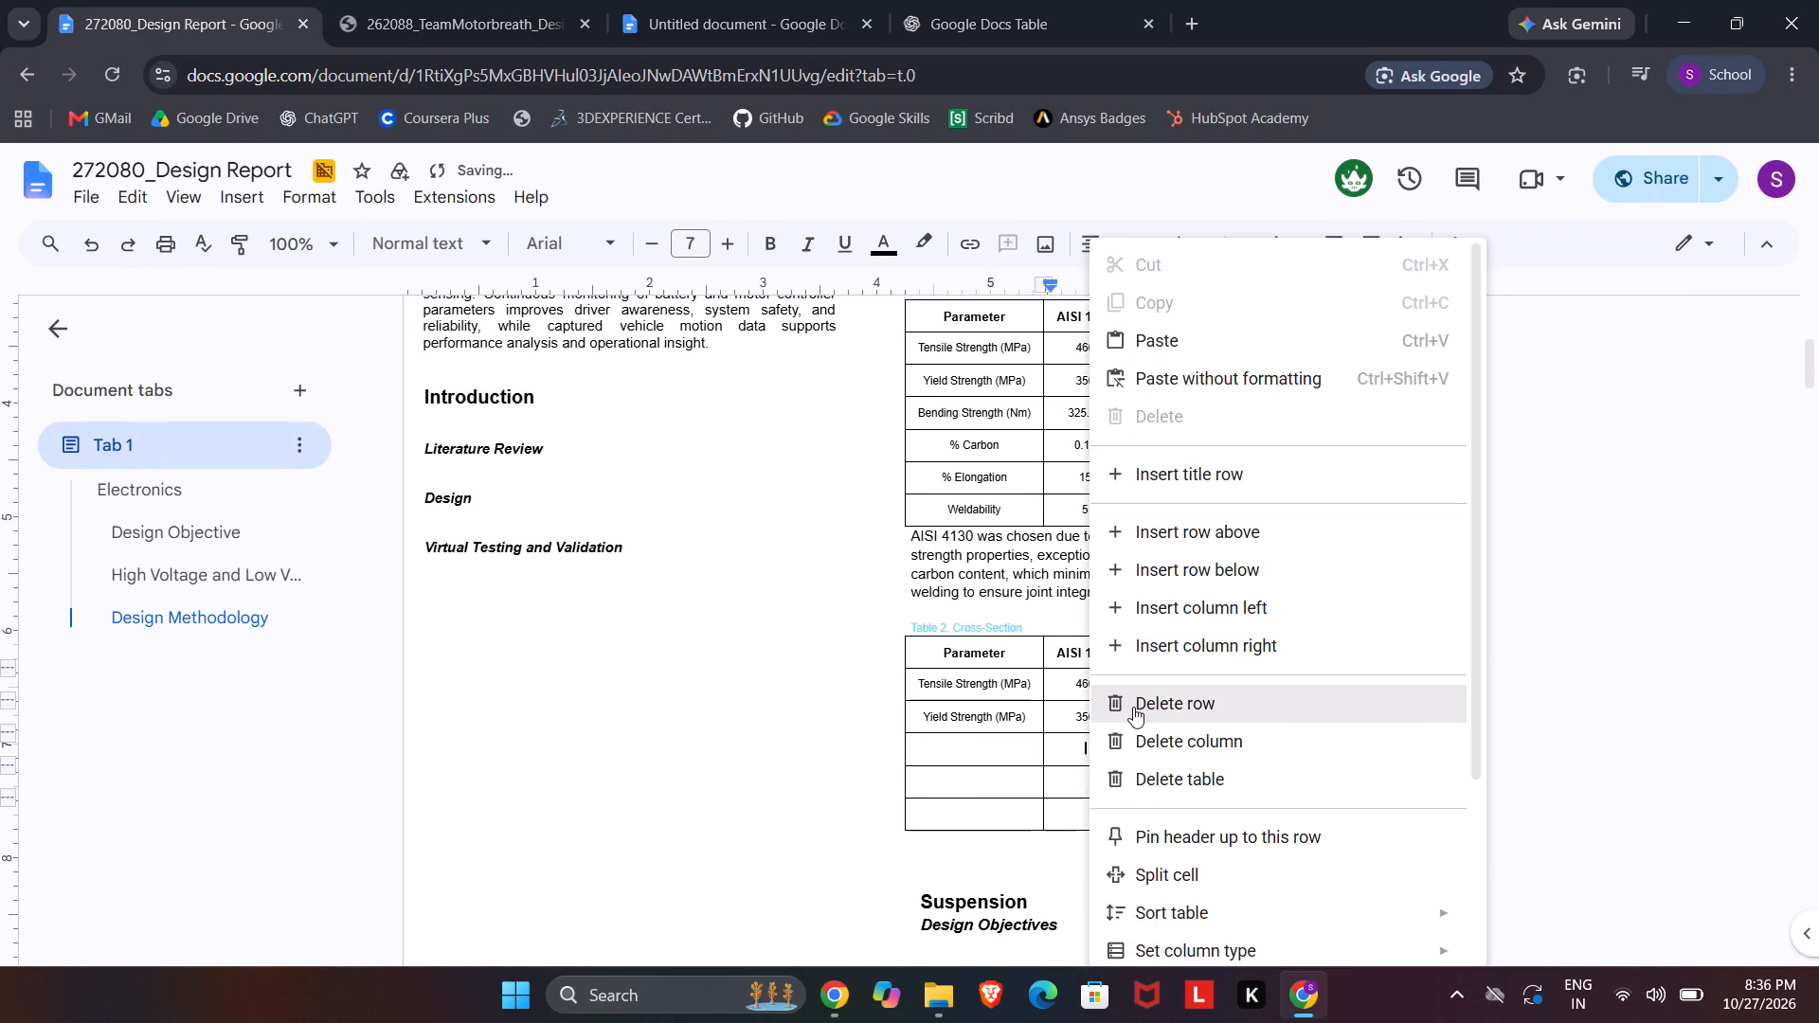
left_click(1133, 707)
right_click(1091, 764)
left_click(1112, 709)
right_click(1095, 747)
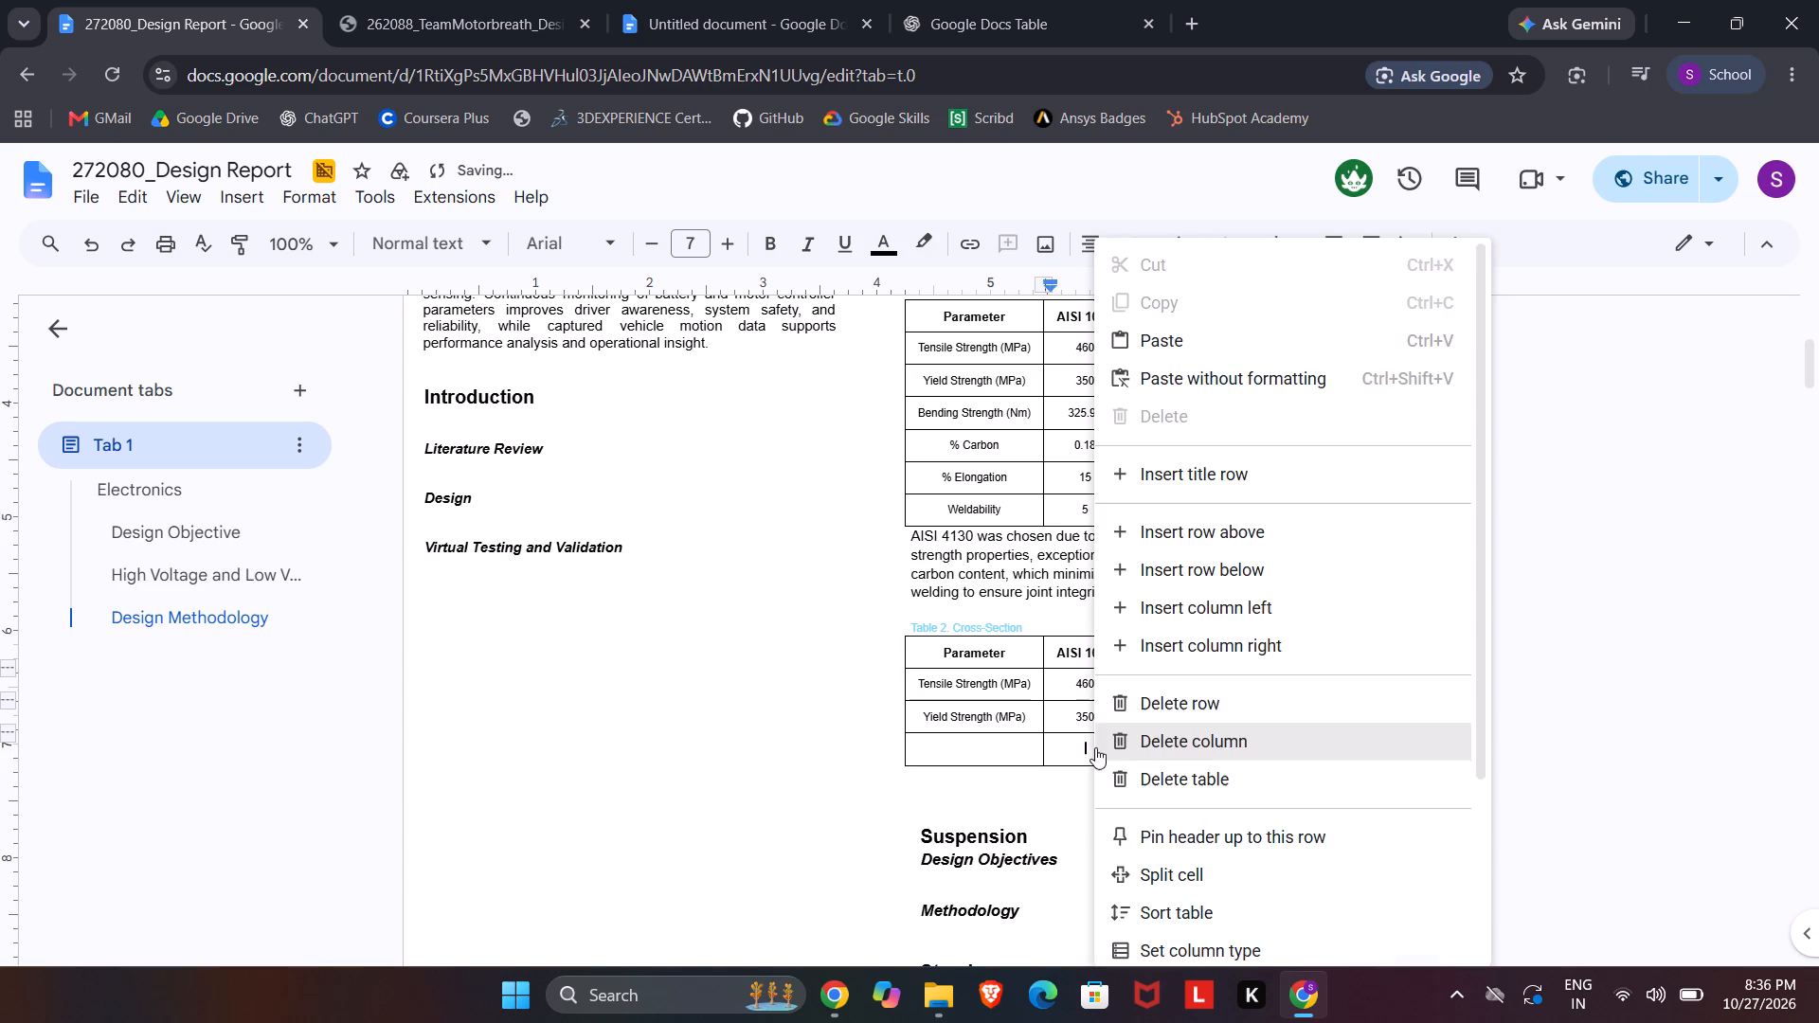
left_click(1134, 687)
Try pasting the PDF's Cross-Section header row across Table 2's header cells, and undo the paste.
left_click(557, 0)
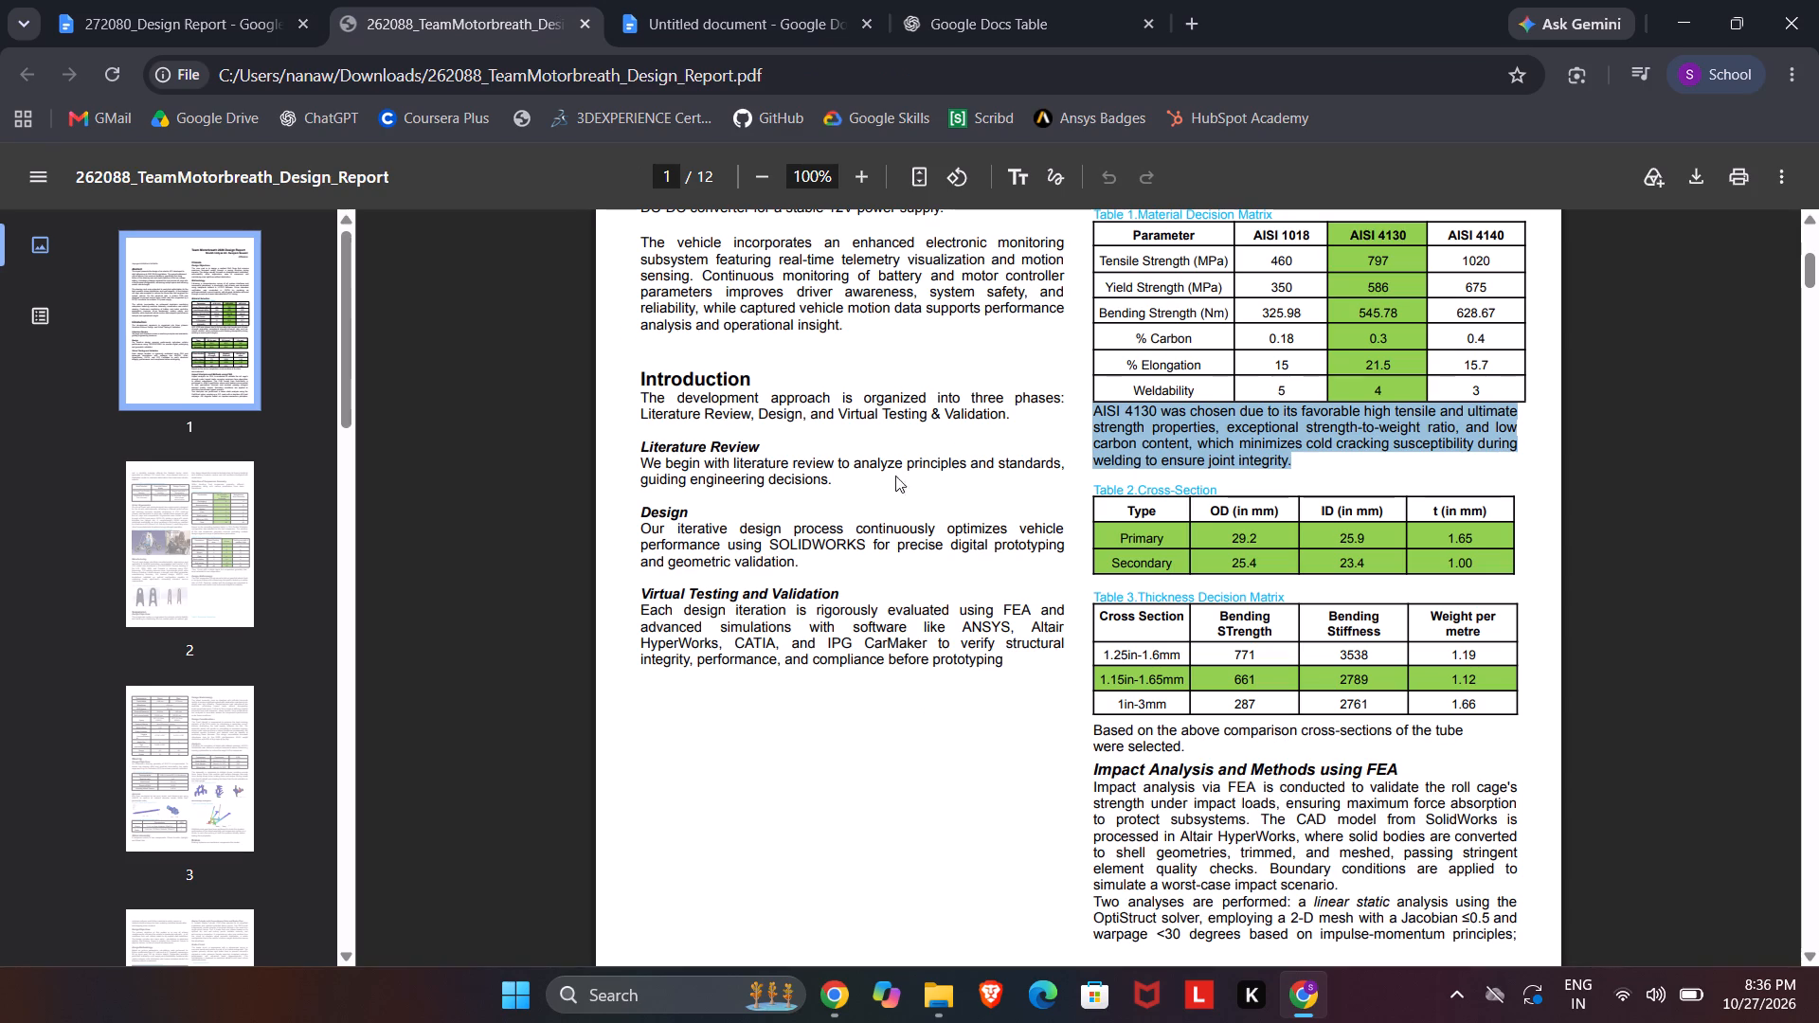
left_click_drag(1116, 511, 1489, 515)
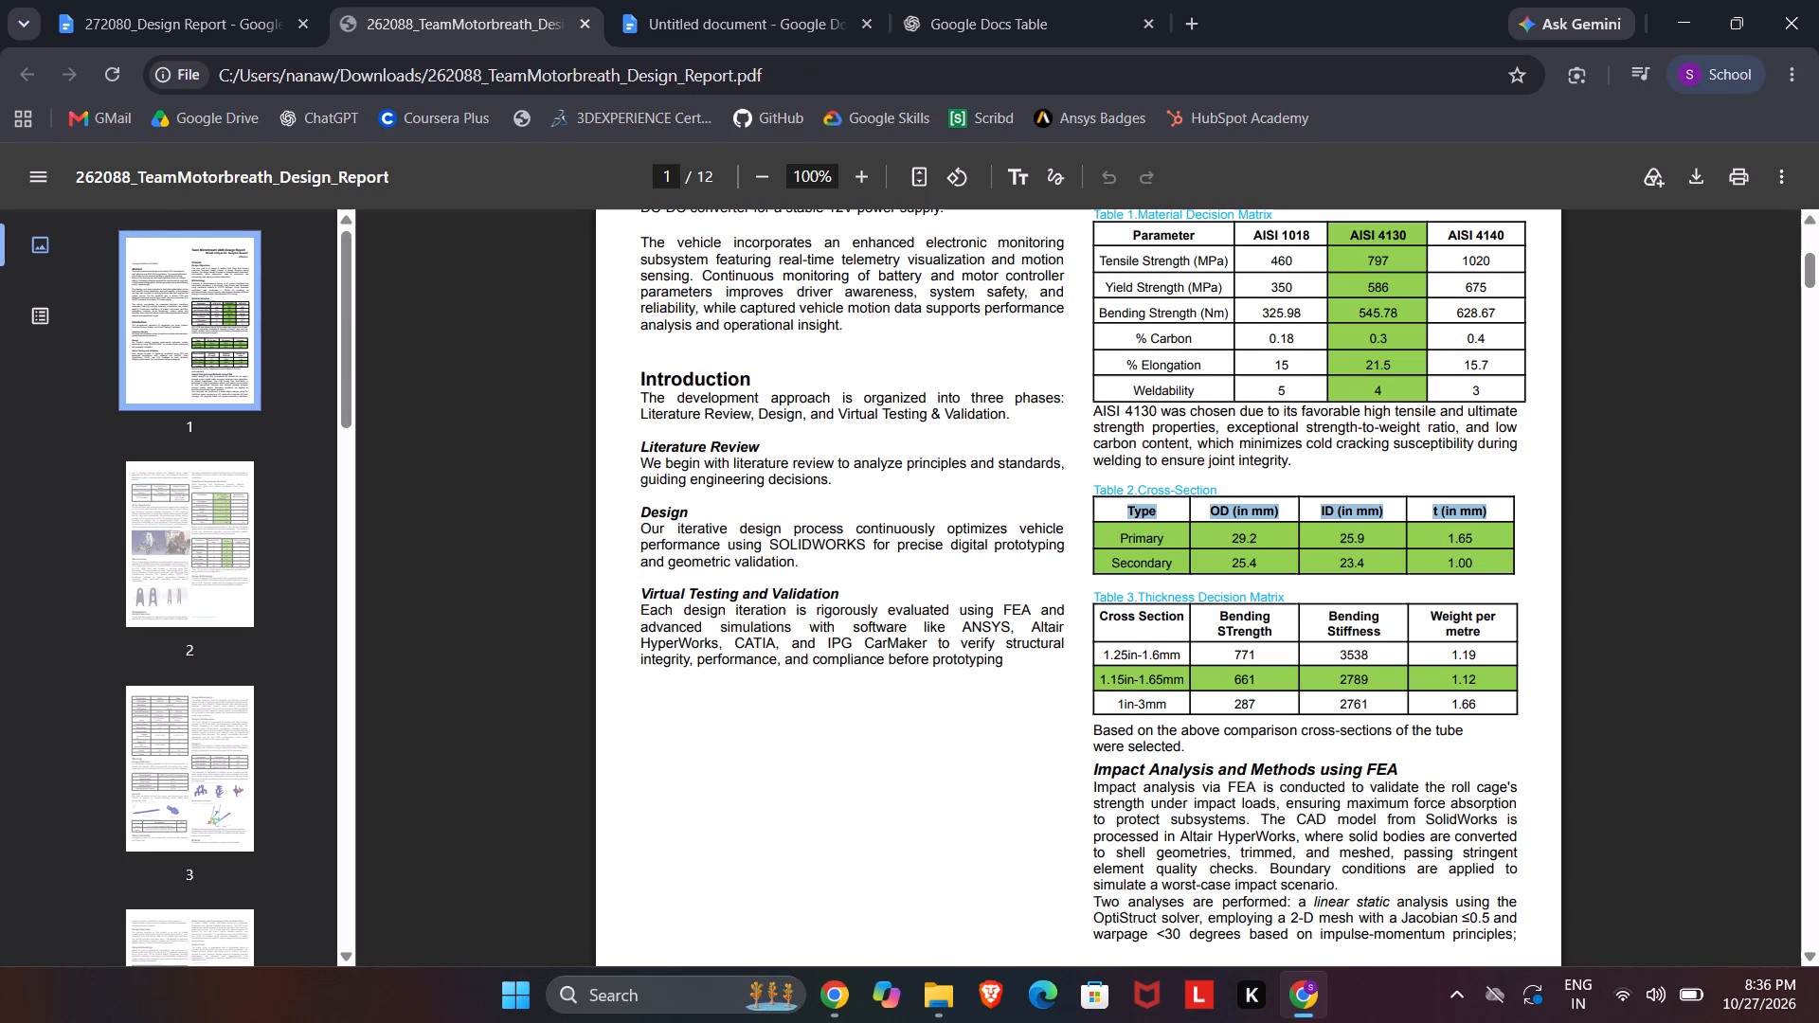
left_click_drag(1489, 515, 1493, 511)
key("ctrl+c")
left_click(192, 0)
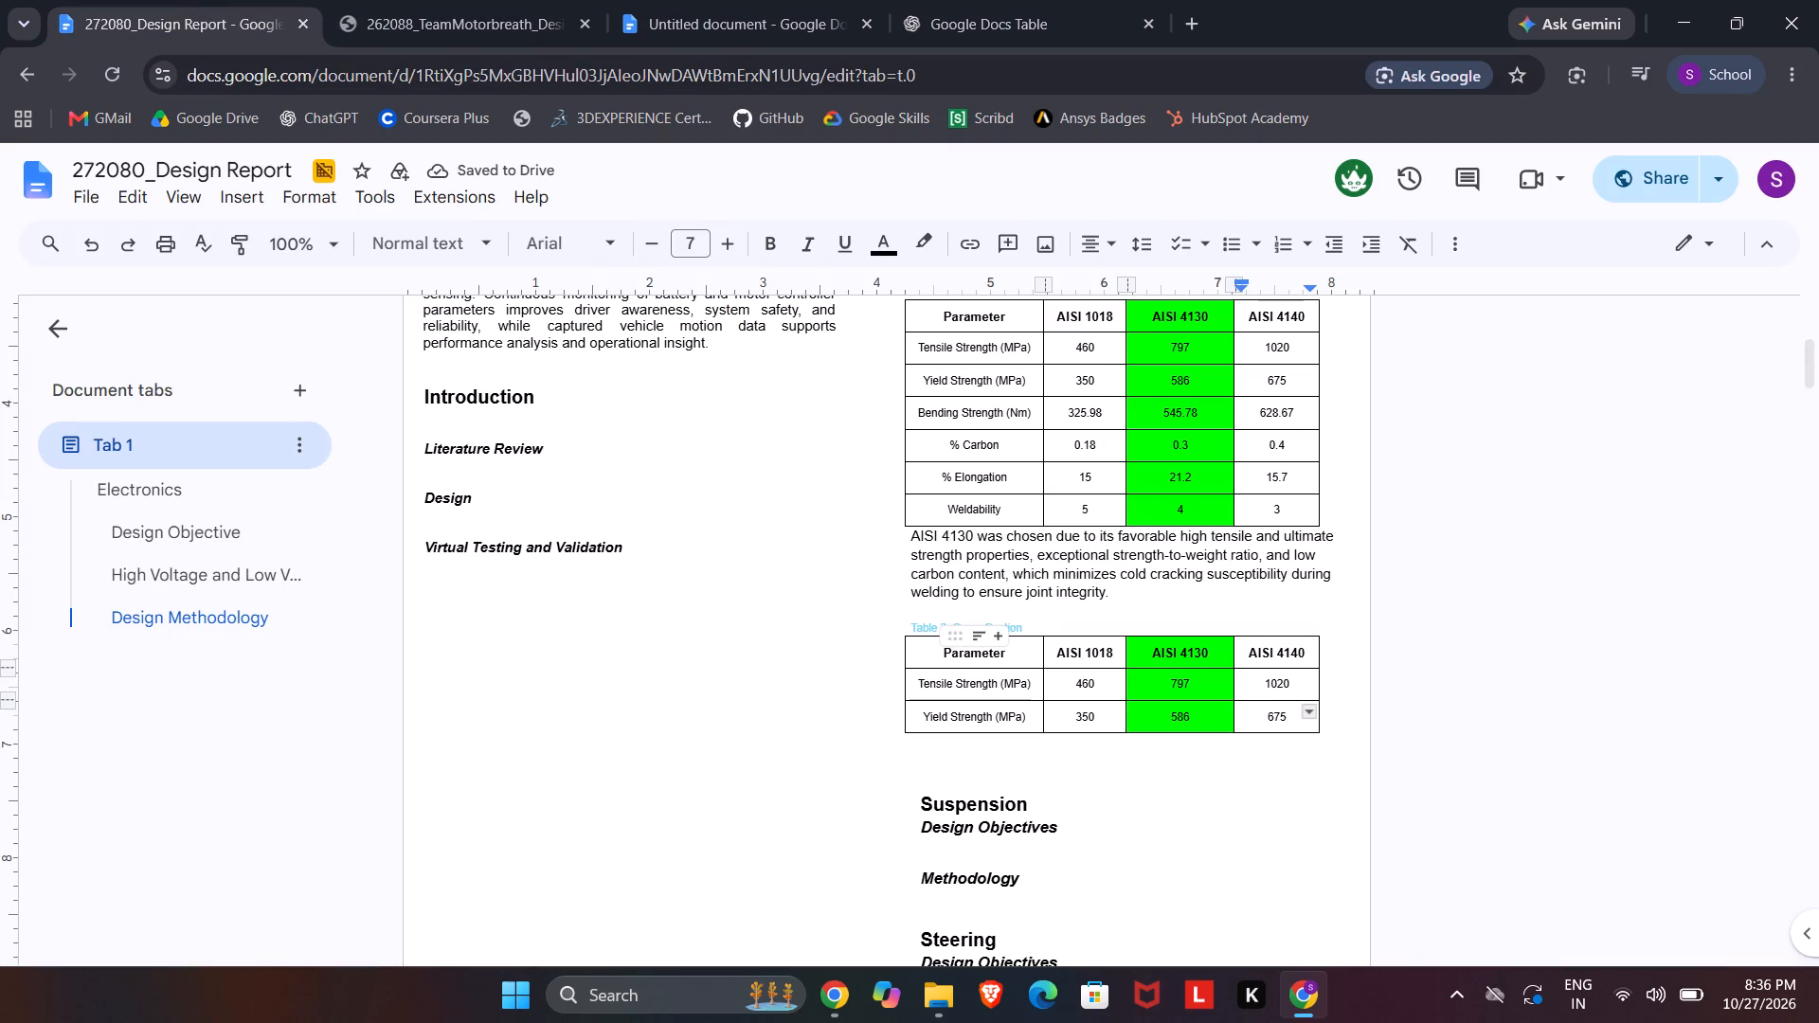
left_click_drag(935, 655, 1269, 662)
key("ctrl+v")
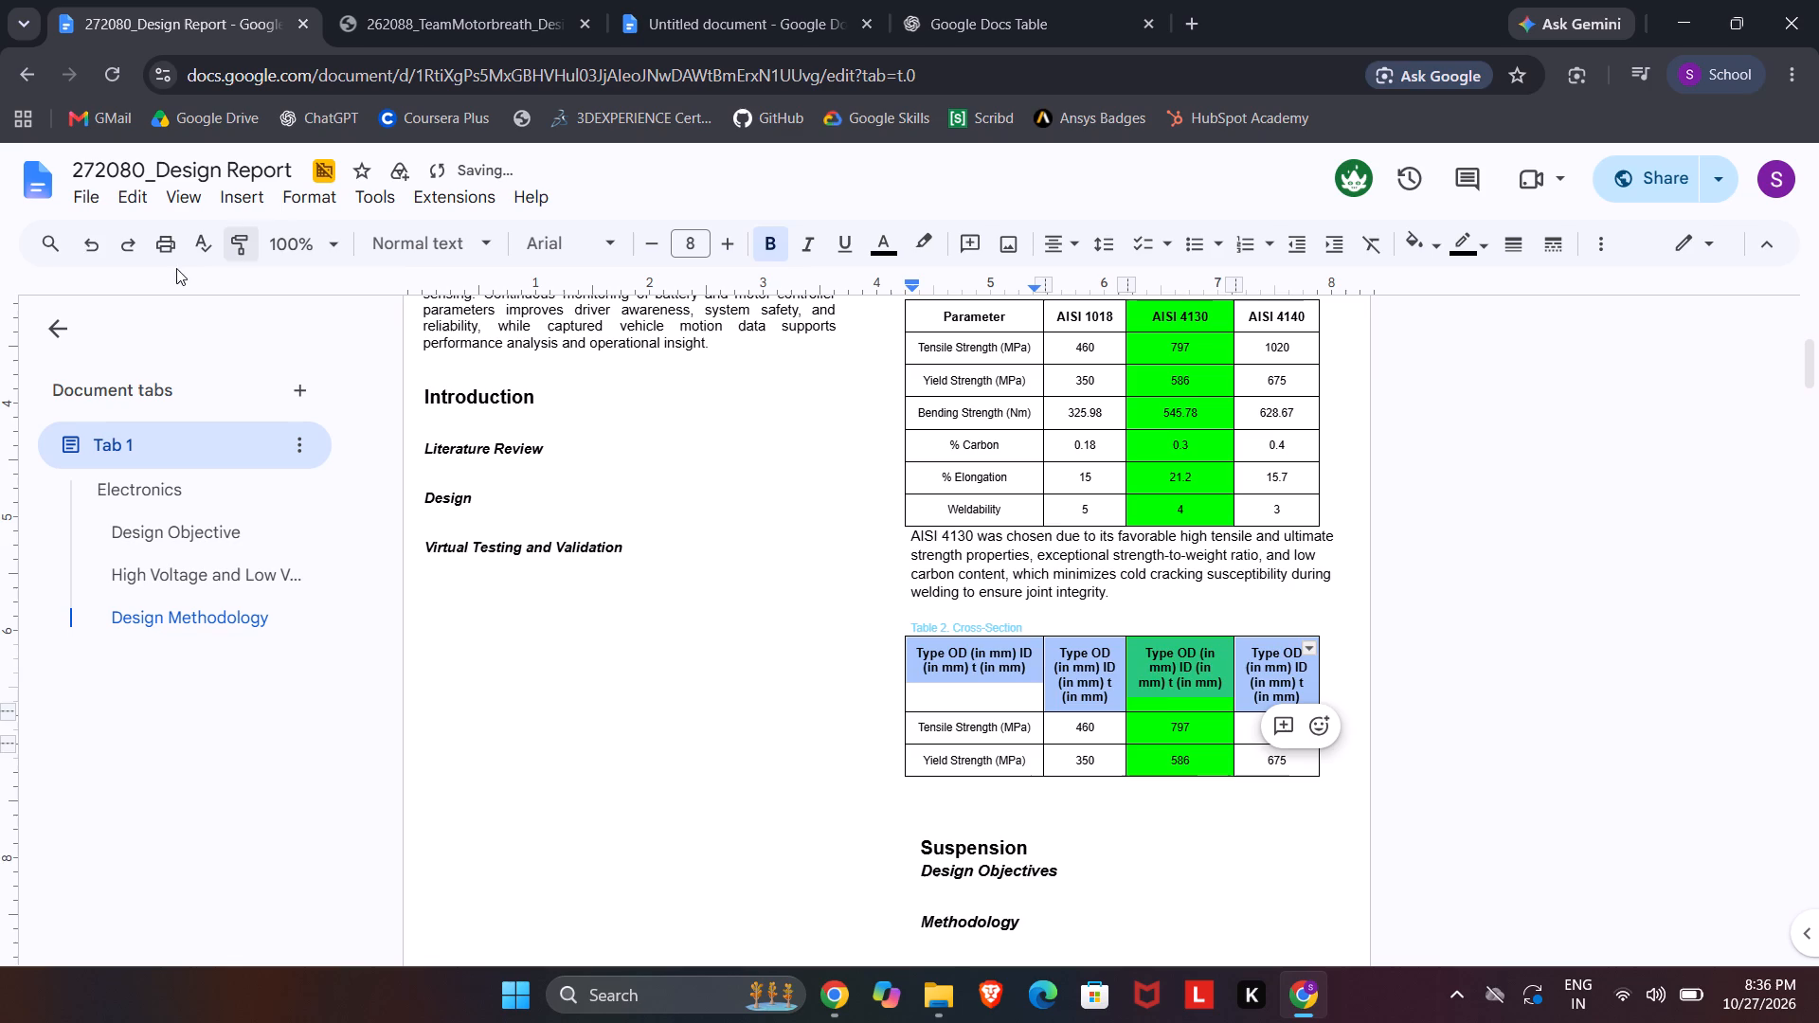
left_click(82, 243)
Replace Table 2's first two header cells with "Type" and "OD (in mm)", checking the wording against the PDF.
triple_click(1015, 654)
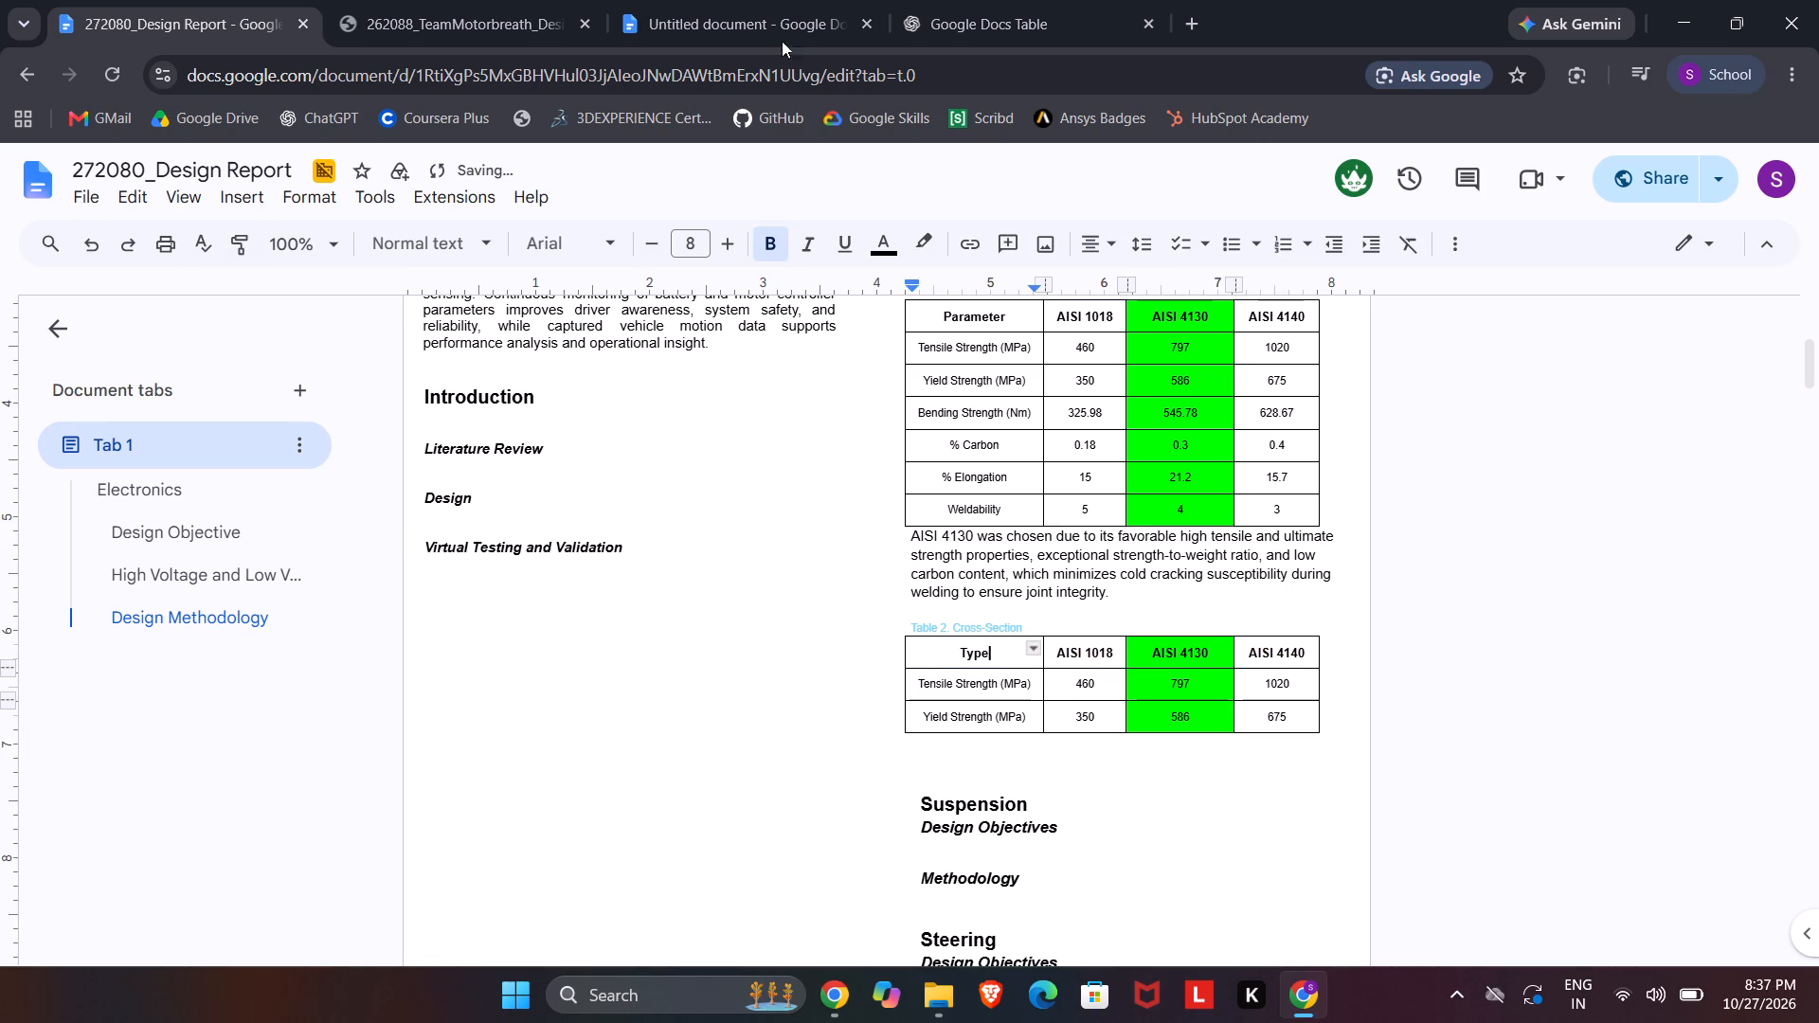
left_click(441, 0)
left_click(171, 0)
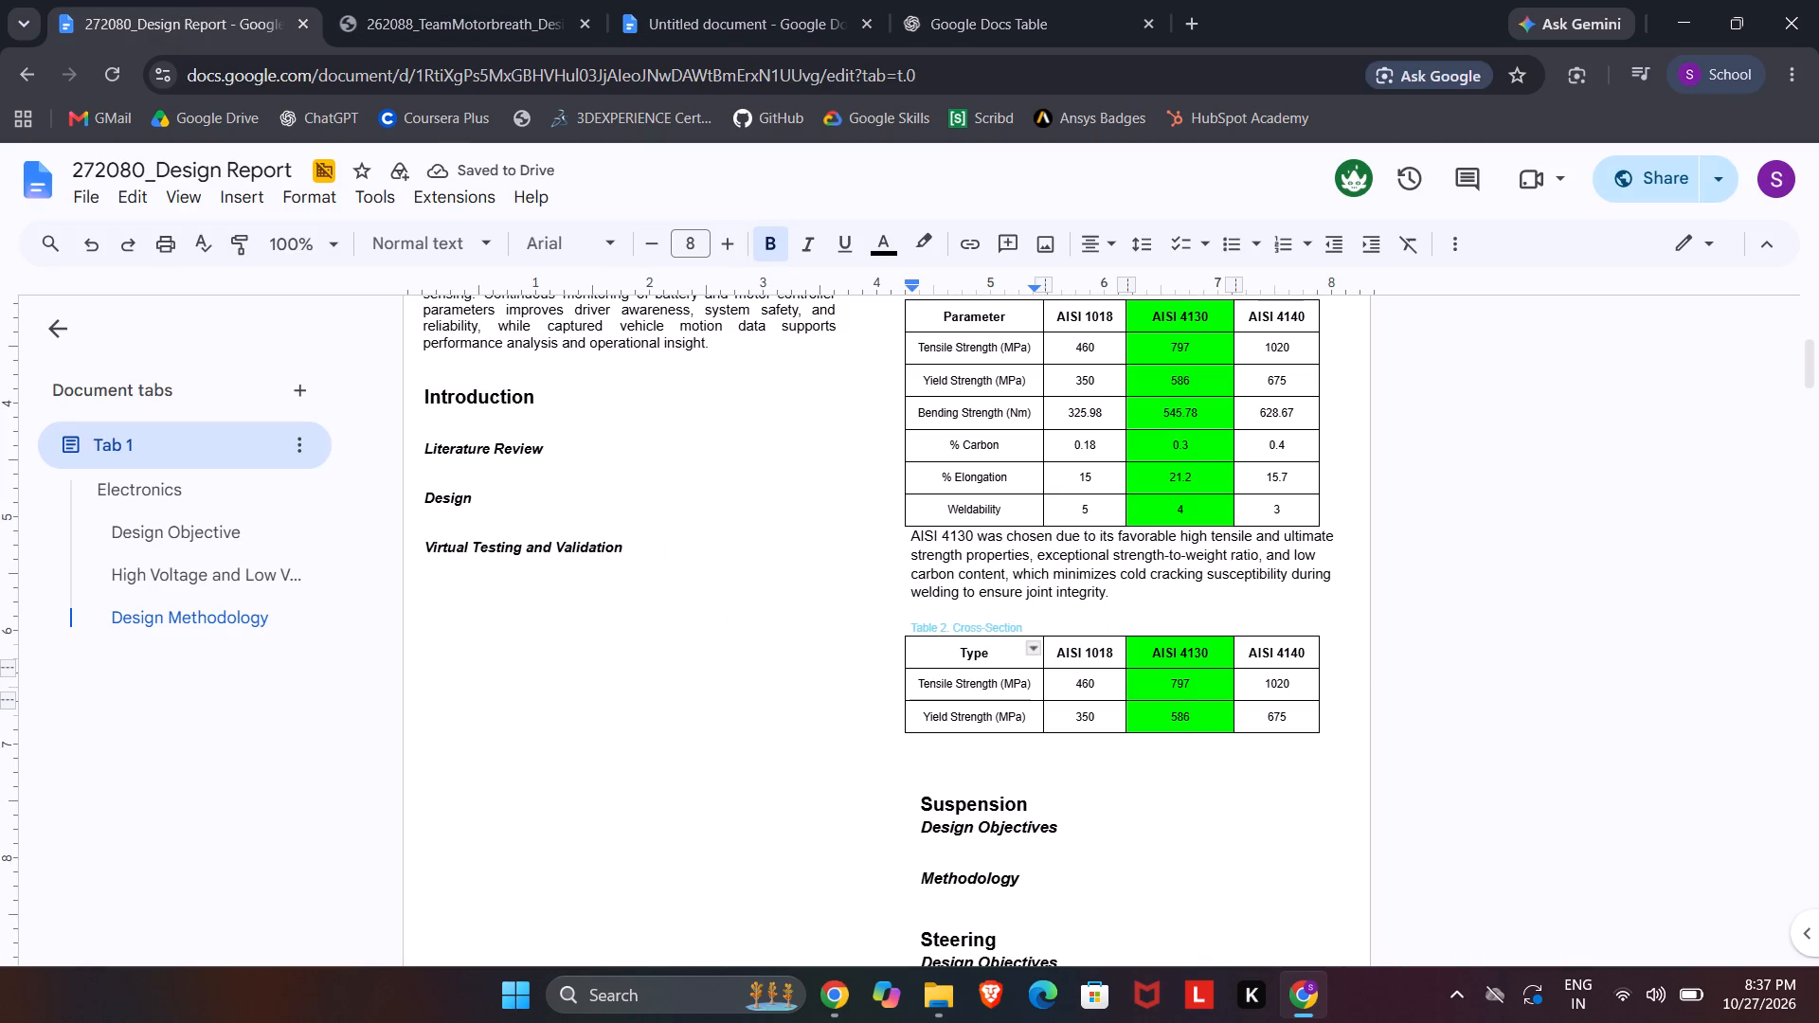
double_click(1121, 661)
triple_click(1102, 653)
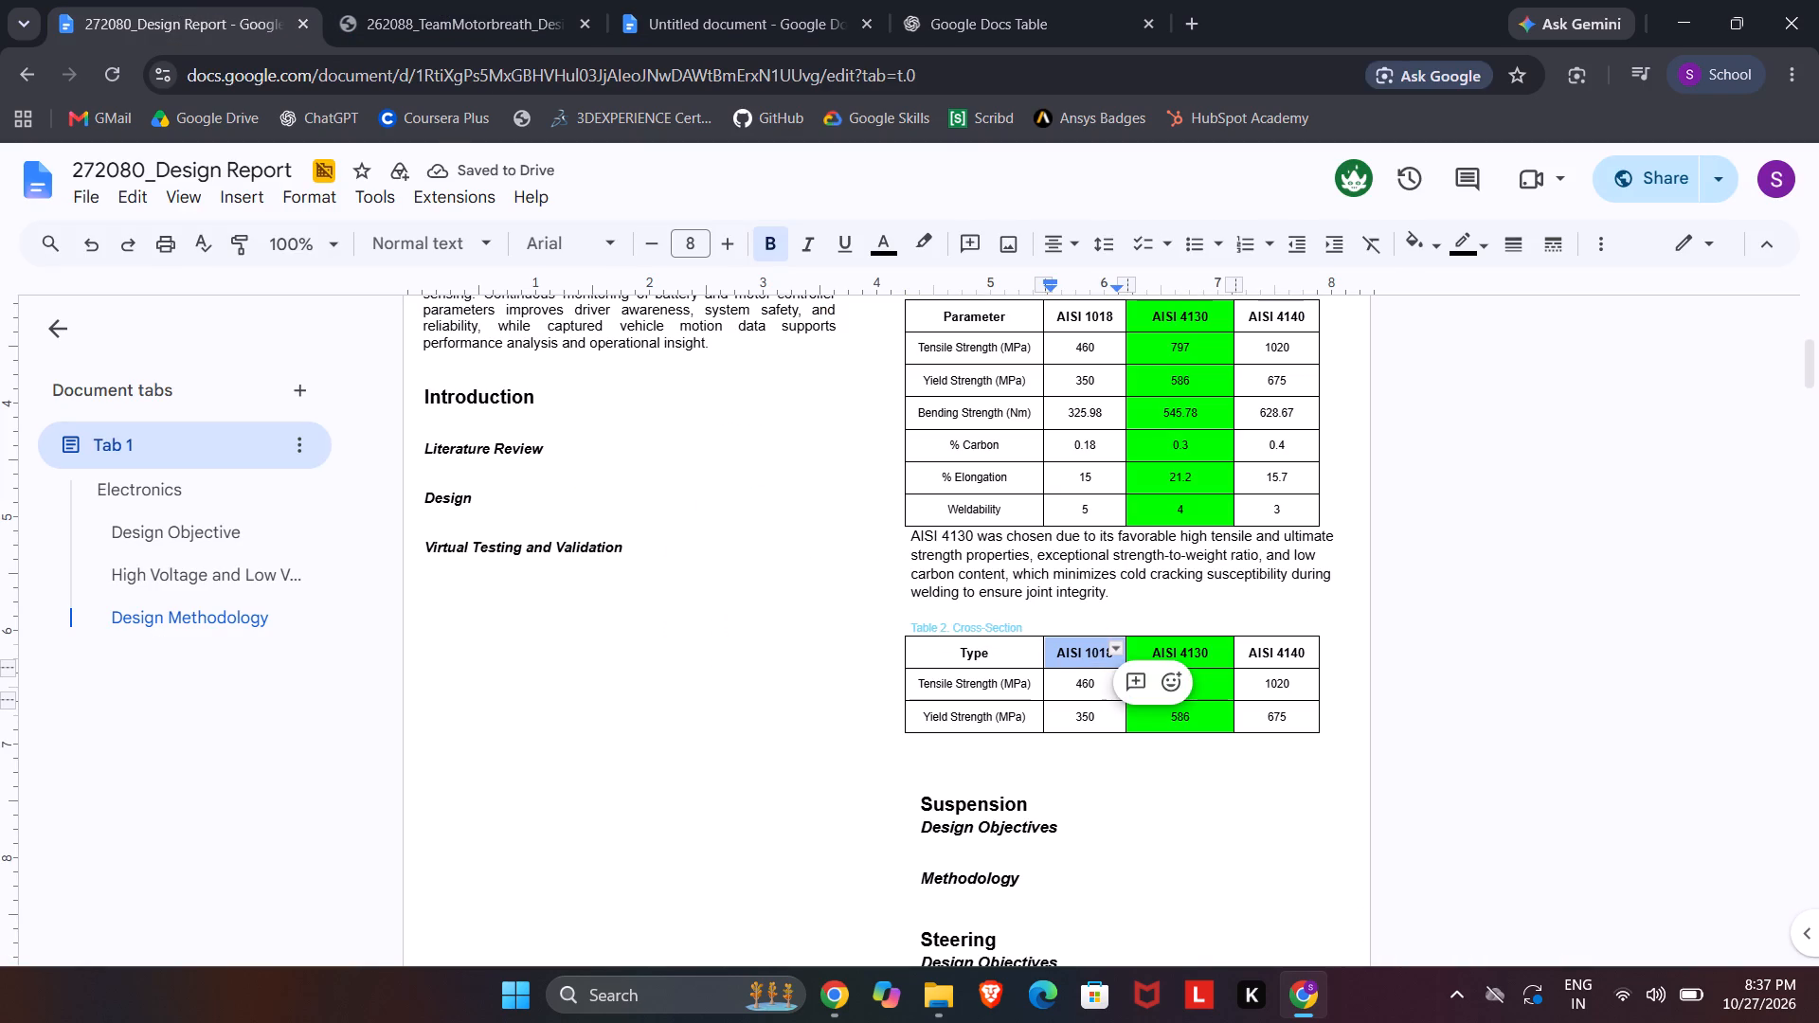
type("OD")
key("space")
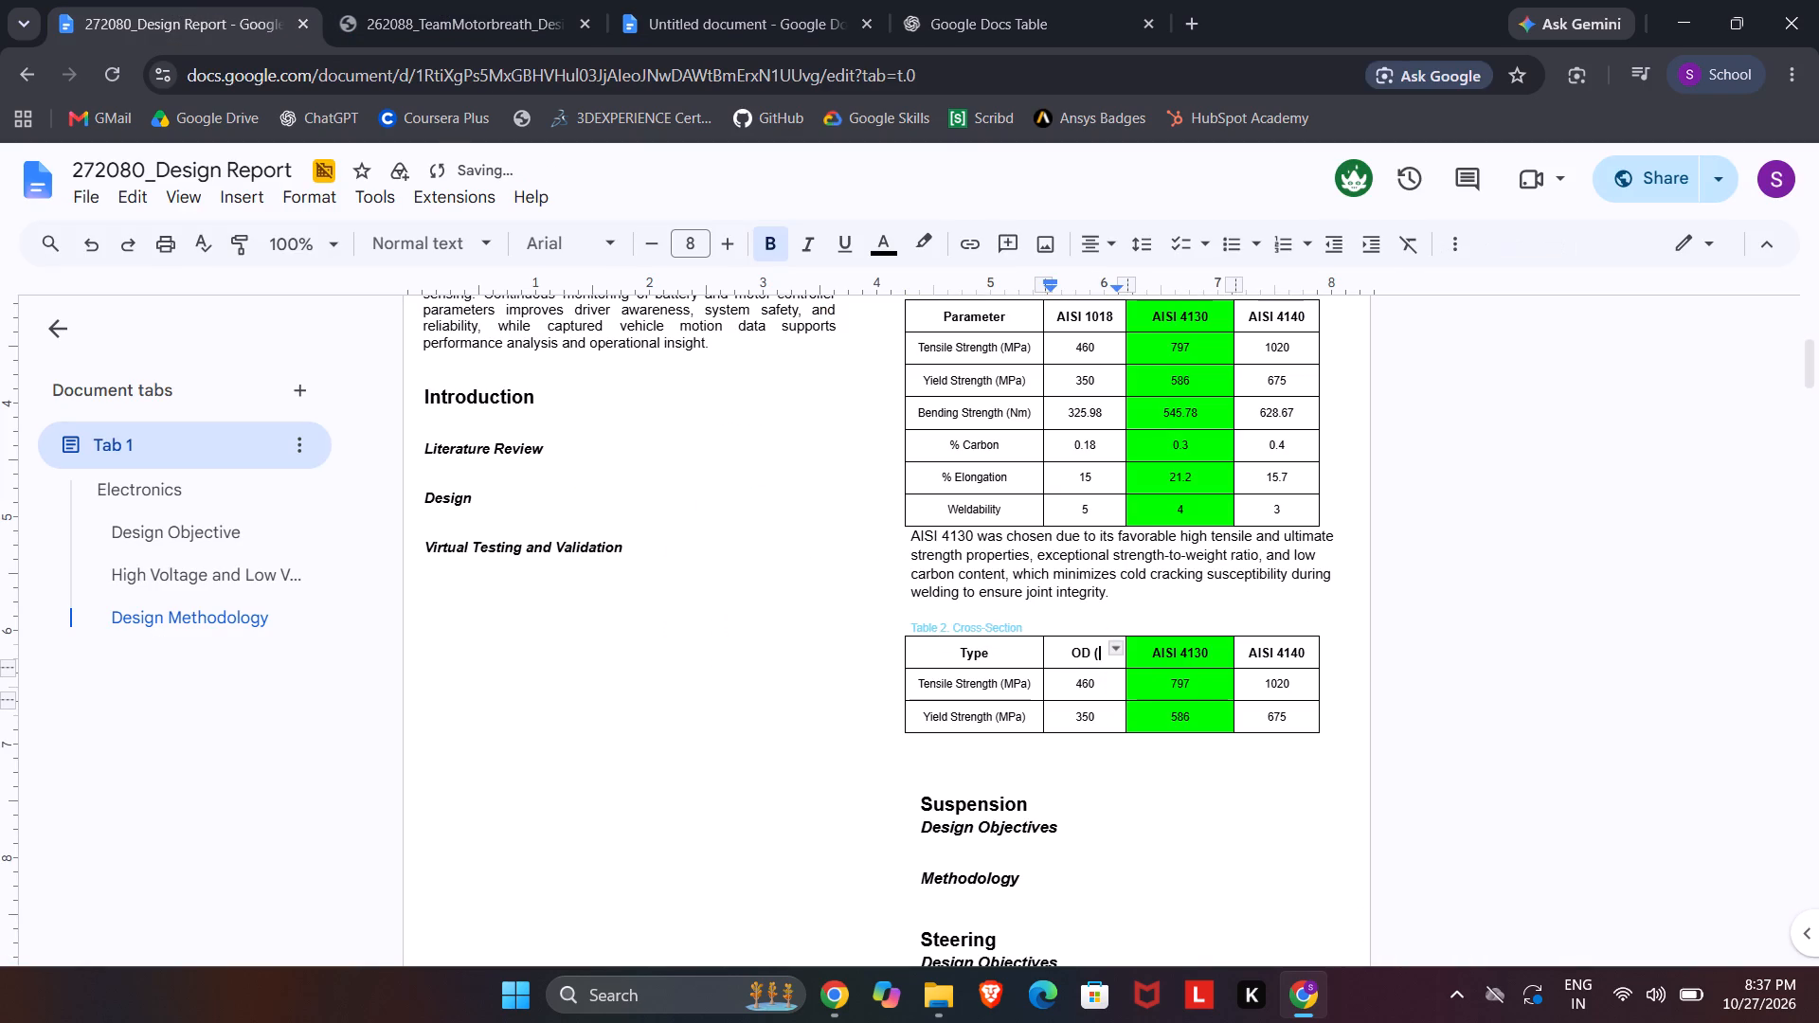
key("Left")
type("in mm")
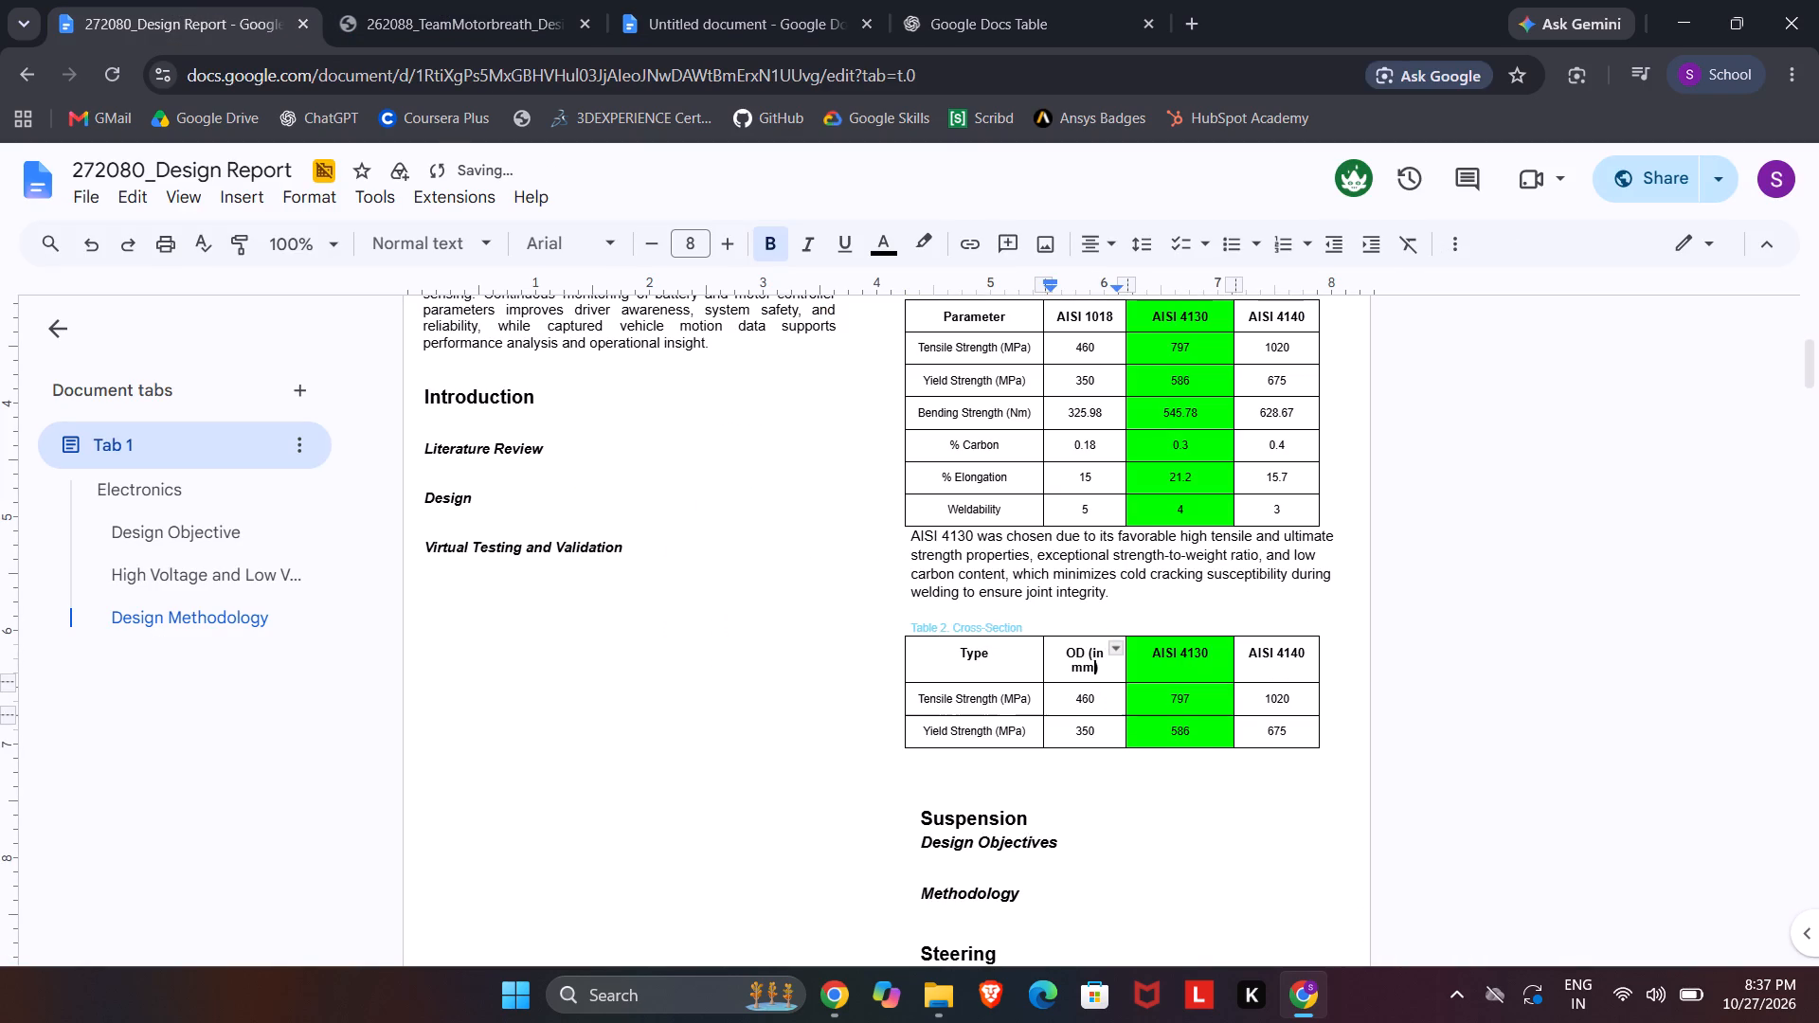
Narrow Table 2's first column slightly so the OD (in mm) header fits on one line.
left_click_drag(1043, 665, 1036, 665)
left_click_drag(1036, 665, 1035, 665)
Copy the OD (in mm) header over Table 2's third and fourth header cells, and change the third one to "ID (in mm)".
left_click_drag(1044, 650, 1119, 650)
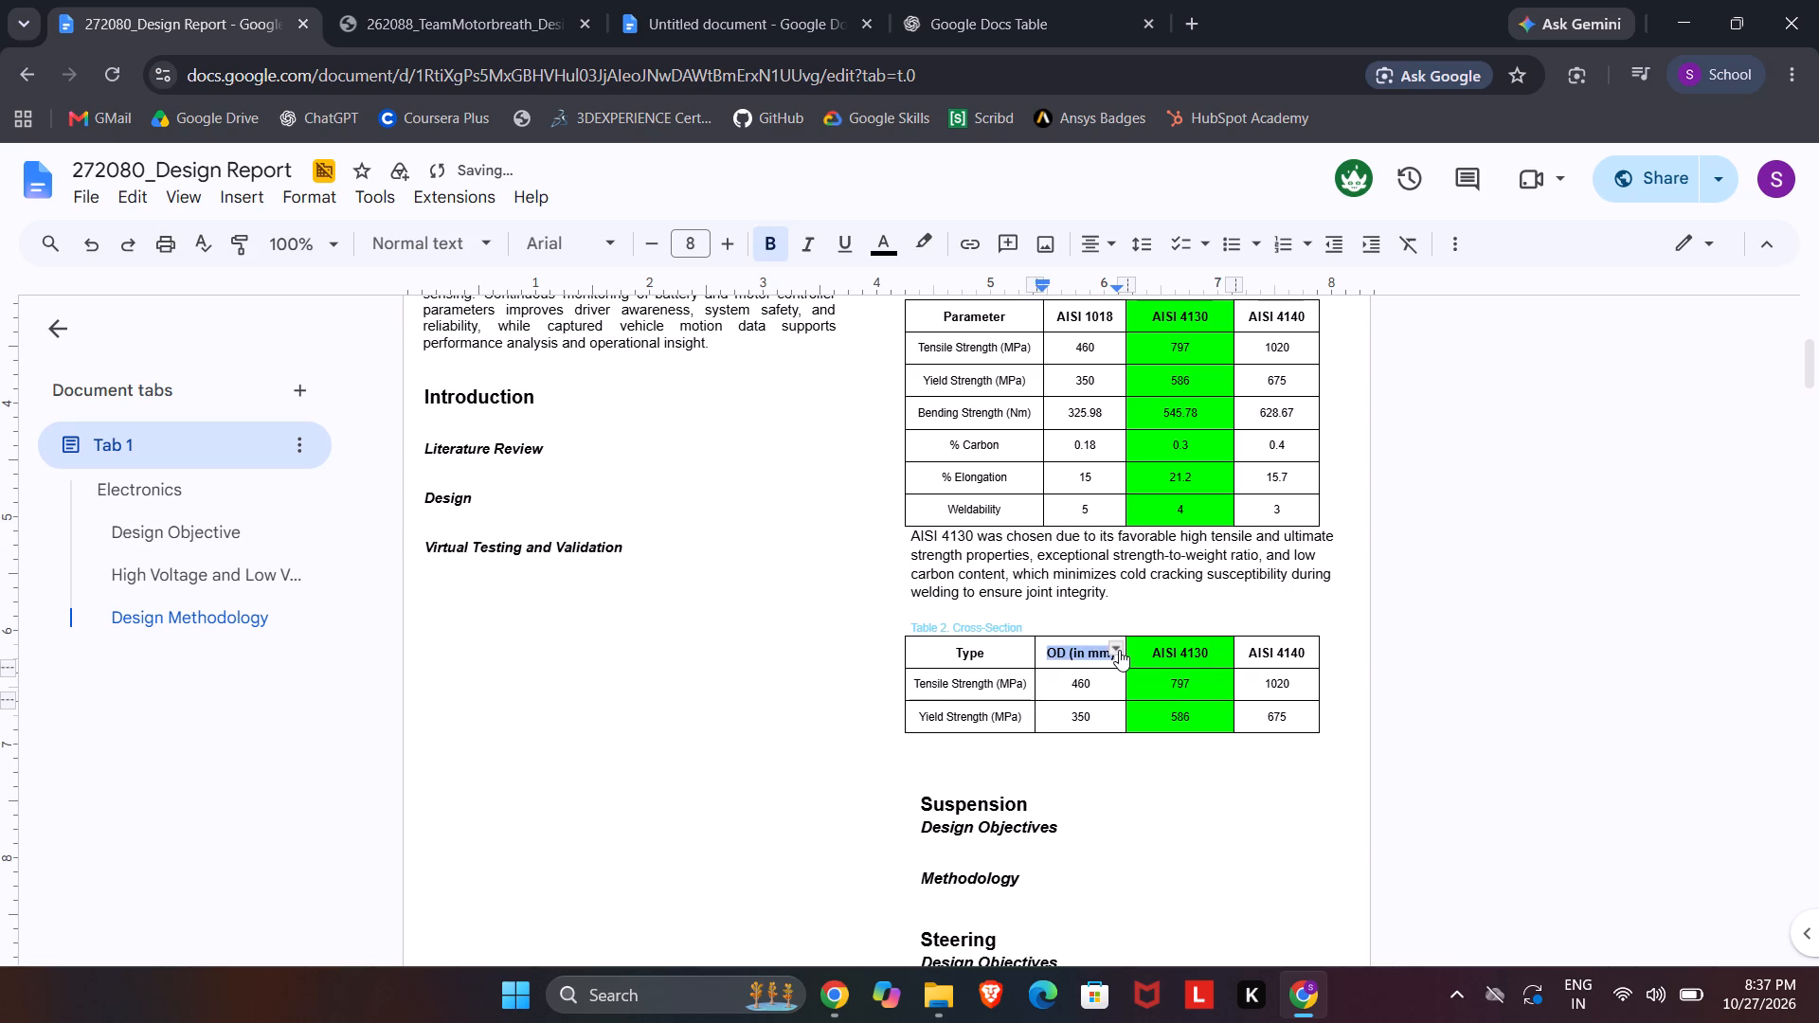
key("ctrl+c")
left_click(506, 0)
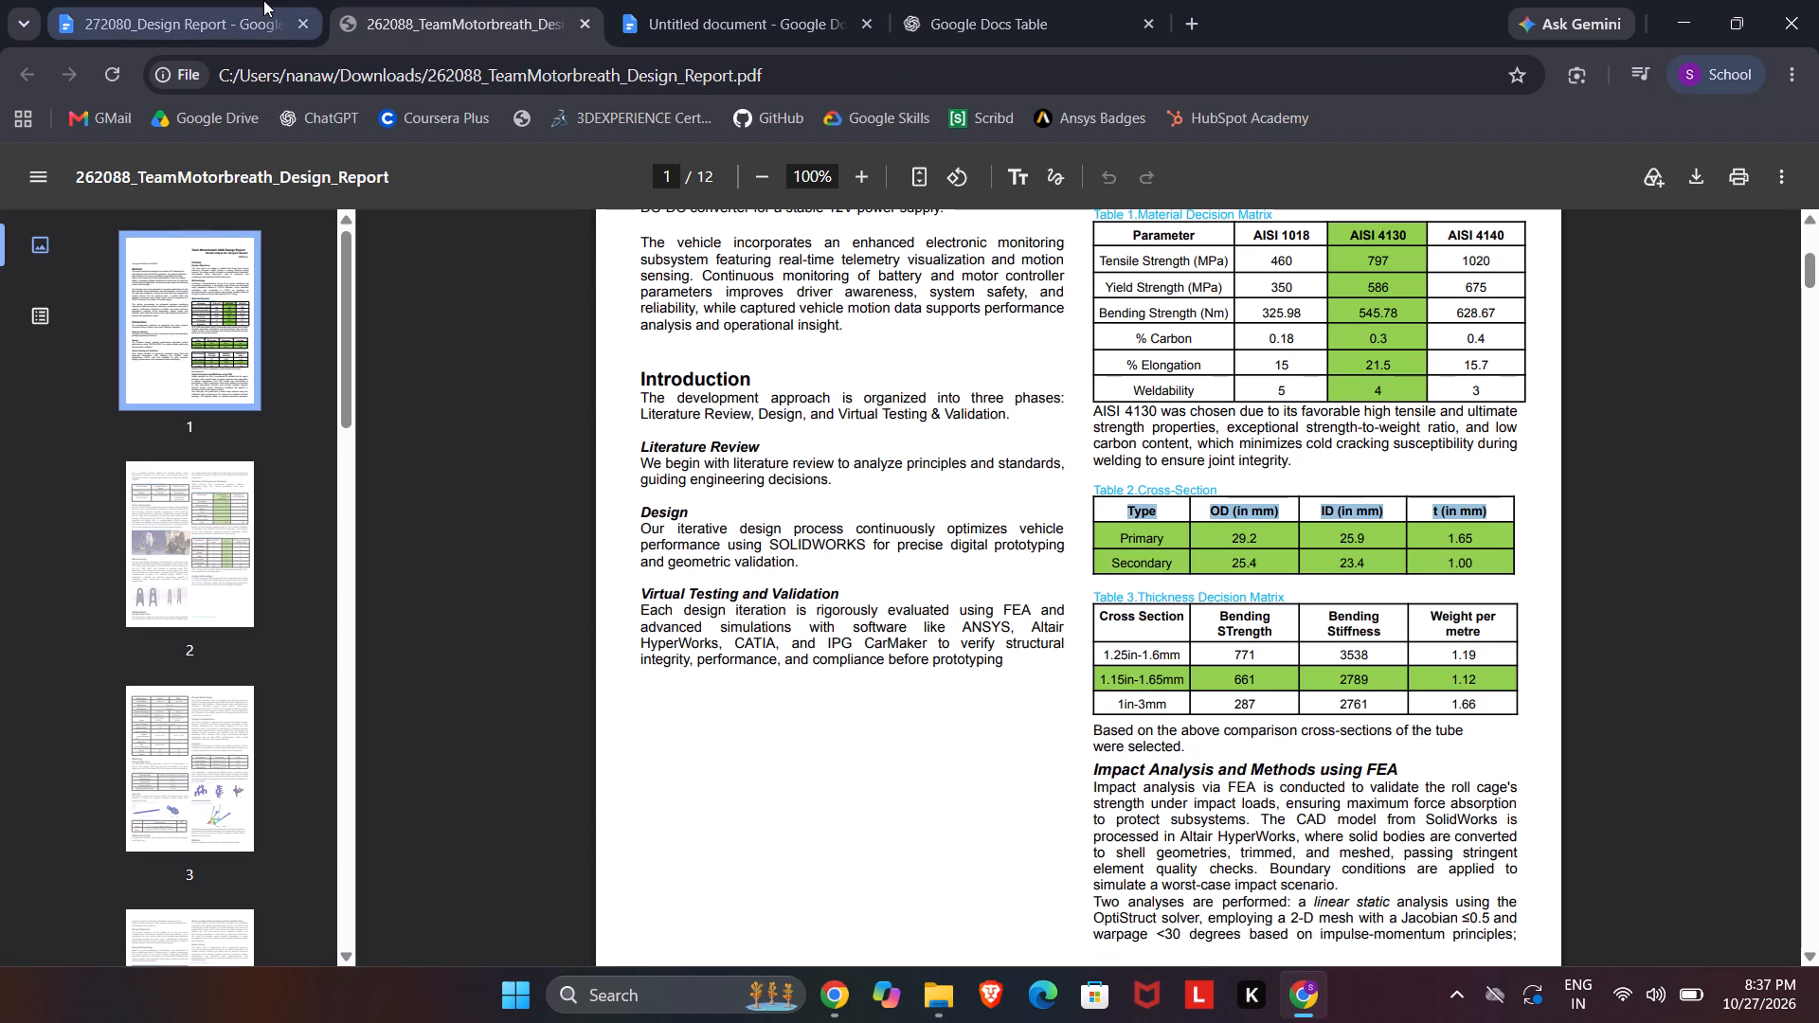
left_click(262, 0)
triple_click(1195, 656)
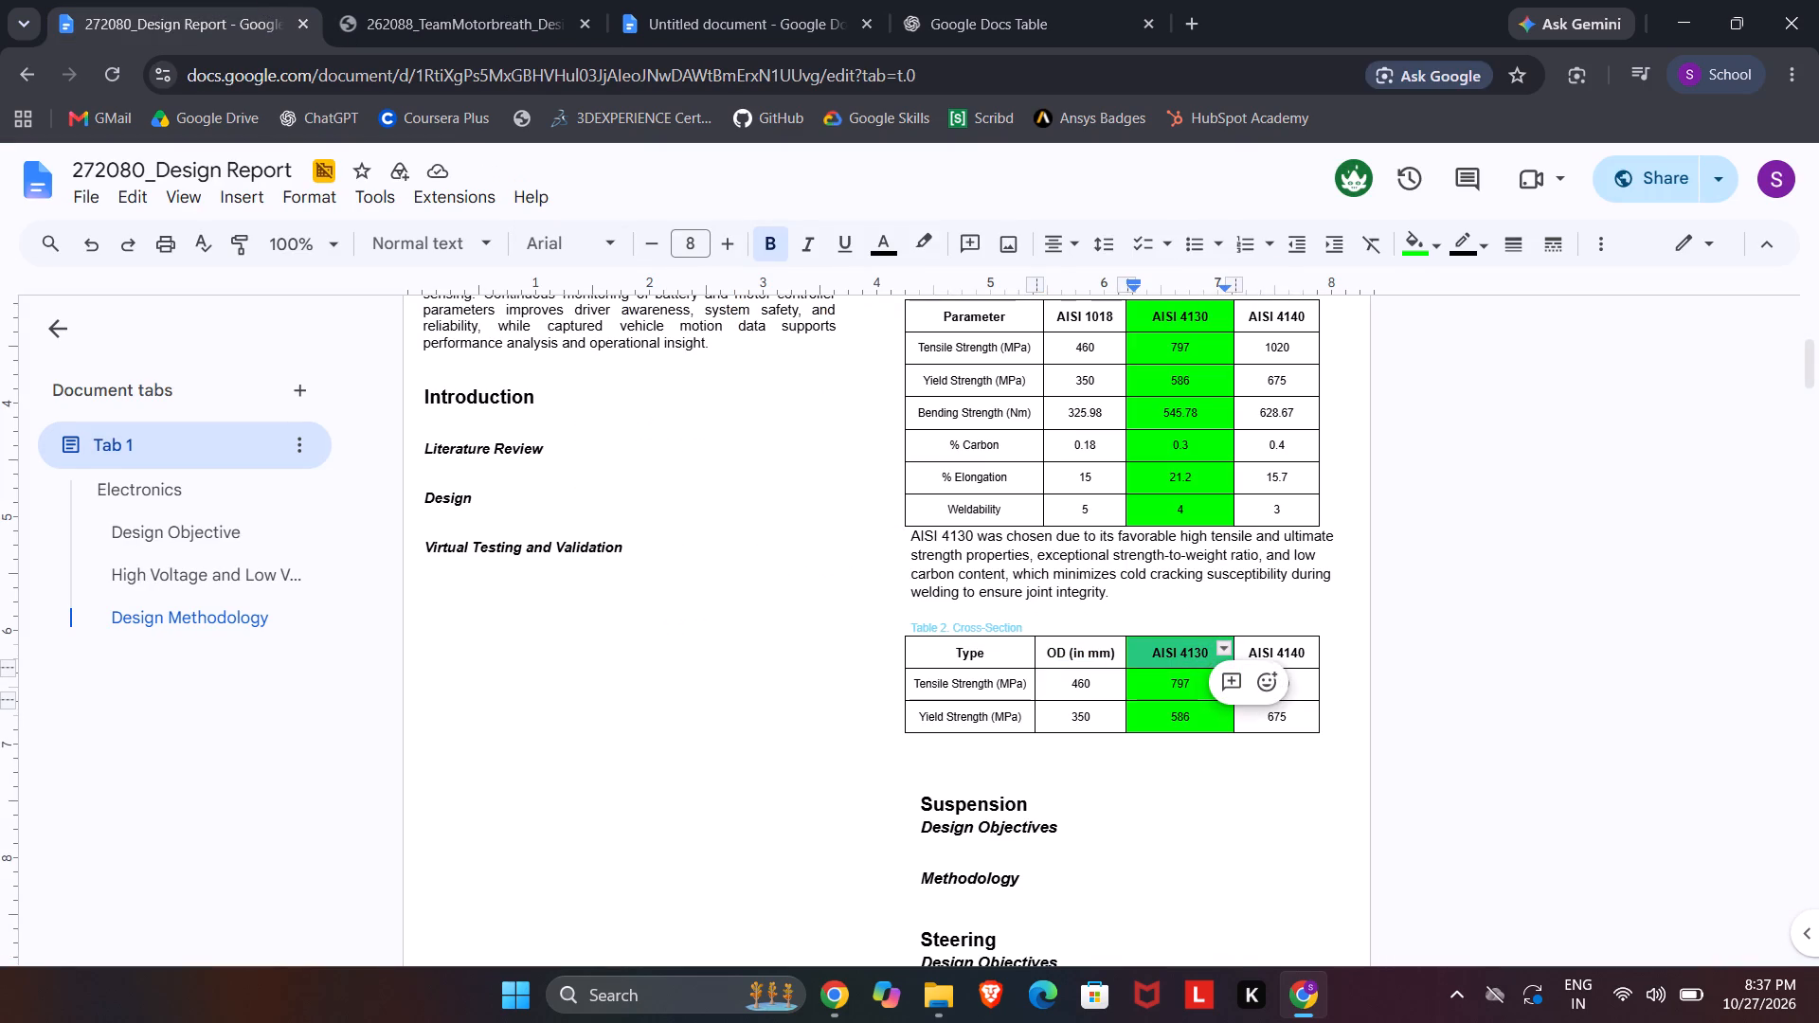
key("ctrl+v")
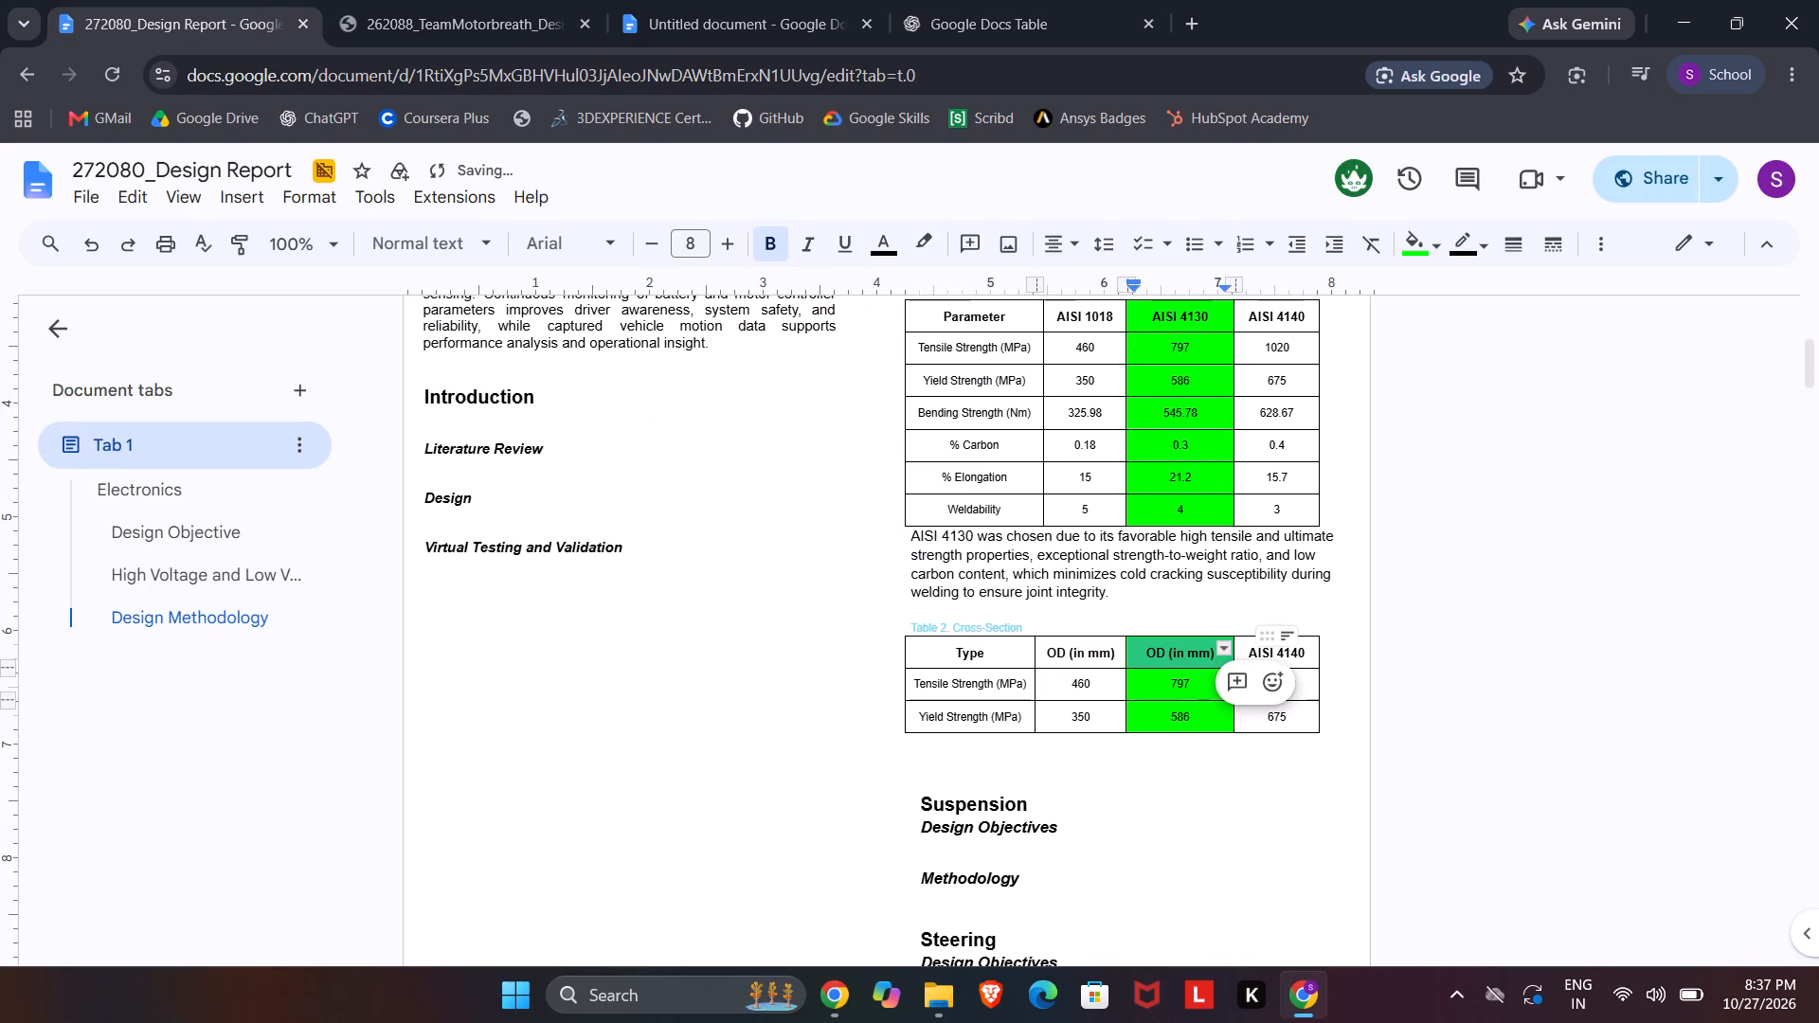
triple_click(1264, 652)
key("ctrl+v")
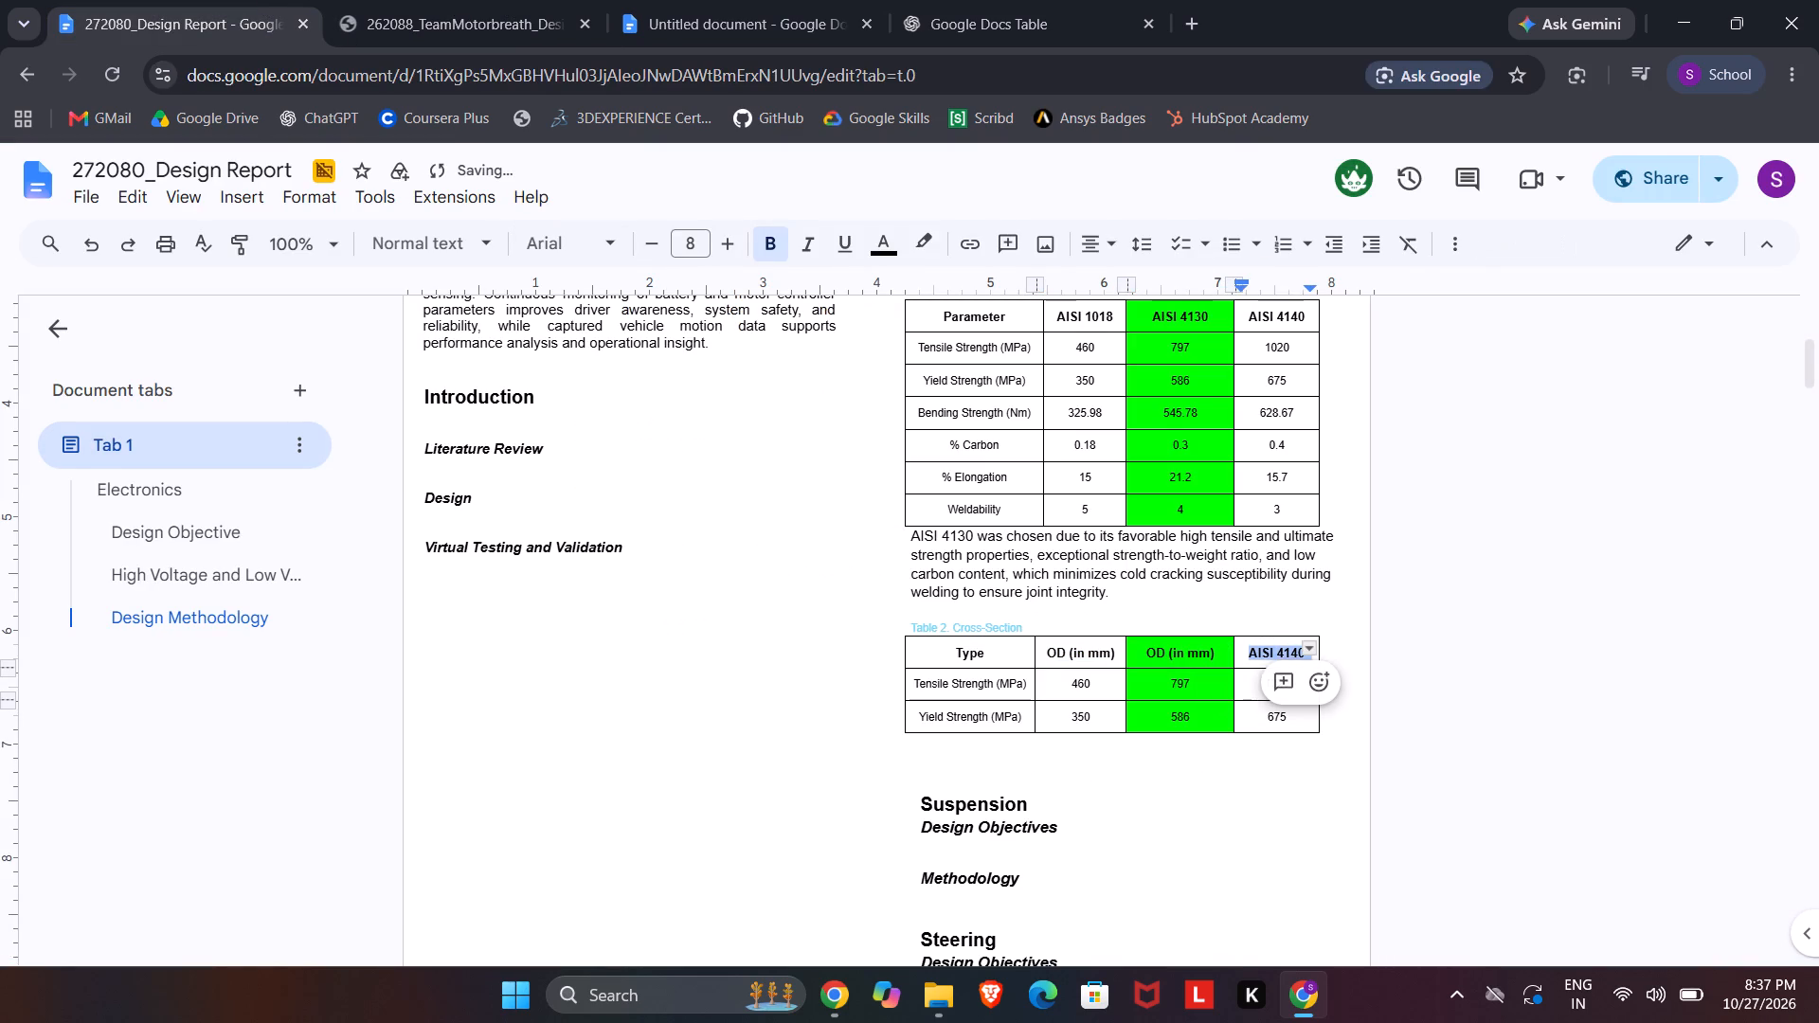
left_click(1154, 654)
key("BackSpace")
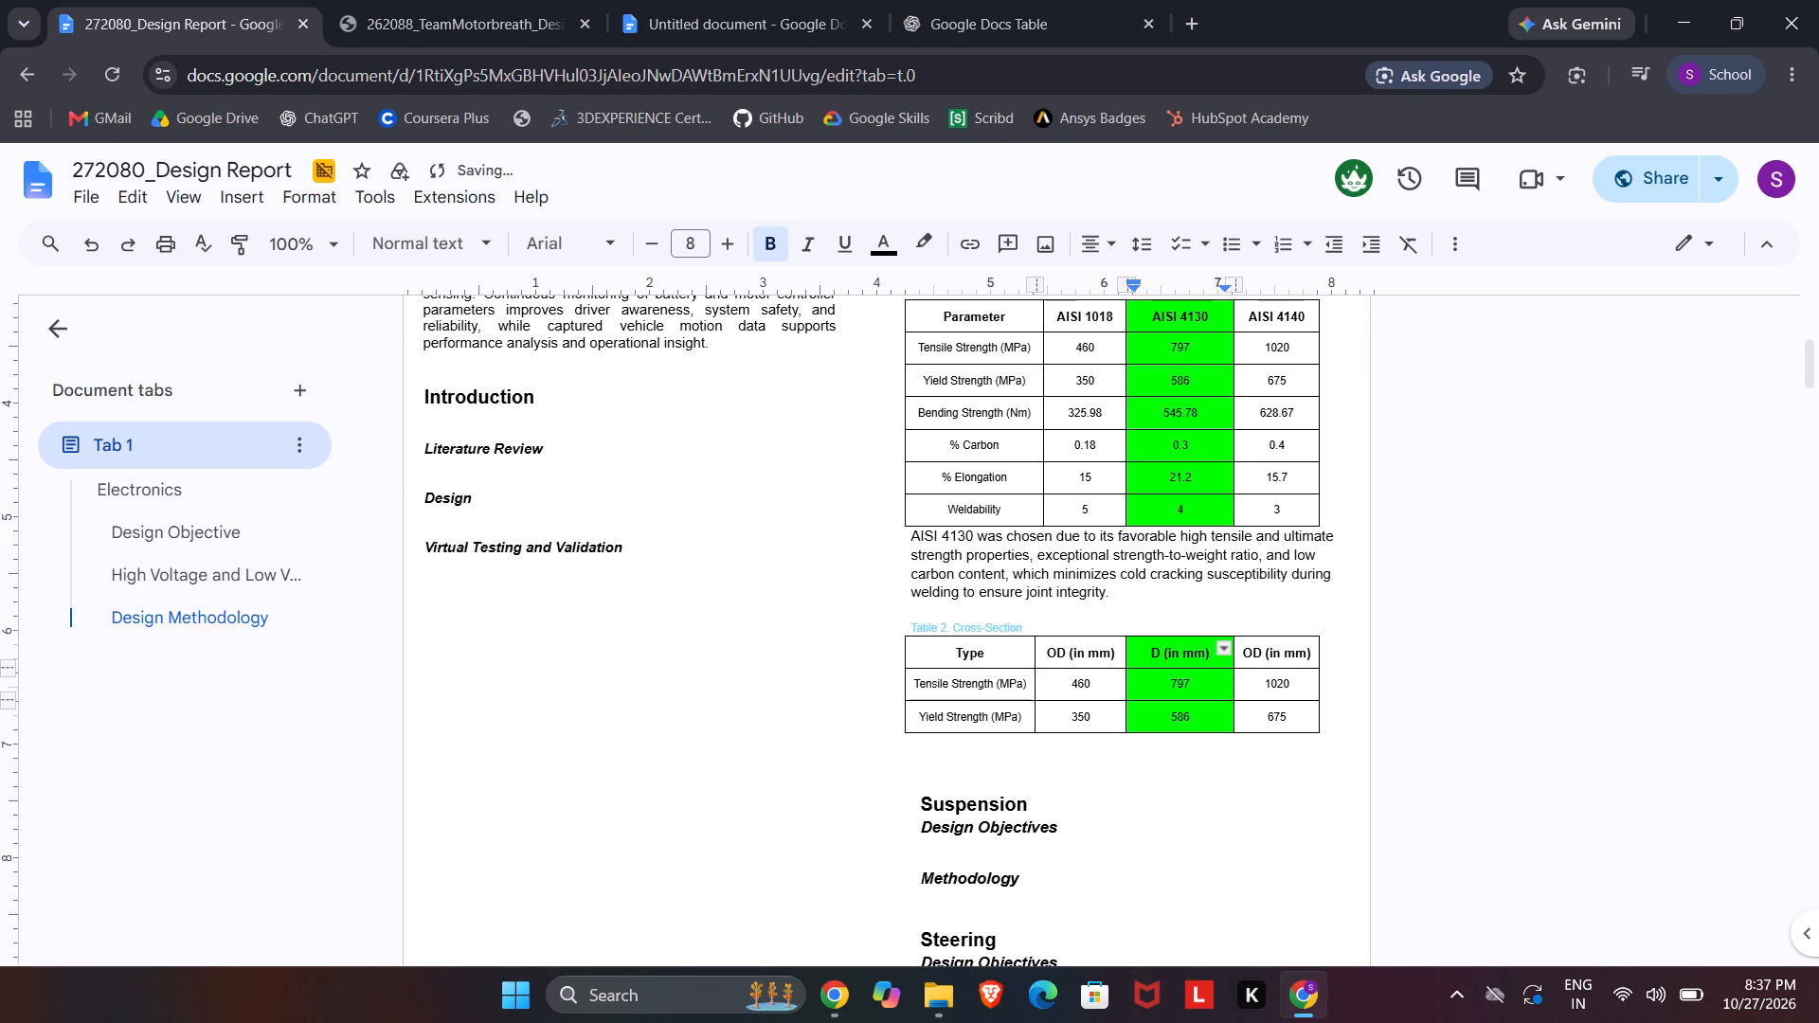
Change Table 2's fourth header cell to read "t (in mm)" with a lowercase t.
left_click(1263, 655)
key("BackSpace")
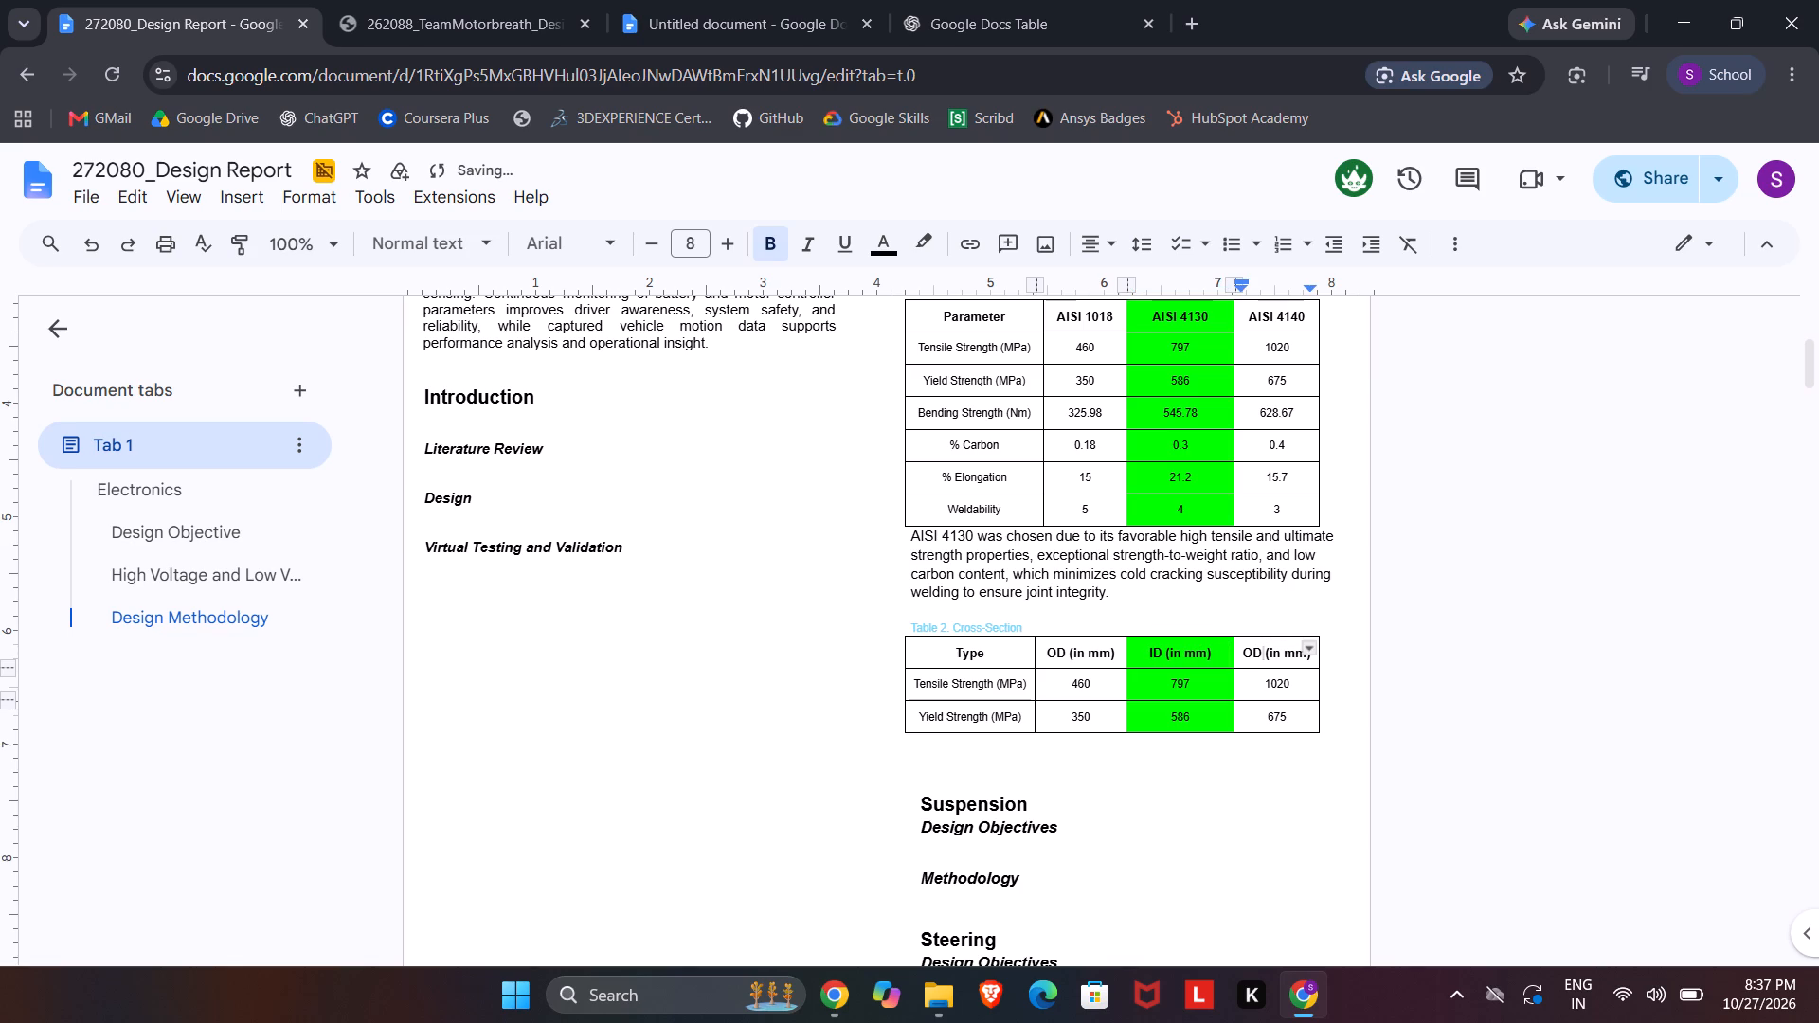
key("BackSpace")
key("BackSpace")
key("space")
type("t")
key("space")
key("BackSpace")
key("BackSpace")
key("t")
key("BackSpace")
key("space")
key("BackSpace")
left_click(1389, 751)
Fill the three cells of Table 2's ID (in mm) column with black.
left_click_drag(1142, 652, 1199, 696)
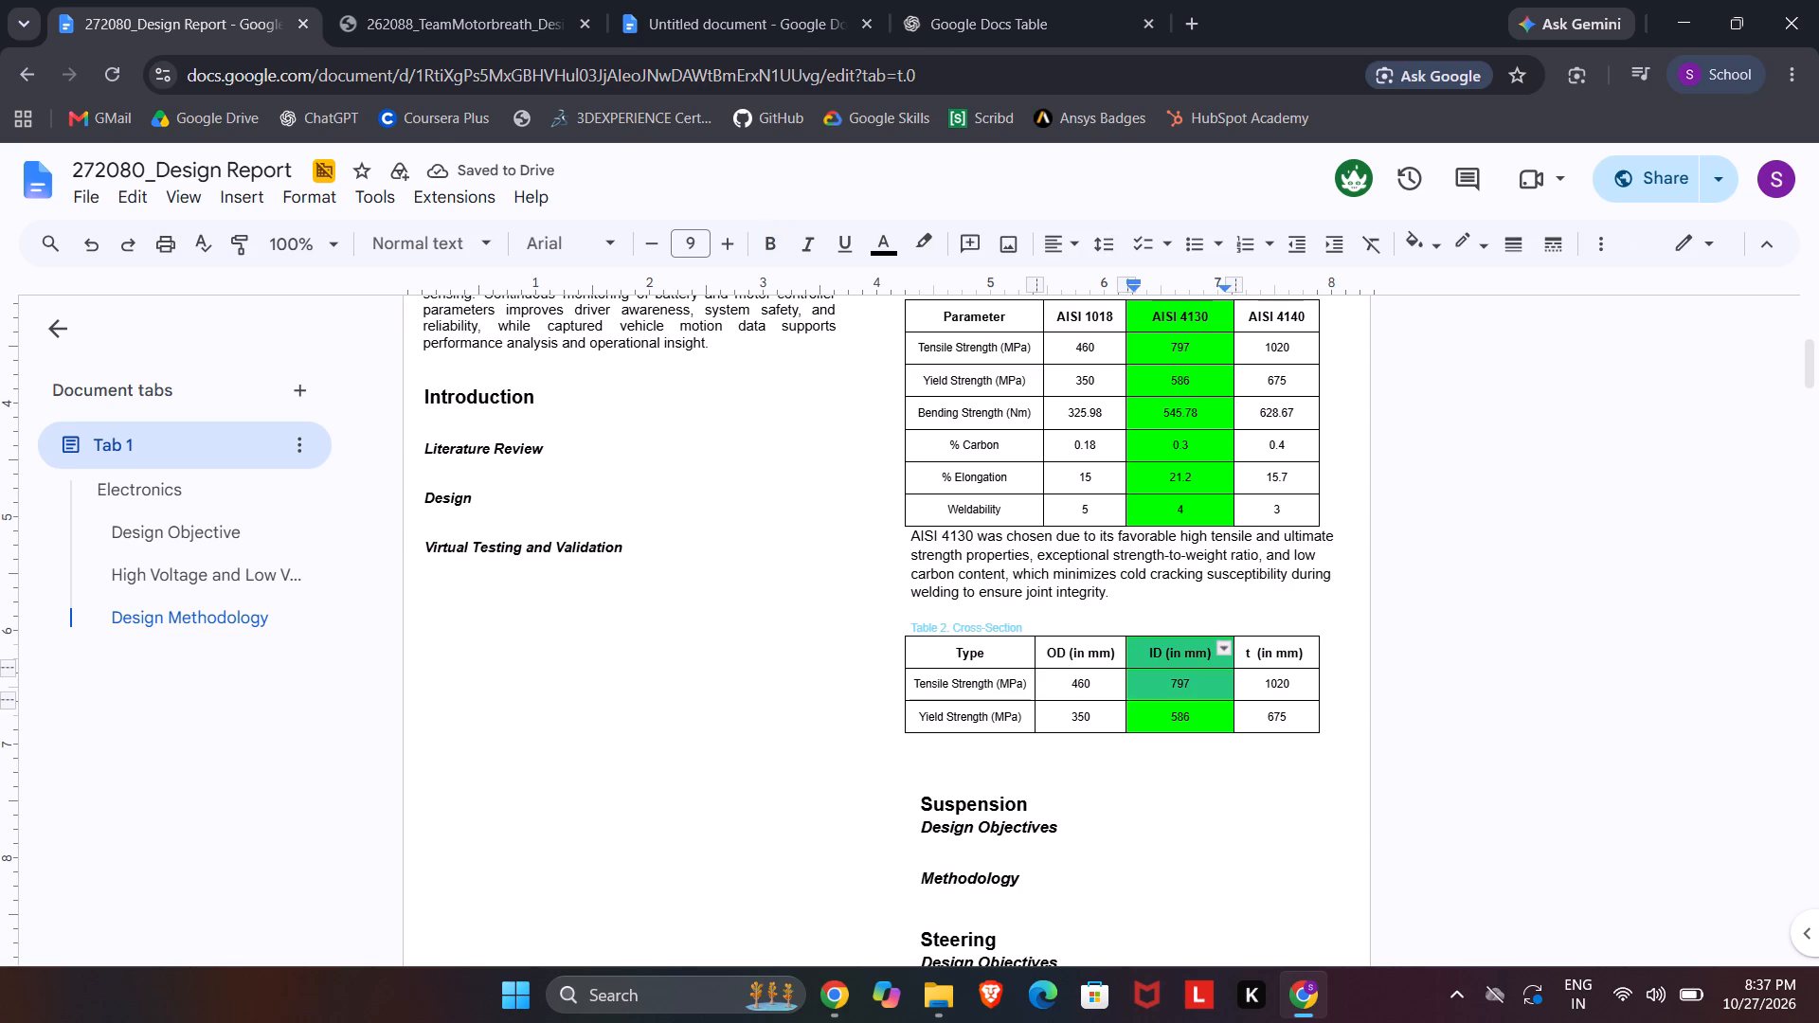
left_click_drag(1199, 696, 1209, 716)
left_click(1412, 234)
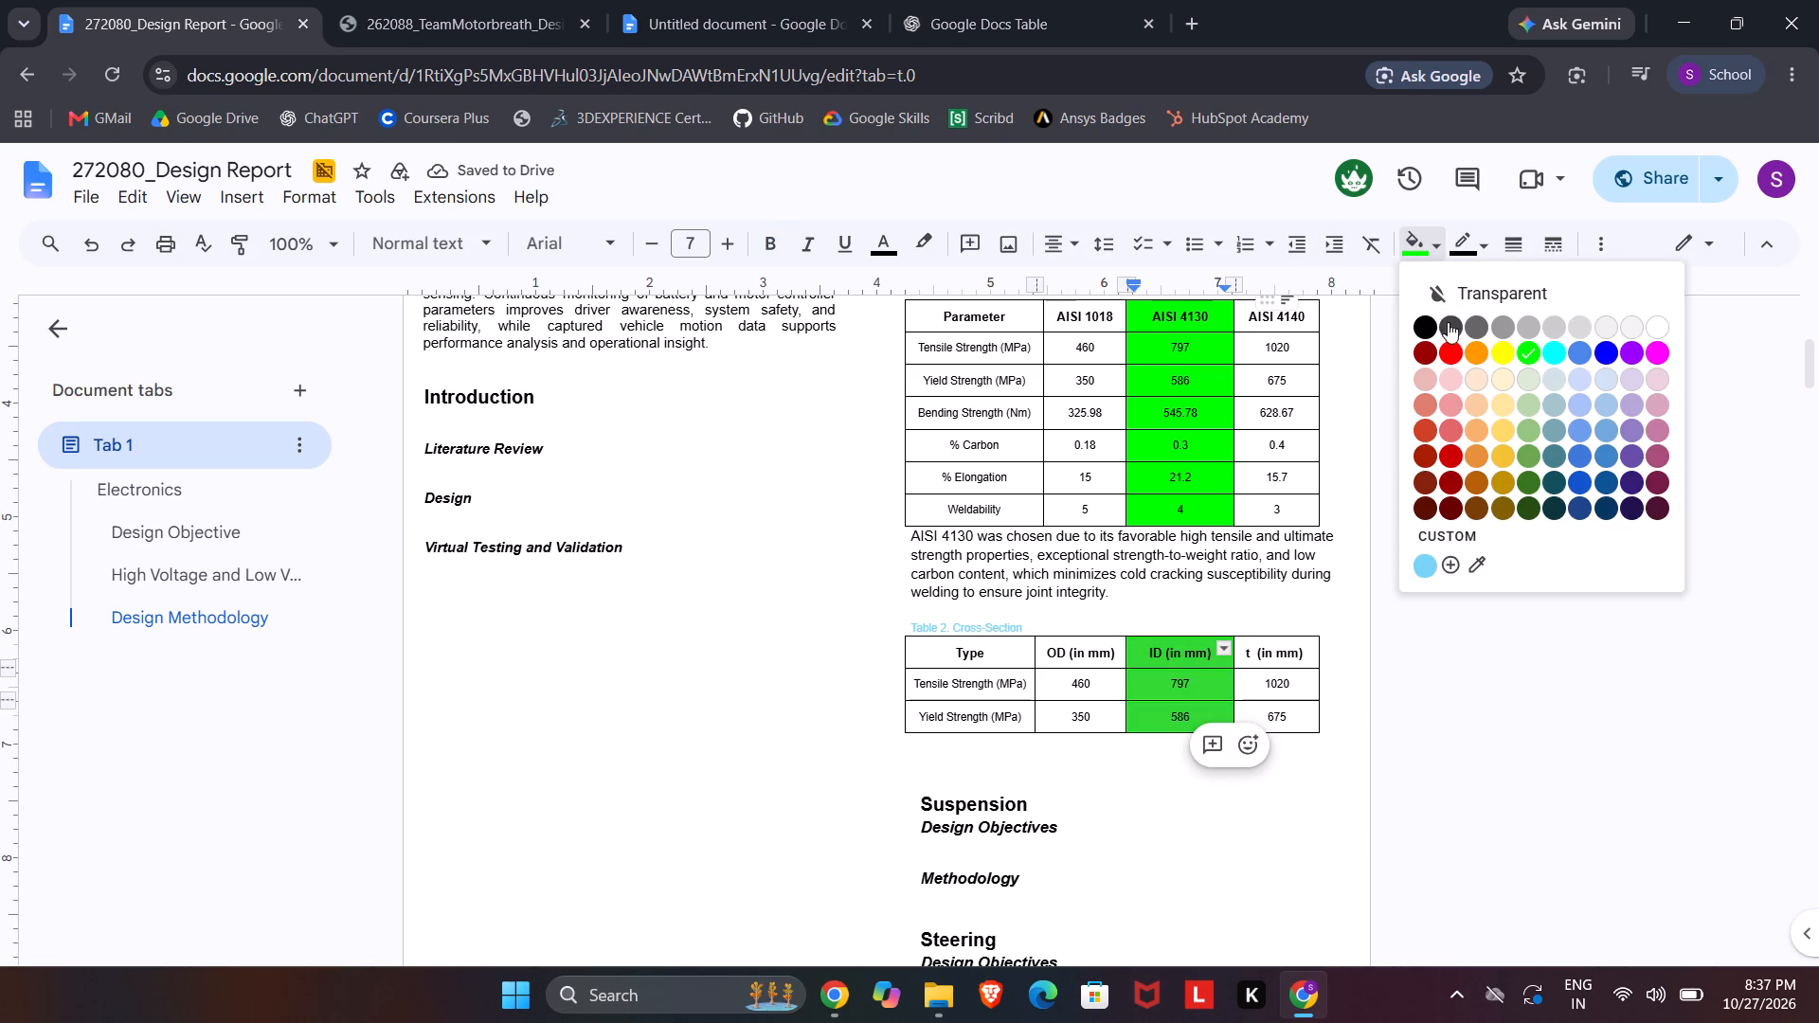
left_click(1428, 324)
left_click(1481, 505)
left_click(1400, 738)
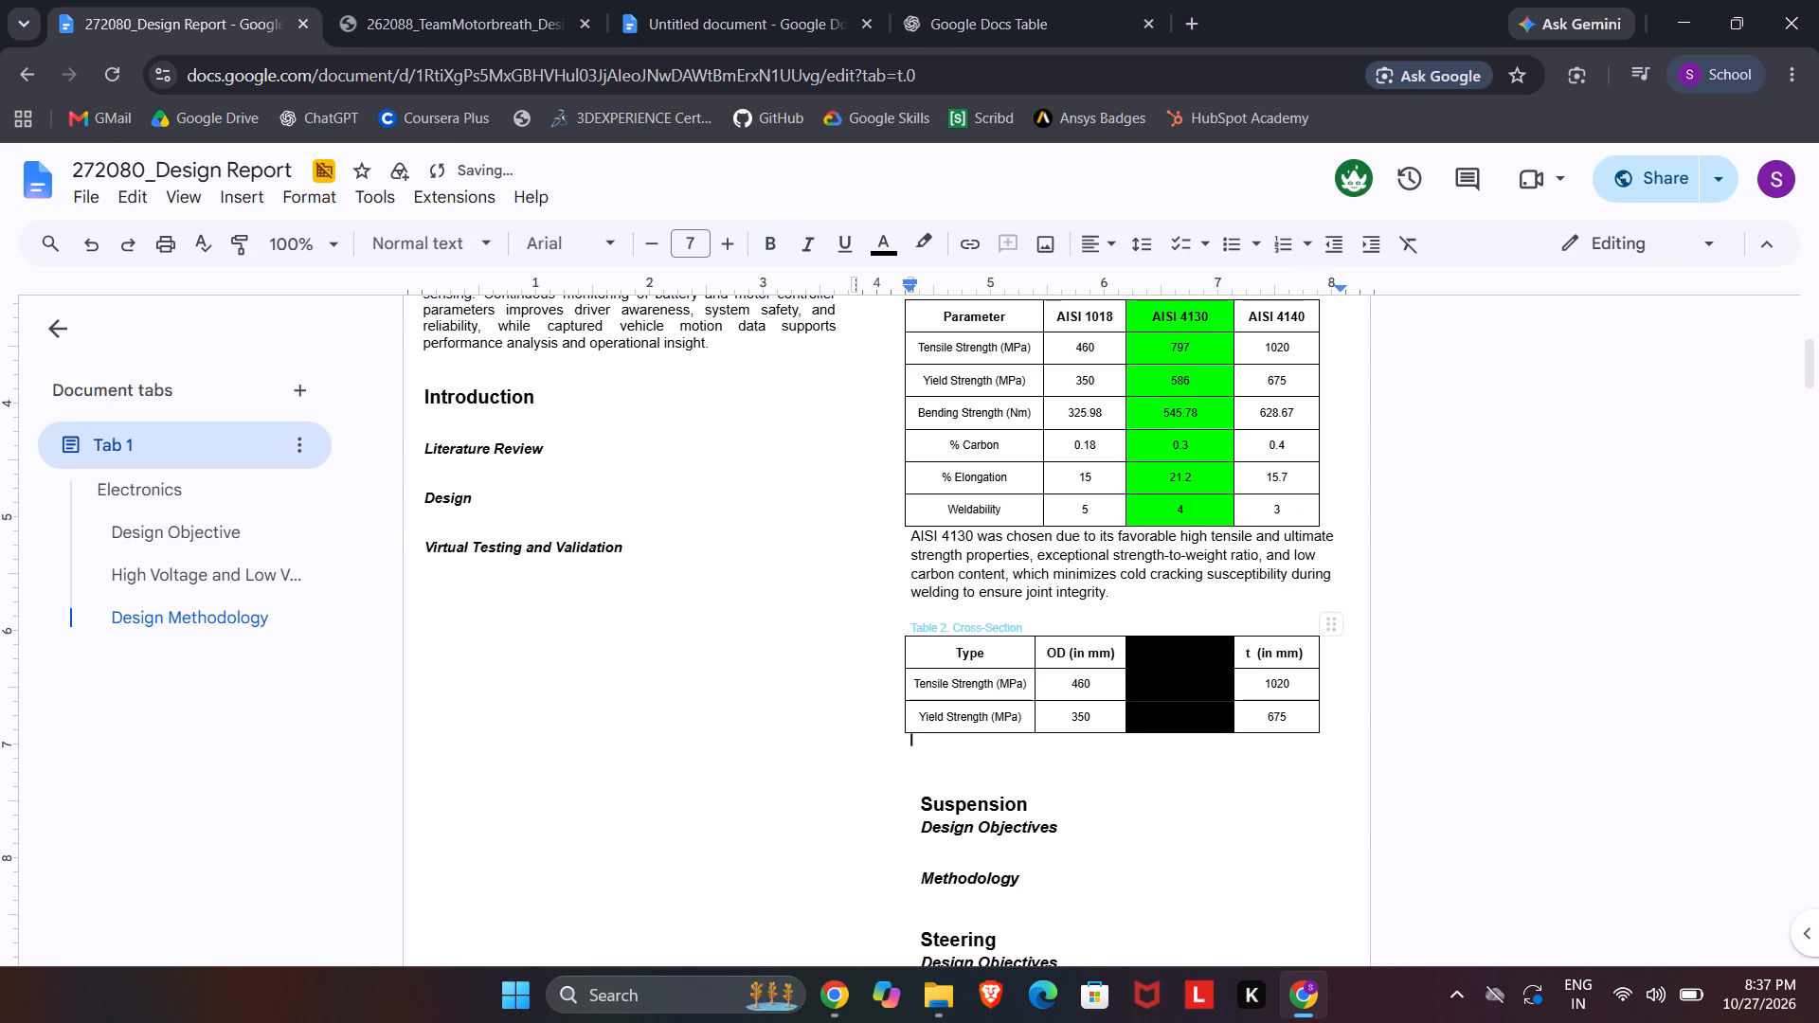
Set the background of all three cells in Table 2's ID (in mm) column to white.
left_click_drag(1144, 648, 1215, 709)
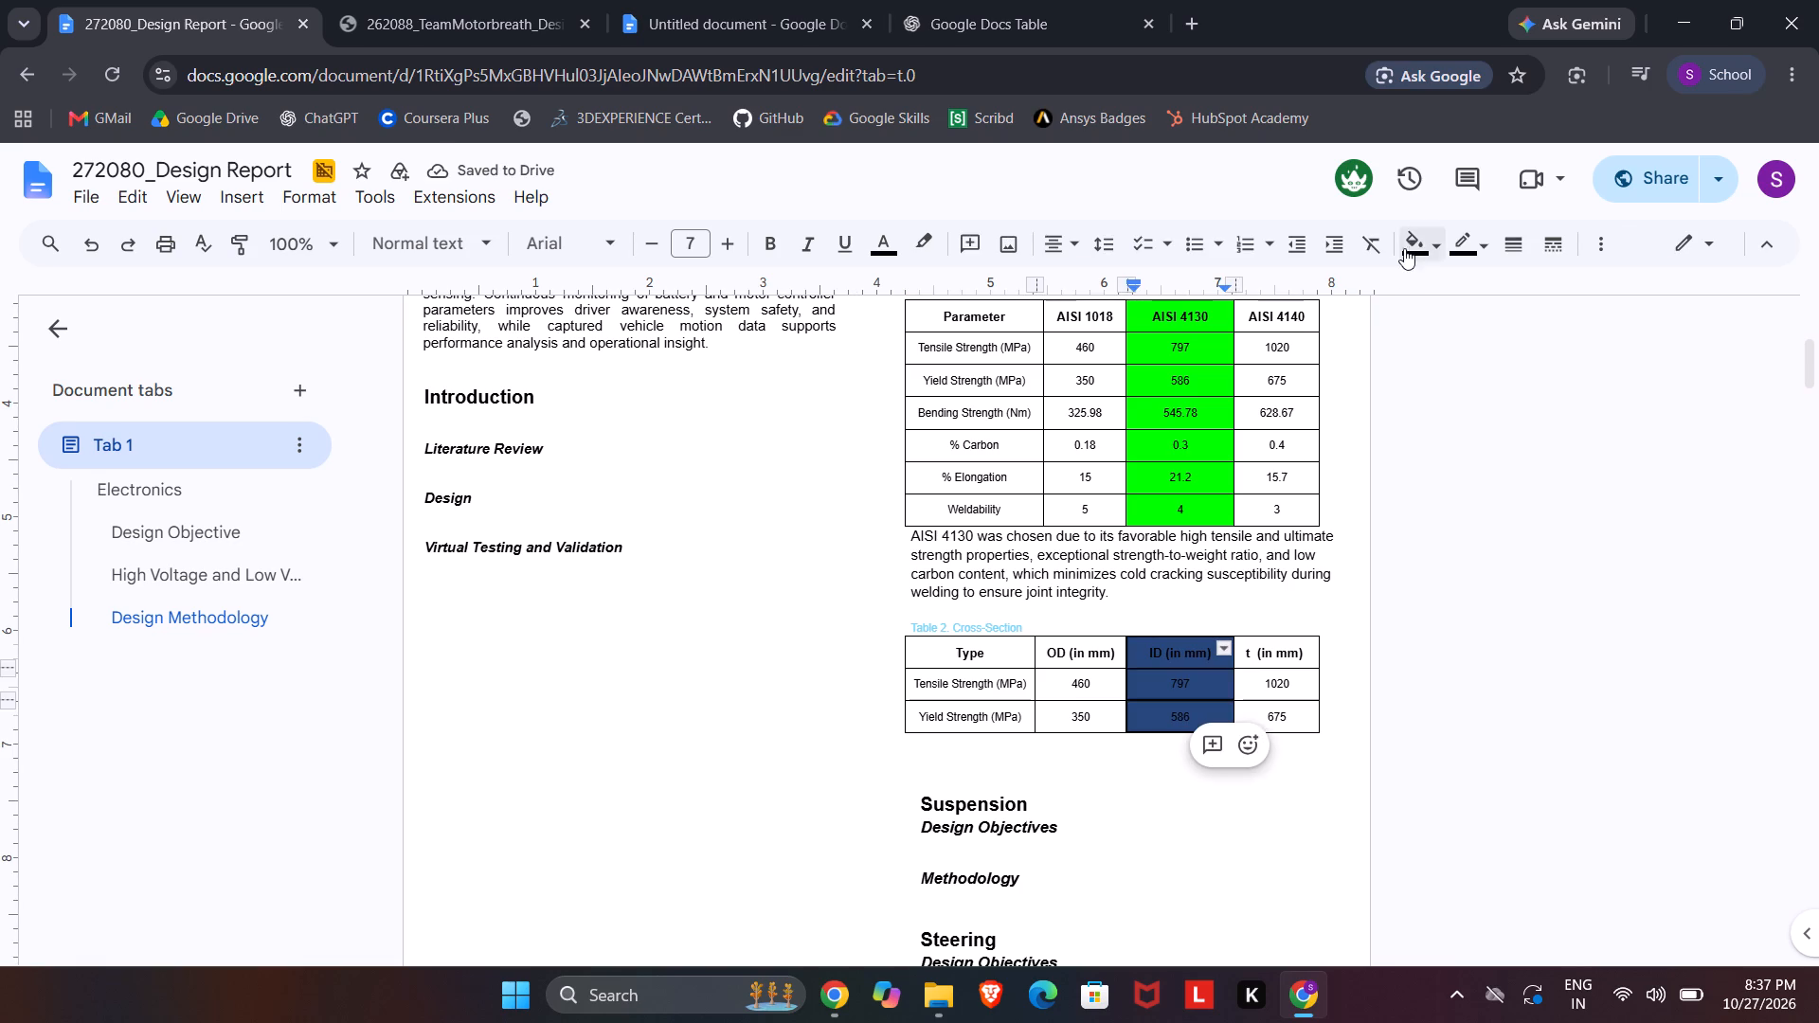
left_click(1407, 245)
left_click(1662, 321)
left_click(1617, 480)
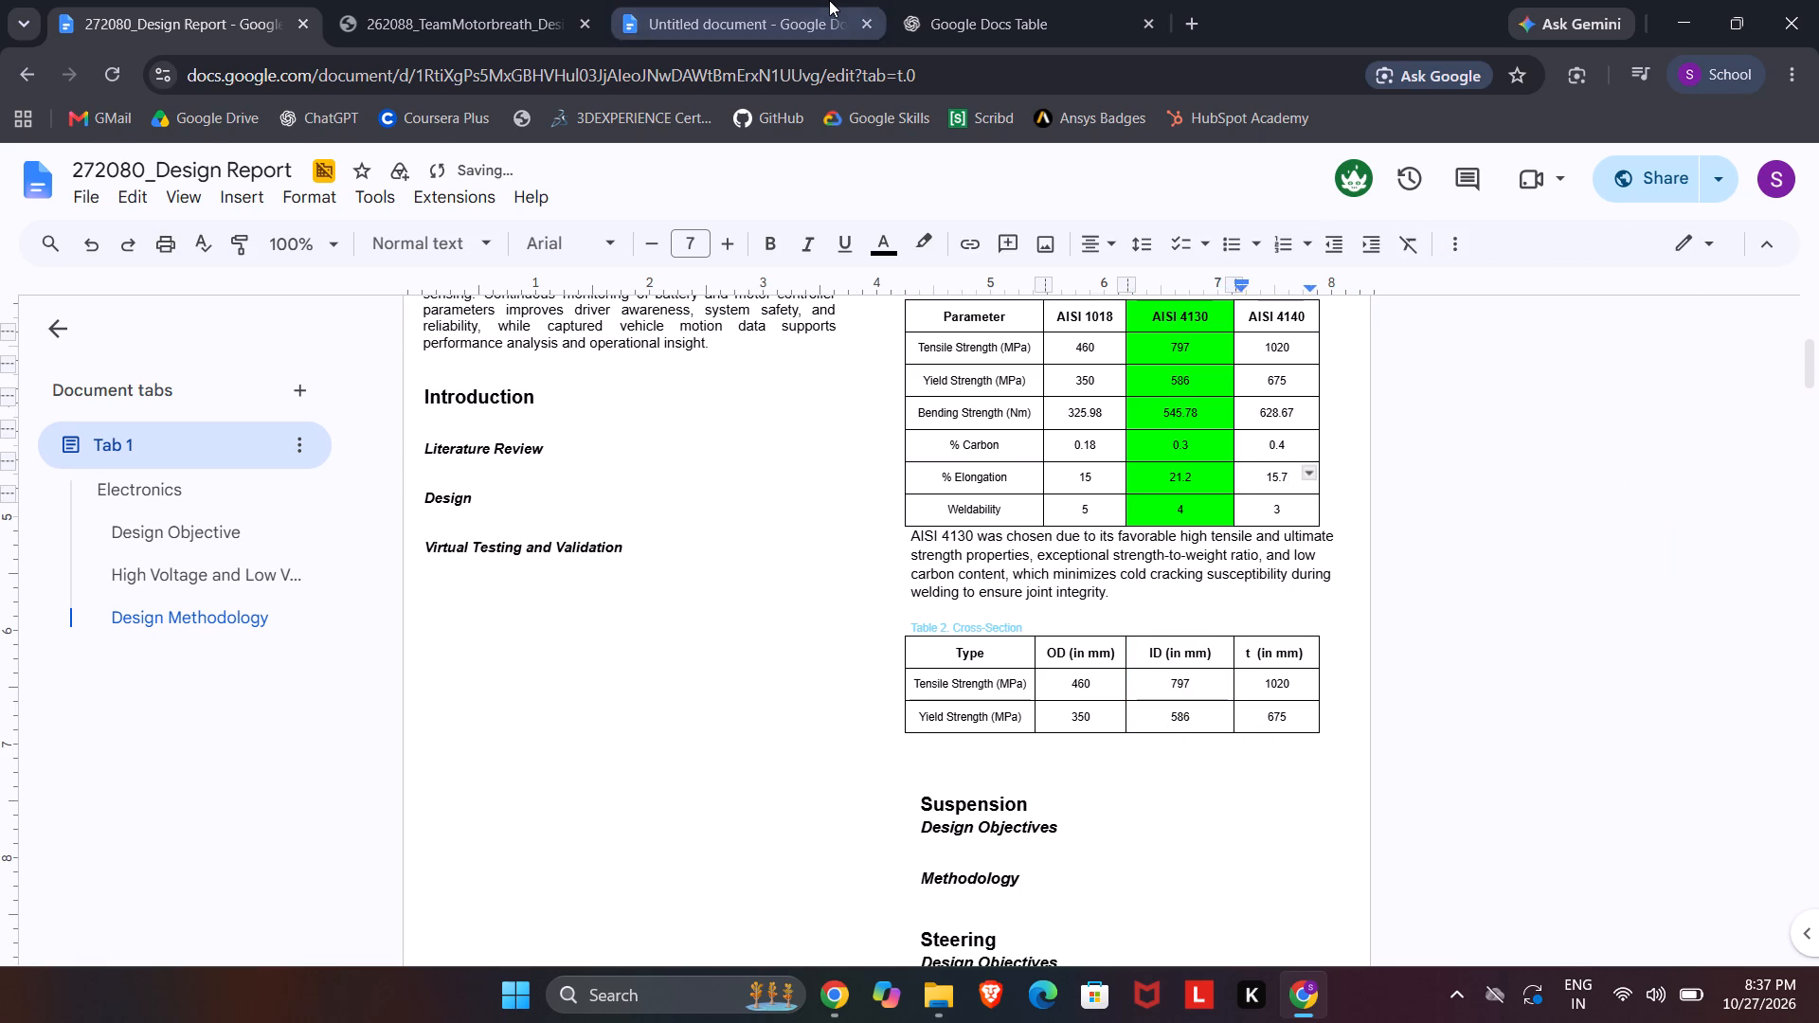
Check the row names in the PDF's Cross-Section table and replace Table 2's Tensile Strength (MPa) label with "Primary".
left_click(829, 0)
left_click(412, 0)
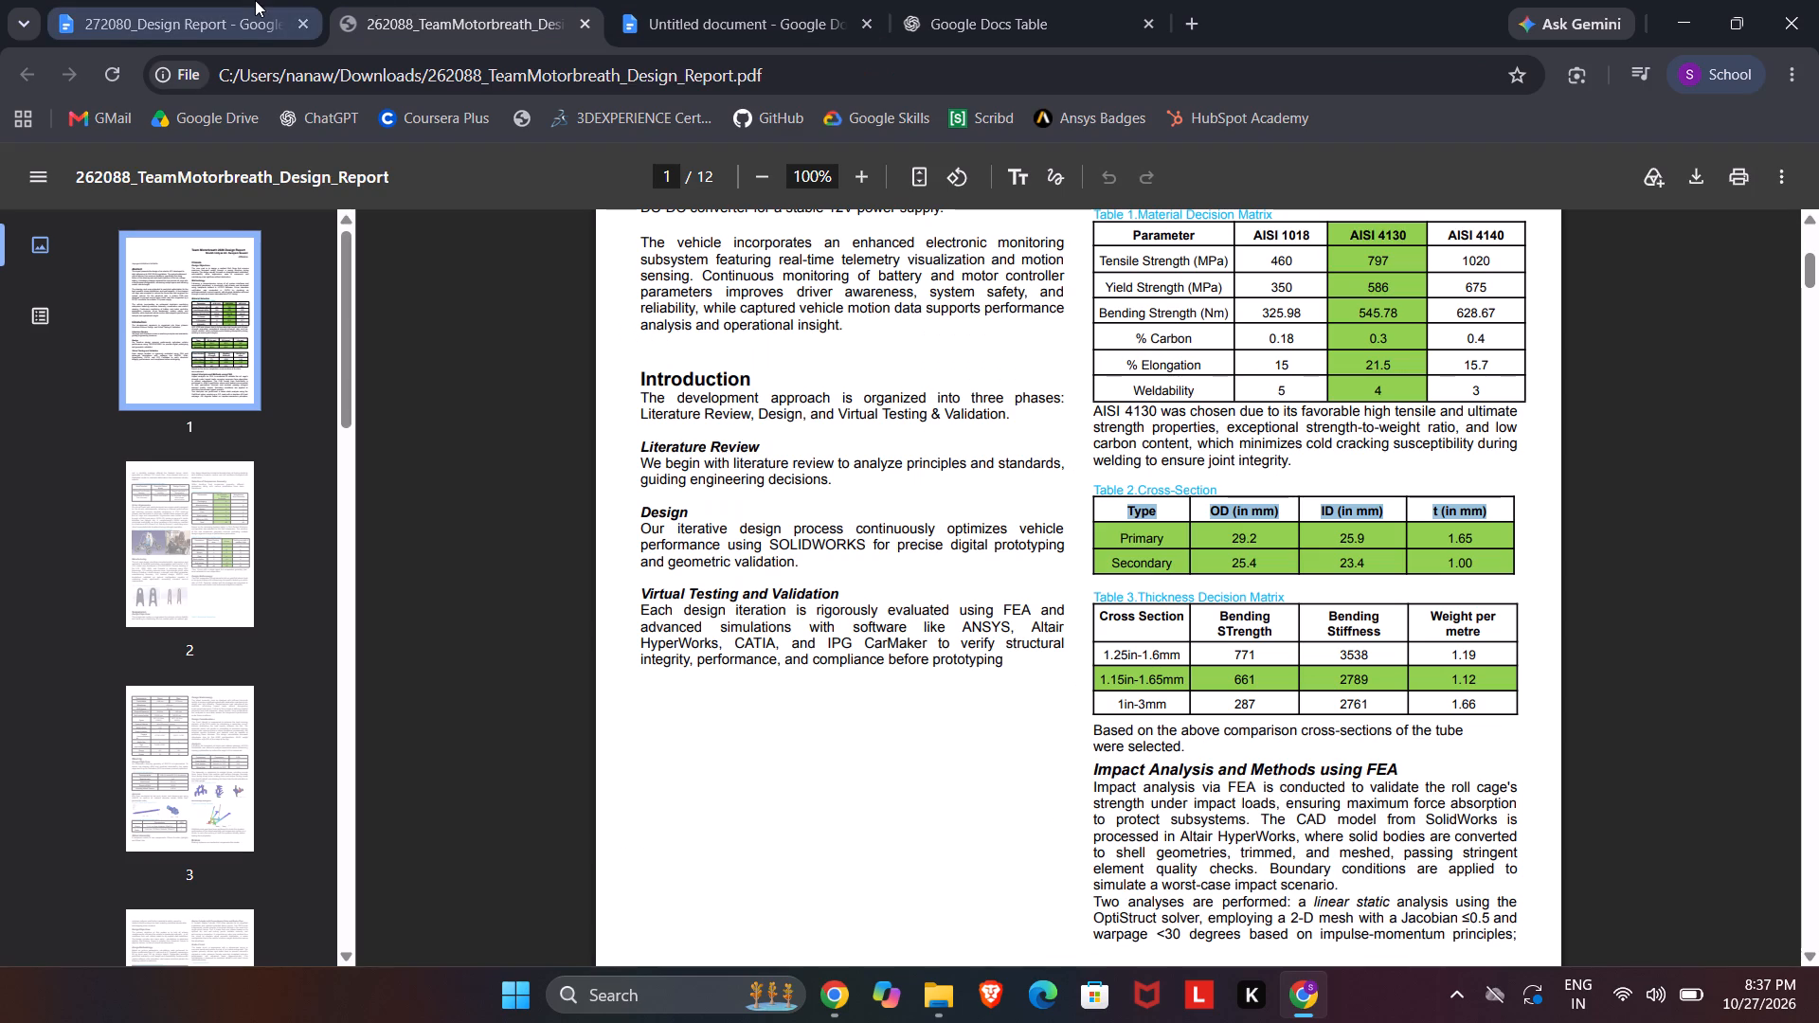
left_click(255, 0)
triple_click(1012, 679)
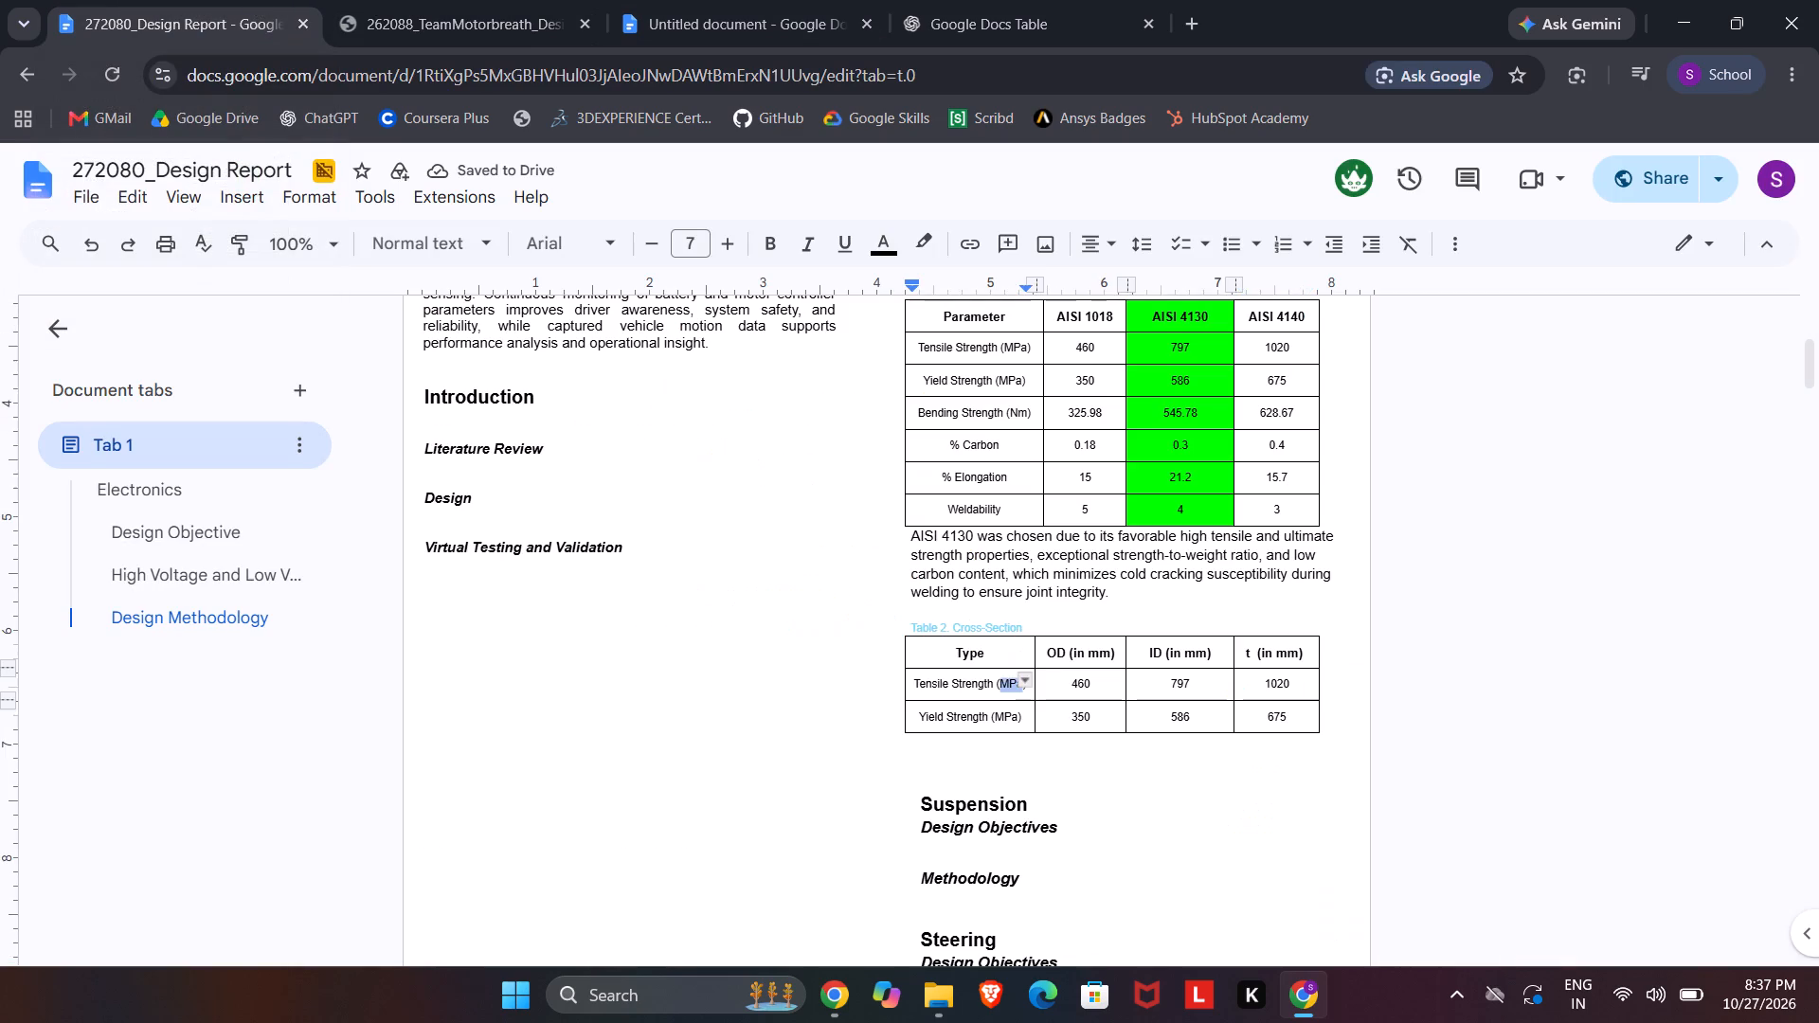
type("rimary")
Replace the Yield Strength (MPa) label in Table 2's last row with "Secondary".
key("Down")
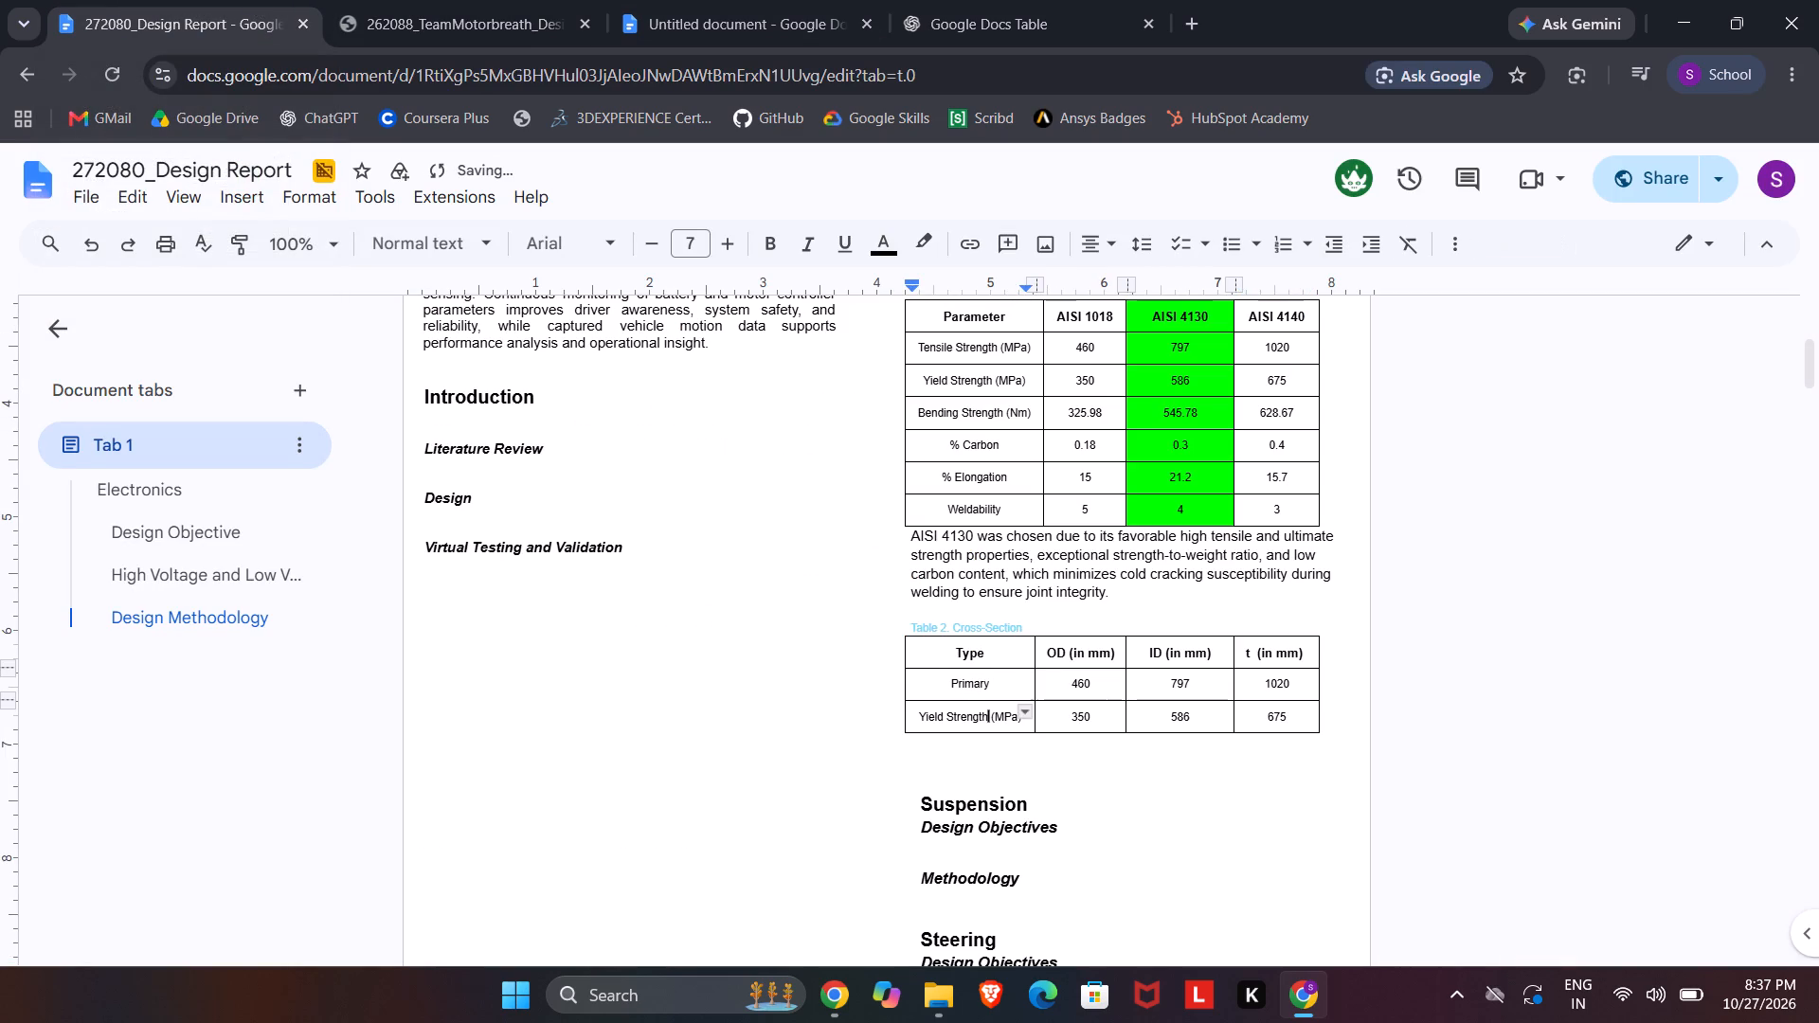
key("Right")
key("Right")
key("Right")
key("Right")
key("Right")
key("Right")
key("BackSpace")
key("BackSpace")
key("BackSpace")
key("BackSpace")
key("BackSpace")
key("BackSpace")
key("BackSpace")
key("BackSpace")
key("BackSpace")
key("BackSpace")
key("BackSpace")
key("BackSpace")
key("BackSpace")
key("BackSpace")
key("BackSpace")
key("BackSpace")
key("BackSpace")
key("BackSpace")
key("BackSpace")
key("BackSpace")
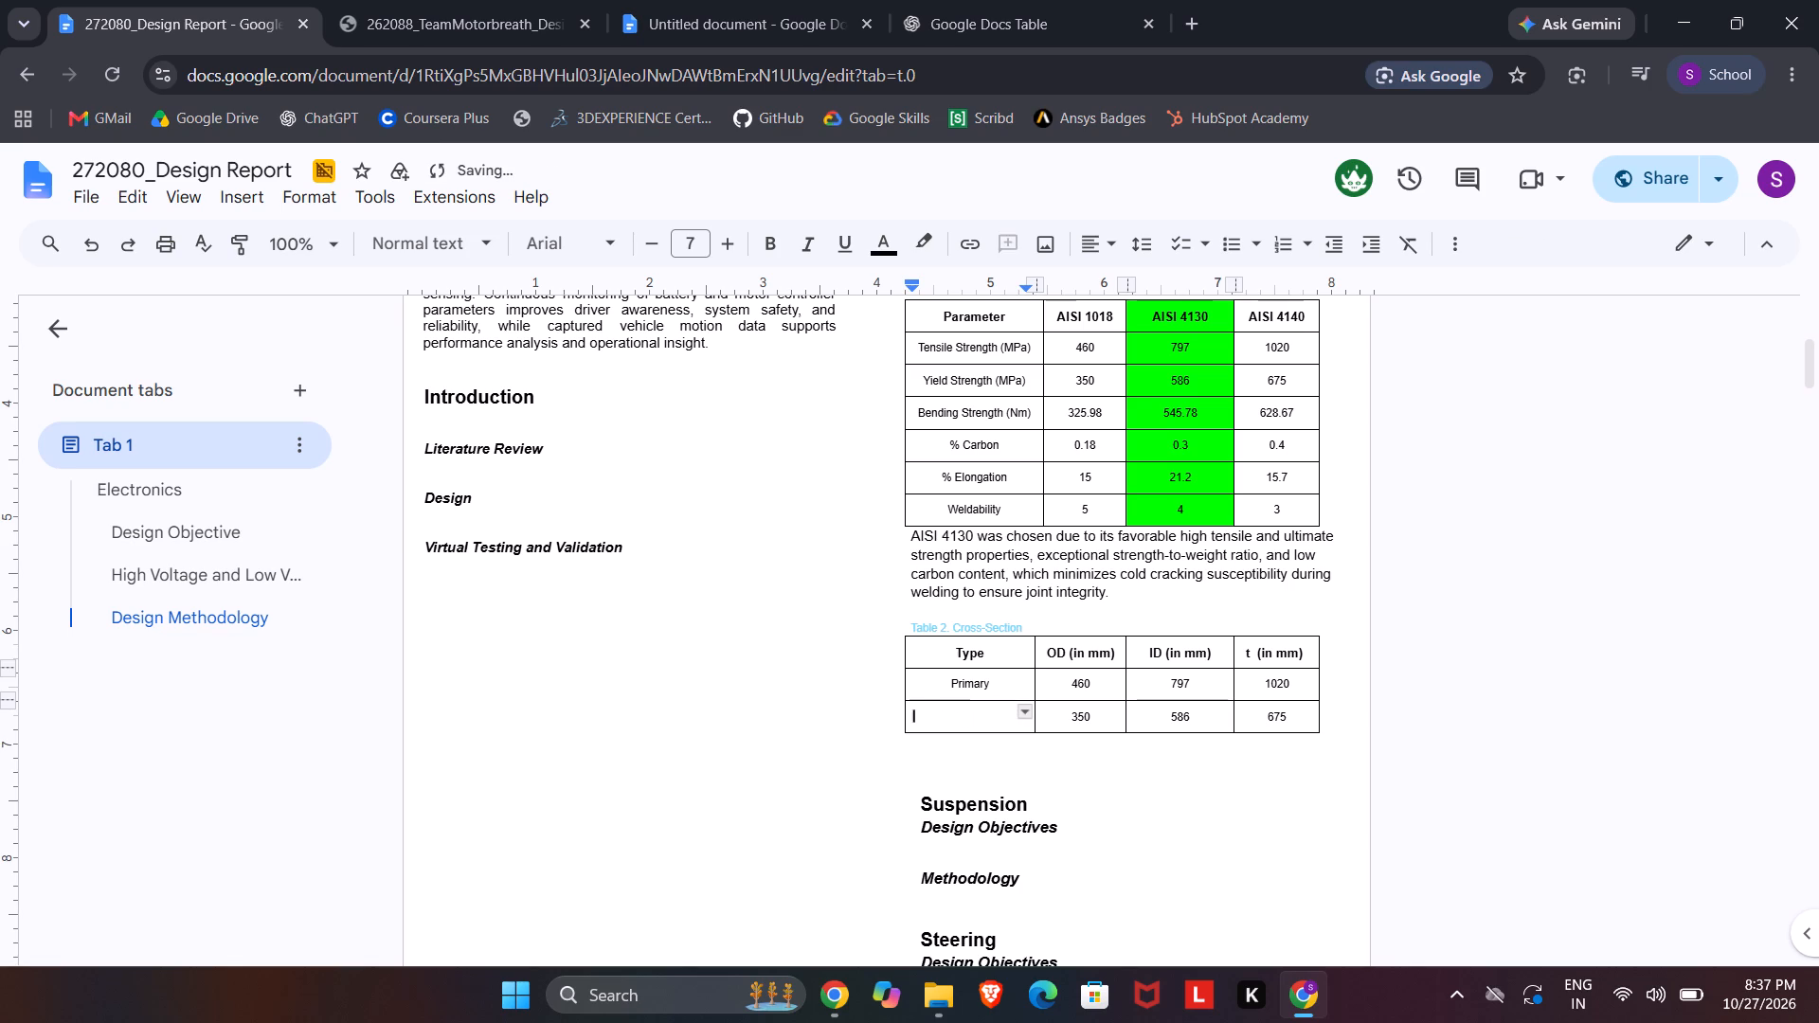
key("space")
key("space")
key("BackSpace")
key("BackSpace")
key("s")
type("econdary")
key("Return")
key("BackSpace")
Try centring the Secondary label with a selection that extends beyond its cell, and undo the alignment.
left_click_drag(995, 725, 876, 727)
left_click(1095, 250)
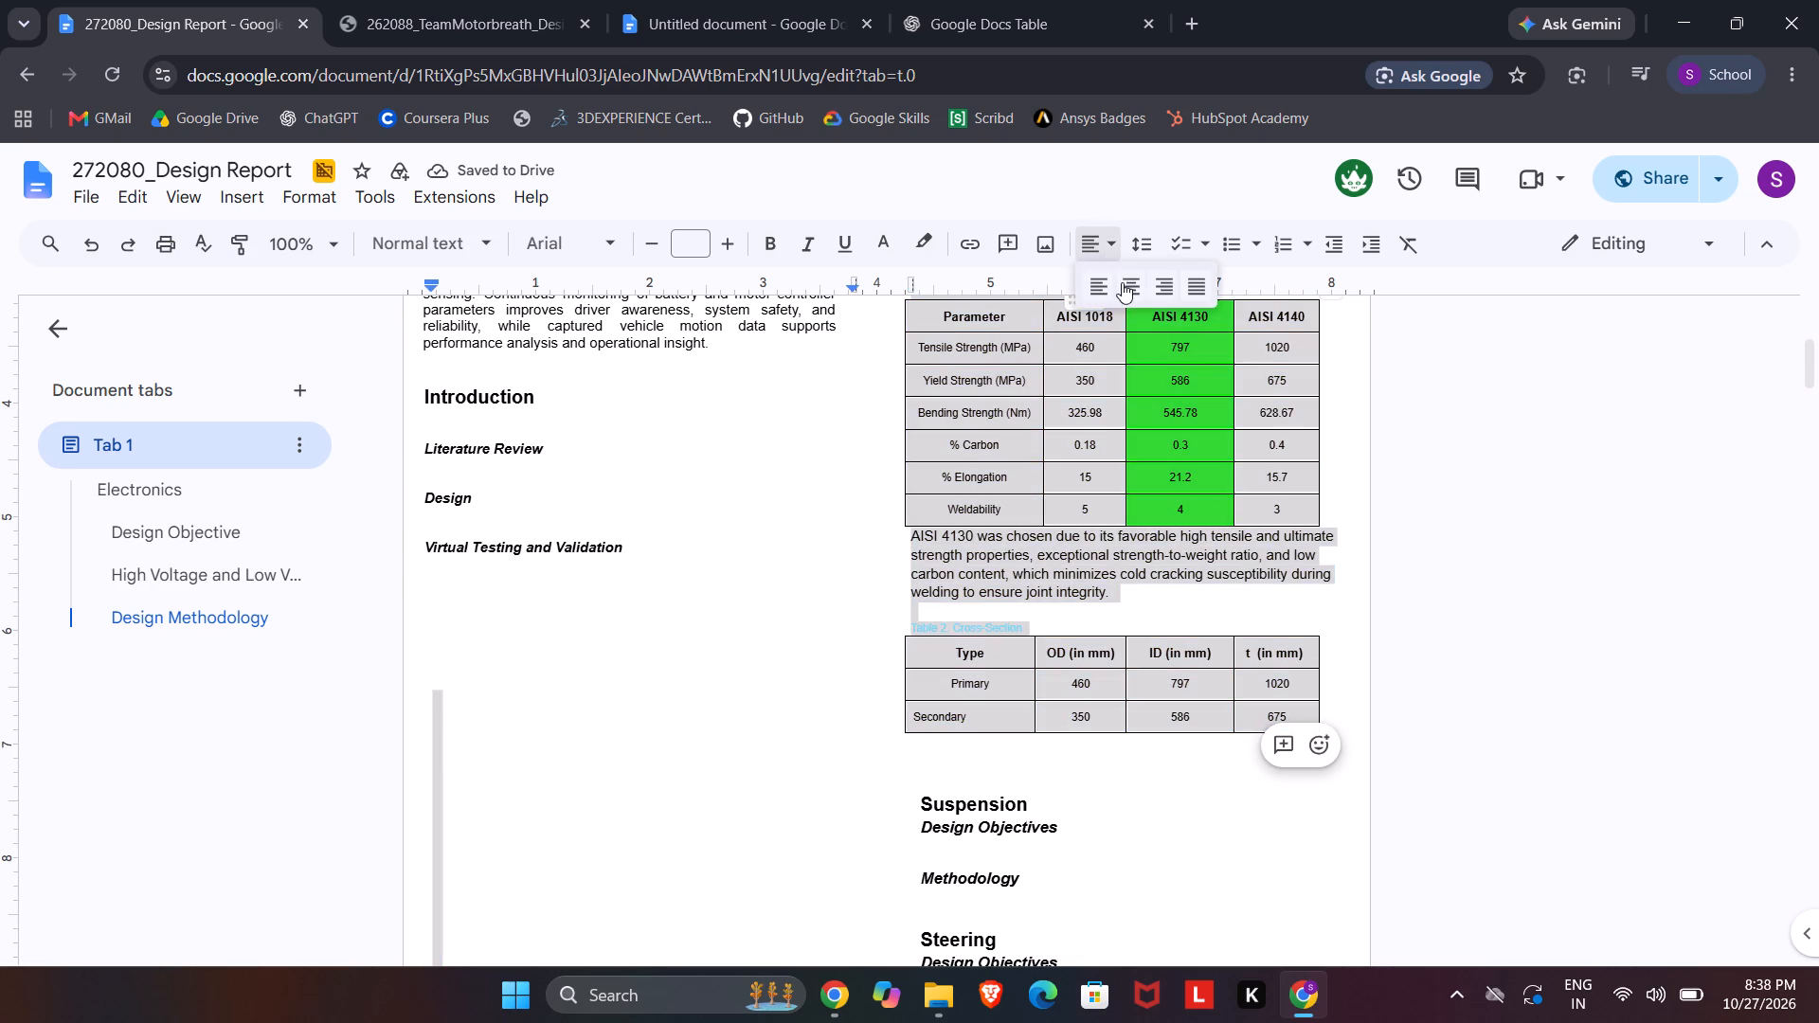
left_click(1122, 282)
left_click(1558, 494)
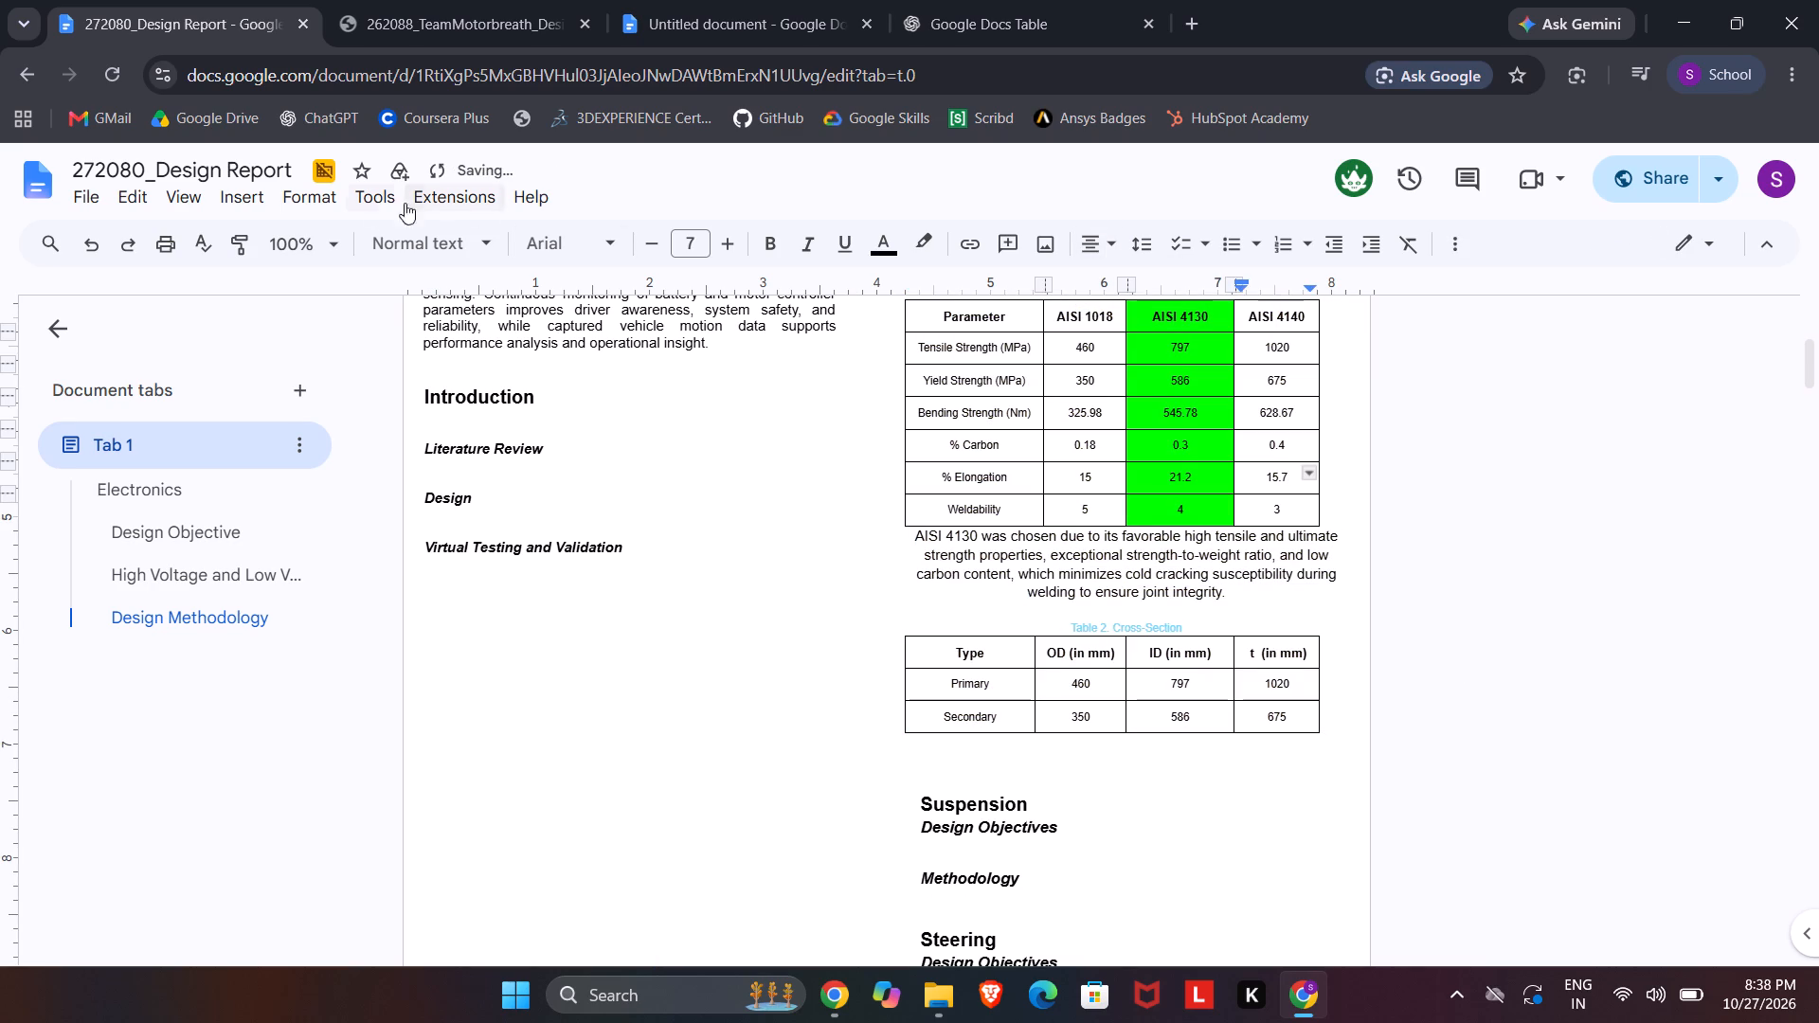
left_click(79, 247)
Centre-align only the Secondary label cell in Table 2.
left_click(1010, 673)
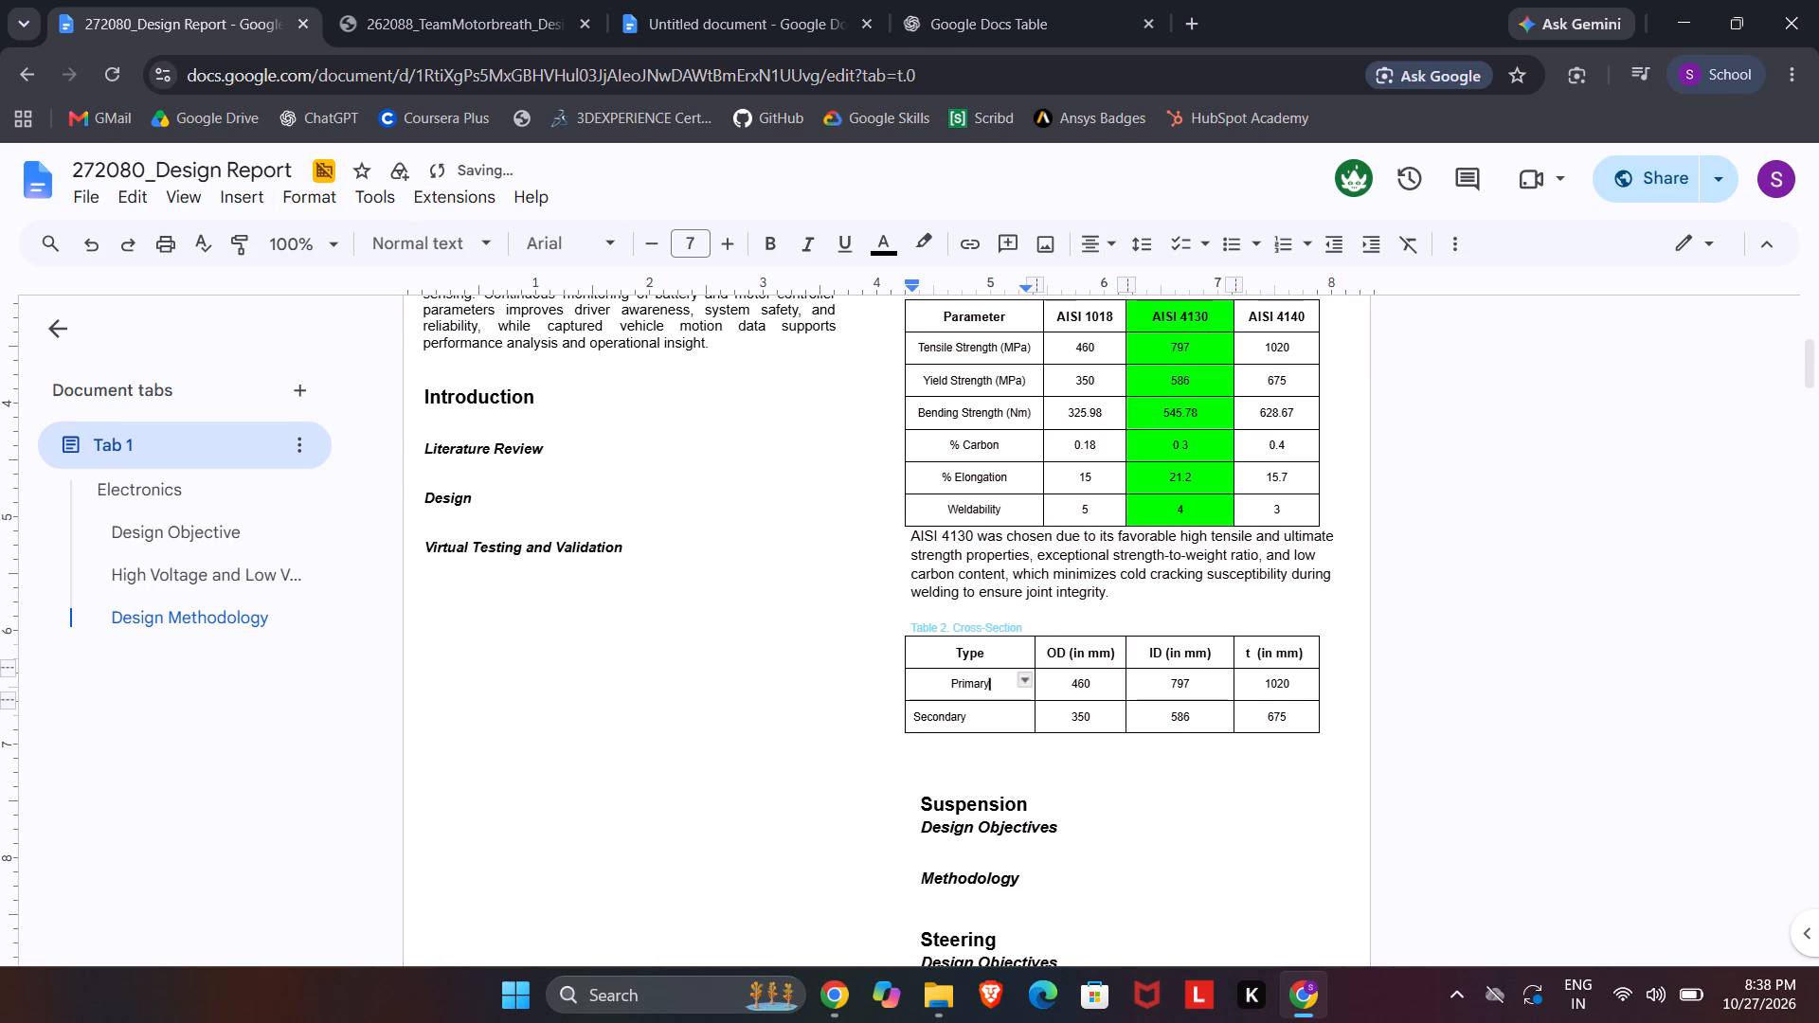
triple_click(979, 709)
left_click(1044, 240)
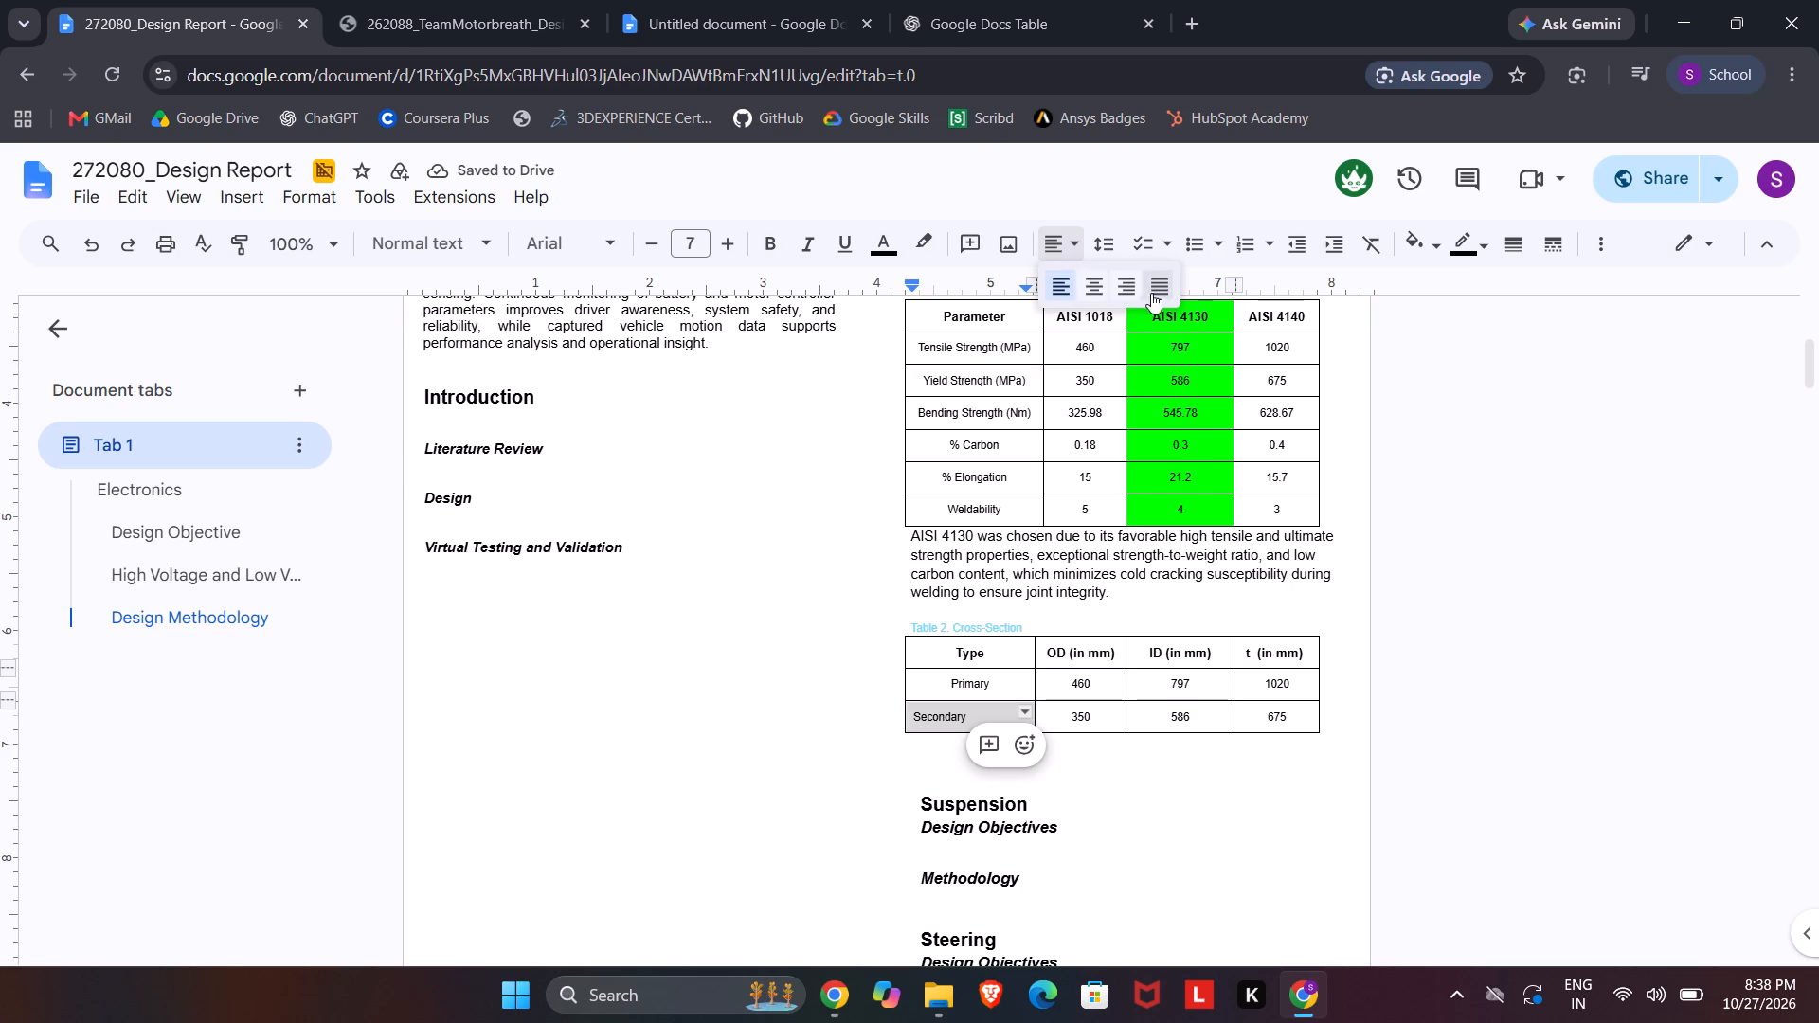
left_click(1103, 286)
left_click(1520, 617)
Enter the OD (in mm) values in Table 2: 29.2 for Primary and 25.4 for Secondary.
triple_click(1095, 691)
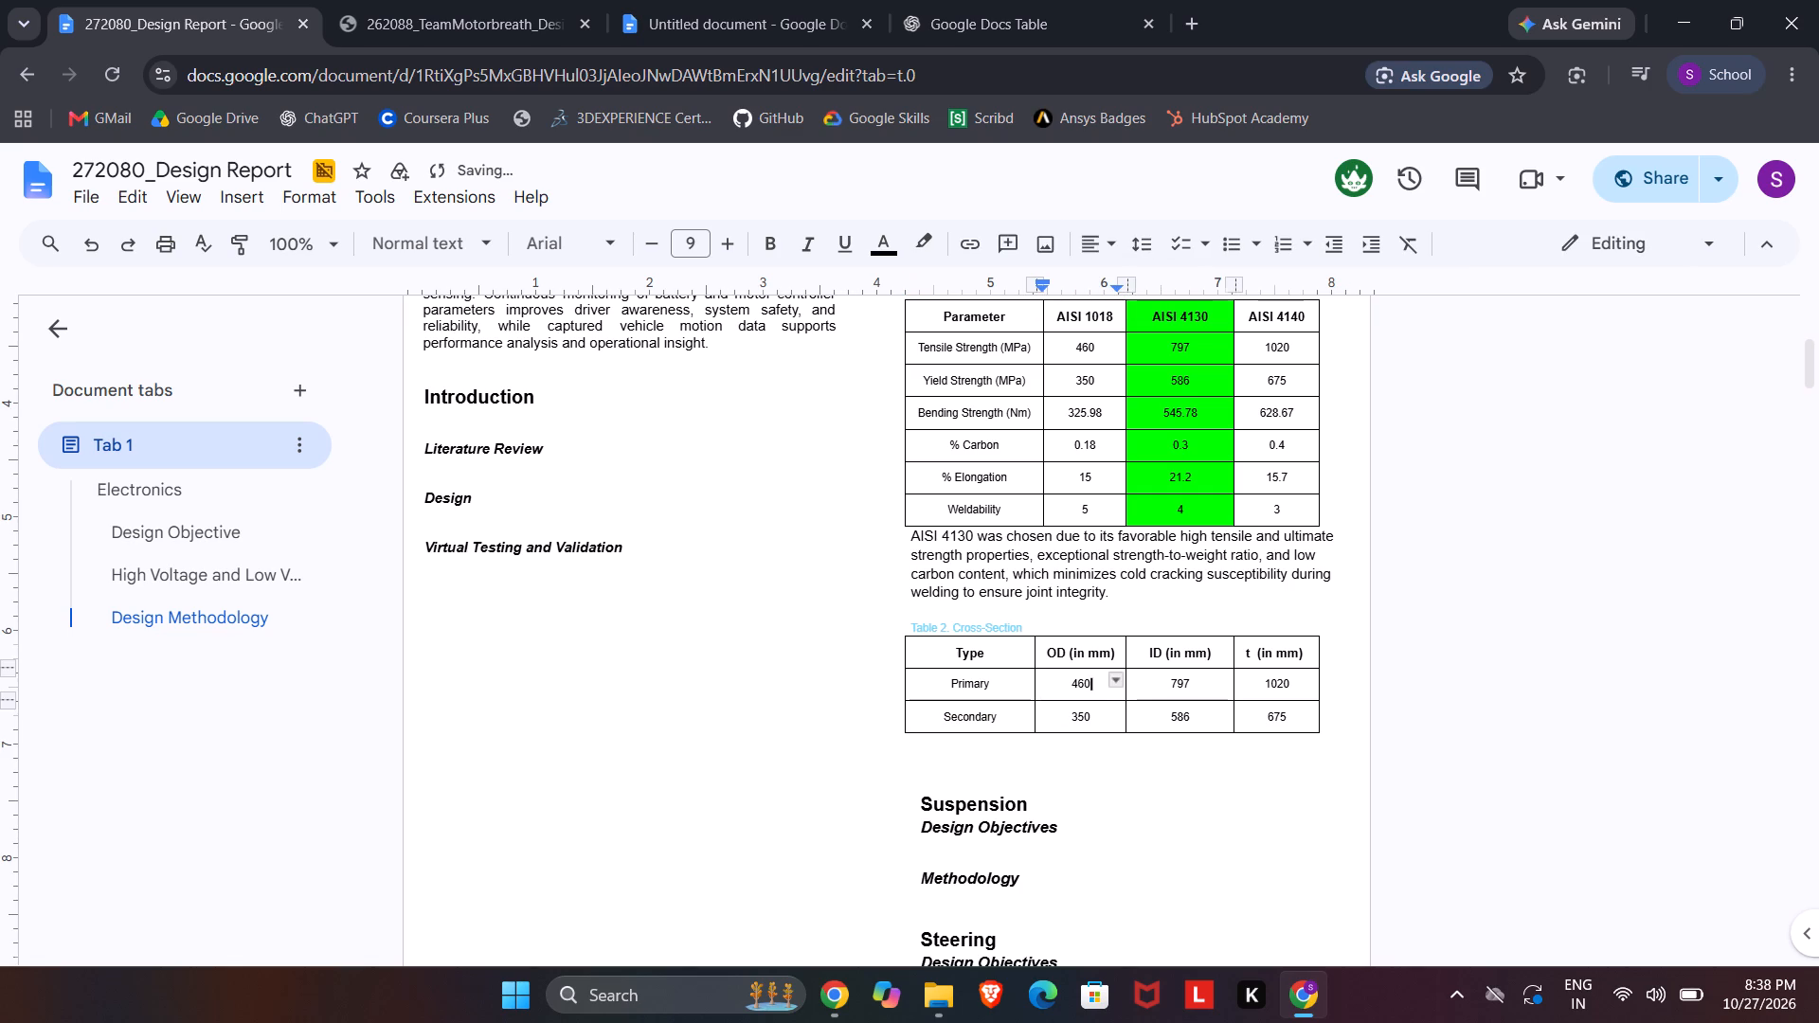
double_click(1083, 684)
type("29.2")
double_click(1086, 716)
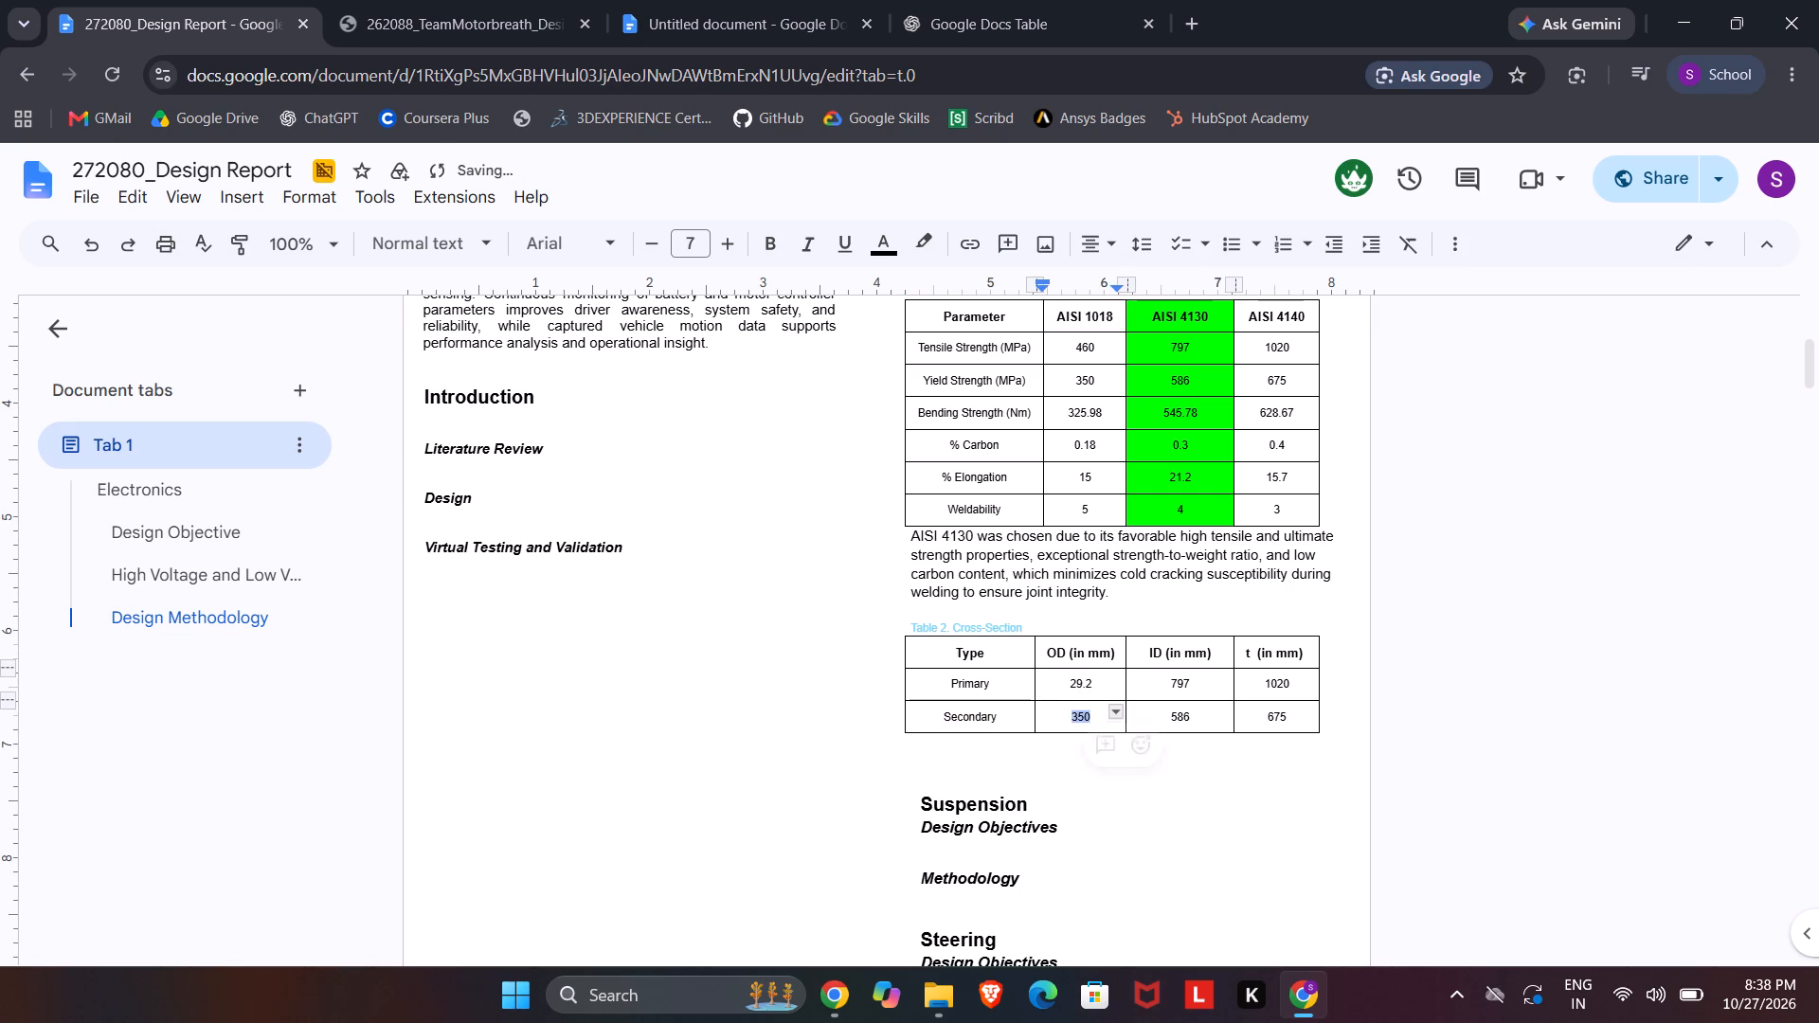
type("25.4")
Enter the ID (in mm) values in Table 2, checking the PDF: 25.9 for Primary and 23.4 for Secondary.
double_click(1181, 687)
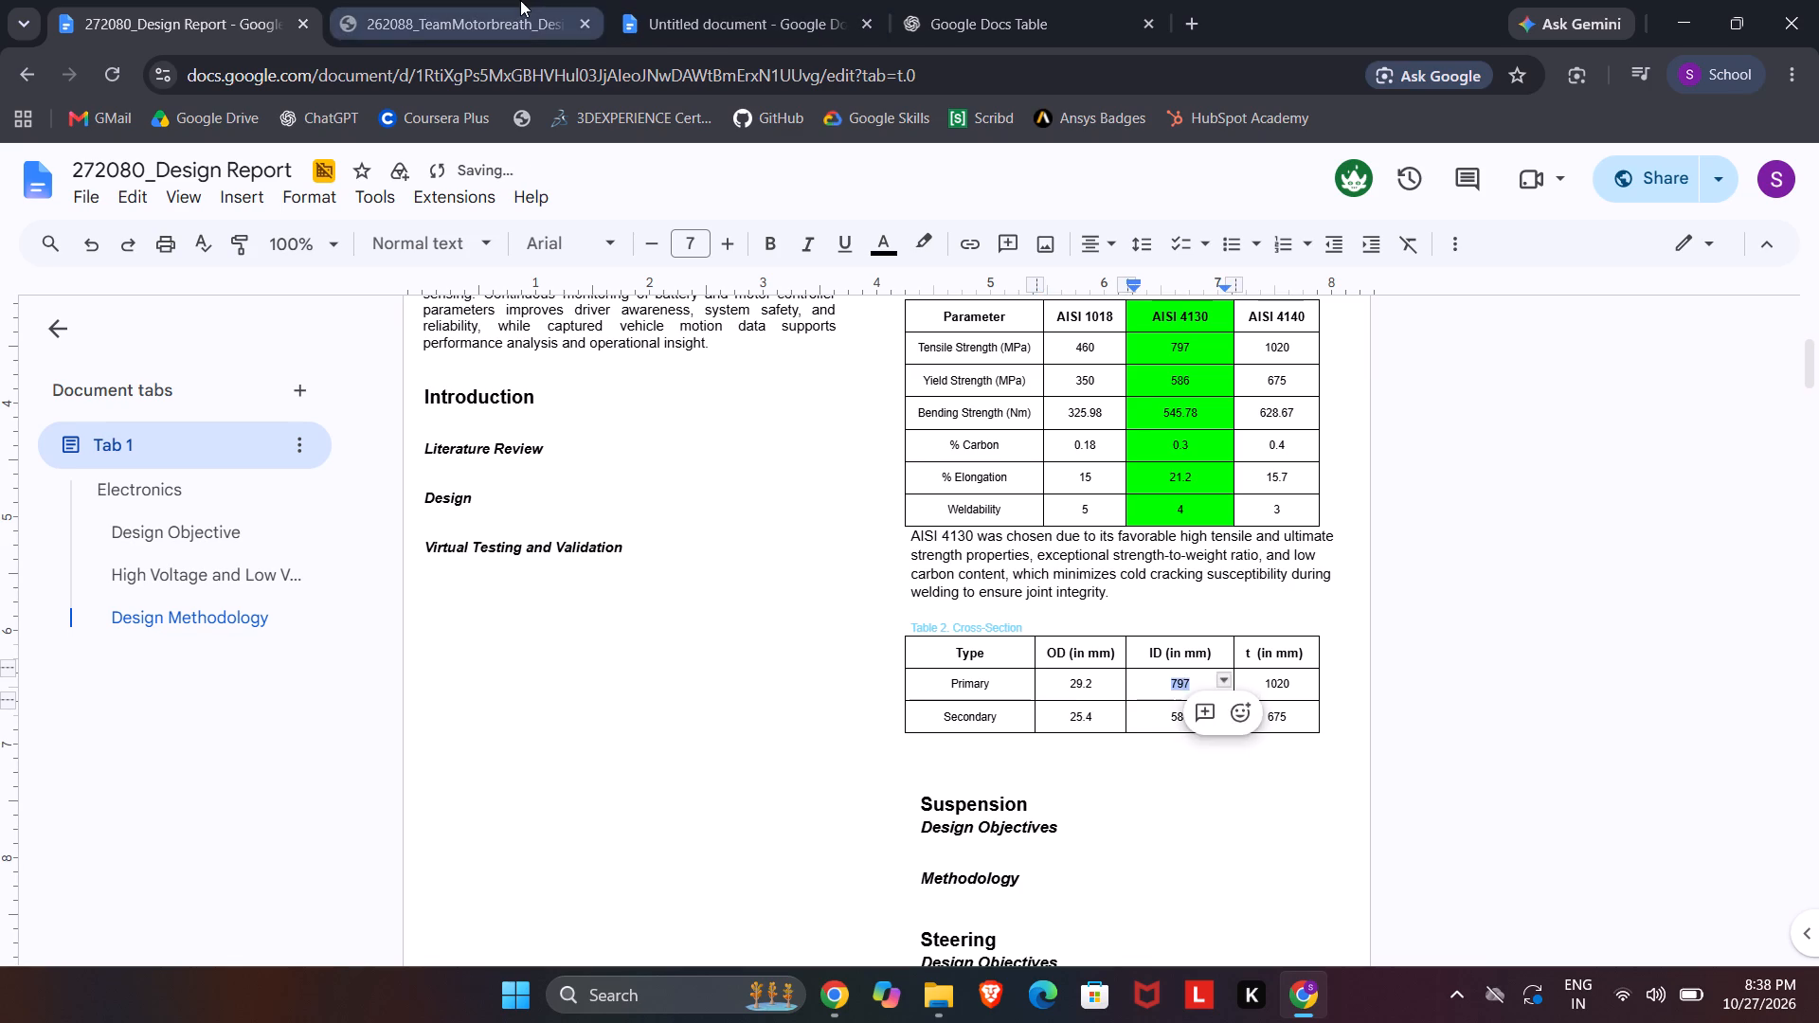
left_click(520, 0)
left_click(273, 0)
type("259")
key("BackSpace")
type(".9")
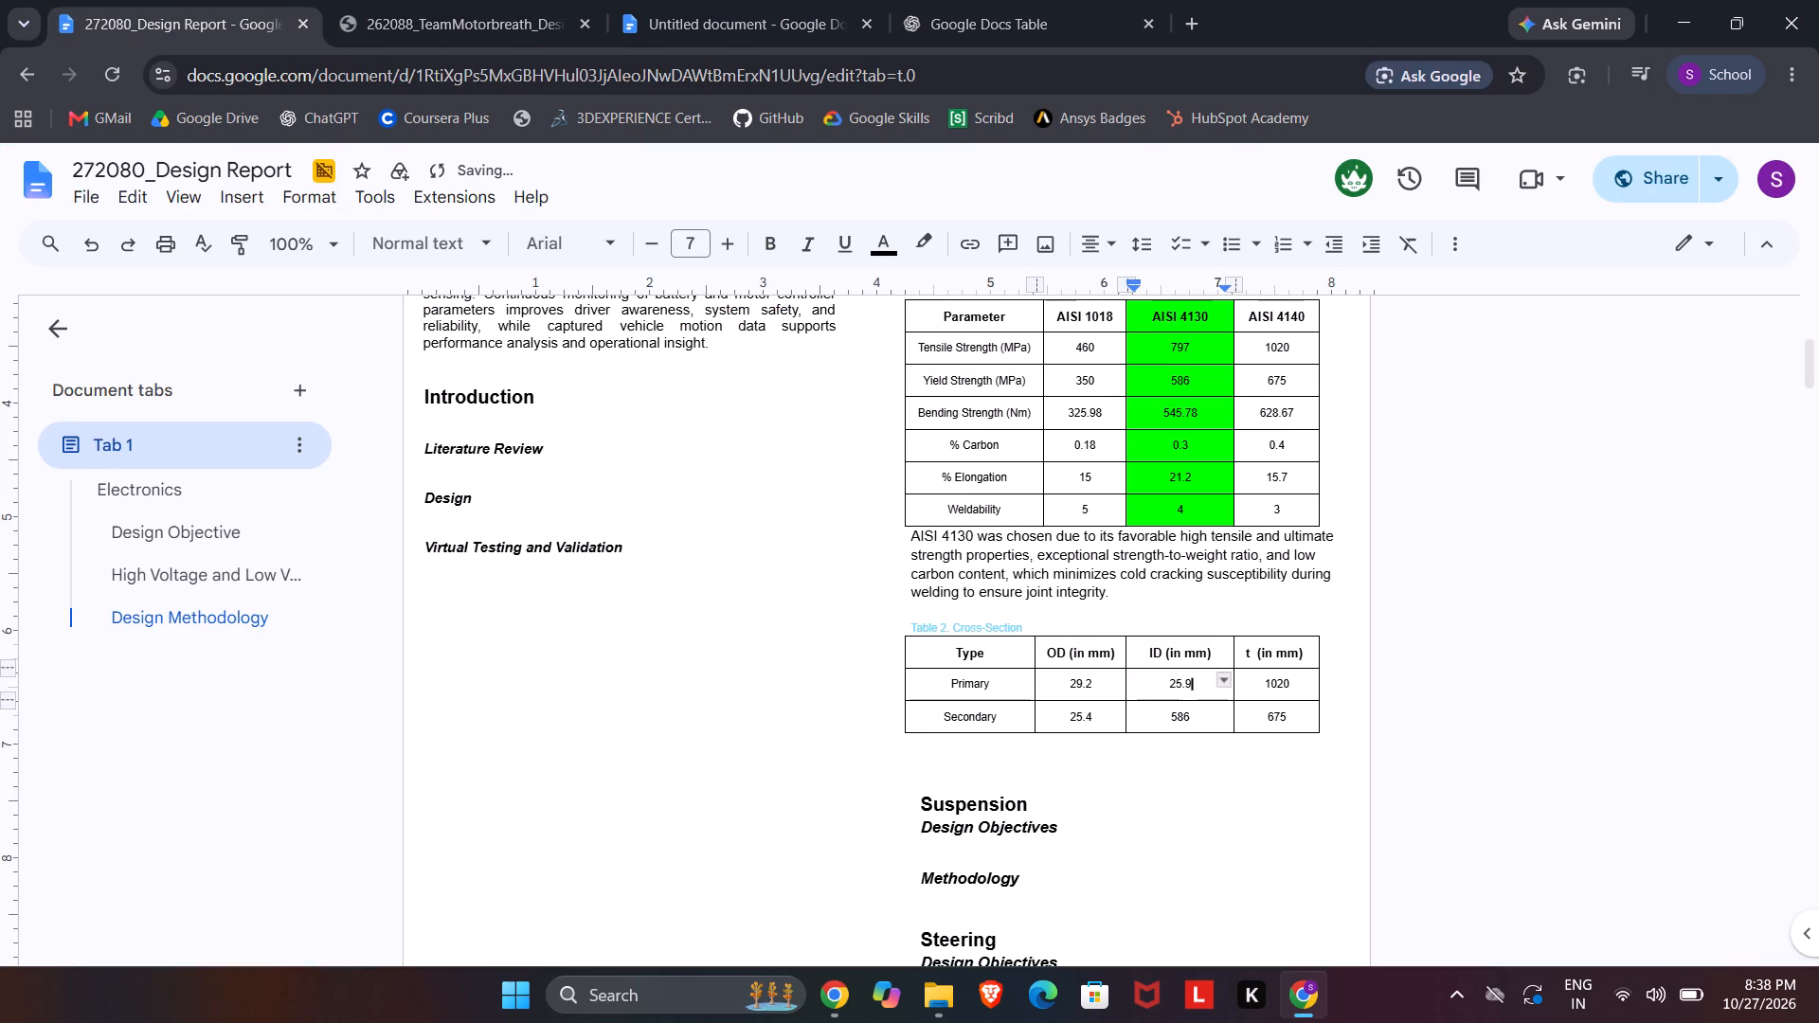
double_click(1185, 720)
type("23.4")
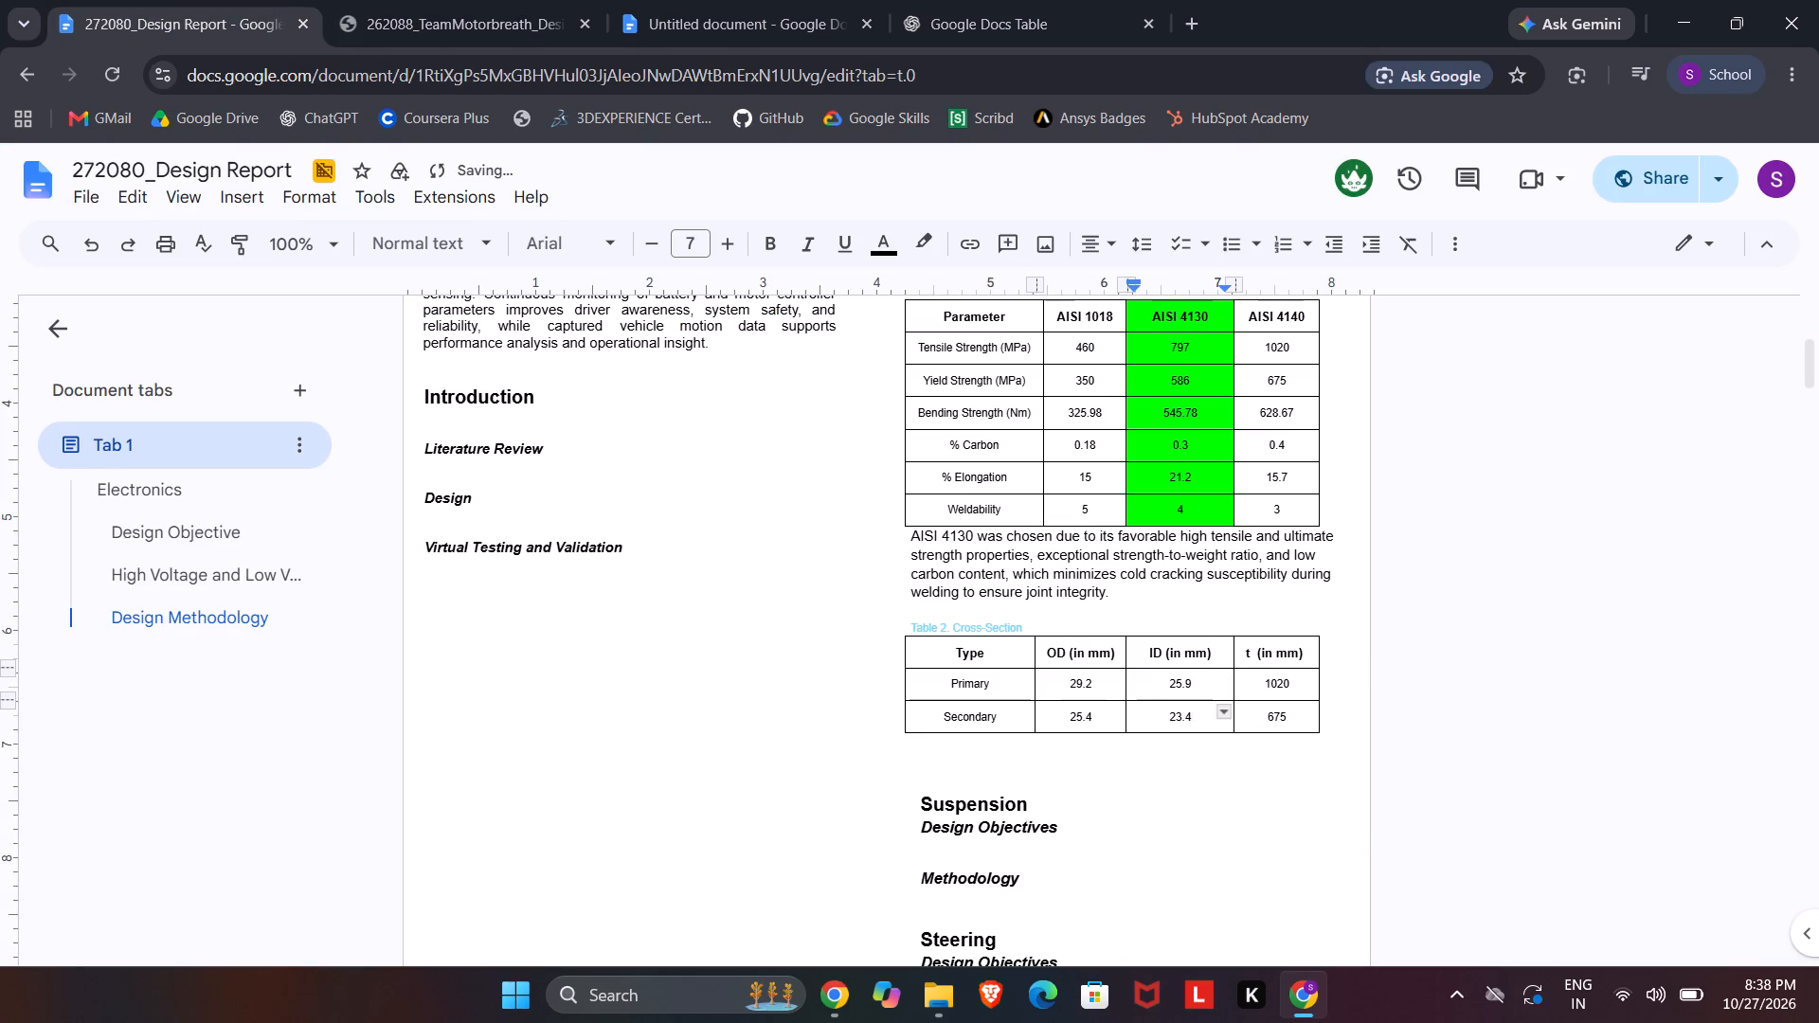
Enter the t (in mm) values in Table 2: 1.65 for Primary and 1 for Secondary.
double_click(1274, 690)
type("1.65")
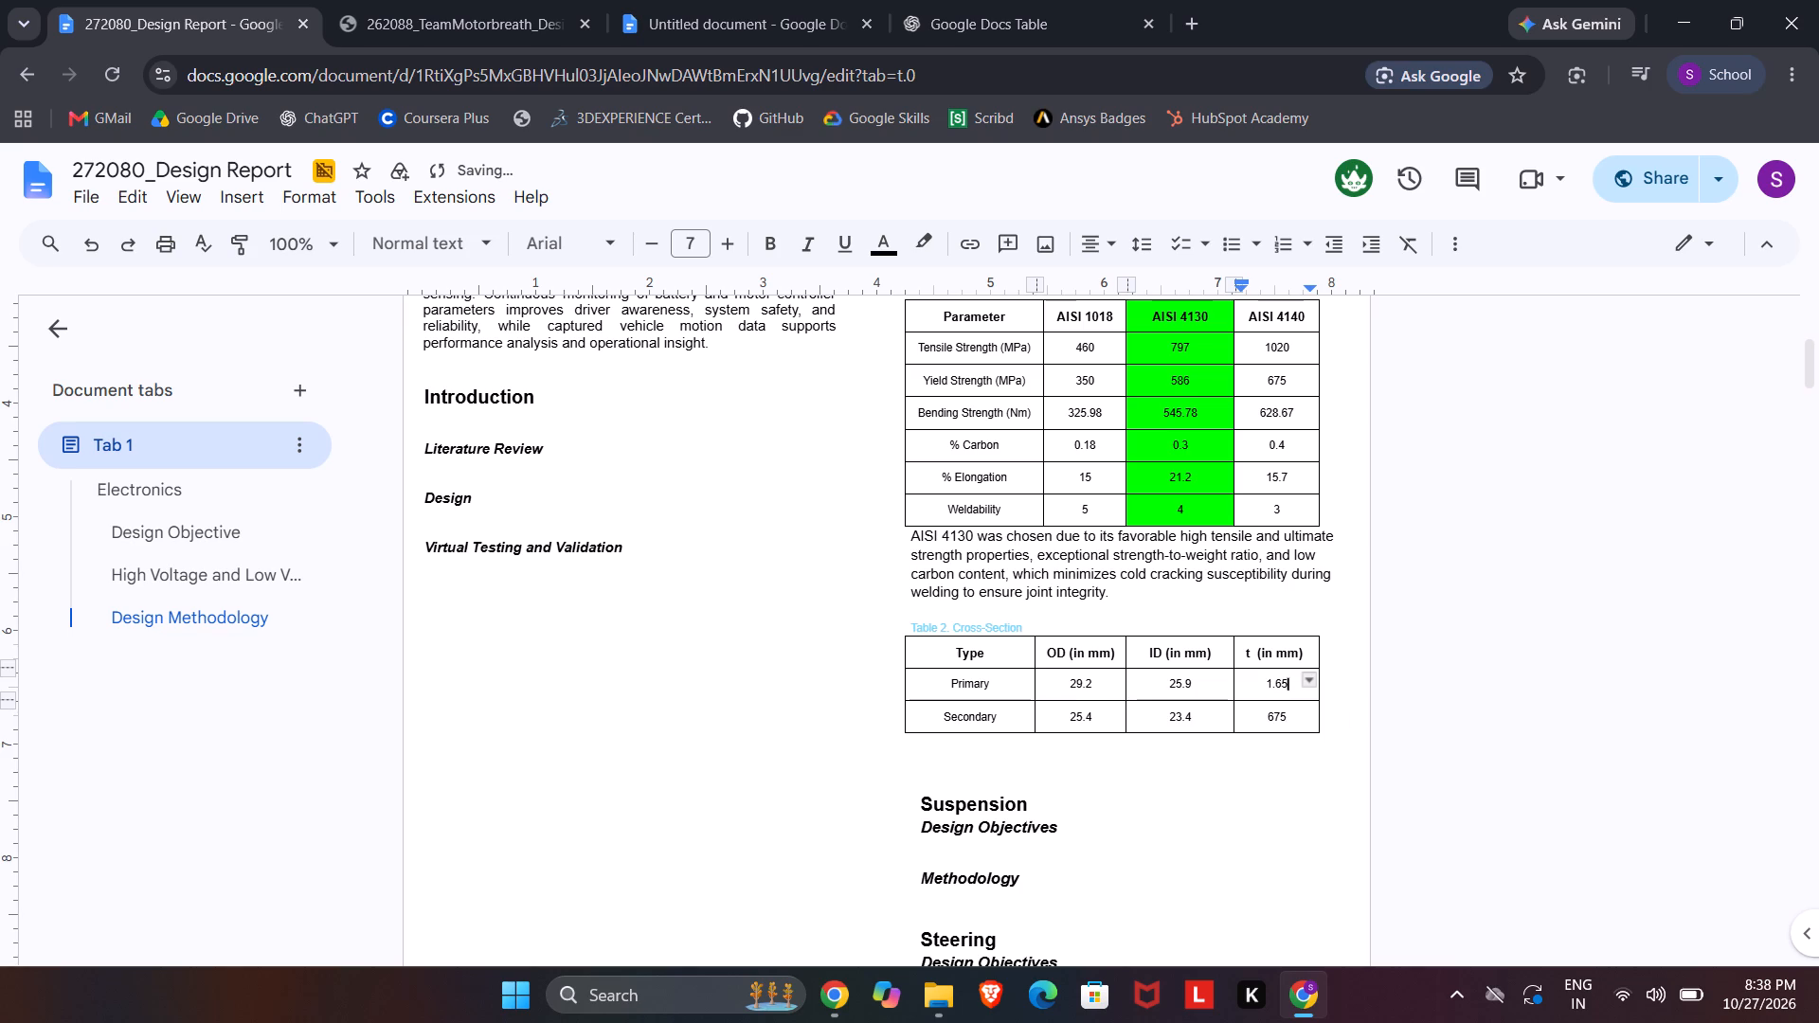
double_click(1273, 713)
type("1.2")
key("bracketright")
key("BackSpace")
key("BackSpace")
key("BackSpace")
left_click(1640, 723)
Fill all cells of Table 2's Primary and Secondary rows with bright green.
left_click_drag(922, 694, 1172, 700)
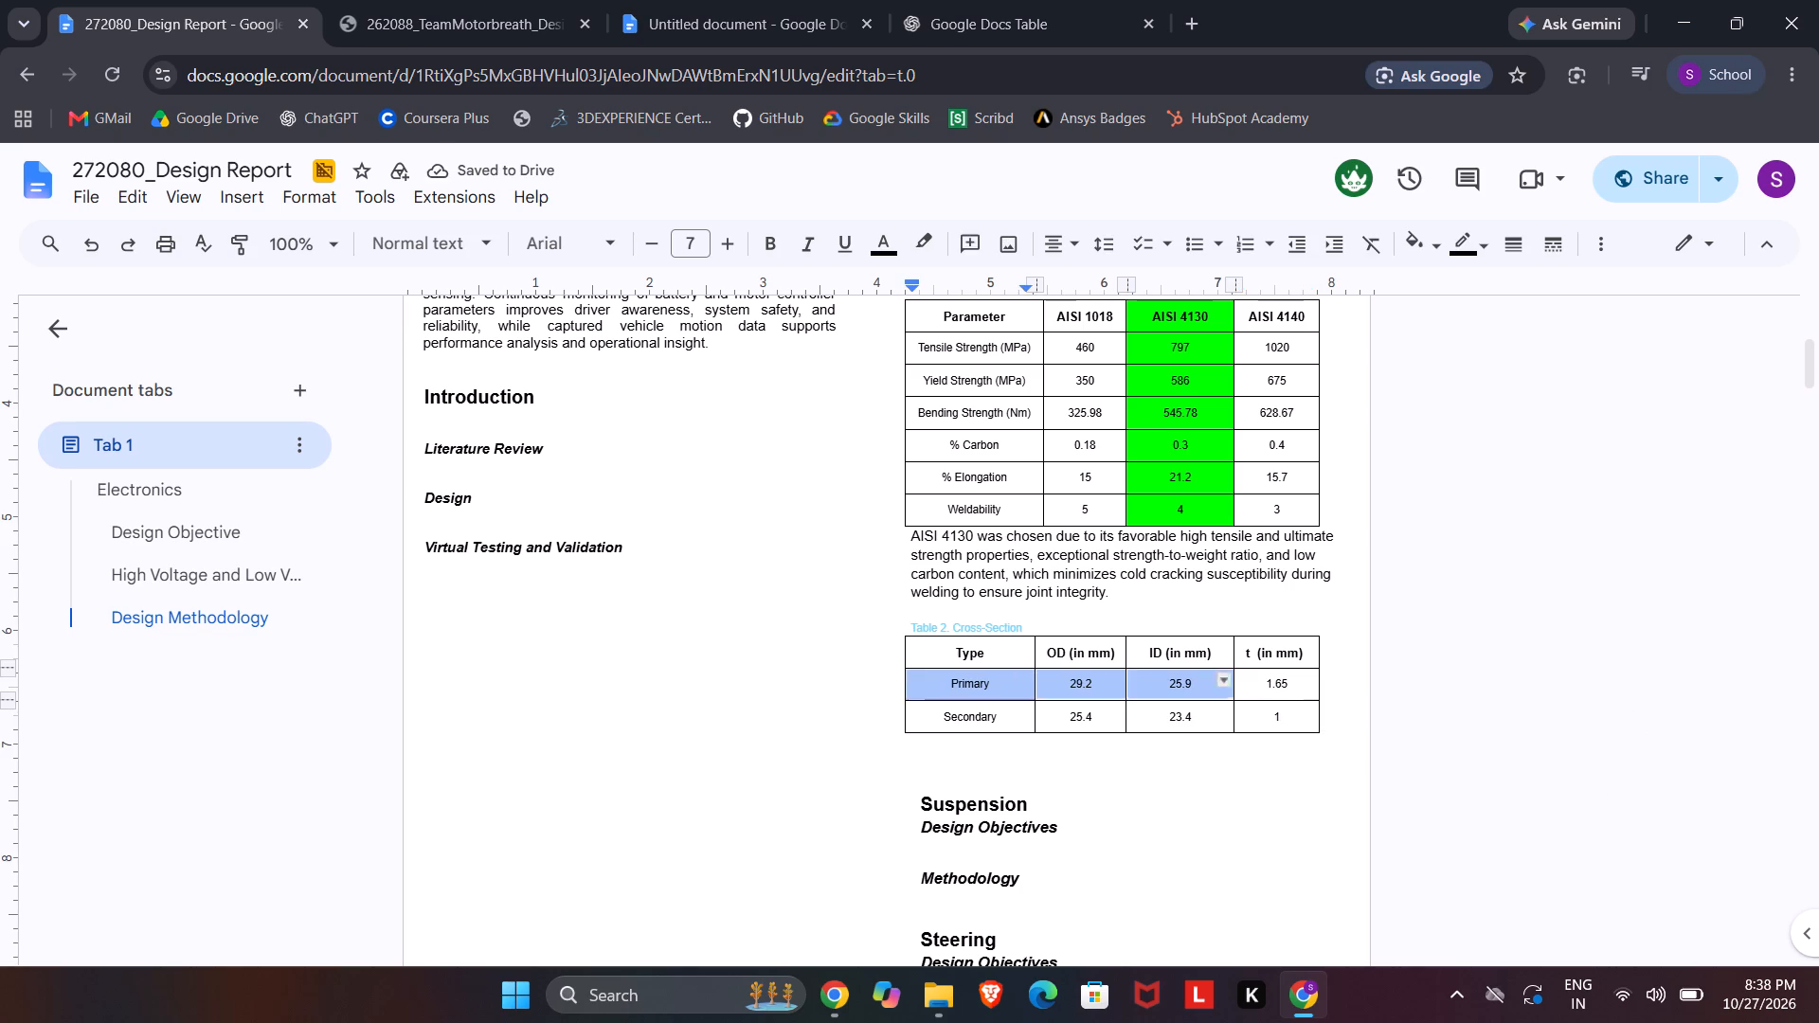
left_click_drag(1172, 700, 1286, 716)
left_click(1462, 233)
left_click(1417, 245)
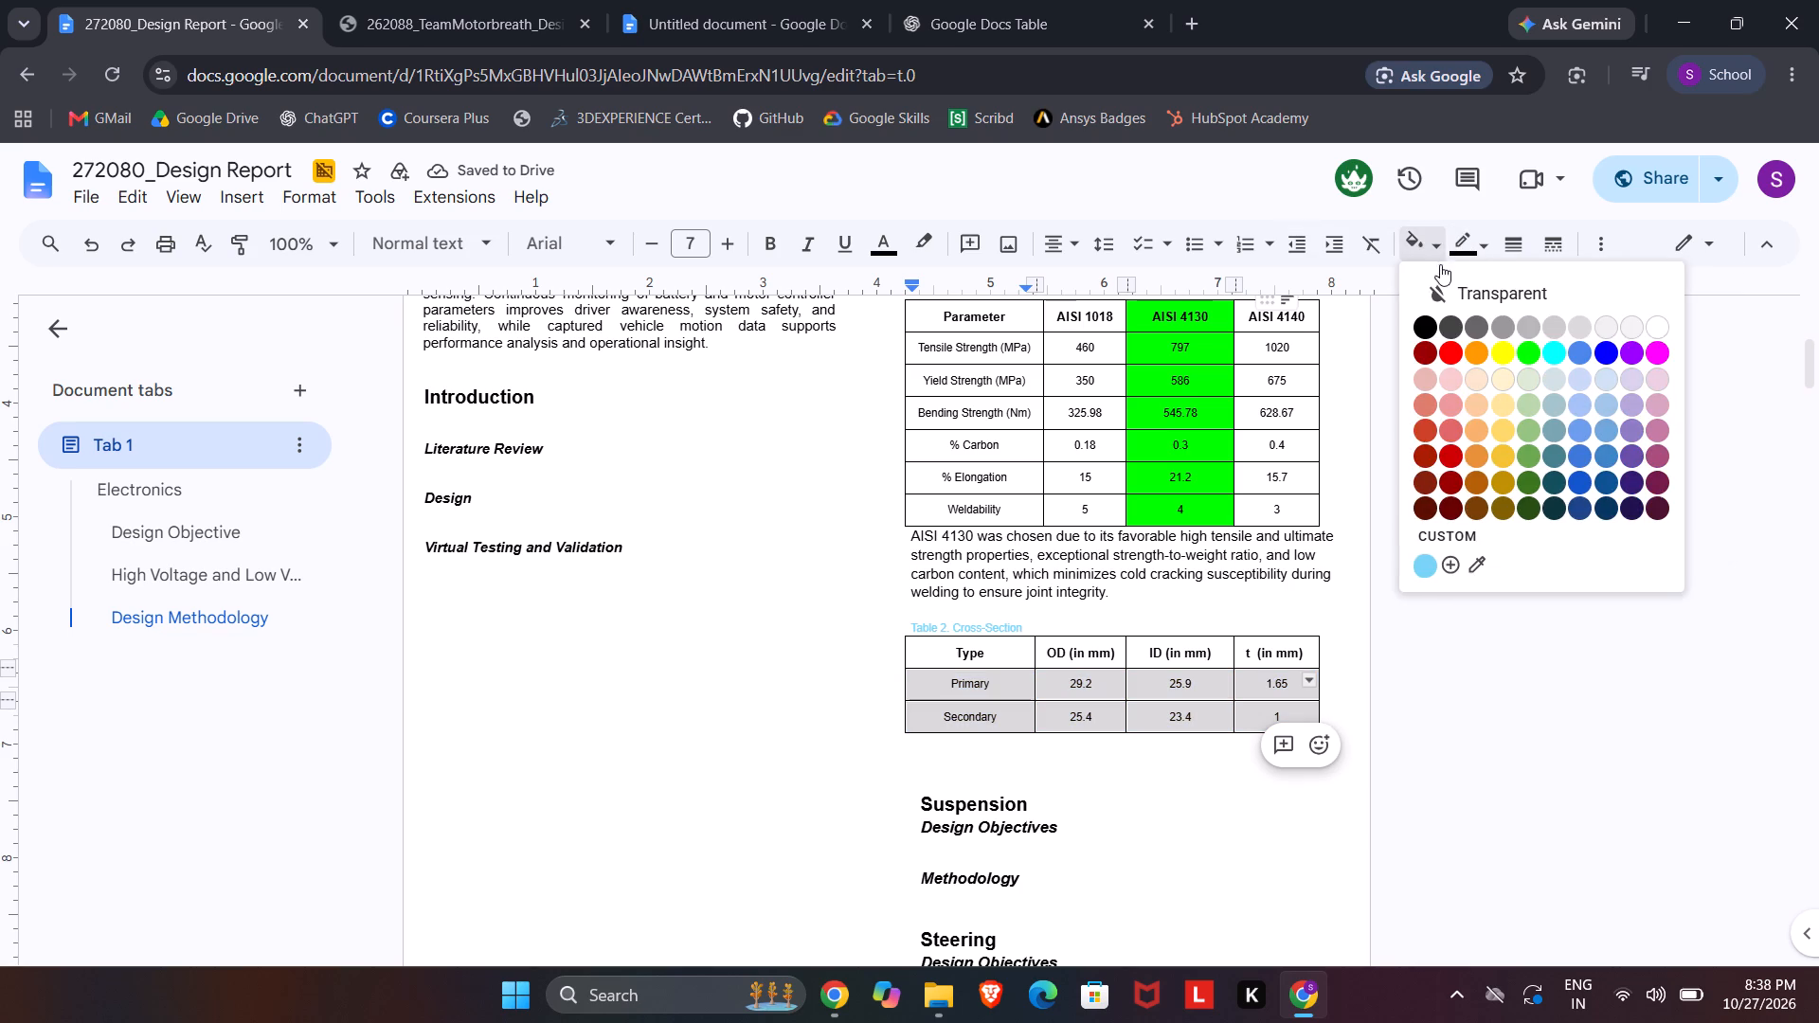
left_click(1532, 350)
left_click(1524, 452)
Examine the 2026 report PDF around and after Table 2 for the content that follows it.
left_click(437, 0)
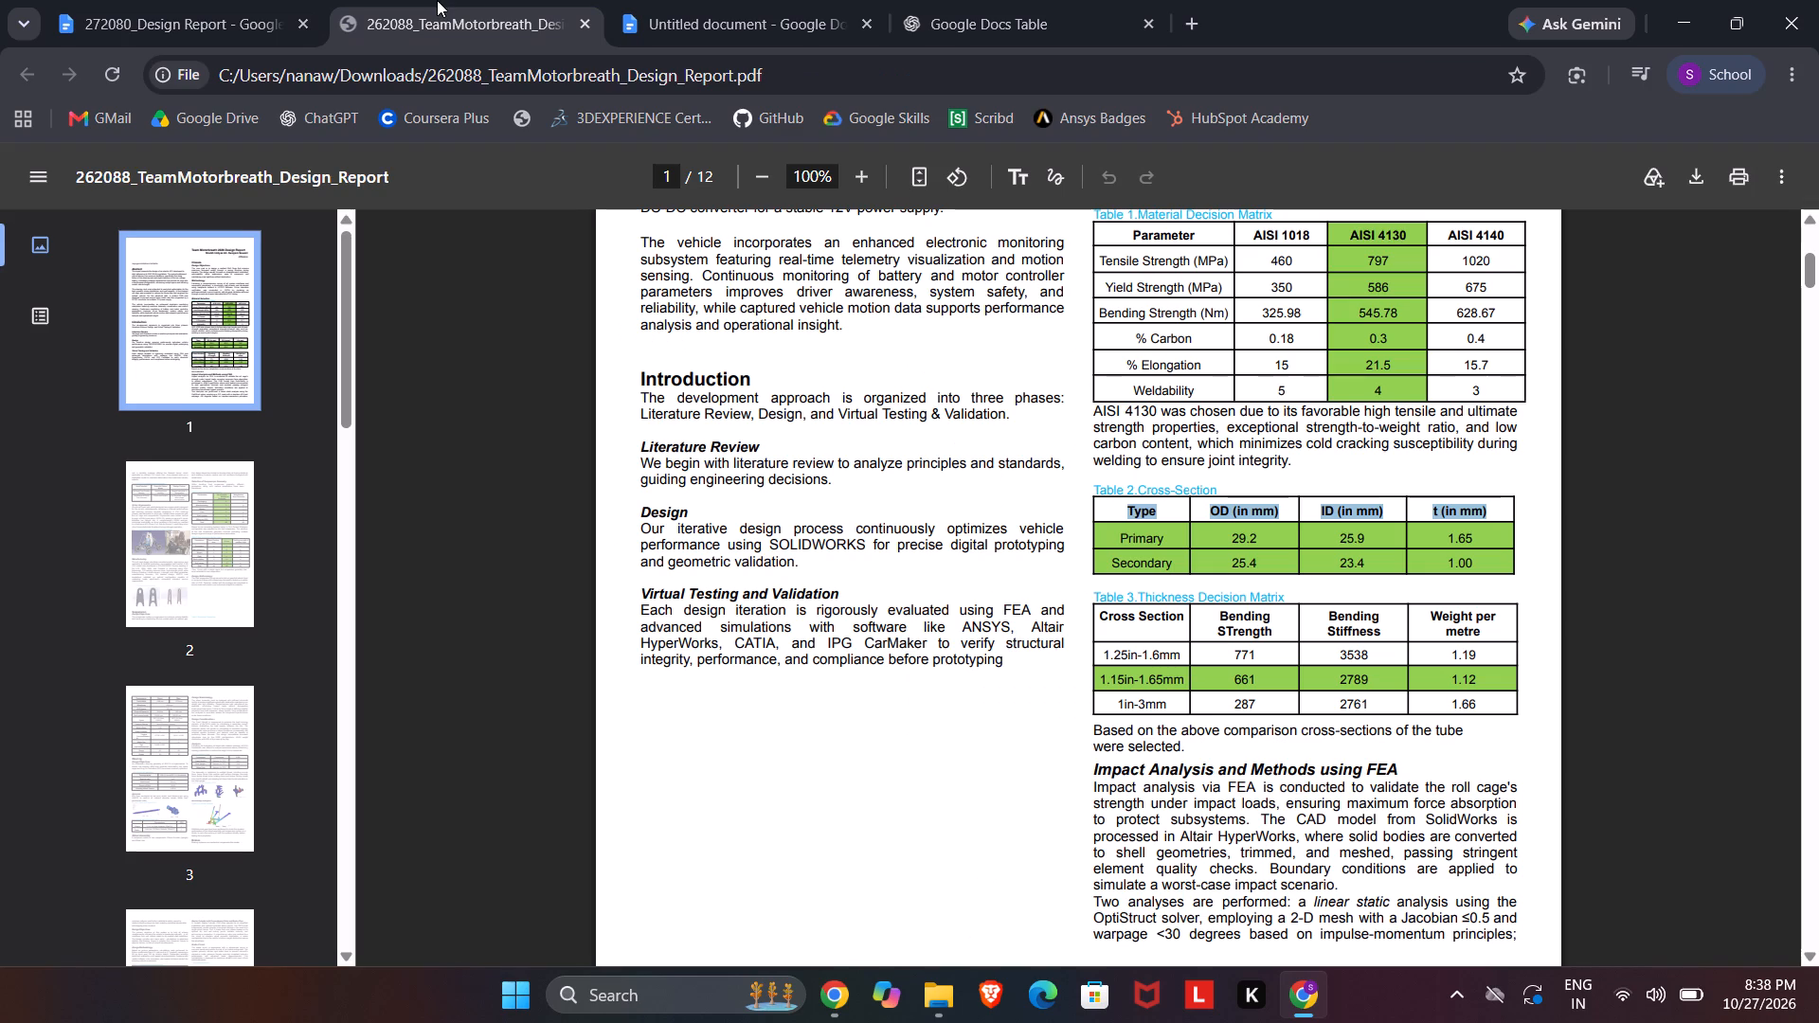
scroll(655, 439, "down", 5)
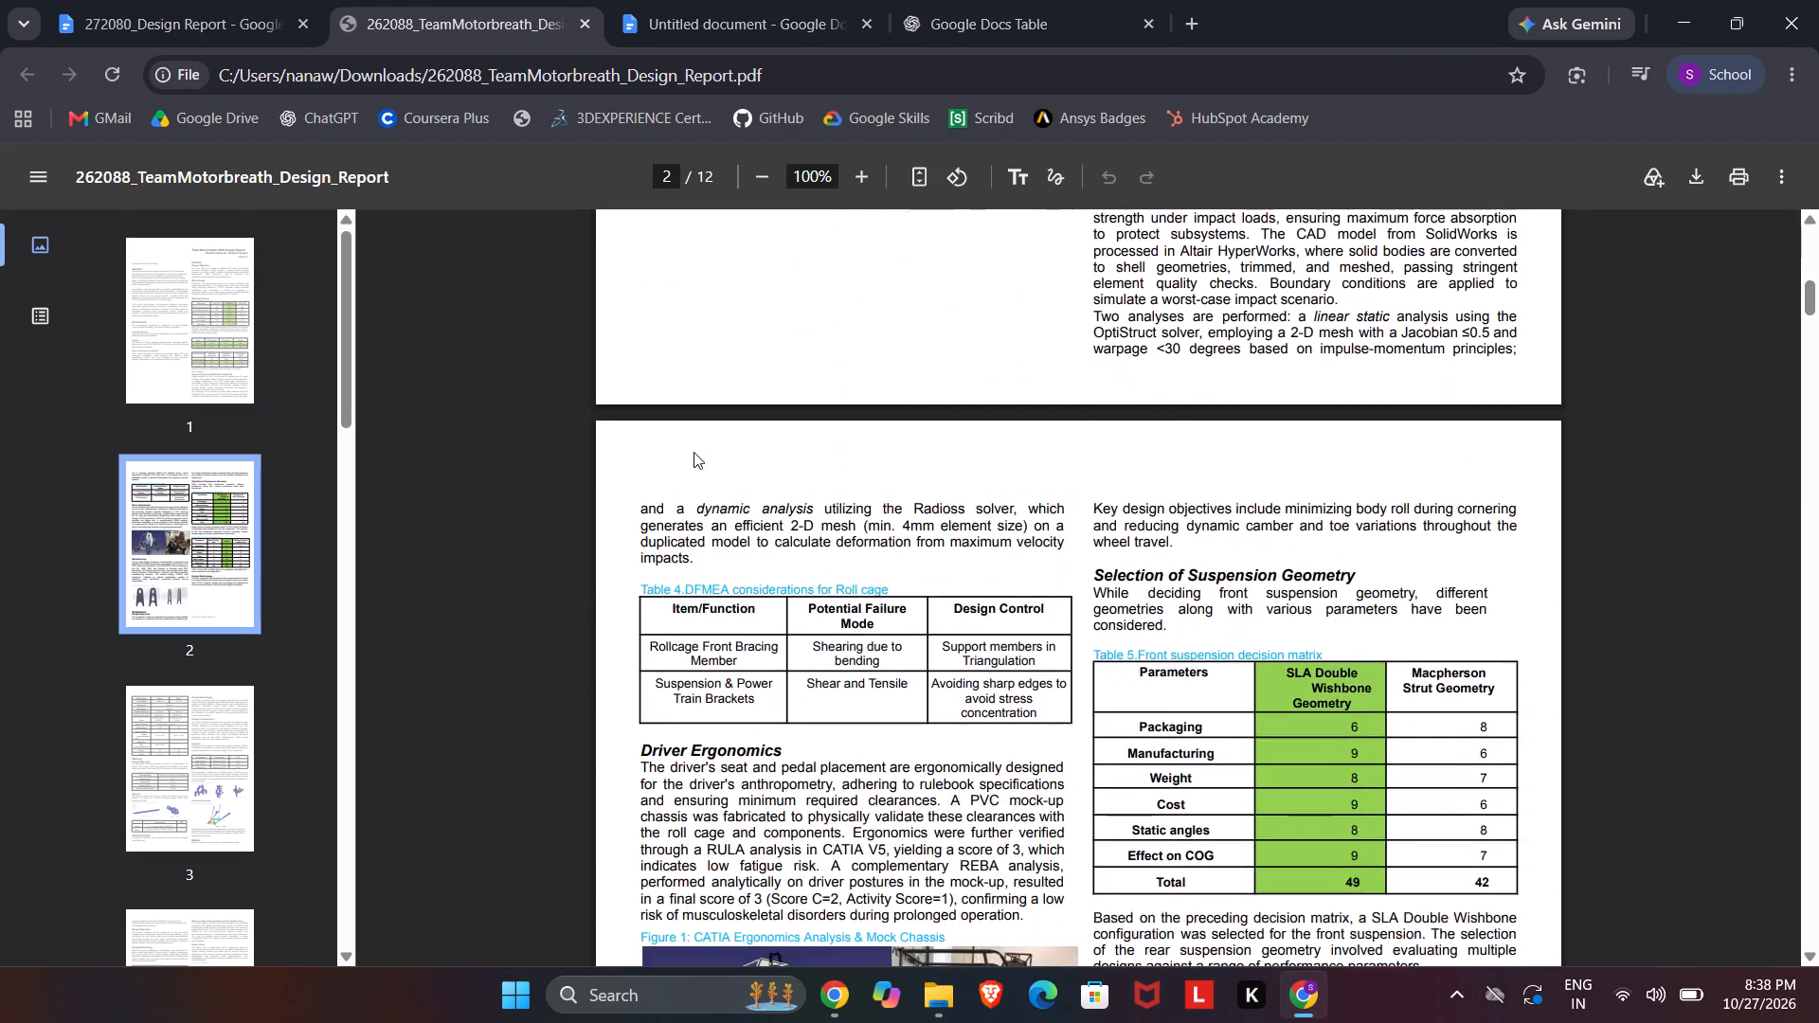
scroll(697, 455, "down", 5)
scroll(703, 461, "up", 5)
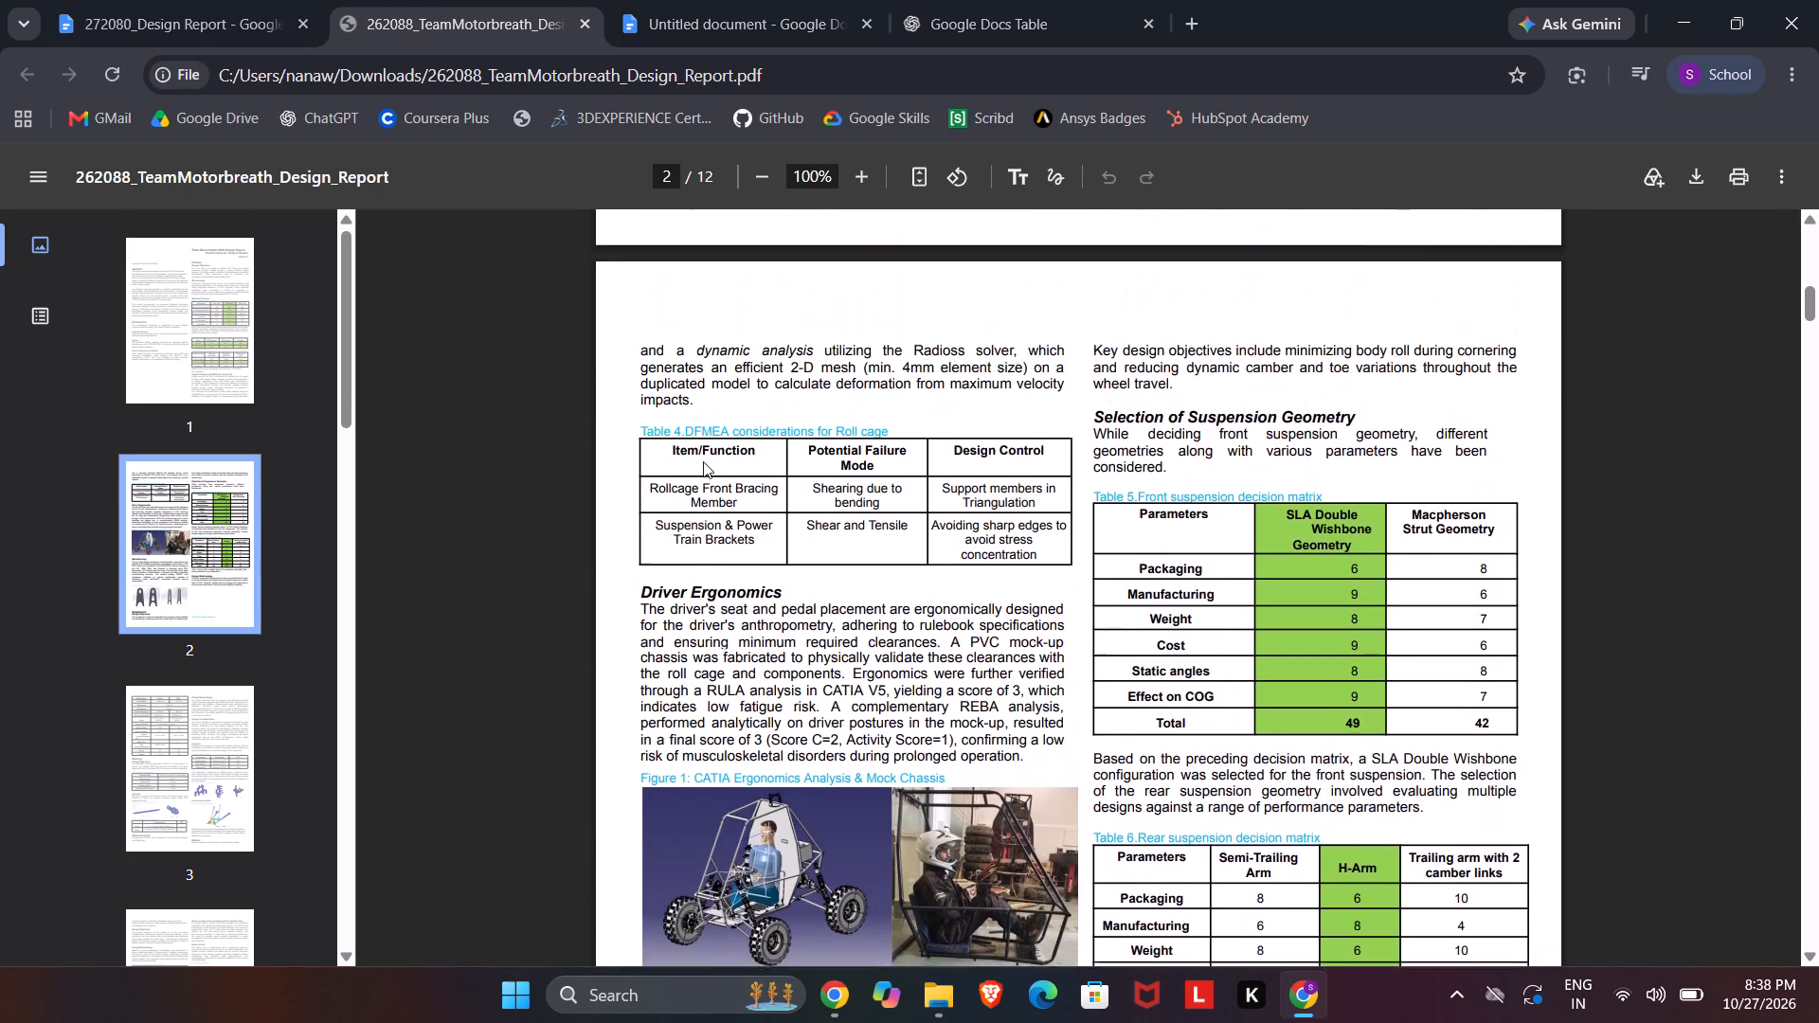
scroll(703, 461, "up", 3)
scroll(1105, 368, "up", 1)
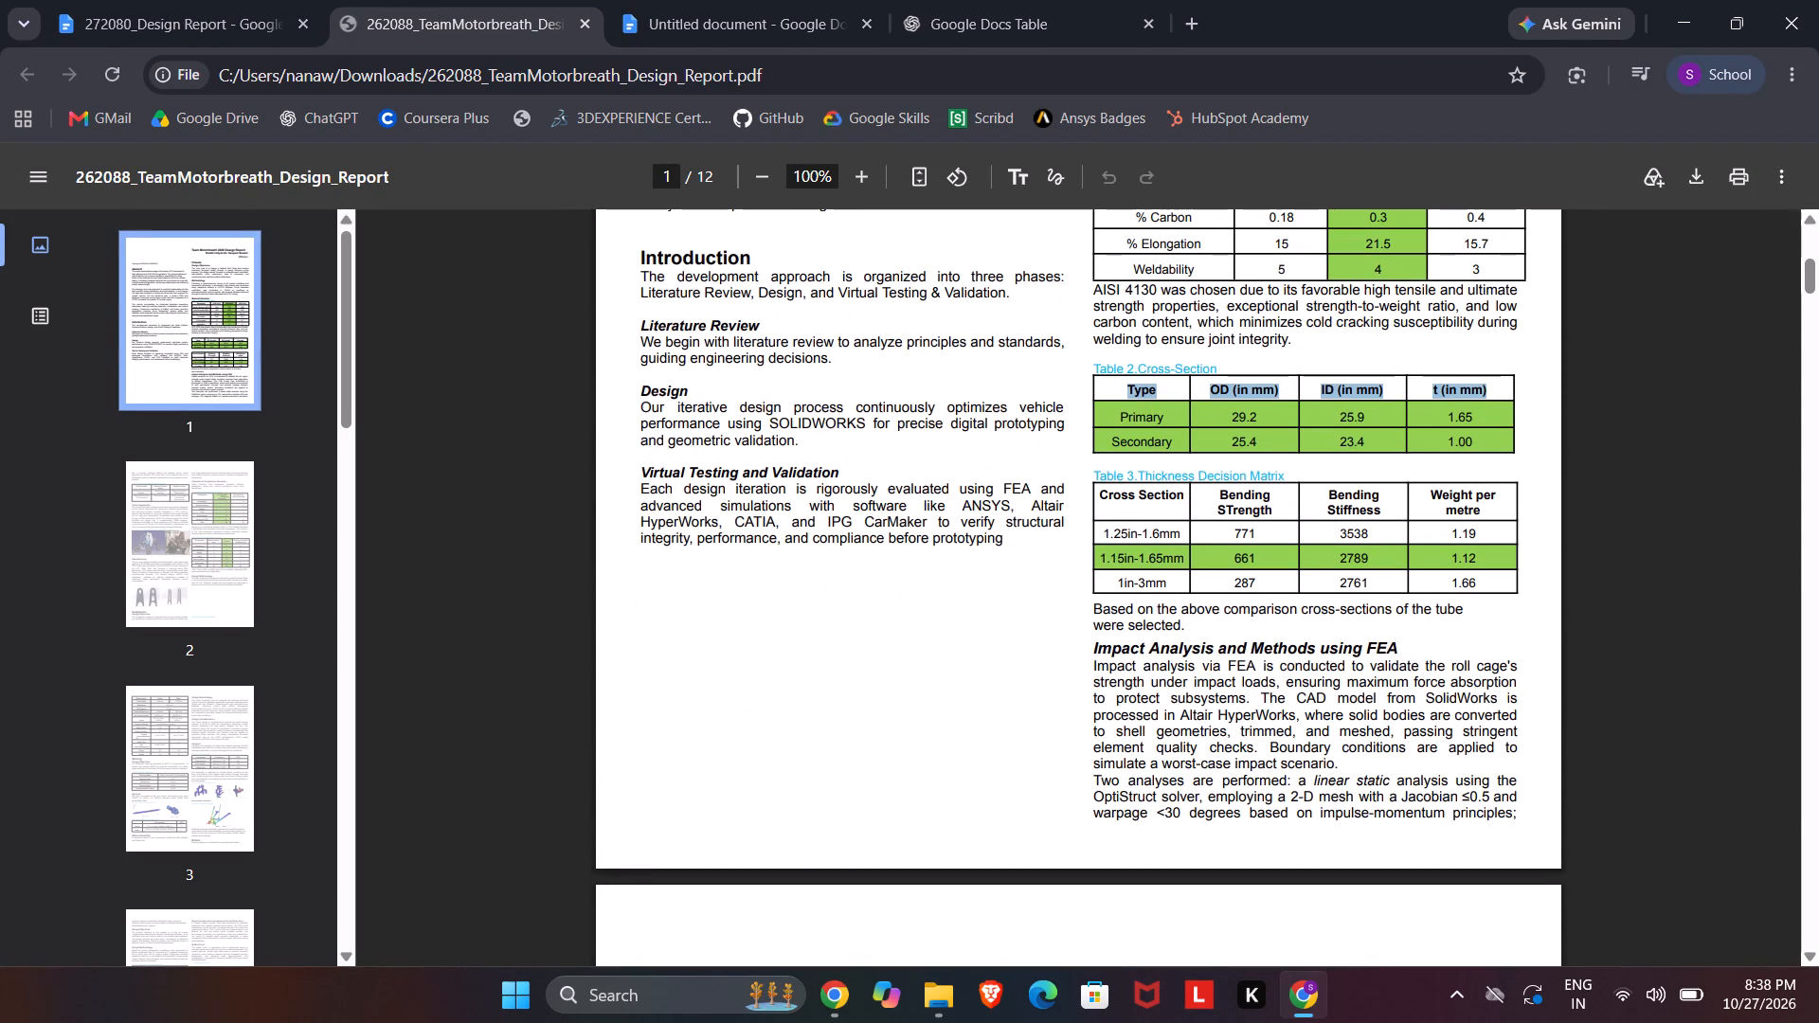
Copy the Table 2 Cross-Section caption and paste it below Table 2.
left_click(245, 0)
left_click_drag(1035, 627, 929, 626)
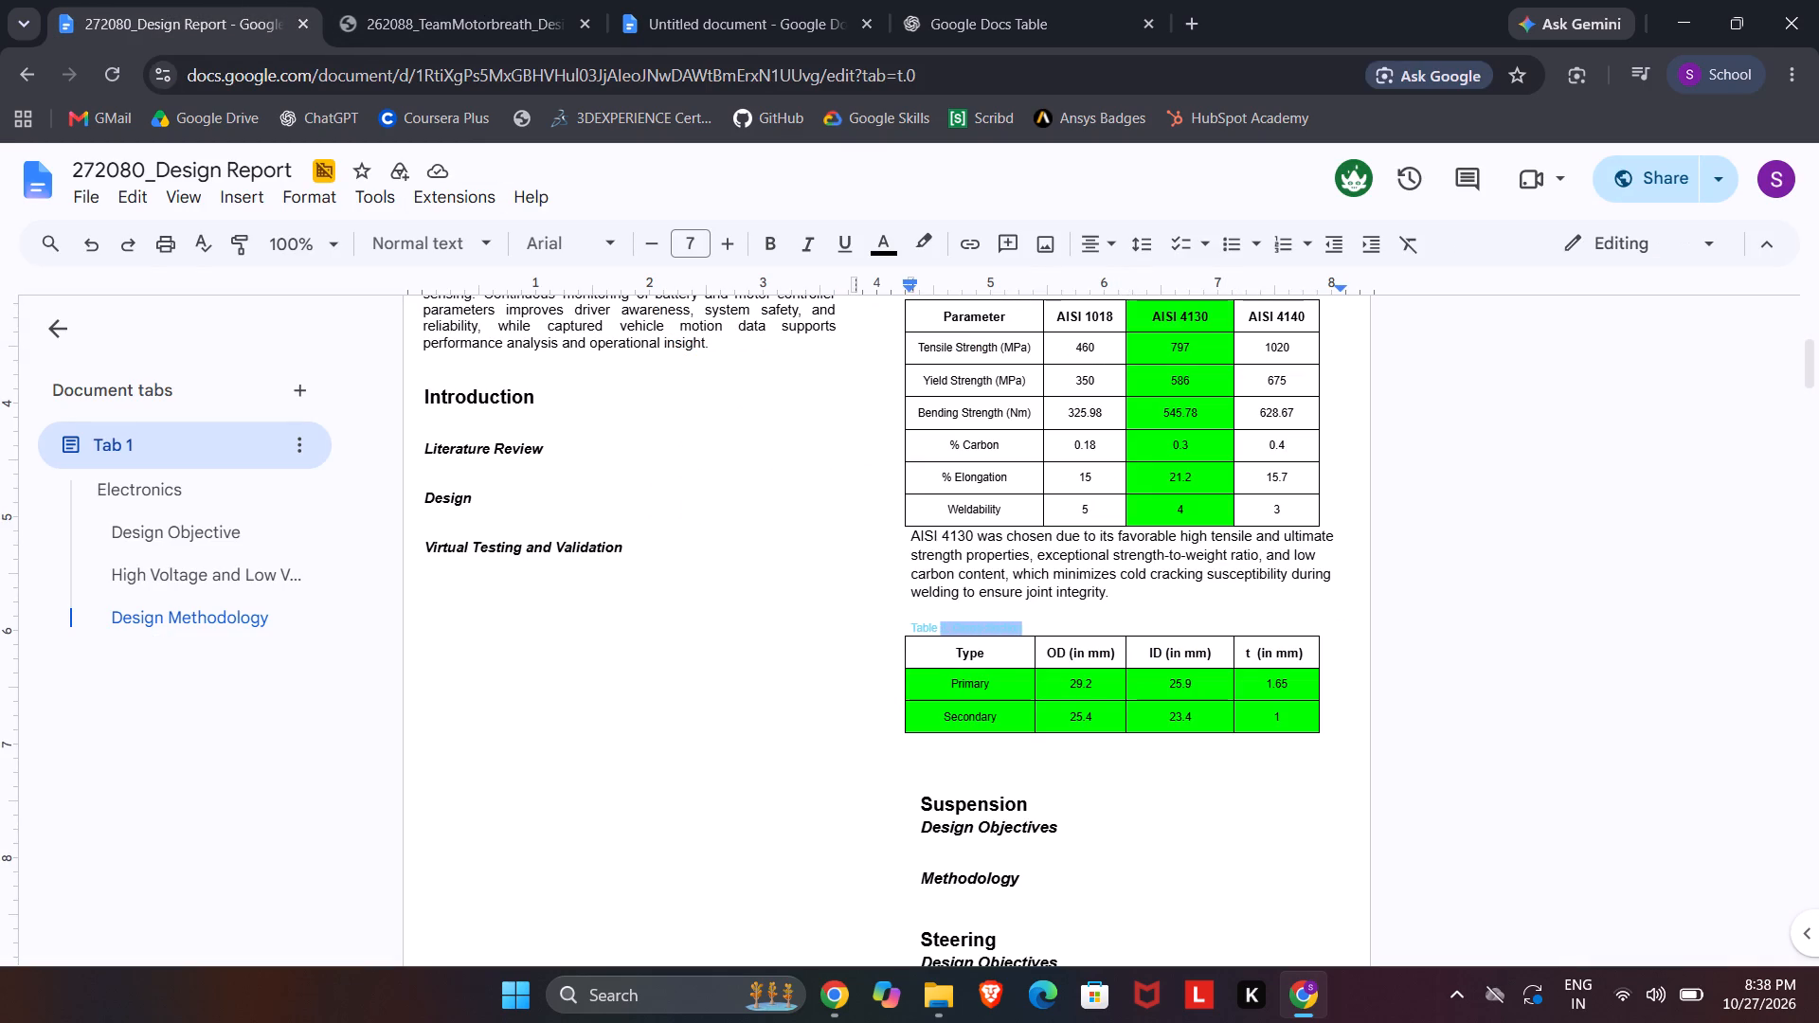
left_click_drag(929, 626, 891, 629)
key("ctrl+c")
left_click(1021, 756)
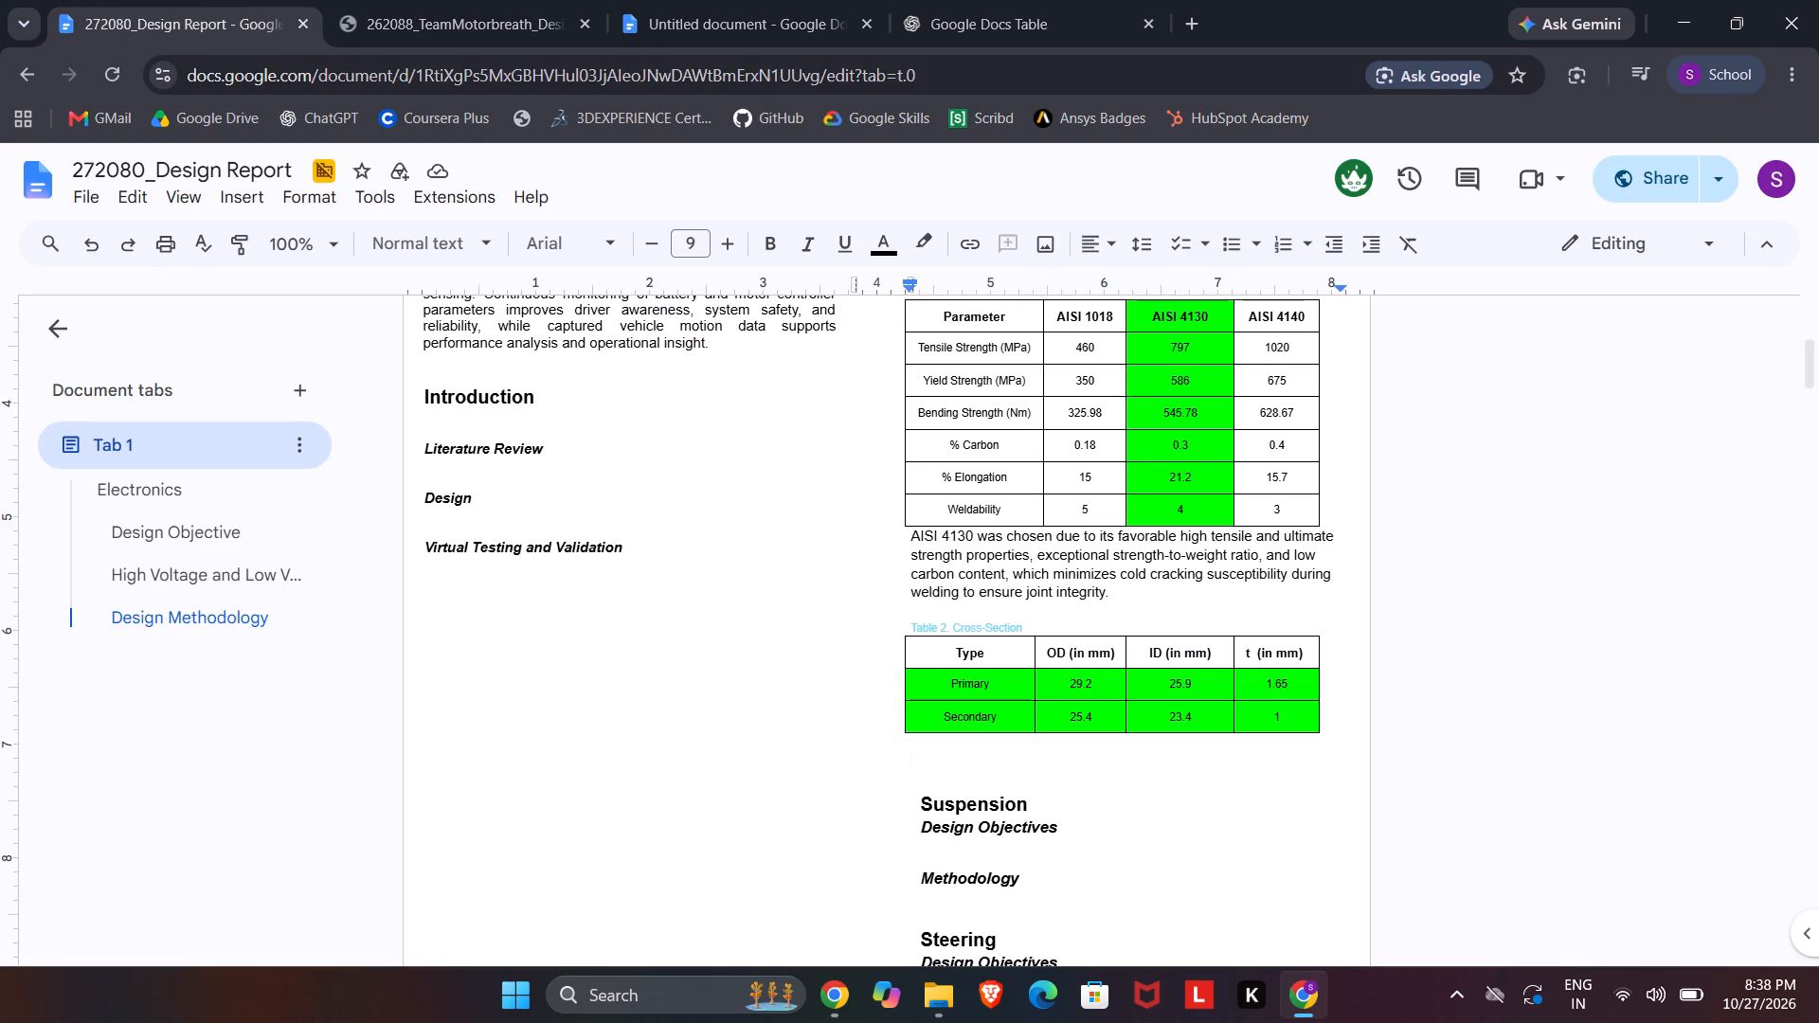
key("ctrl+v")
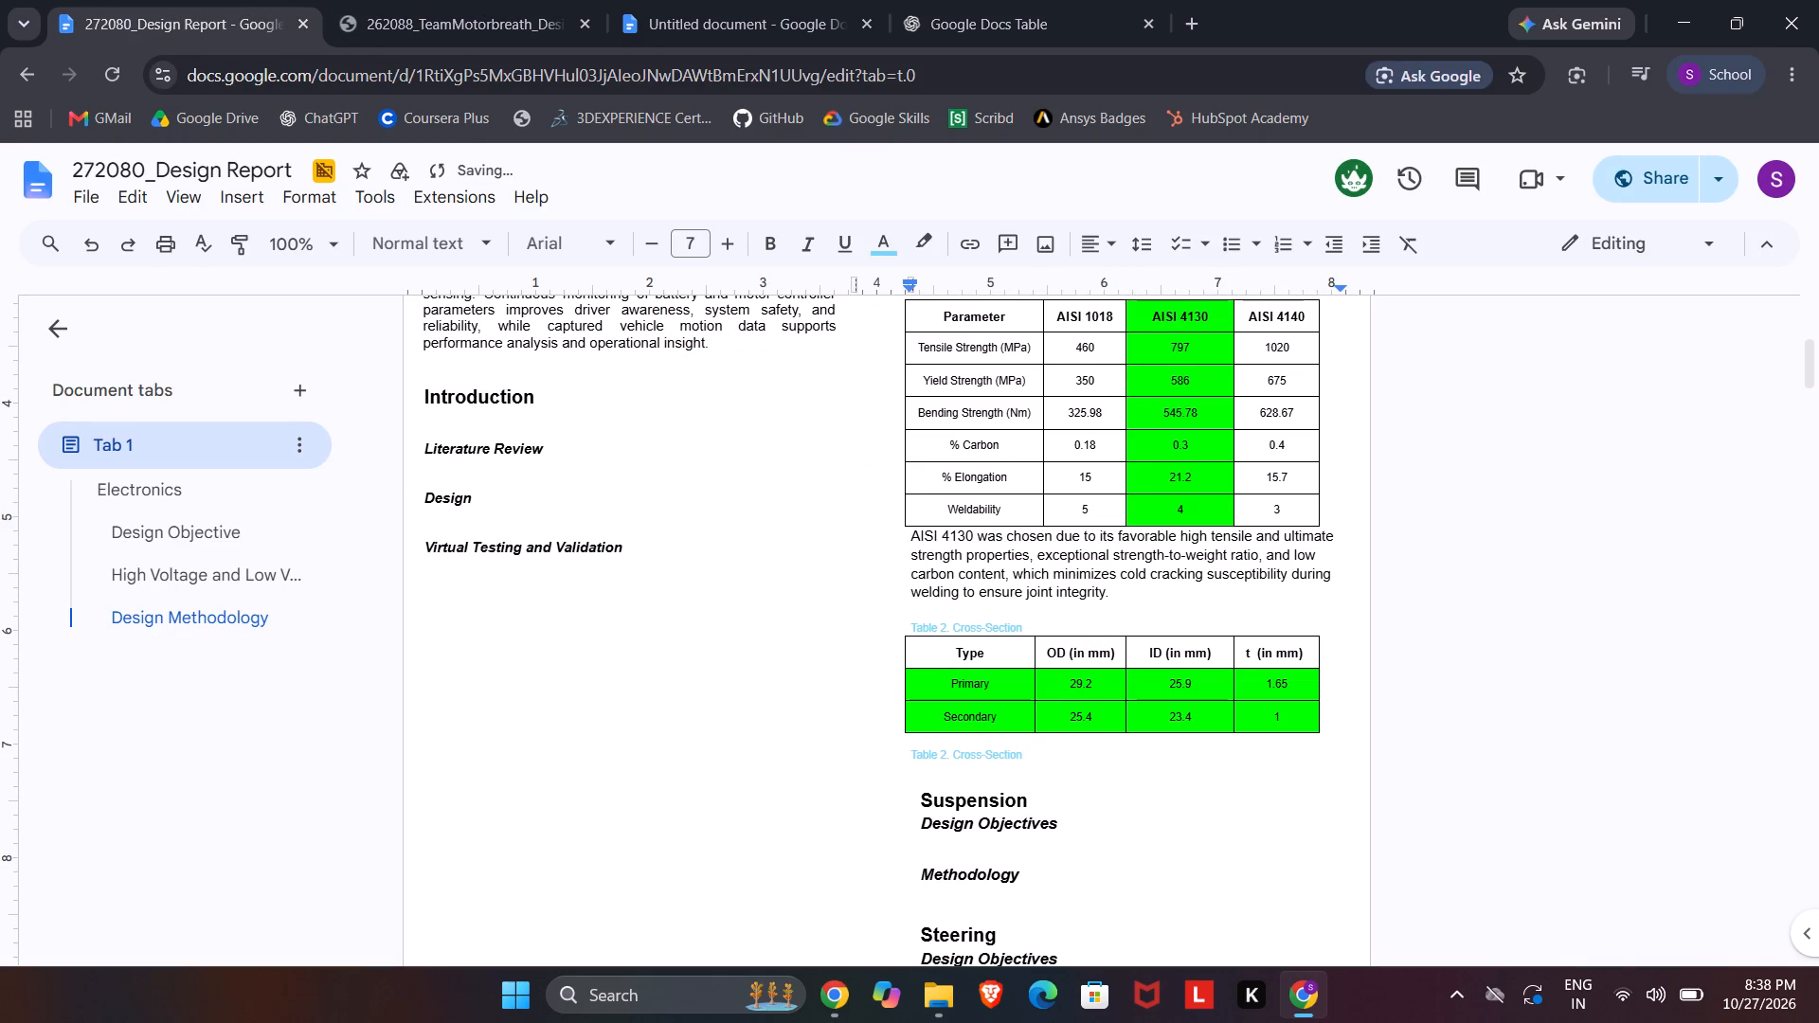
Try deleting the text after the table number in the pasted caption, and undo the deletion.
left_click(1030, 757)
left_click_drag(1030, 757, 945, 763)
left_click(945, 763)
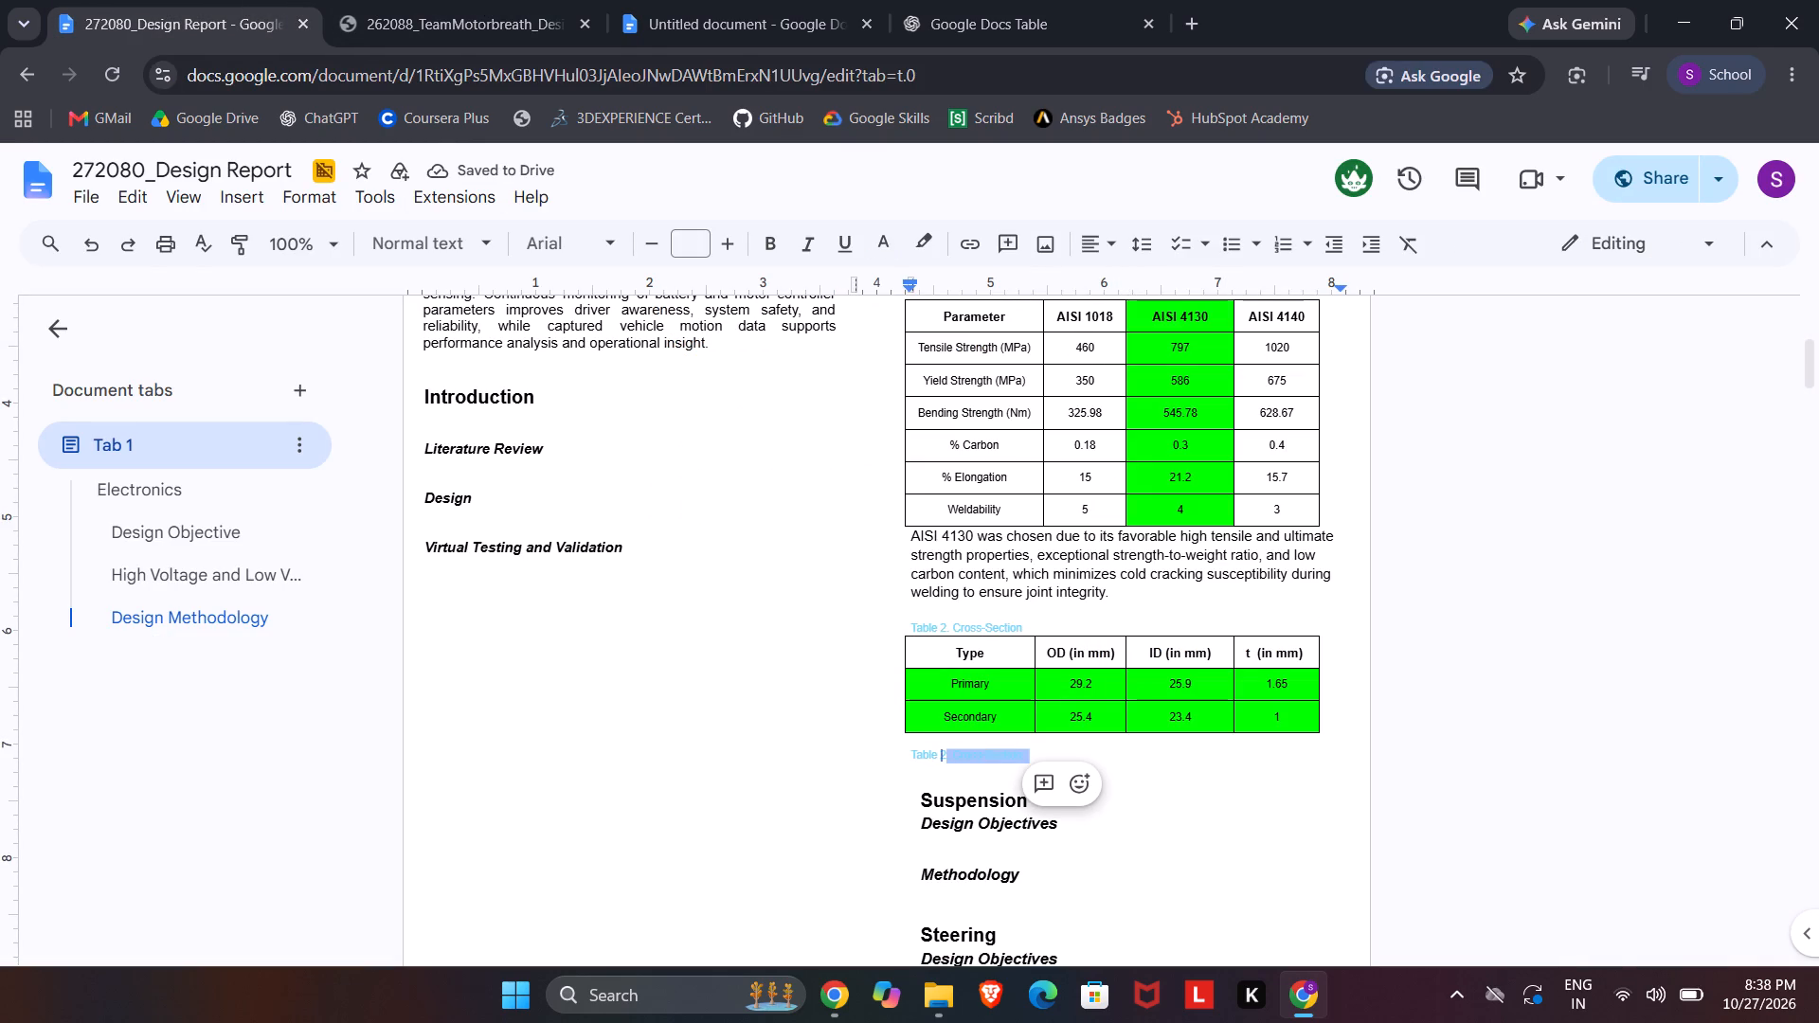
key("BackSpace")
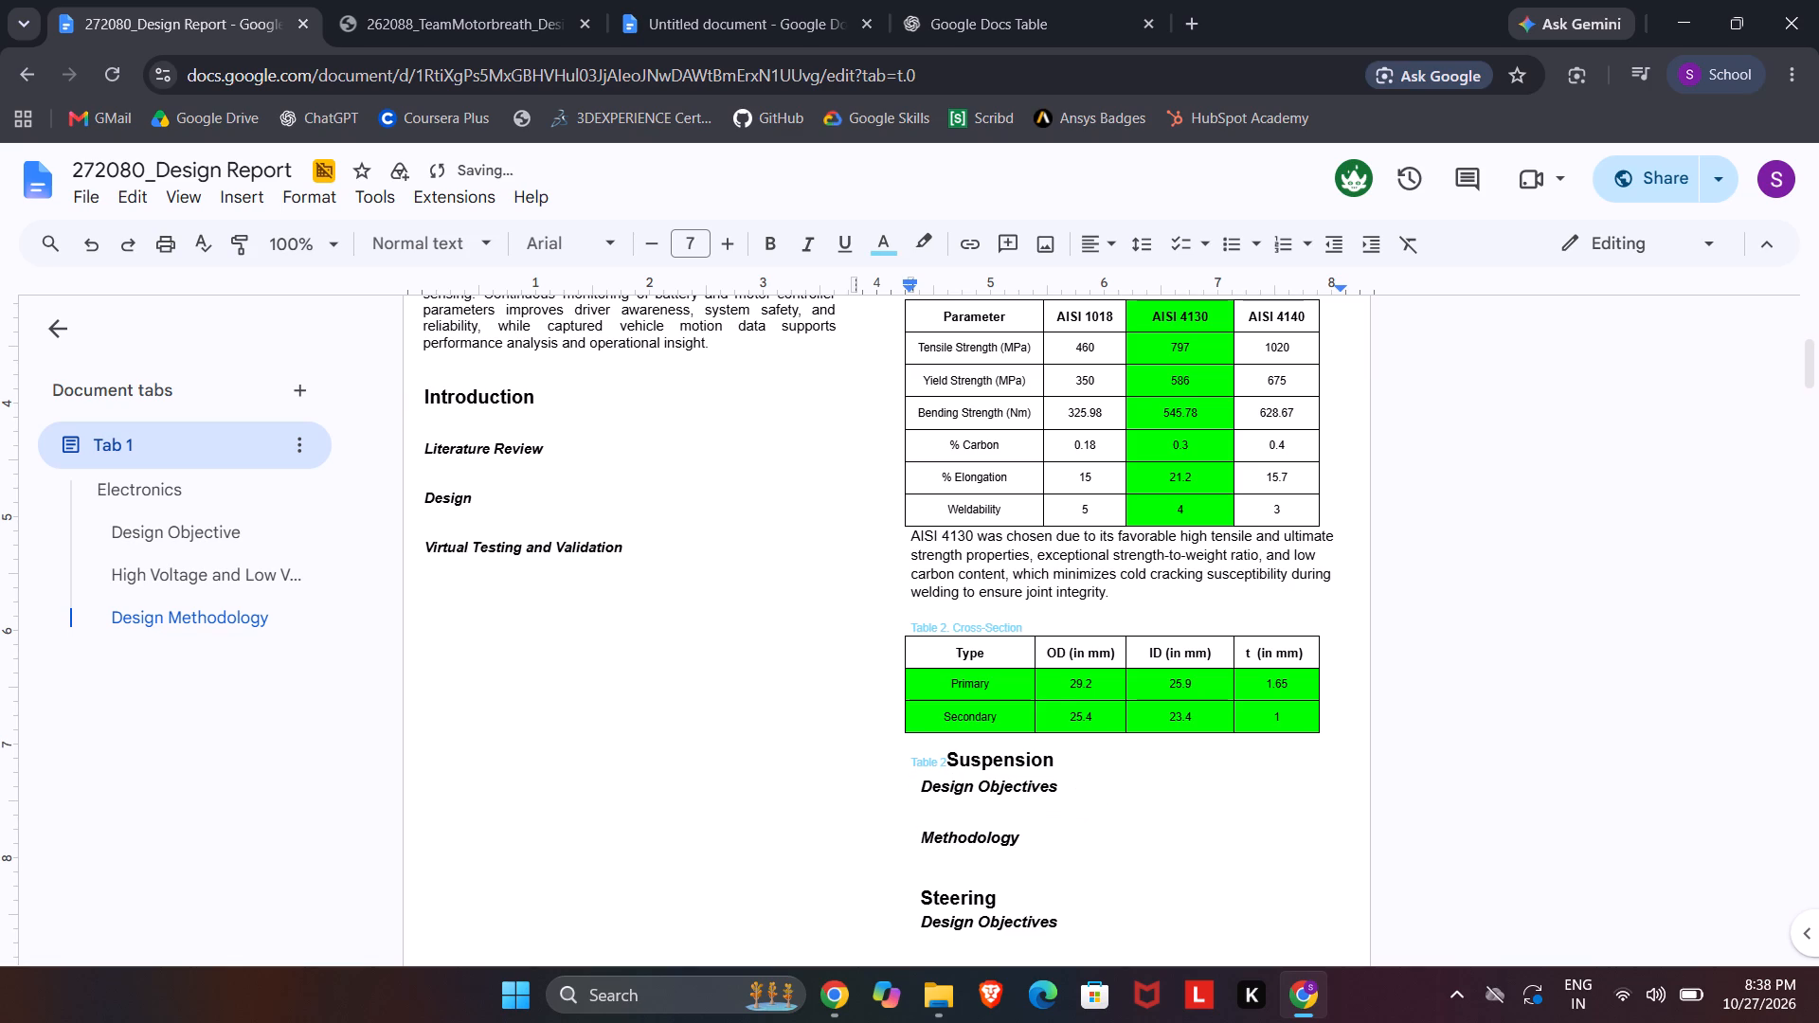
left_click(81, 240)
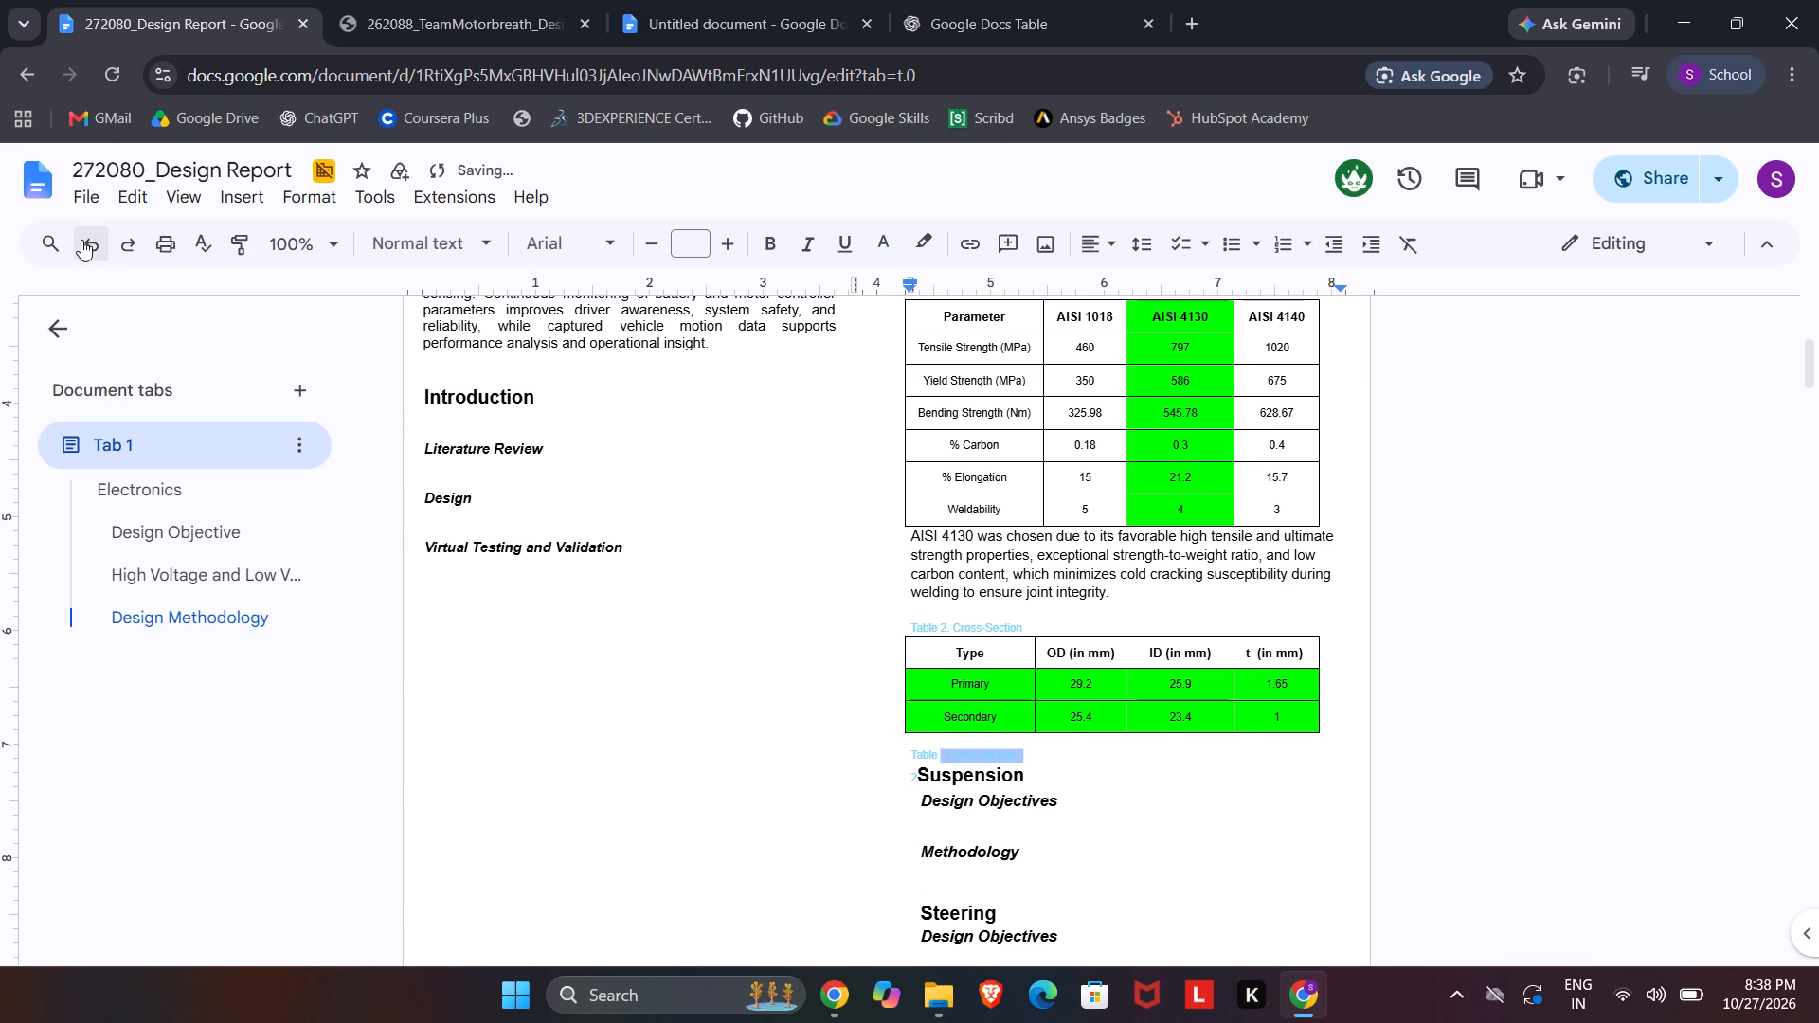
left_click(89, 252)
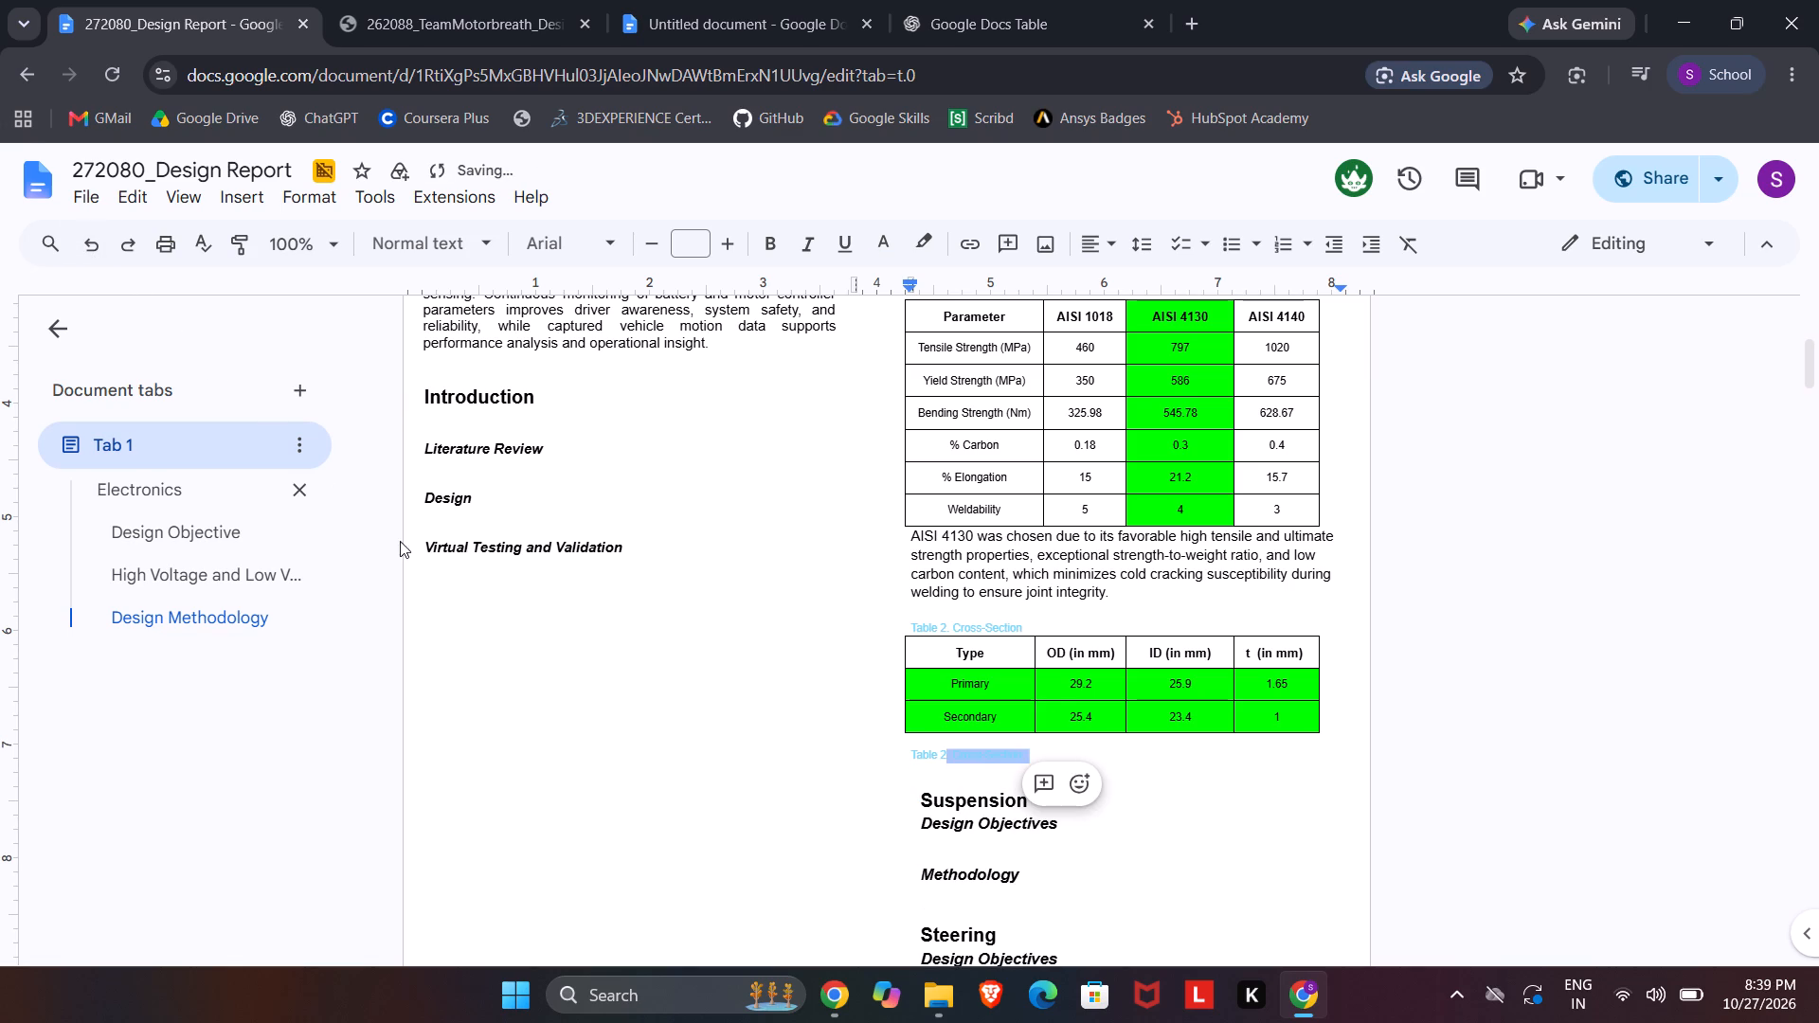
Insert six line breaks after the pasted caption to separate it from the Suspension heading.
left_click(984, 781)
left_click(1046, 750)
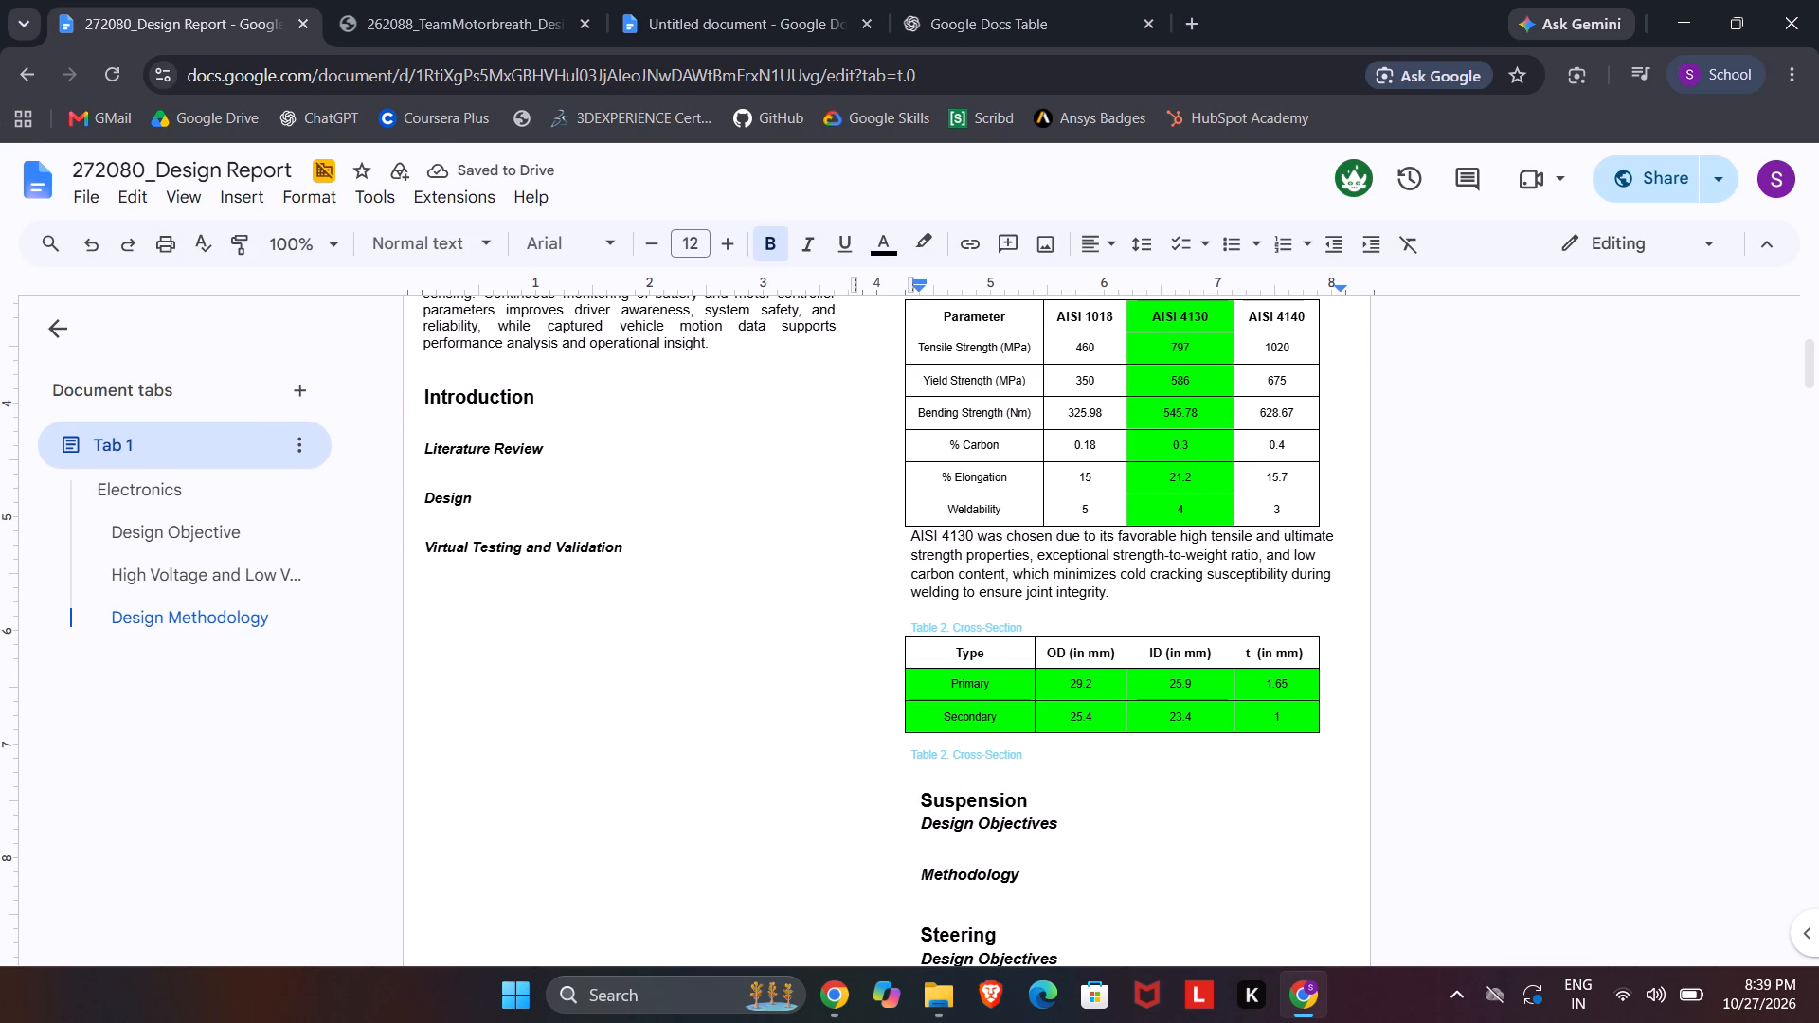
key("Return")
key("Return")
key("Return")
key("Return")
key("Return")
key("Return")
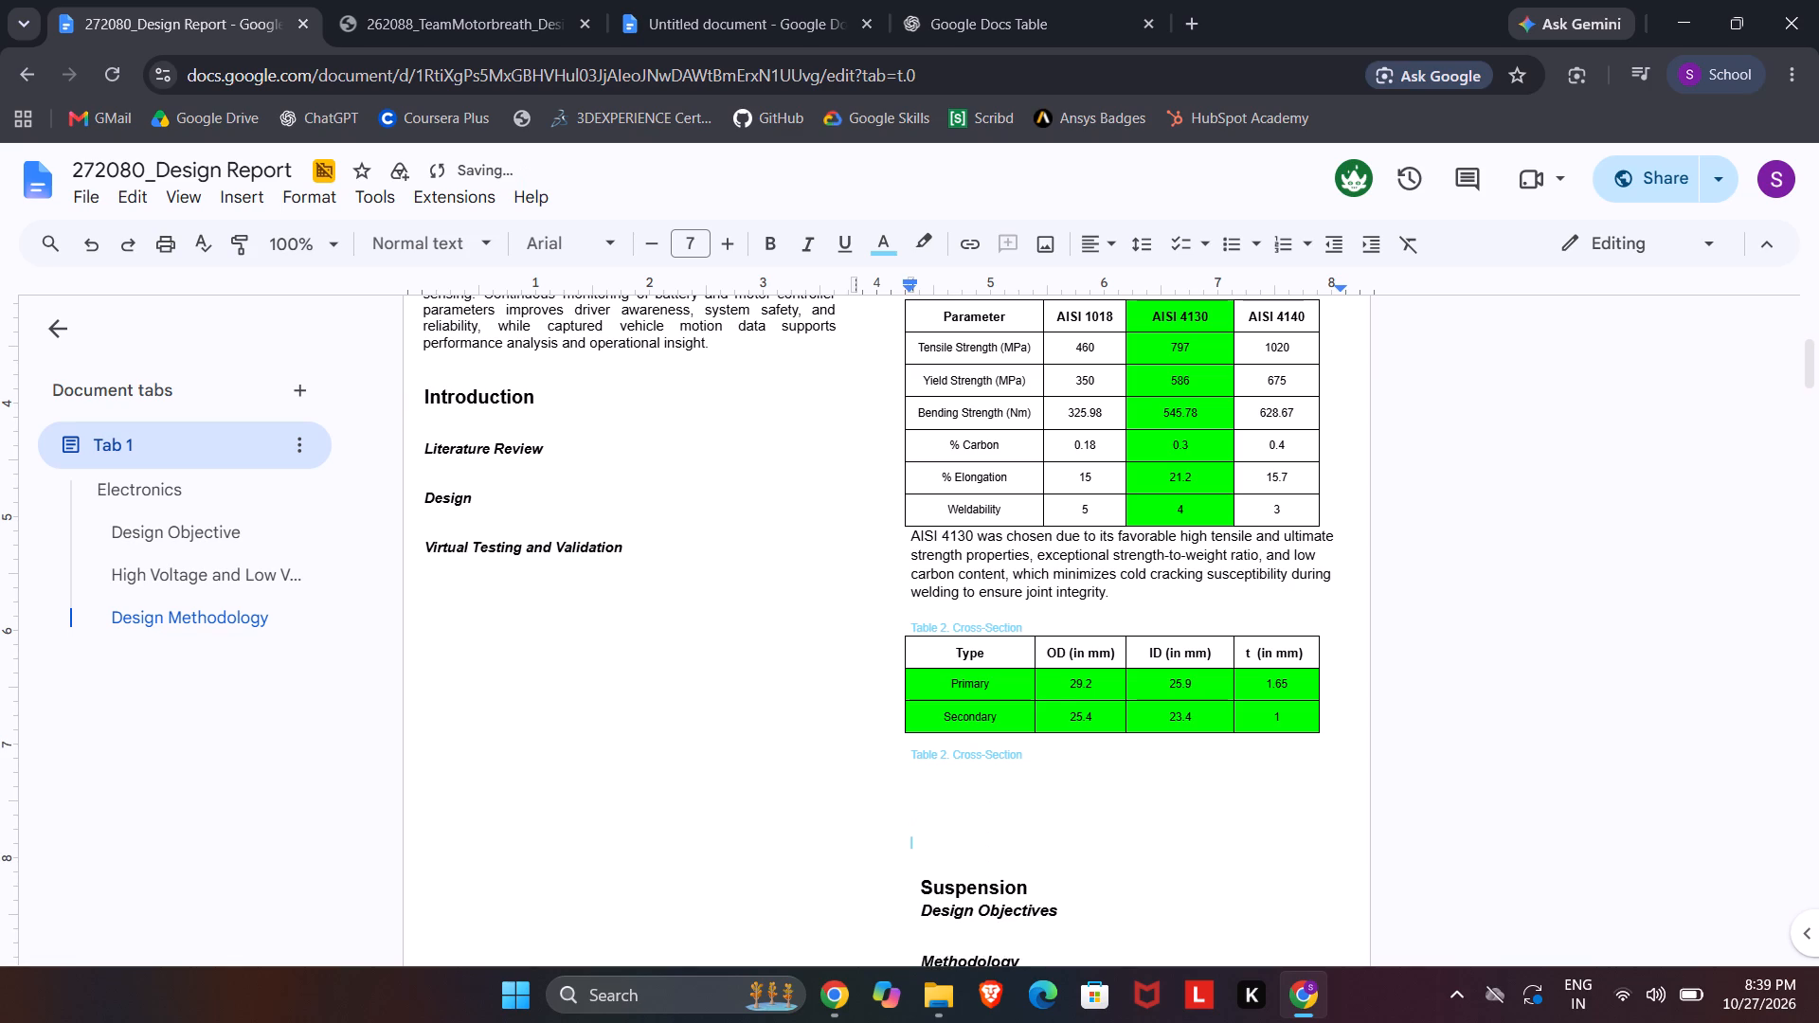
Replace the number and Cross-Section title in the pasted caption so that it reads "Table 3.".
double_click(1033, 758)
left_click(1025, 756)
left_click_drag(1029, 754, 1016, 755)
left_click_drag(1016, 755, 939, 763)
key("BackSpace")
key("space")
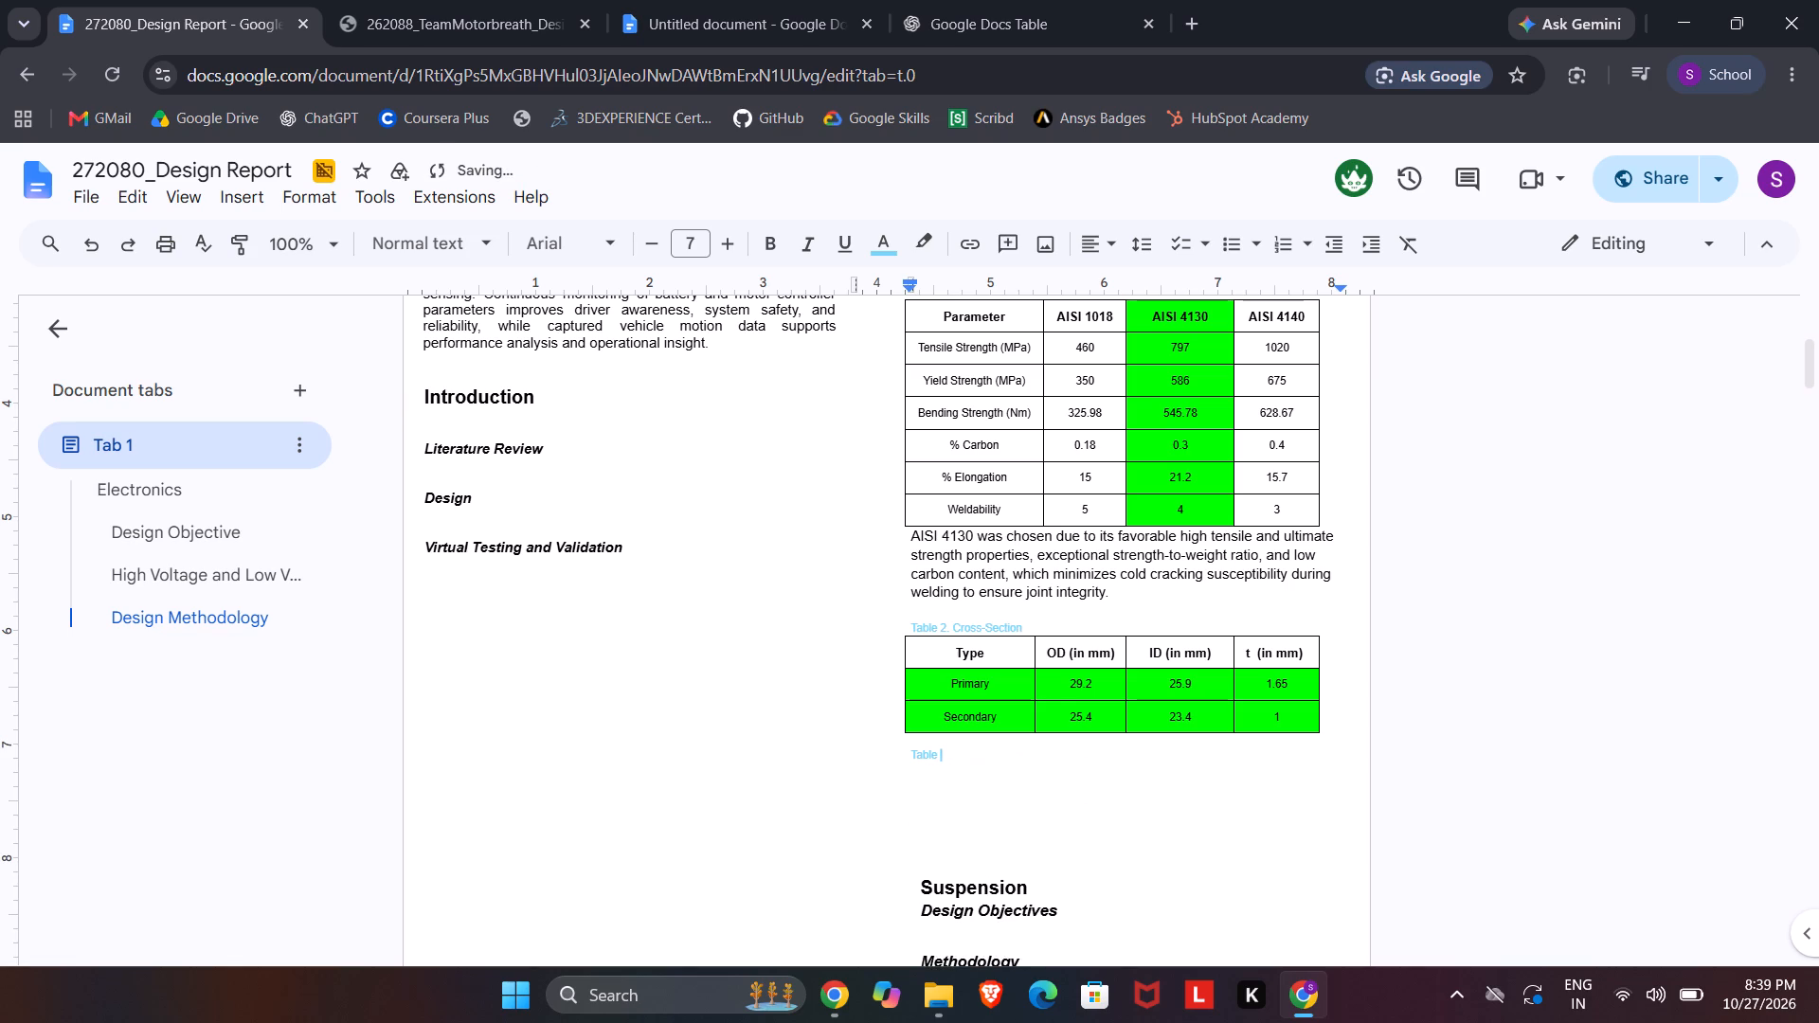
type("3.")
key("space")
Copy the title "Thickness Decision Matrix" from the PDF into the Table 3 caption, removing the space after the number.
left_click(522, 0)
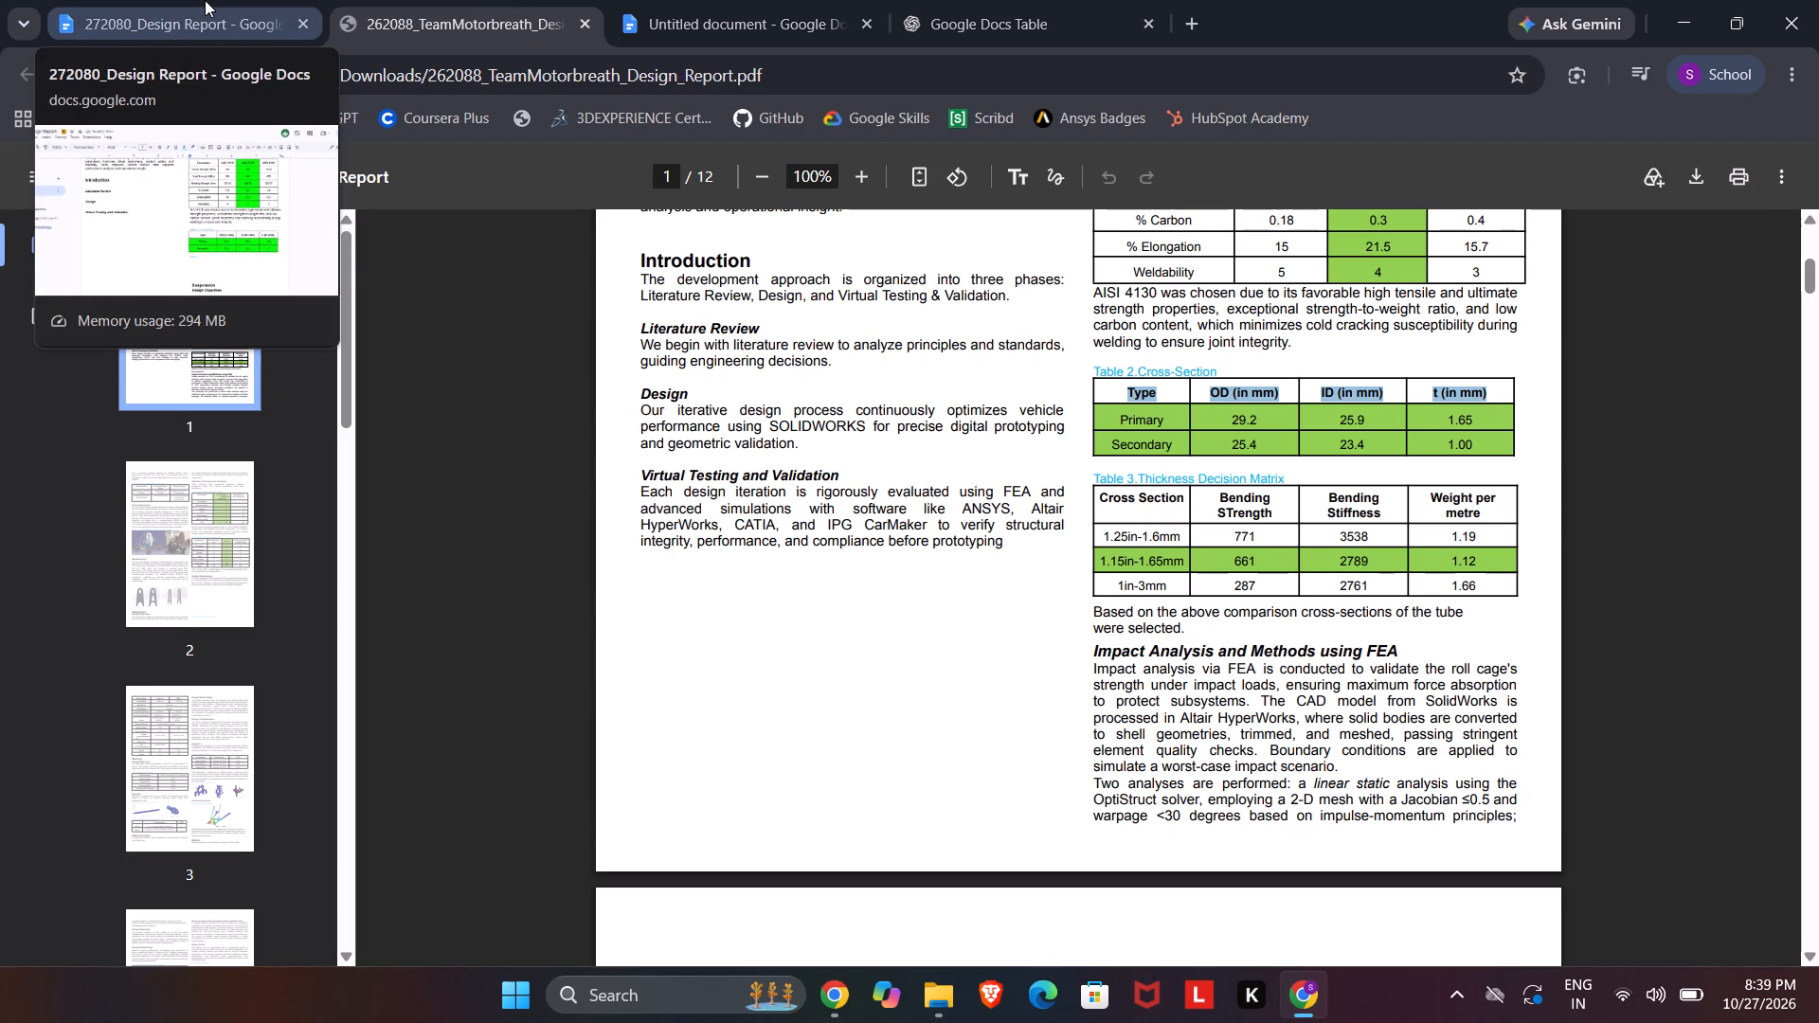
left_click_drag(1299, 476, 1204, 479)
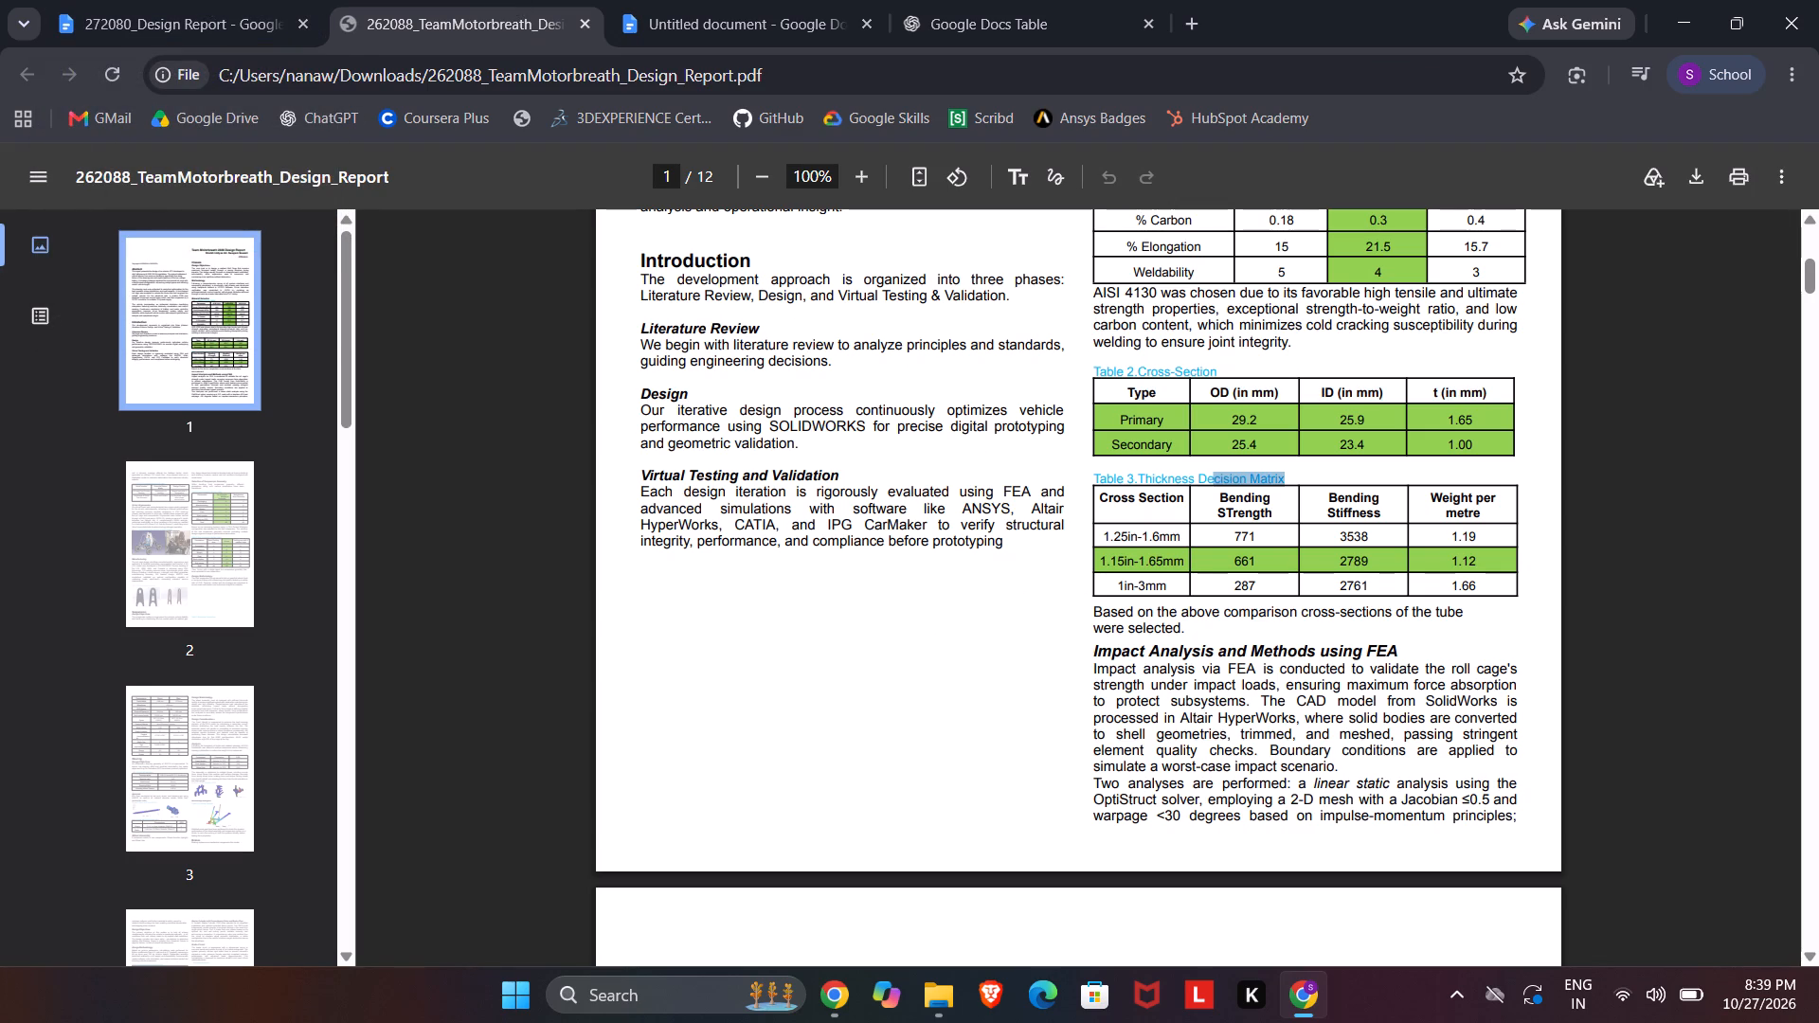
left_click_drag(1204, 479, 1141, 486)
key("ctrl+c")
left_click(217, 0)
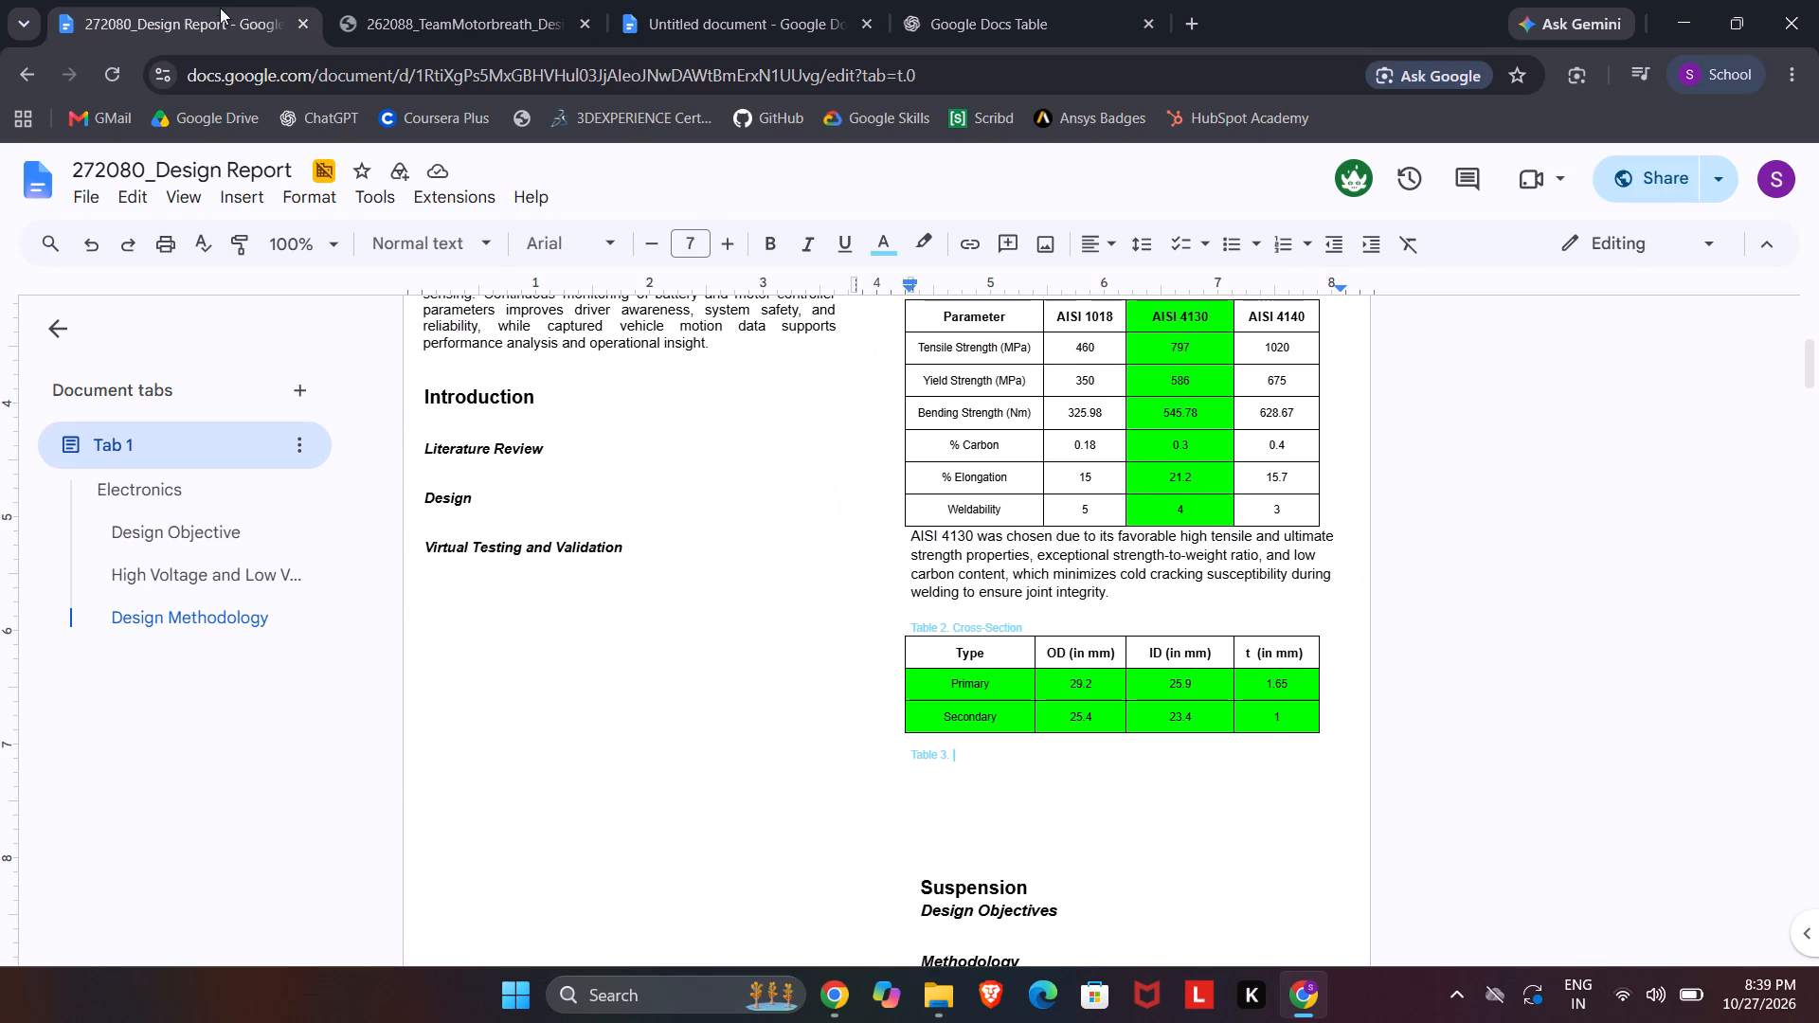
key("ctrl+v")
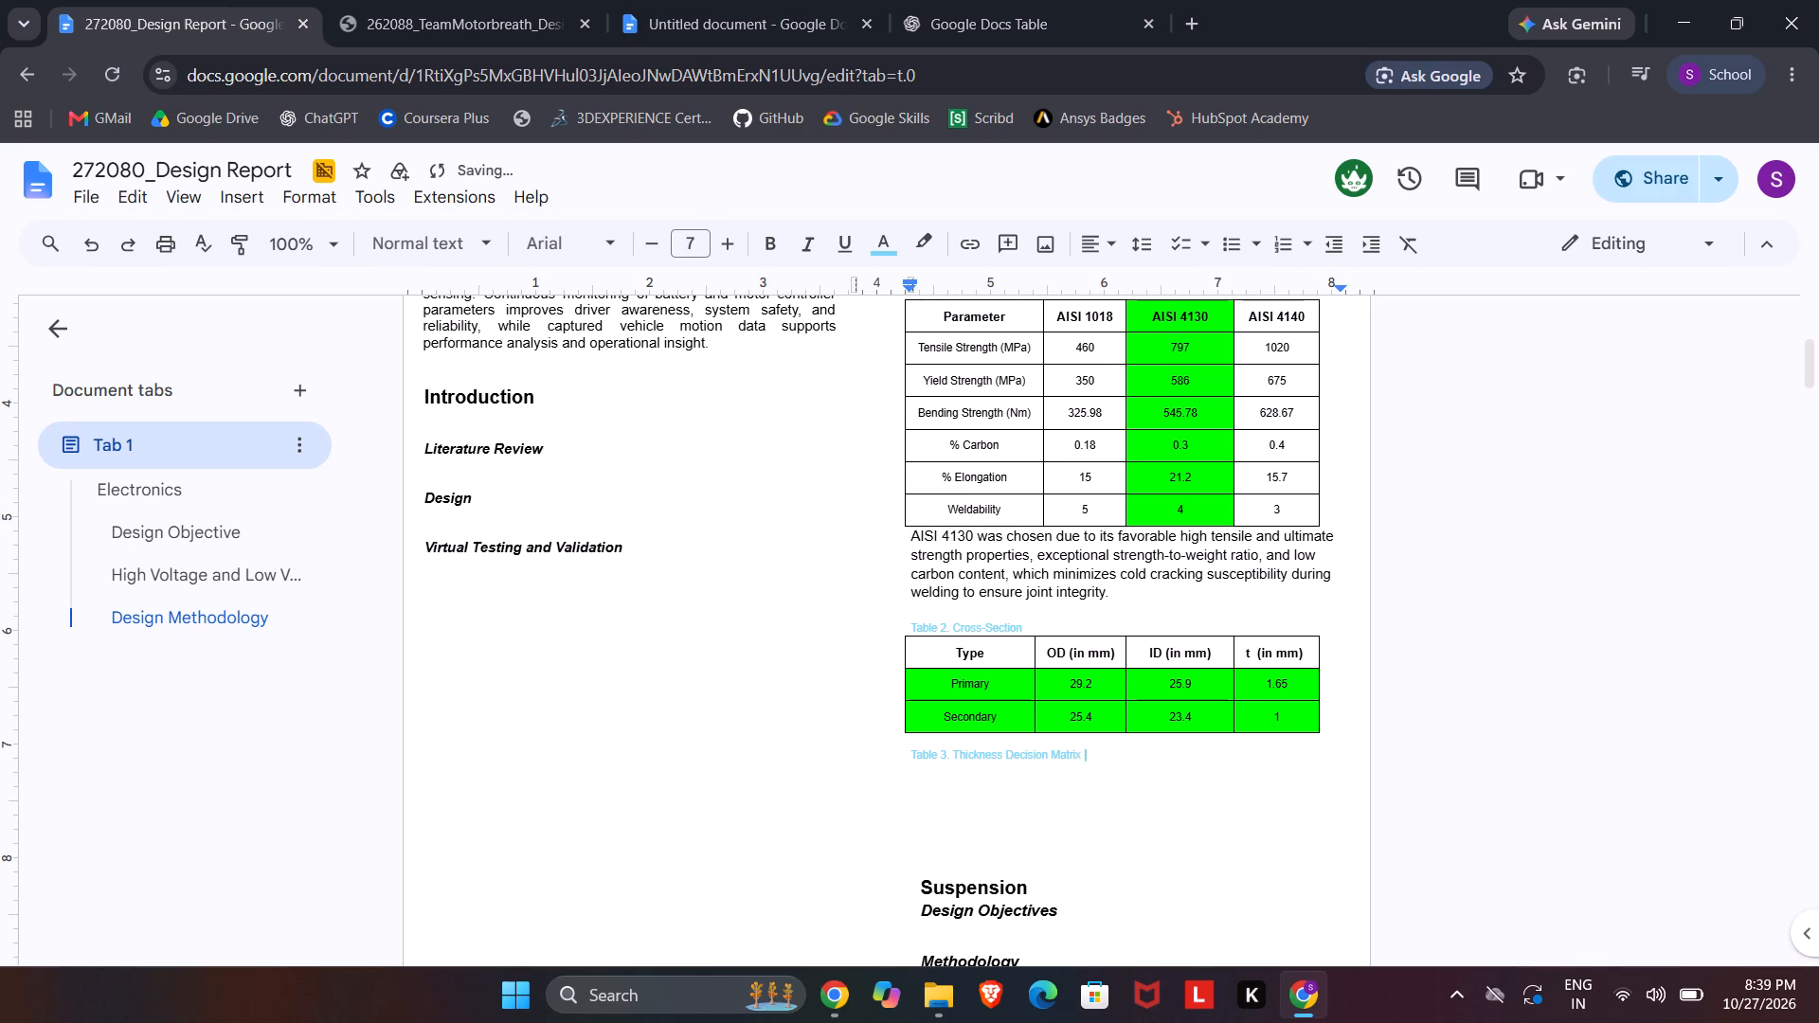
left_click(960, 751)
left_click(953, 756)
key("BackSpace")
Copy the whole of Table 2 and paste it below the Table 3 caption, removing one blank line there.
left_click(1108, 764)
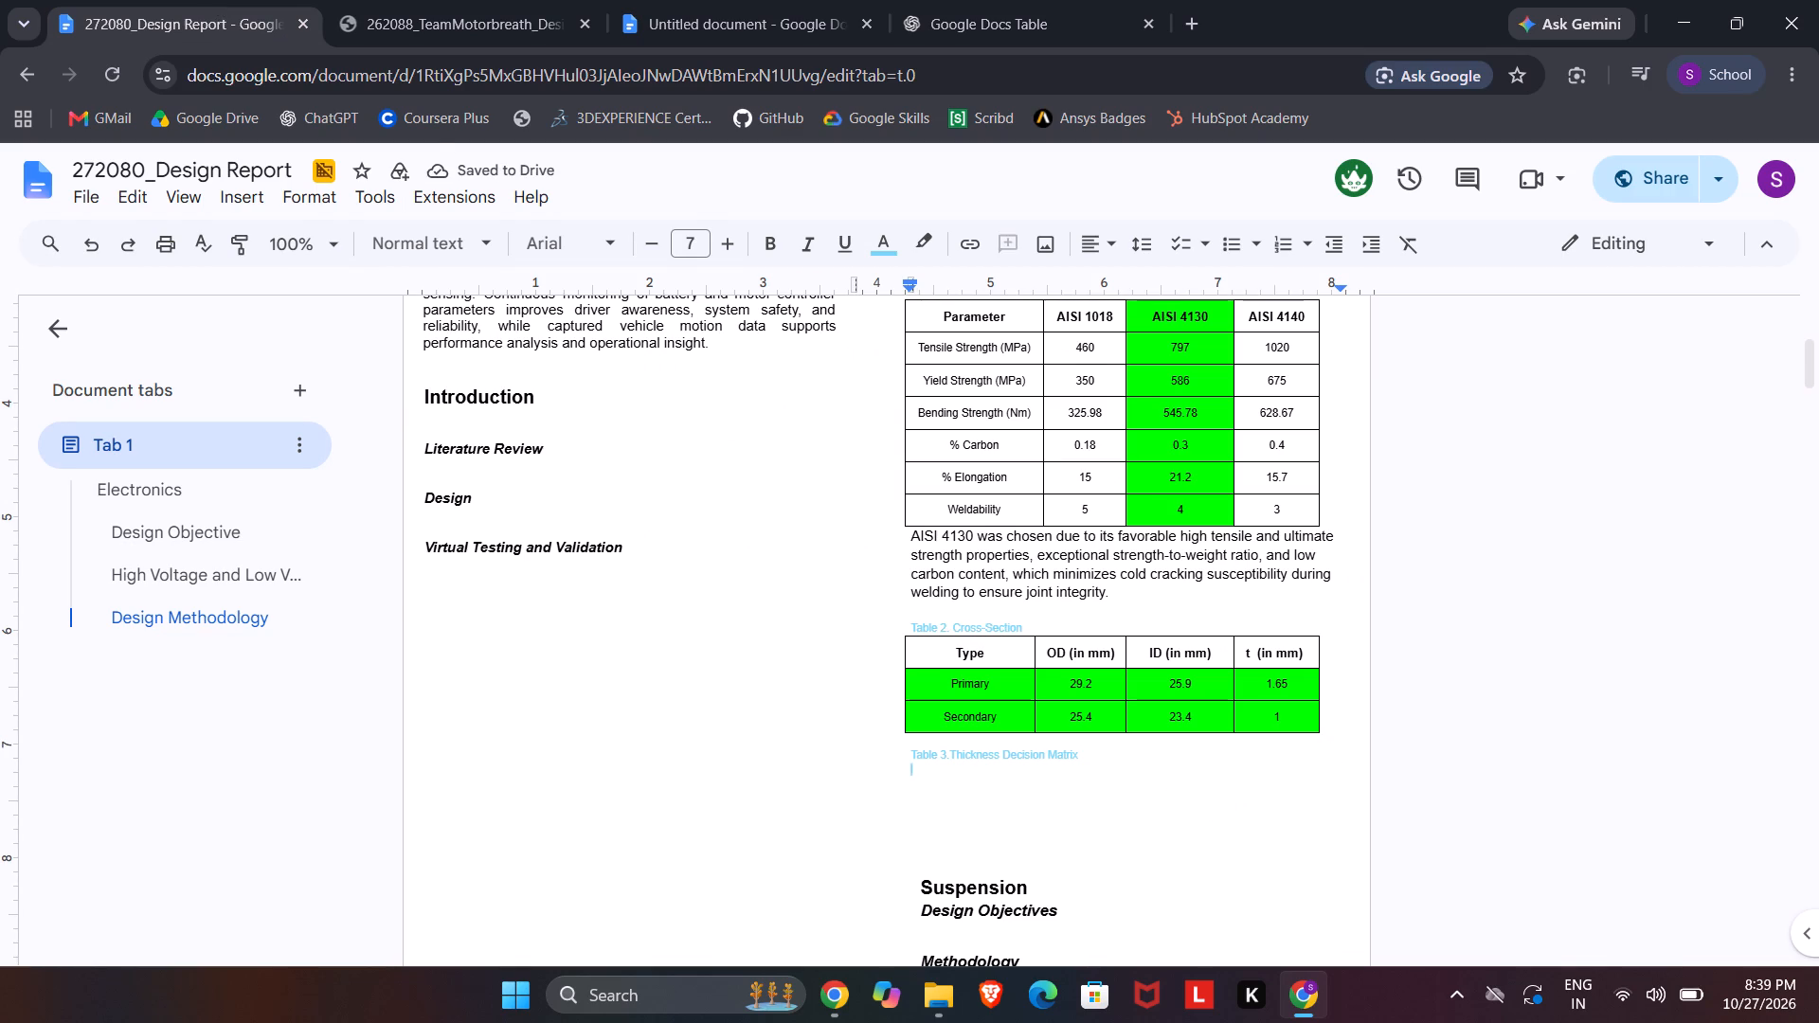
left_click_drag(912, 652, 1331, 753)
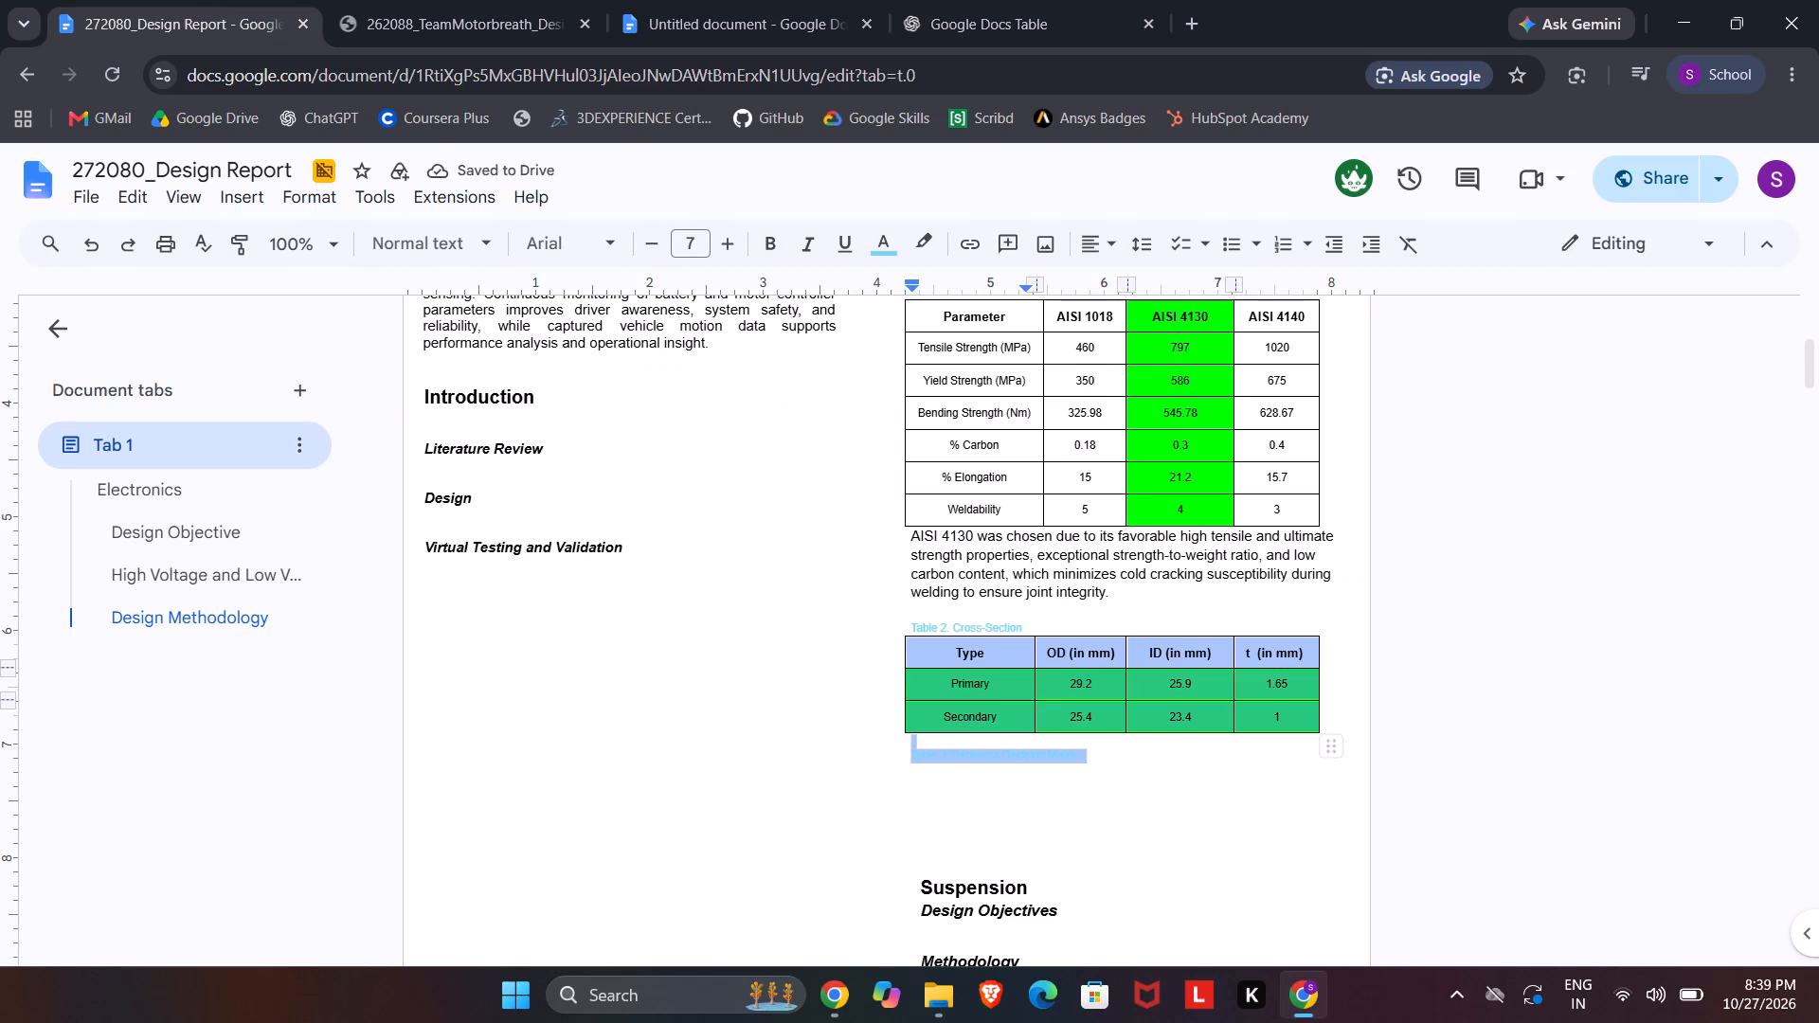
left_click_drag(1331, 753, 1311, 724)
key("ctrl+c")
left_click(1008, 790)
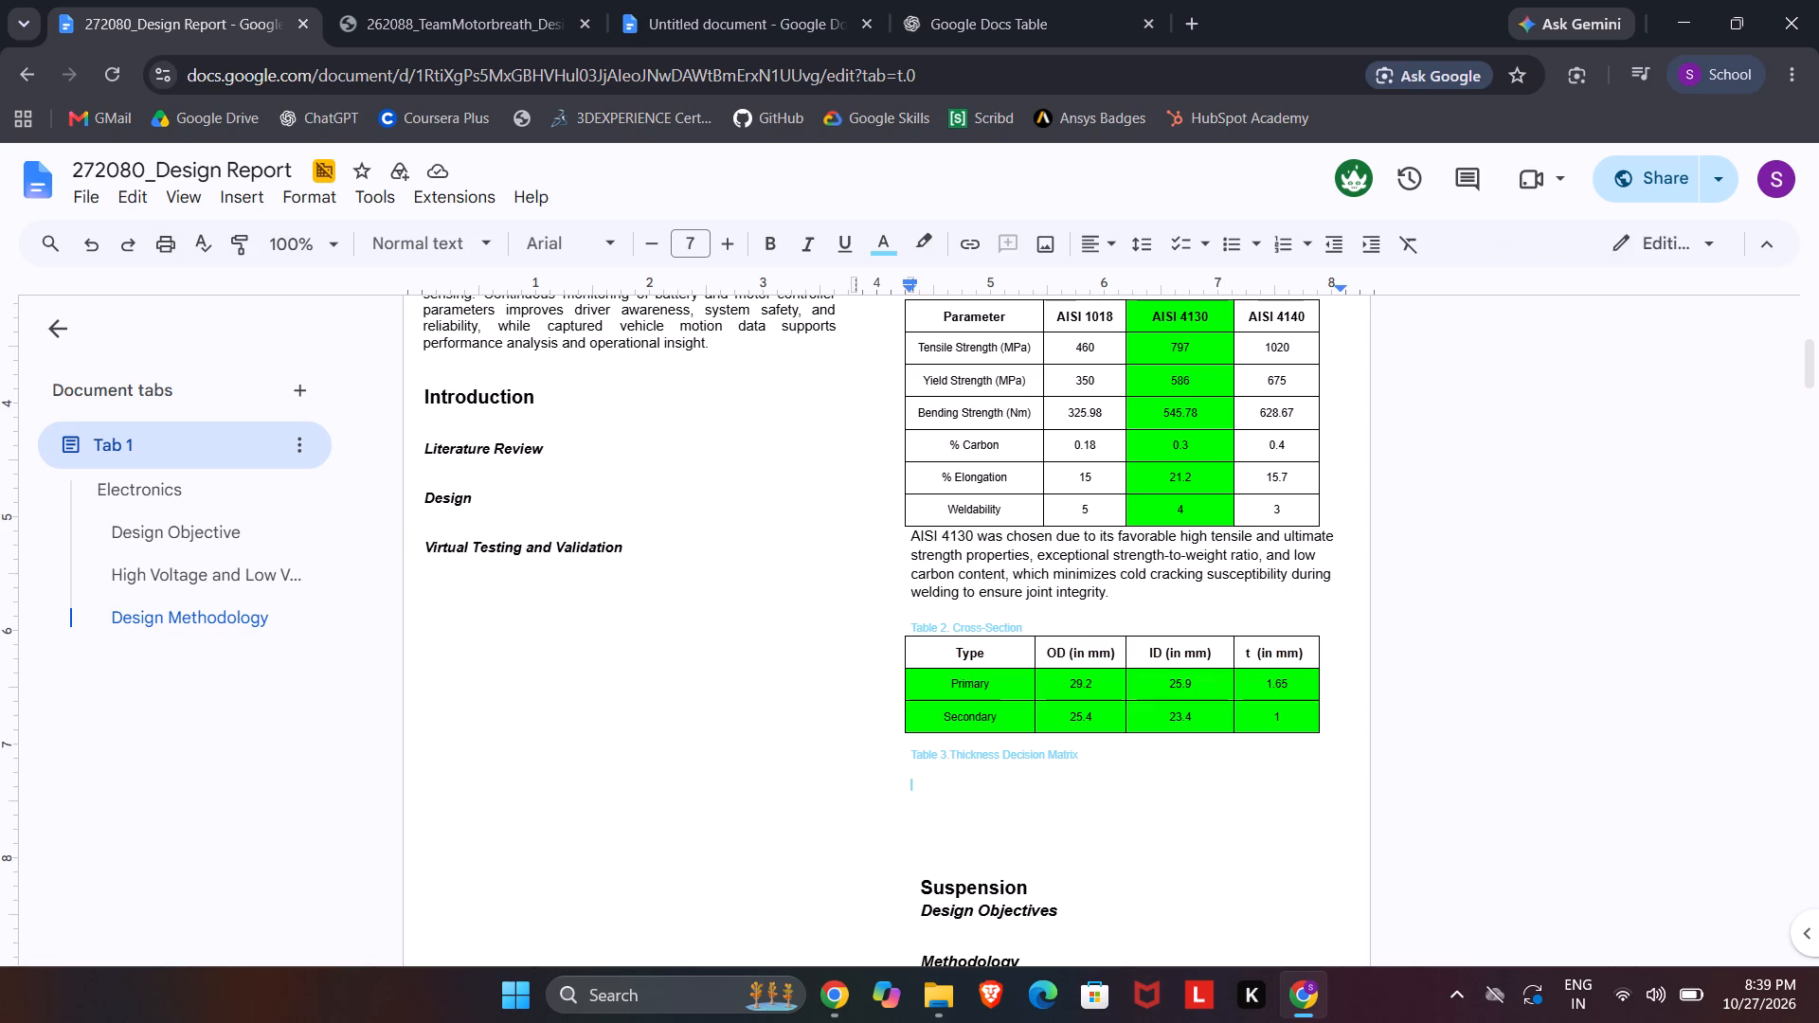
key("BackSpace")
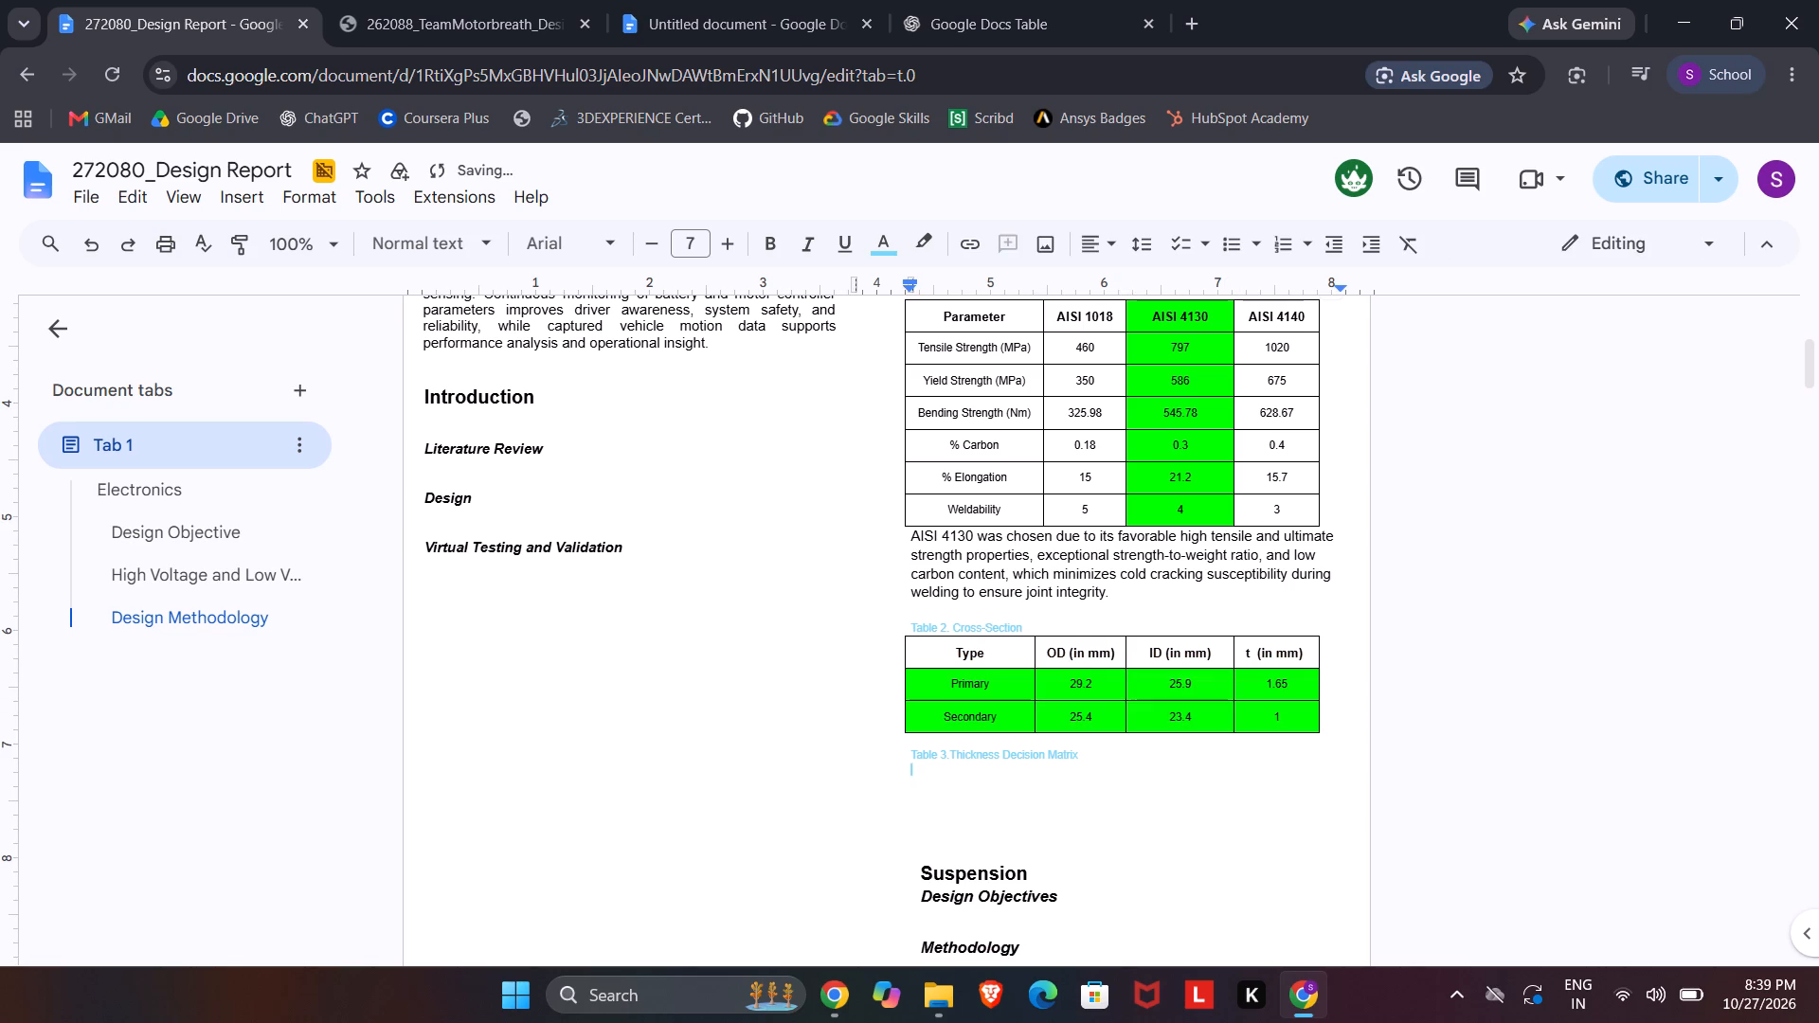
left_click(872, 255)
left_click(889, 282)
key("ctrl+v")
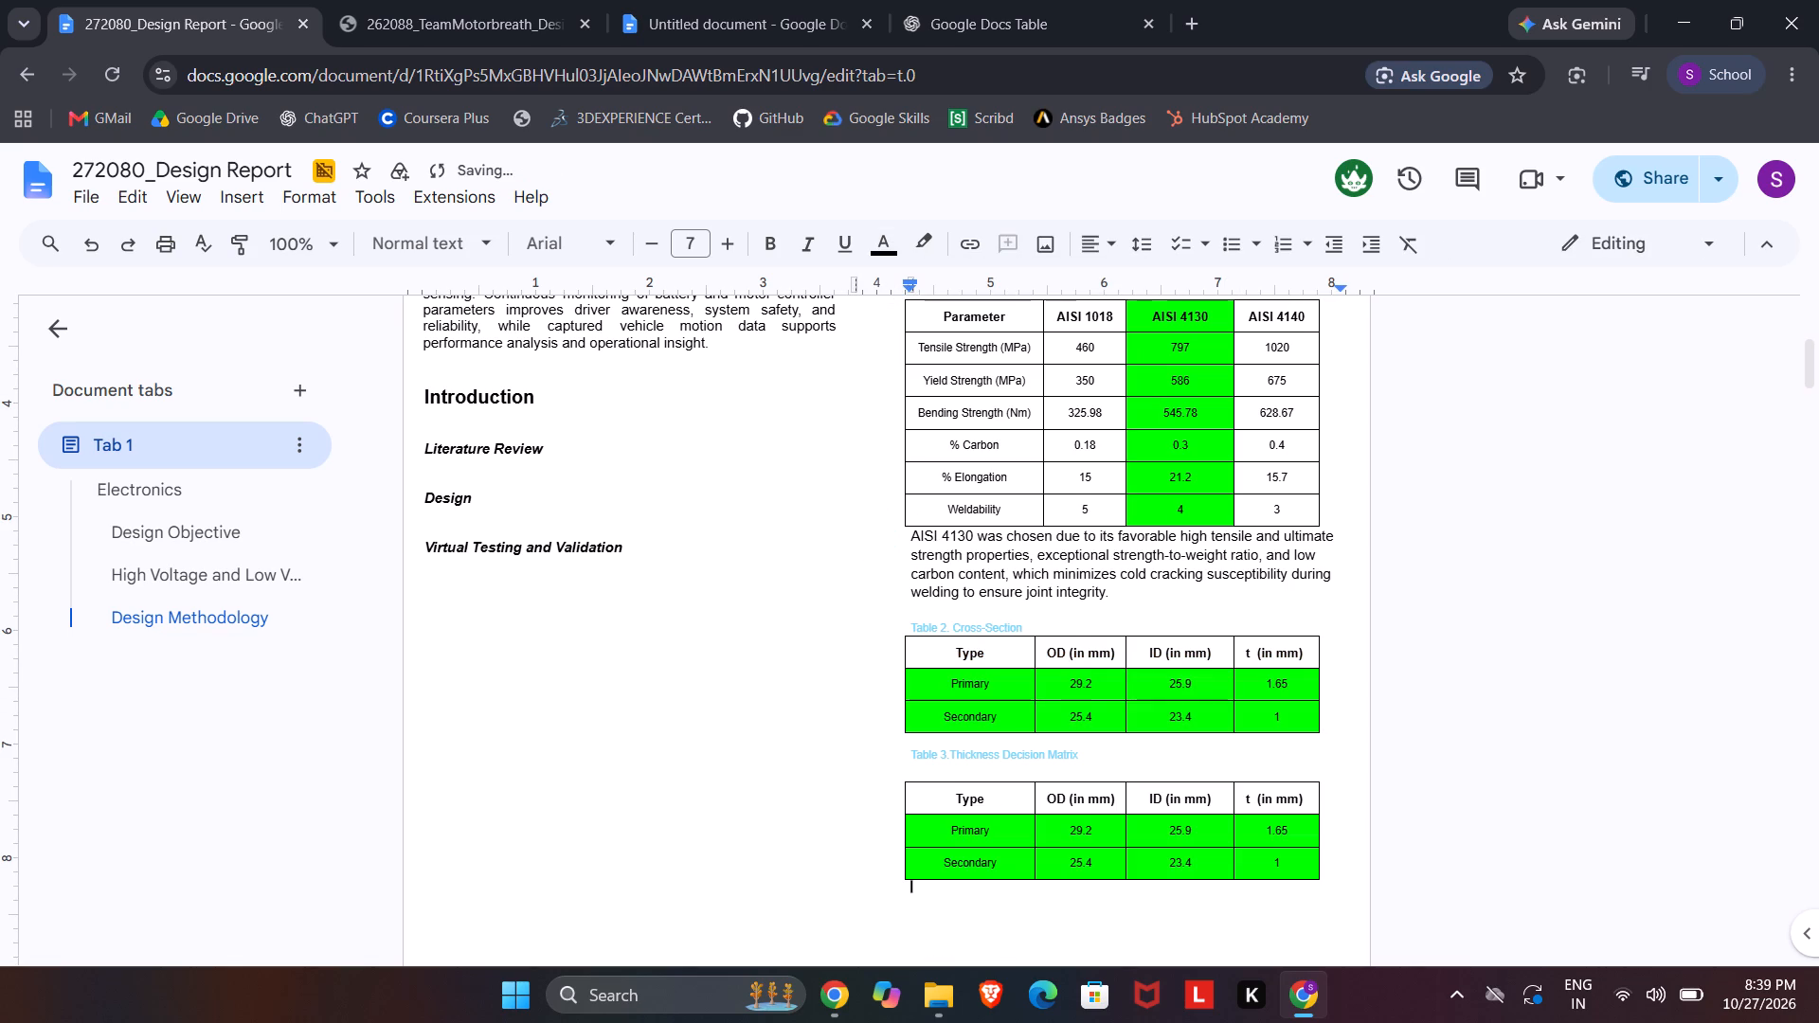
Replace the "Type" header in the pasted table below the Table 3 caption with "Cross Section".
scroll(1084, 710, "down", 1)
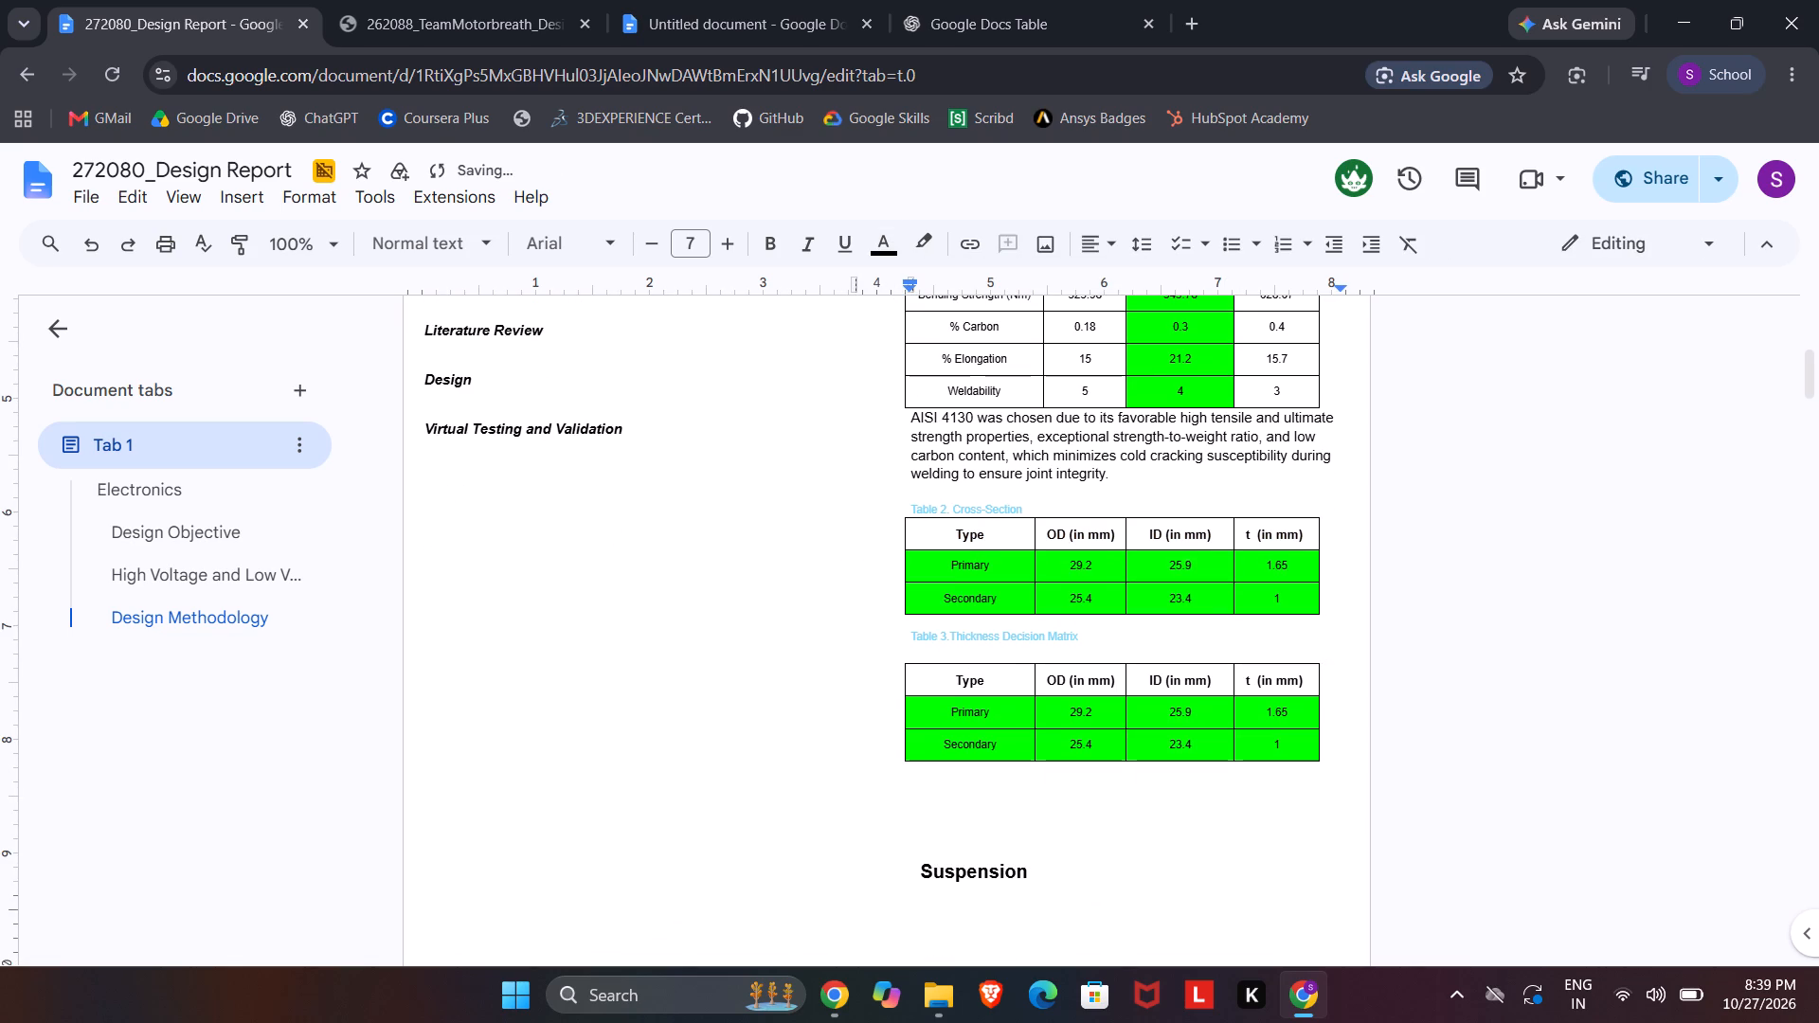
left_click_drag(942, 719, 1281, 747)
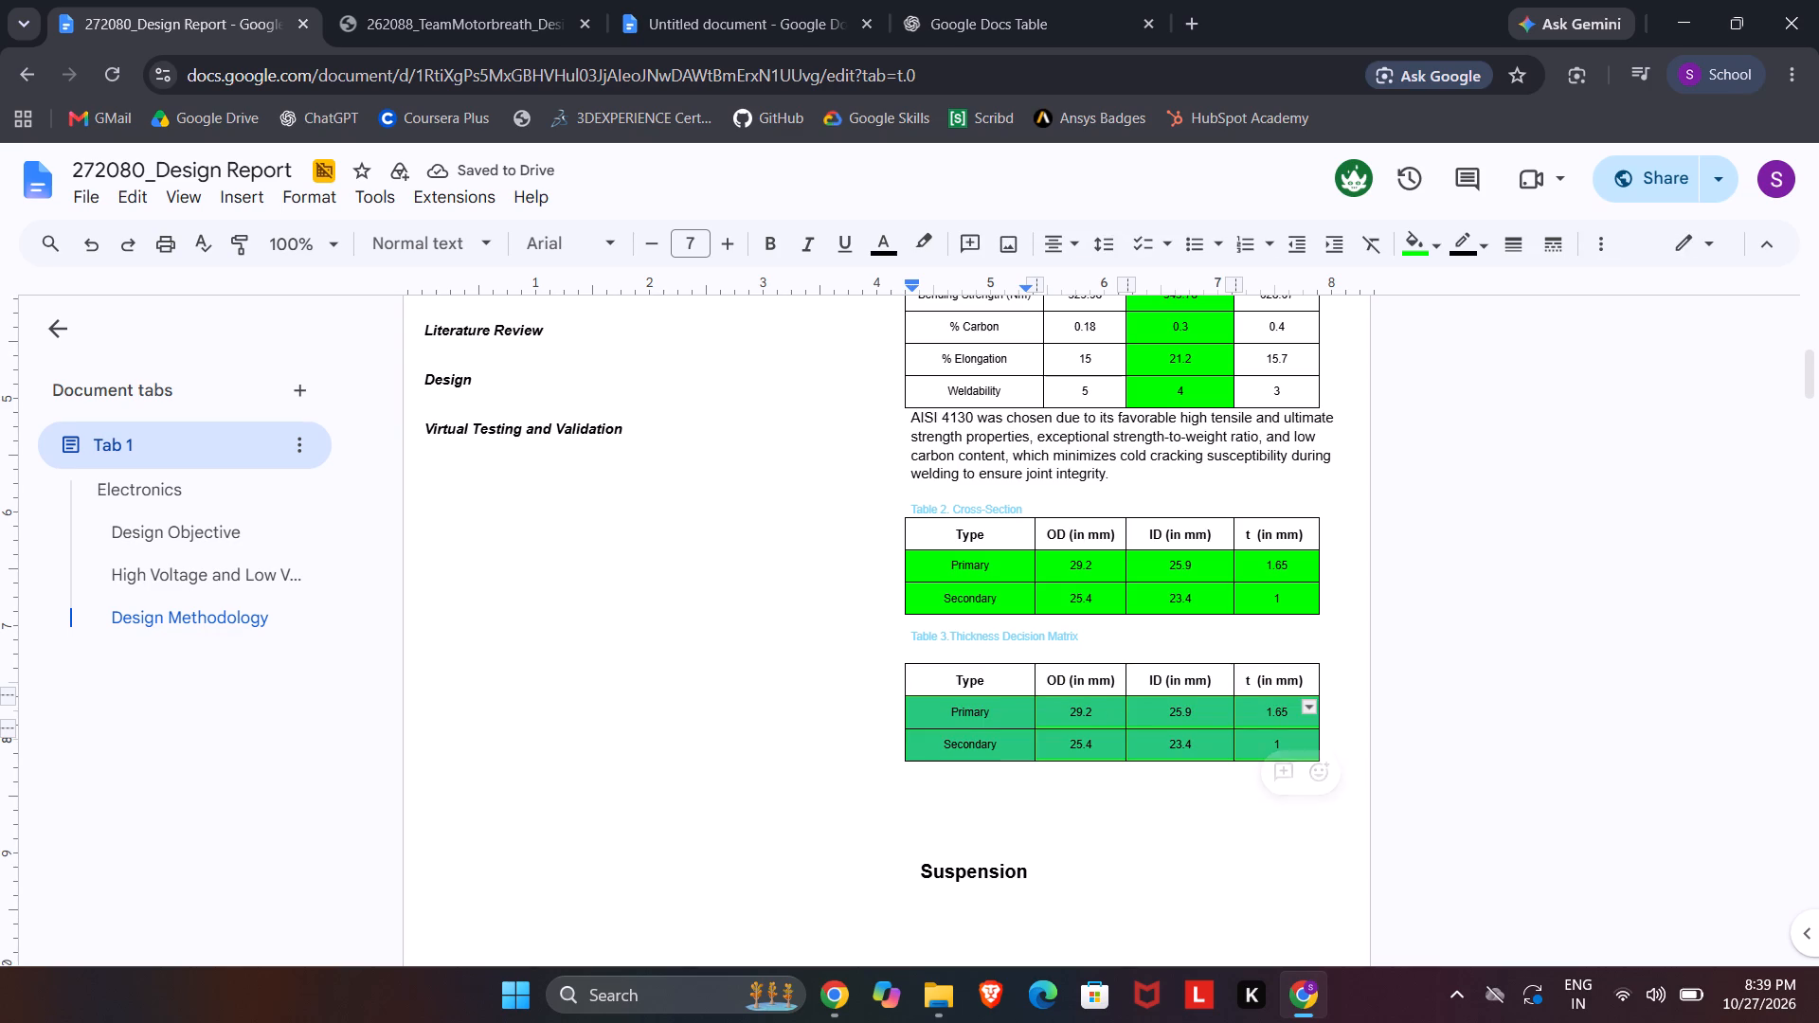
left_click(194, 0)
left_click(338, 0)
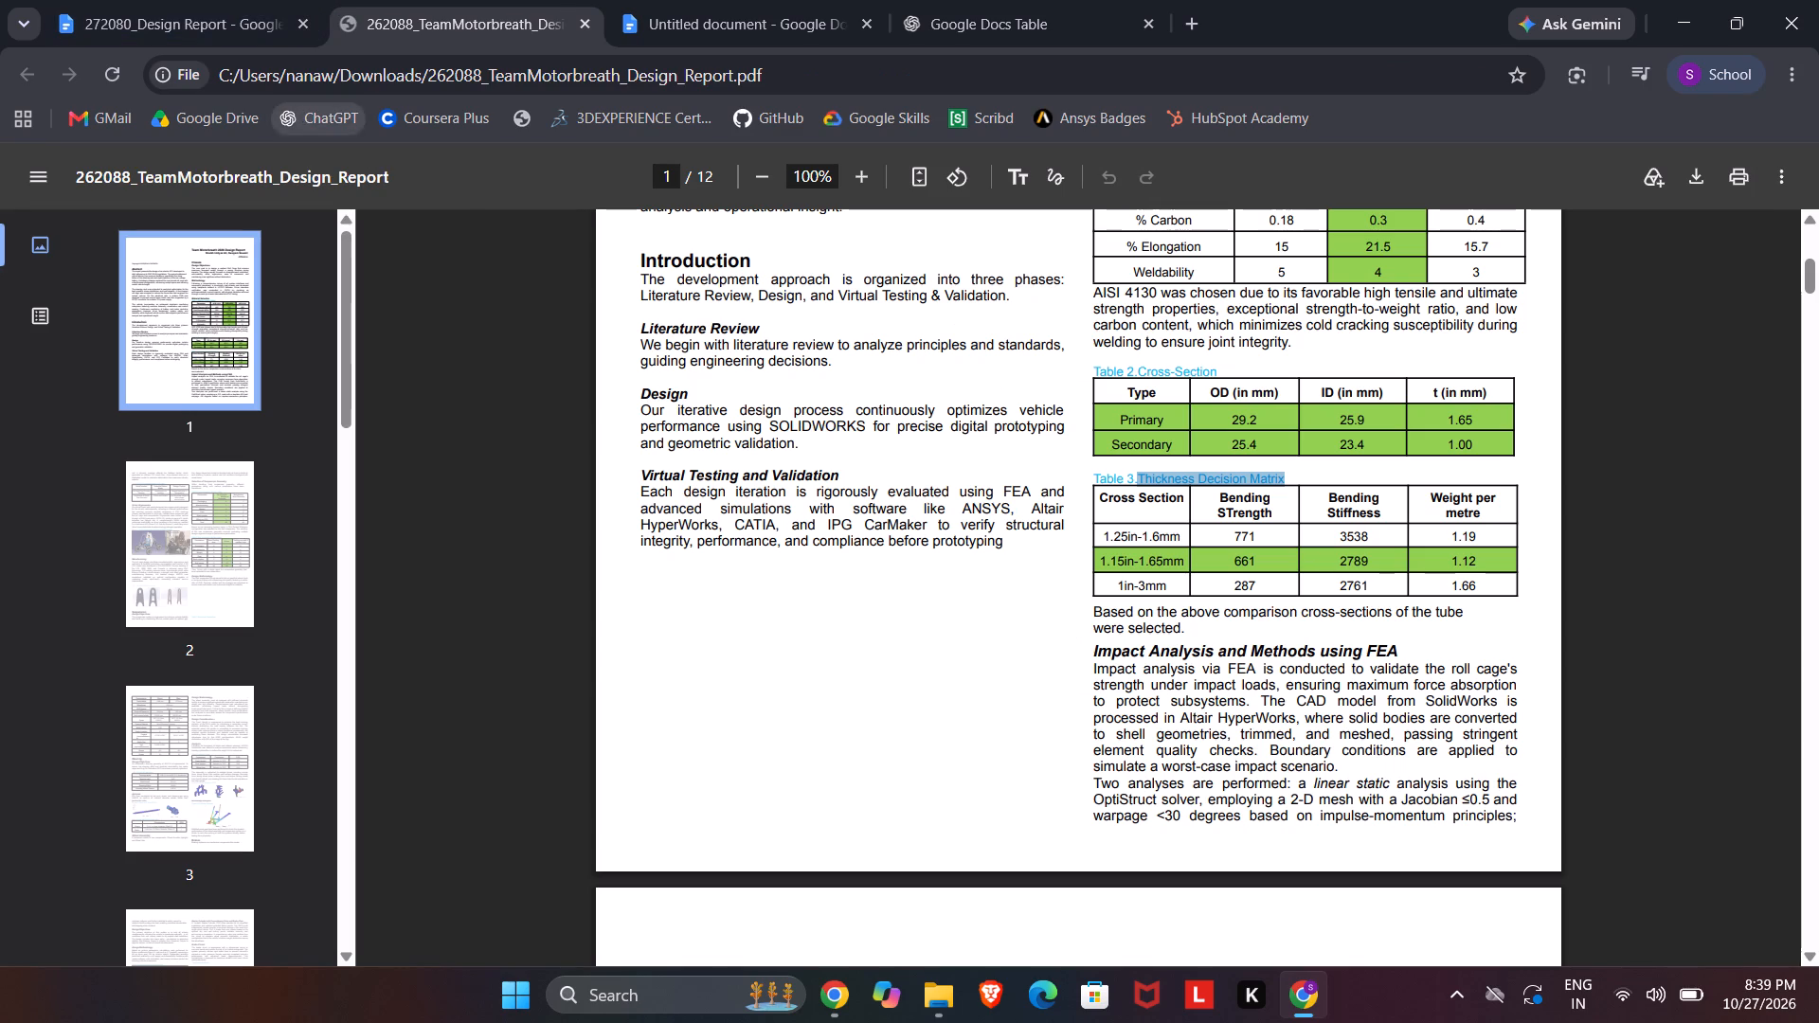
left_click(918, 448)
left_click(227, 0)
double_click(949, 674)
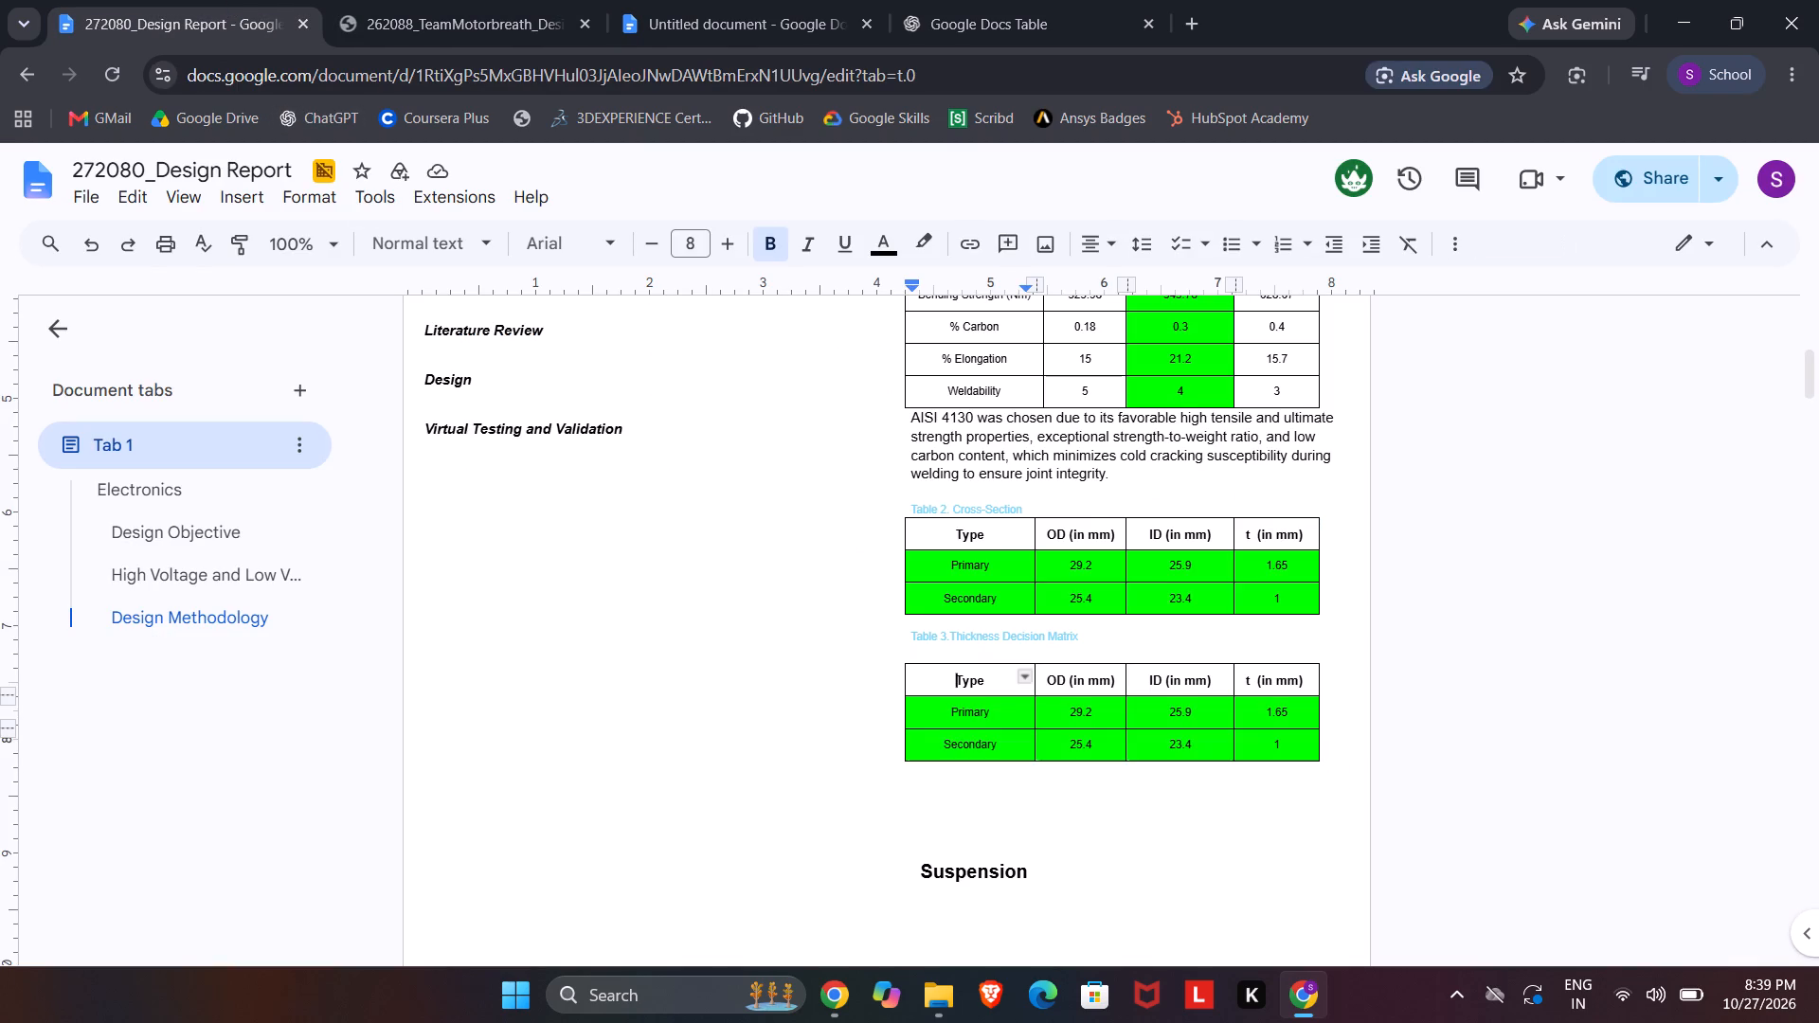
triple_click(992, 683)
Replace the second header cell of the Table 3 copy with "Bending Strength", following the PDF.
left_click(477, 0)
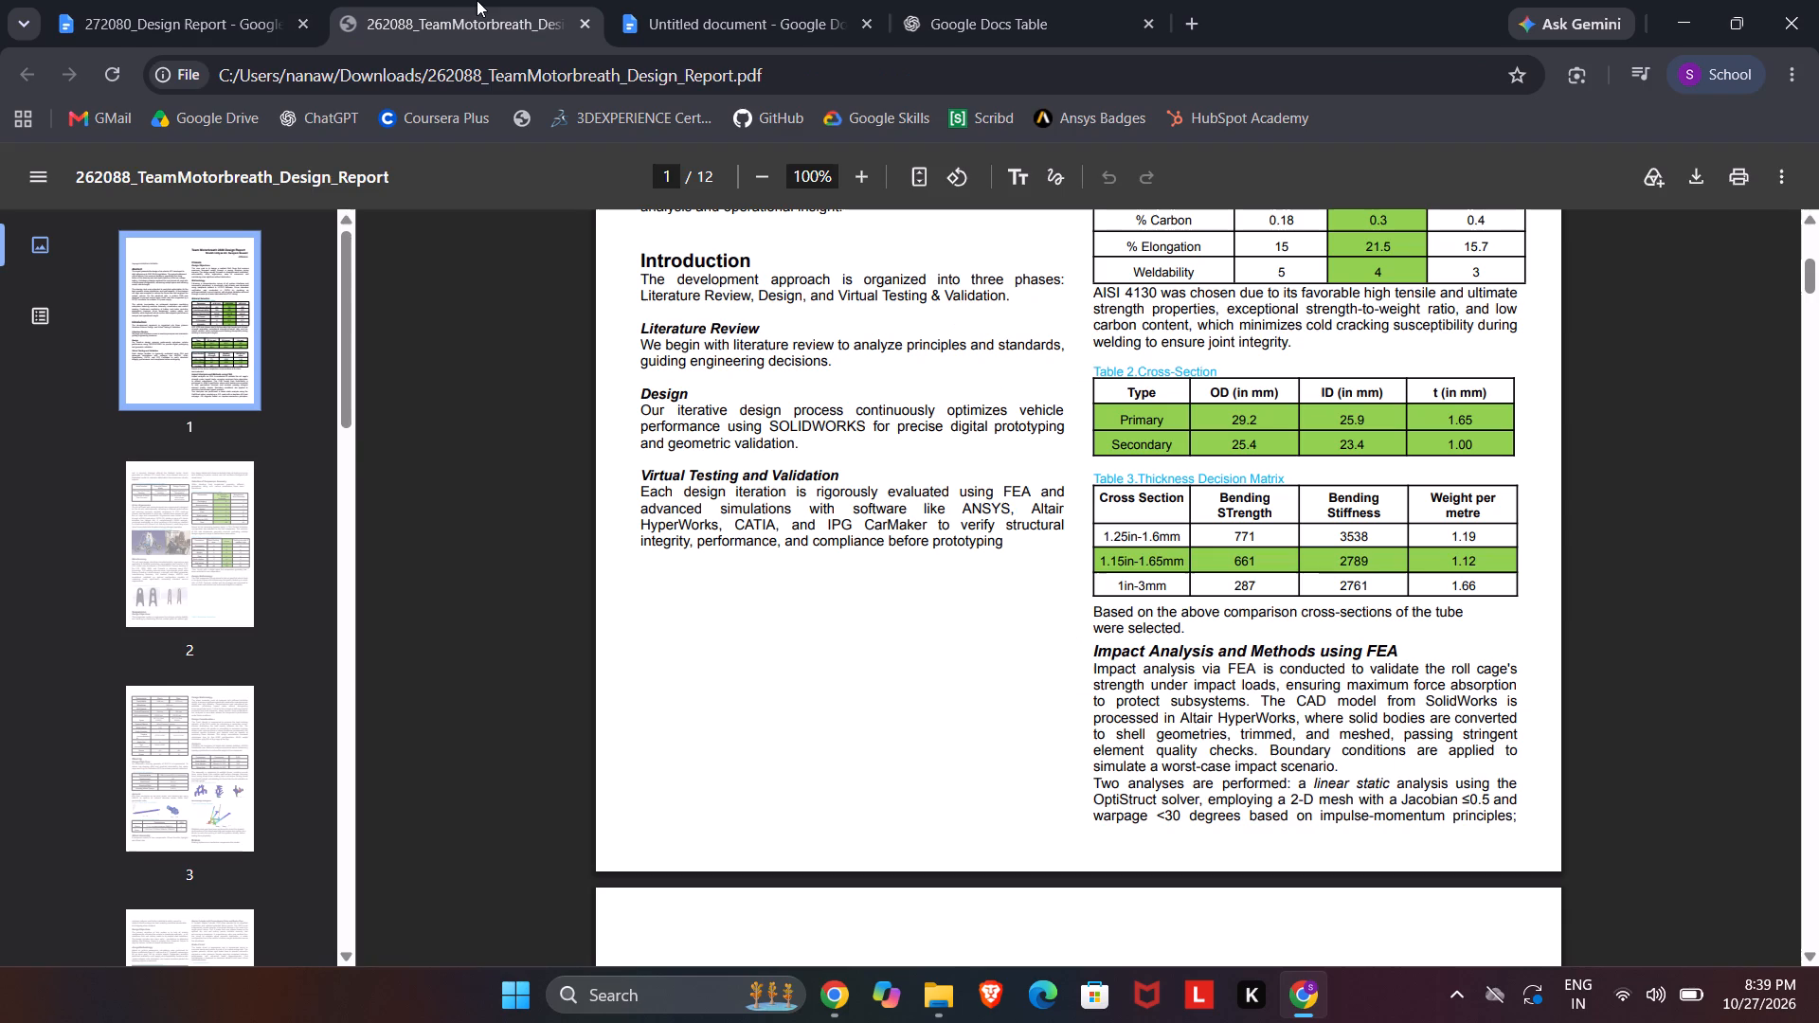
left_click(279, 0)
triple_click(1101, 689)
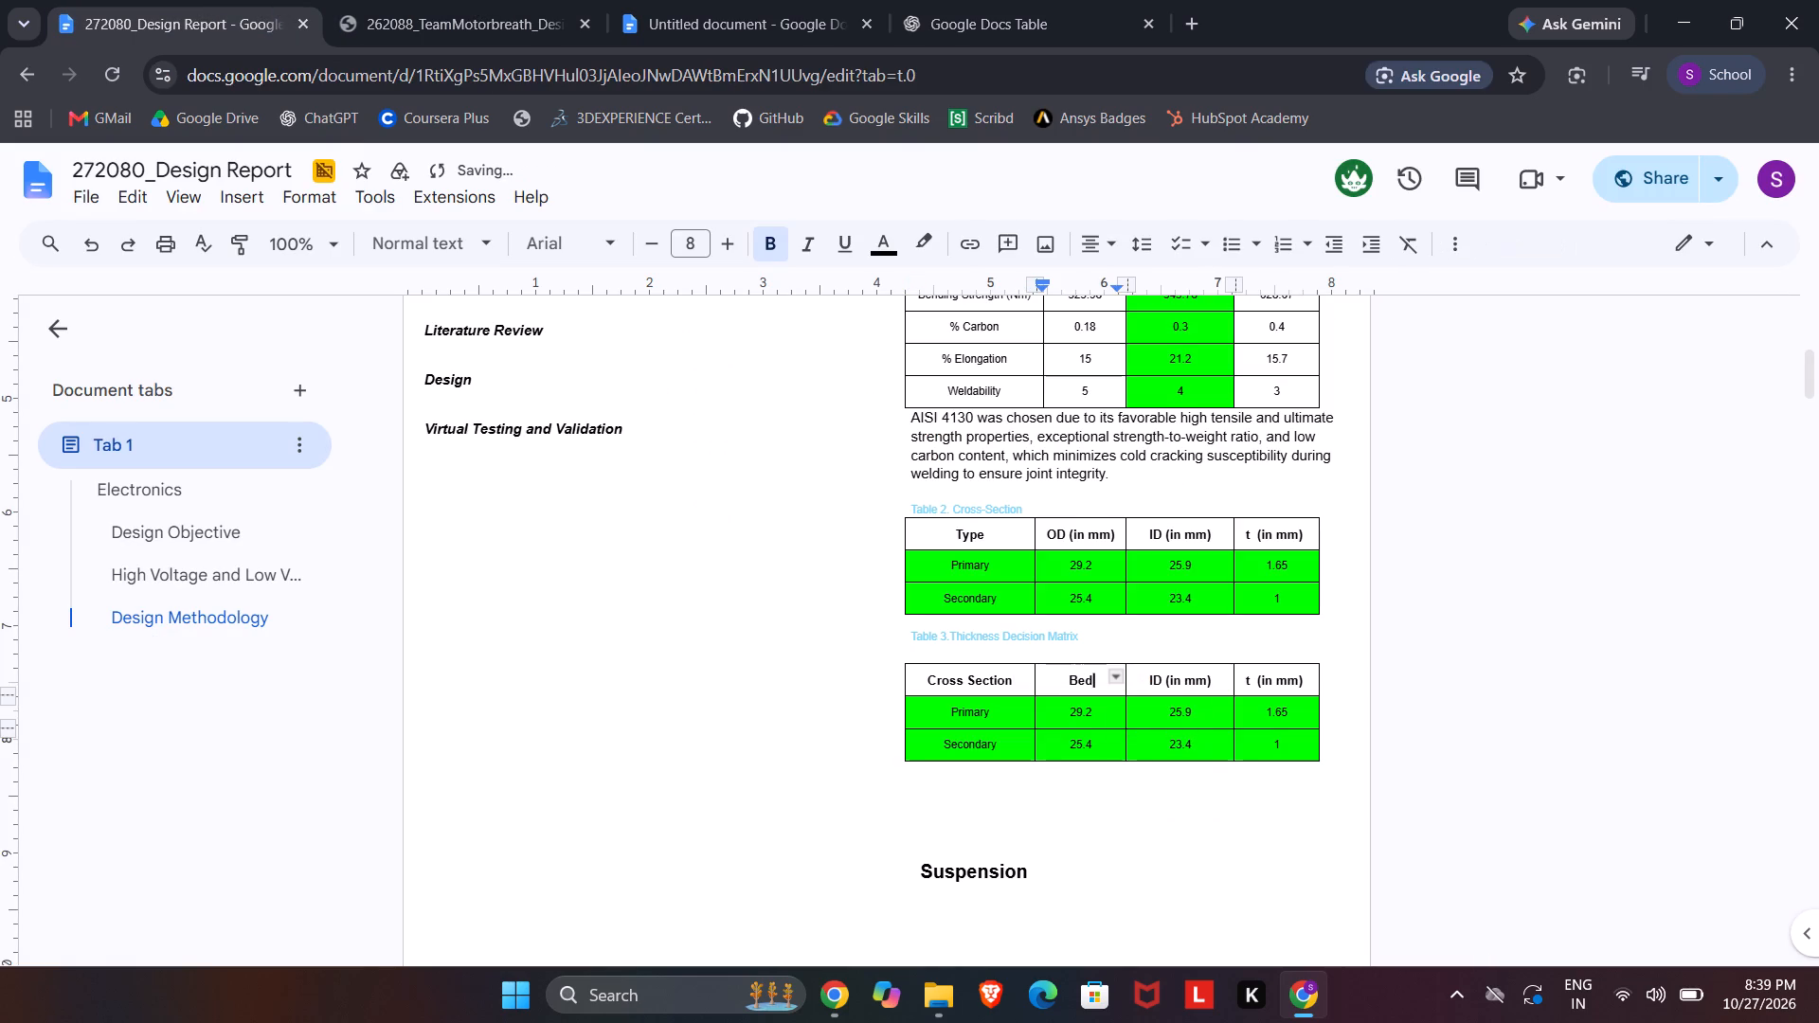
key("BackSpace")
key("BackSpace")
type("nding")
key("space")
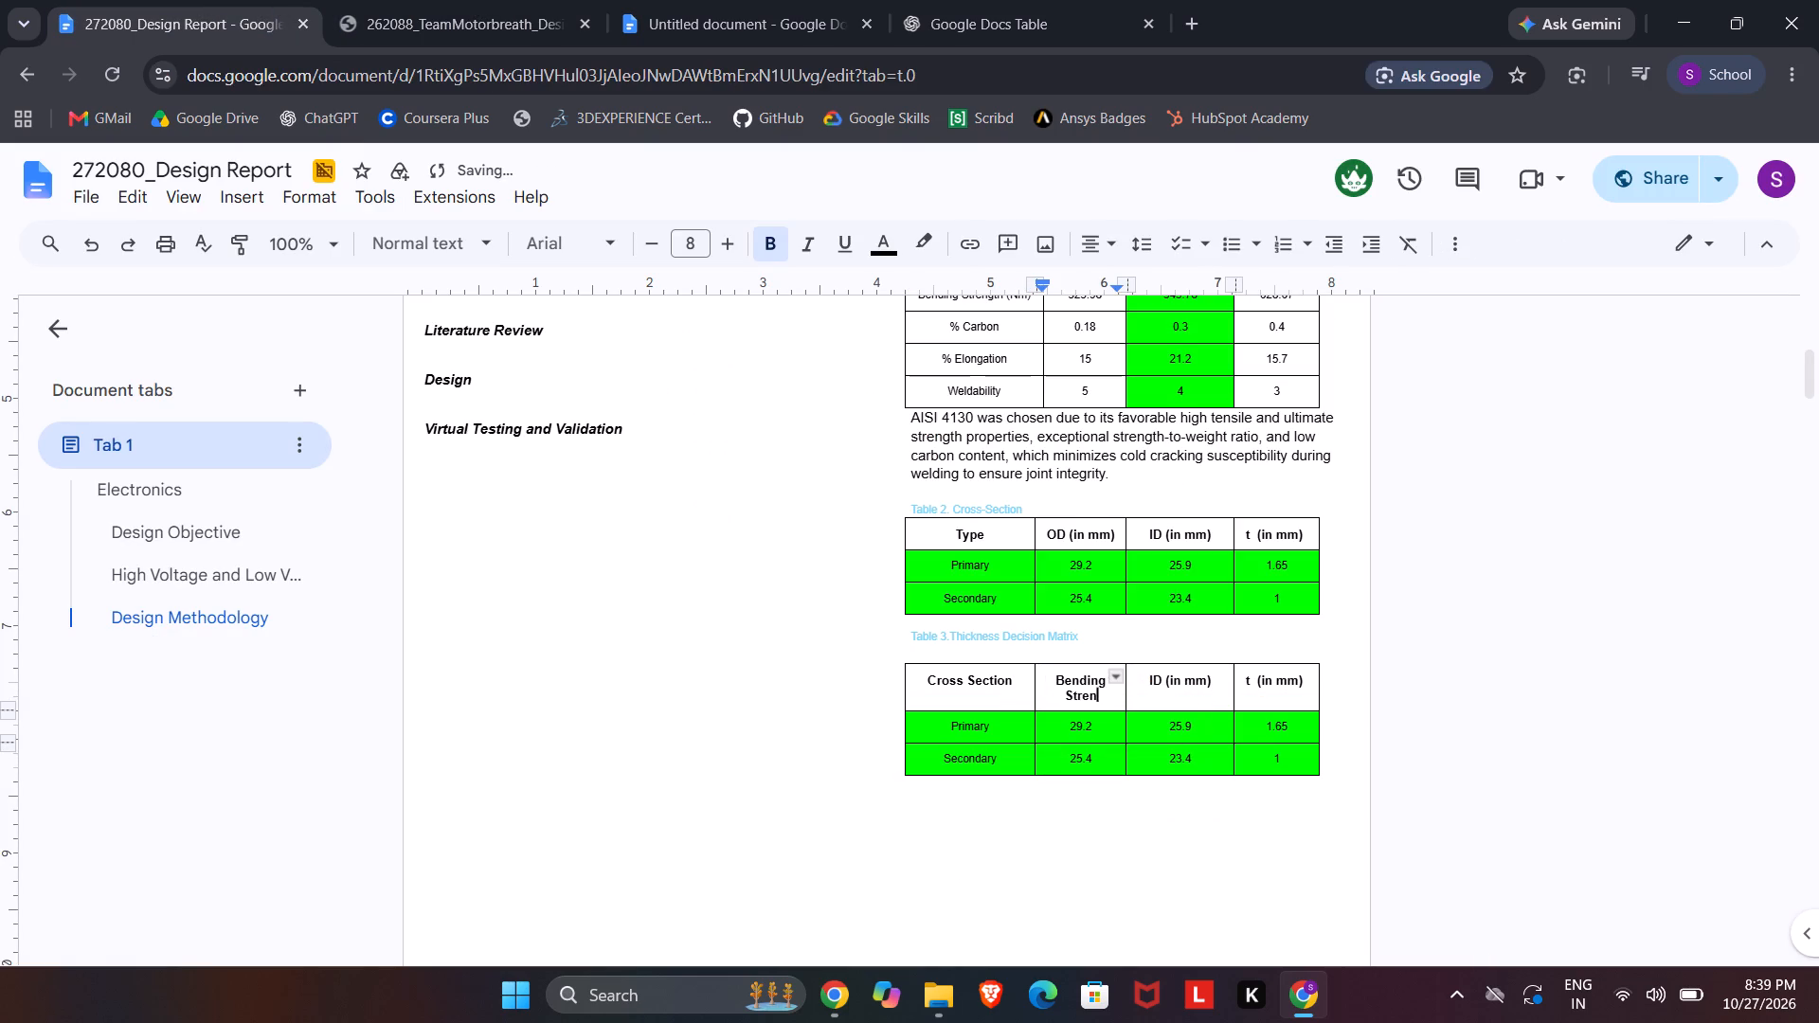
Replace the last two header cells of Table 3 with "Bending Stiffness" and "Weight per metre", following the PDF.
left_click(449, 0)
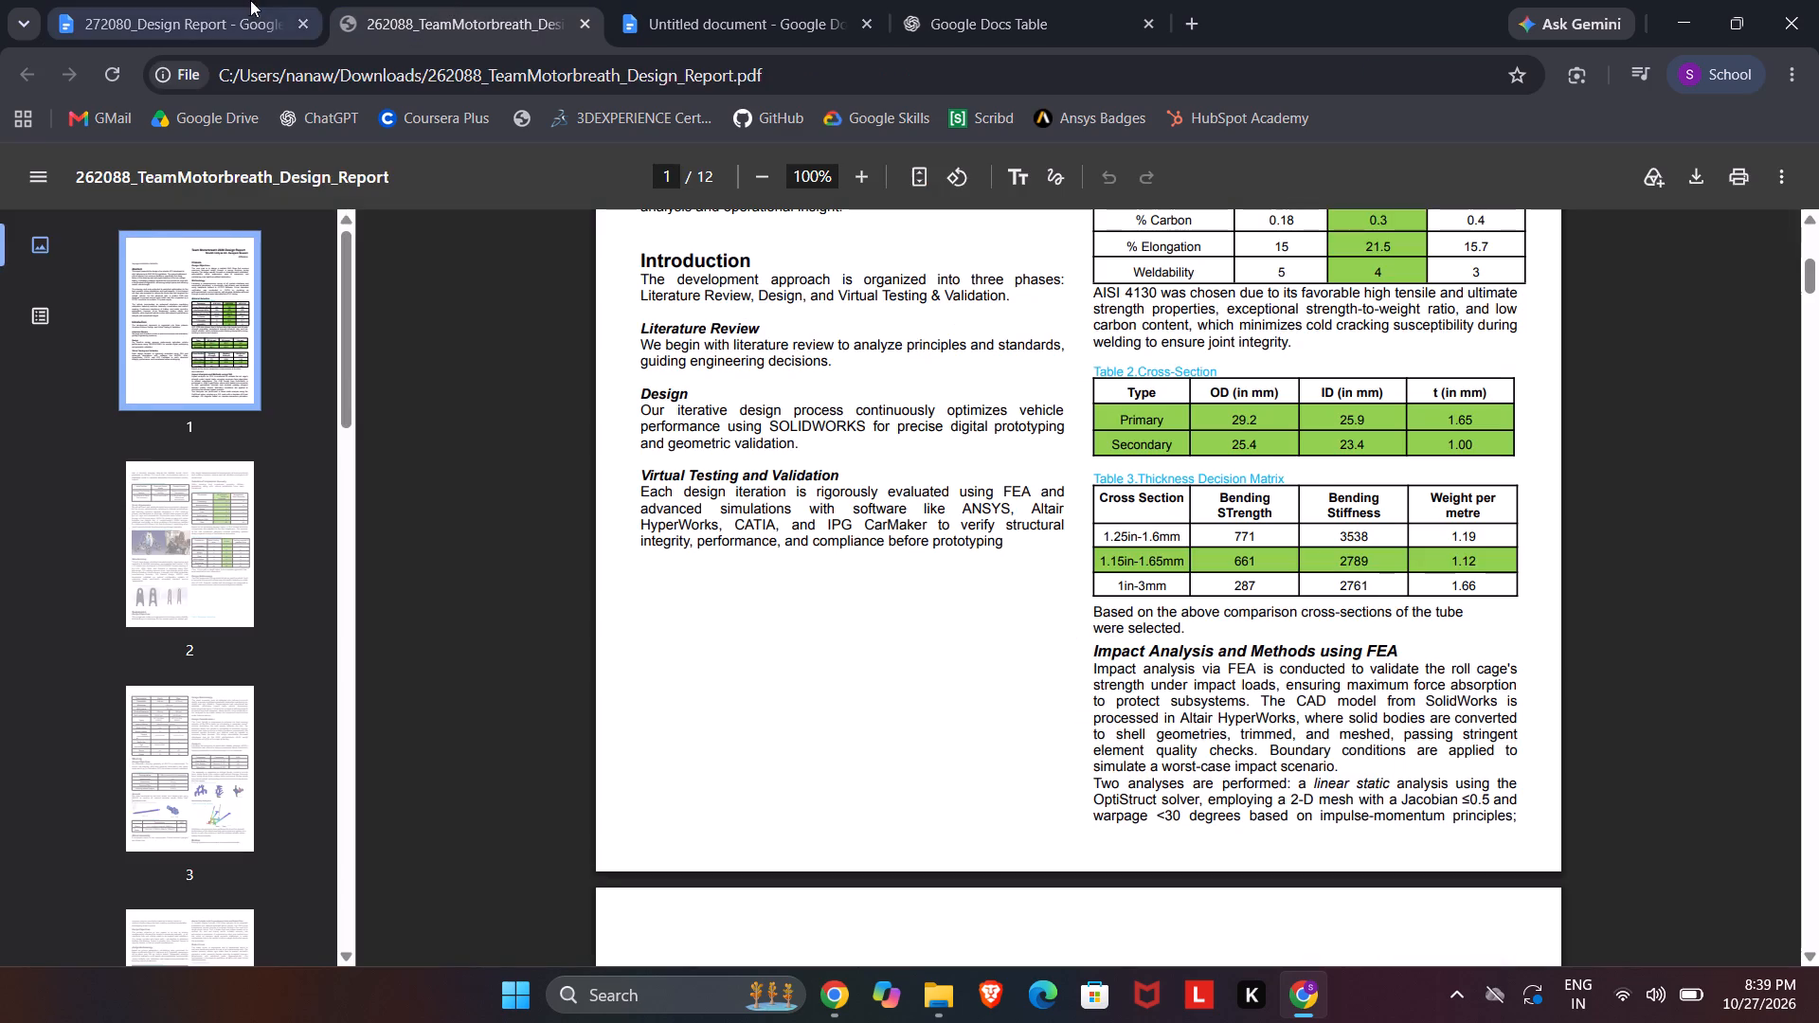
left_click(228, 0)
triple_click(1195, 682)
left_click(1195, 682)
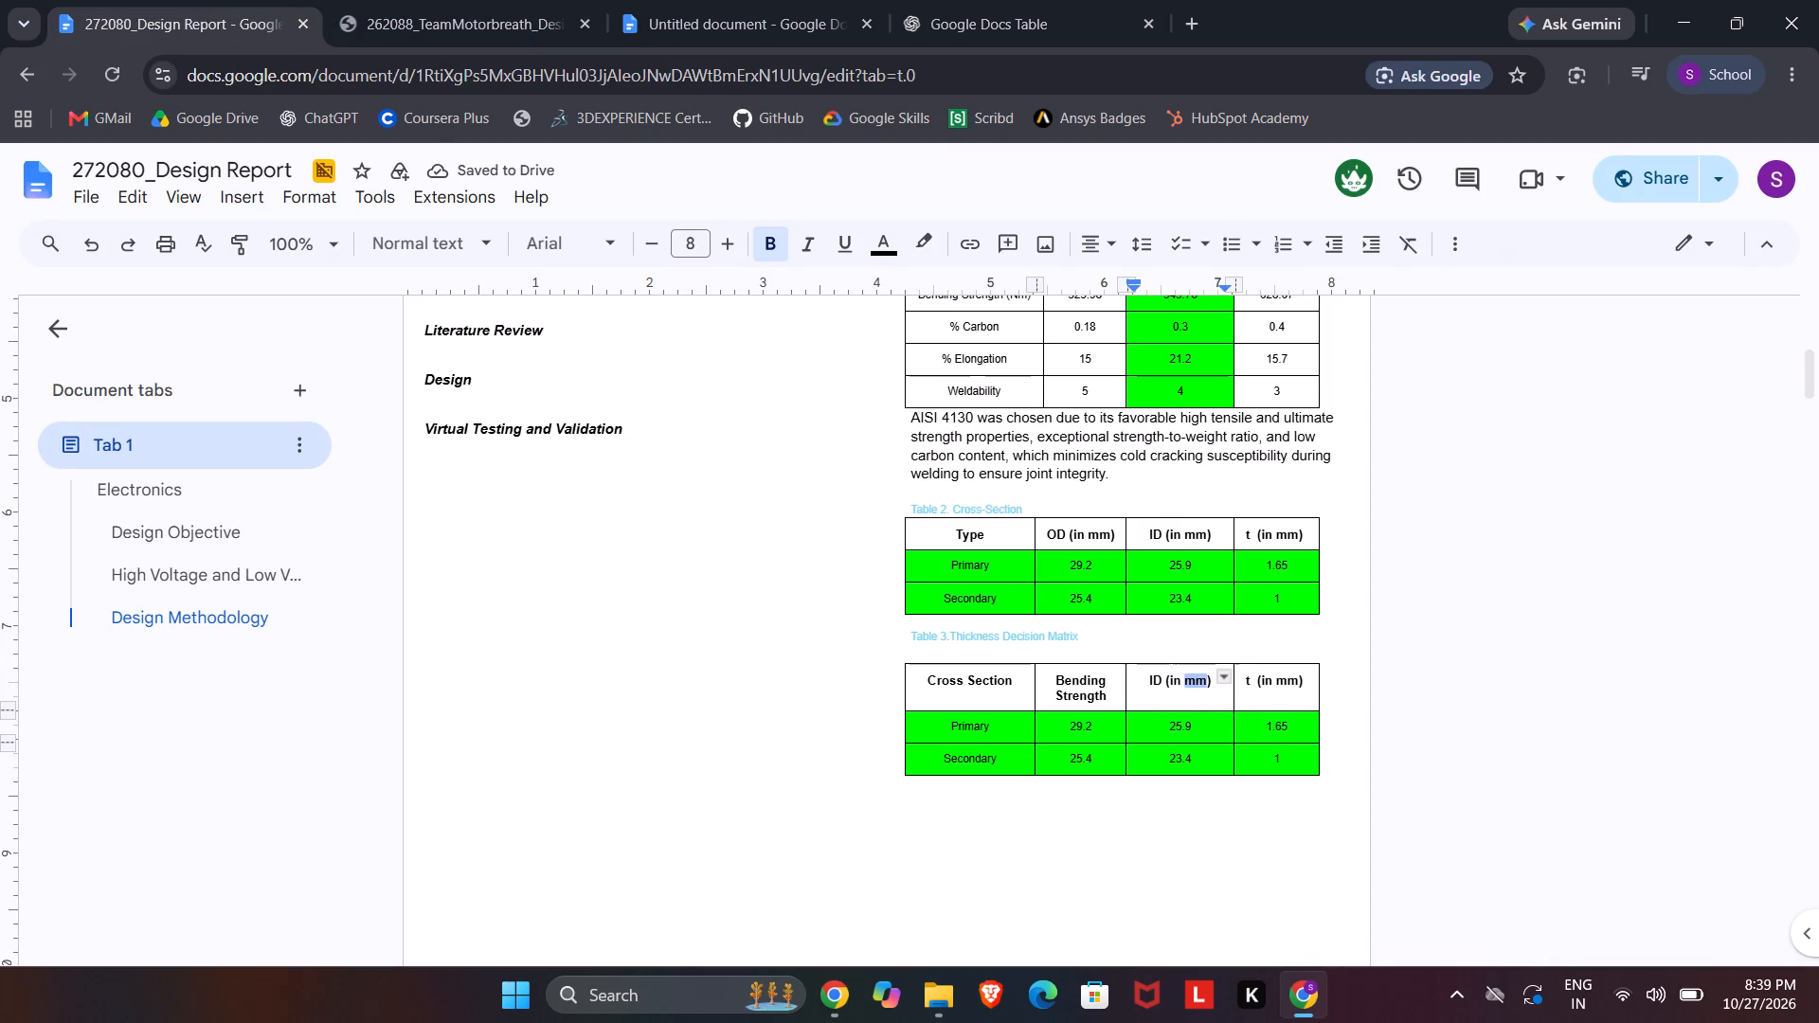
triple_click(1195, 682)
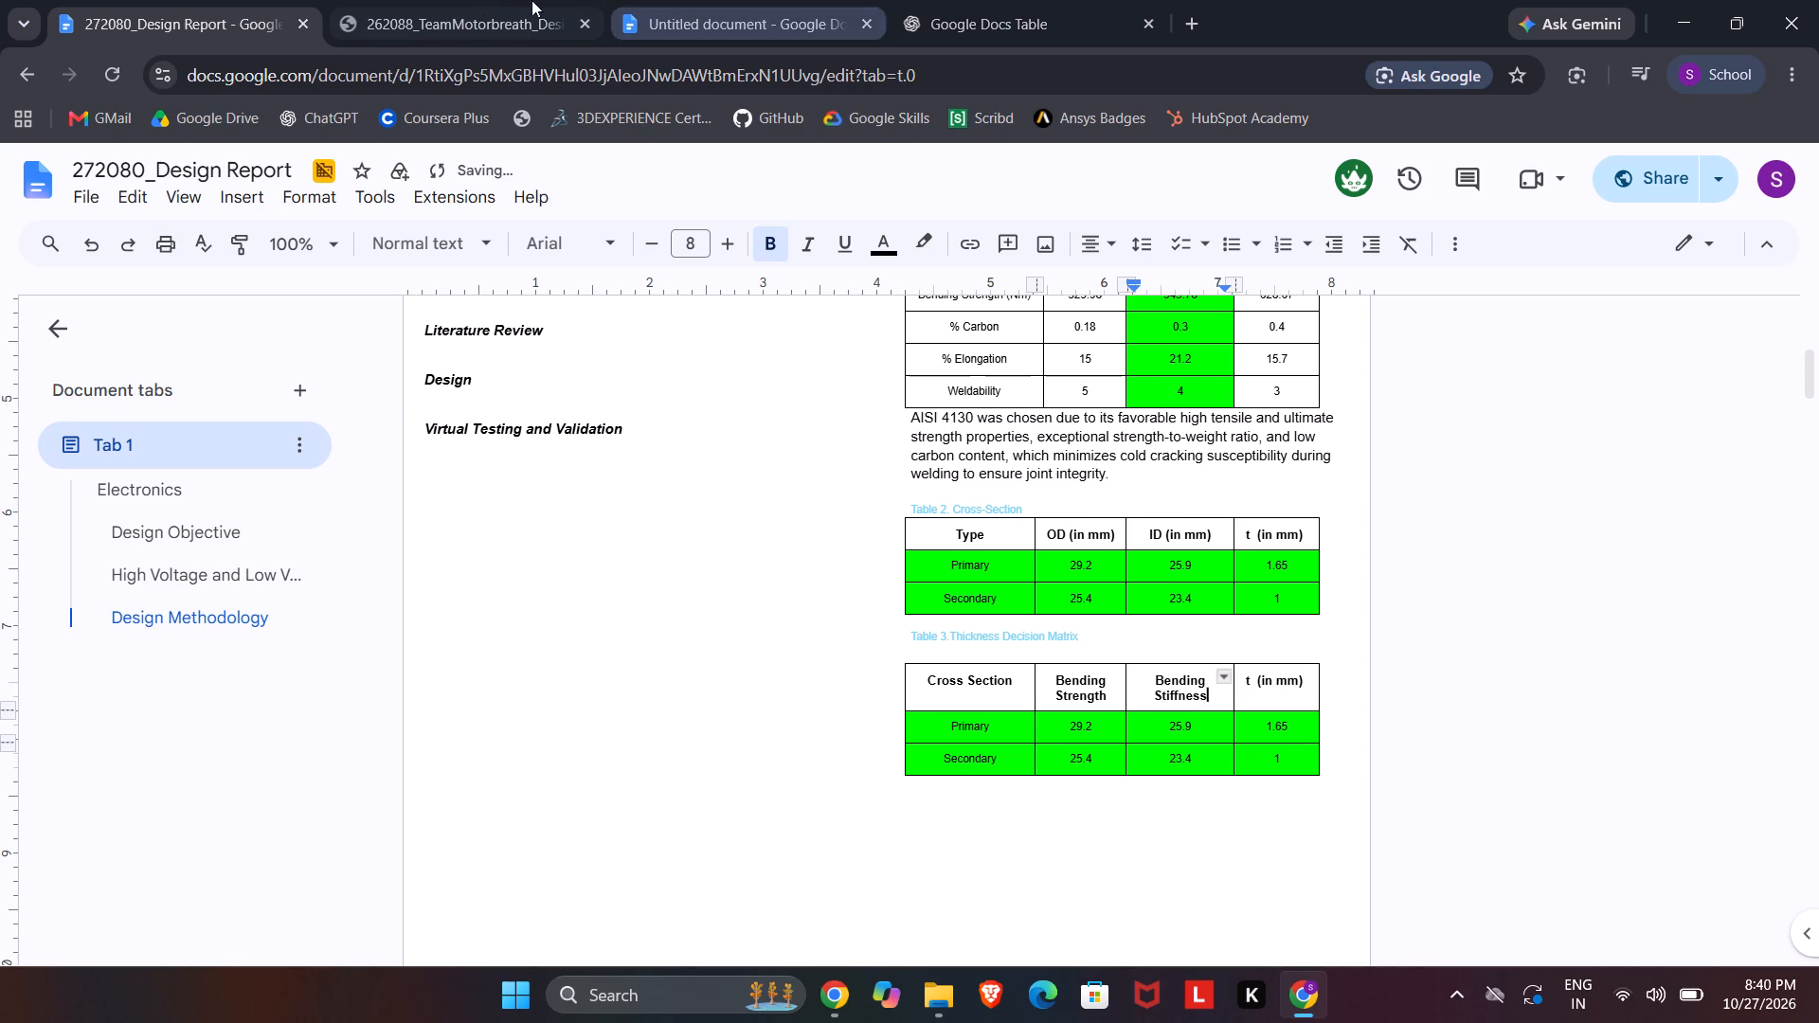
left_click(482, 0)
left_click(224, 0)
triple_click(1290, 682)
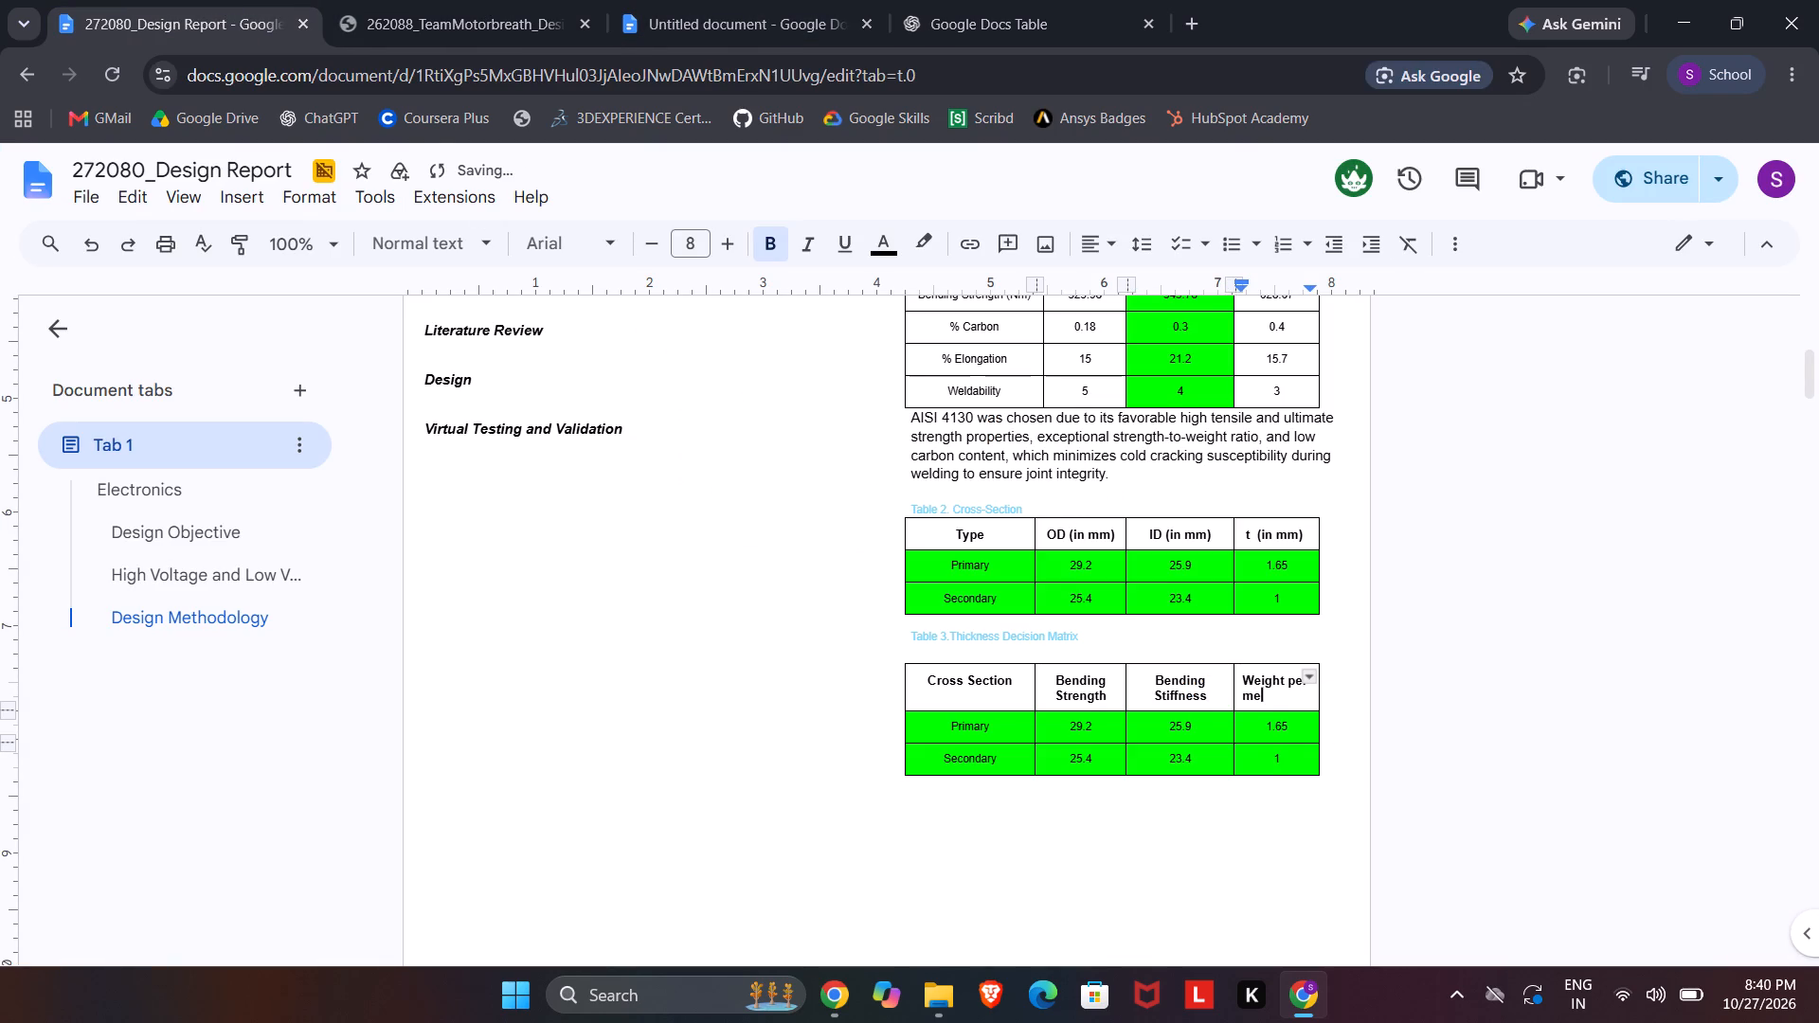
left_click(1501, 708)
Centre-align the text of the whole Table 3 header row.
left_click_drag(921, 681, 1310, 711)
left_click(1064, 239)
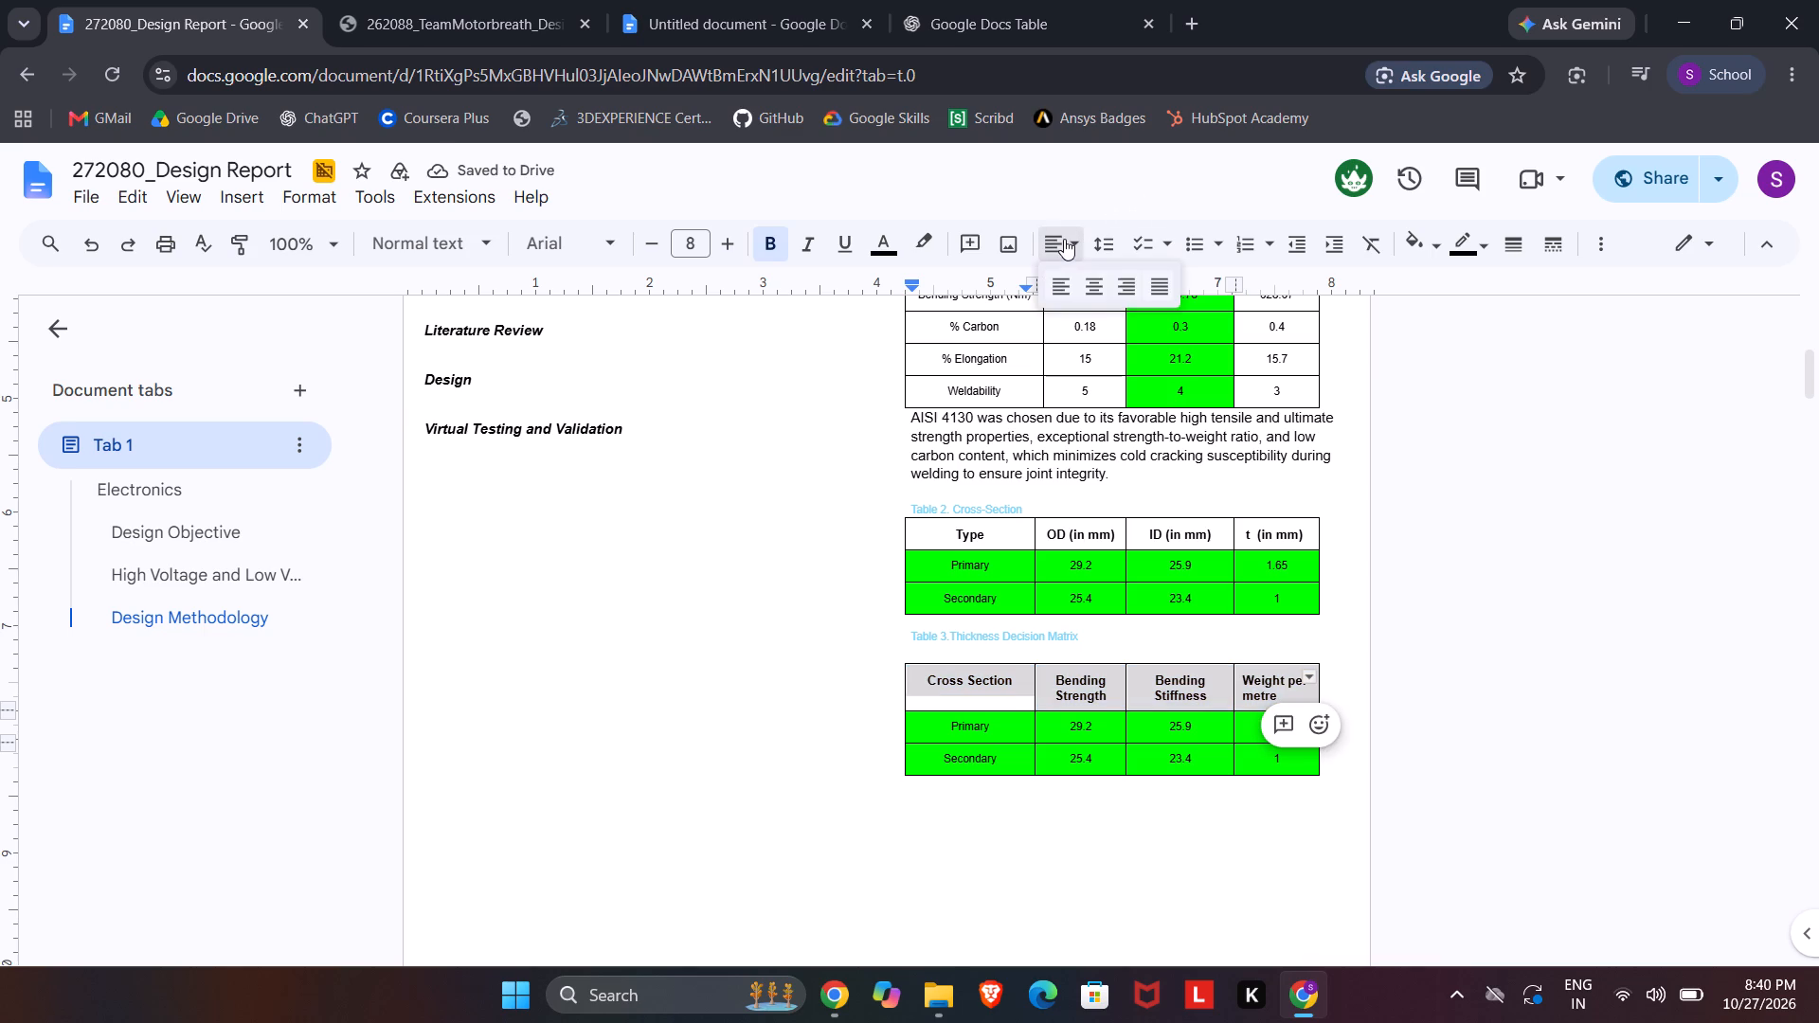
left_click(1099, 283)
left_click(1429, 520)
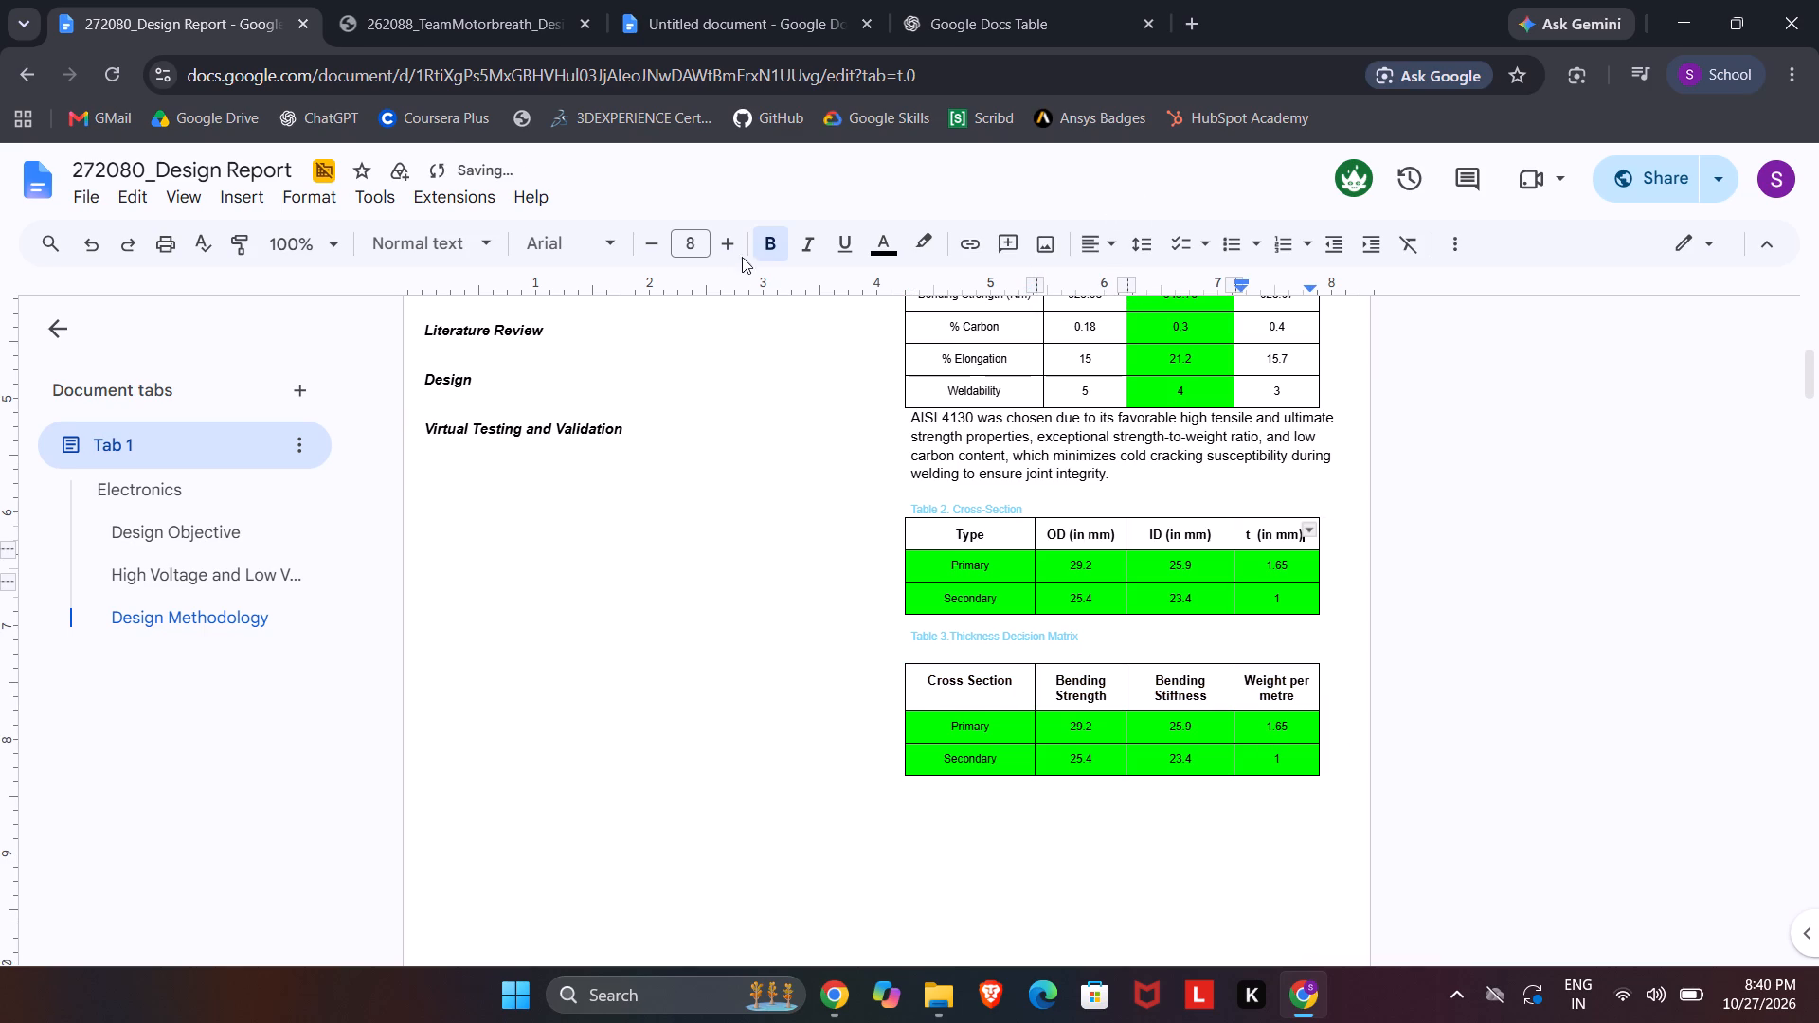
Insert a row below the Primary row in Table 3.
right_click(988, 743)
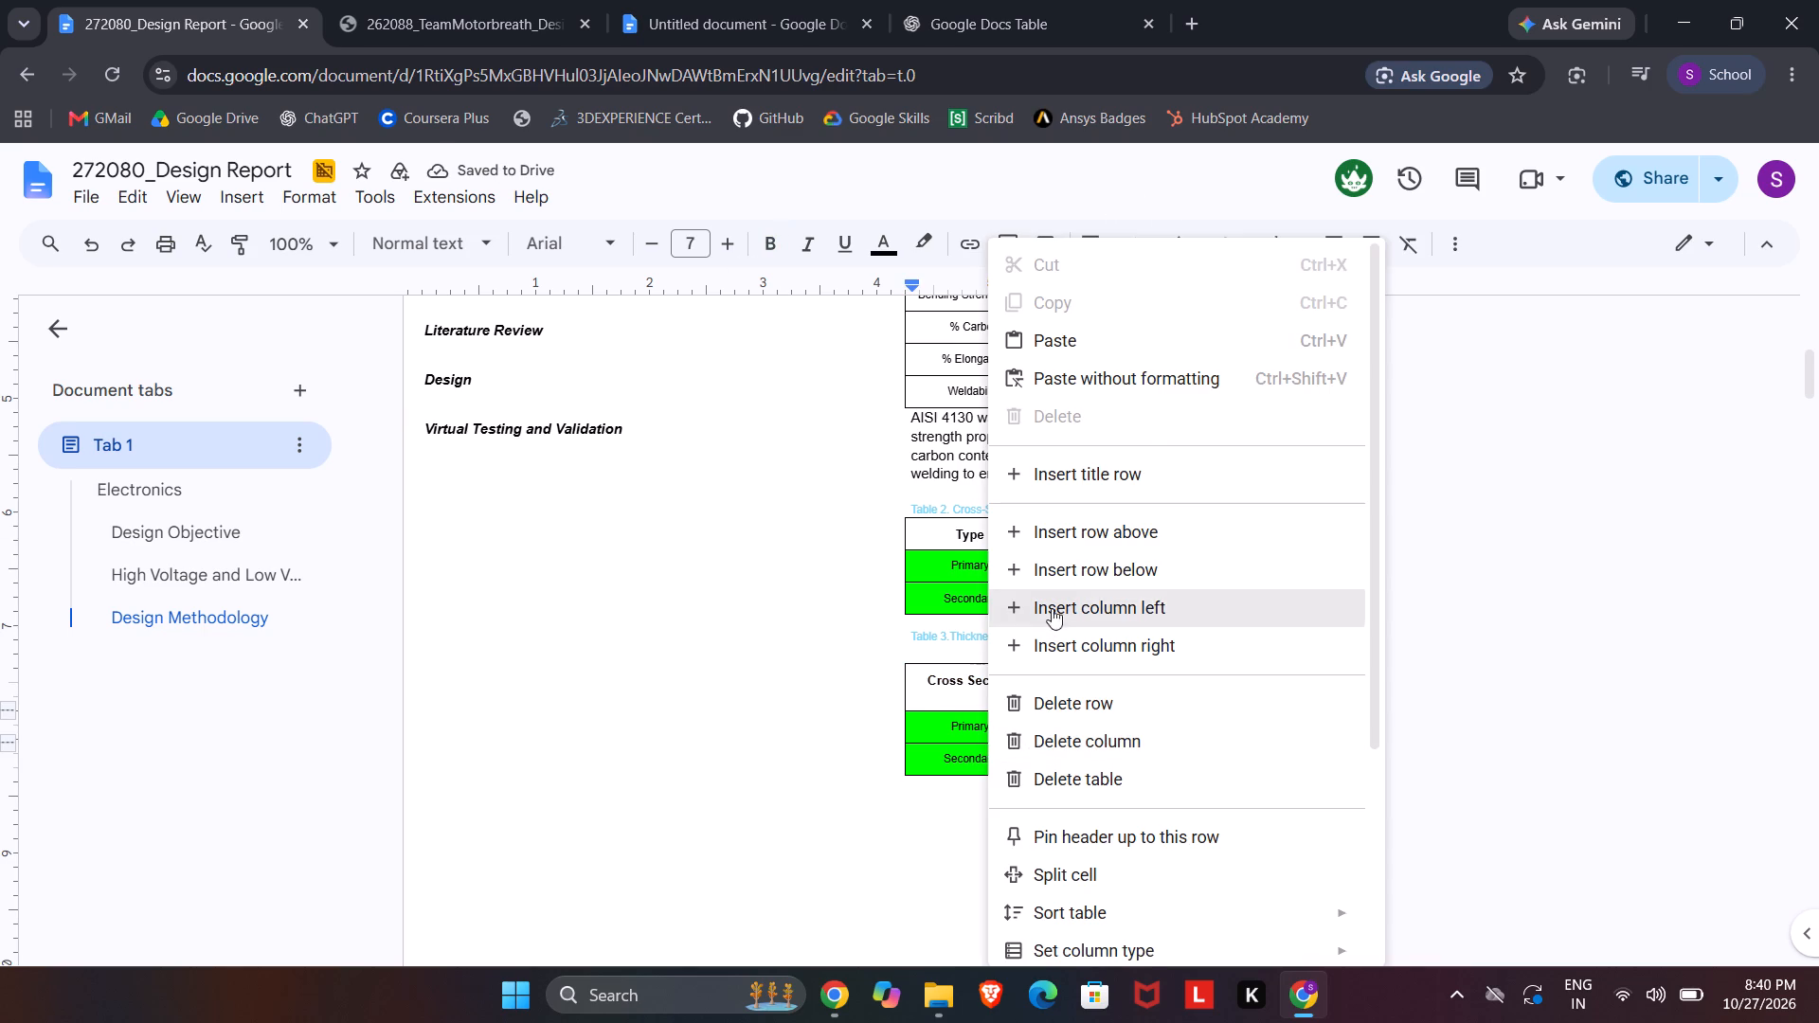
left_click(1054, 568)
Change the background of the three body rows of Table 3 to white.
left_click_drag(935, 722, 1276, 828)
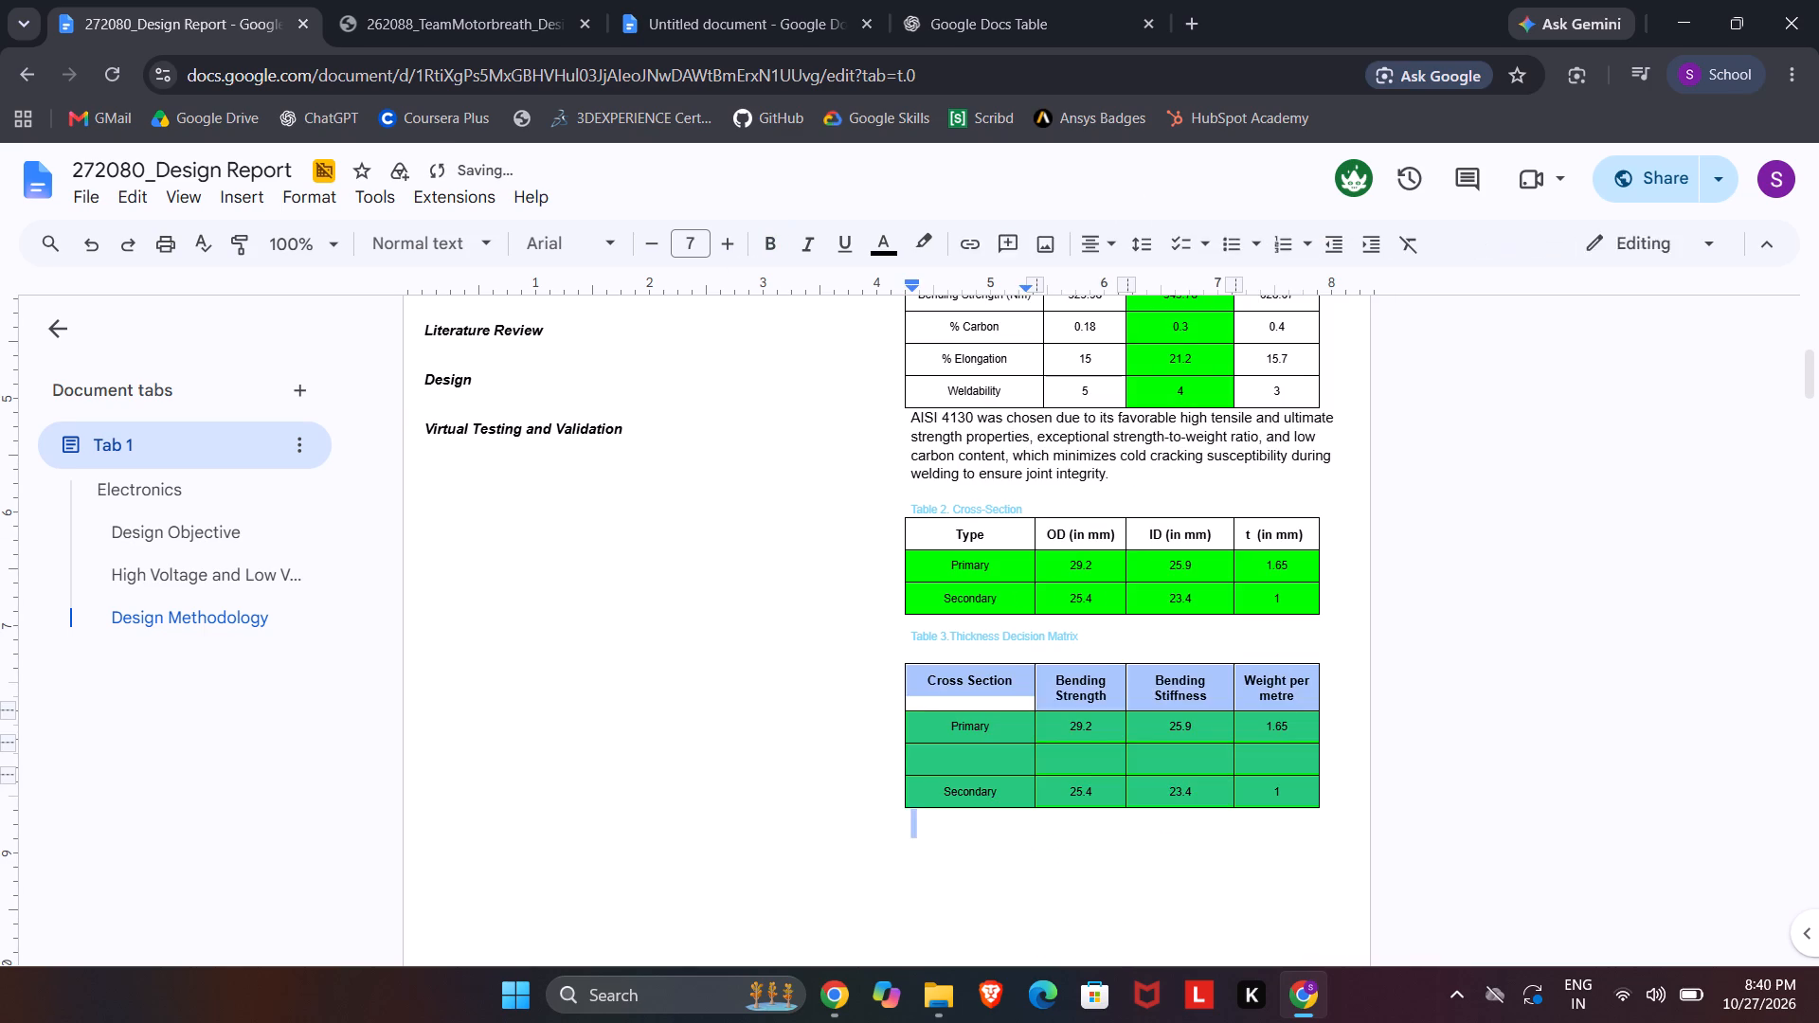
left_click_drag(1276, 828, 1282, 795)
left_click(1408, 237)
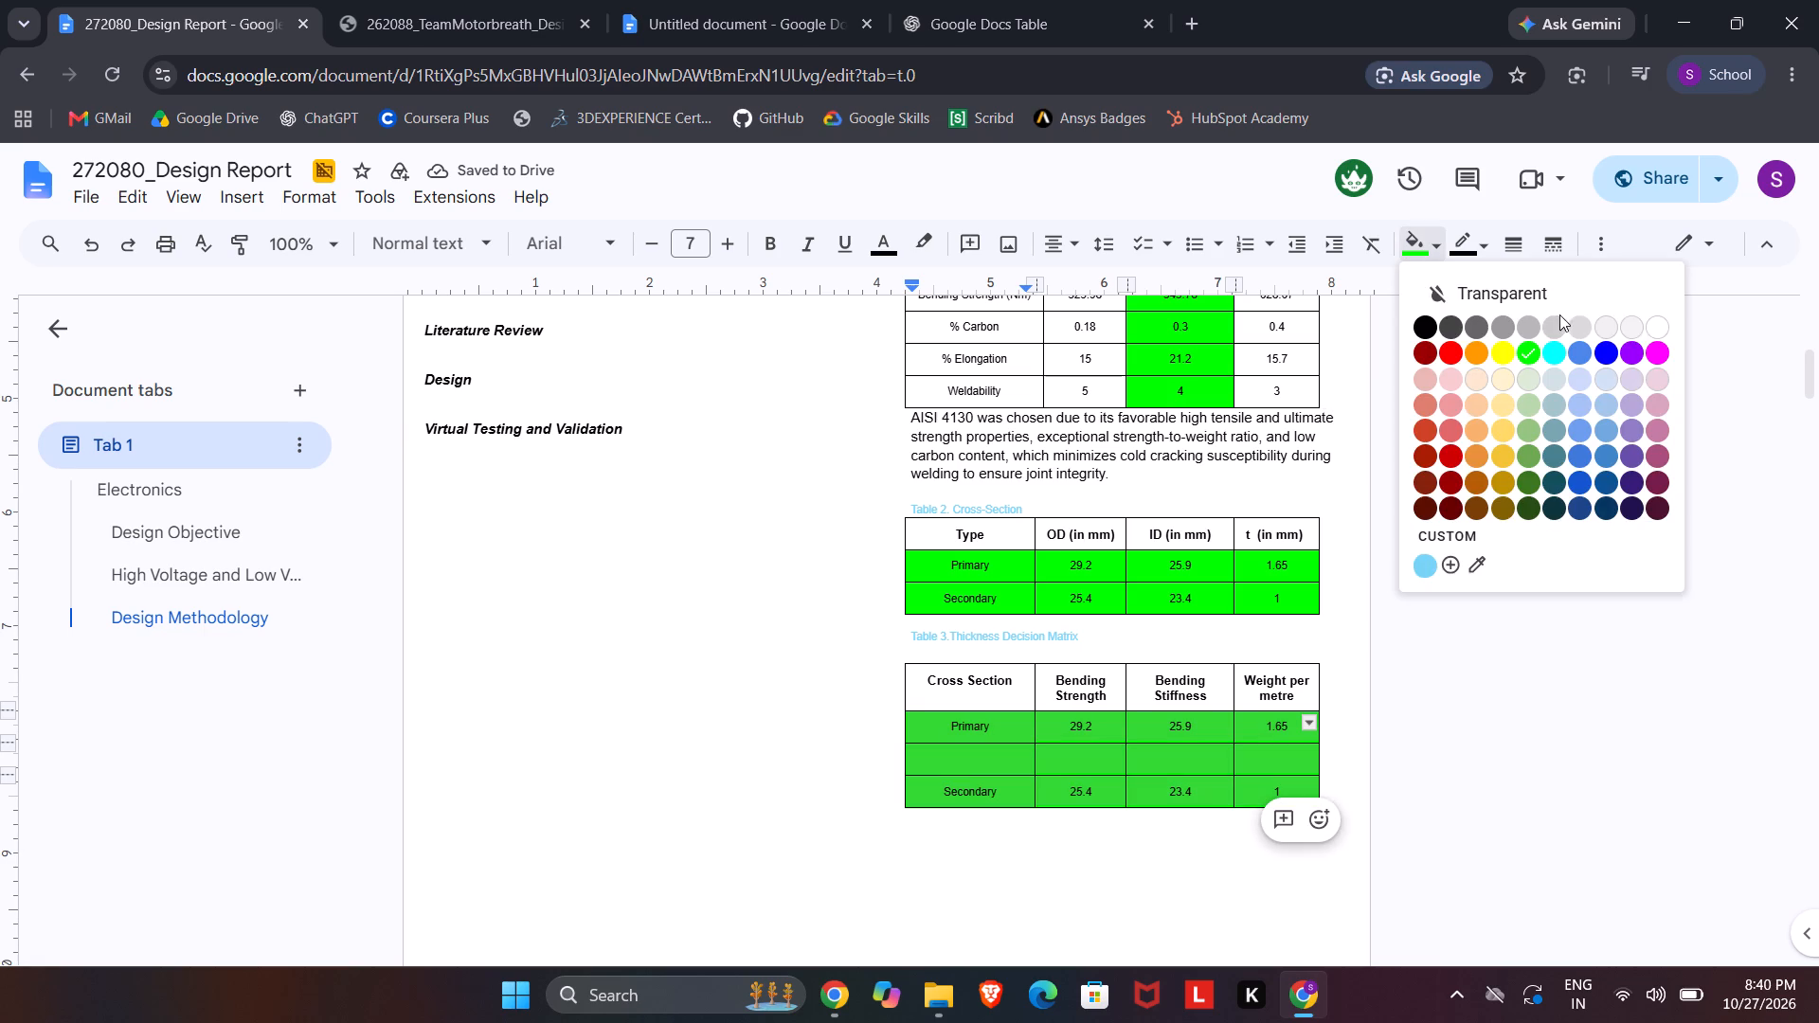
left_click(1652, 320)
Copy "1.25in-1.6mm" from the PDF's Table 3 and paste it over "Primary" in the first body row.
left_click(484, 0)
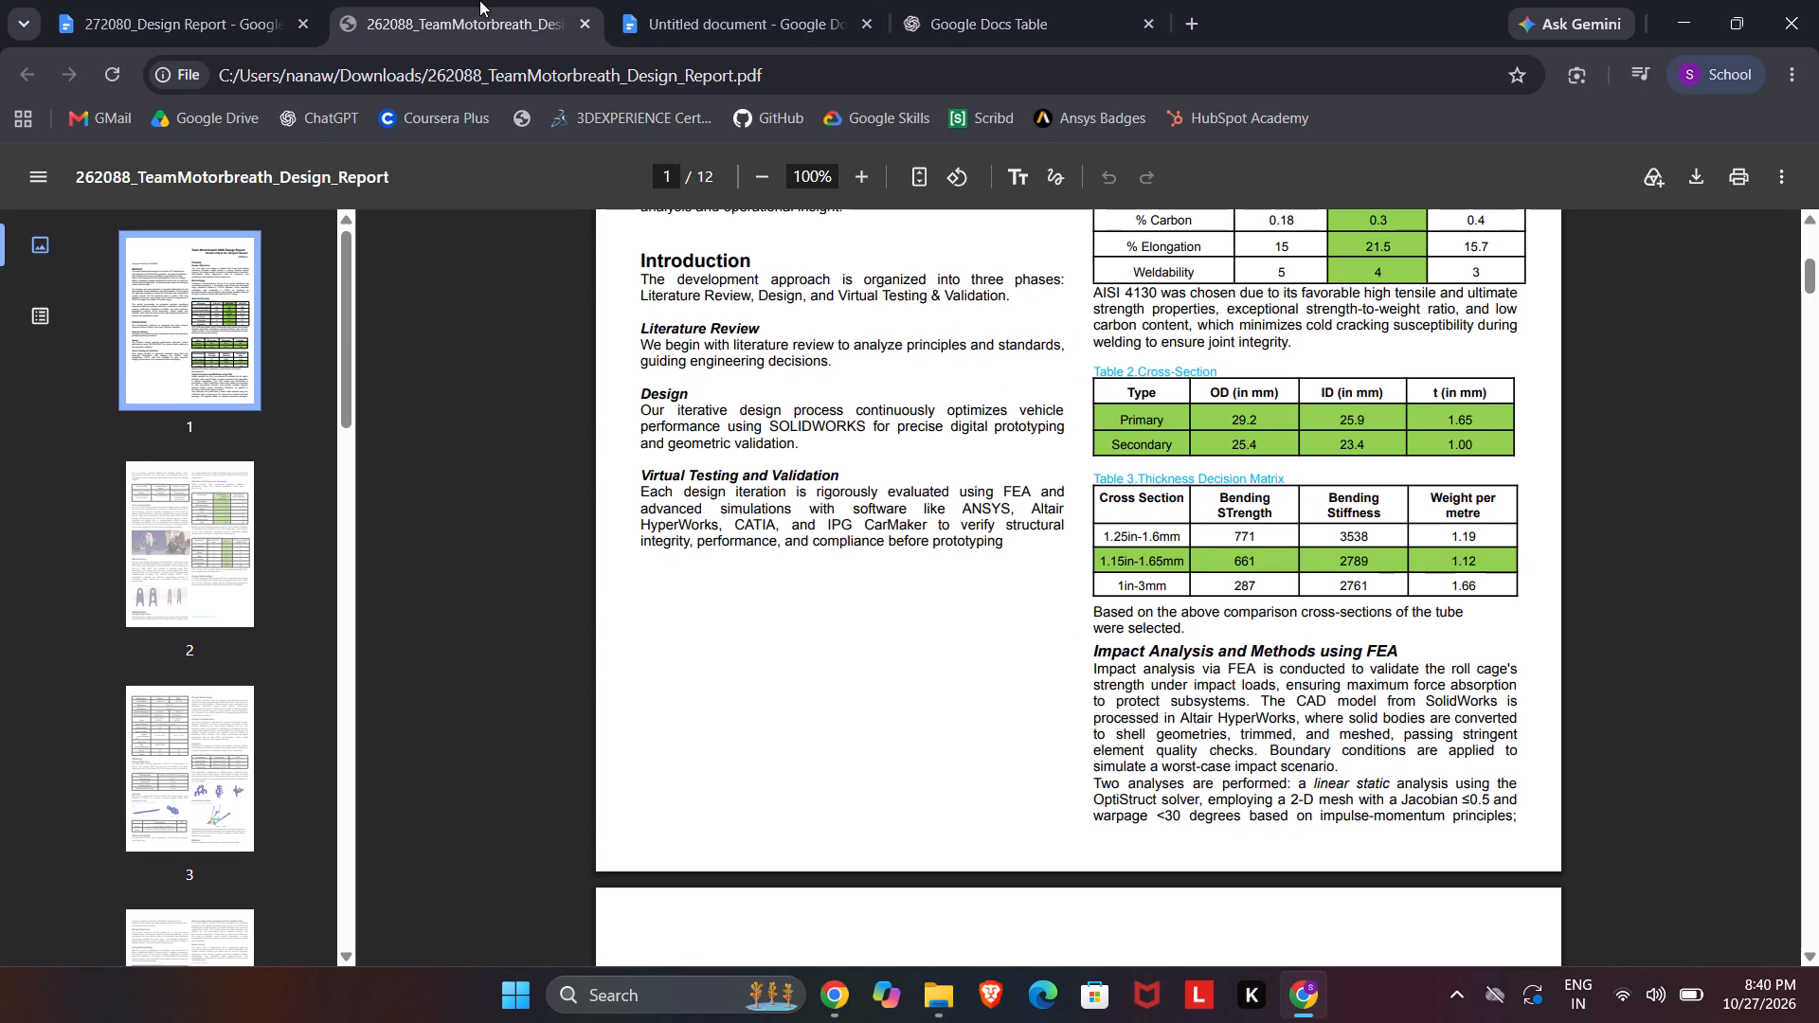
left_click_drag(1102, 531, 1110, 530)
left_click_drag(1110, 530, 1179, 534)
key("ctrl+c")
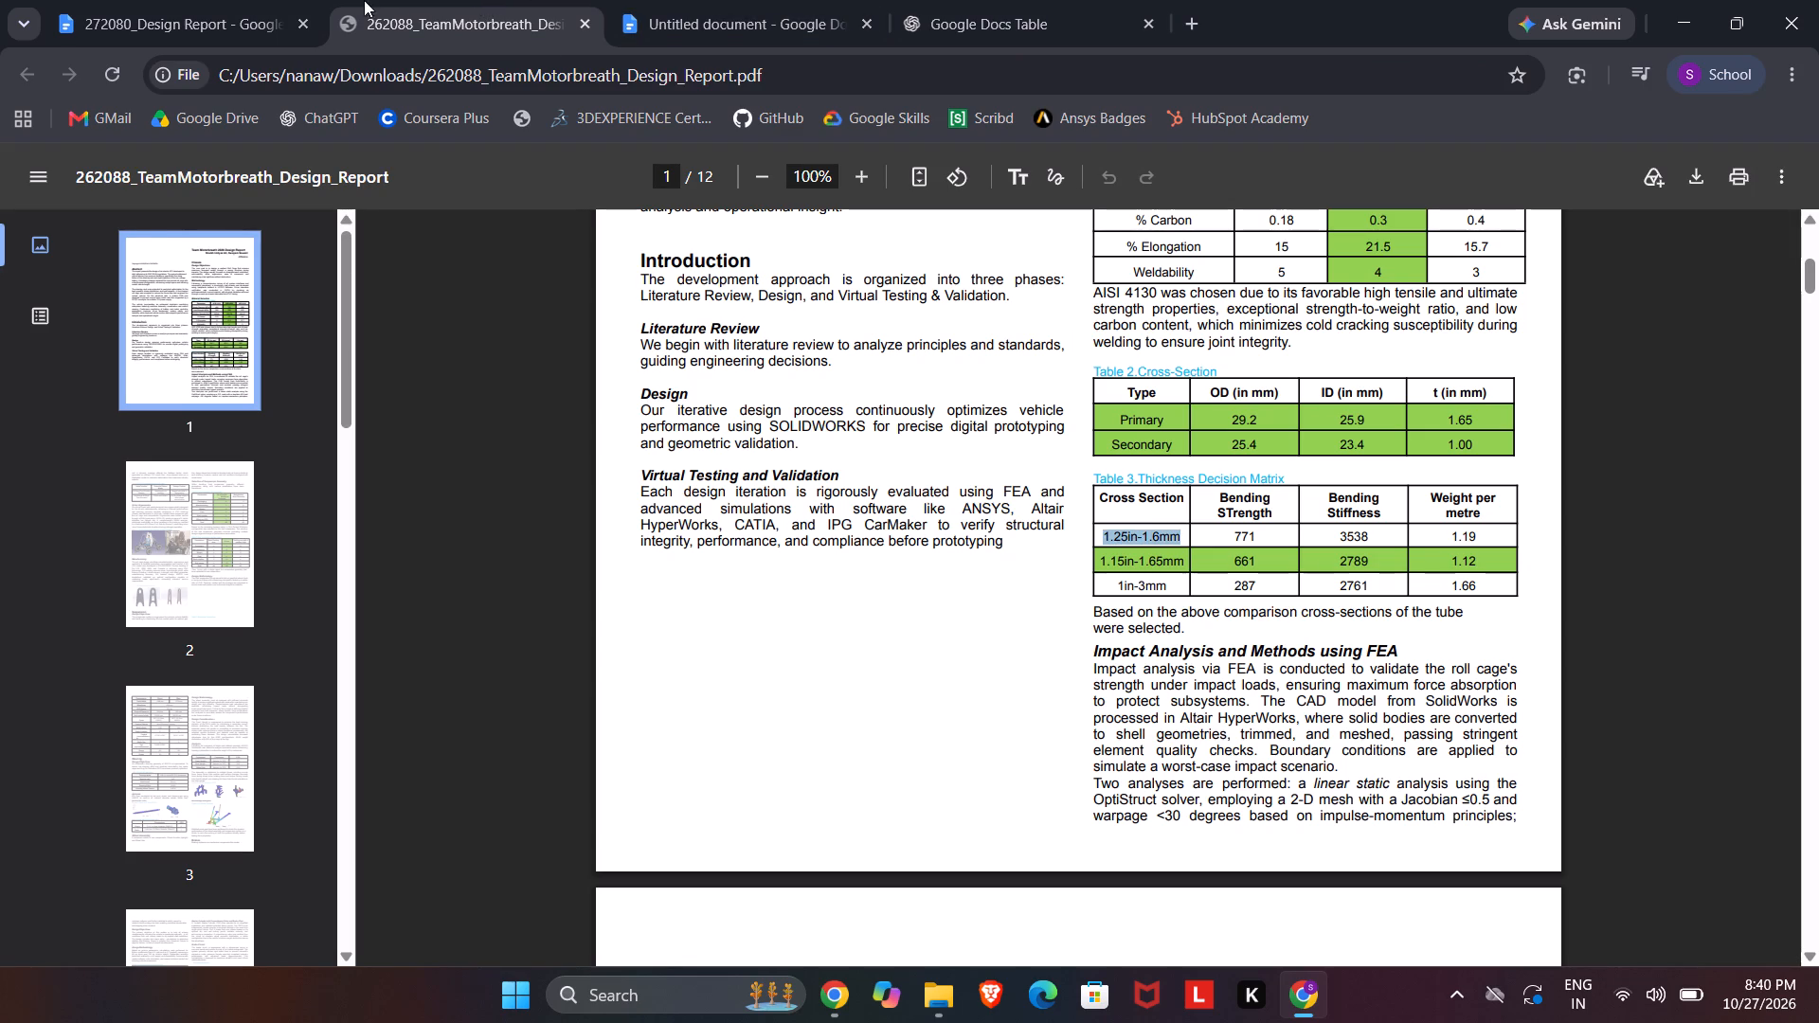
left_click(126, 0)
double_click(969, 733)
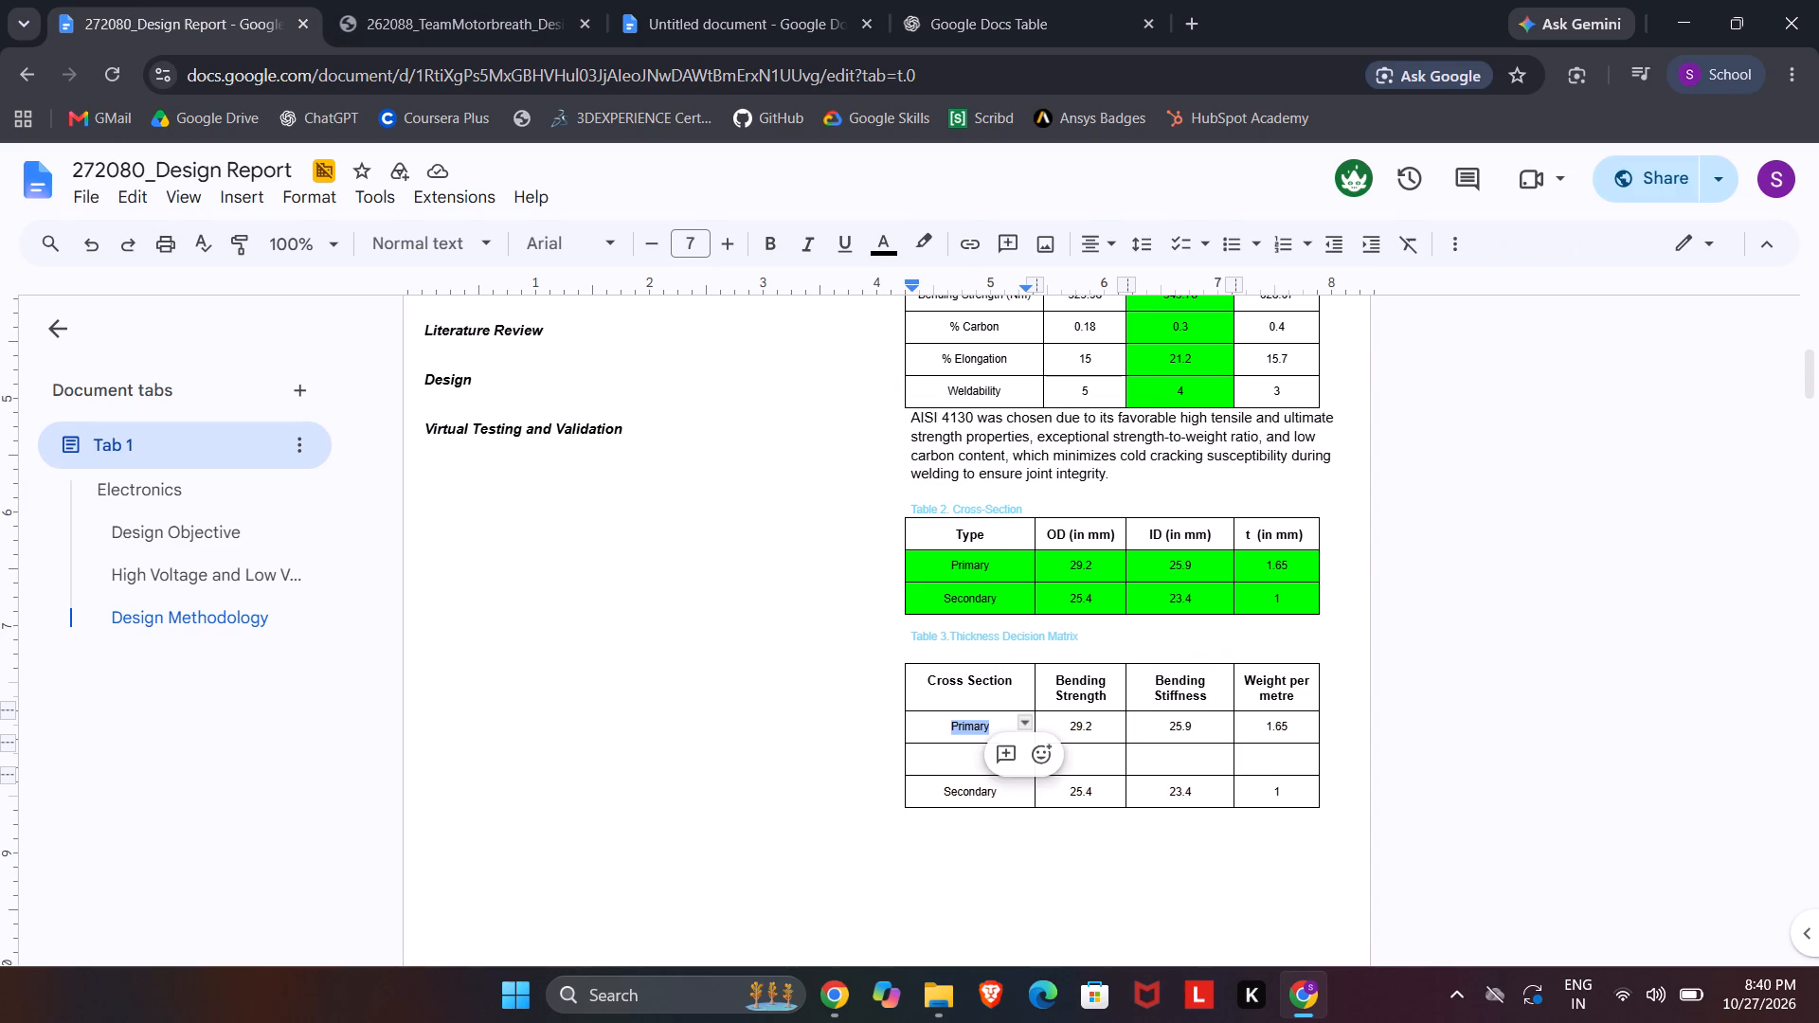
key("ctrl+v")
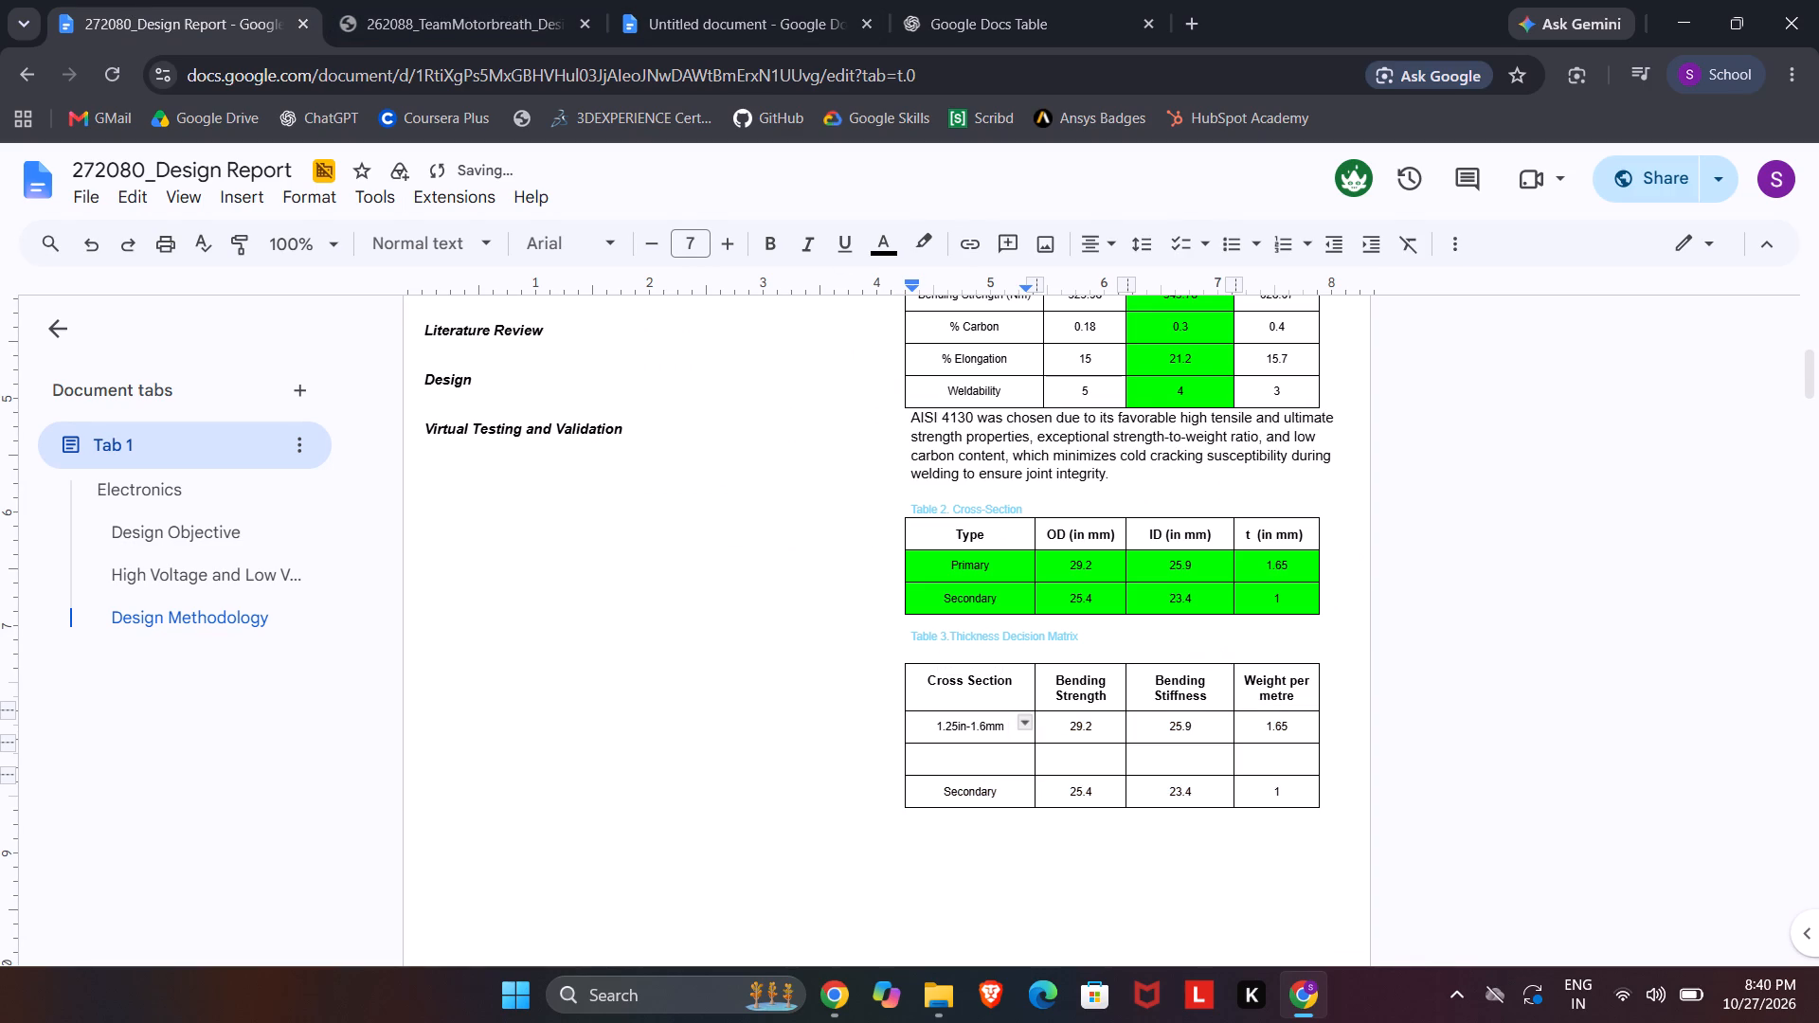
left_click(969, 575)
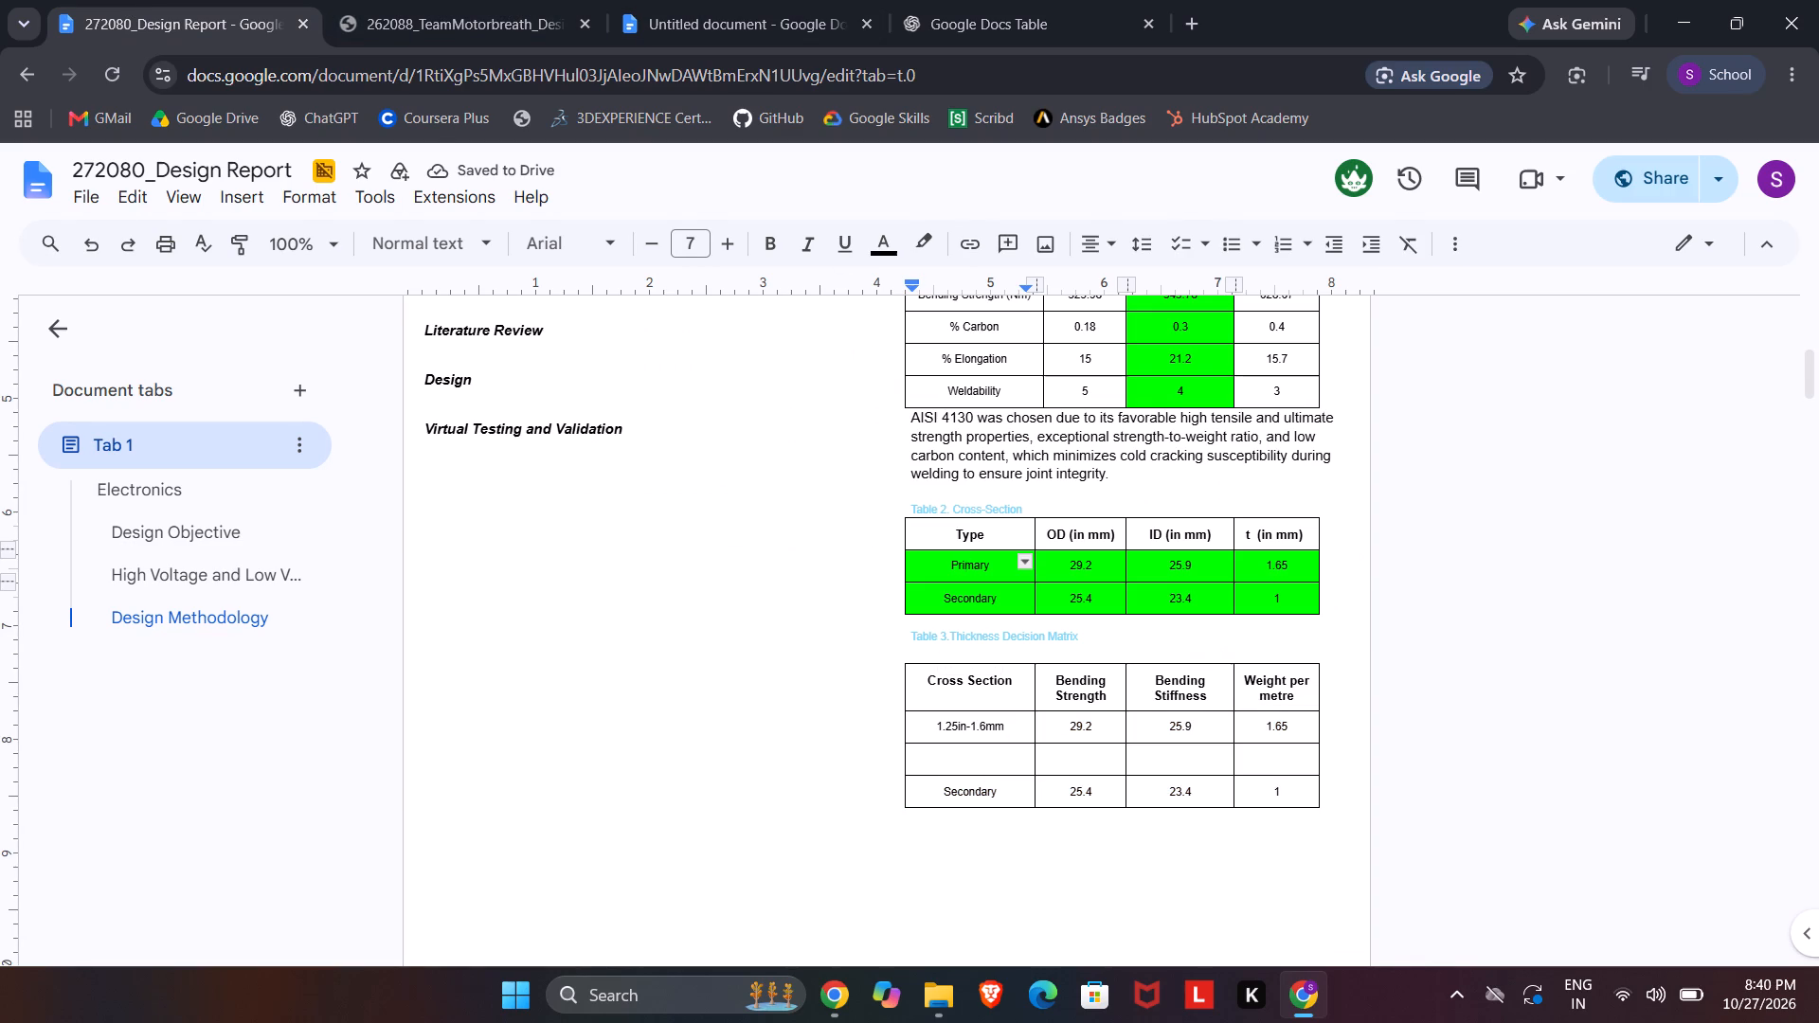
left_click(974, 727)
Copy all three data rows of the PDF's Table 3 and paste them into the first Cross Section body cell, replacing its content.
left_click(387, 0)
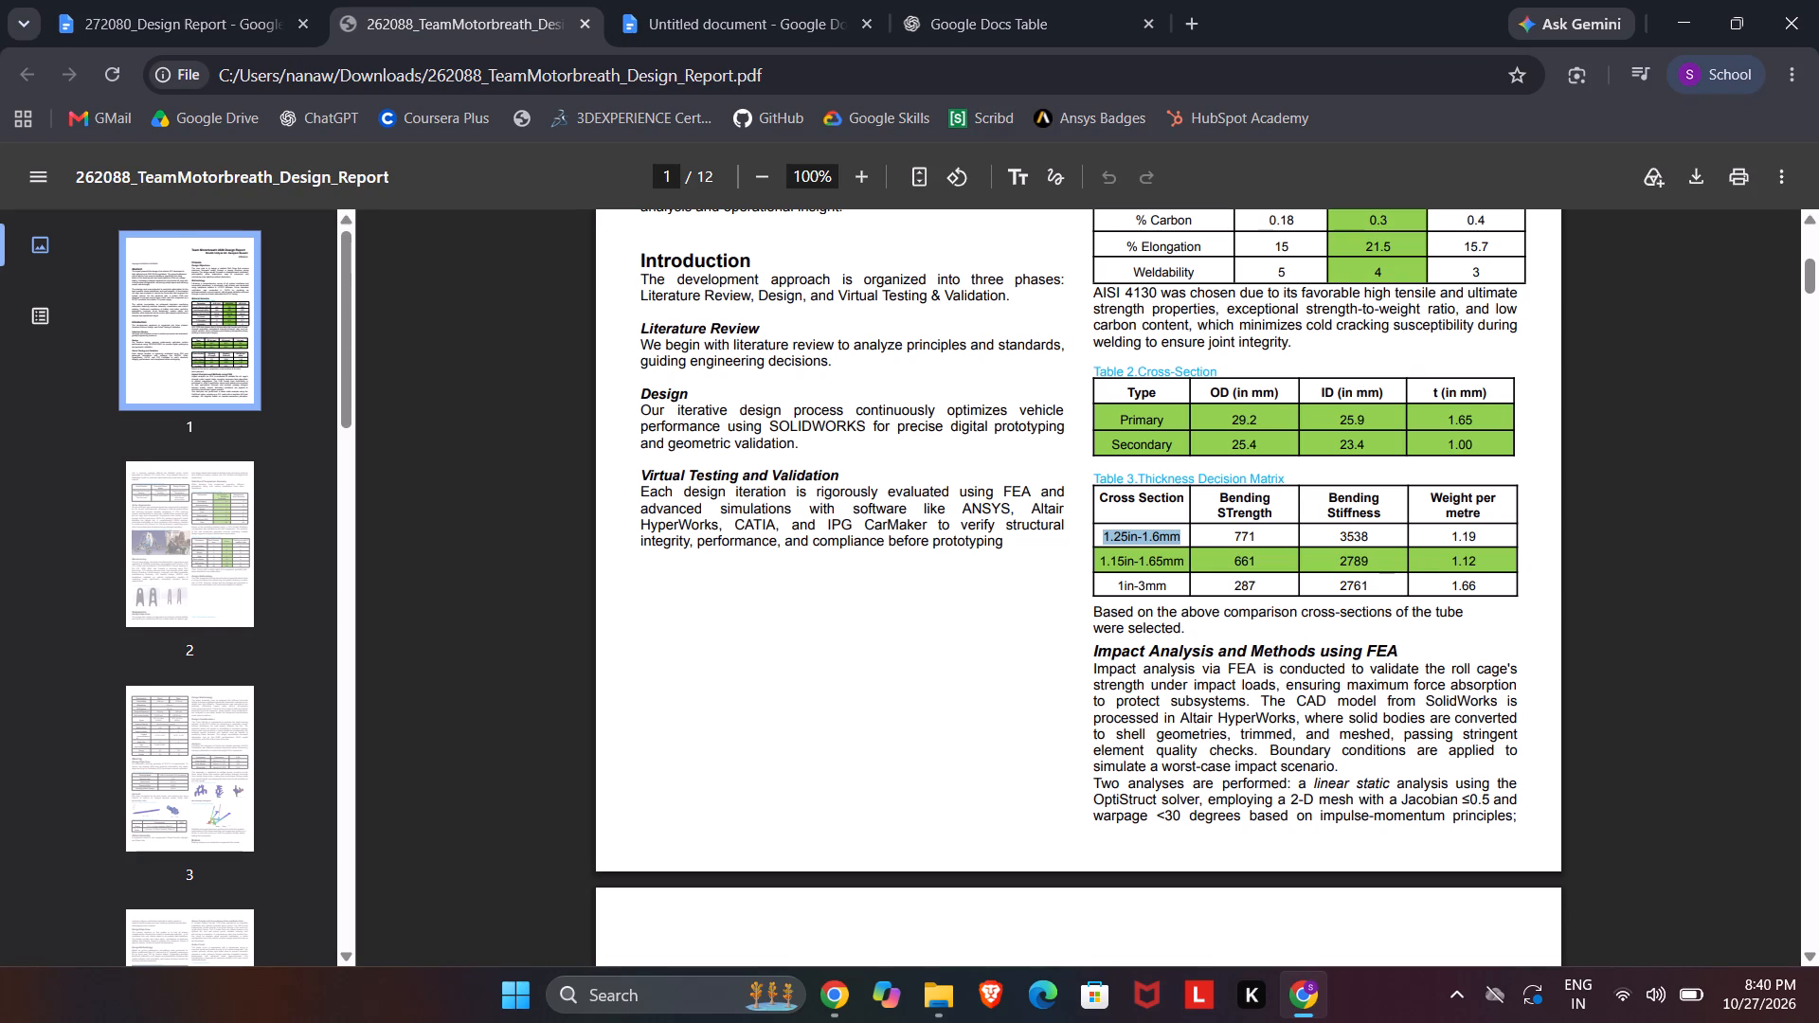
left_click_drag(1099, 558, 1182, 580)
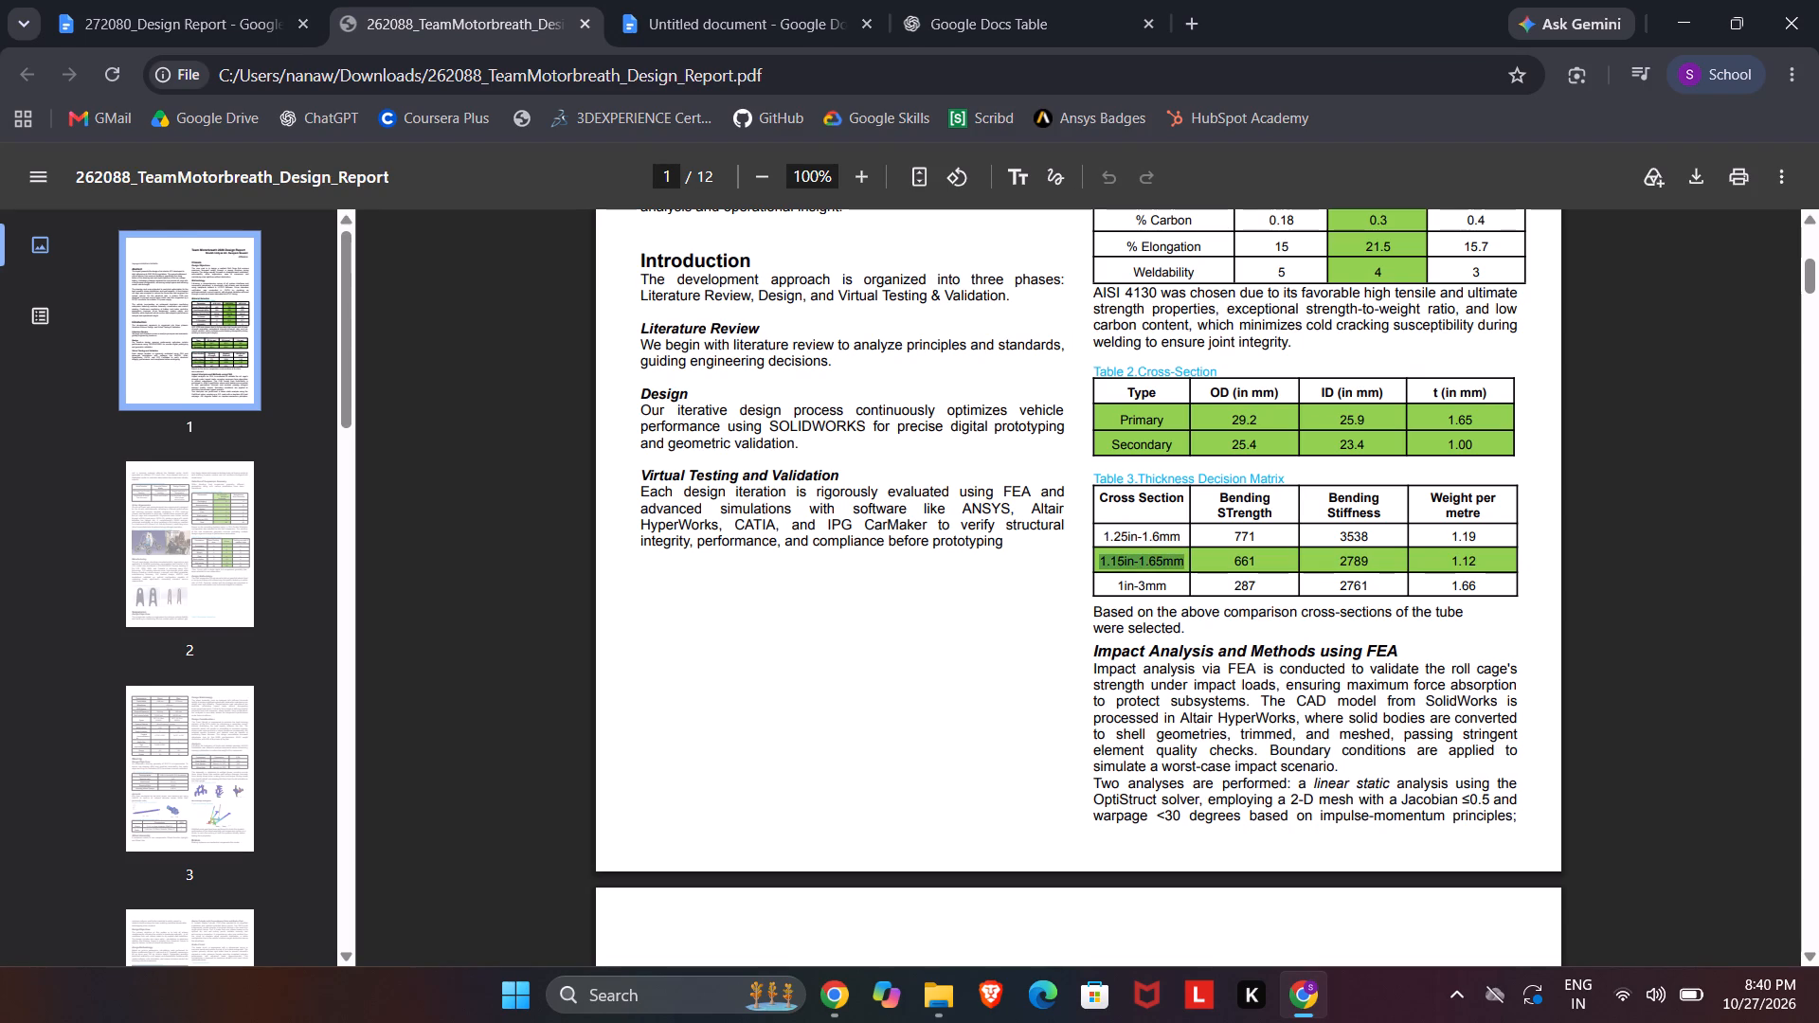
left_click_drag(1101, 534, 1482, 593)
key("ctrl+c")
left_click(286, 0)
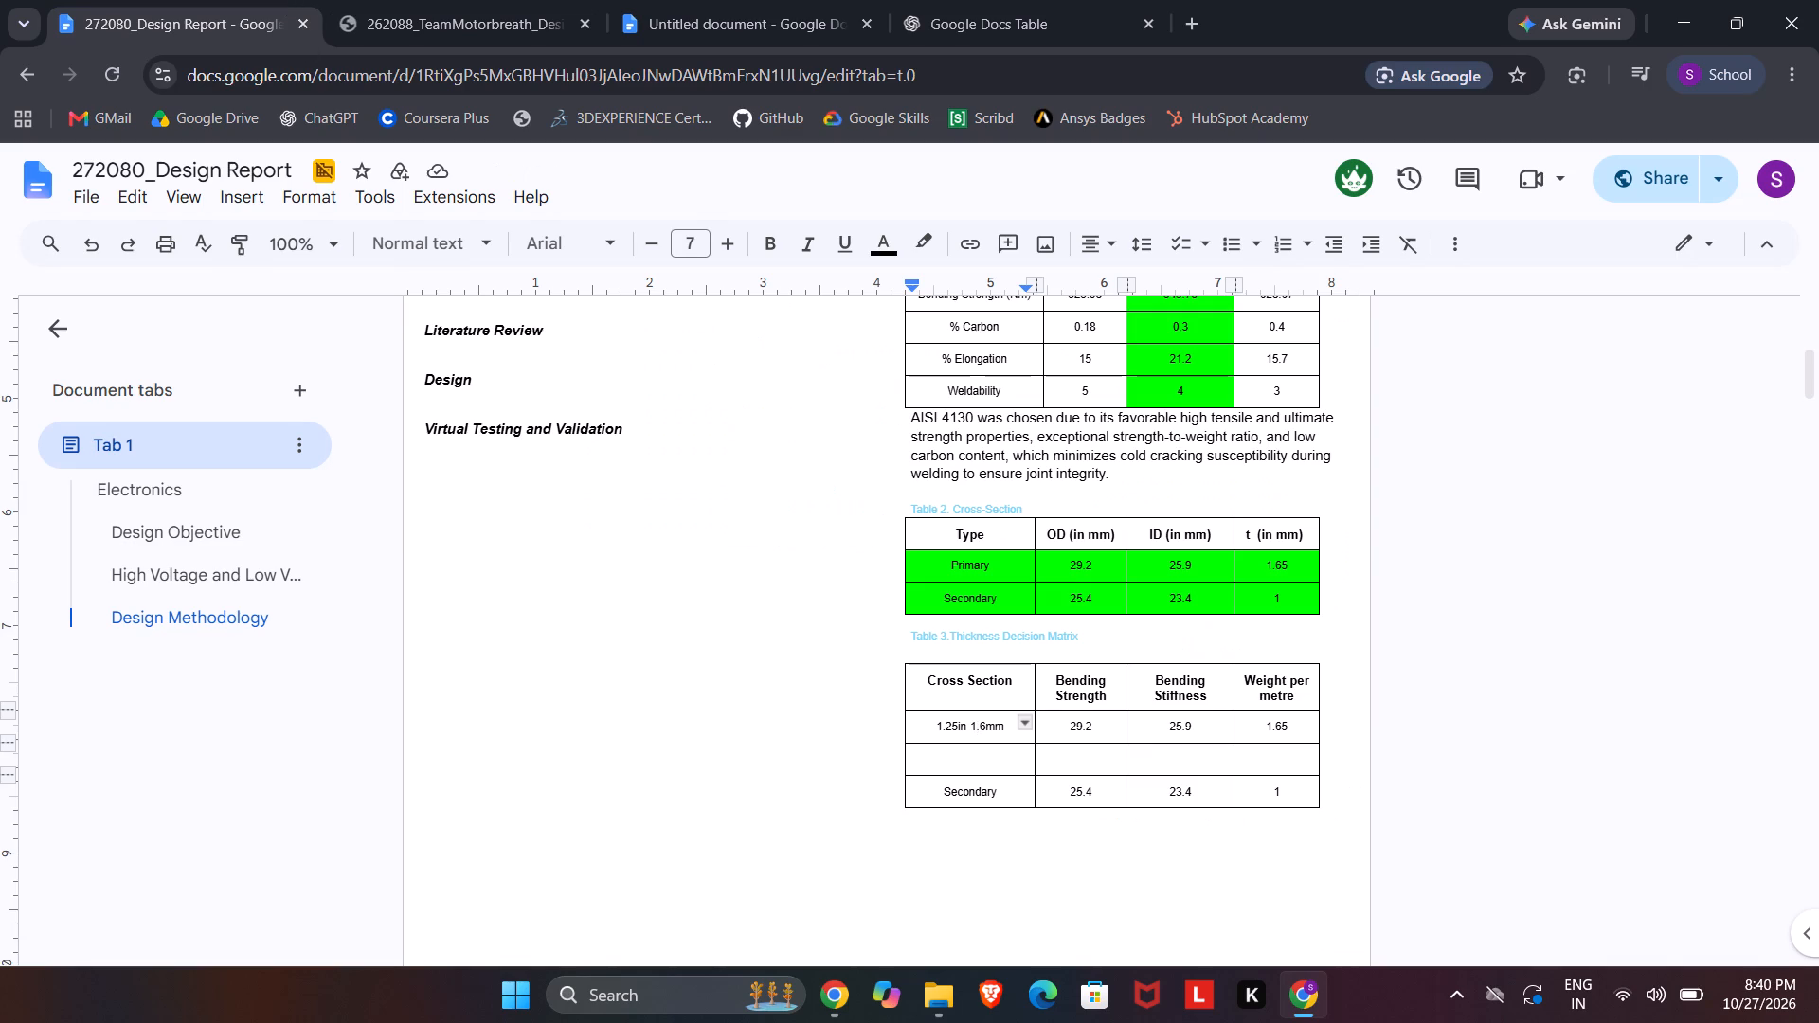
triple_click(996, 719)
key("ctrl+v")
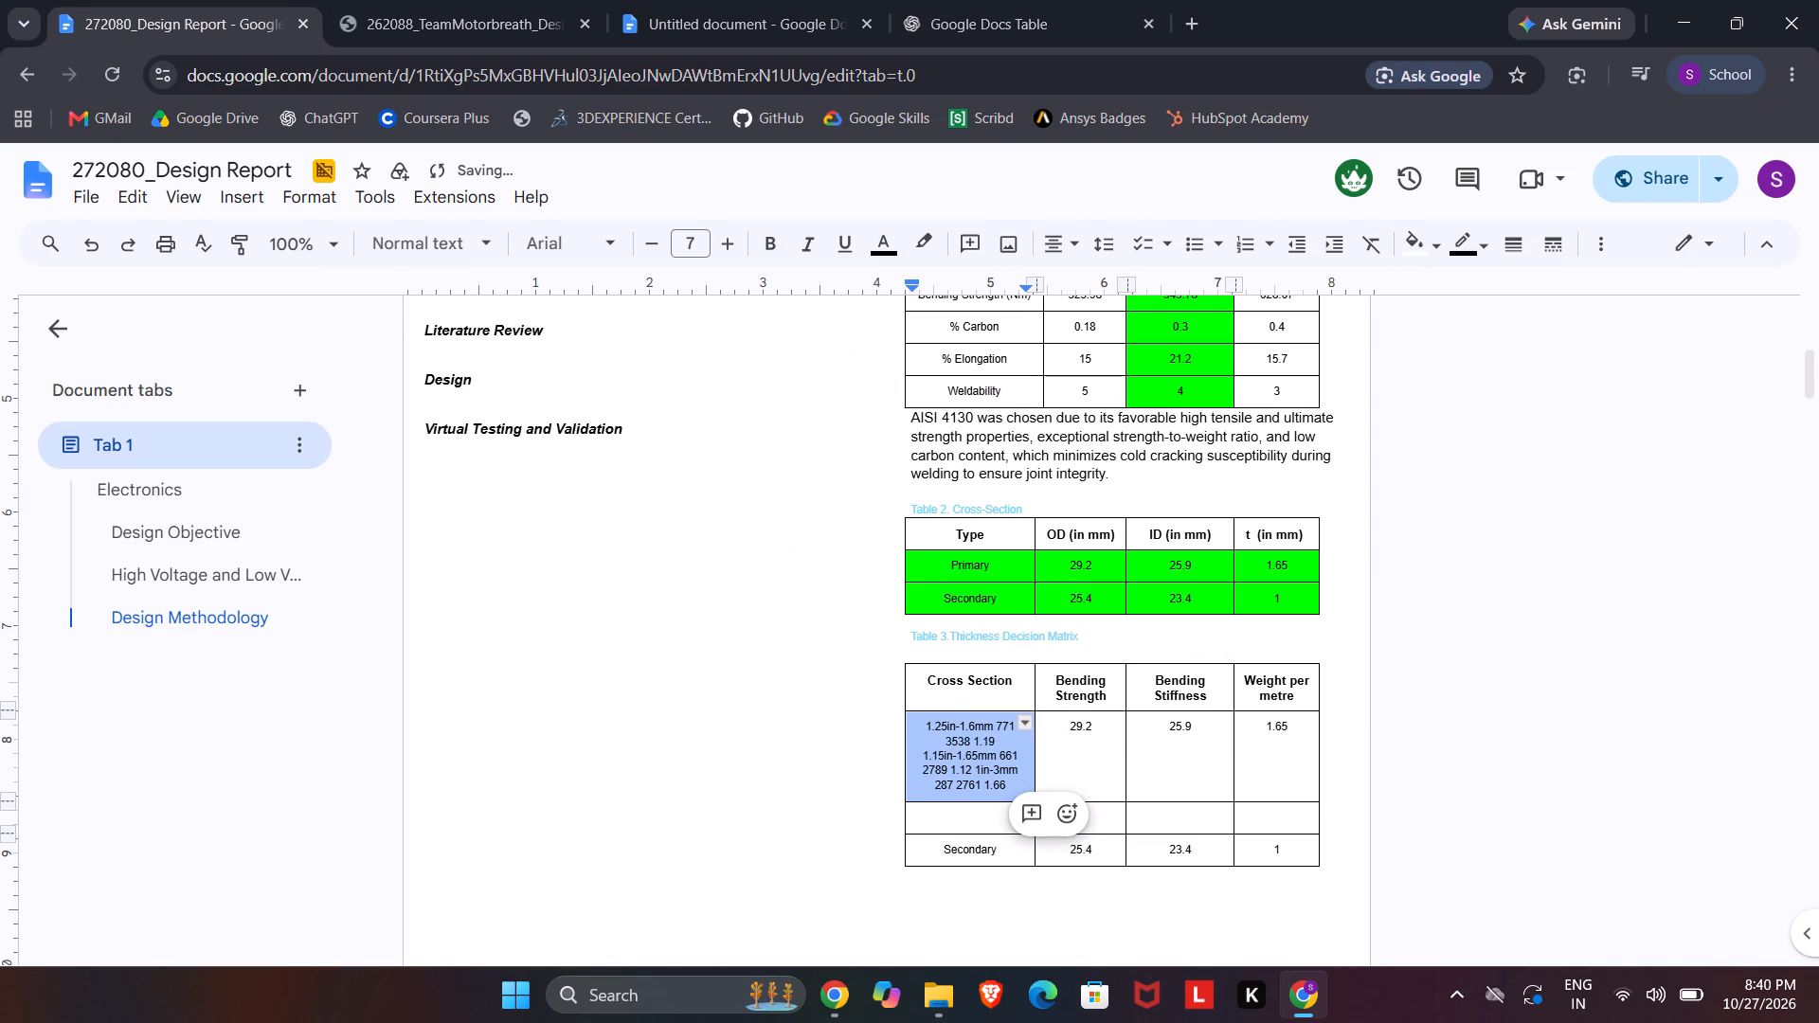
Cut 771 out of the pasted values and paste it over the Bending Strength value in the first body row.
left_click_drag(928, 725, 970, 725)
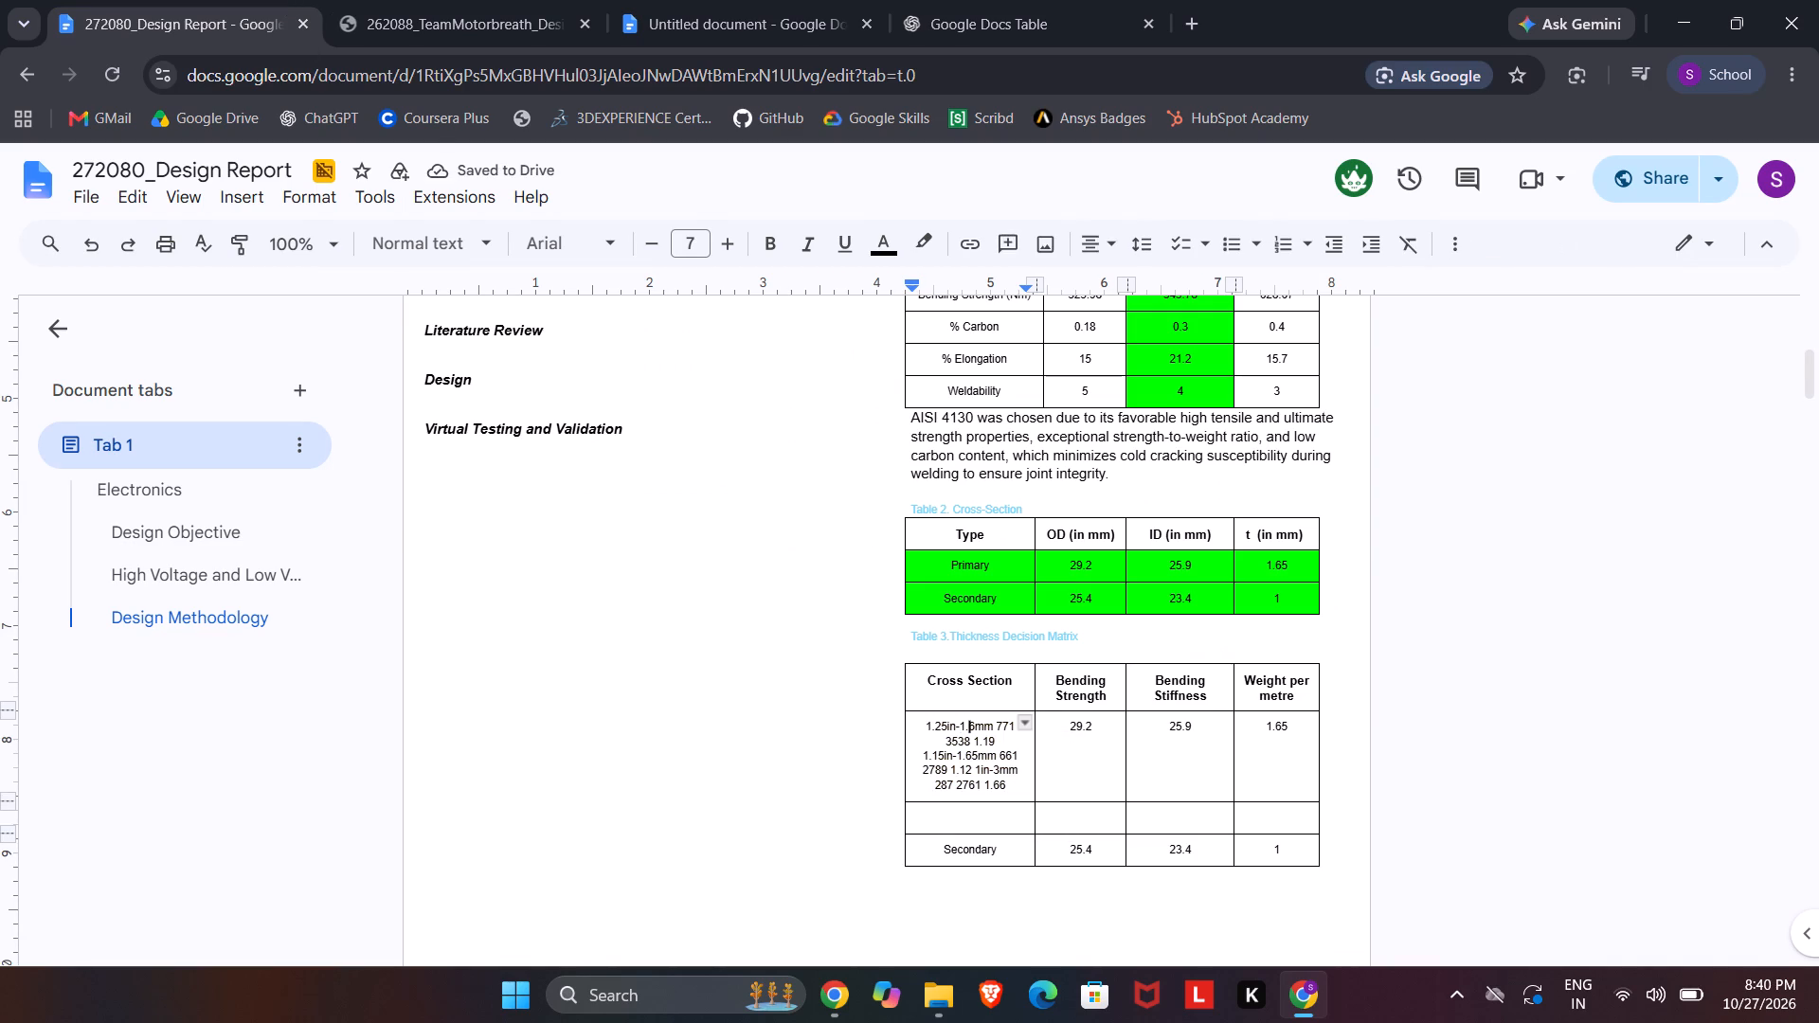
left_click(737, 819)
left_click_drag(924, 727, 972, 722)
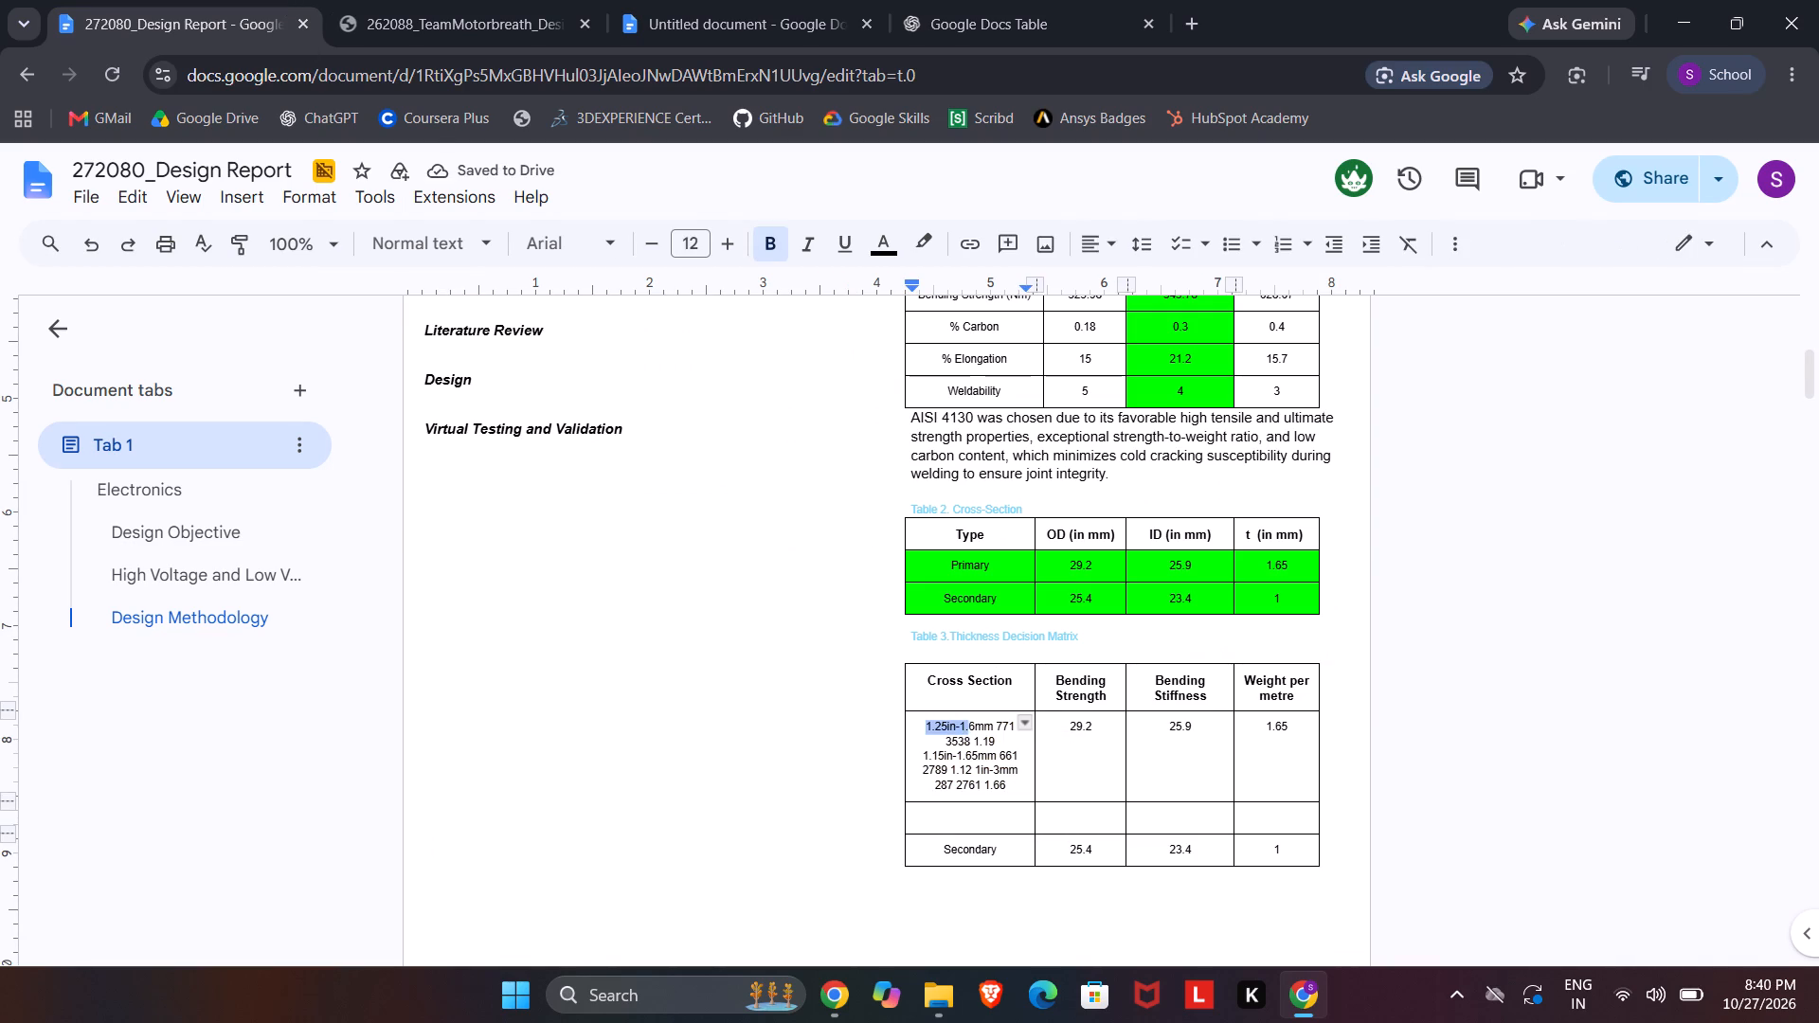
left_click_drag(972, 722, 993, 730)
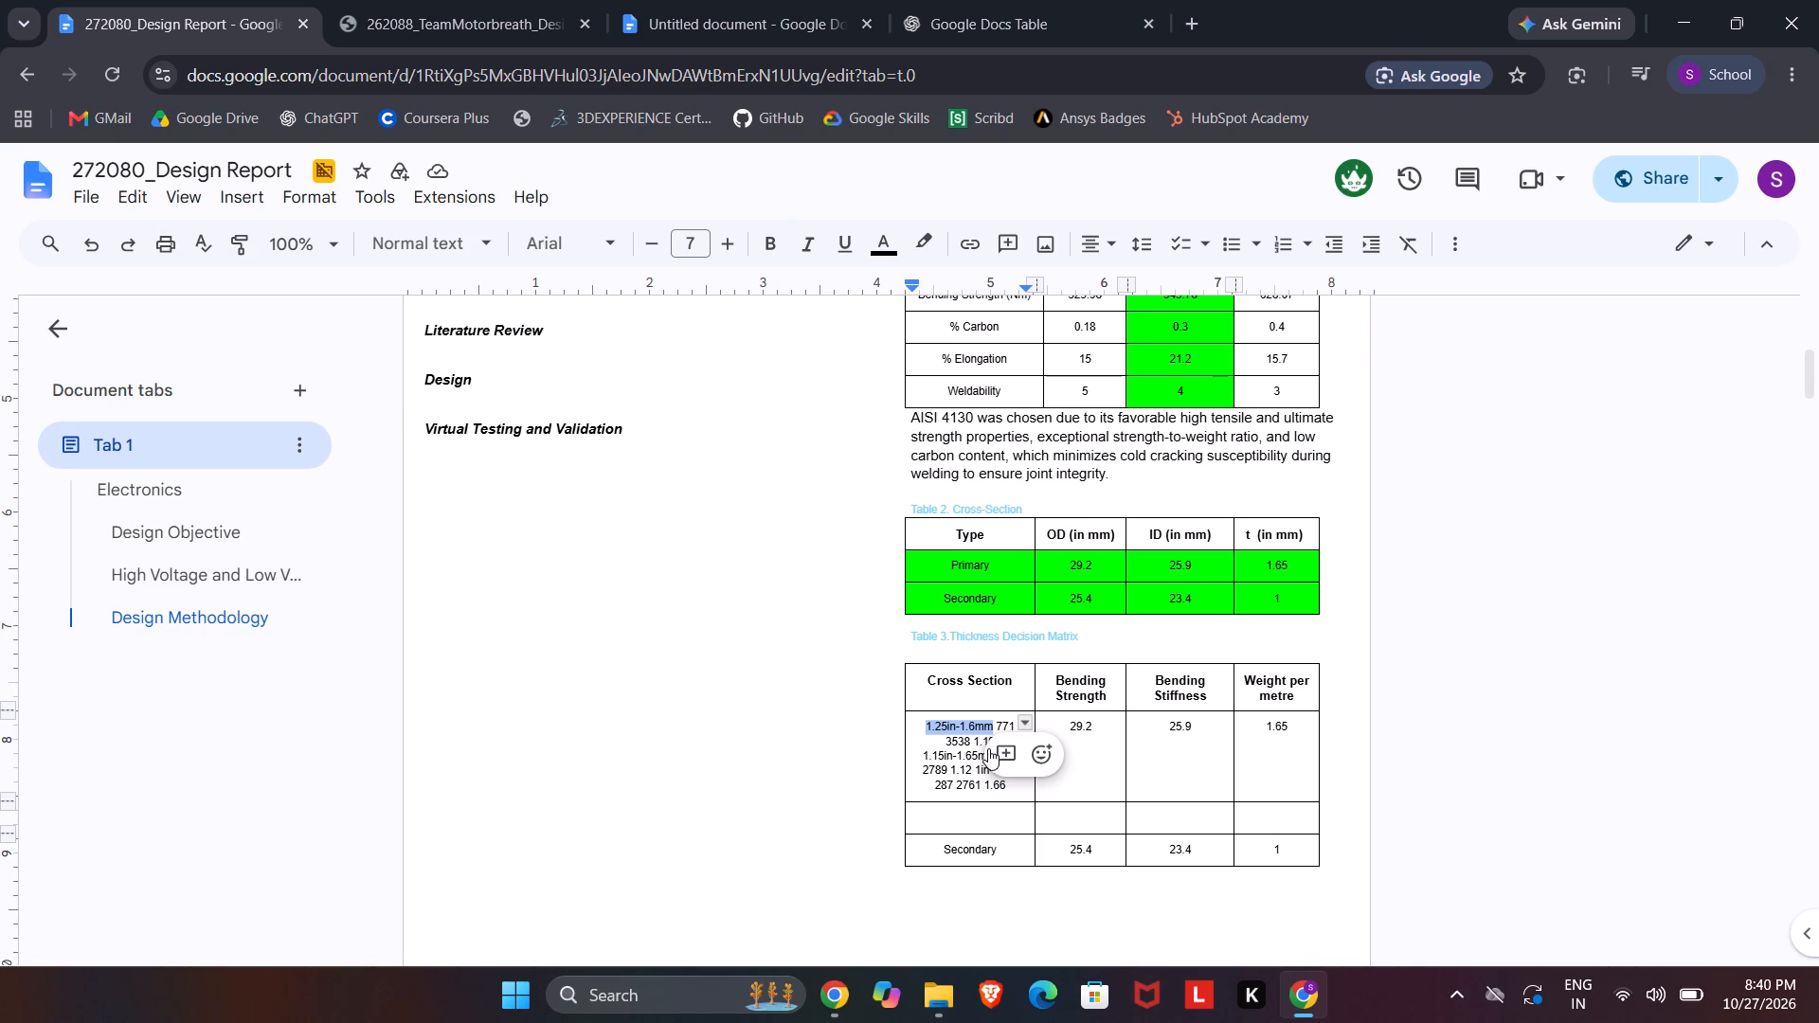
left_click(943, 761)
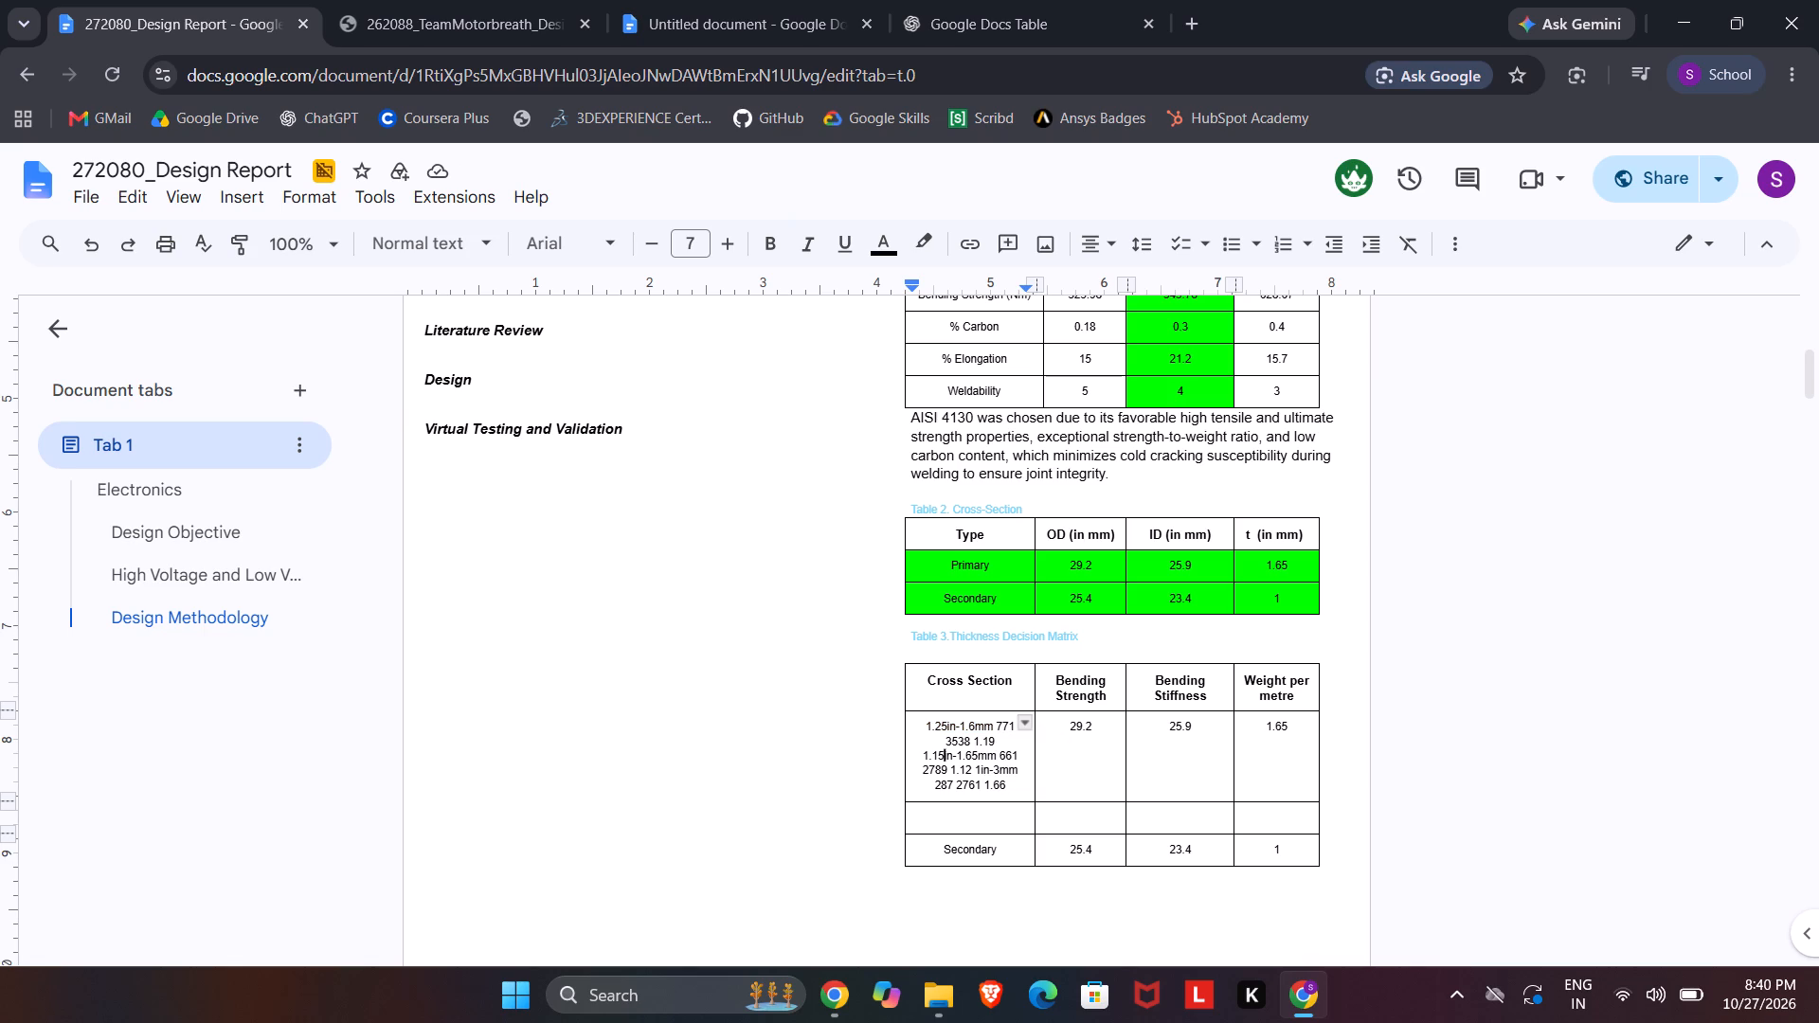
left_click_drag(997, 726, 1014, 727)
key("ctrl+x")
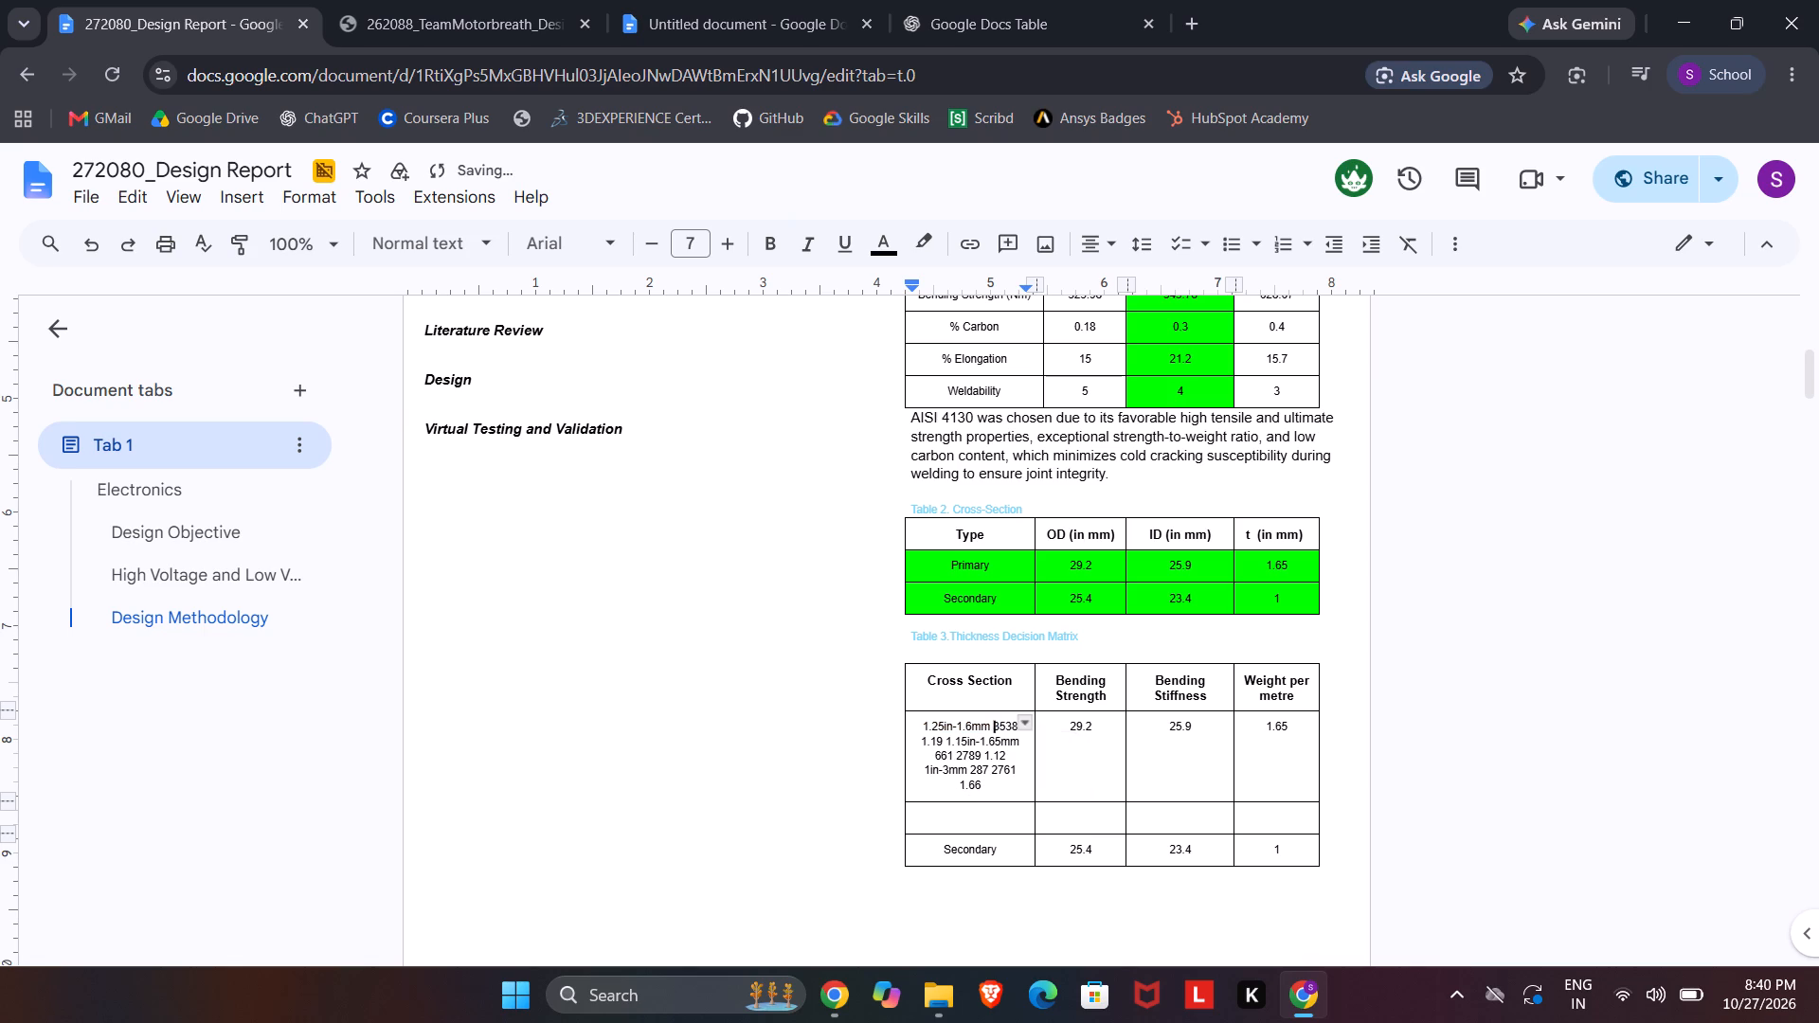
triple_click(1090, 728)
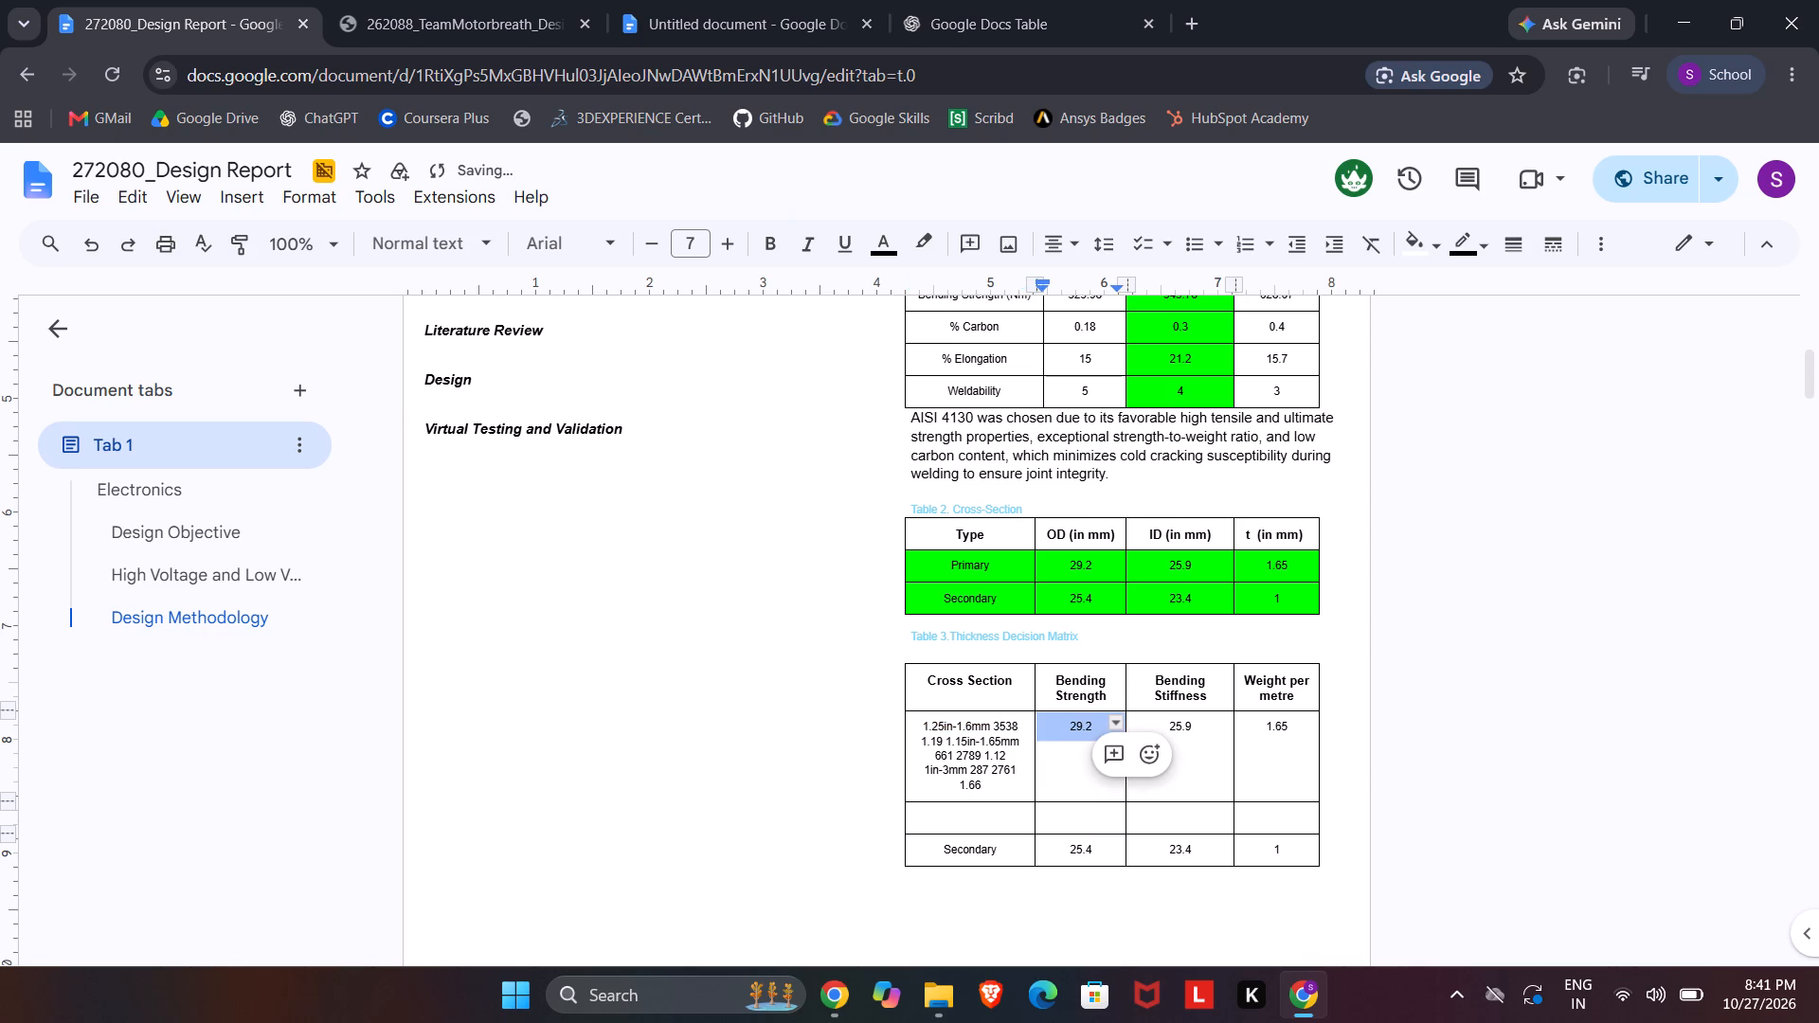
key("ctrl+v")
left_click(441, 0)
left_click(270, 0)
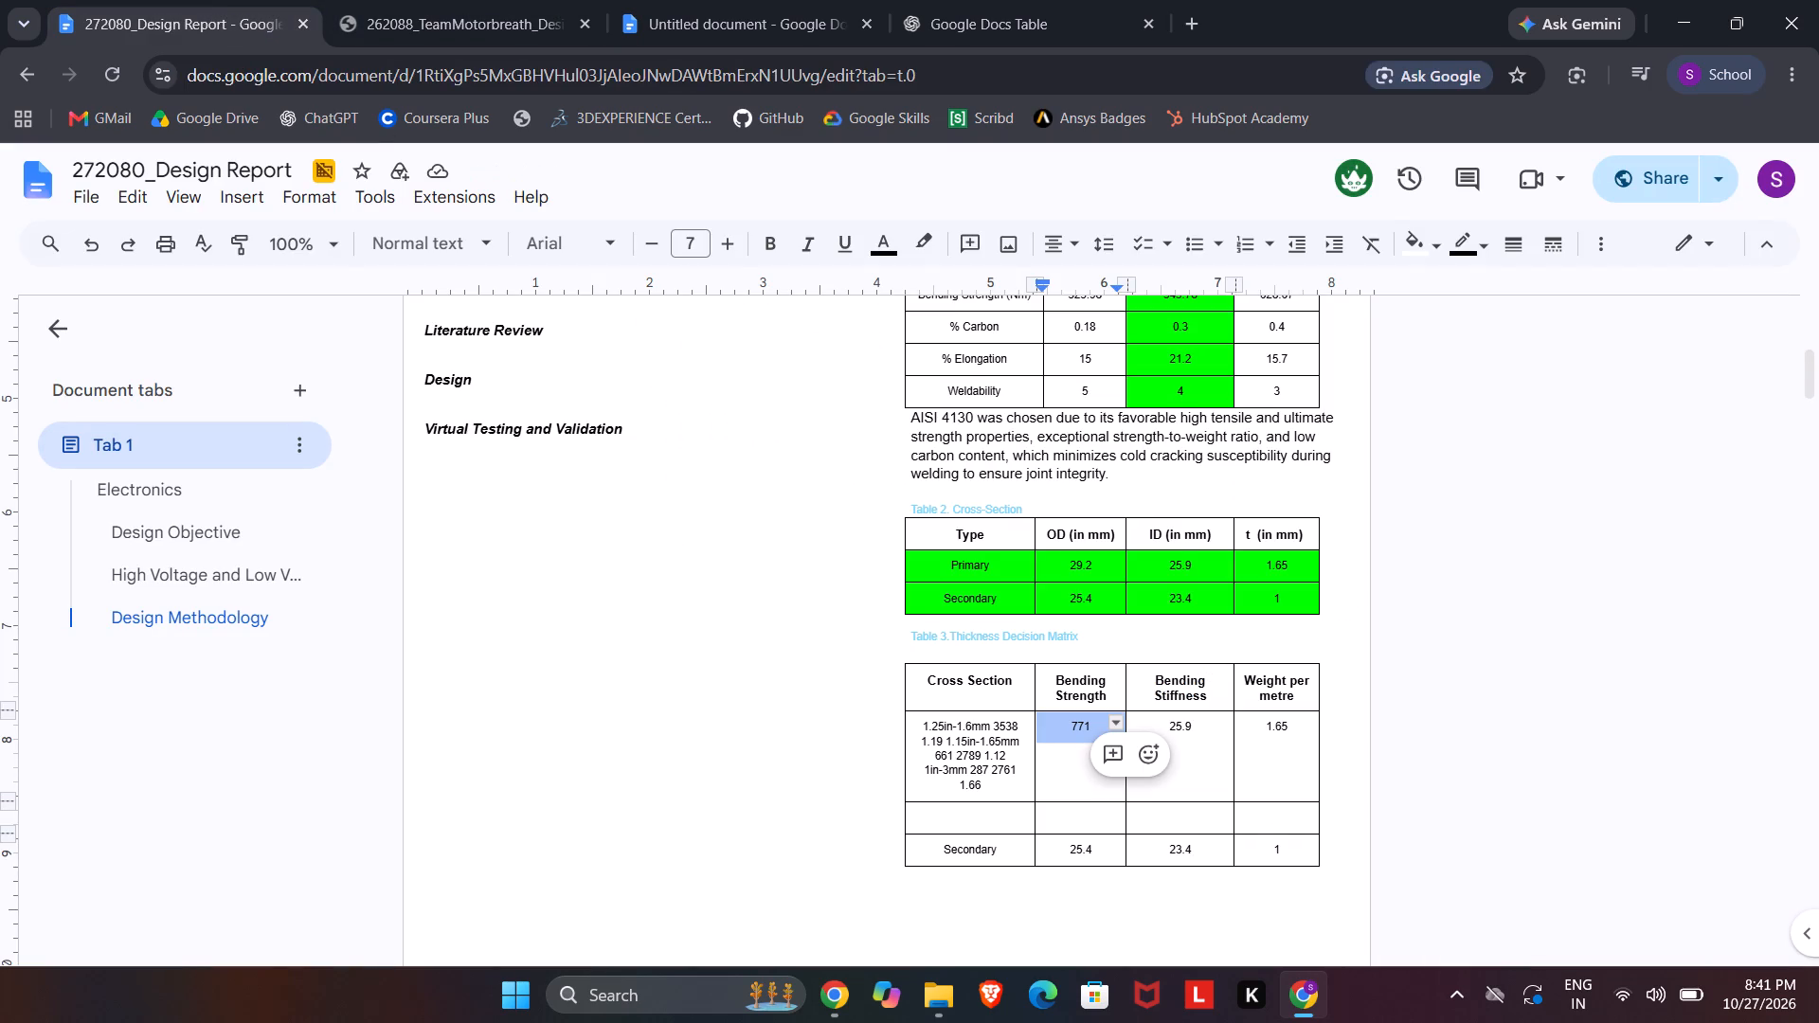
Move 3538 and 1.19 from the pasted values into the first body row's Bending Stiffness and Weight per metre cells, replacing their contents.
left_click_drag(996, 726, 1021, 726)
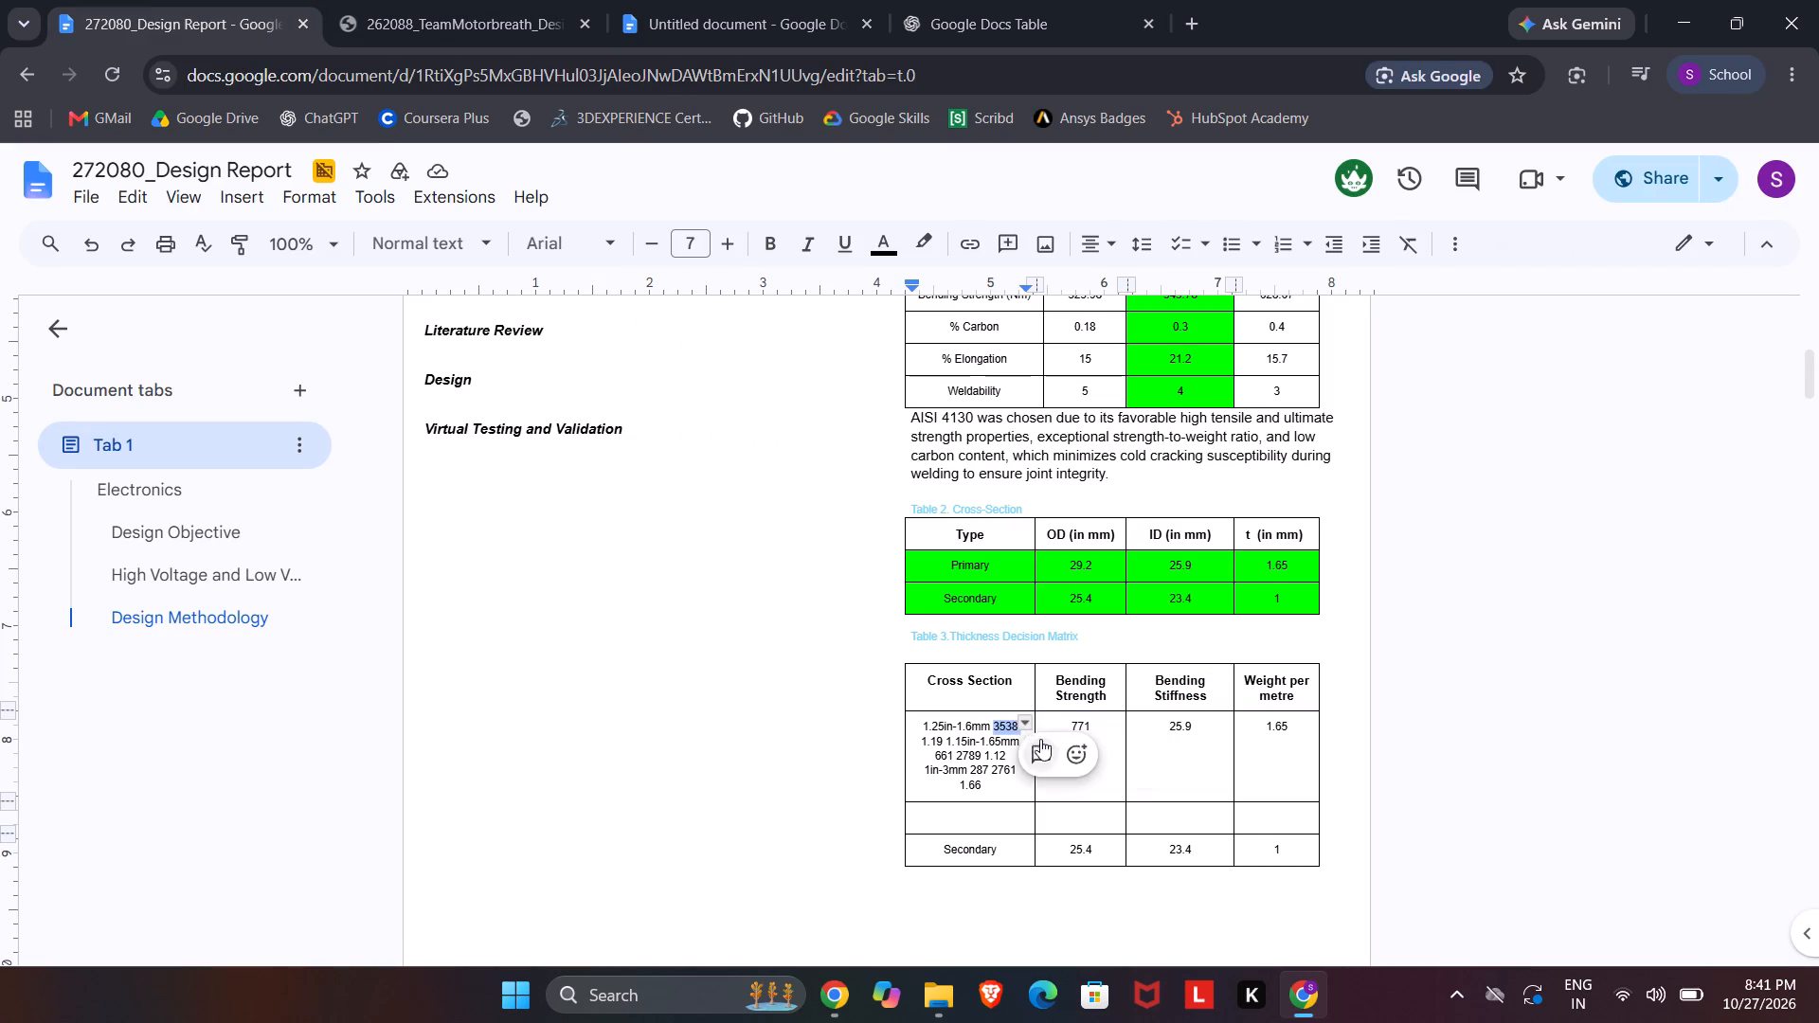
key("ctrl+x")
triple_click(1212, 722)
key("ctrl+v")
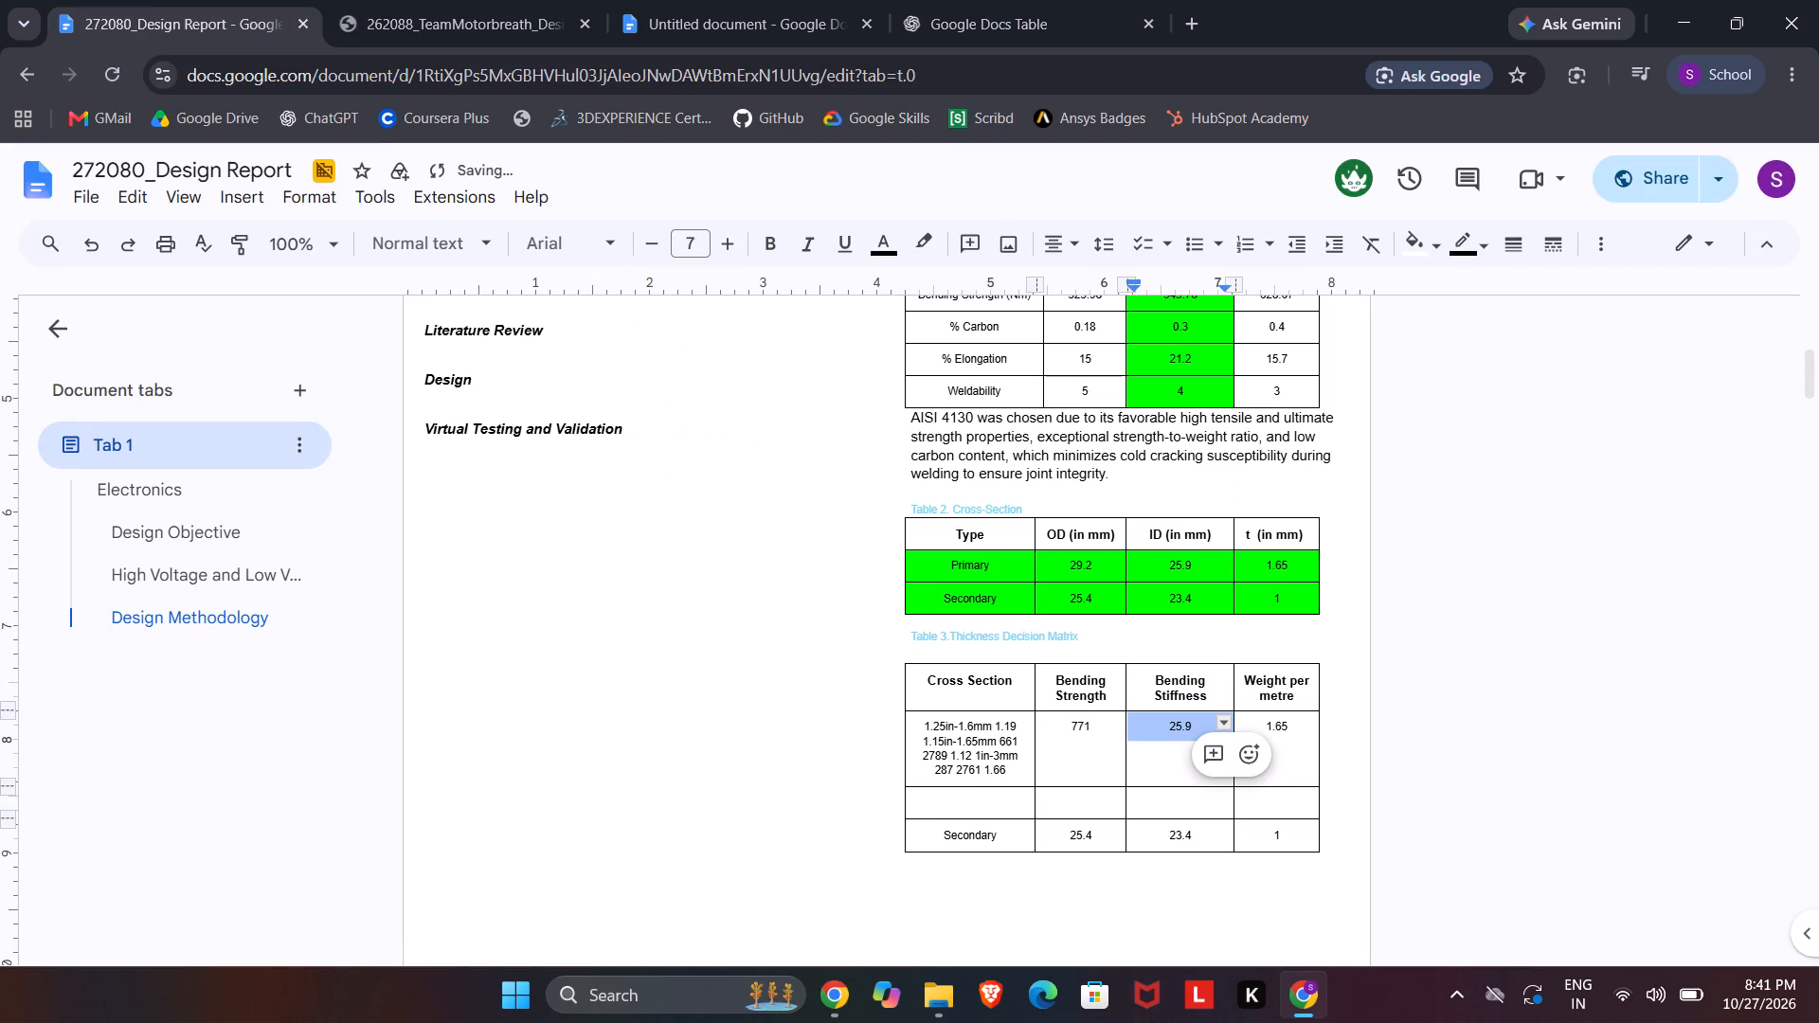
left_click_drag(995, 720, 1016, 720)
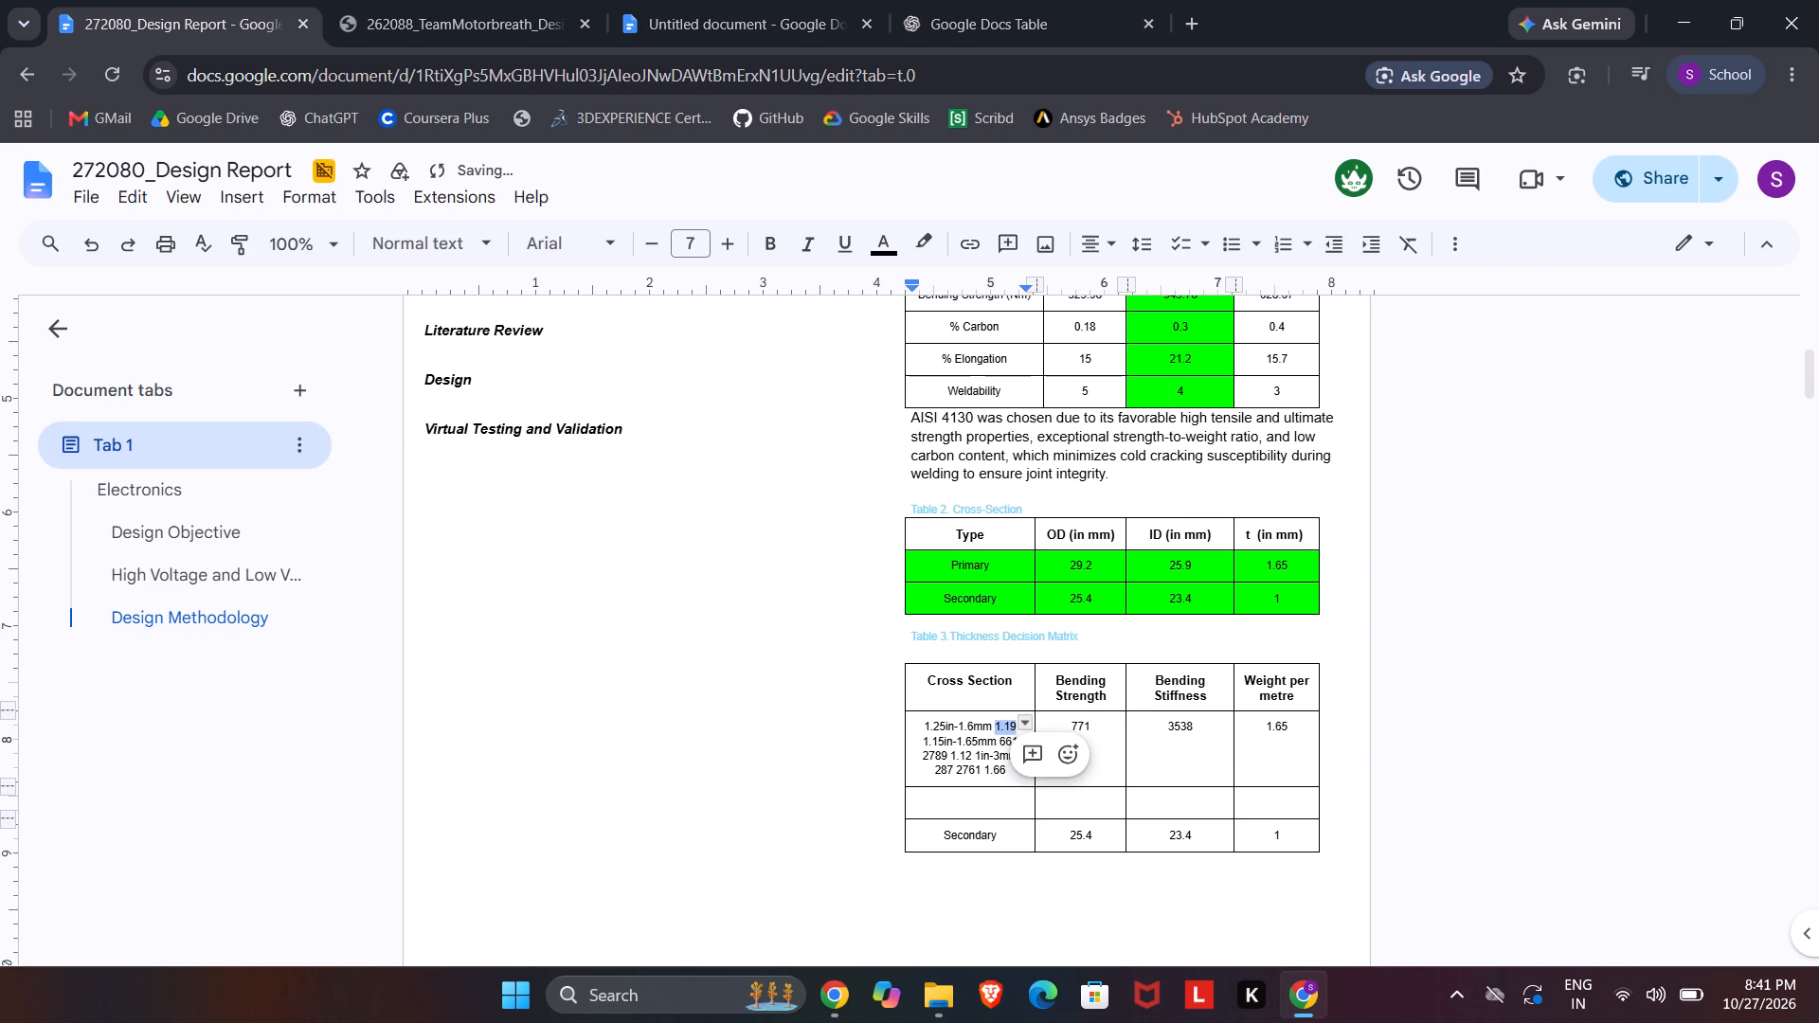
key("ctrl+c")
key("ctrl+x")
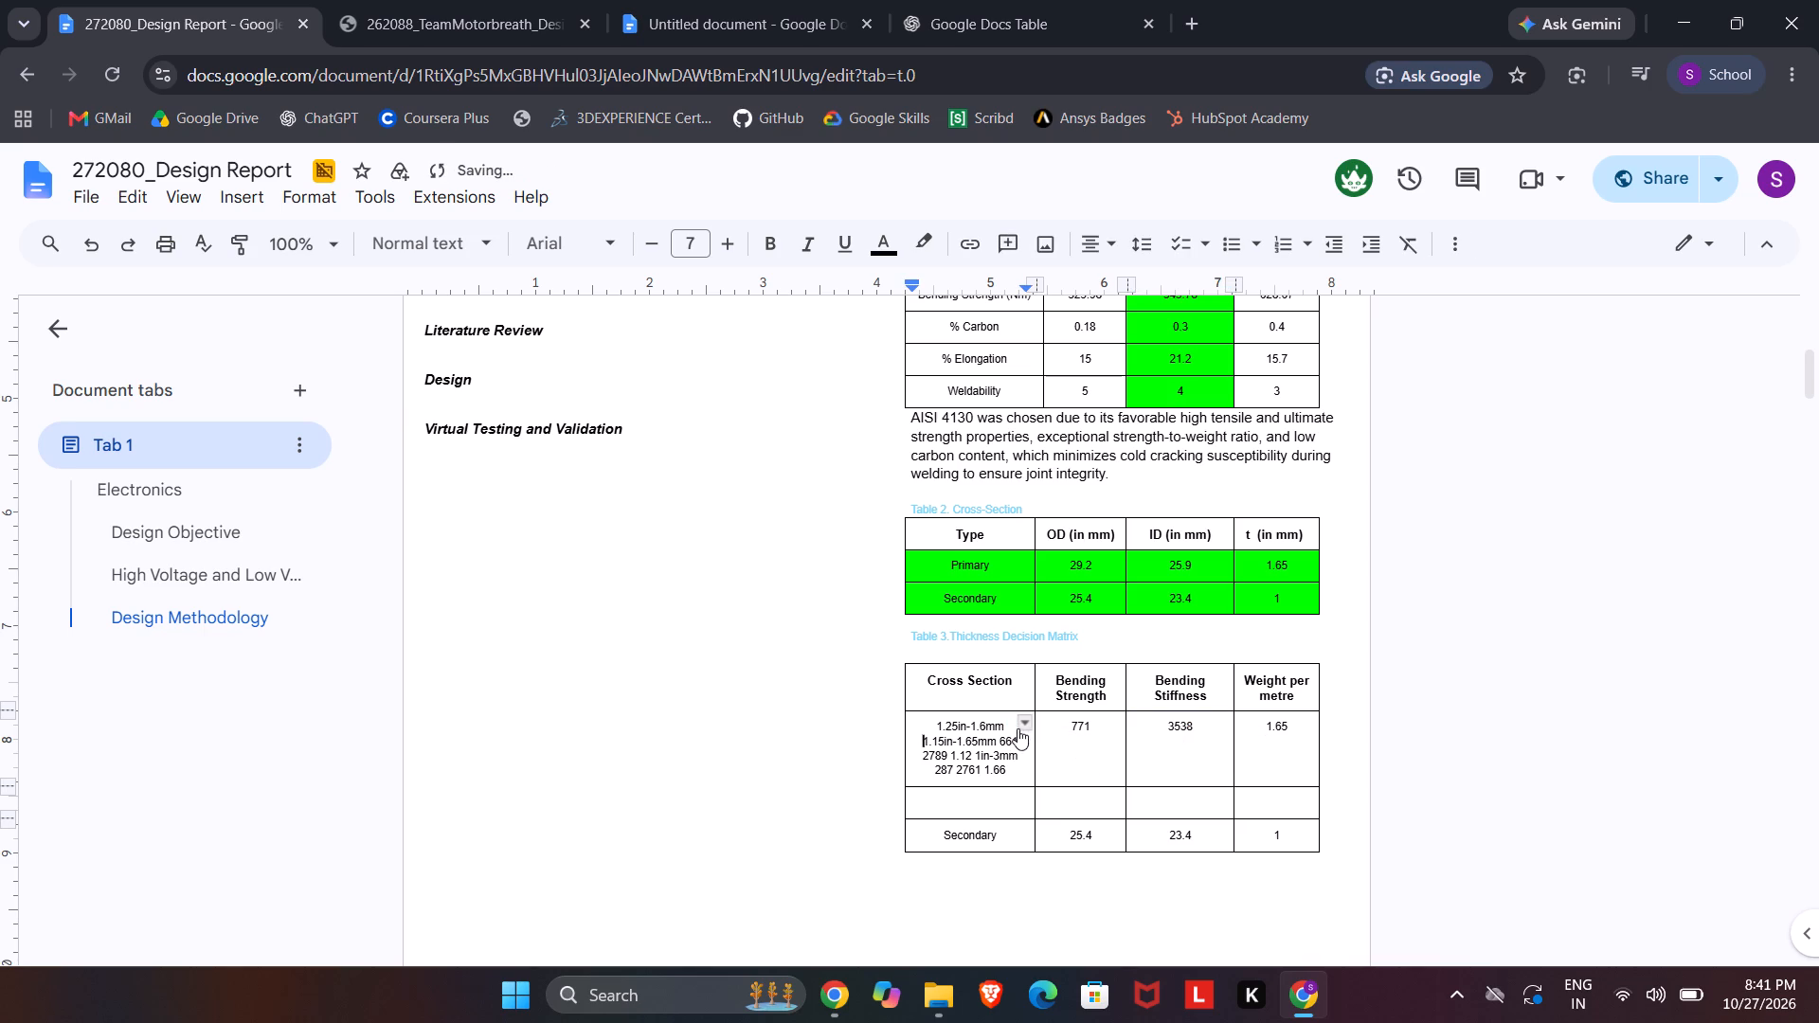
triple_click(1271, 725)
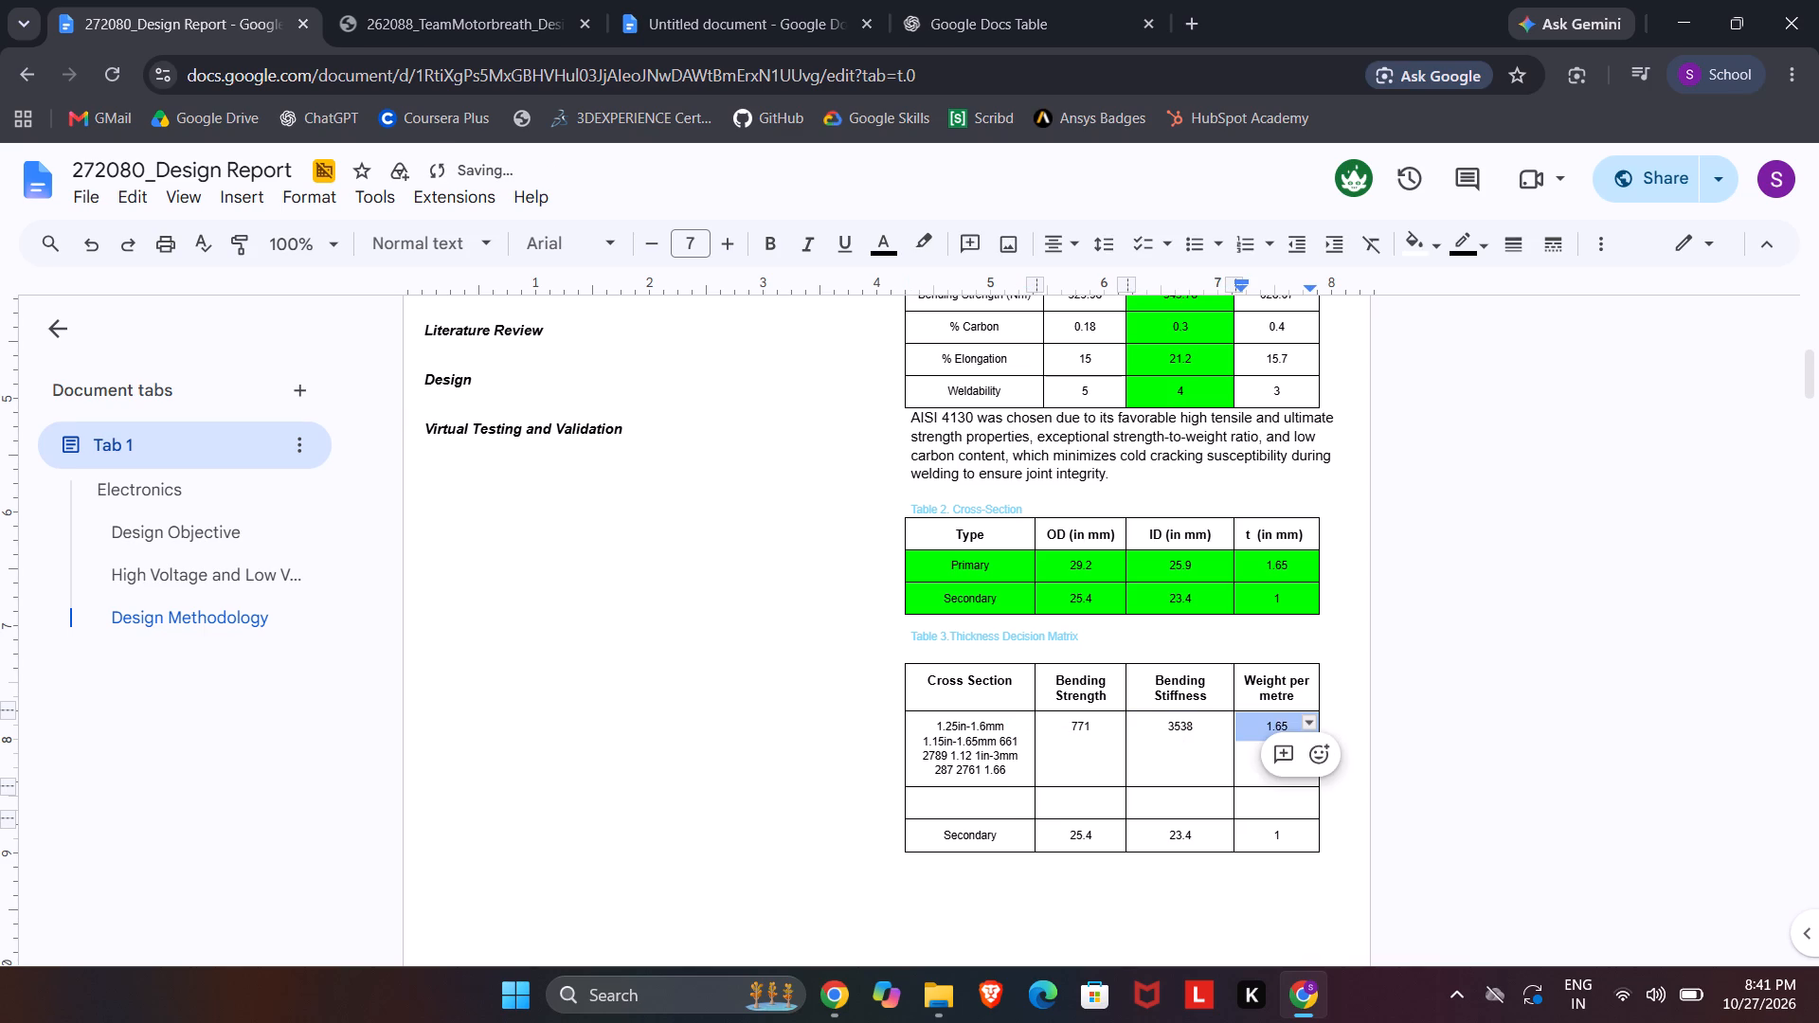
key("ctrl+v")
Move "1.15in-1.65mm" and 661 from the first Cross Section cell into the second body row's Cross Section and Bending Strength cells.
left_click_drag(918, 744, 993, 739)
key("ctrl+x")
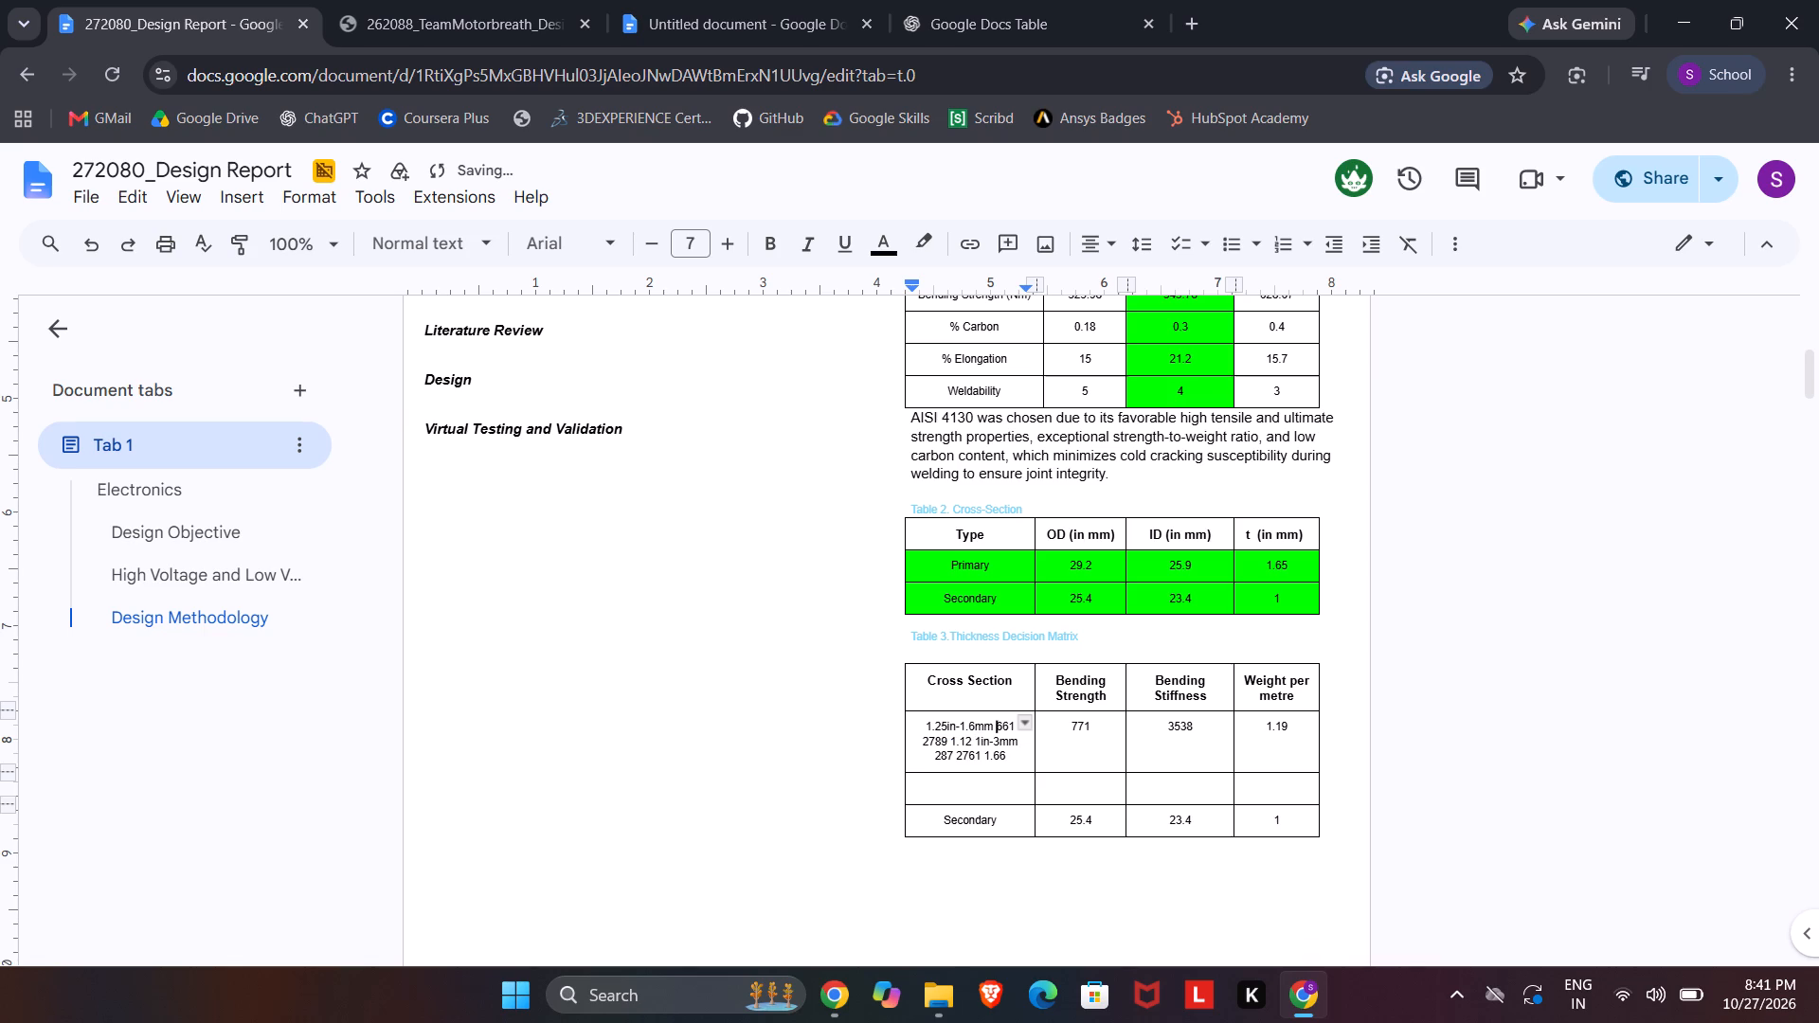
left_click(993, 786)
key("ctrl+v")
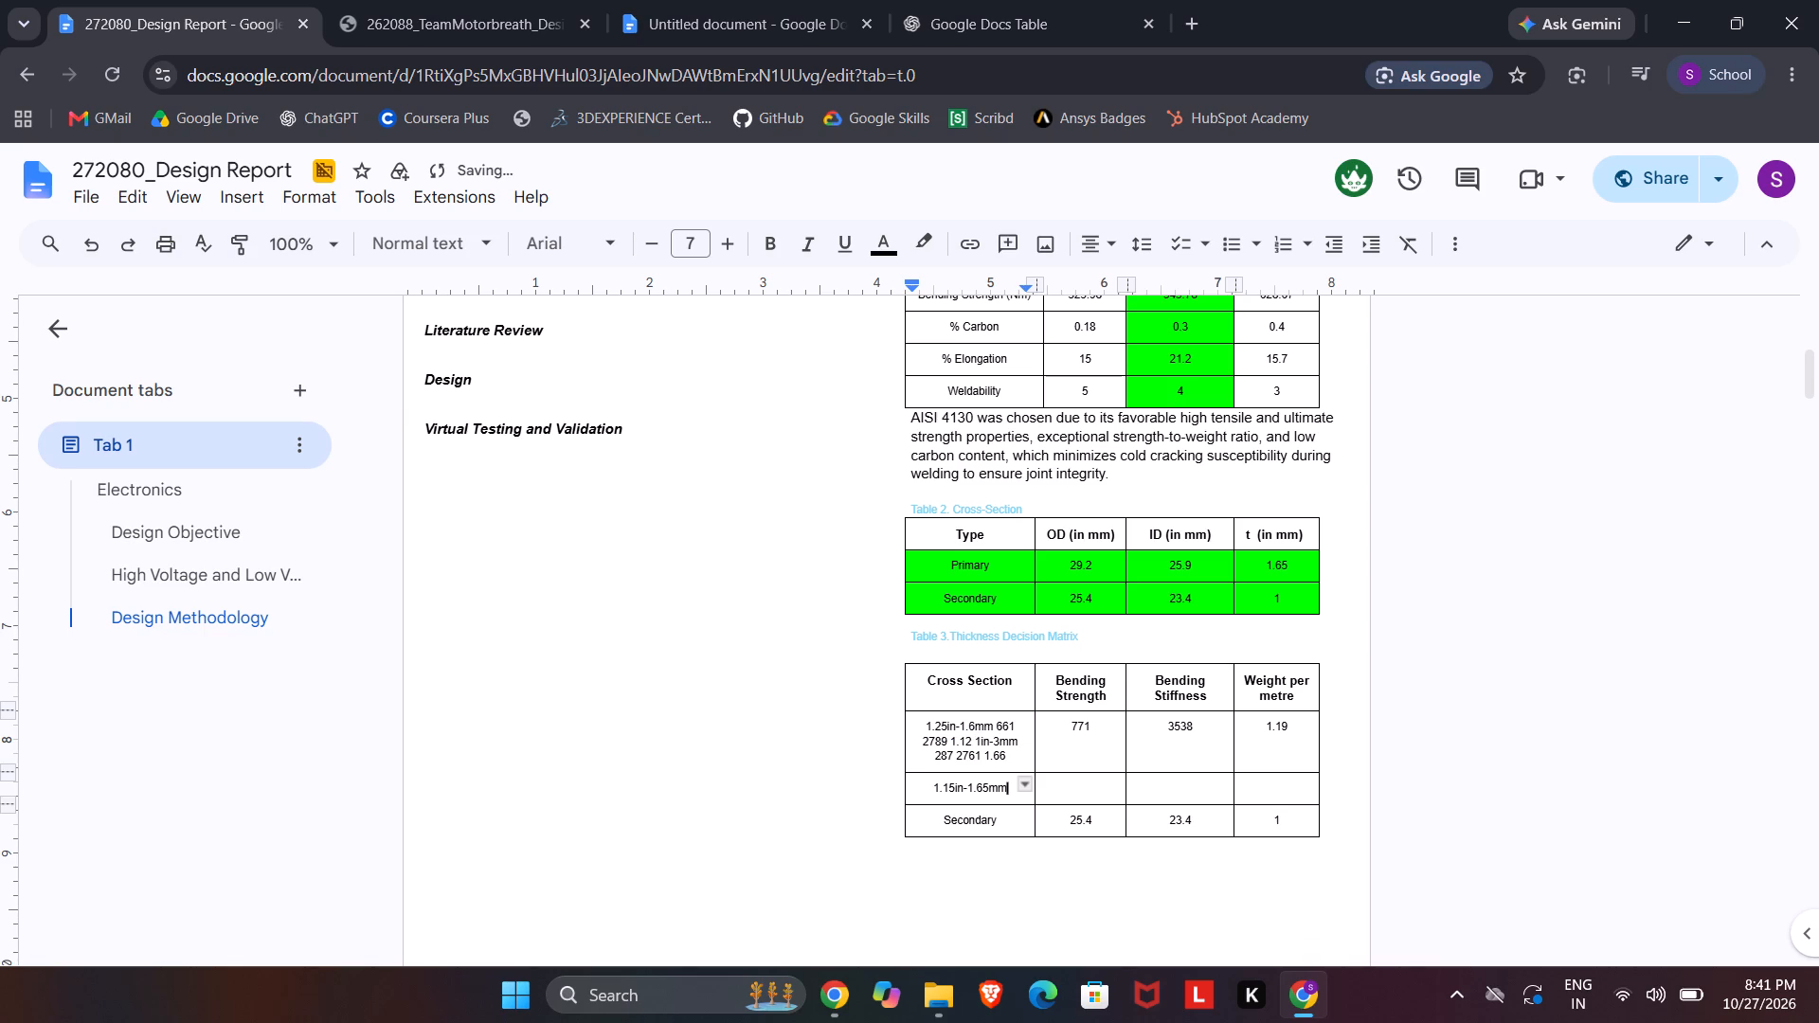
left_click(917, 742)
left_click_drag(994, 725, 1015, 724)
key("ctrl+x")
left_click(1080, 783)
key("ctrl+v")
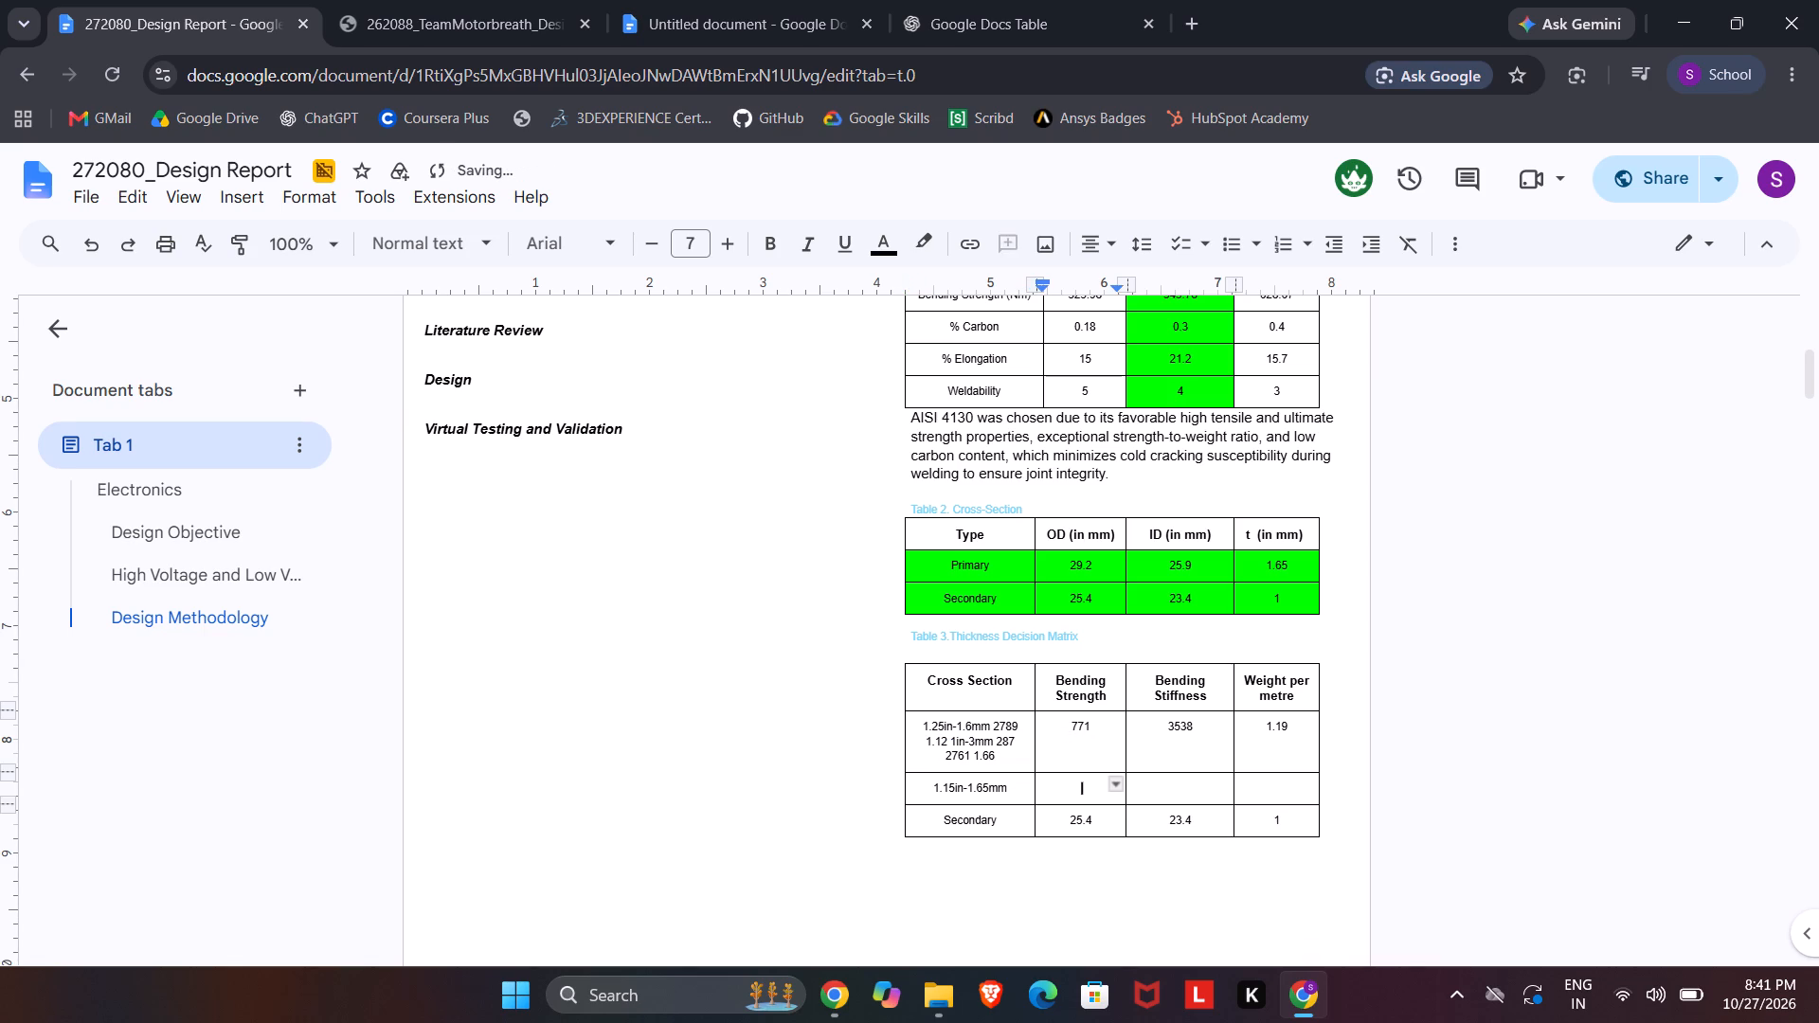
Move 2789 and 1.12 from the first Cross Section cell into the second body row's Bending Stiffness and Weight per metre cells.
left_click_drag(993, 724, 1020, 724)
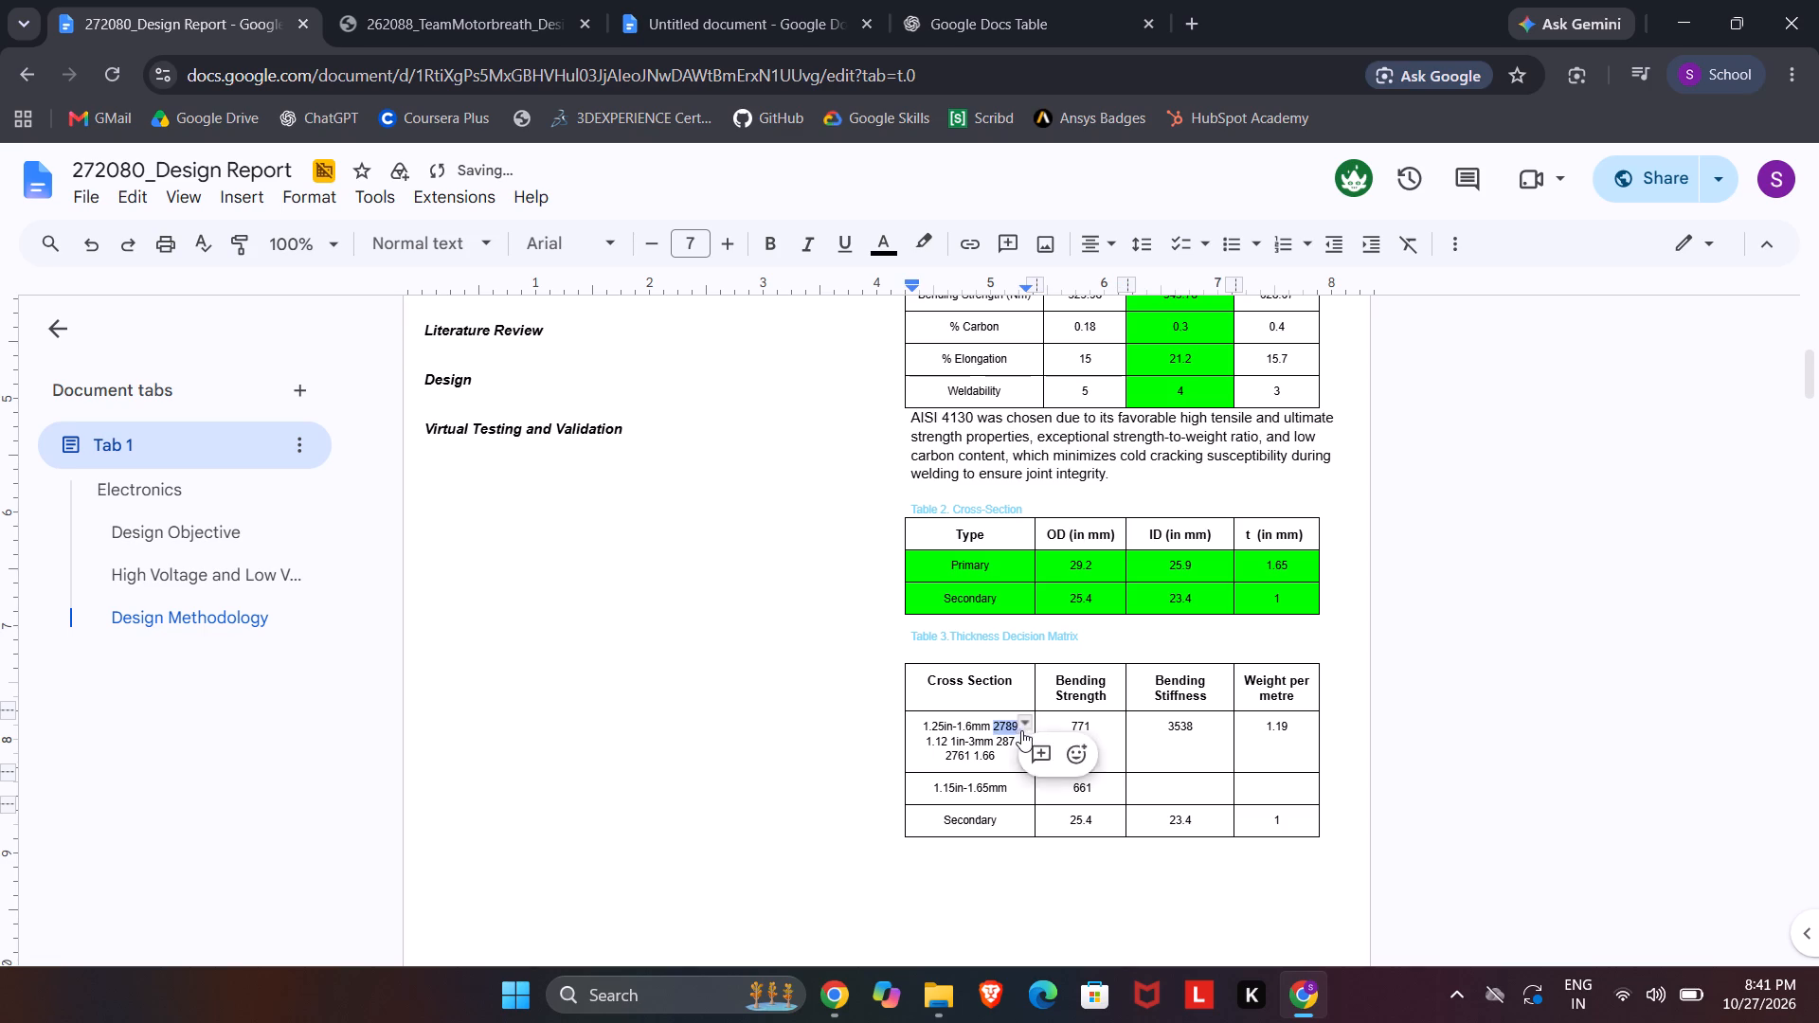
key("ctrl+x")
left_click(1144, 782)
key("ctrl+v")
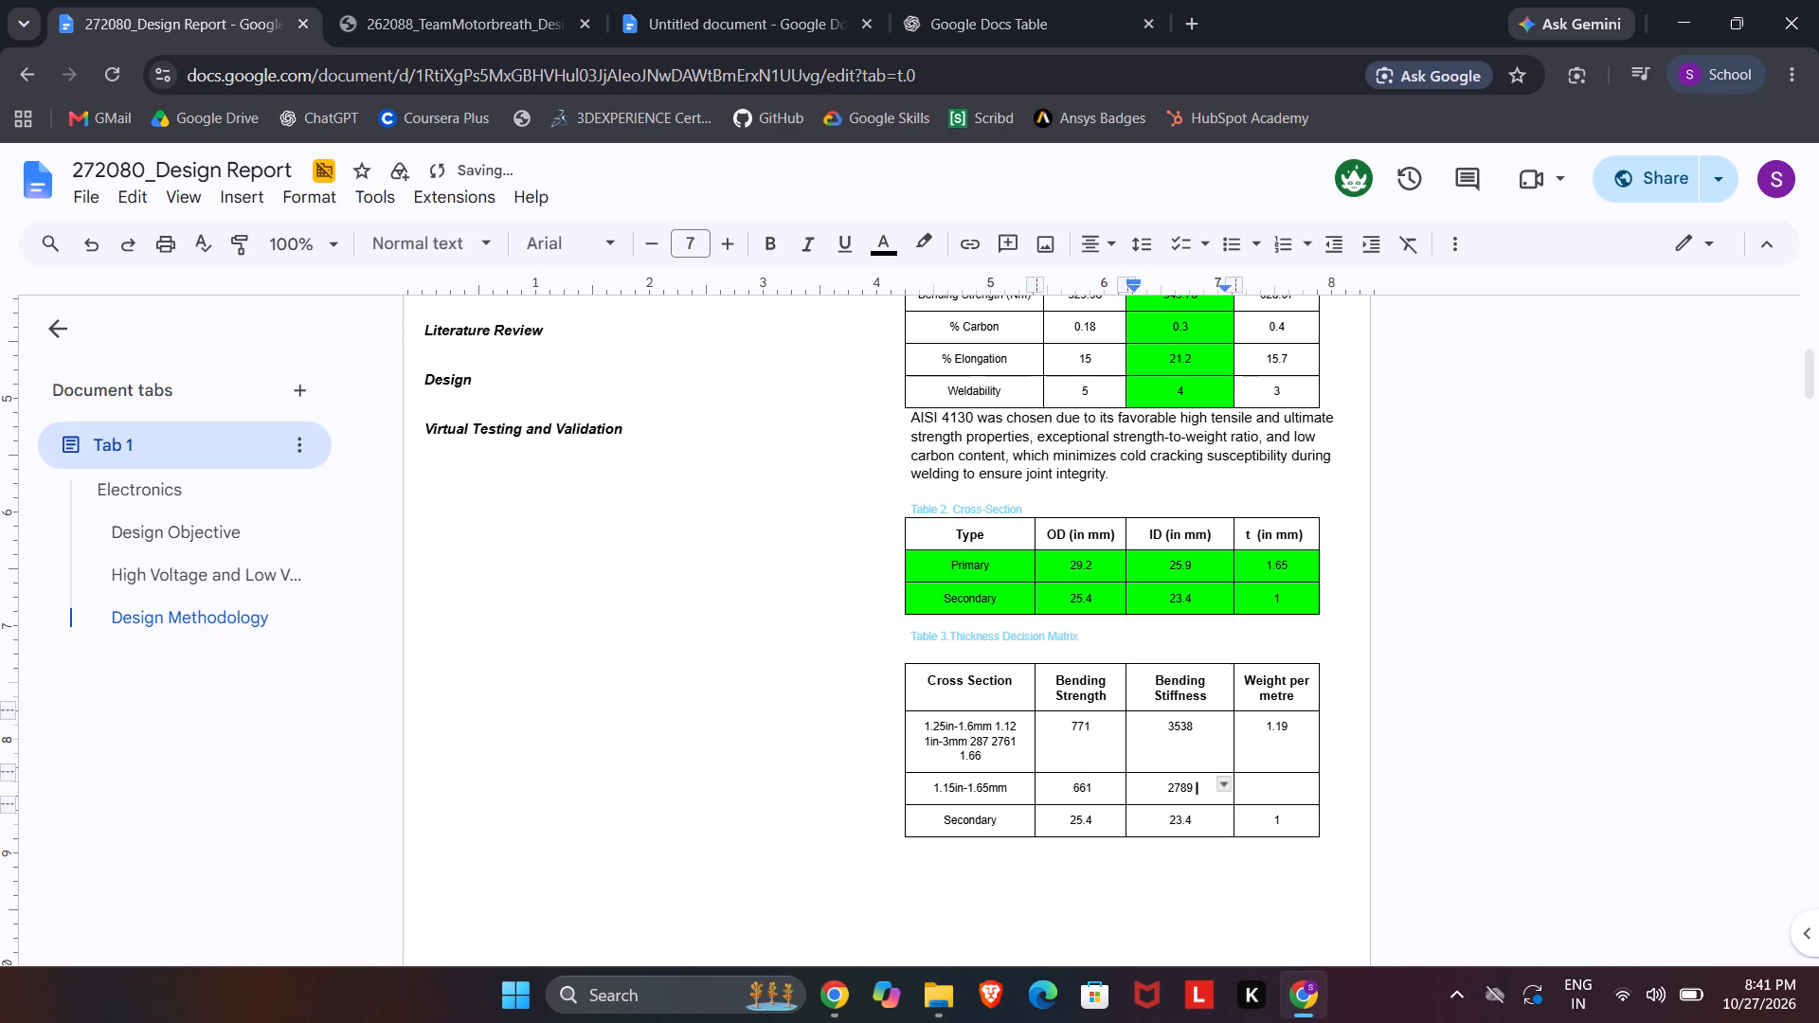
left_click_drag(992, 727, 1023, 727)
key("ctrl+x")
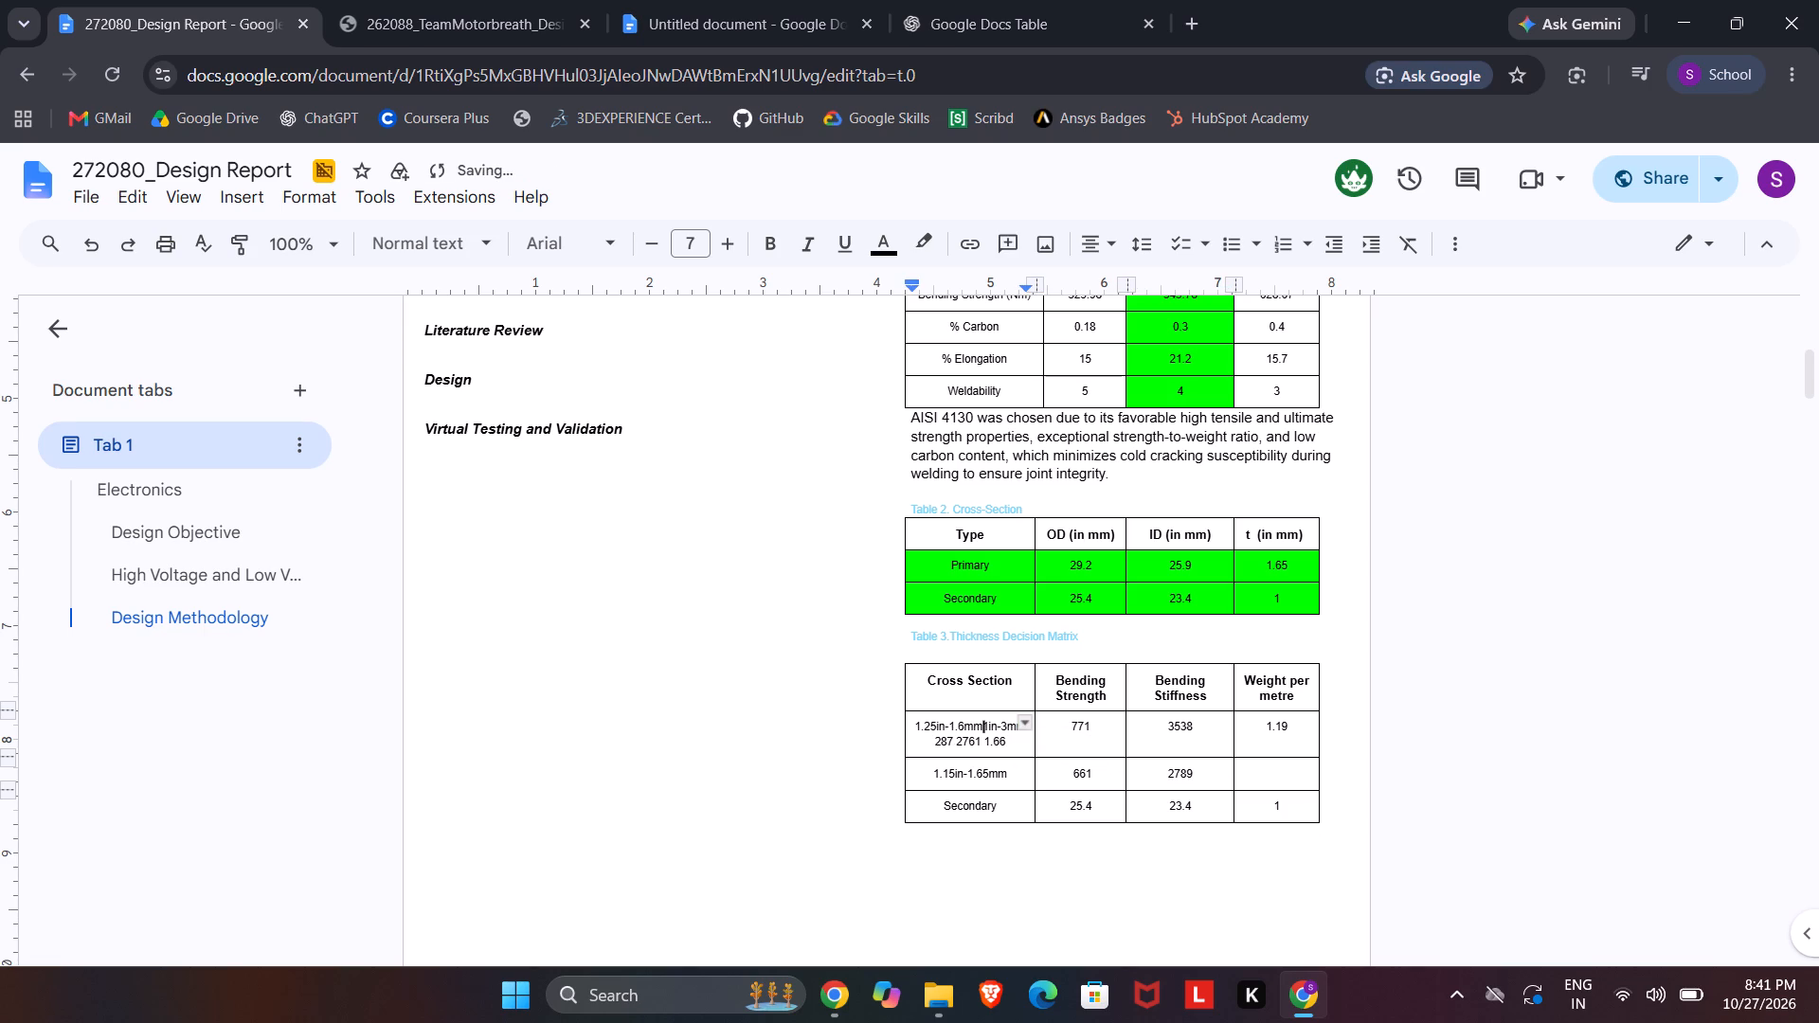
left_click(1230, 768)
left_click(1246, 768)
key("ctrl+v")
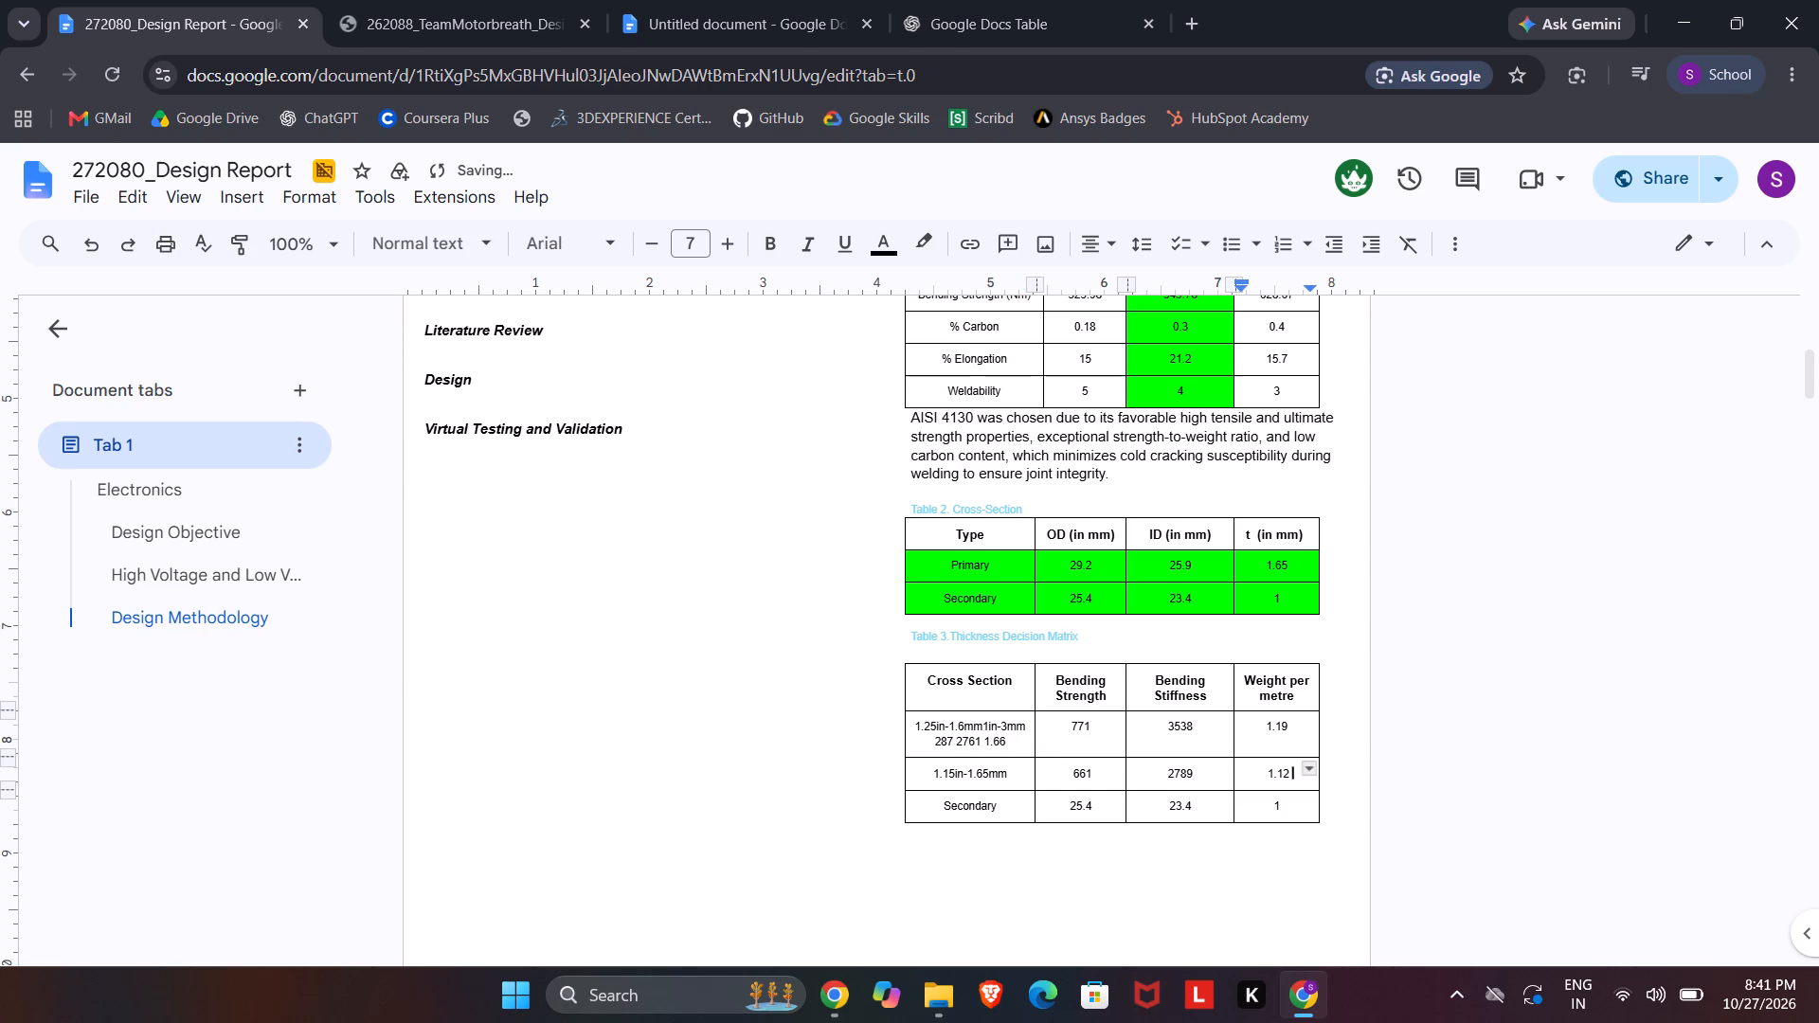
Move "1in-3mm" from the first Cross Section cell into the third body row's Cross Section cell, replacing its content.
left_click_drag(982, 725, 1024, 726)
double_click(1024, 726)
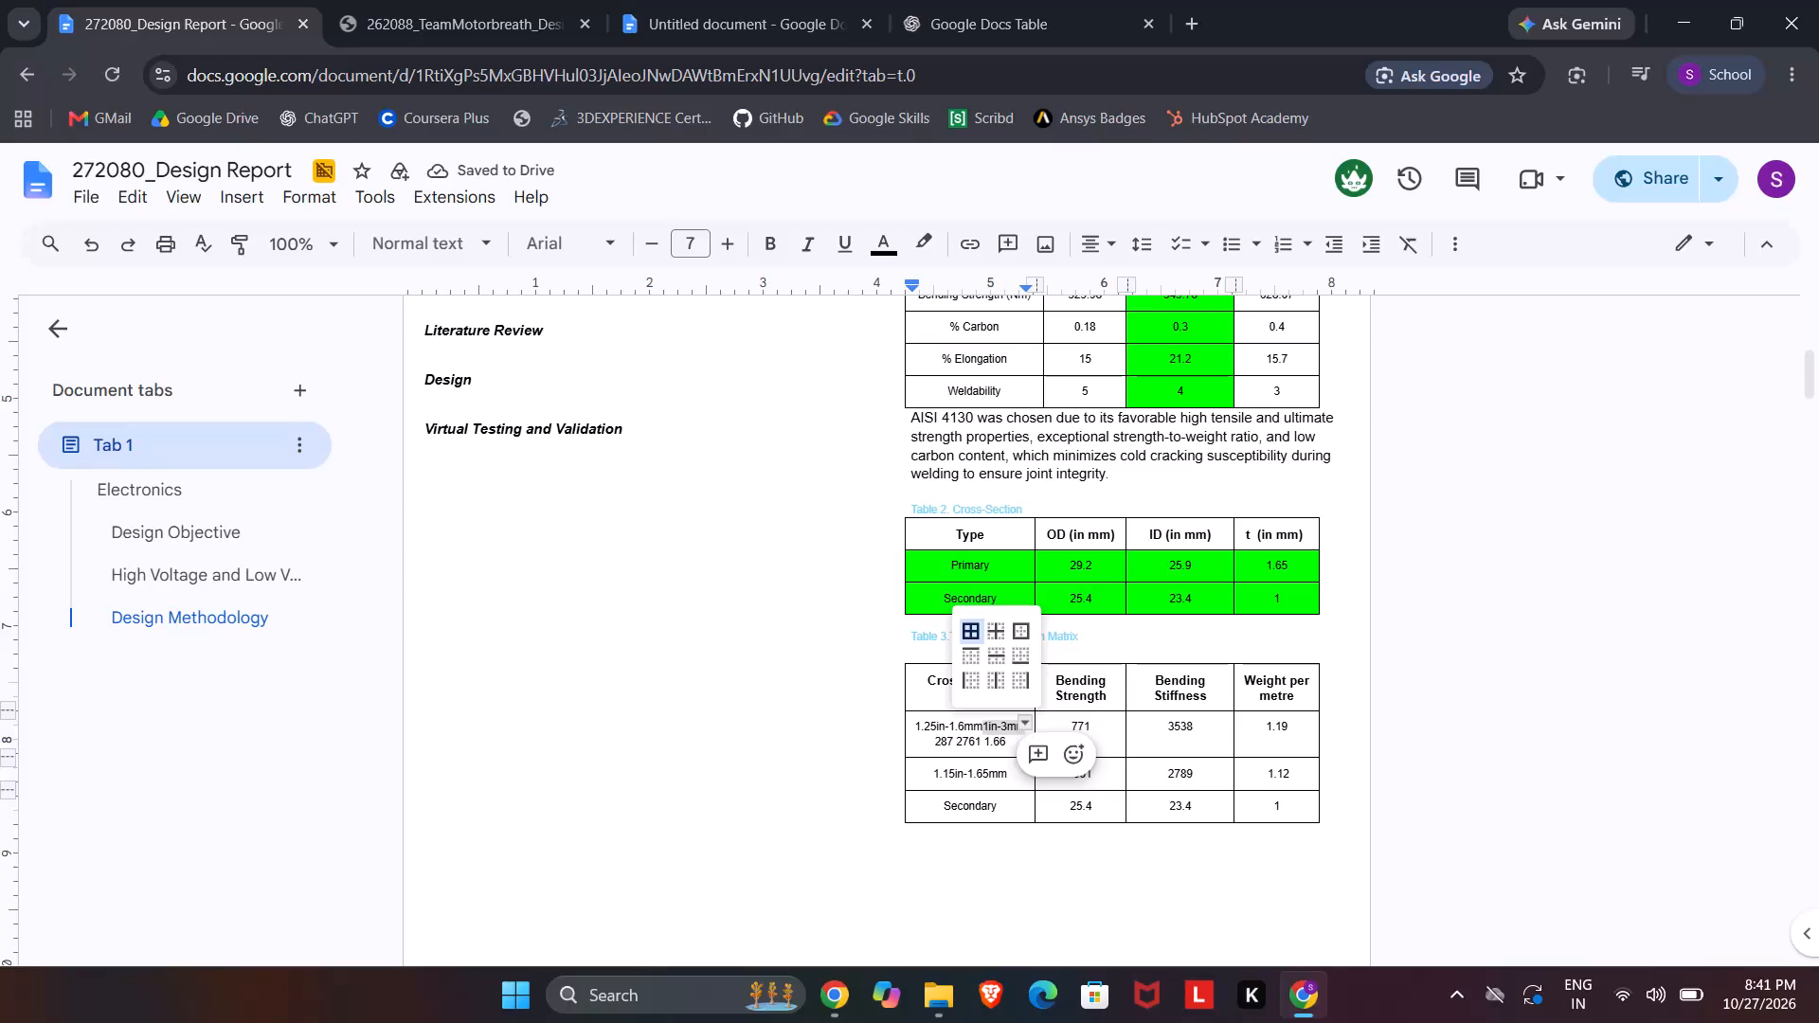
key("ctrl+x")
double_click(993, 806)
key("ctrl+v")
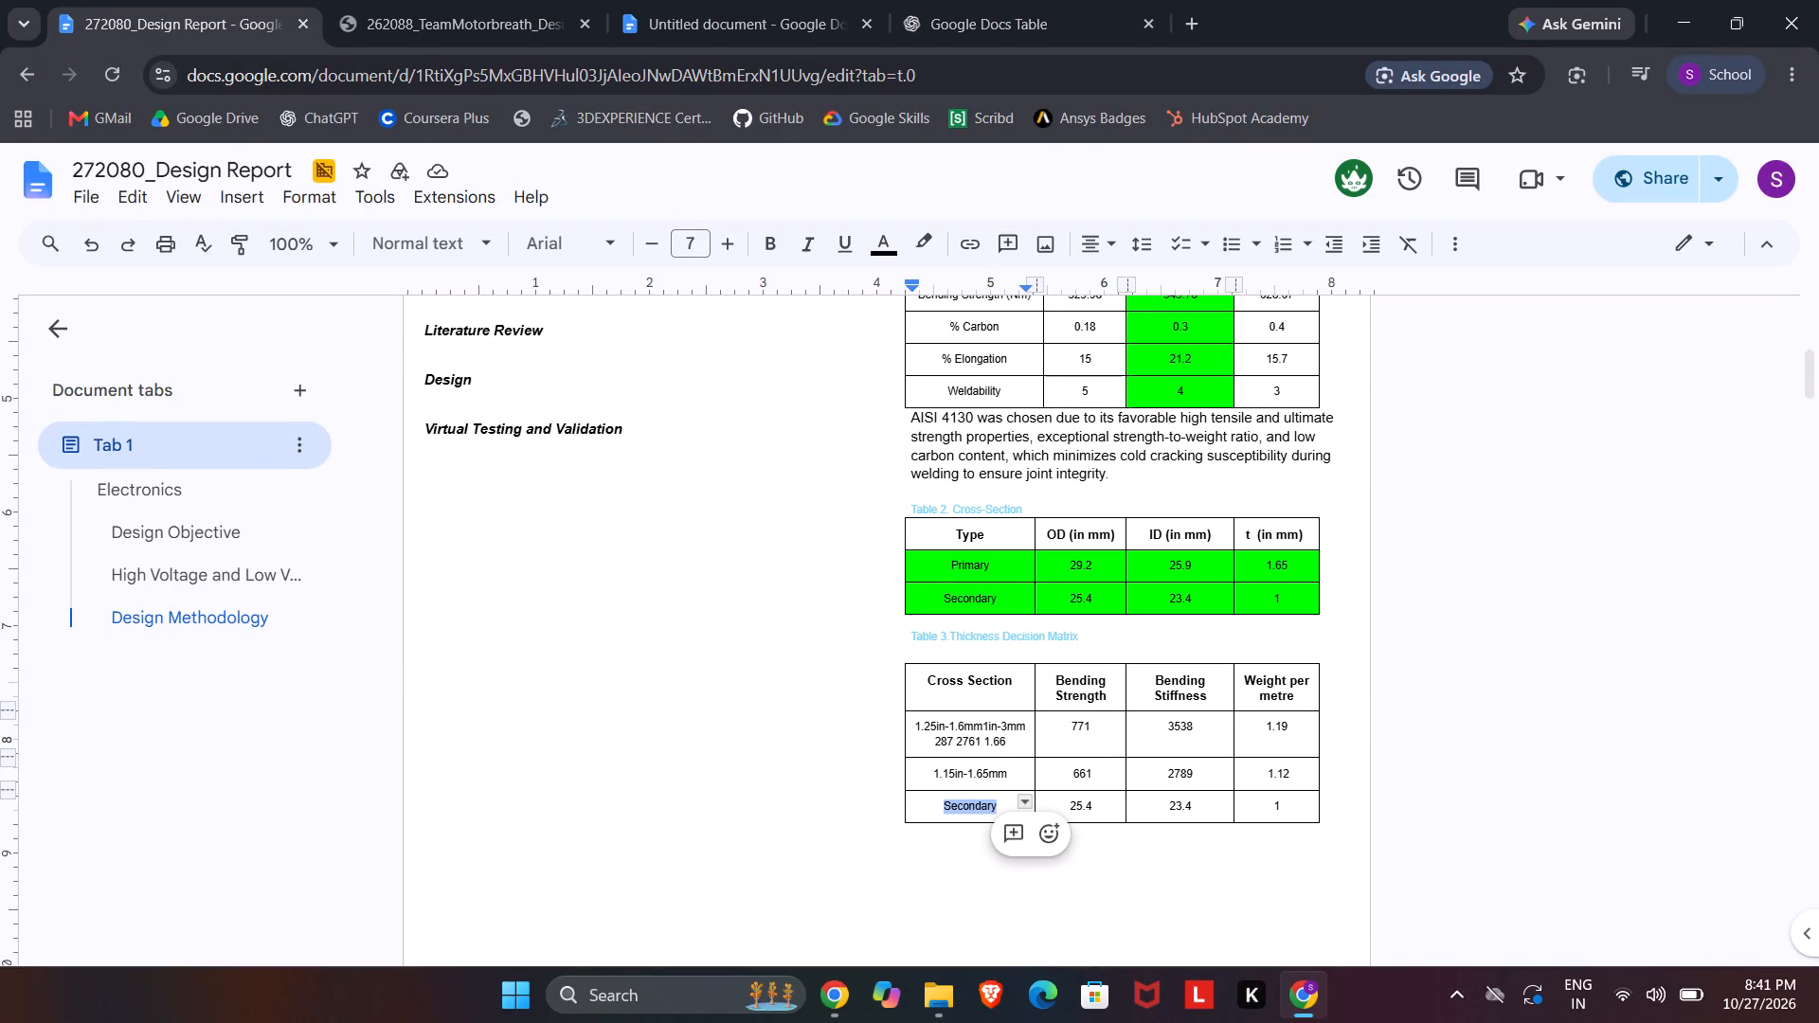
left_click_drag(983, 727, 1003, 726)
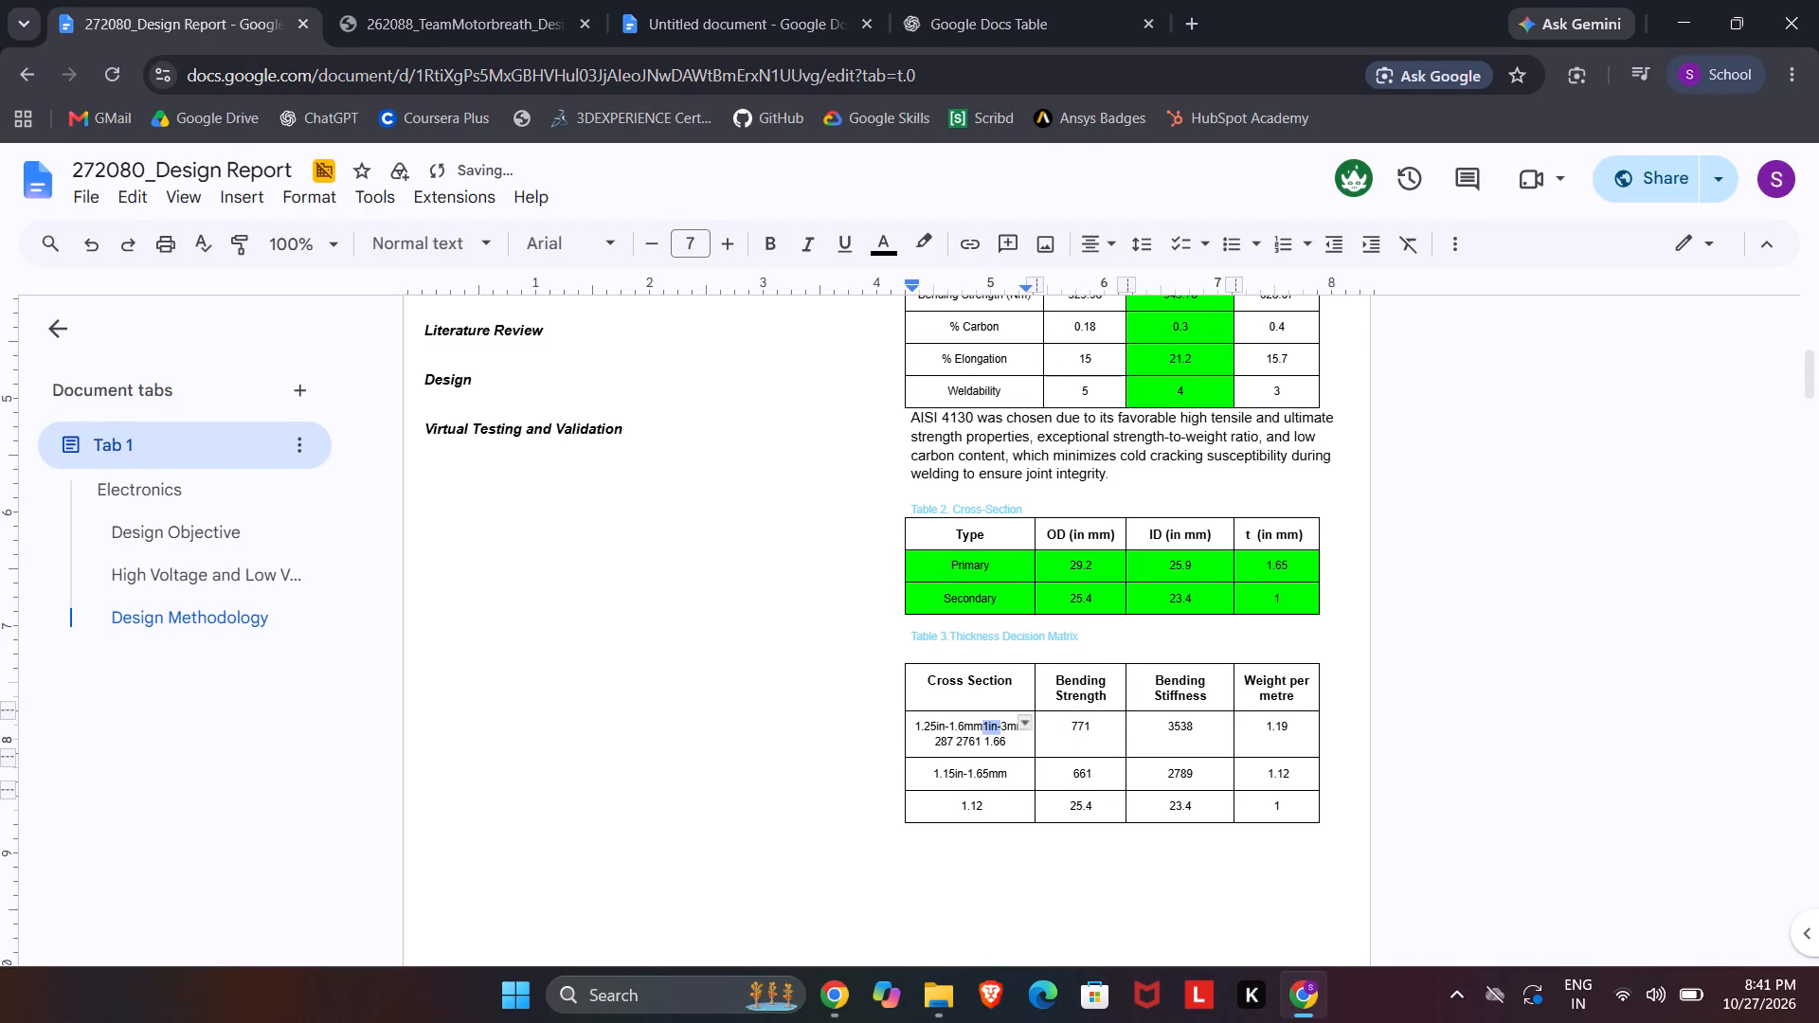
left_click_drag(1003, 726, 1027, 726)
key("ctrl+x")
triple_click(1010, 804)
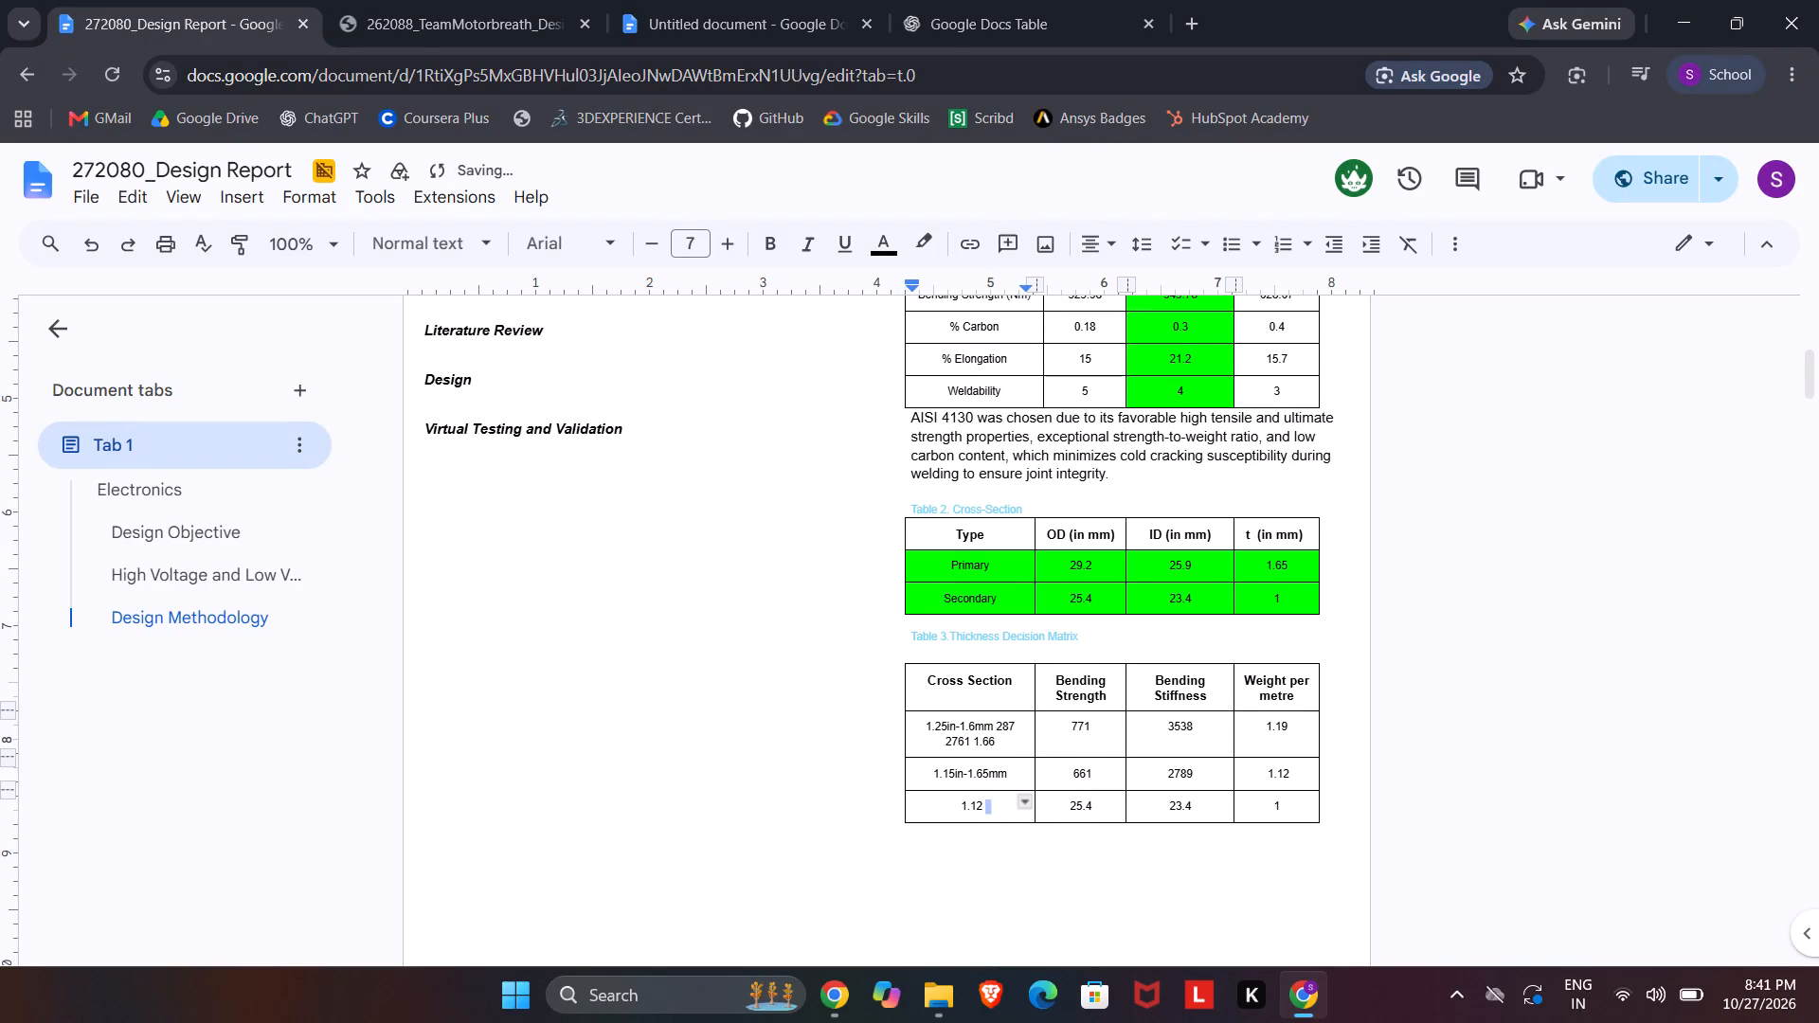
key("ctrl+v")
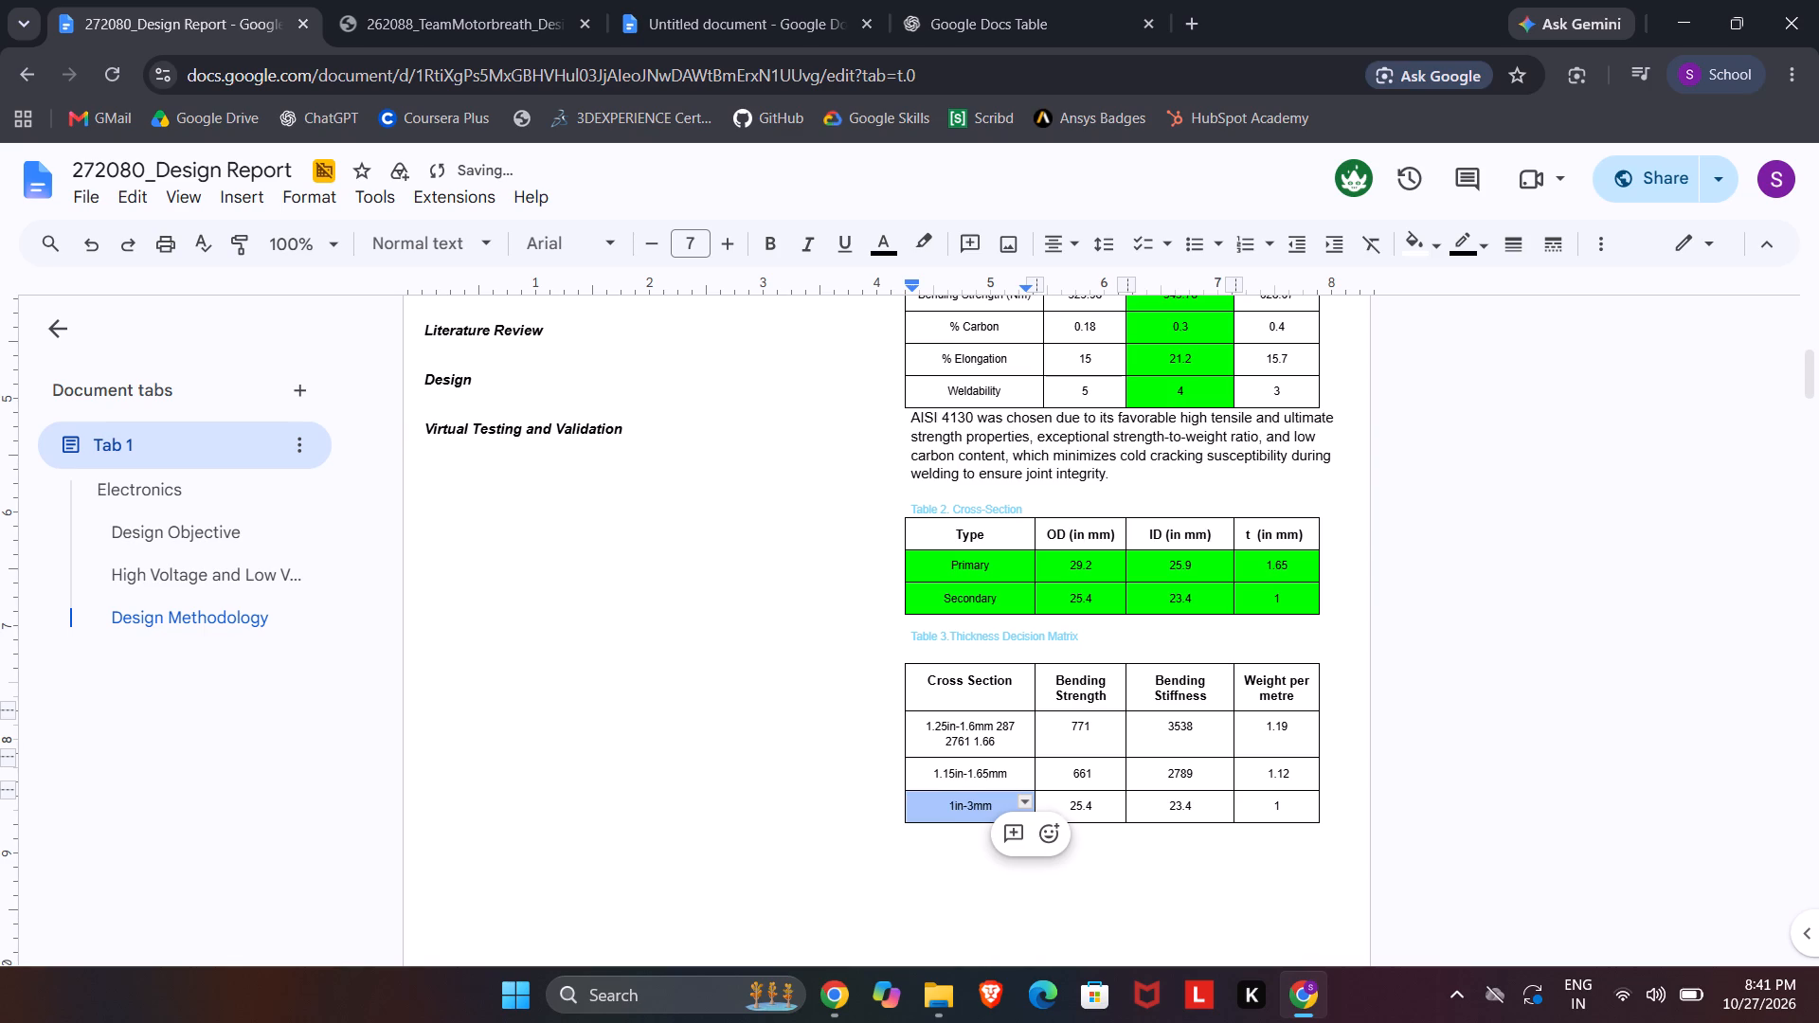
Following the PDF's Table 3, set the 1in-3mm row's Bending Strength to 287 and Bending Stiffness to 2761.
left_click(533, 0)
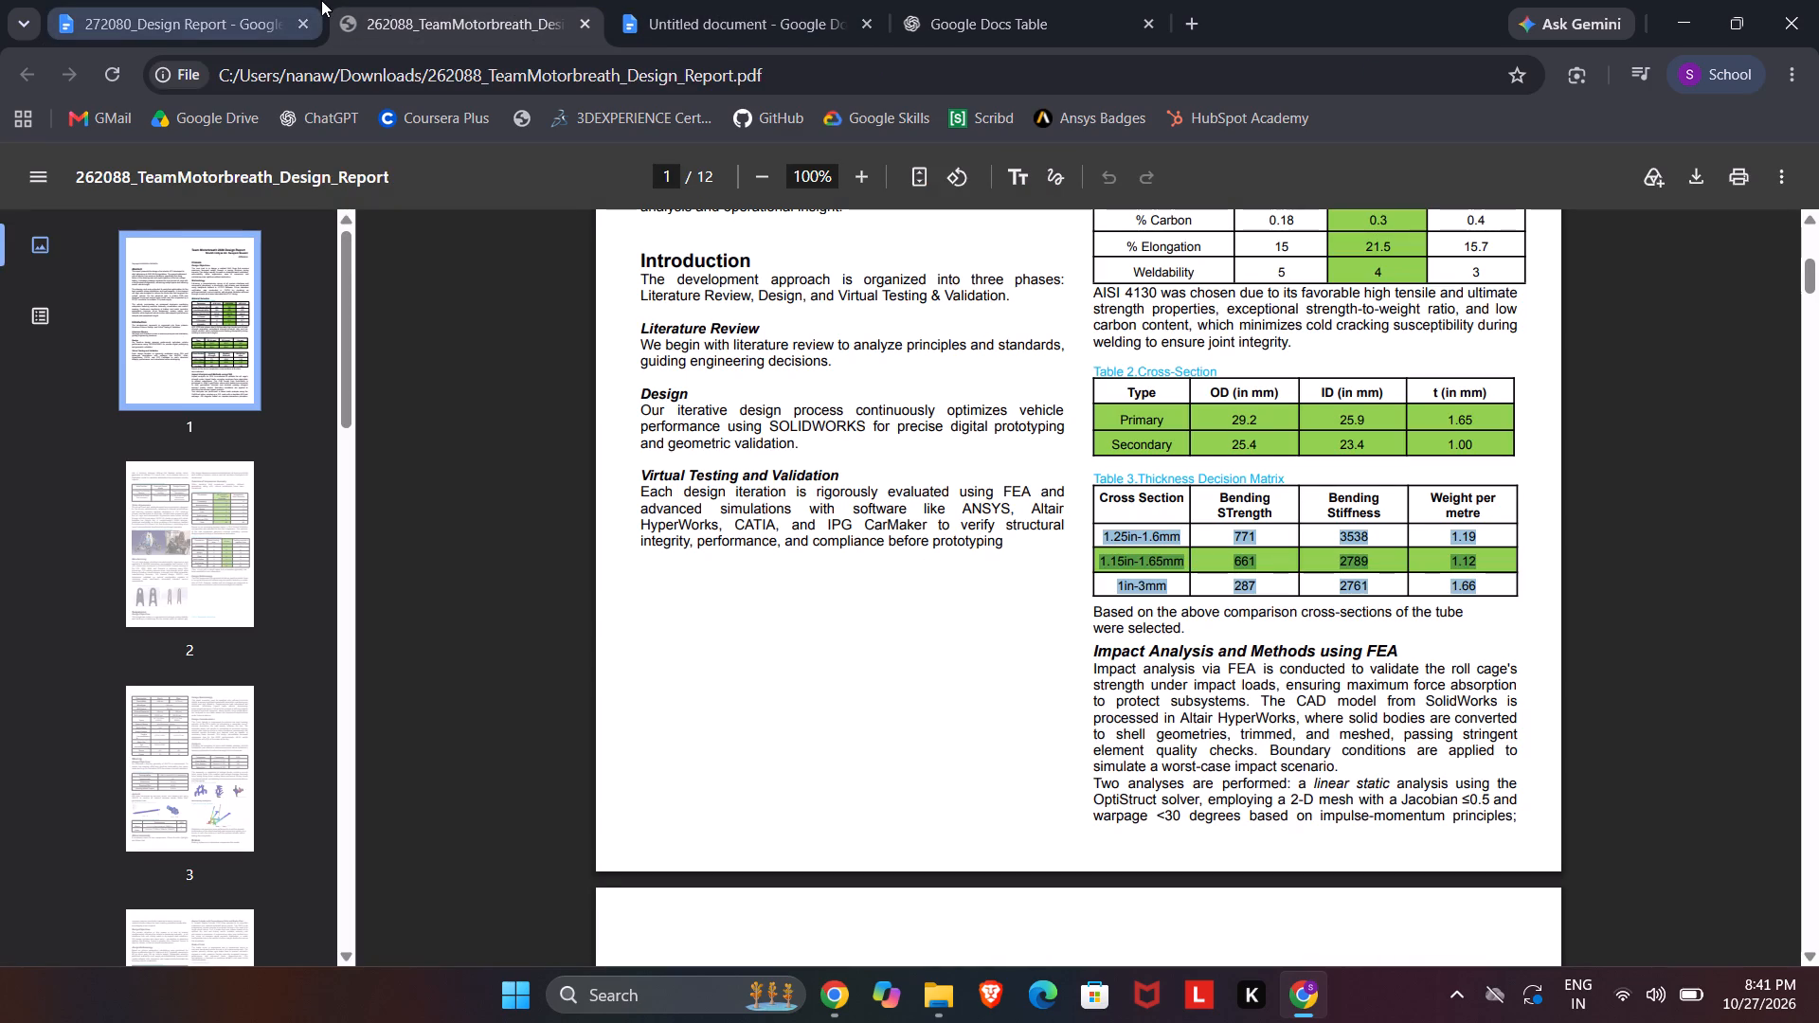
left_click(321, 0)
double_click(1094, 802)
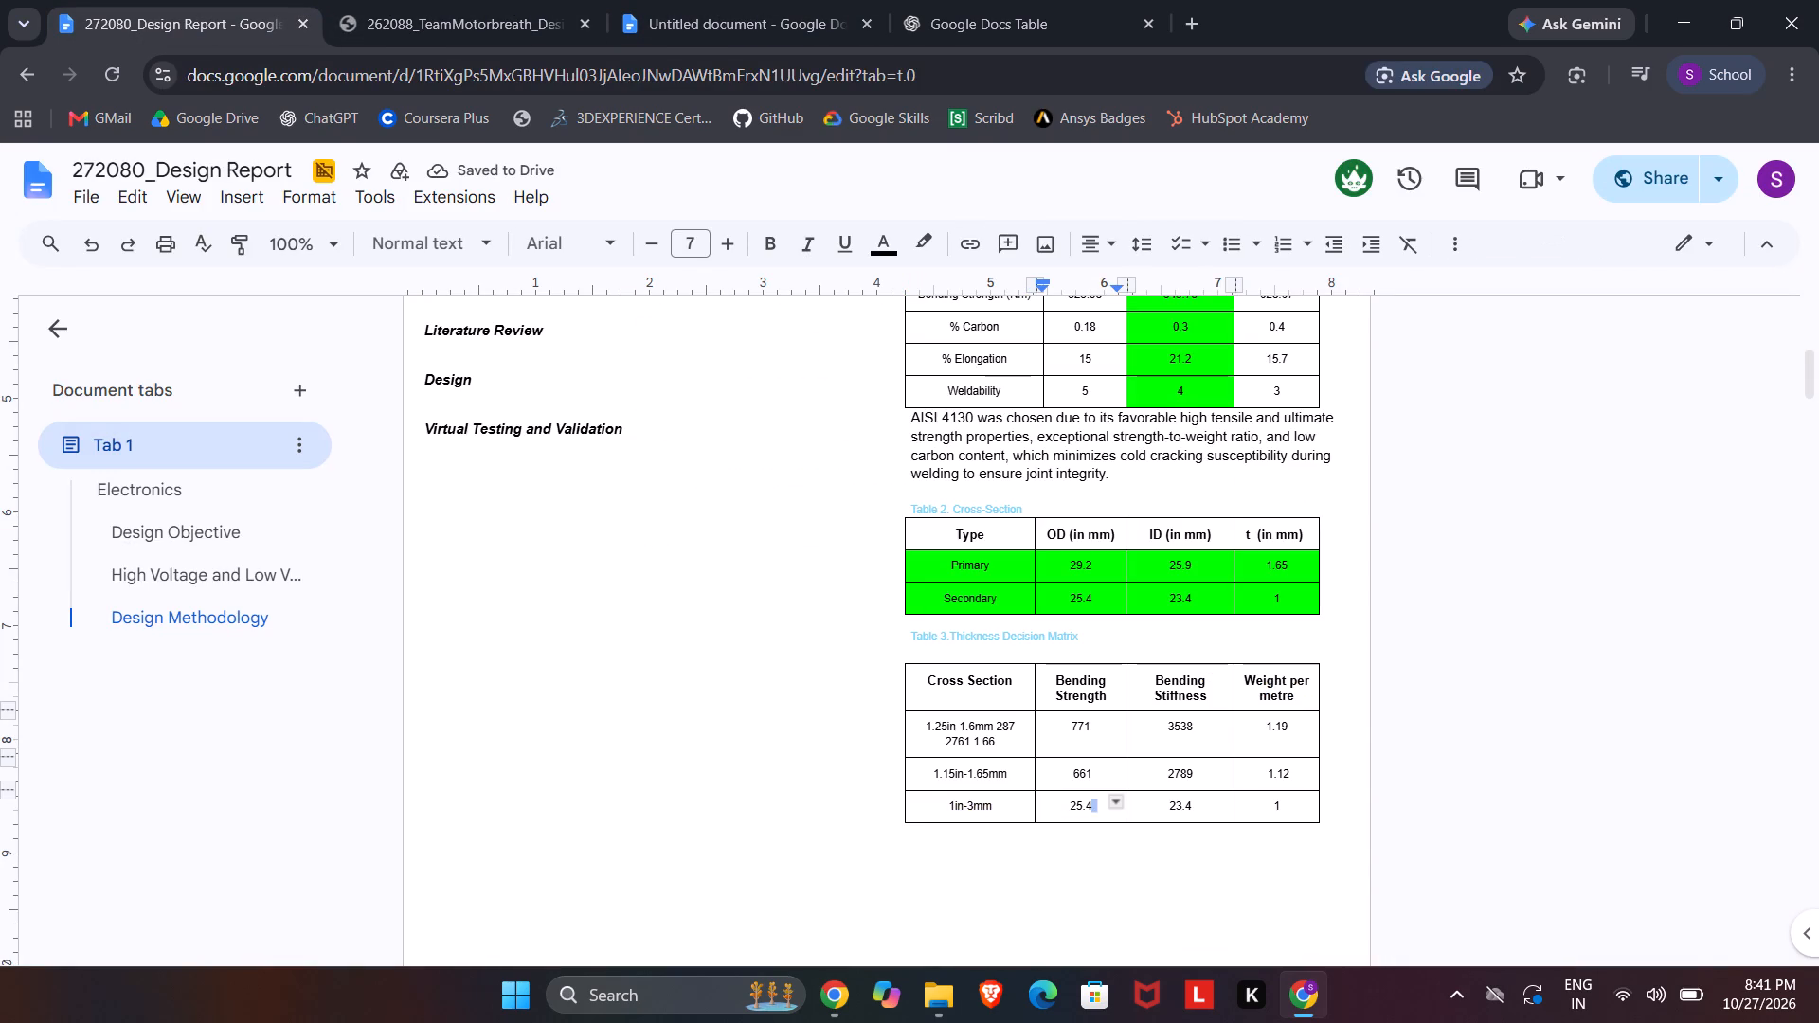
left_click(1094, 802)
triple_click(1081, 802)
type("287")
key("Right")
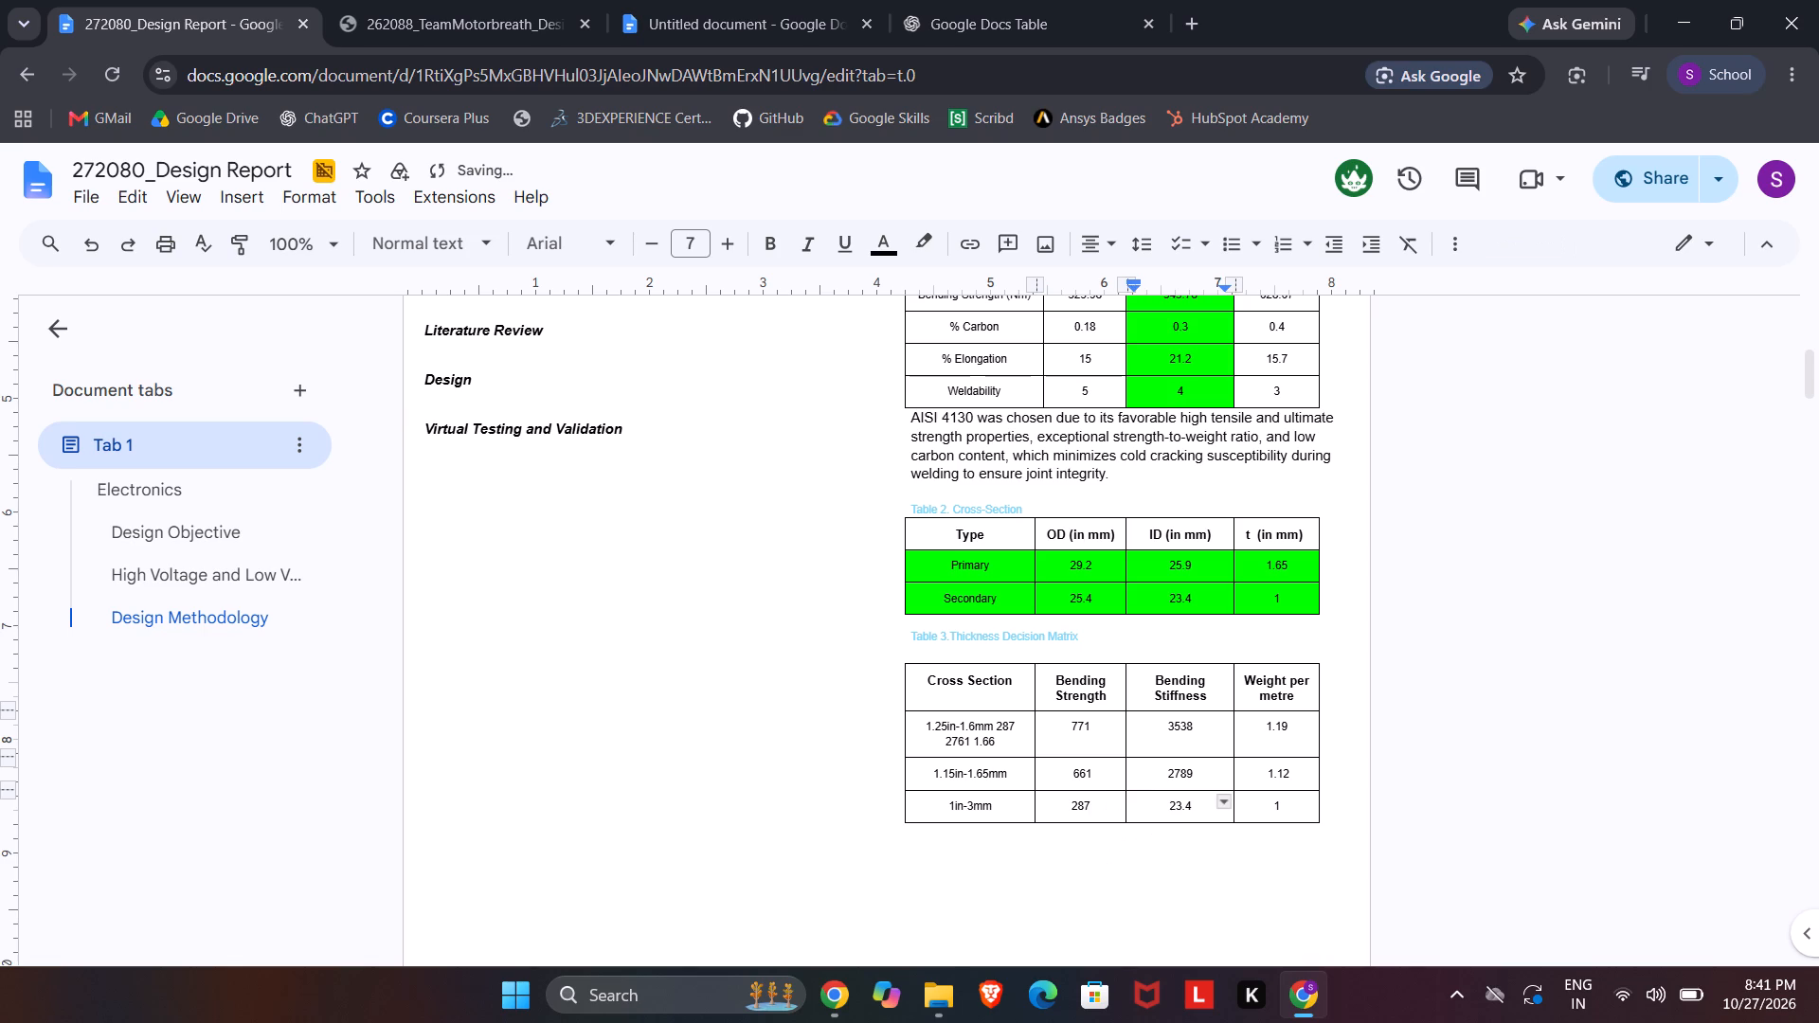
triple_click(1187, 807)
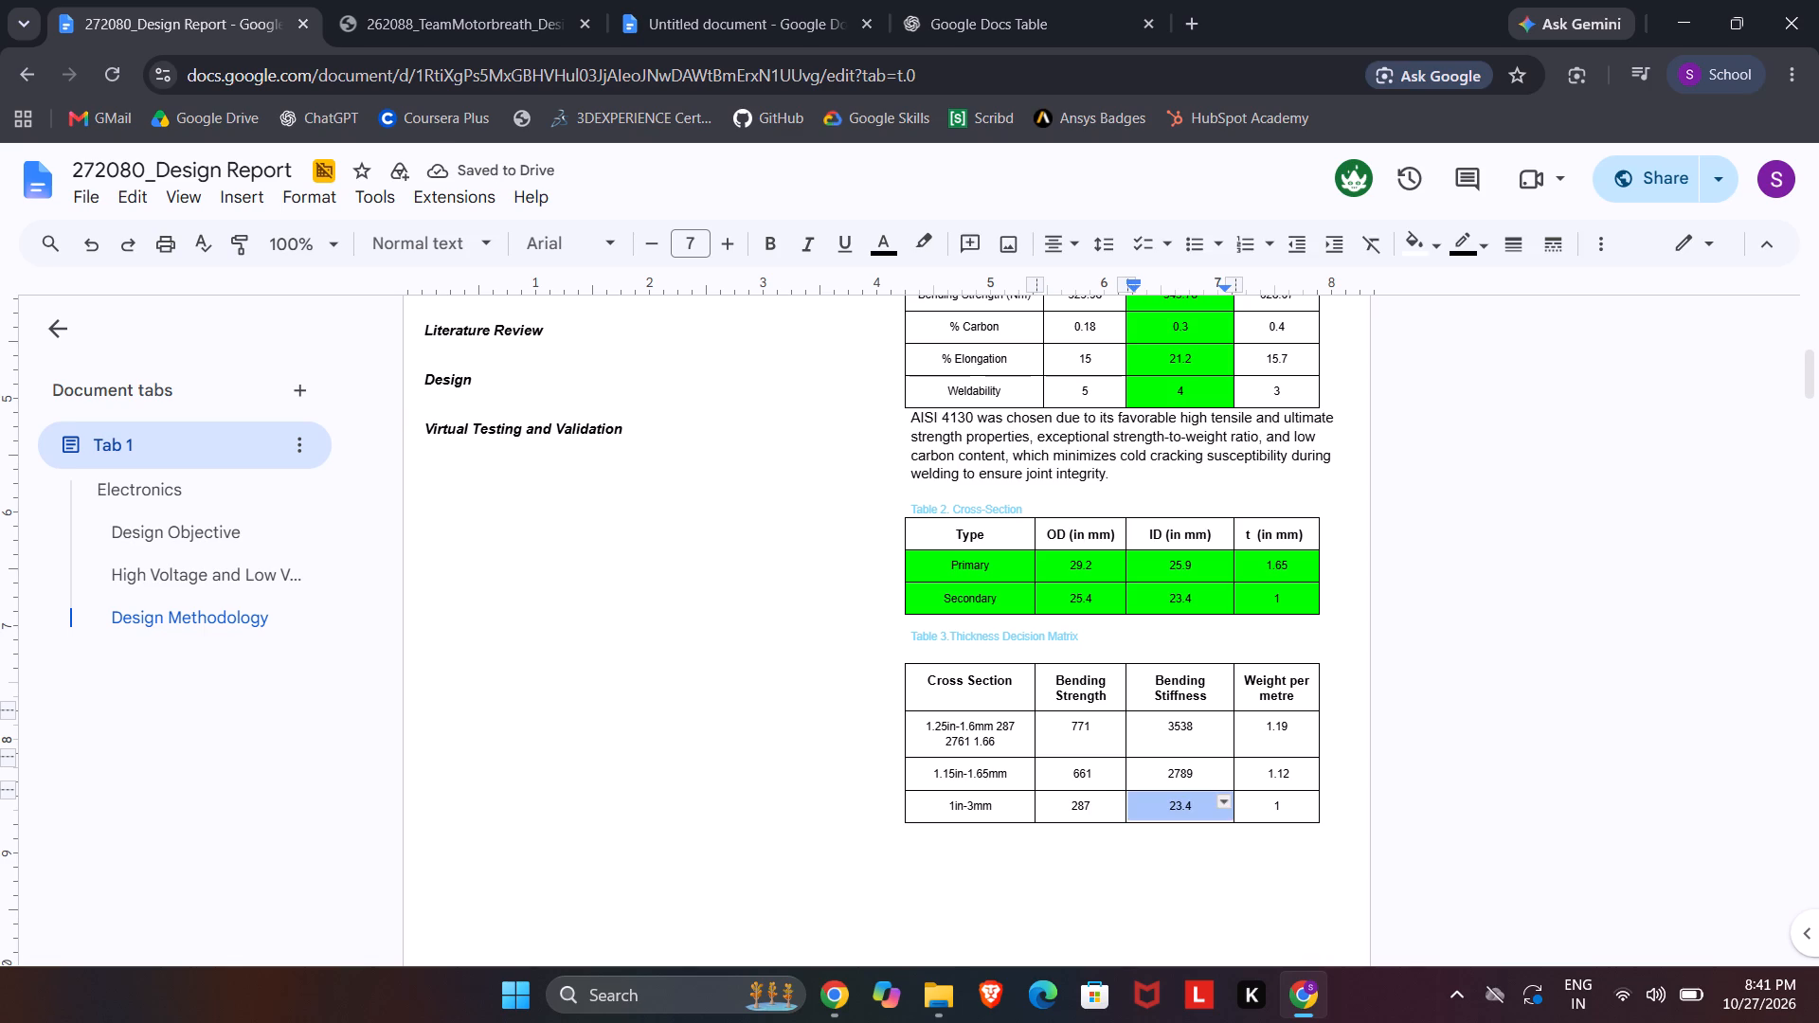
type("2761")
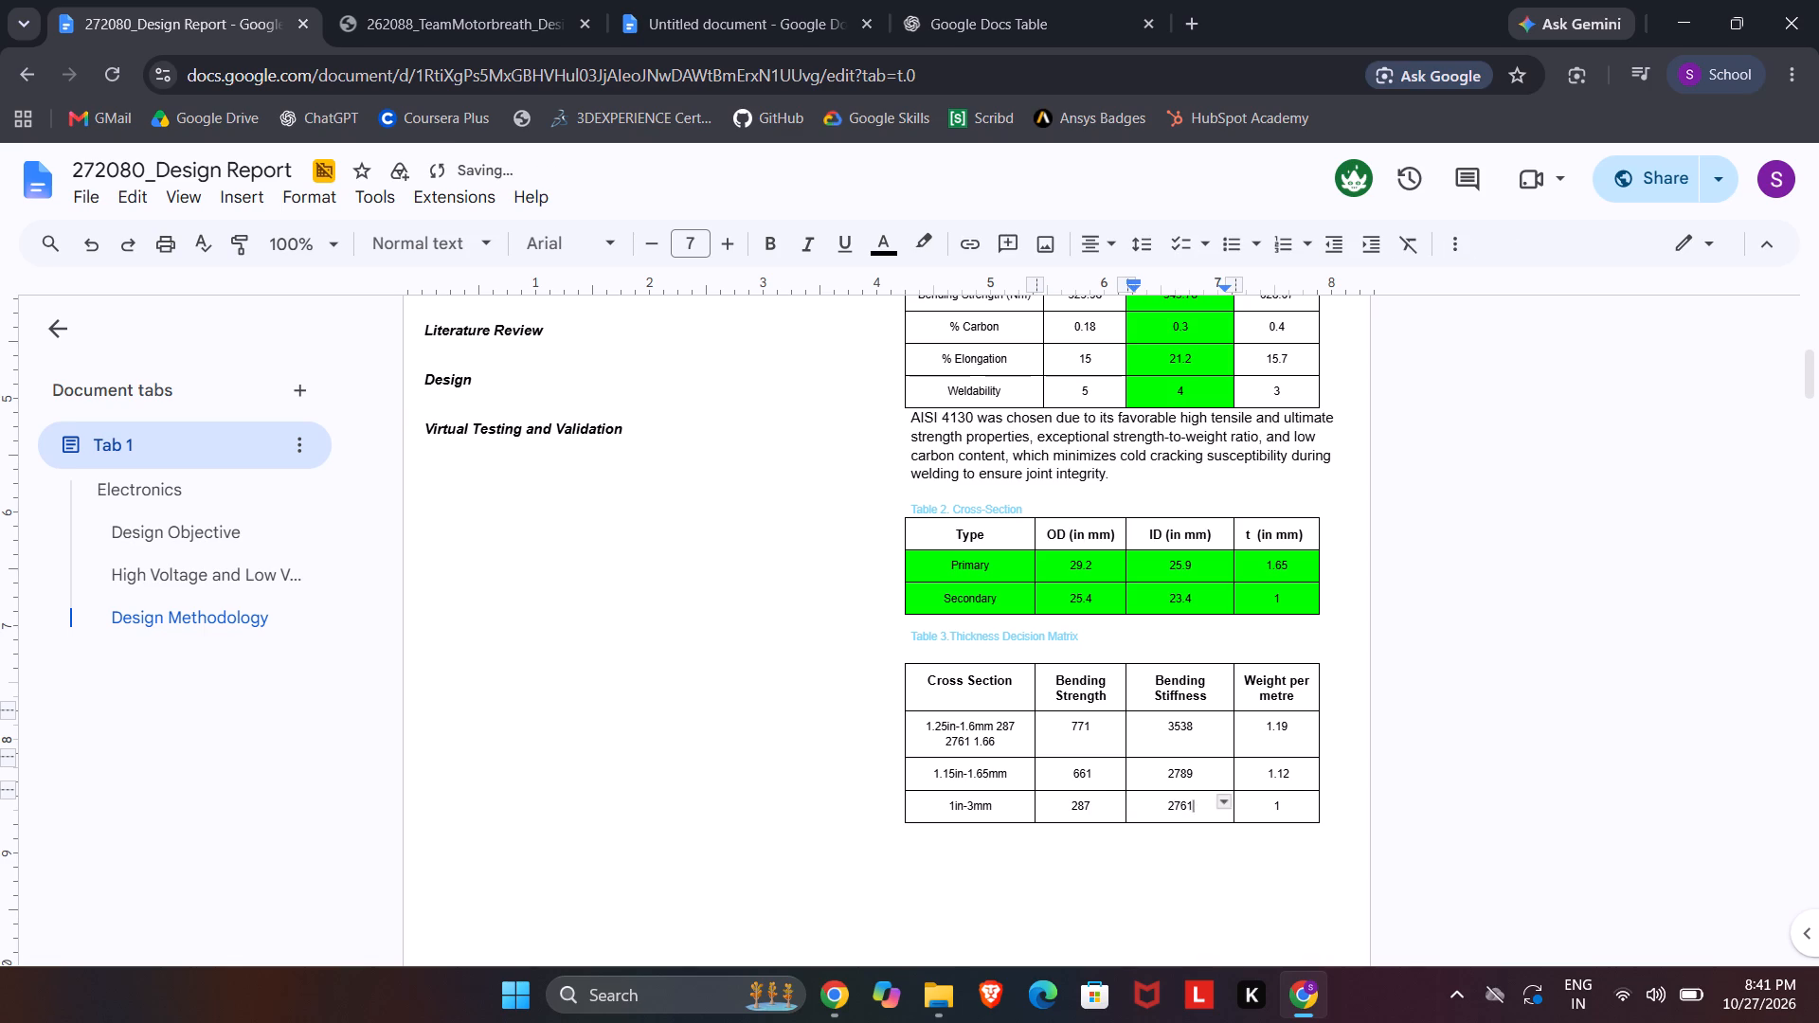
Delete the leftover values "287 2761 1.66" from the first body row's Cross Section cell.
left_click_drag(997, 743, 998, 721)
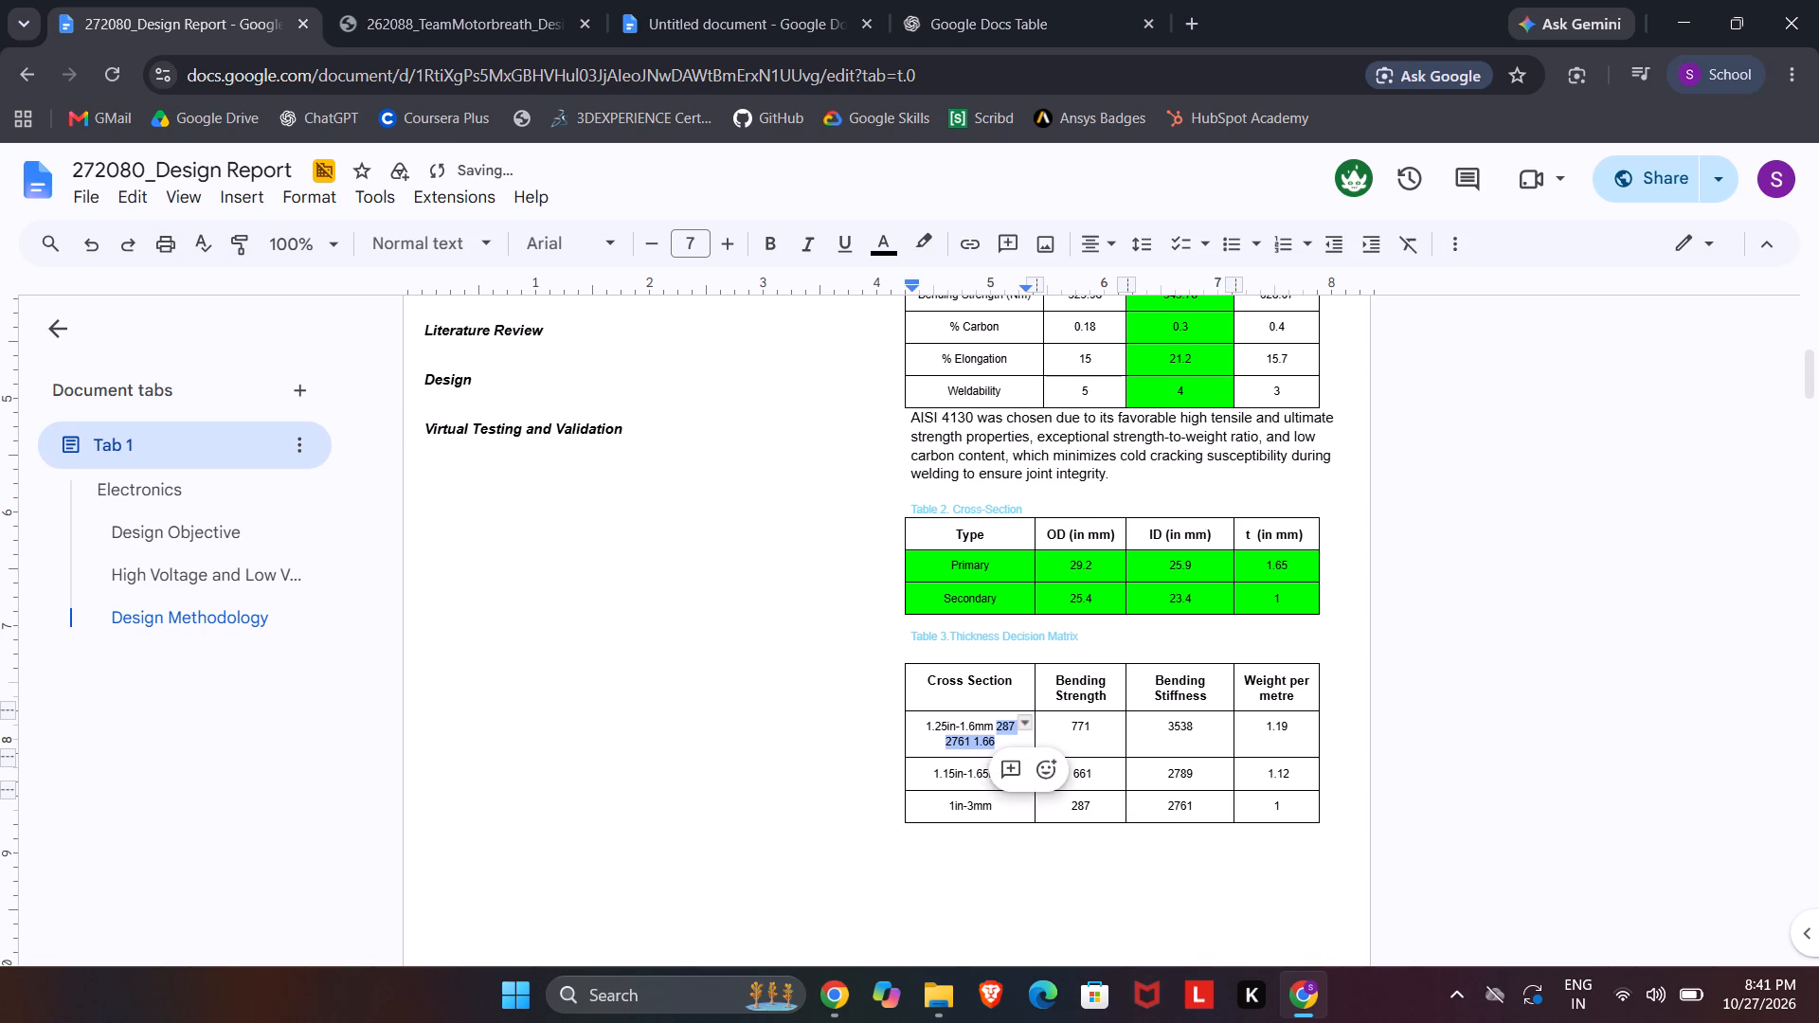
key("BackSpace")
Set the 1in-3mm row's Weight per metre to 1.66.
left_click(1285, 793)
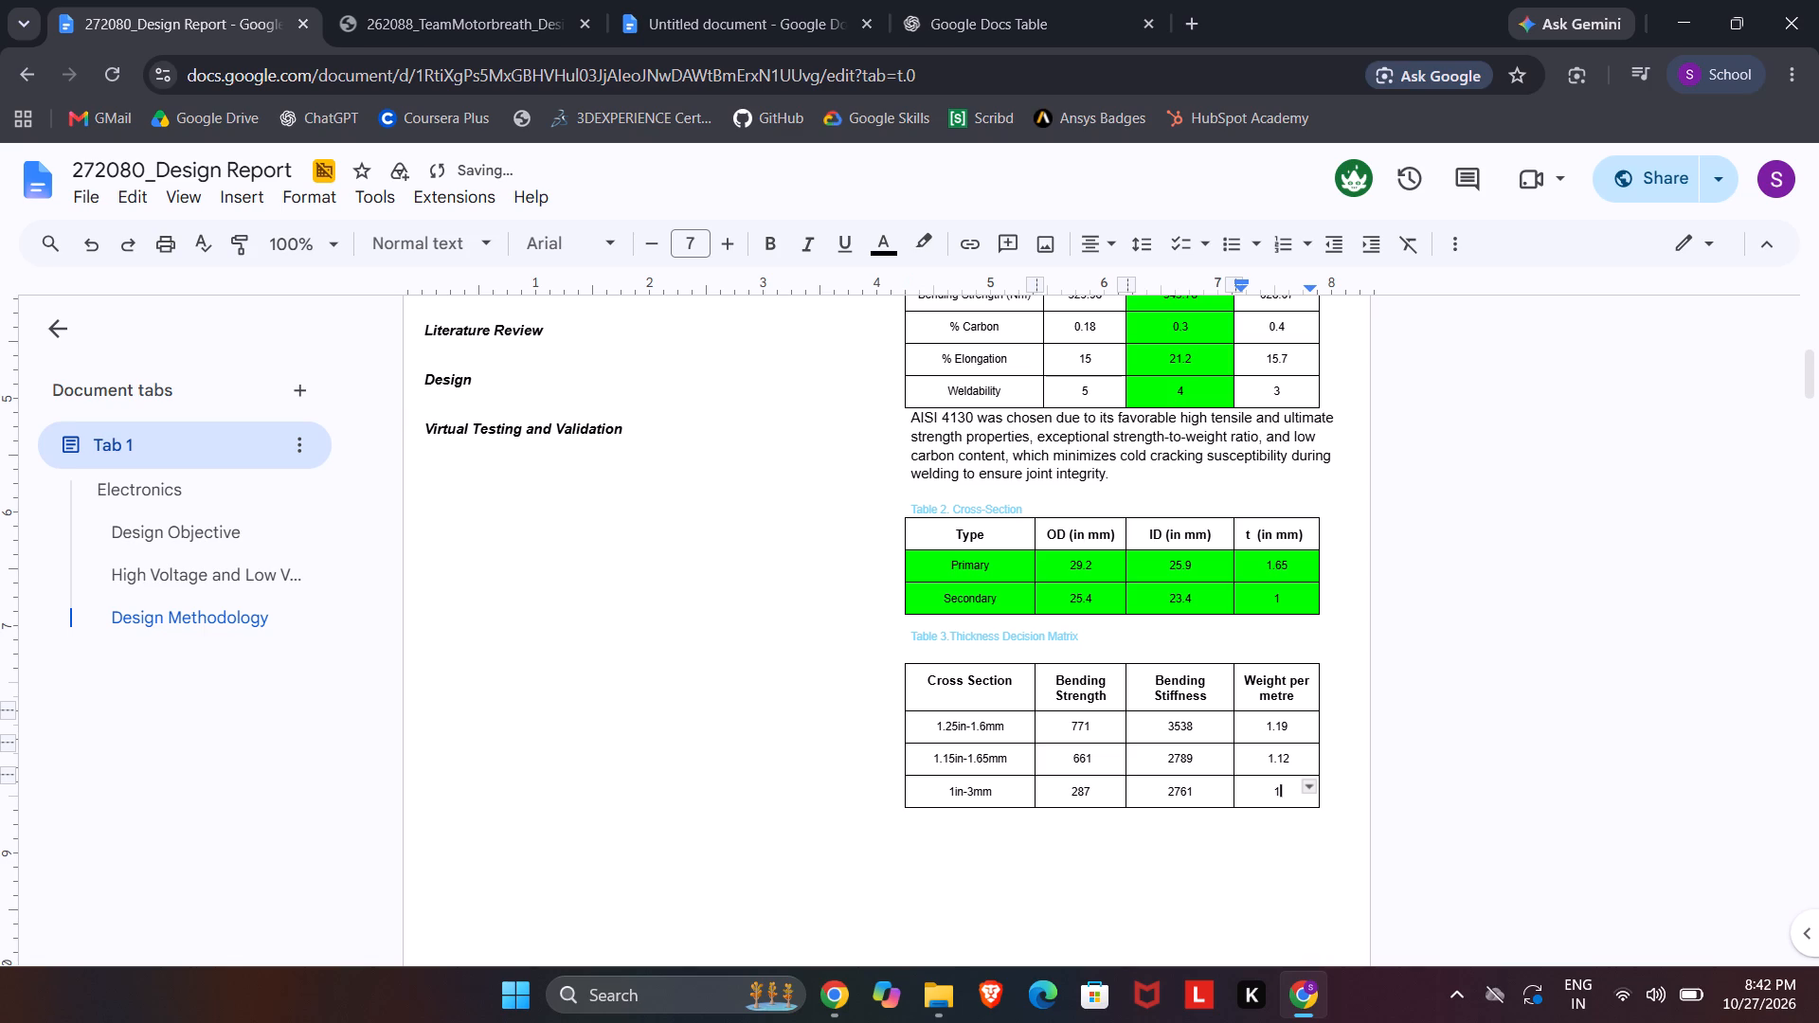
type(".66")
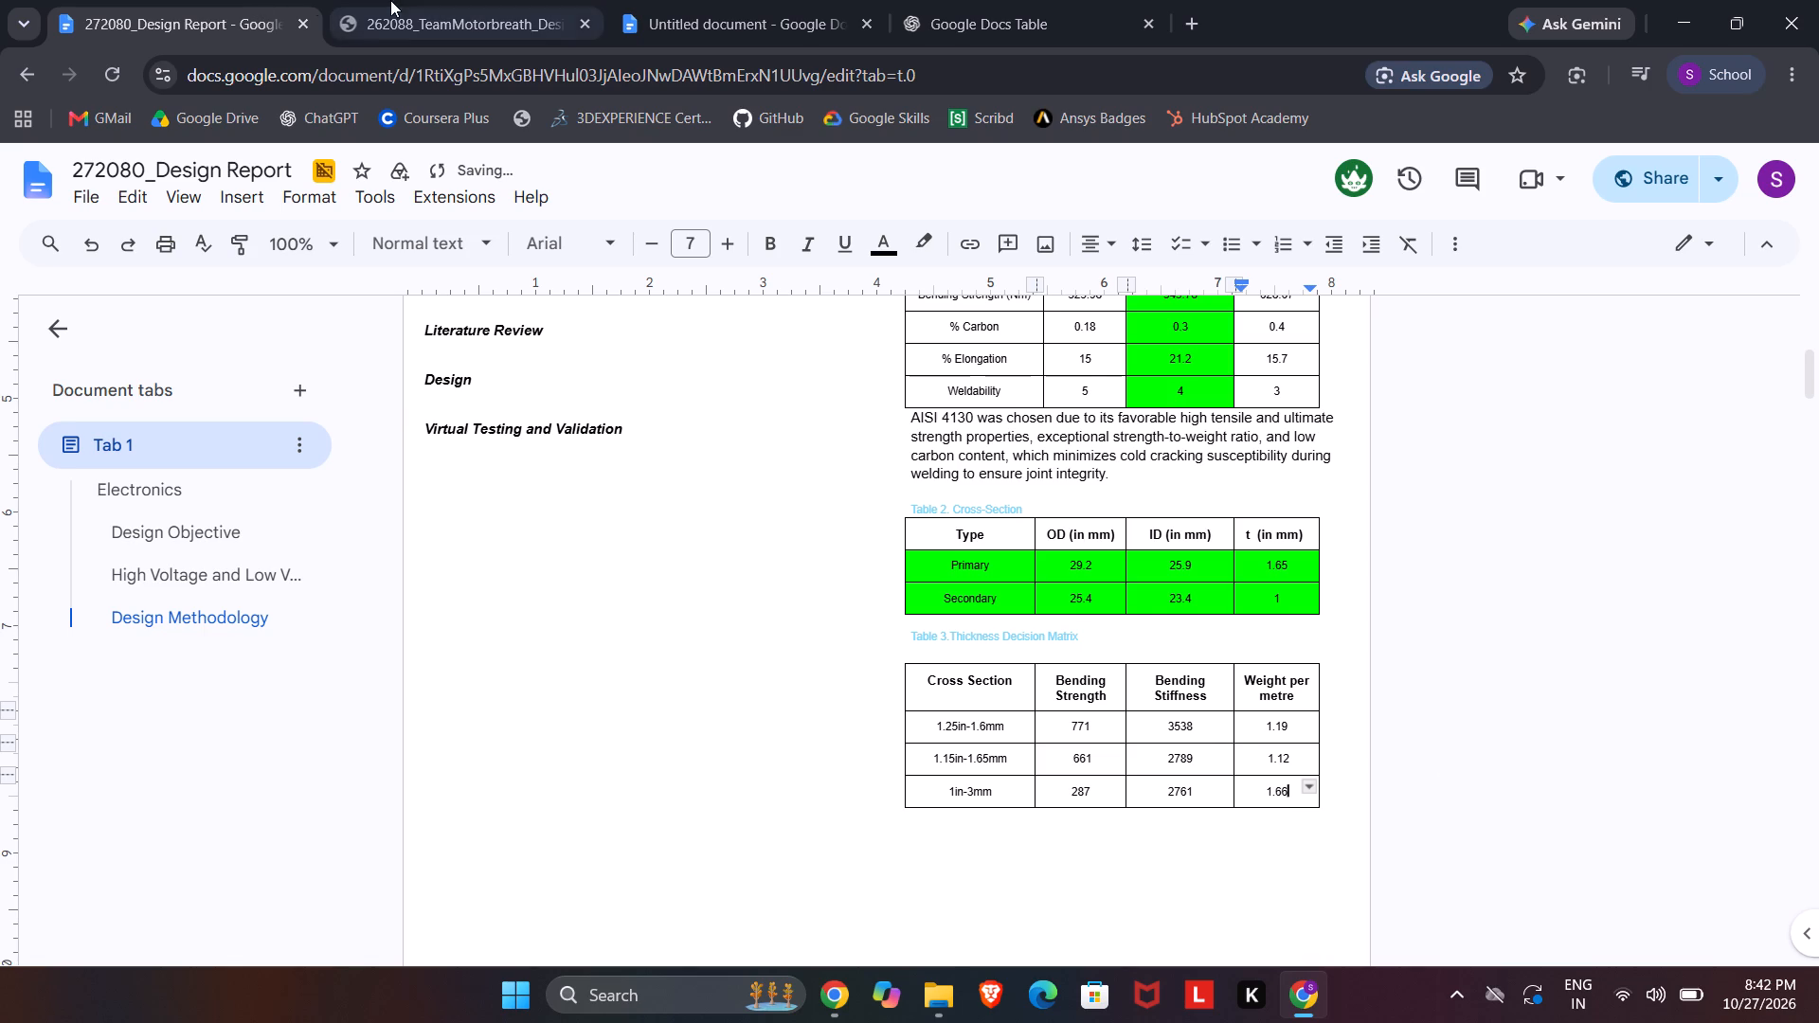
Fill the 1.15in-1.65mm row of Table 3 with bright green, matching the highlighted row in the PDF.
left_click(390, 0)
left_click(292, 0)
left_click_drag(916, 765, 1360, 778)
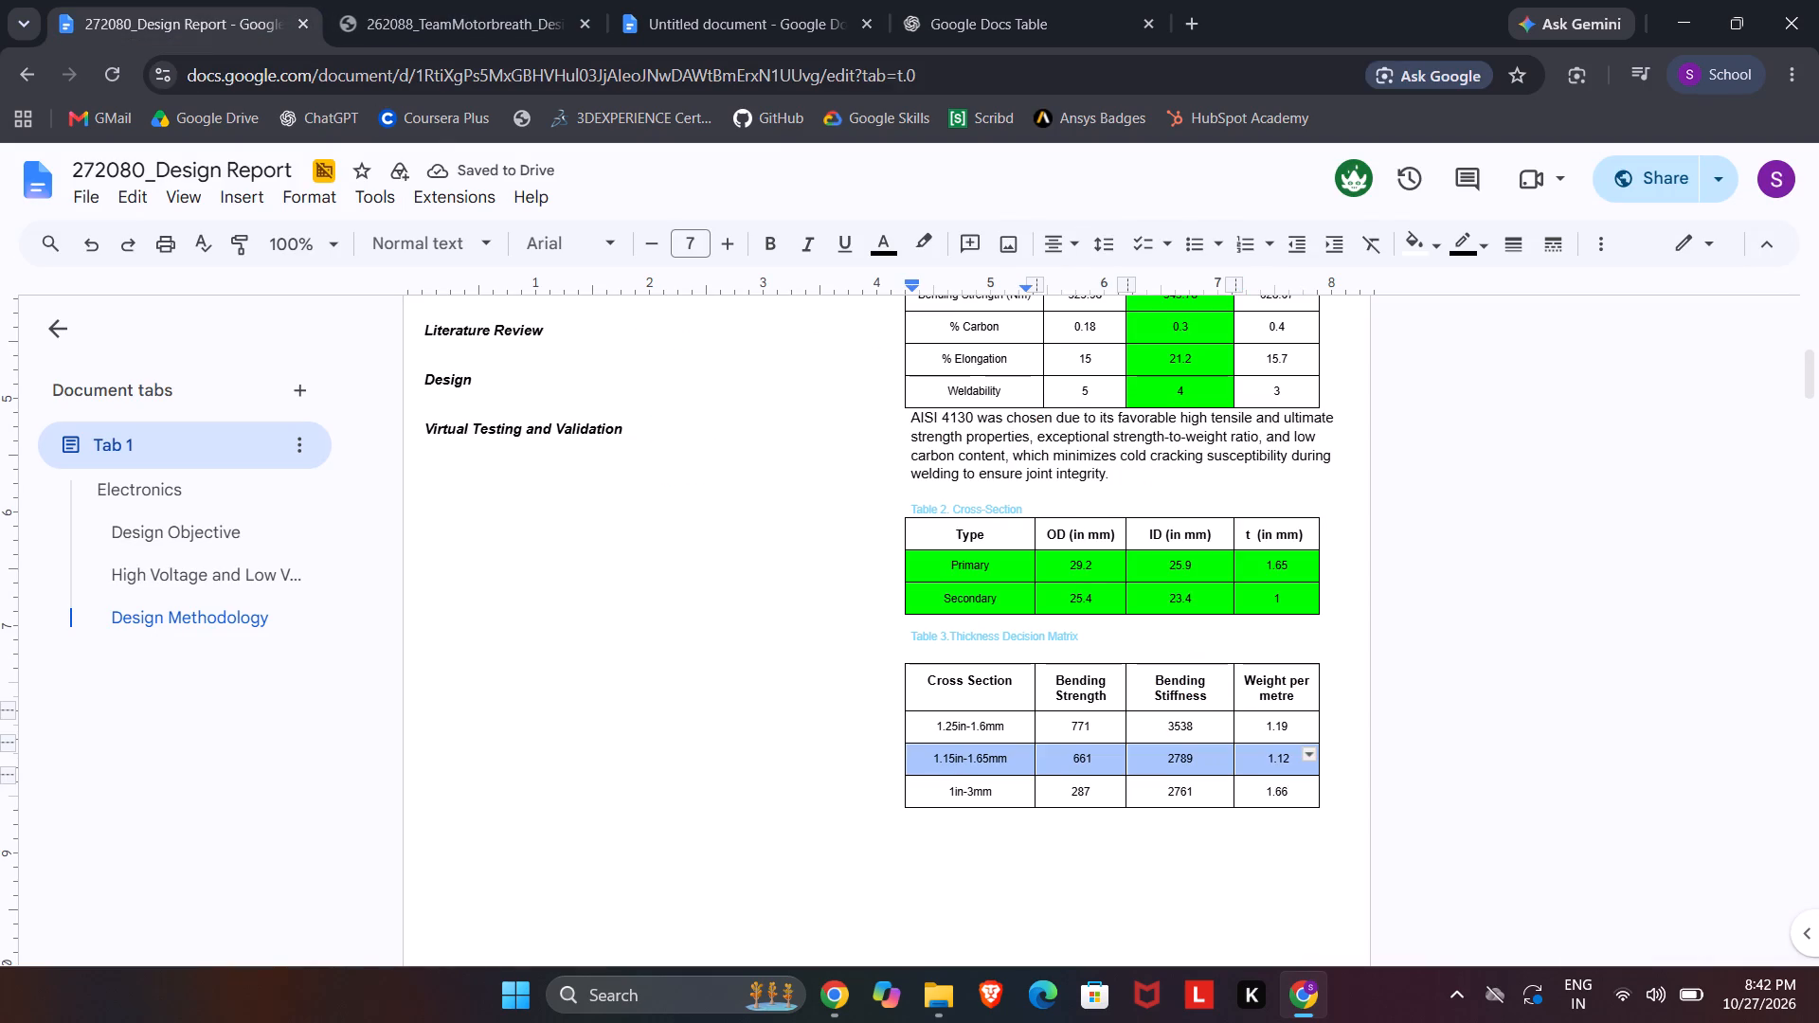
left_click_drag(1360, 778, 1338, 766)
left_click(1414, 246)
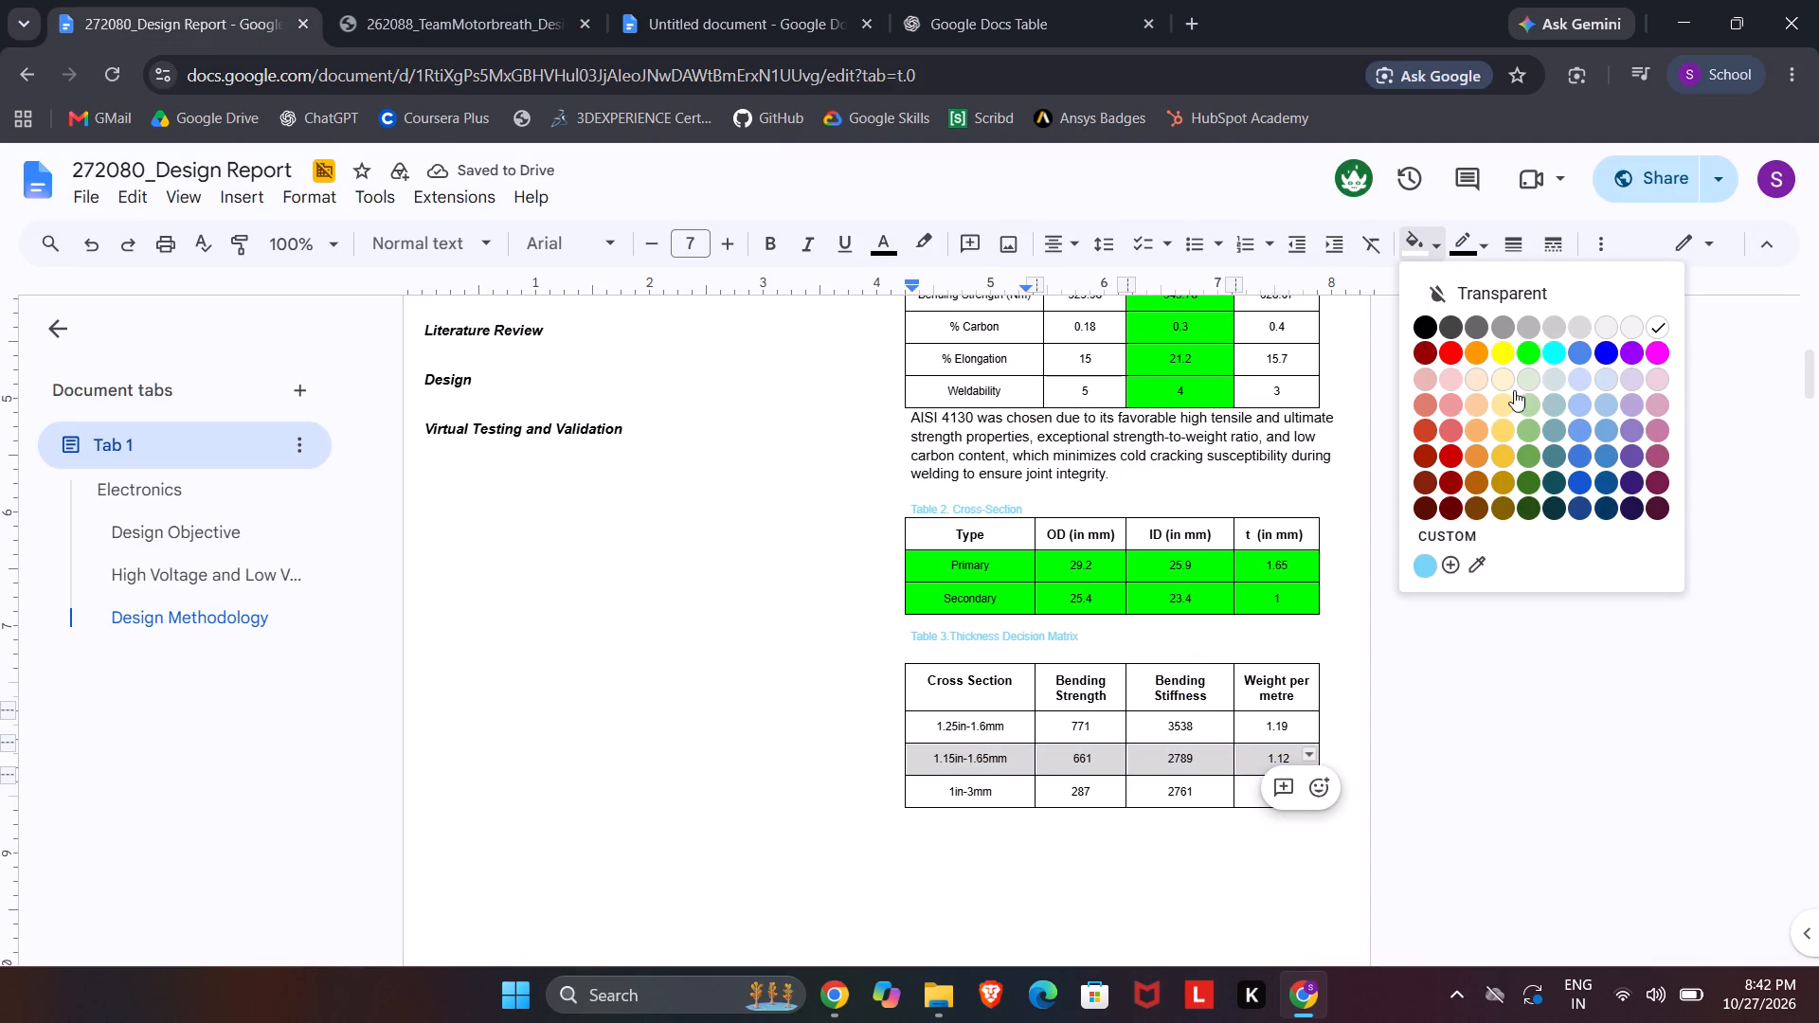
left_click(1533, 352)
left_click(1529, 533)
Copy the PDF sentence "Based on the above comparison cross-sections of the tube were selected" below Table 3 and add two line breaks.
scroll(1216, 781, "down", 2)
scroll(1145, 716, "down", 1)
left_click(964, 480)
left_click(526, 5)
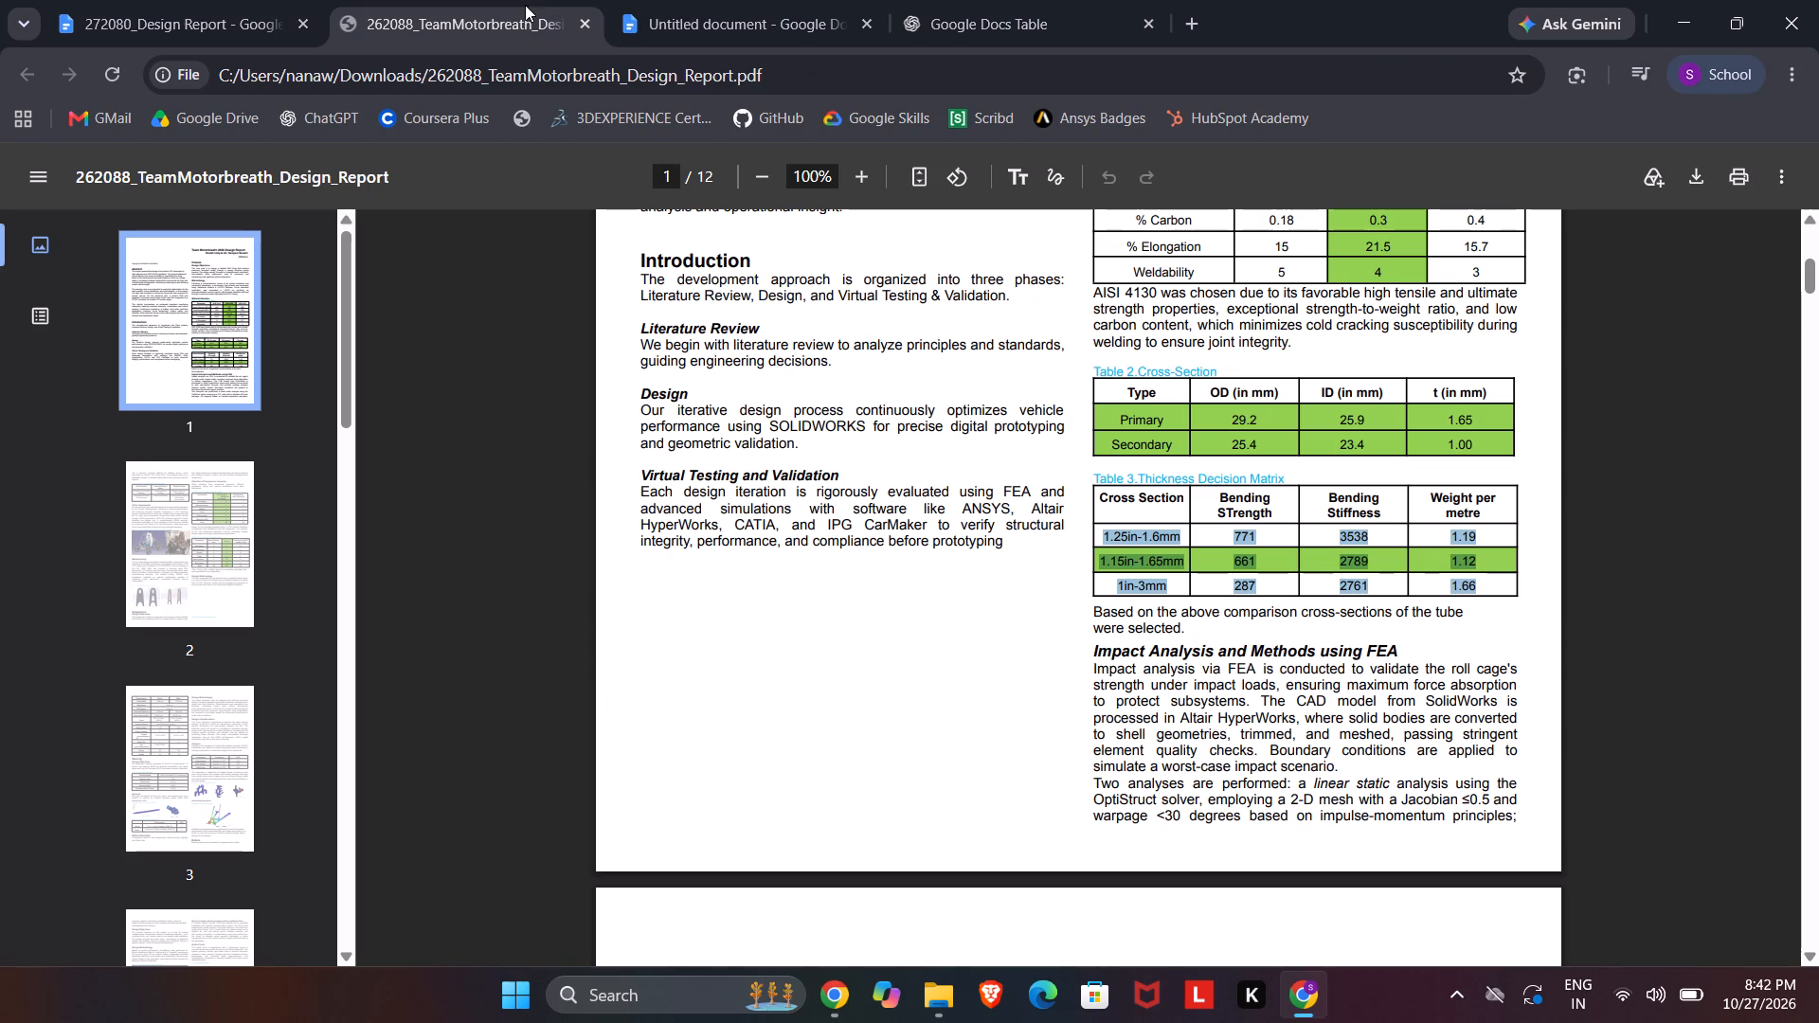
left_click_drag(1089, 611, 1198, 630)
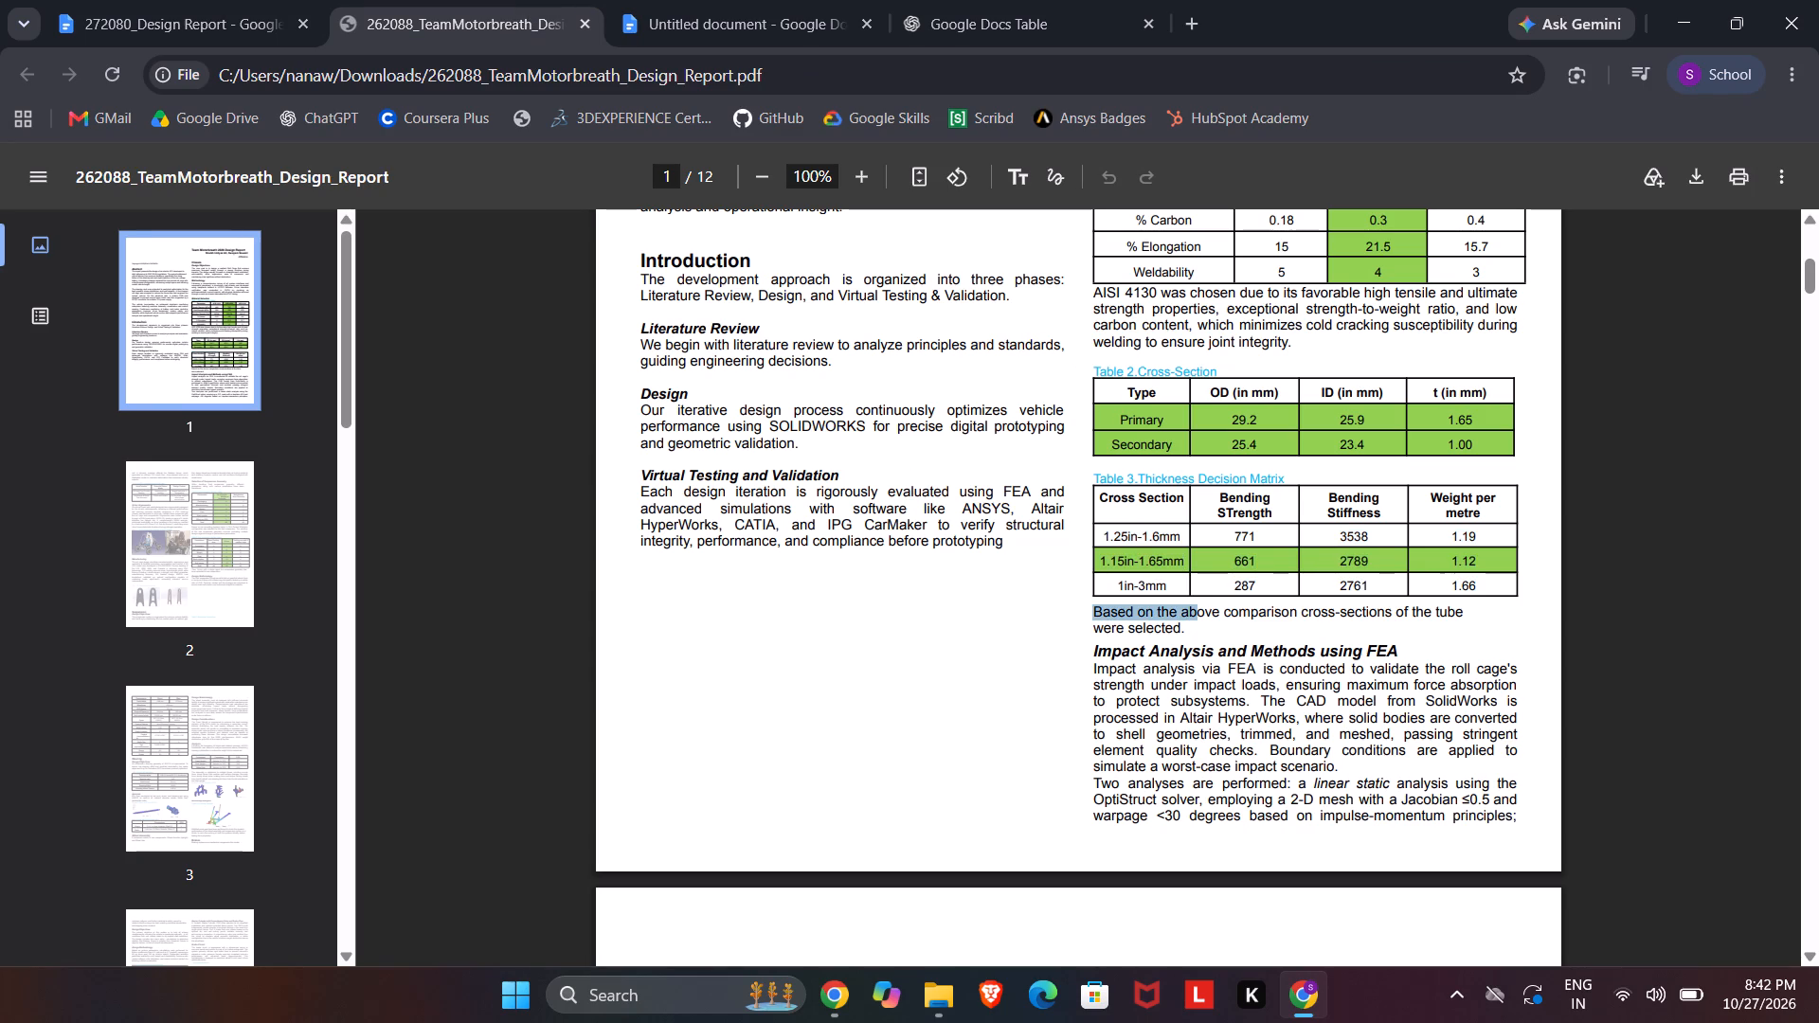
left_click_drag(1198, 630, 1179, 633)
key("ctrl+c")
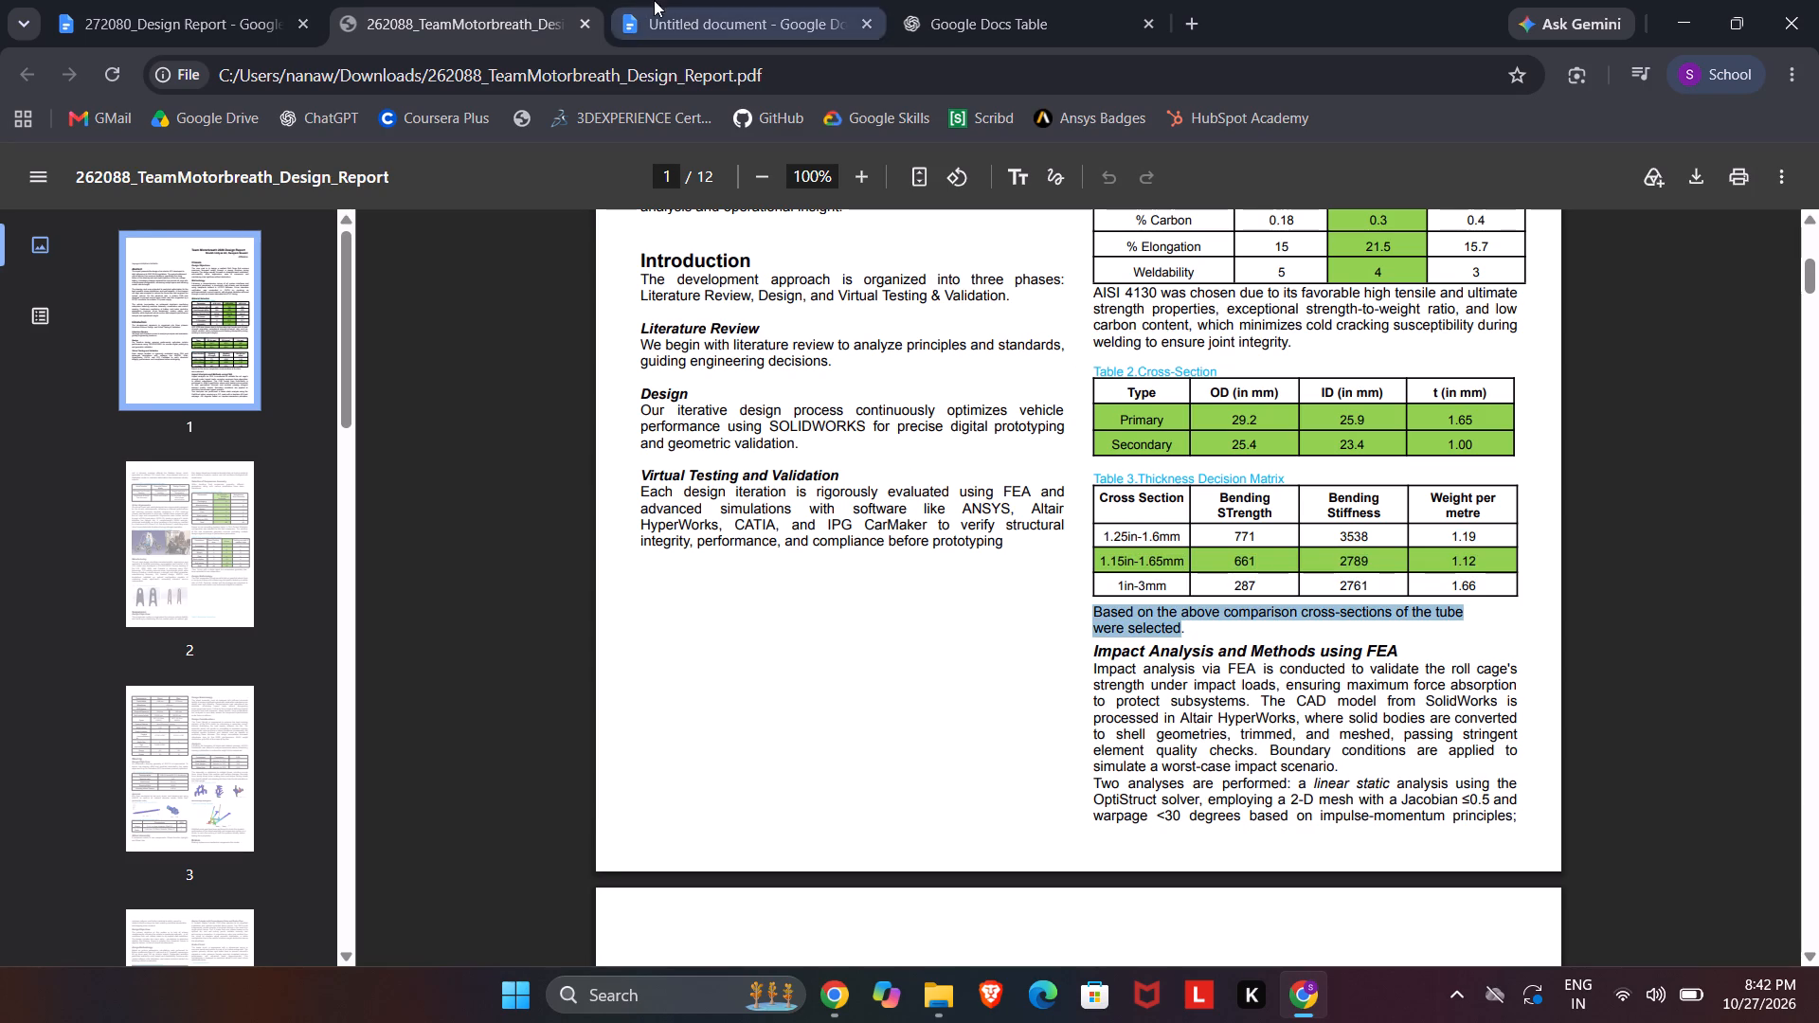
left_click(206, 0)
key("BackSpace")
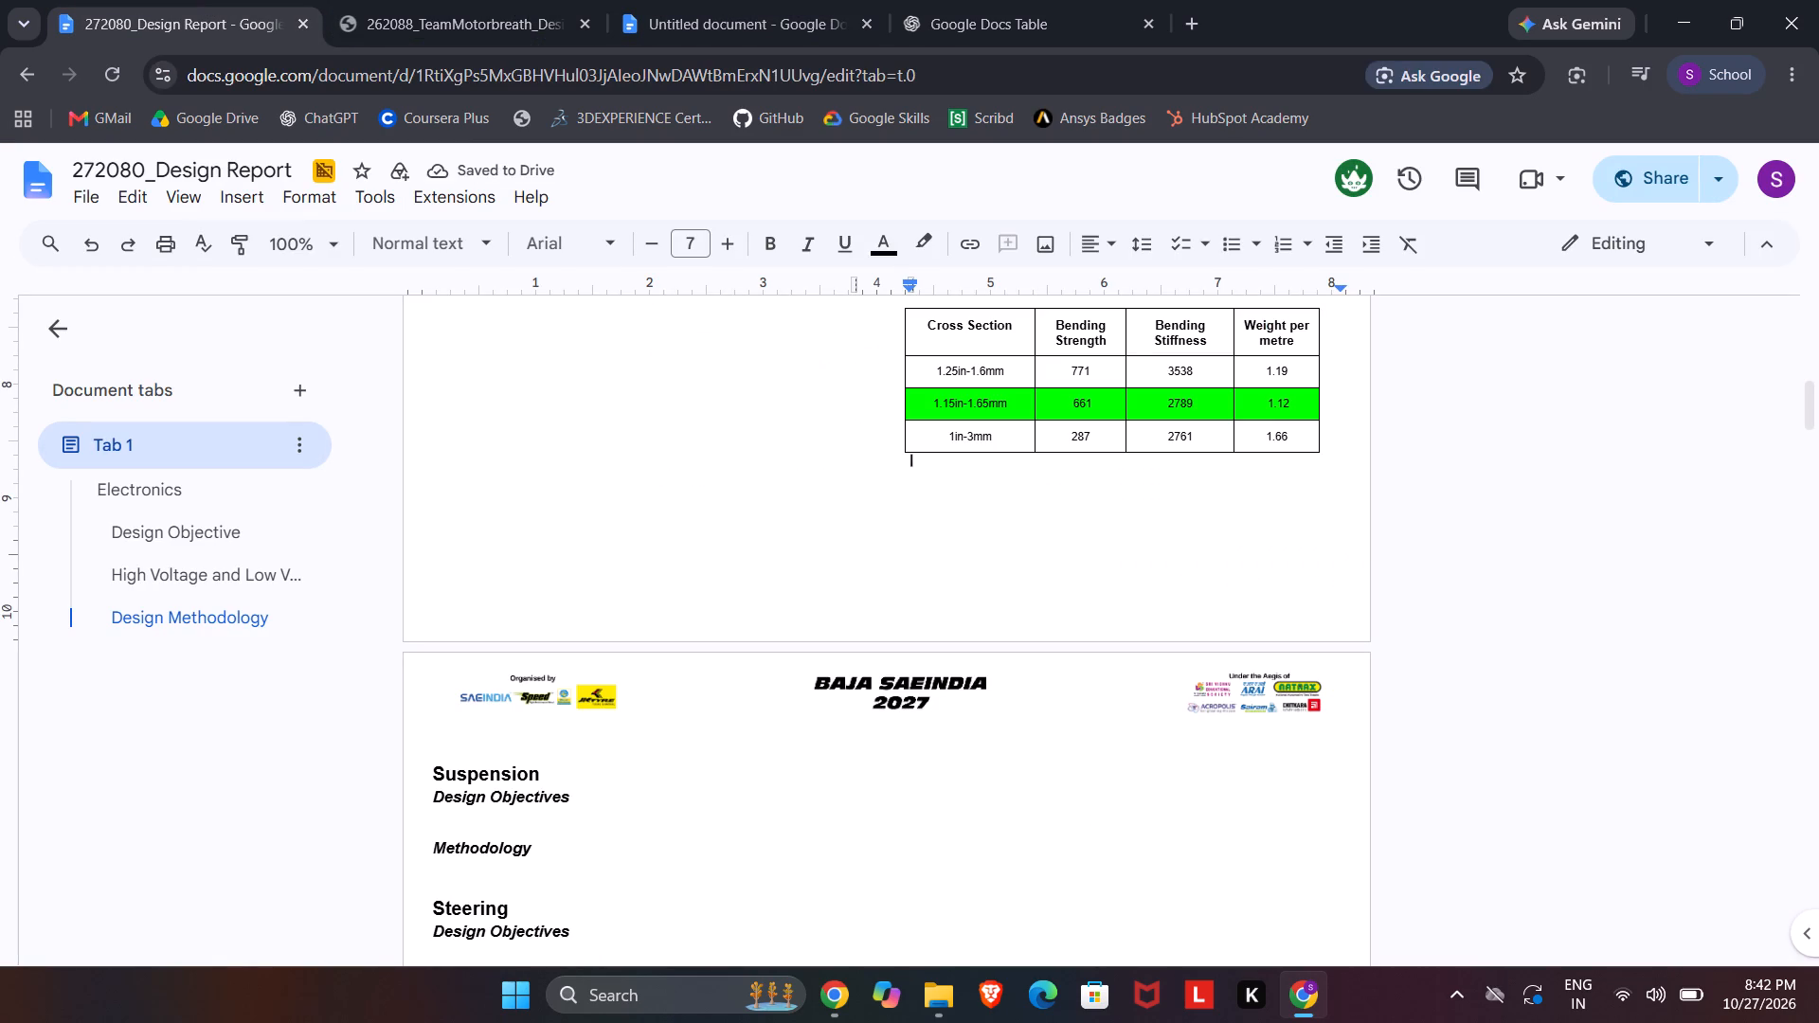
key("ctrl+v")
key("Return")
key("Return")
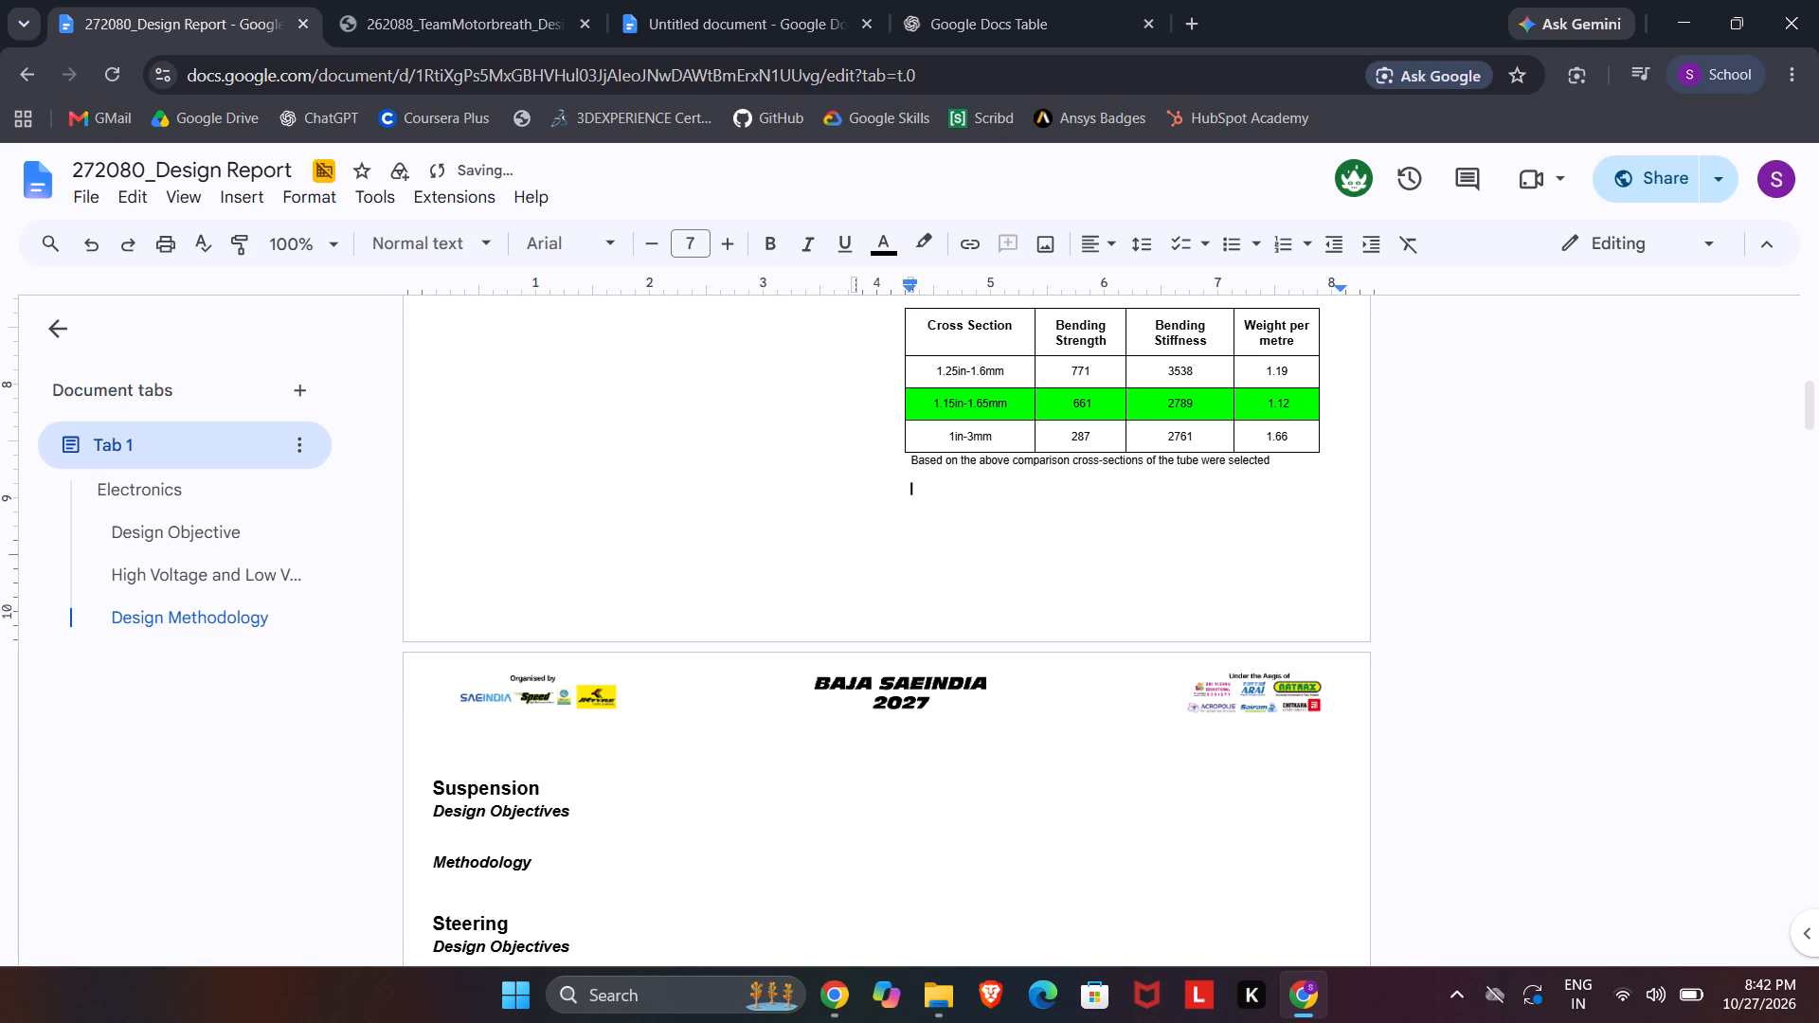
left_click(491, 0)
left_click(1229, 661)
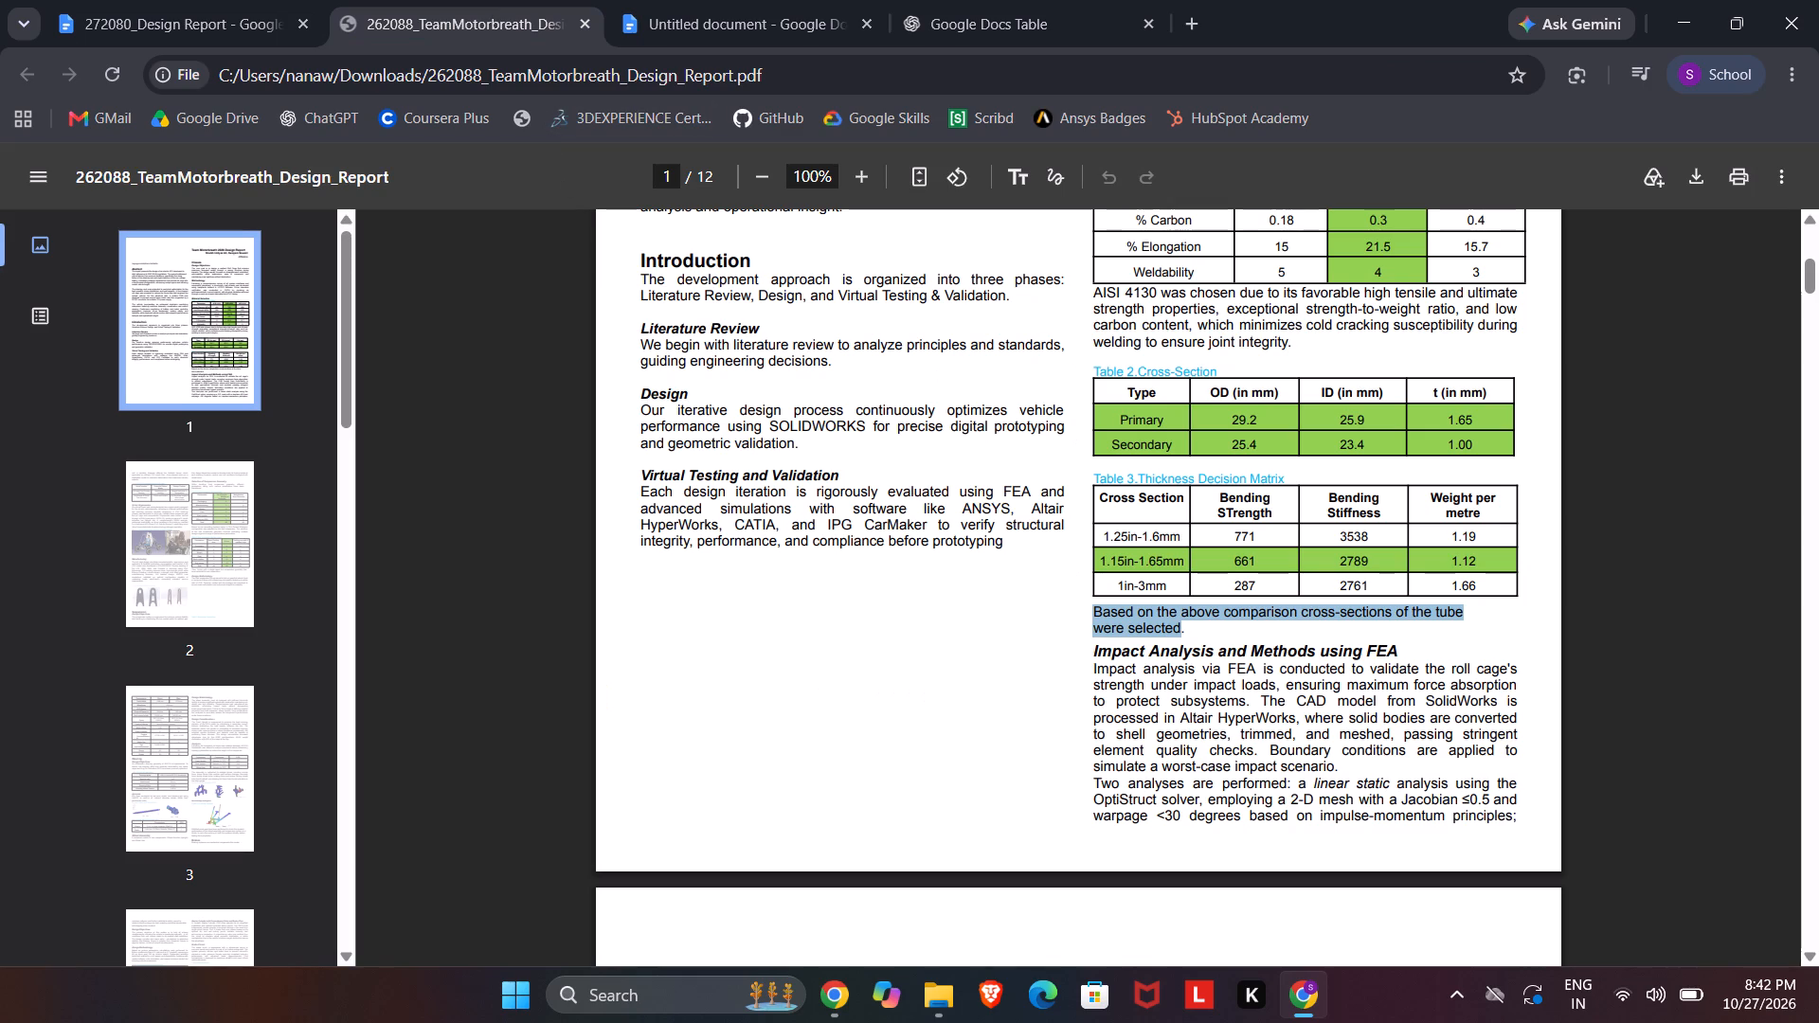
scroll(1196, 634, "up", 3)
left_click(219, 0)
Copy the report's "Material Selection" heading onto the empty line below the cross-section selection sentence as a formatting template.
scroll(1089, 586, "up", 4)
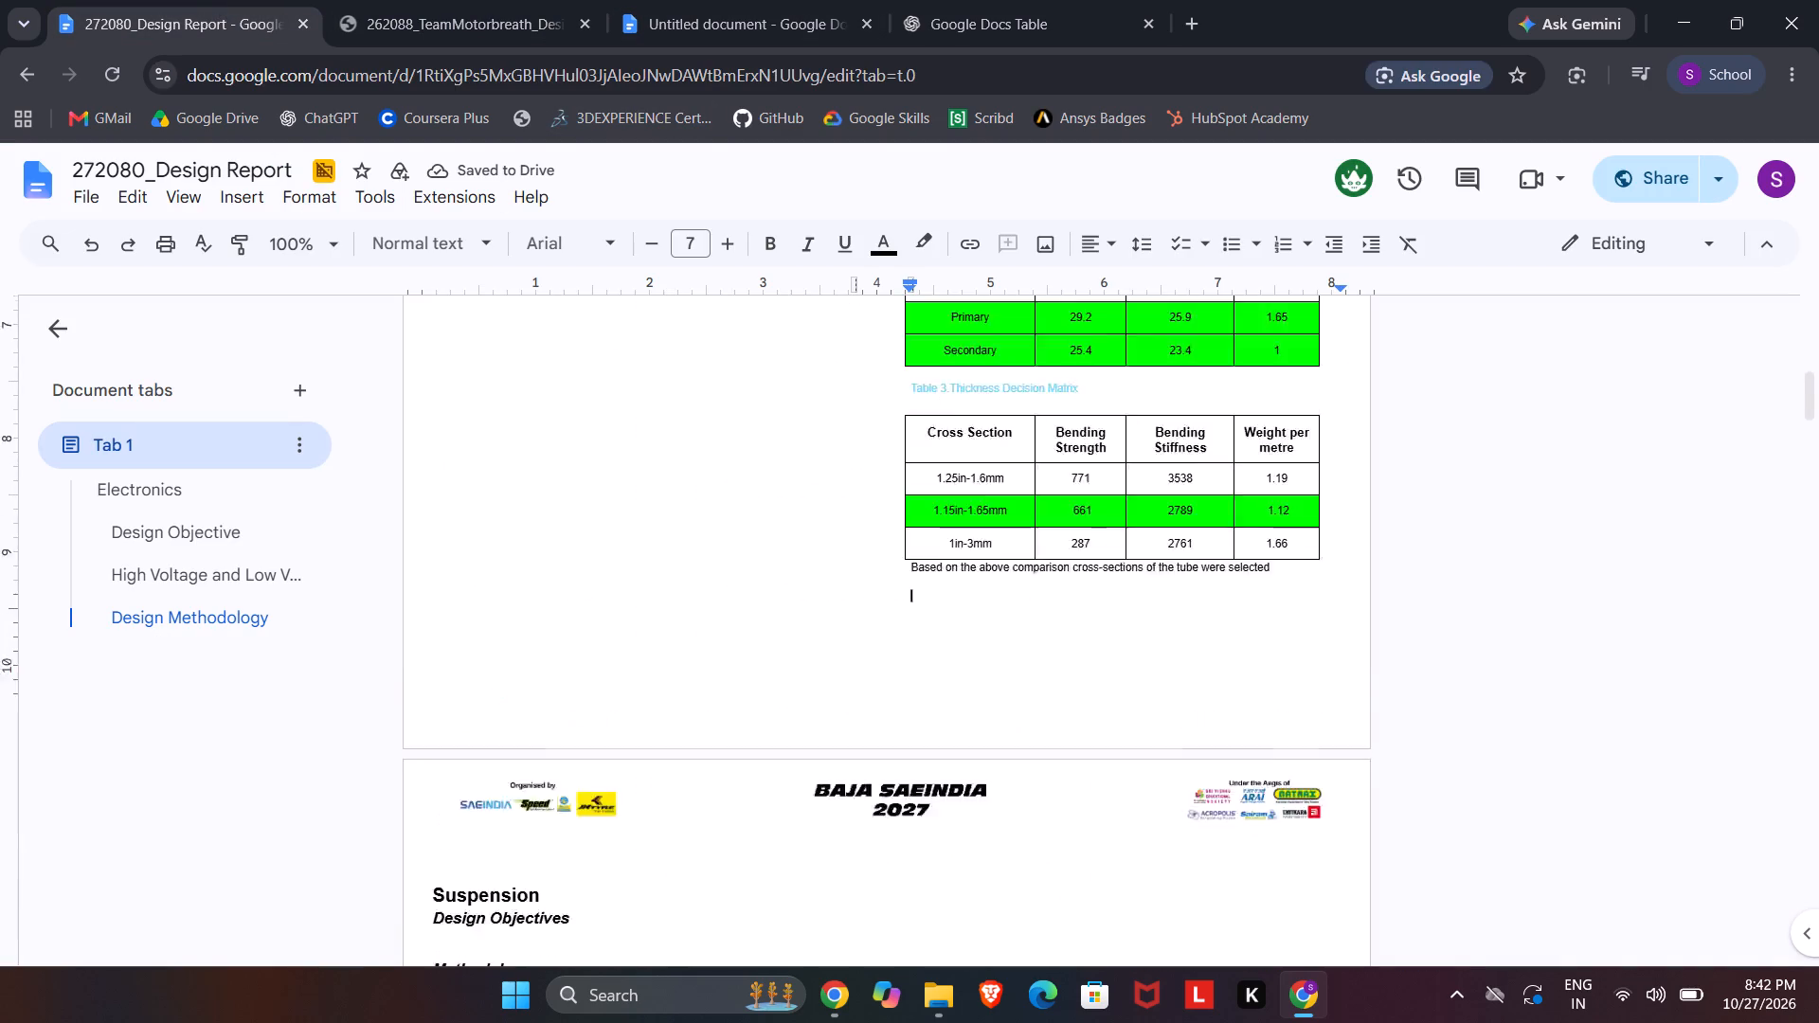
scroll(962, 594, "up", 2)
left_click_drag(1019, 363, 995, 360)
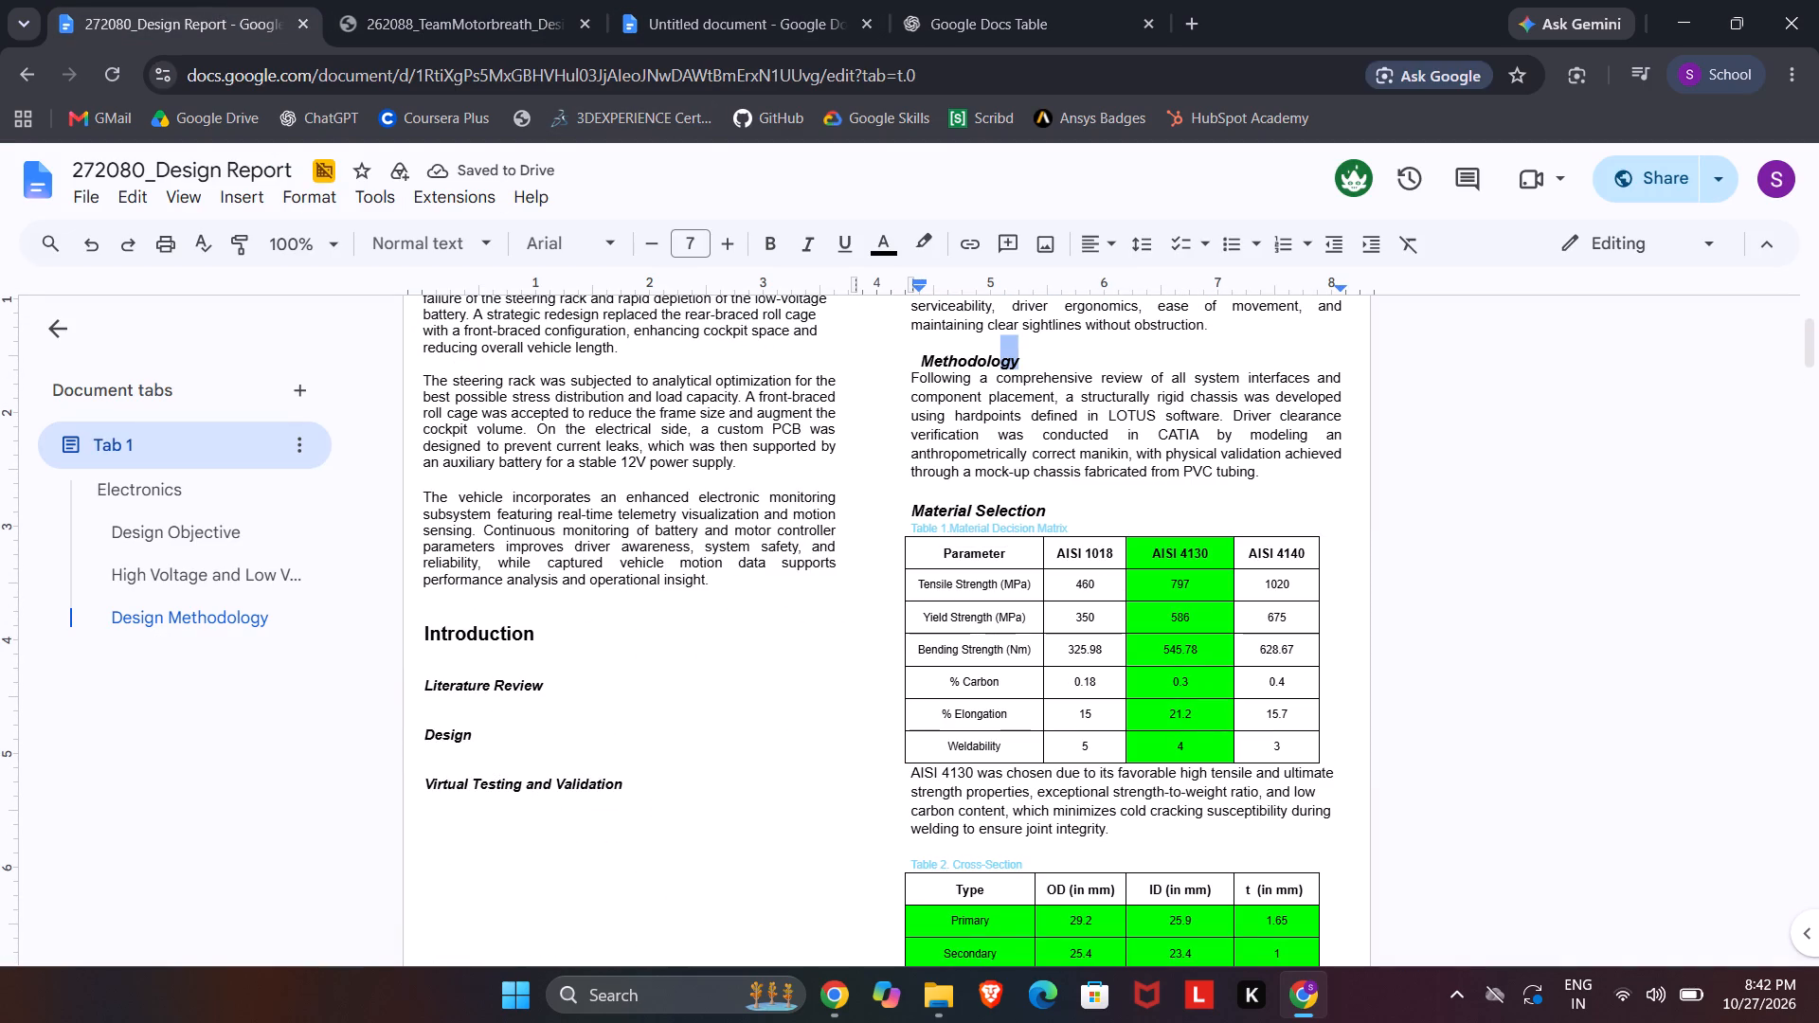
left_click_drag(995, 360, 914, 365)
key("ctrl+c")
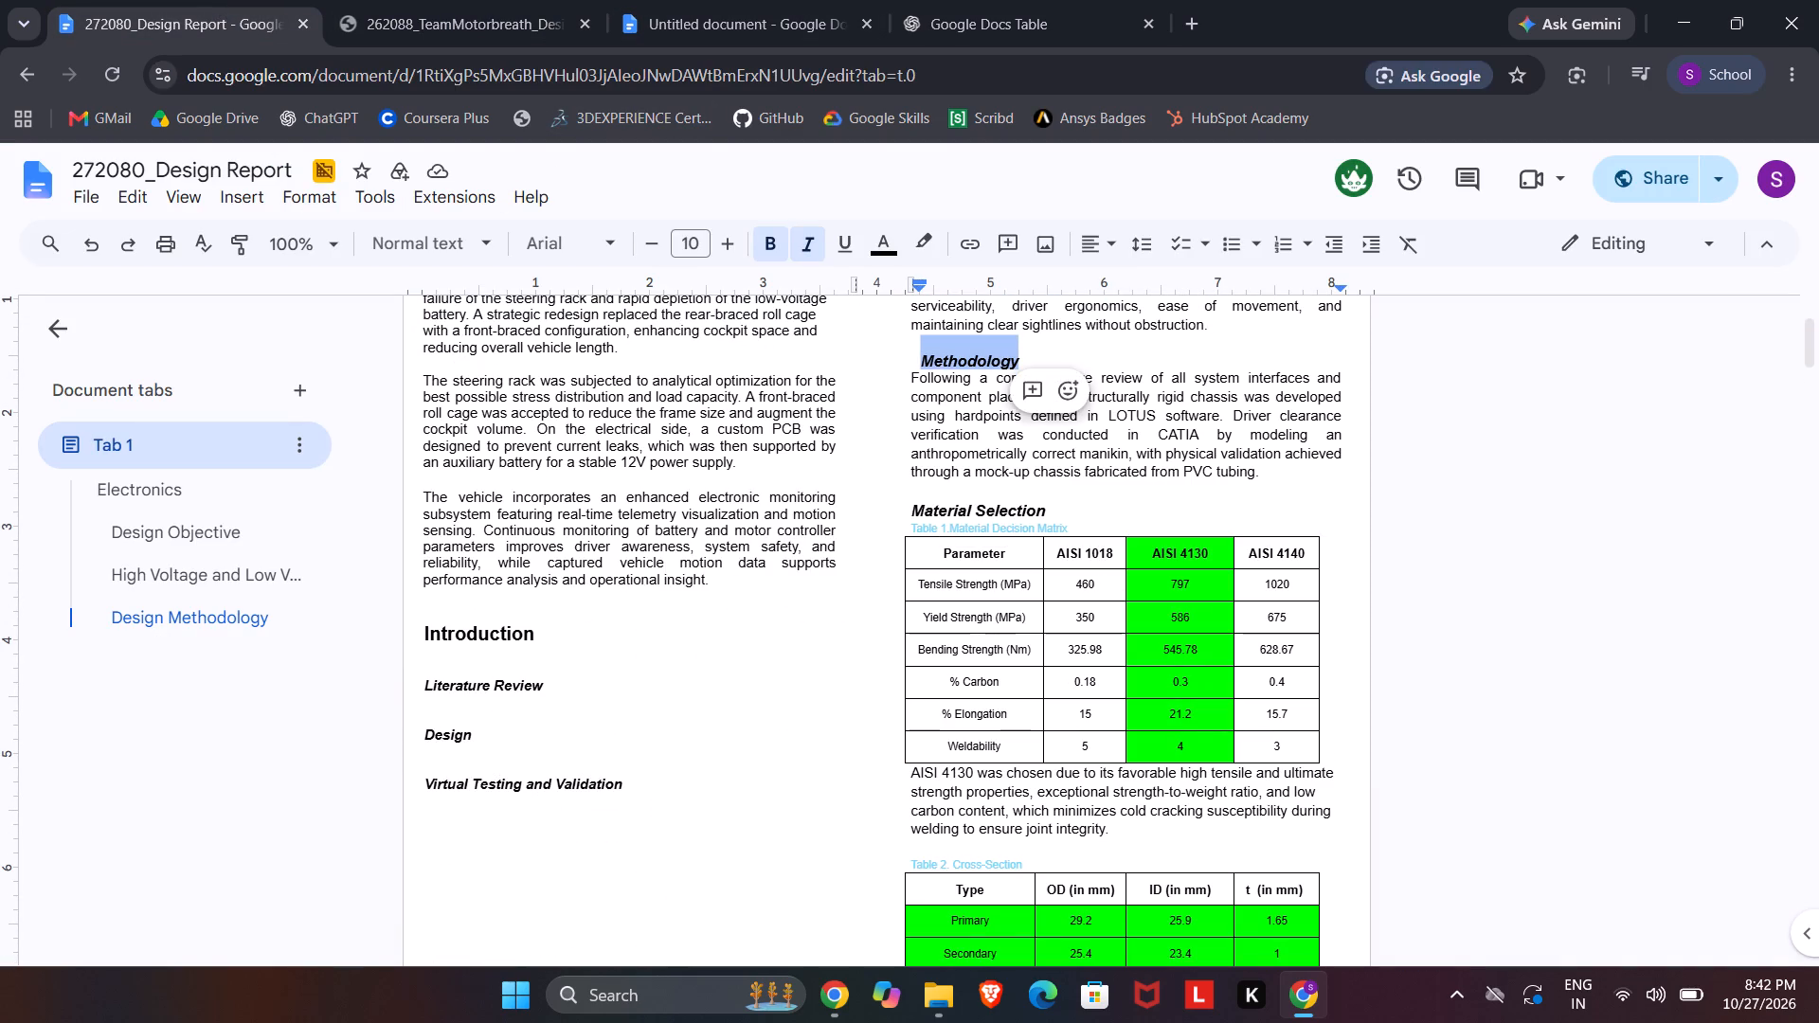
left_click(1042, 498)
left_click_drag(1060, 508, 881, 508)
left_click(912, 507)
triple_click(918, 506)
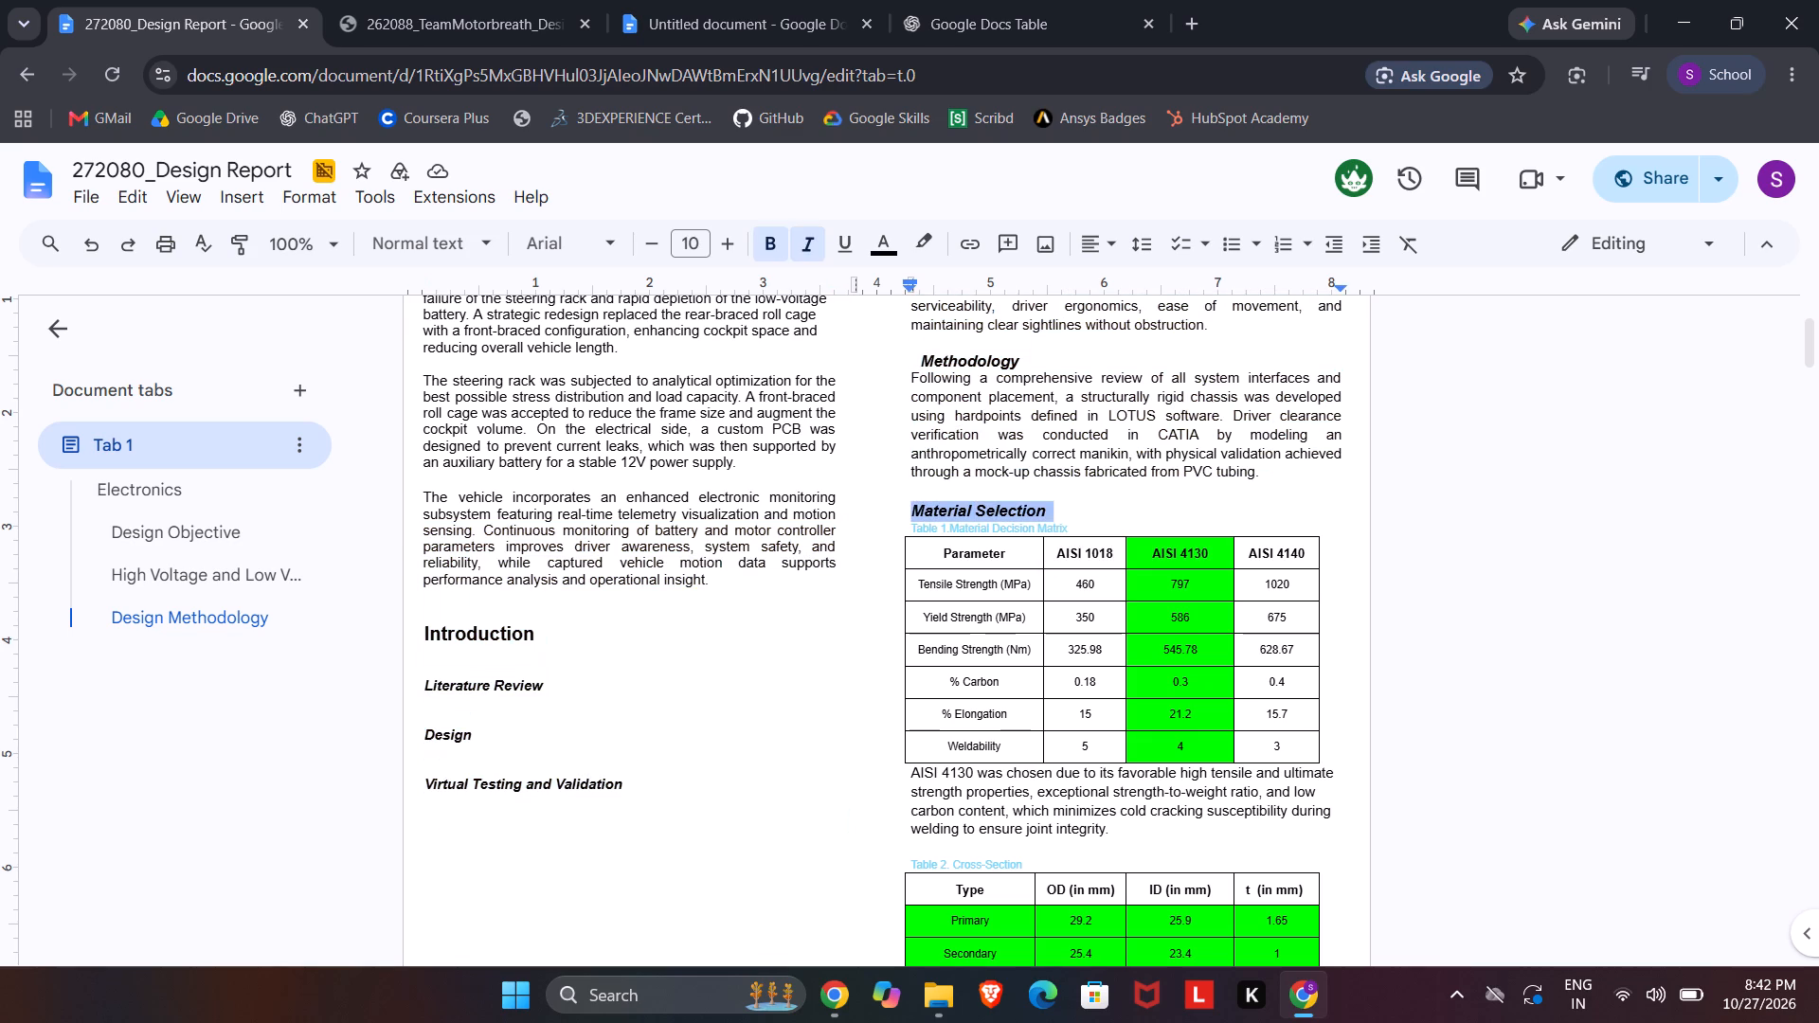
key("ctrl+c")
scroll(938, 516, "down", 6)
left_click(939, 507)
left_click(932, 494)
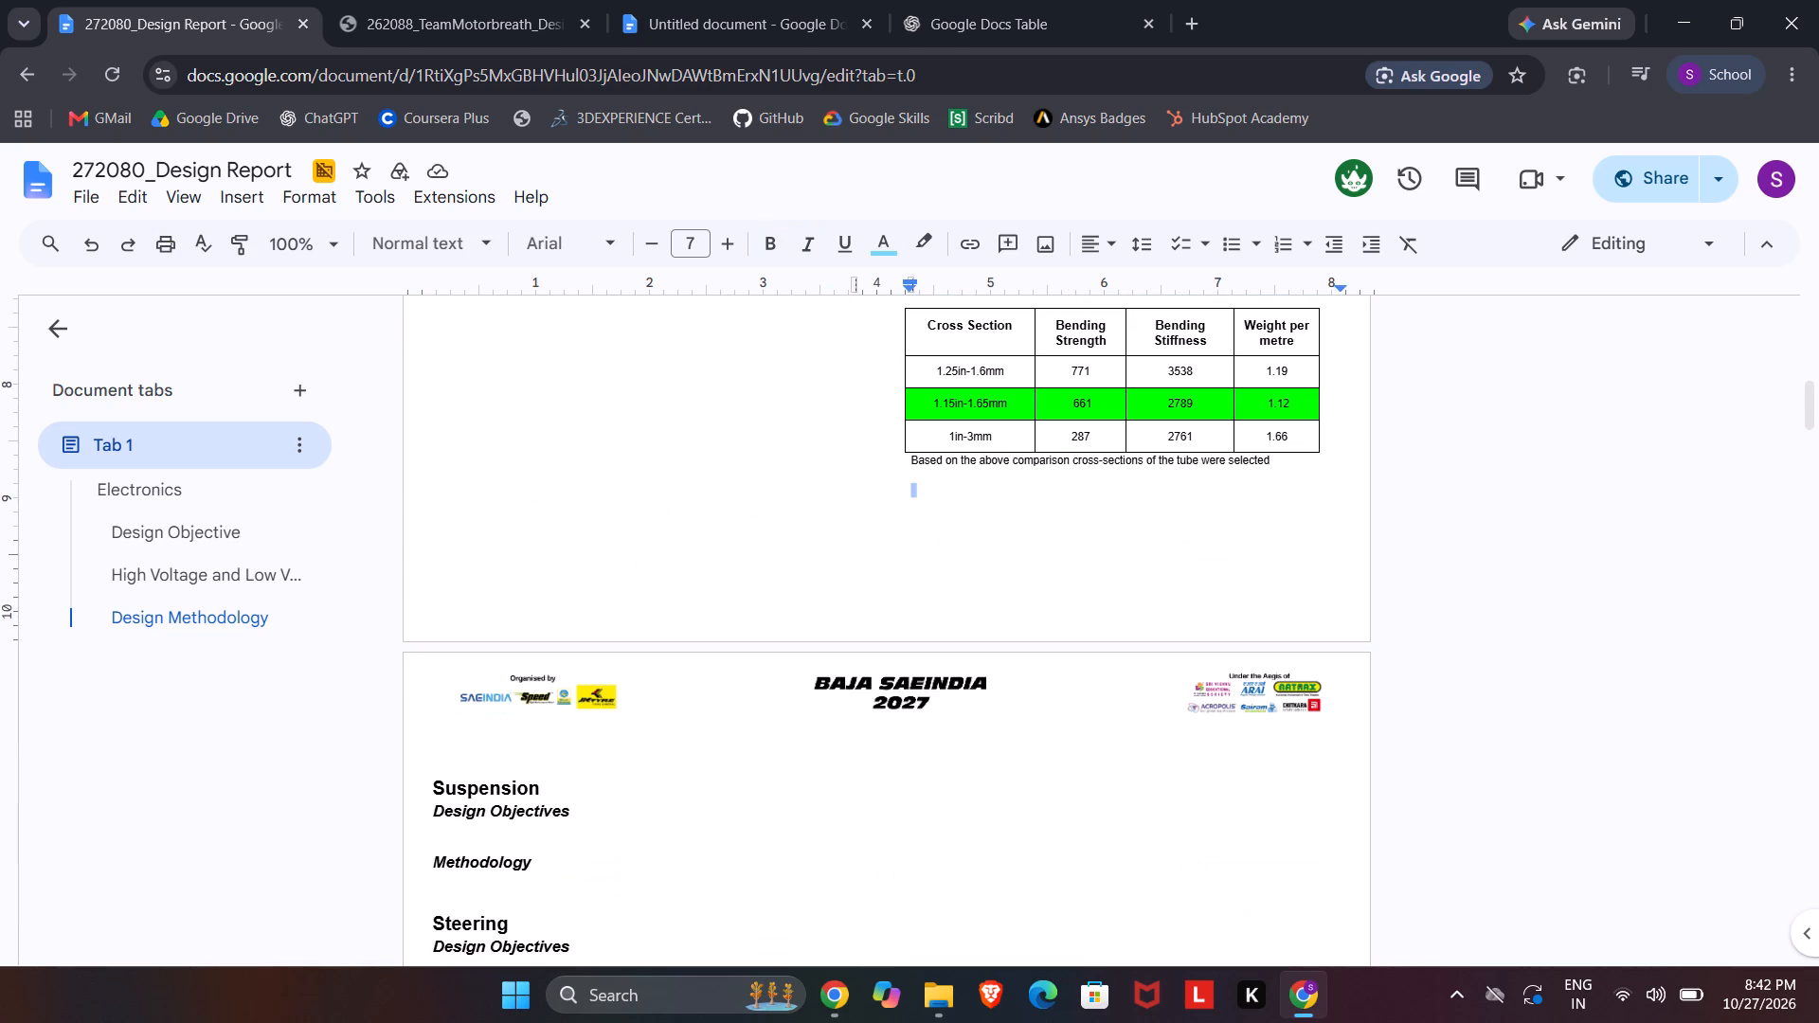
key("ctrl+v")
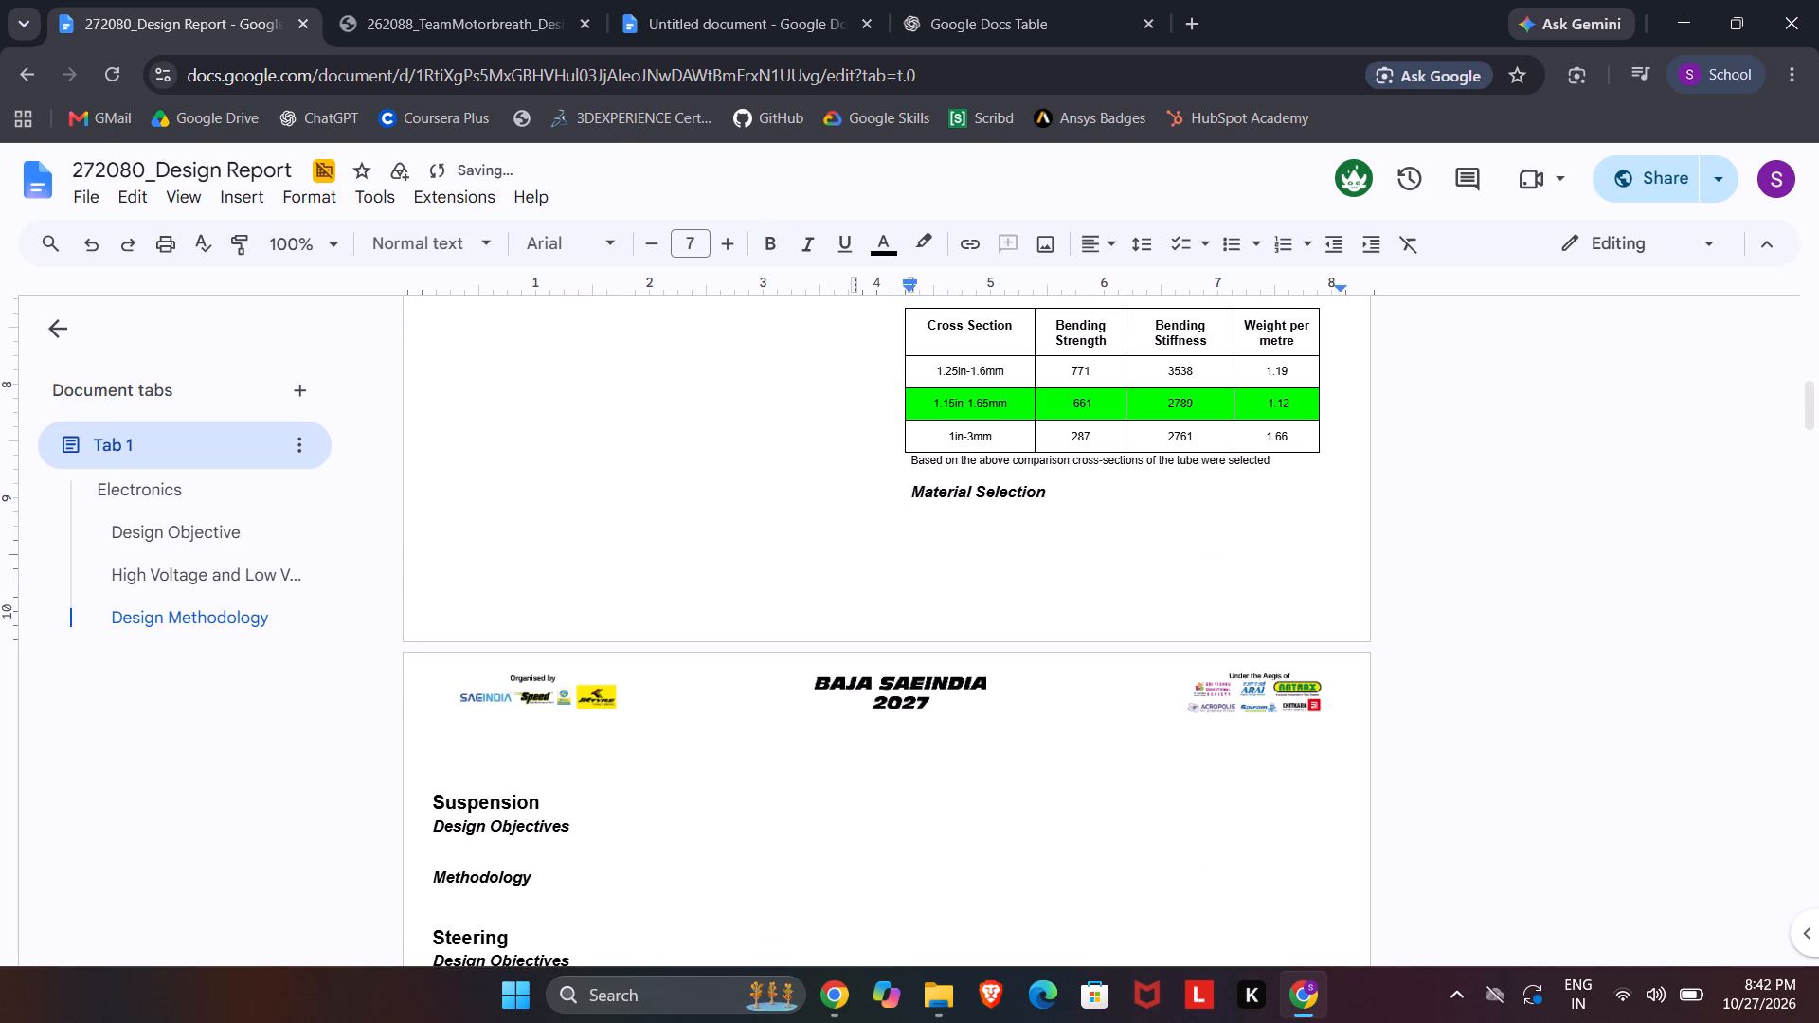
Replace the copied heading text with "Impact Analysis and Methods using FEA" from the PDF, keeping the heading formatting.
left_click(443, 0)
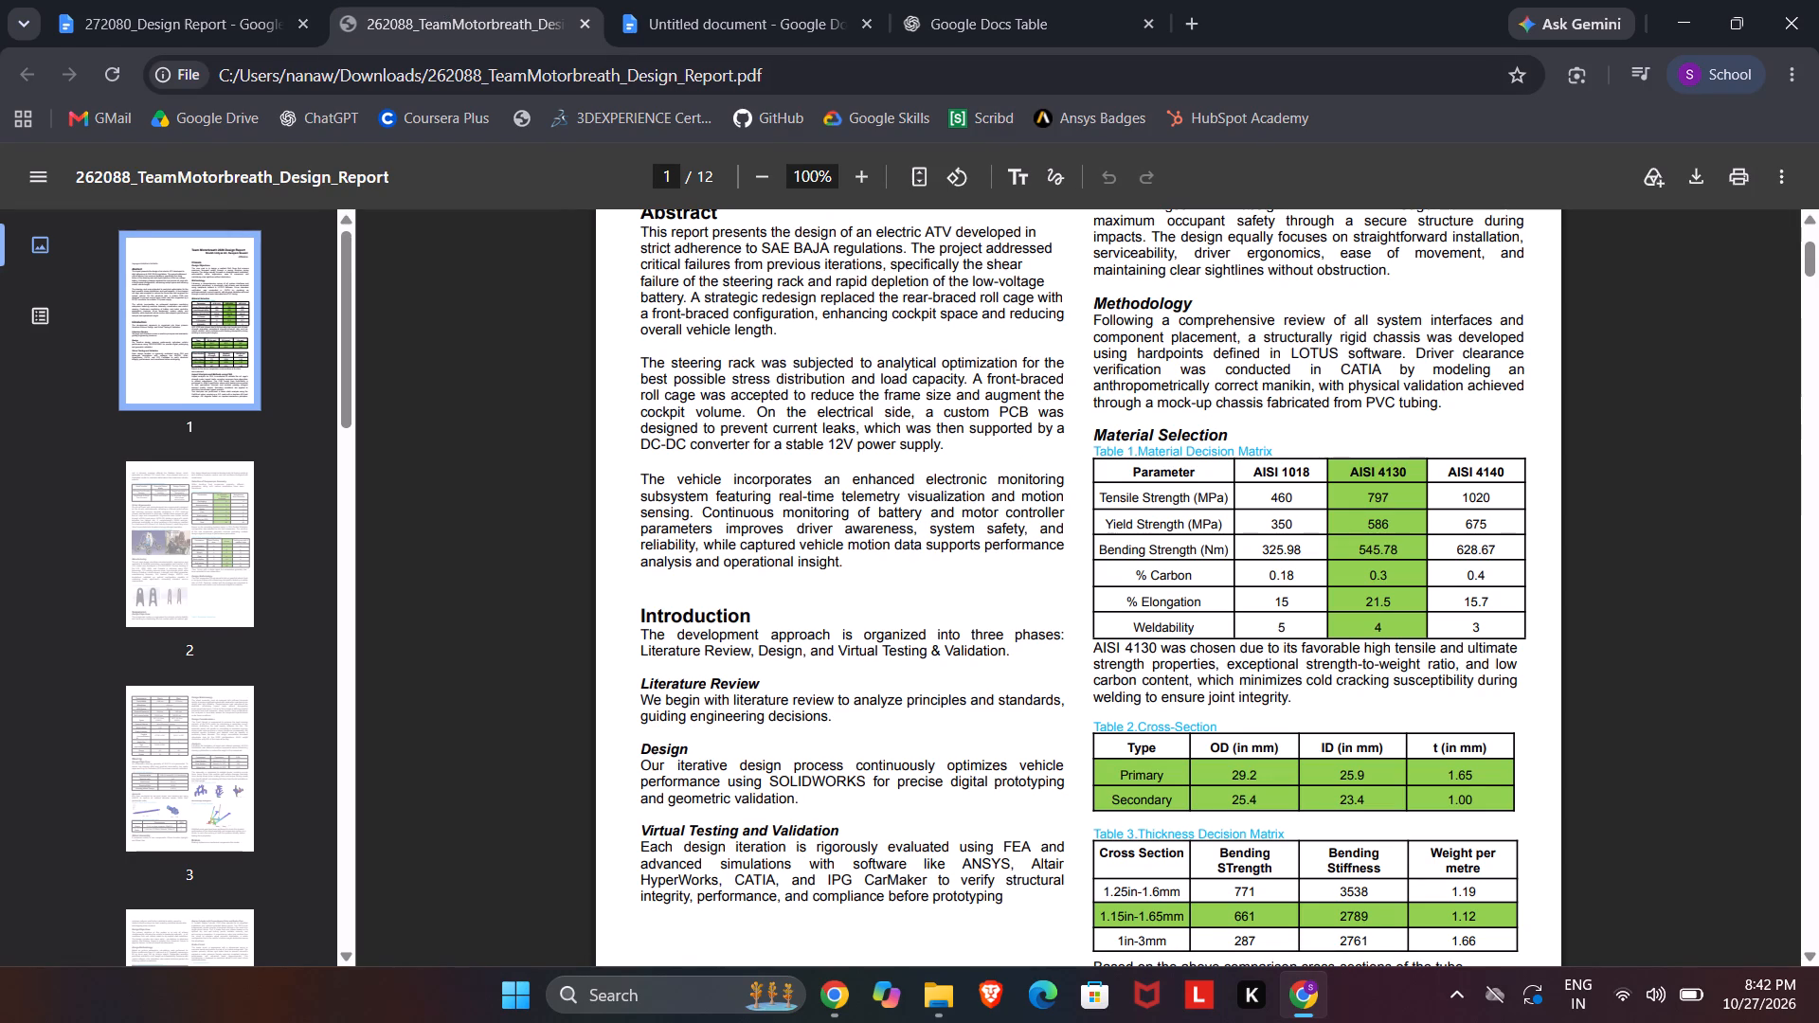
scroll(1082, 638, "down", 2)
scroll(1009, 765, "down", 2)
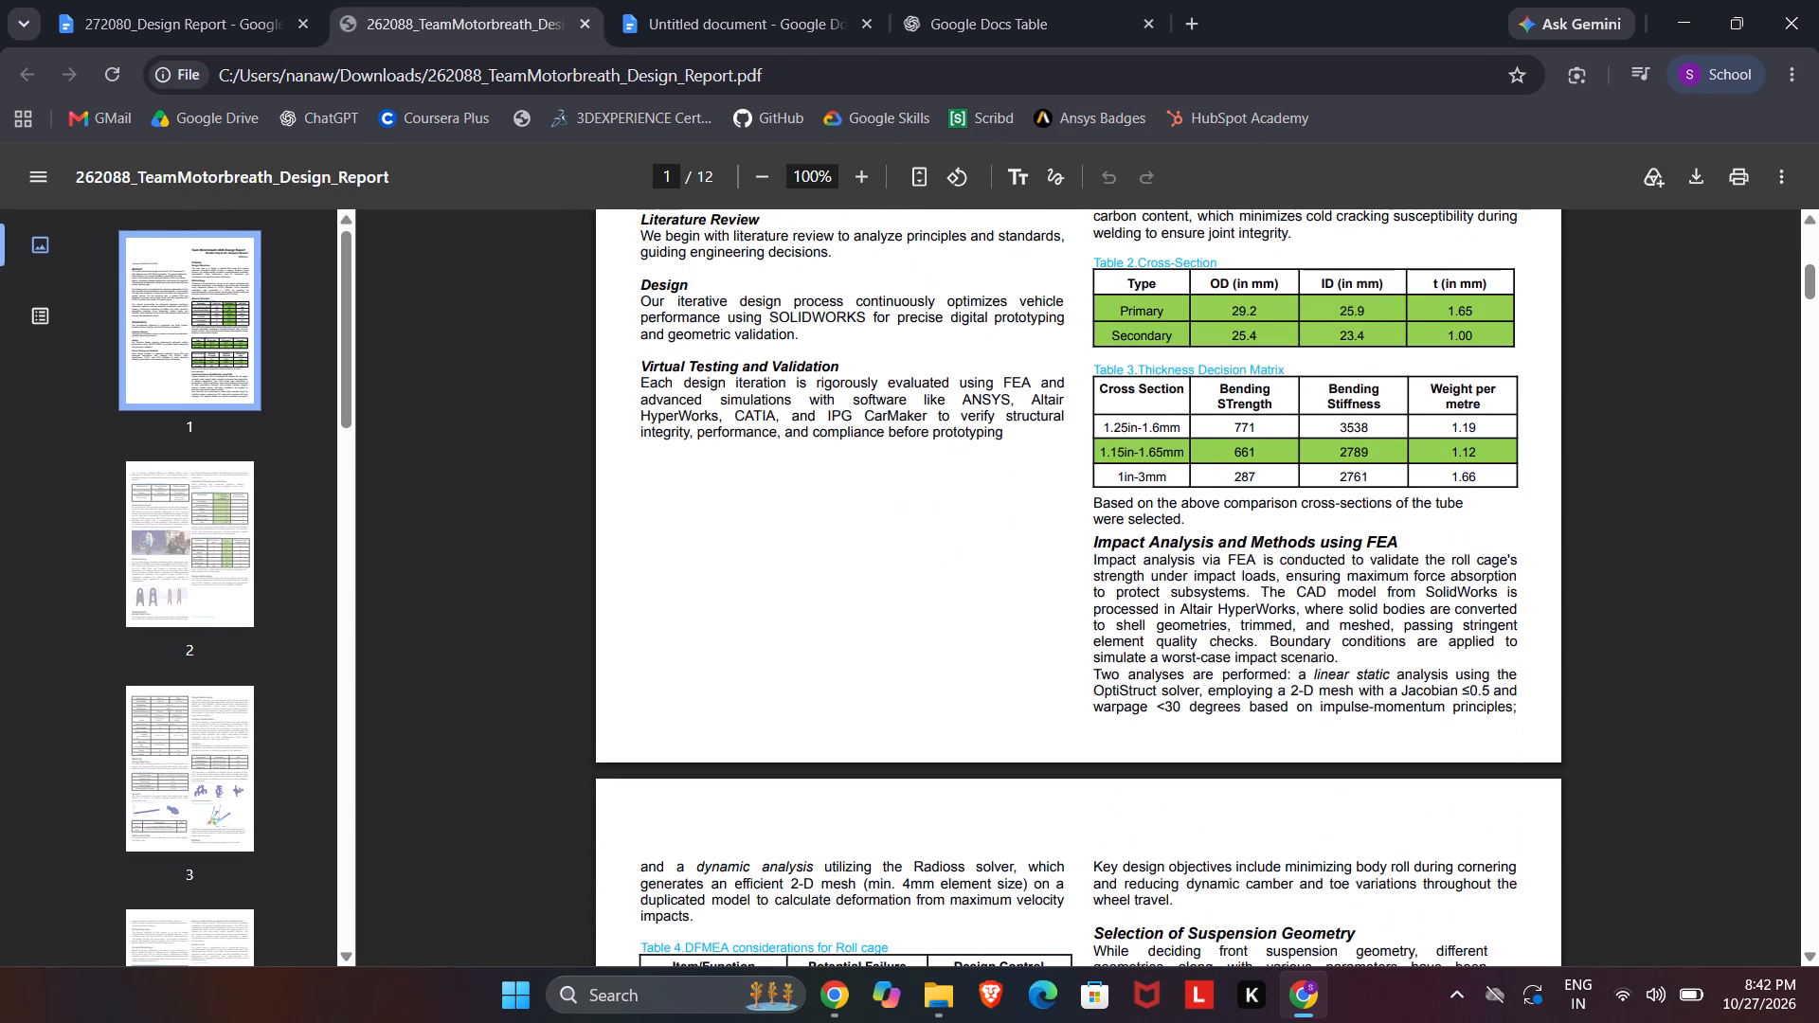
left_click_drag(1090, 529, 1397, 533)
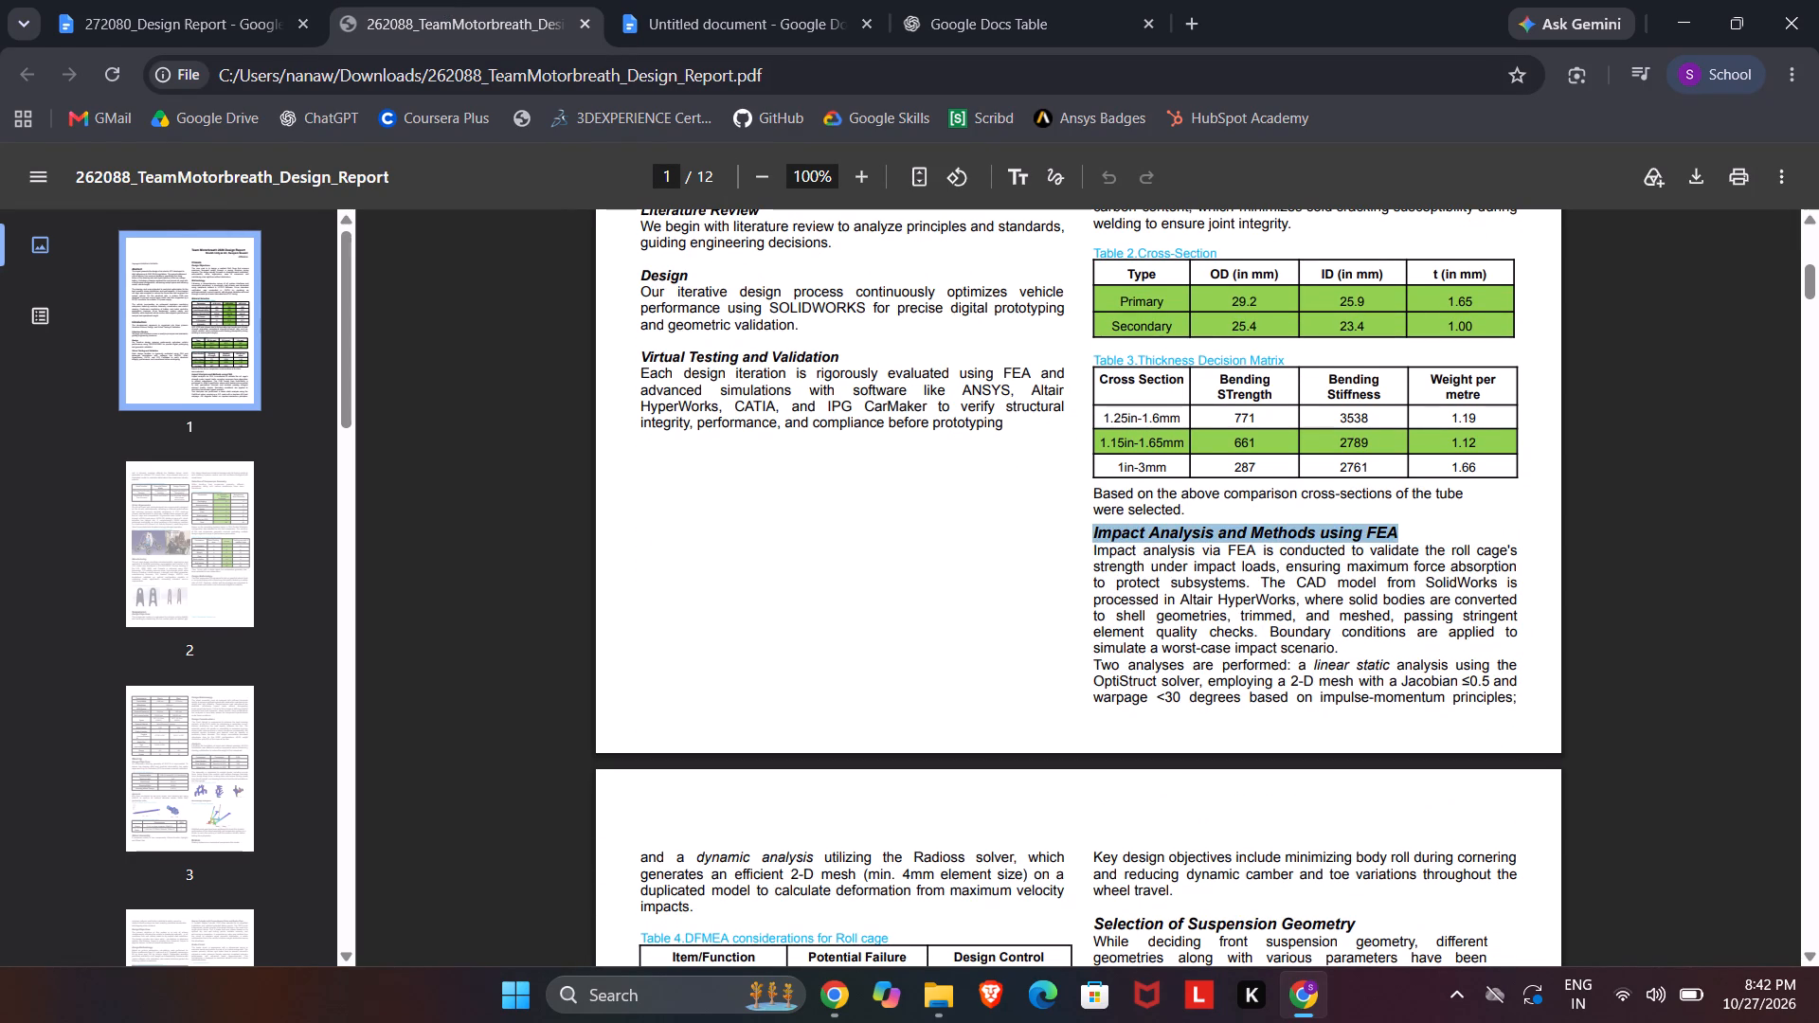
key("ctrl+c")
left_click(123, 0)
triple_click(1003, 493)
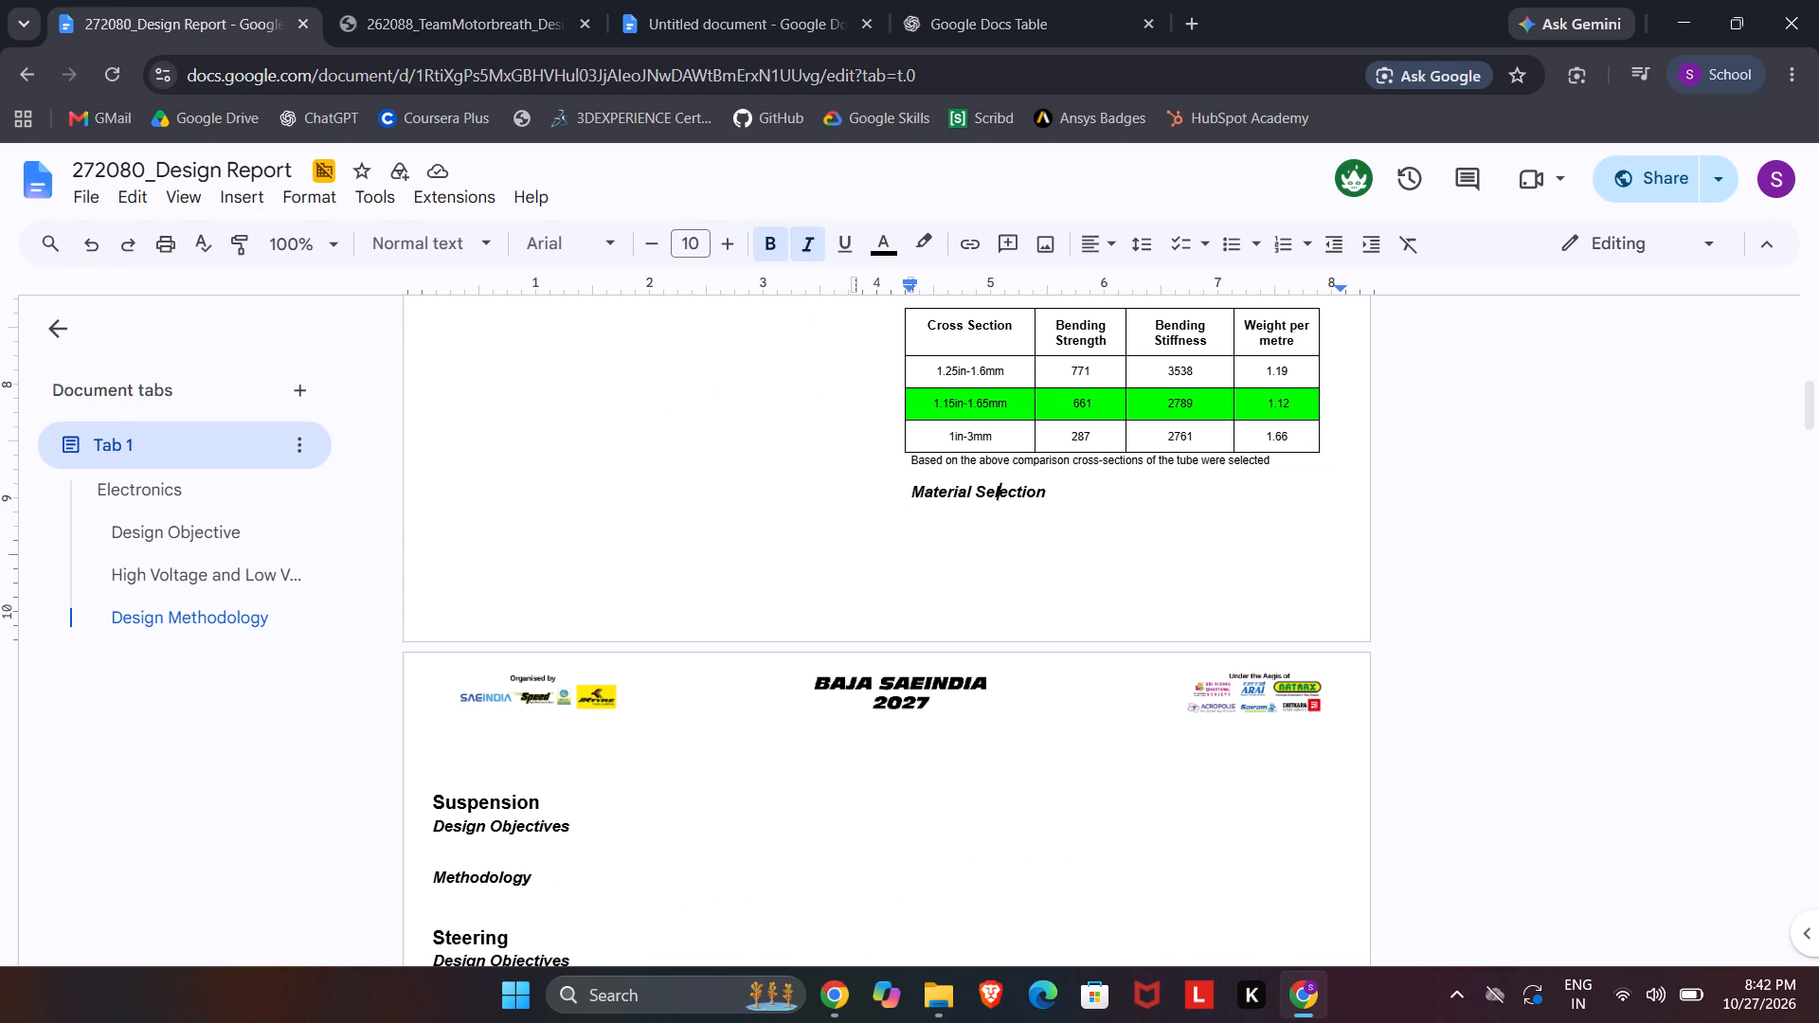
key("ctrl+v")
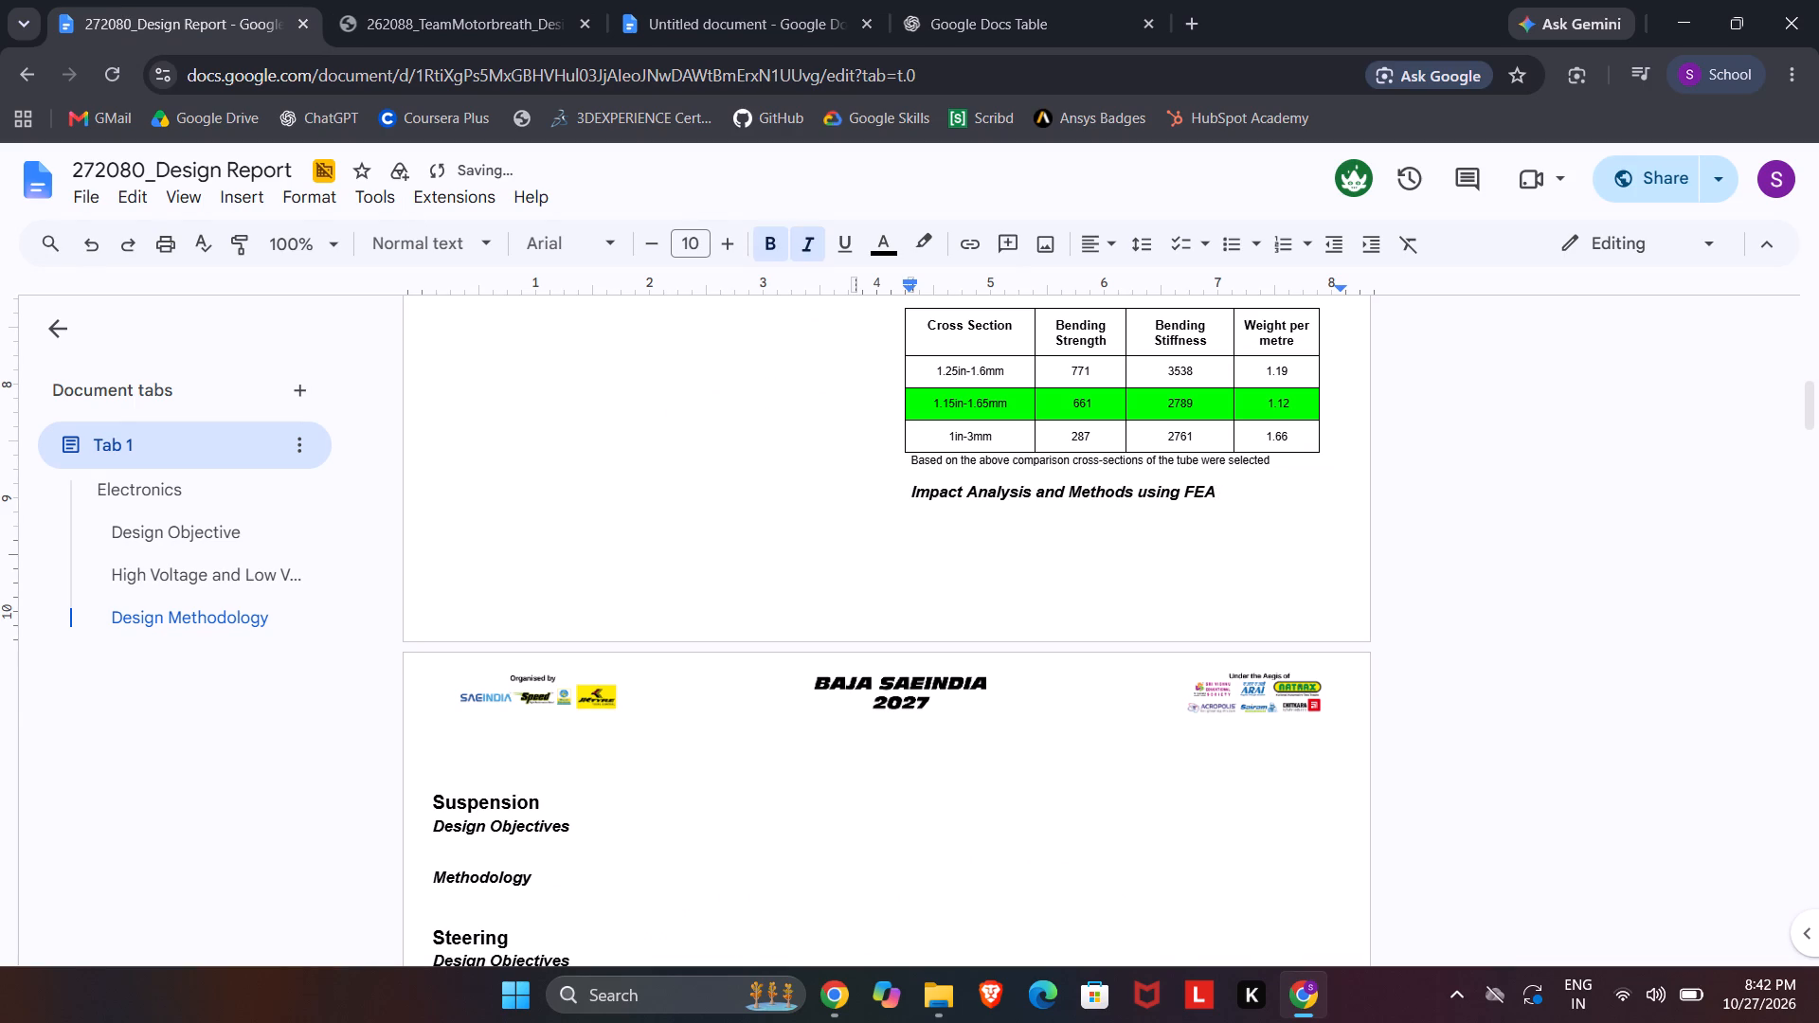
Copy the PDF's impact analysis text, from "Impact analysis via FEA" to "maximum velocity impacts", below the new heading.
left_click(991, 526)
left_click(936, 511)
left_click(428, 0)
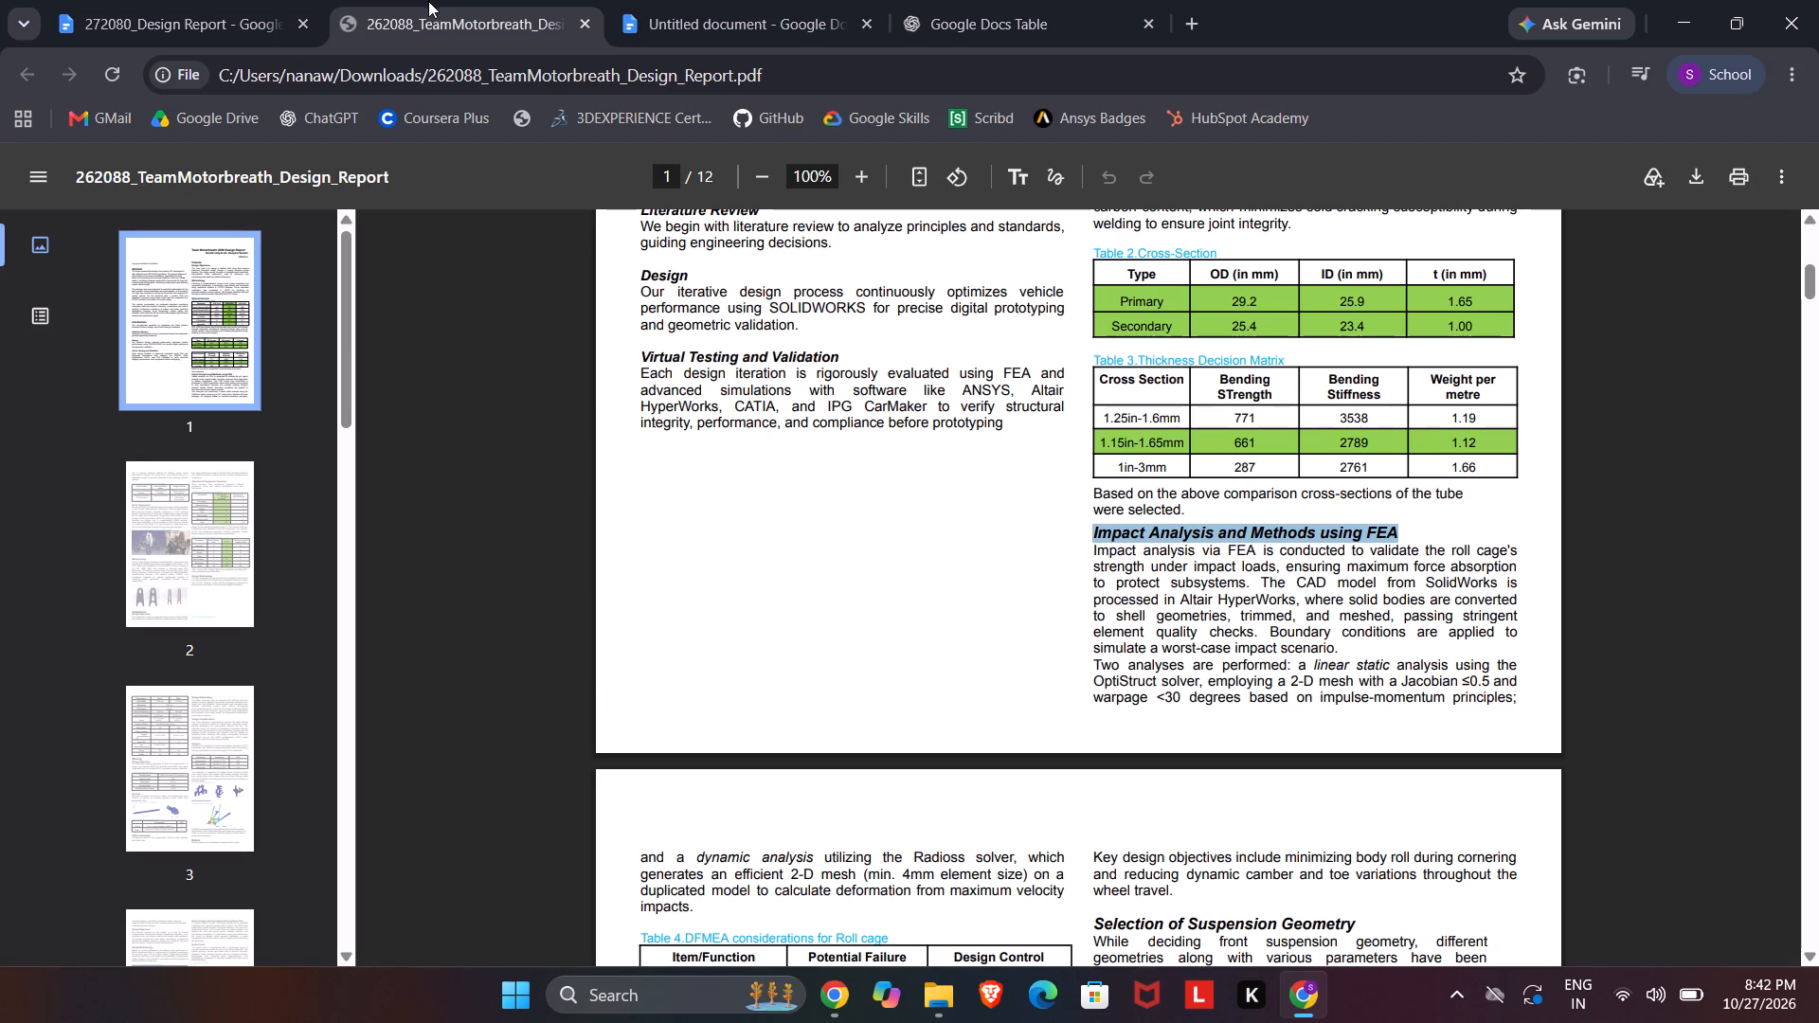
left_click_drag(1089, 549, 1140, 627)
scroll(1297, 627, "down", 2)
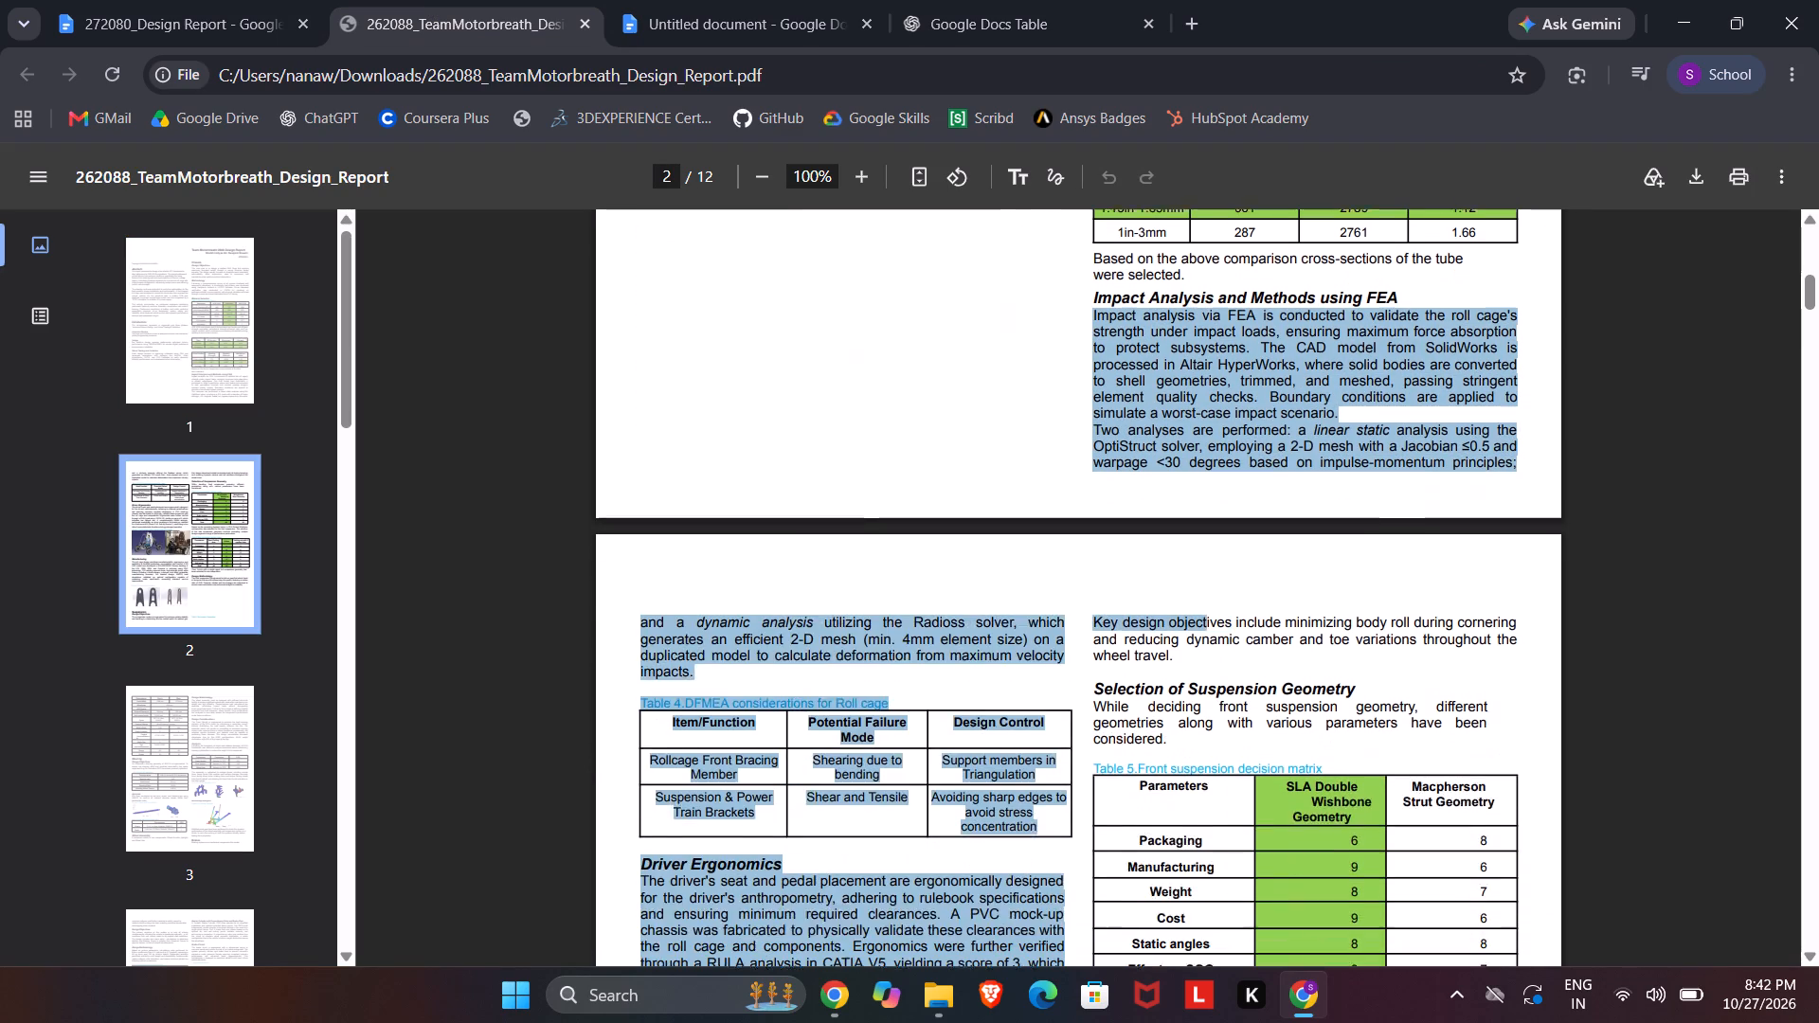
left_click_drag(1140, 627, 694, 667)
key("ctrl+c")
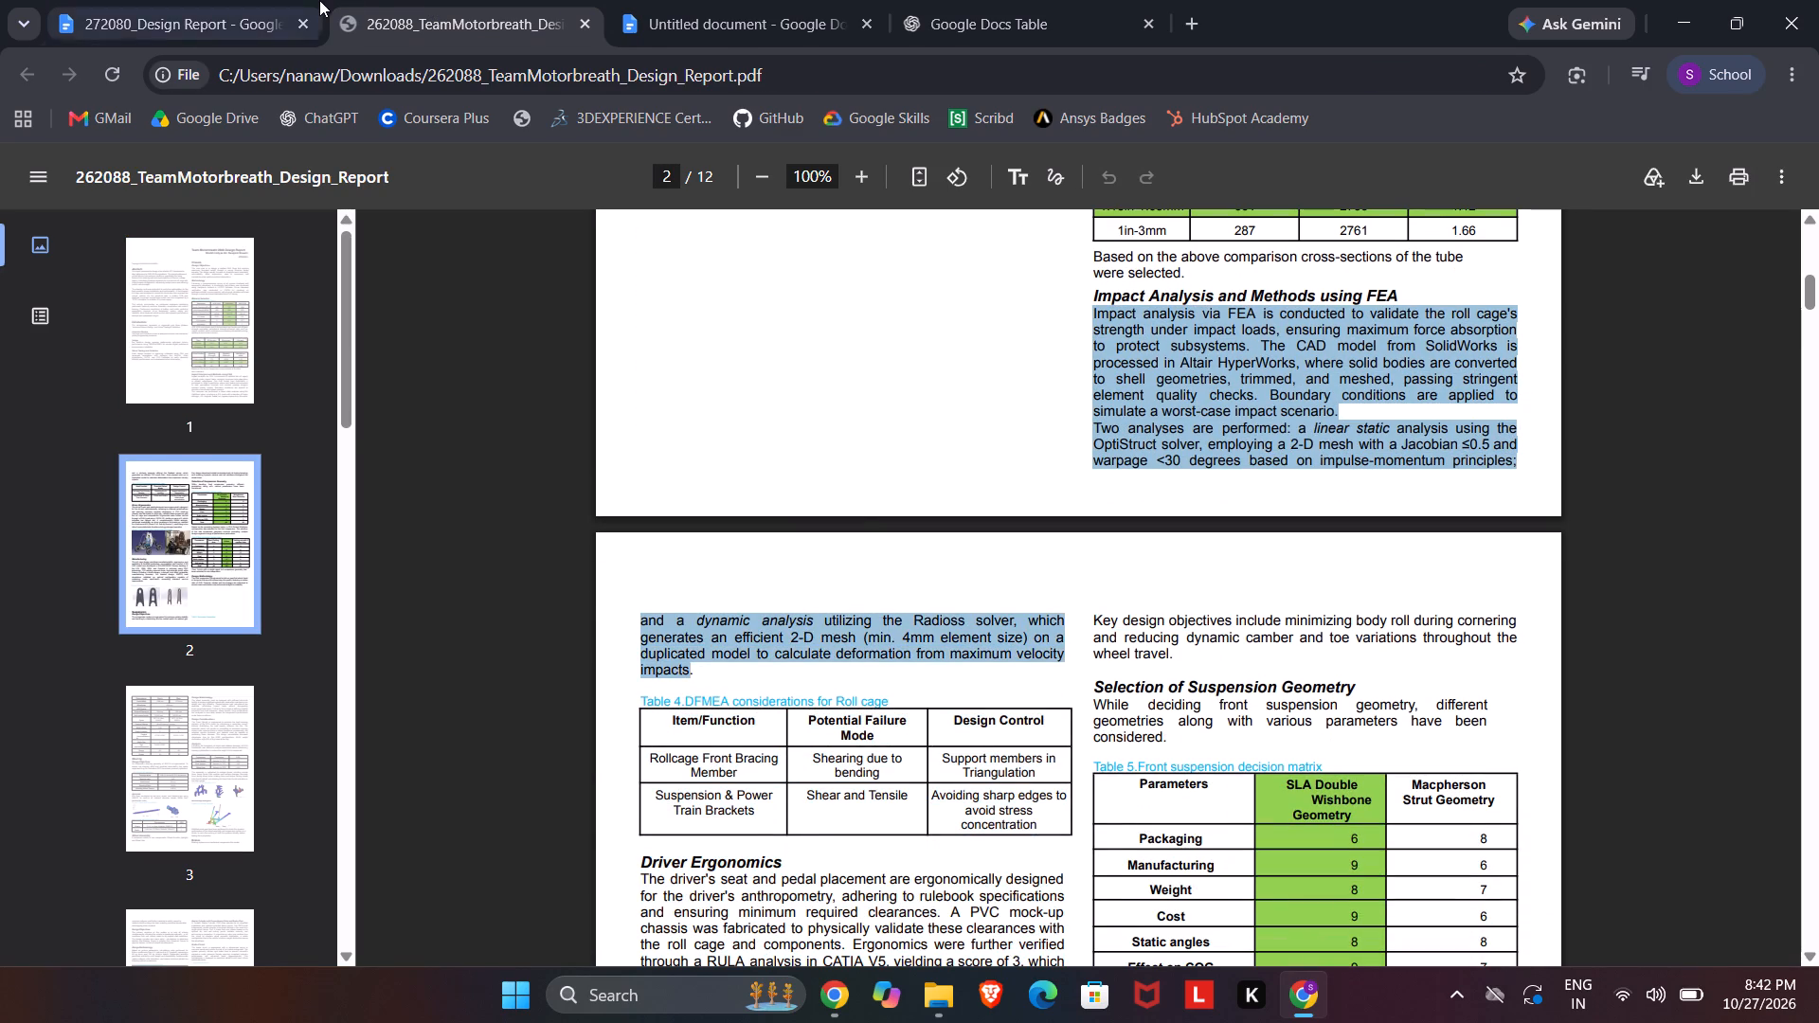
left_click(319, 0)
key("ctrl+v")
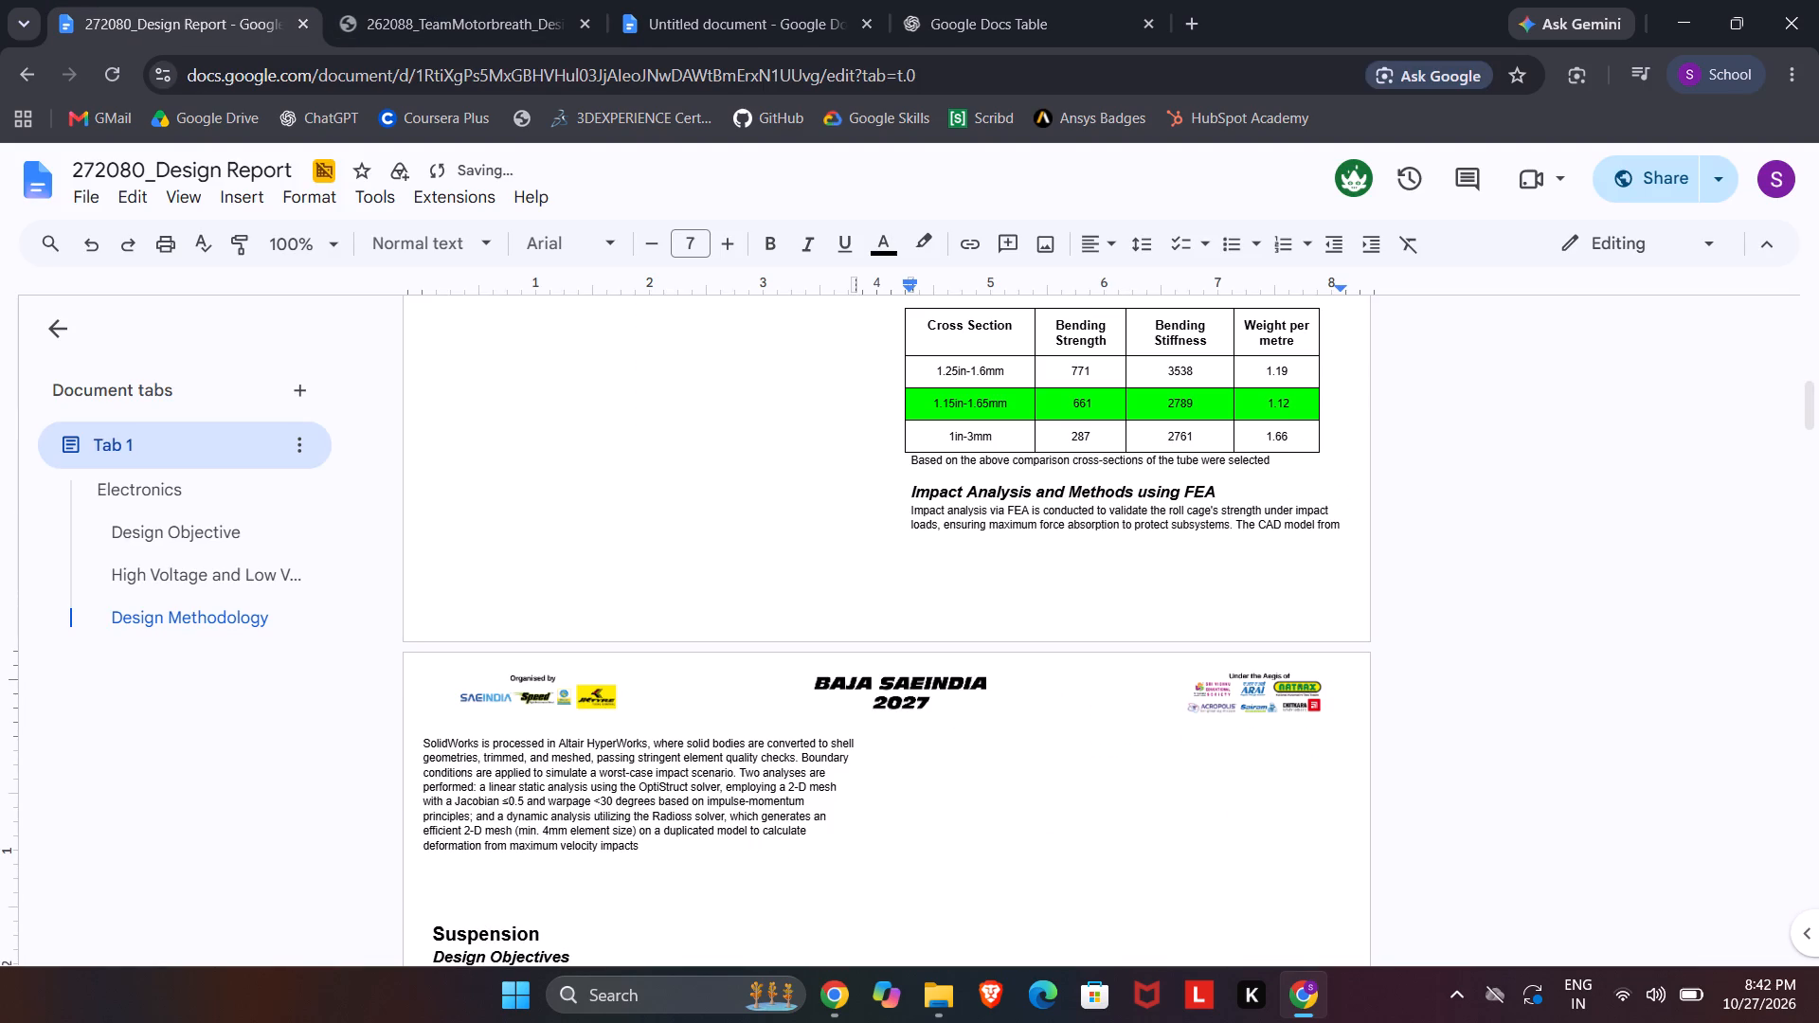
Set the font size of the whole pasted impact analysis paragraph to 9.
left_click(997, 516)
left_click(989, 516)
left_click(745, 829)
left_click_drag(663, 848, 908, 508)
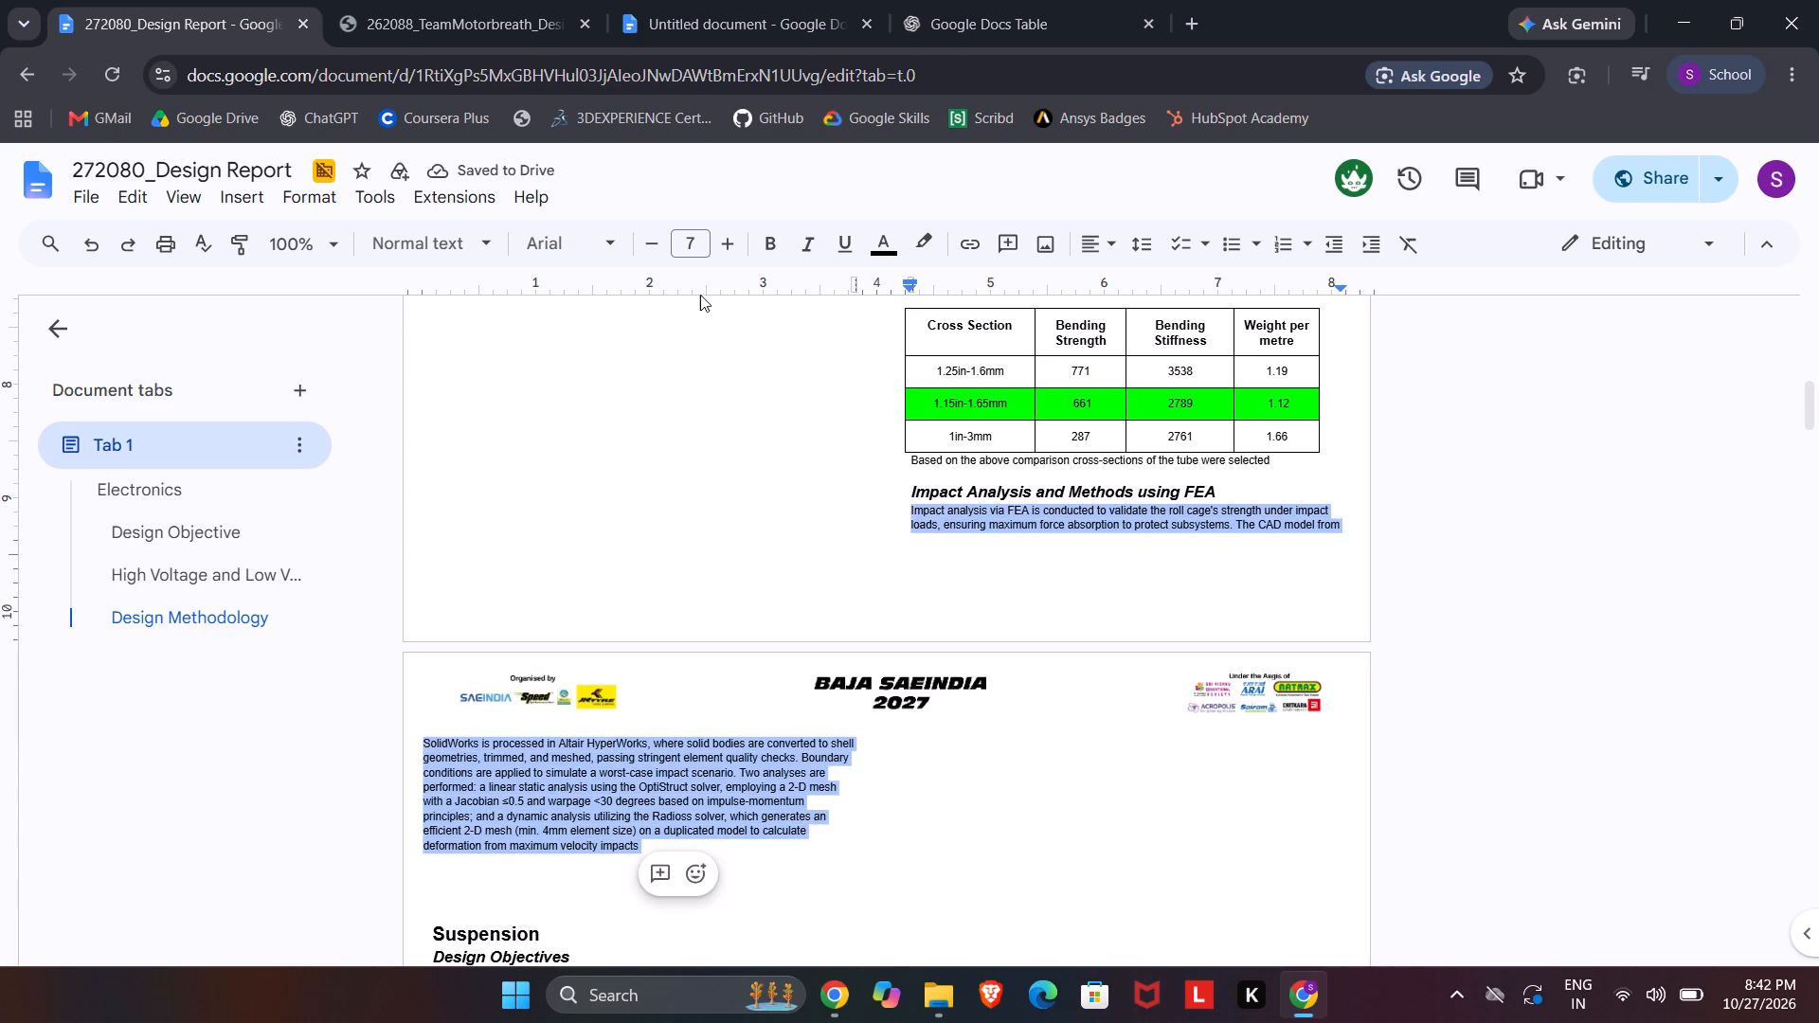
left_click(719, 237)
left_click(719, 237)
left_click(1413, 504)
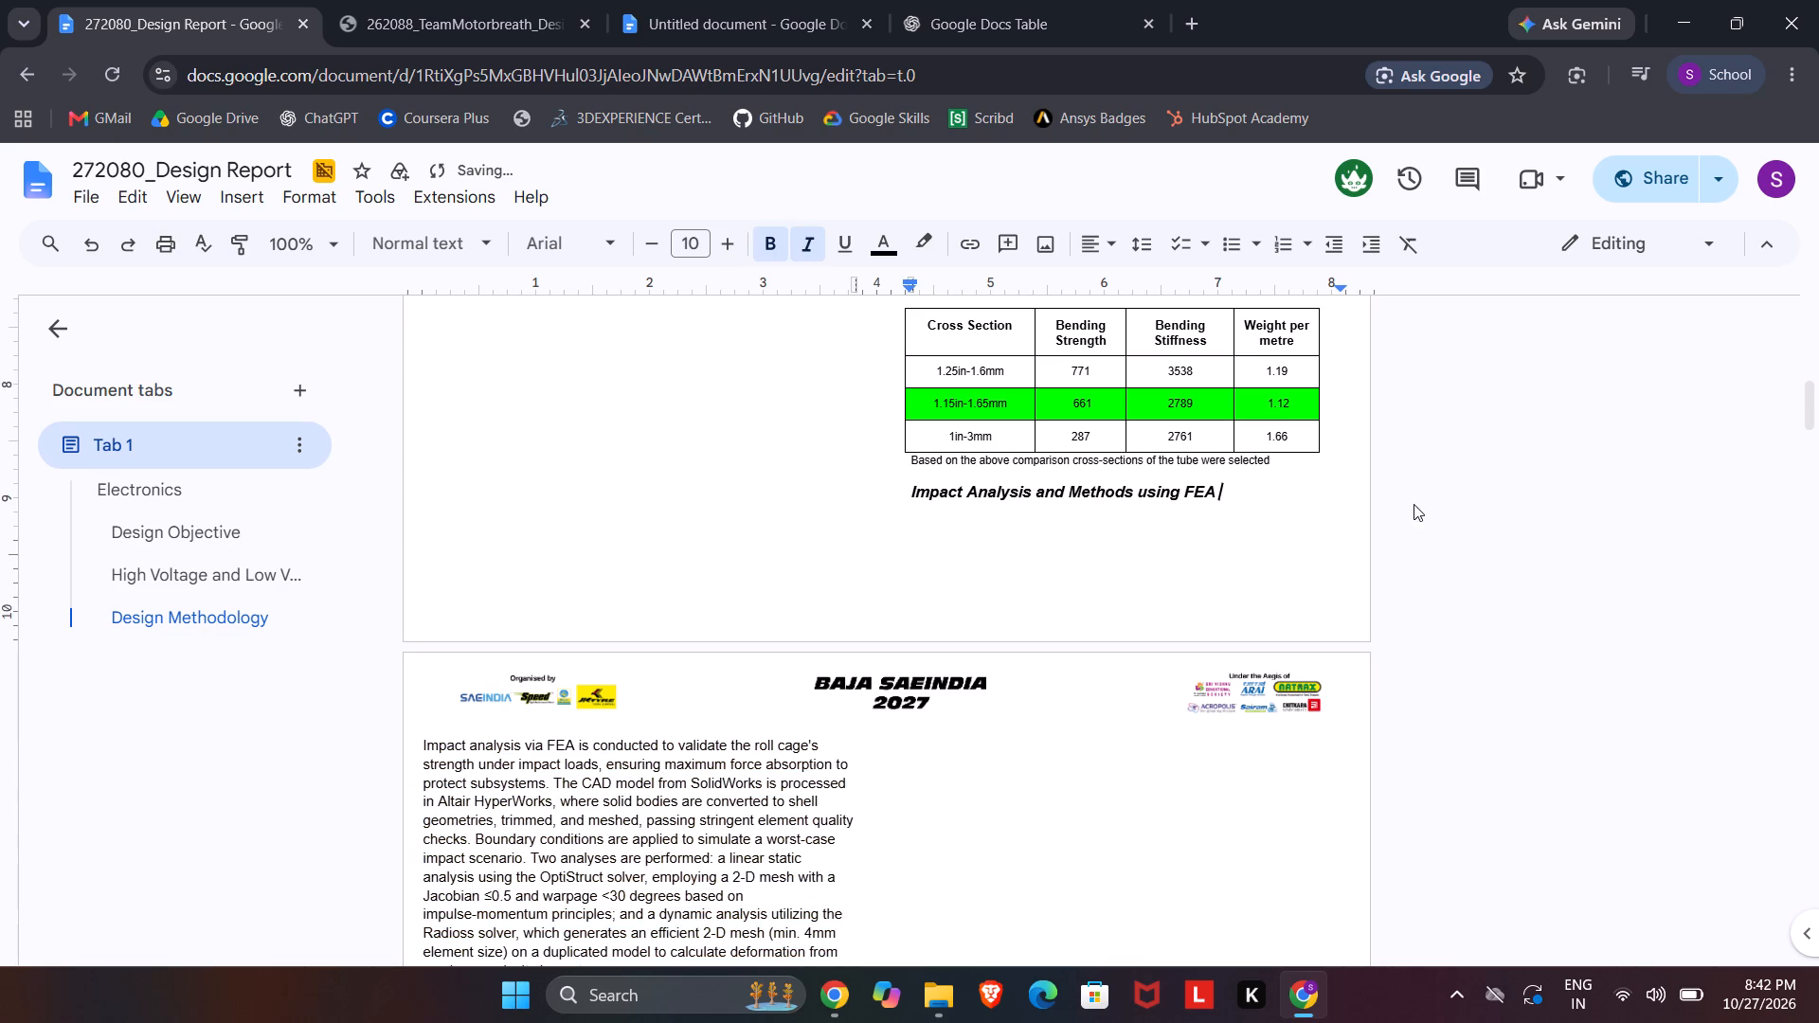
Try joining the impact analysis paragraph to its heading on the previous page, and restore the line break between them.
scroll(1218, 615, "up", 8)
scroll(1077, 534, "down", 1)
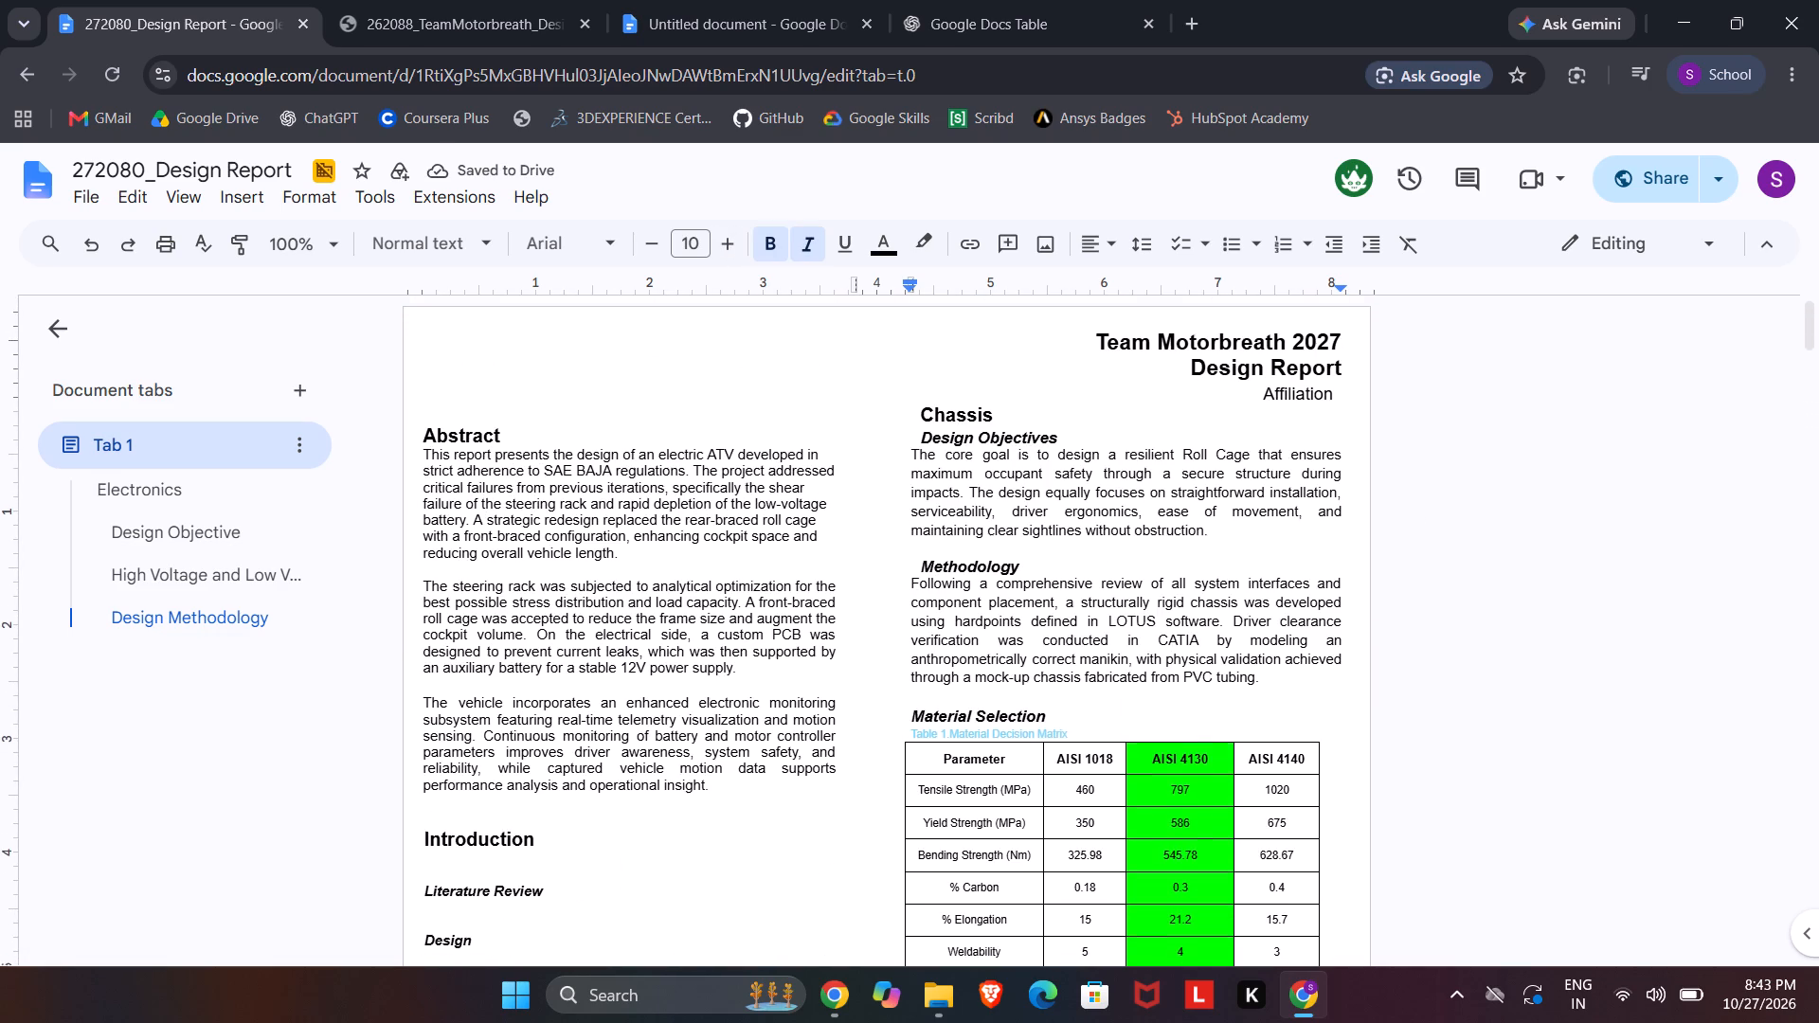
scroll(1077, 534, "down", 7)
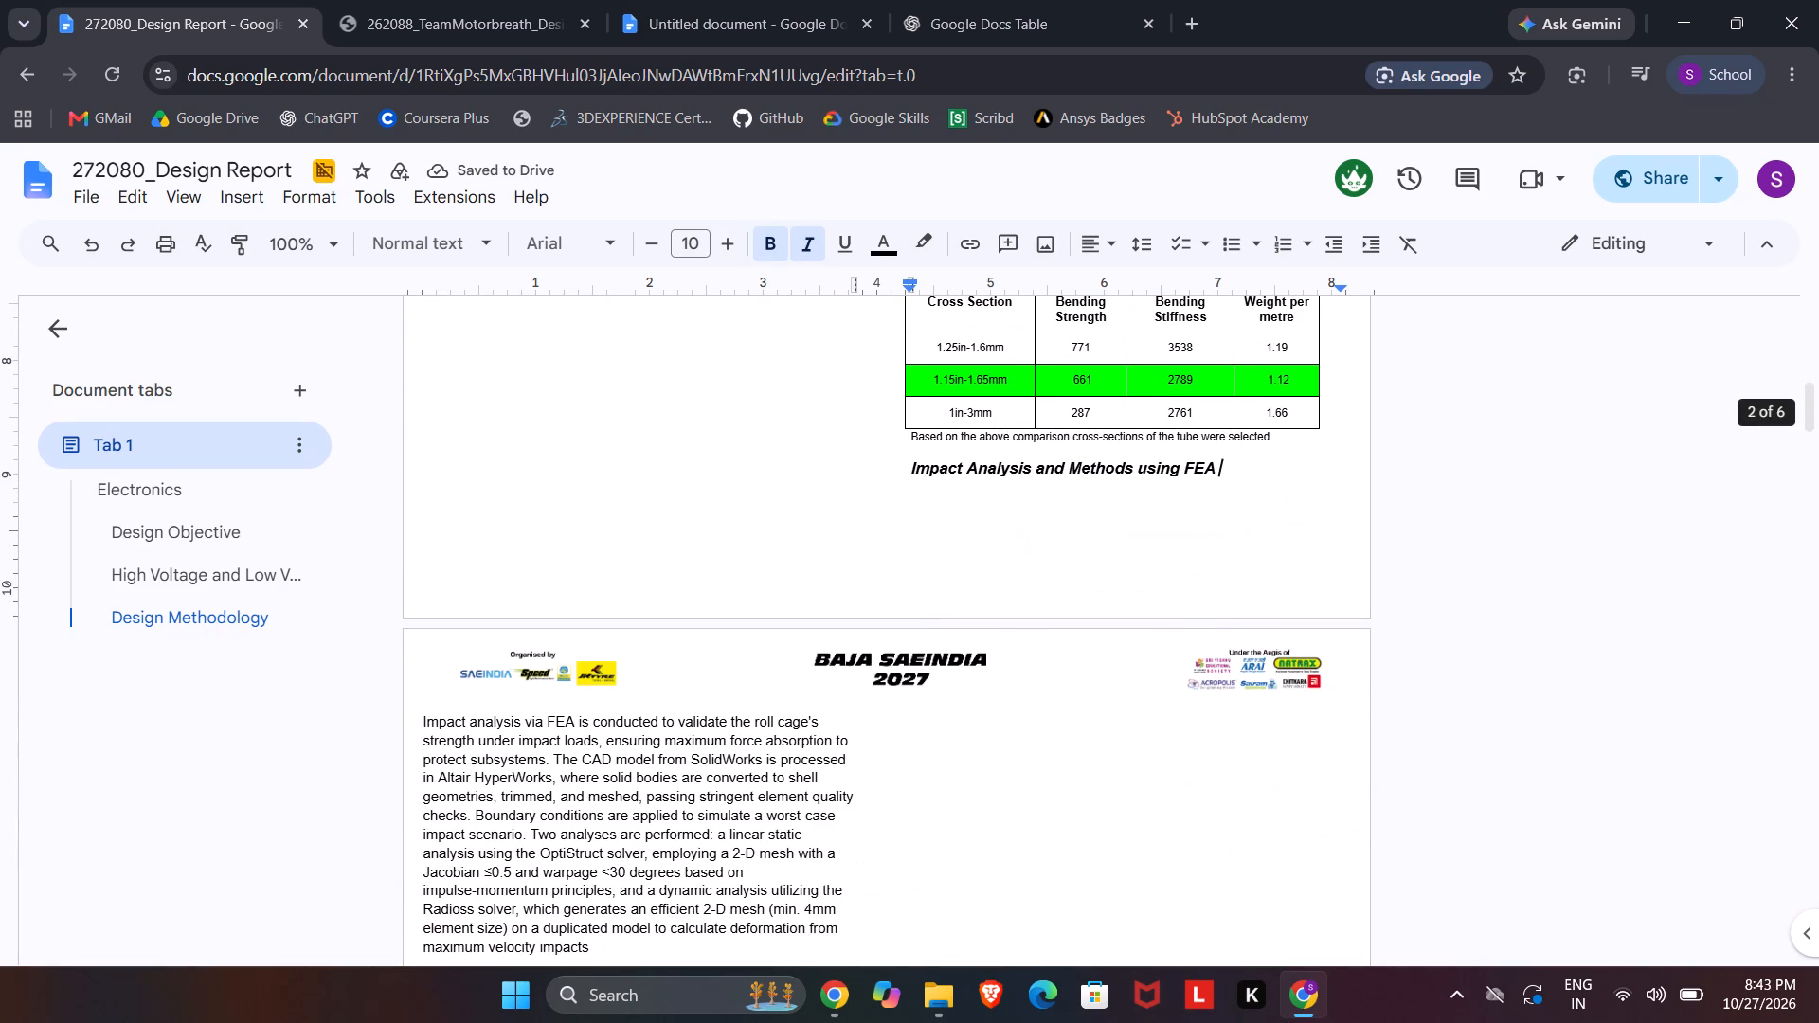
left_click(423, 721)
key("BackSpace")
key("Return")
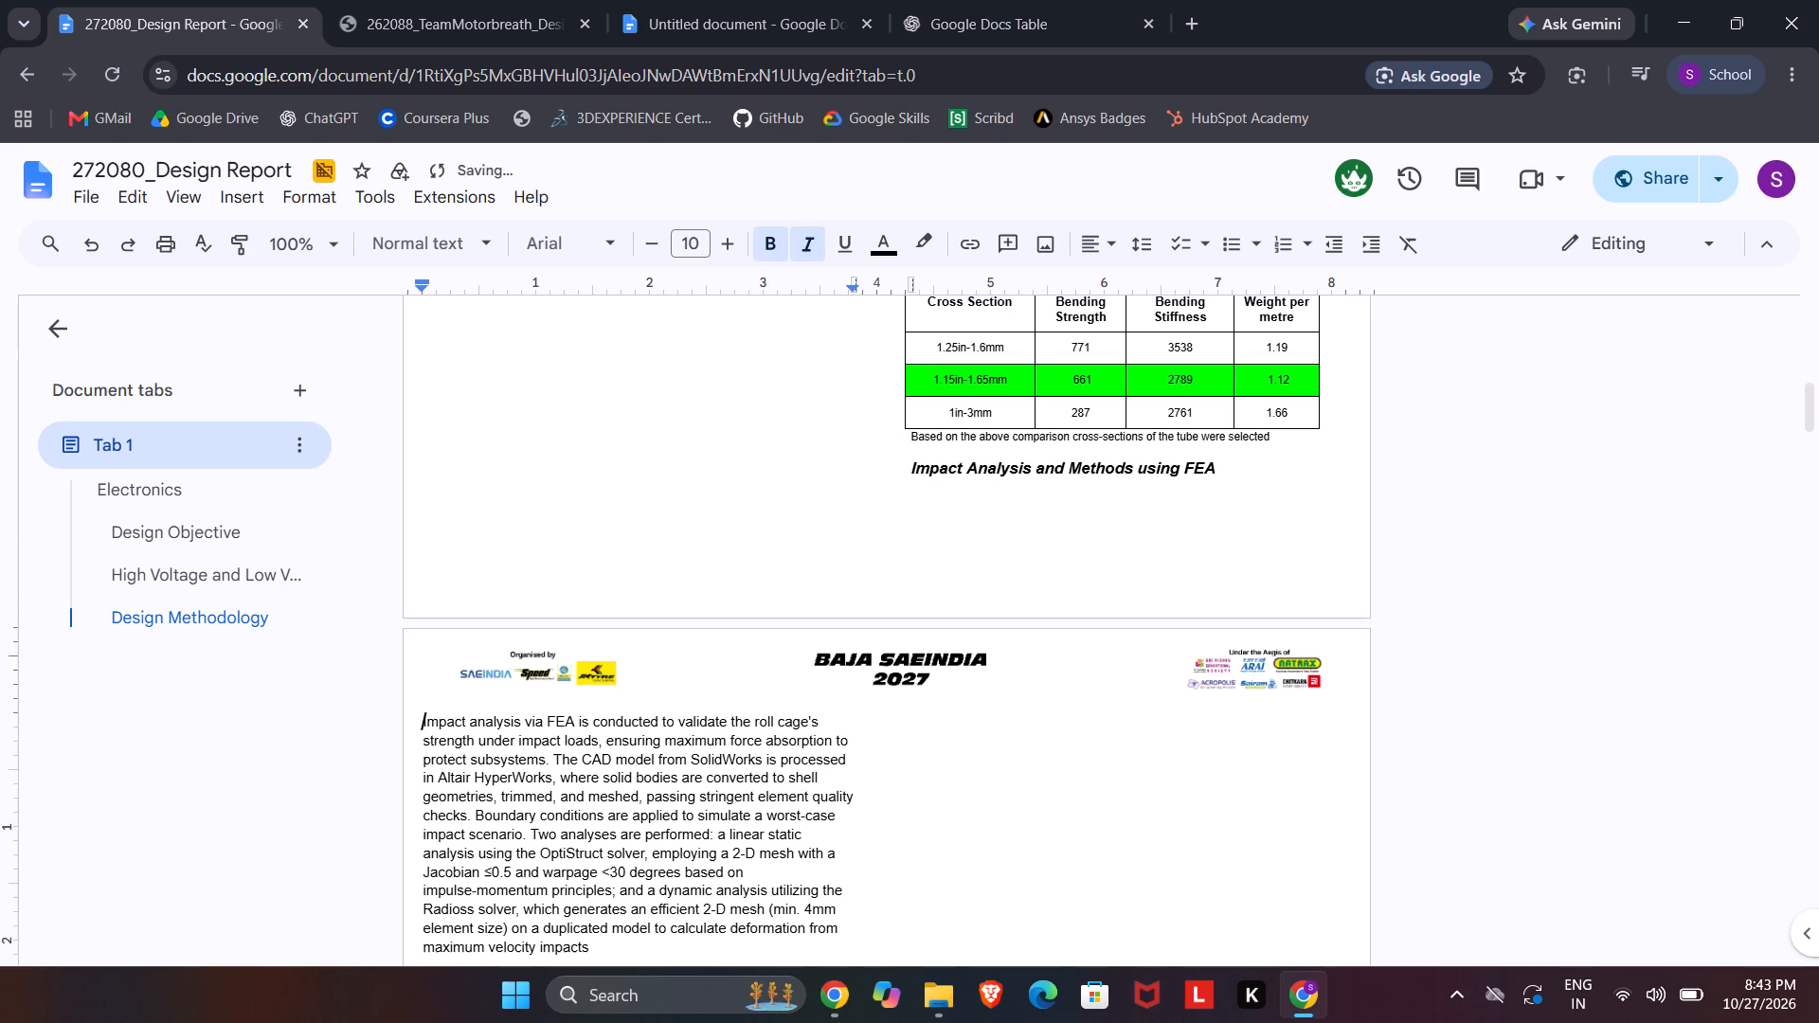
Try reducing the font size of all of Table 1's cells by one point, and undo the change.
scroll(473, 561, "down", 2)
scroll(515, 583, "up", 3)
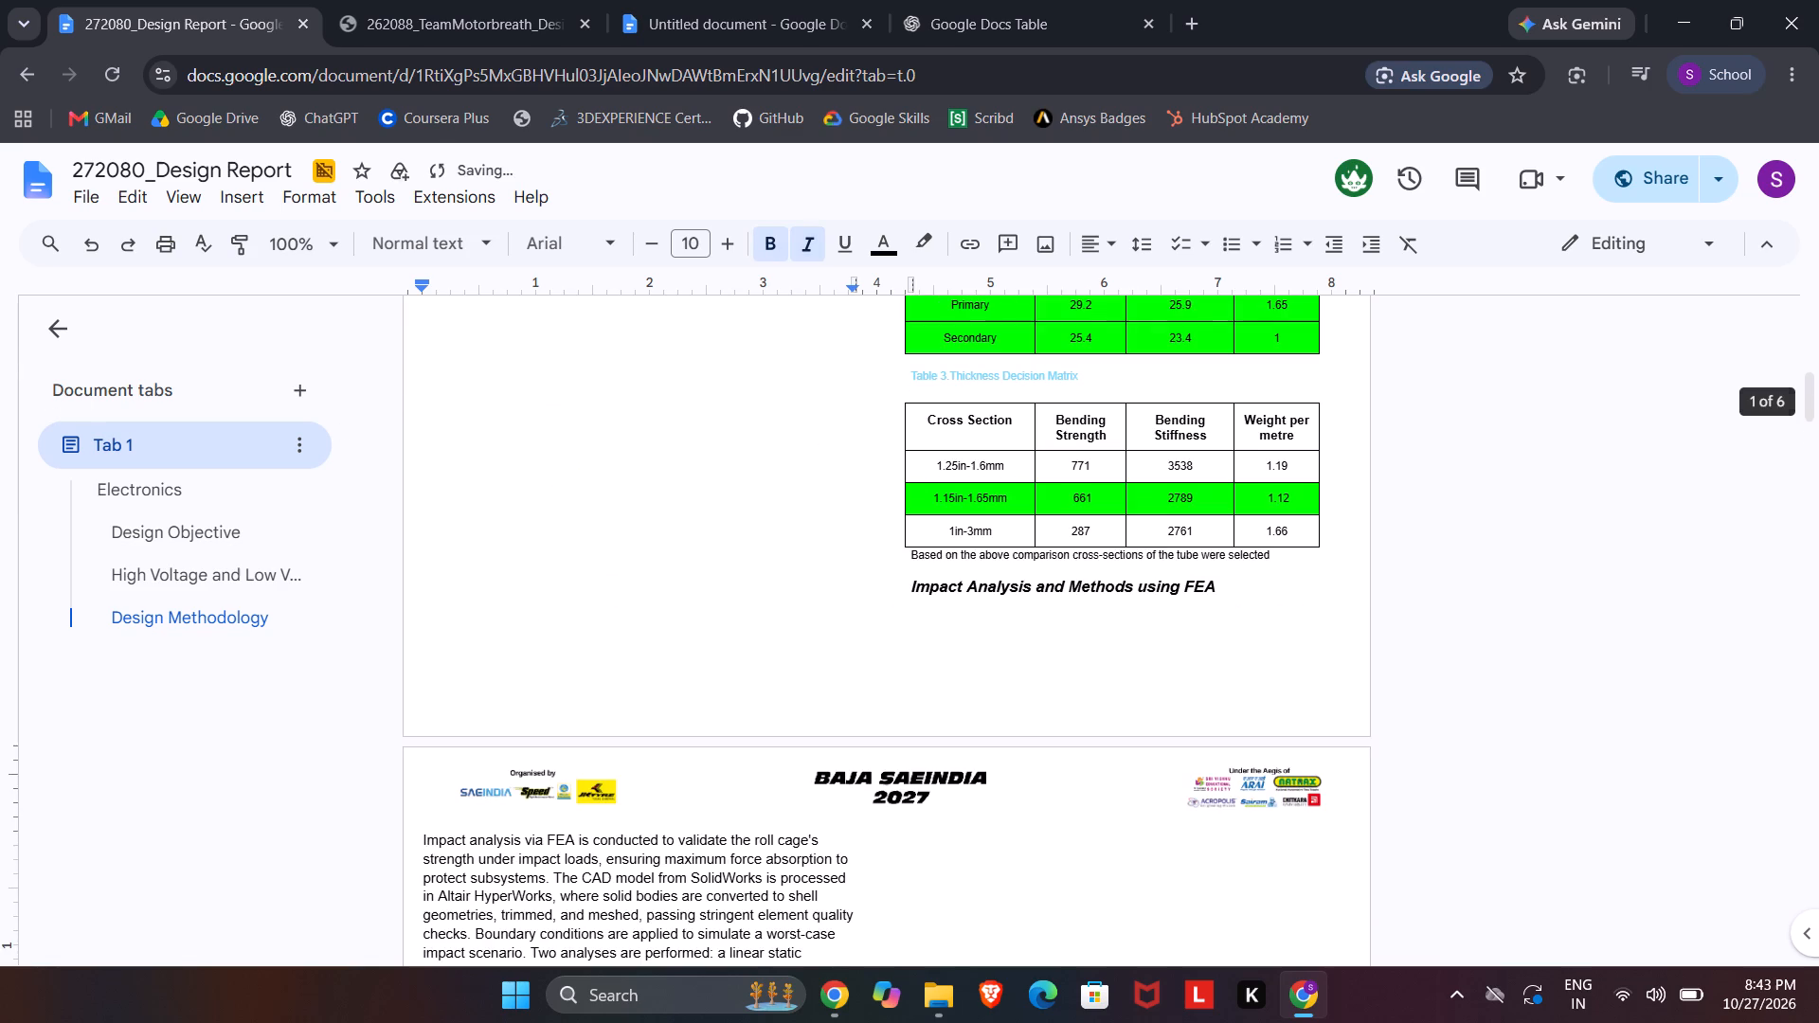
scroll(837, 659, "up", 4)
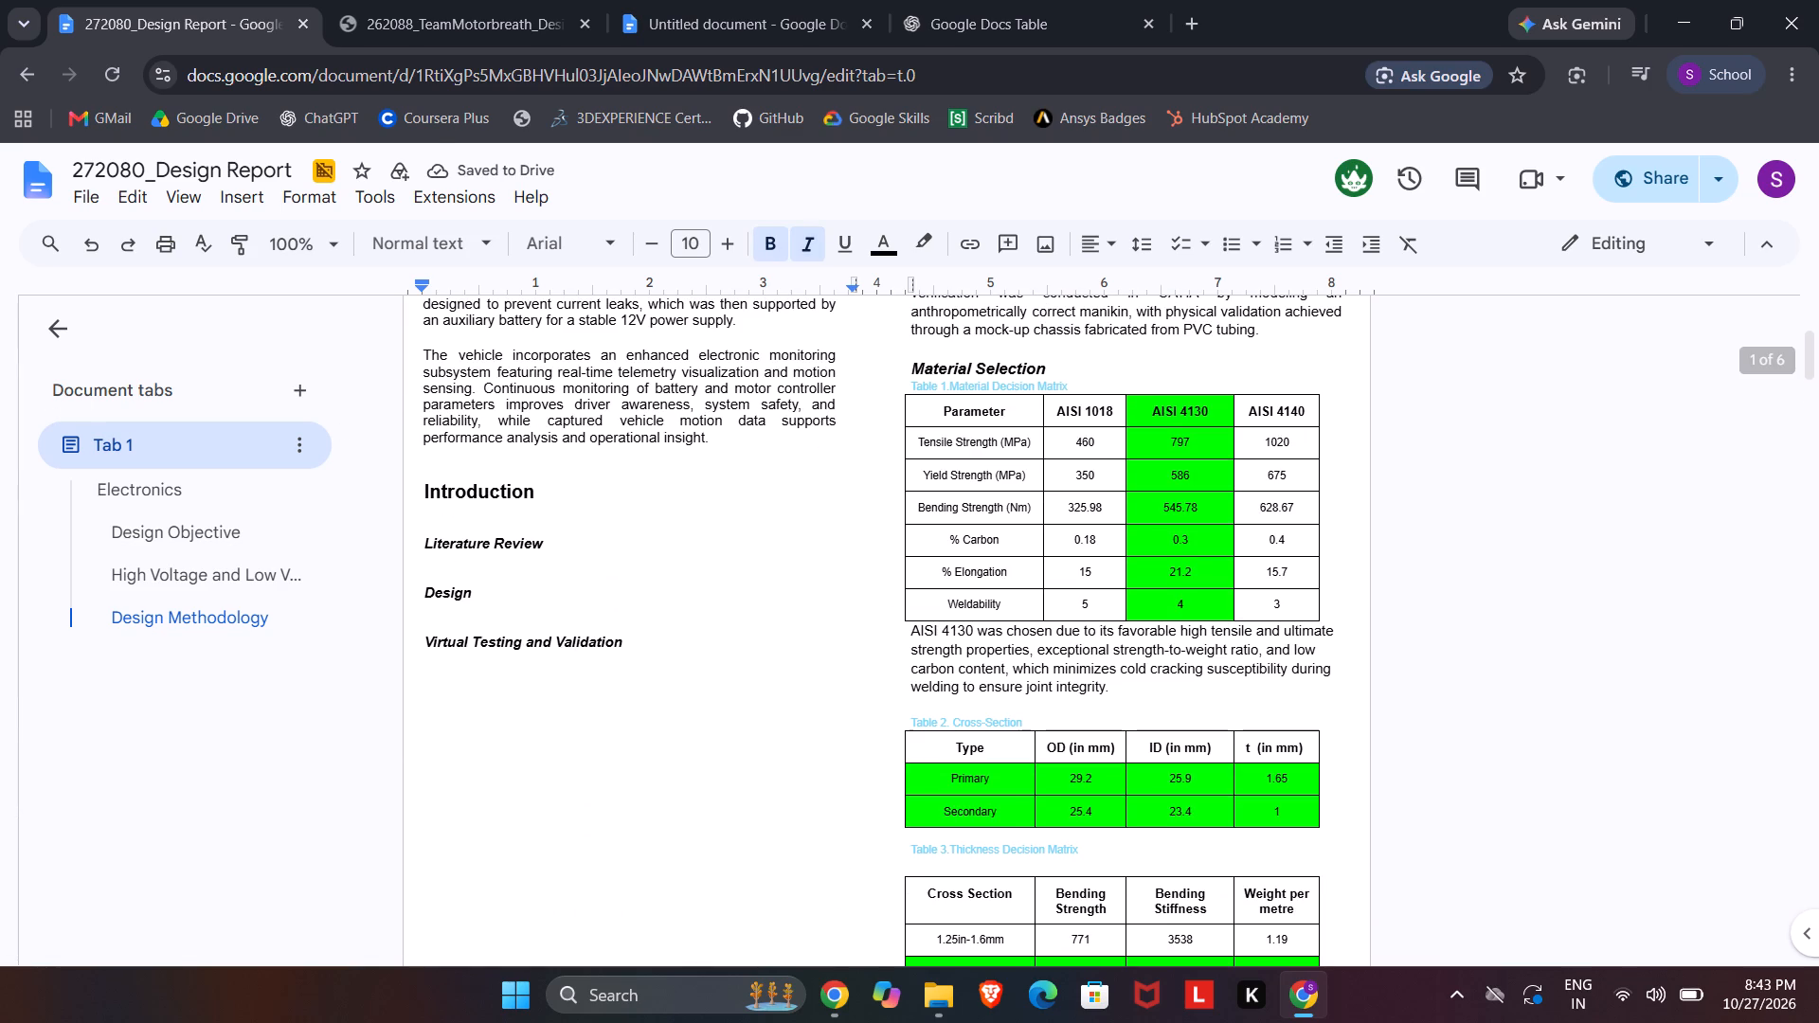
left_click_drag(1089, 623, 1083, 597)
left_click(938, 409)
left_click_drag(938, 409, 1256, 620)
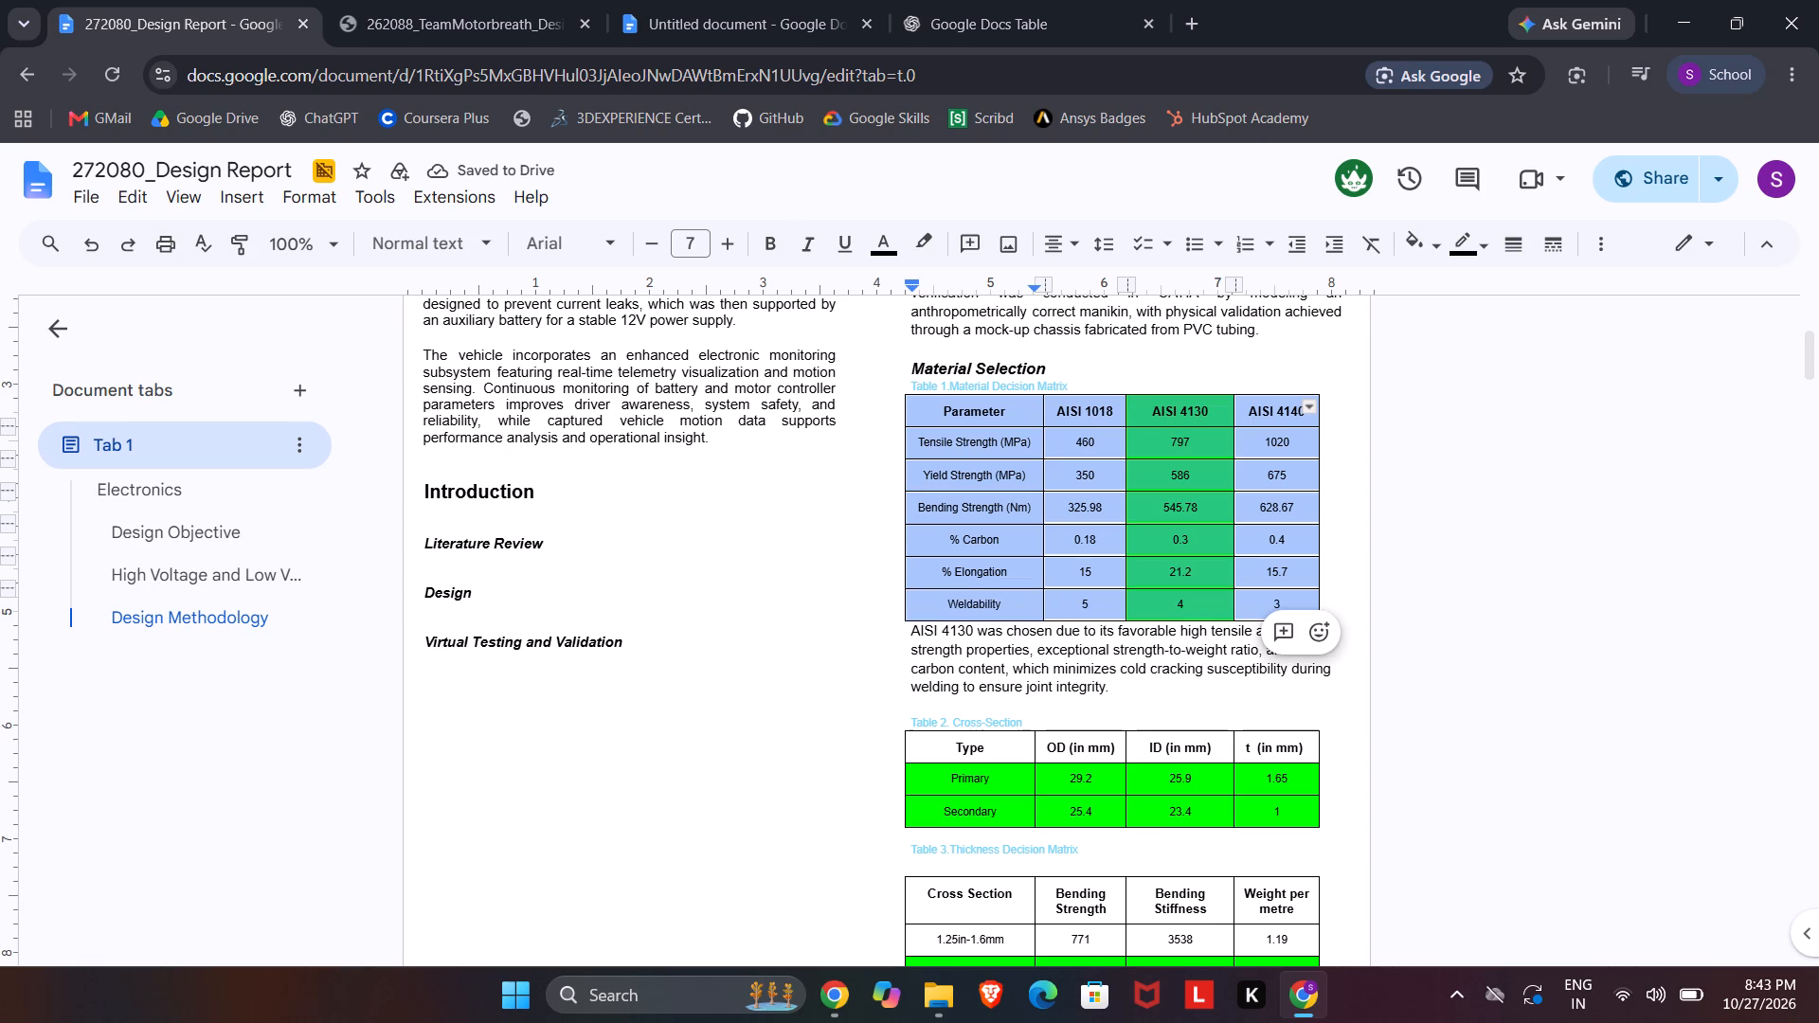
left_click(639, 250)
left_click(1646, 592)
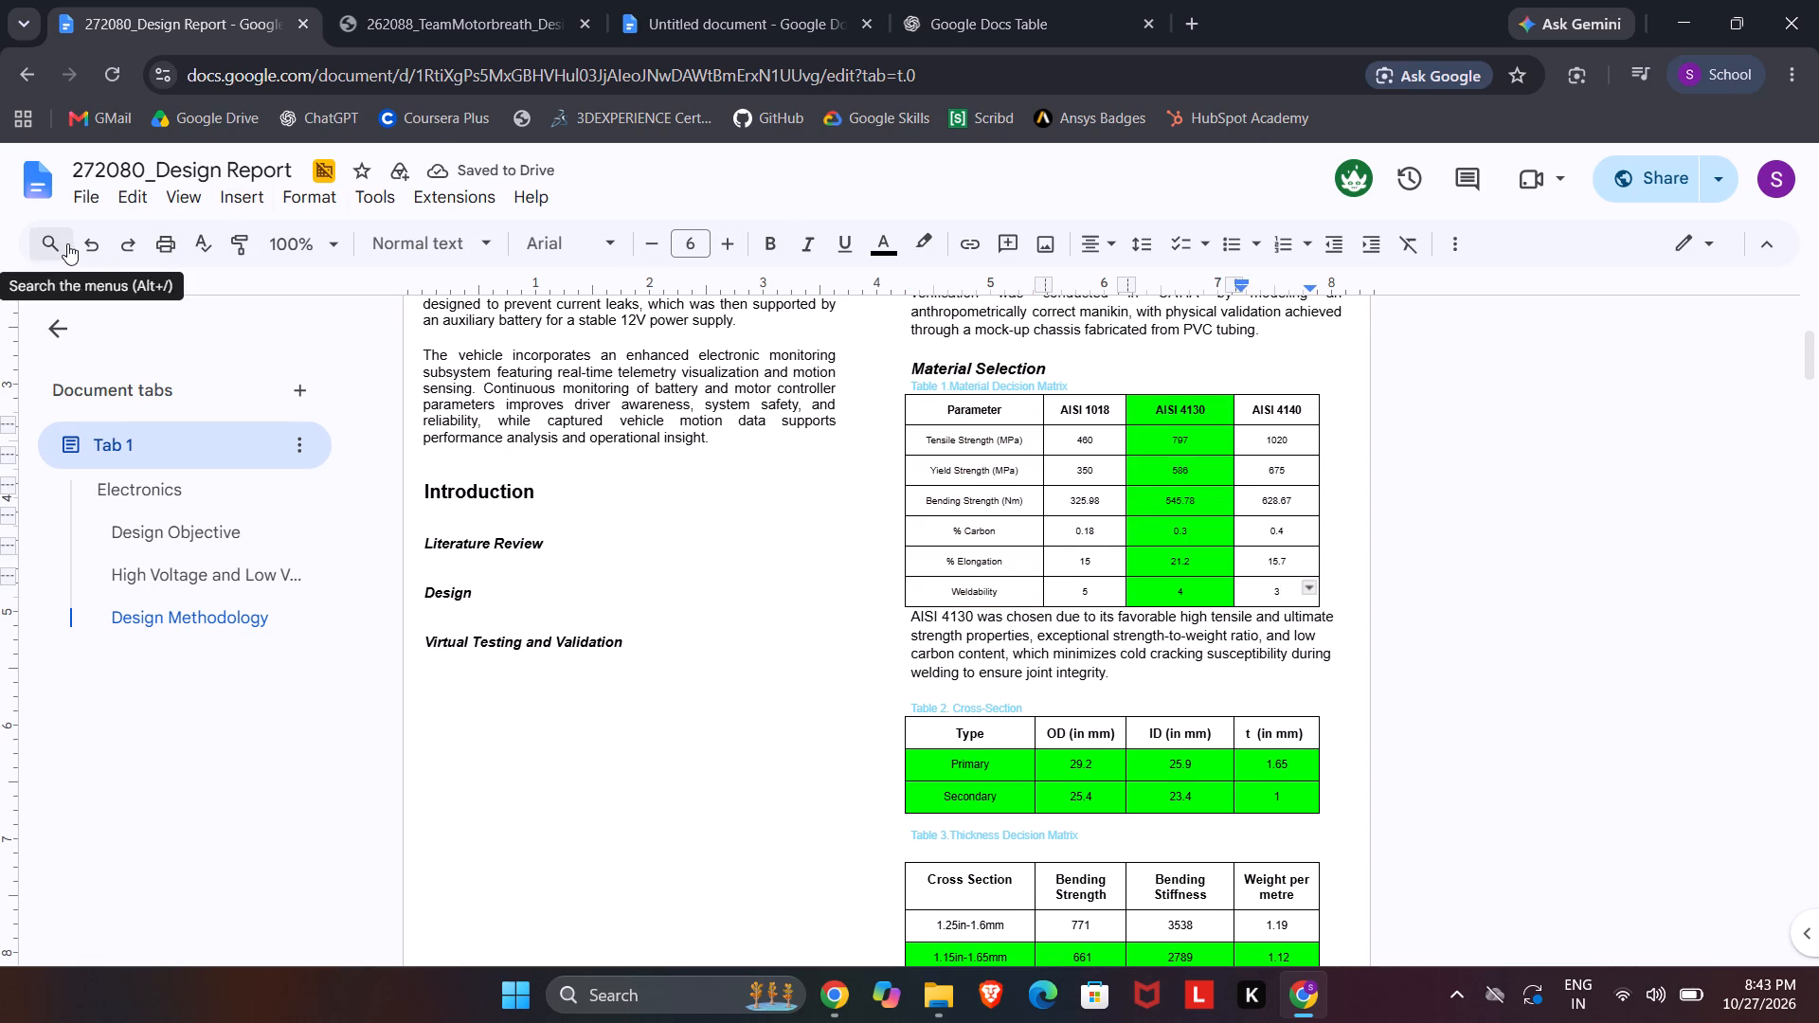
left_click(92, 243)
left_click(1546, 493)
Delete the blank line between the "Table 3.Thickness Decision Matrix" caption and its table.
scroll(939, 756, "down", 2)
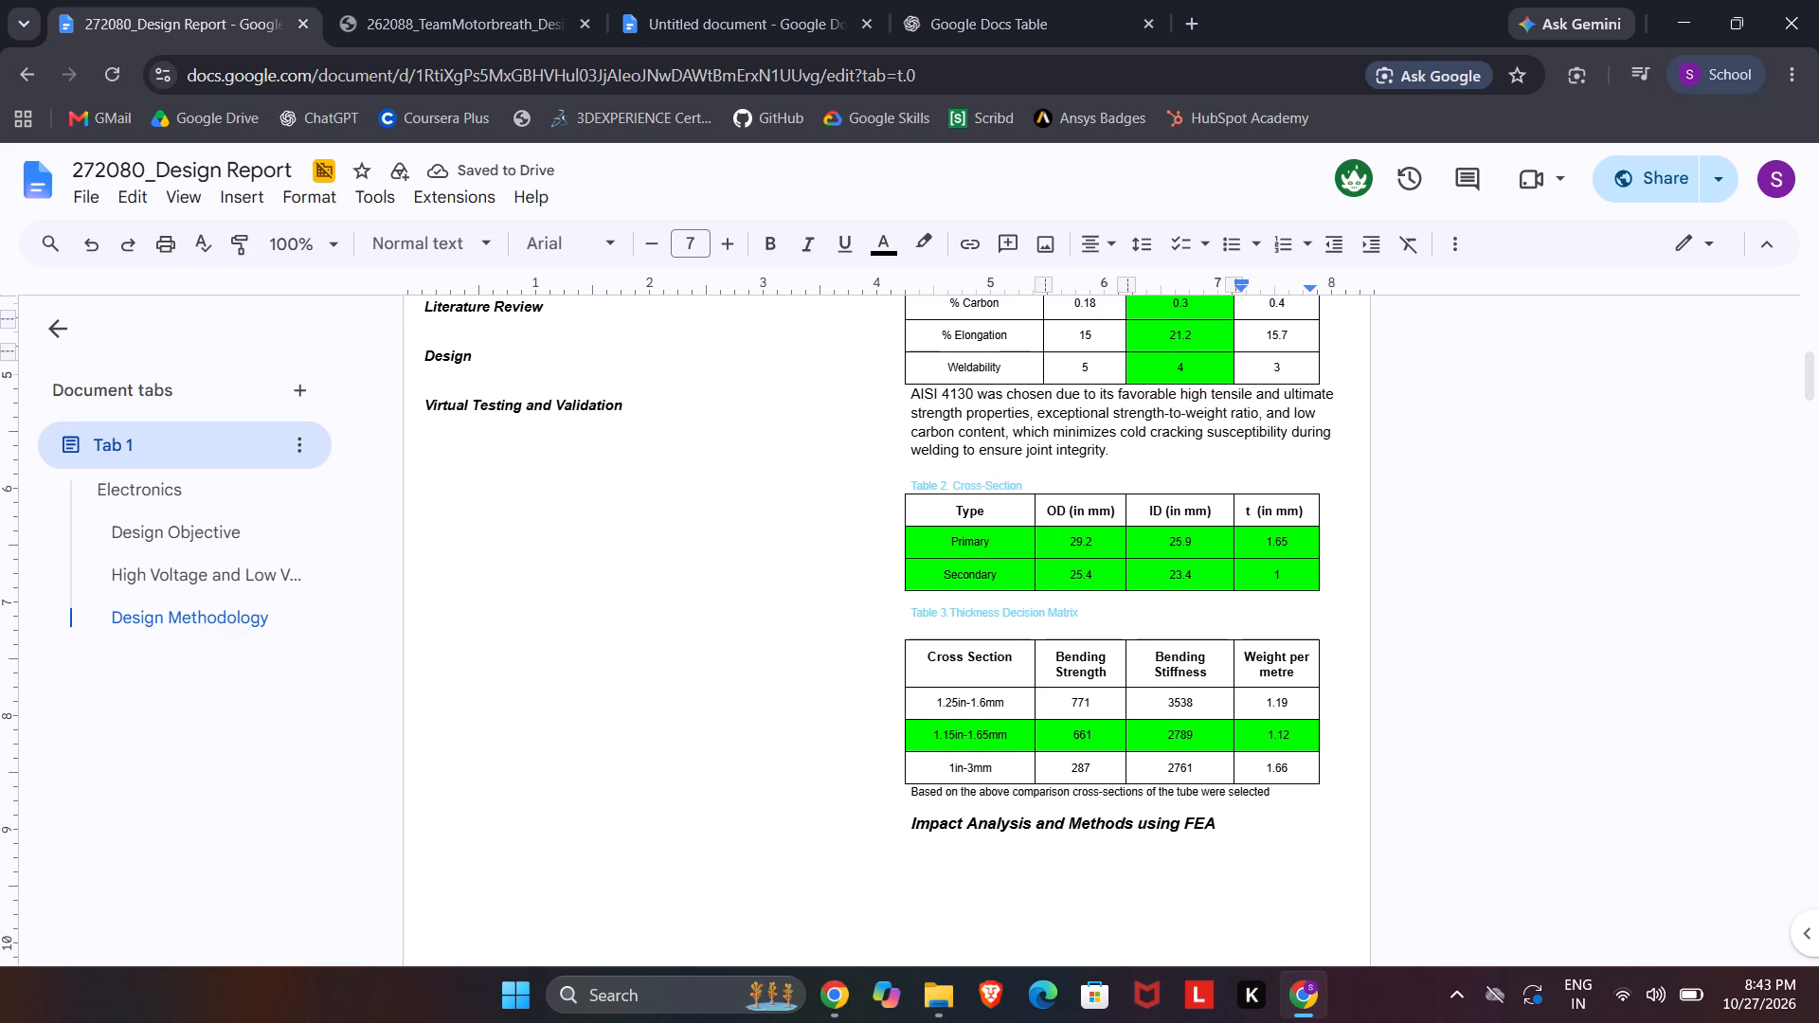
left_click(915, 627)
key("BackSpace")
left_click(1505, 657)
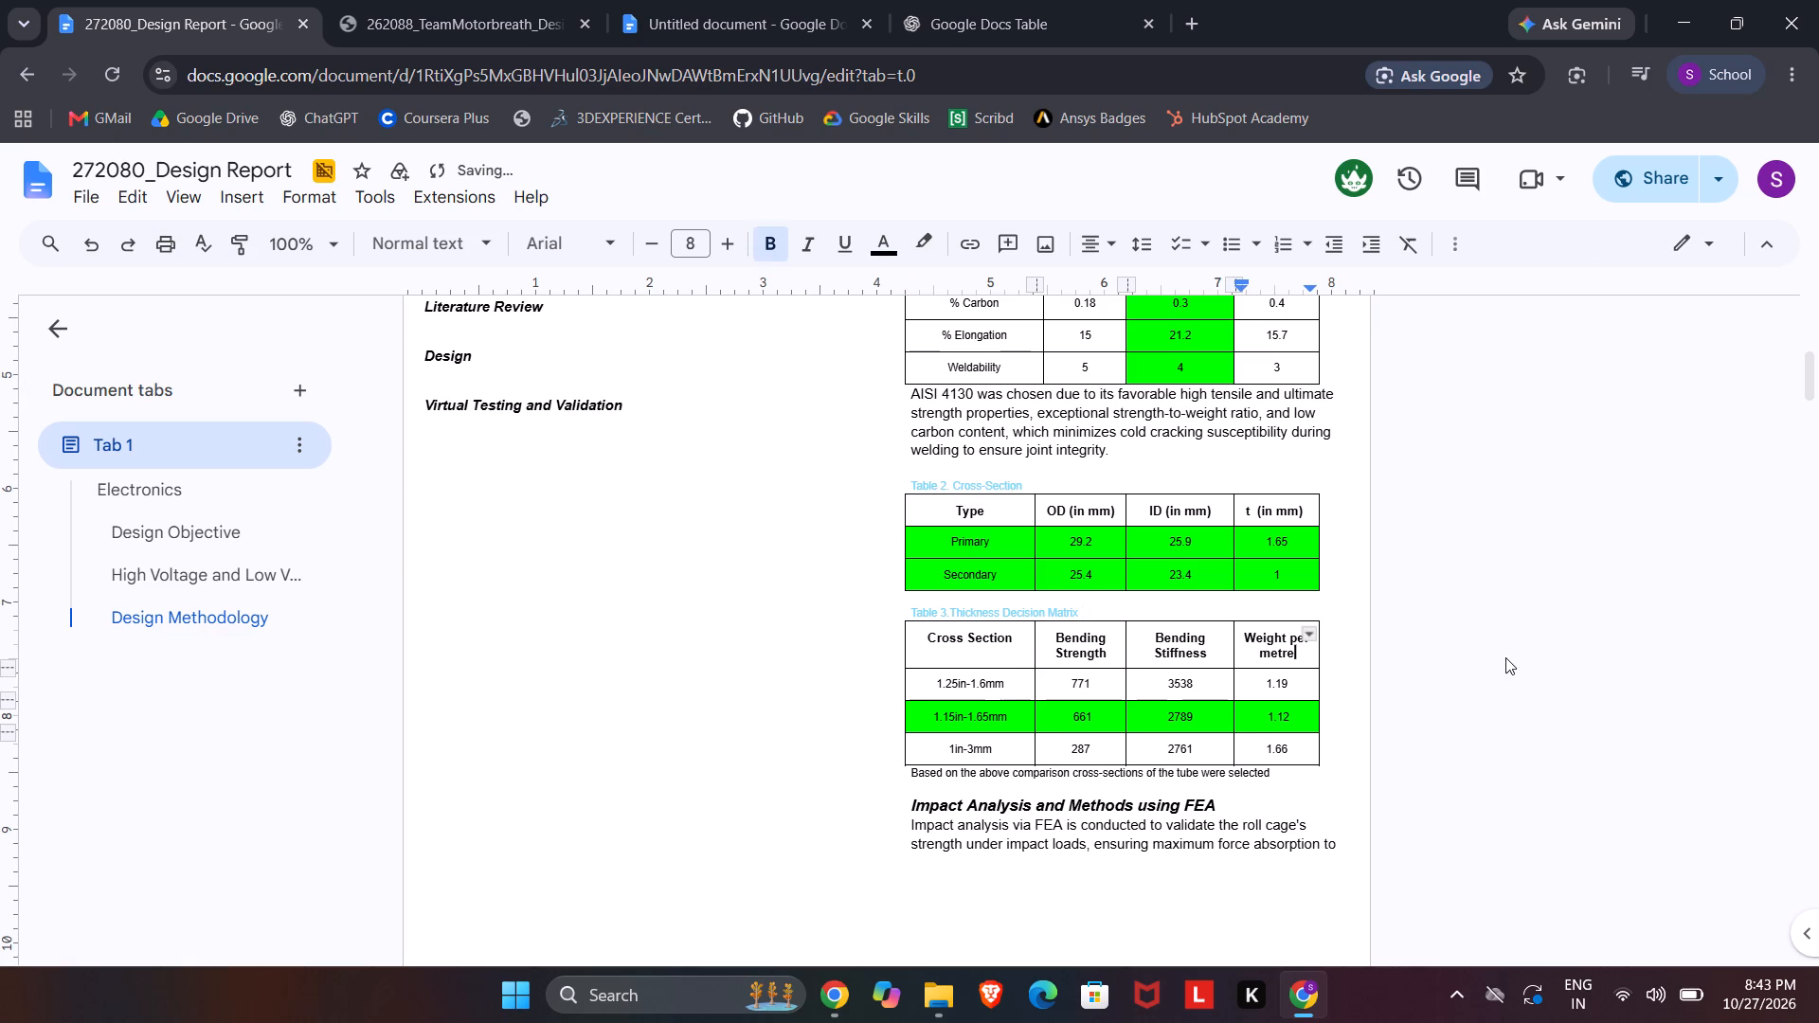
Set the font size of the "Based on the above comparison" sentence below Table 3 to 9.
left_click(1270, 769)
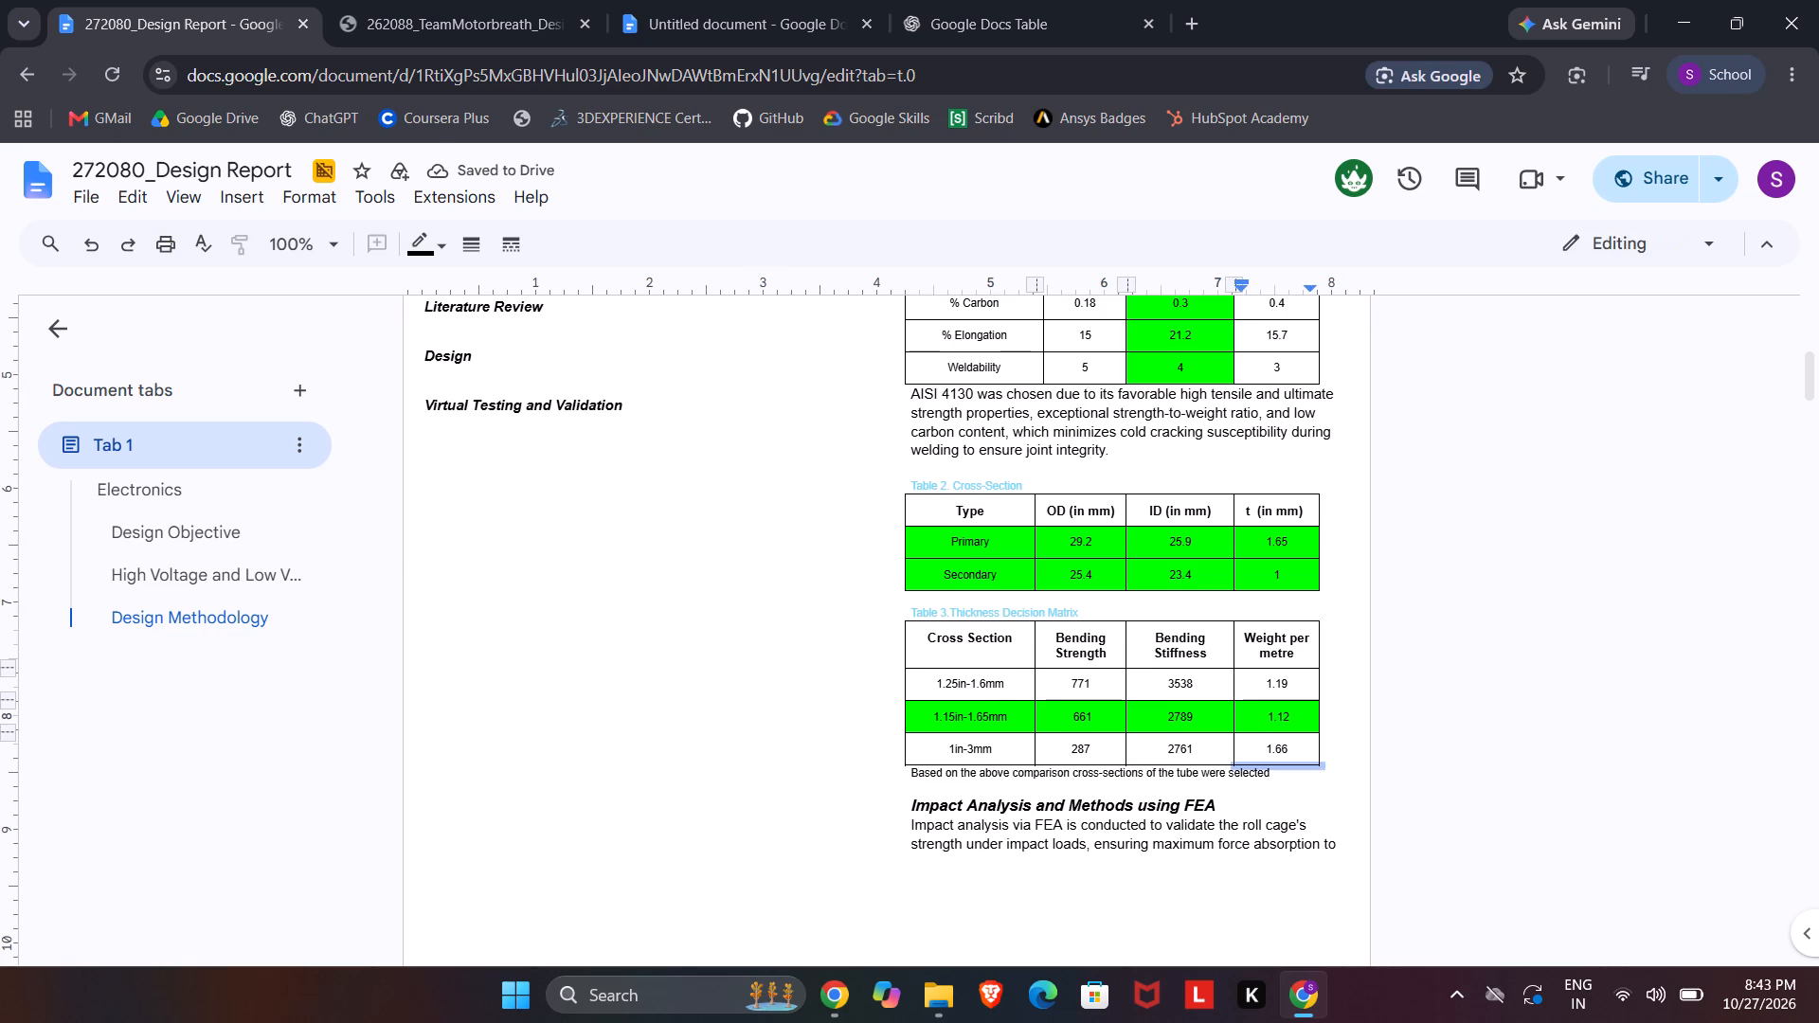
triple_click(1247, 779)
double_click(725, 238)
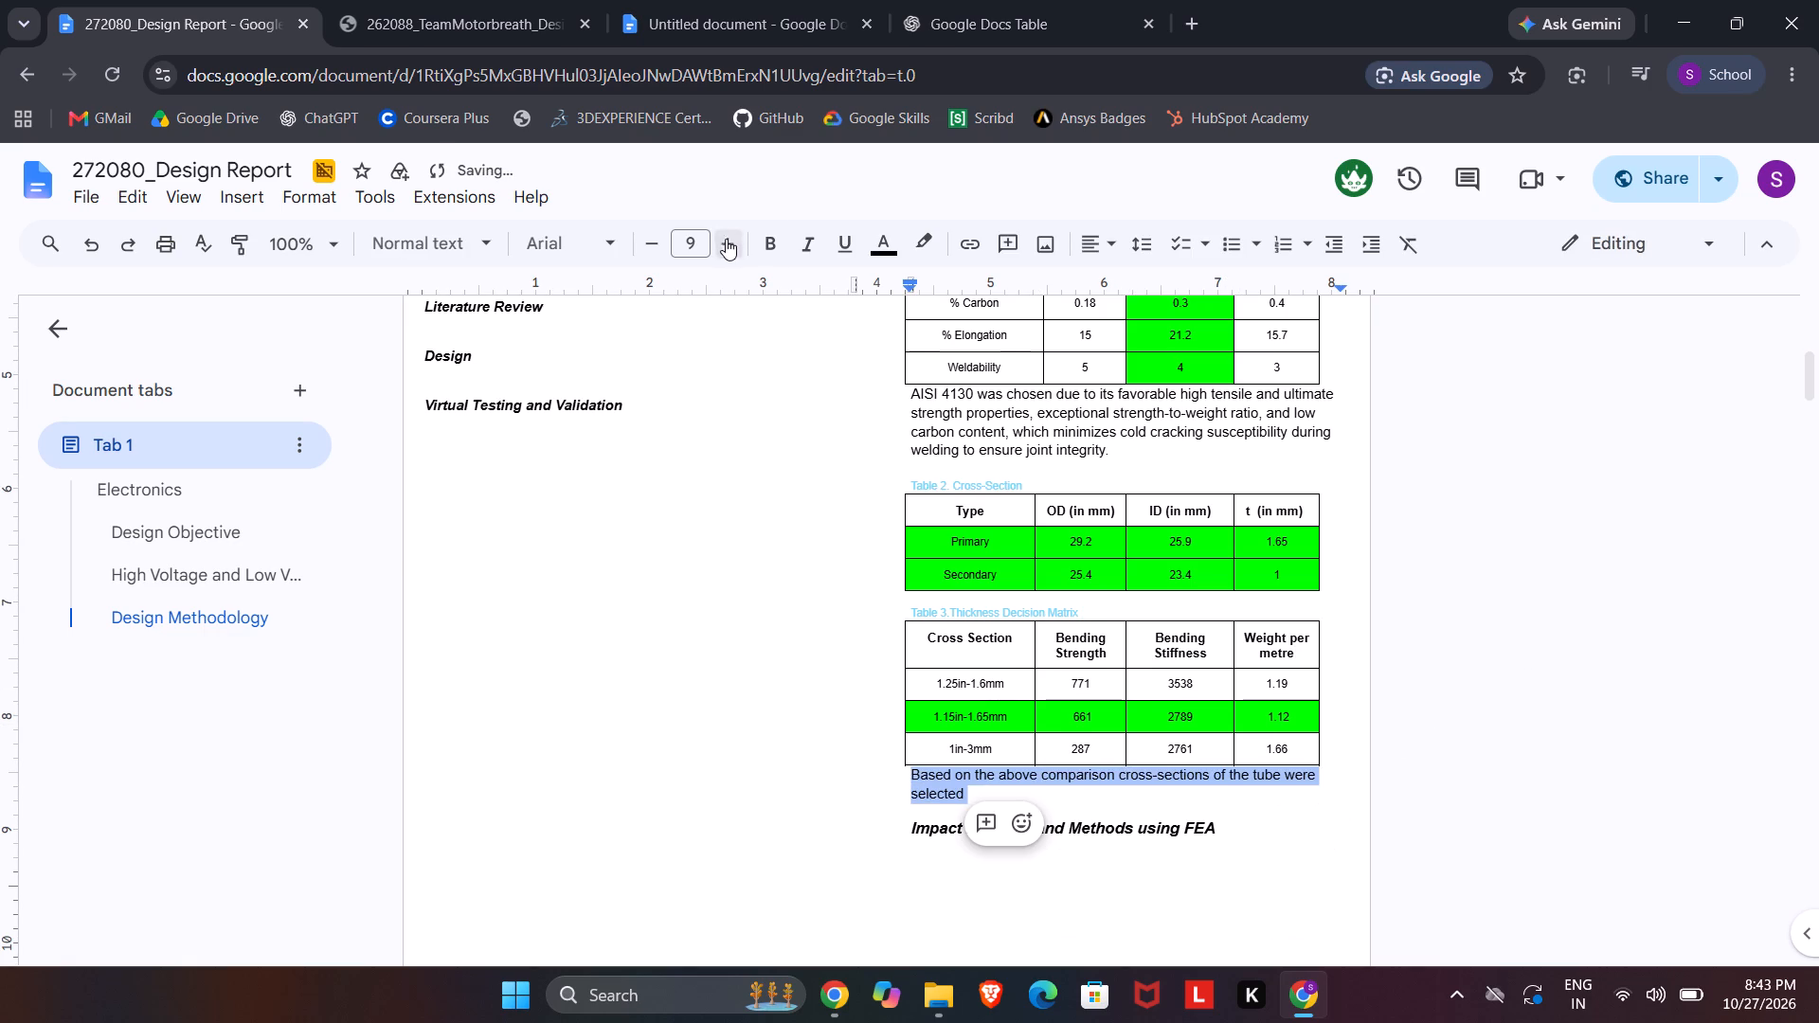
left_click(1642, 582)
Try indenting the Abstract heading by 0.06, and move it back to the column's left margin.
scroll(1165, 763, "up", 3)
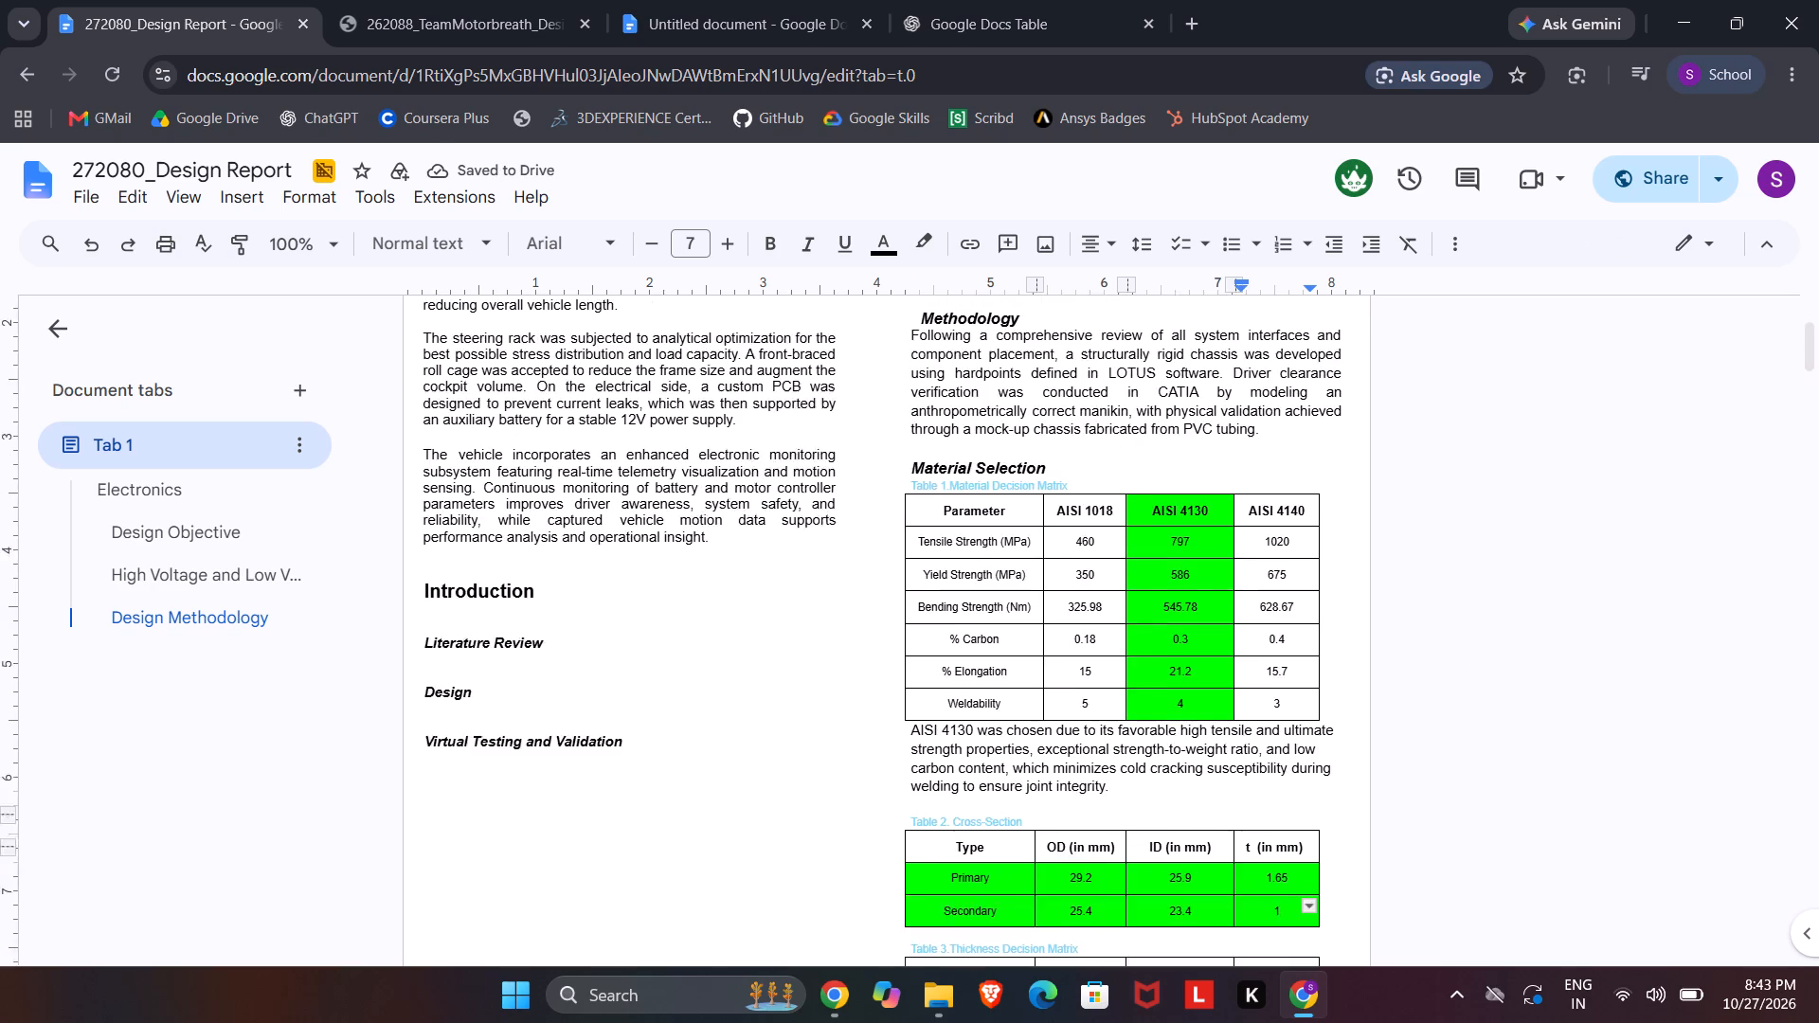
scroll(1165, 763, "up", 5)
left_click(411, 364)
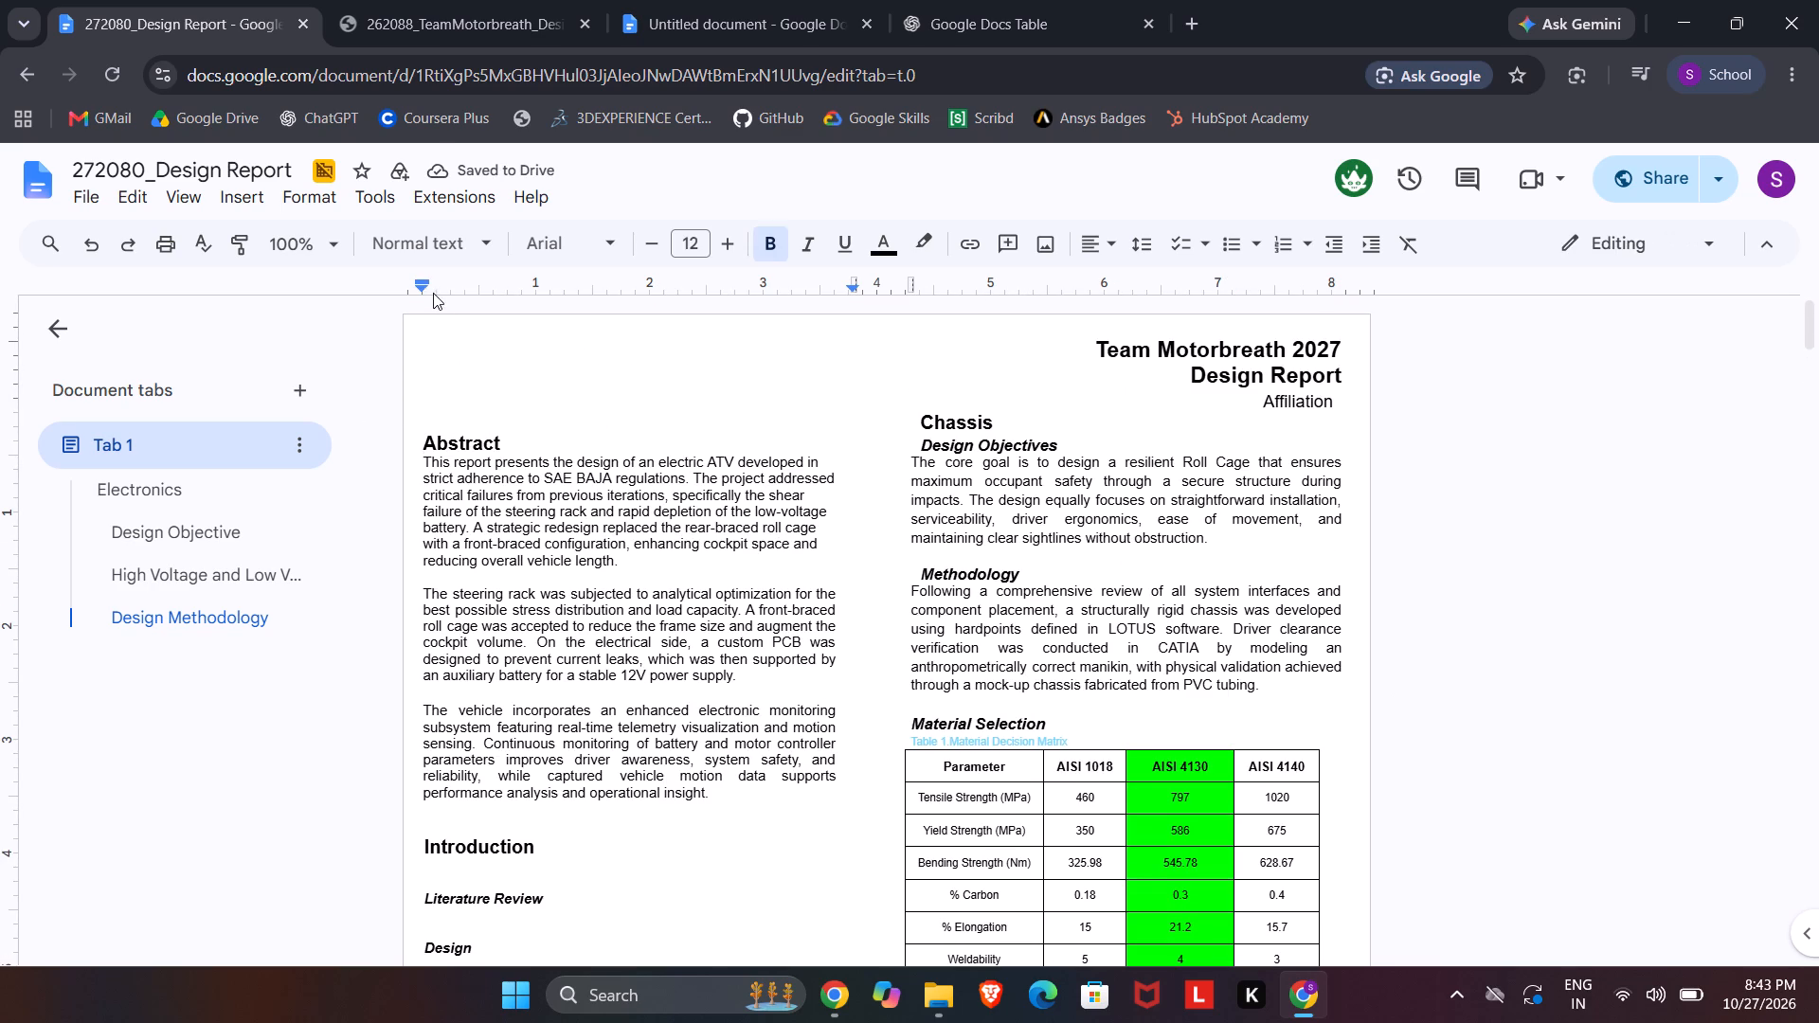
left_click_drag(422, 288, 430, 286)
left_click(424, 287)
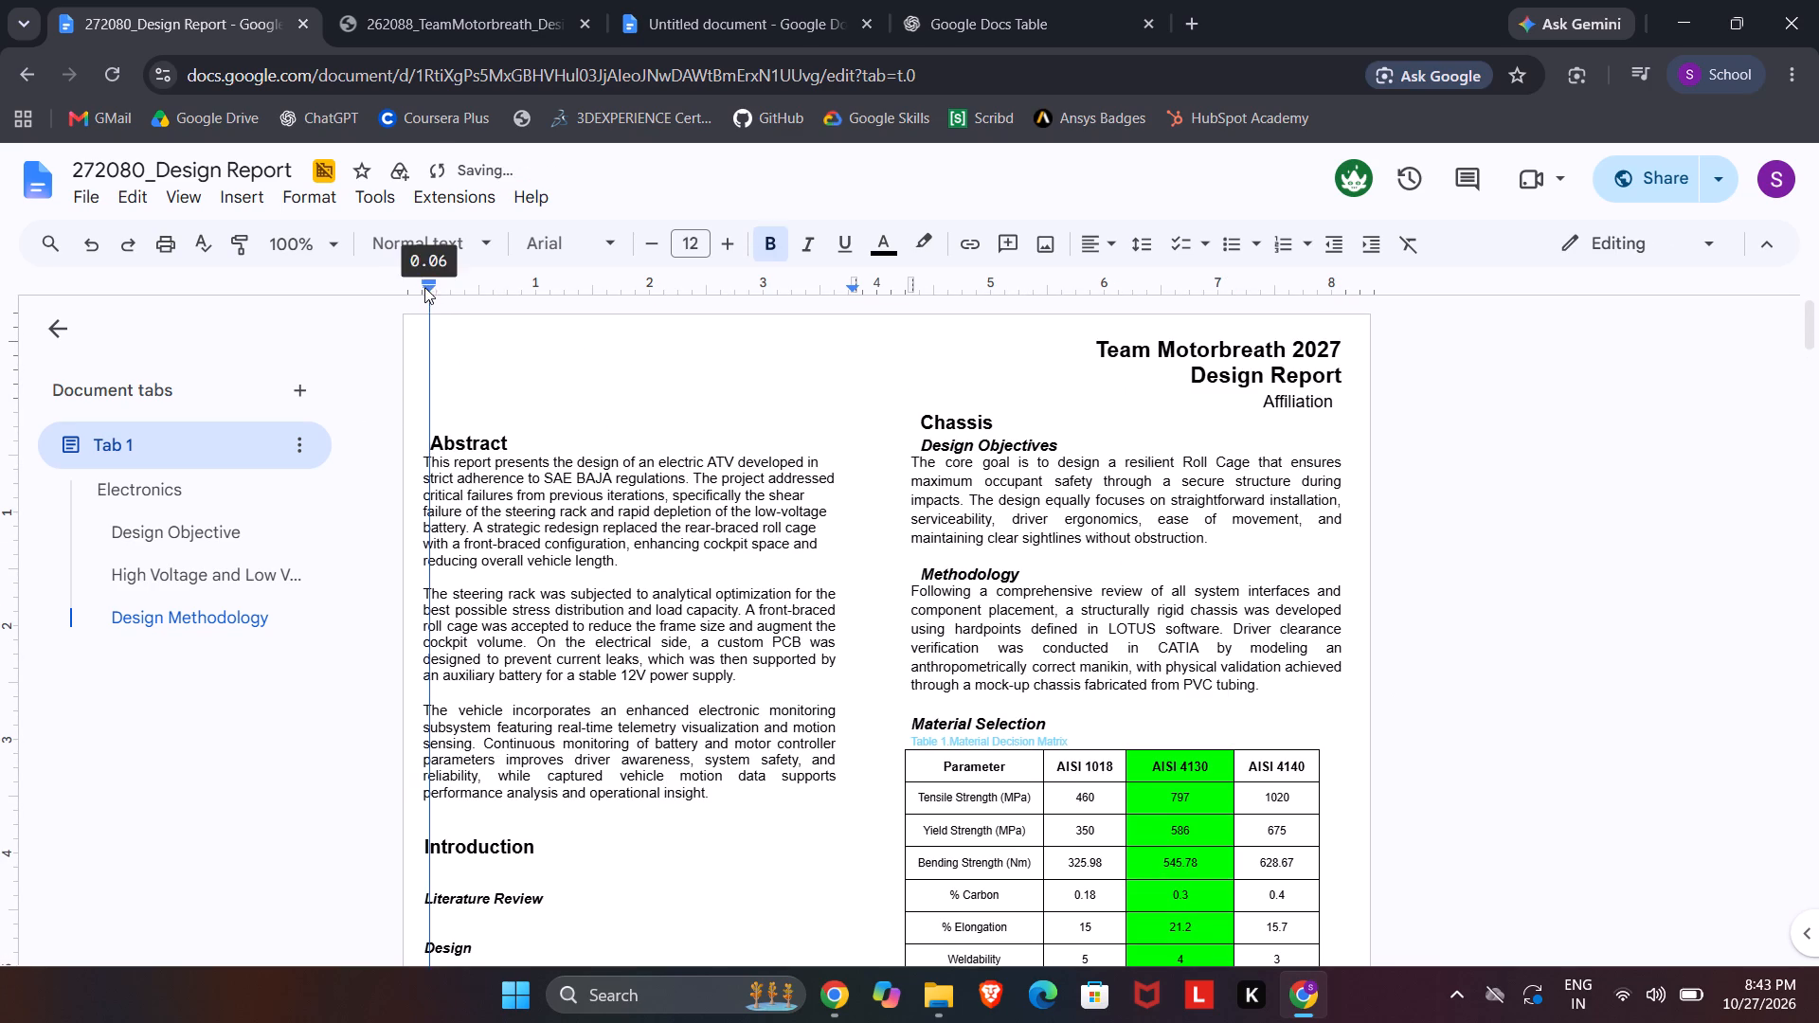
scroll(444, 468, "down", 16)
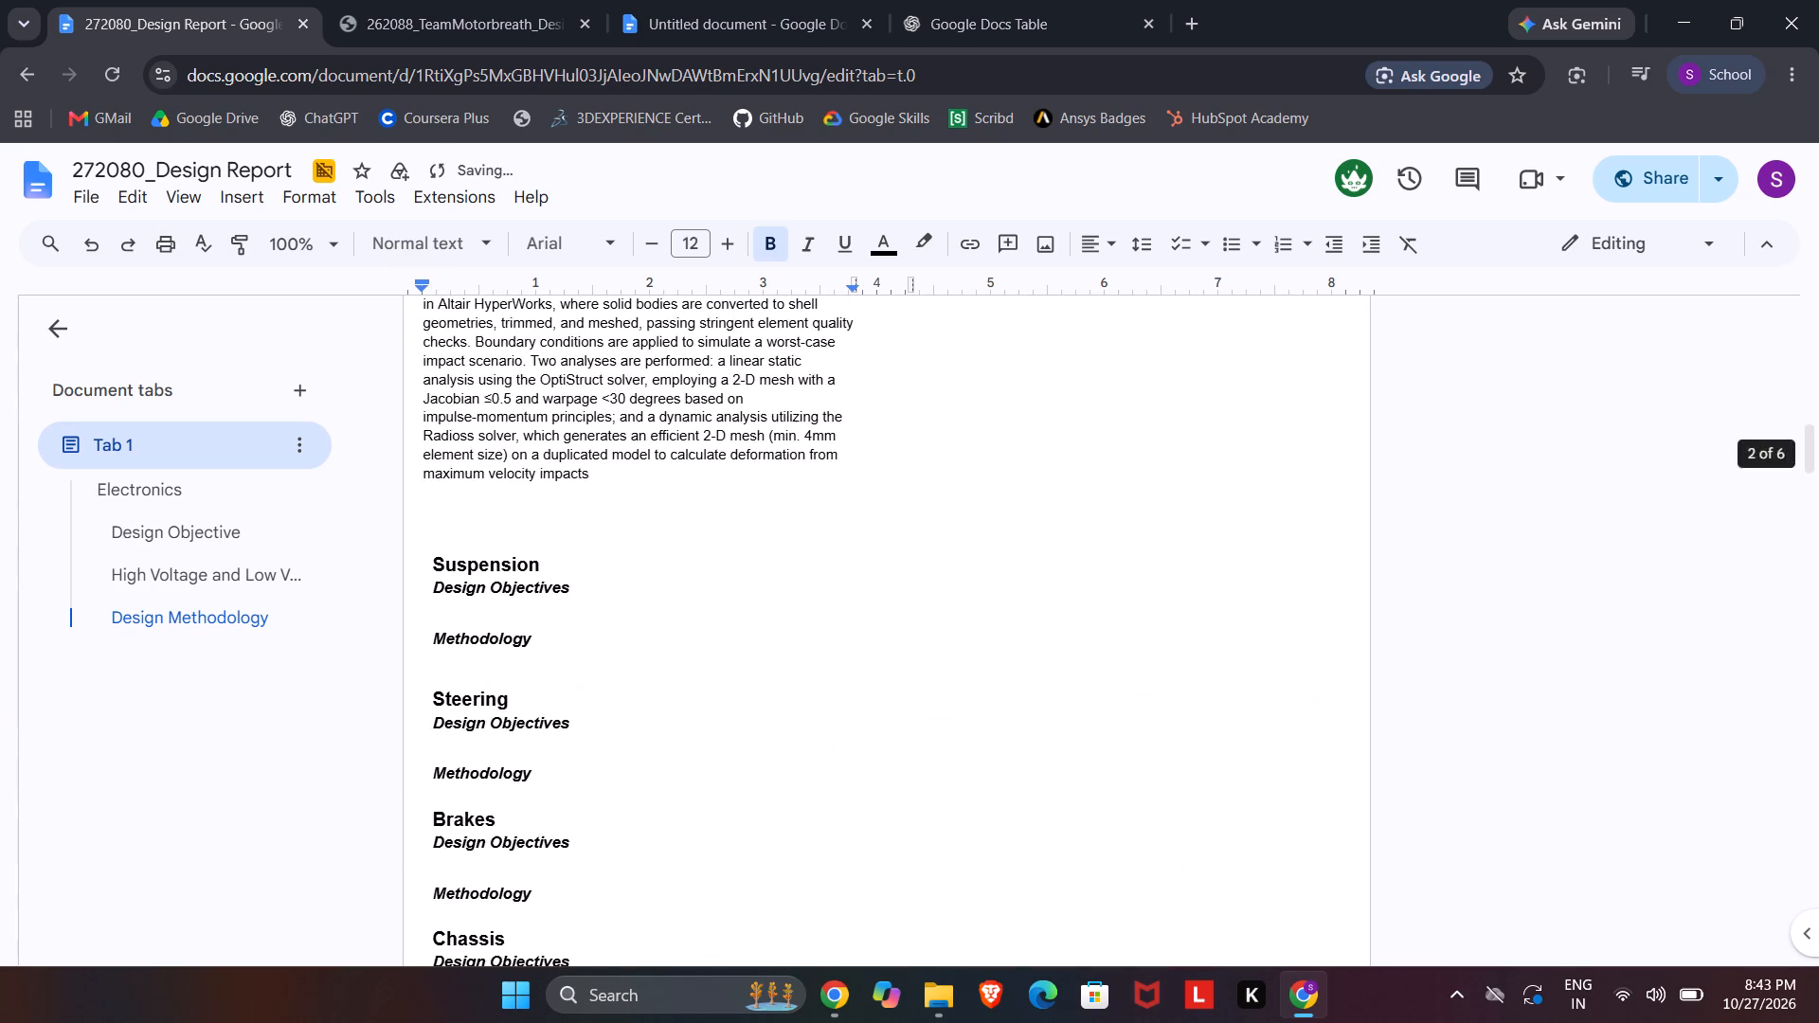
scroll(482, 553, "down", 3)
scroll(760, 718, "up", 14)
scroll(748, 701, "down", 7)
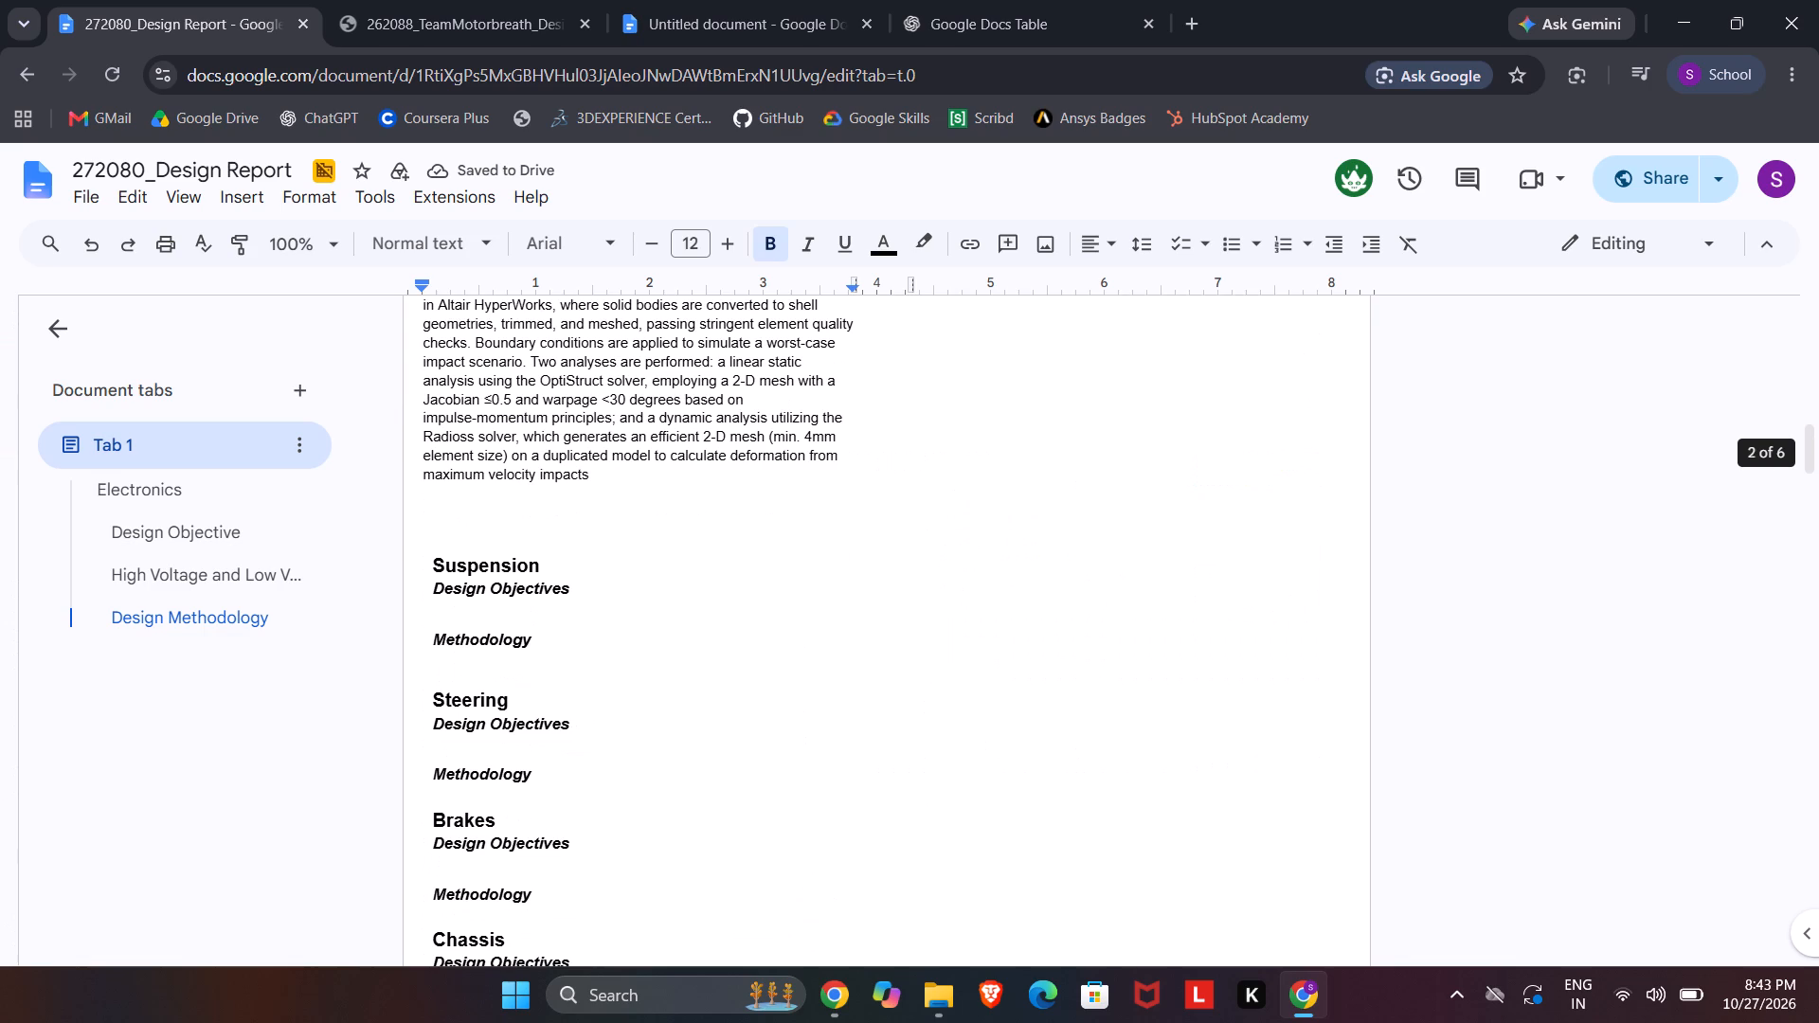
Add a blank line below the impact analysis paragraph ending "maximum velocity impacts", checking the 2026 report PDF for what follows.
left_click(577, 510)
left_click(562, 490)
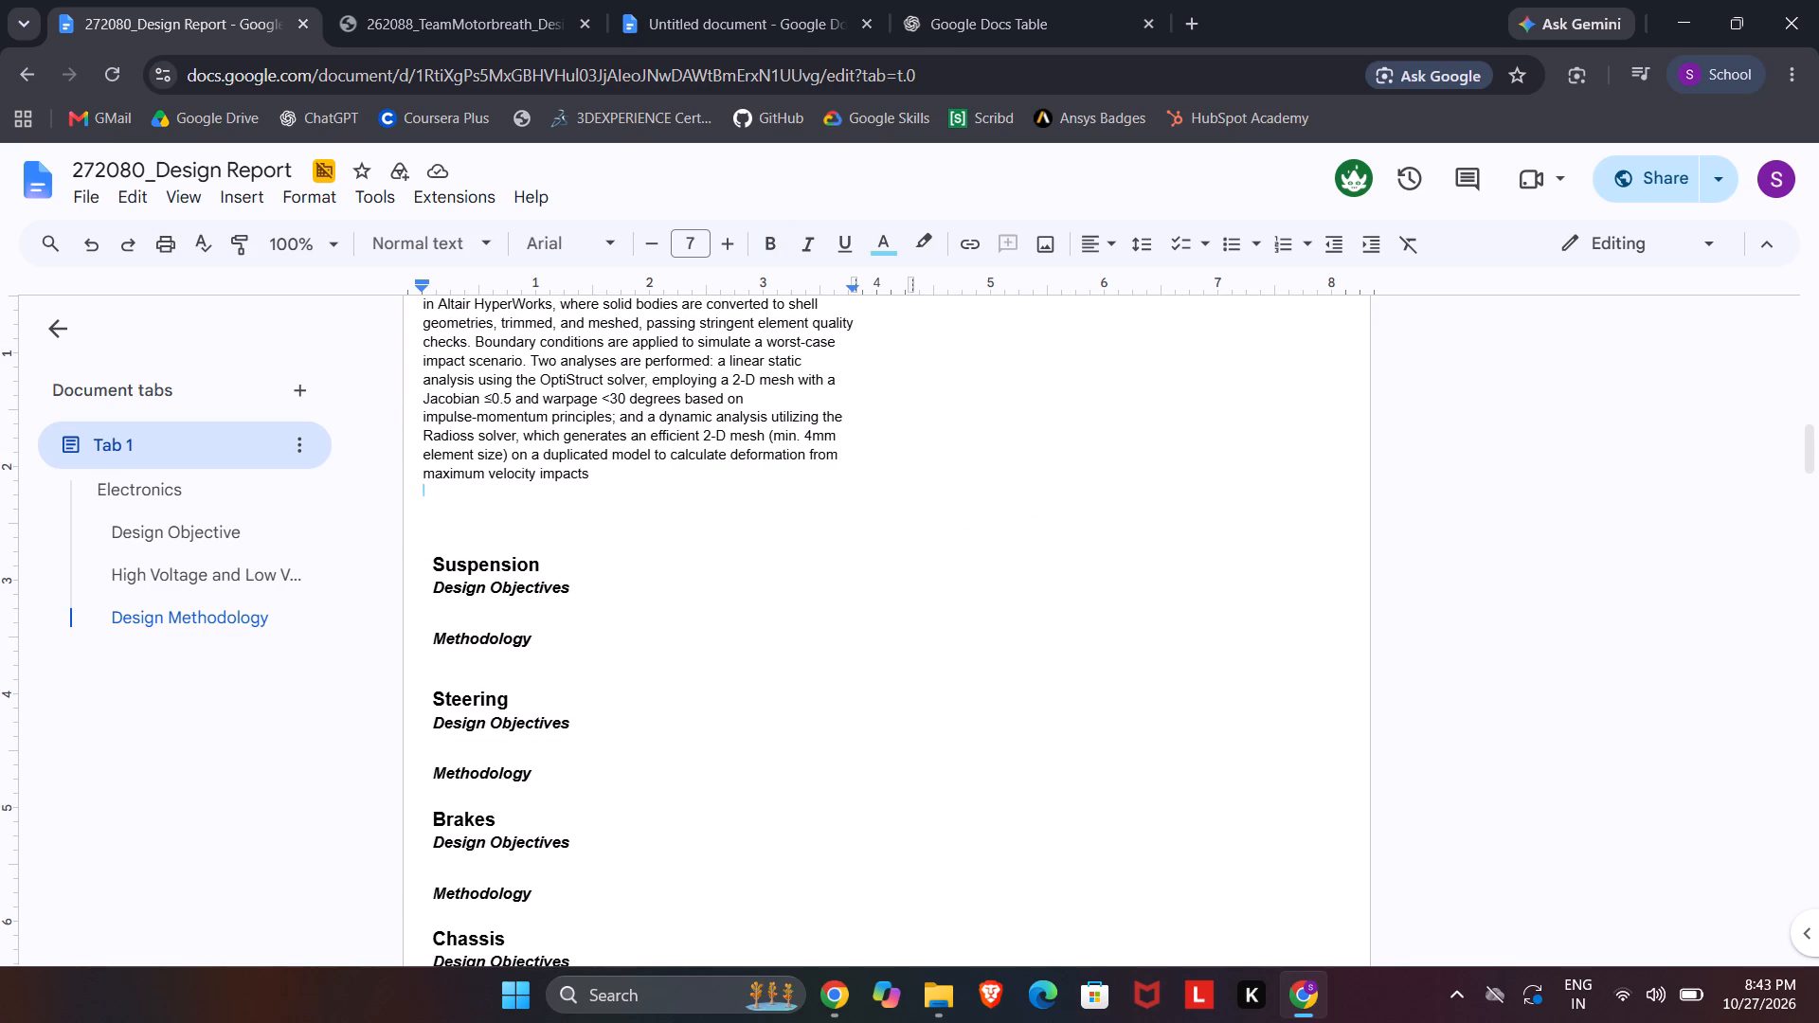
left_click(582, 505)
left_click(600, 461)
left_click(610, 480)
key("Return")
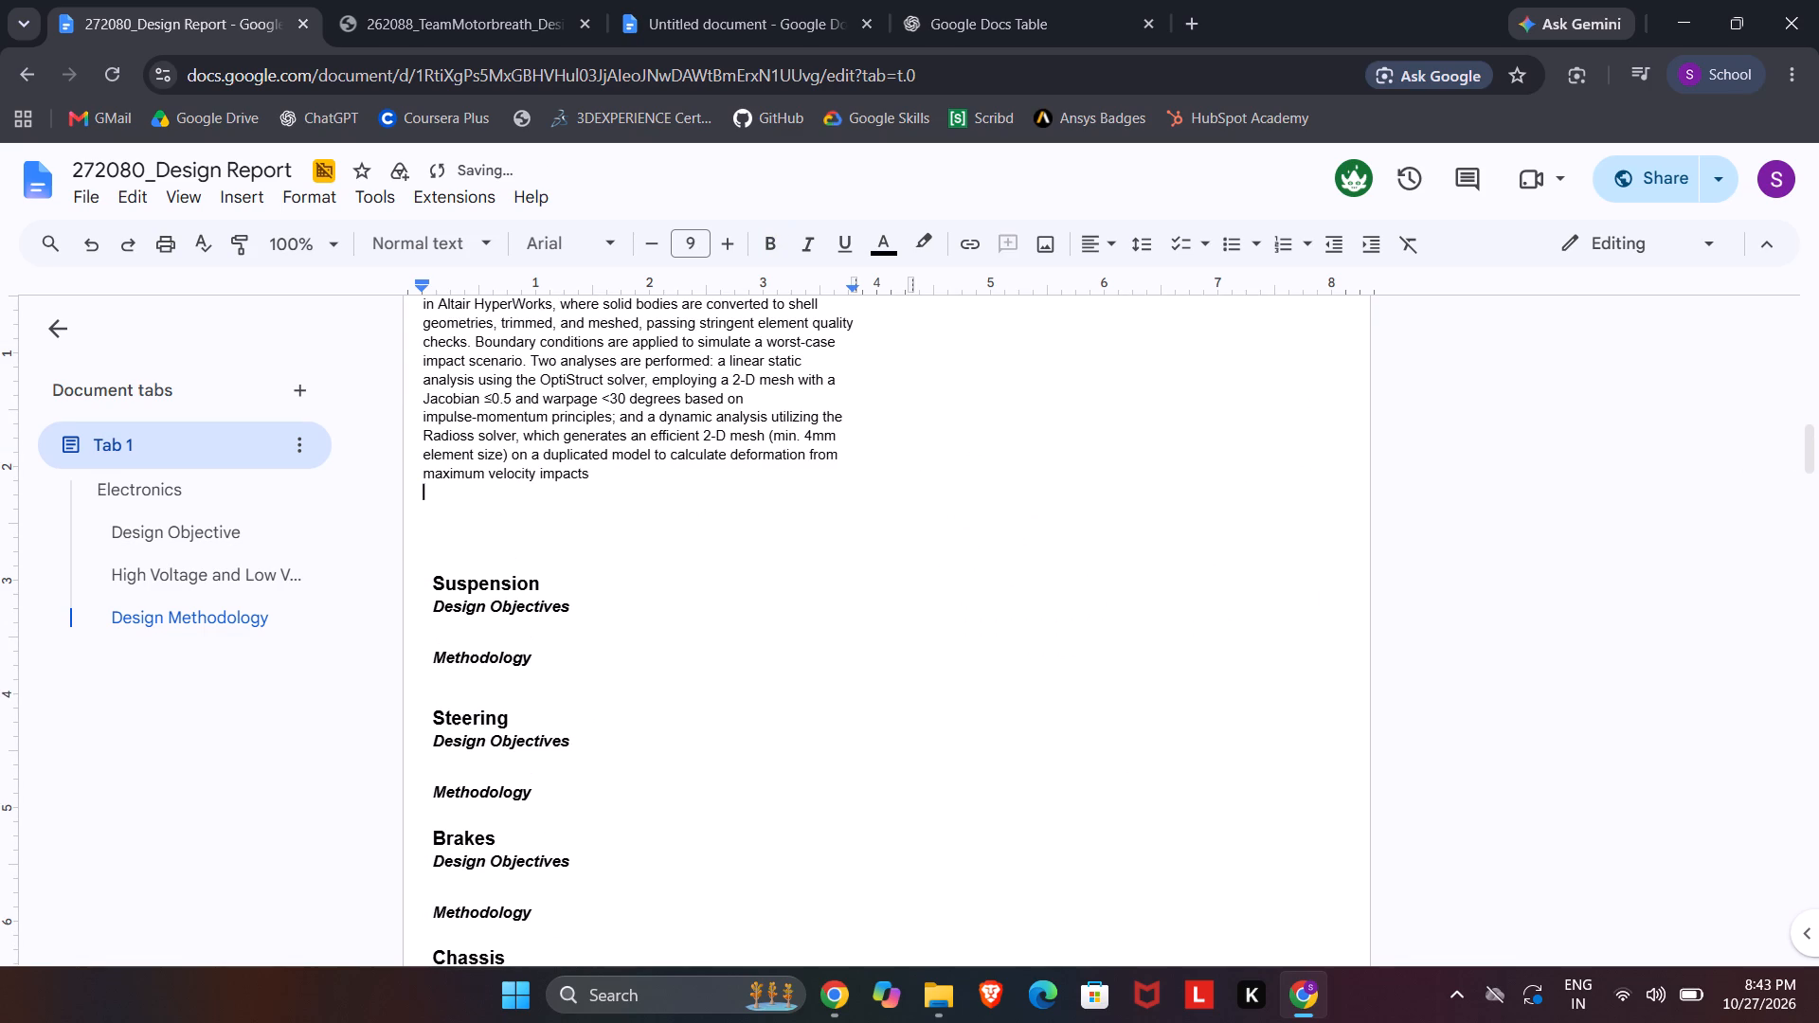
key("Return")
left_click(508, 0)
left_click(1209, 622)
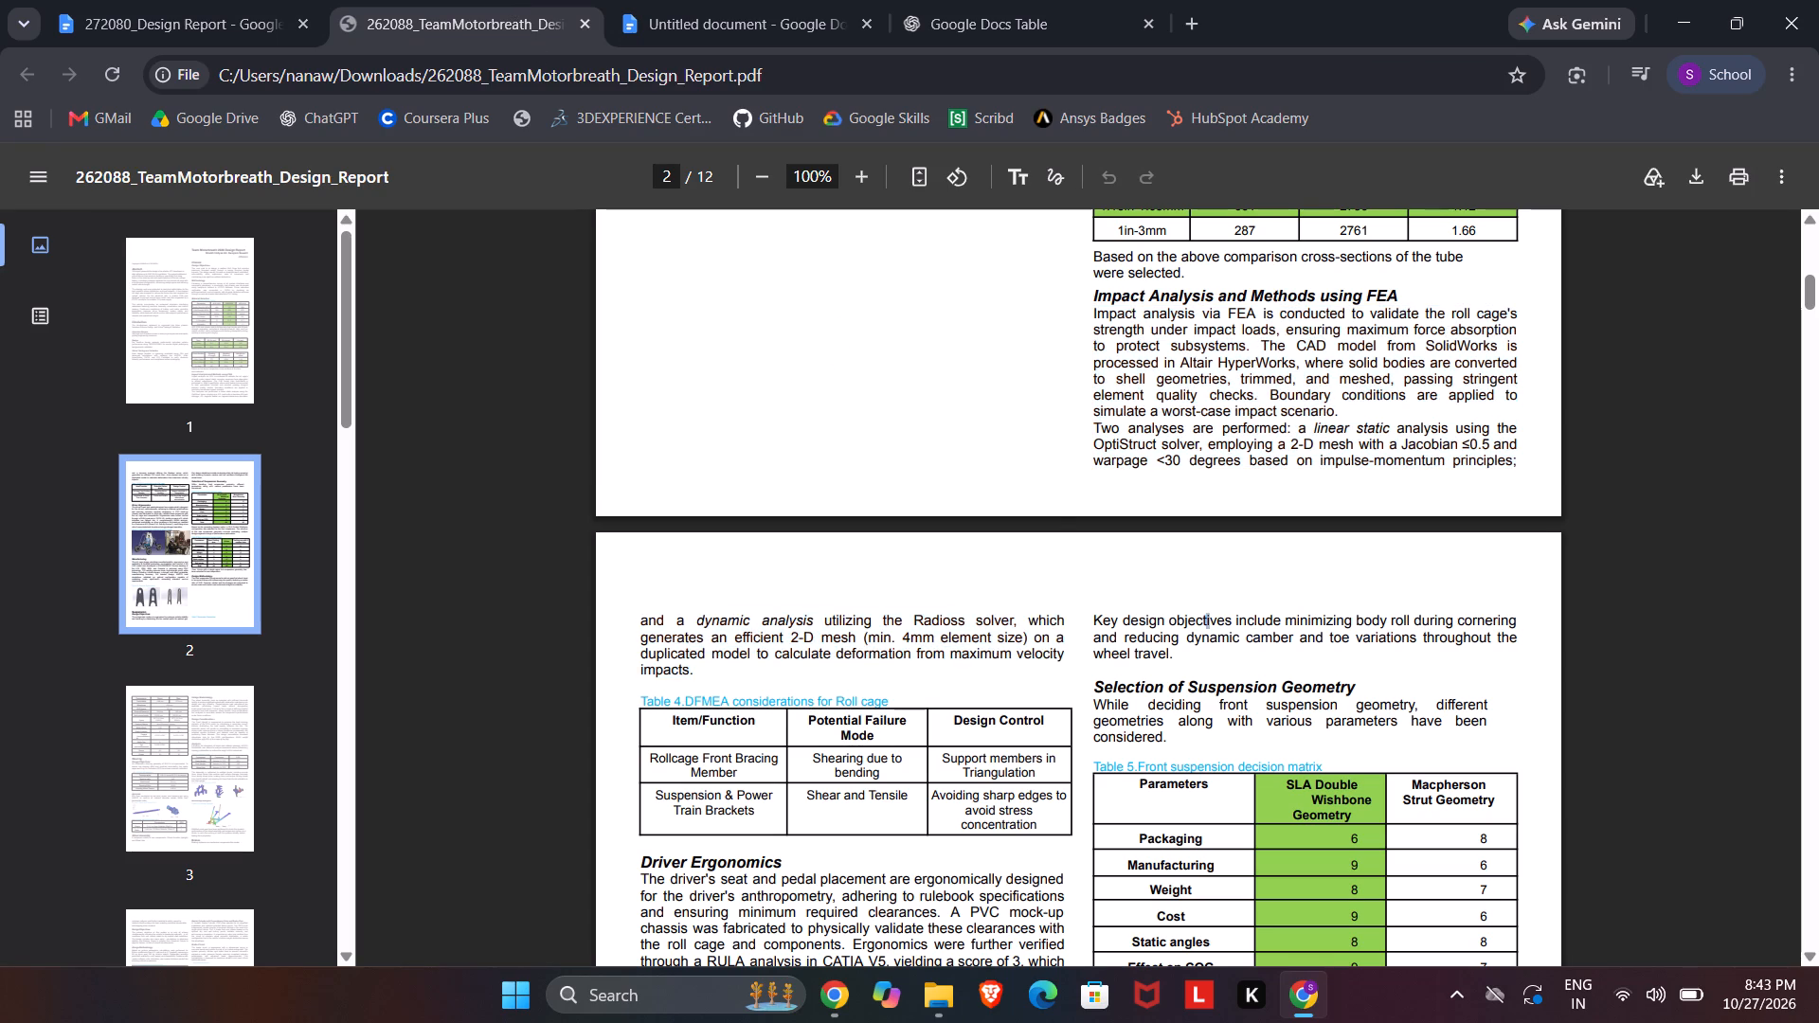
scroll(1039, 584, "down", 2)
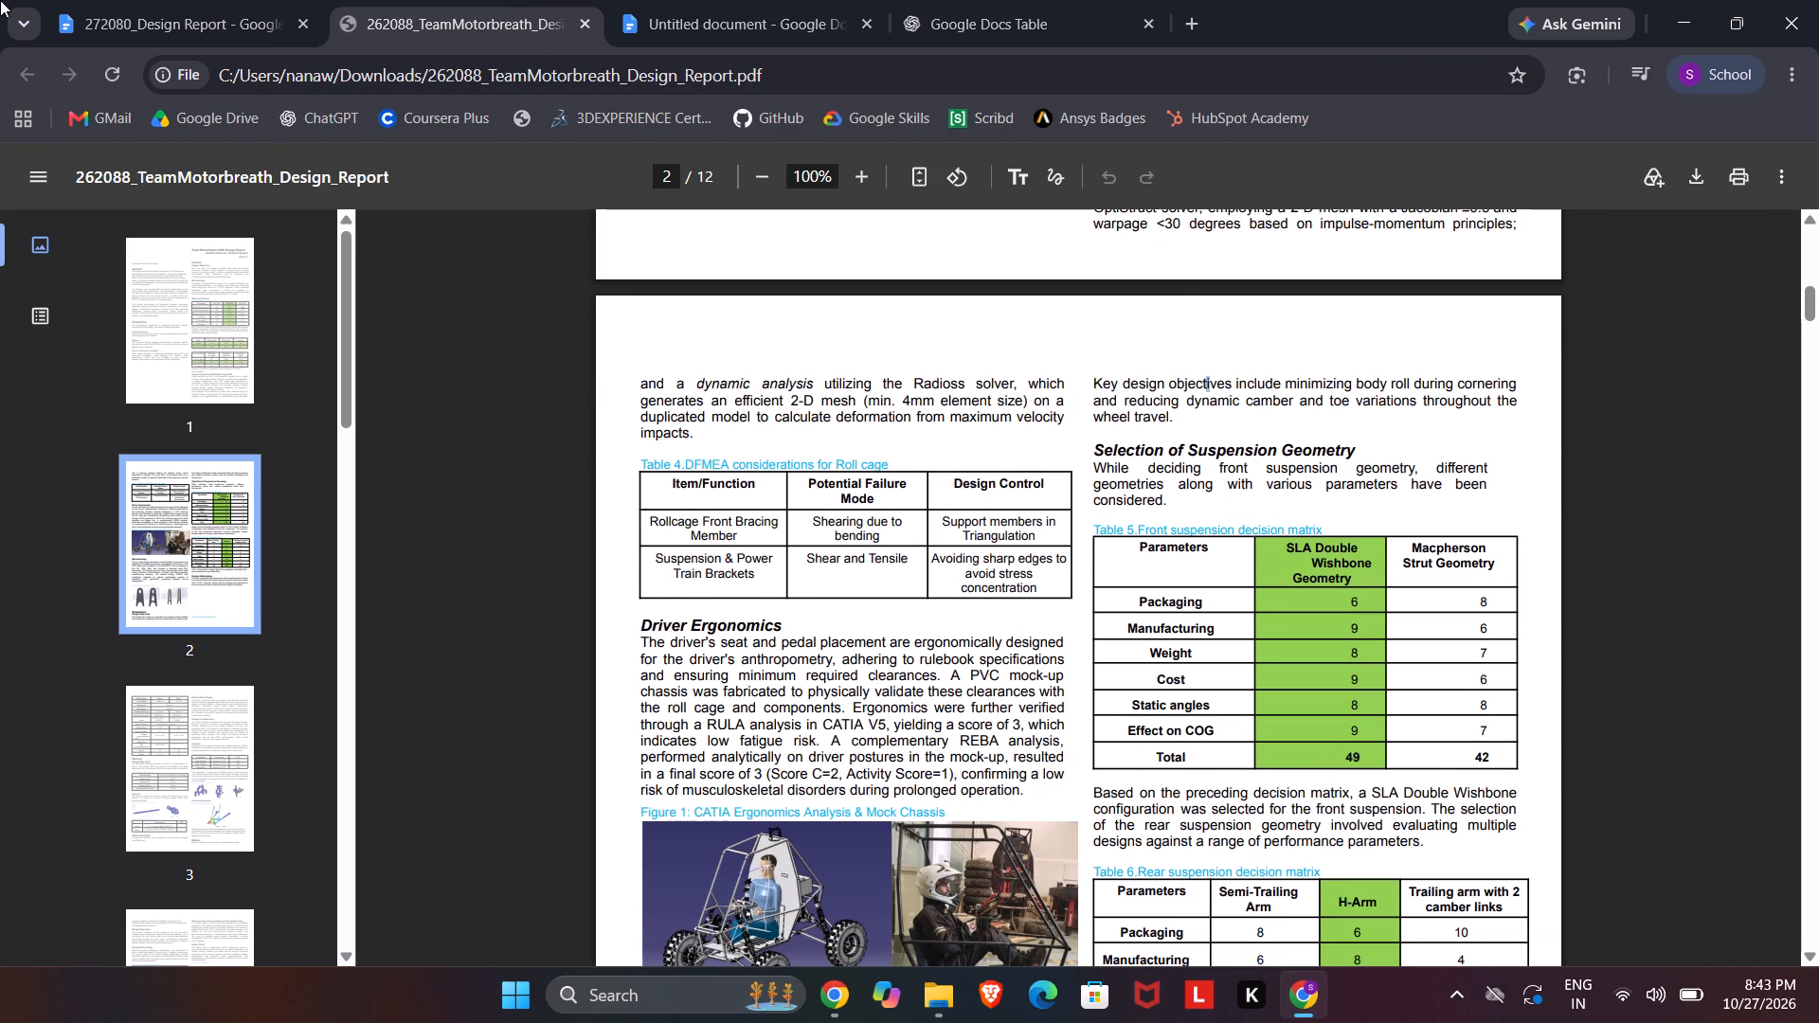
left_click(10, 0)
left_click(140, 2)
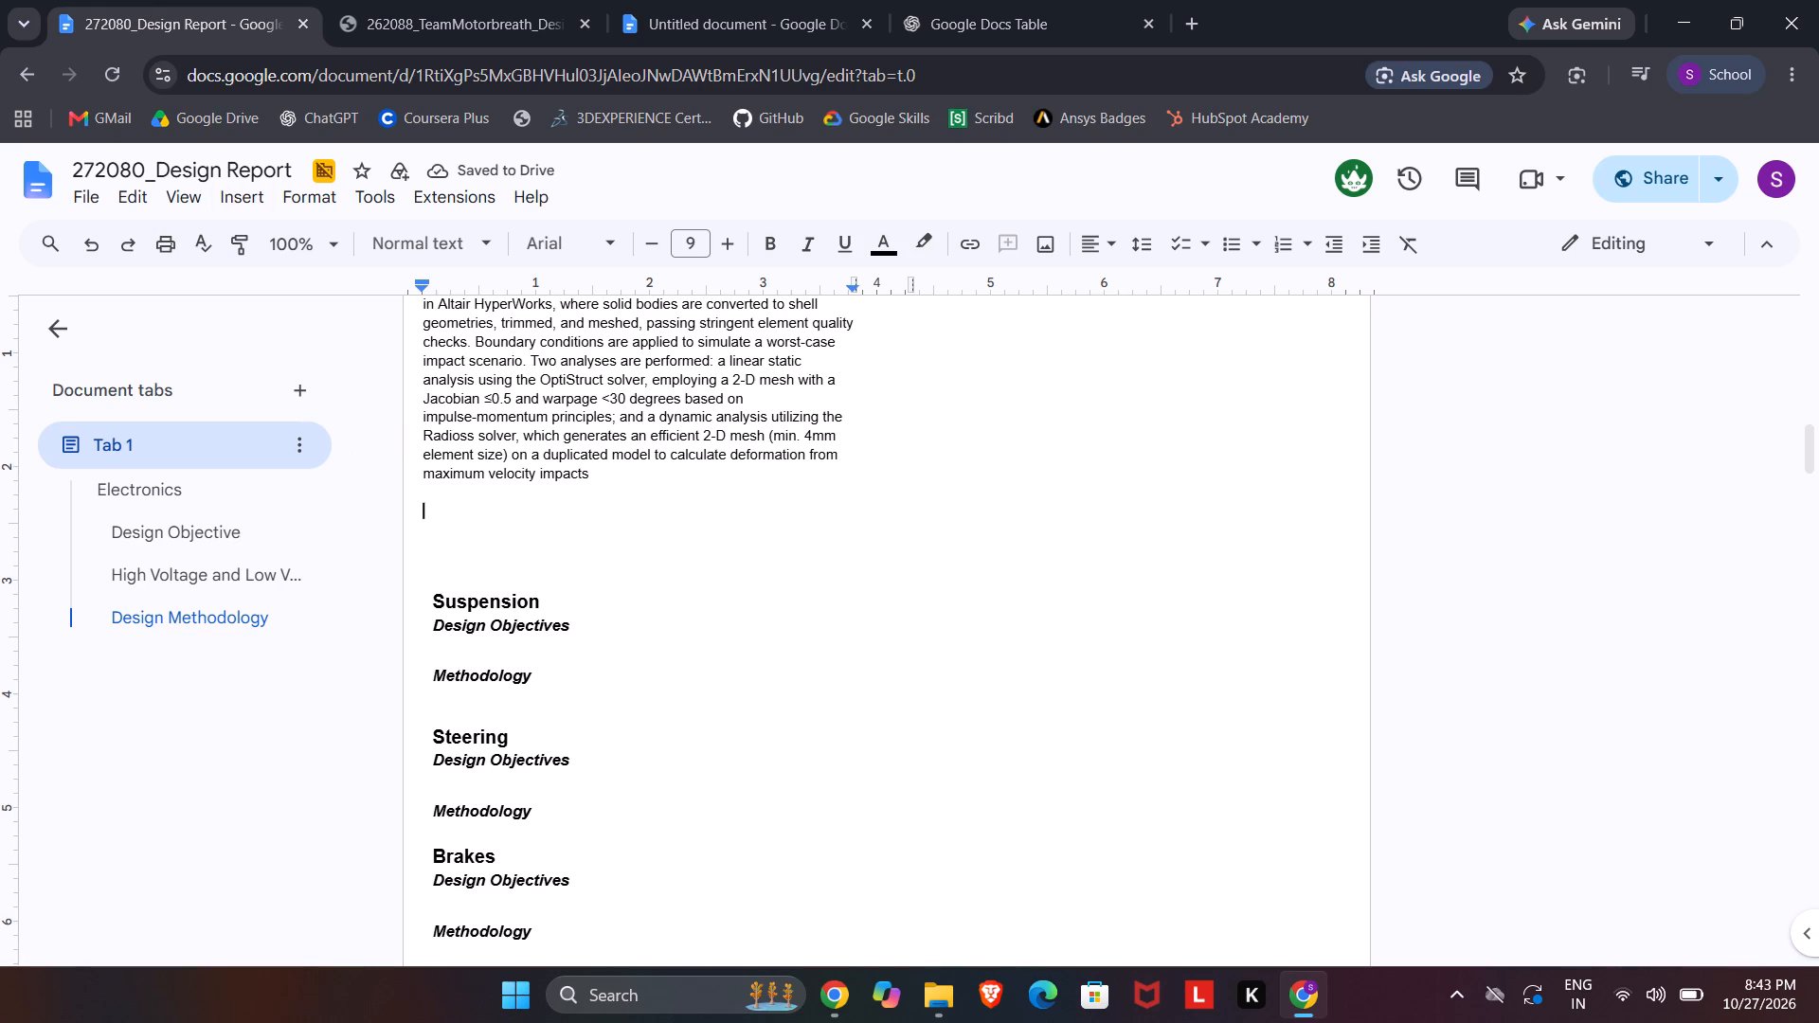
left_click(419, 528)
left_click(427, 509)
key("BackSpace")
key("BackSpace")
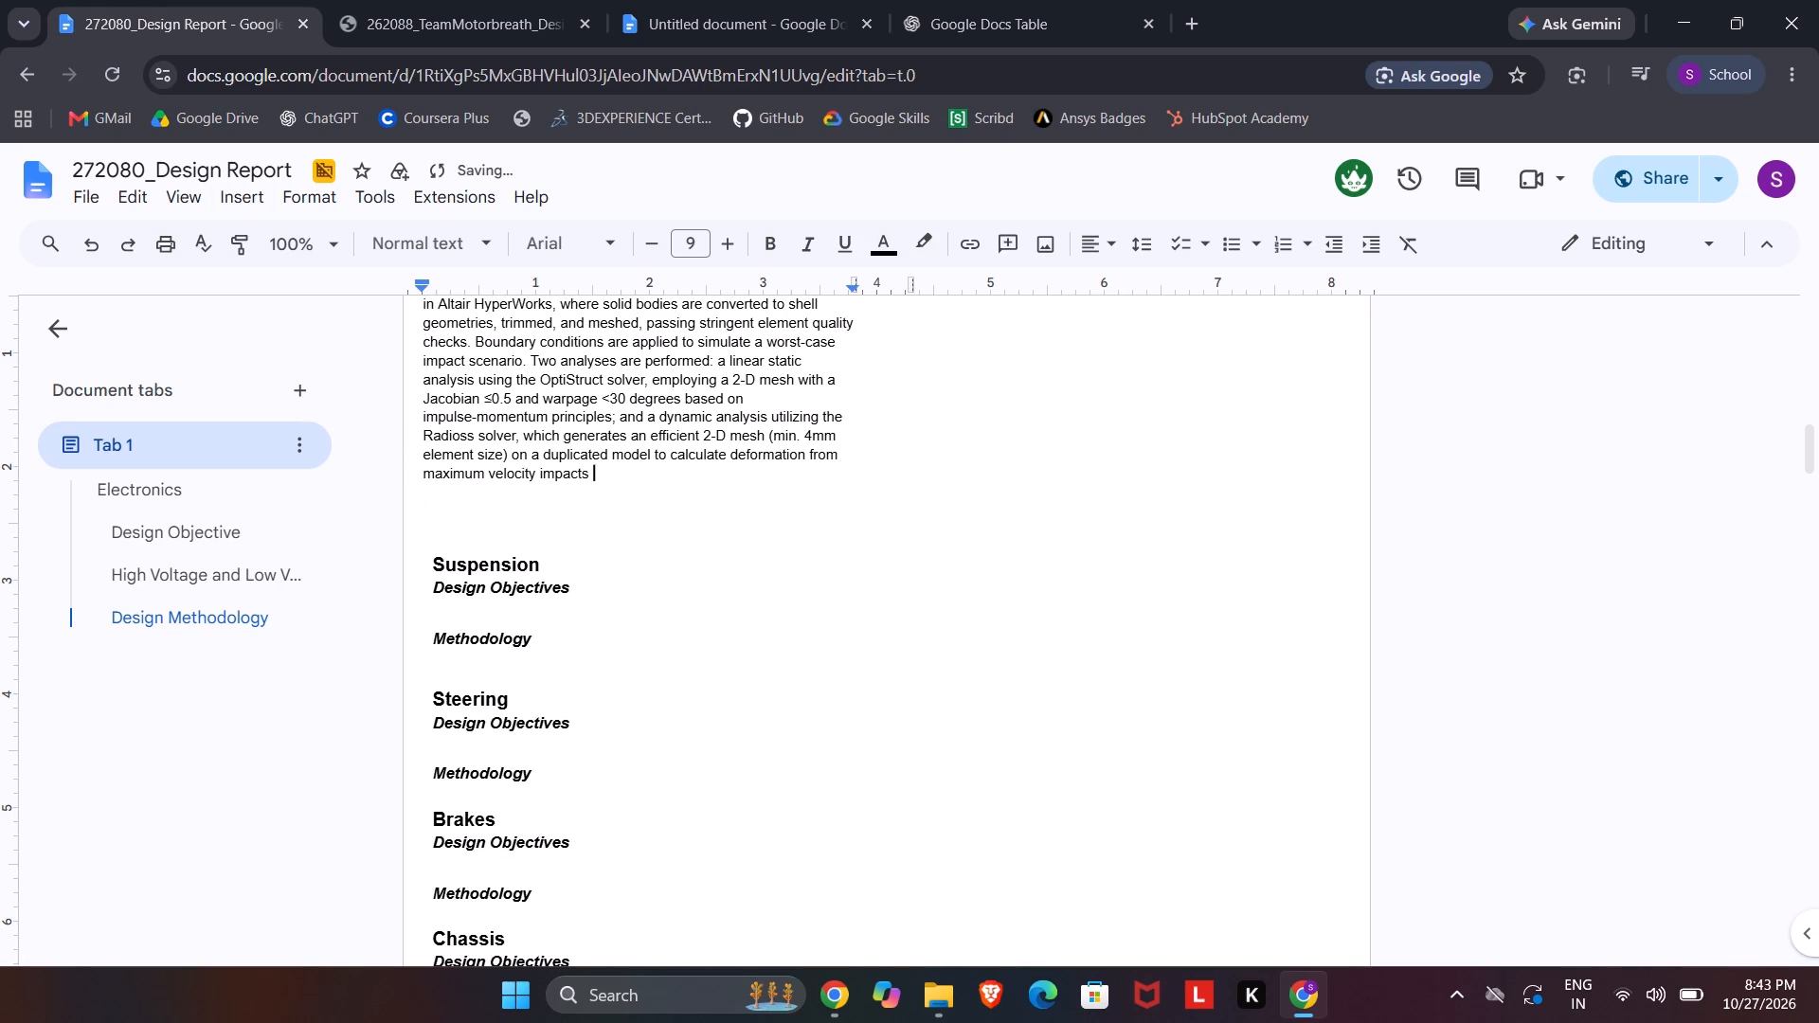
key("plus")
key("BackSpace")
key("Return")
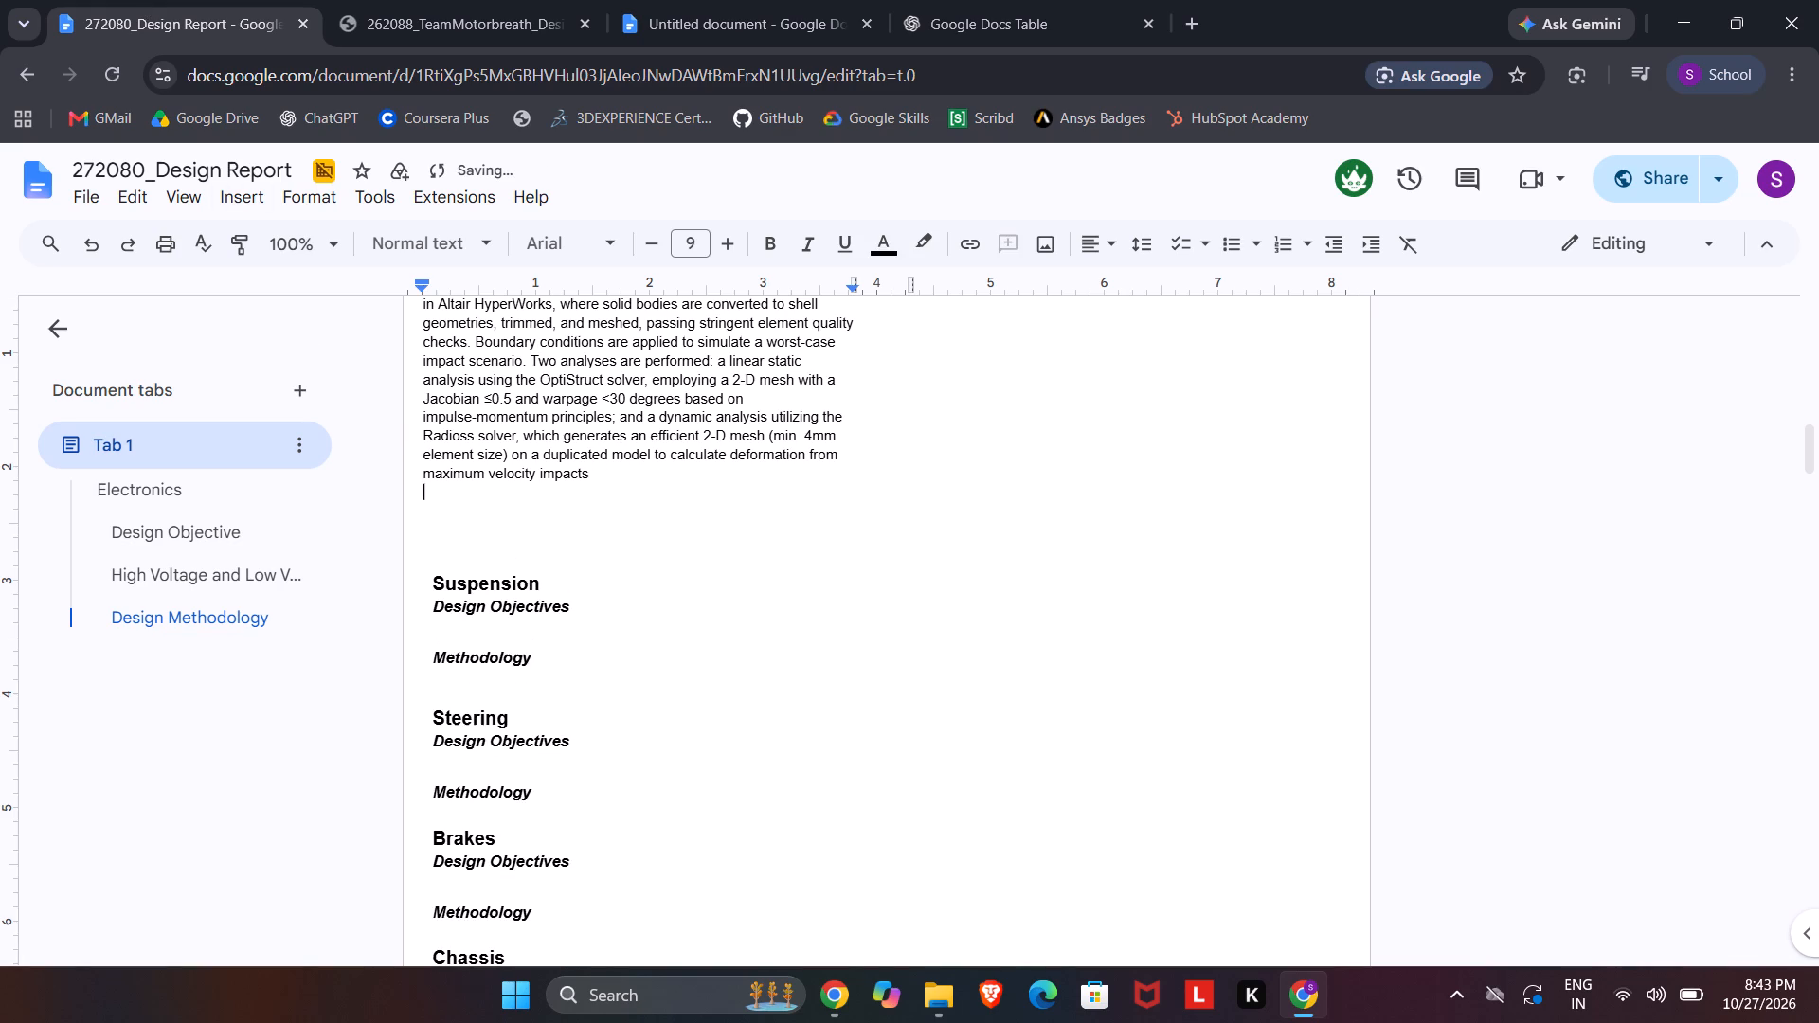
Copy the caption "Table 4.DFMEA considerations for Roll cage" from the PDF and paste it below the impact analysis paragraph.
left_click(438, 511)
left_click(560, 0)
left_click_drag(905, 463, 569, 447)
left_click(611, 458)
left_click_drag(630, 453, 902, 460)
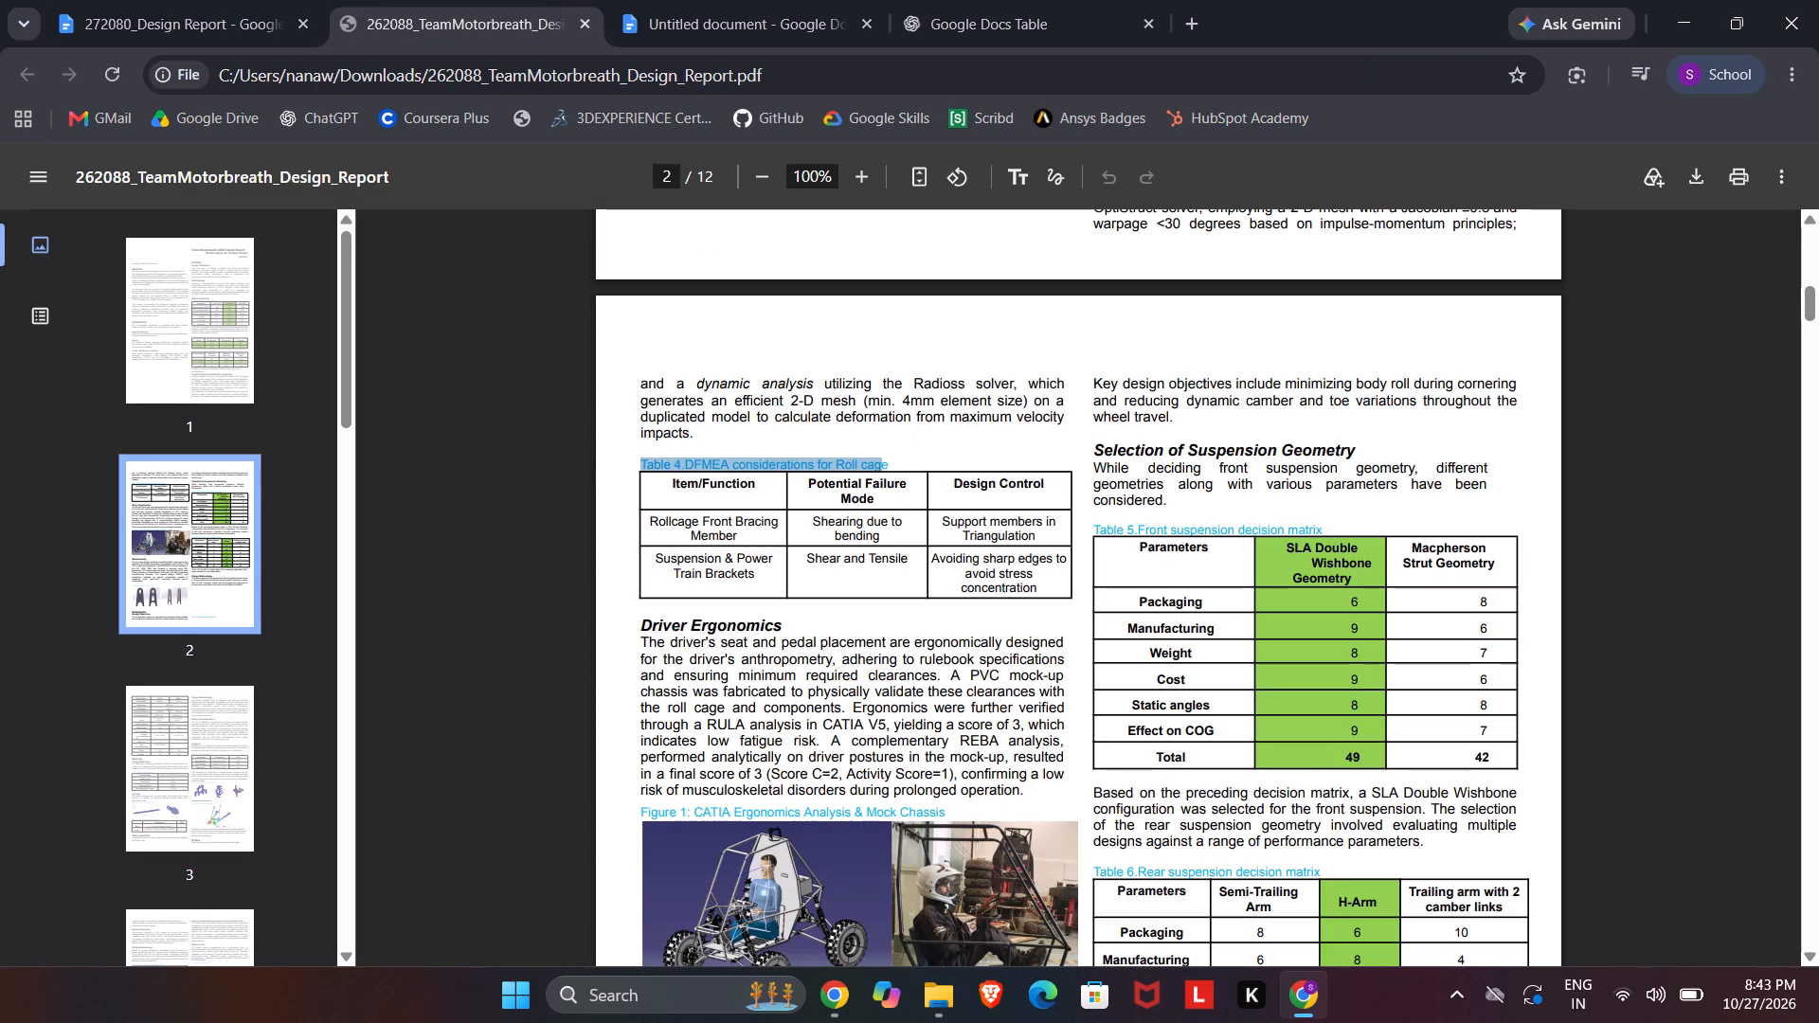
key("ctrl+c")
left_click(210, 0)
key("ctrl+v")
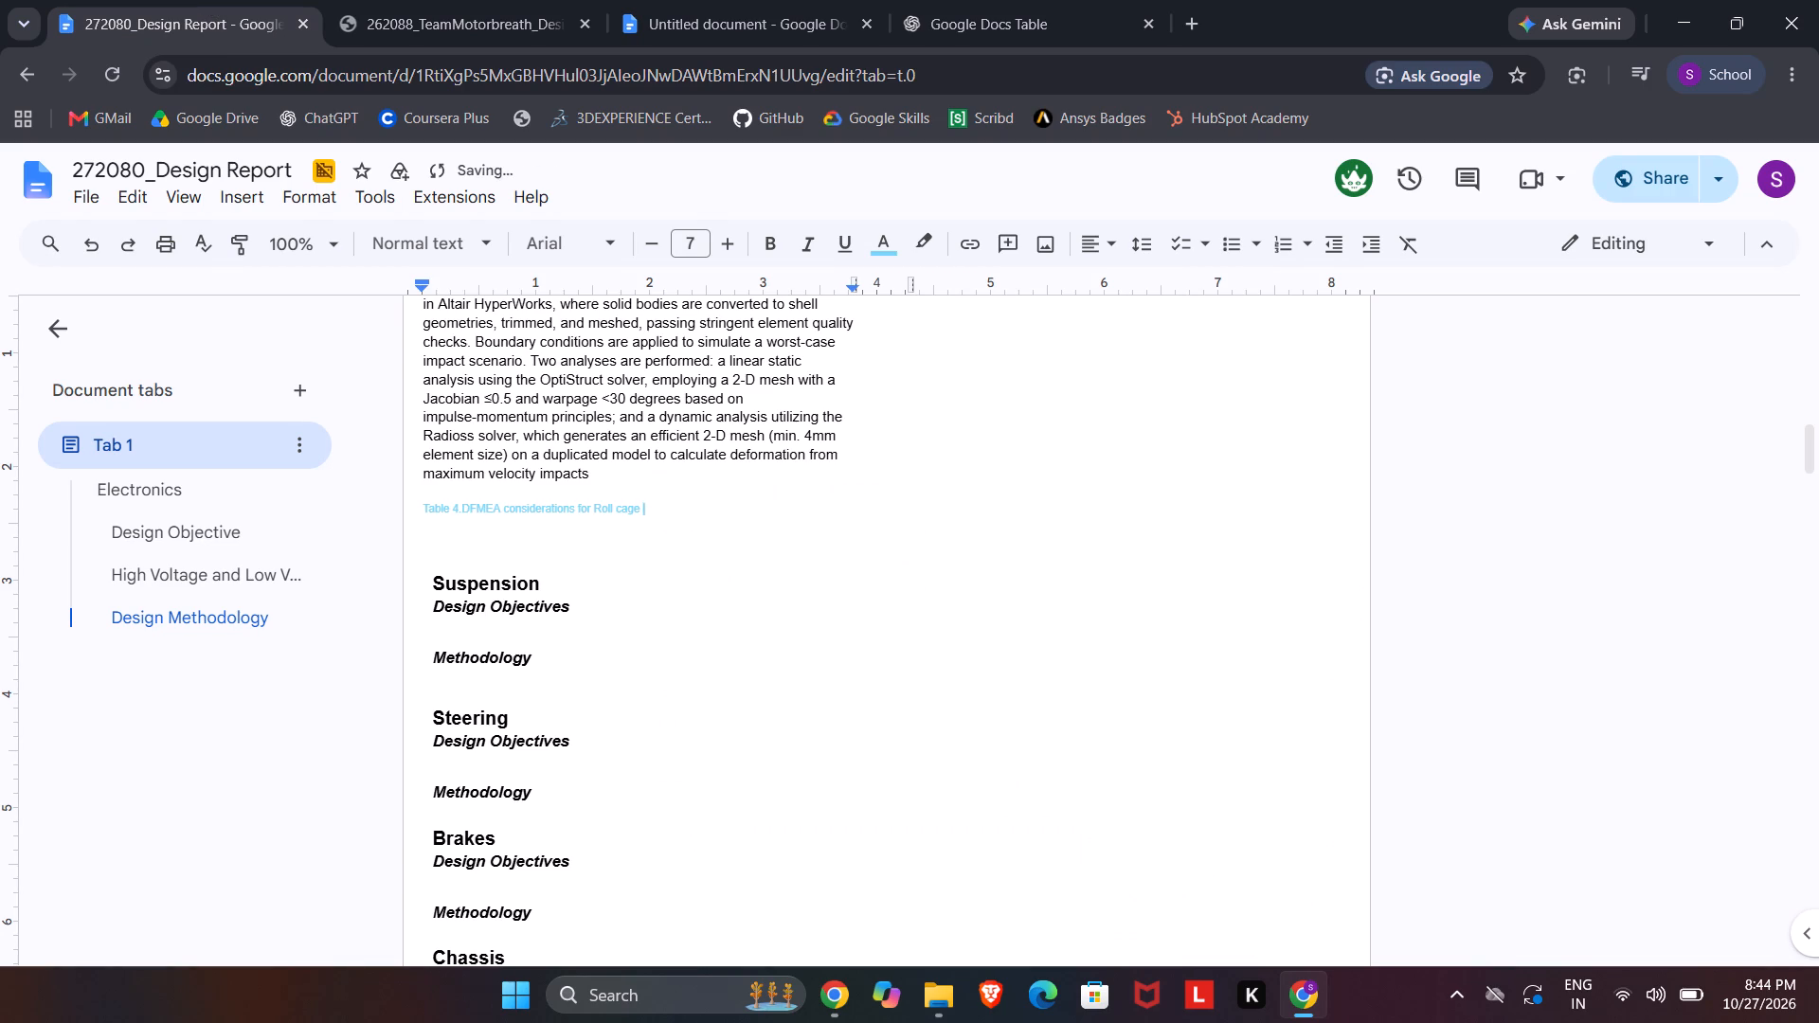
Close the gap below the Table 4 caption to one empty line directly beneath it, with black as its text colour.
left_click(600, 536)
left_click(554, 538)
key("BackSpace")
key("BackSpace")
key("Return")
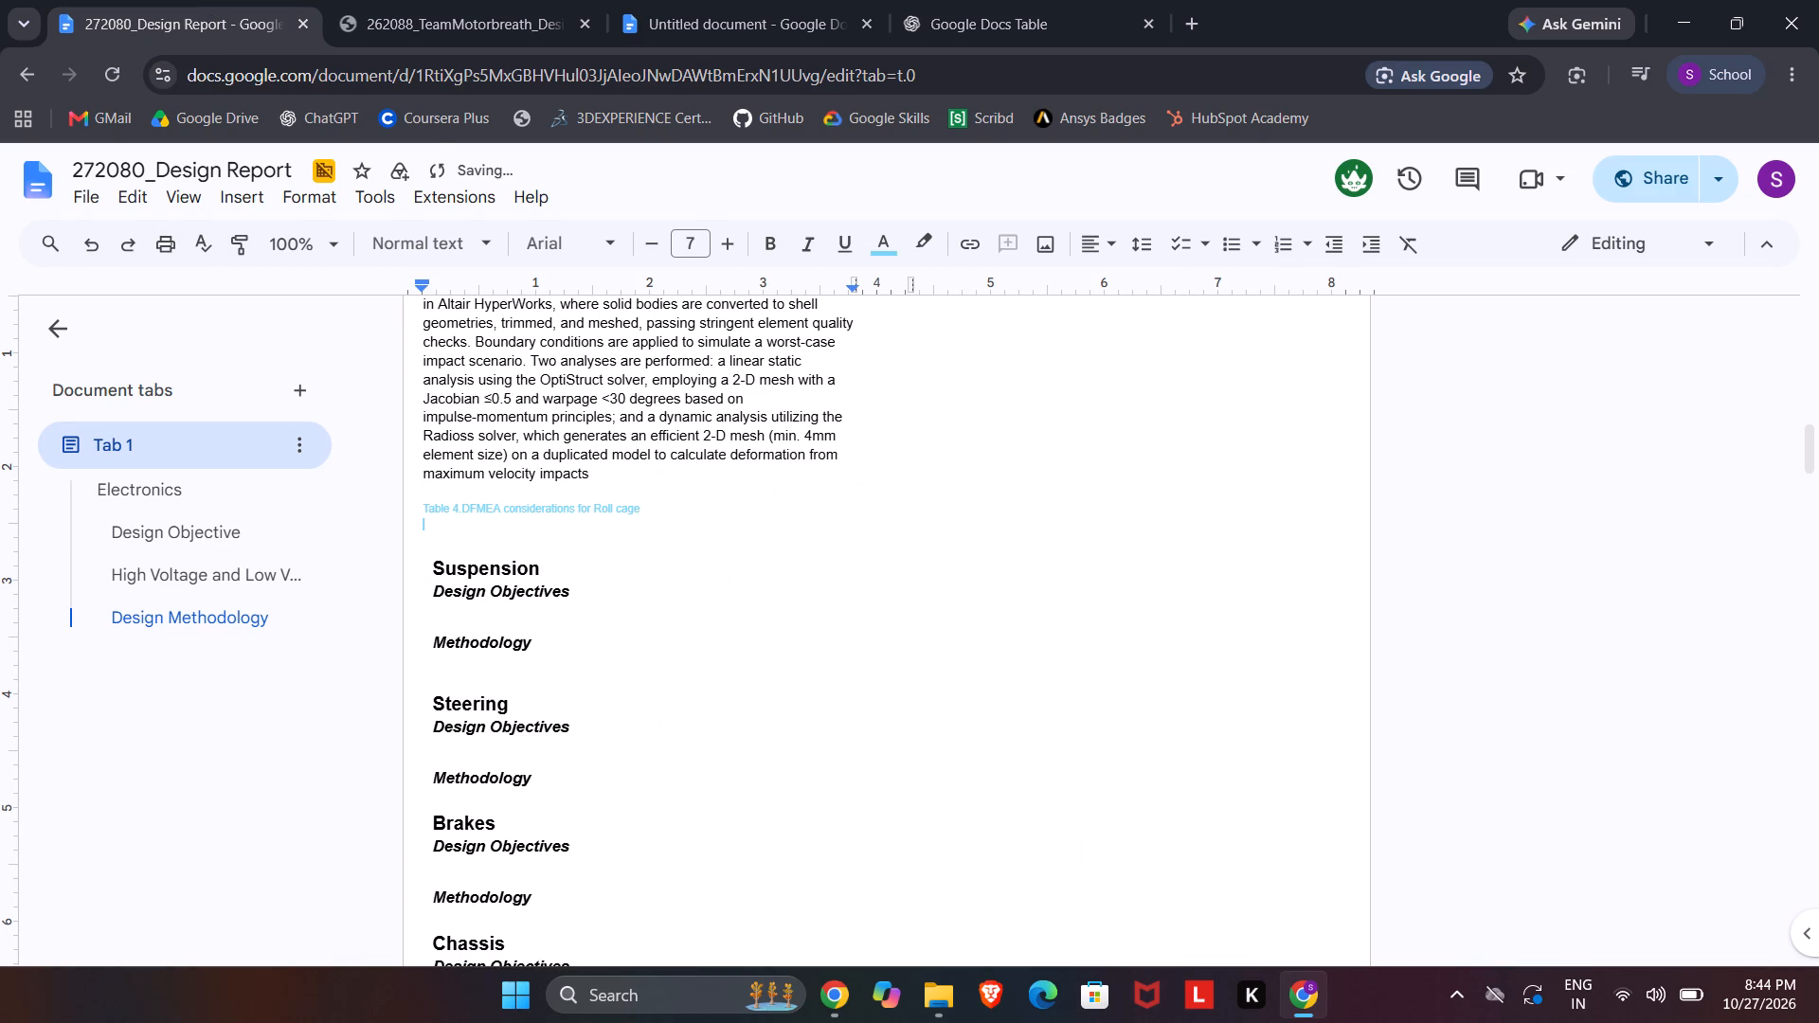
left_click(892, 242)
left_click(894, 286)
Copy the design report's Table 2 cross-section table and paste it below the Table 4 caption as a template.
left_click(453, 0)
scroll(835, 370, "up", 3)
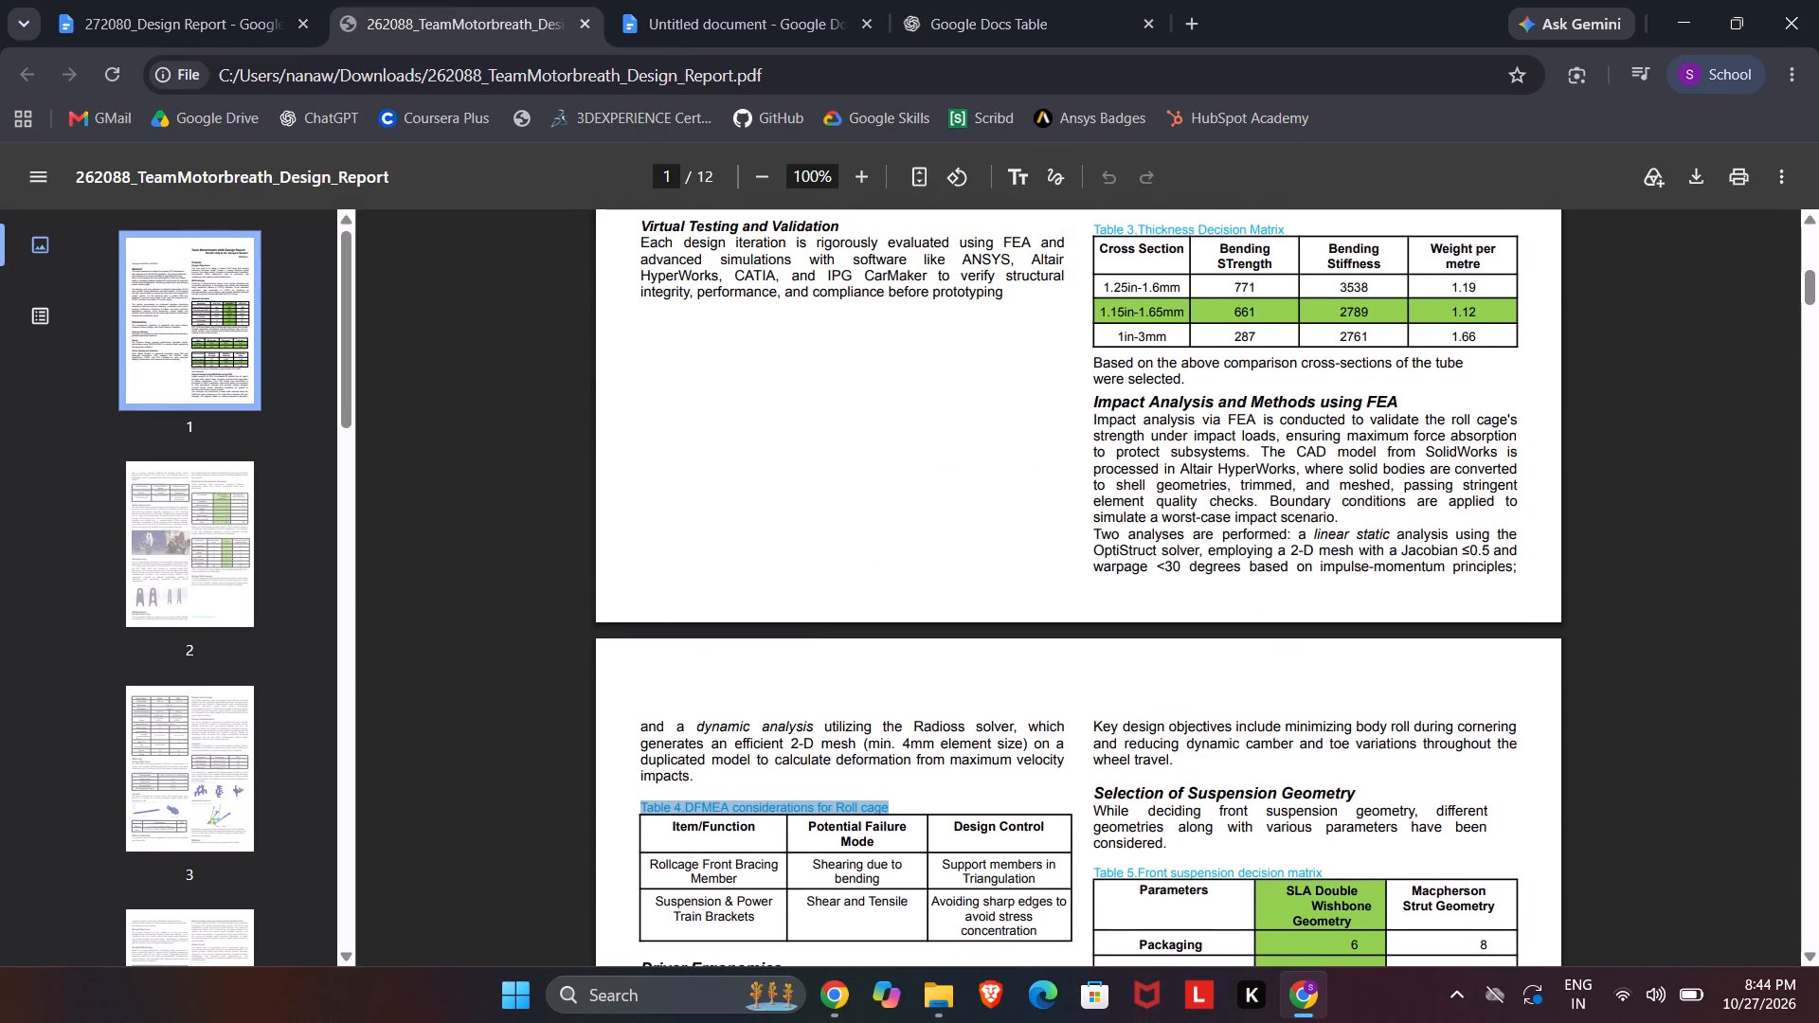
left_click(696, 0)
scroll(1305, 504, "up", 6)
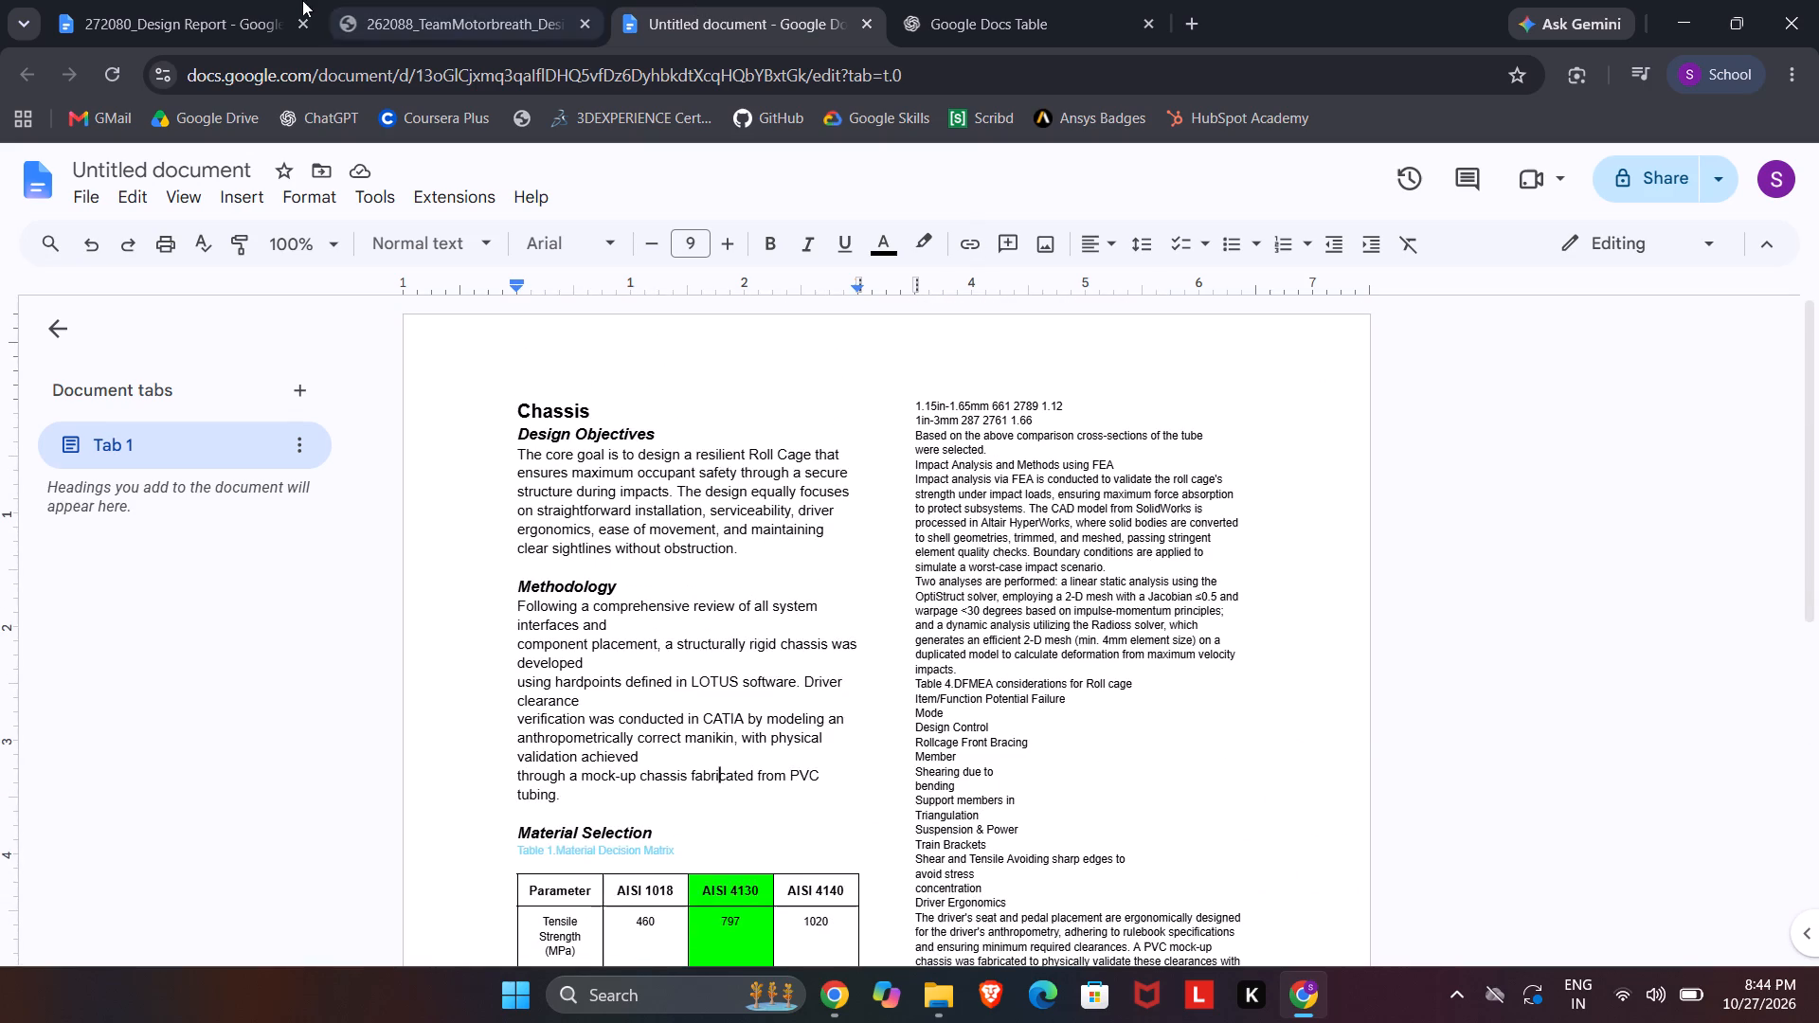
left_click(402, 0)
scroll(1169, 587, "up", 5)
scroll(1182, 606, "down", 2)
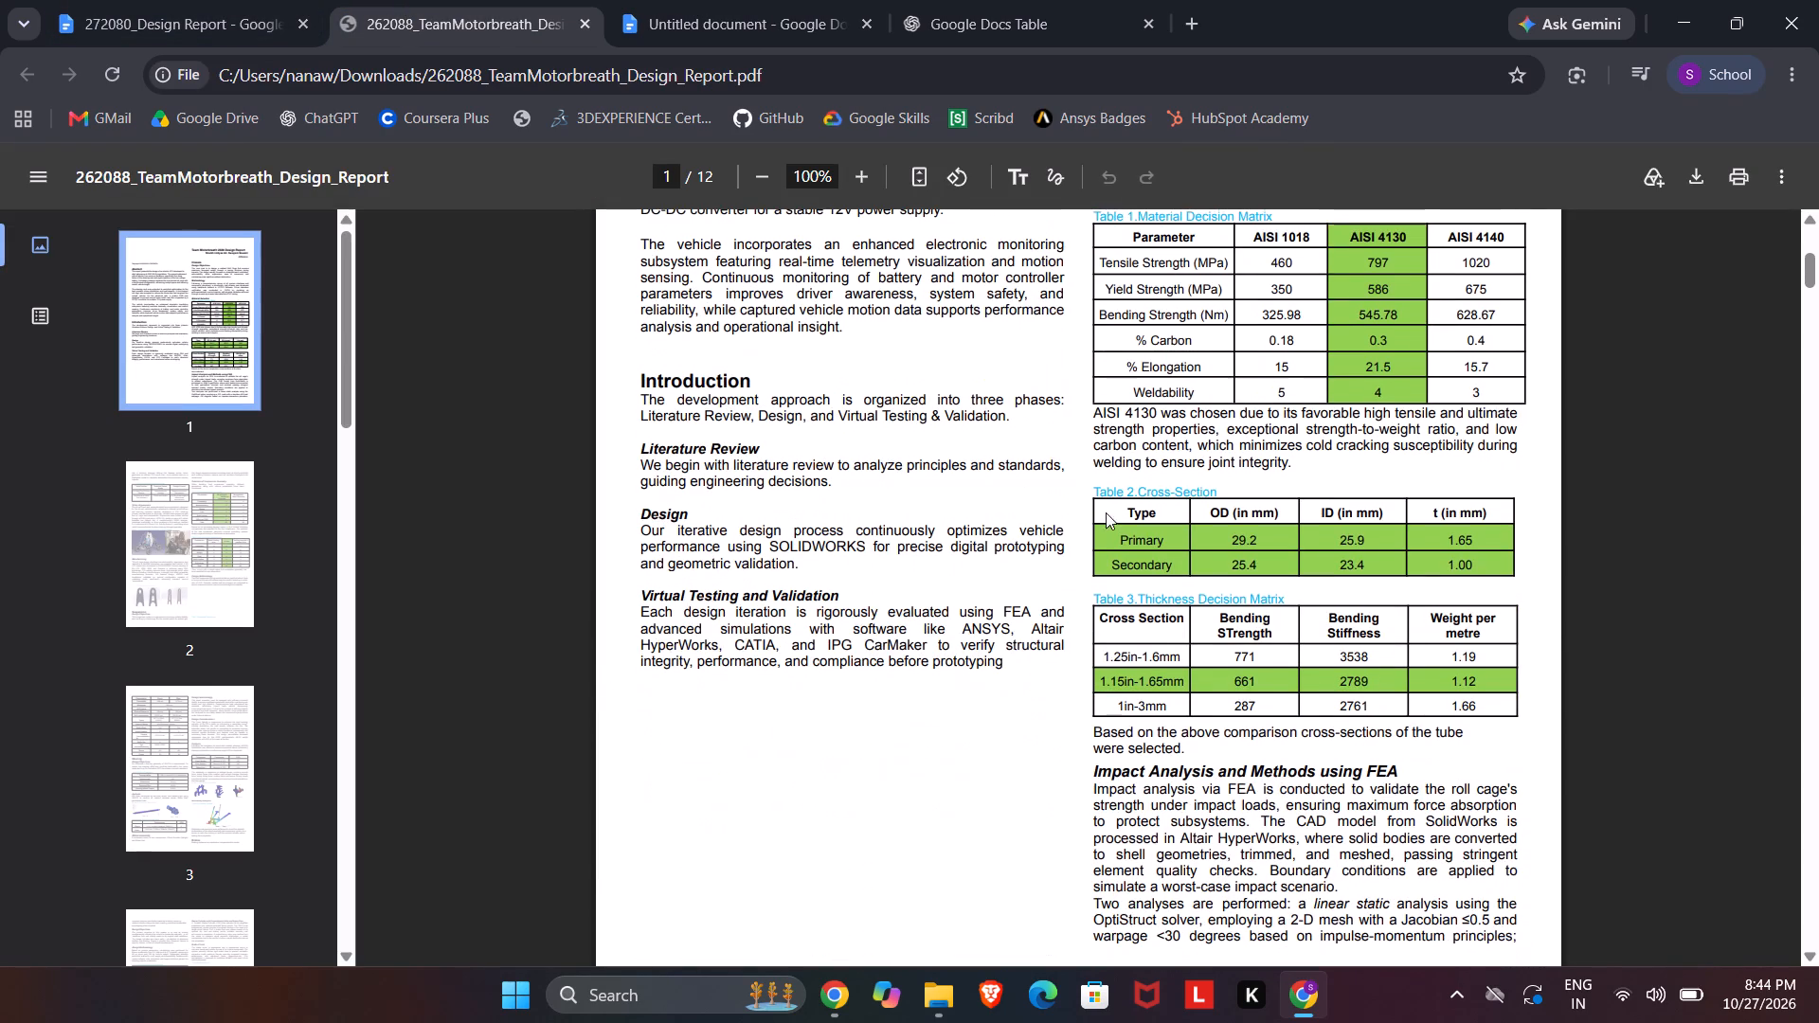
left_click_drag(1106, 511, 1448, 577)
left_click(290, 0)
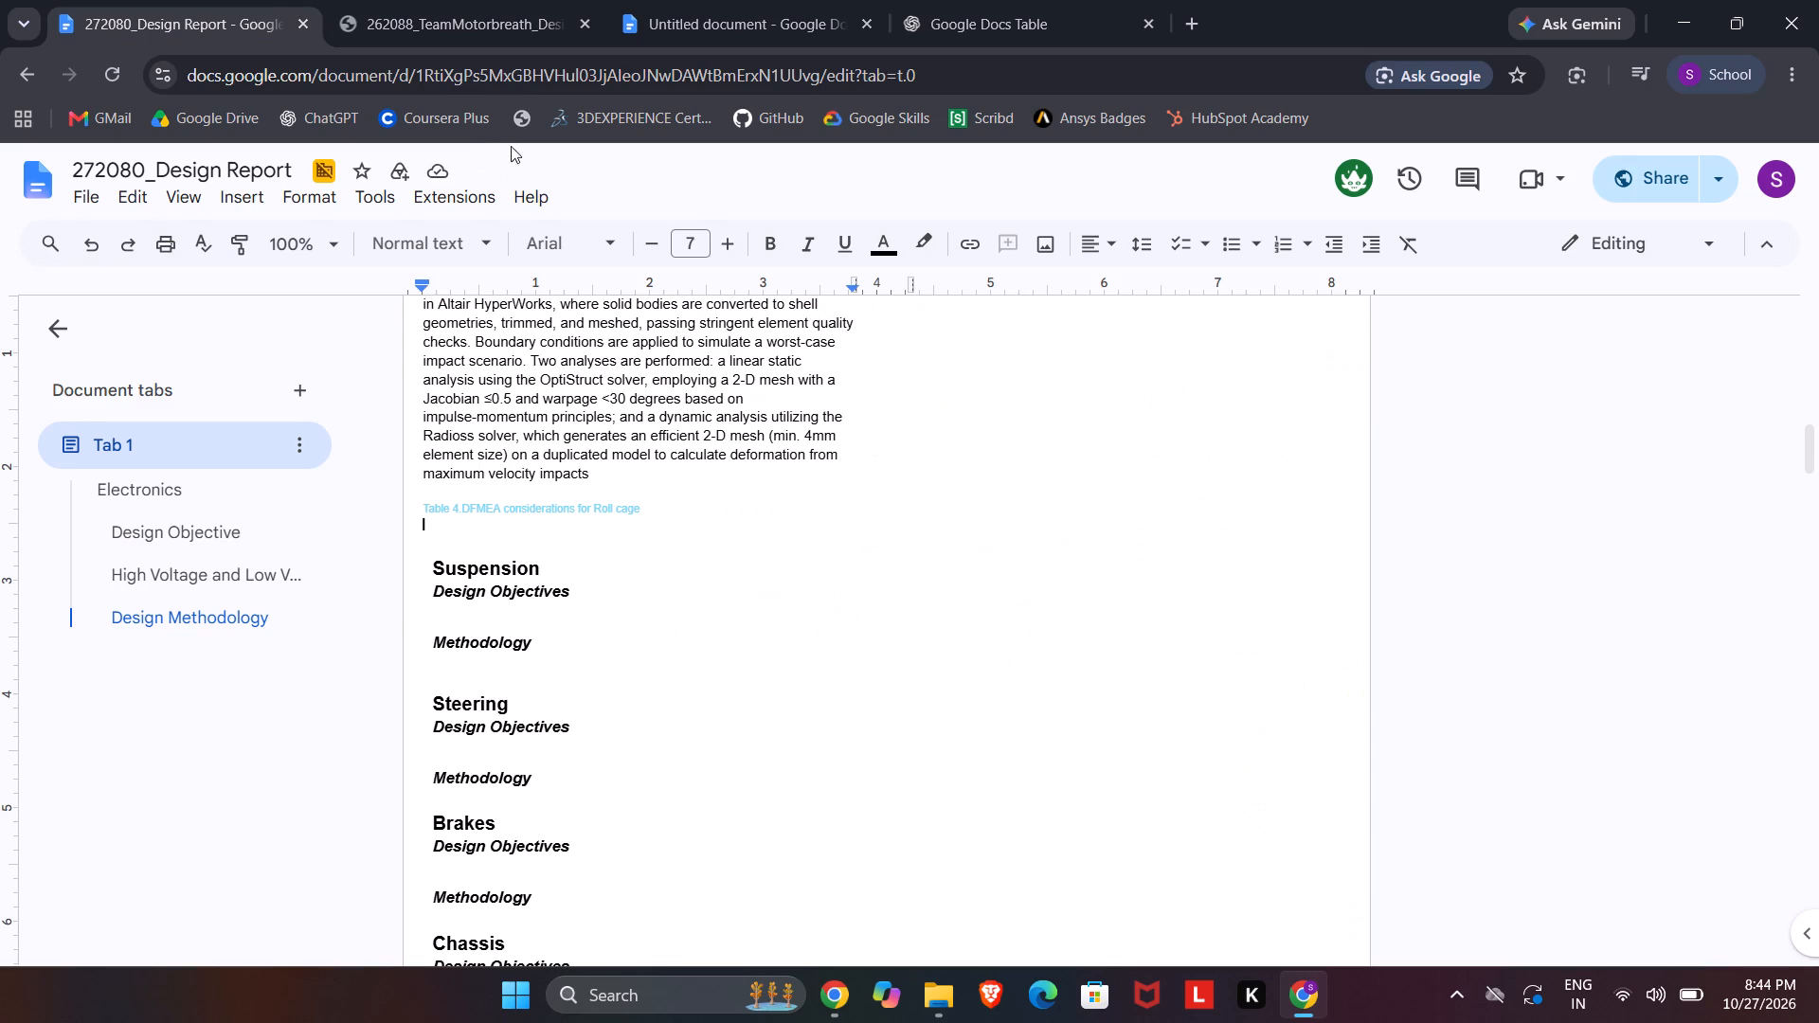
scroll(1246, 533, "up", 4)
scroll(1140, 506, "up", 3)
left_click_drag(924, 512, 963, 520)
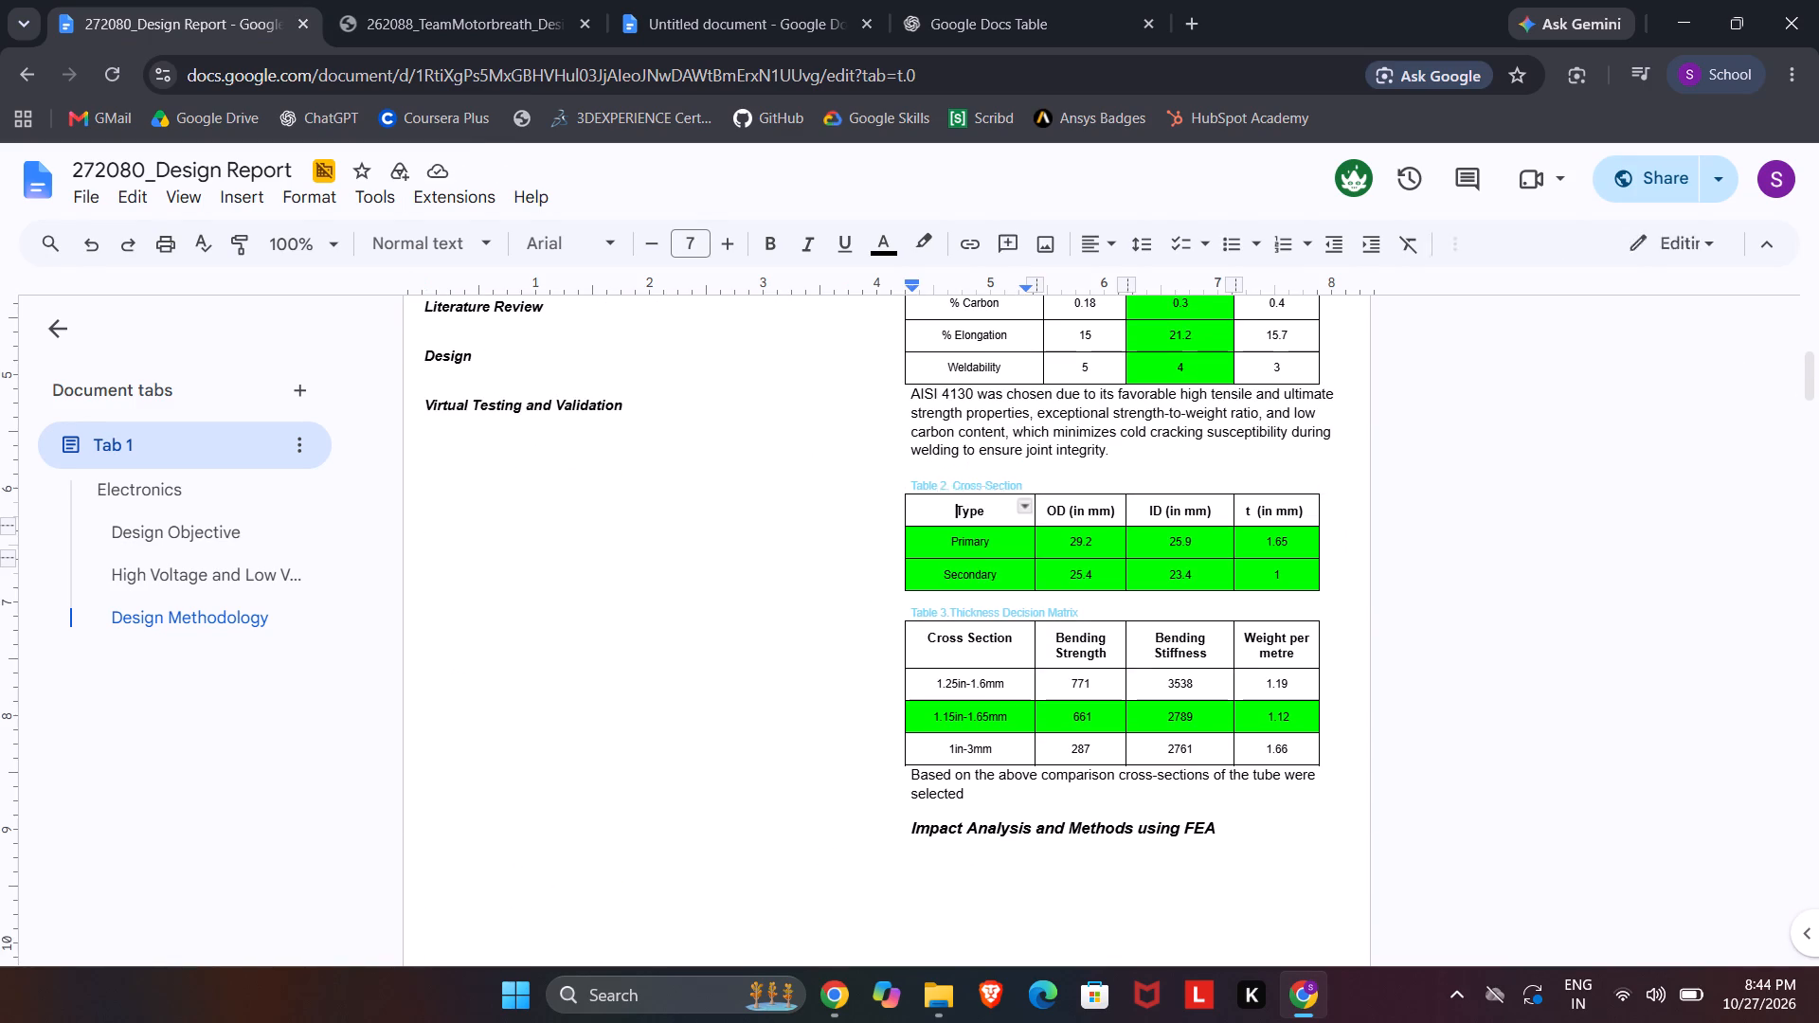
left_click_drag(963, 520, 1281, 594)
key("ctrl+c")
scroll(844, 619, "down", 4)
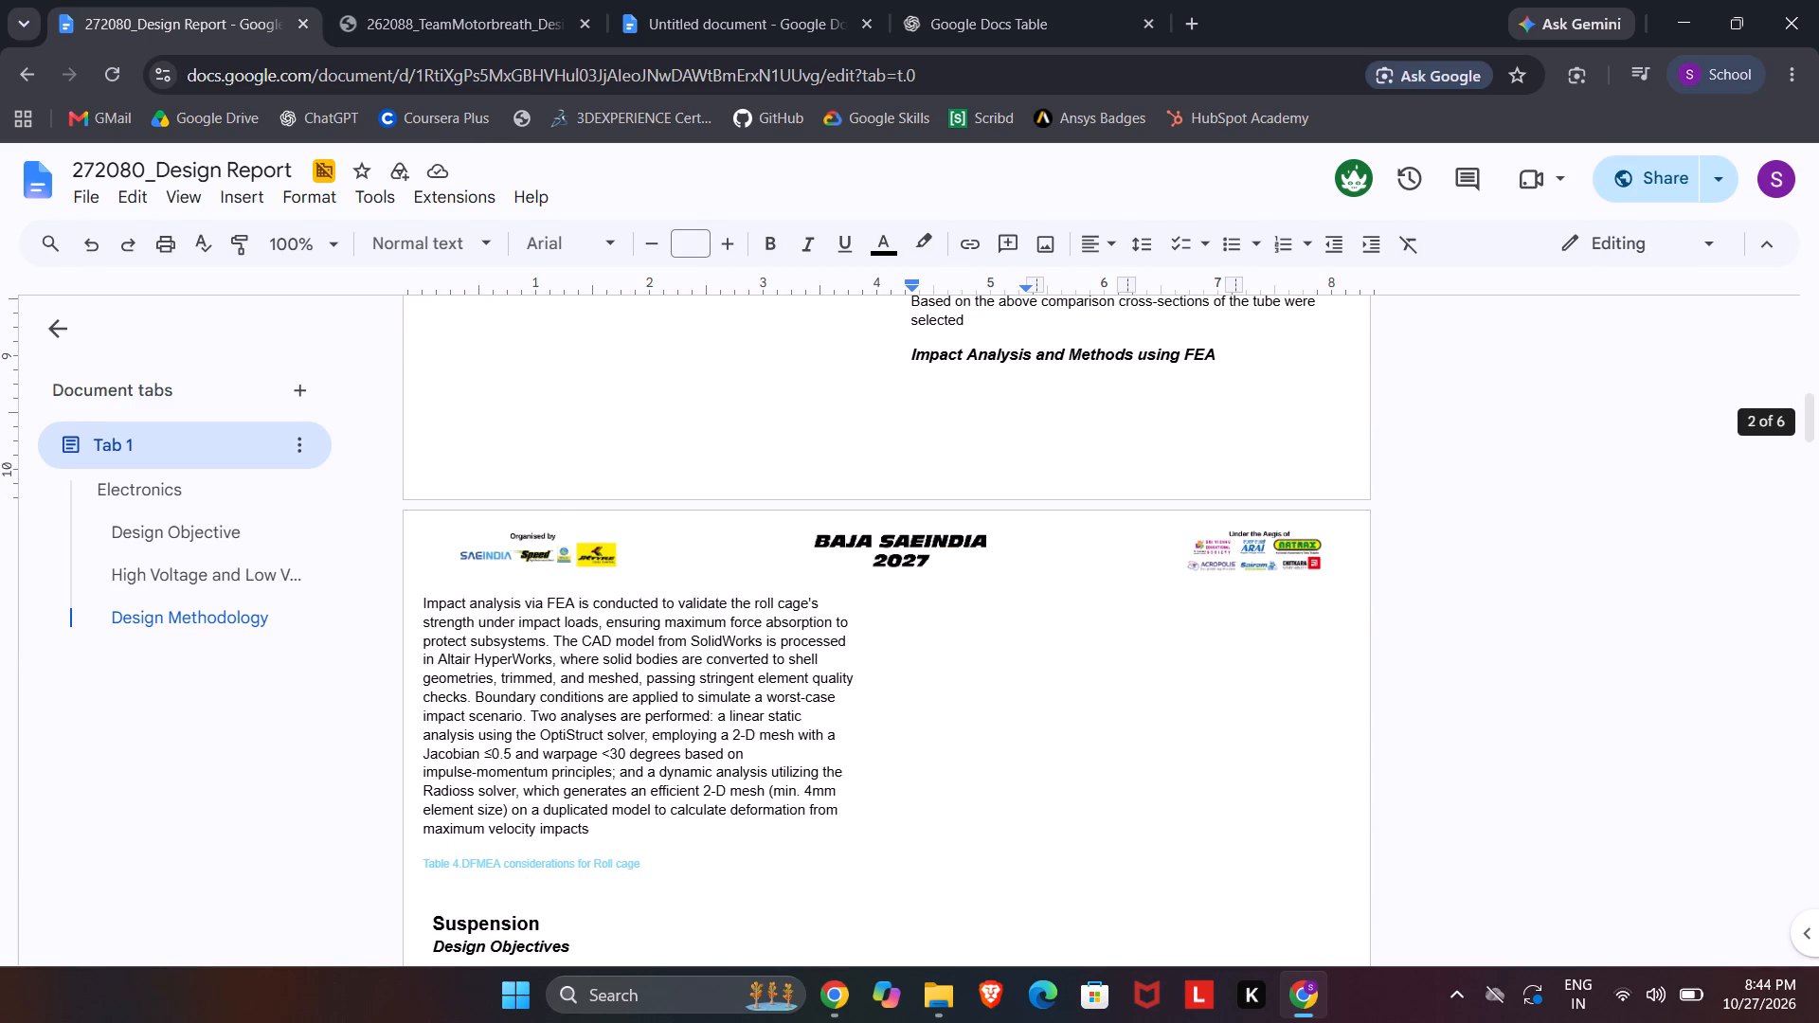
scroll(477, 677, "down", 2)
left_click(441, 648)
key("ctrl+v")
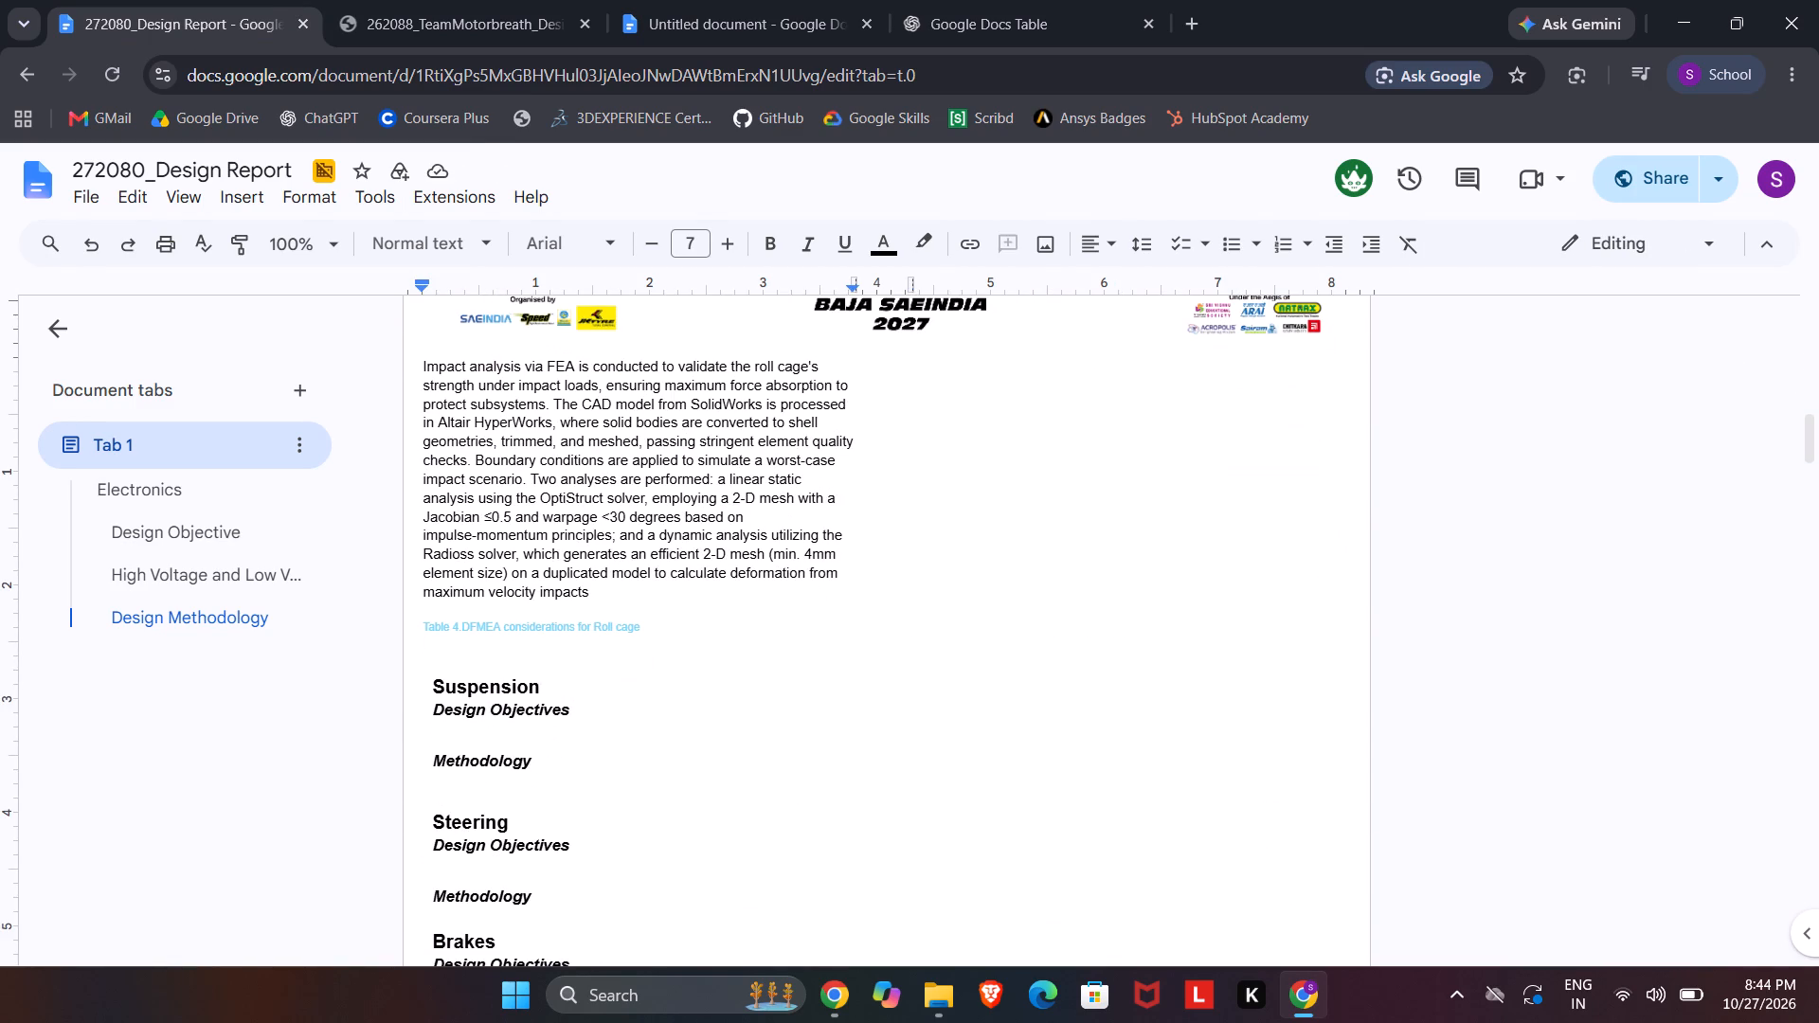
Delete the blank line between the Table 4 caption and the pasted table.
left_click(423, 645)
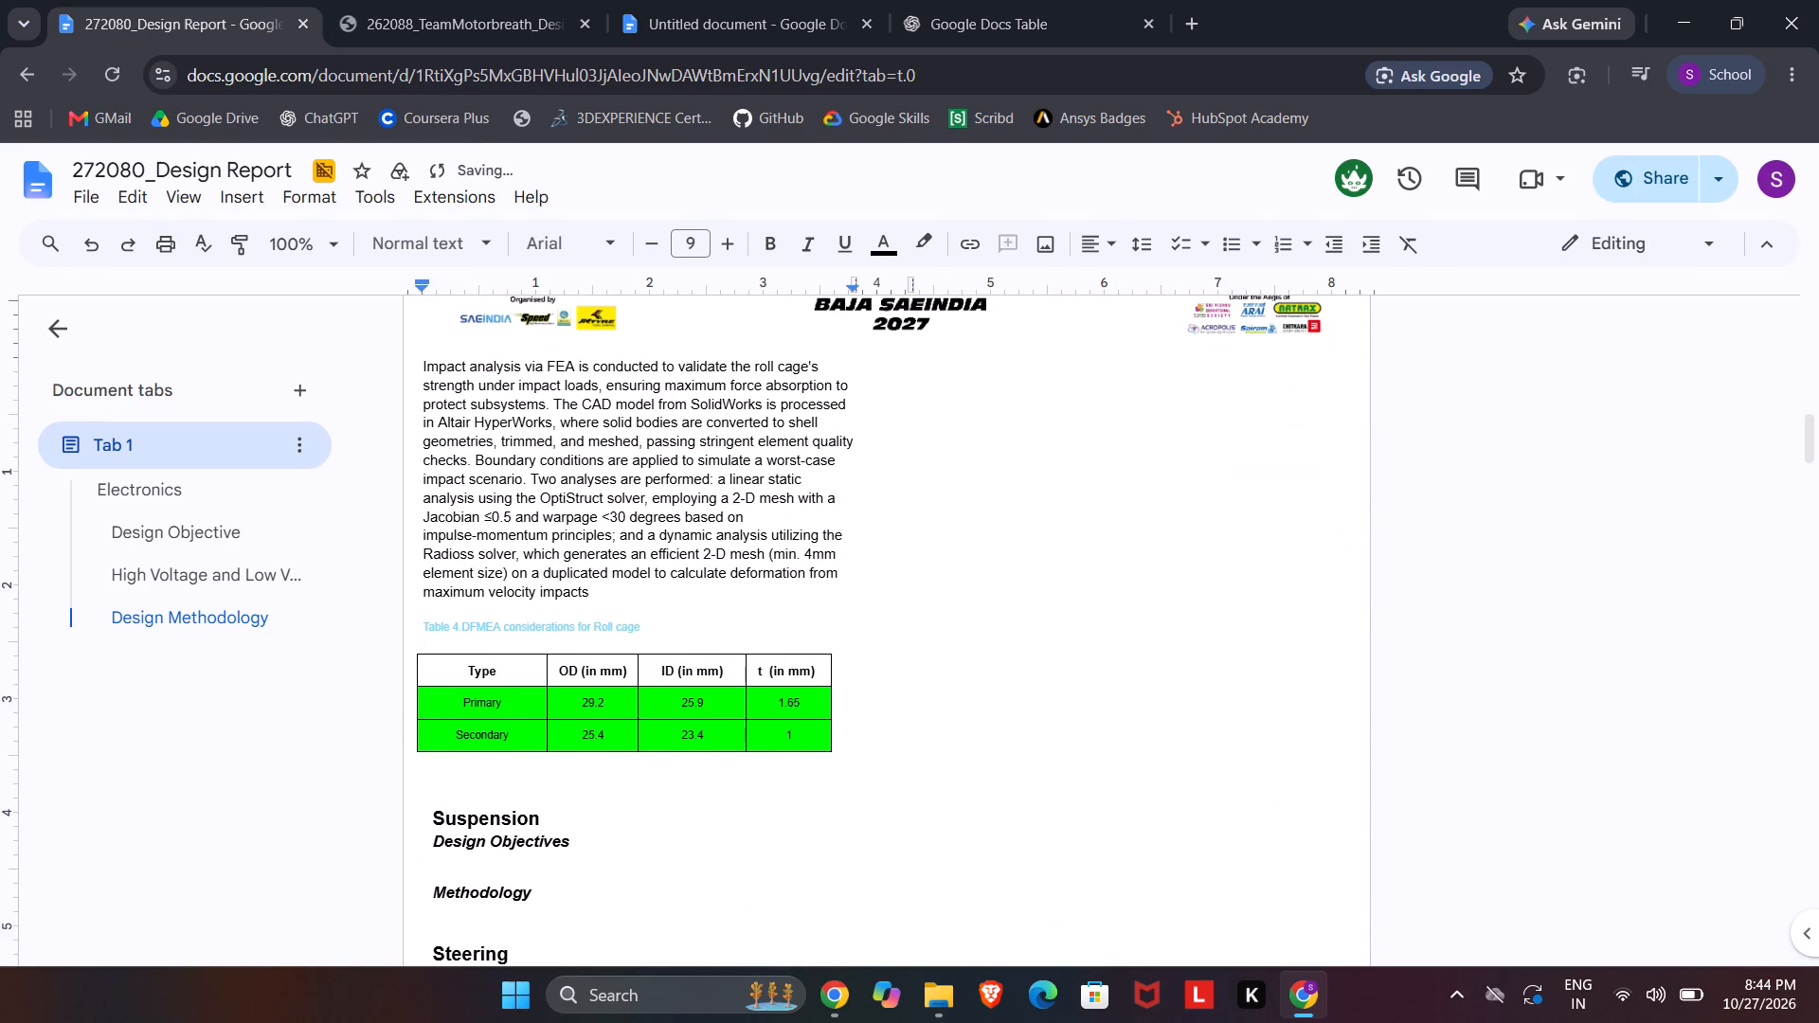
key("BackSpace")
Replace the pasted table's first three headers with "Item/Function", "Potential Failure Mode" and "Design Control", following the PDF's Table 4.
left_click(551, 0)
scroll(952, 631, "down", 5)
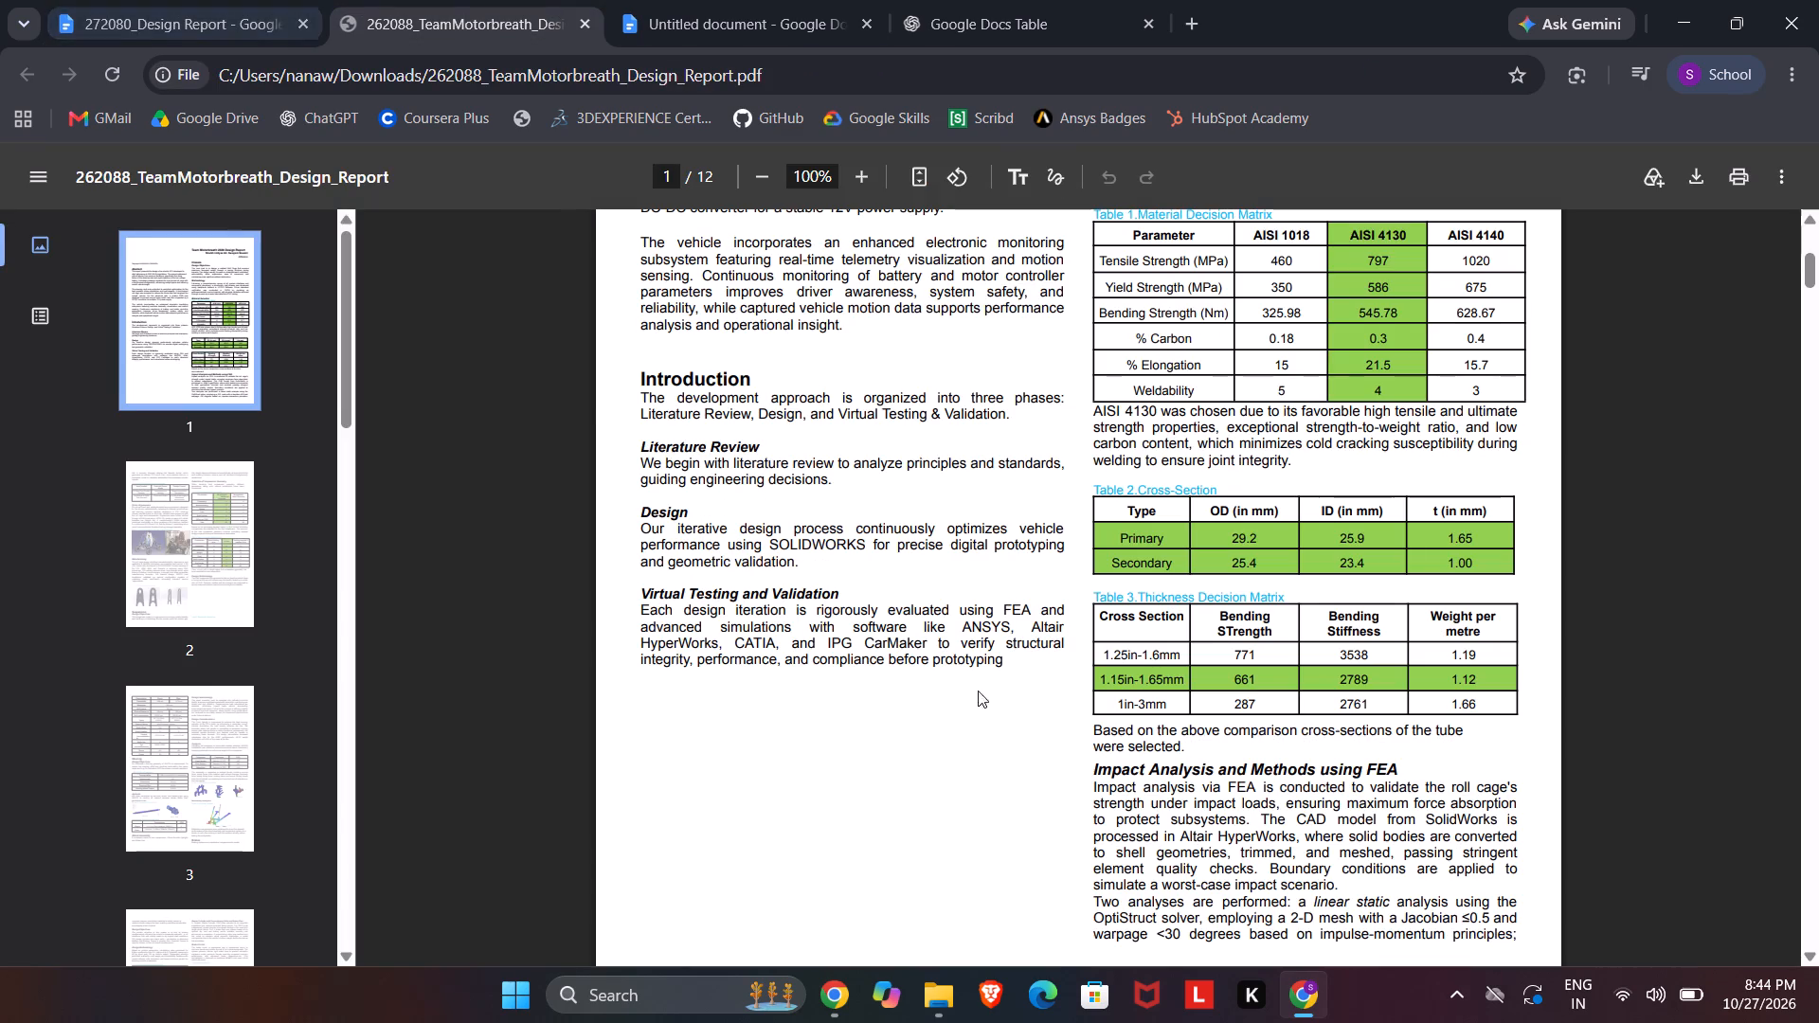
scroll(988, 721, "down", 2)
left_click(111, 0)
triple_click(513, 662)
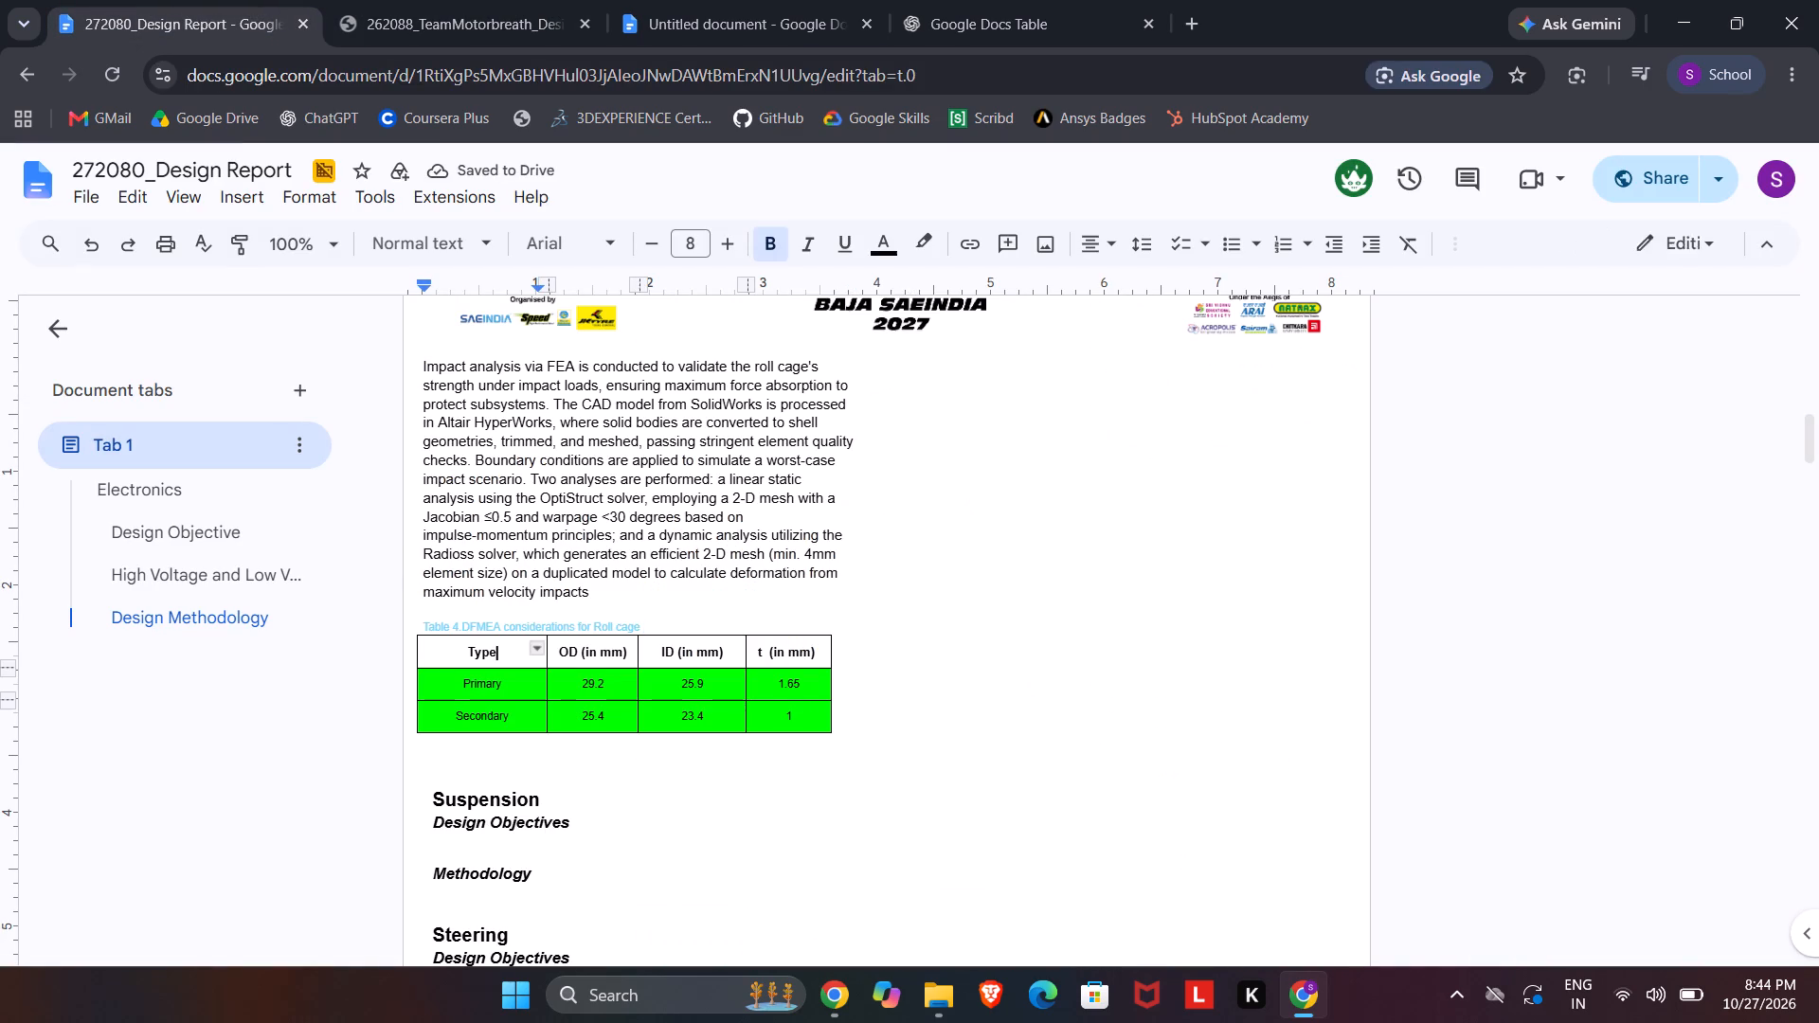
triple_click(498, 643)
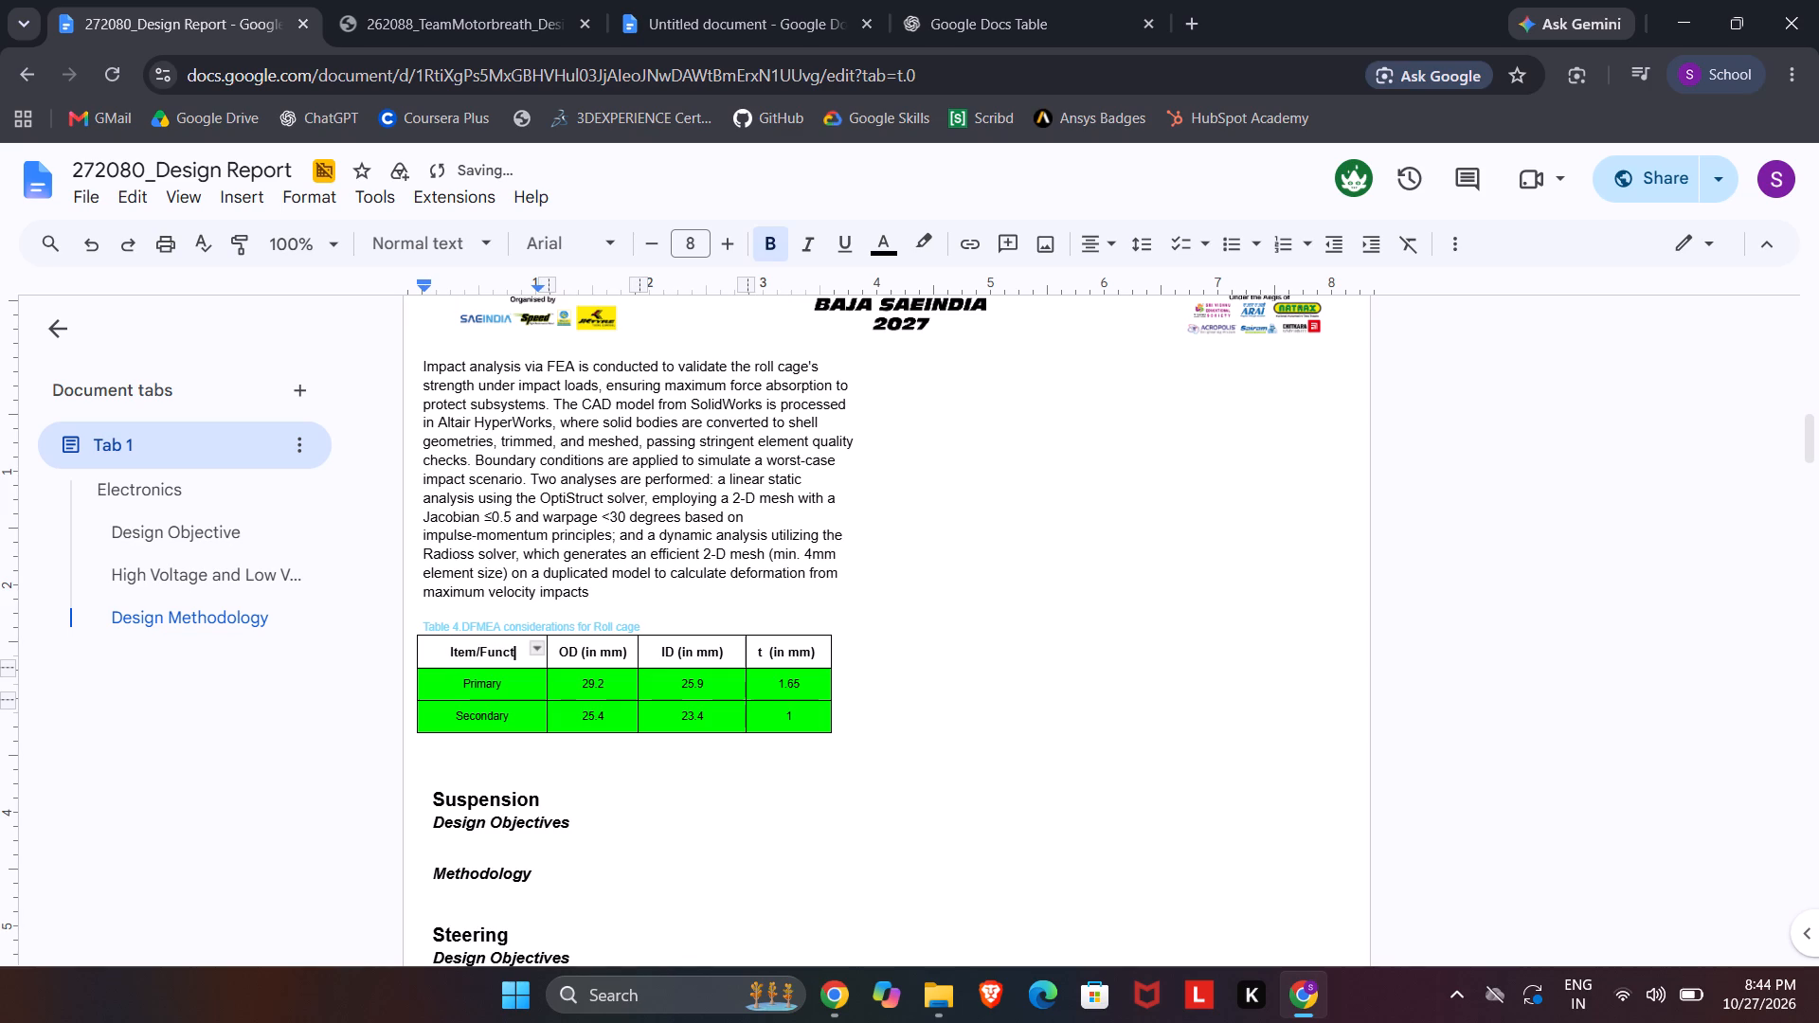
left_click(458, 0)
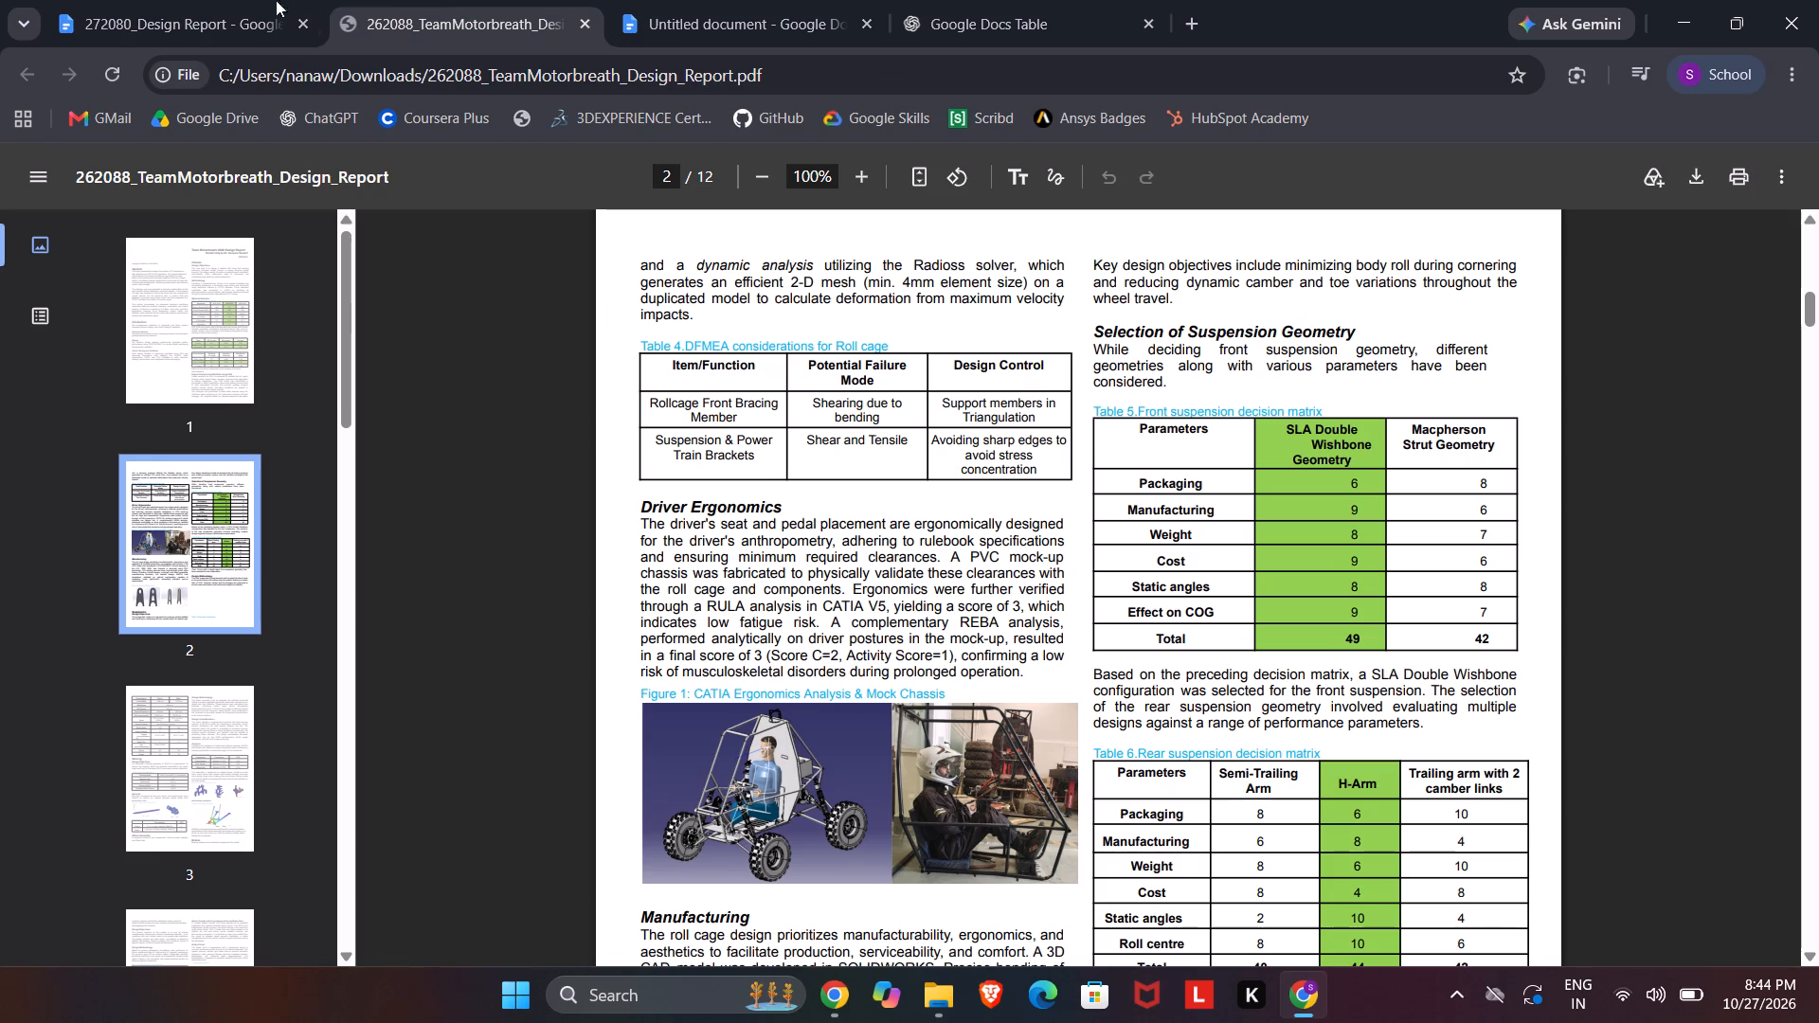
left_click(171, 0)
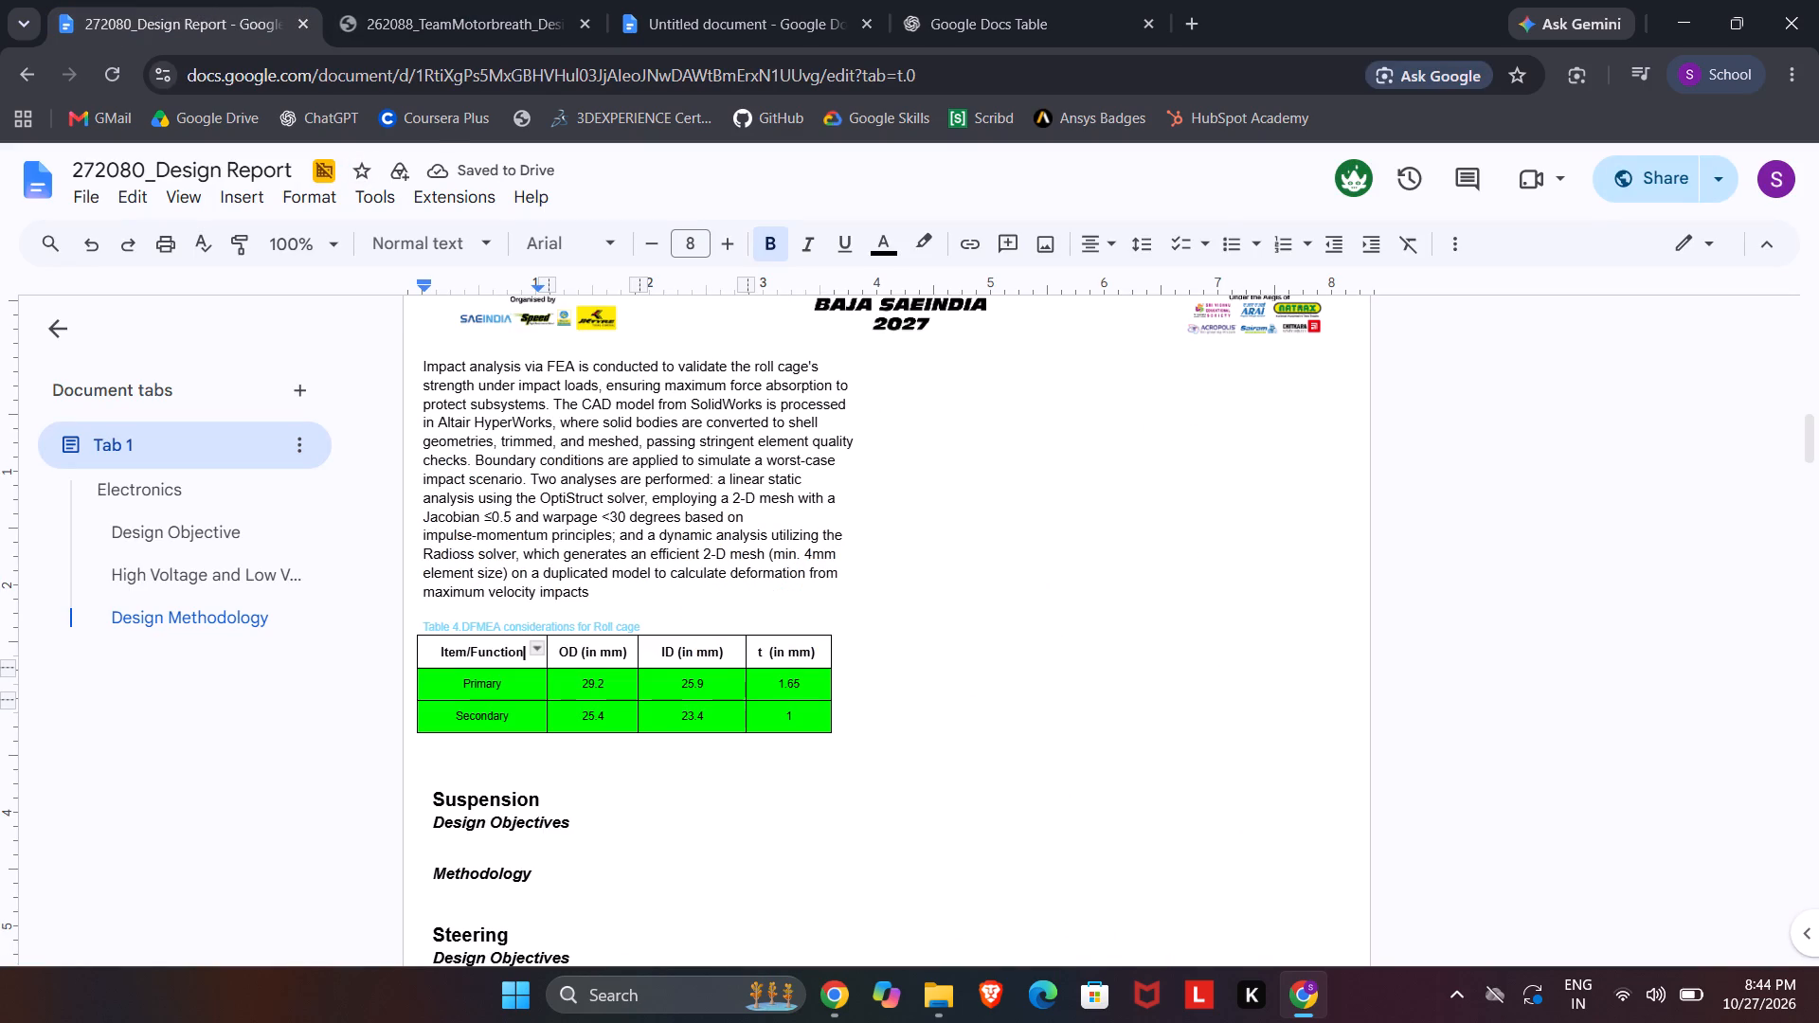
left_click(603, 640)
double_click(607, 646)
triple_click(613, 652)
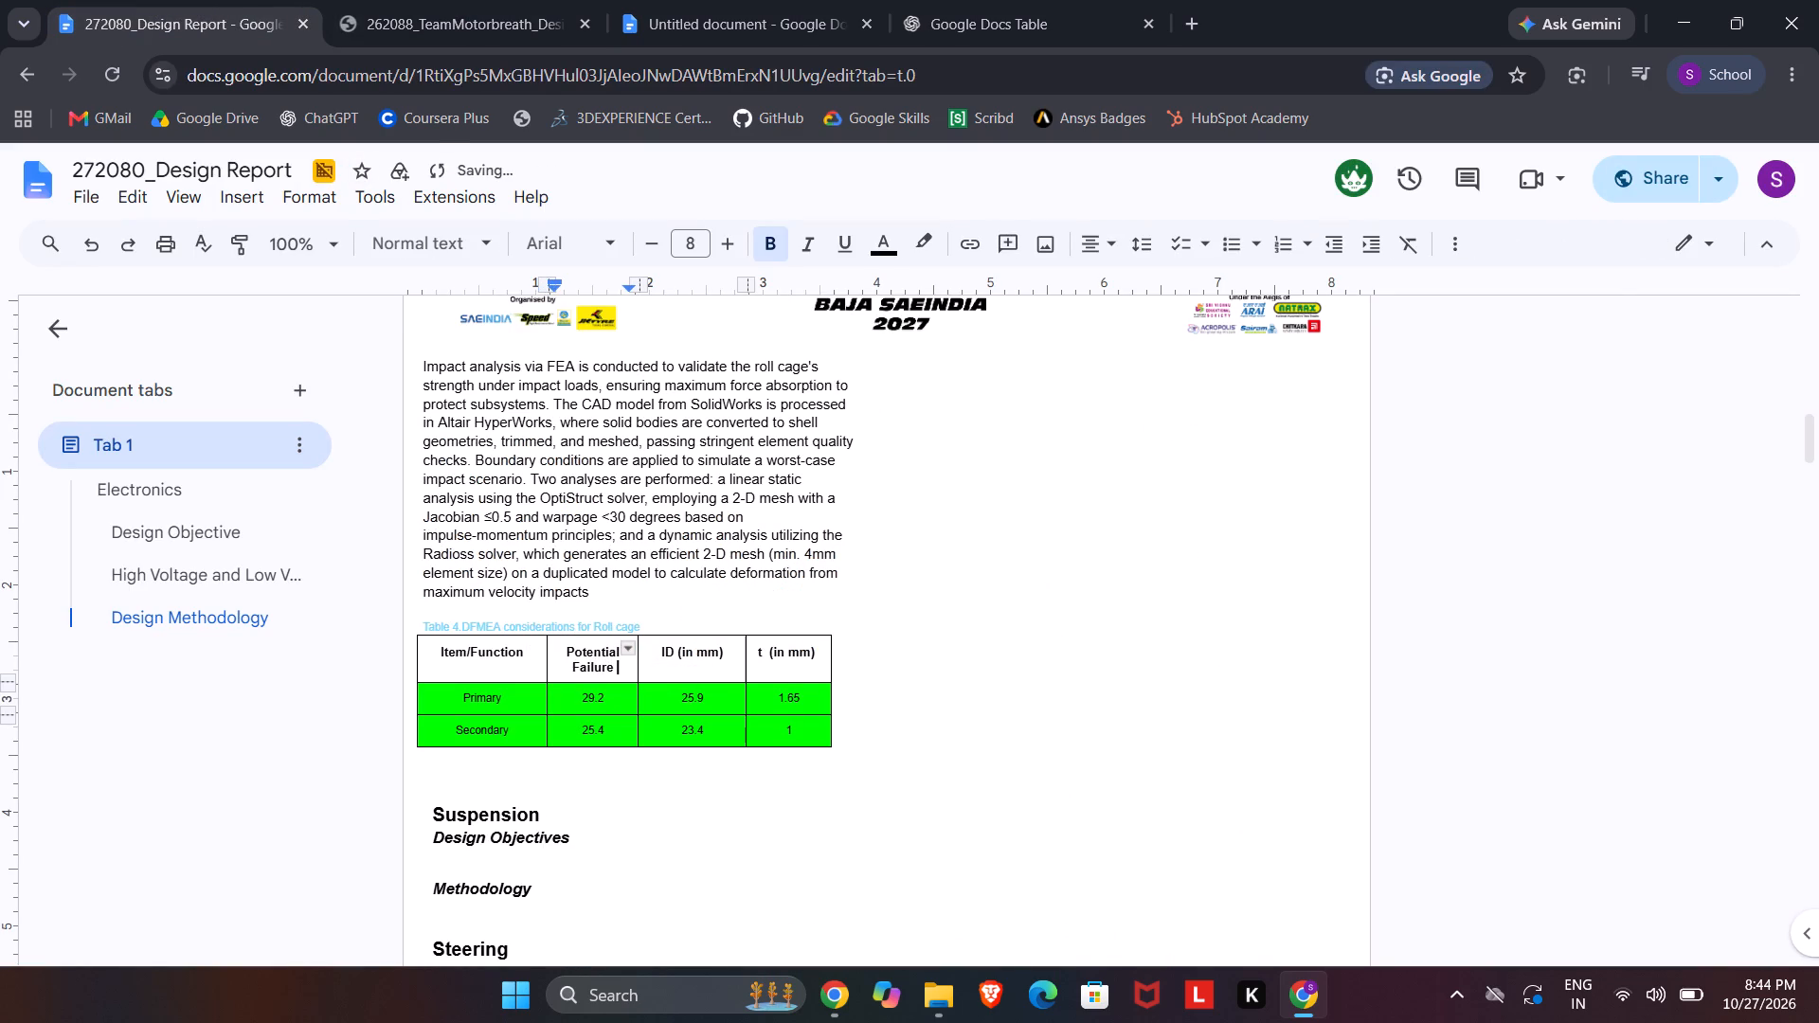
left_click(521, 0)
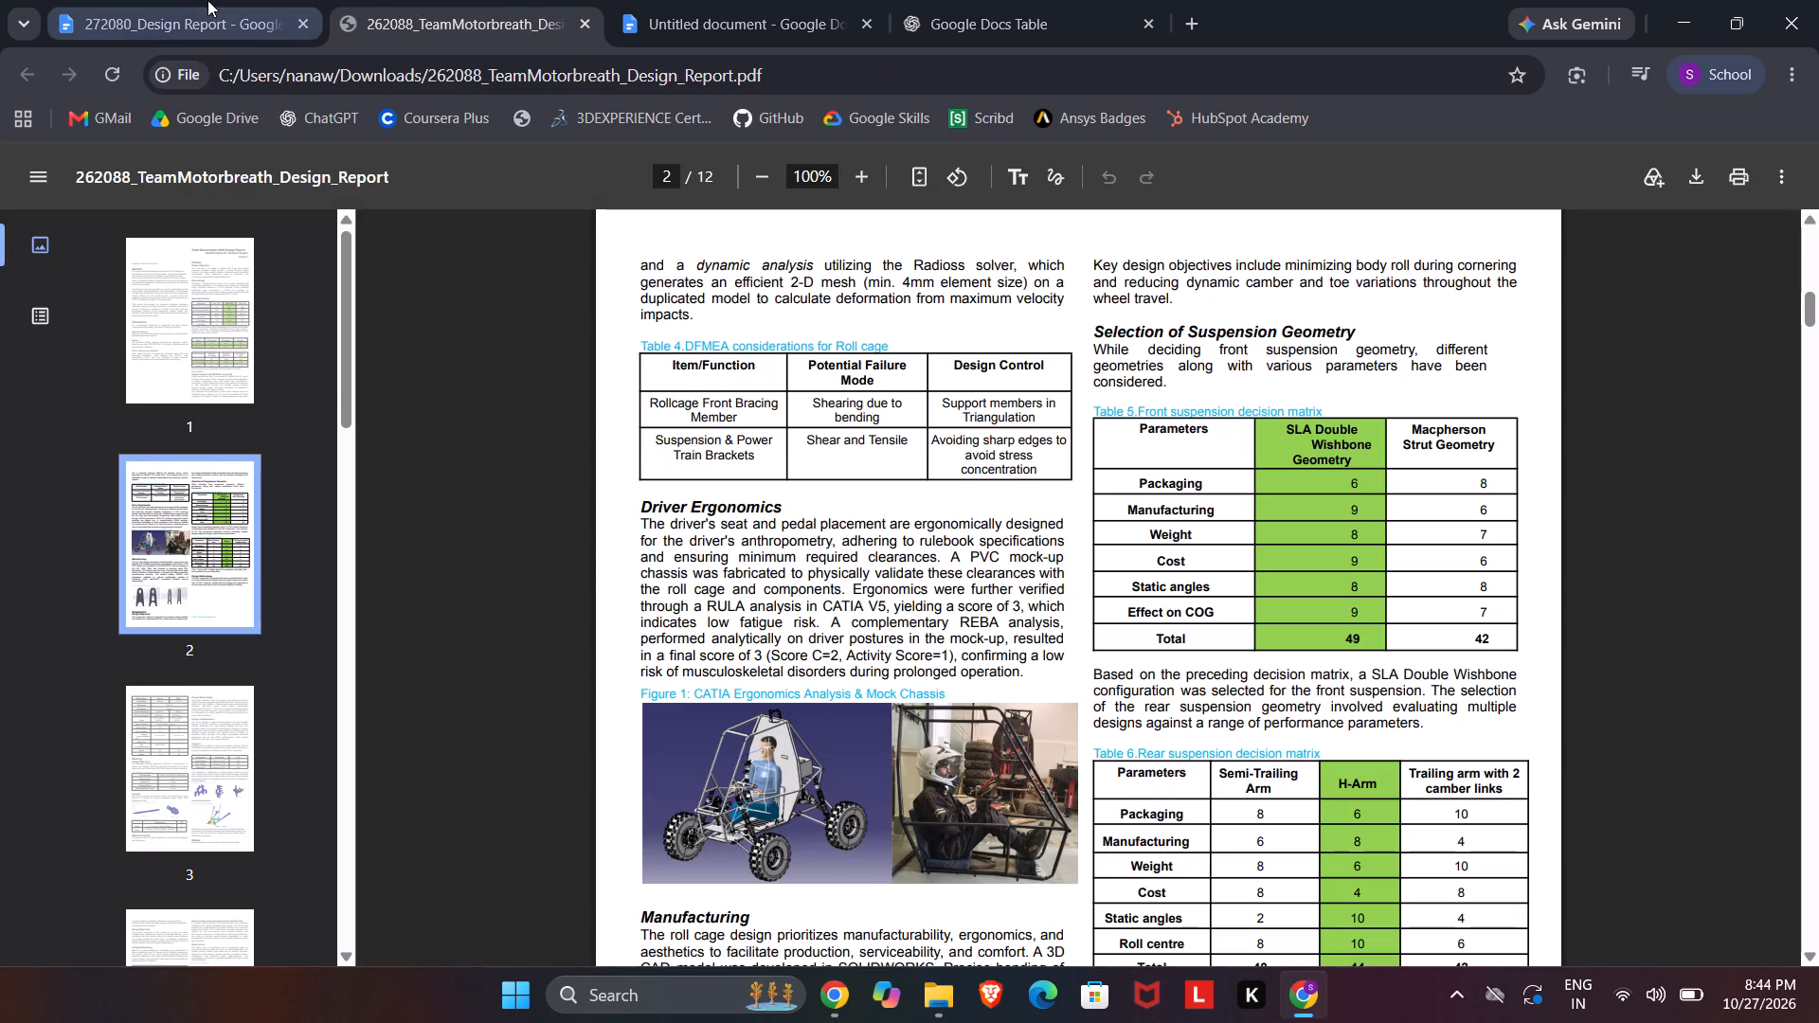
left_click(207, 0)
left_click(706, 640)
double_click(711, 646)
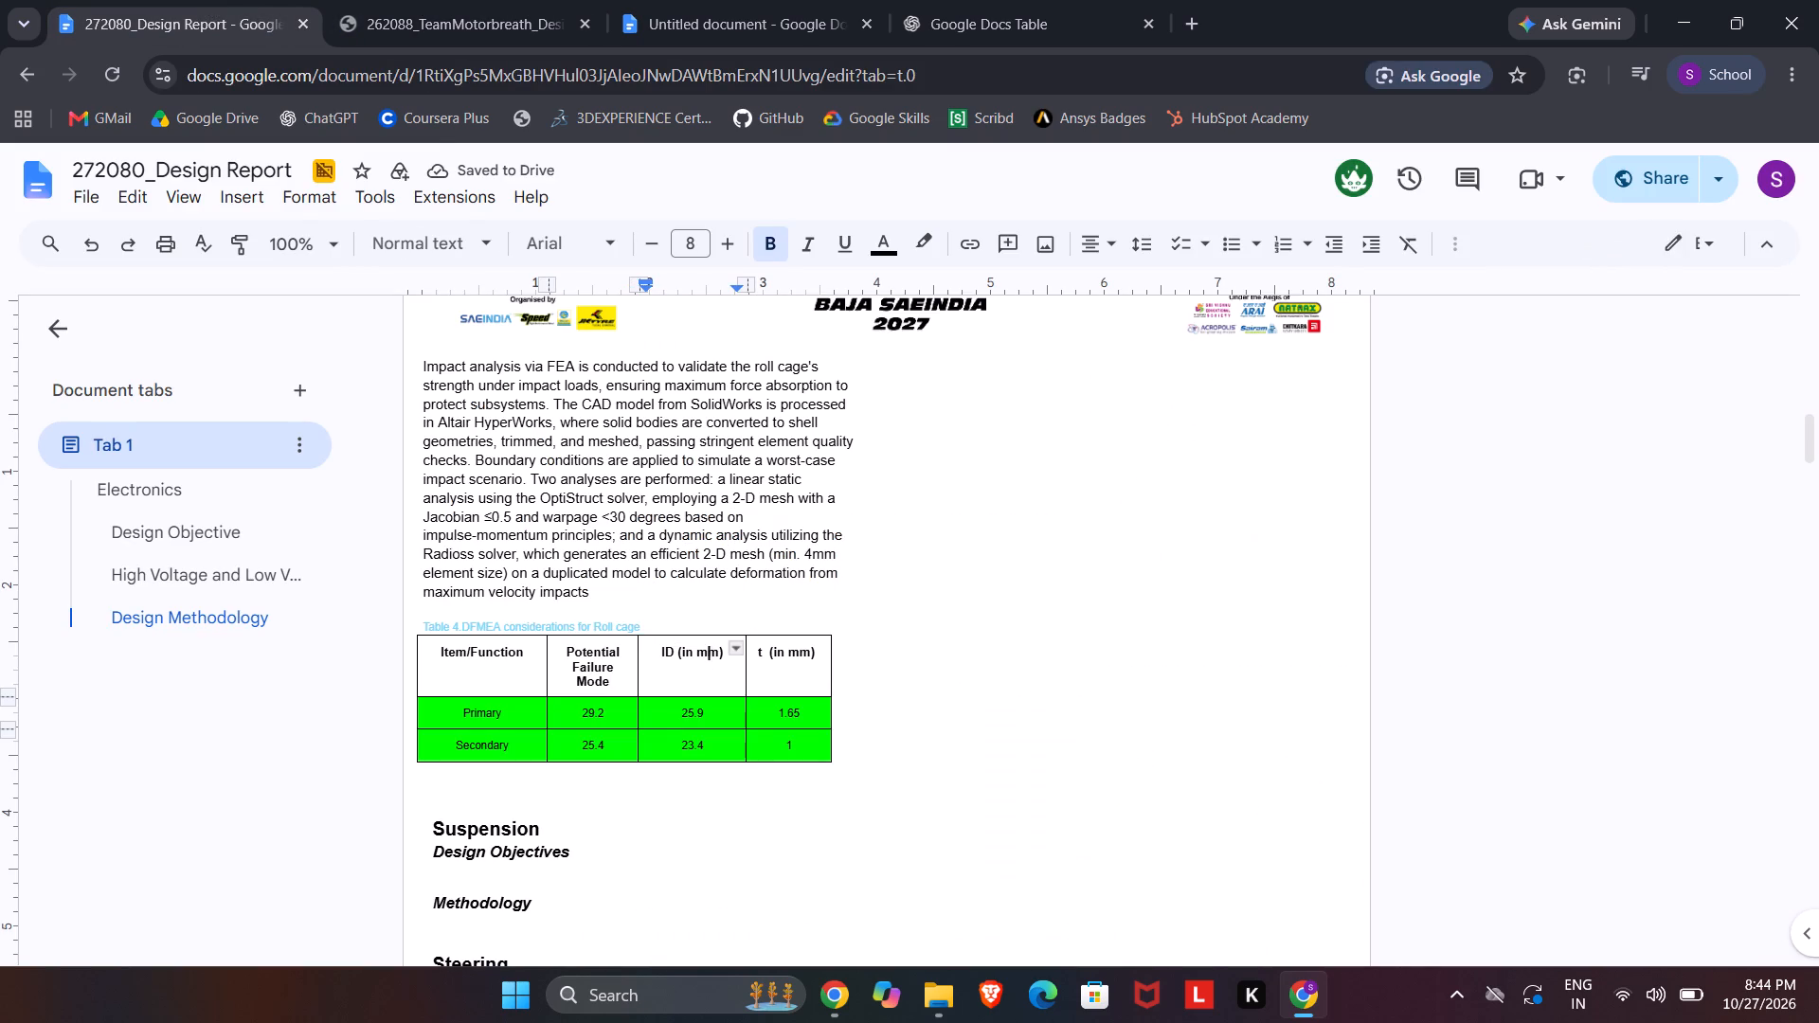
triple_click(711, 653)
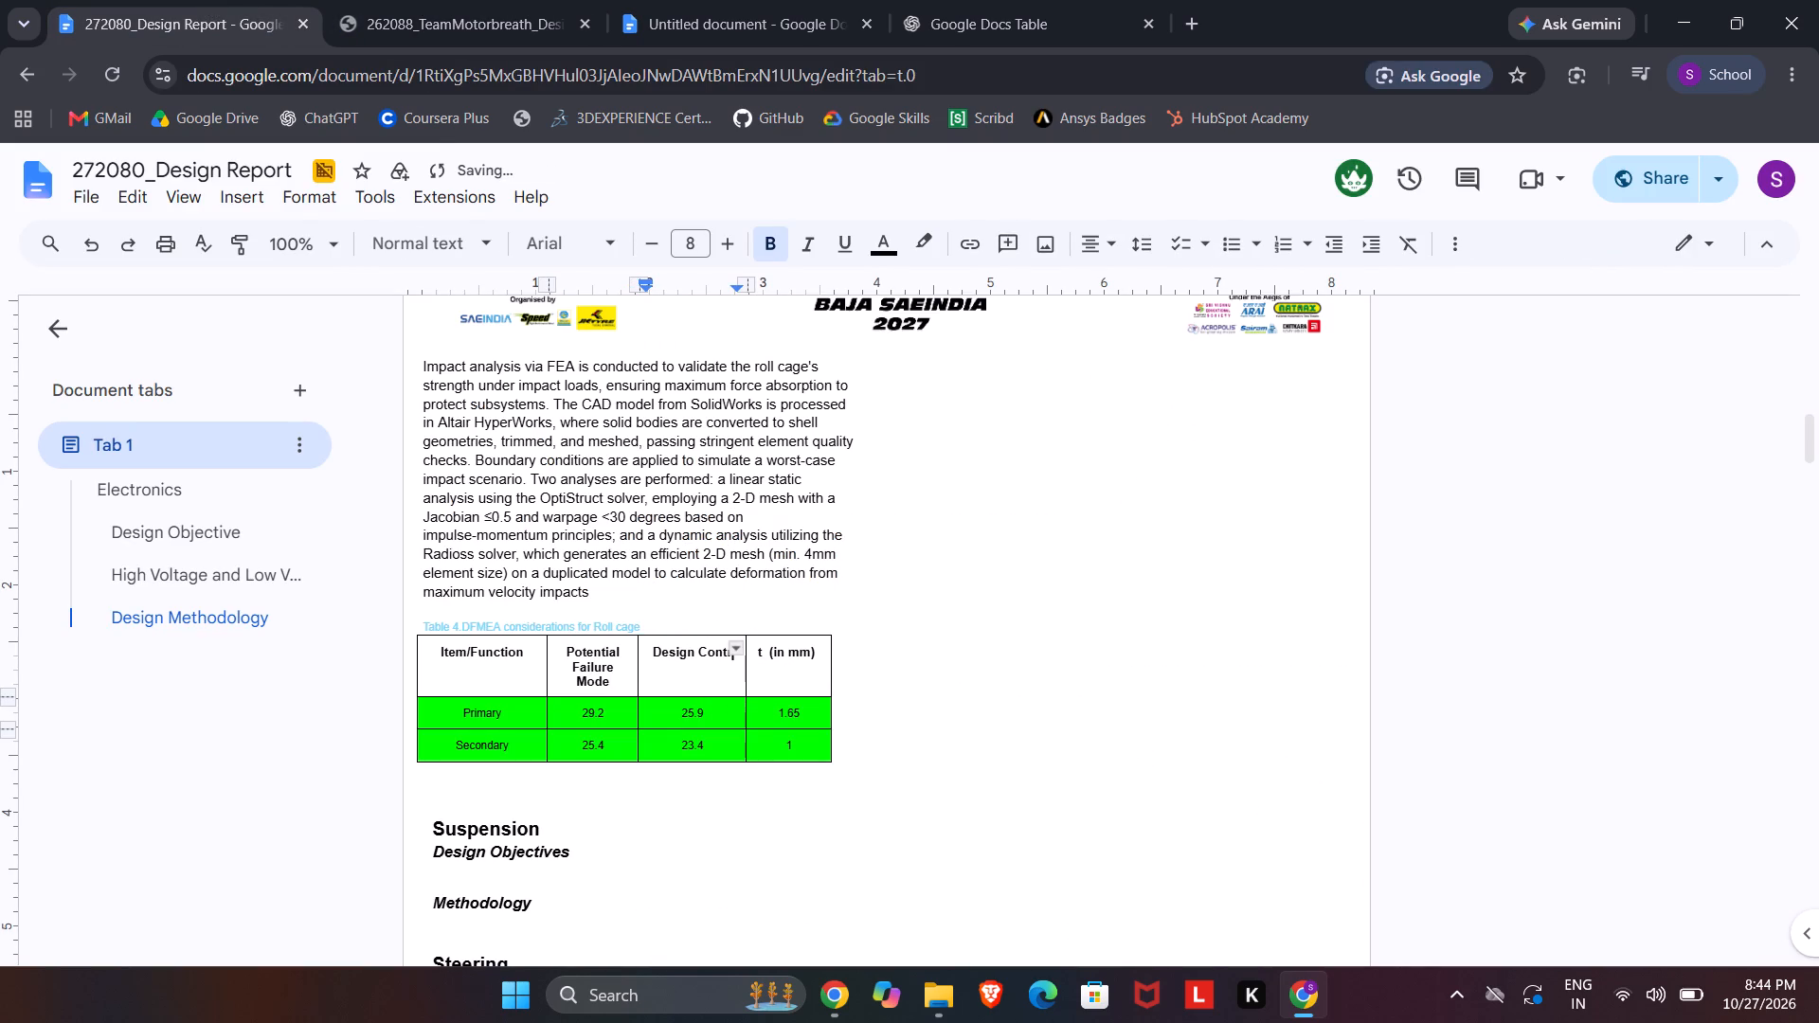
Delete the "t (in mm)" column from the table under the Table 4 caption.
right_click(792, 669)
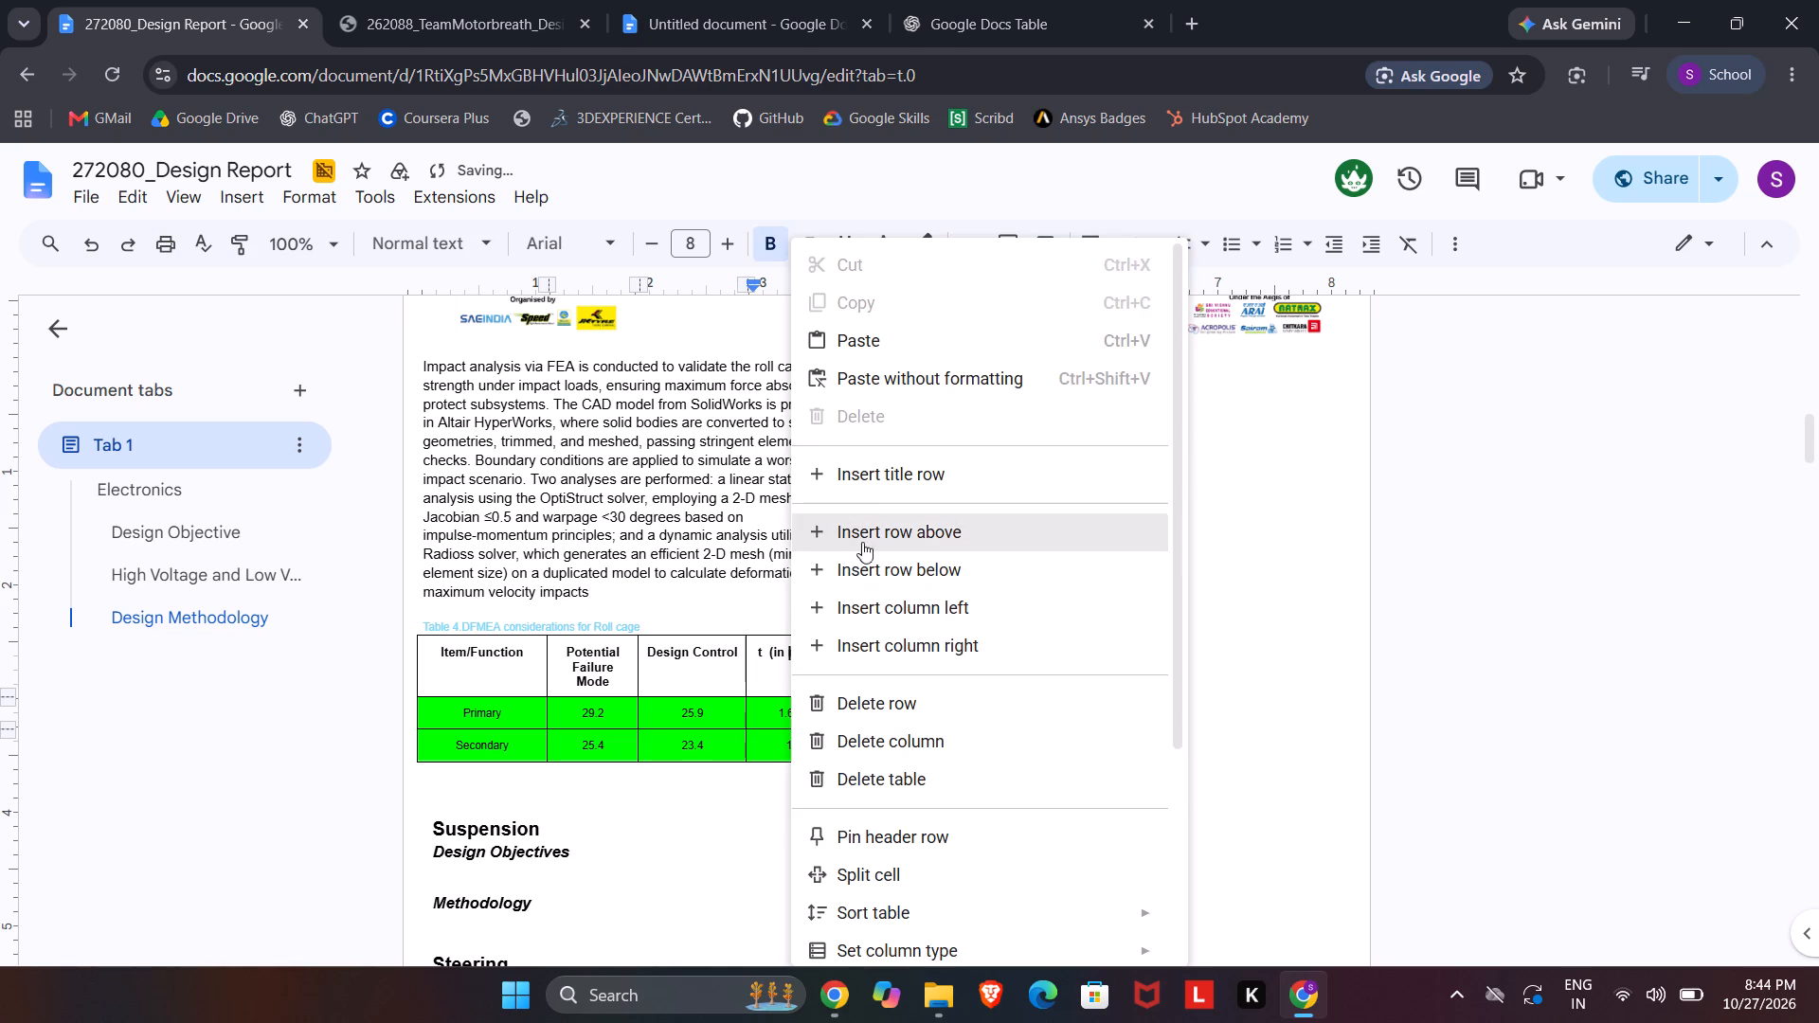
left_click(910, 739)
left_click(908, 736)
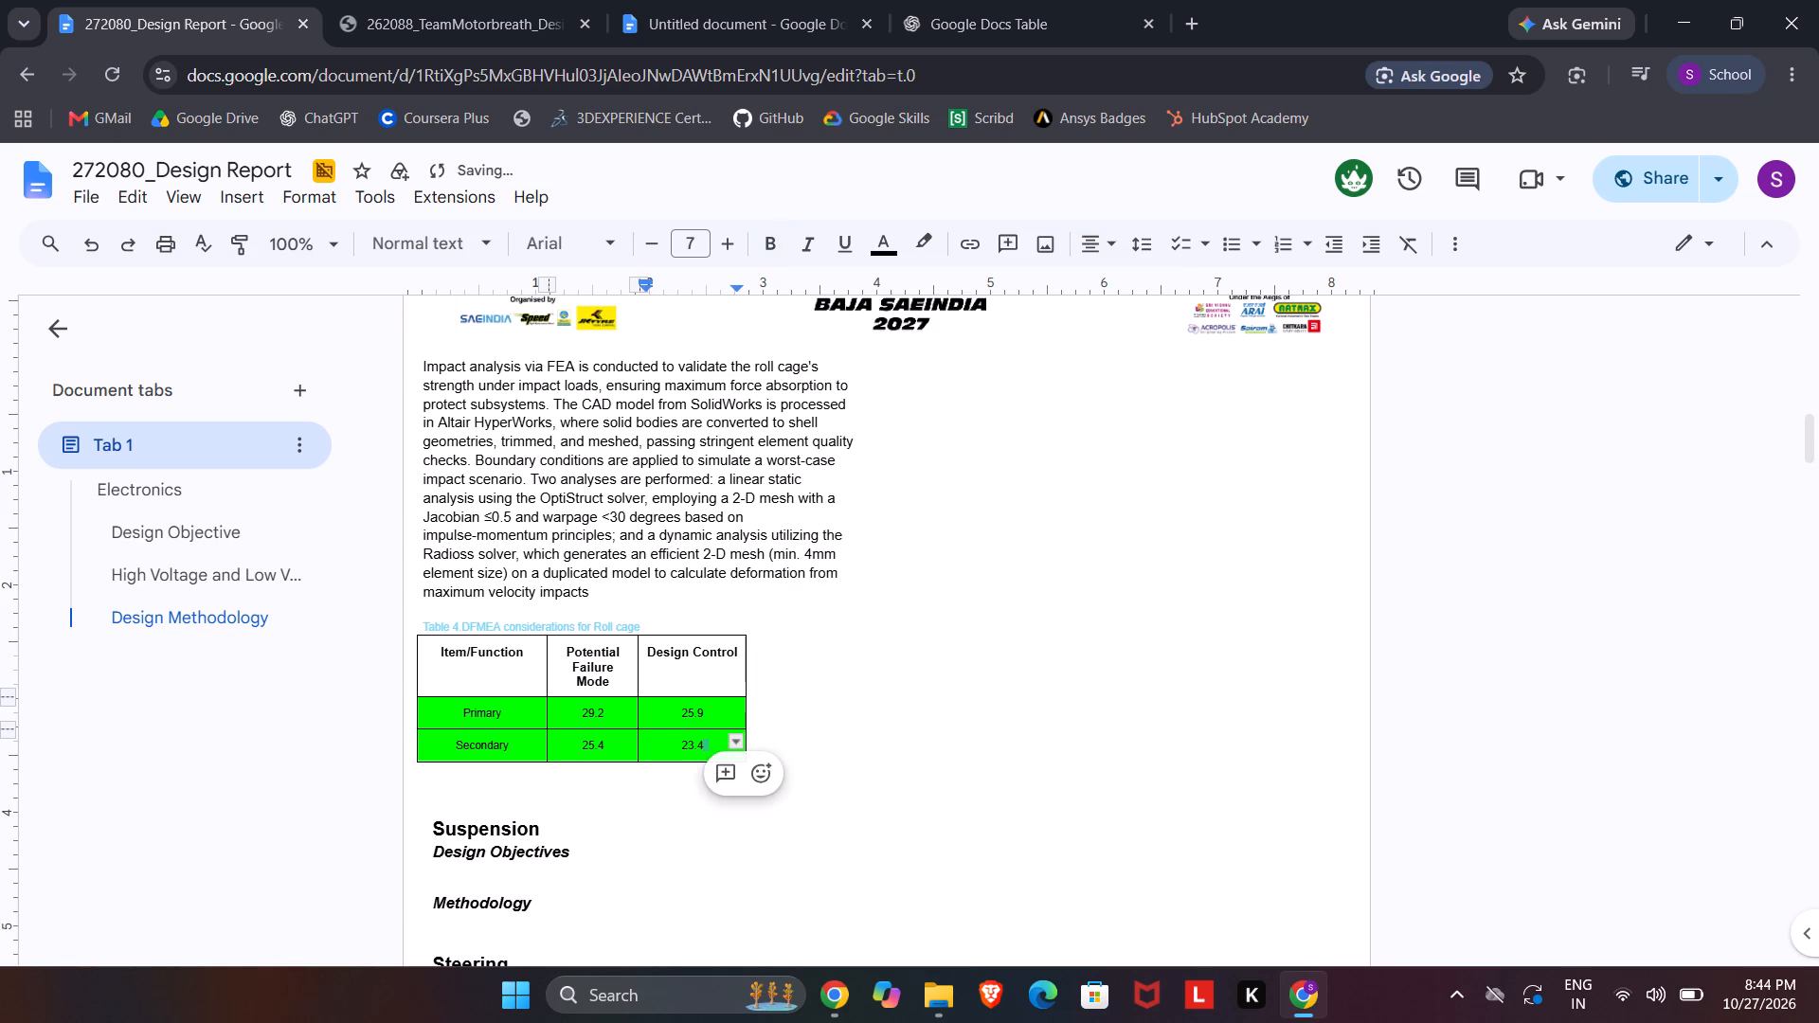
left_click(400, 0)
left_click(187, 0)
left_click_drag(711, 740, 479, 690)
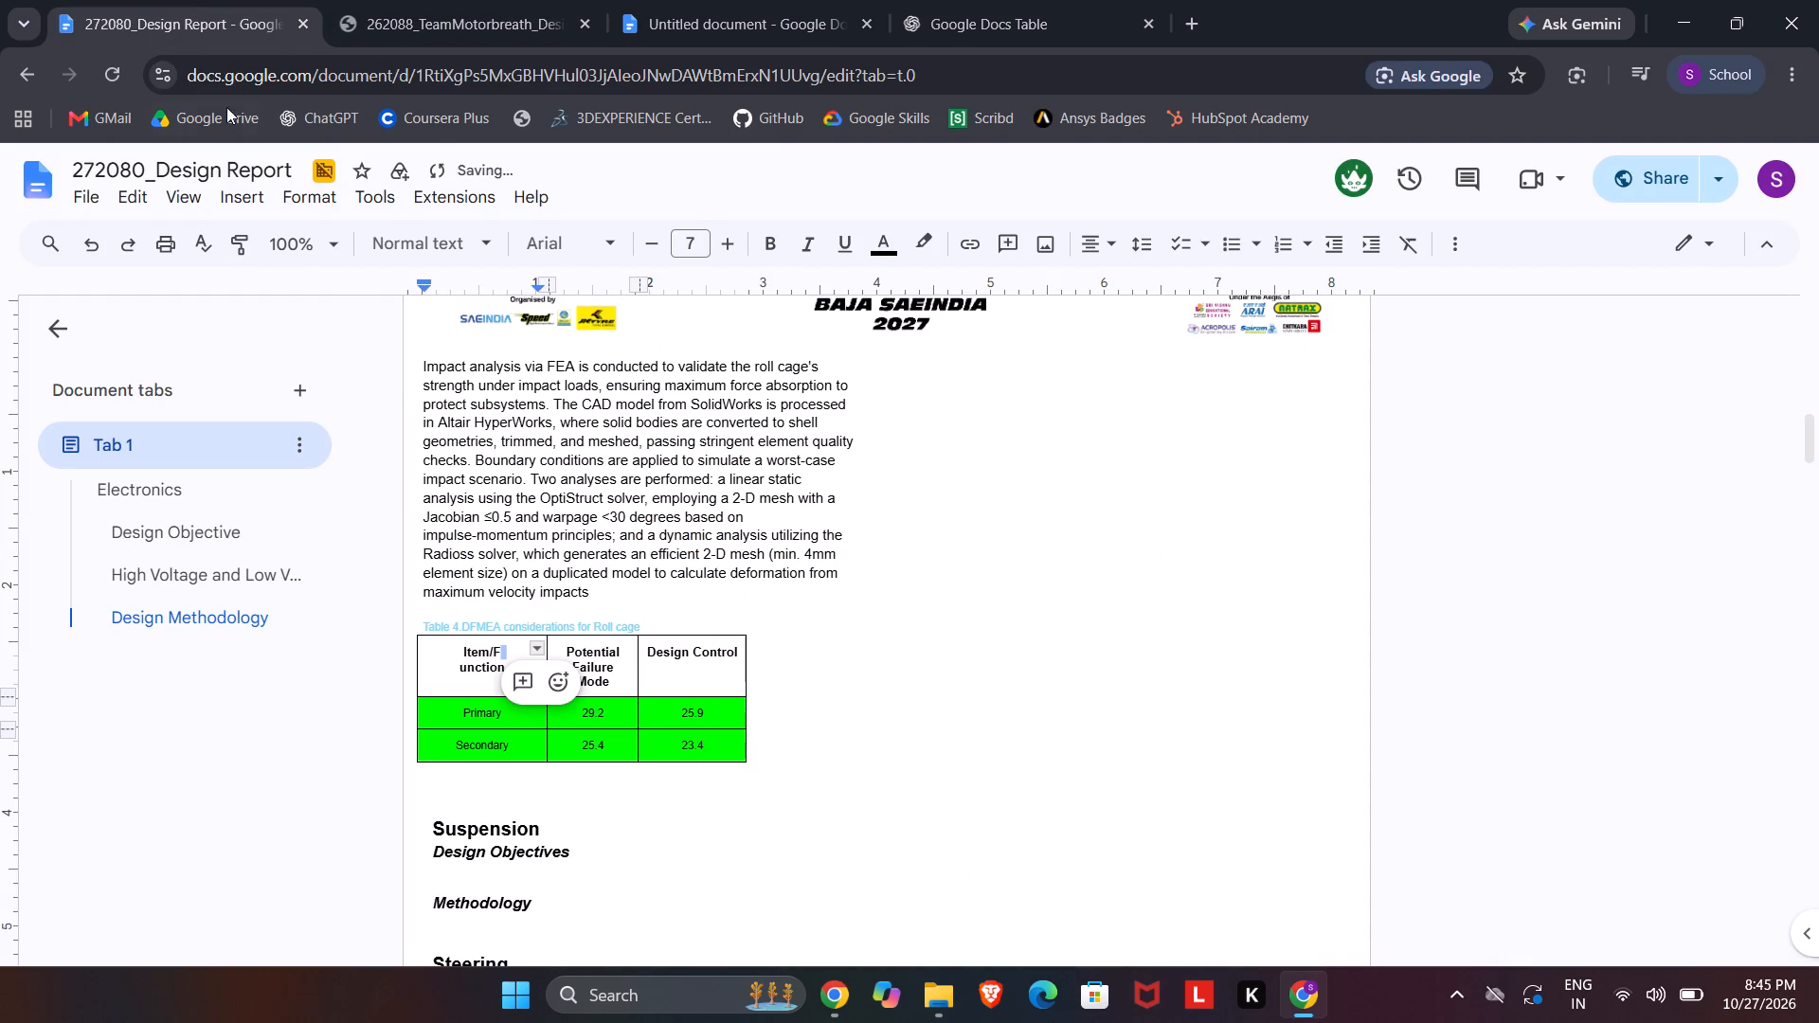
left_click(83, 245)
Change the background of the two body rows in the table under the Table 4 caption to white.
left_click_drag(446, 709, 603, 738)
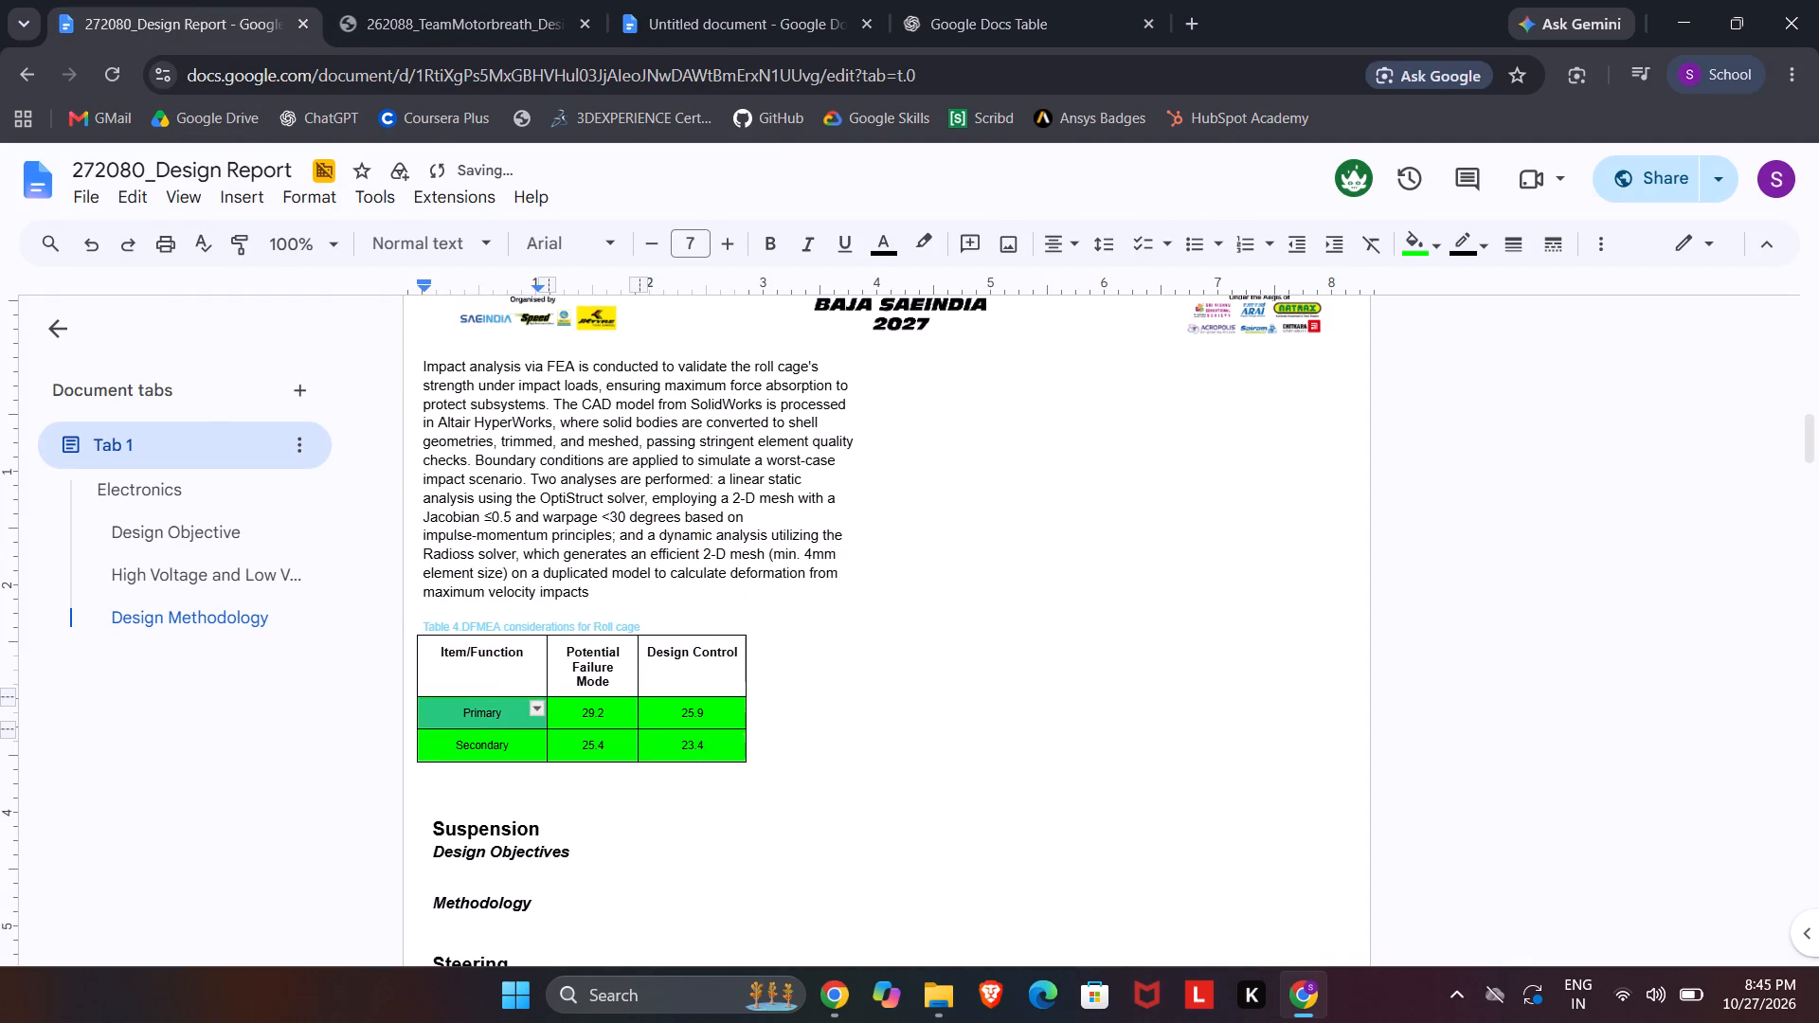
left_click_drag(603, 738, 737, 755)
left_click(1414, 242)
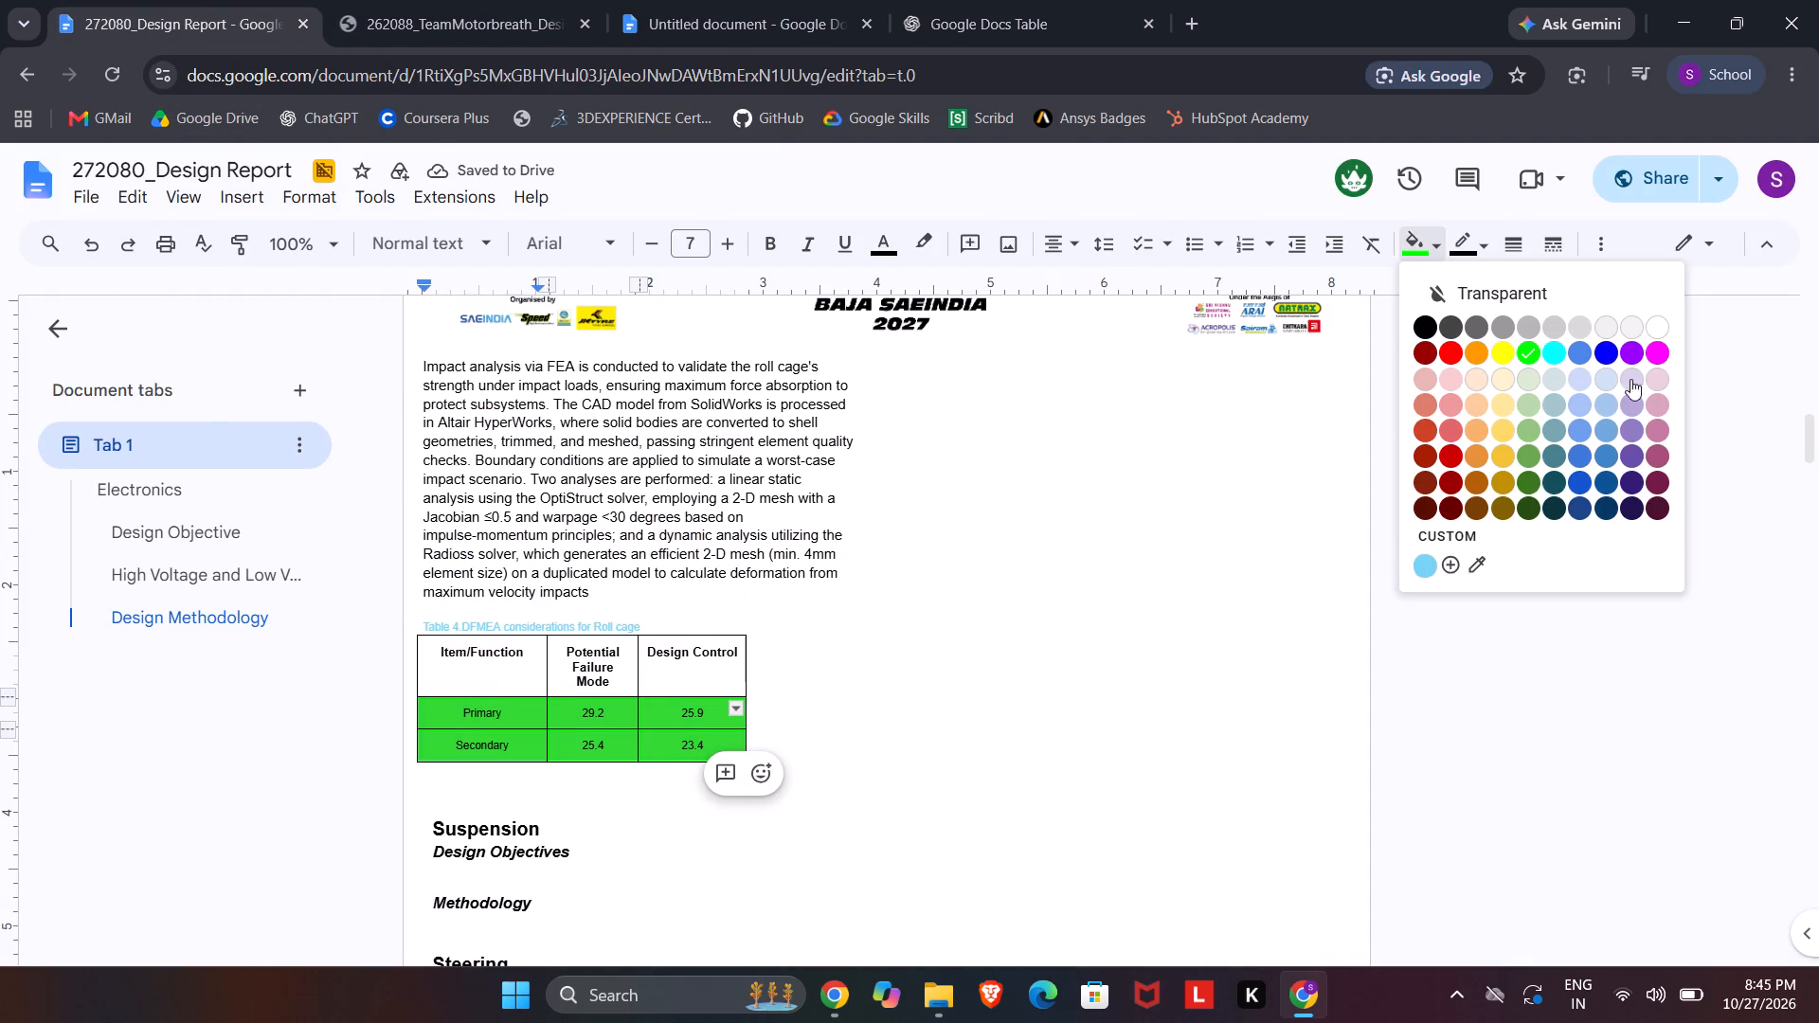
left_click(1650, 330)
left_click(873, 665)
Copy "Rollcage Front Bracing Member" from the PDF's Table 4 into the first body row's Item/Function cell, replacing its text.
left_click(452, 0)
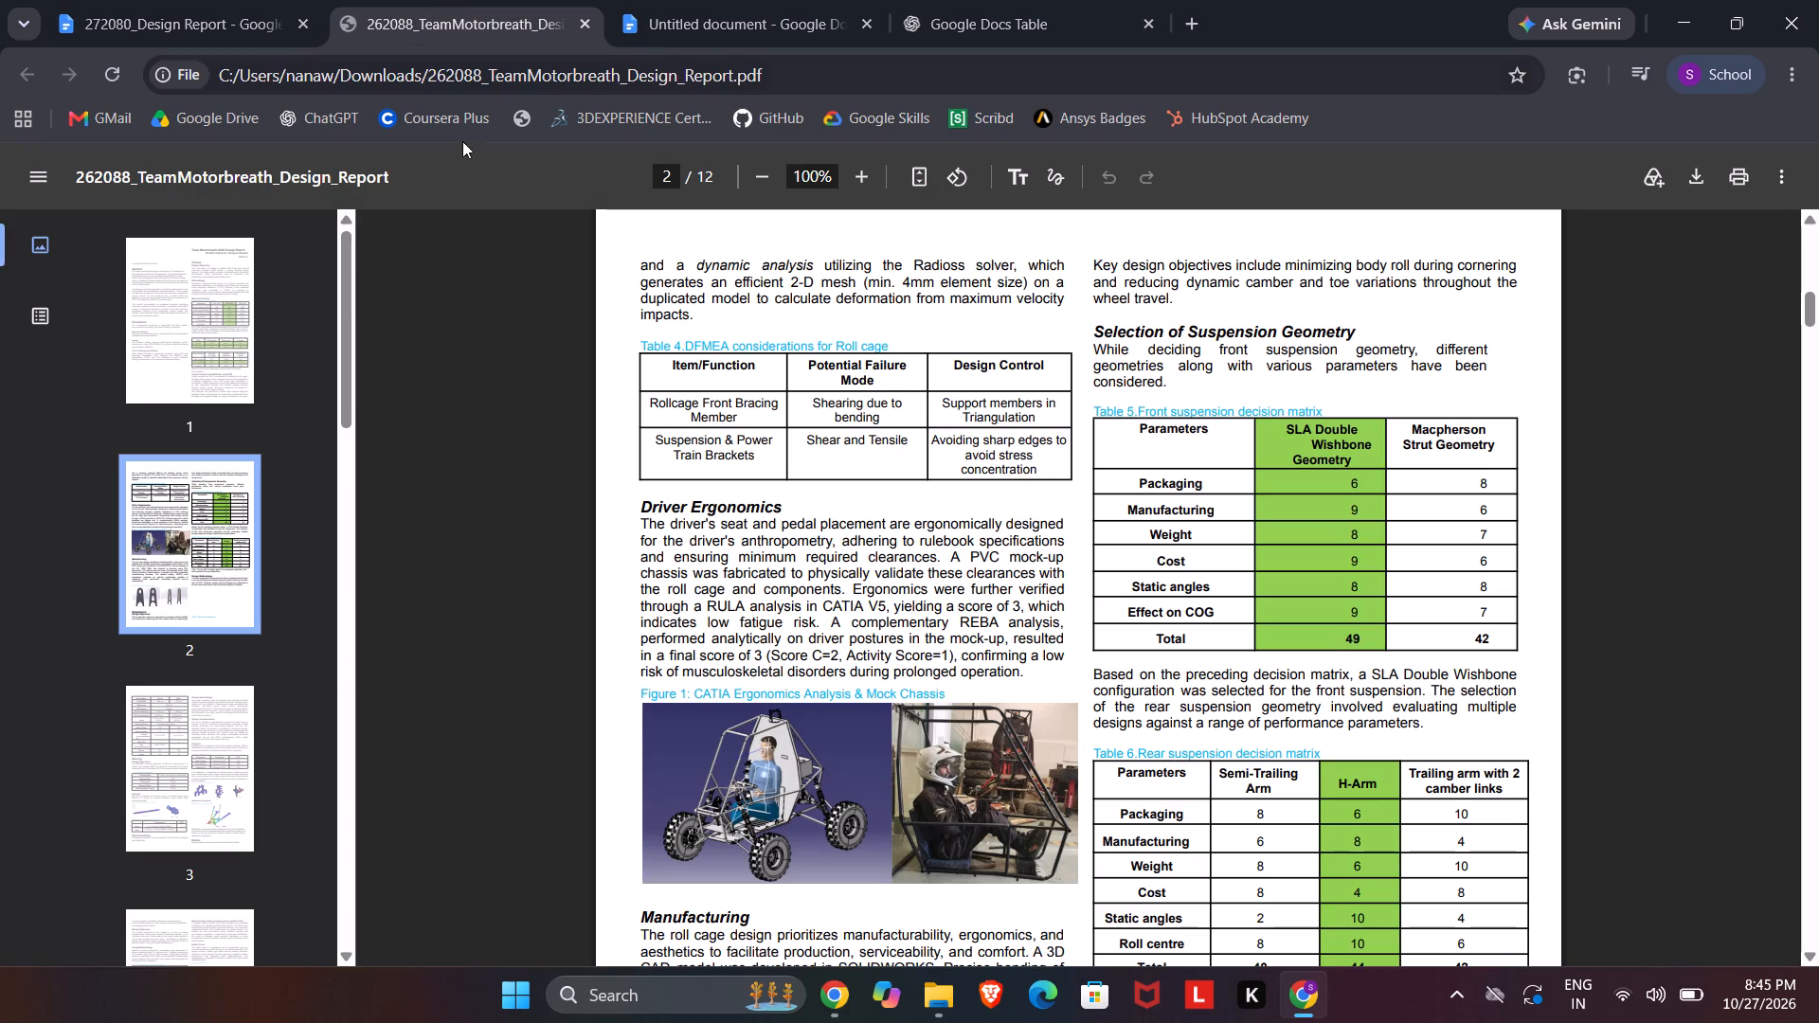
left_click_drag(647, 405, 743, 417)
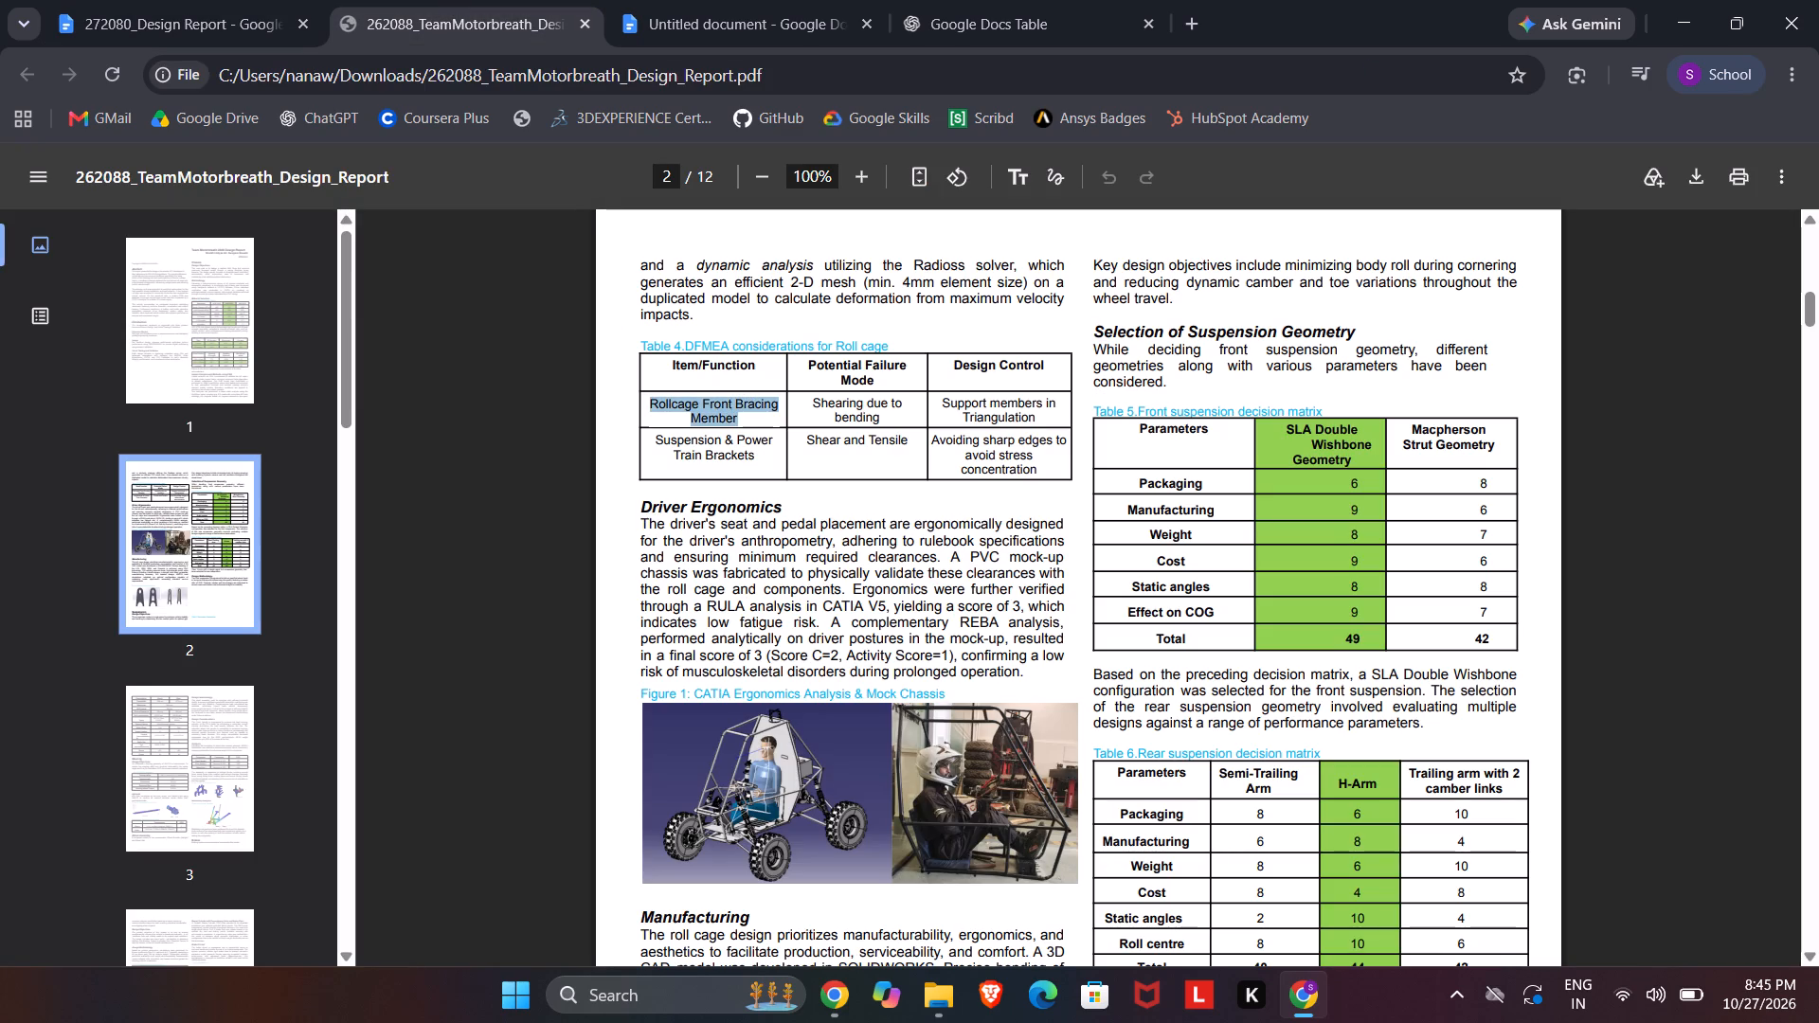
left_click_drag(743, 417, 742, 417)
key("ctrl+c")
left_click(247, 0)
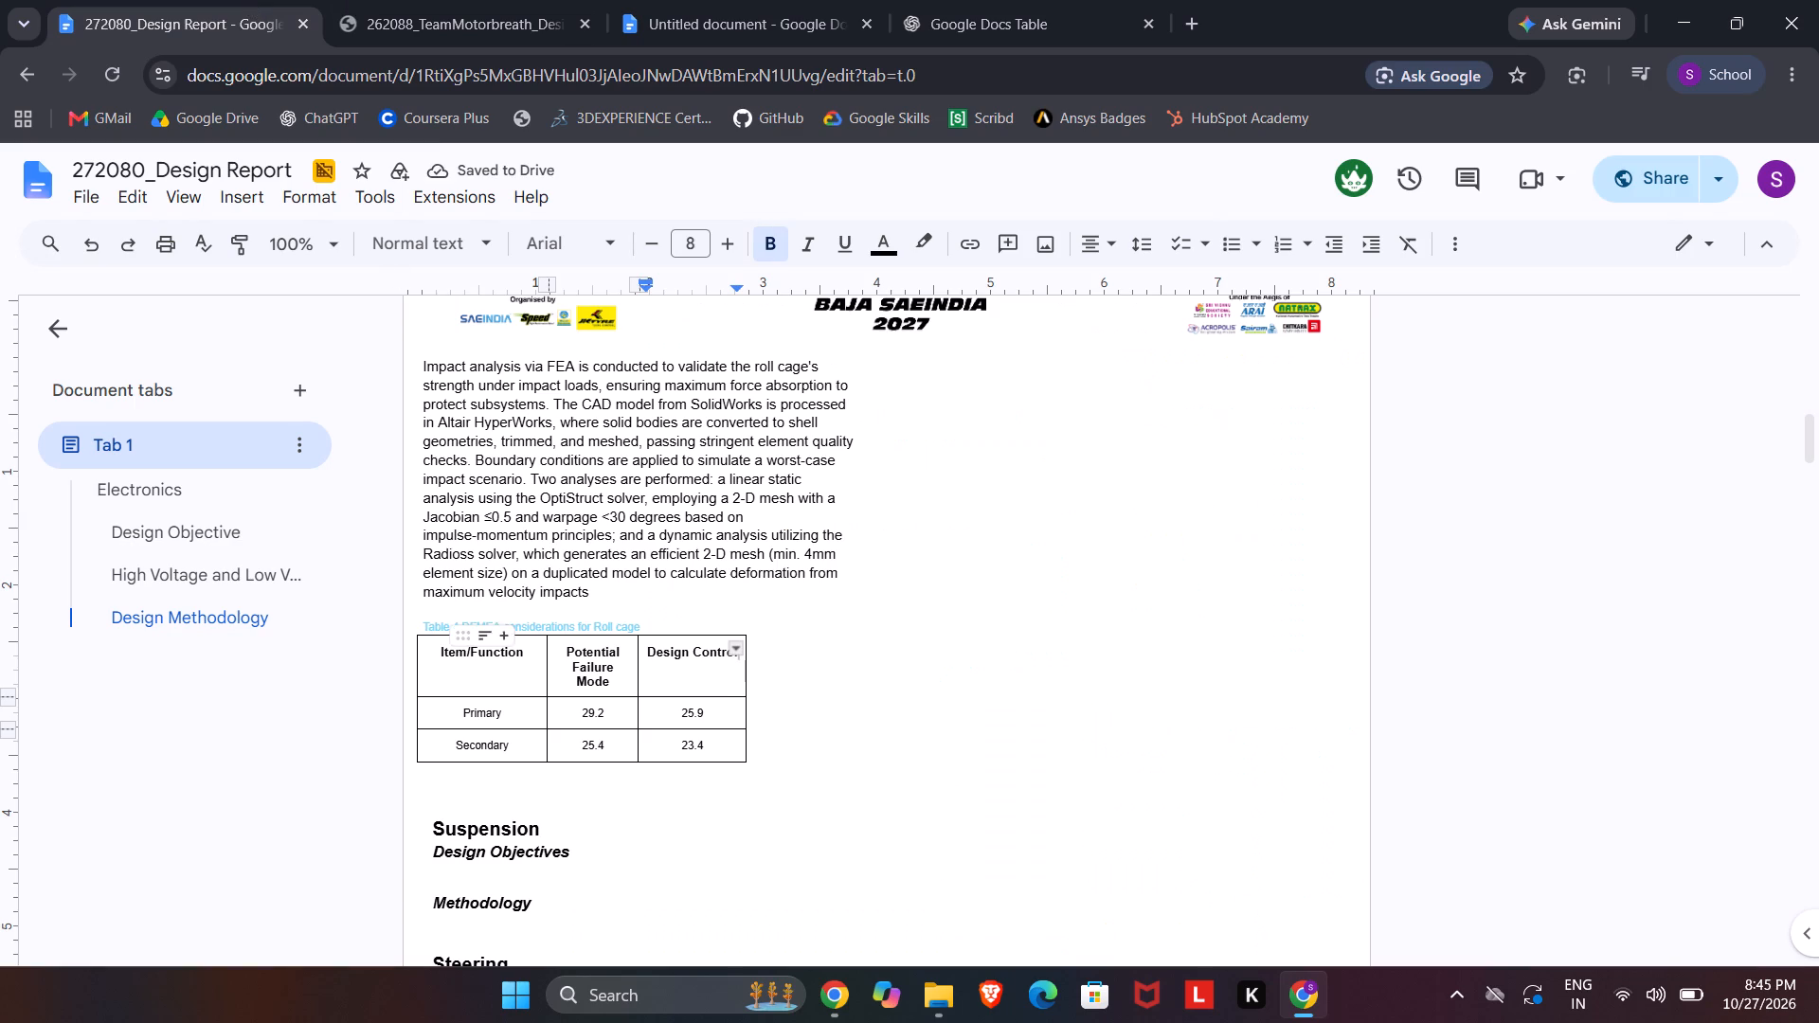
double_click(496, 719)
key("ctrl+v")
Copy "Suspension & Power Train Brackets" from the PDF's Table 4 into the second body row's Item/Function cell, replacing its text.
left_click(401, 0)
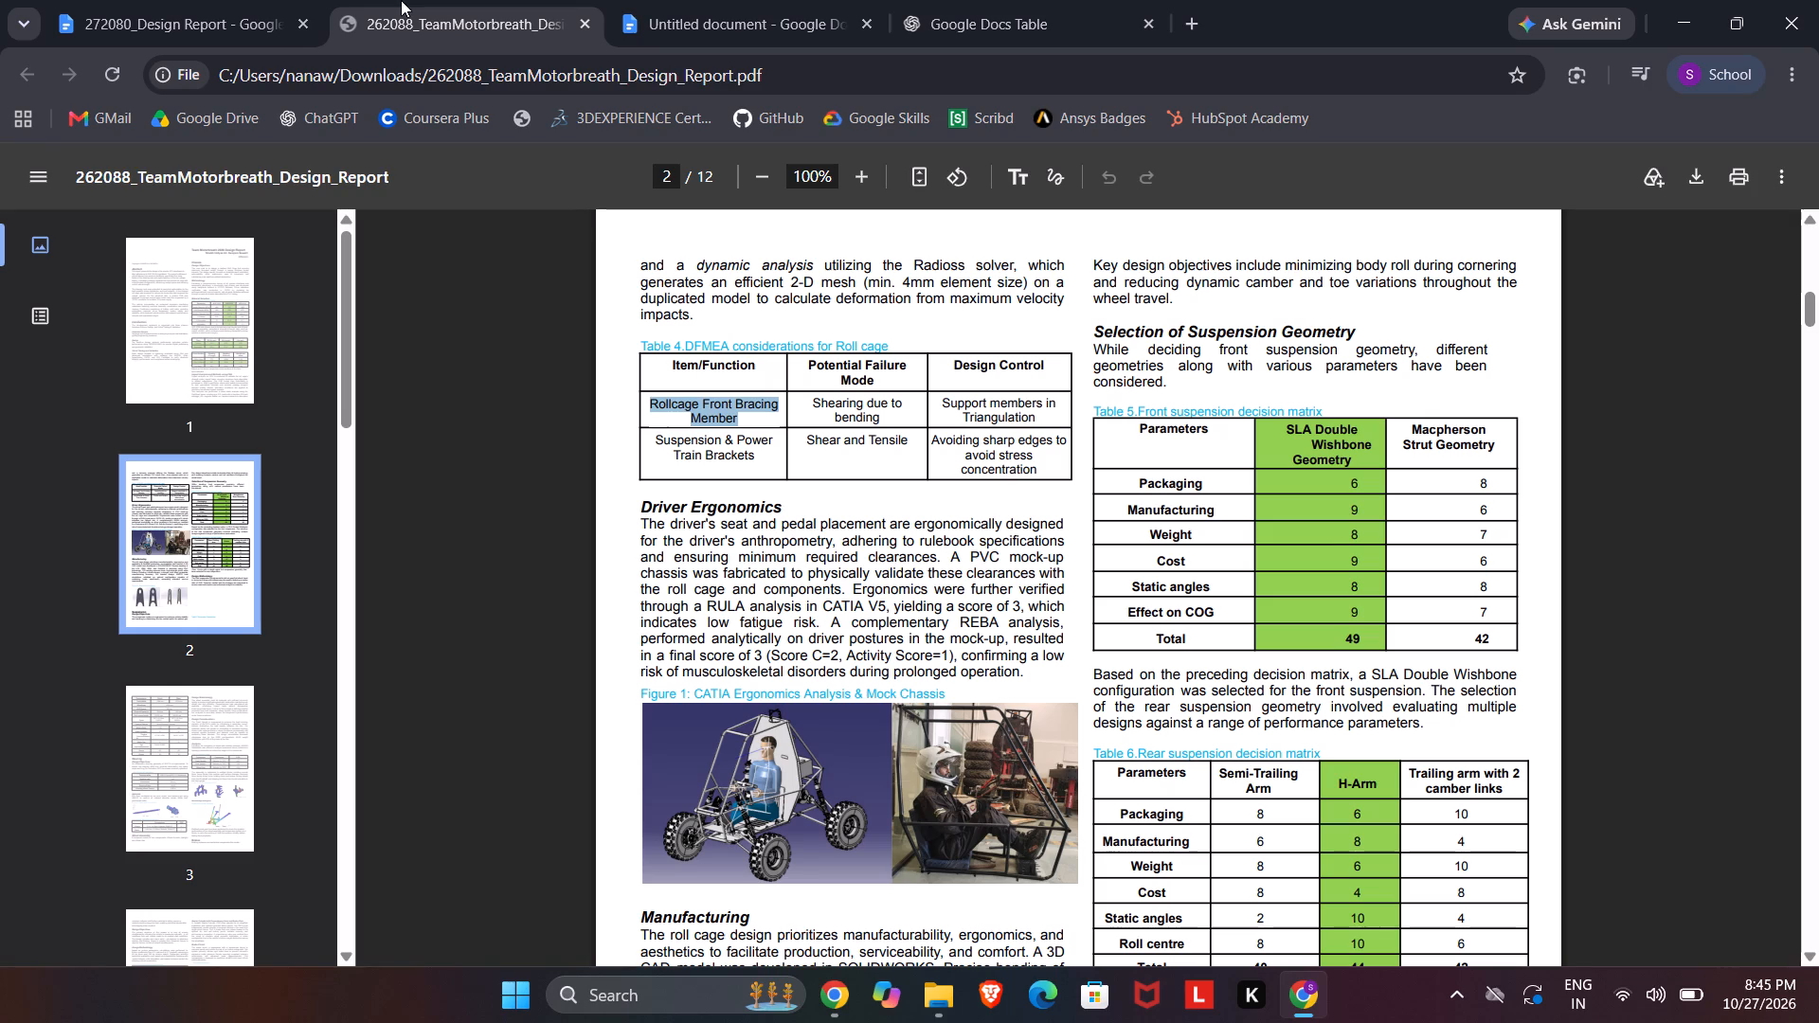
triple_click(710, 446)
left_click(710, 446)
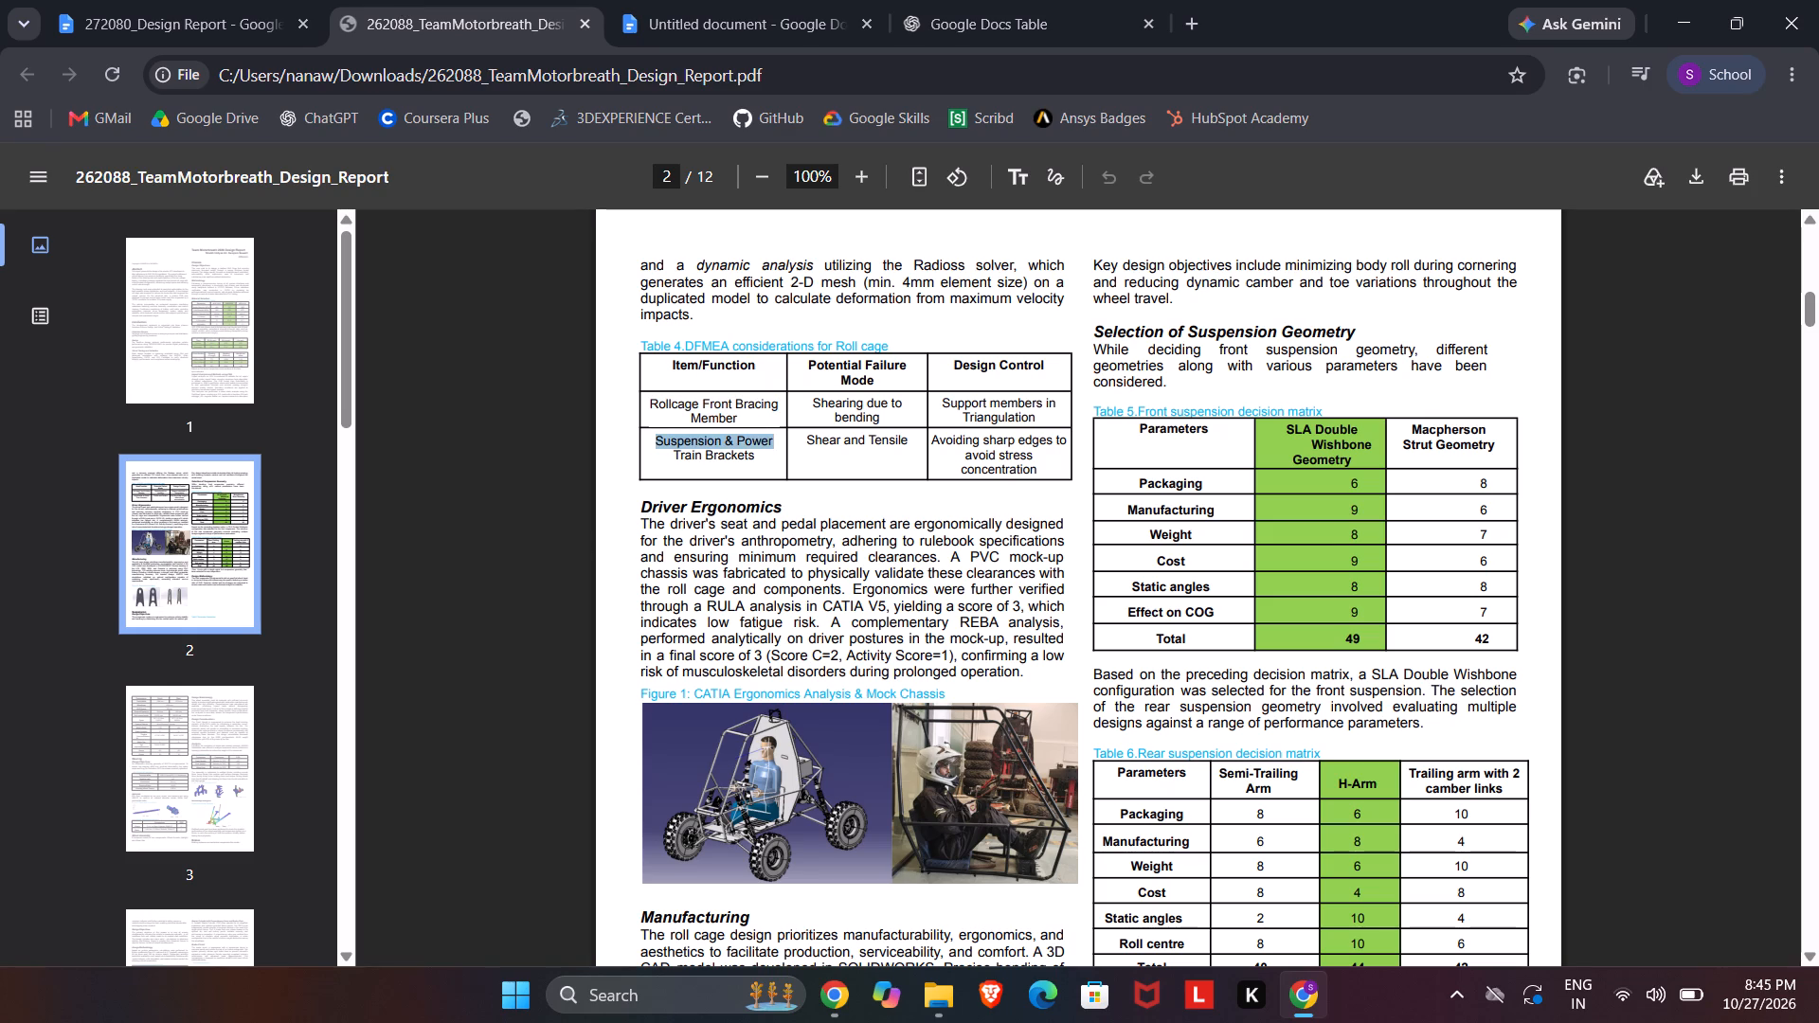
left_click_drag(759, 454, 654, 441)
key("ctrl+c")
left_click(233, 0)
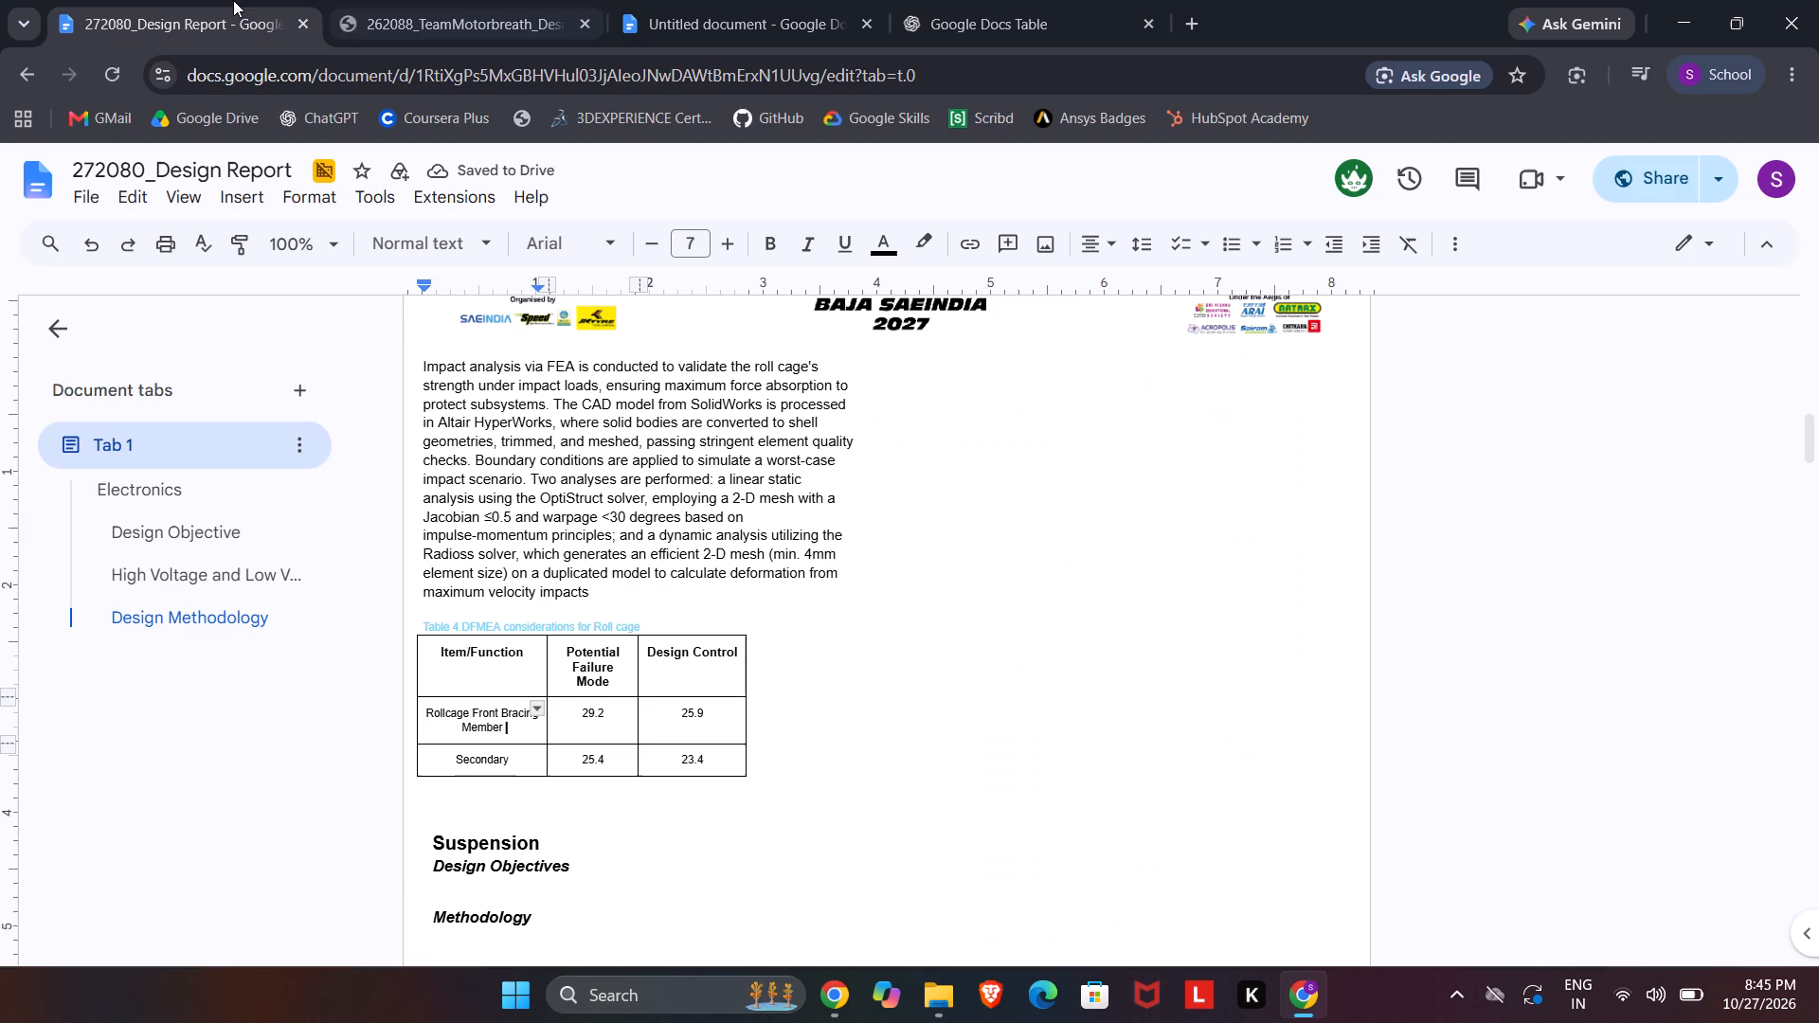
left_click_drag(516, 764, 400, 781)
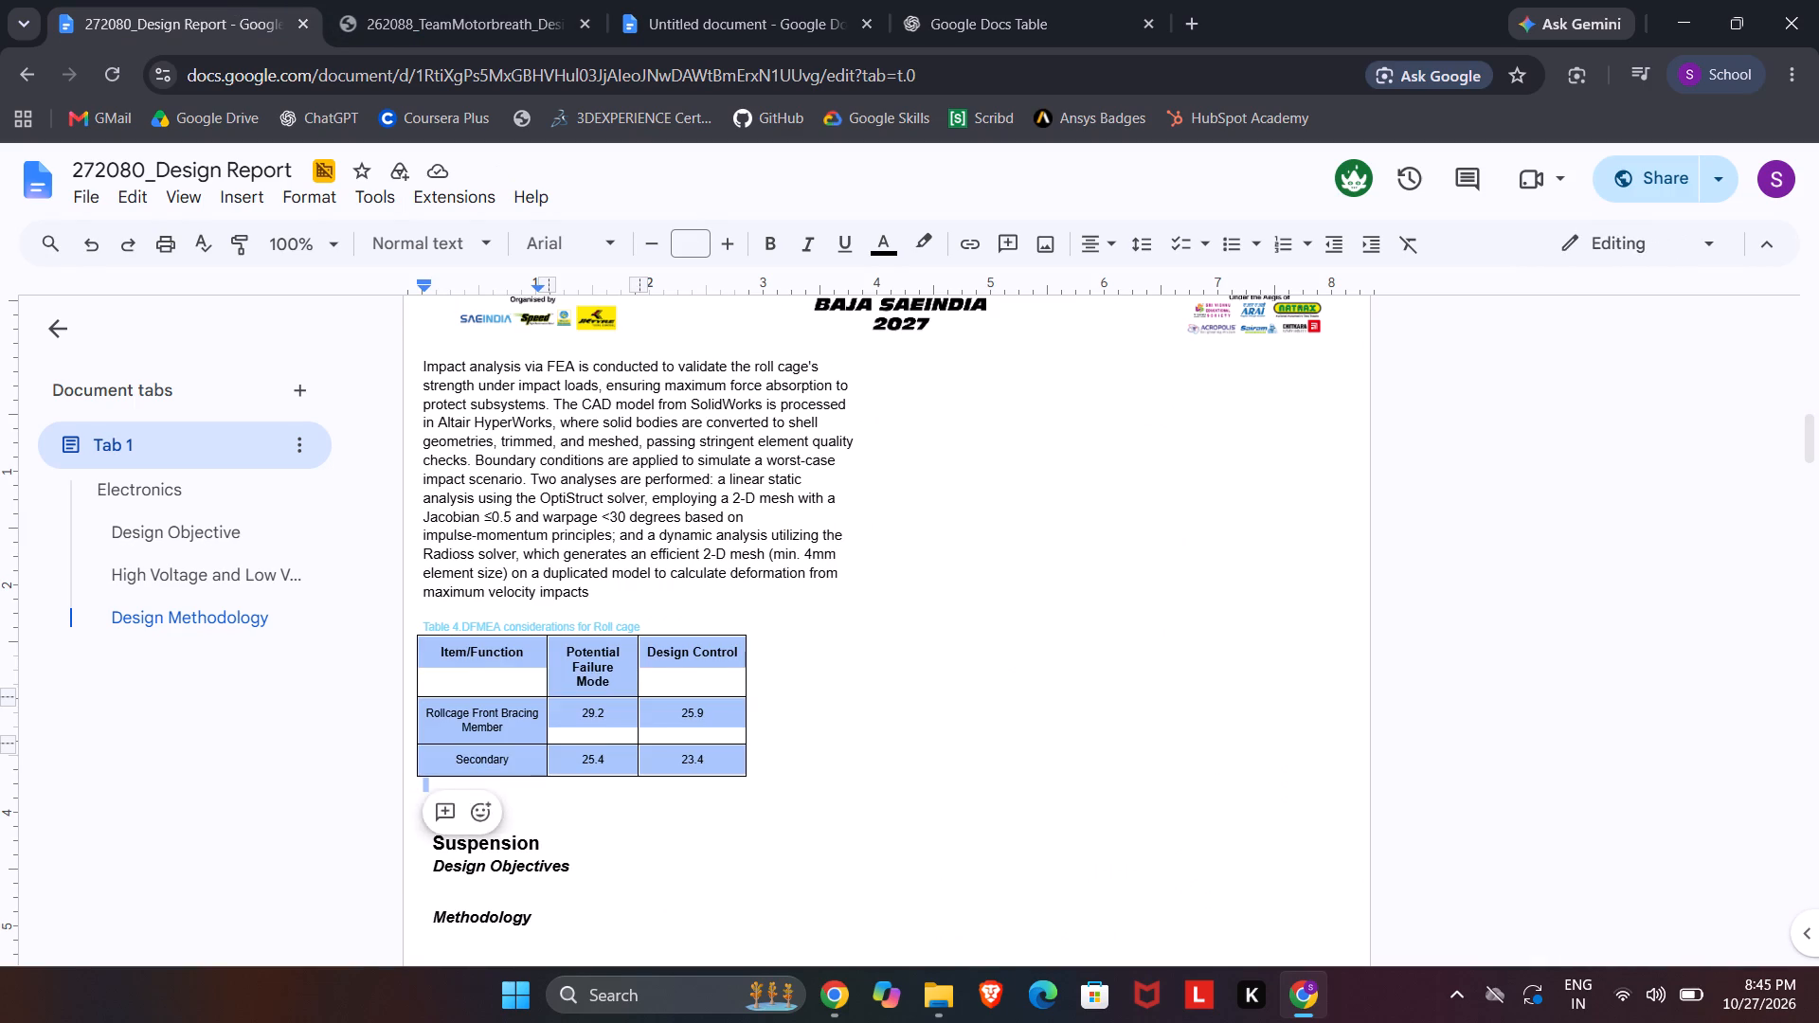
left_click(435, 761)
double_click(456, 763)
key("ctrl+v")
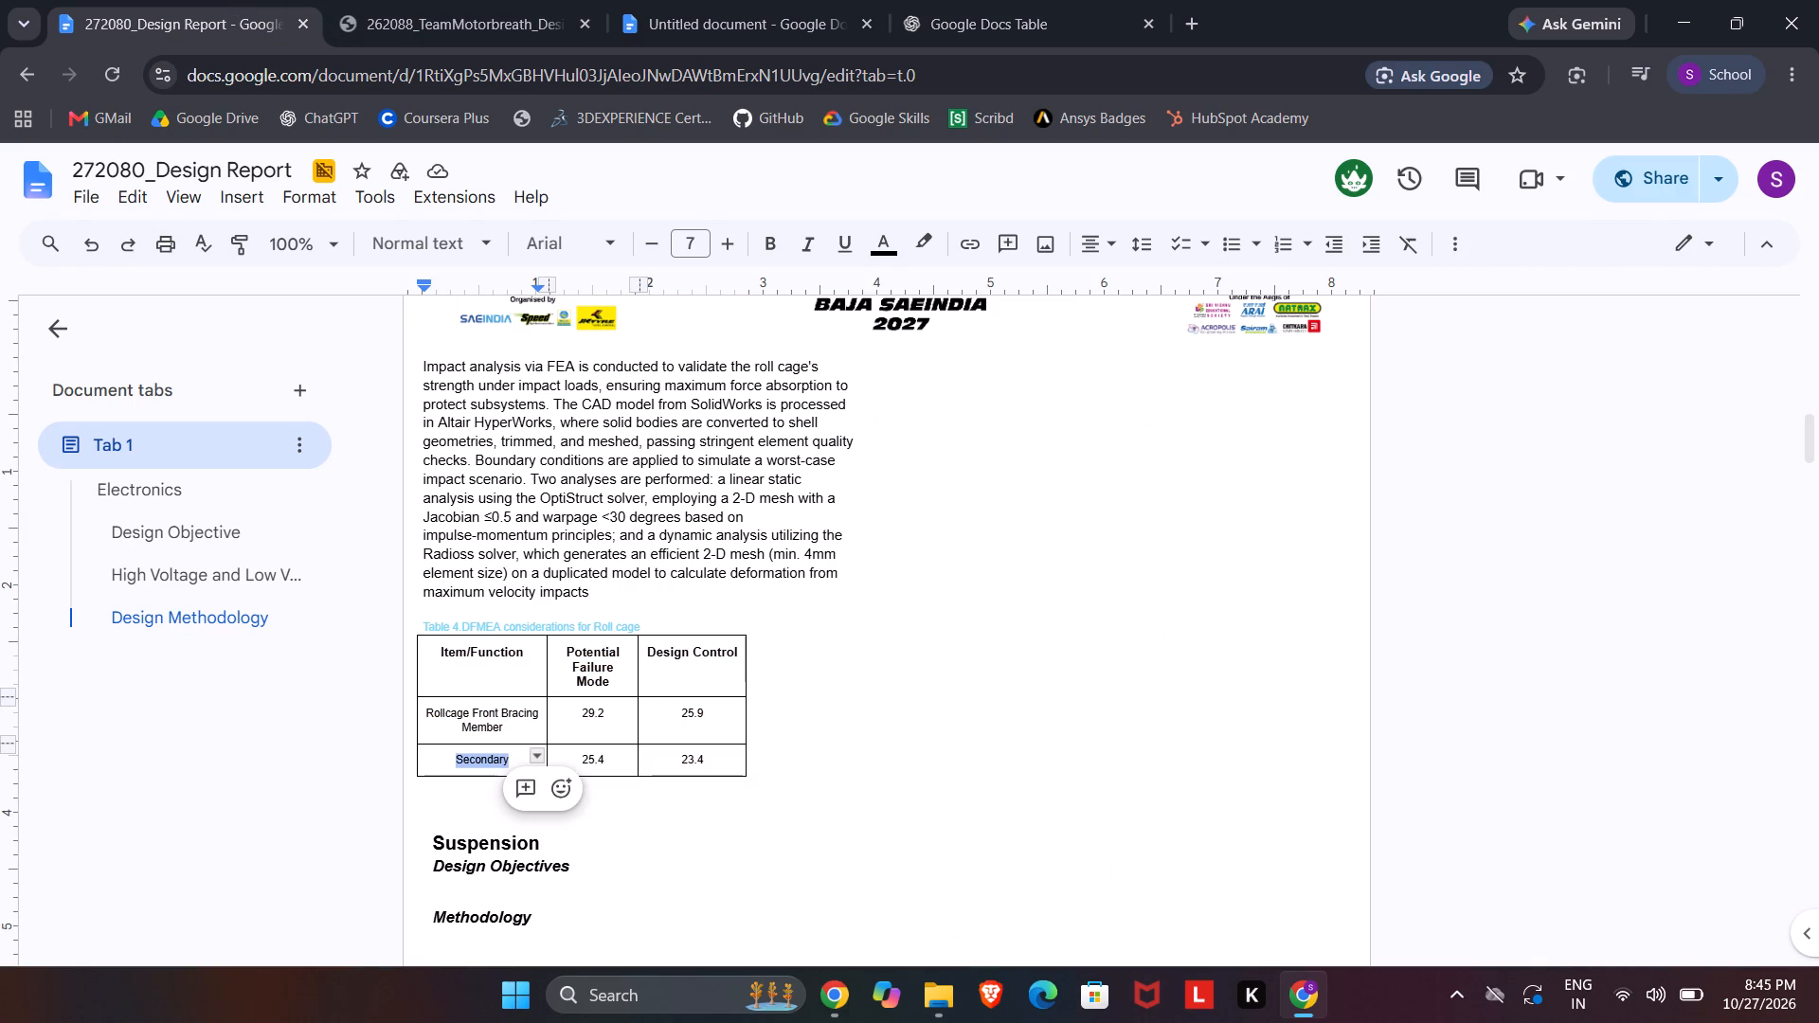
left_click(570, 828)
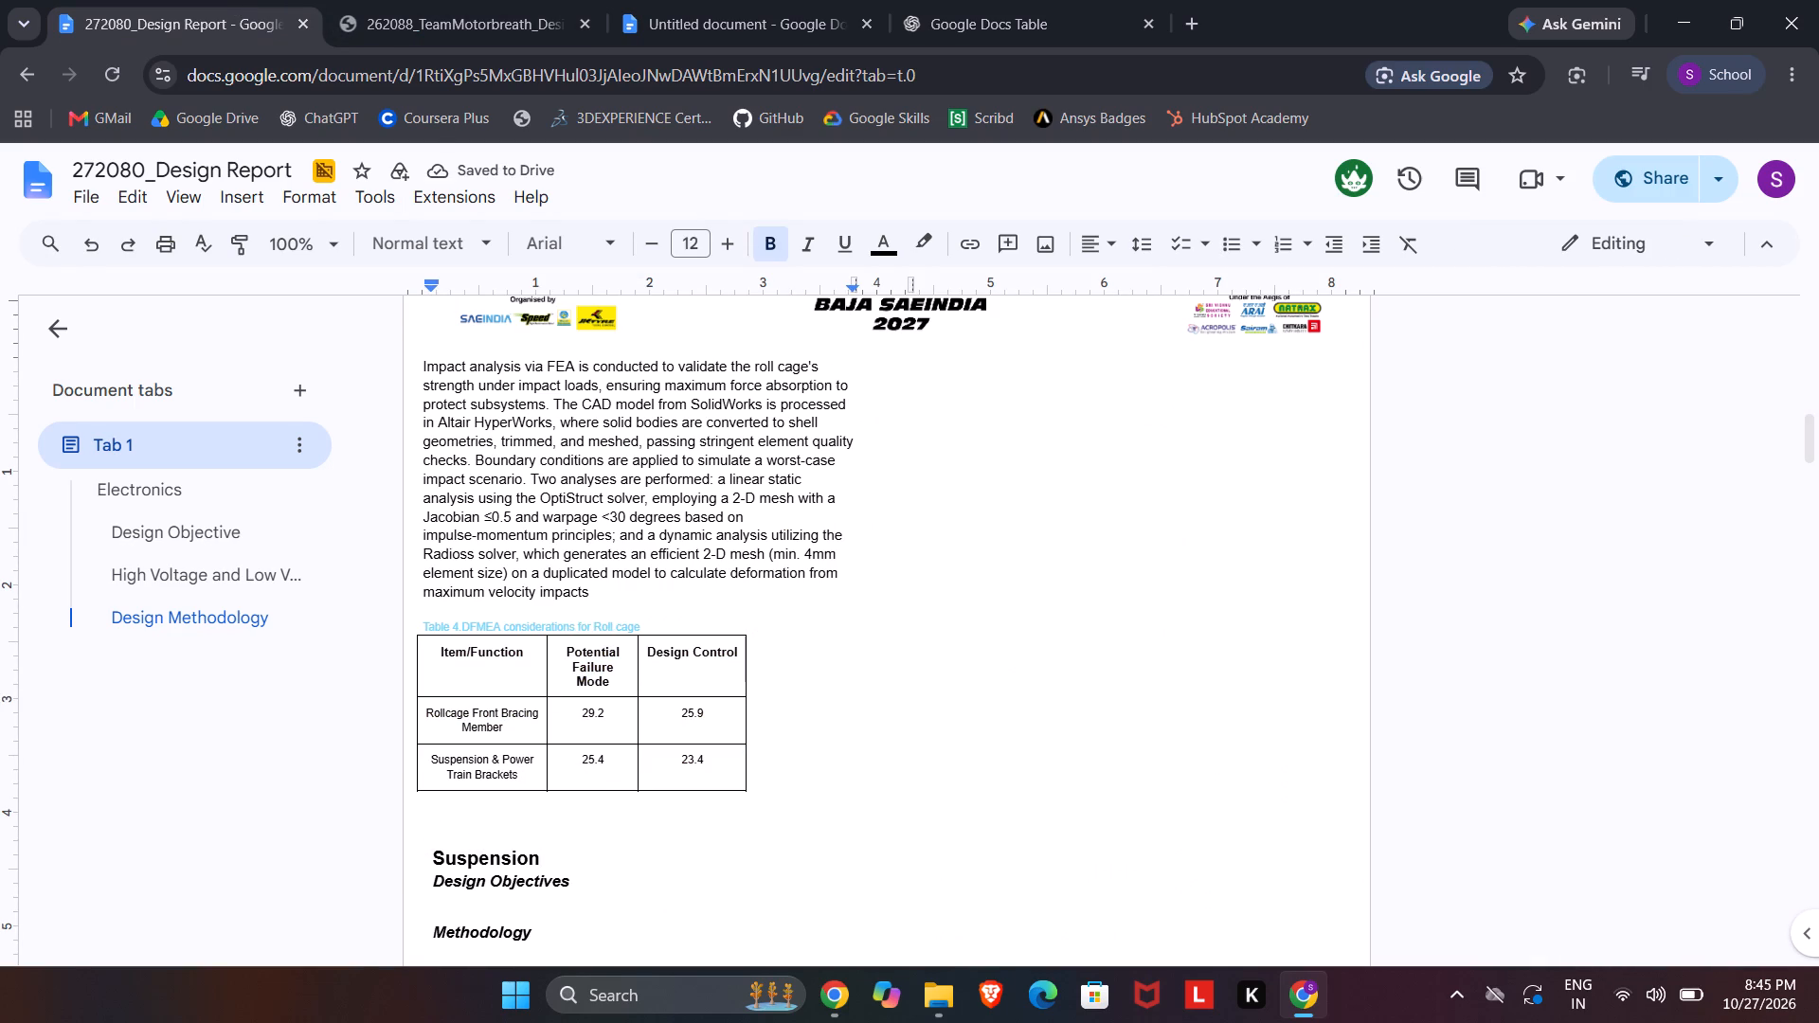
Widen Table 4 to the text column's width and enlarge its Potential Failure Mode column.
left_click_drag(748, 695, 848, 694)
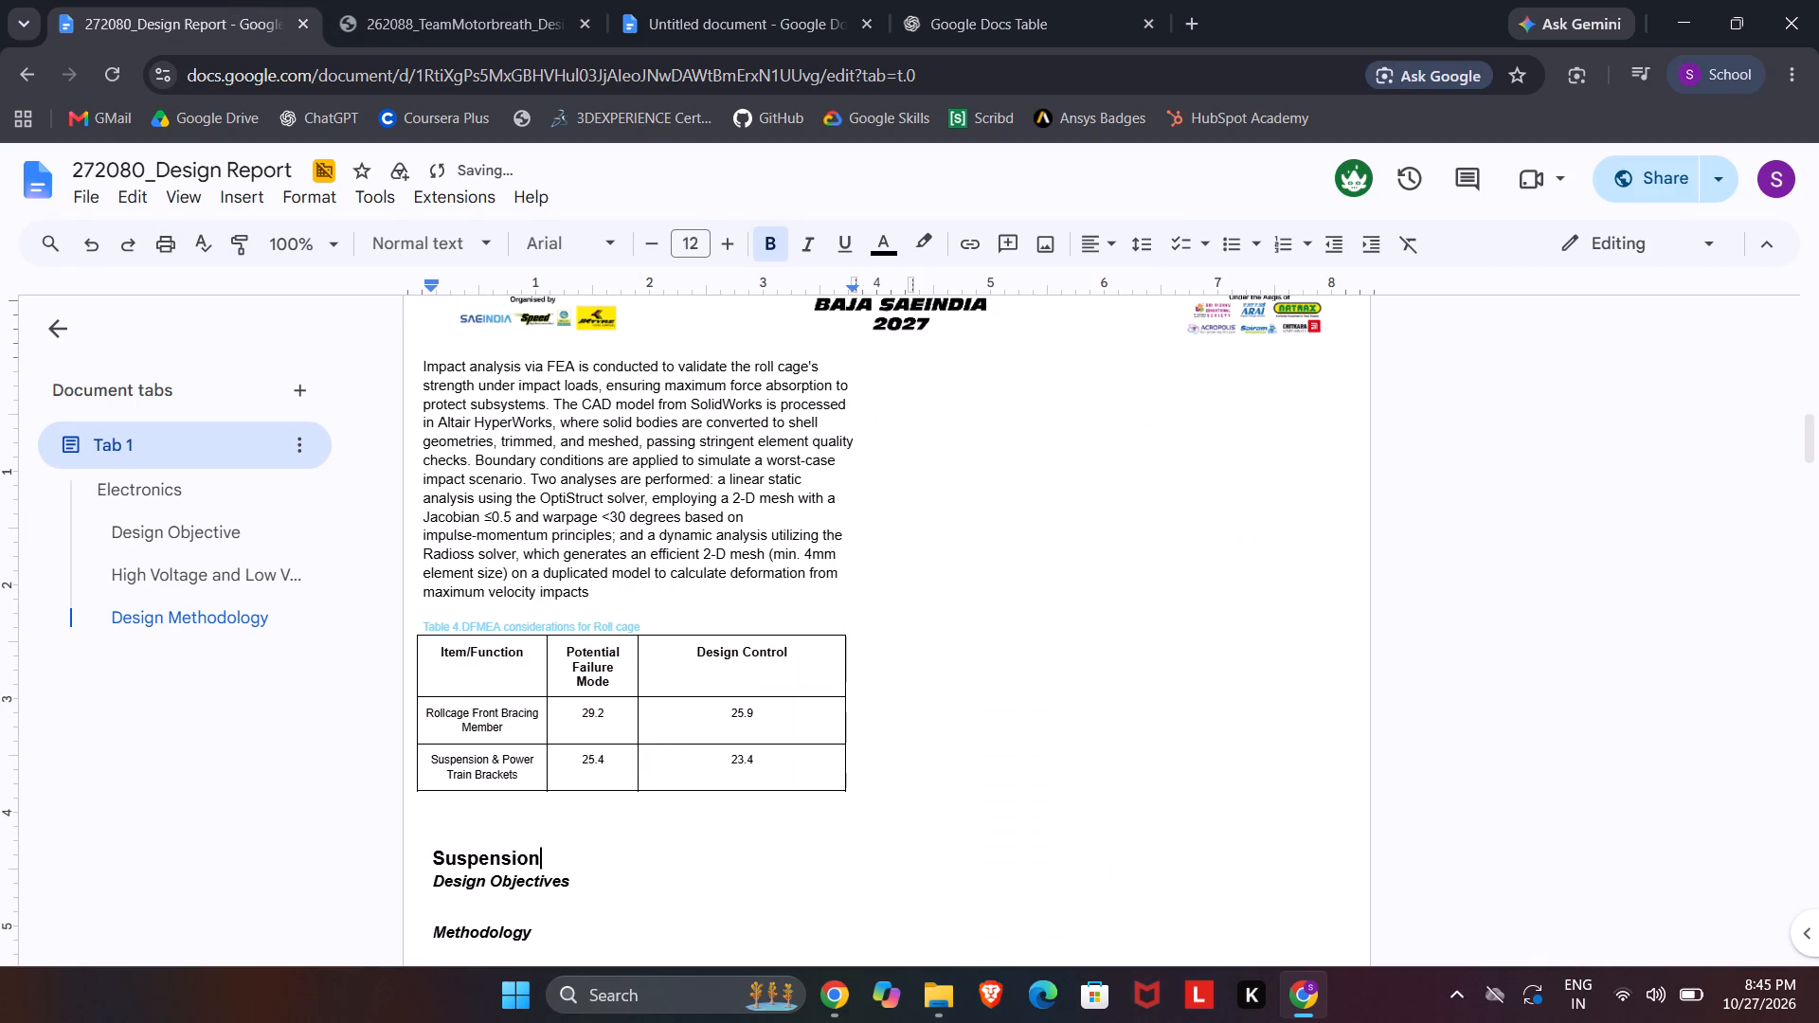
left_click_drag(637, 688, 685, 686)
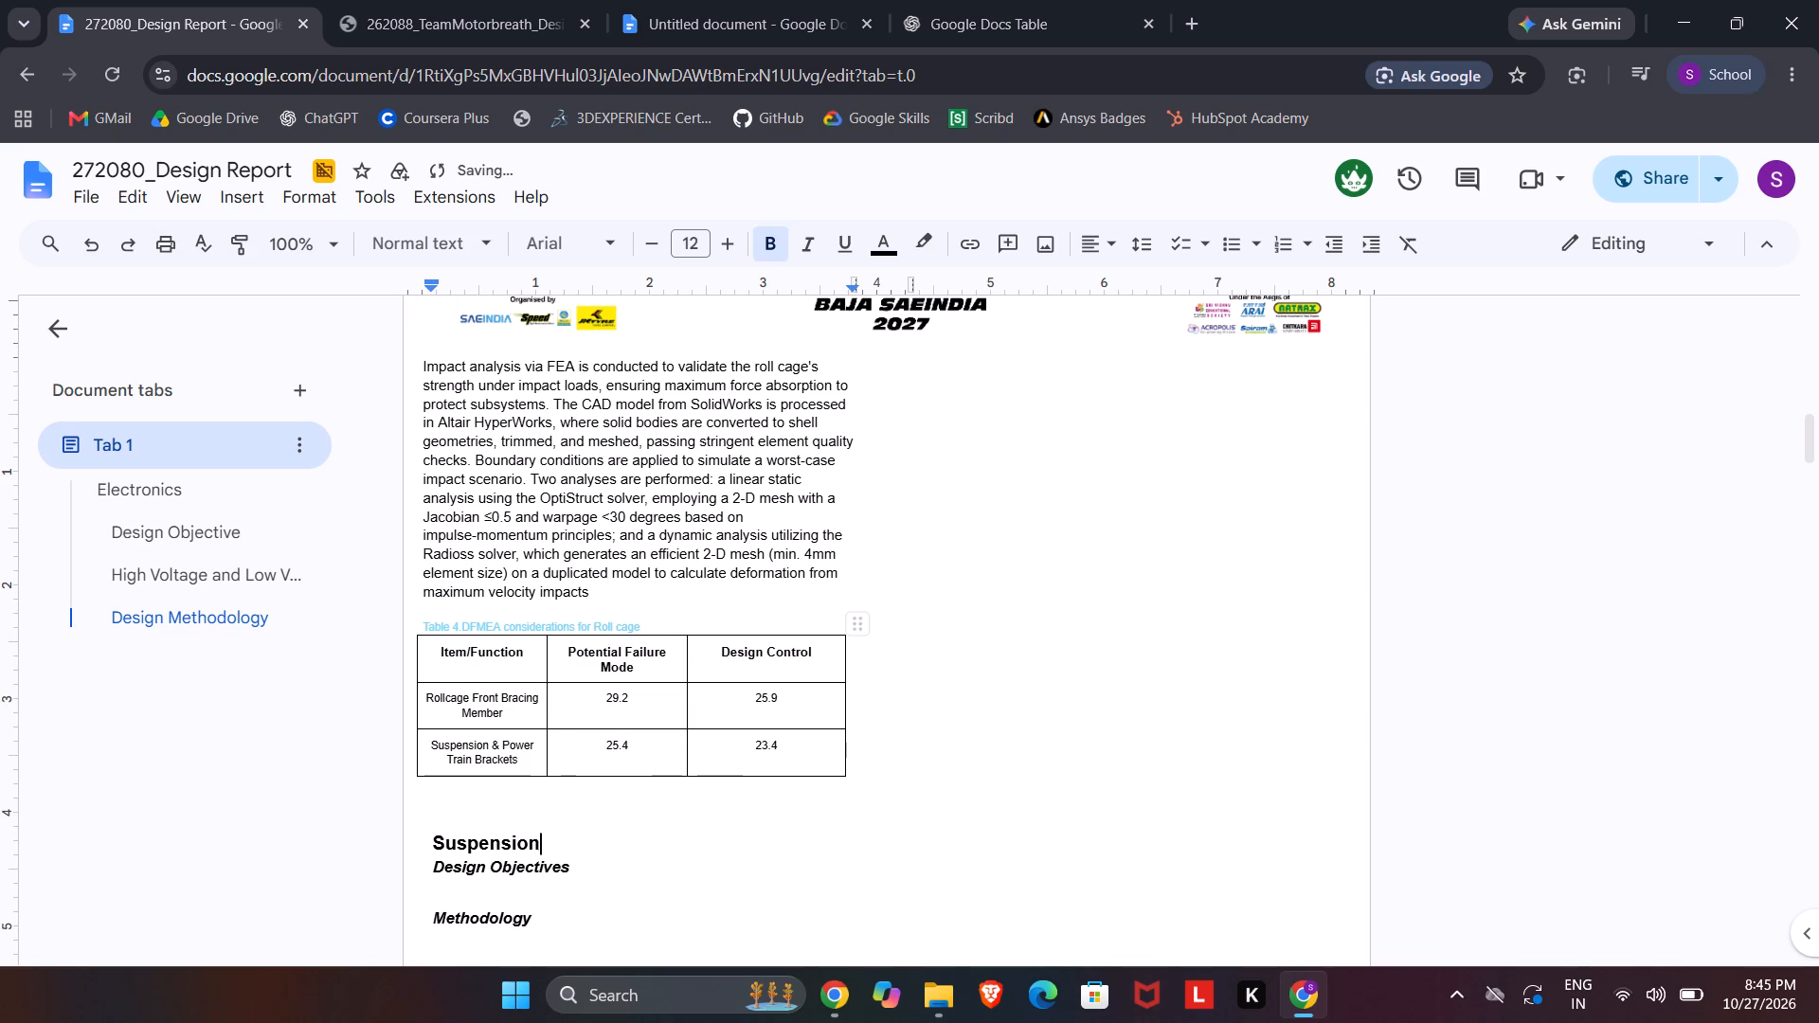
Copy "Shearing due to bending" from the PDF's Table 4 into the first body row's Potential Failure Mode cell, replacing its value.
left_click(398, 0)
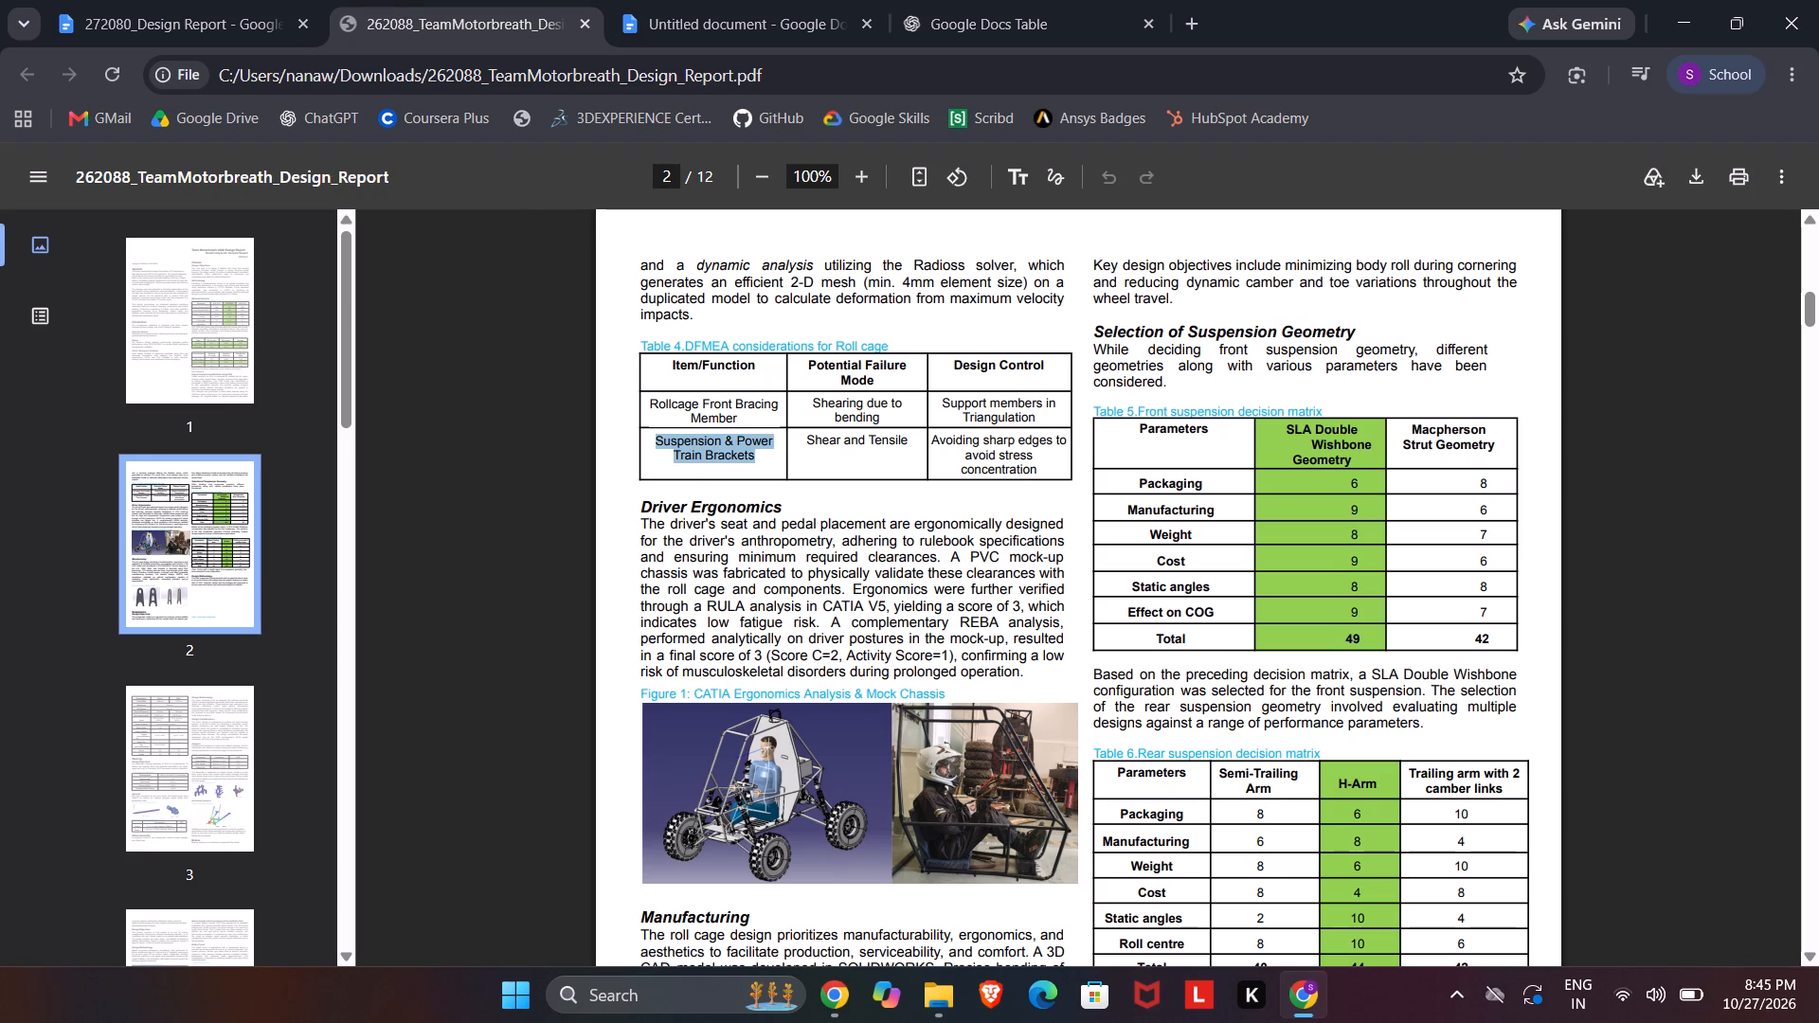
left_click_drag(808, 402, 881, 424)
key("ctrl+c")
left_click(224, 0)
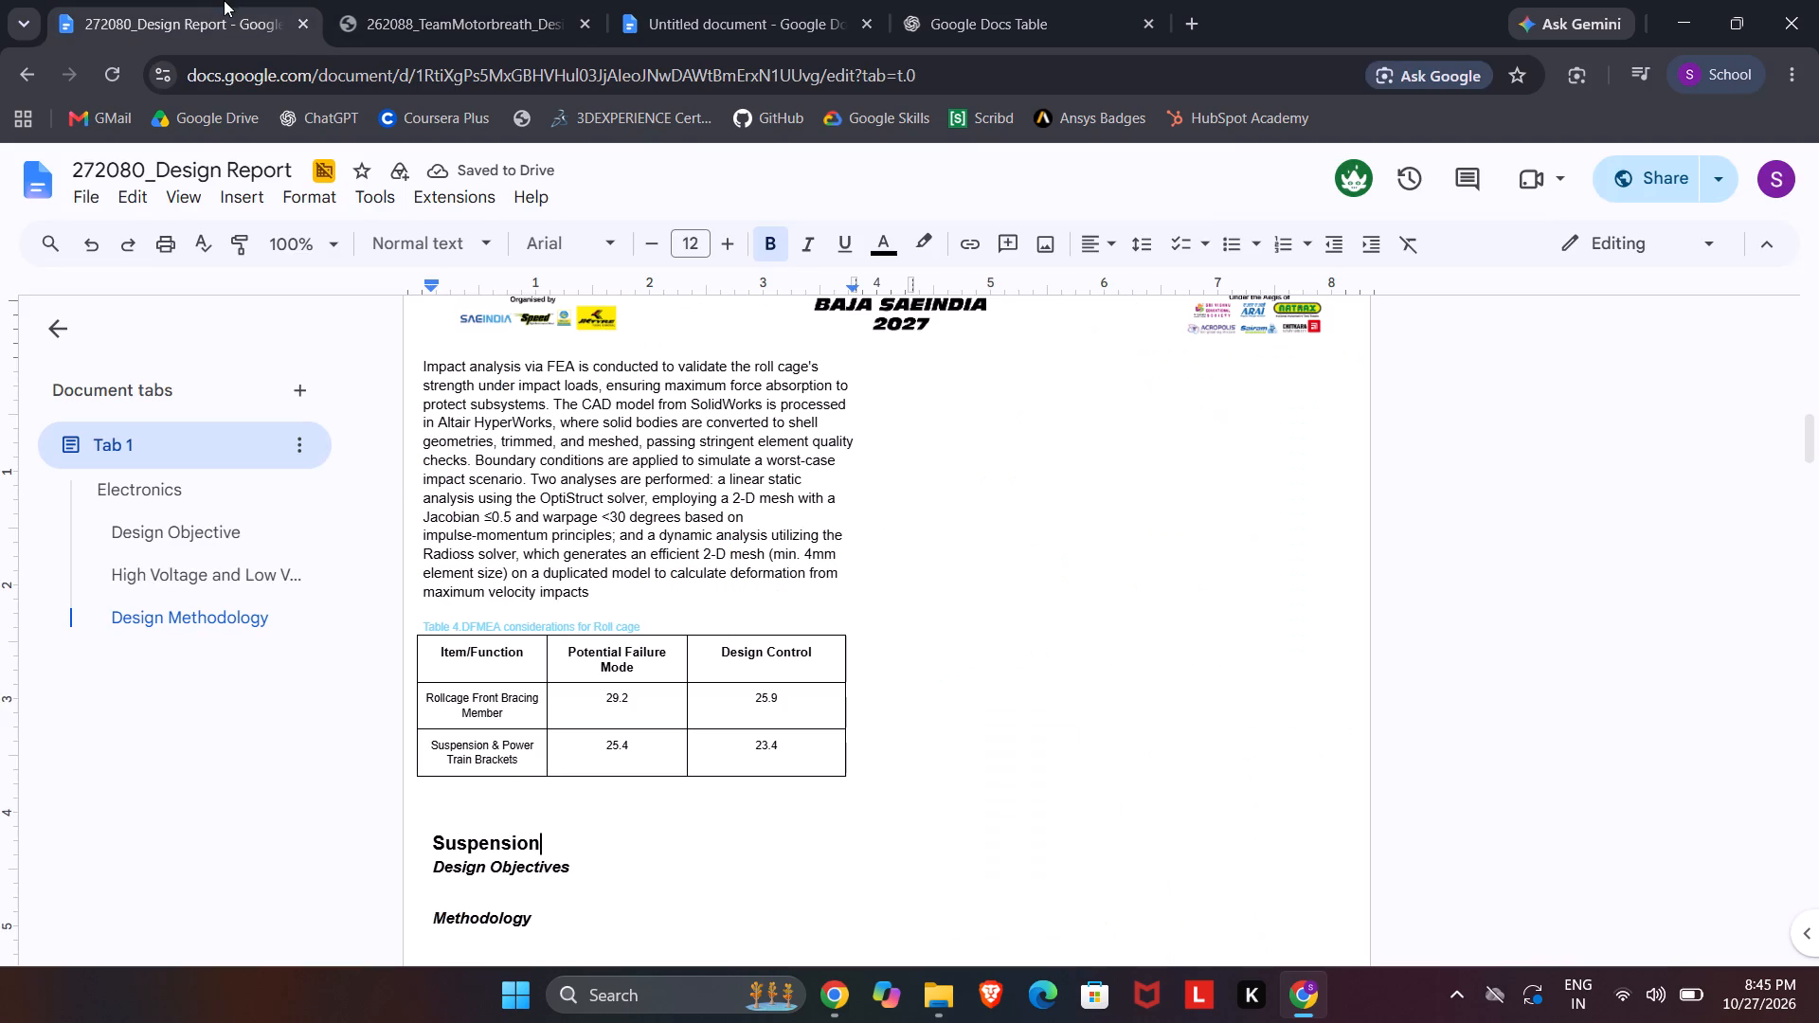
triple_click(621, 706)
triple_click(618, 697)
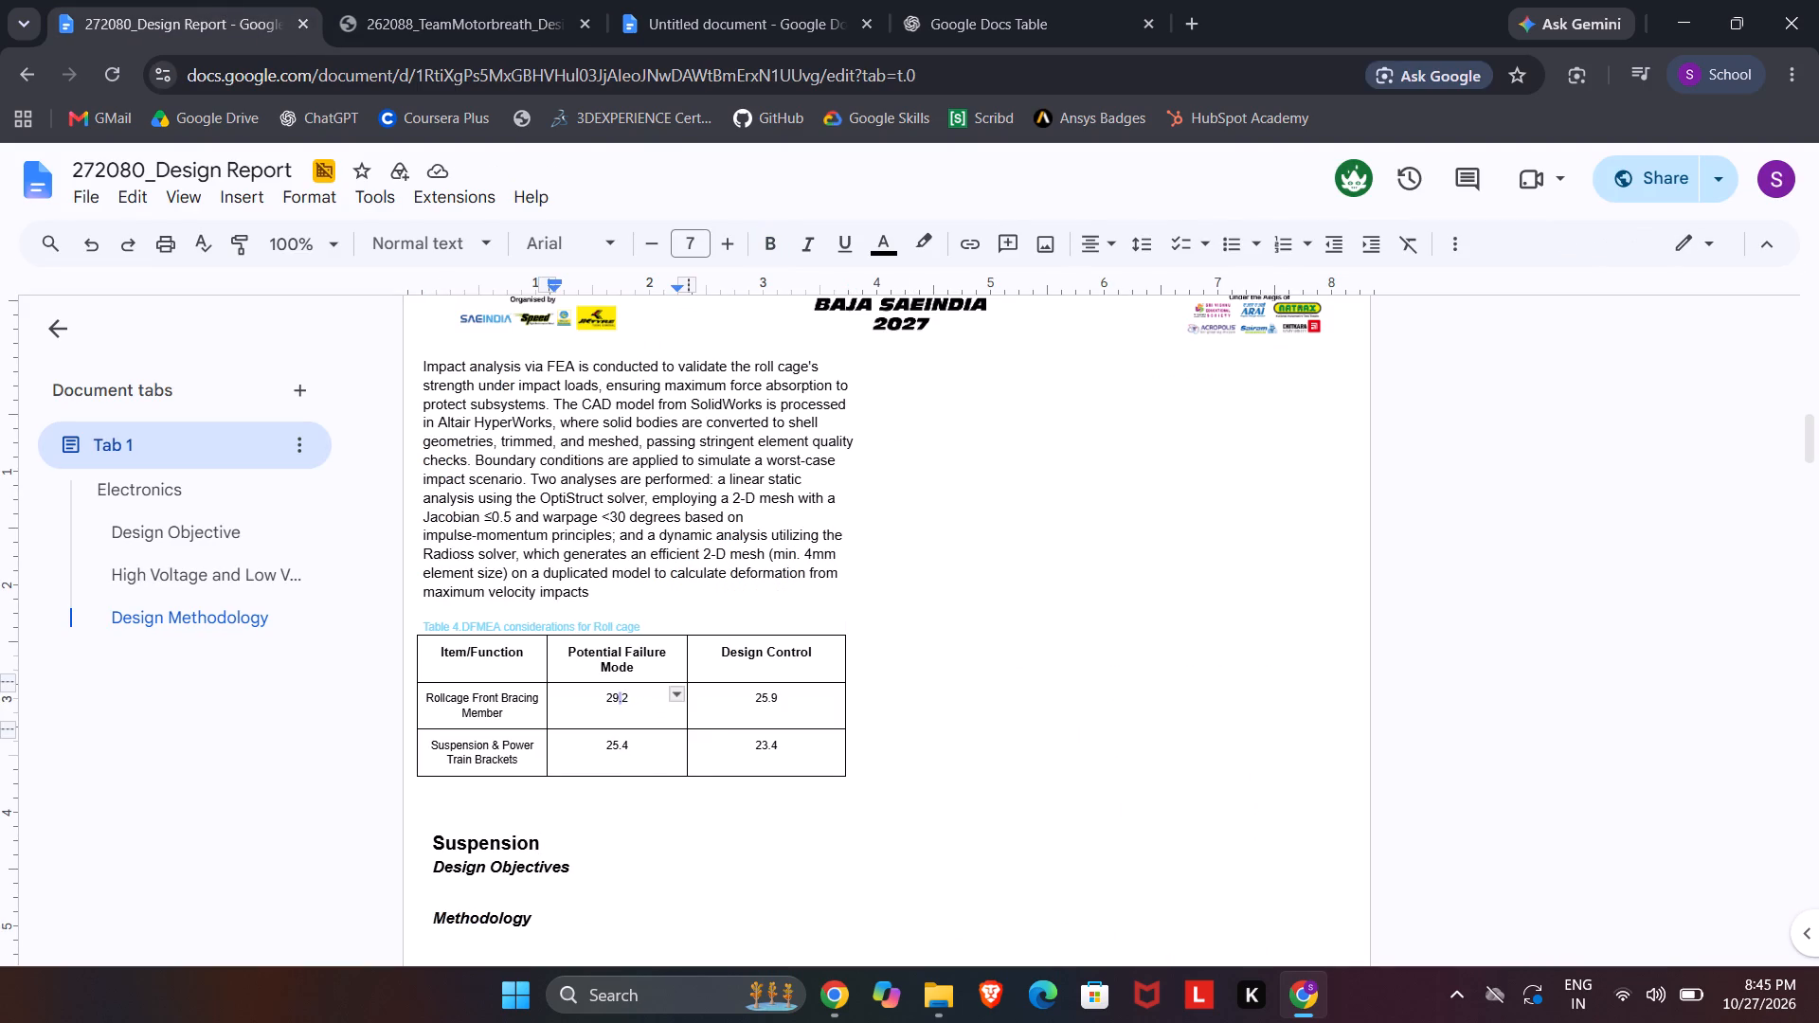
key("ctrl+v")
left_click(617, 717)
Break the first body row's Potential Failure Mode text onto two lines, with "to bending" on the second line.
double_click(610, 701)
left_click(529, 701)
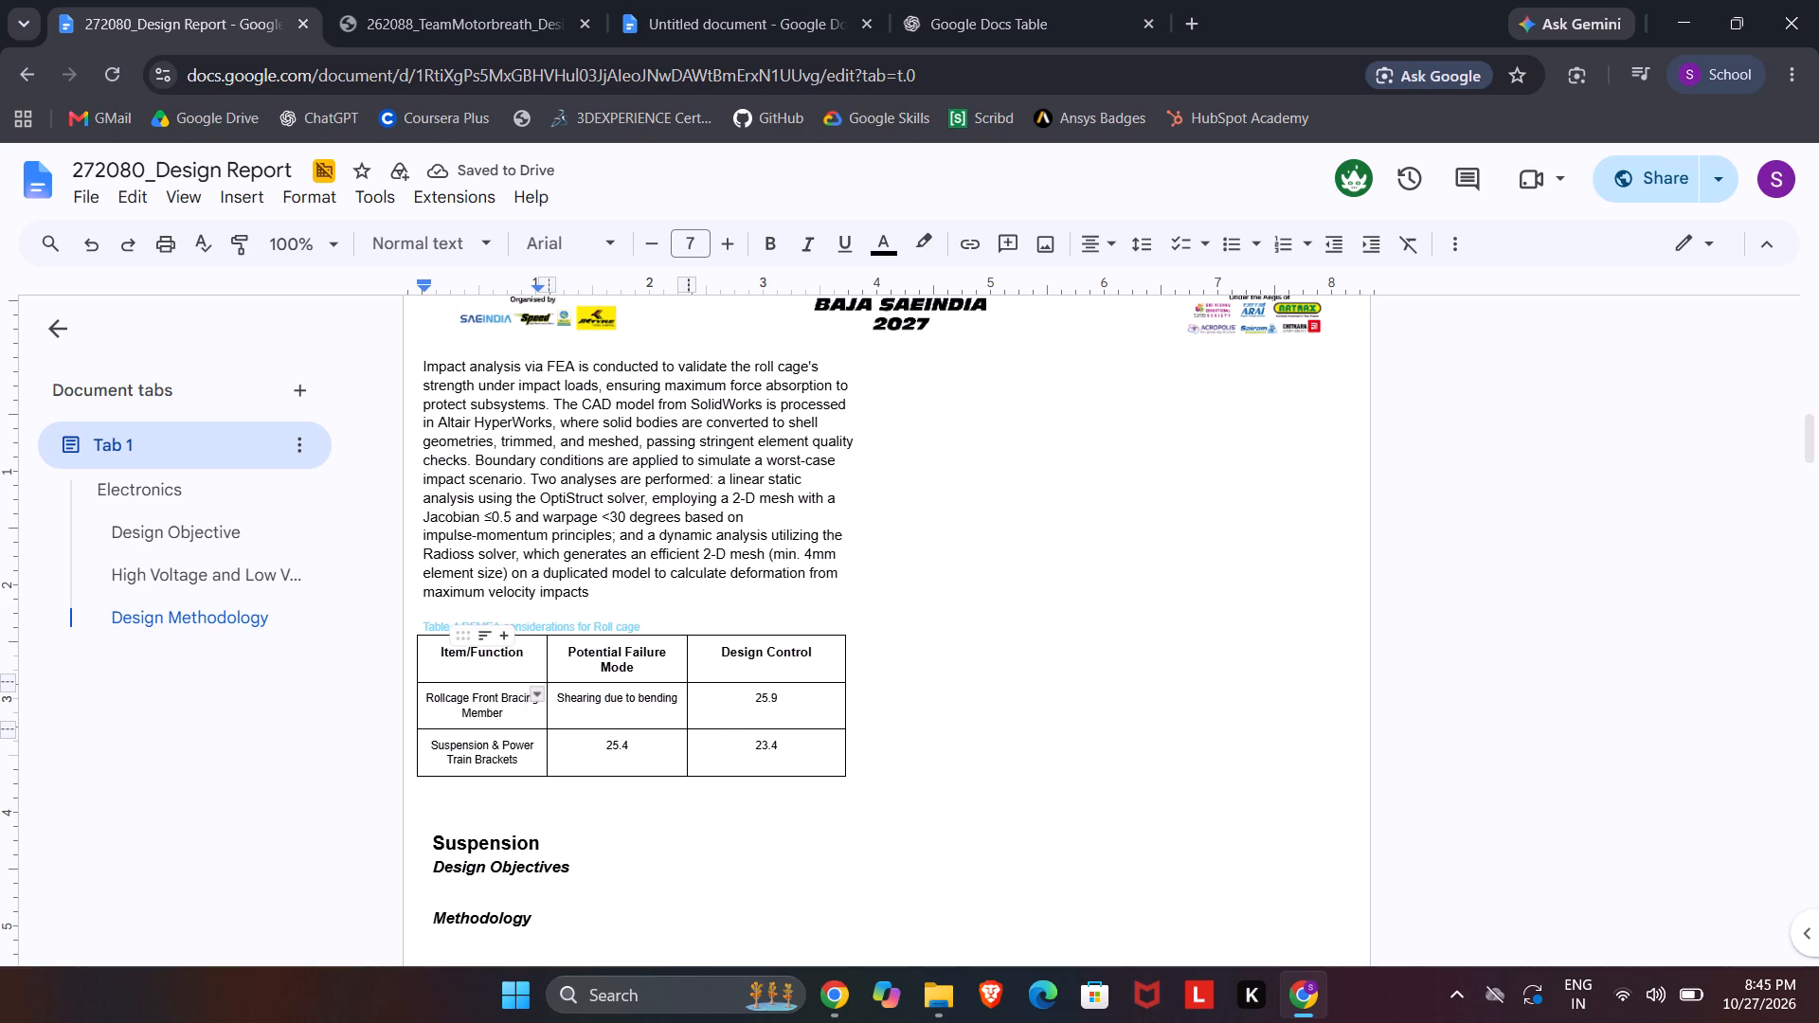
left_click_drag(474, 657, 706, 777)
left_click(723, 845)
left_click(624, 709)
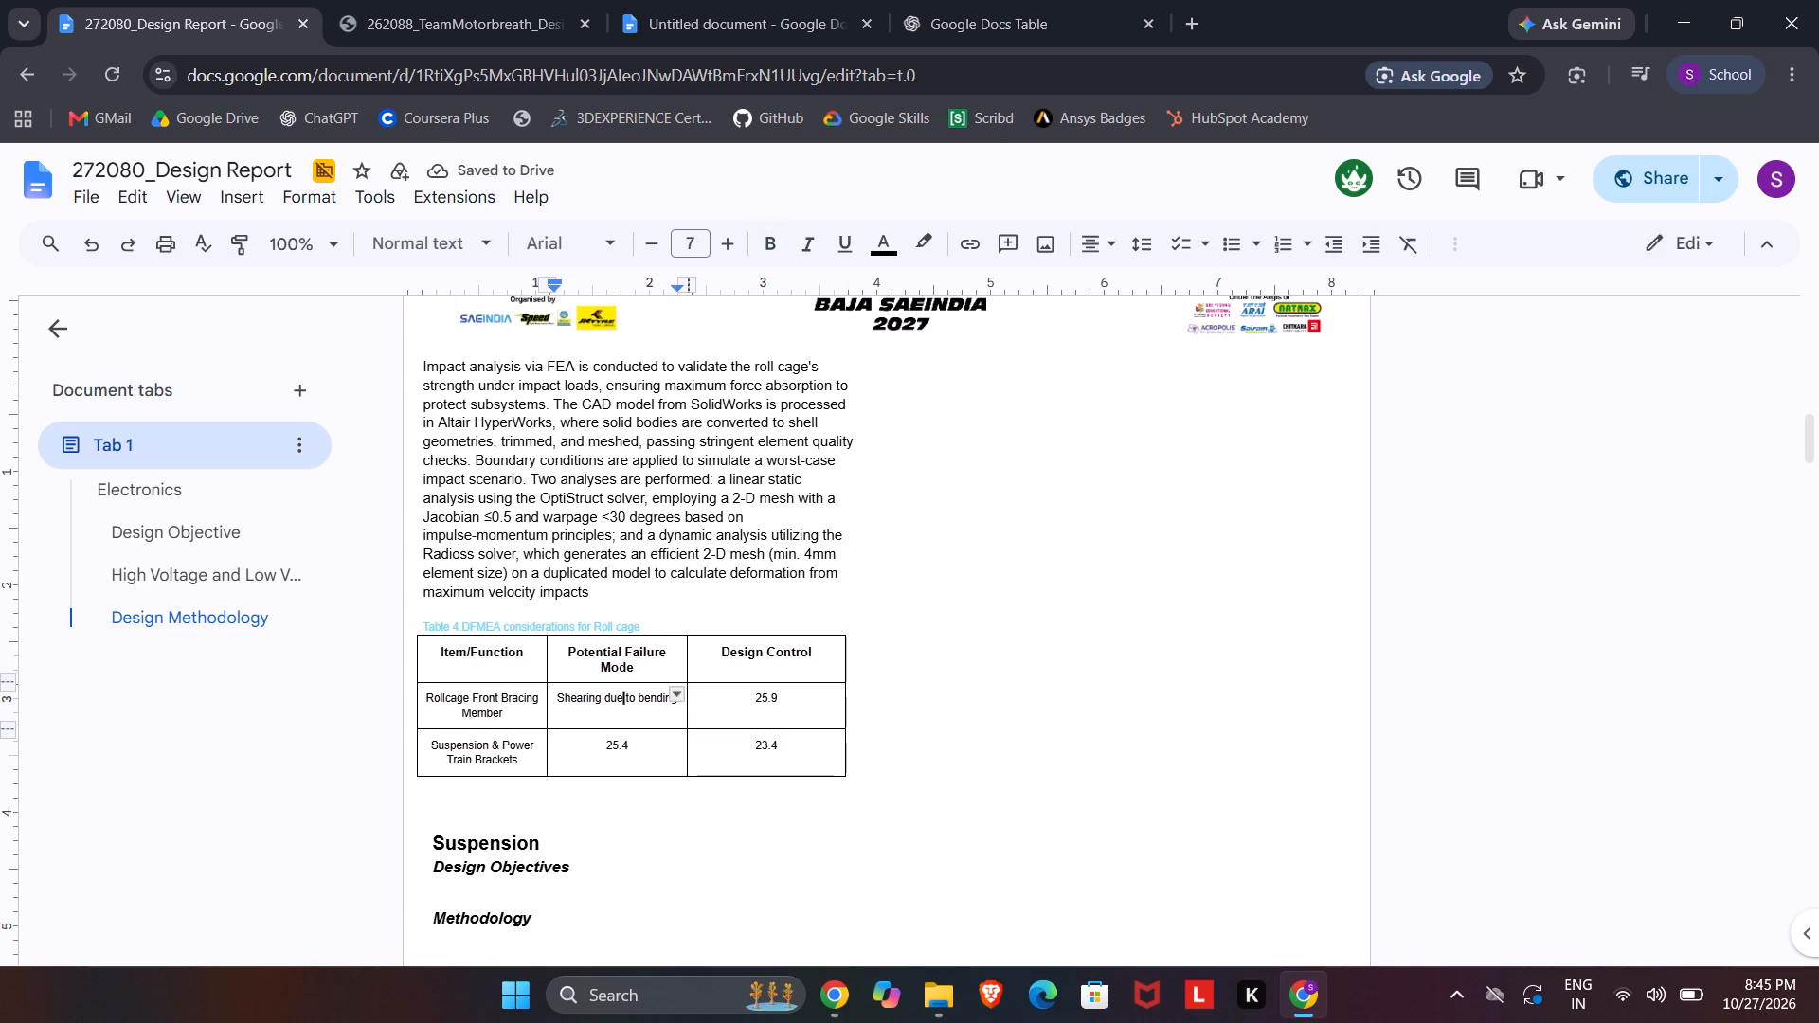
double_click(625, 725)
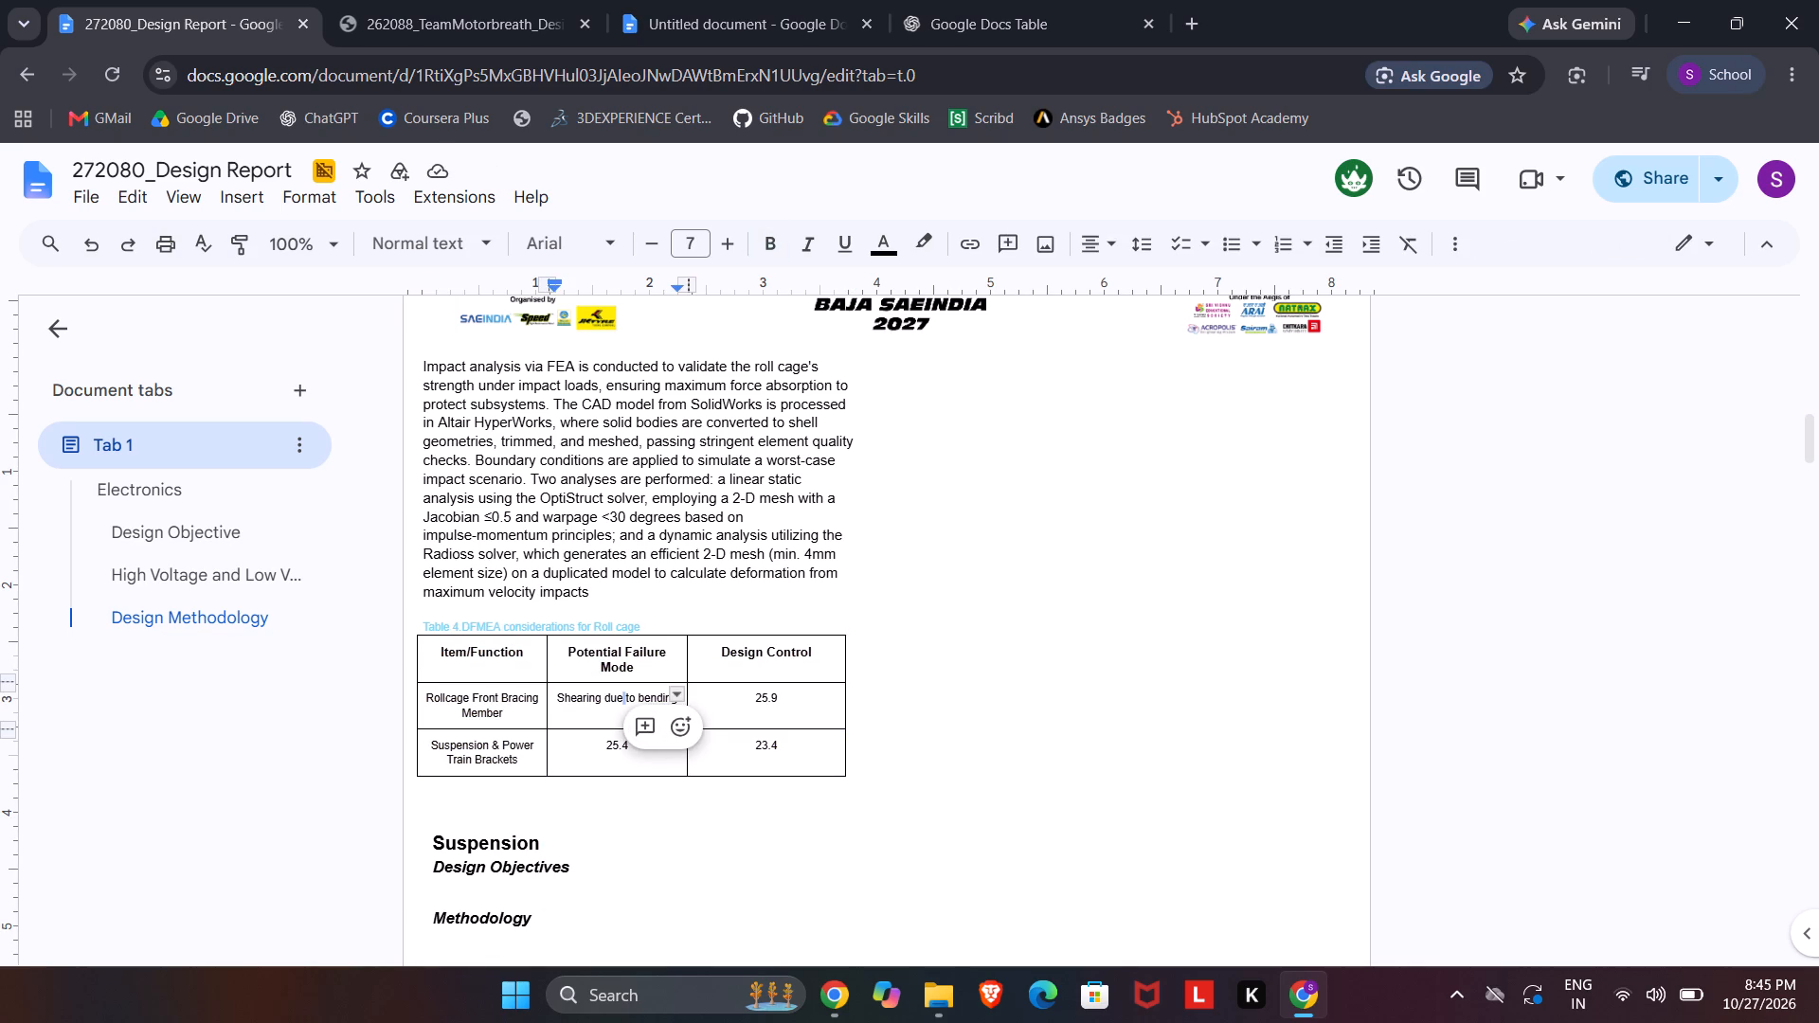
key("Return")
left_click(723, 839)
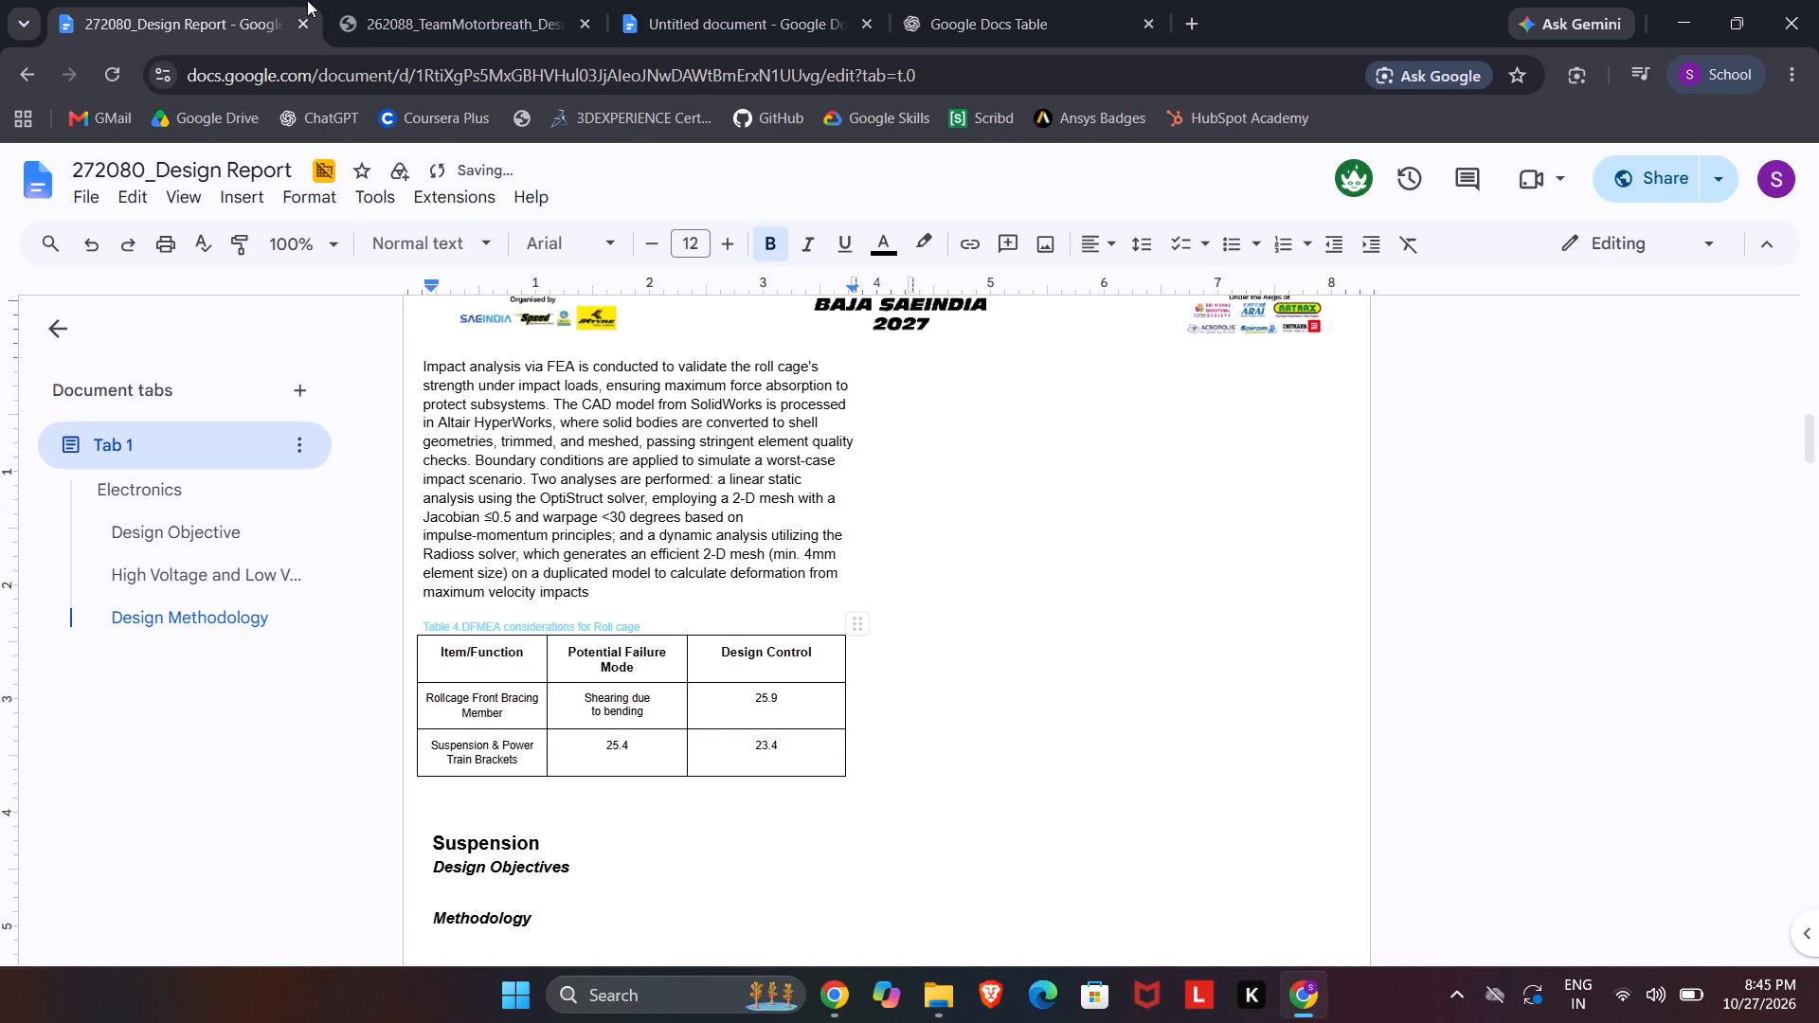
Copy "Shear and Tensile" from the PDF's Table 4 into the second body row's Potential Failure Mode cell, replacing its value.
left_click(403, 0)
left_click_drag(803, 446, 901, 442)
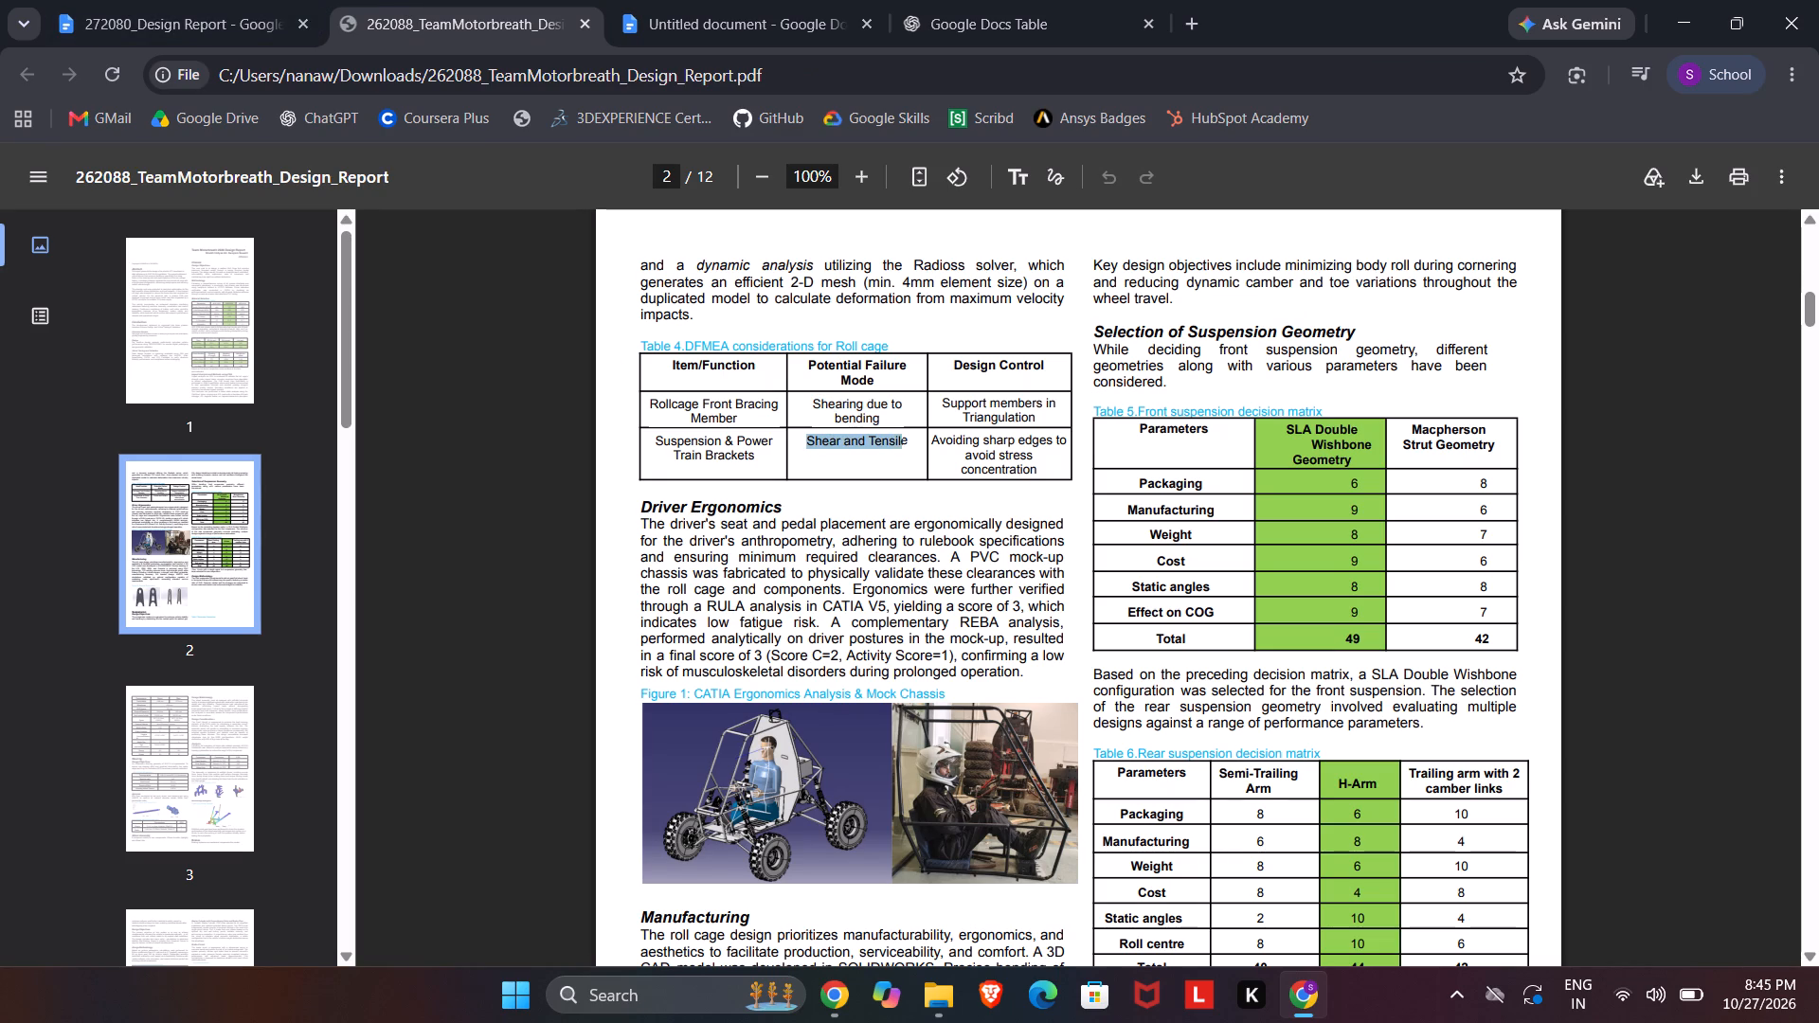
left_click_drag(901, 442, 910, 443)
key("ctrl+c")
left_click(231, 0)
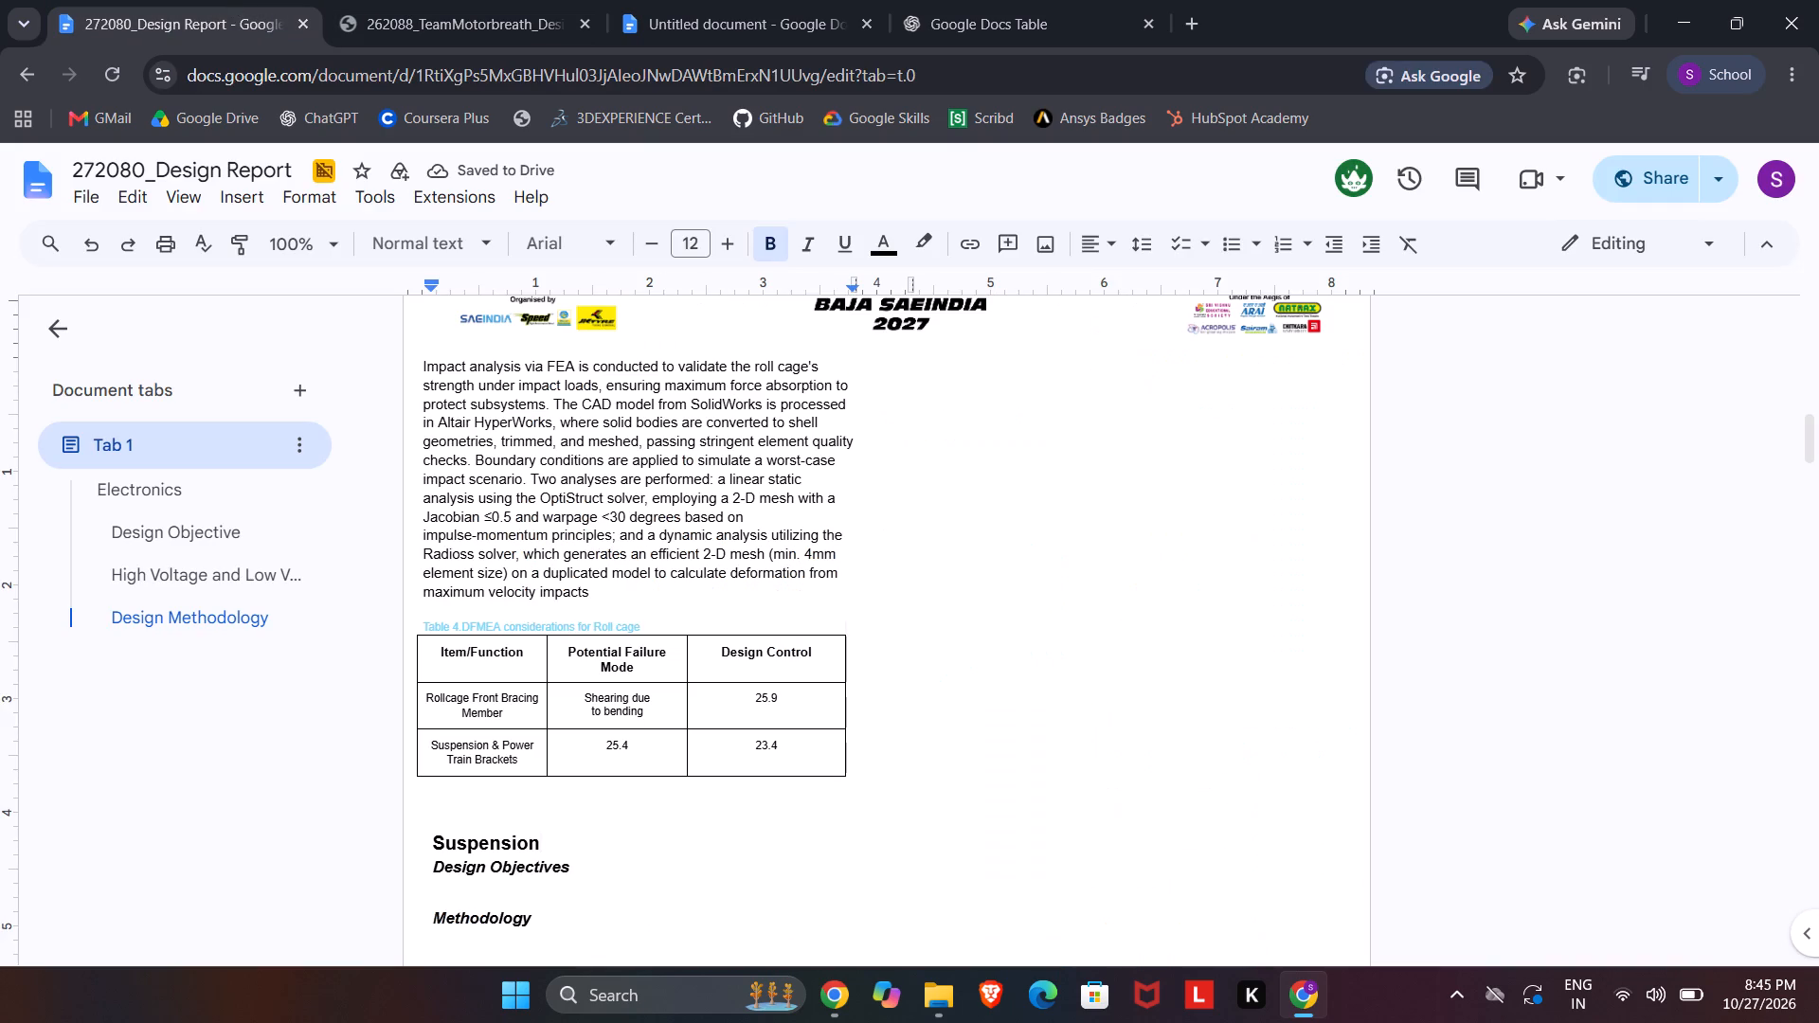
triple_click(632, 744)
key("ctrl+v")
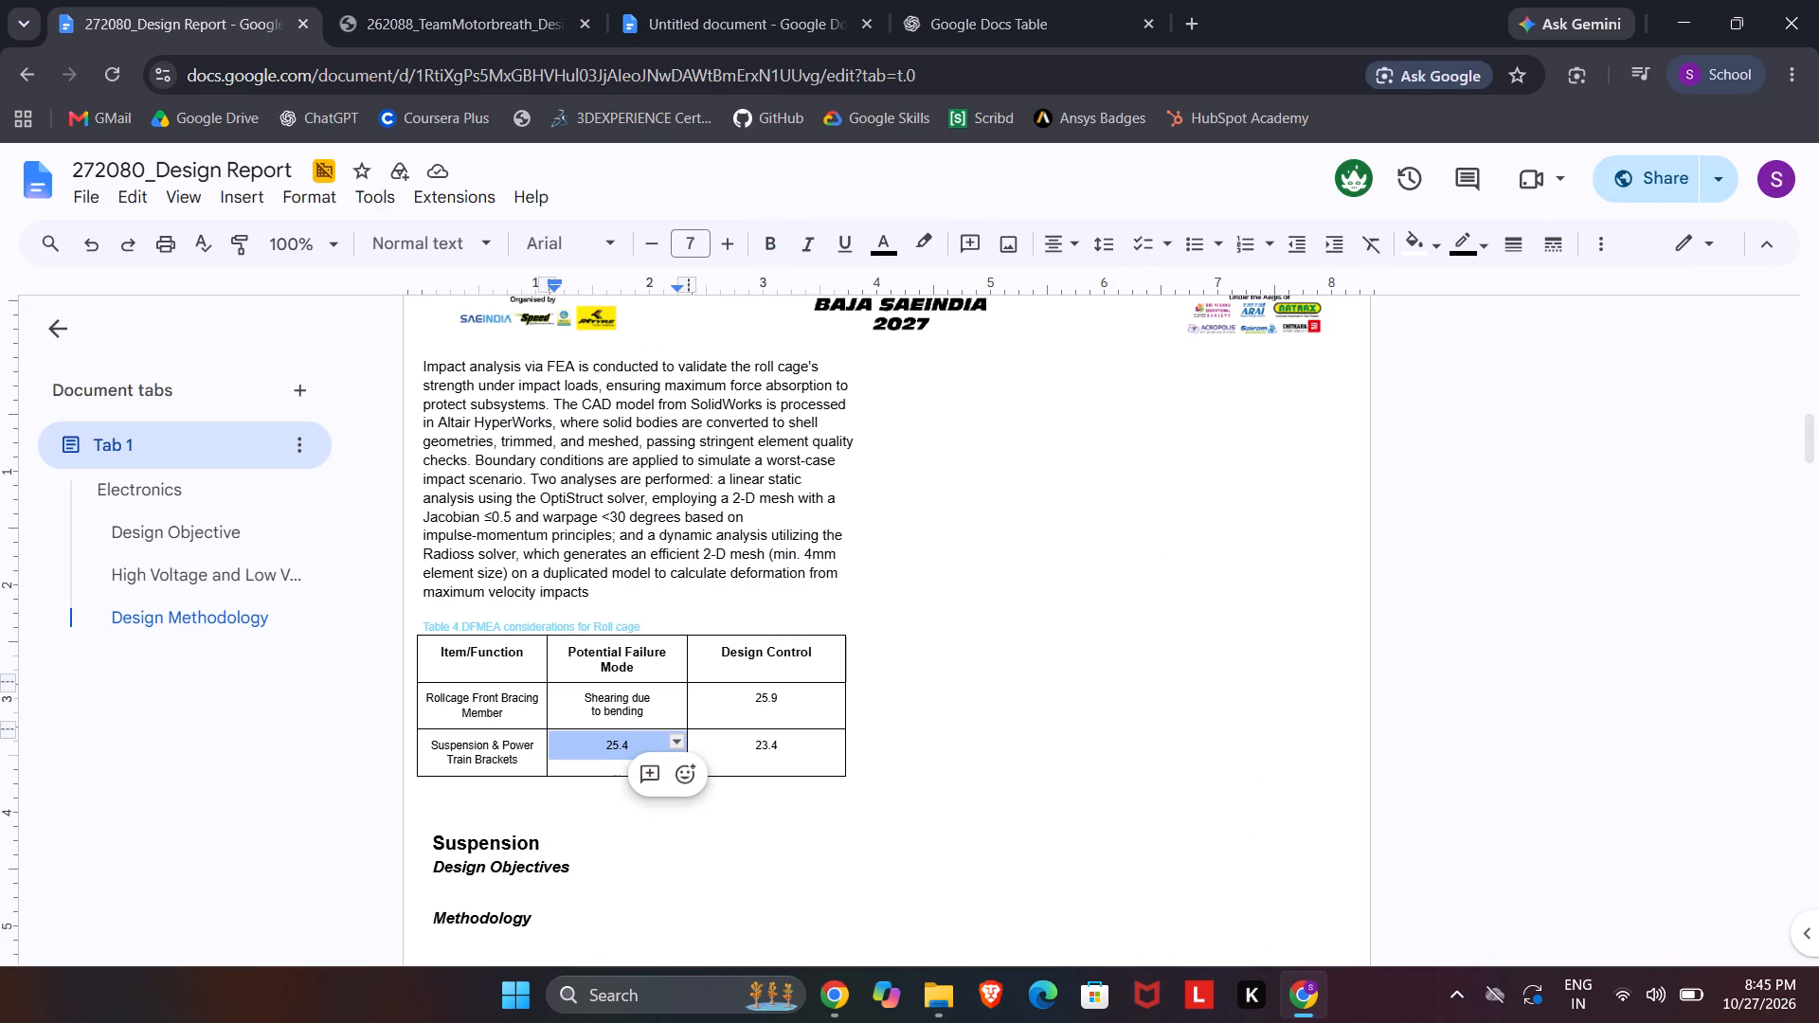
left_click(625, 831)
Copy "Support members in Triangulation" from the PDF's Table 4 into the first body row's Design Control cell, replacing its value.
left_click(362, 0)
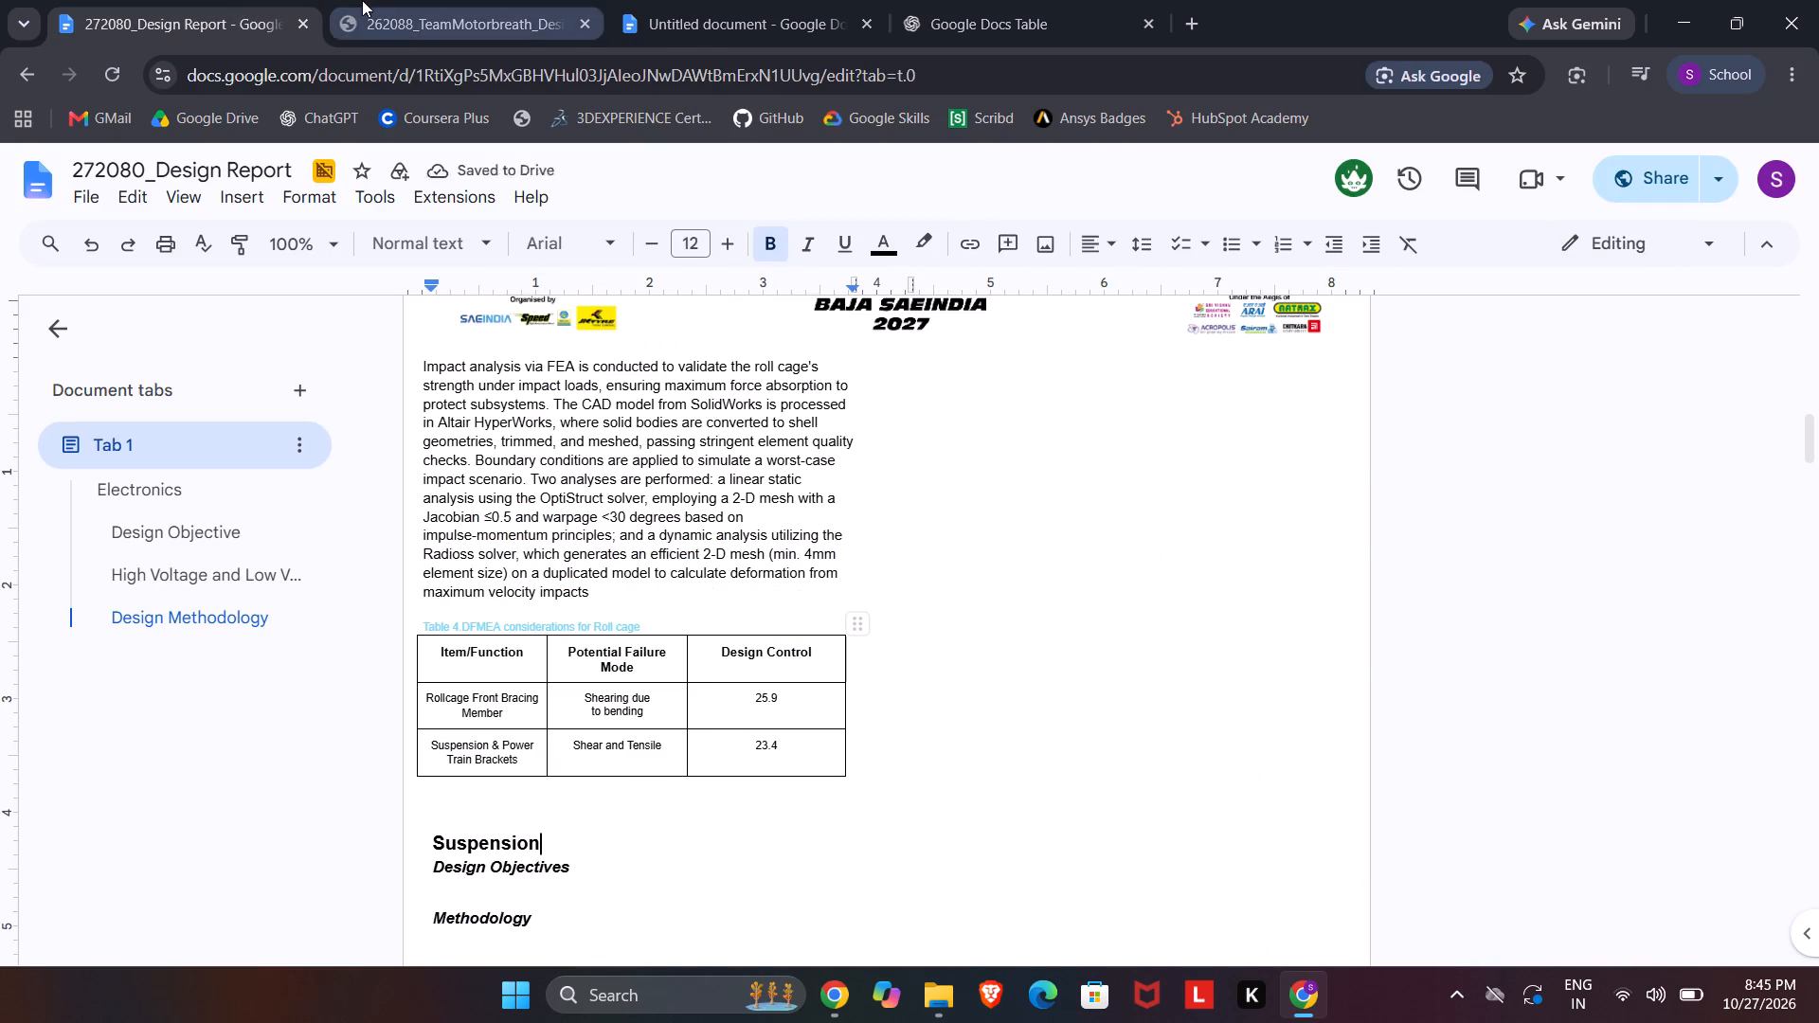
triple_click(944, 404)
left_click(944, 404)
left_click_drag(944, 404, 984, 412)
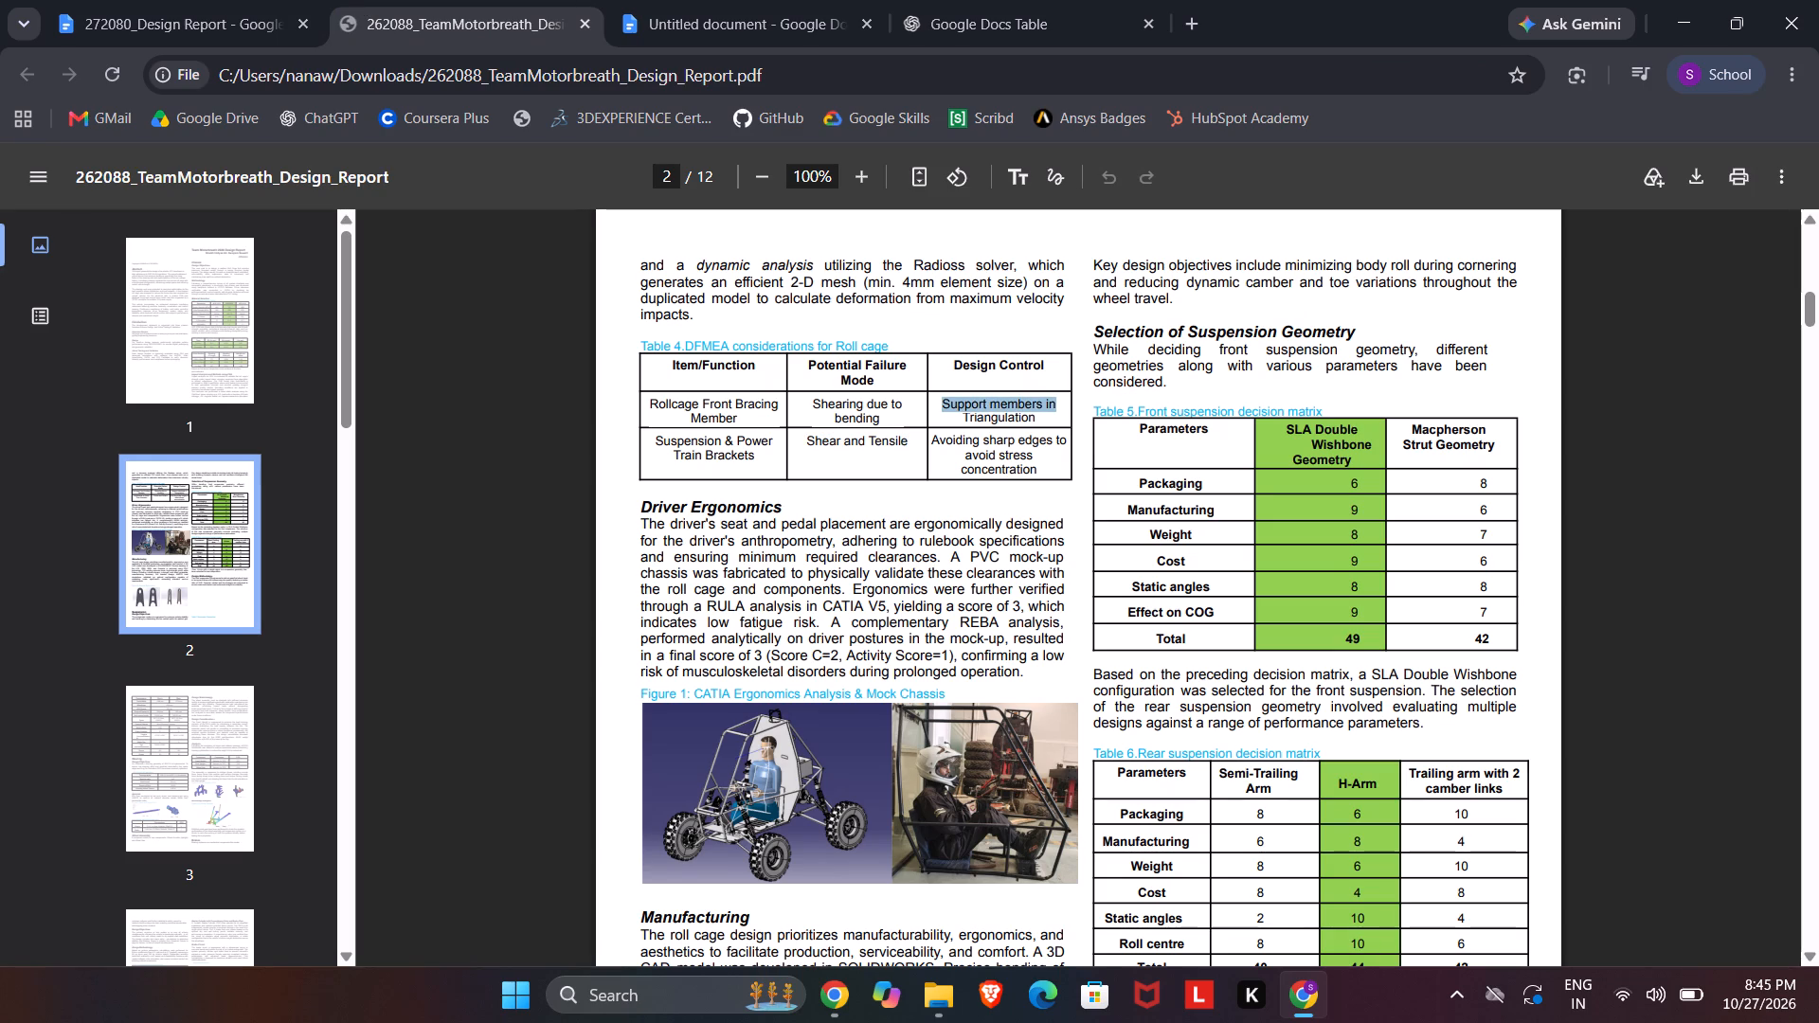
left_click_drag(984, 412, 1033, 419)
left_click(1044, 419)
left_click_drag(1044, 419, 937, 403)
left_click_drag(944, 403, 1068, 420)
left_click_drag(1068, 420, 1036, 422)
key("ctrl+c")
left_click(283, 0)
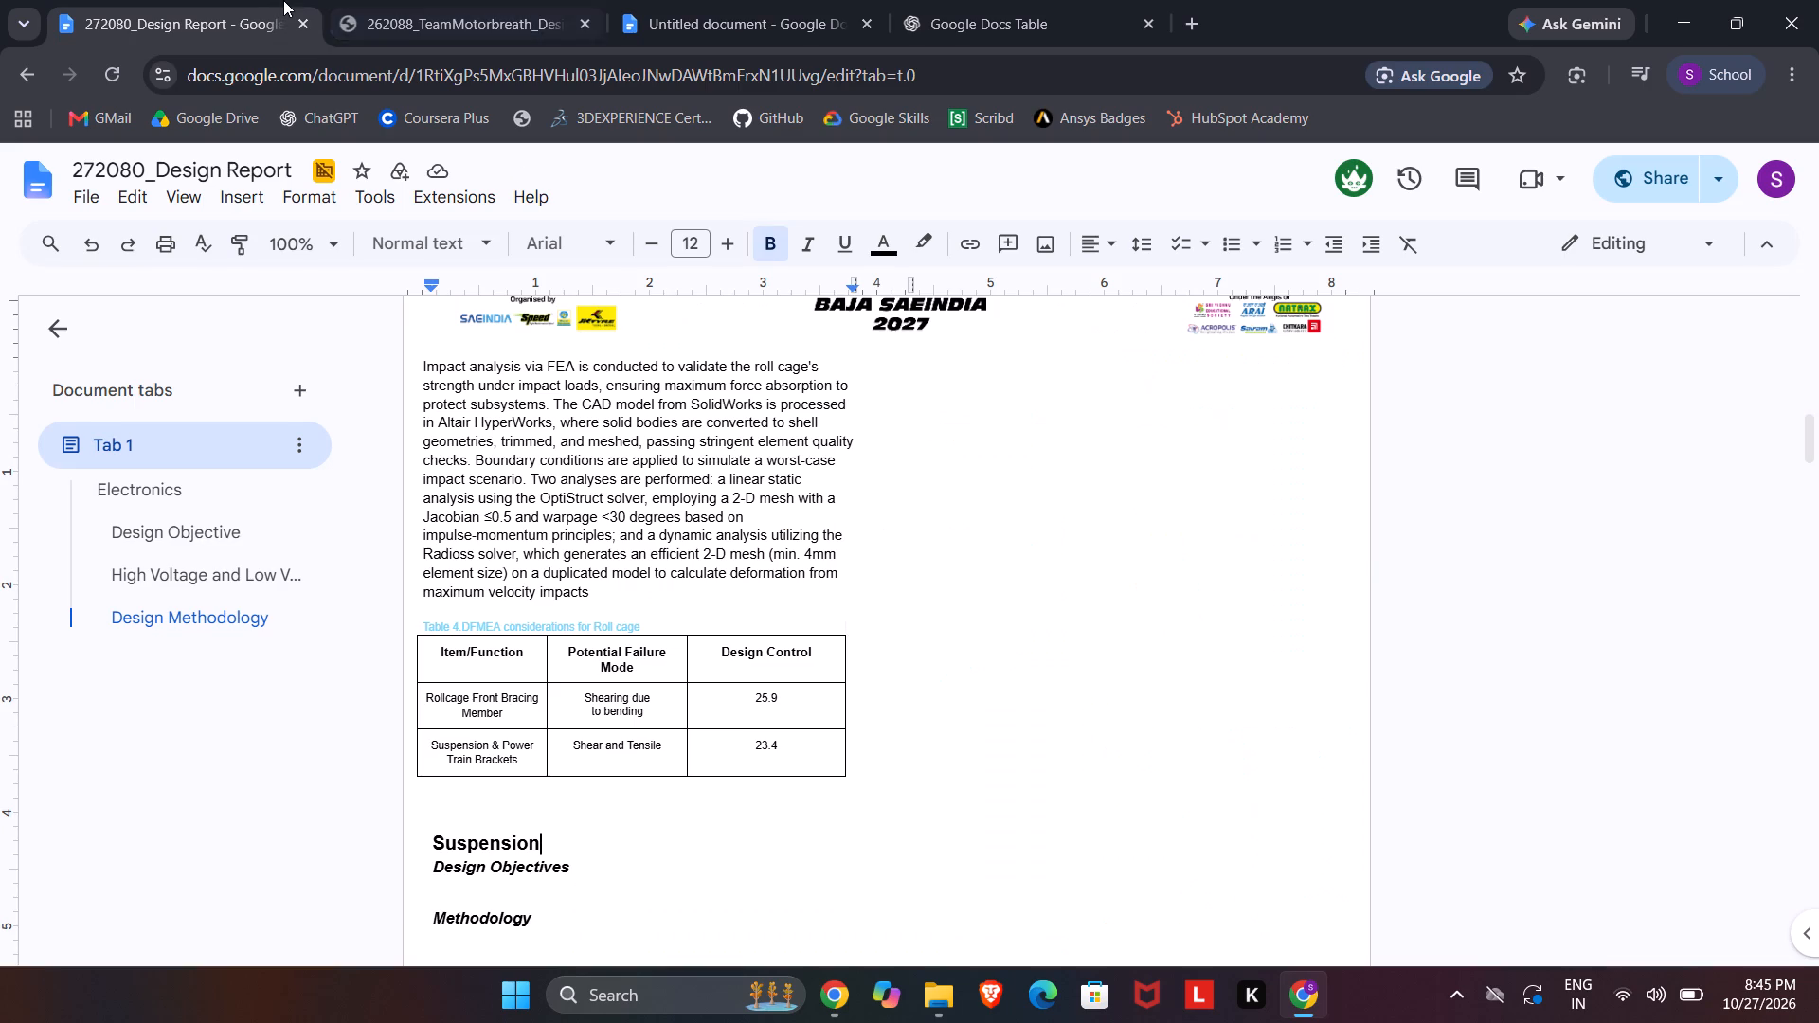
triple_click(768, 705)
triple_click(767, 698)
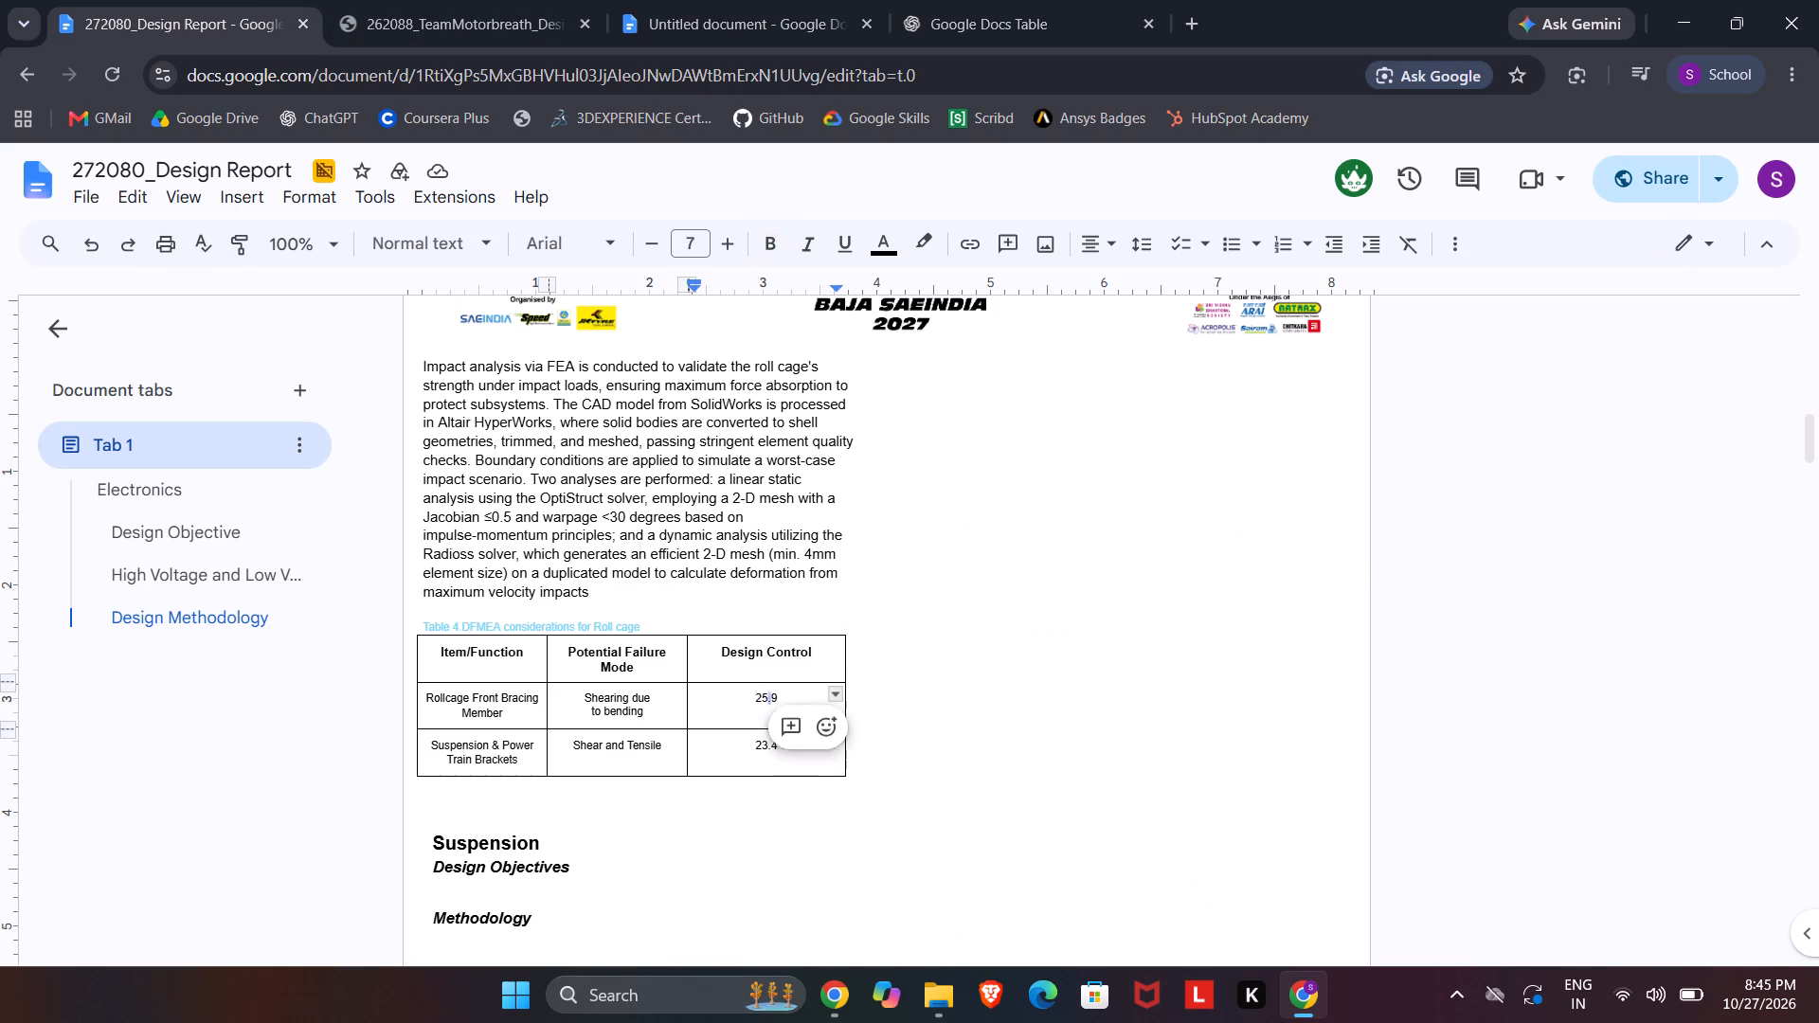
key("ctrl+v")
left_click(952, 680)
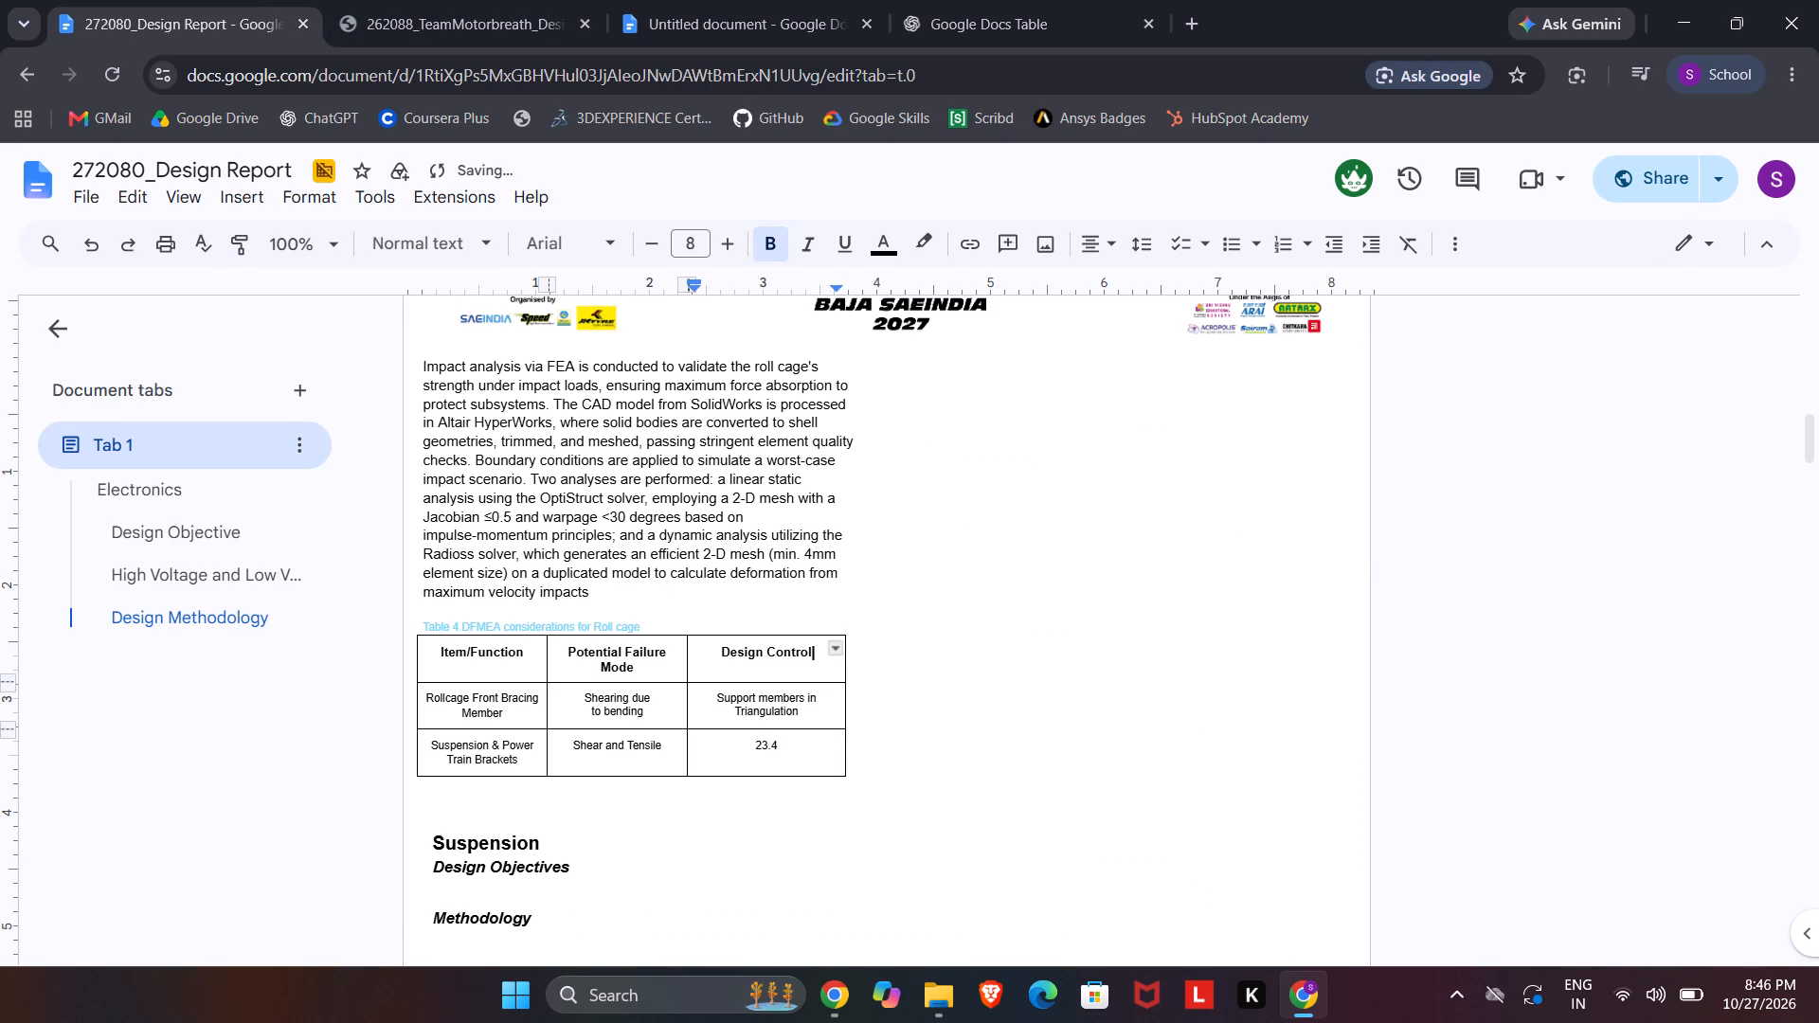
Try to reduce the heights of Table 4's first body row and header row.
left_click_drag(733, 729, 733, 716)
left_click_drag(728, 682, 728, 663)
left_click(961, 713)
Copy "Avoiding sharp edges to avoid stress concentration" from the PDF's Table 4 into the second body row's Design Control cell, replacing its value.
left_click(394, 0)
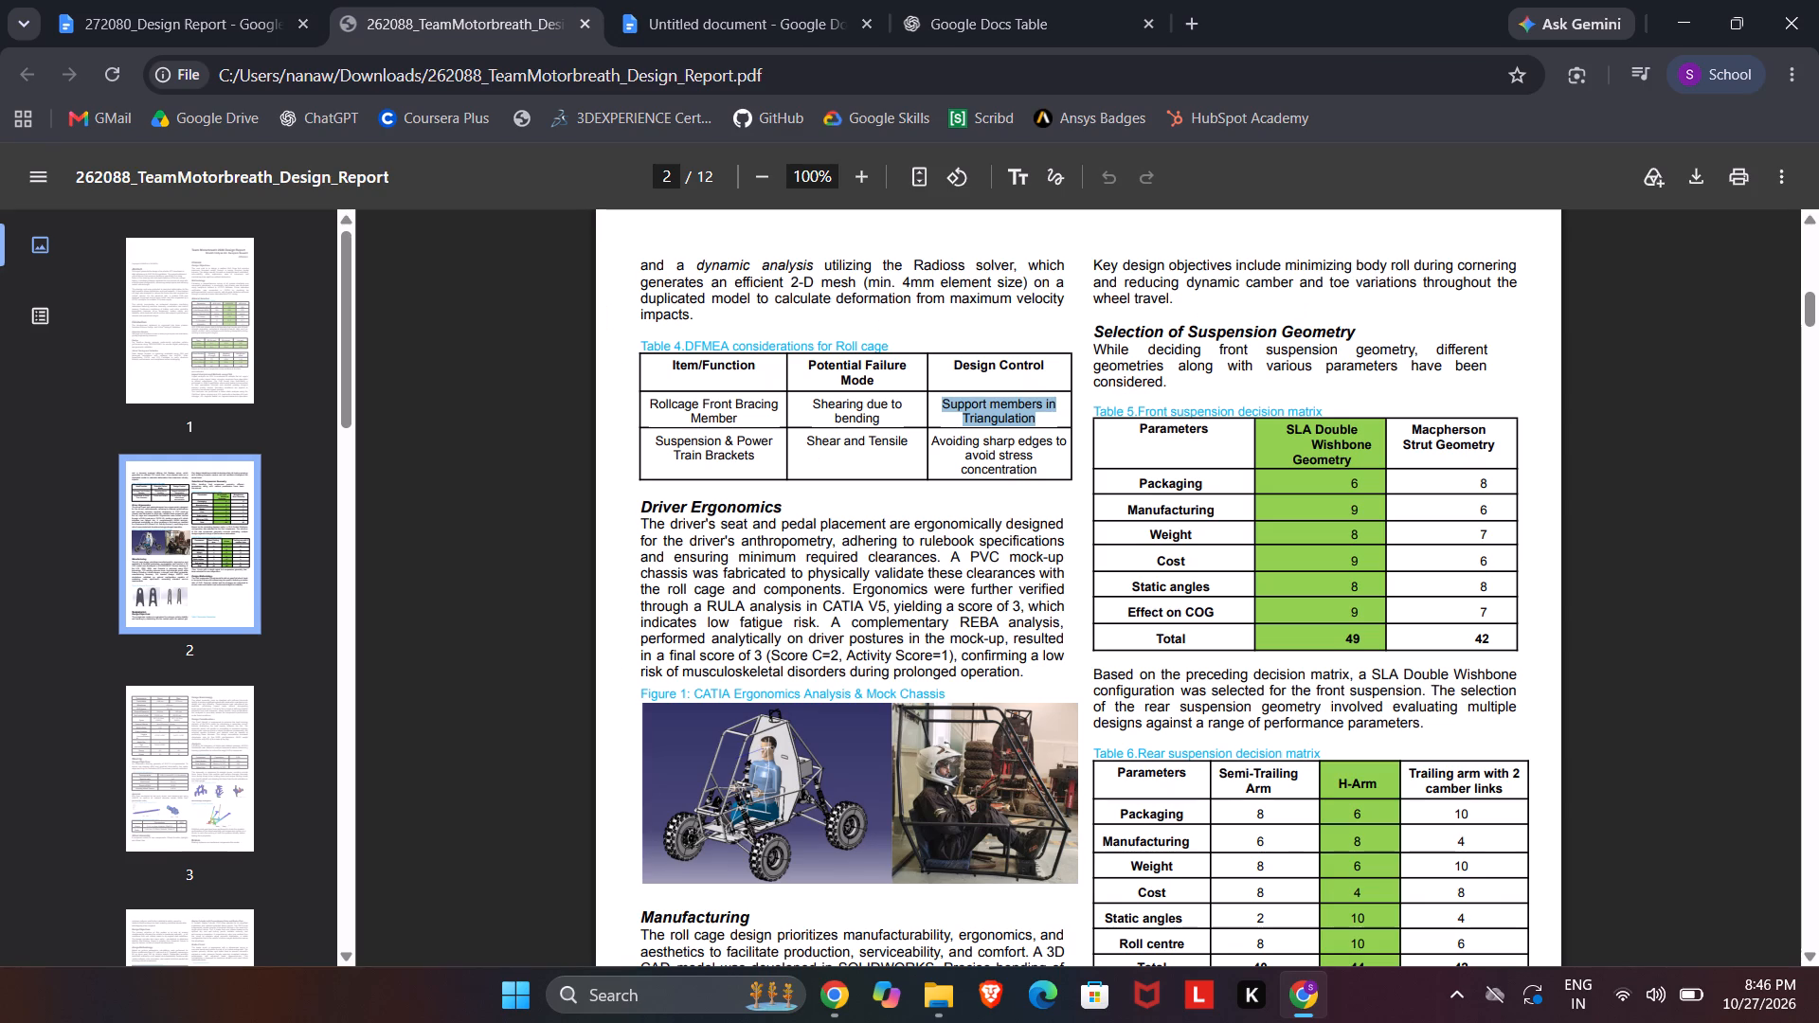
left_click_drag(932, 440, 1036, 475)
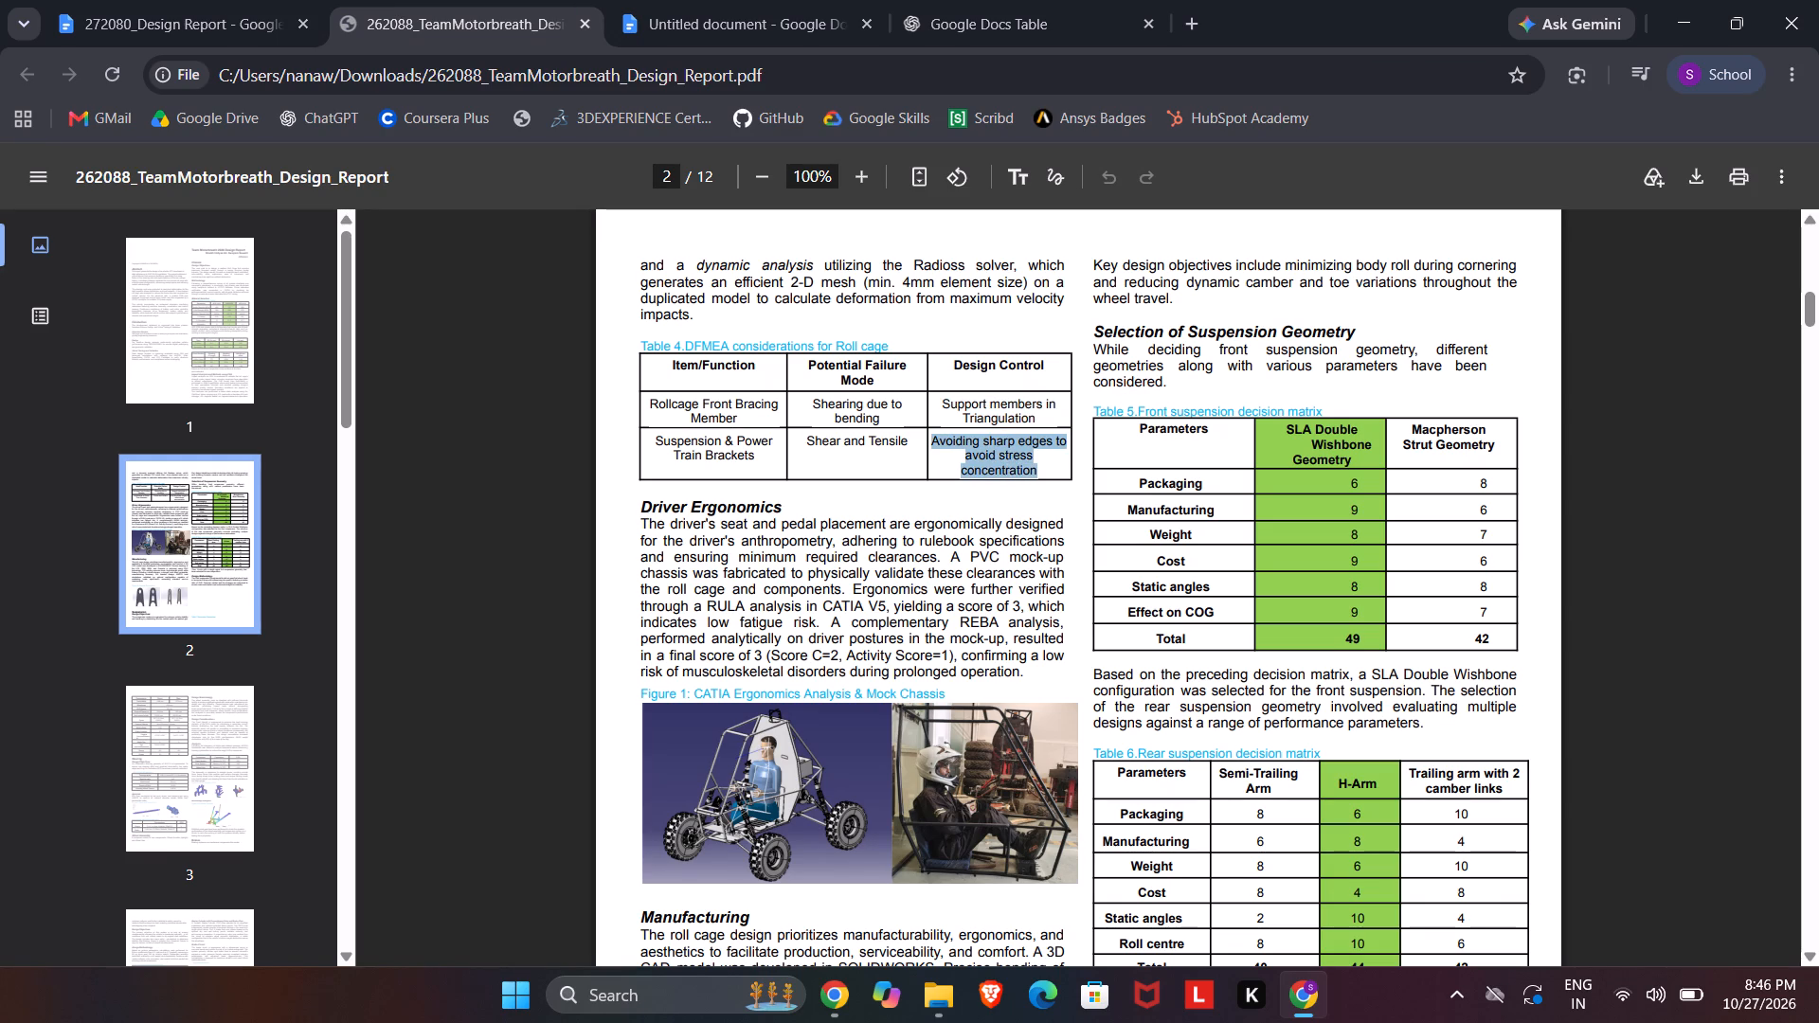
left_click_drag(1036, 475, 1037, 475)
key("ctrl+c")
left_click(274, 0)
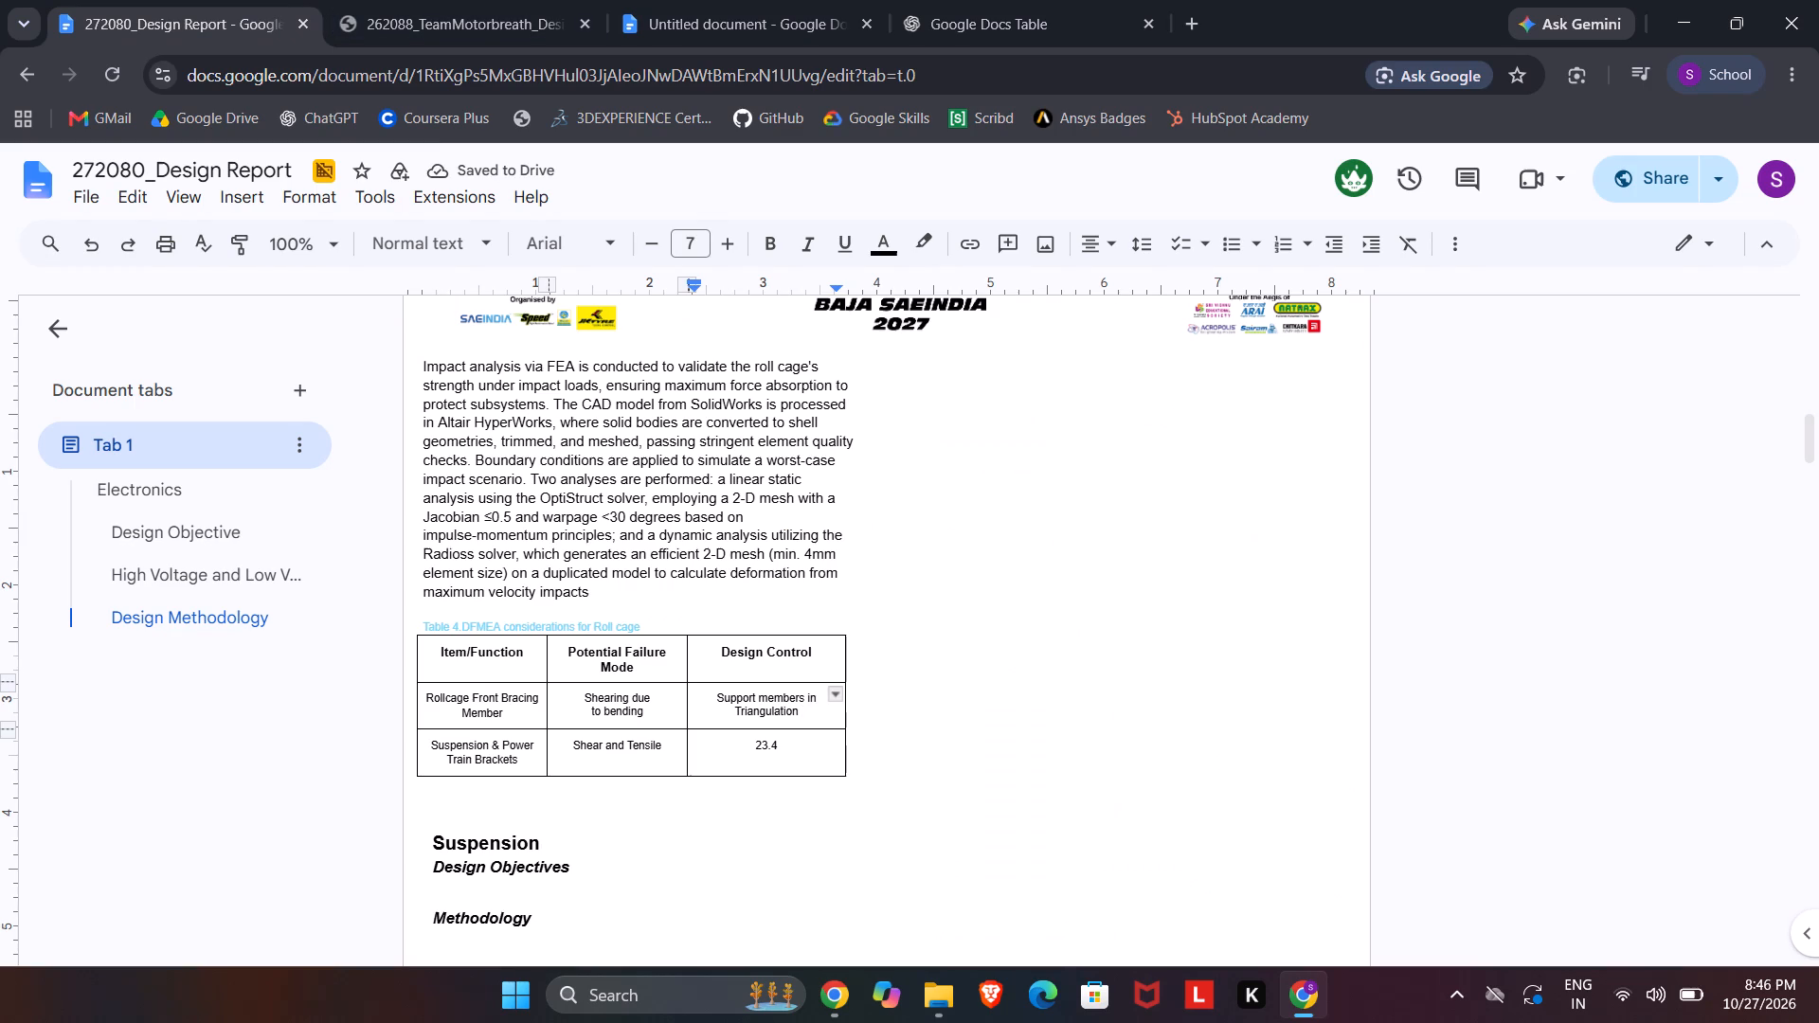
triple_click(769, 752)
key("ctrl+v")
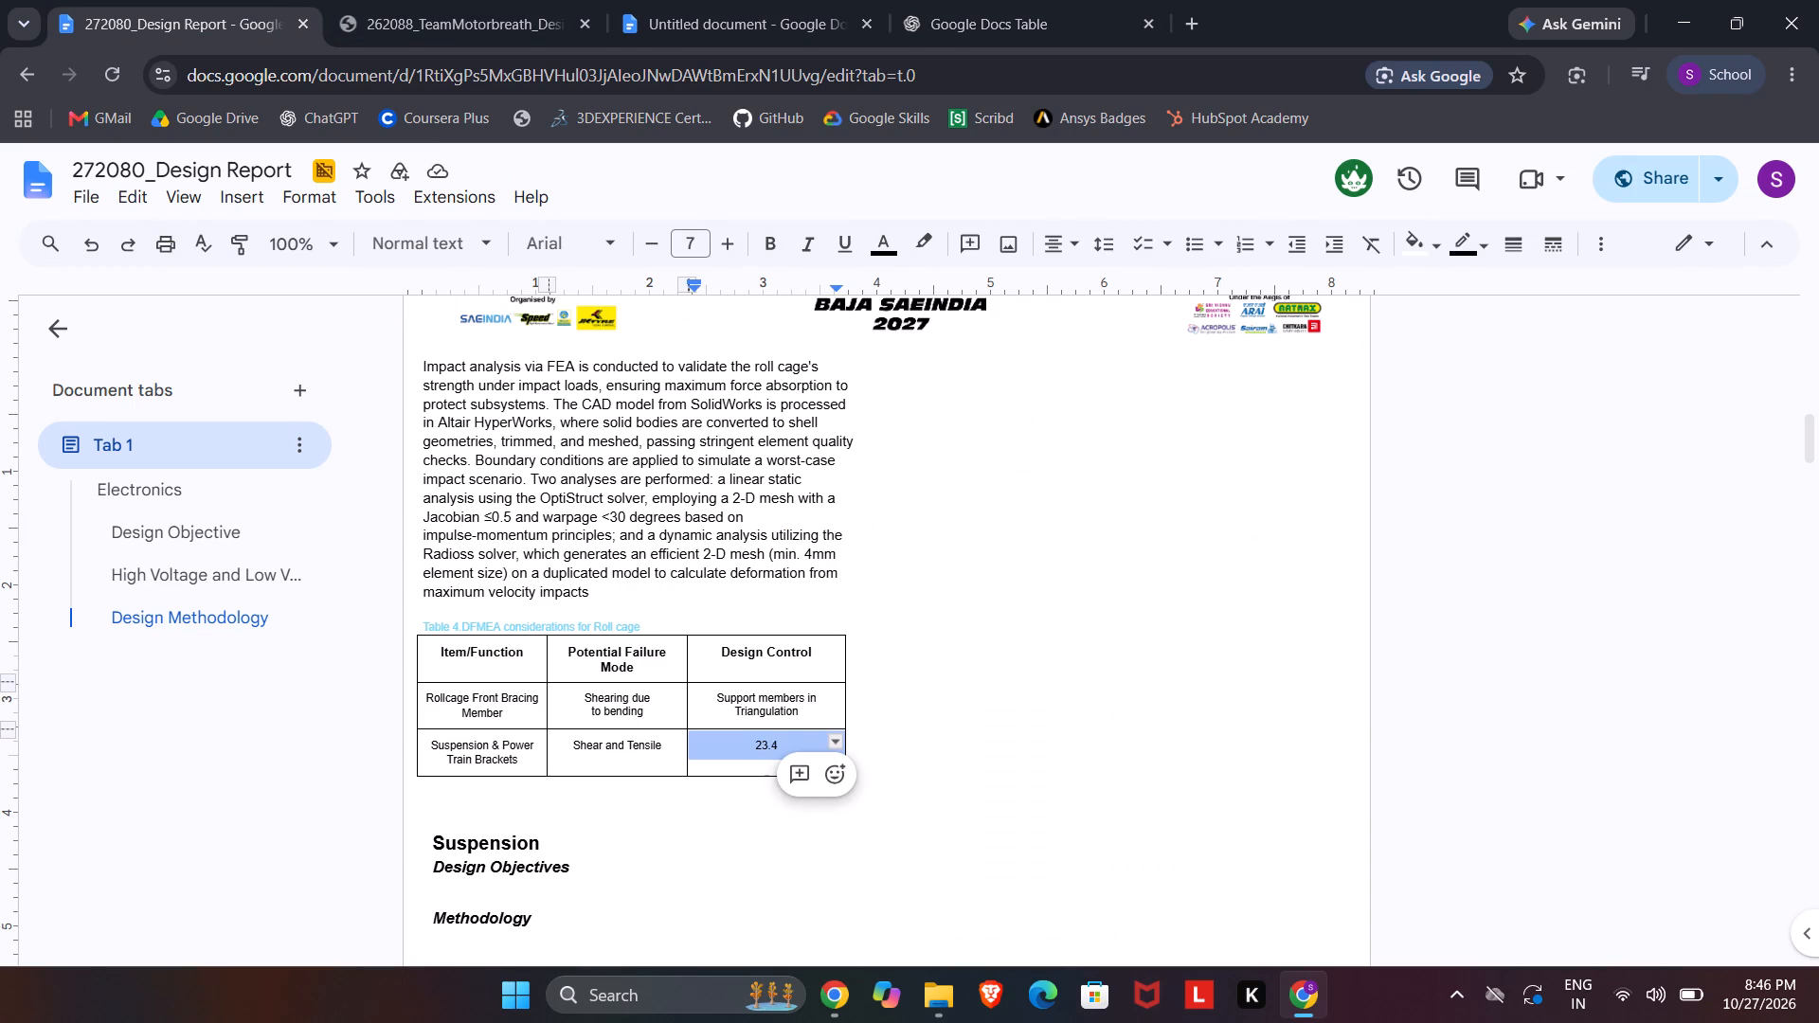
left_click(1031, 669)
Adjust Table 4's column widths, widening the Item/Function column and slightly narrowing the Design Control column.
scroll(727, 883, "down", 1)
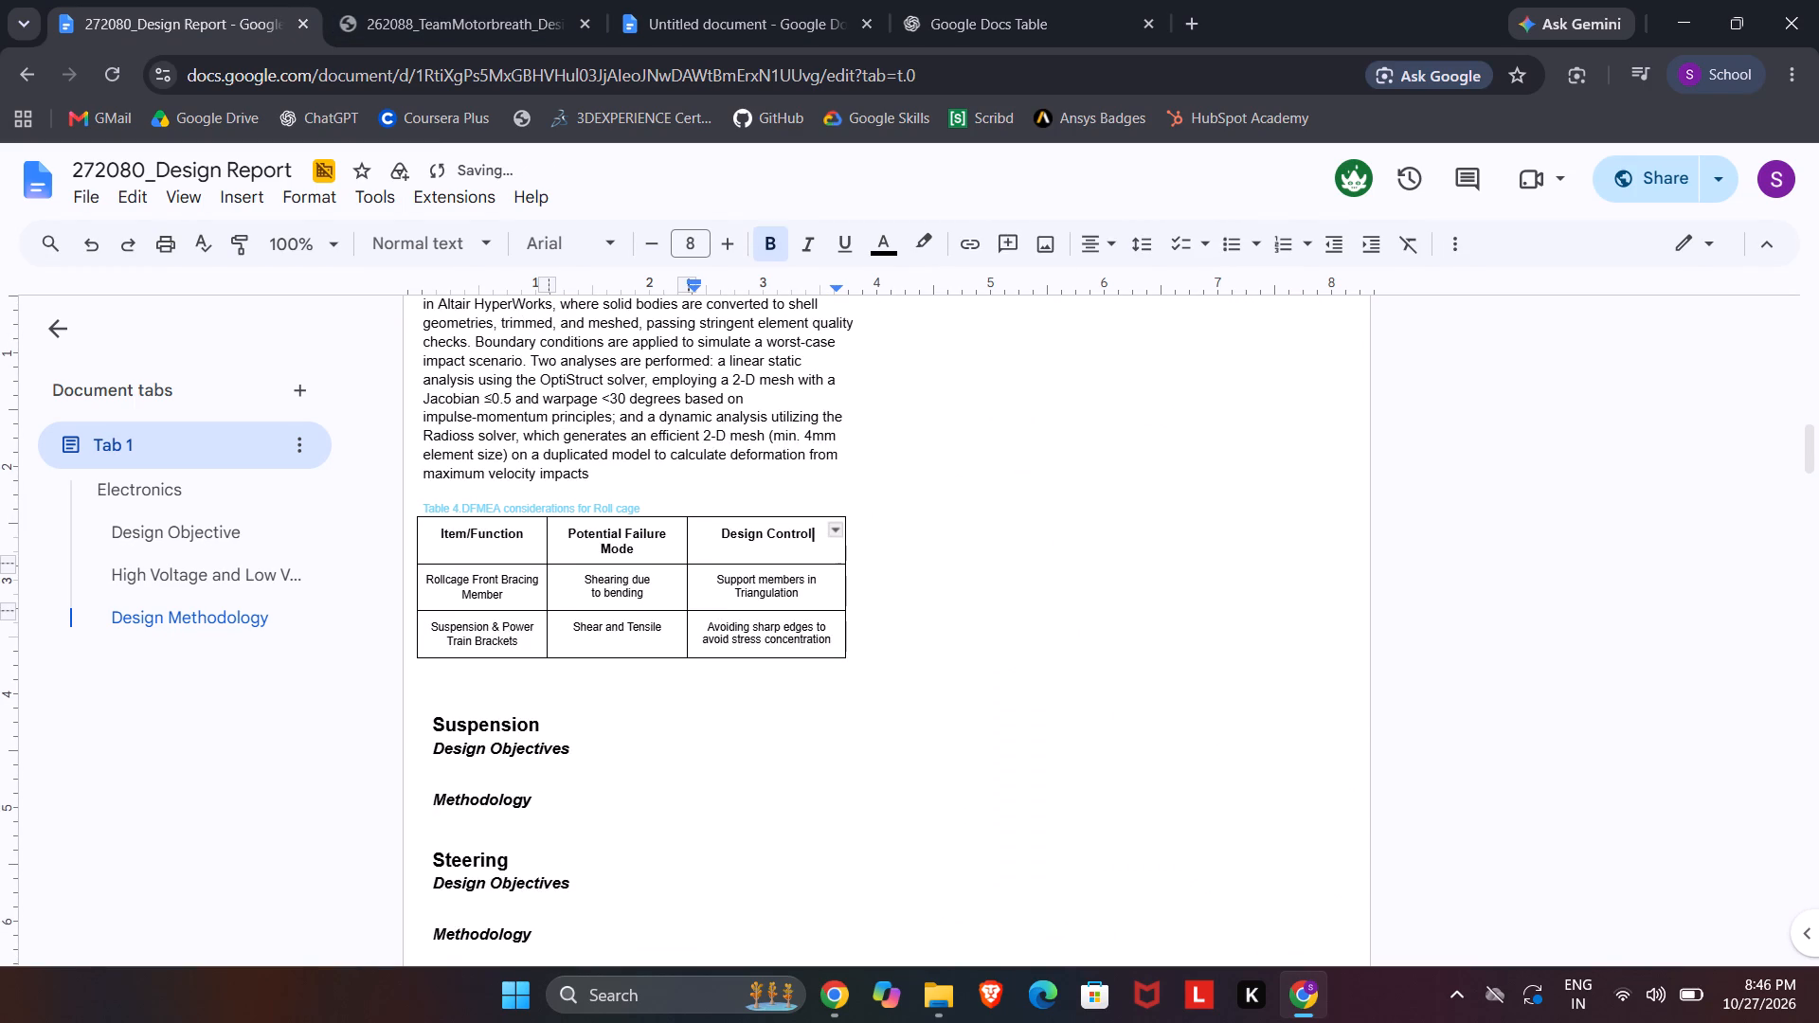
left_click_drag(548, 549, 534, 551)
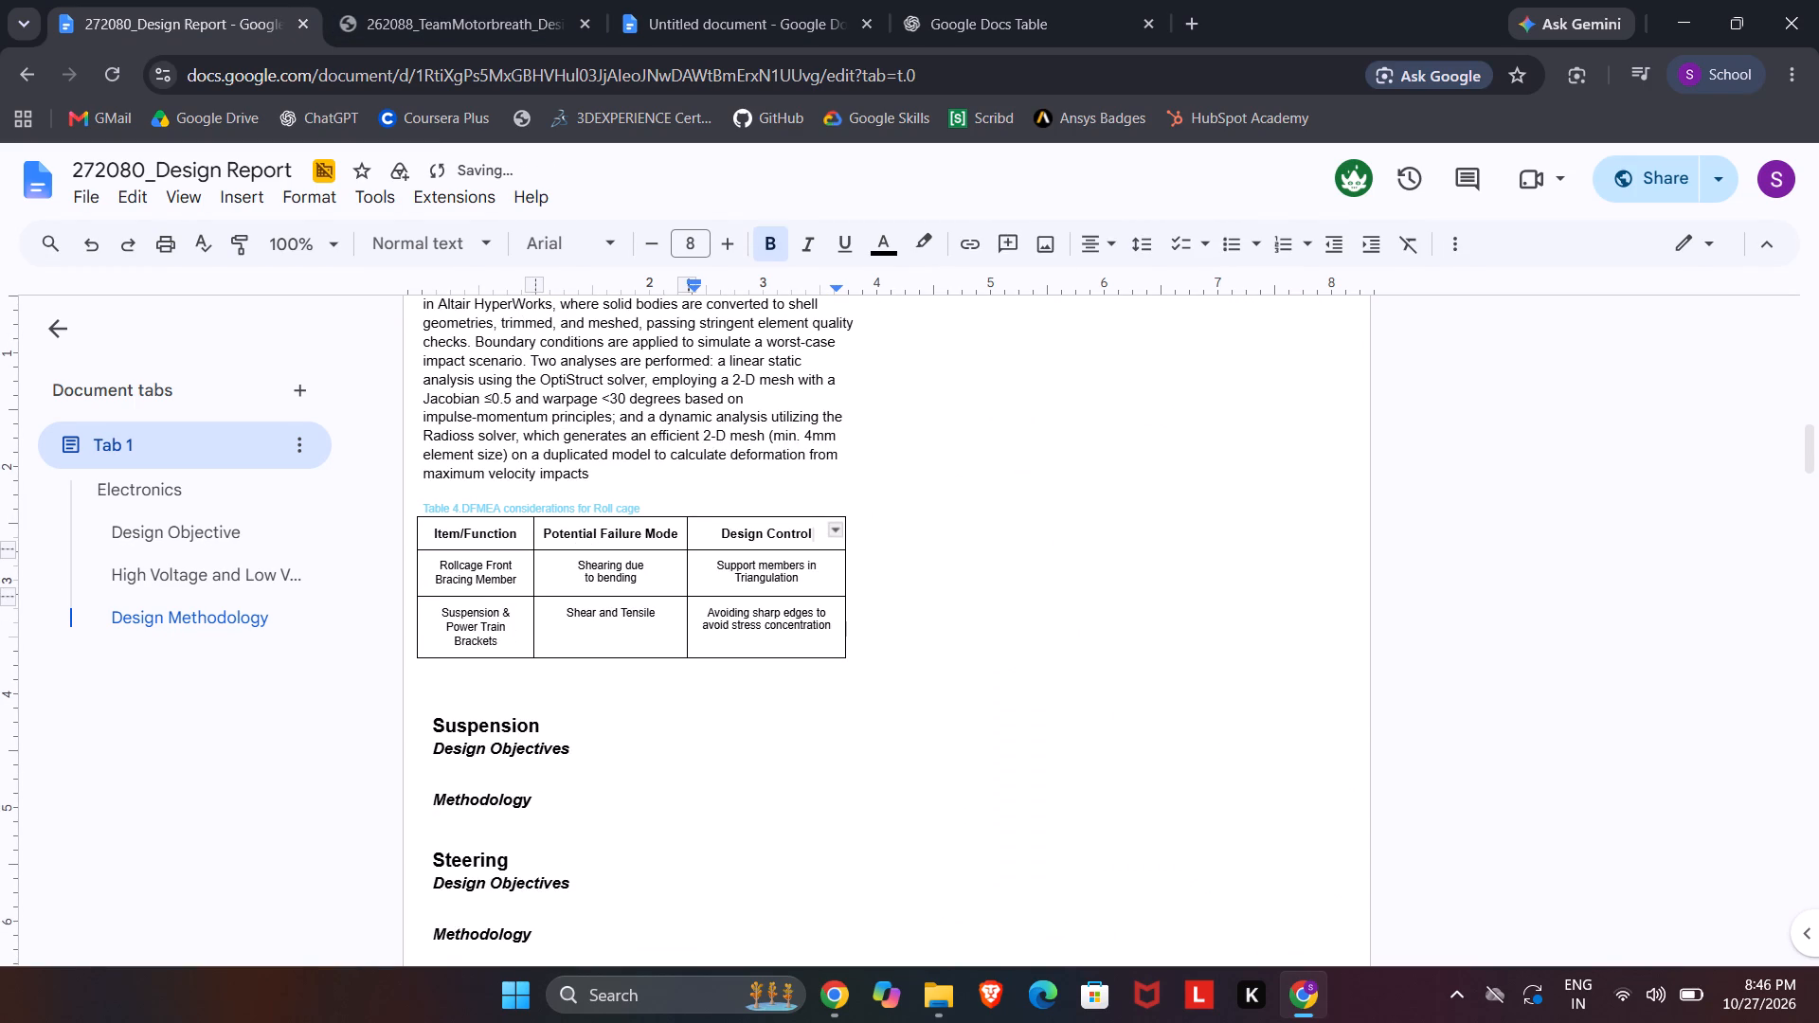
left_click_drag(534, 544, 546, 543)
left_click(548, 543)
left_click_drag(558, 544, 568, 544)
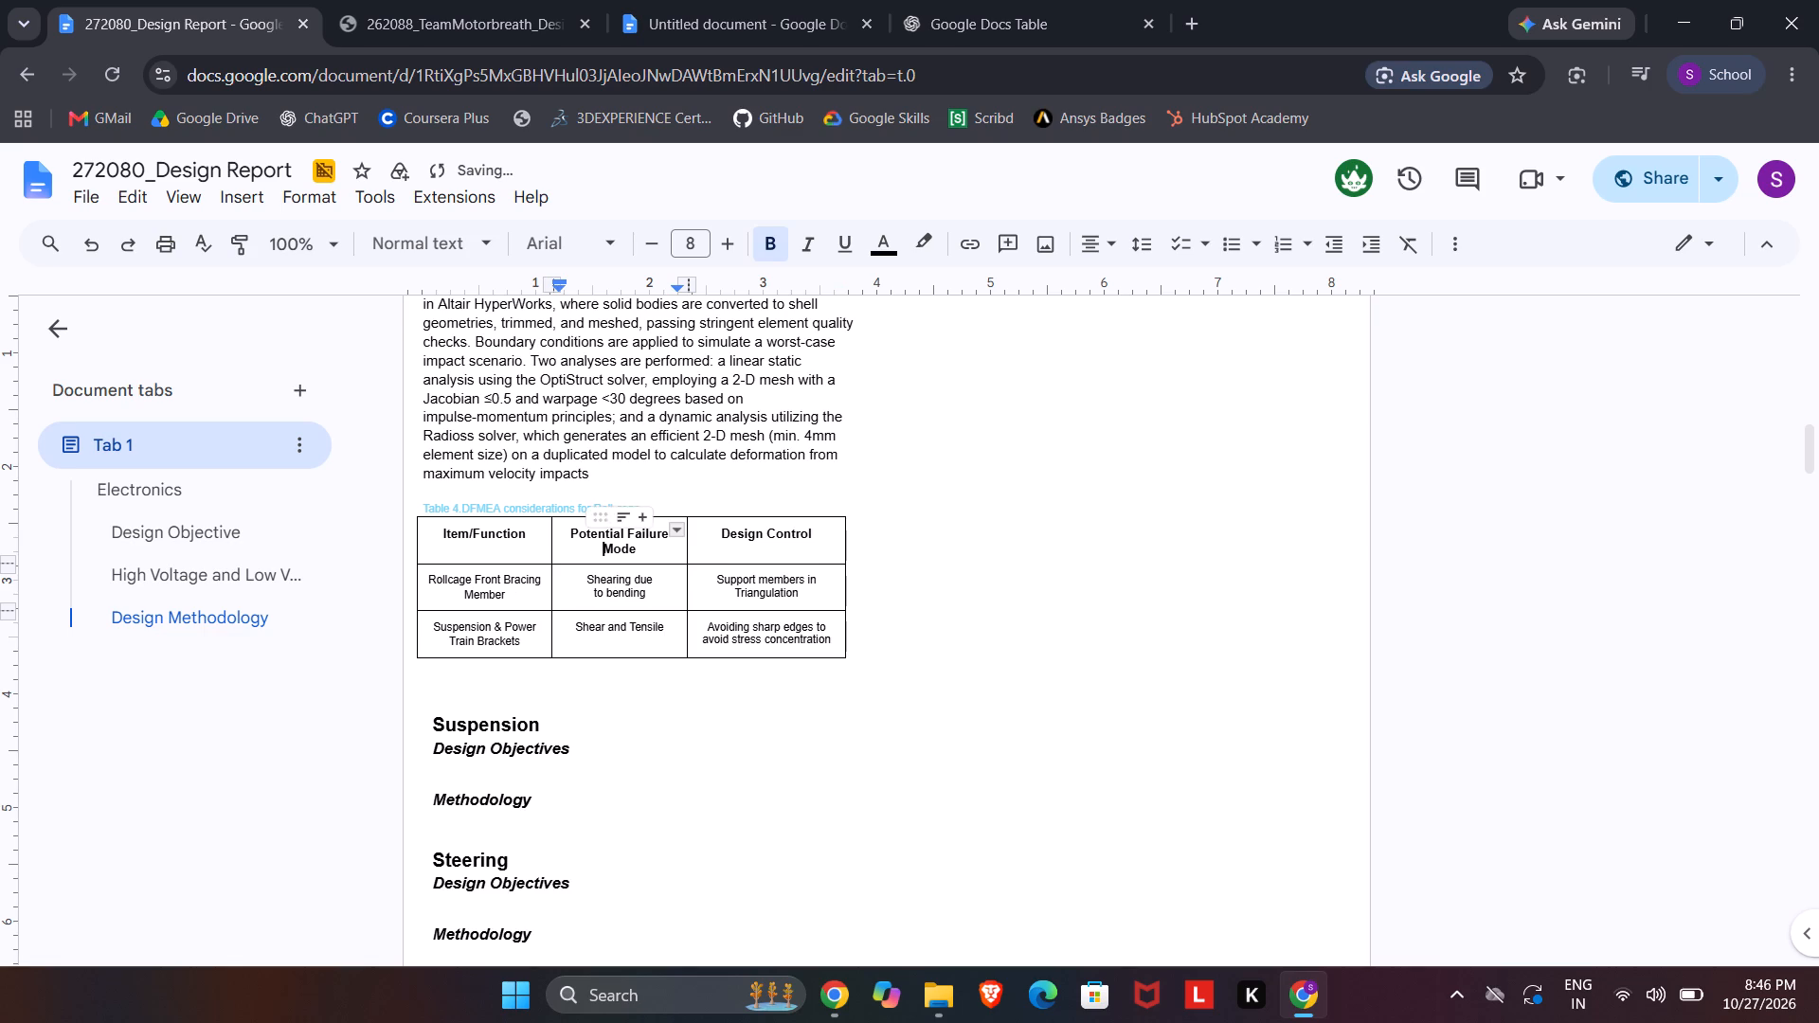
left_click(551, 541)
left_click_drag(687, 550, 693, 549)
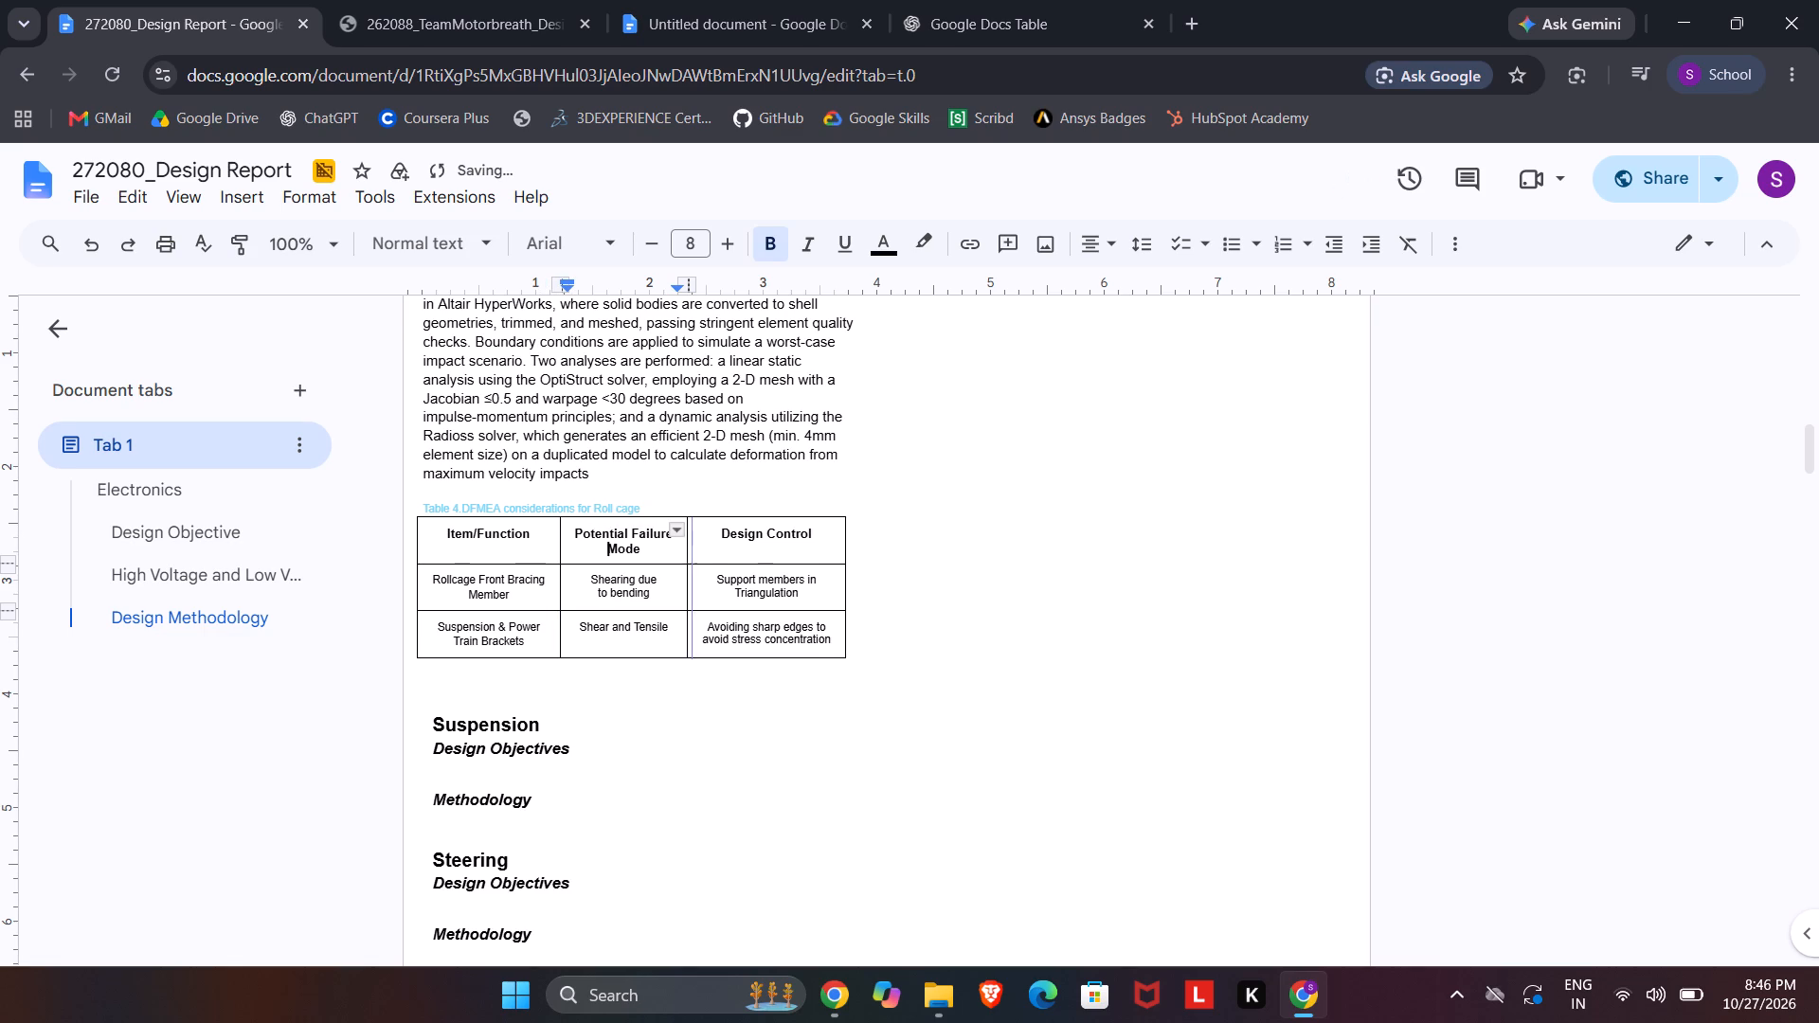
left_click_drag(693, 549, 695, 549)
left_click(974, 619)
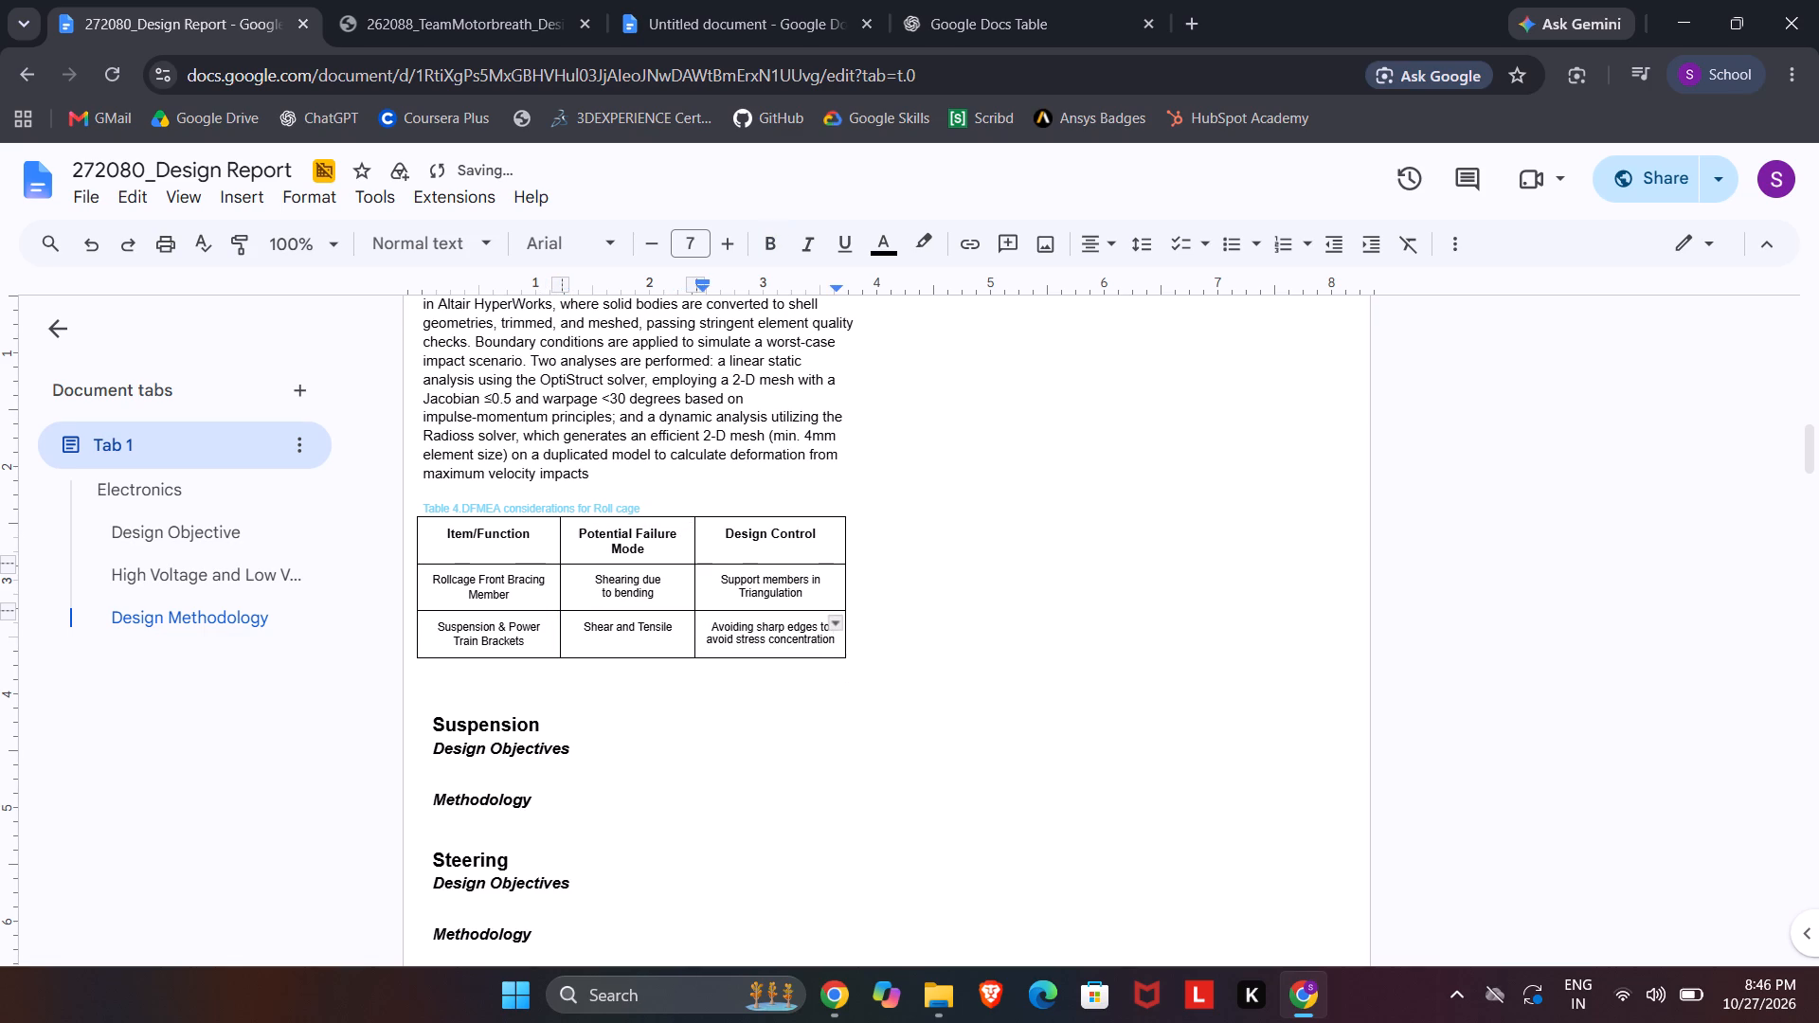
left_click(571, 670)
Copy the document's "Impact Analysis and Methods using FEA" heading onto a new line below Table 4, with that line's font size set to 11.
left_click(486, 0)
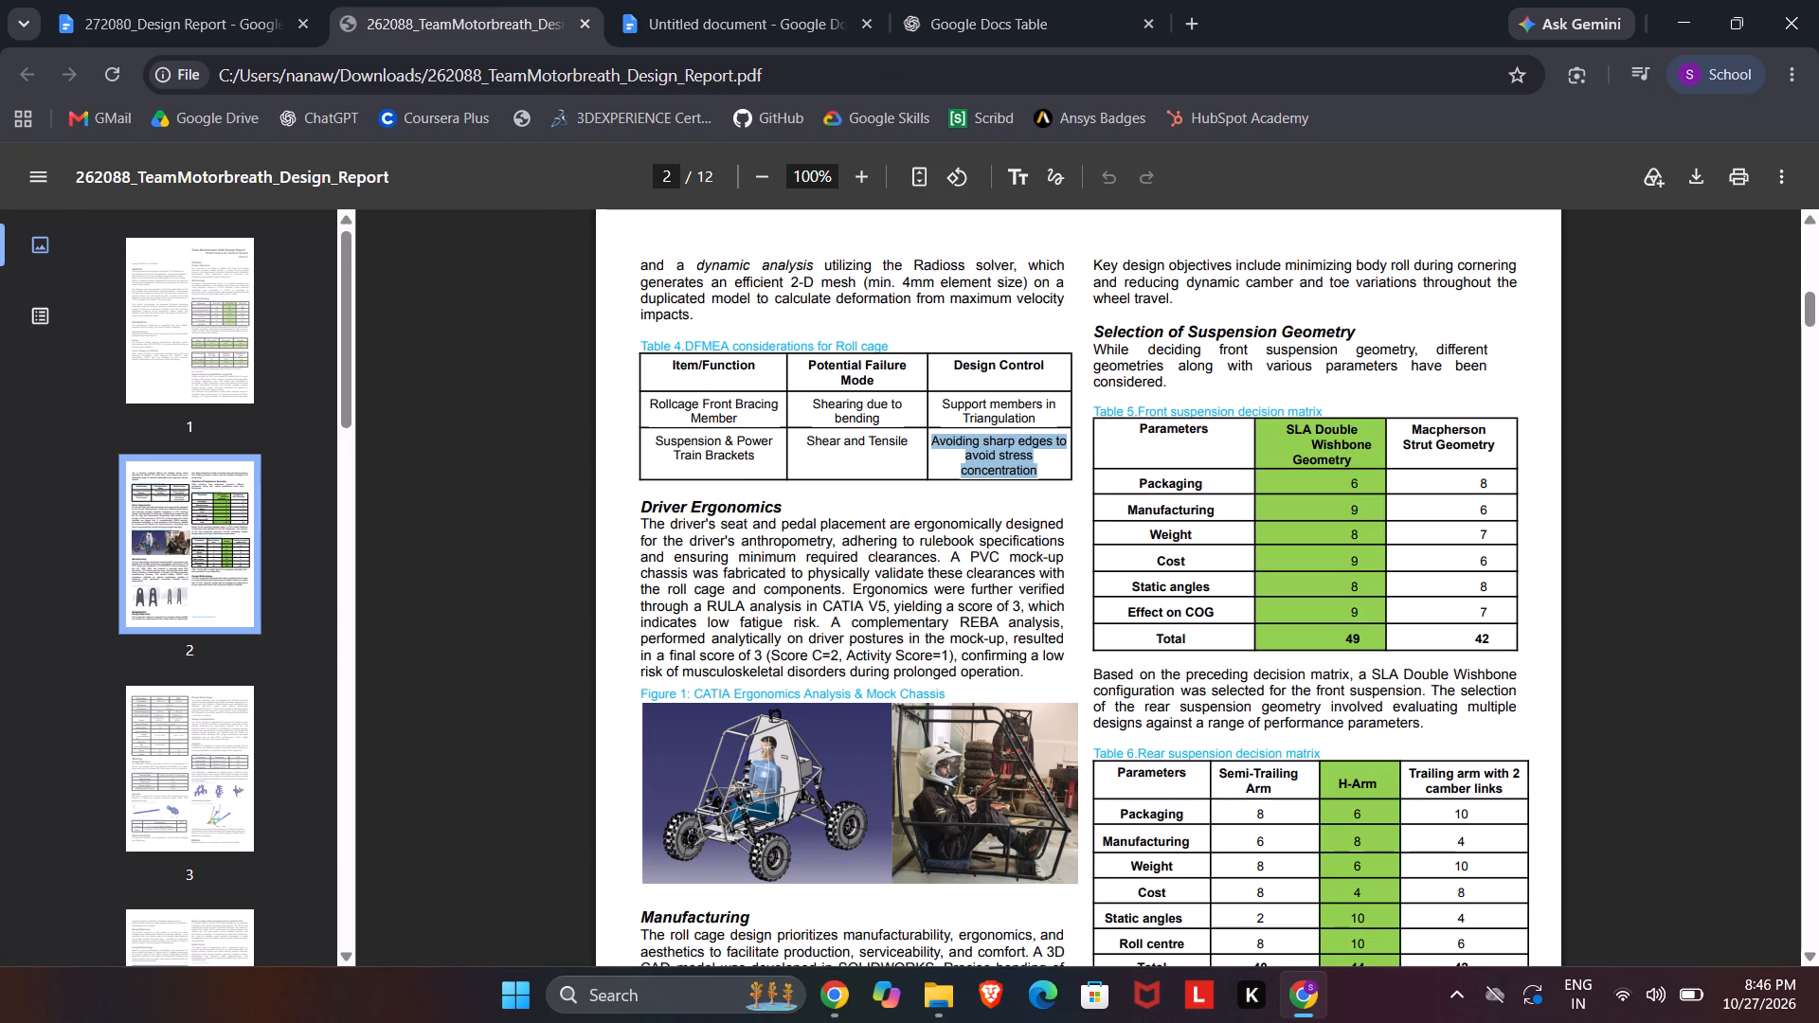
left_click(252, 0)
scroll(661, 549, "up", 3)
scroll(1204, 441, "up", 1)
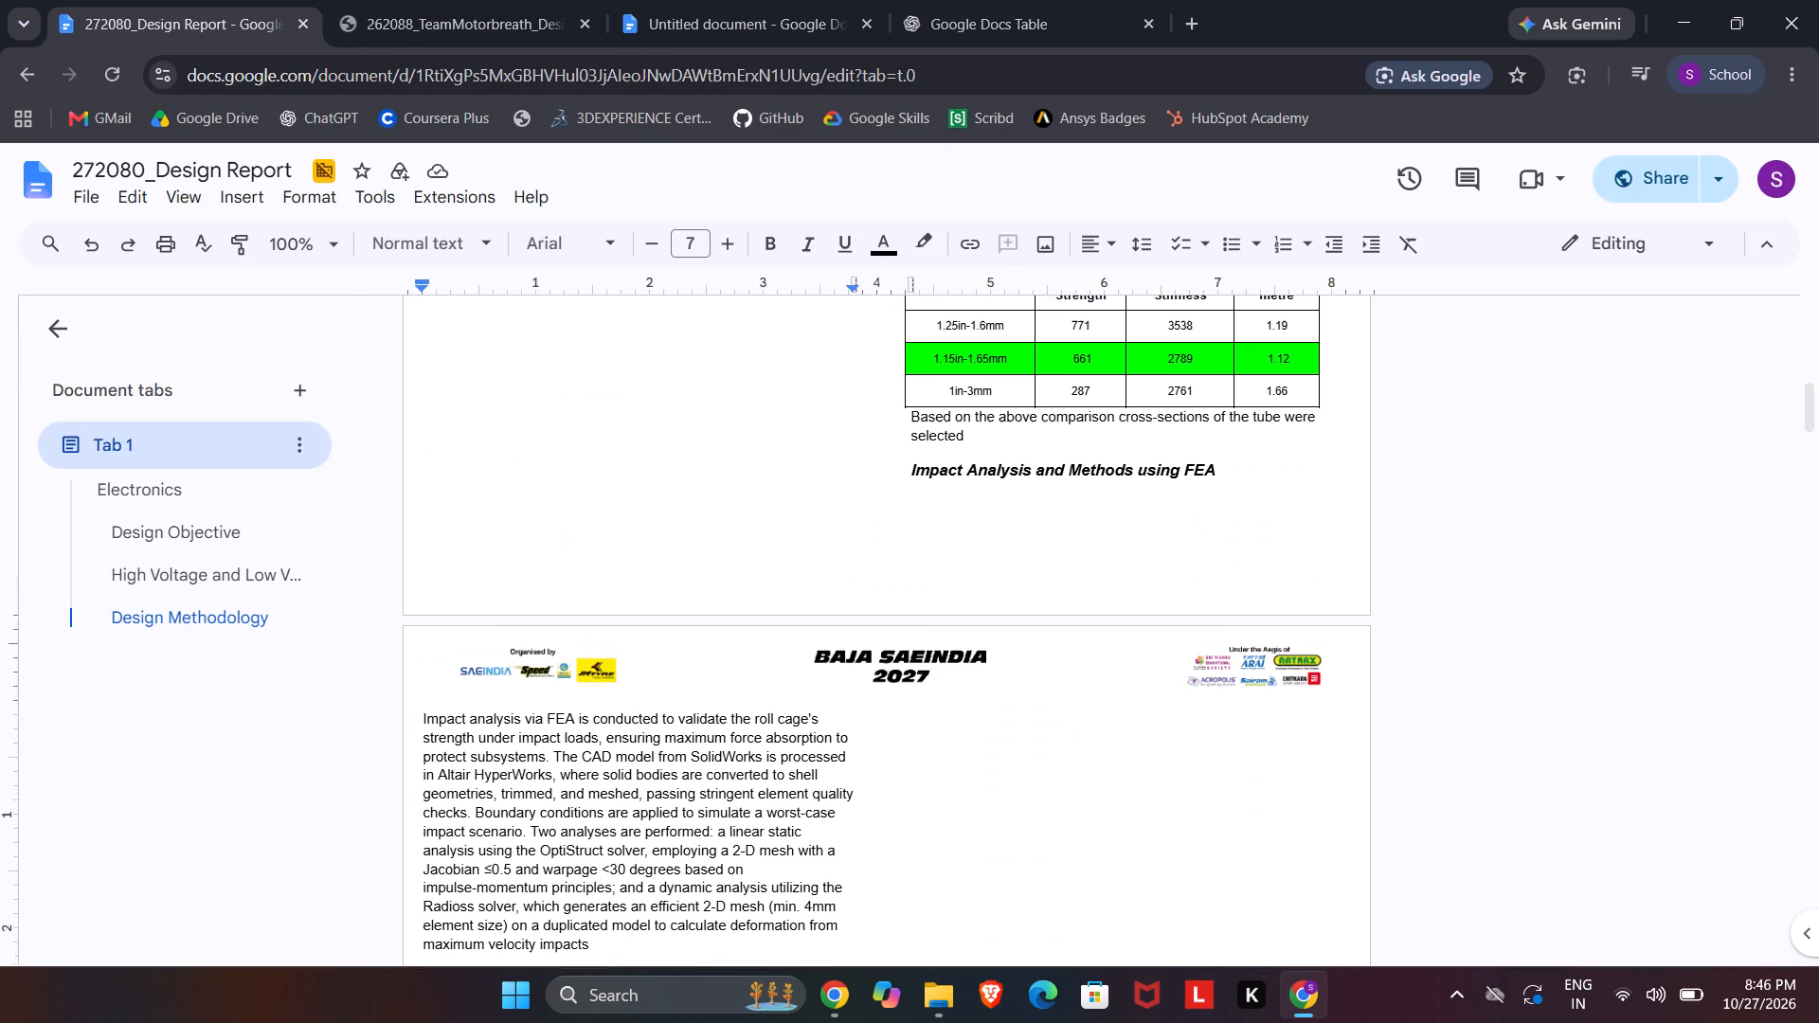
left_click_drag(1225, 471, 828, 477)
left_click(911, 463)
triple_click(918, 464)
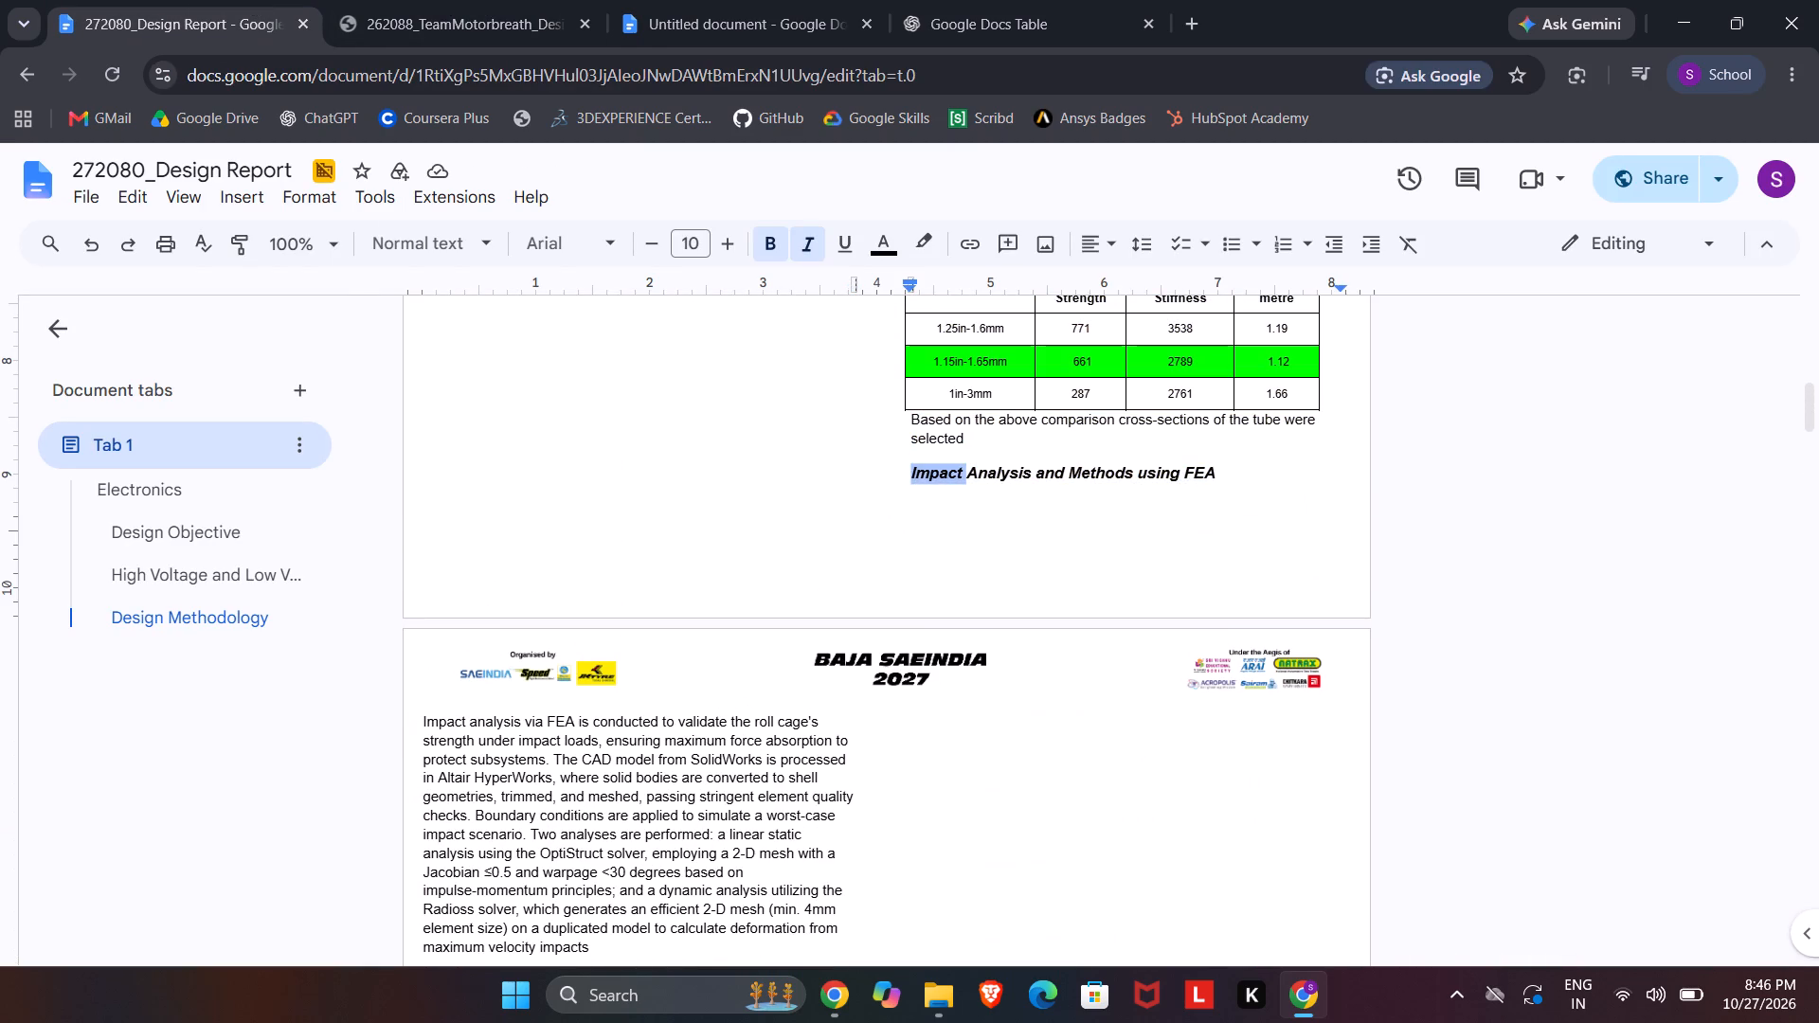
key("ctrl+c")
scroll(872, 488, "down", 5)
left_click(471, 574)
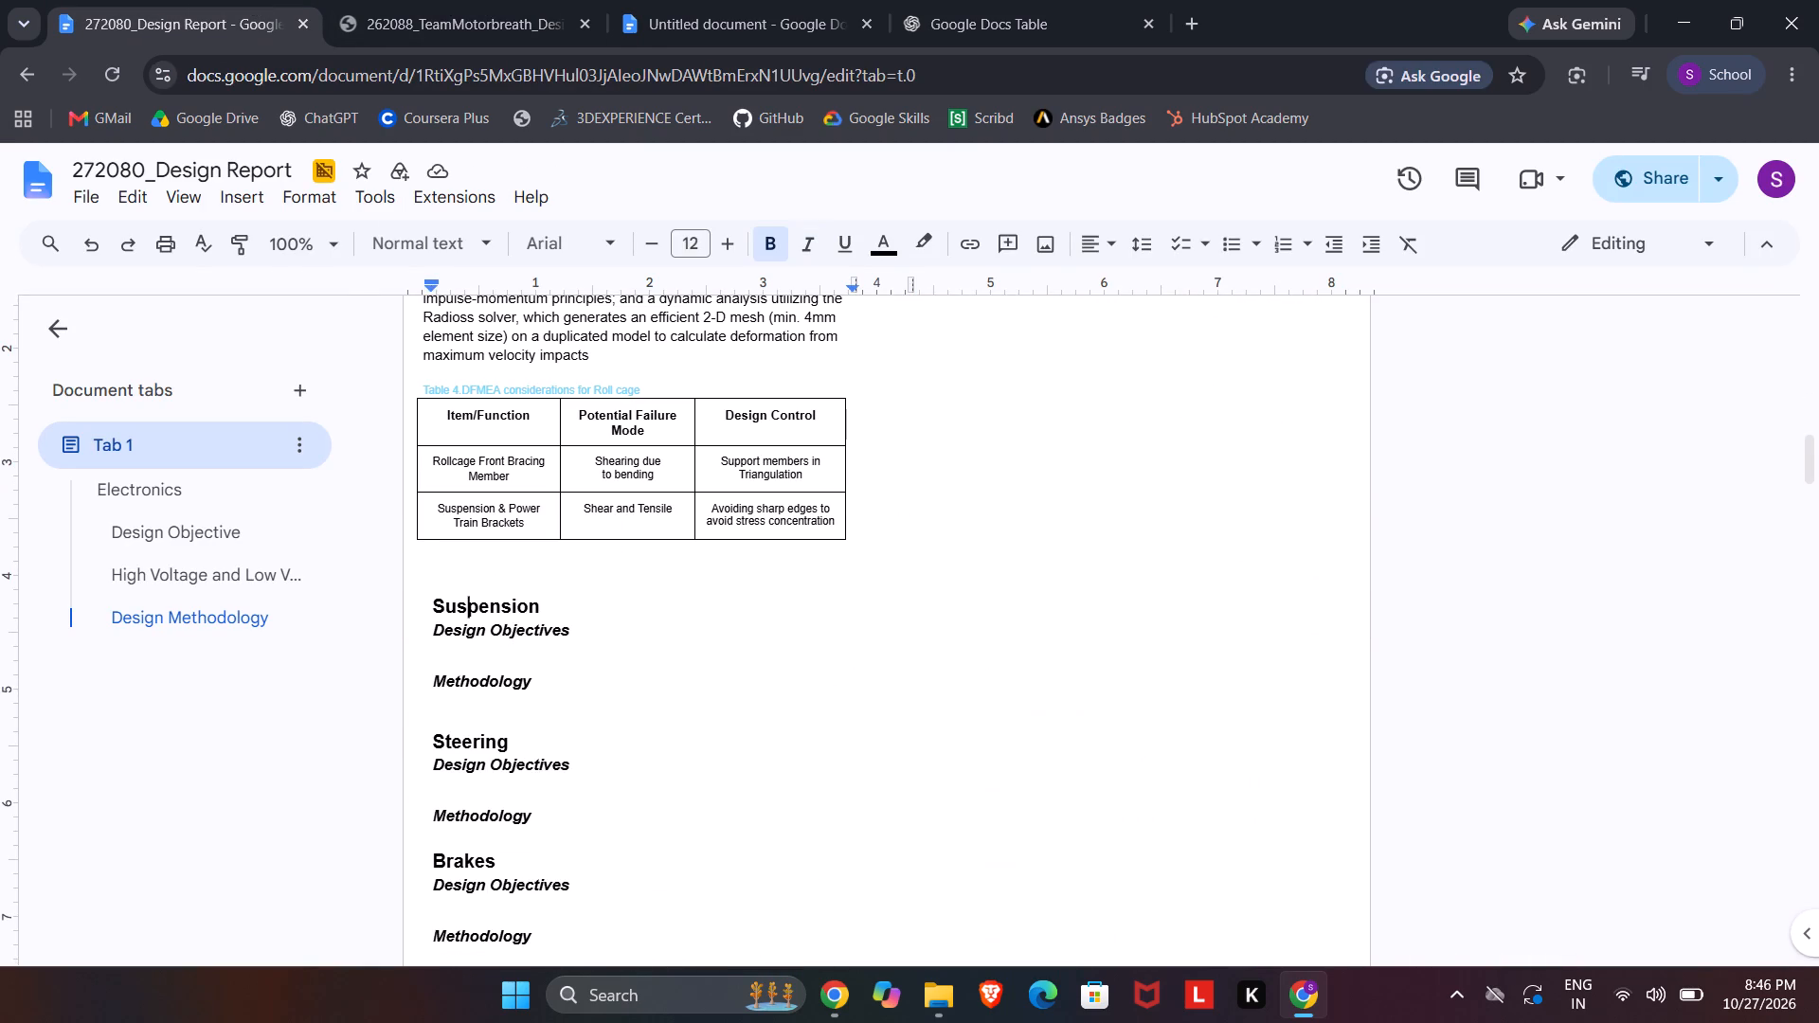
left_click(449, 547)
key("Return")
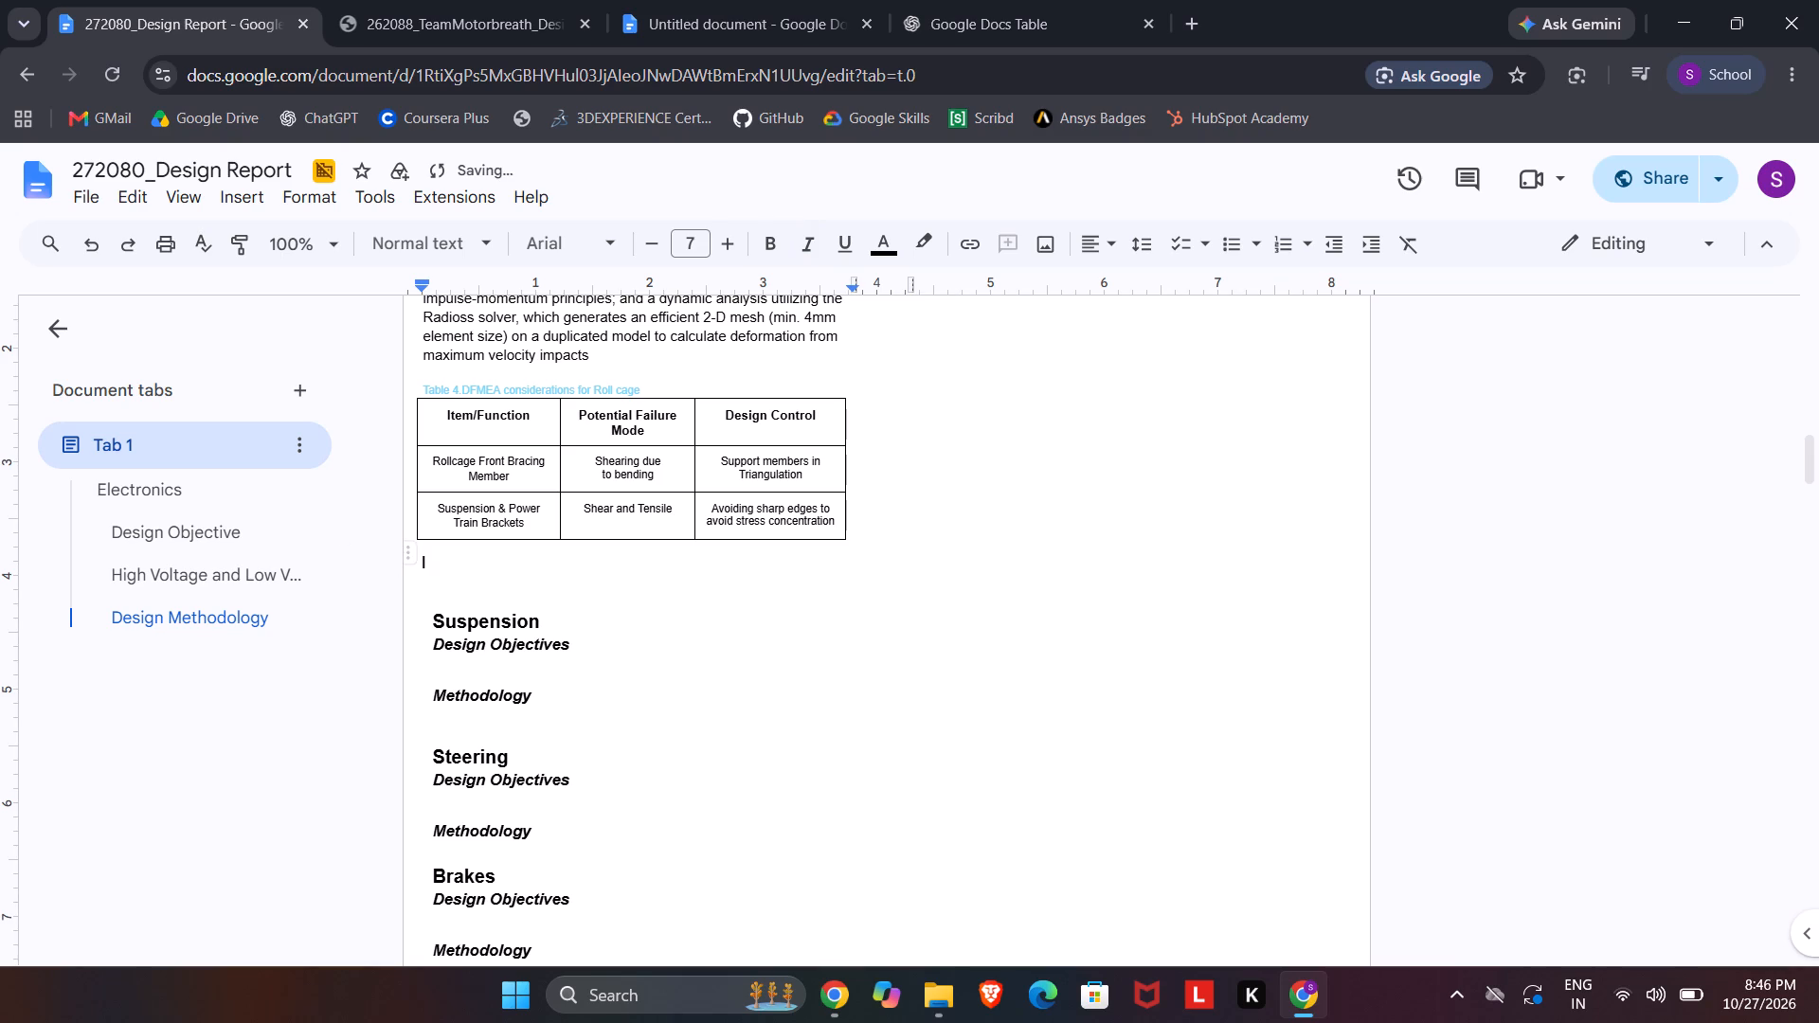
double_click(736, 256)
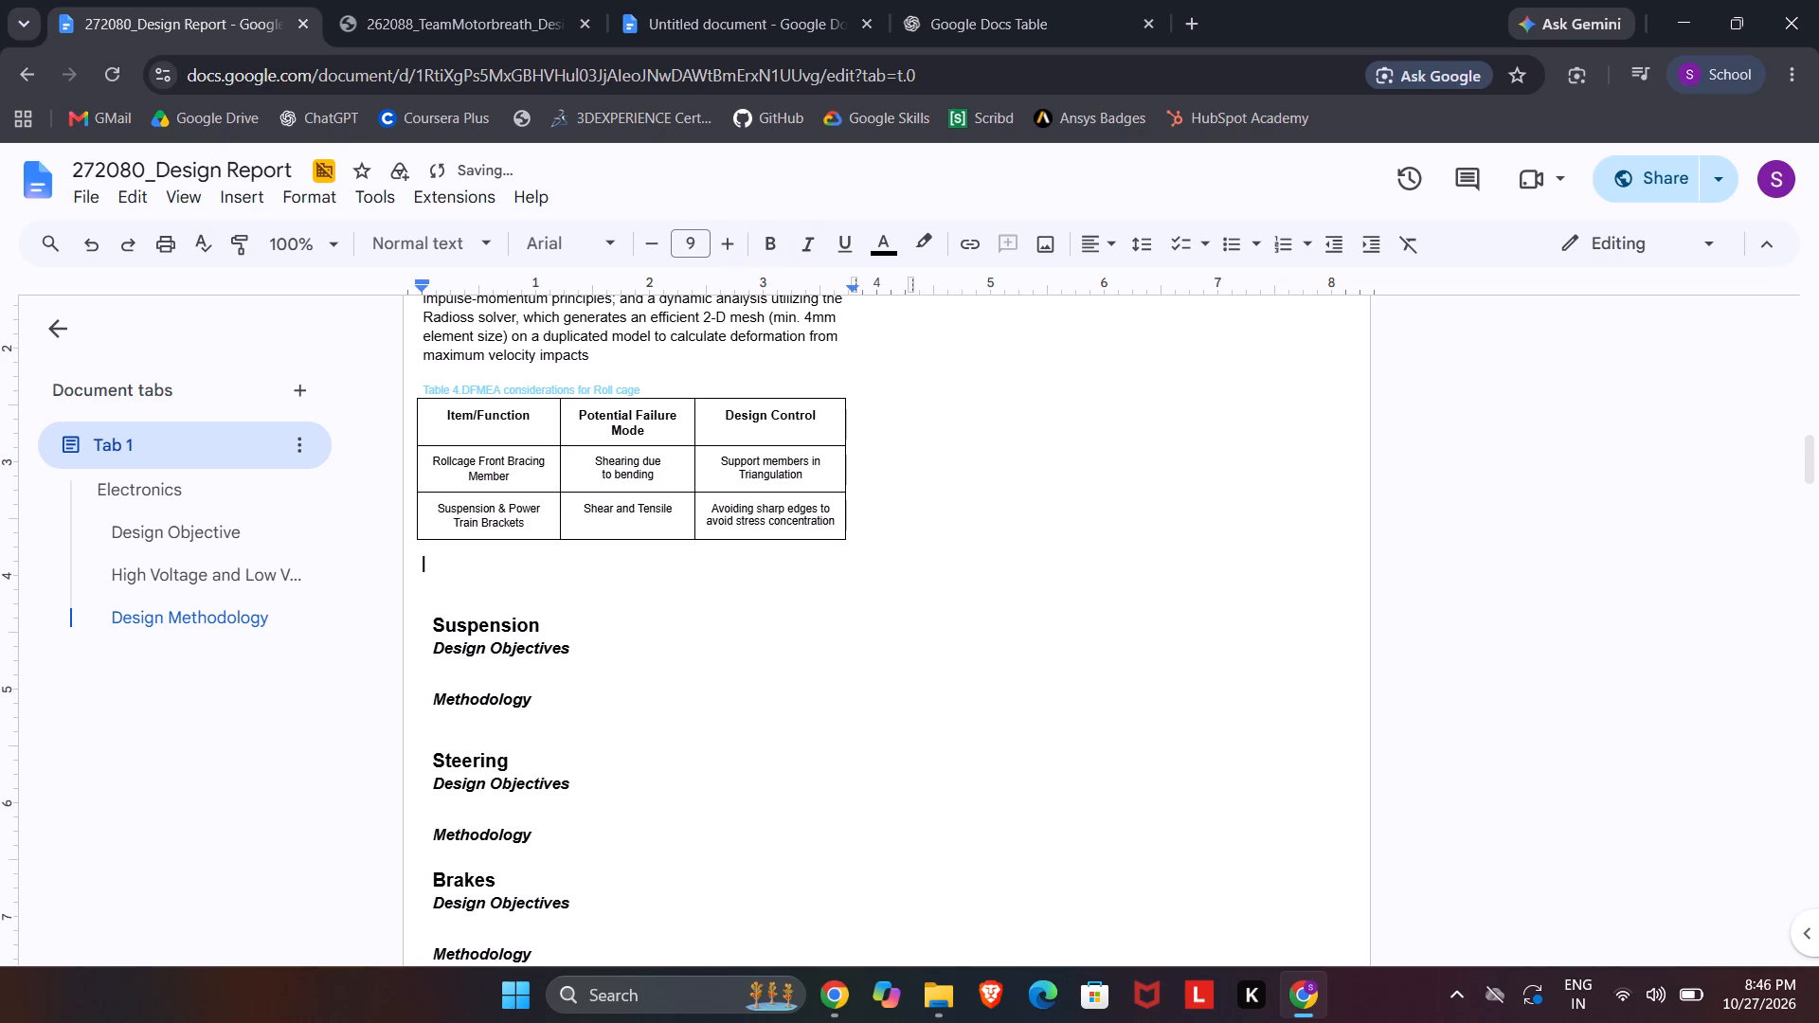
left_click(745, 245)
double_click(737, 248)
key("ctrl+v")
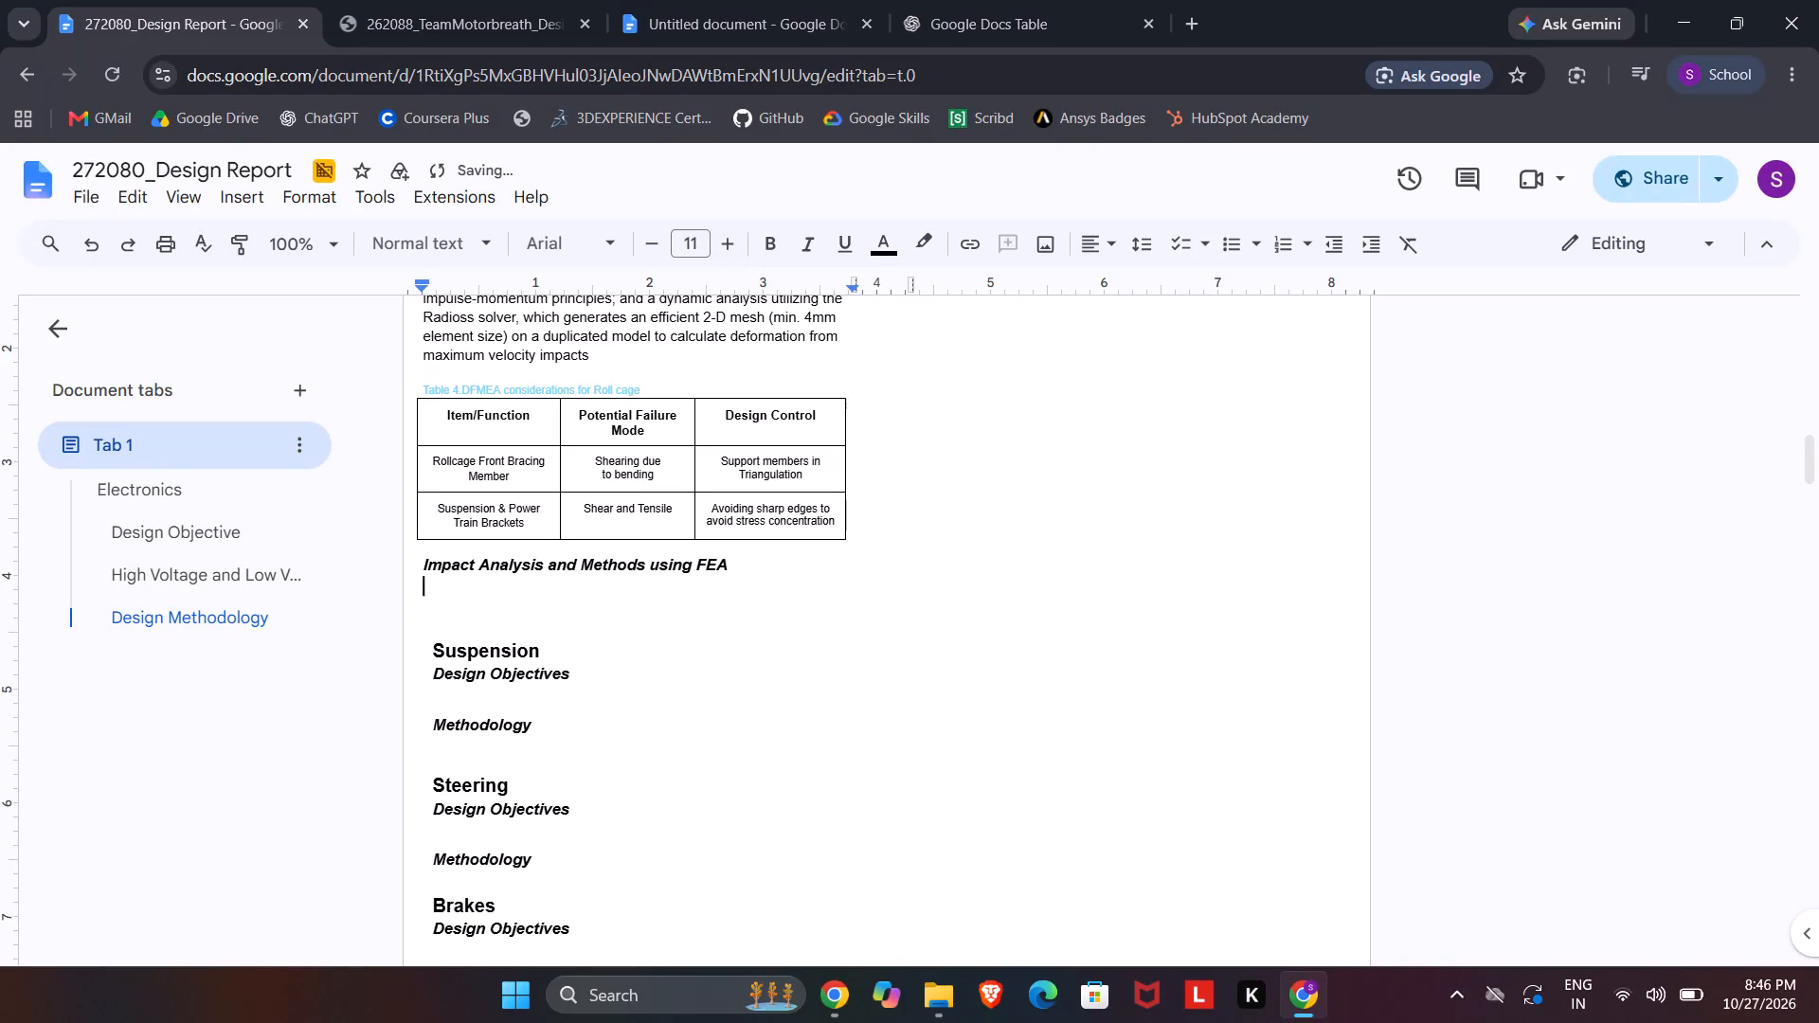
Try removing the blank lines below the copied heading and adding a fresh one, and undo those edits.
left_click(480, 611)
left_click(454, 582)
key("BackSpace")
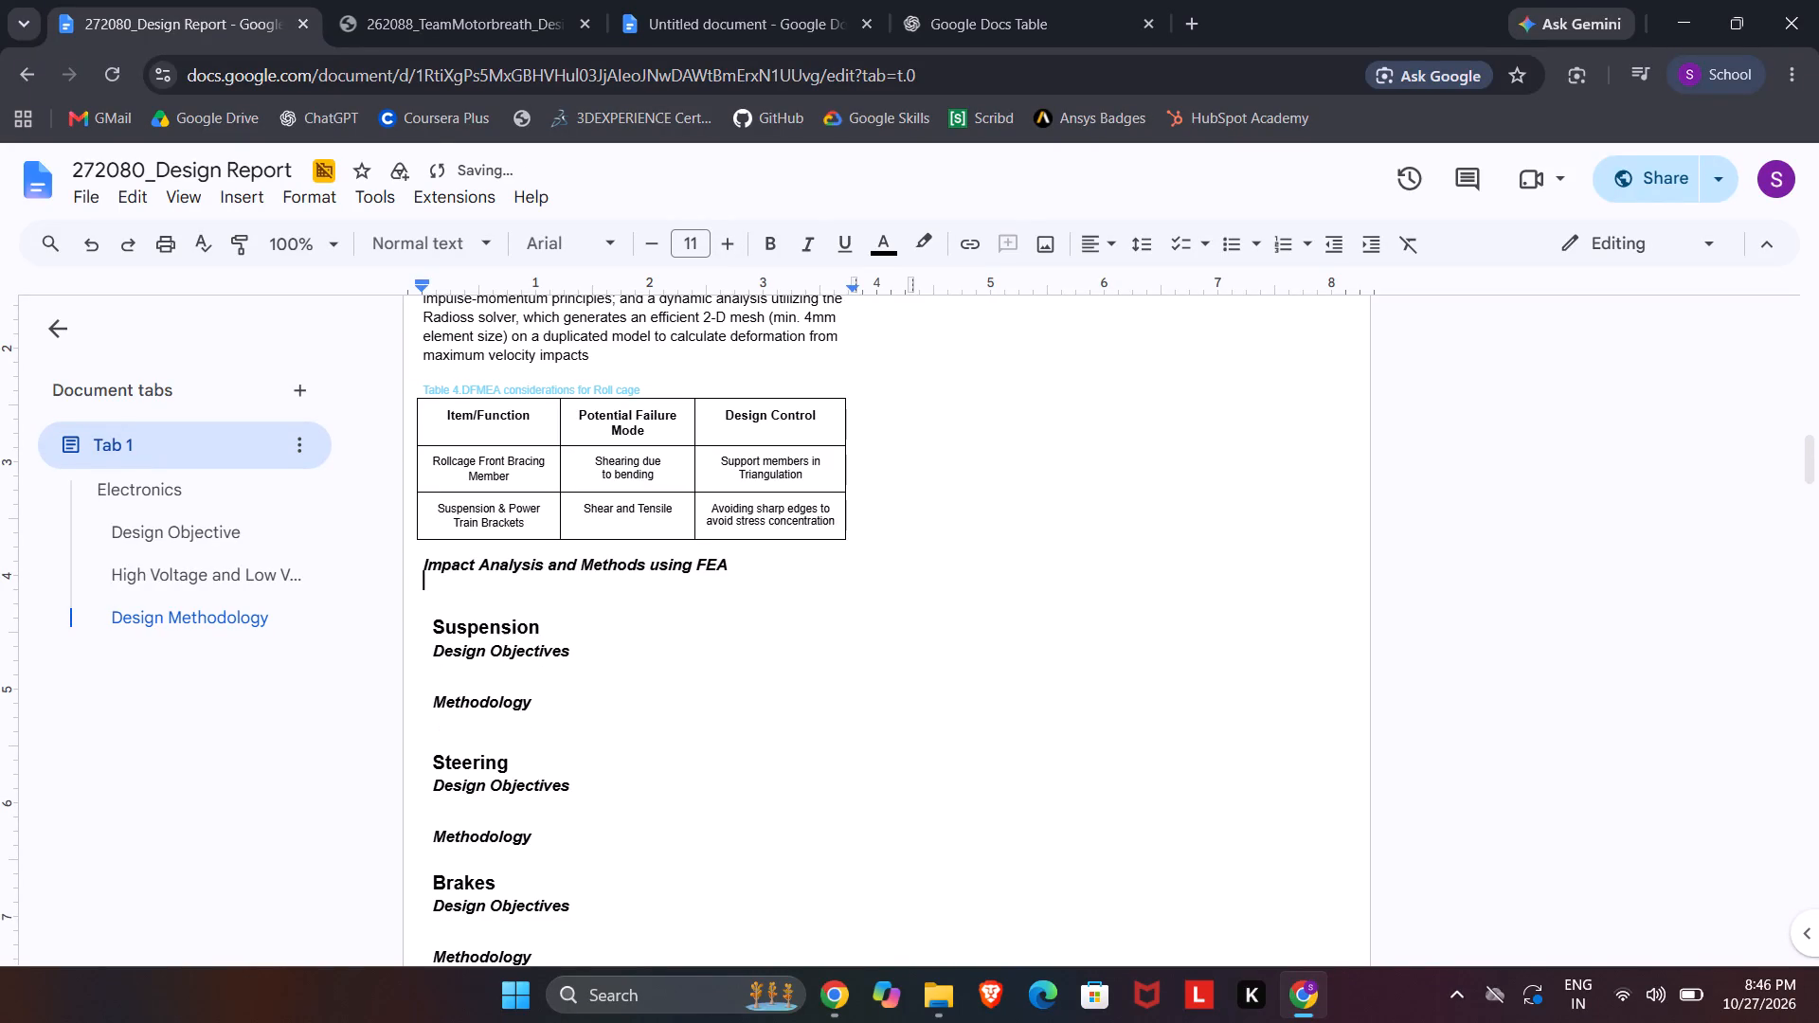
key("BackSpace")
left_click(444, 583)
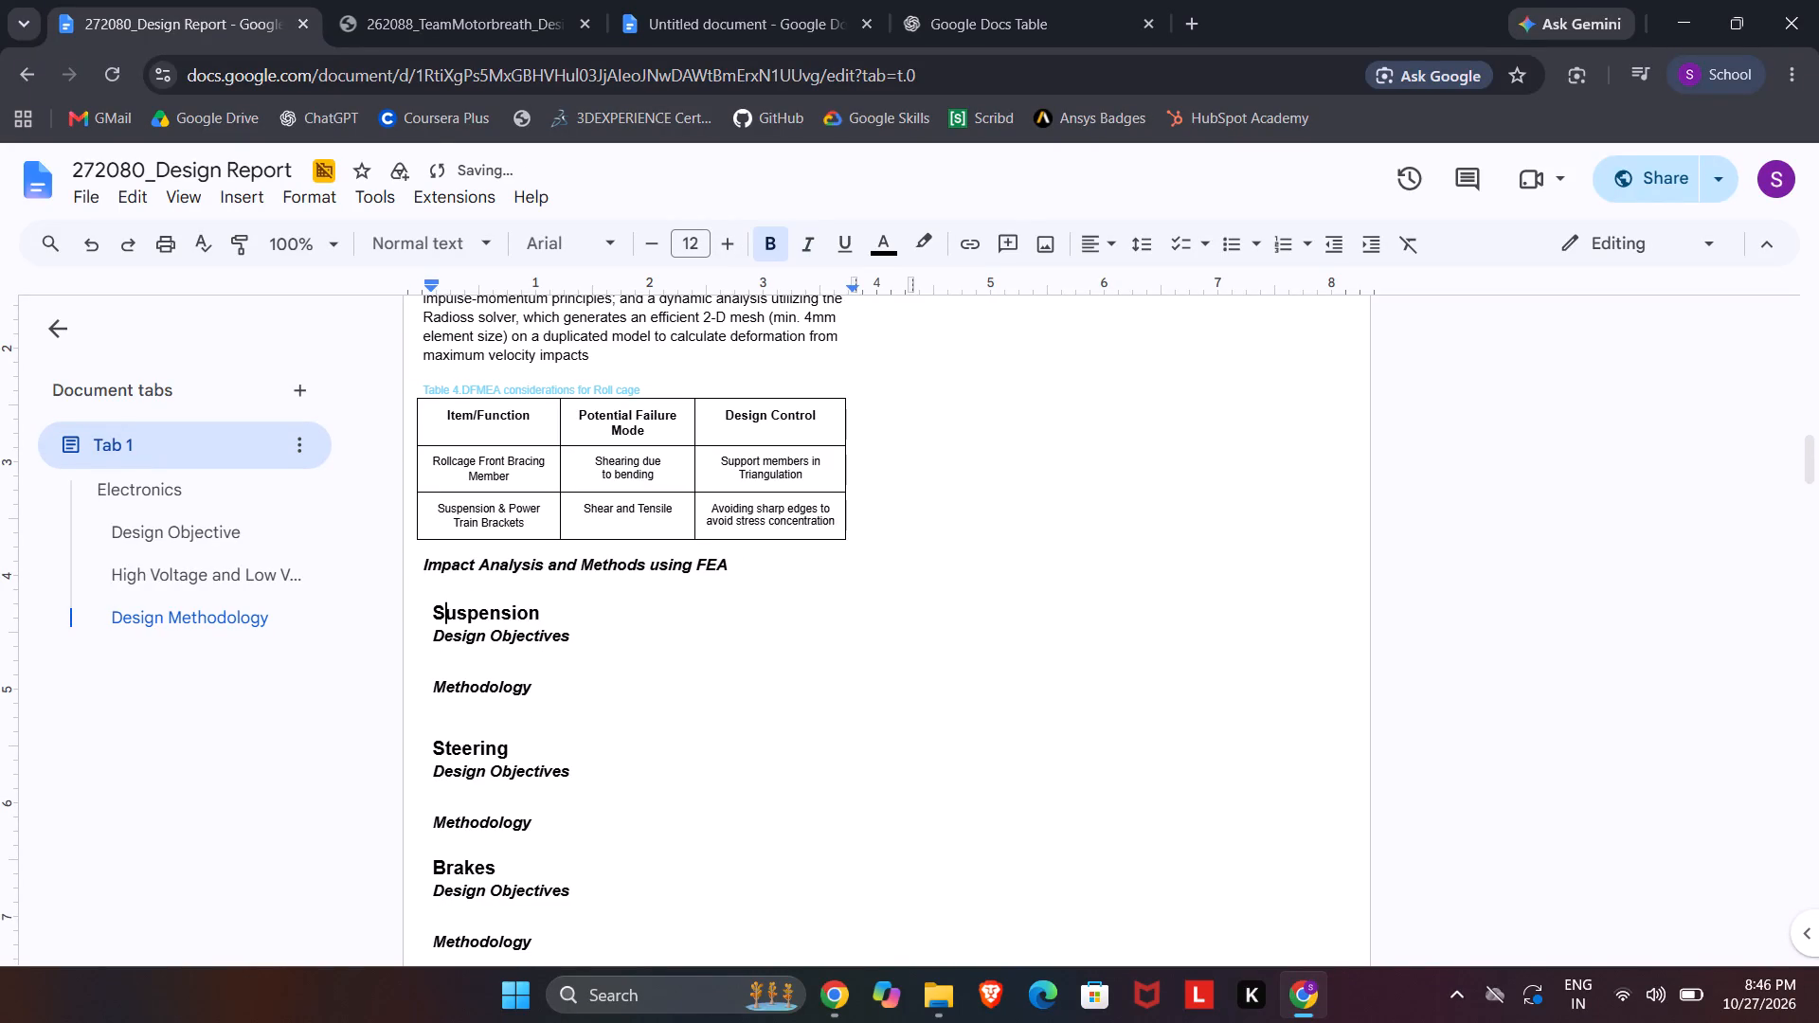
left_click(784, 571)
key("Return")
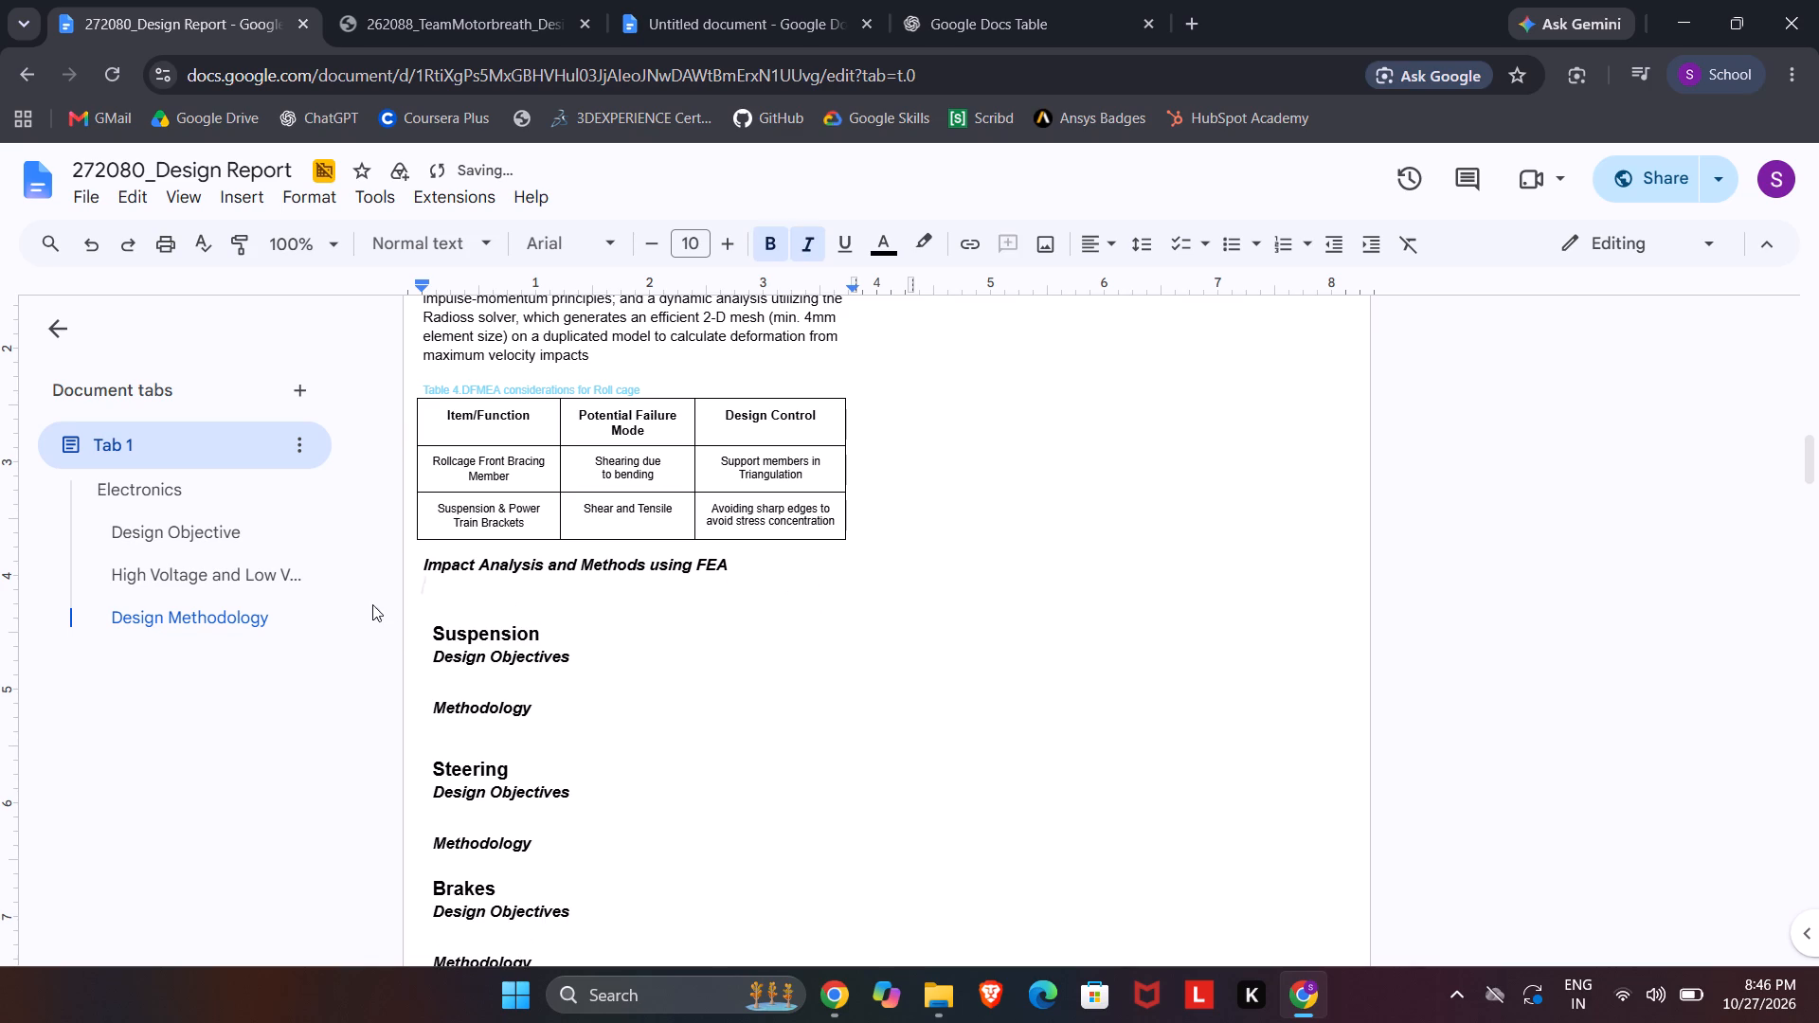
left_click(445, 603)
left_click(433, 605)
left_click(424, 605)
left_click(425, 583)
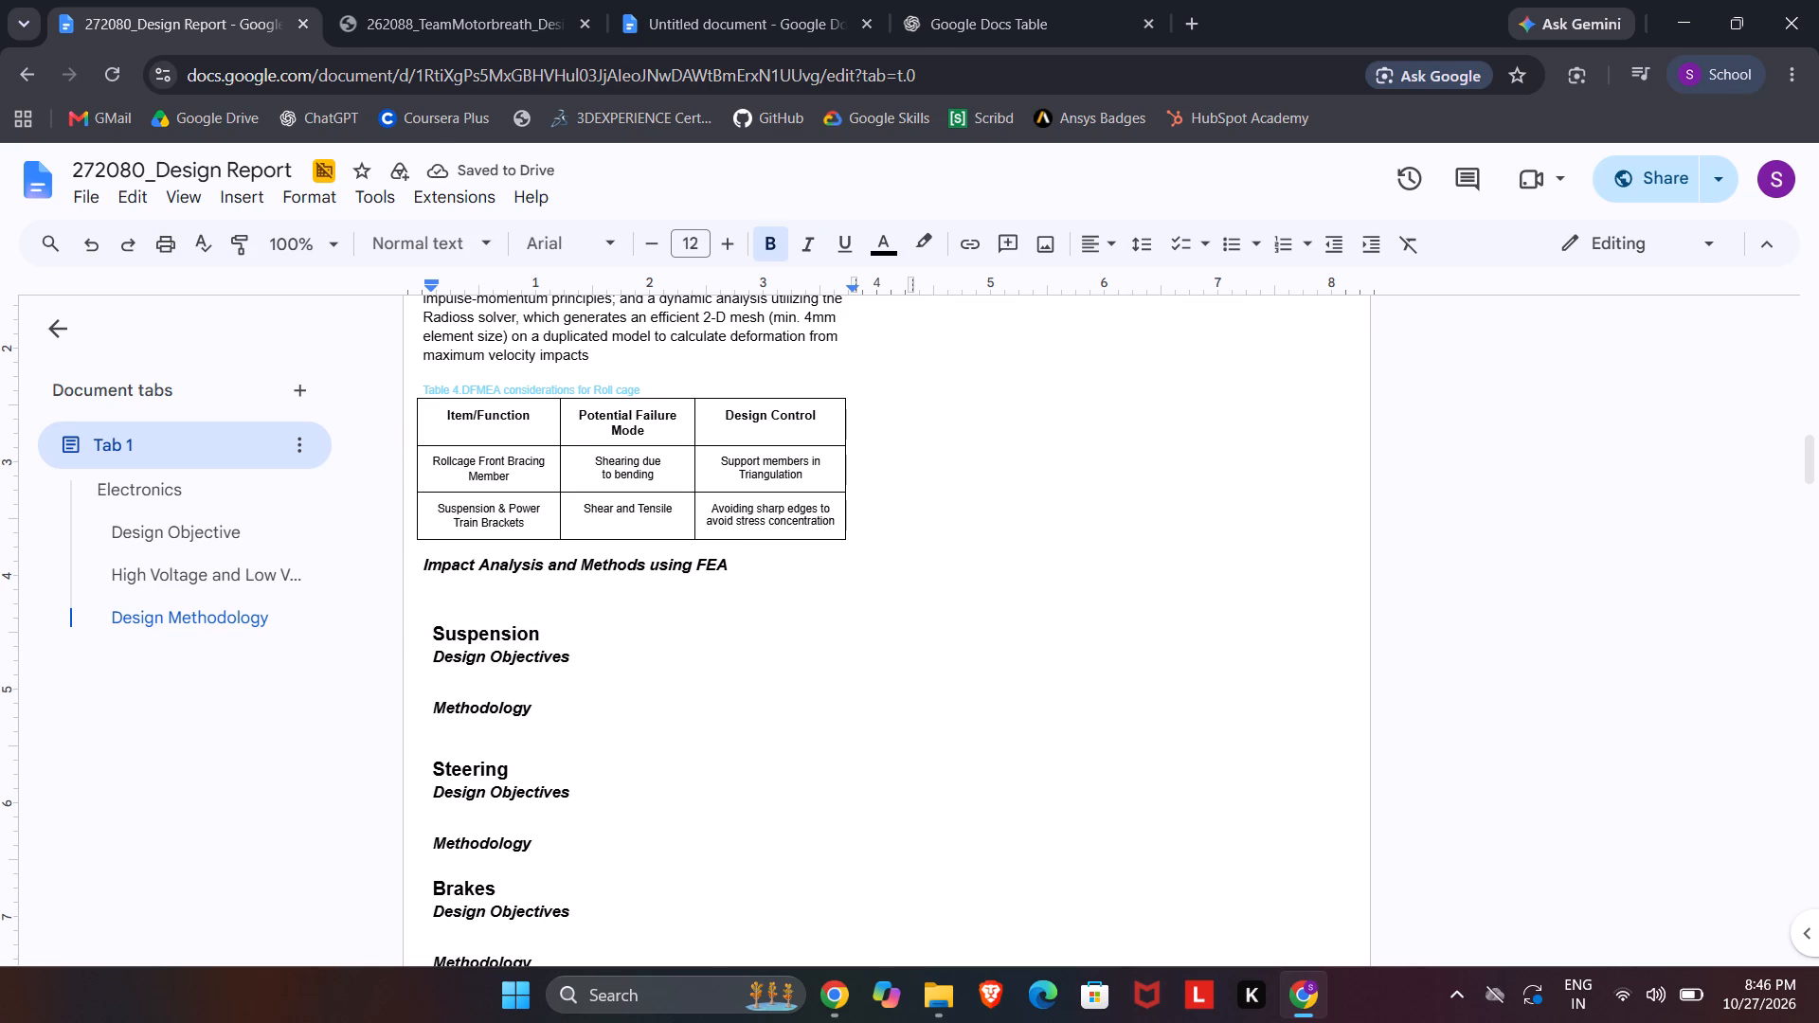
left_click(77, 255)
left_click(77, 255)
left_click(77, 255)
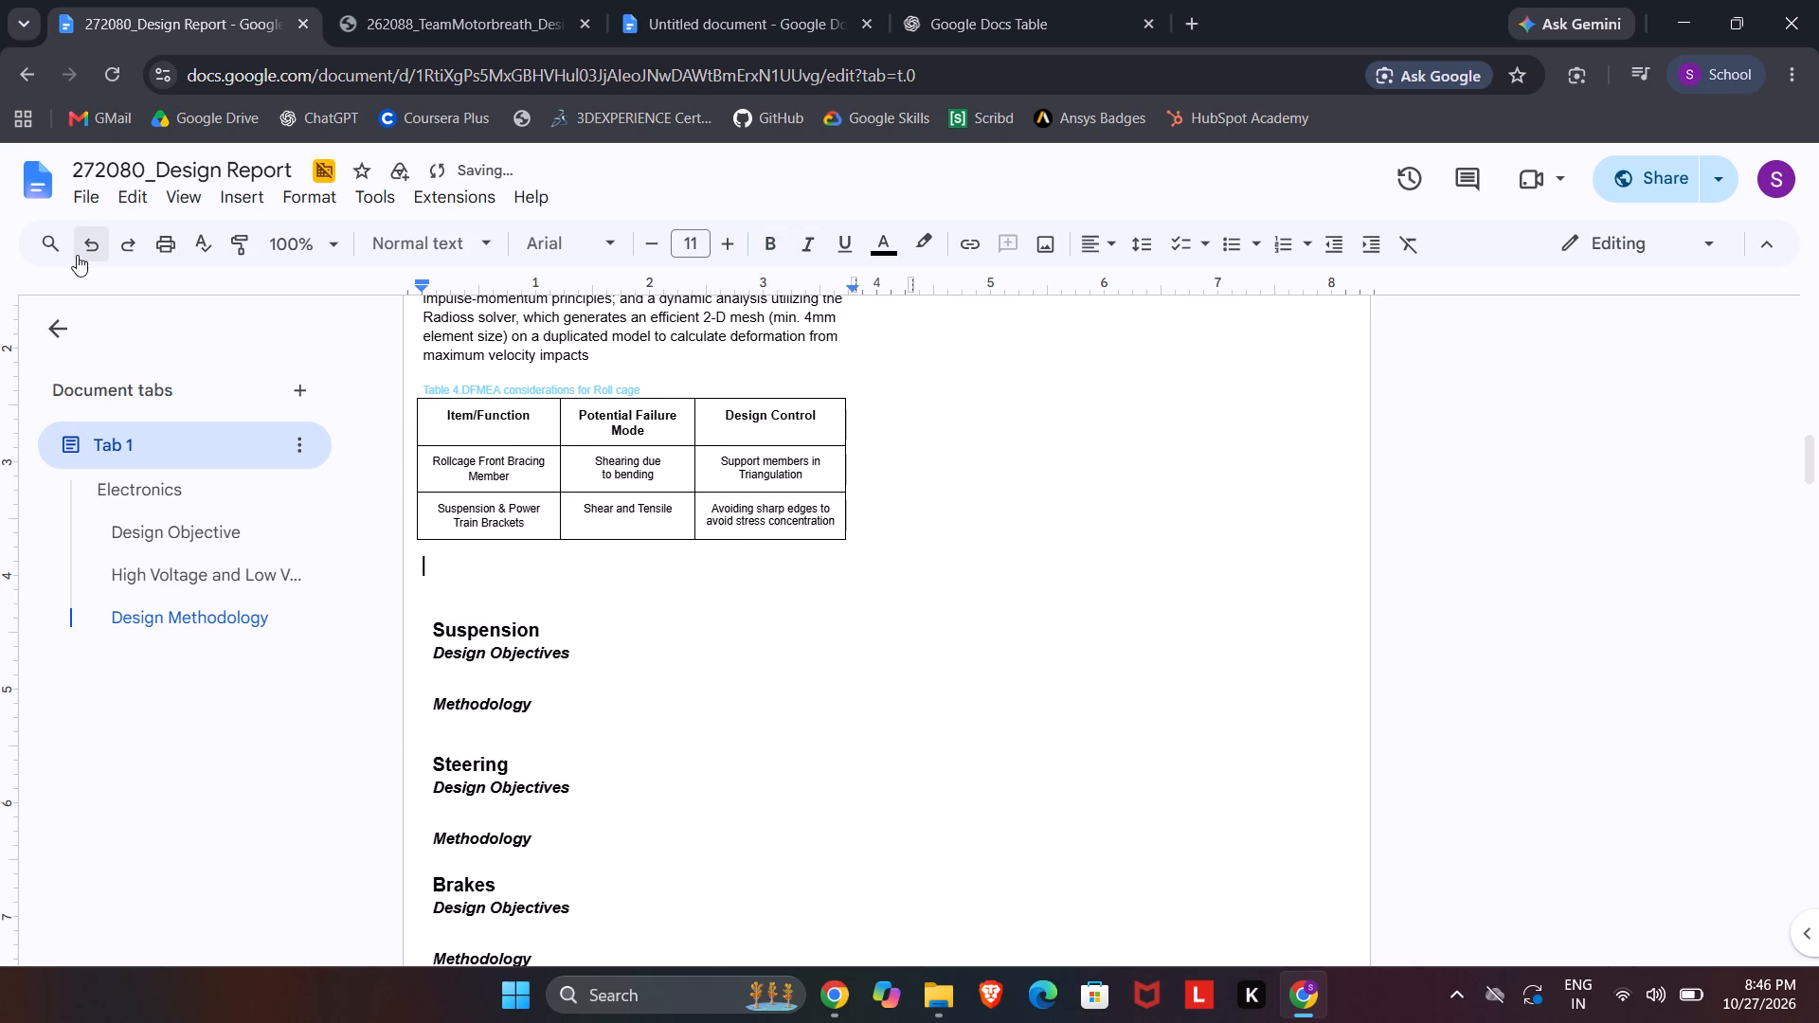
Redo the heading paste below Table 4 and delete the extra blank line beneath it.
left_click(139, 242)
left_click(427, 615)
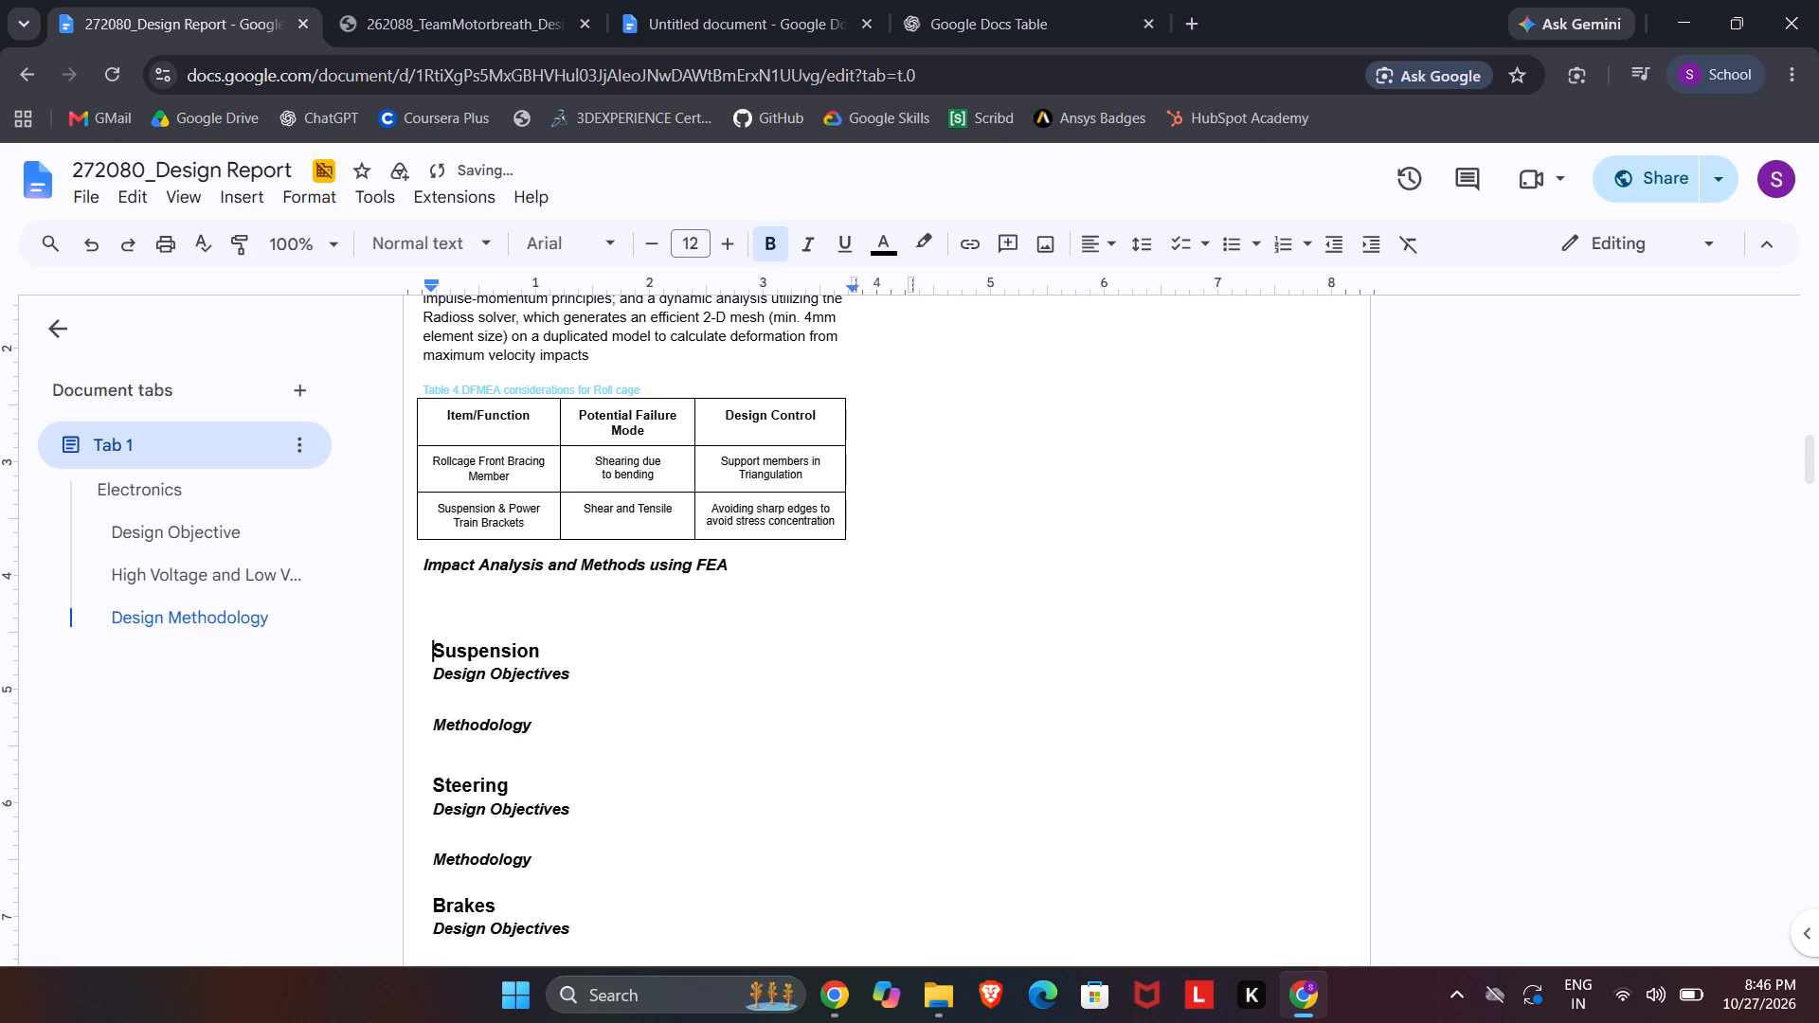
left_click(426, 604)
left_click(426, 588)
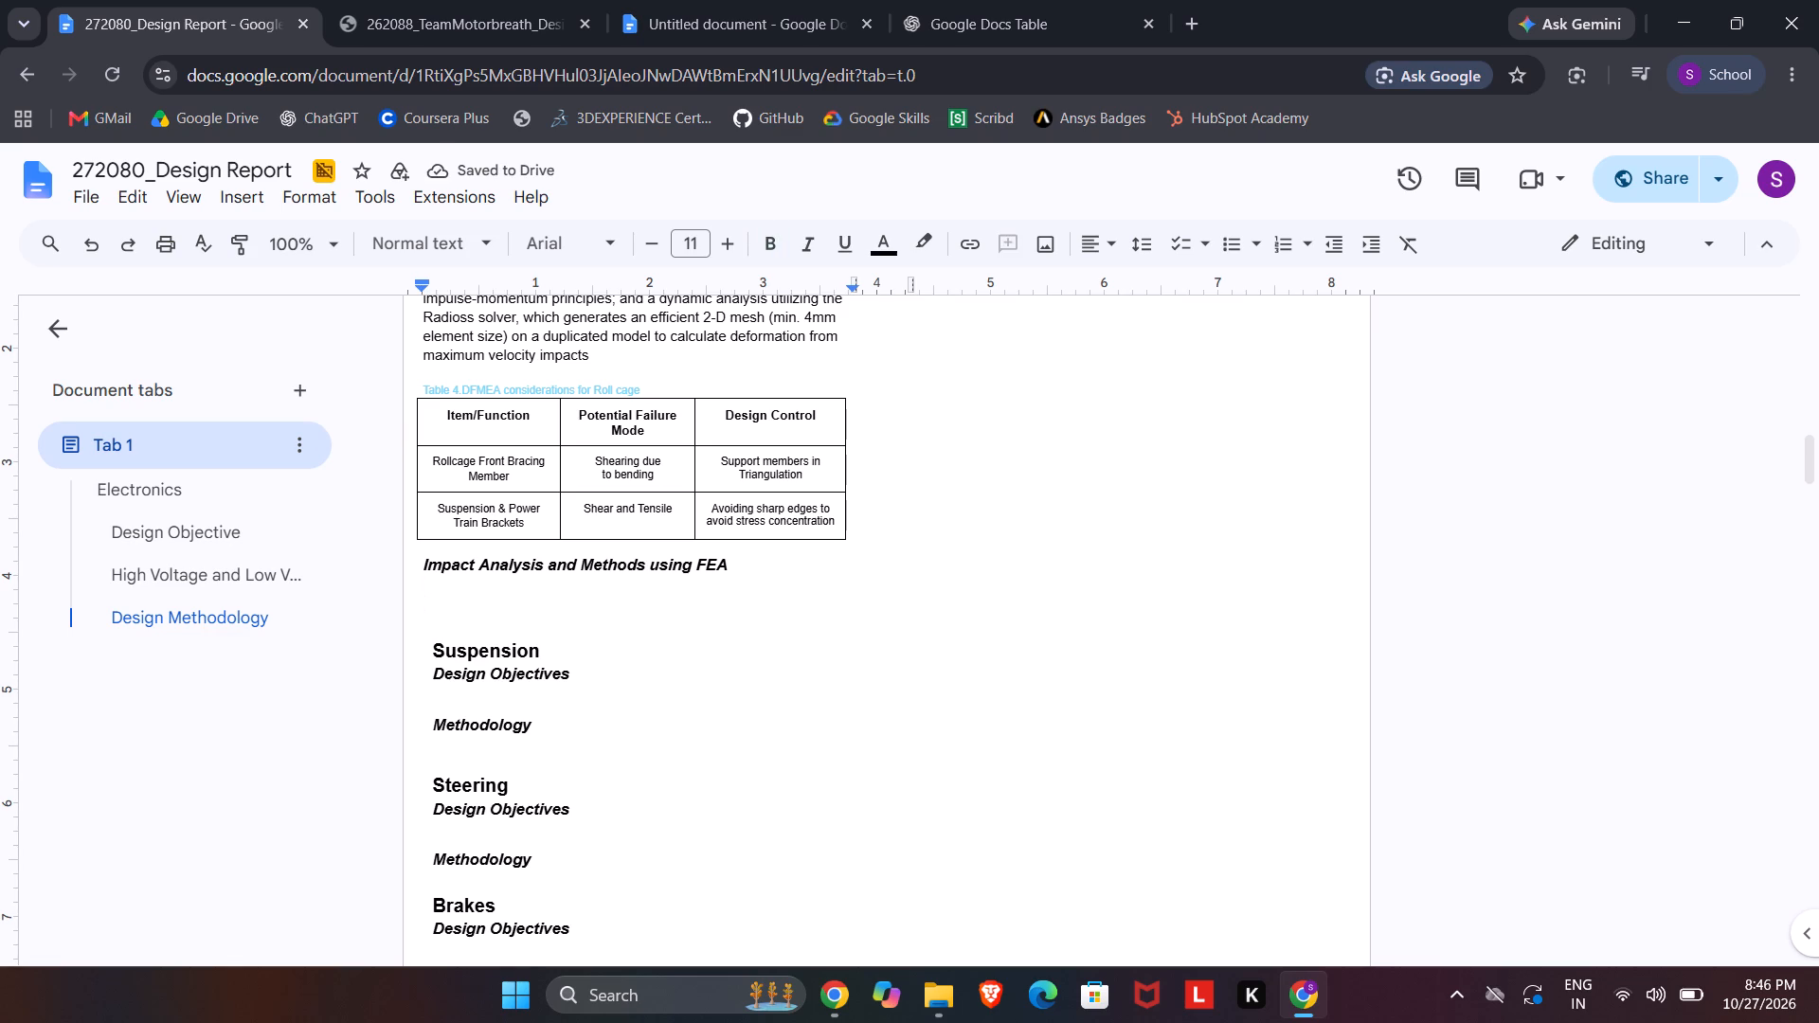
key("BackSpace")
left_click(422, 588)
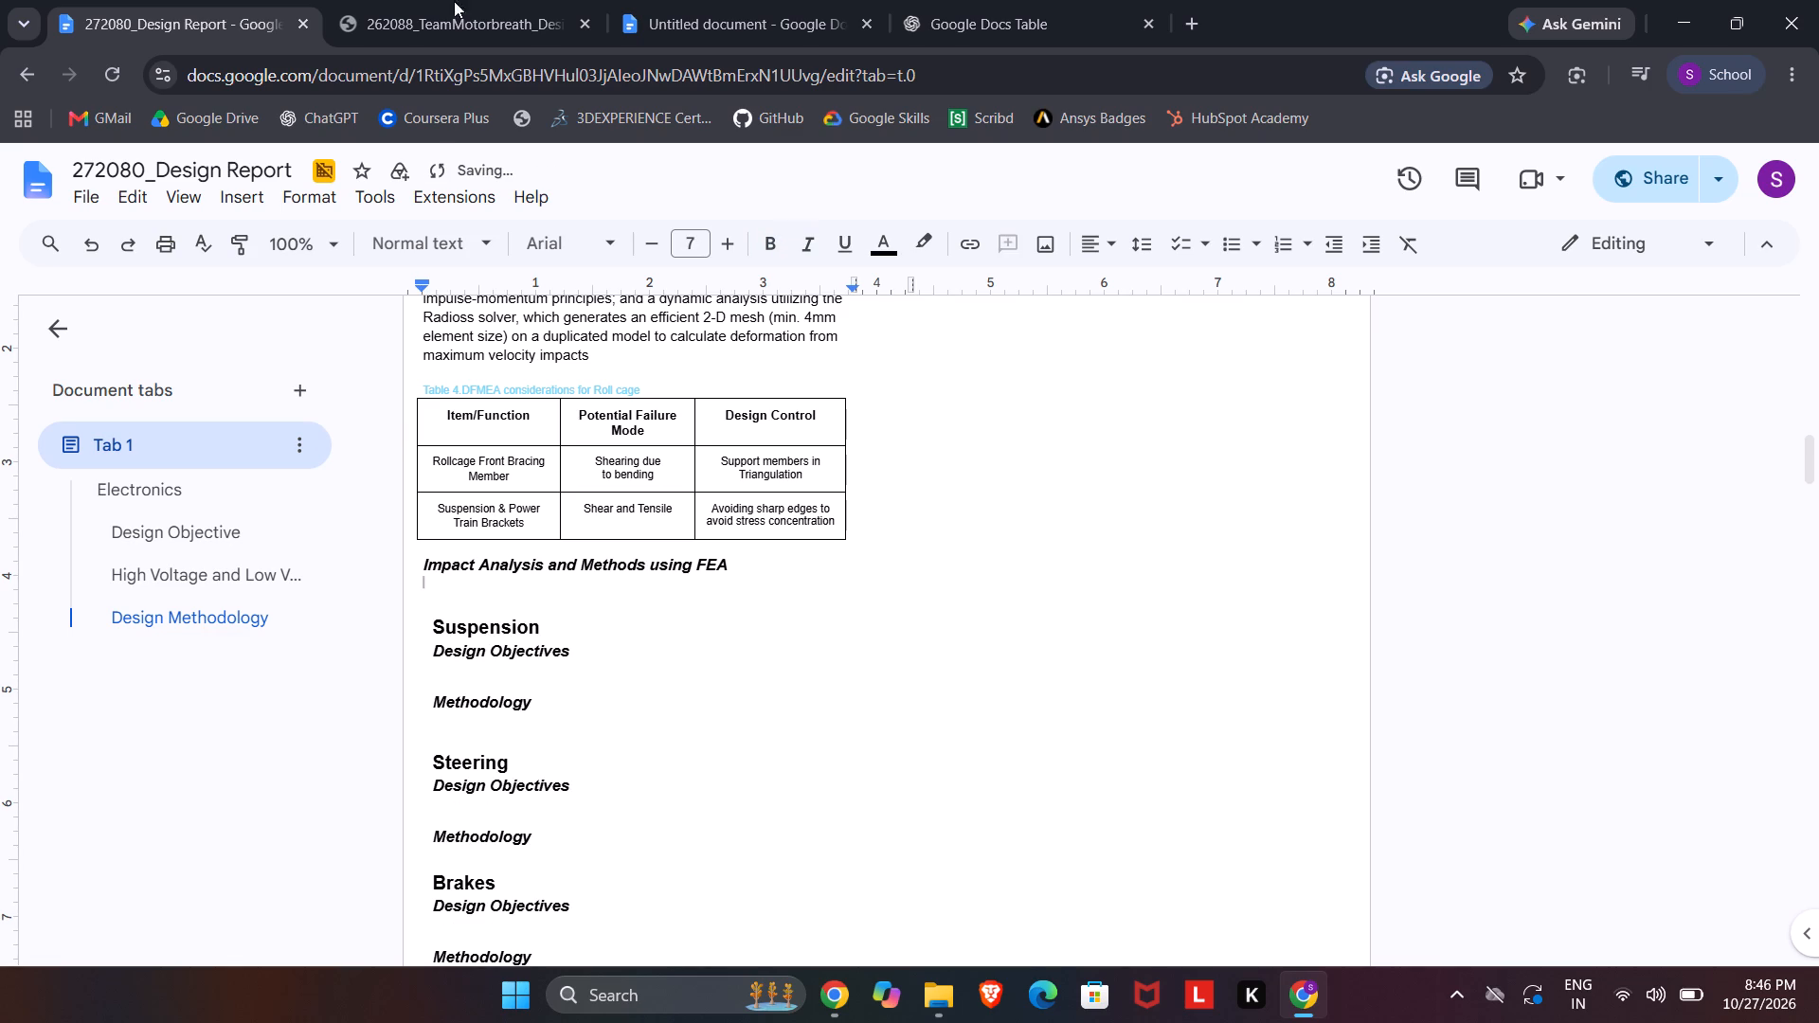
Replace the copied heading text below Table 4 with "Driver Ergonomics" from the PDF, keeping the bold italic heading format.
left_click(392, 0)
scroll(683, 528, "down", 1)
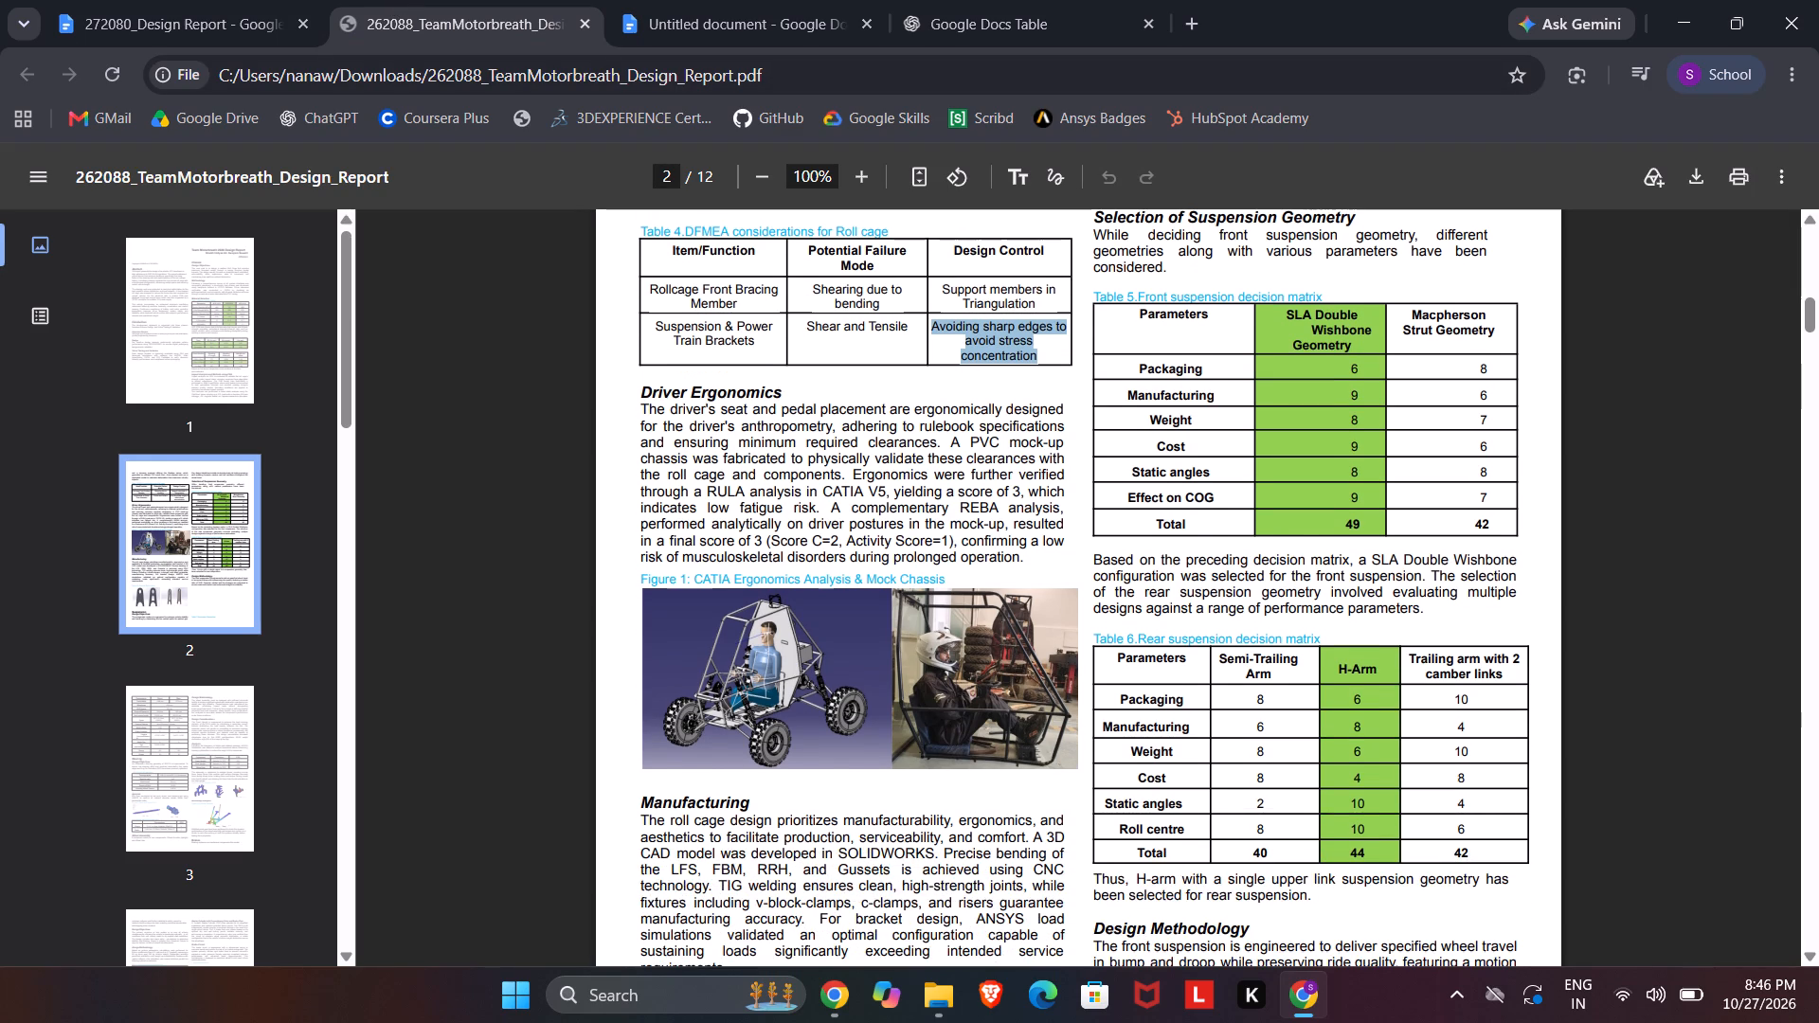
triple_click(645, 386)
key("ctrl+c")
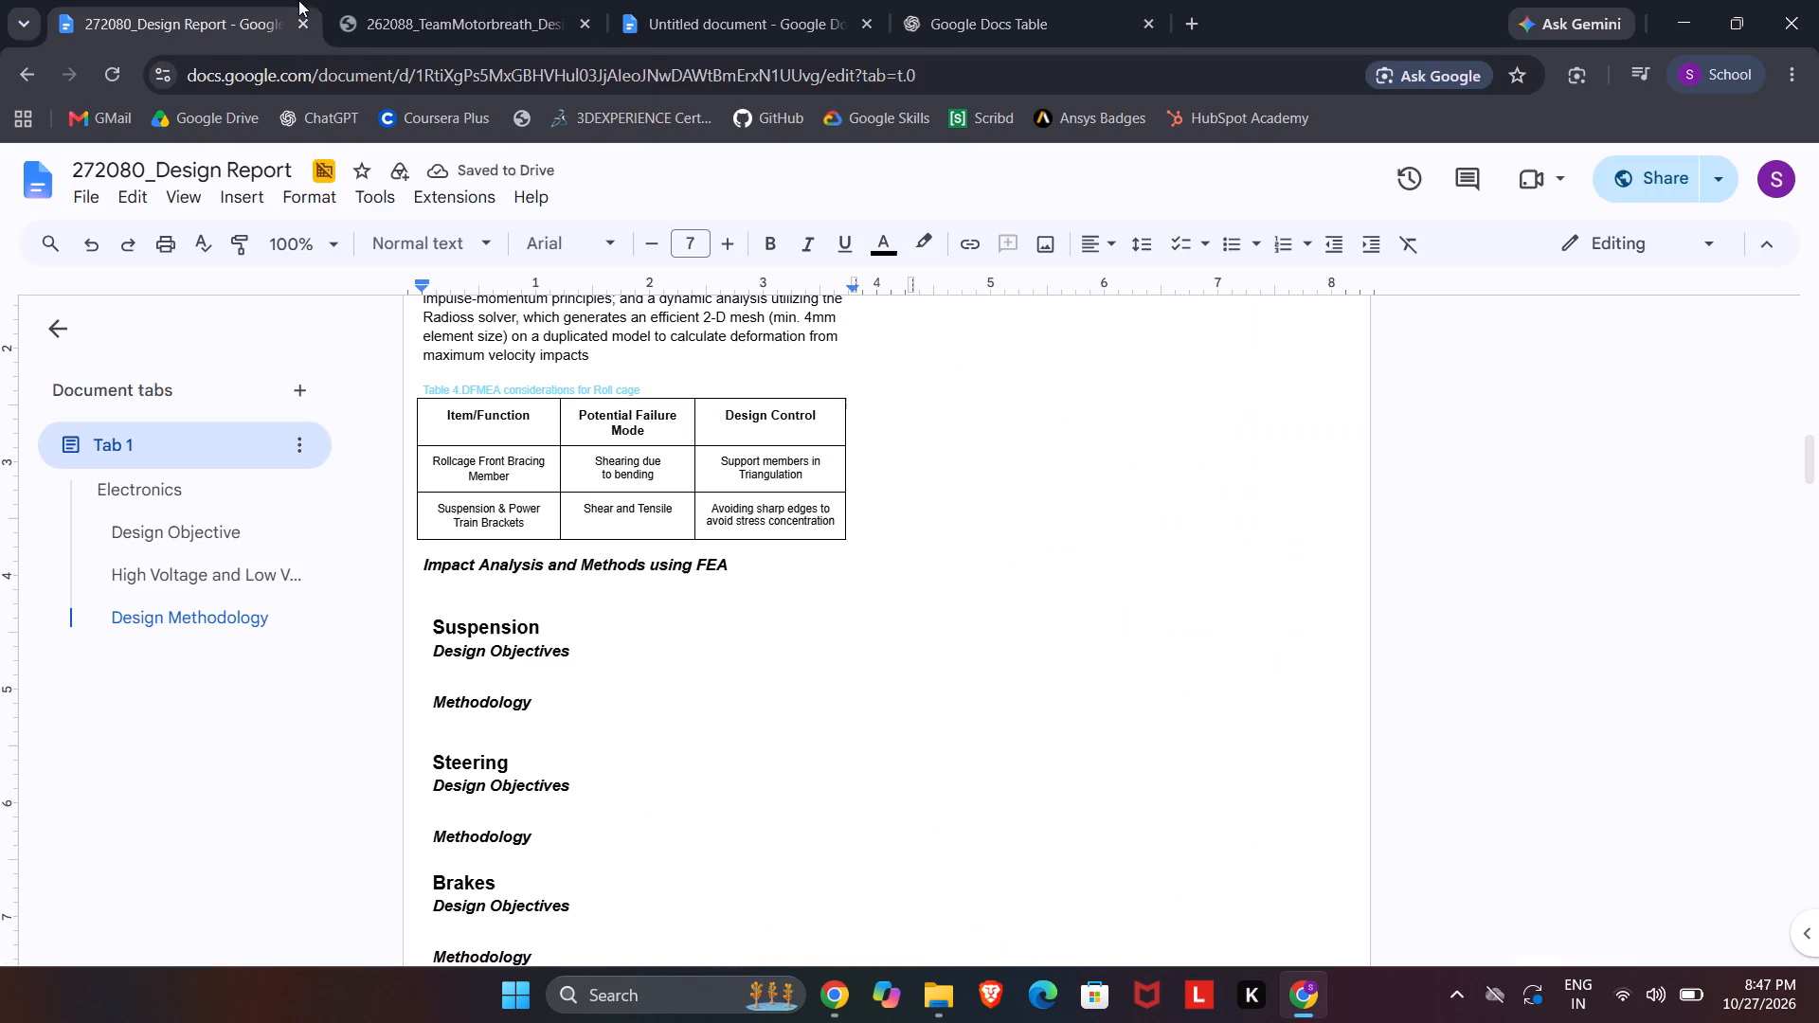
left_click(298, 0)
double_click(479, 552)
left_click(482, 560)
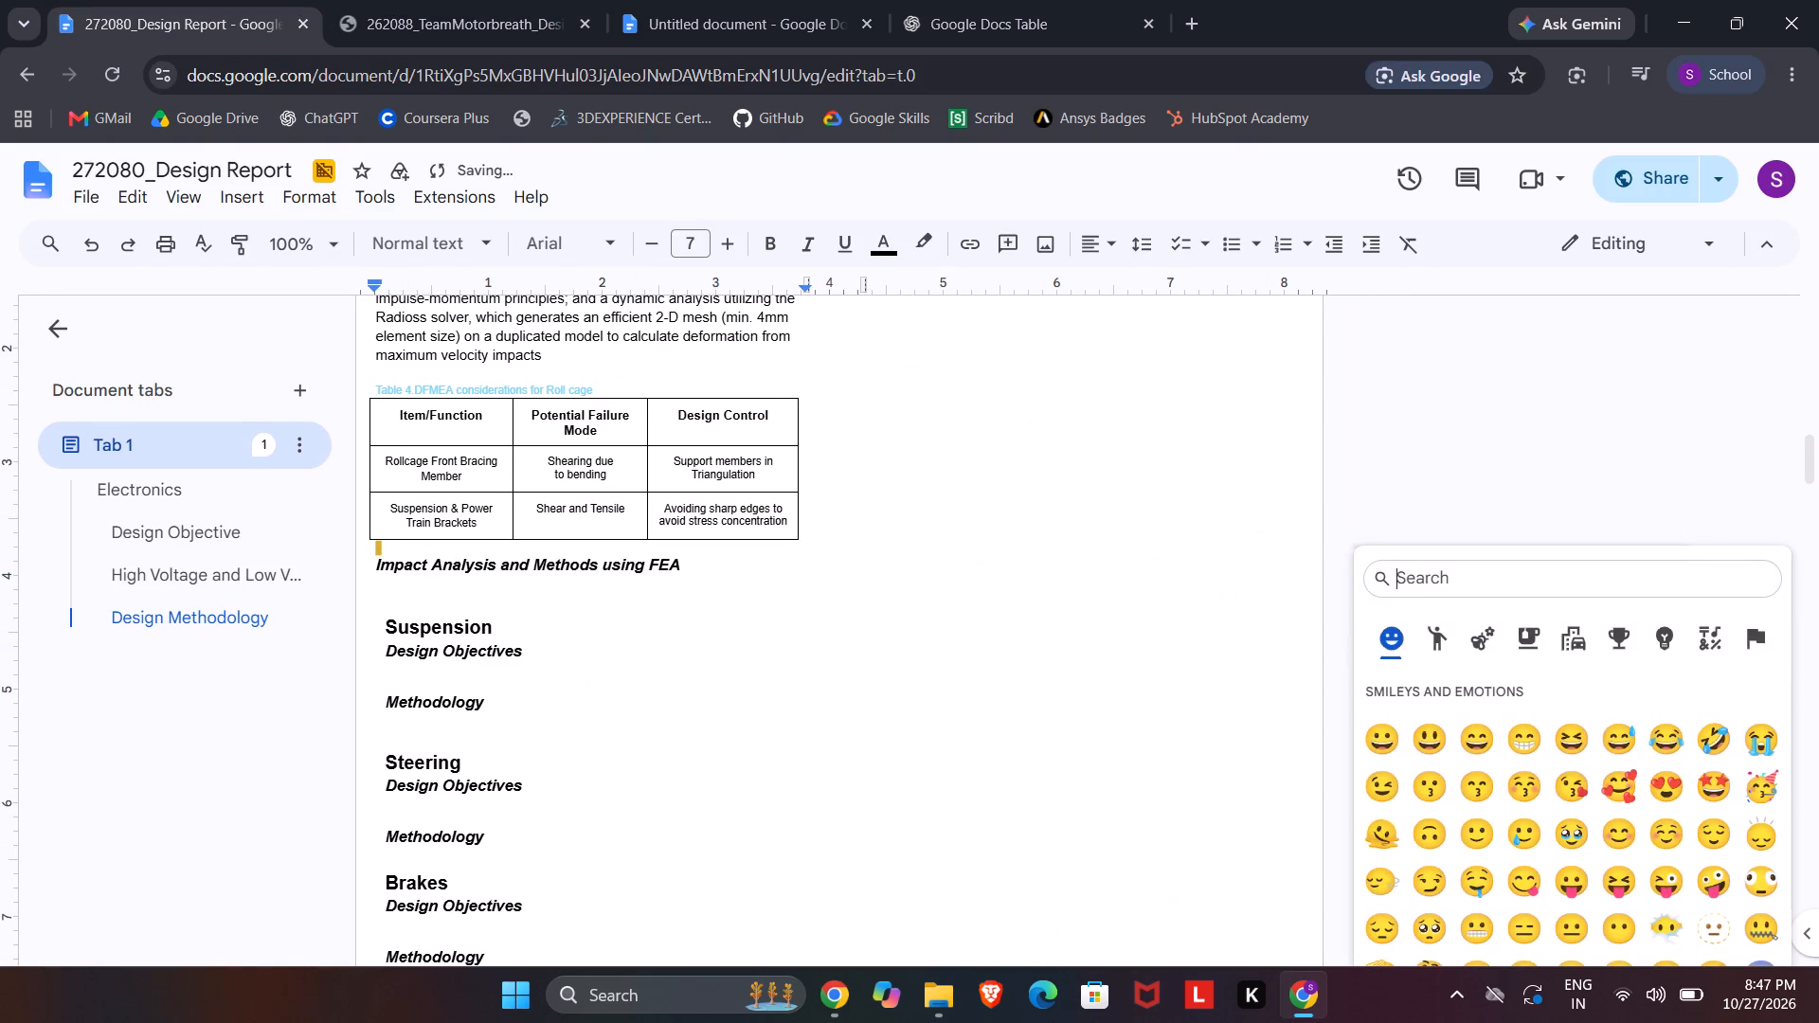
left_click(82, 241)
triple_click(528, 568)
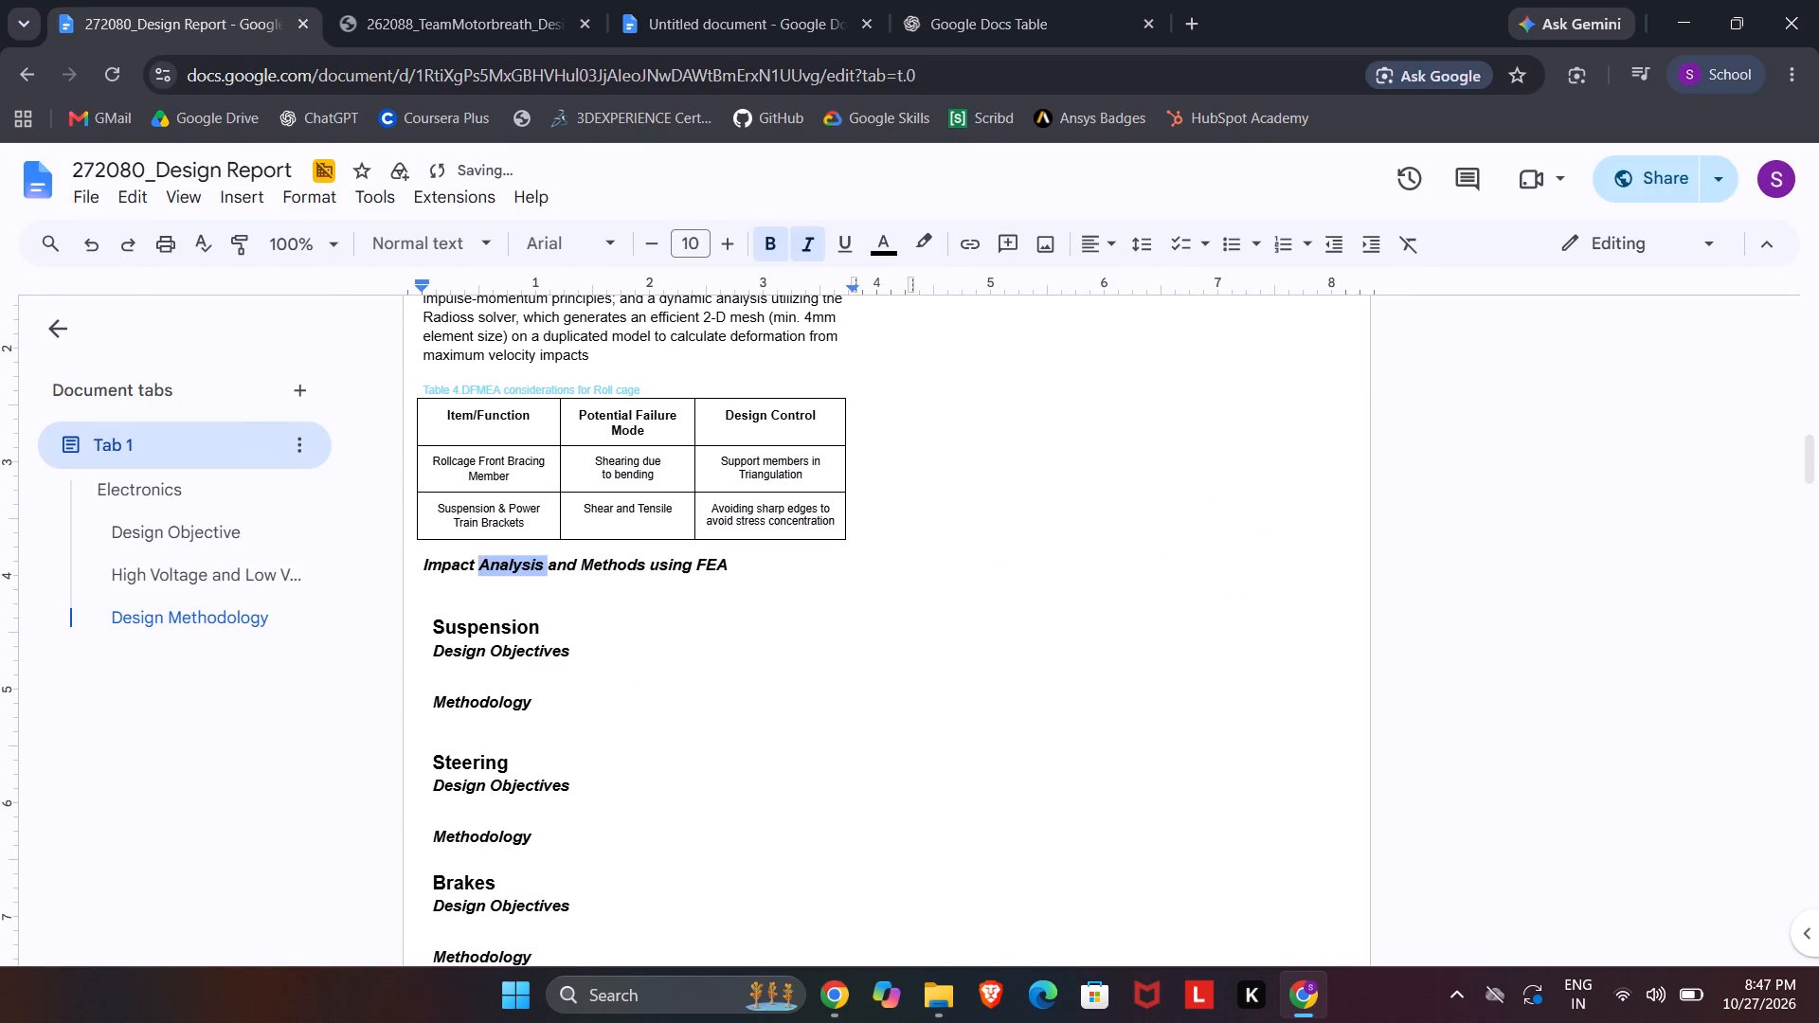
key("ctrl+v")
Copy the PDF's Driver Ergonomics paragraph onto the line directly below the Driver Ergonomics heading in the design report.
left_click(317, 0)
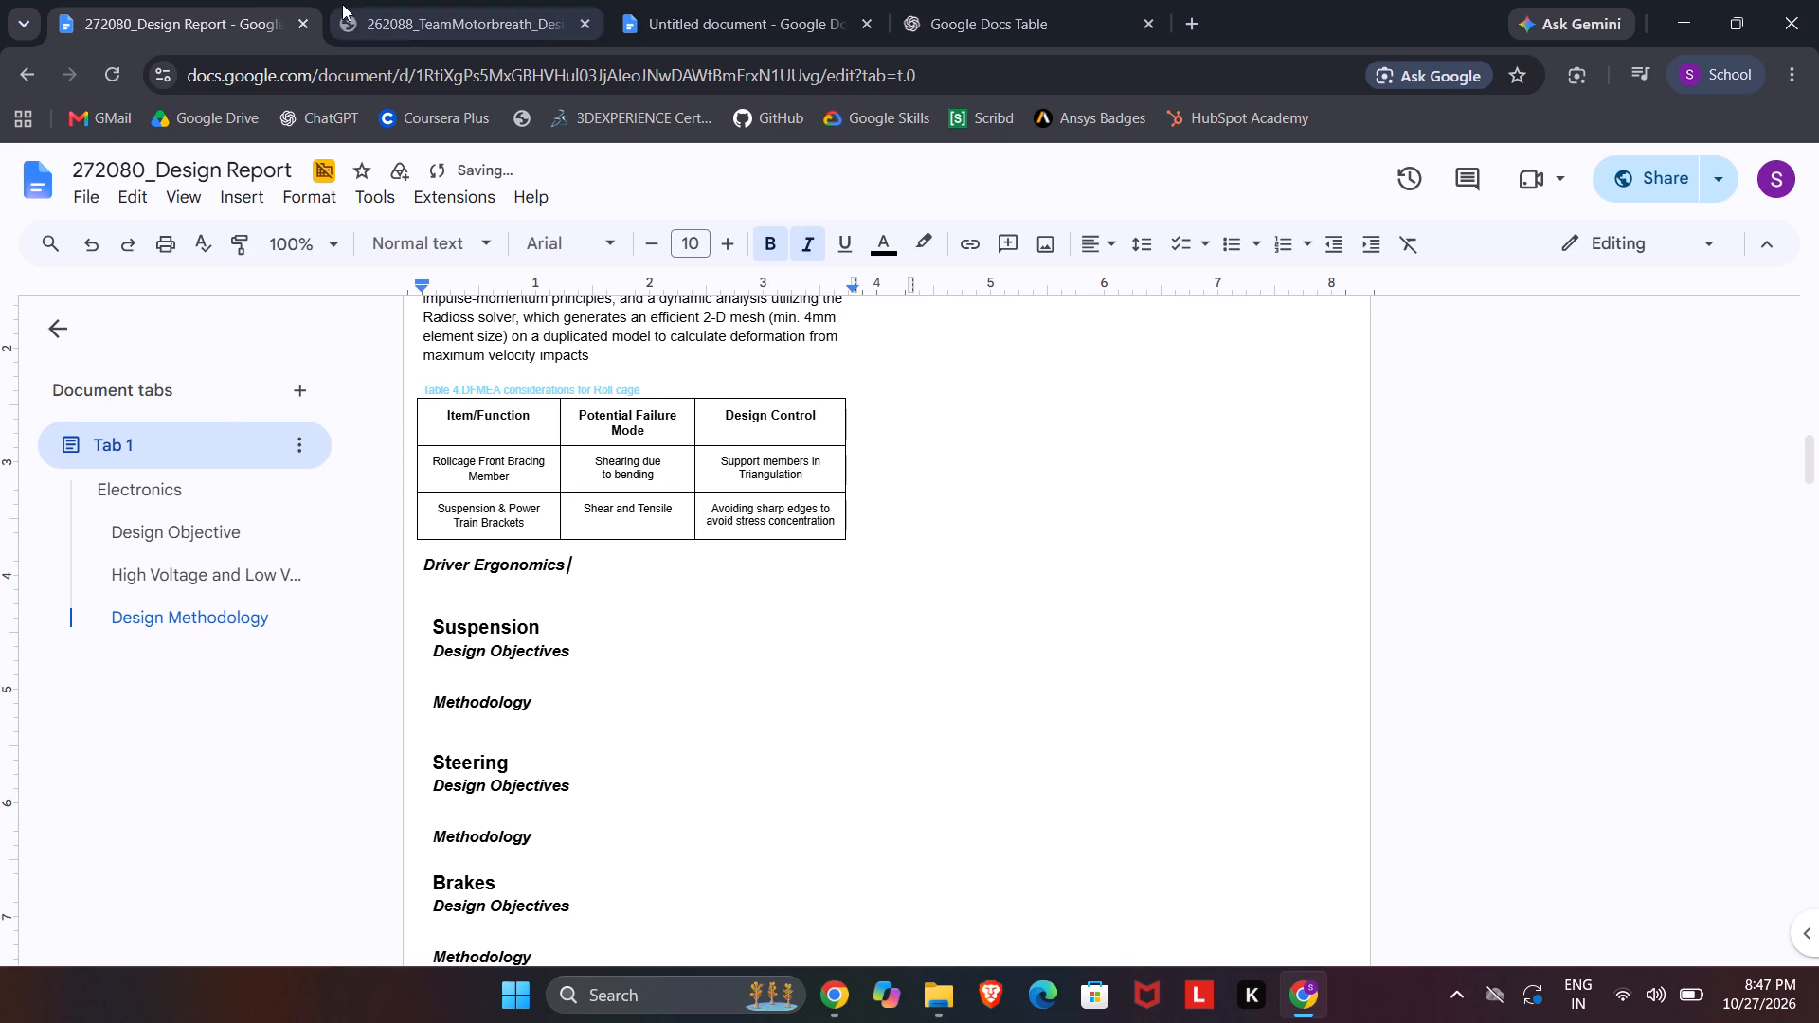
left_click(342, 4)
left_click_drag(635, 404, 1022, 554)
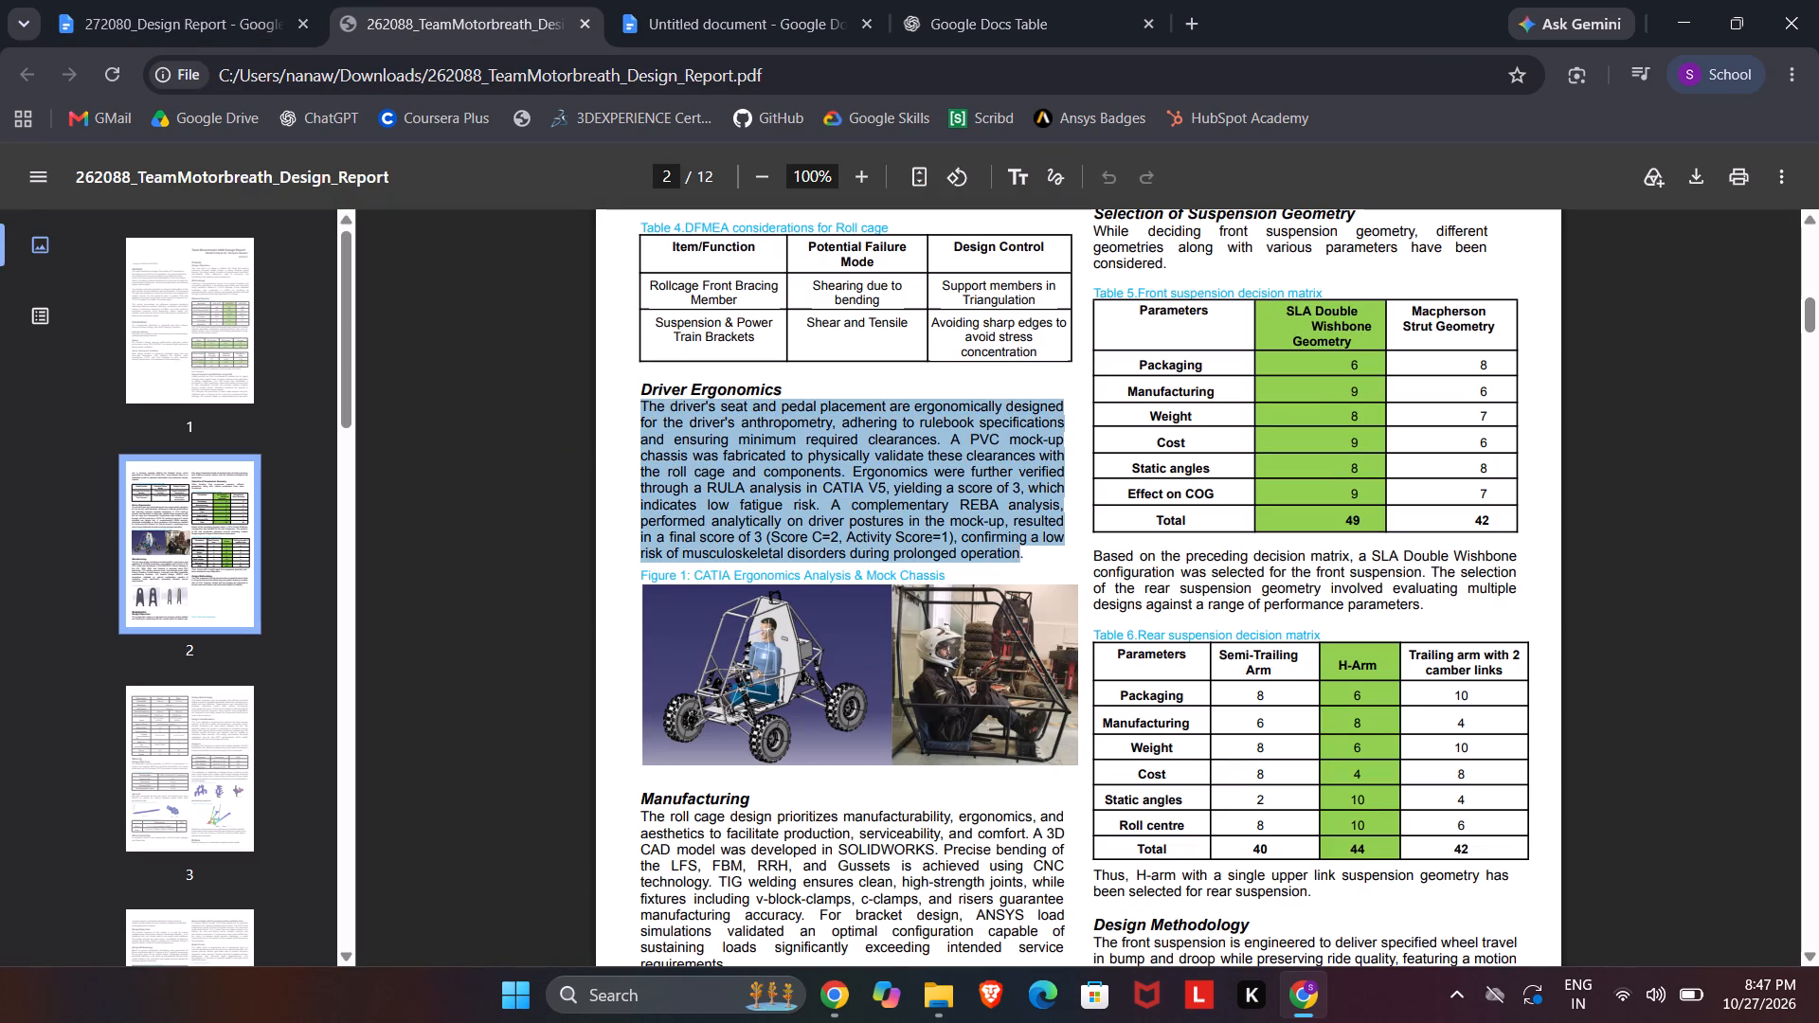
left_click_drag(1022, 554, 1023, 554)
key("ctrl+c")
left_click(186, 0)
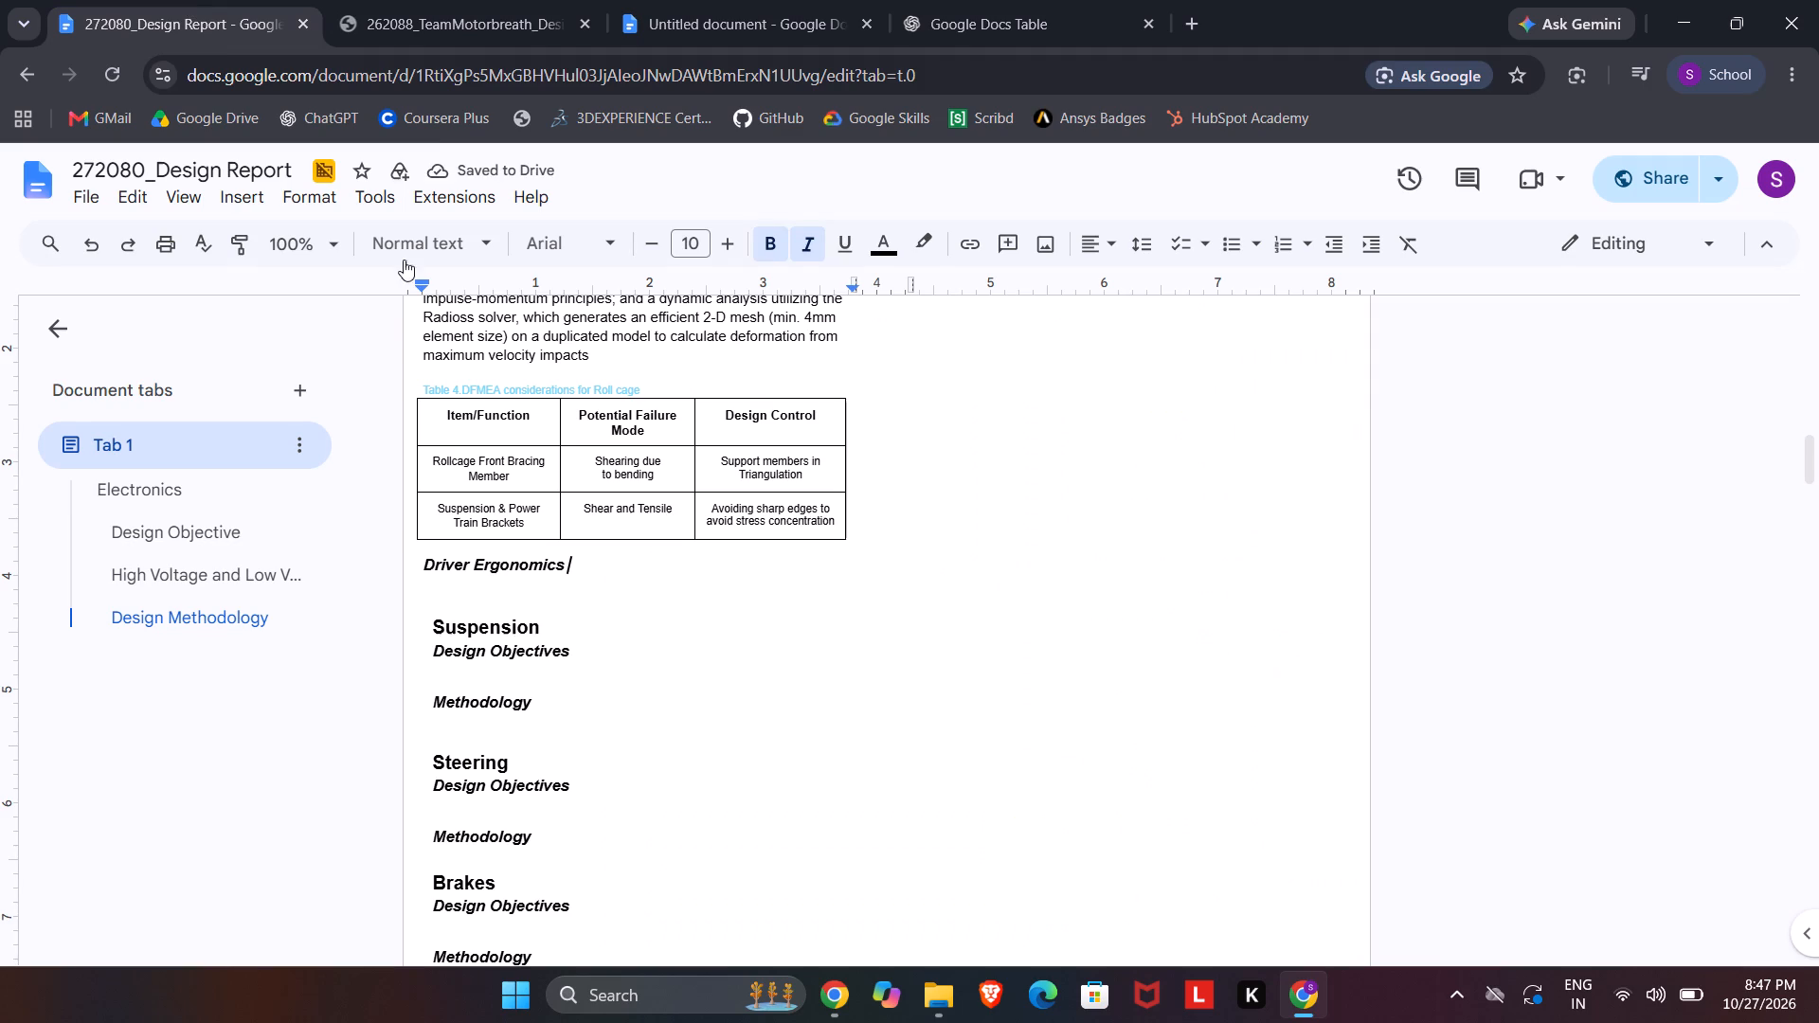
left_click(449, 579)
key("ctrl+v")
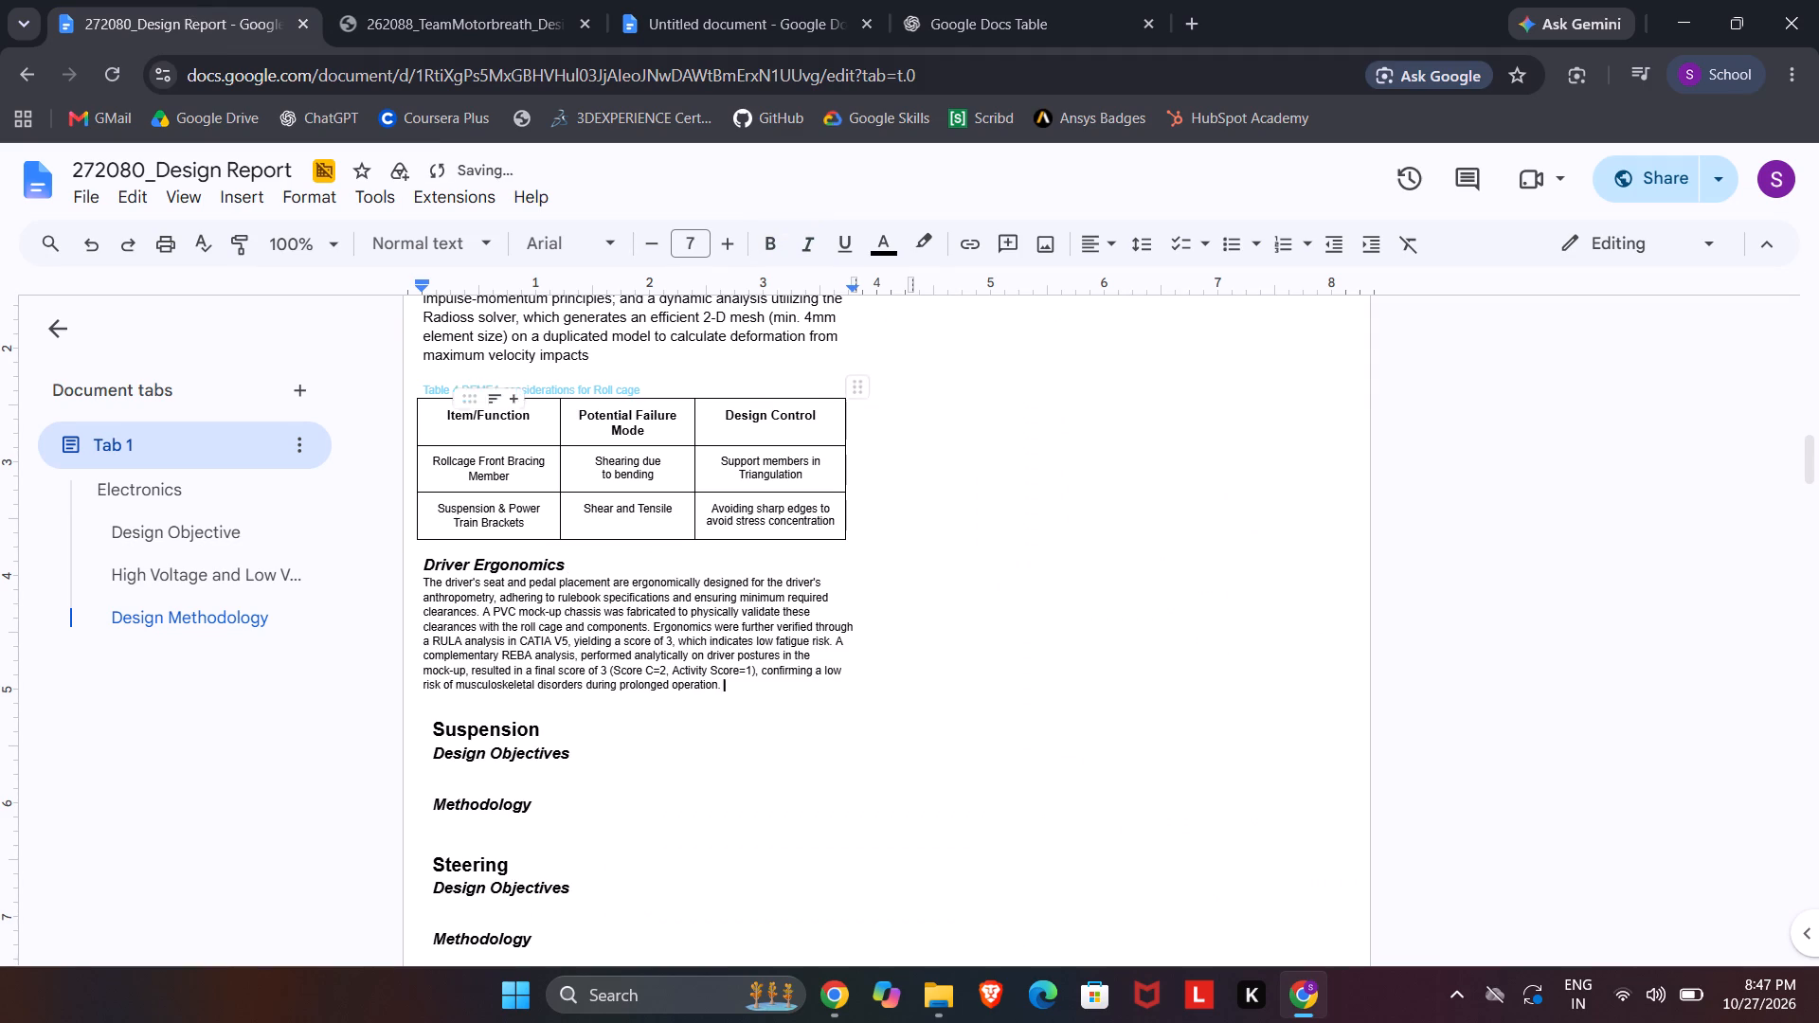
Set the Driver Ergonomics paragraph's font size to 9.
triple_click(745, 650)
left_click(745, 650)
triple_click(745, 650)
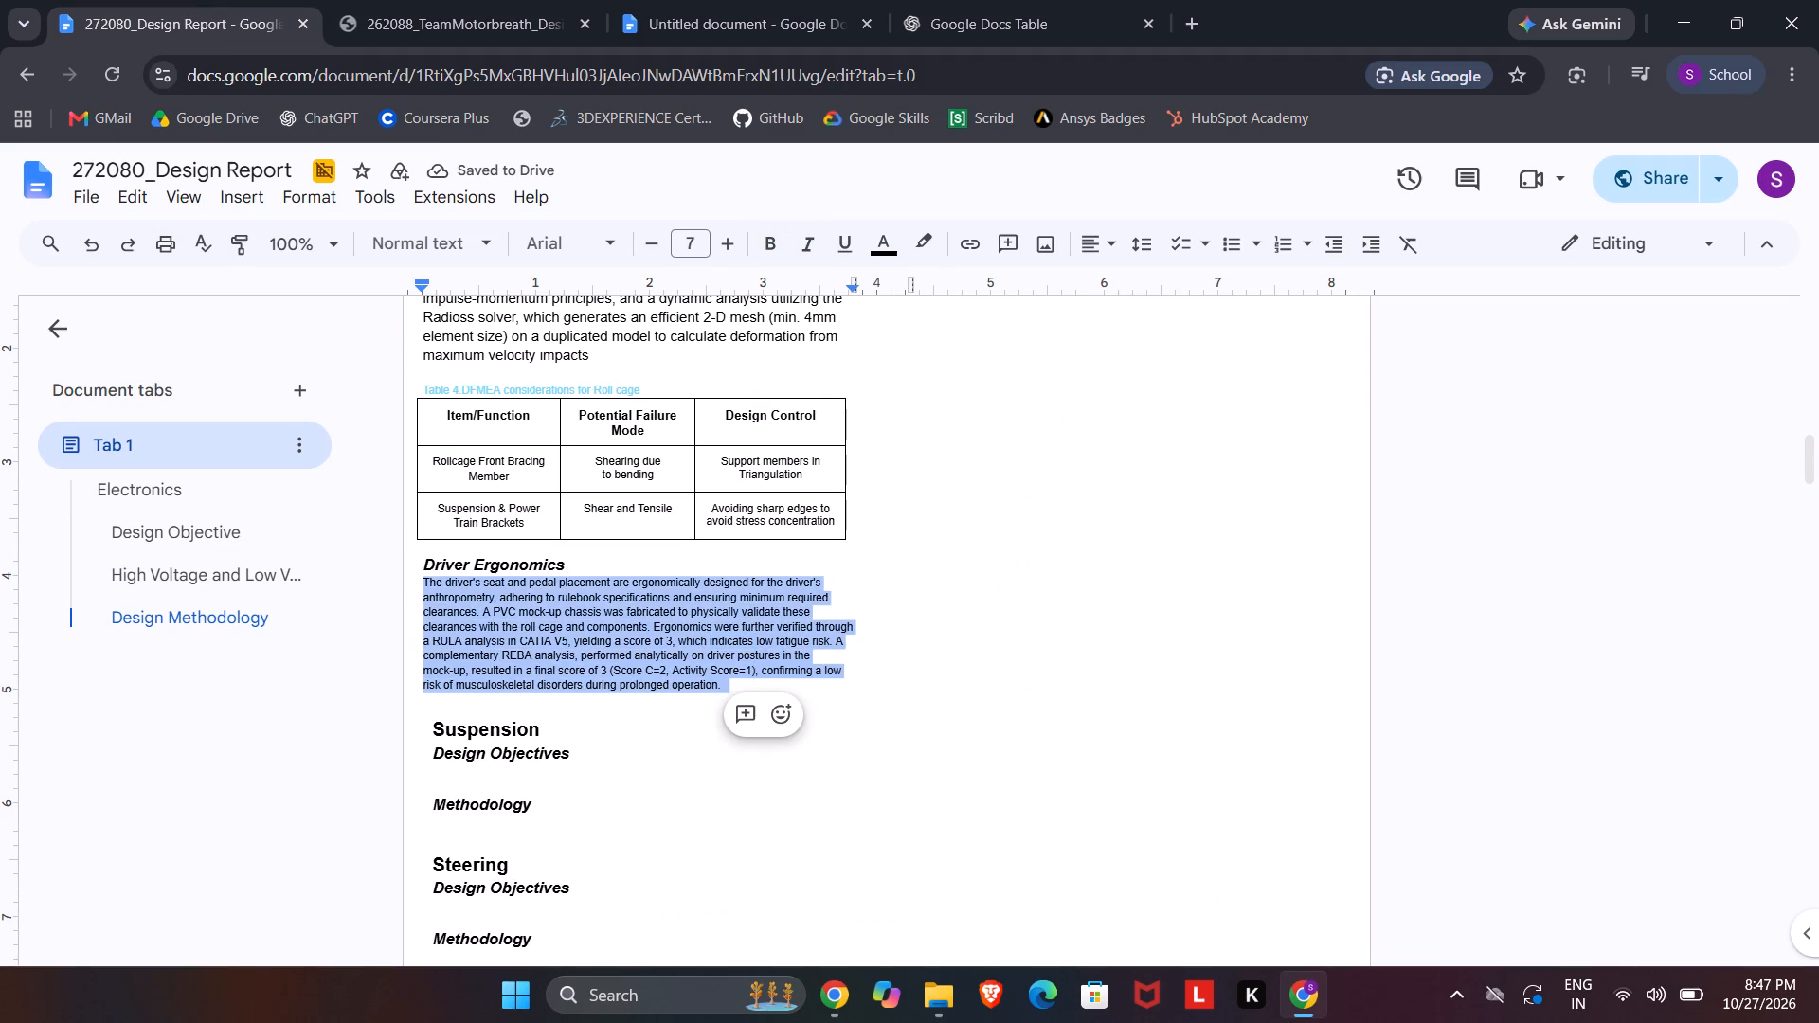
double_click(736, 245)
Copy the PDF caption "Figure 1: CATIA Ergonomics Analysis & Mock Chassis" onto a new line below the Driver Ergonomics paragraph, with blank lines beneath it.
left_click(504, 0)
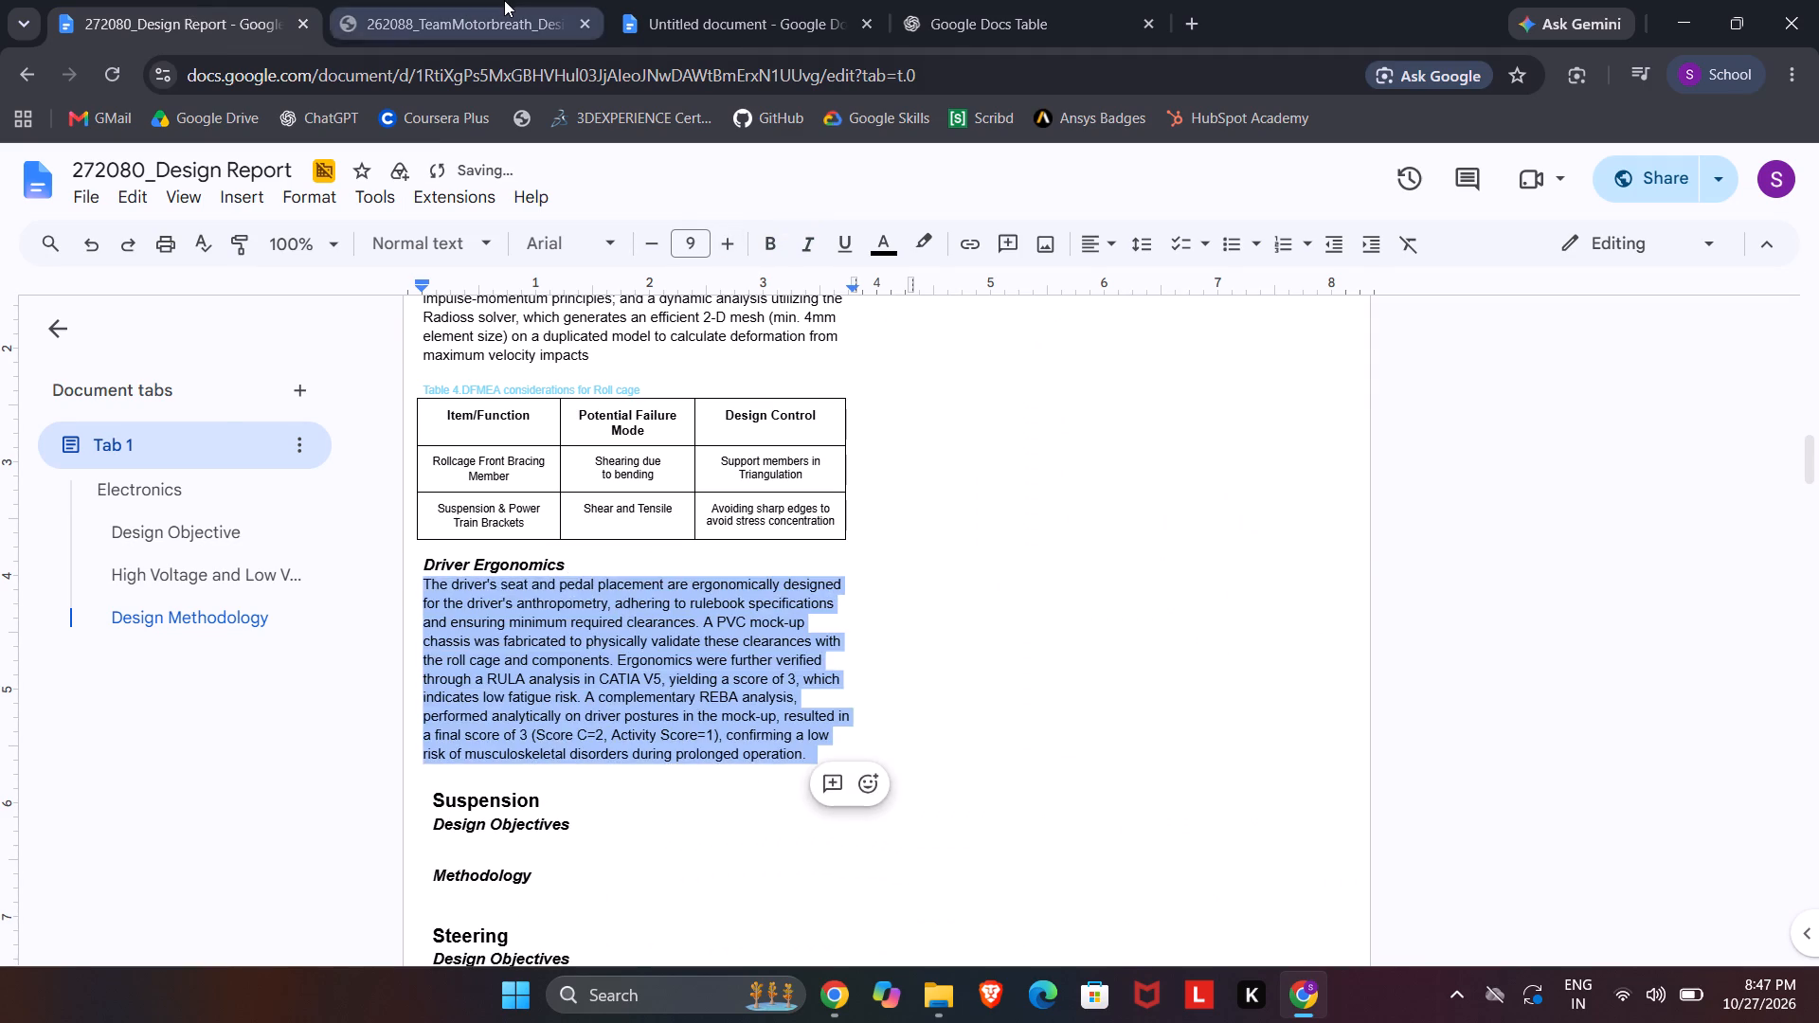
scroll(734, 457, "down", 3)
scroll(739, 468, "up", 1)
left_click(724, 513)
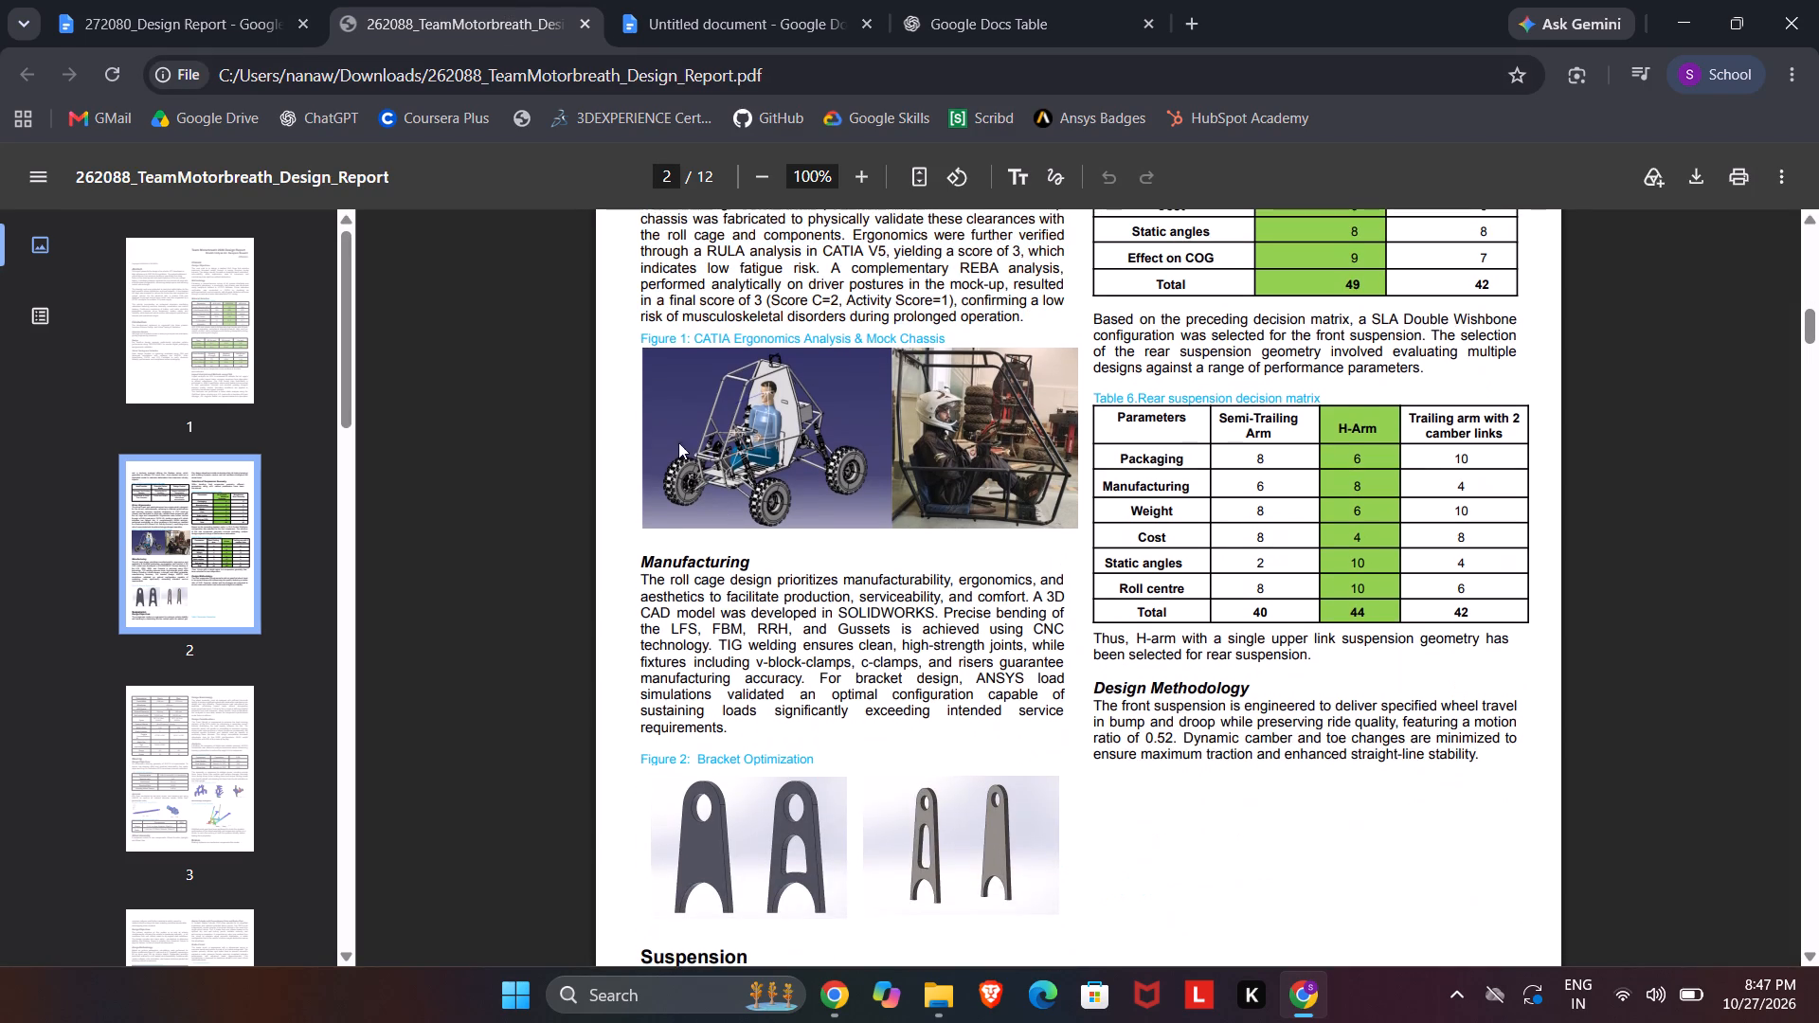
left_click_drag(641, 332, 953, 337)
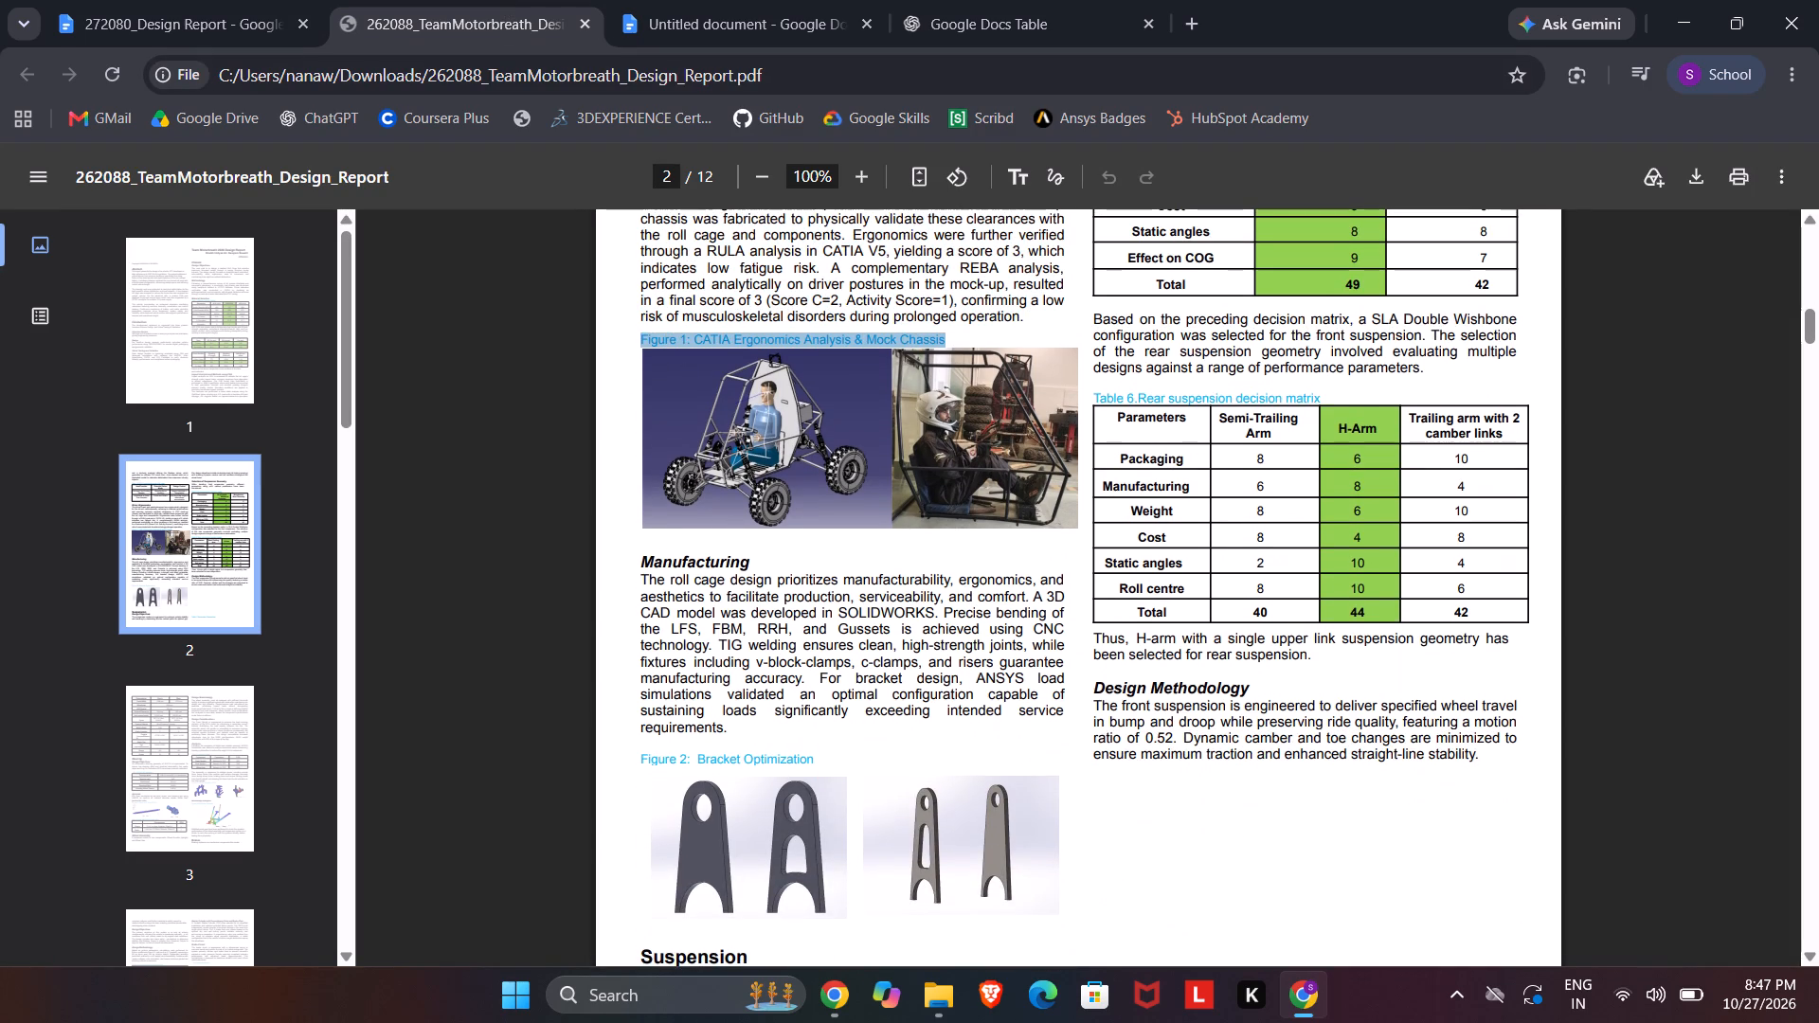
key("ctrl+c")
left_click(227, 0)
left_click(446, 763)
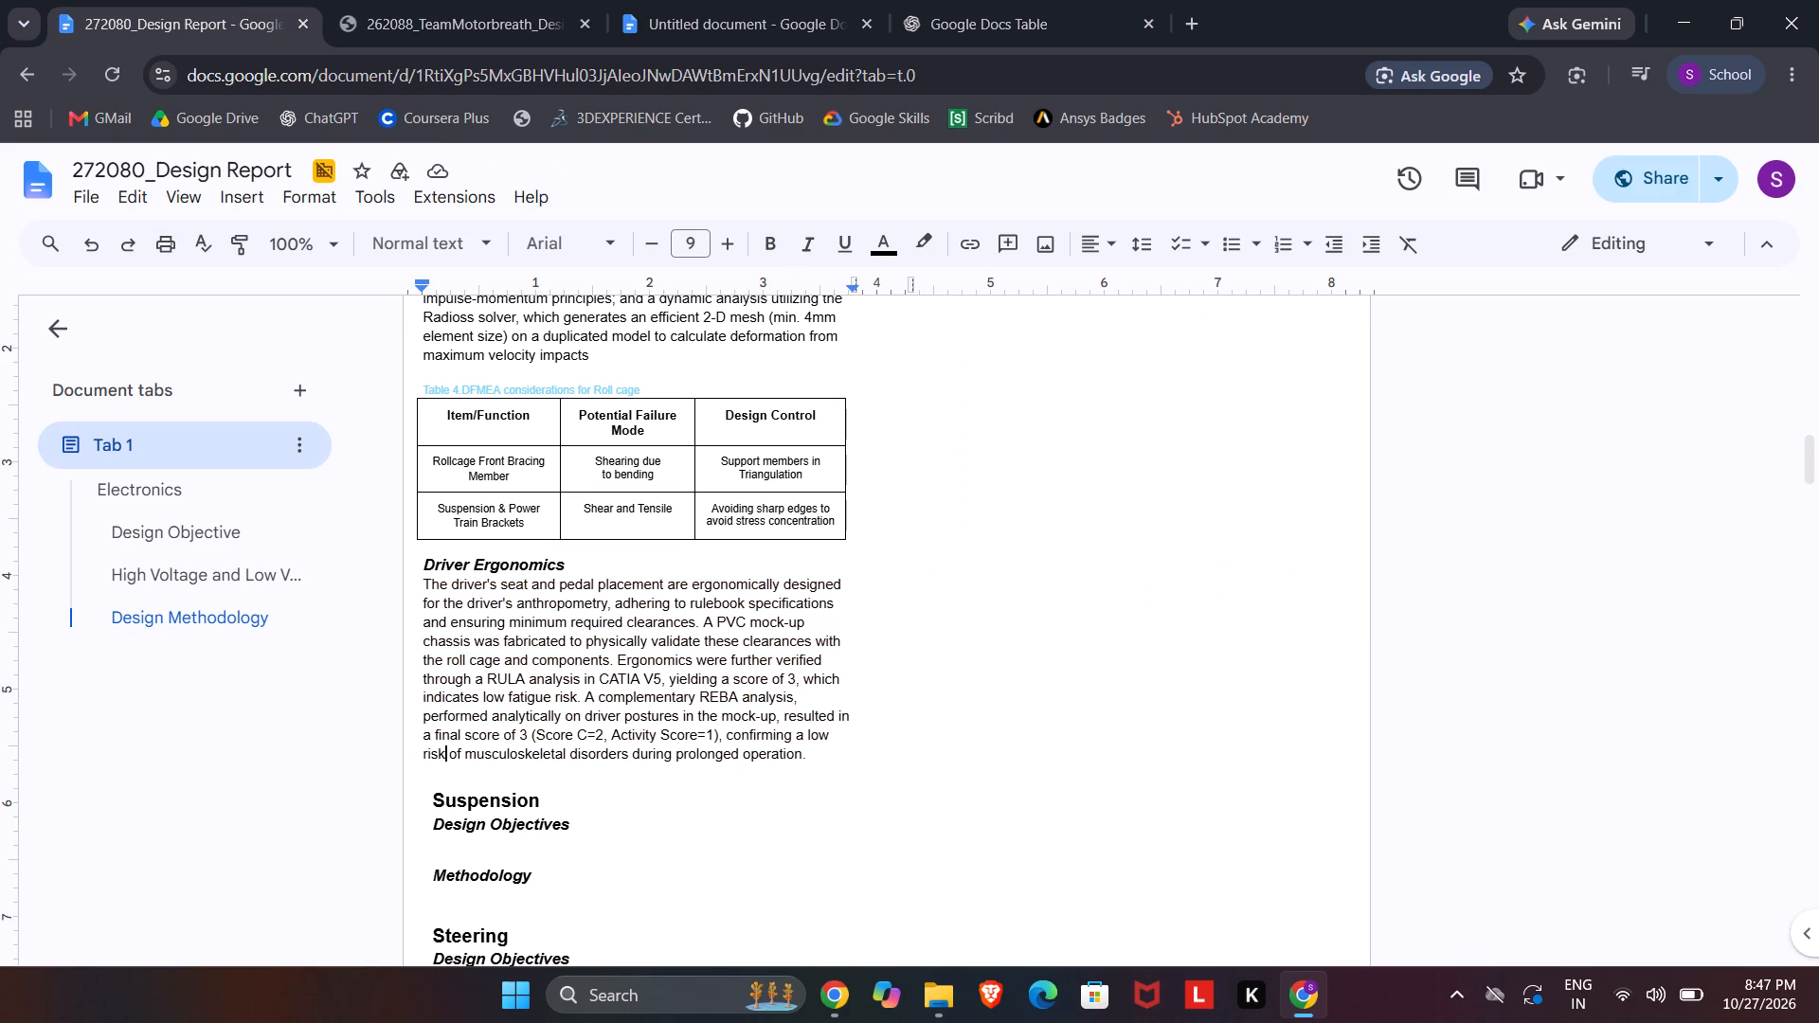
left_click(448, 769)
left_click(816, 758)
key("Return")
key("Return")
key("Return")
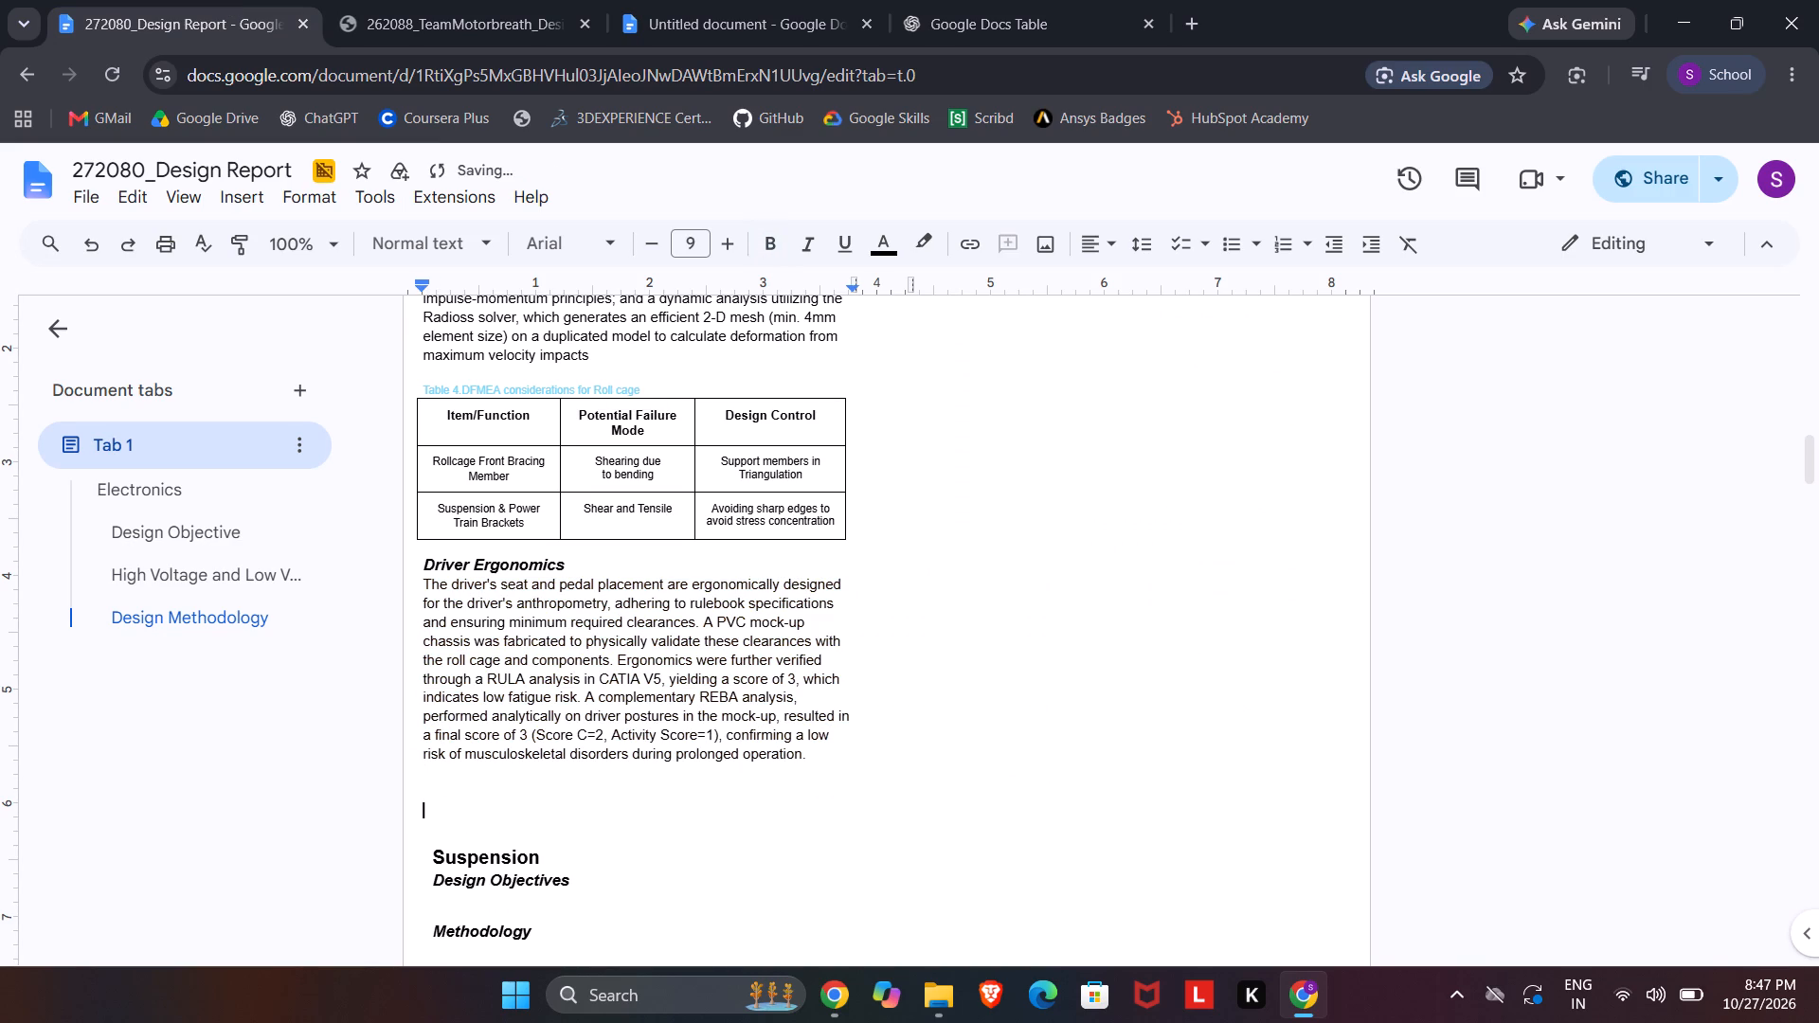
left_click_drag(657, 392, 416, 393)
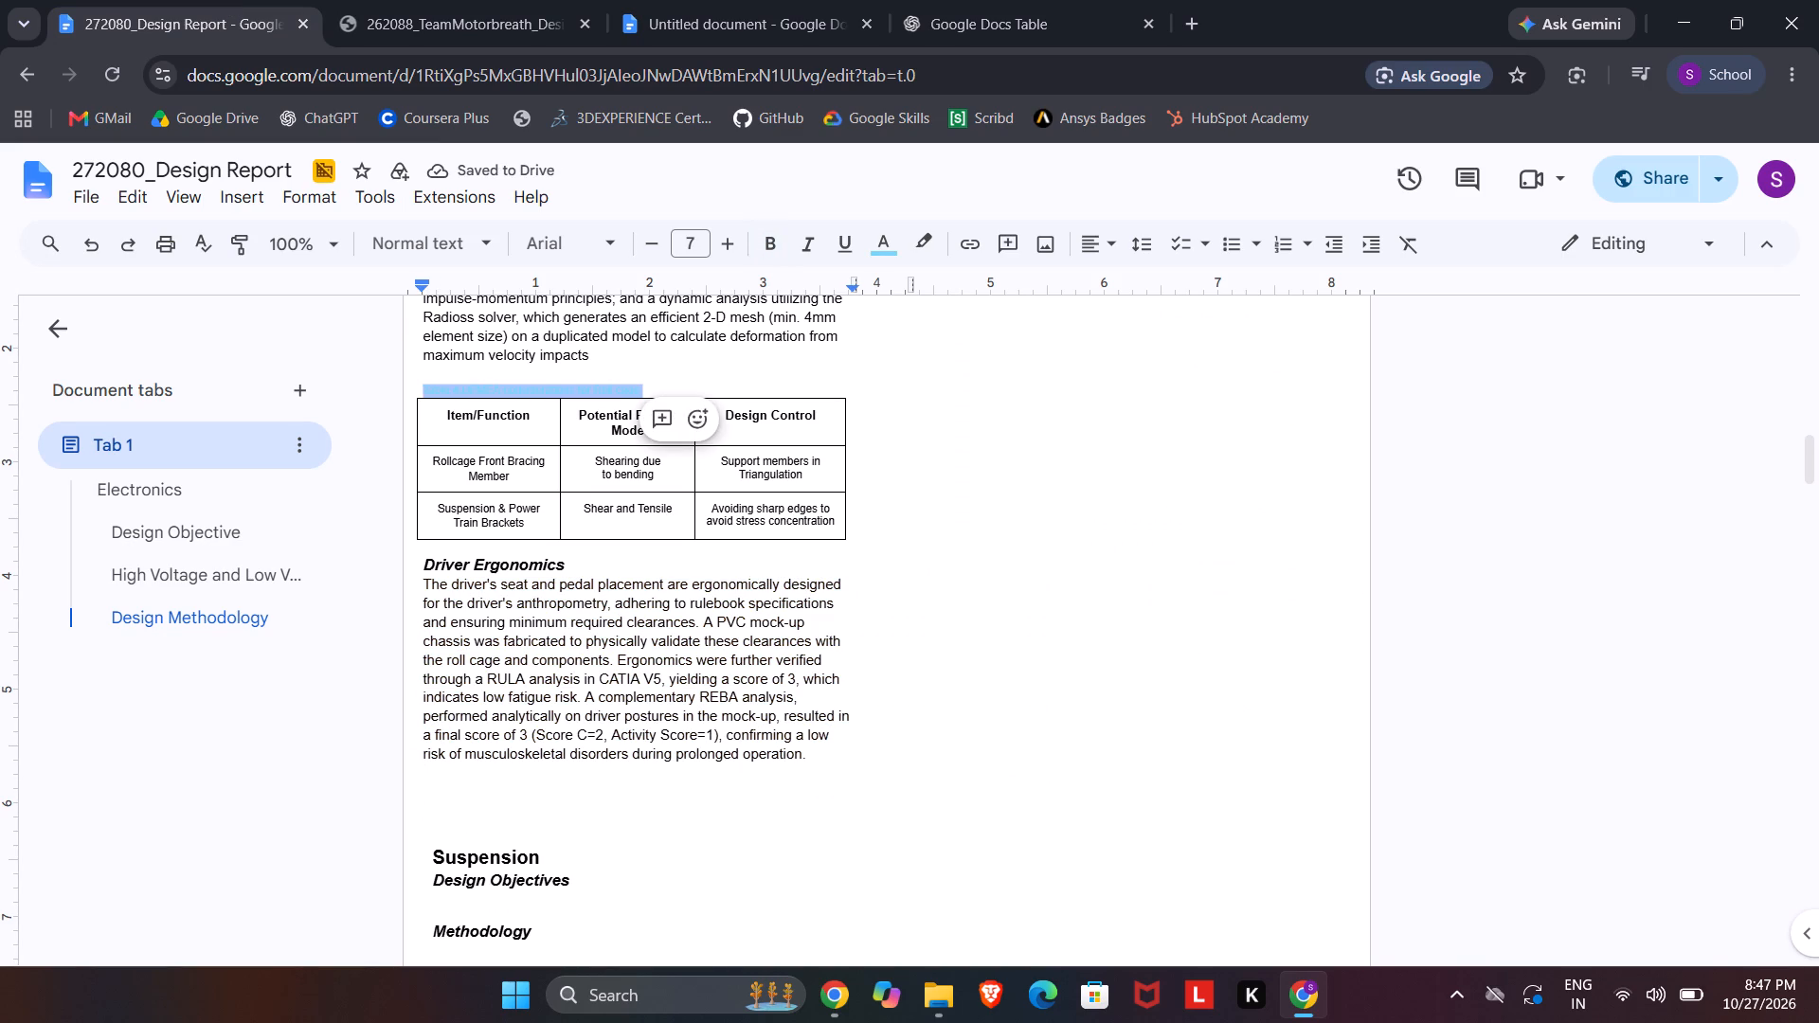
left_click(437, 769)
key("ctrl+v")
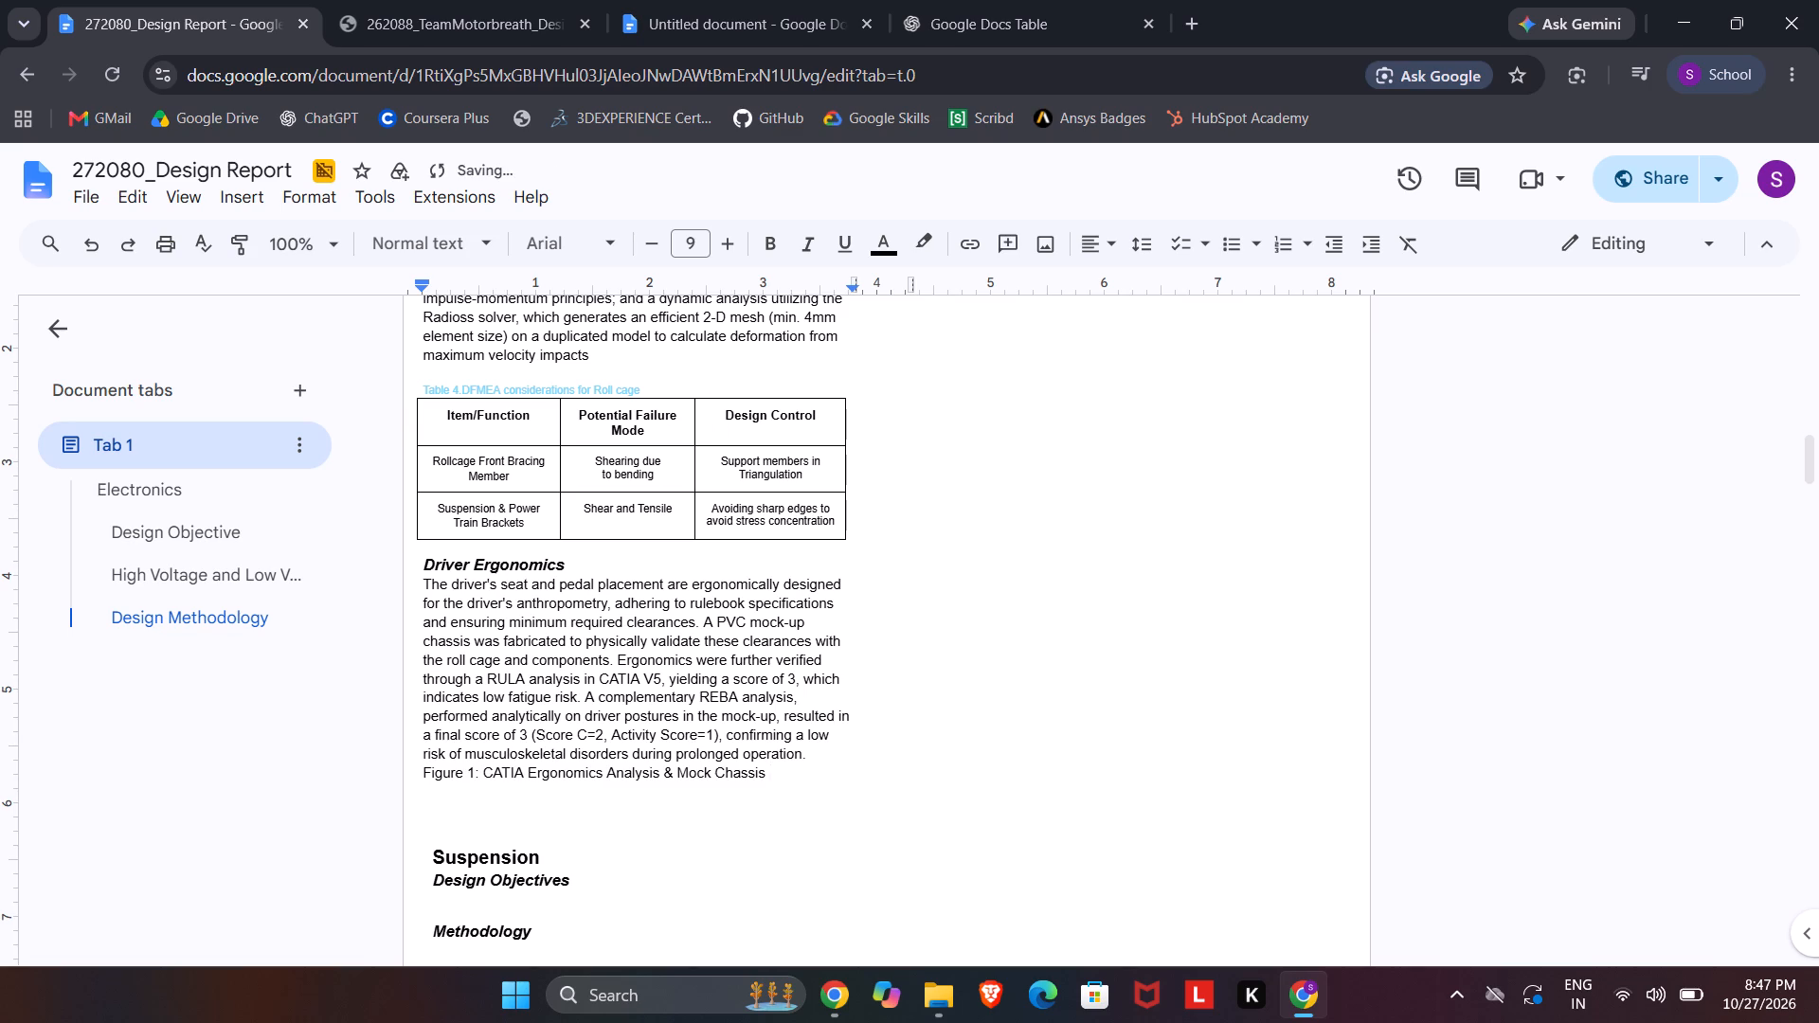
Format the Figure 1 caption at font size 7 in the custom light blue used for the Table 4 caption.
left_click_drag(796, 782, 399, 777)
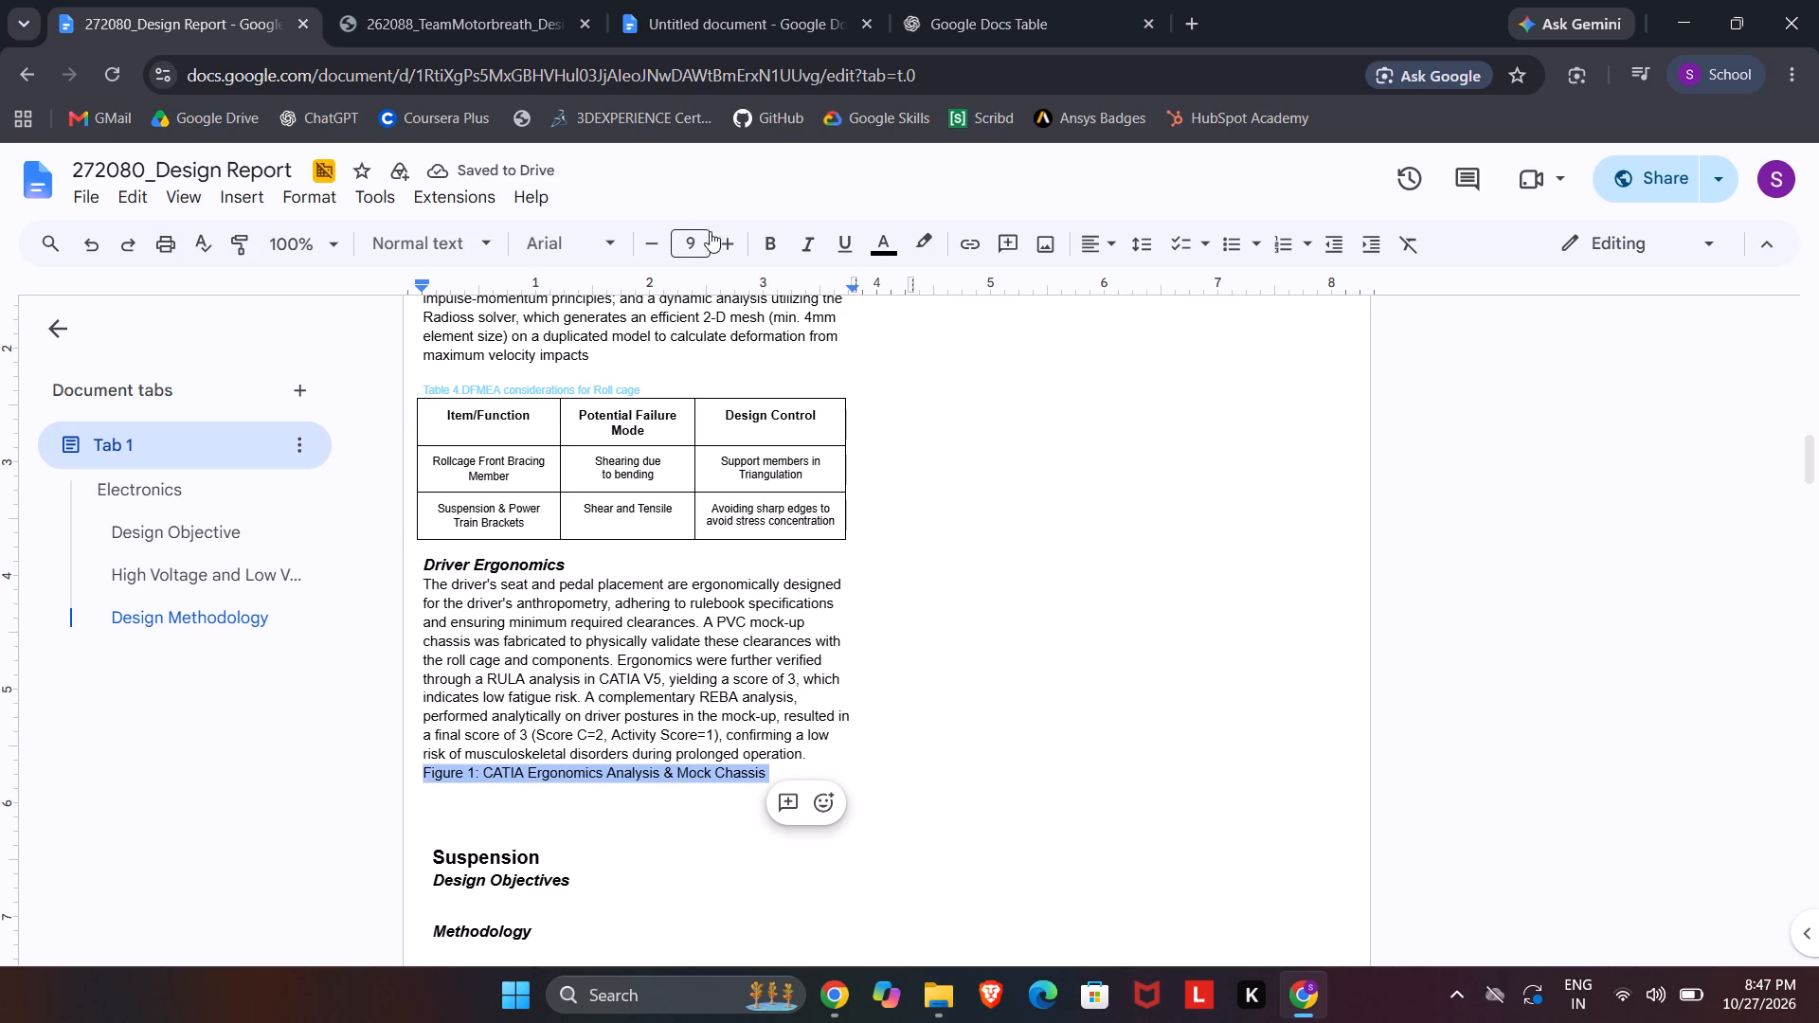
left_click(662, 246)
double_click(662, 246)
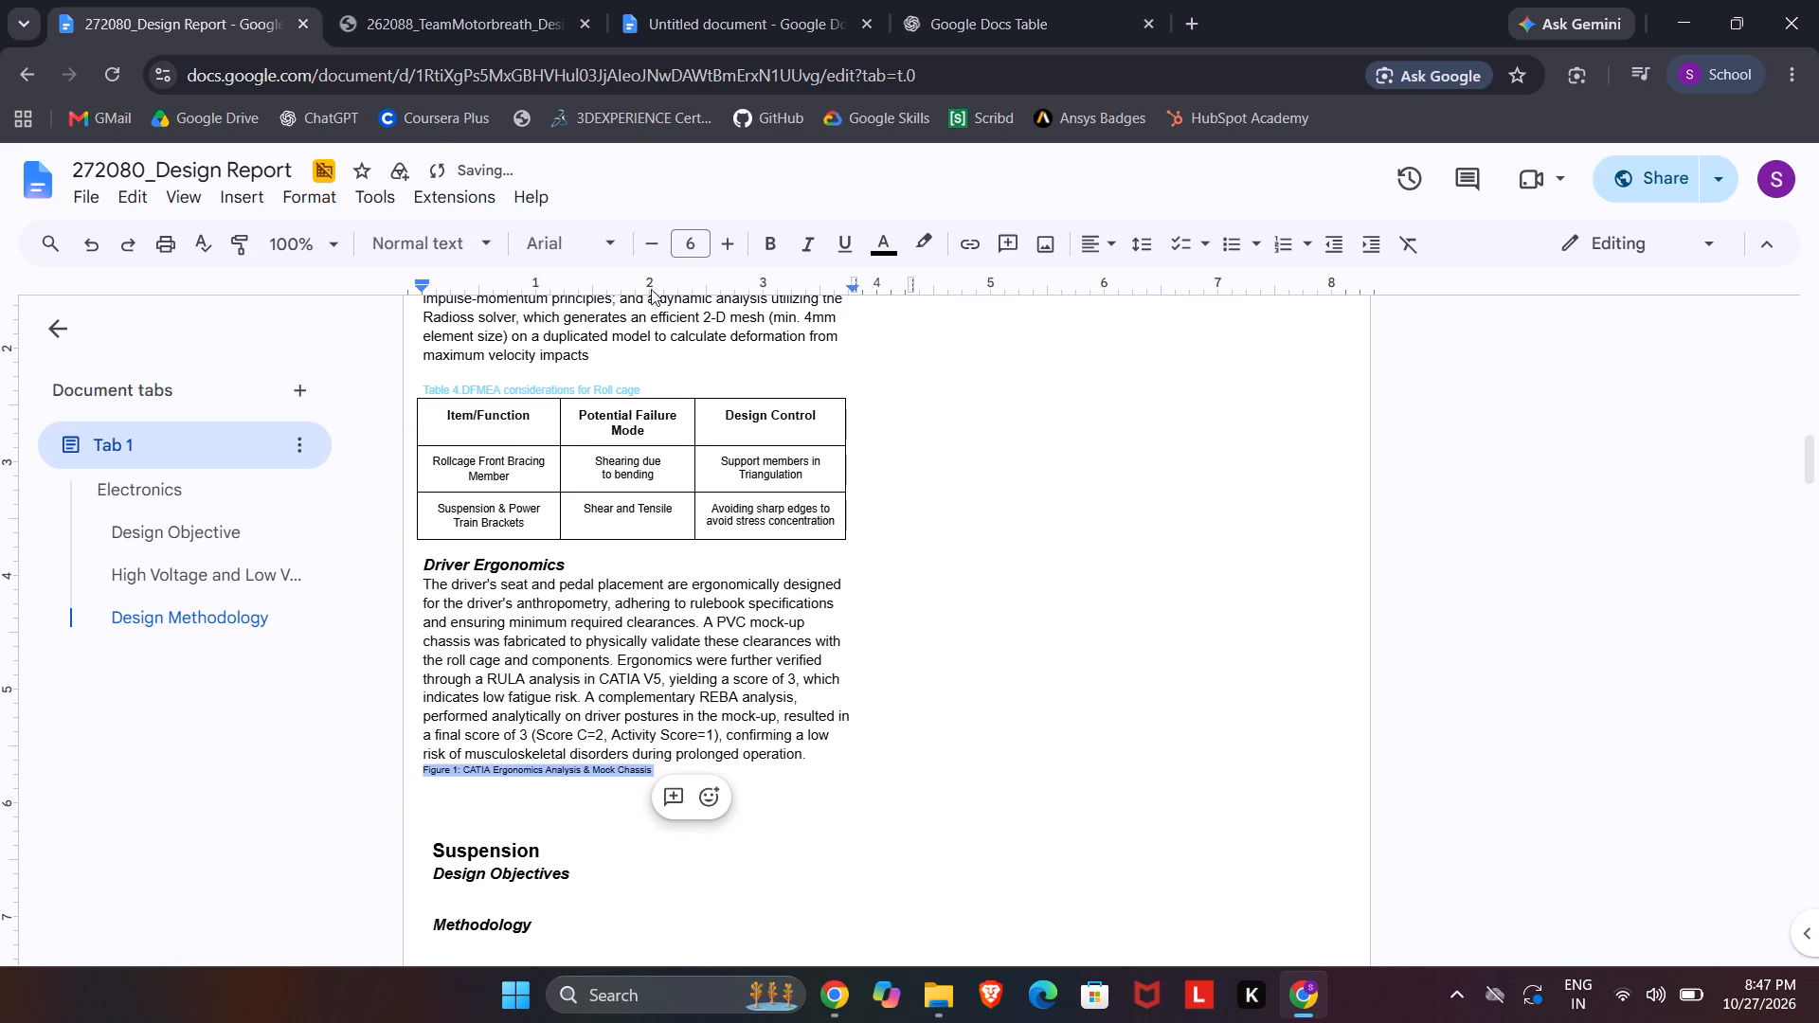
left_click(553, 384)
triple_click(560, 386)
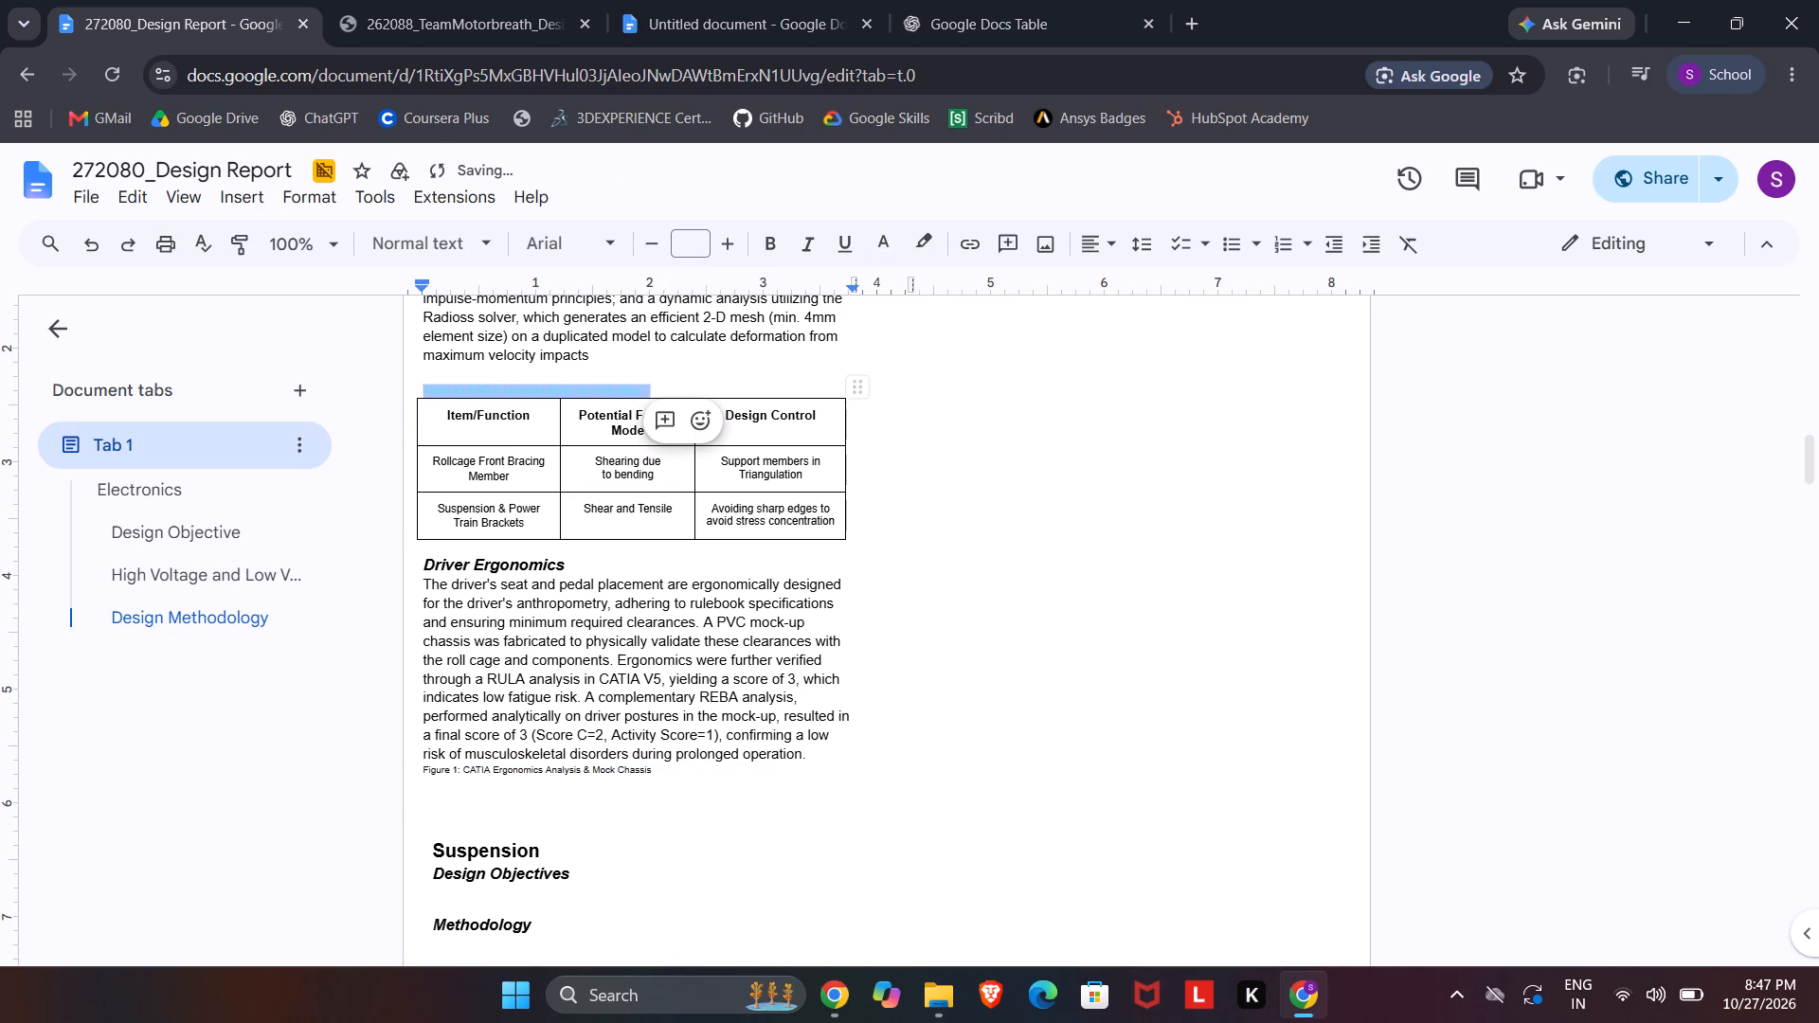
left_click_drag(662, 767, 423, 774, "ctrl")
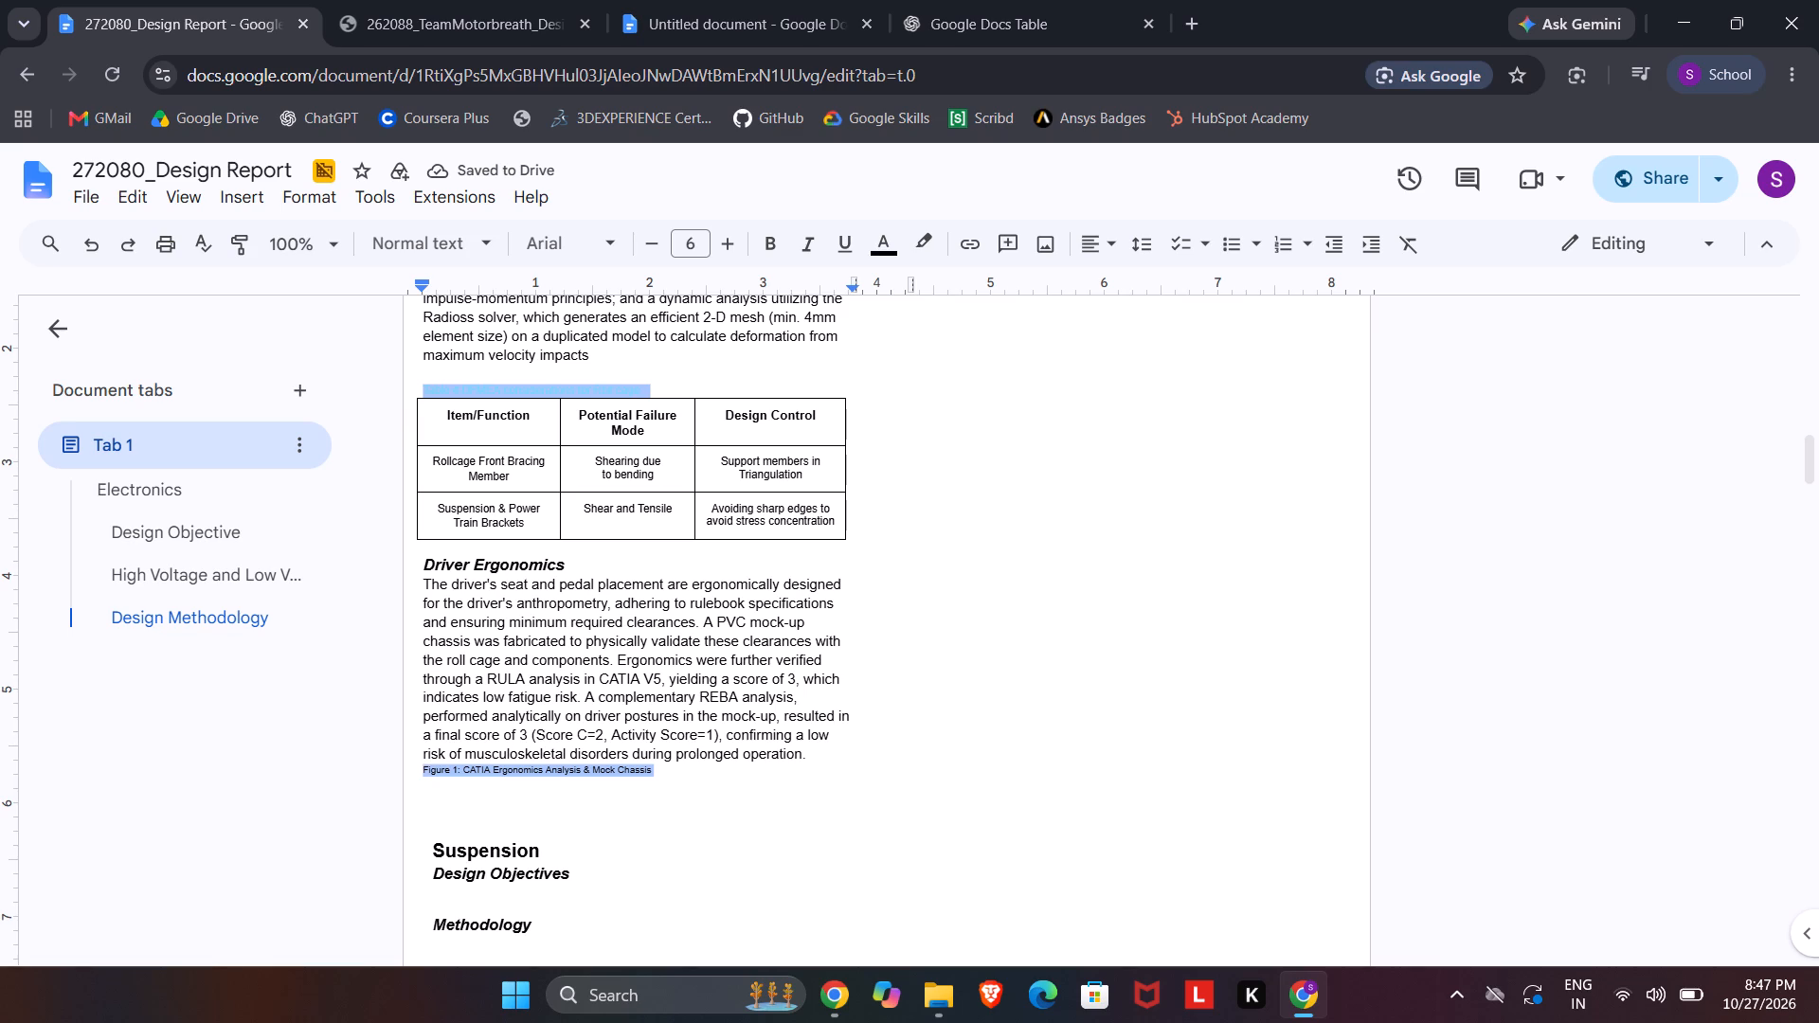
left_click(953, 560)
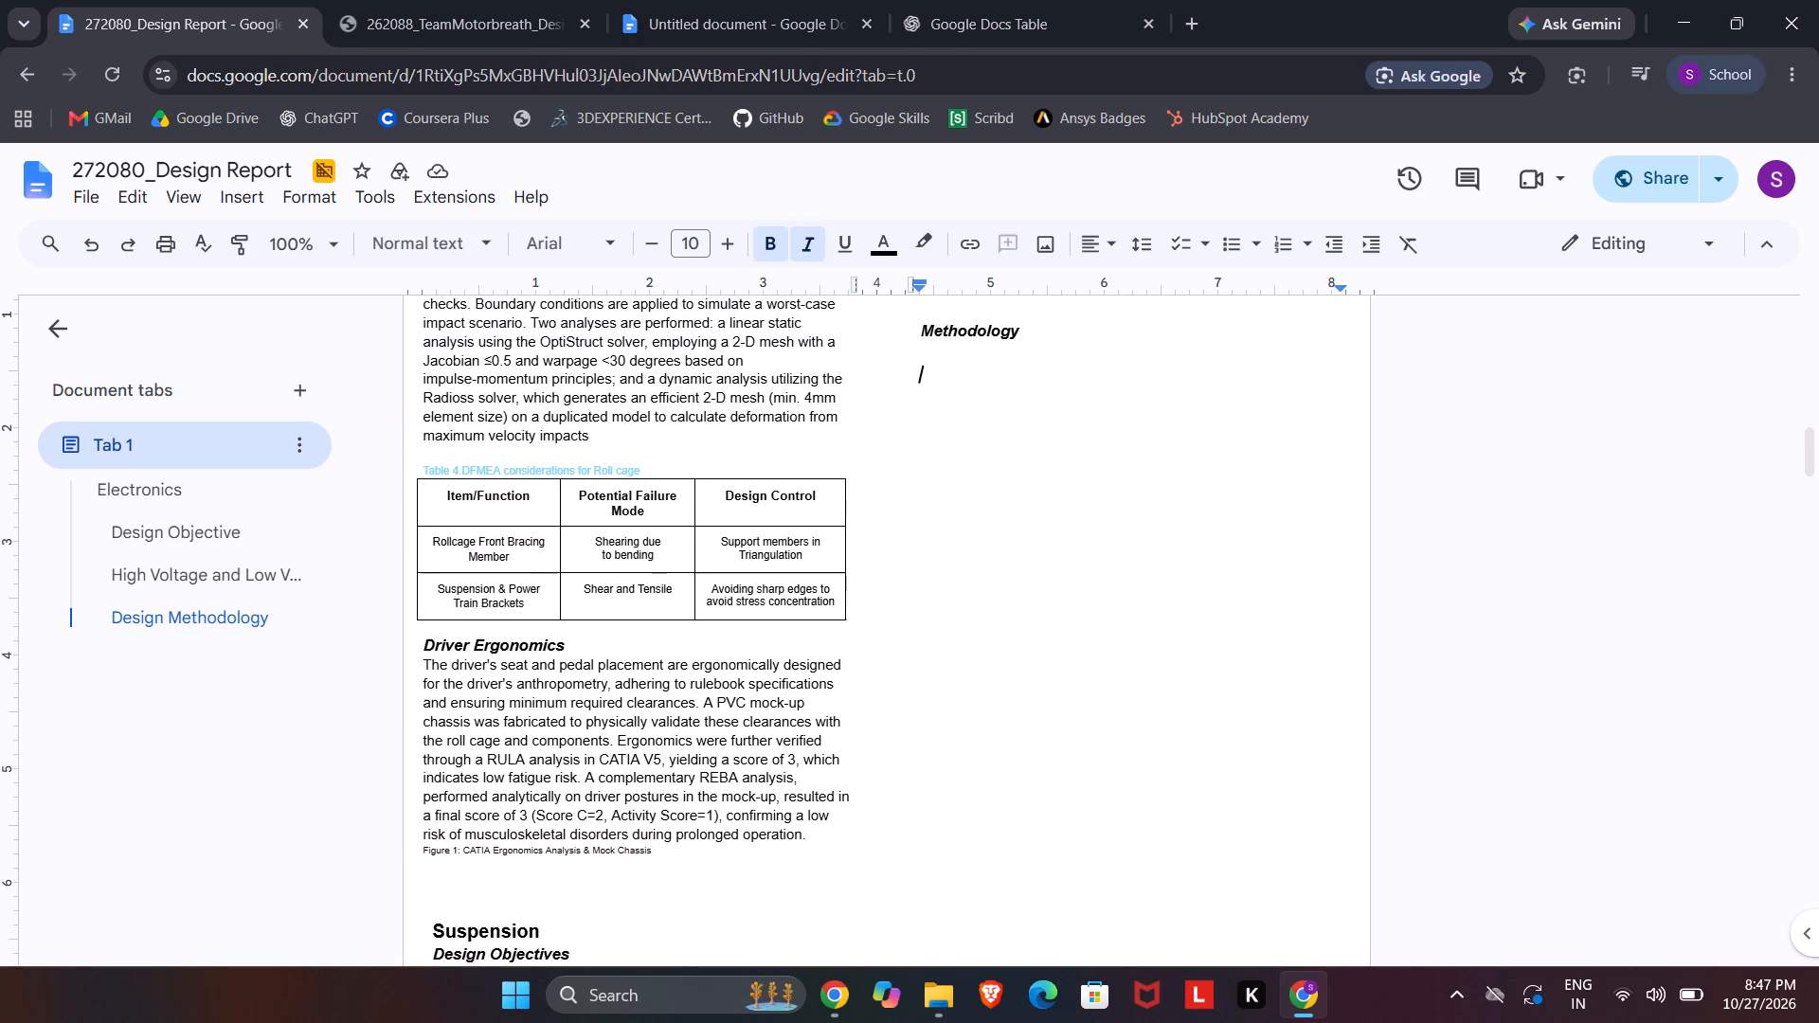
left_click(549, 469)
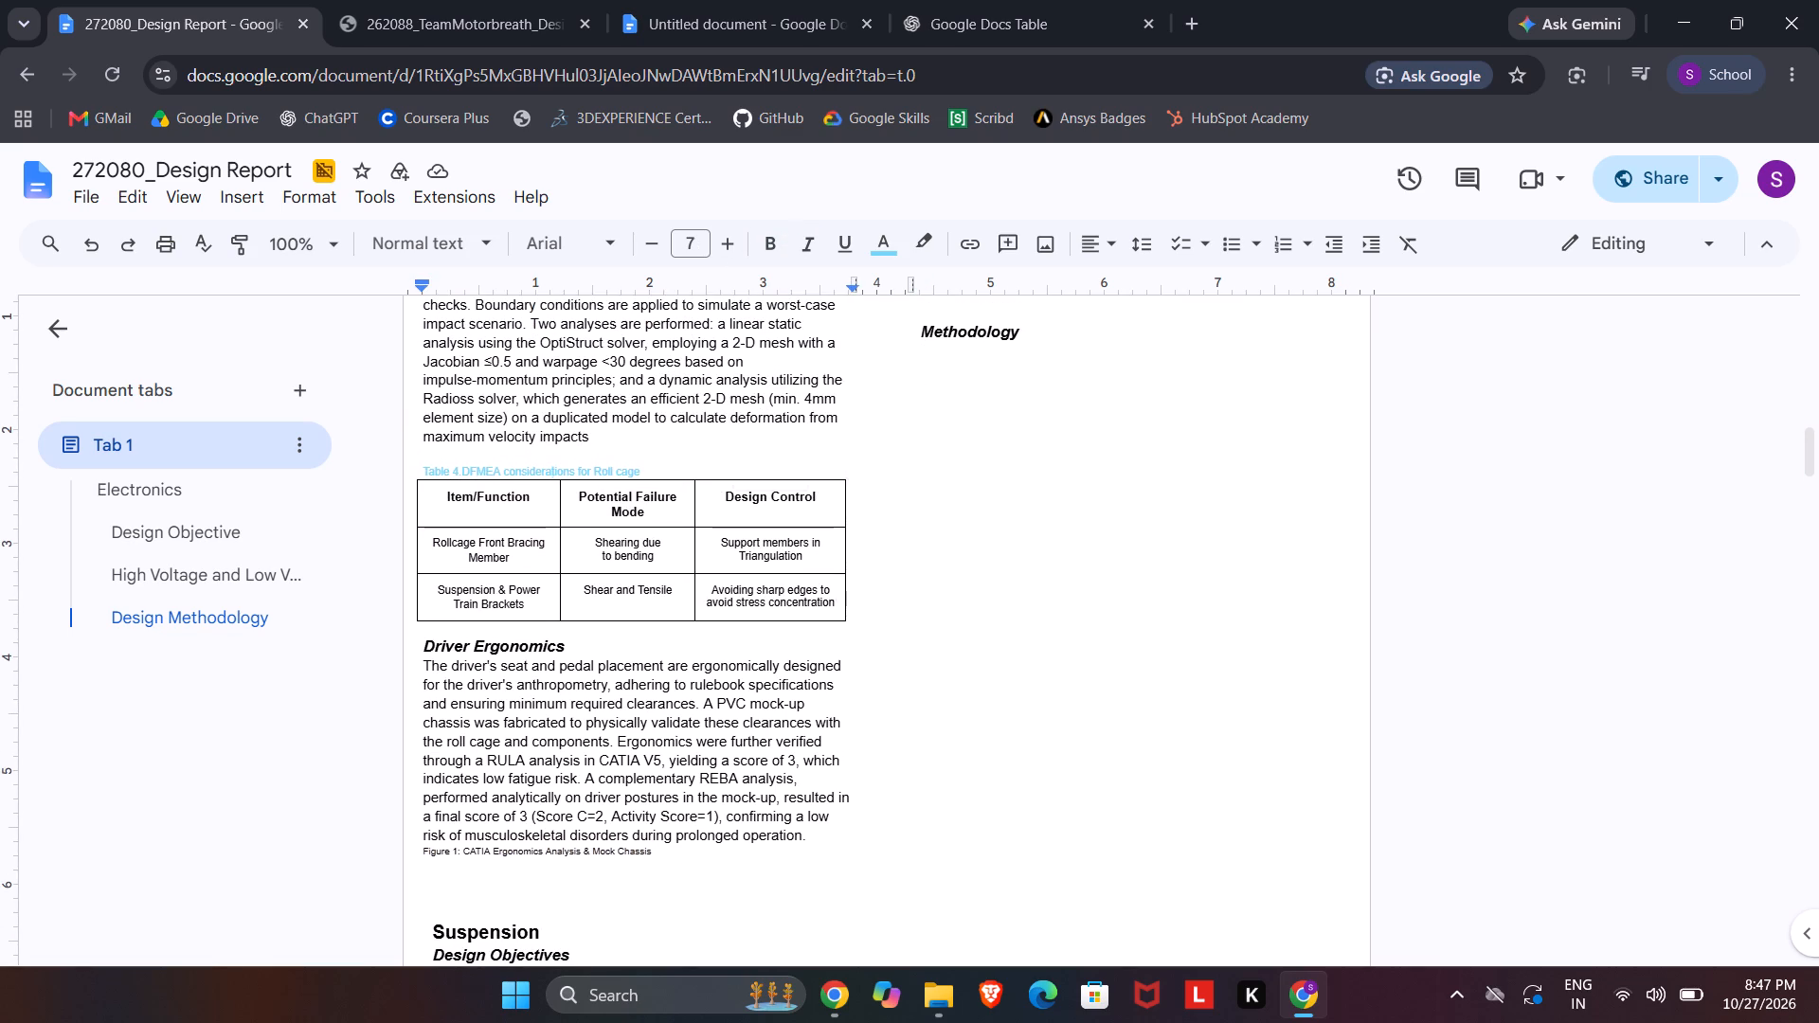
scroll(728, 493, "down", 1)
triple_click(604, 737)
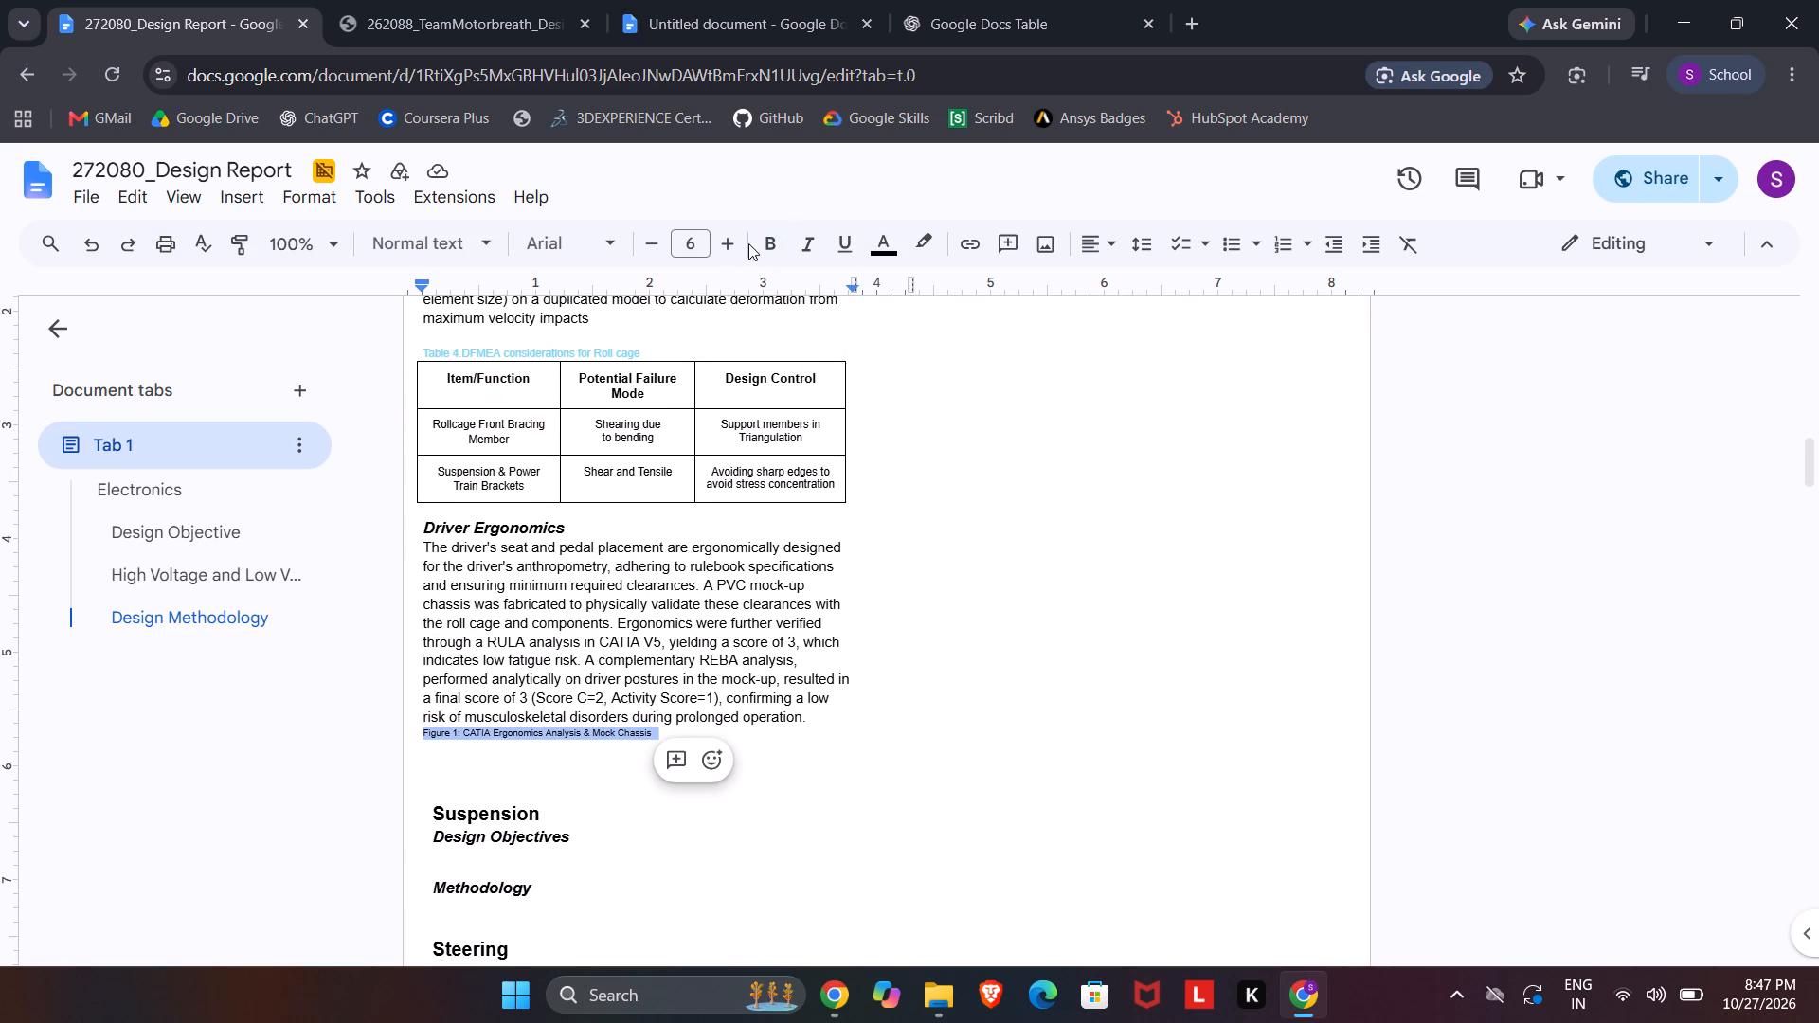
left_click(732, 242)
left_click(873, 243)
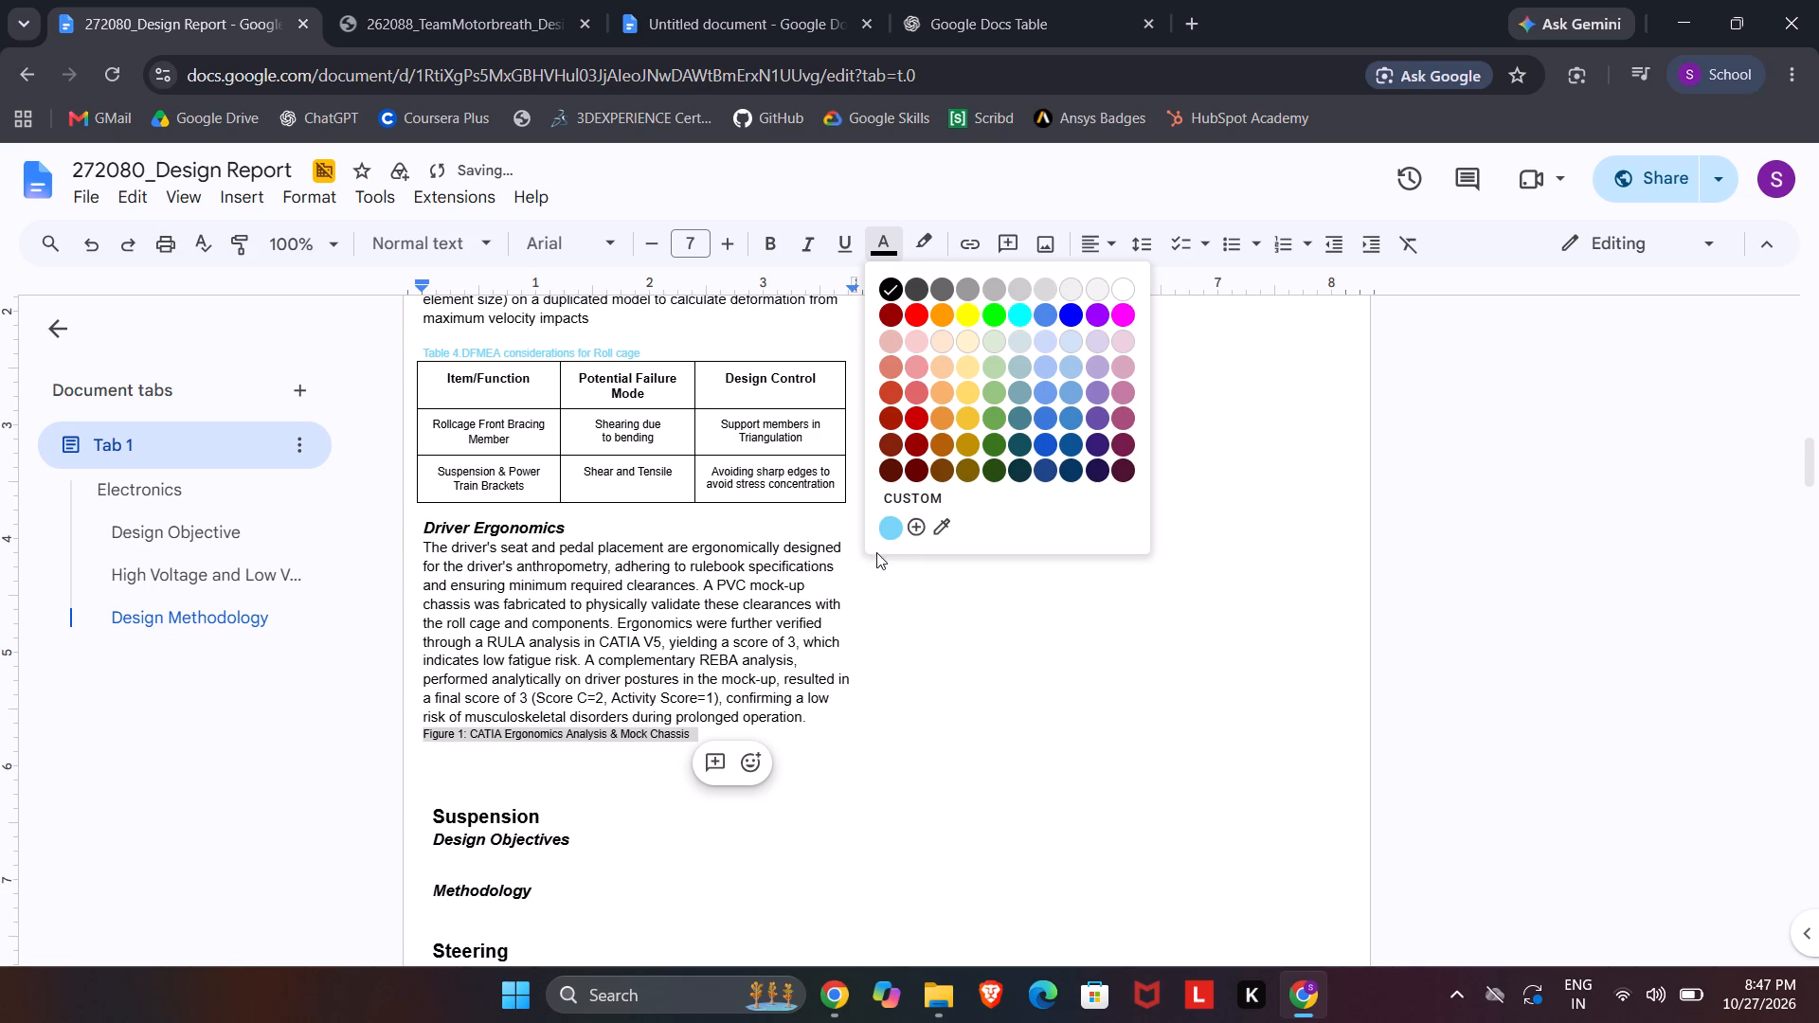
left_click(897, 522)
left_click(905, 632)
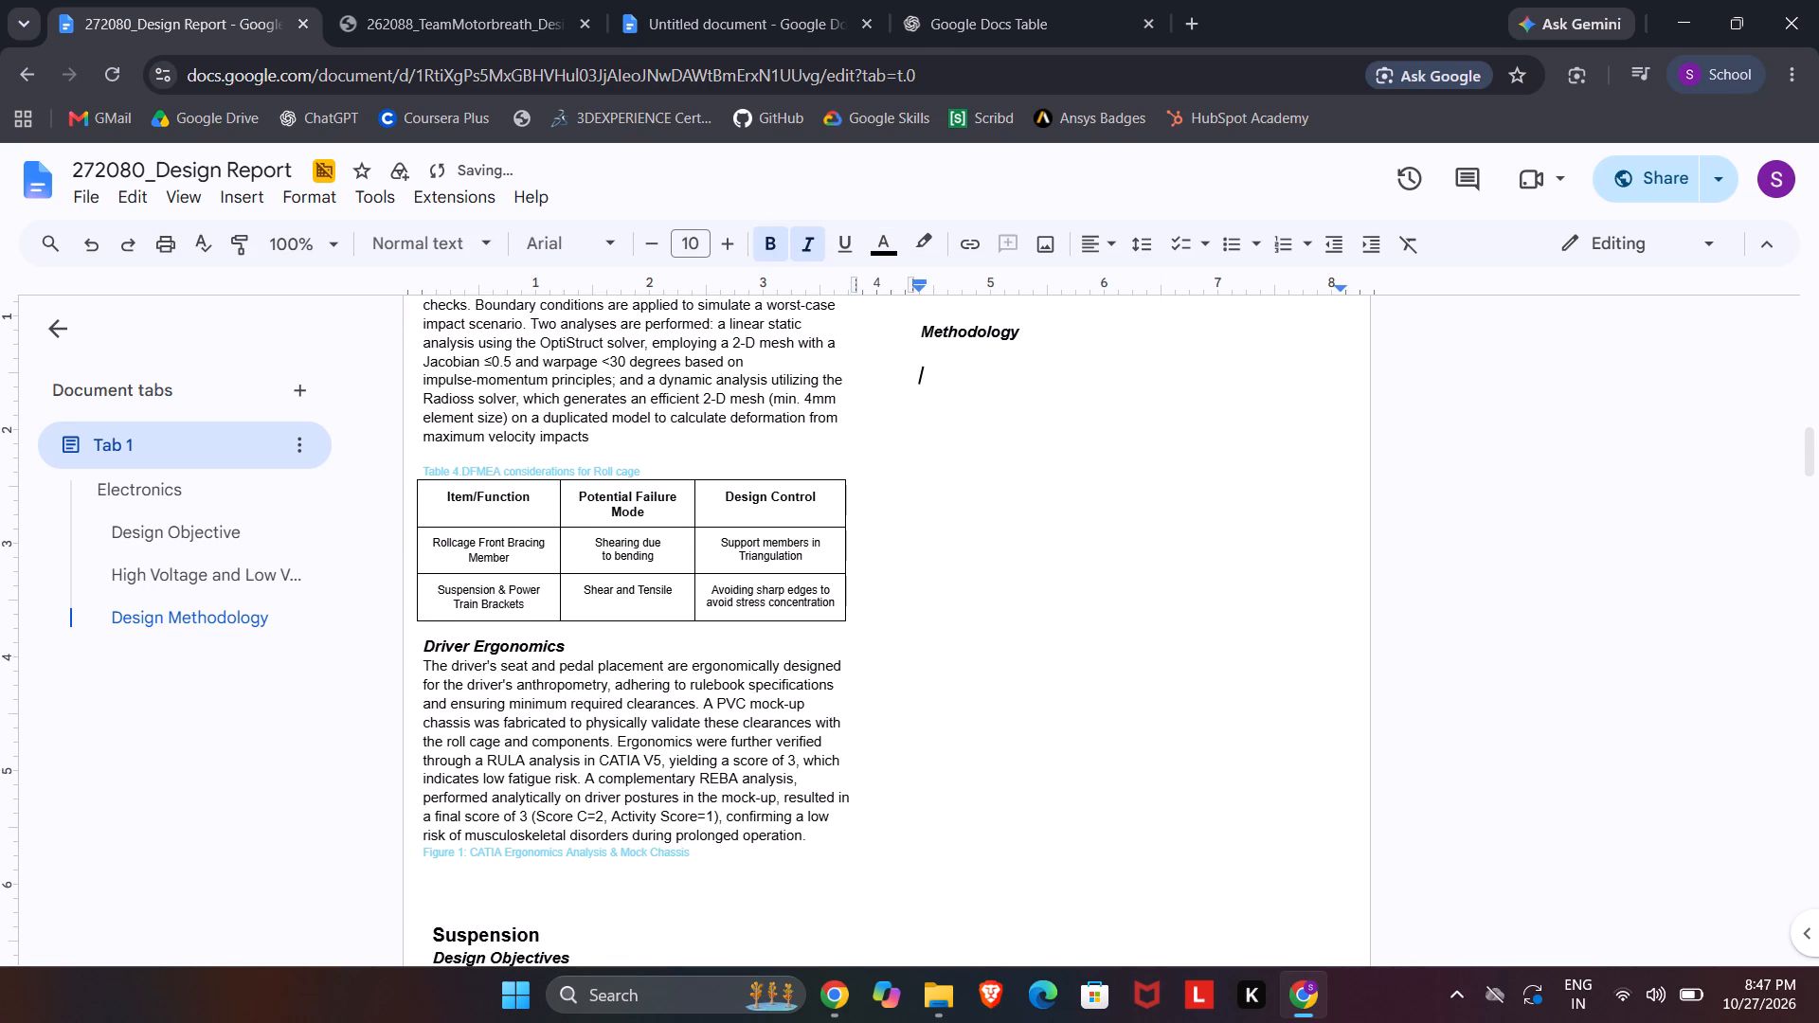
Add the placeholder text "IMAGES" below the Figure 1 caption, with an extra blank line beneath it.
scroll(683, 770, "down", 1)
double_click(613, 742)
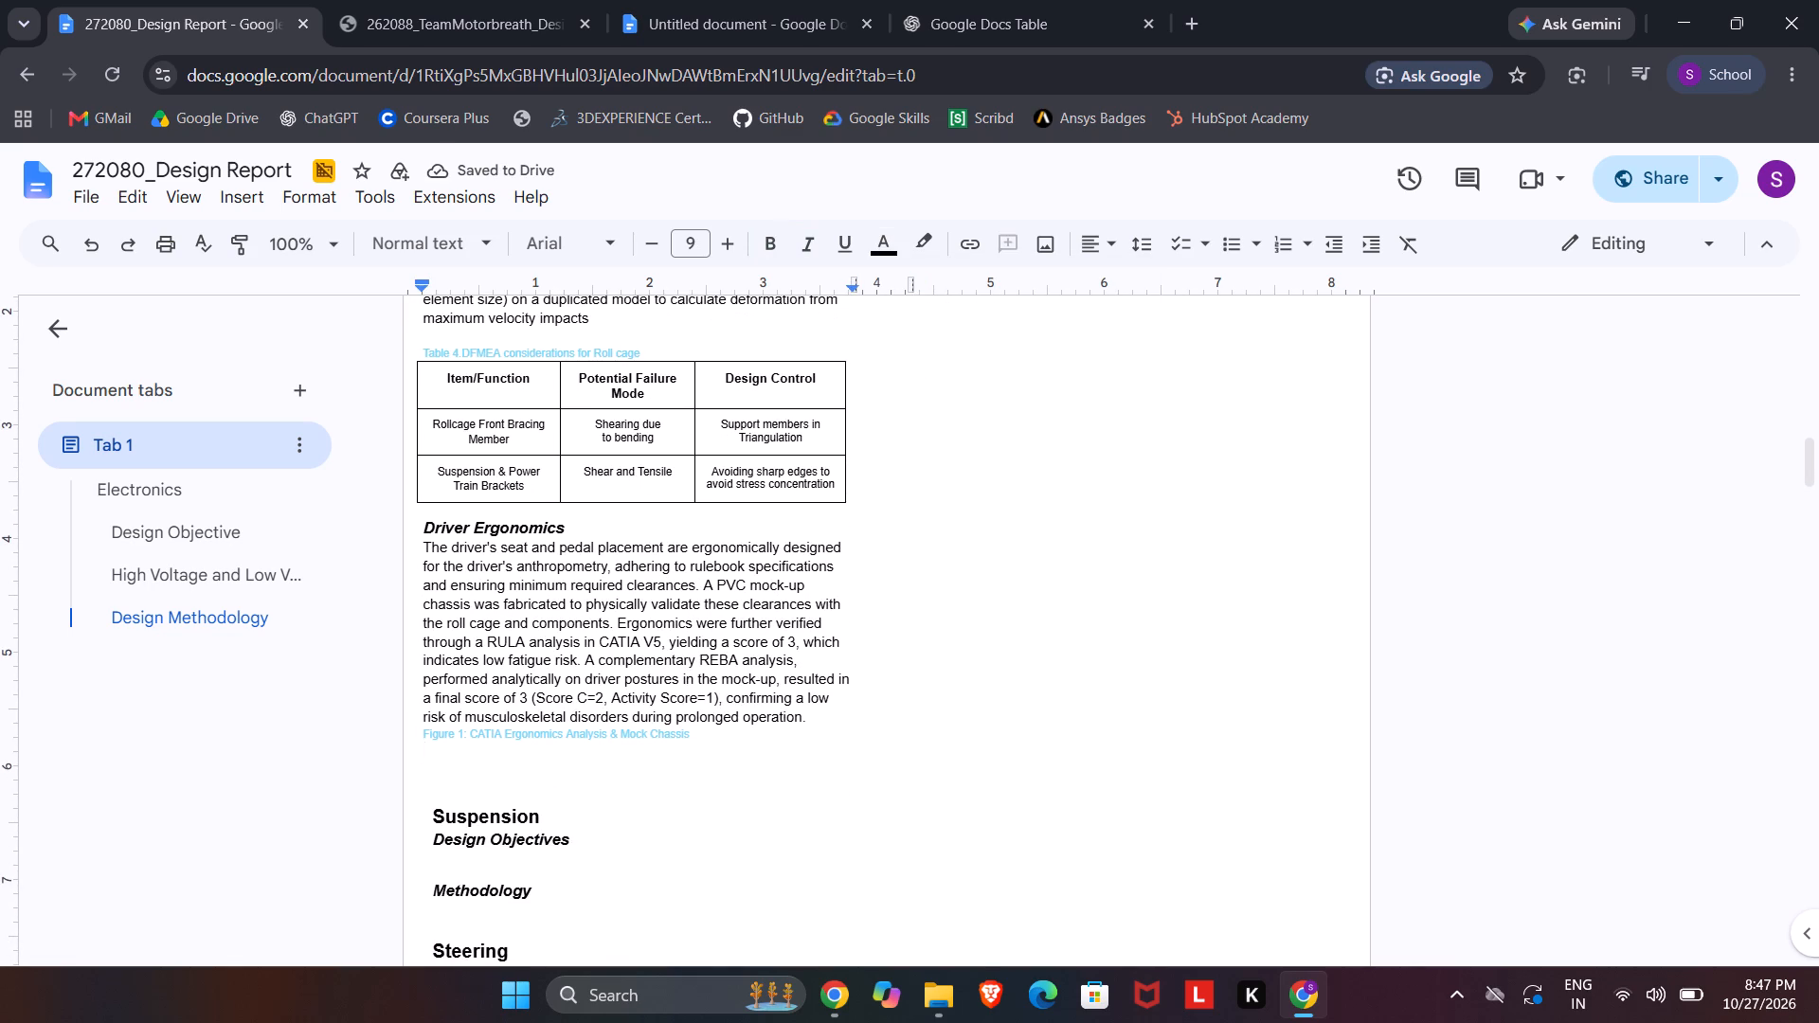
type("IMAGE")
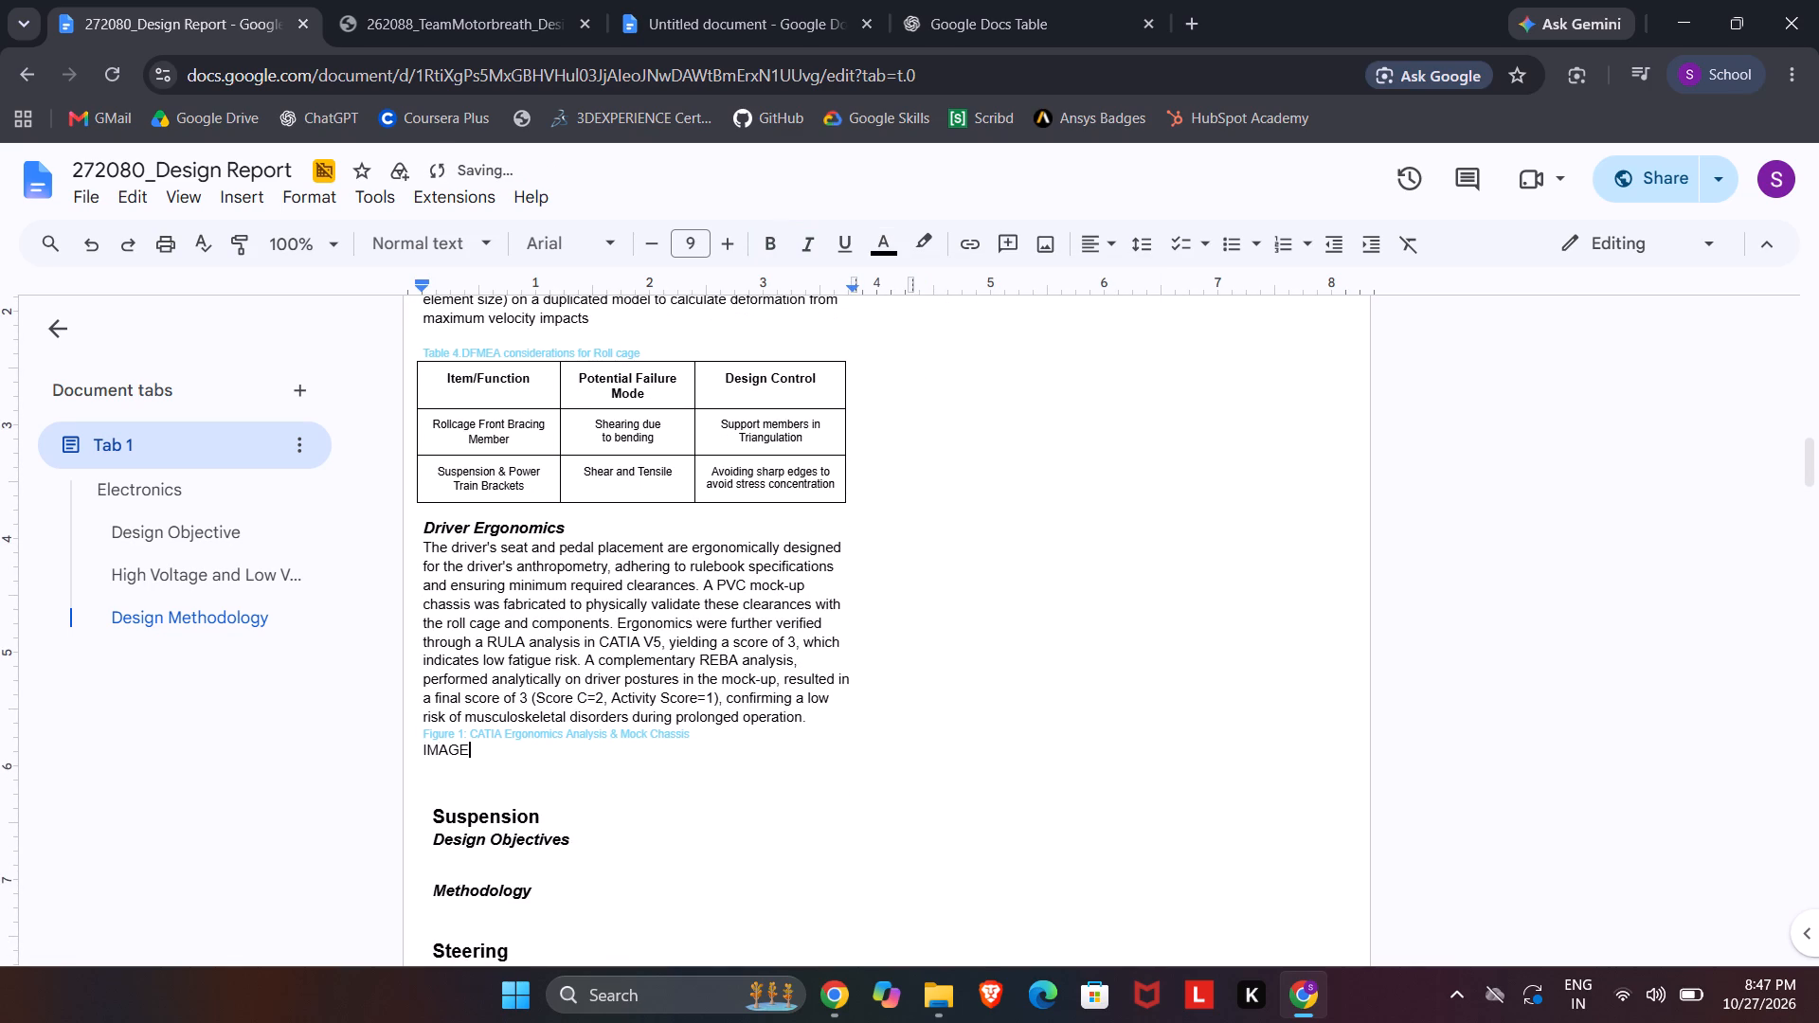
key("Return")
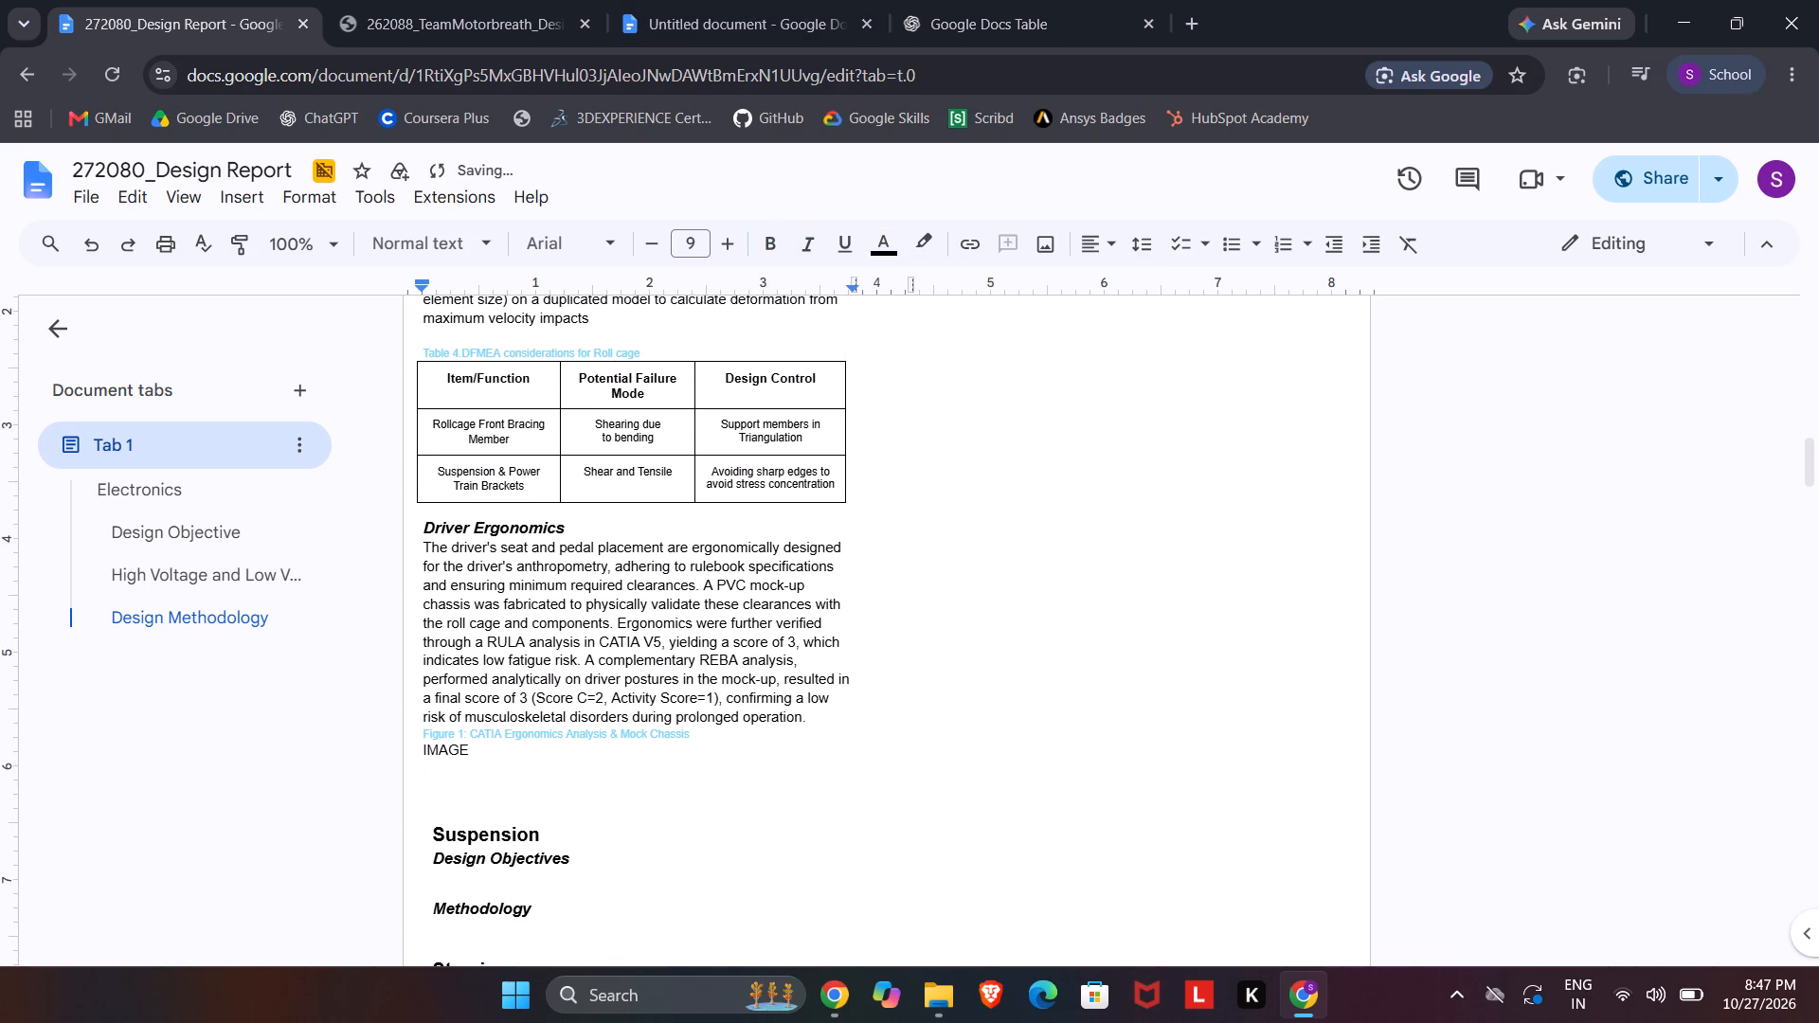
left_click(475, 746)
key("s")
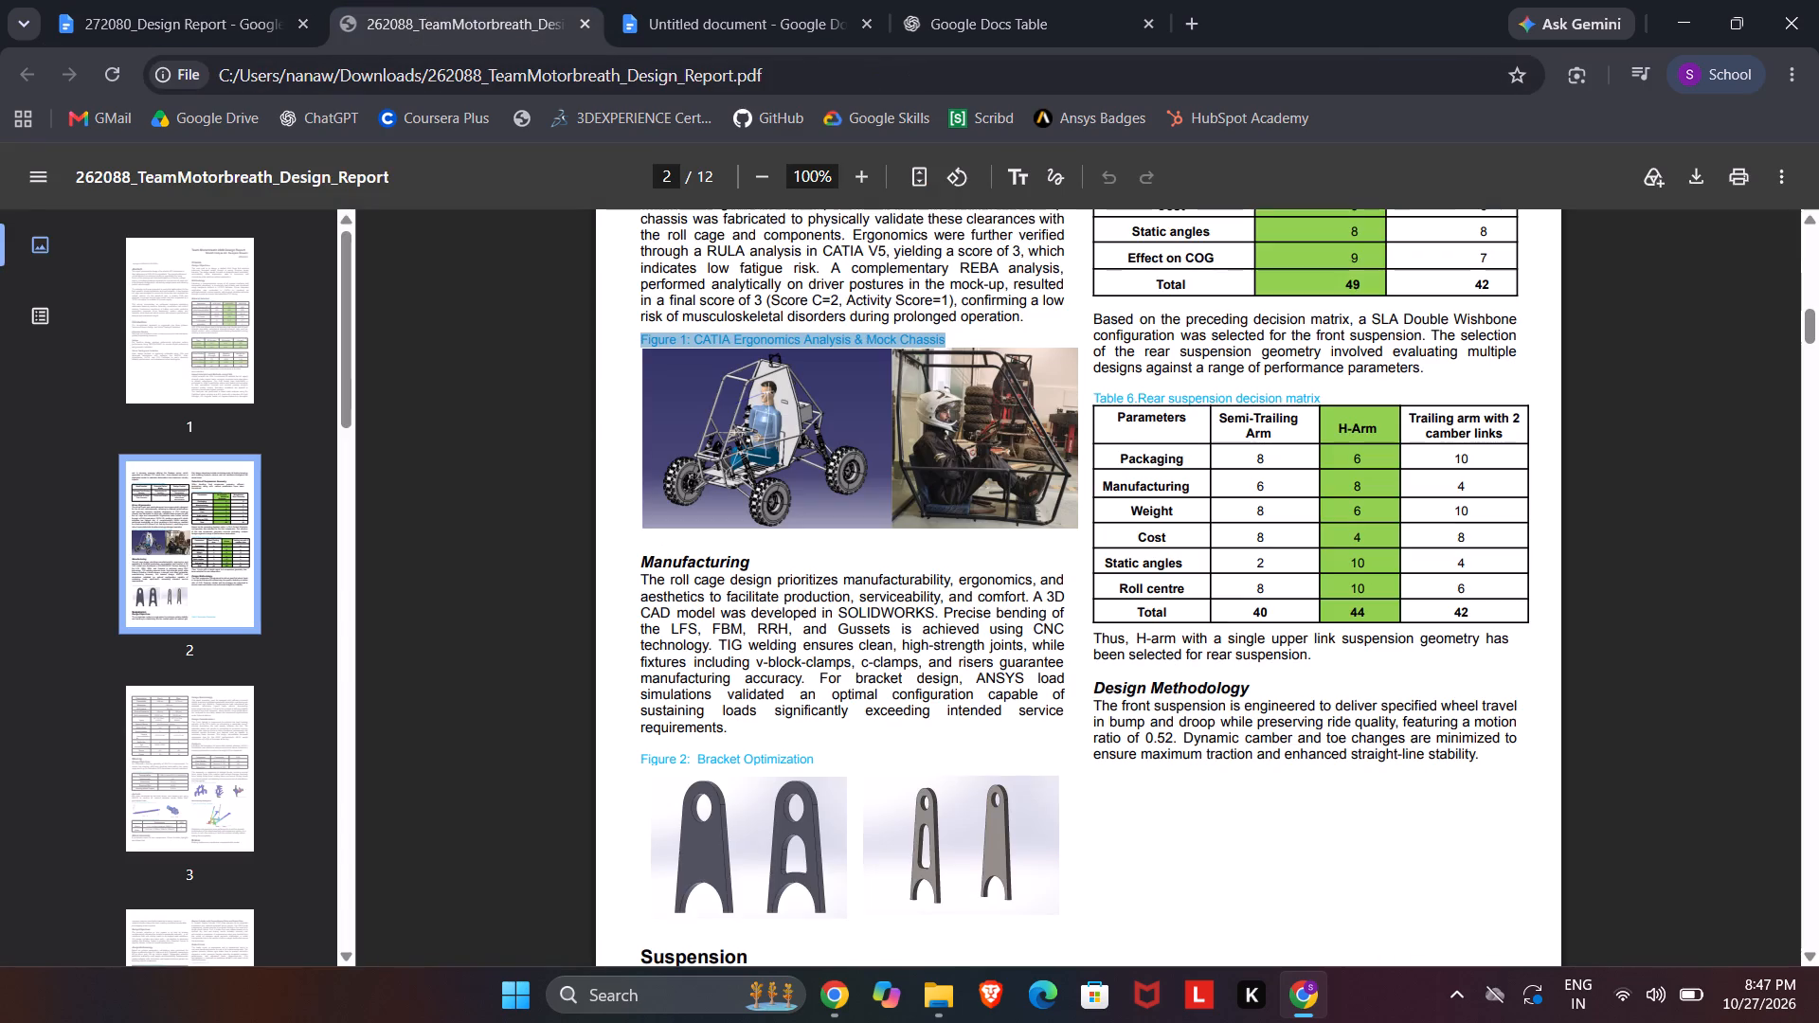
Copy the "Manufacturing" heading from the PDF into the design report, leaving one blank line below the IMAGES placeholder.
scroll(801, 476, "down", 1)
left_click(794, 467)
left_click_drag(642, 442, 746, 447)
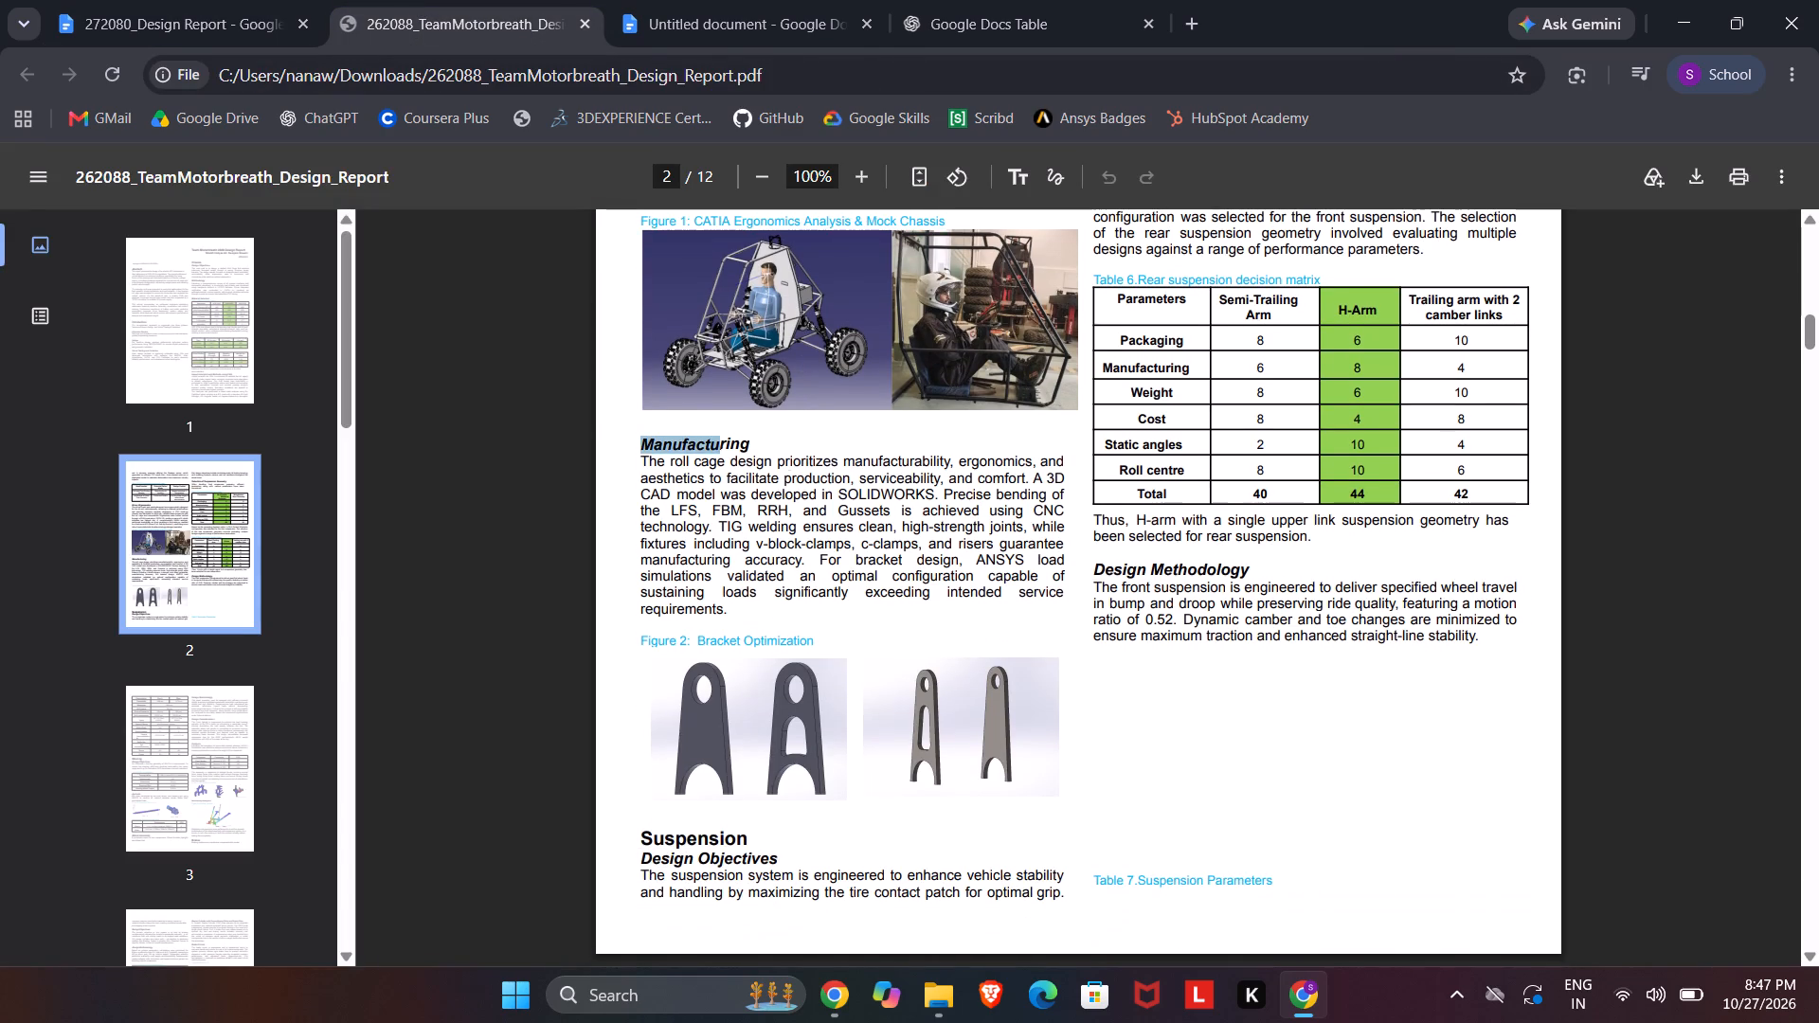
left_click_drag(746, 447, 791, 450)
left_click(777, 444)
left_click(769, 441)
left_click(727, 440)
double_click(727, 441)
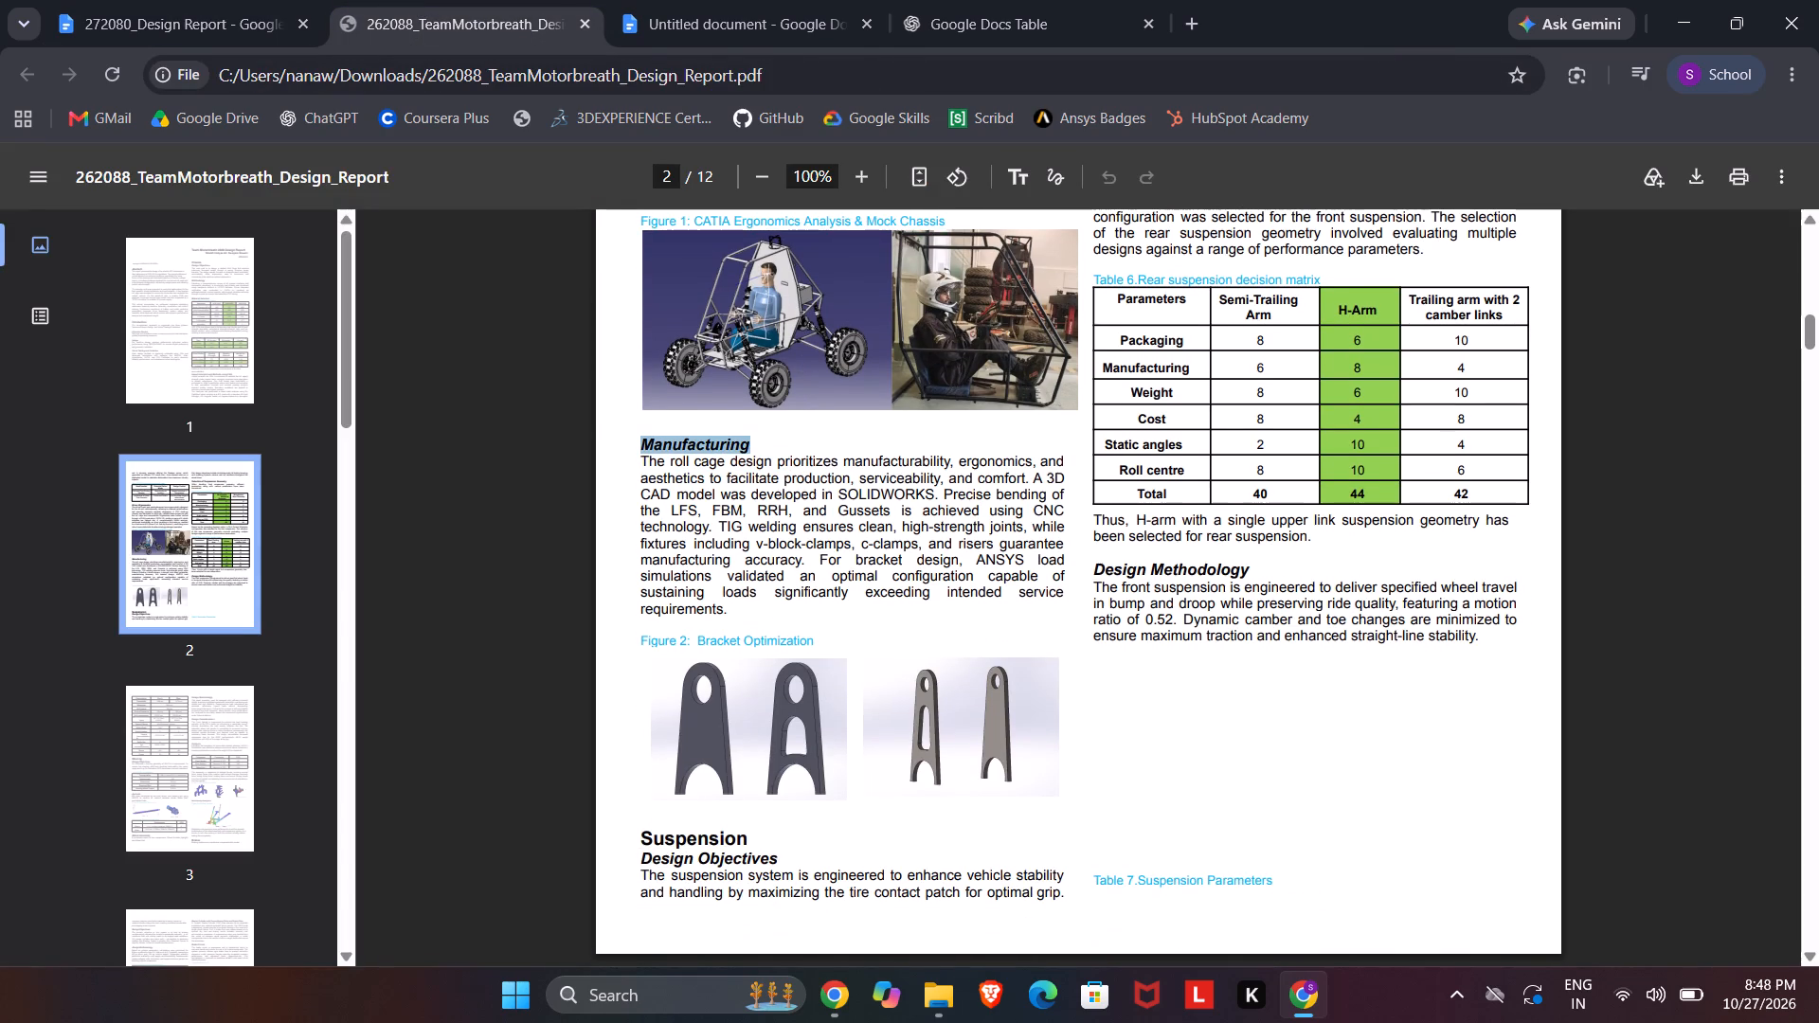
key("ctrl+c")
left_click(196, 0)
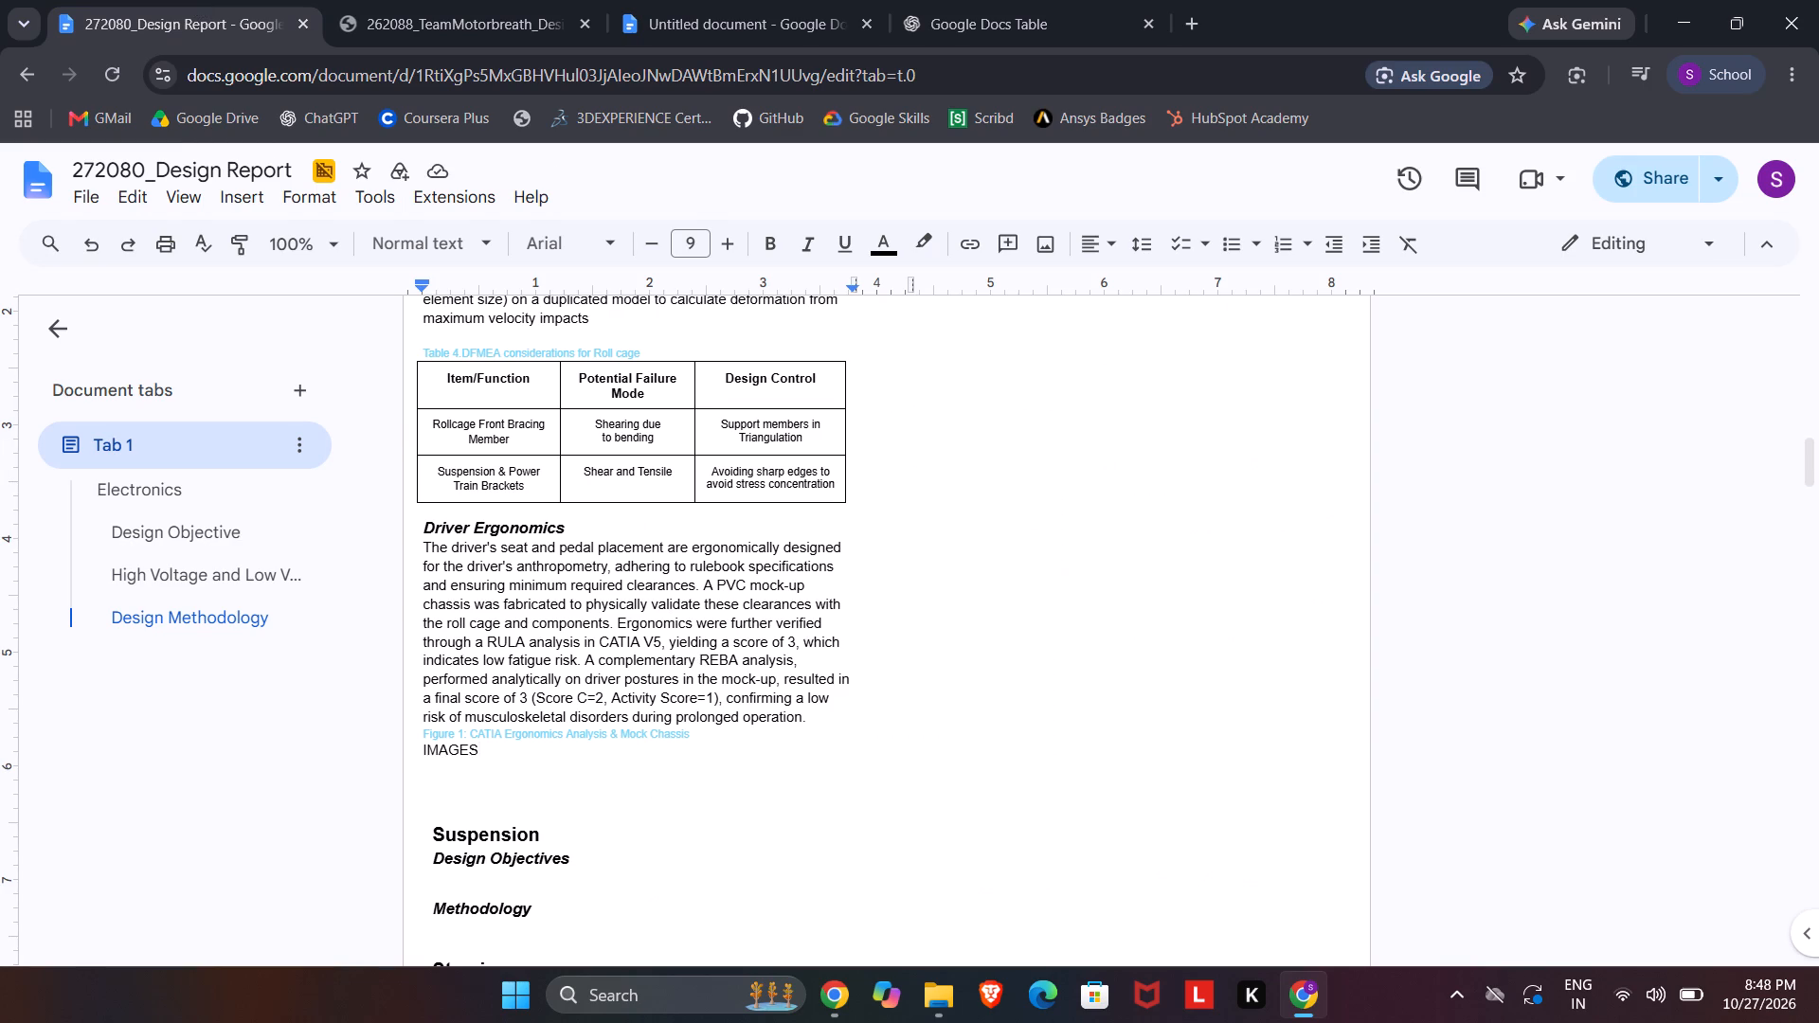
key("Return")
key("Return")
key("ctrl+v")
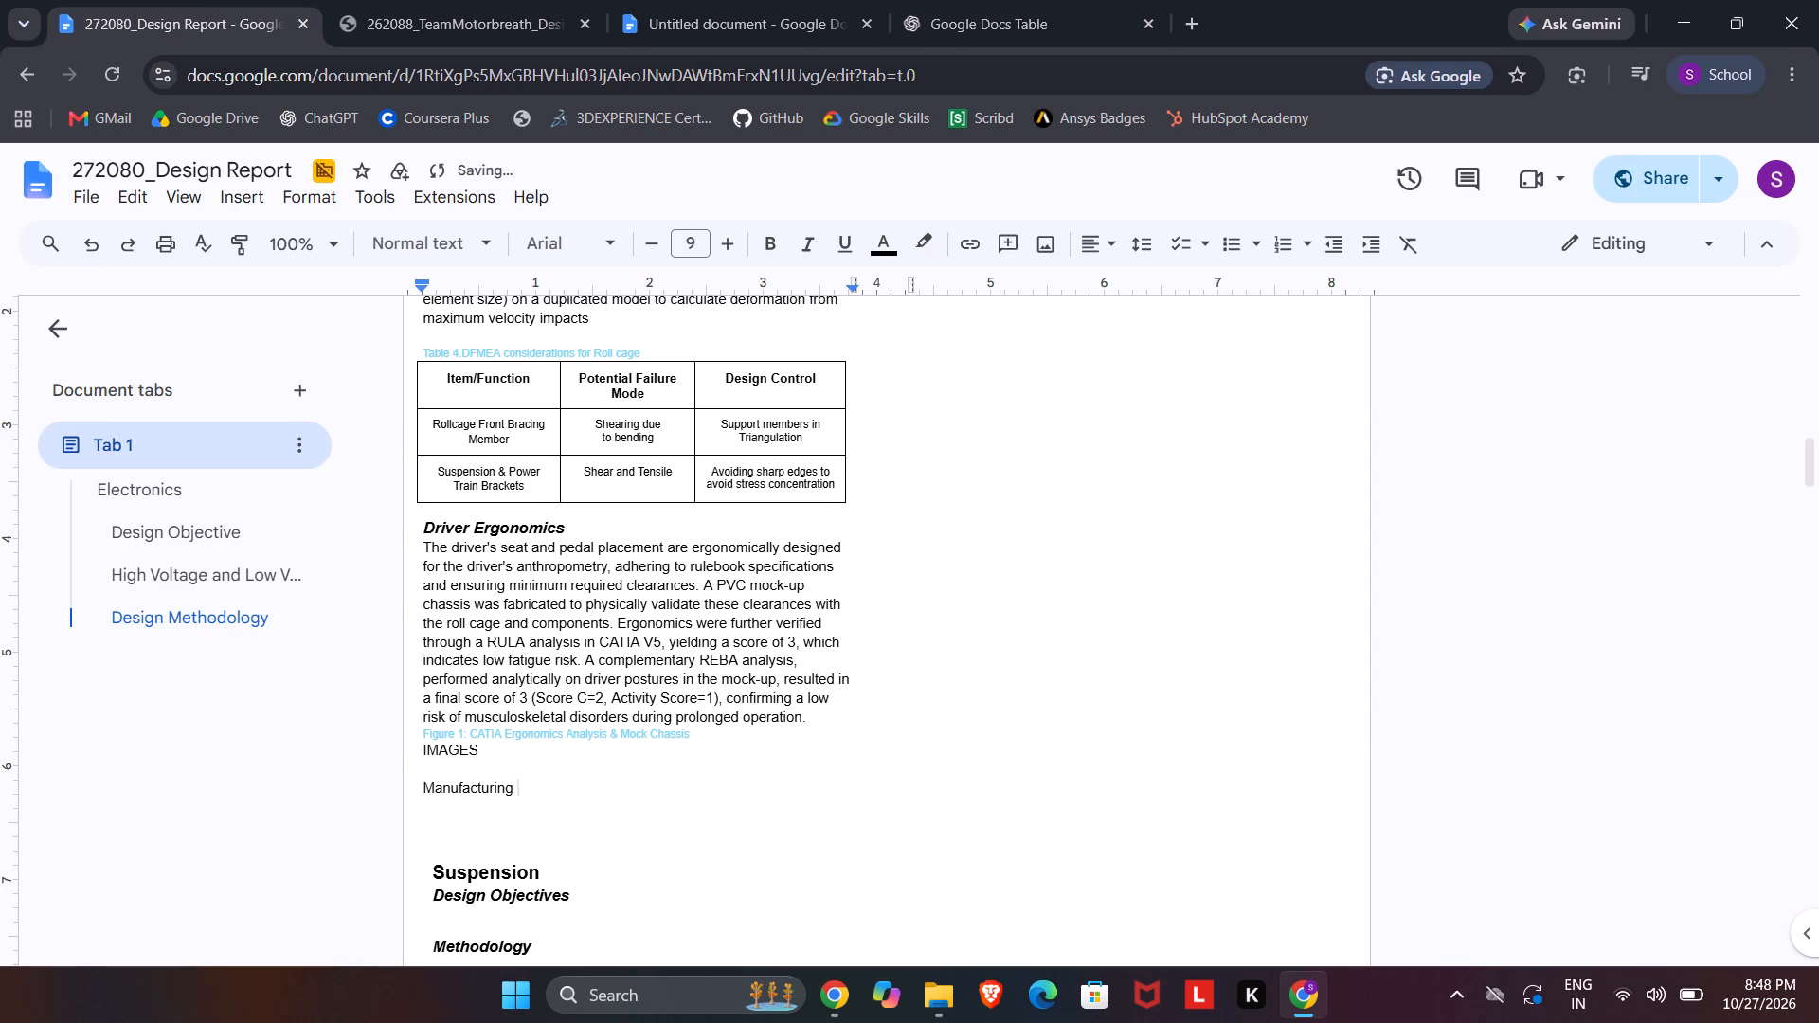
Format the Manufacturing heading as bold italic at font size 11.
left_click_drag(522, 791, 425, 782)
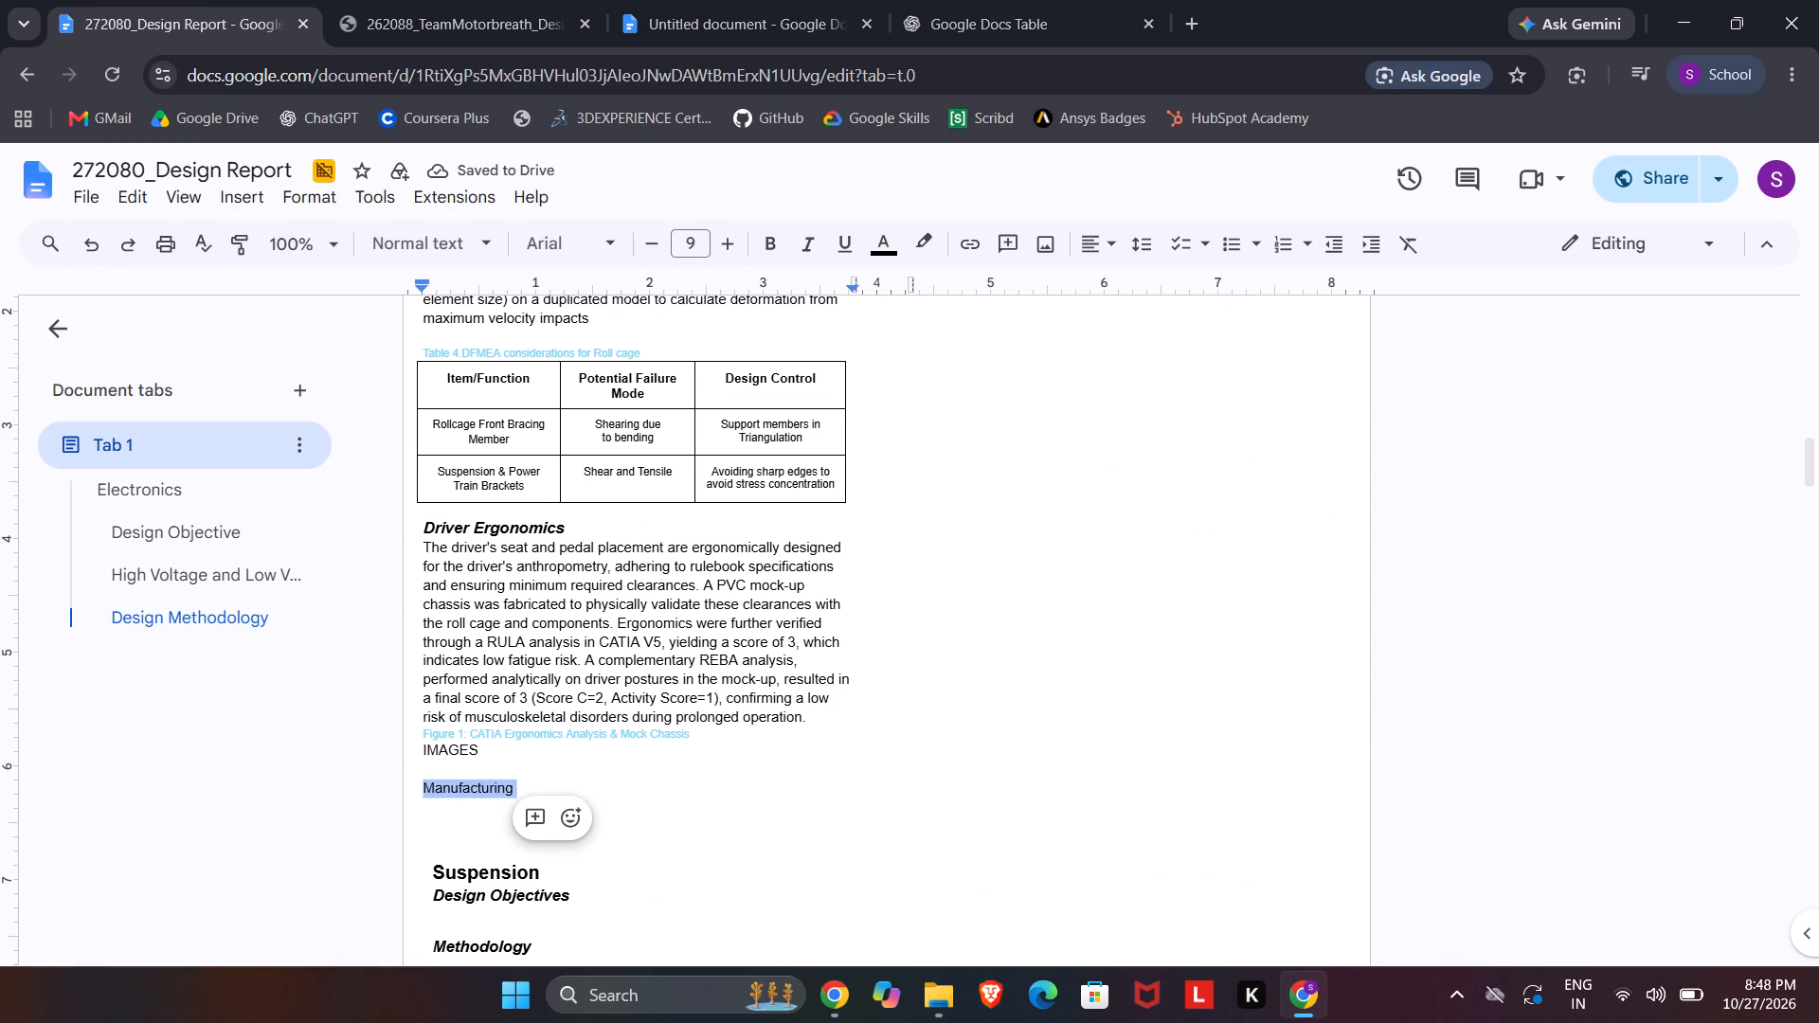
triple_click(732, 244)
left_click(771, 237)
left_click(815, 242)
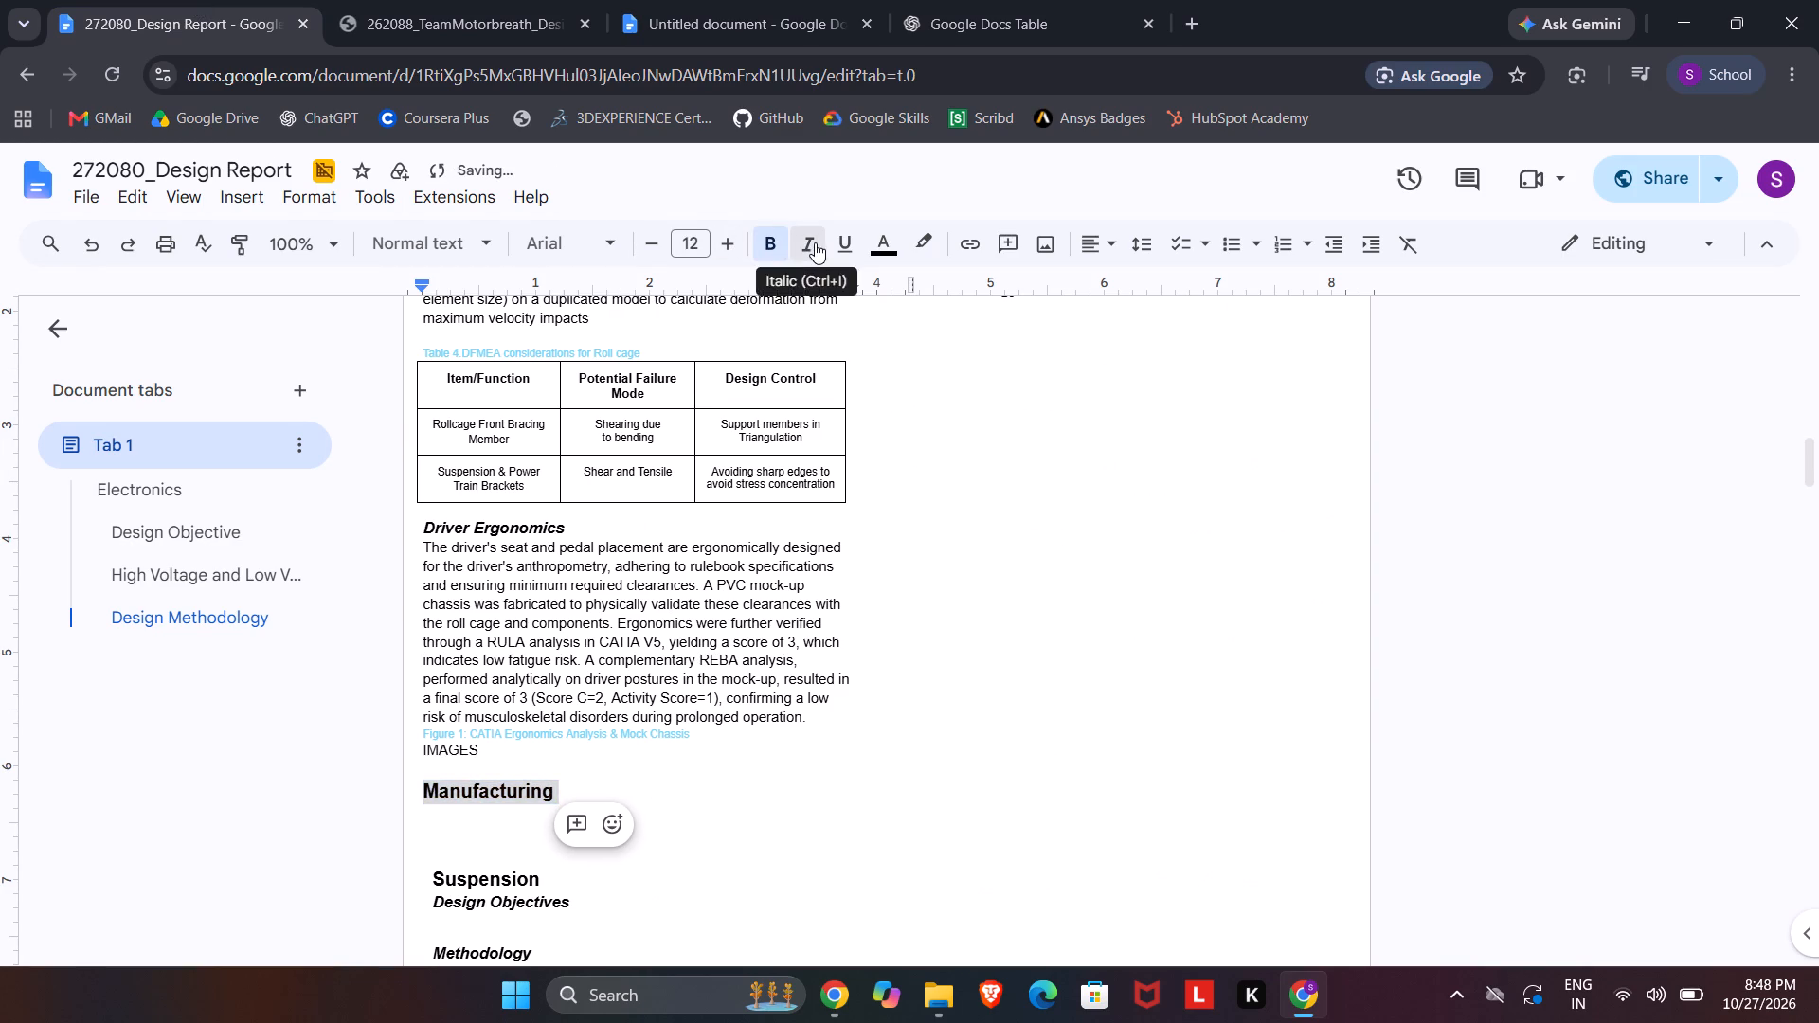
left_click(660, 245)
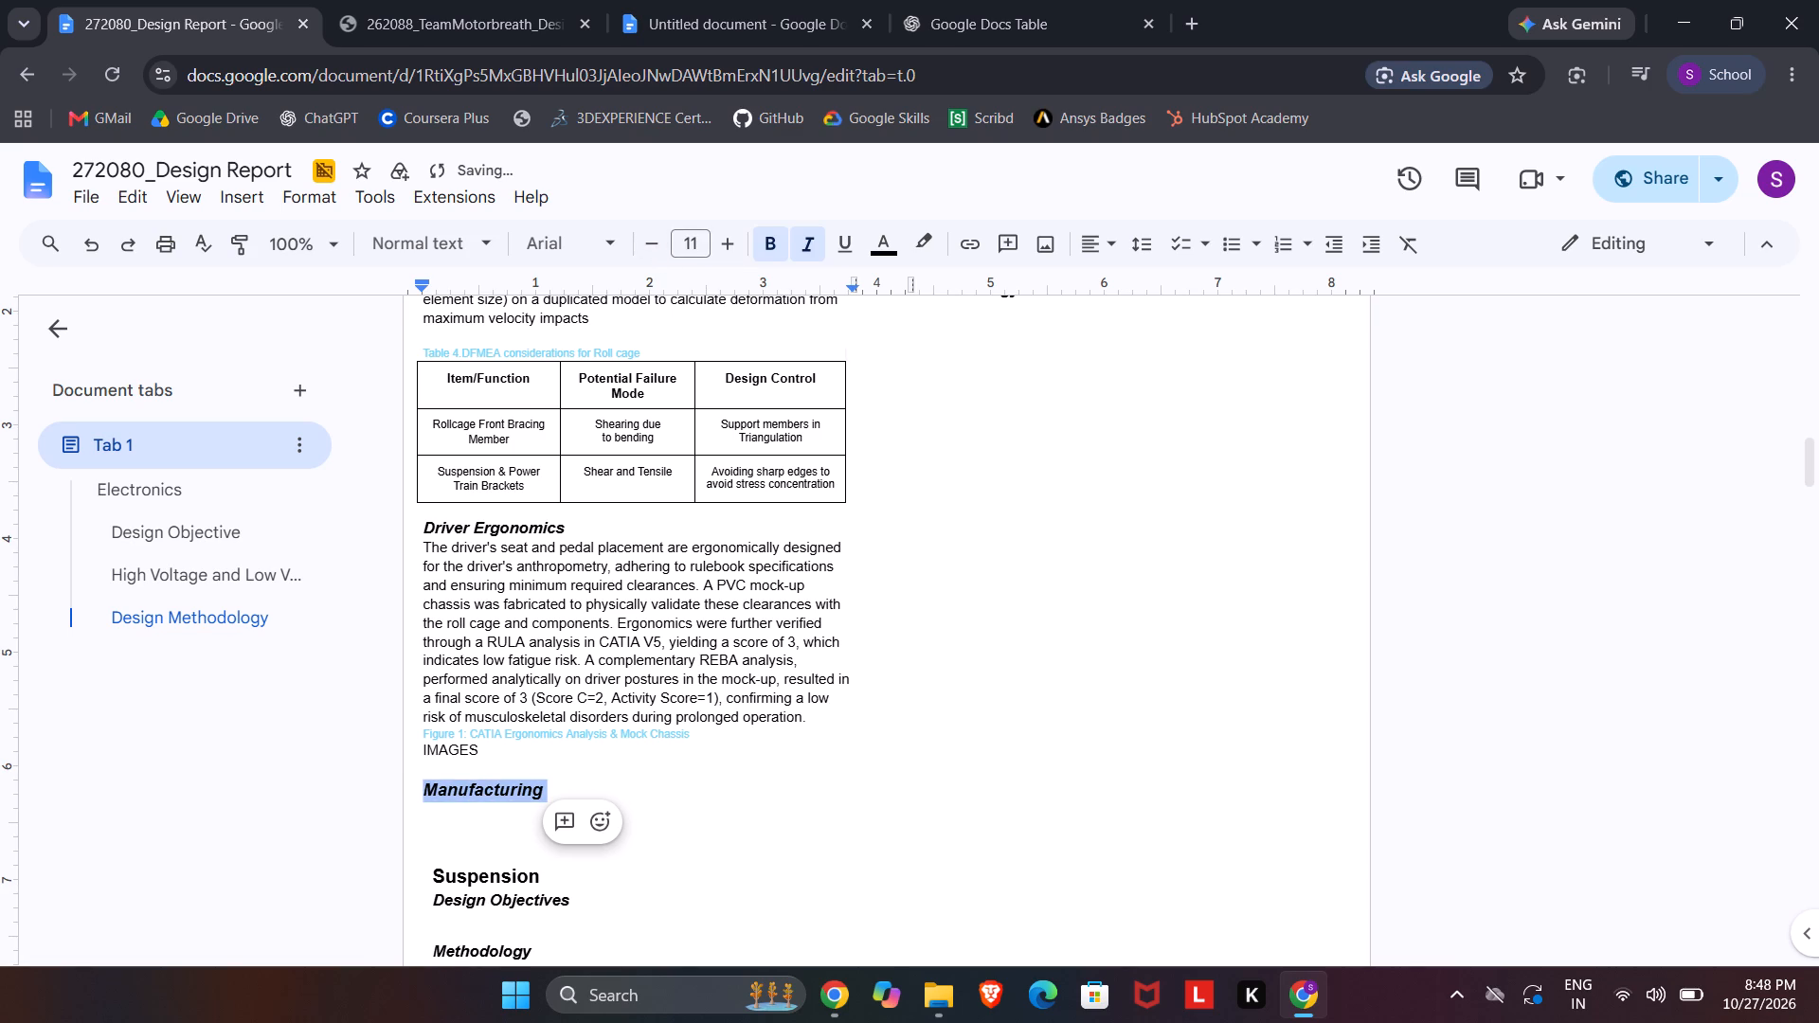
Copy the PDF's Manufacturing paragraph about the roll cage design onto the line directly below the Manufacturing heading.
left_click(466, 831)
left_click(451, 813)
left_click(444, 807)
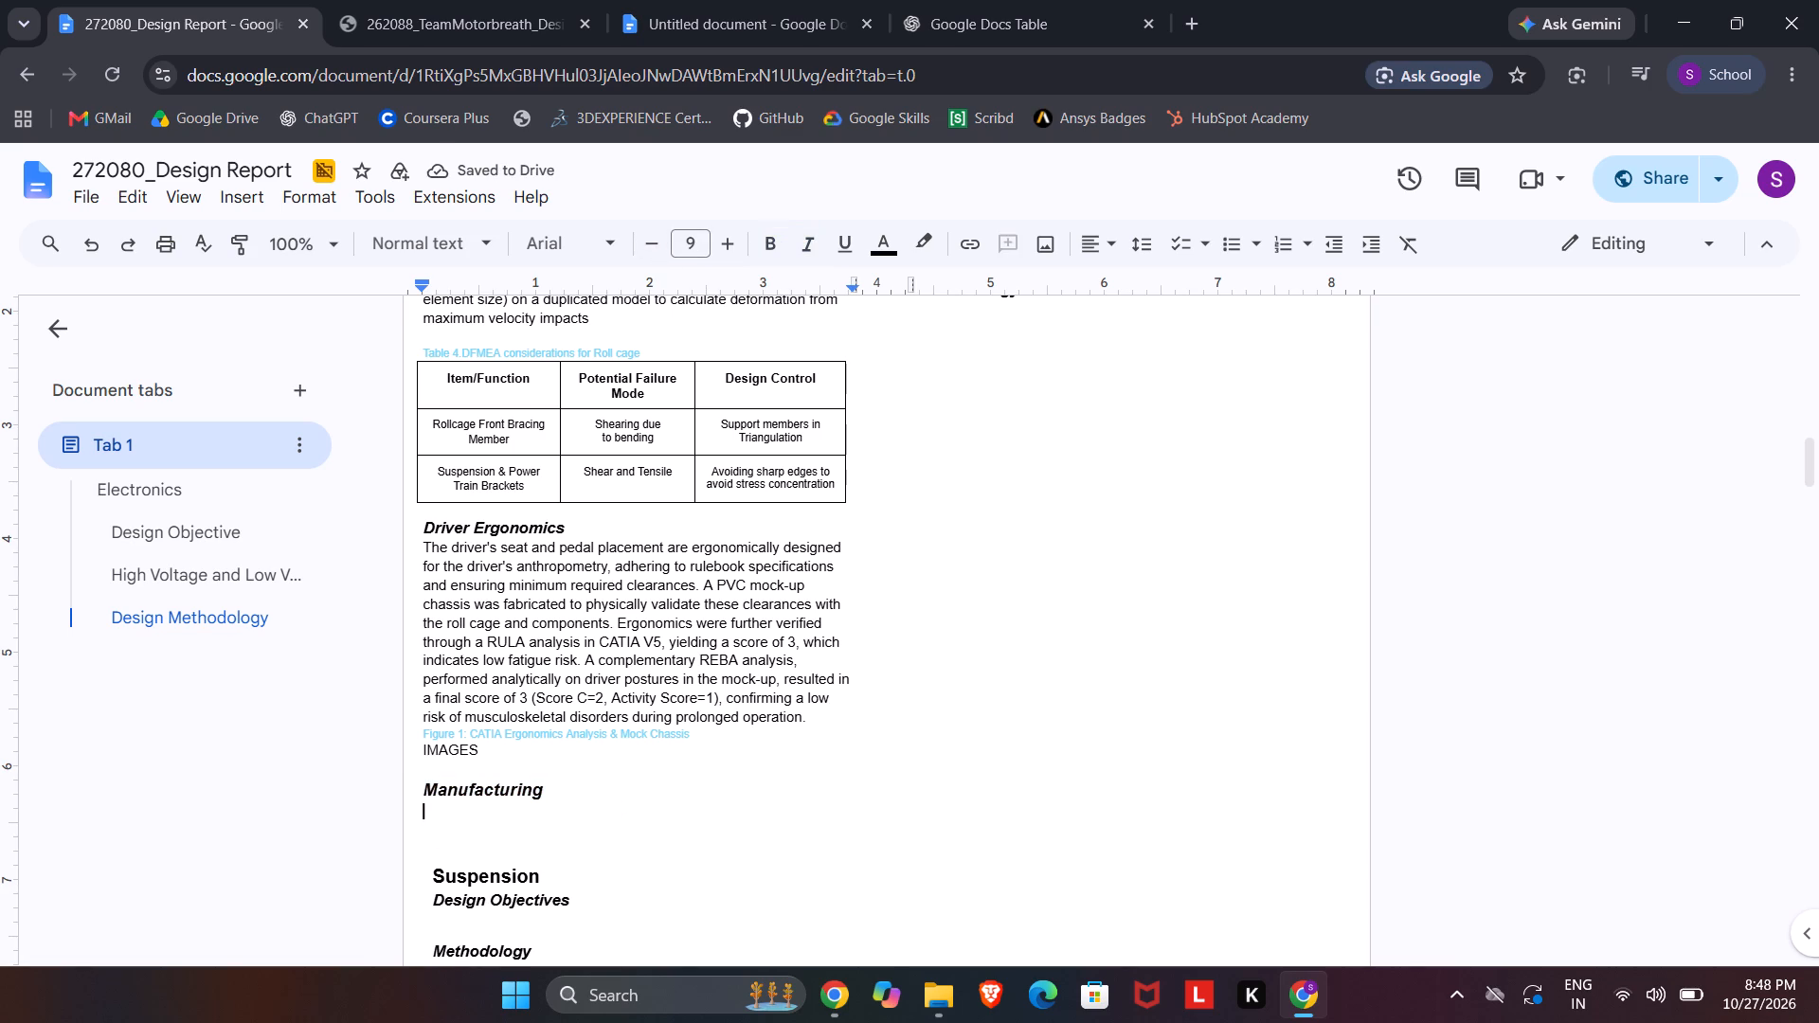
scroll(477, 777, "down", 2)
scroll(494, 743, "up", 4)
scroll(496, 724, "down", 1)
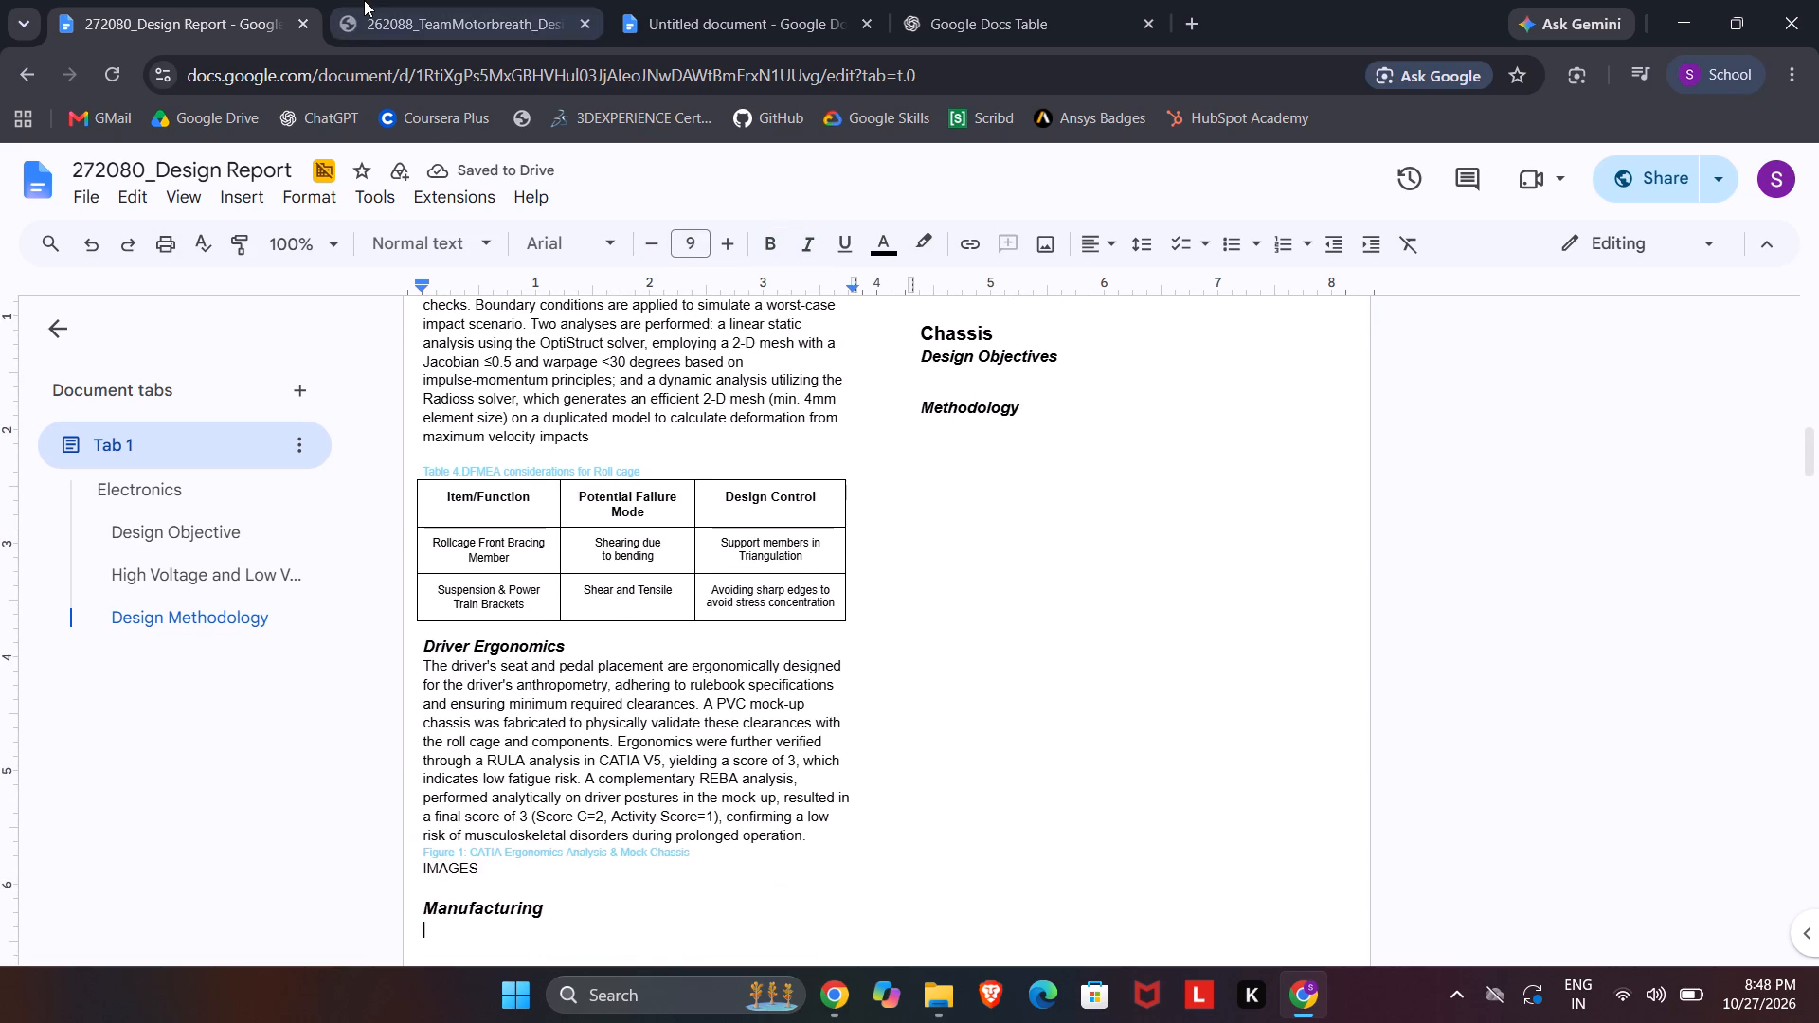
left_click(364, 0)
left_click_drag(637, 458, 648, 461)
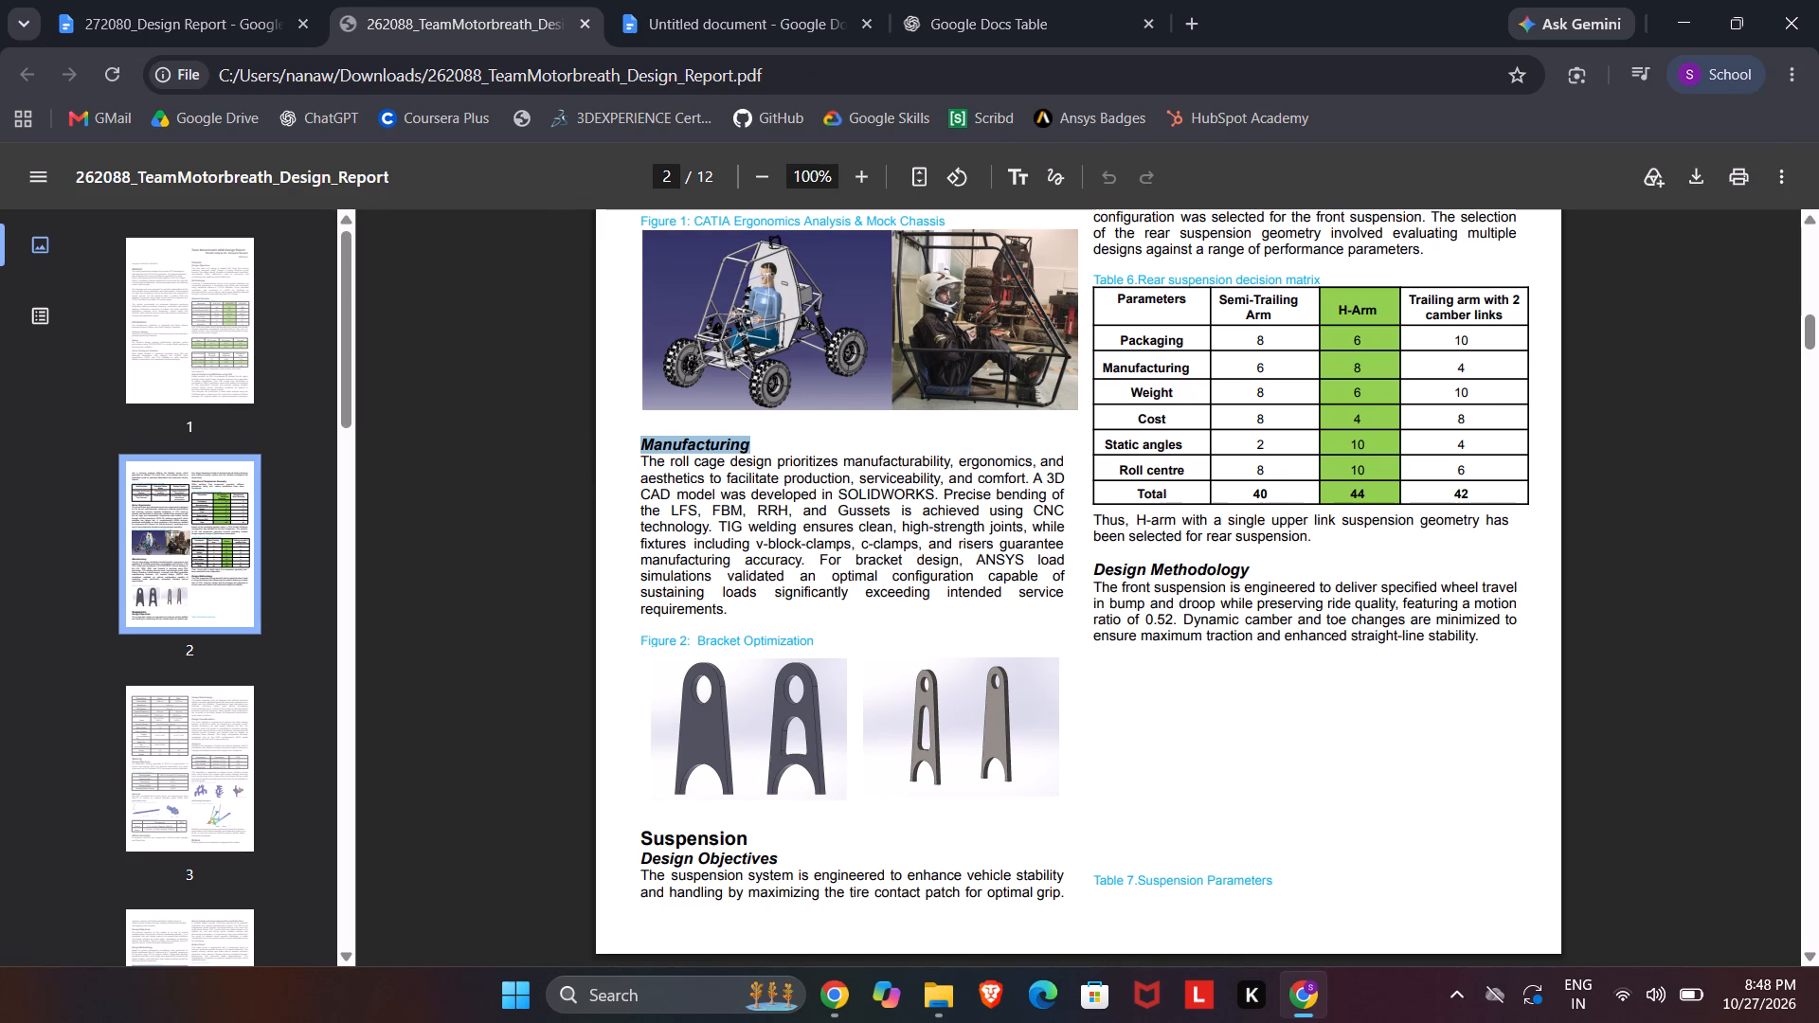
left_click_drag(648, 461, 729, 617)
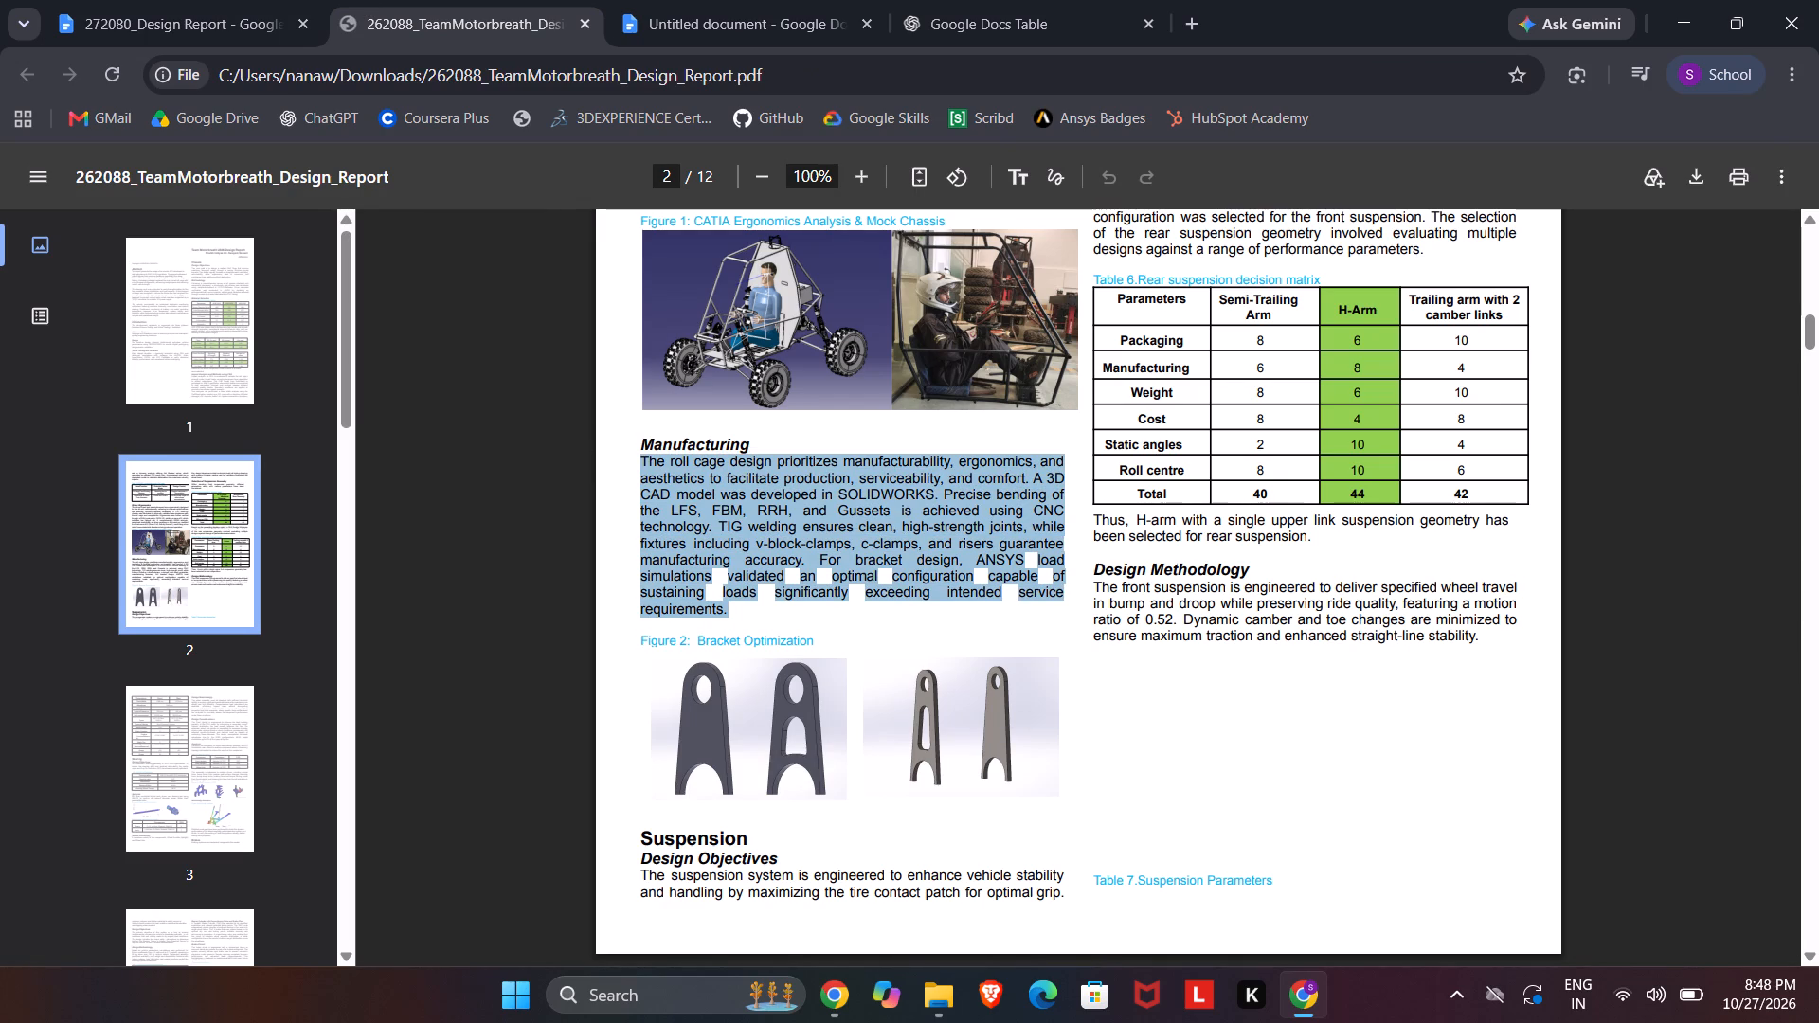
key("ctrl+c")
left_click(200, 0)
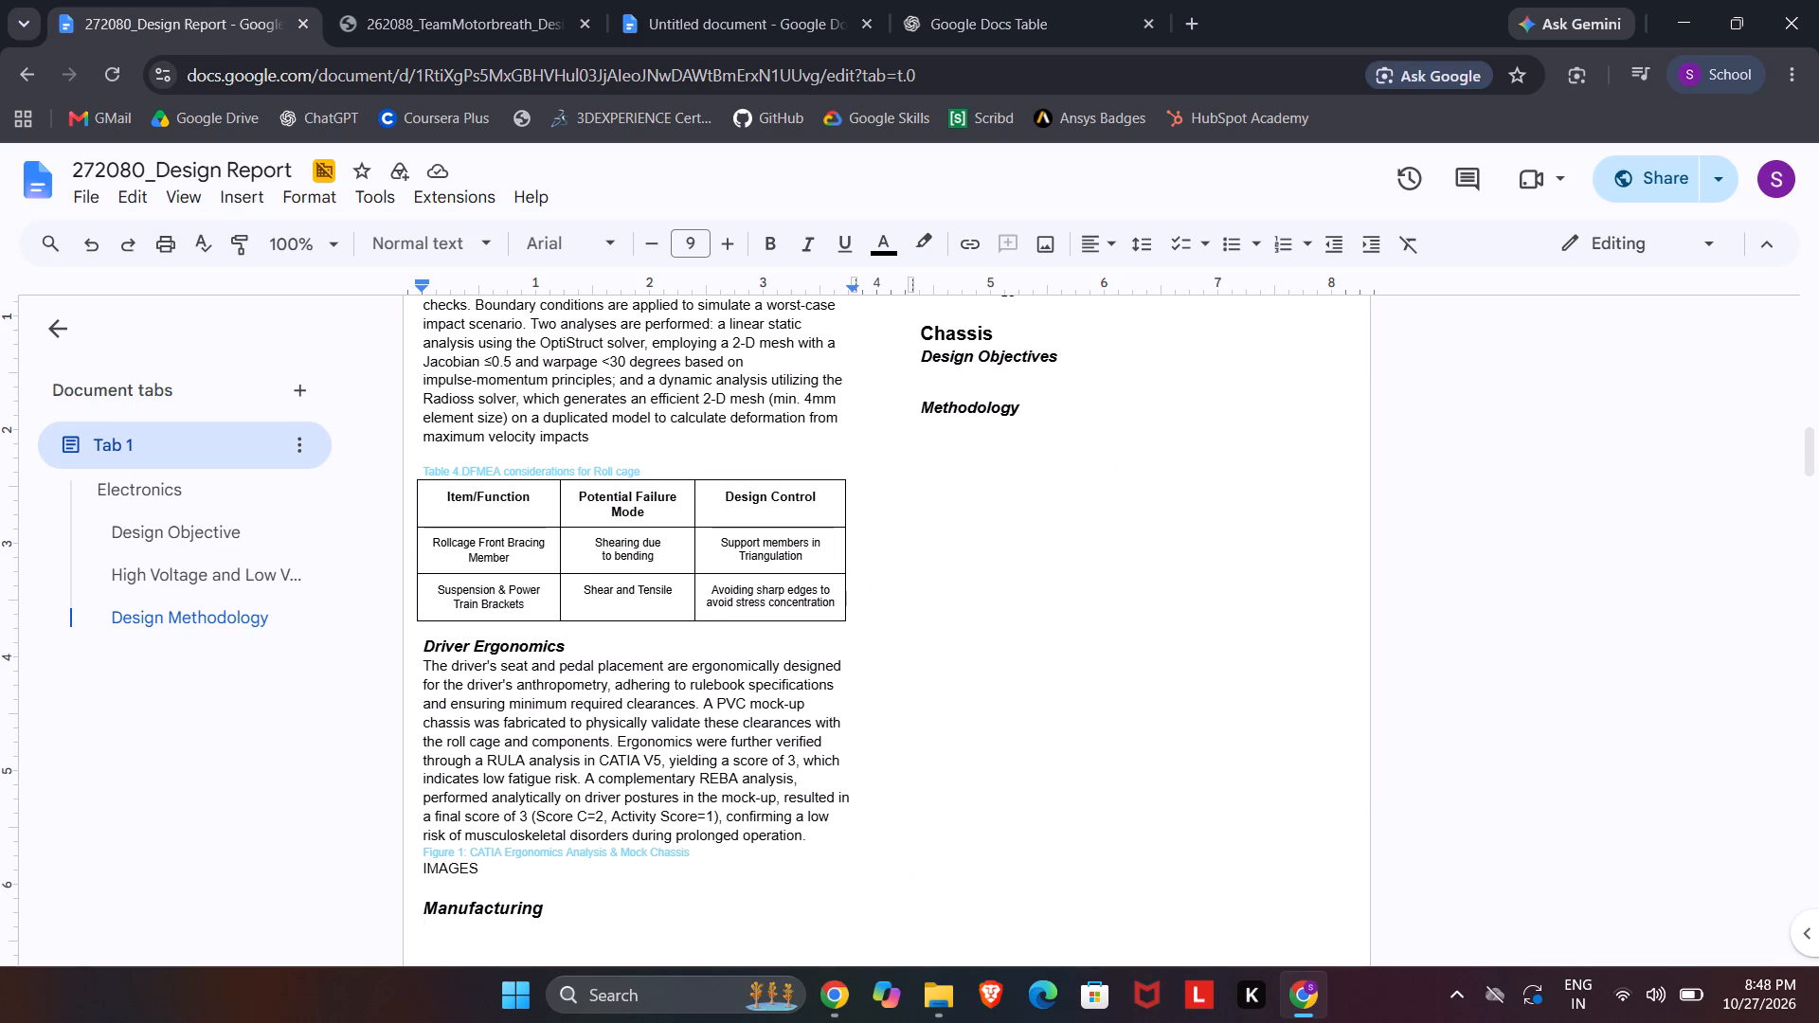
key("ctrl+v")
scroll(533, 769, "down", 2)
Compare the PDF's content following the Manufacturing paragraph with the end of the Manufacturing section in the design report.
left_click(403, 0)
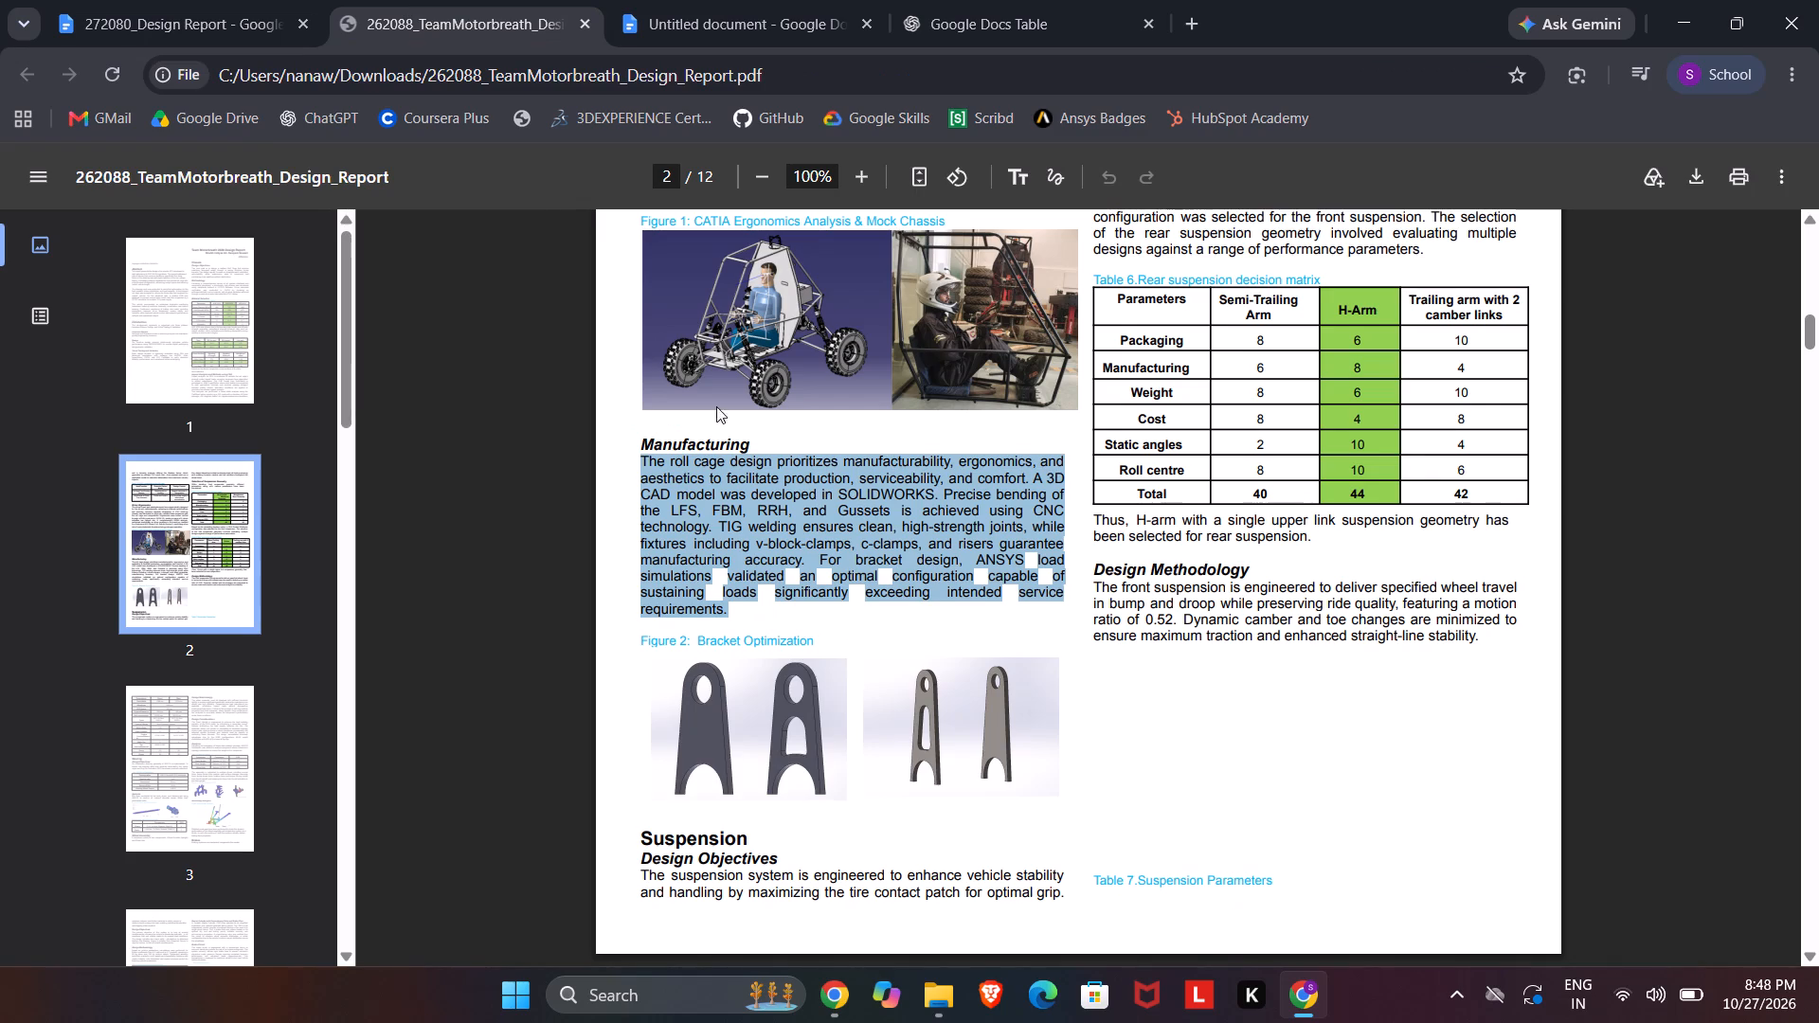
scroll(808, 488, "up", 5)
scroll(814, 491, "down", 5)
scroll(815, 491, "up", 4)
scroll(815, 491, "down", 4)
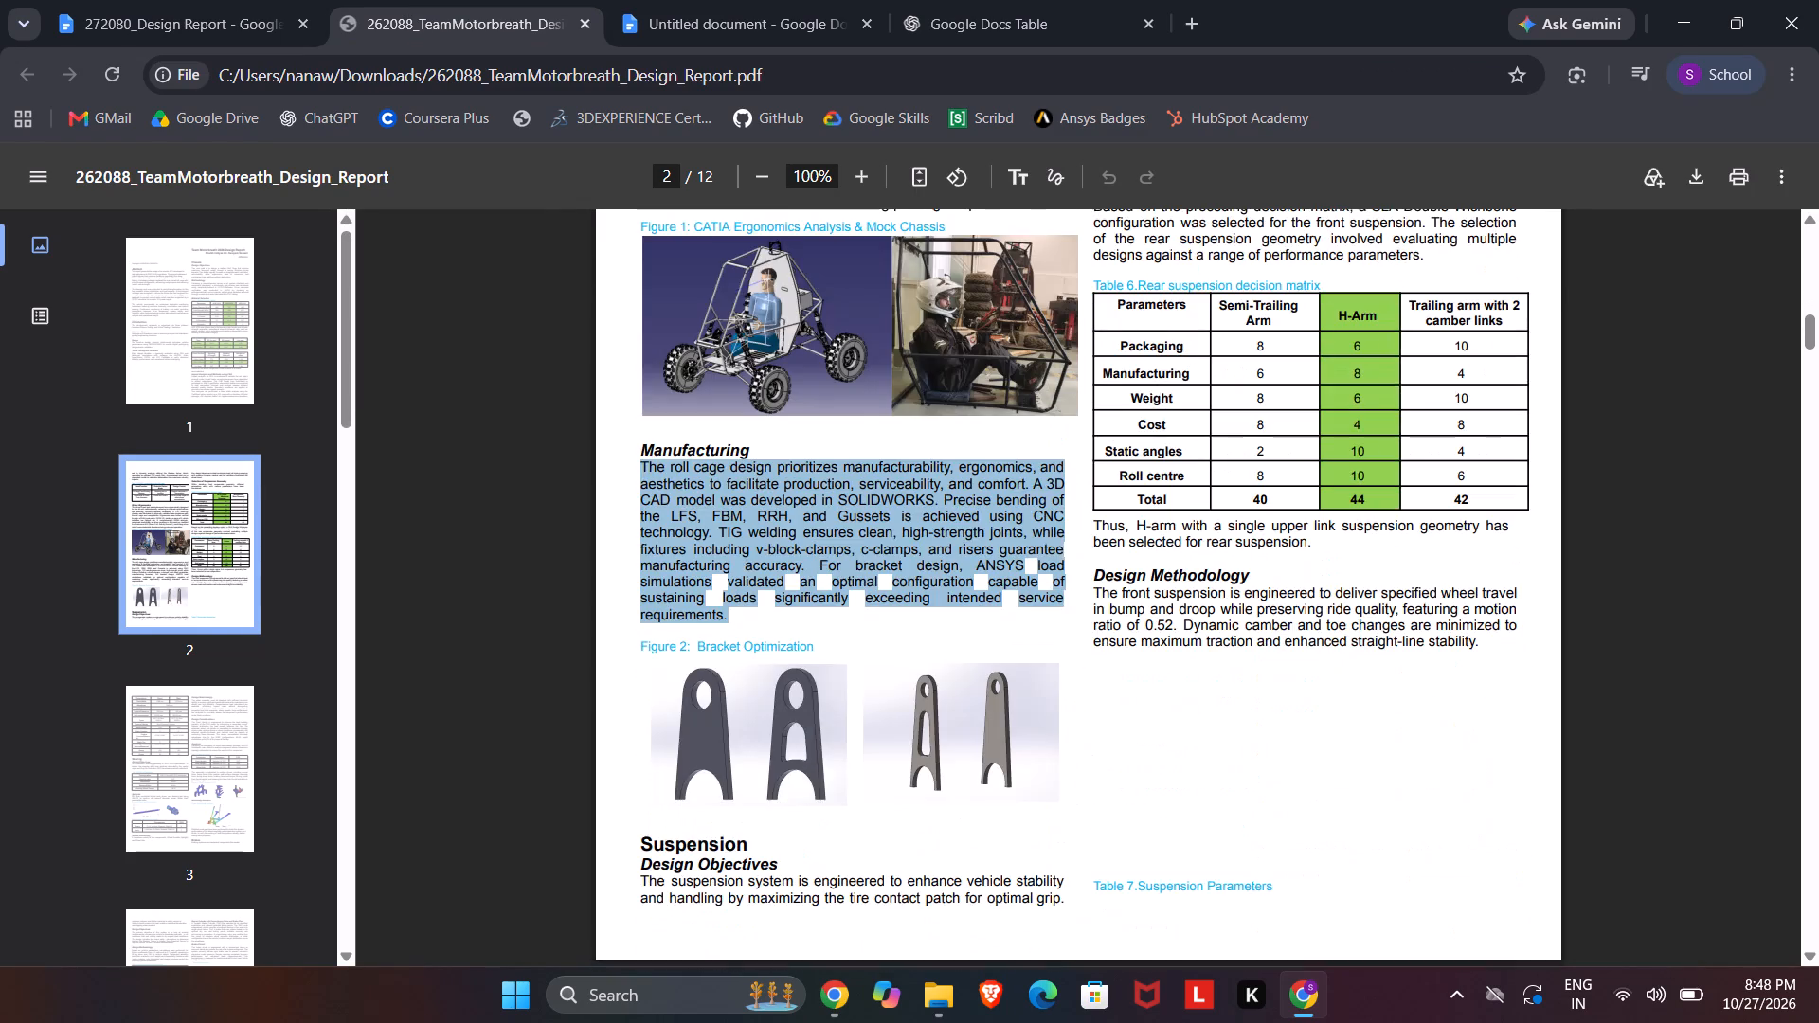
scroll(810, 473, "down", 6)
scroll(754, 216, "up", 3)
left_click(230, 0)
scroll(856, 649, "down", 6)
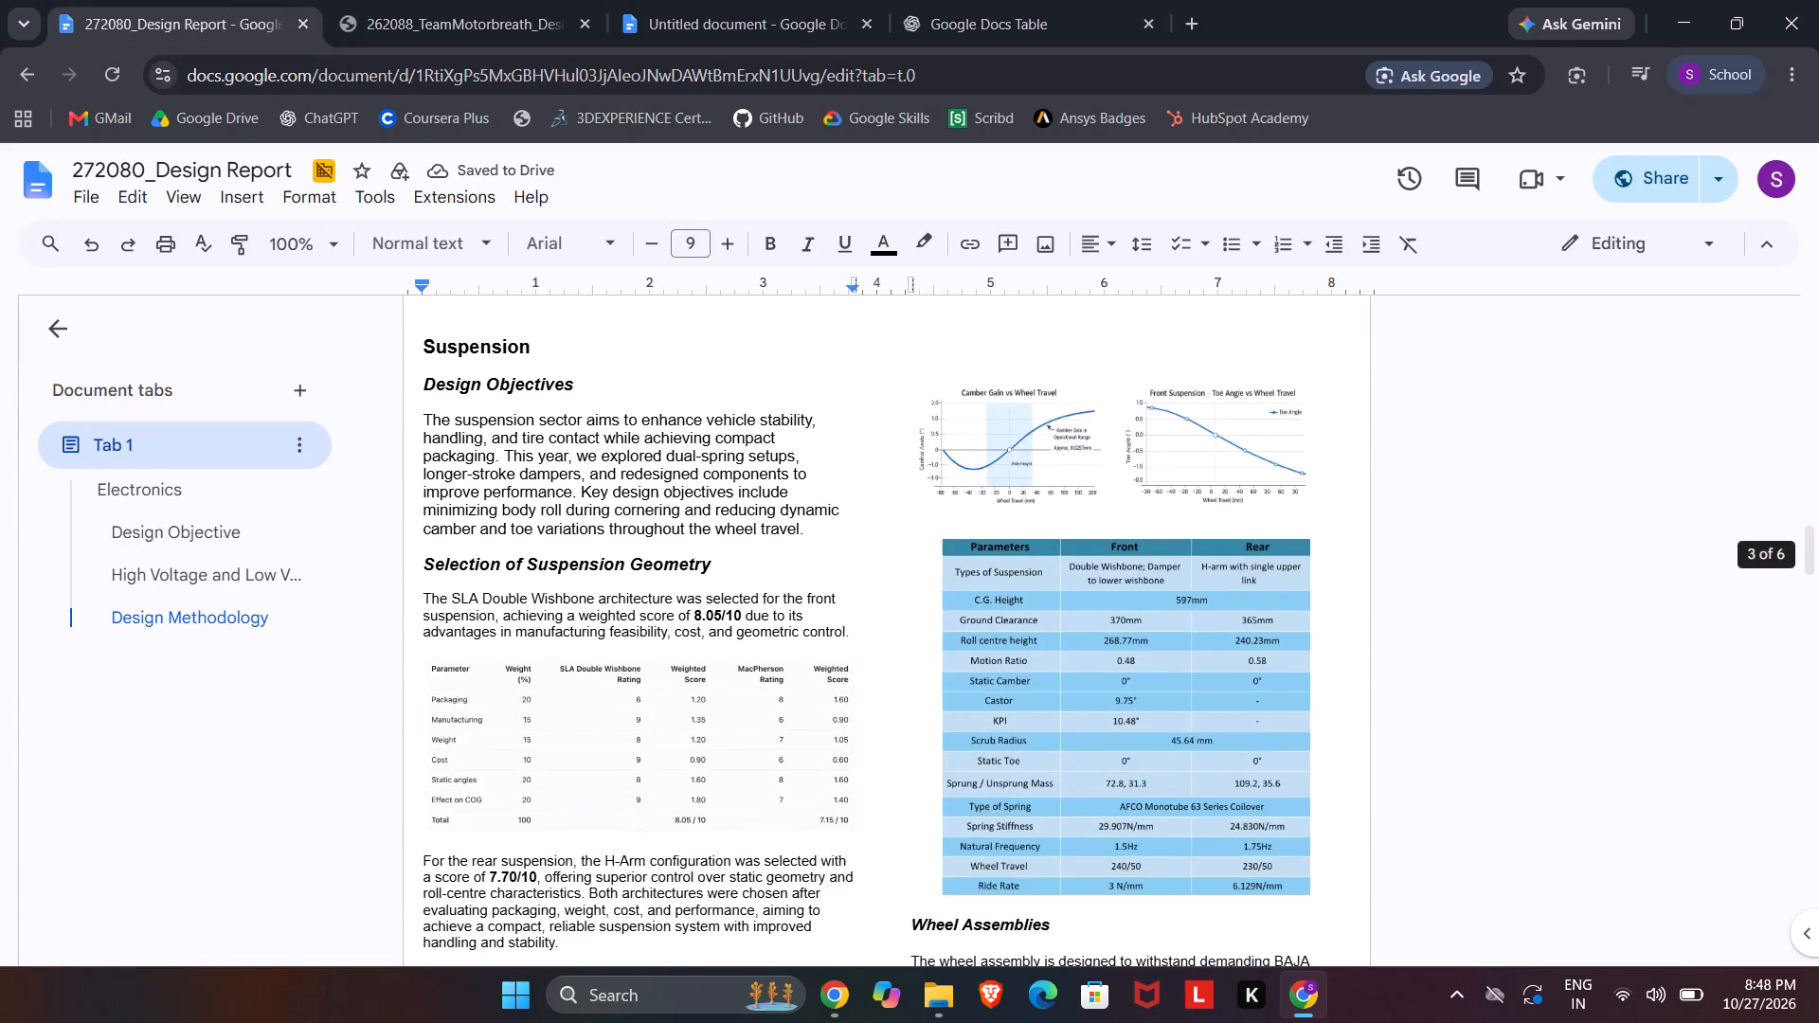
scroll(886, 688, "up", 16)
scroll(886, 688, "down", 4)
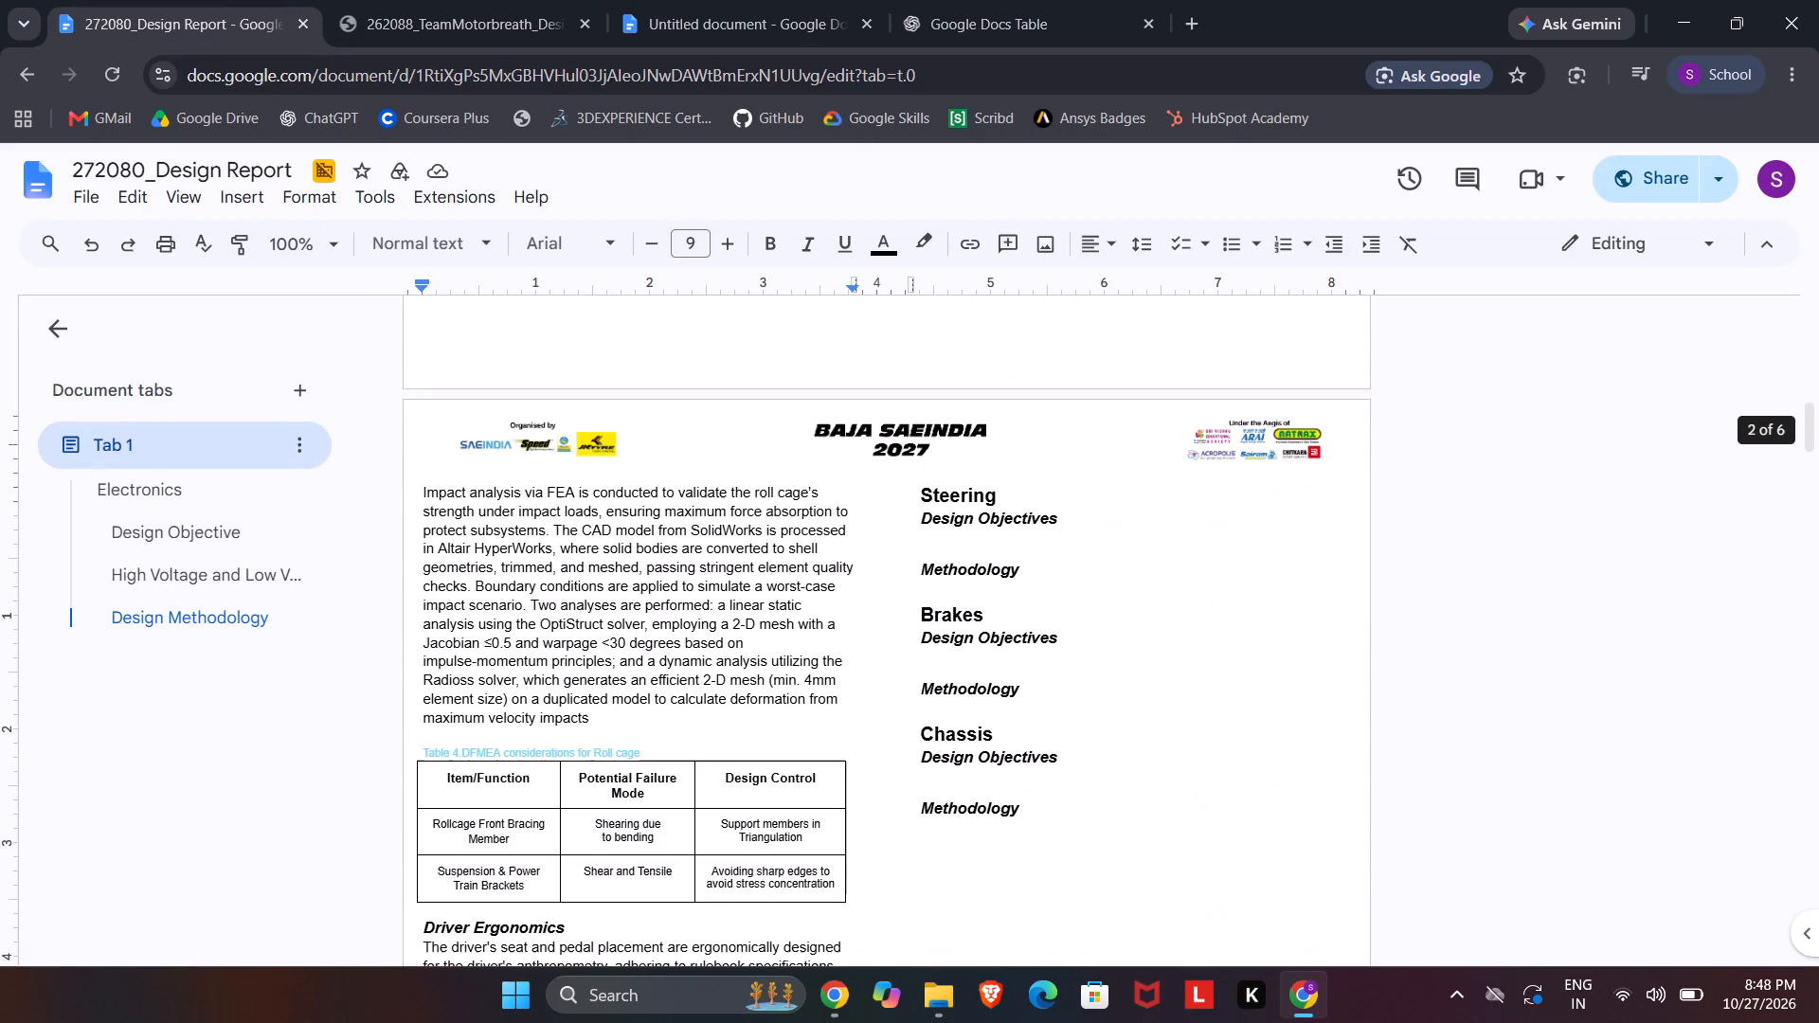
scroll(886, 688, "down", 11)
scroll(886, 688, "up", 5)
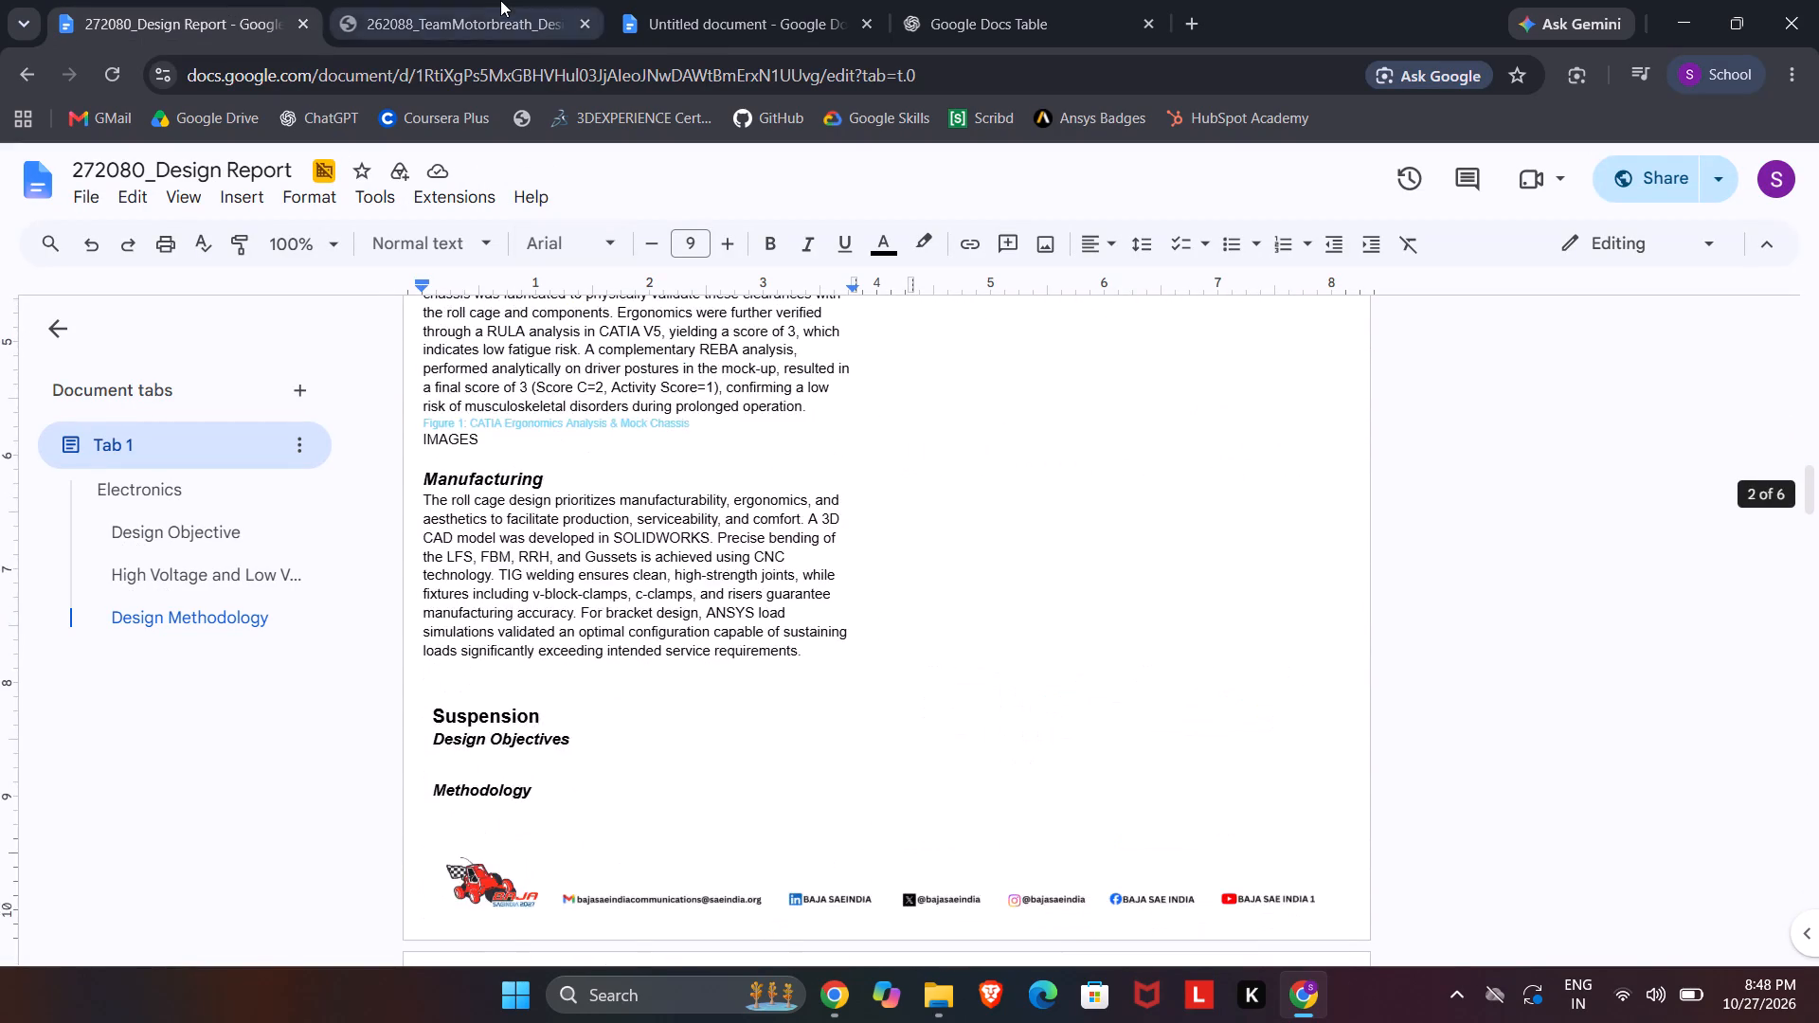
Copy the "Figure 2: Bracket Optimization" caption from the PDF onto the line below the design report's Manufacturing paragraph.
left_click(500, 0)
scroll(719, 682, "up", 3)
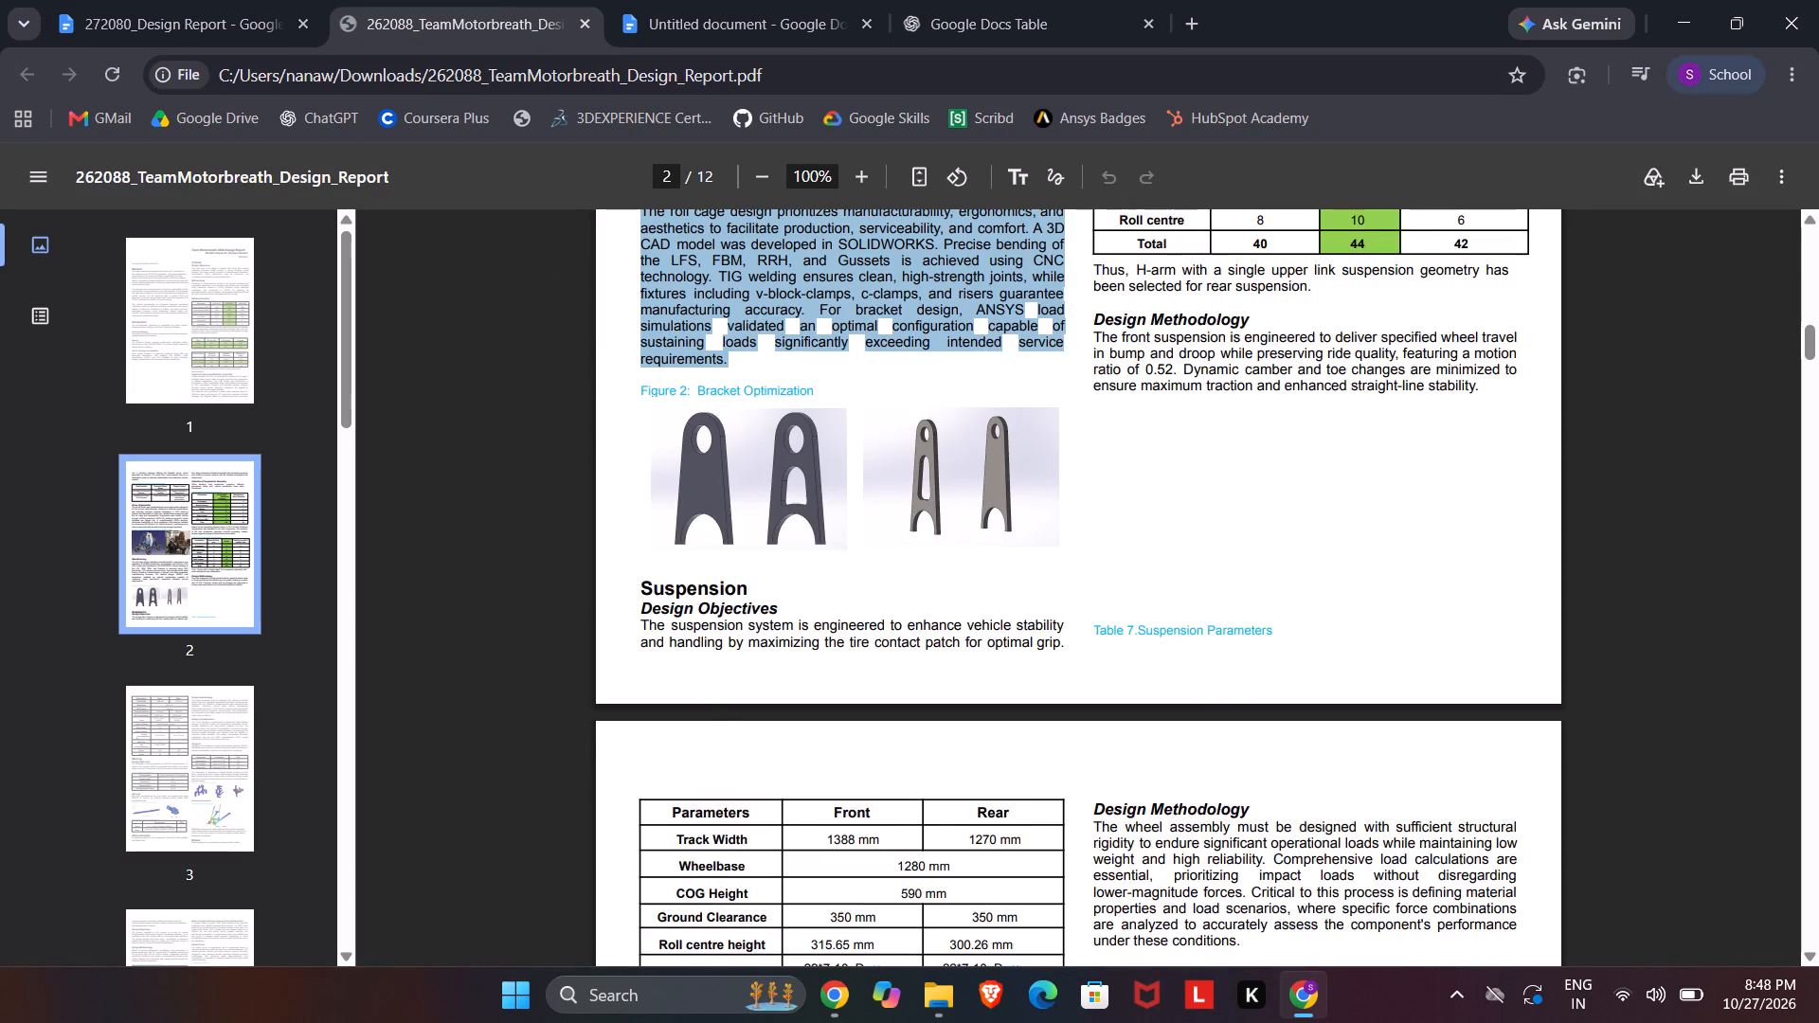
scroll(718, 637, "up", 2)
left_click(731, 617)
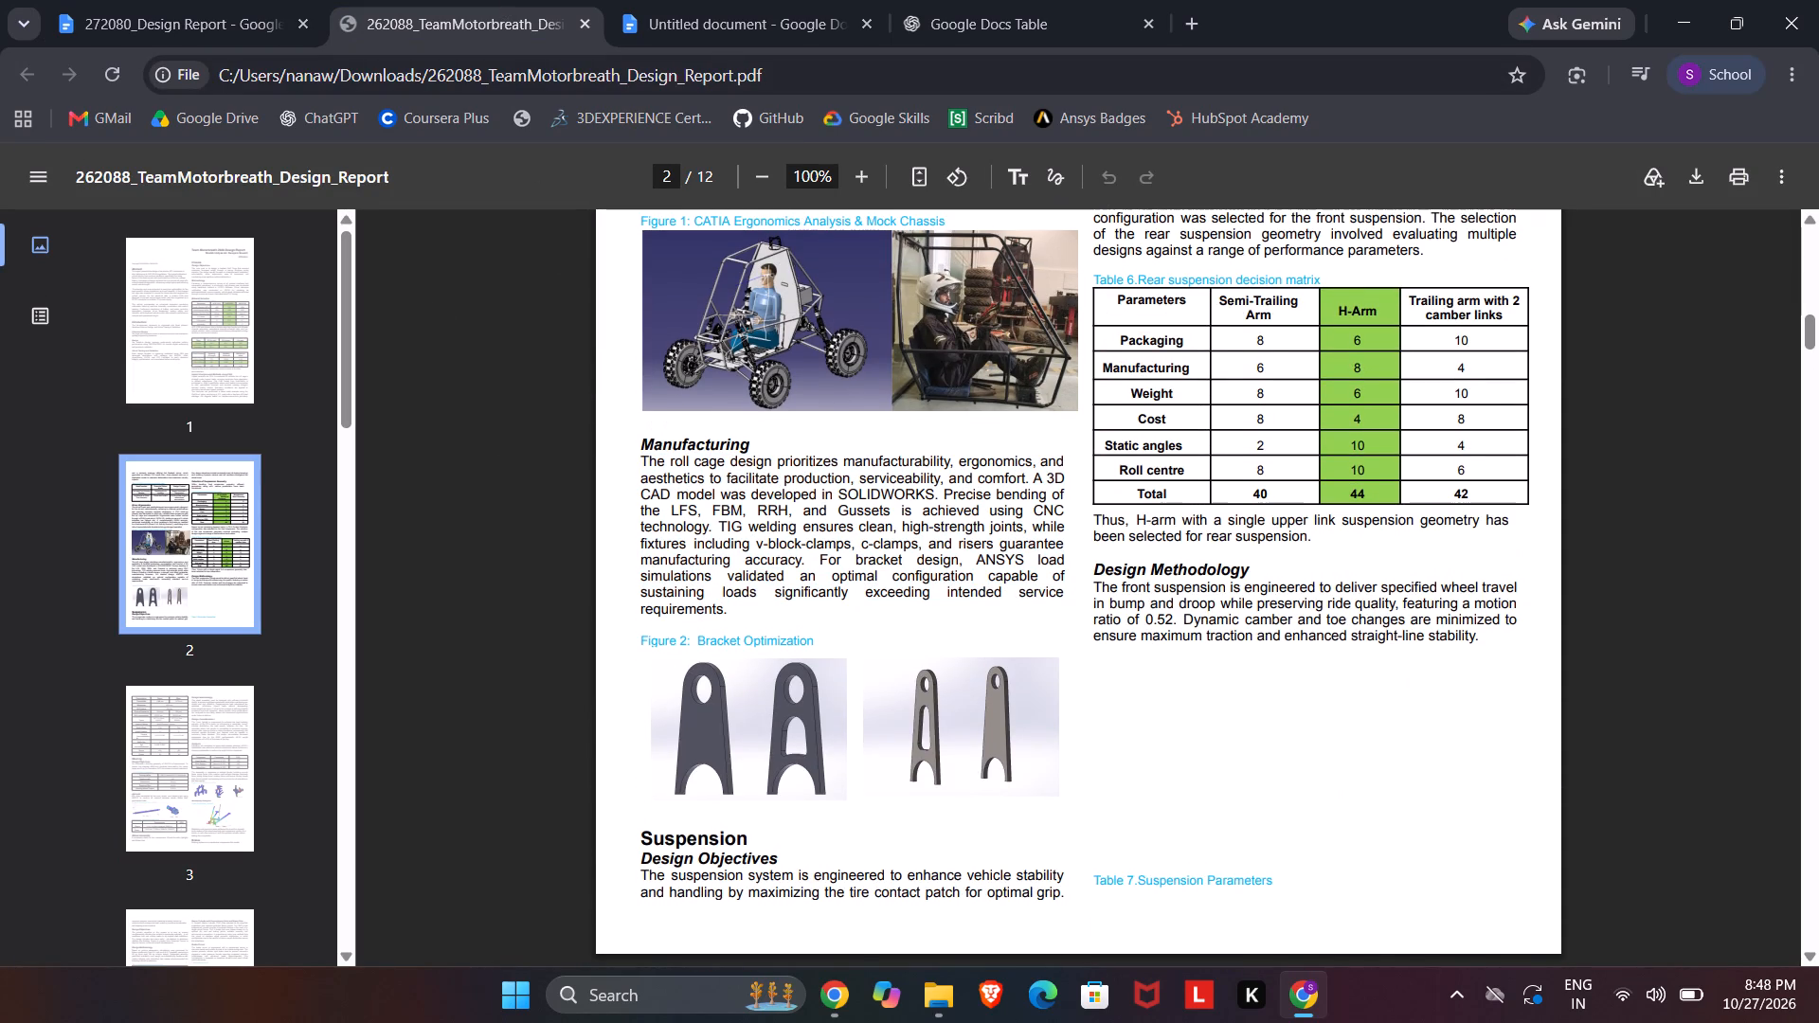
left_click_drag(811, 641, 559, 642)
key("ctrl+c")
left_click(153, 0)
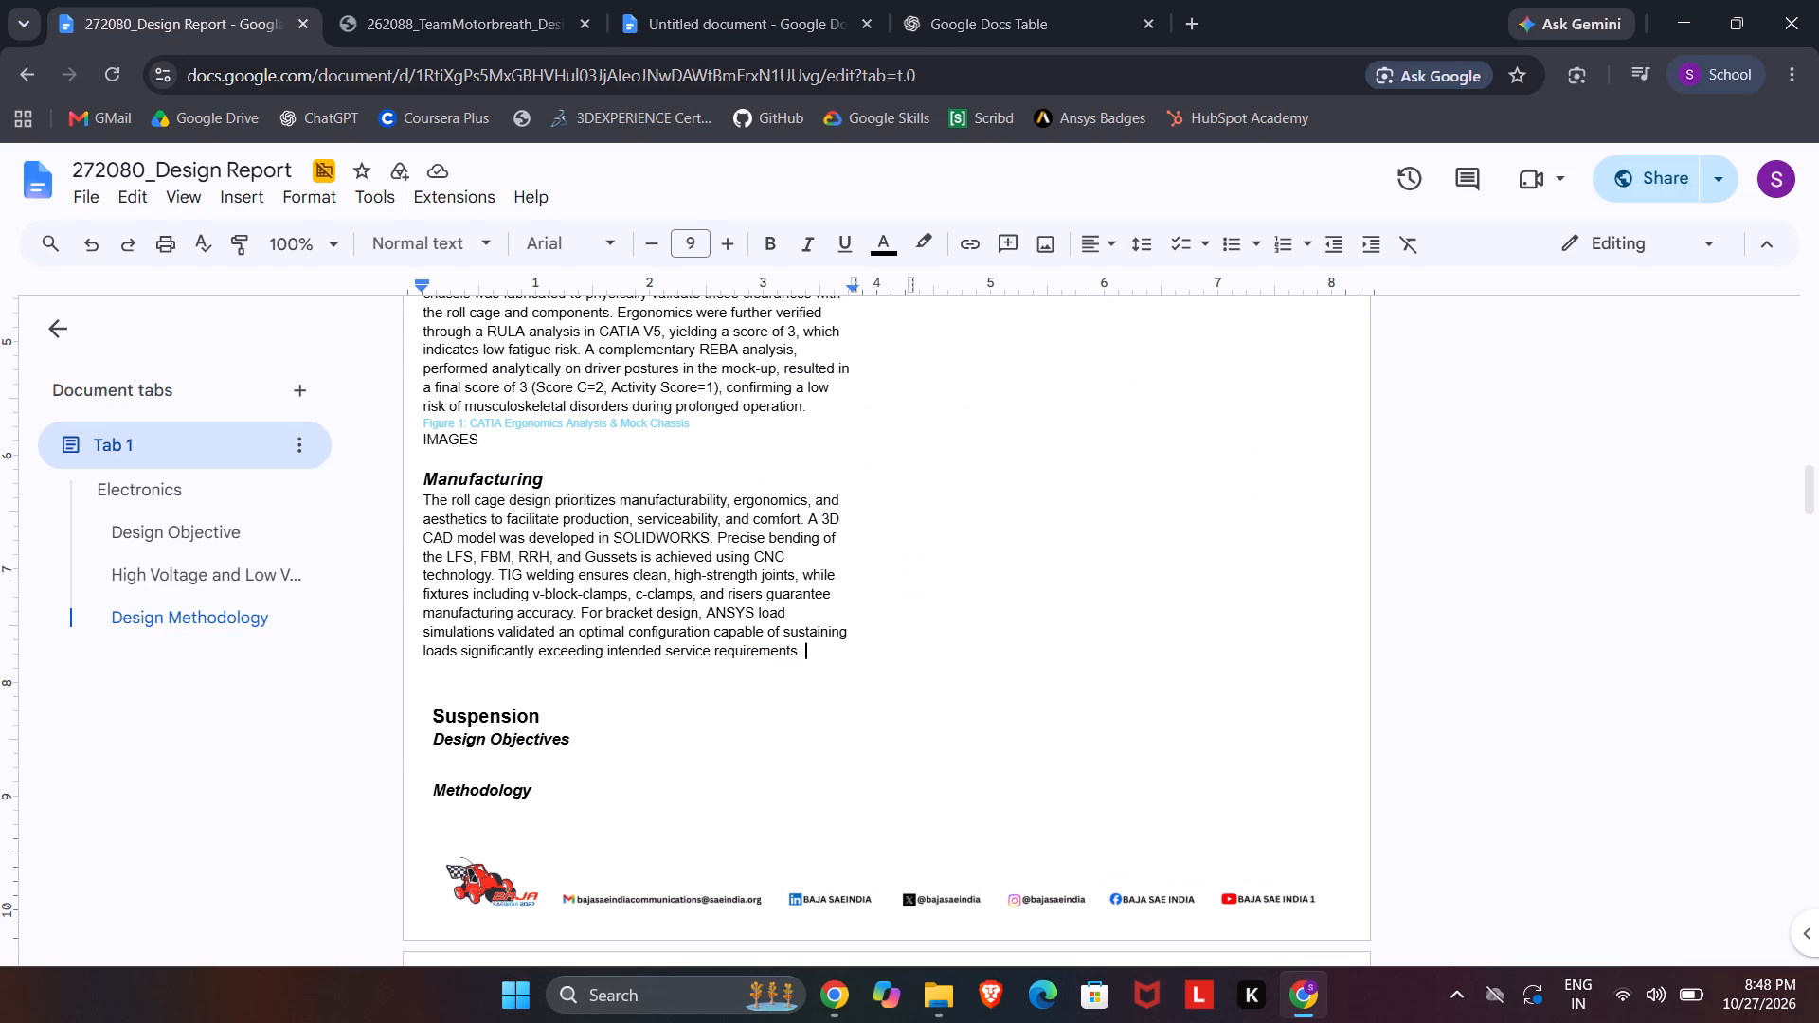
left_click(501, 672)
key("ctrl+v")
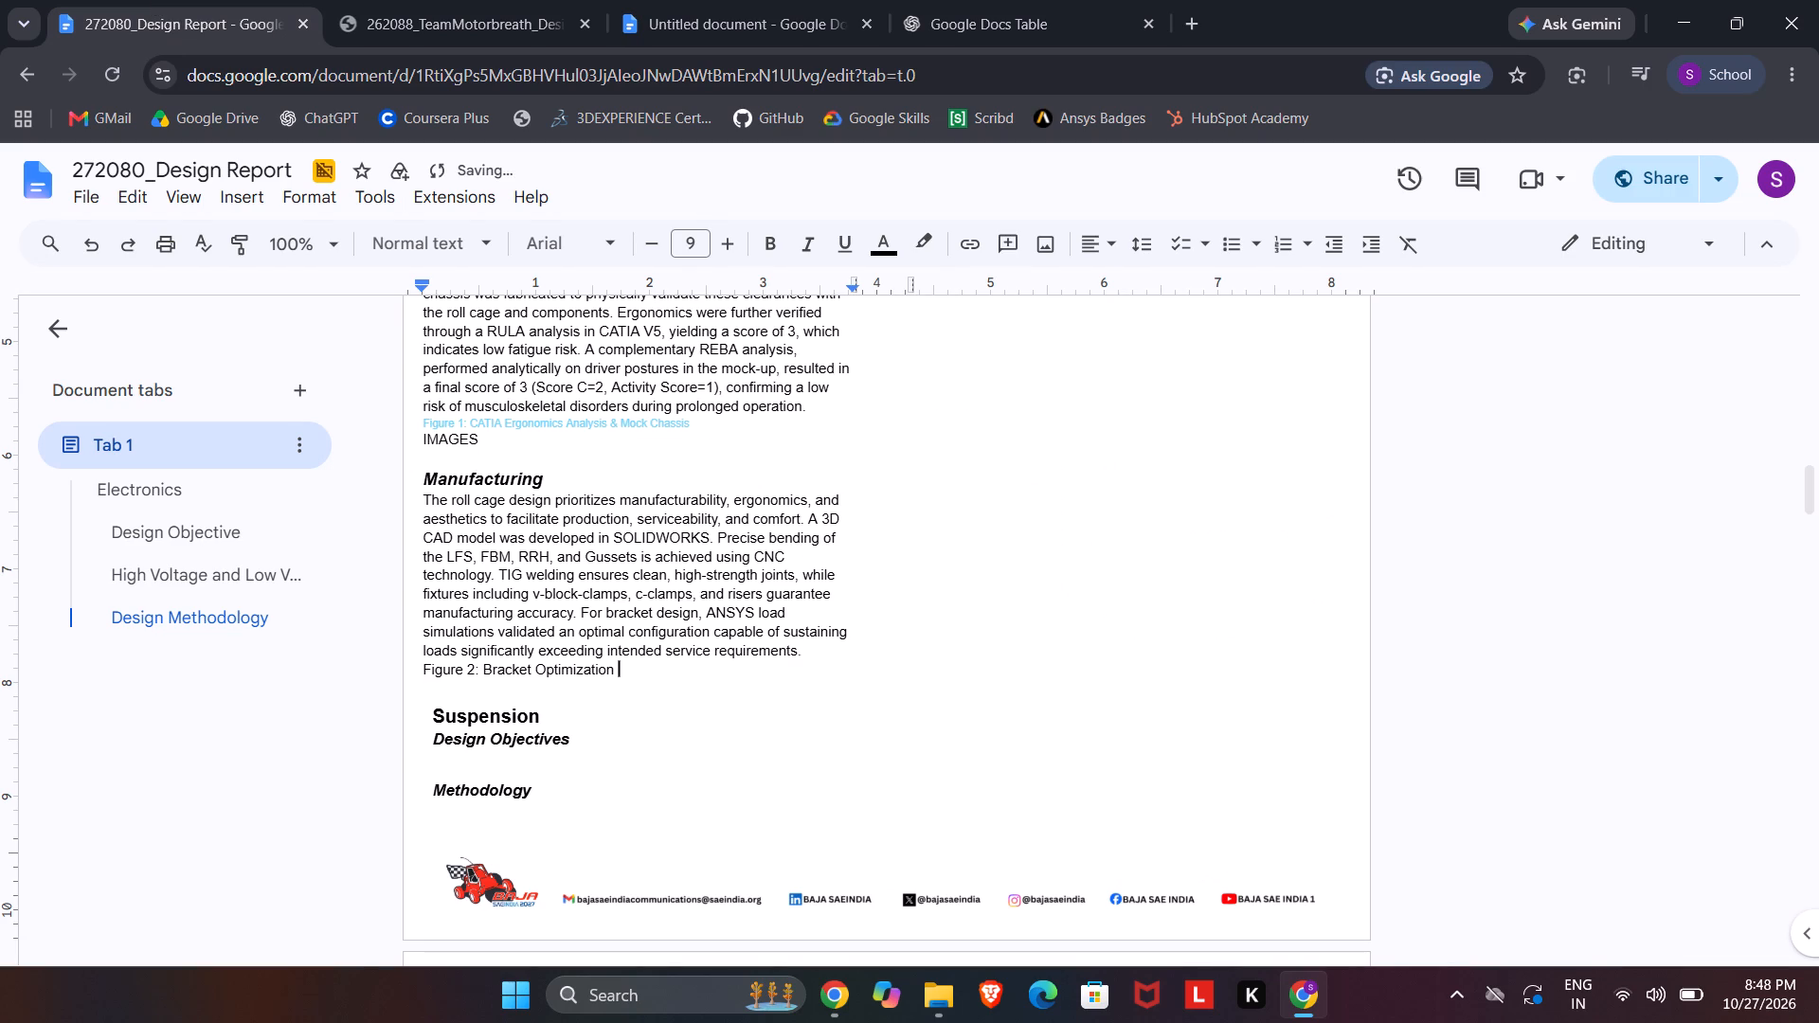
Add a blank line above the Figure 2 caption and another above the Figure 1 caption.
left_click(818, 655)
key("Return")
left_click(823, 409)
key("Return")
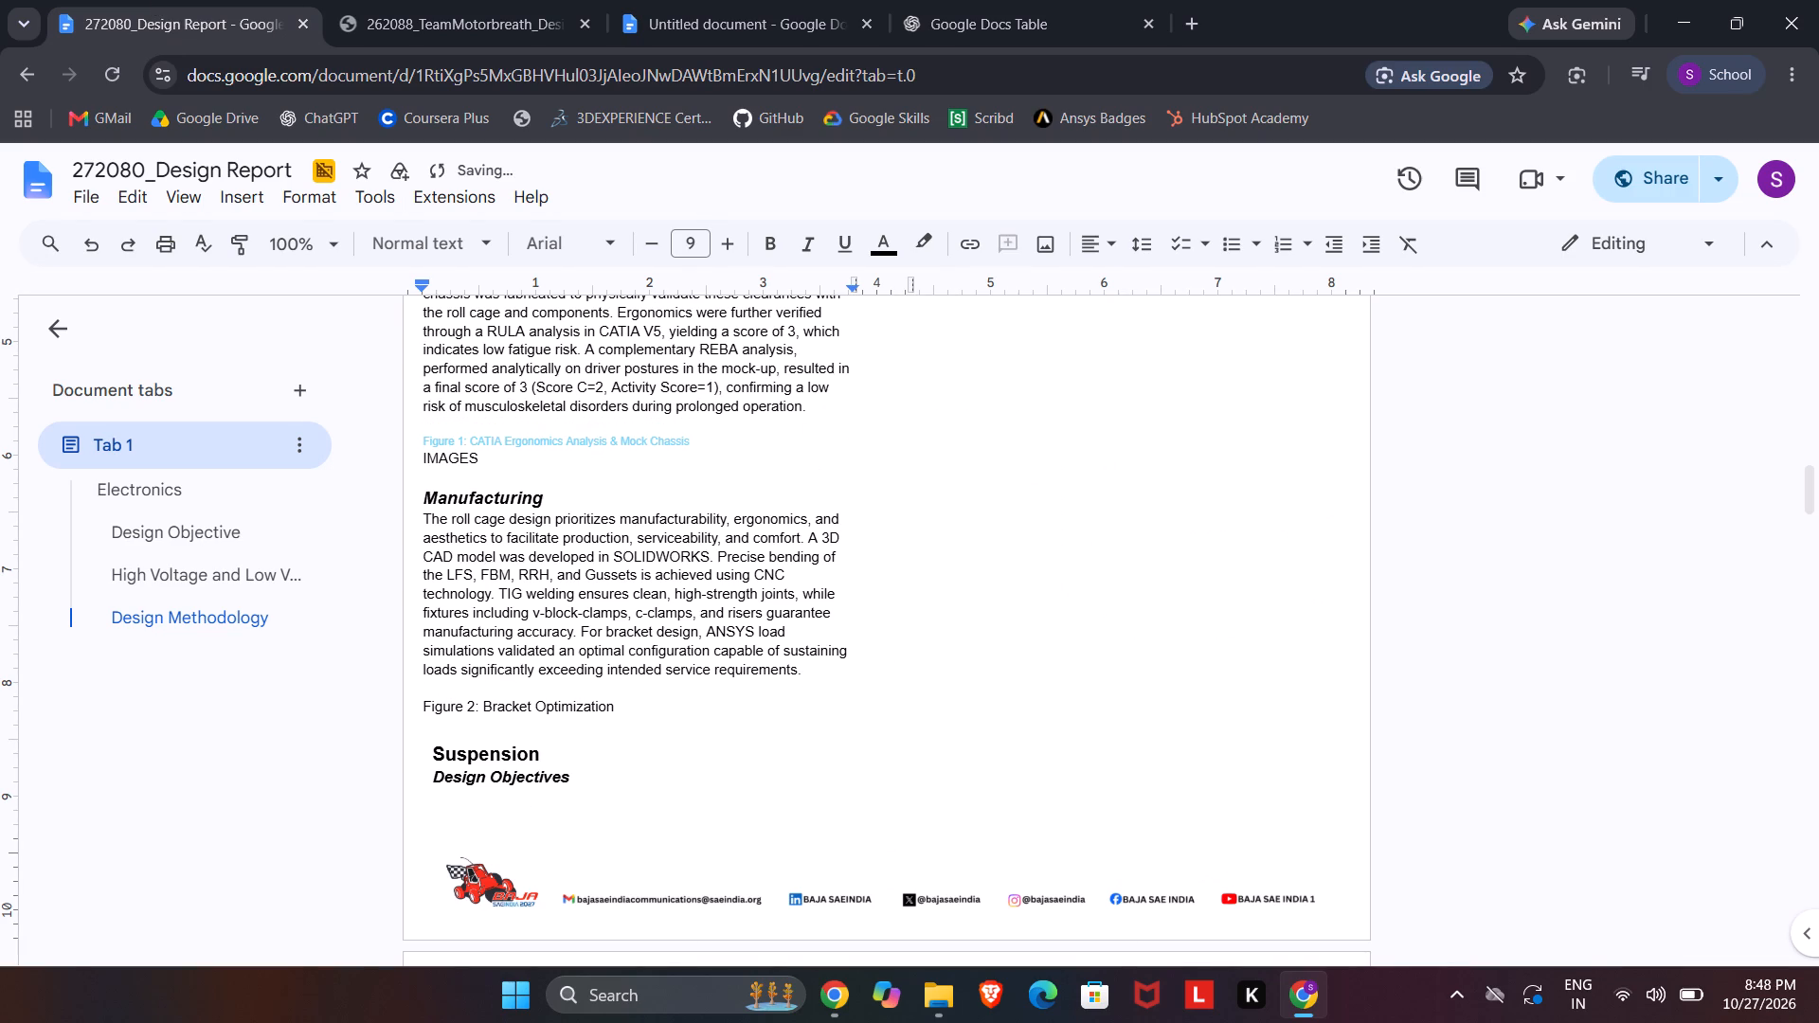
Format the Figure 2 caption at font size 7 in the custom light blue text colour.
left_click_drag(616, 705, 386, 703)
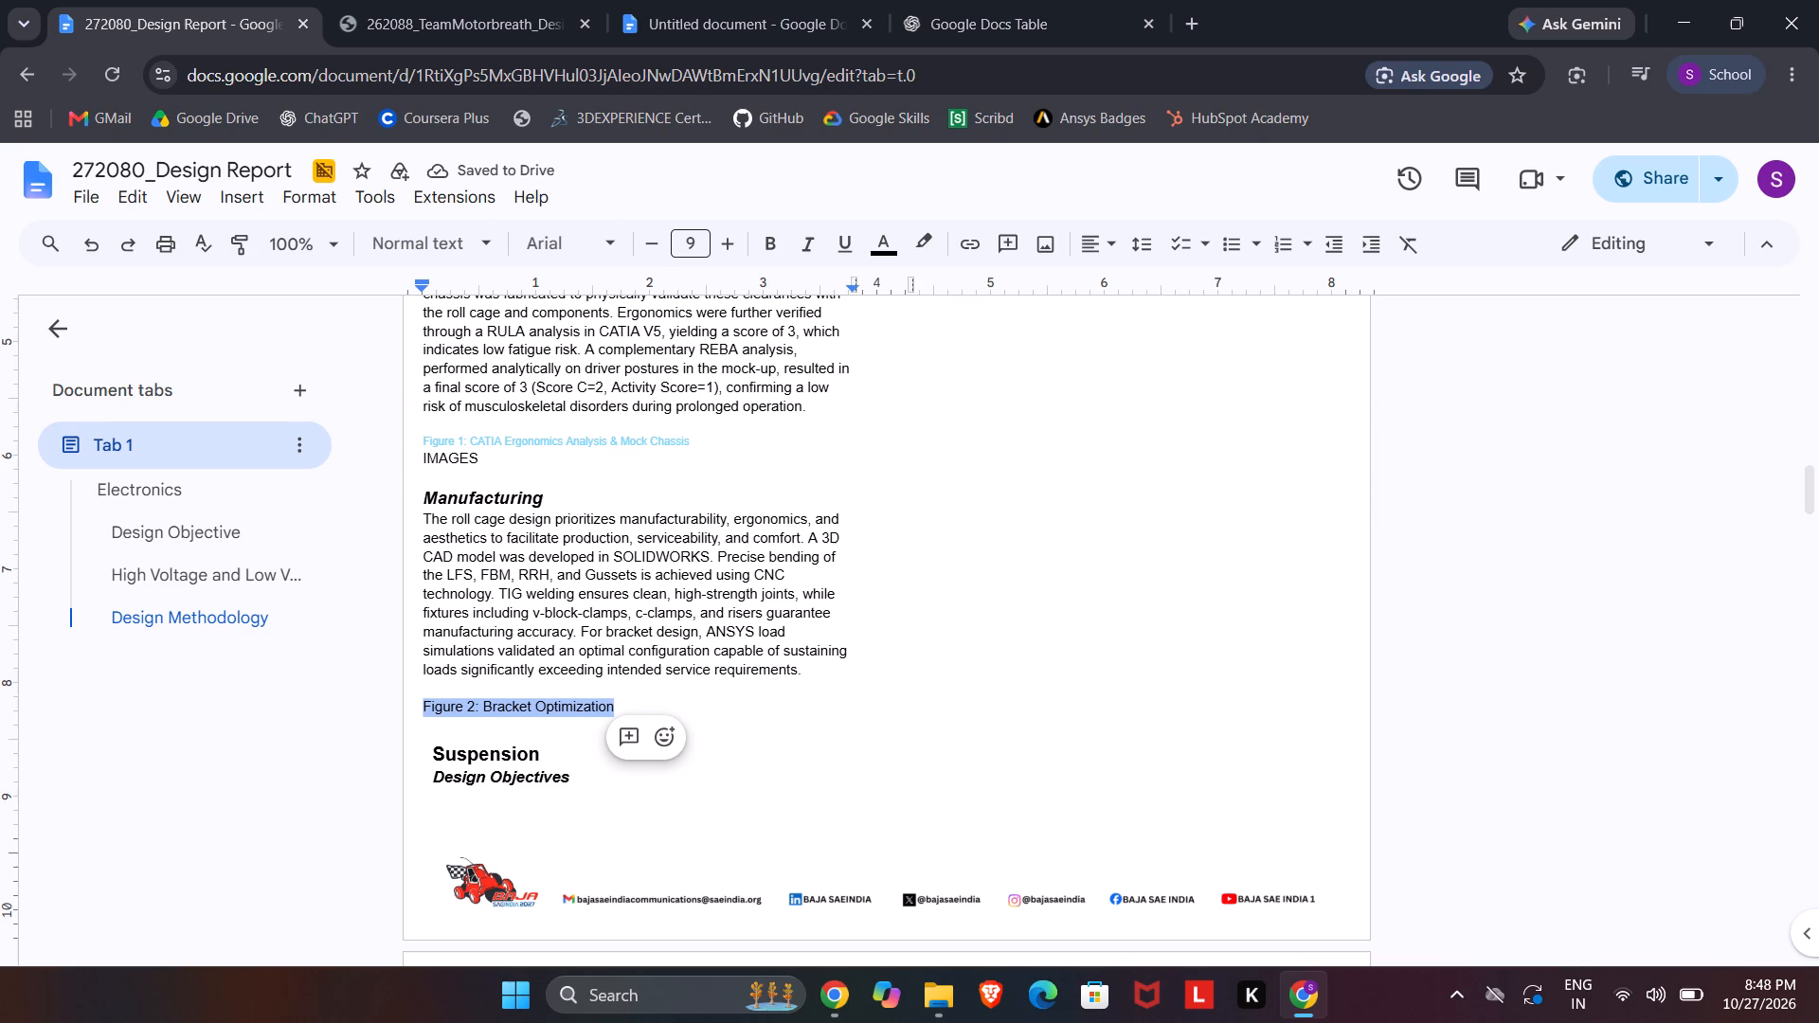
double_click(665, 247)
left_click(886, 250)
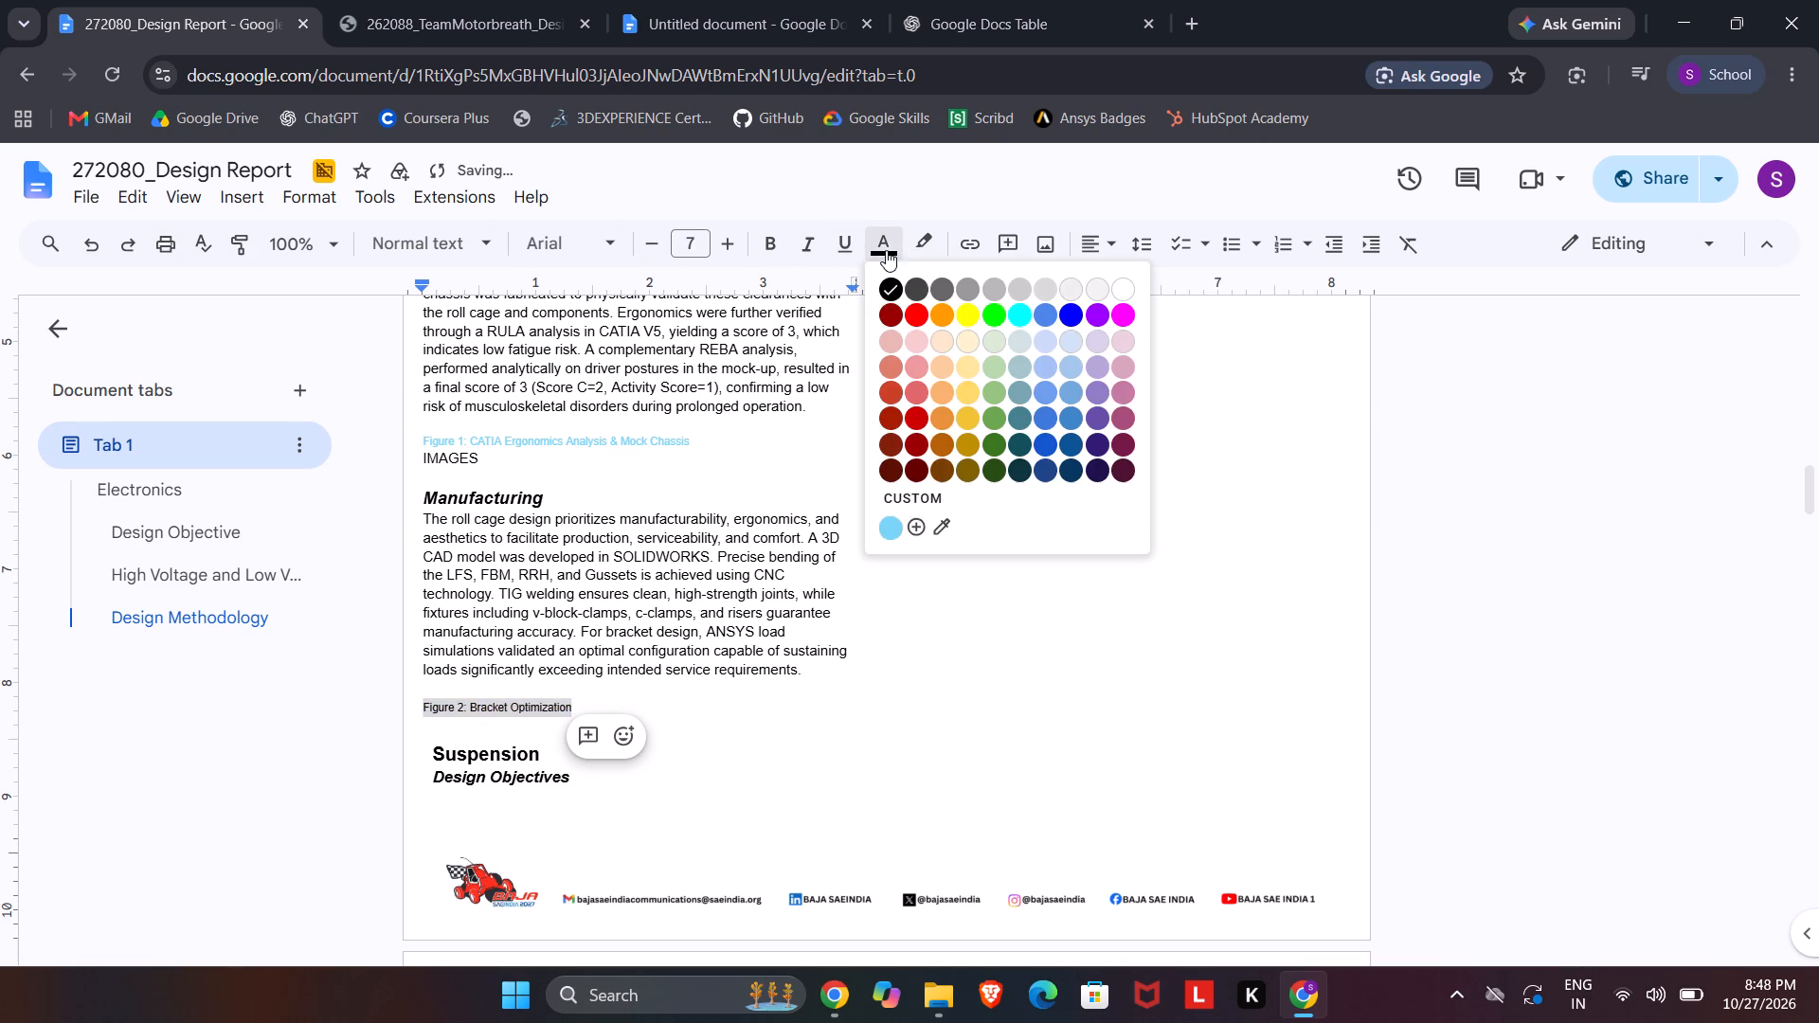
left_click(902, 524)
left_click(856, 660)
Review the transferred Chassis content in the design report from the first page through the Figure 2 caption.
scroll(775, 695, "up", 4)
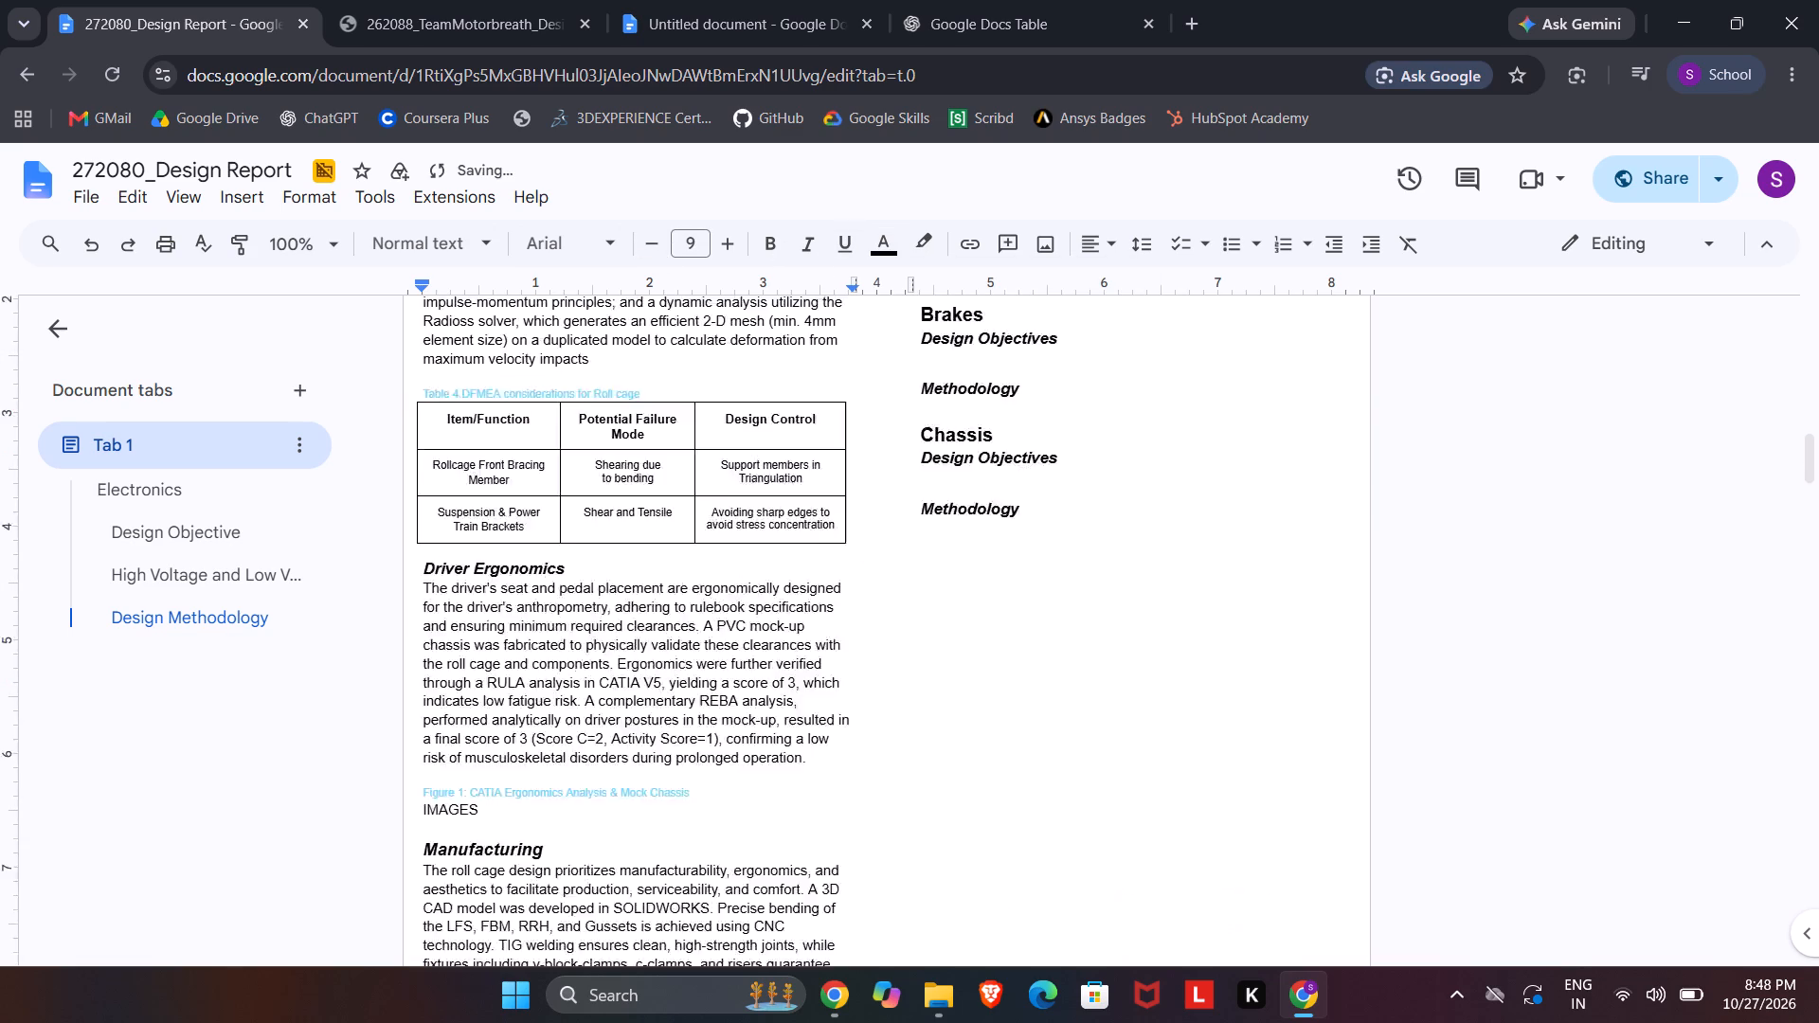
scroll(775, 695, "up", 11)
scroll(1051, 582, "up", 2)
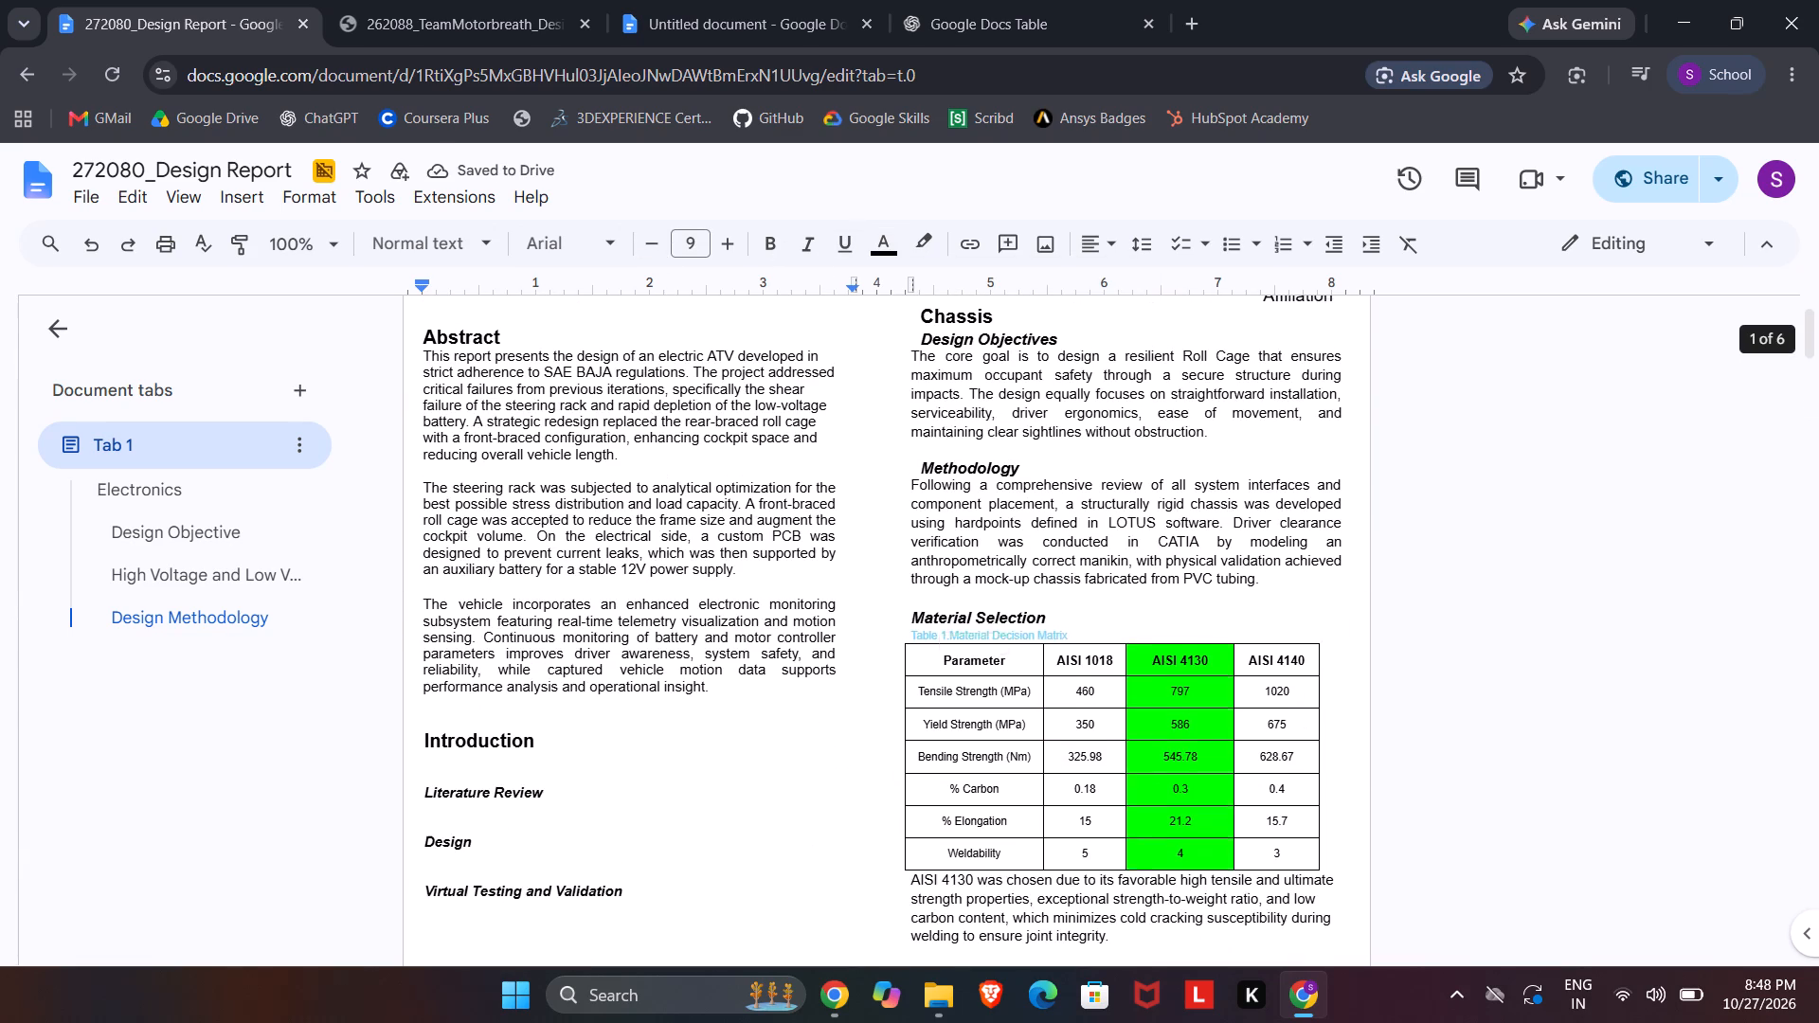
scroll(1060, 559, "up", 1)
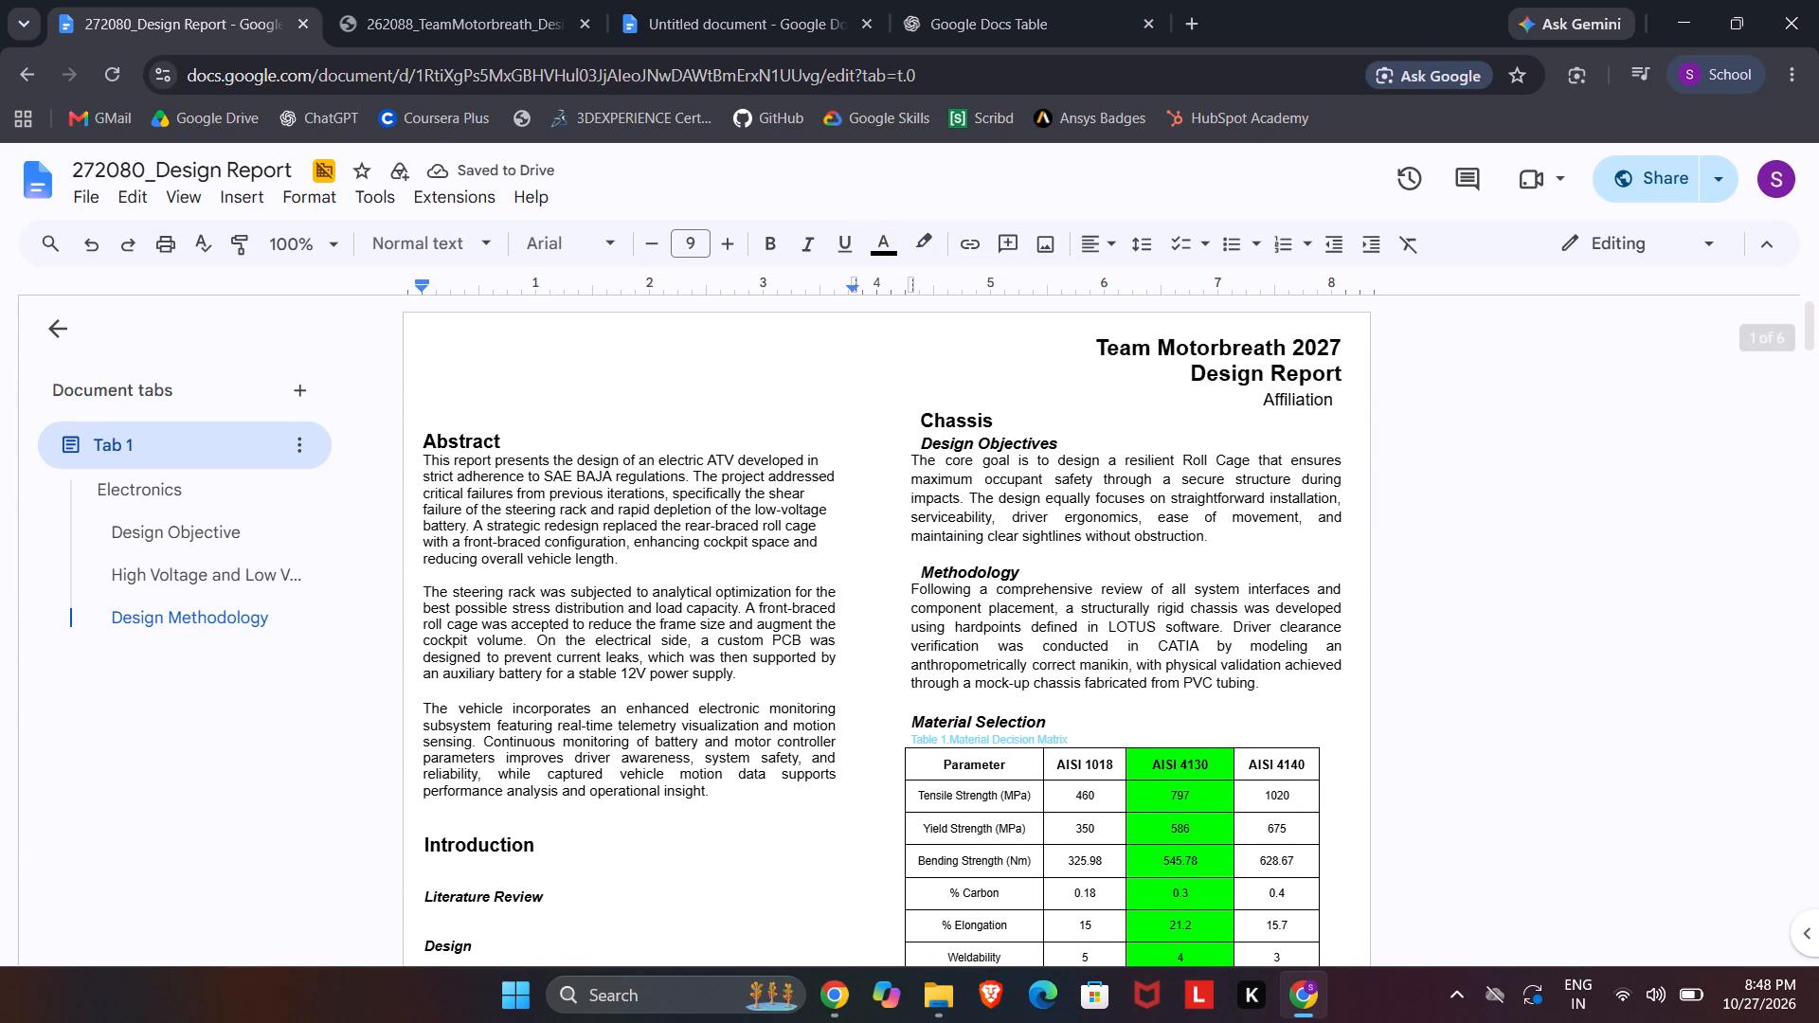
scroll(1009, 481, "down", 5)
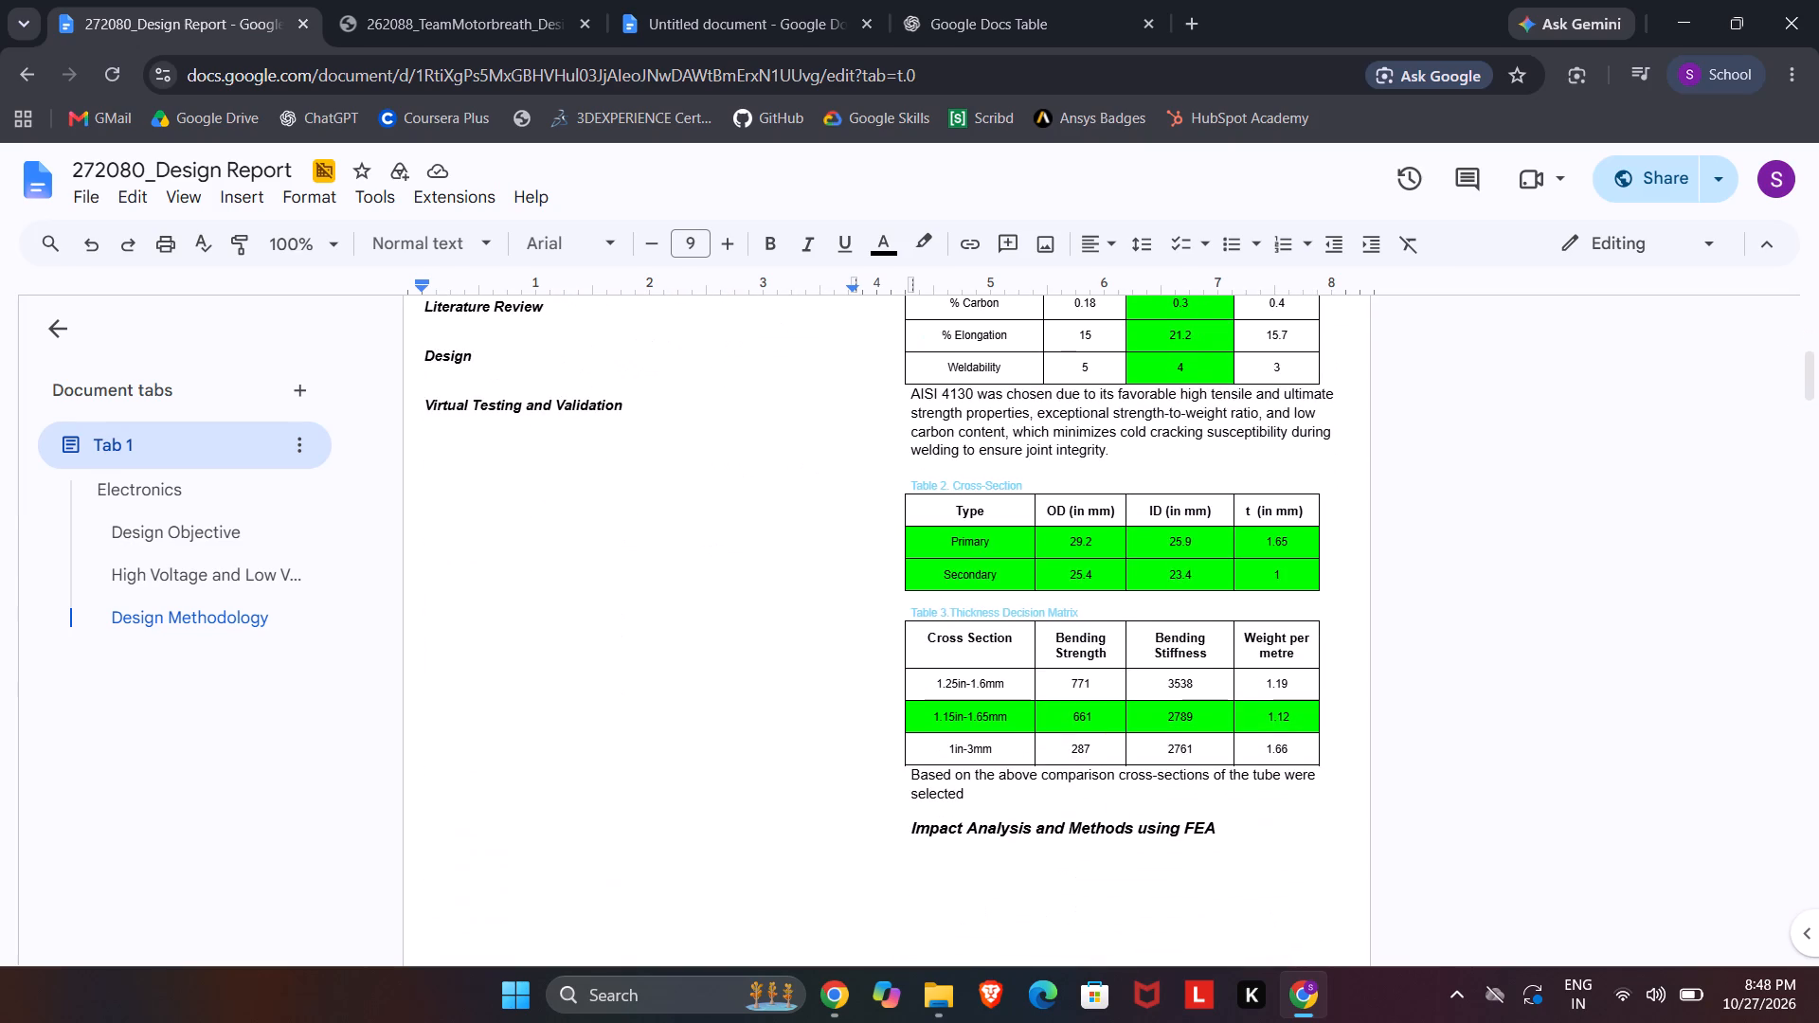
scroll(1031, 485, "down", 6)
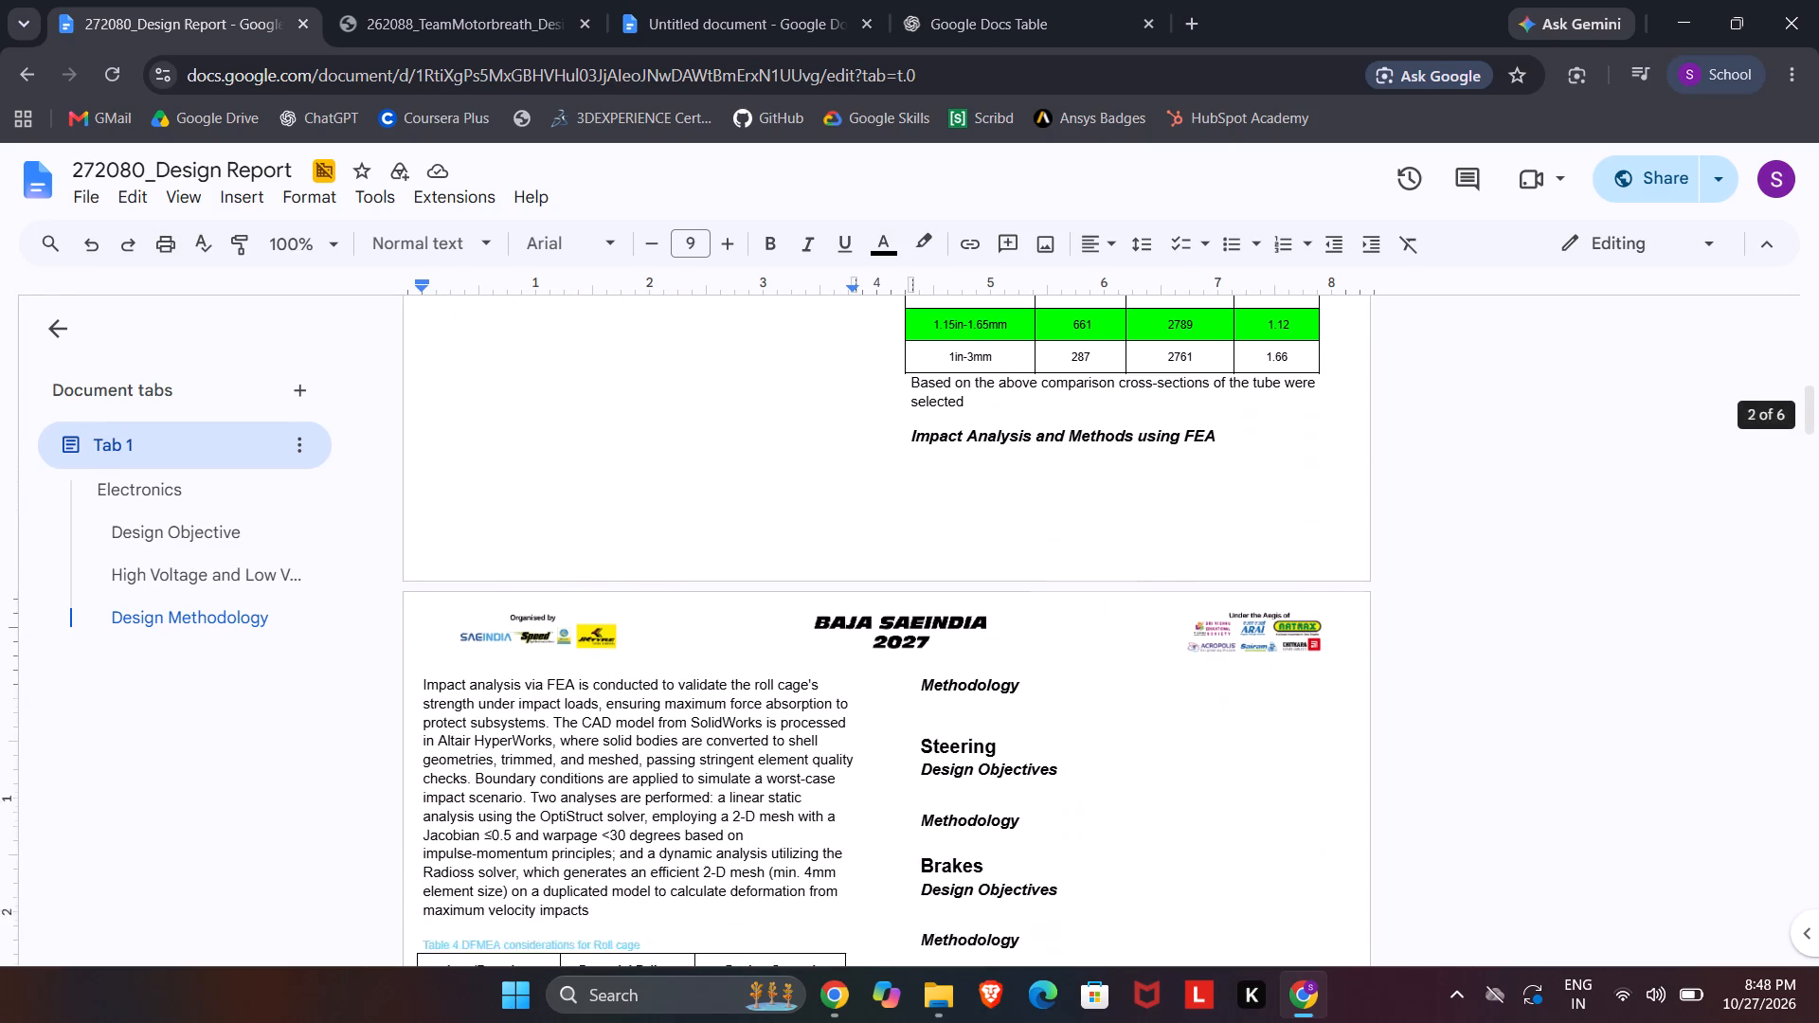
scroll(1049, 545, "down", 5)
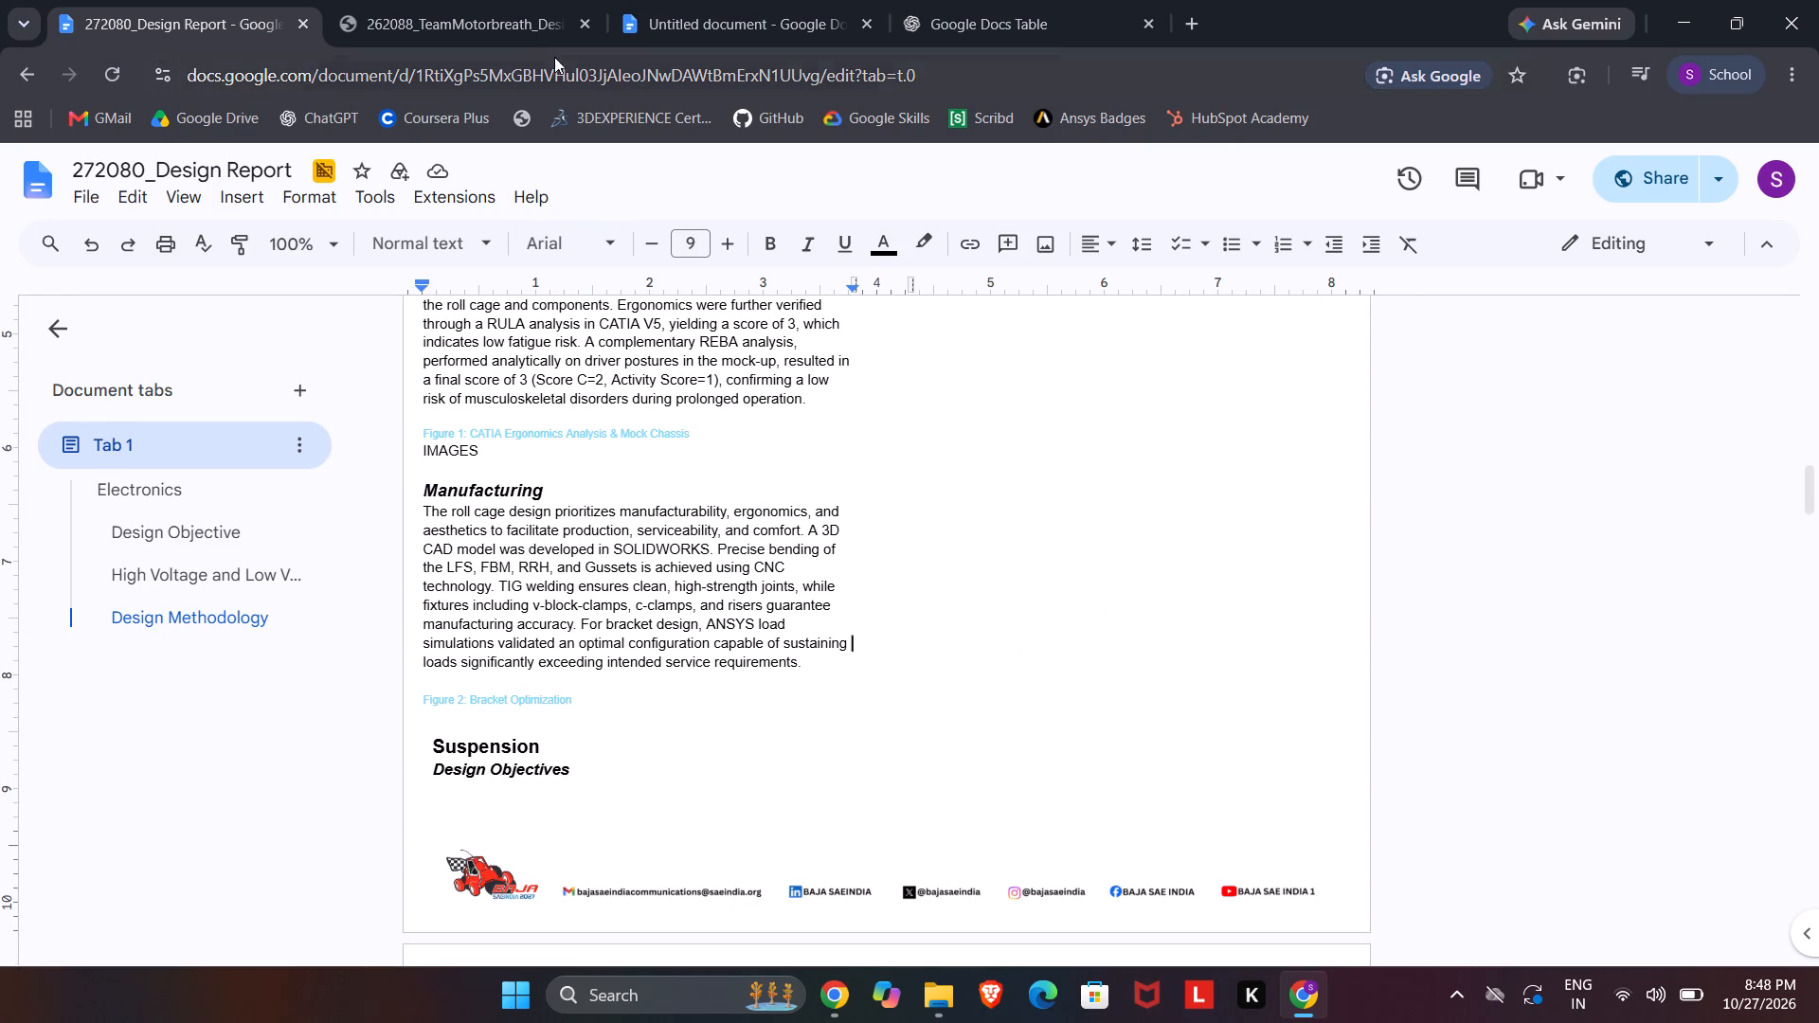
left_click(513, 0)
left_click(223, 0)
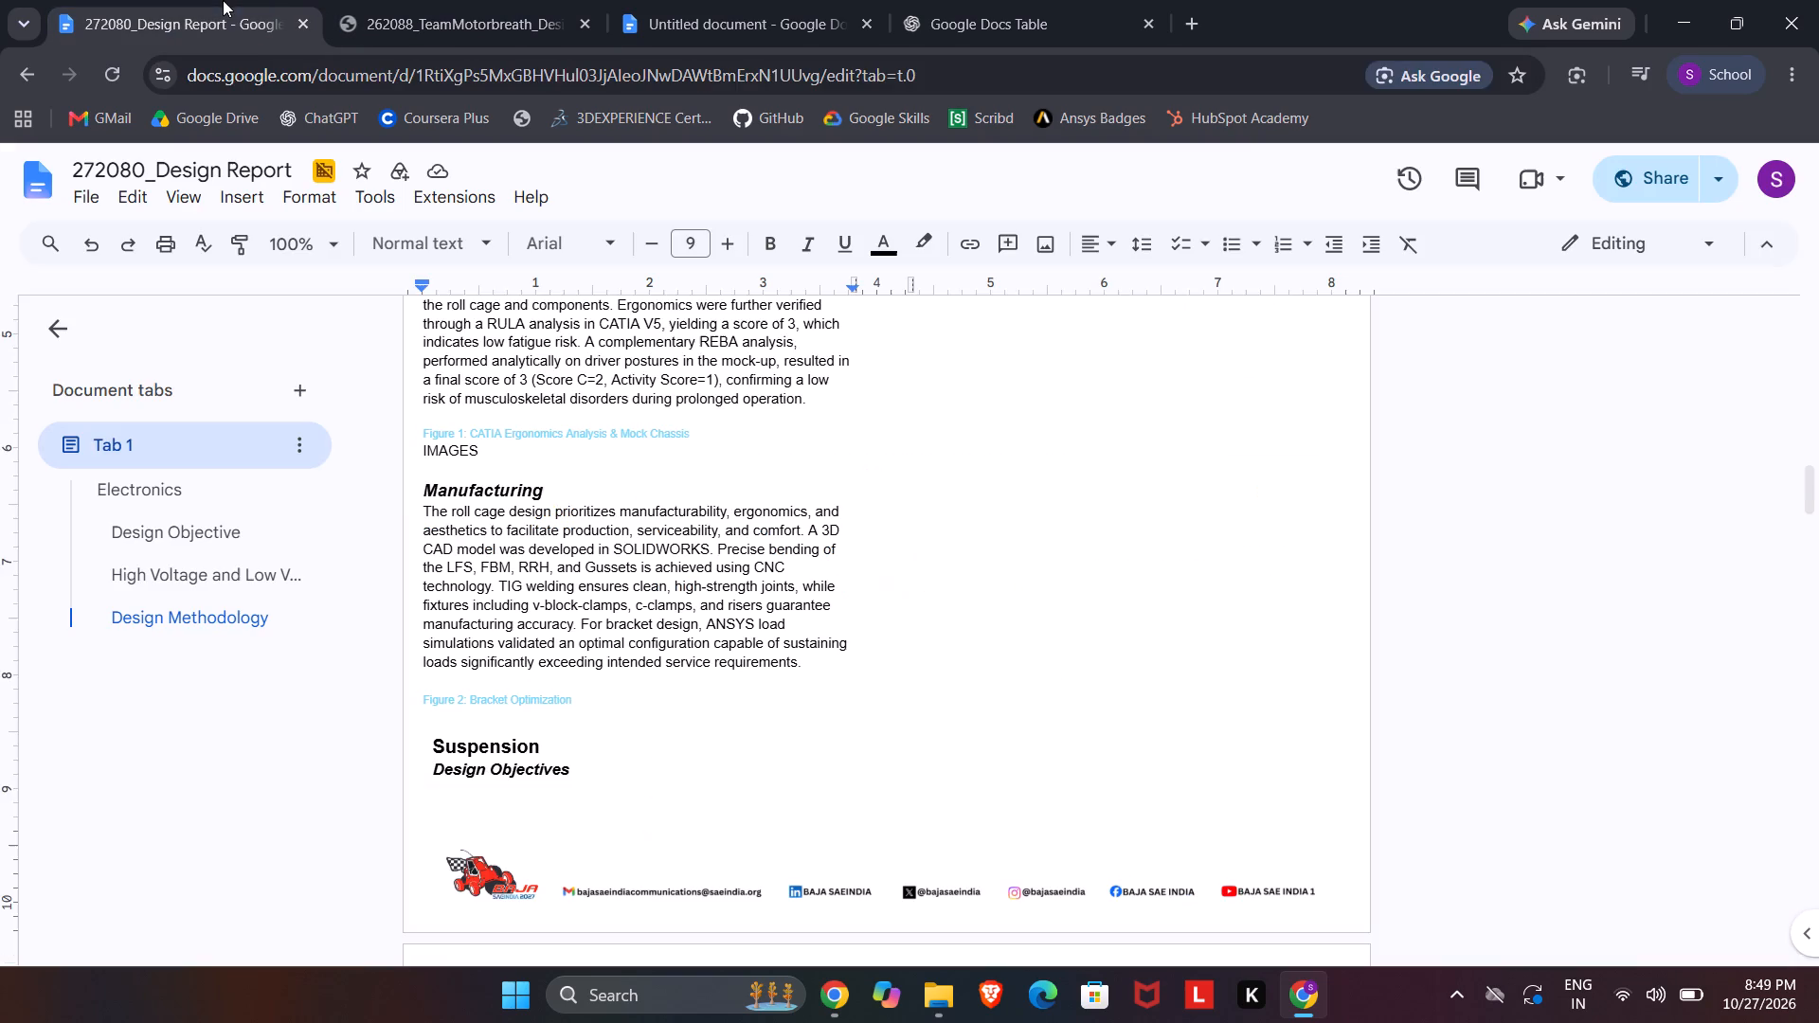
scroll(843, 688, "down", 20)
scroll(843, 688, "down", 20)
scroll(843, 688, "down", 1)
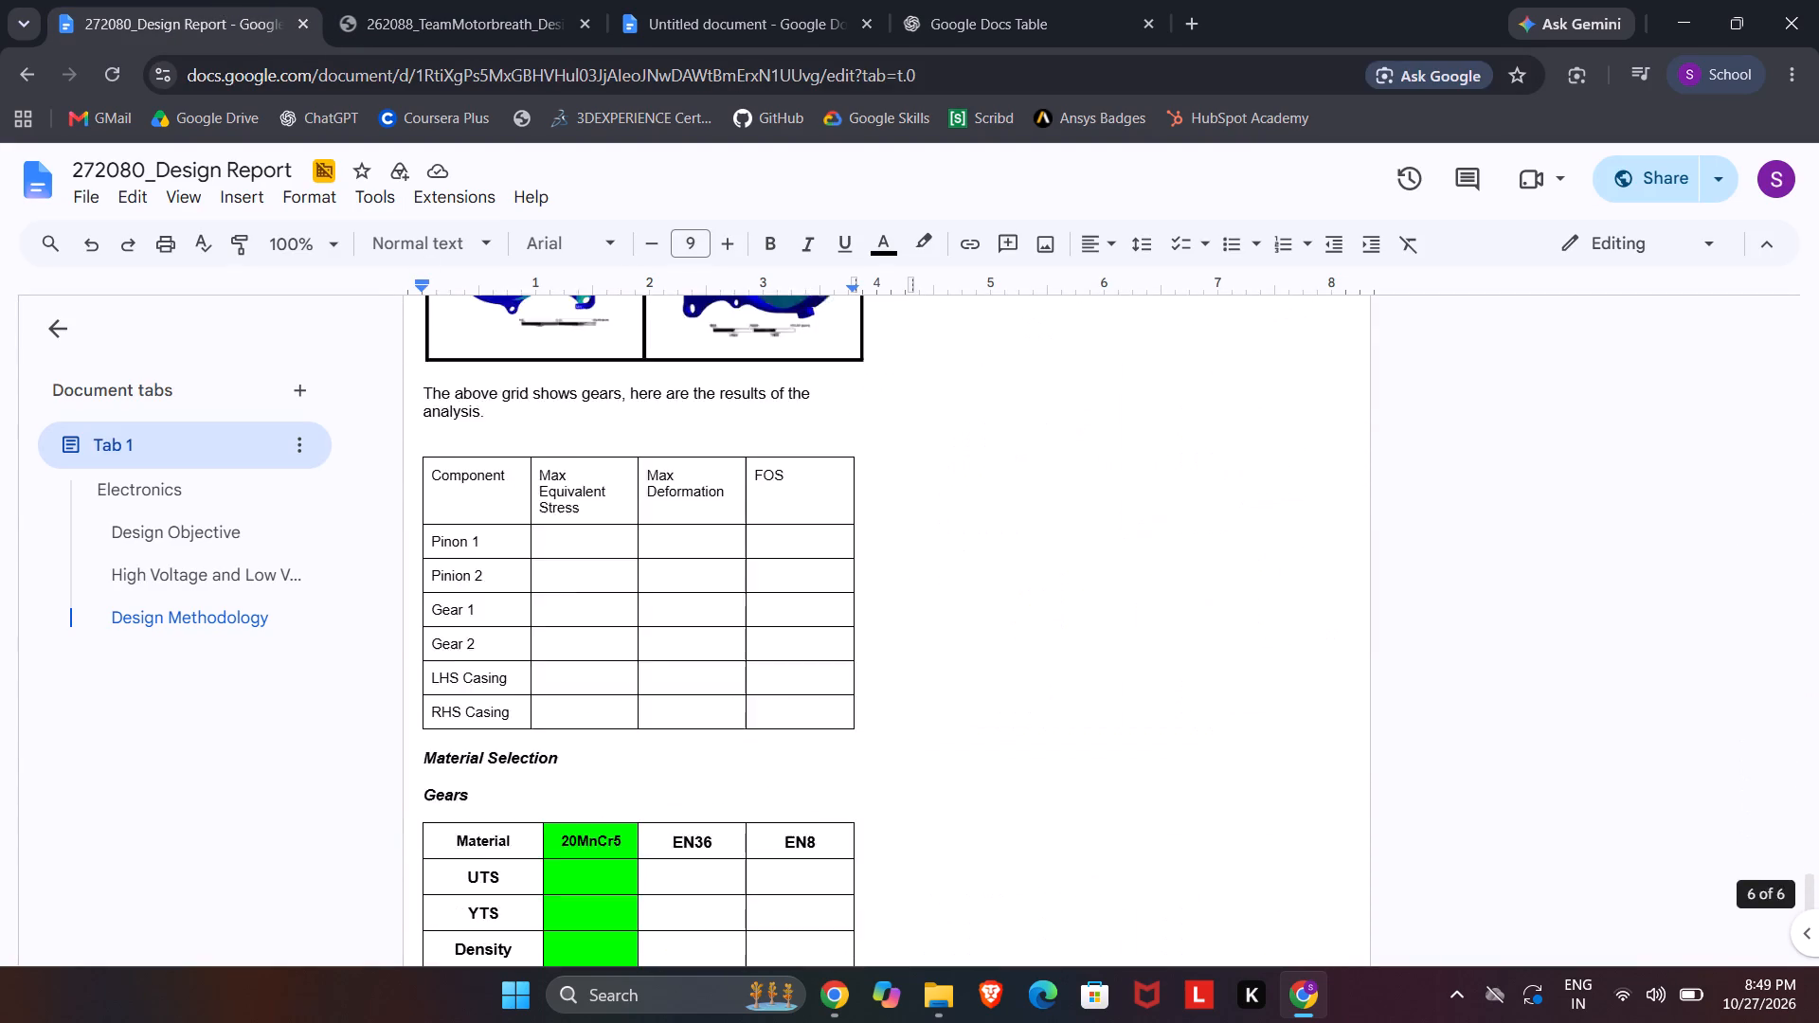
scroll(853, 665, "down", 14)
scroll(853, 662, "up", 20)
scroll(853, 662, "up", 11)
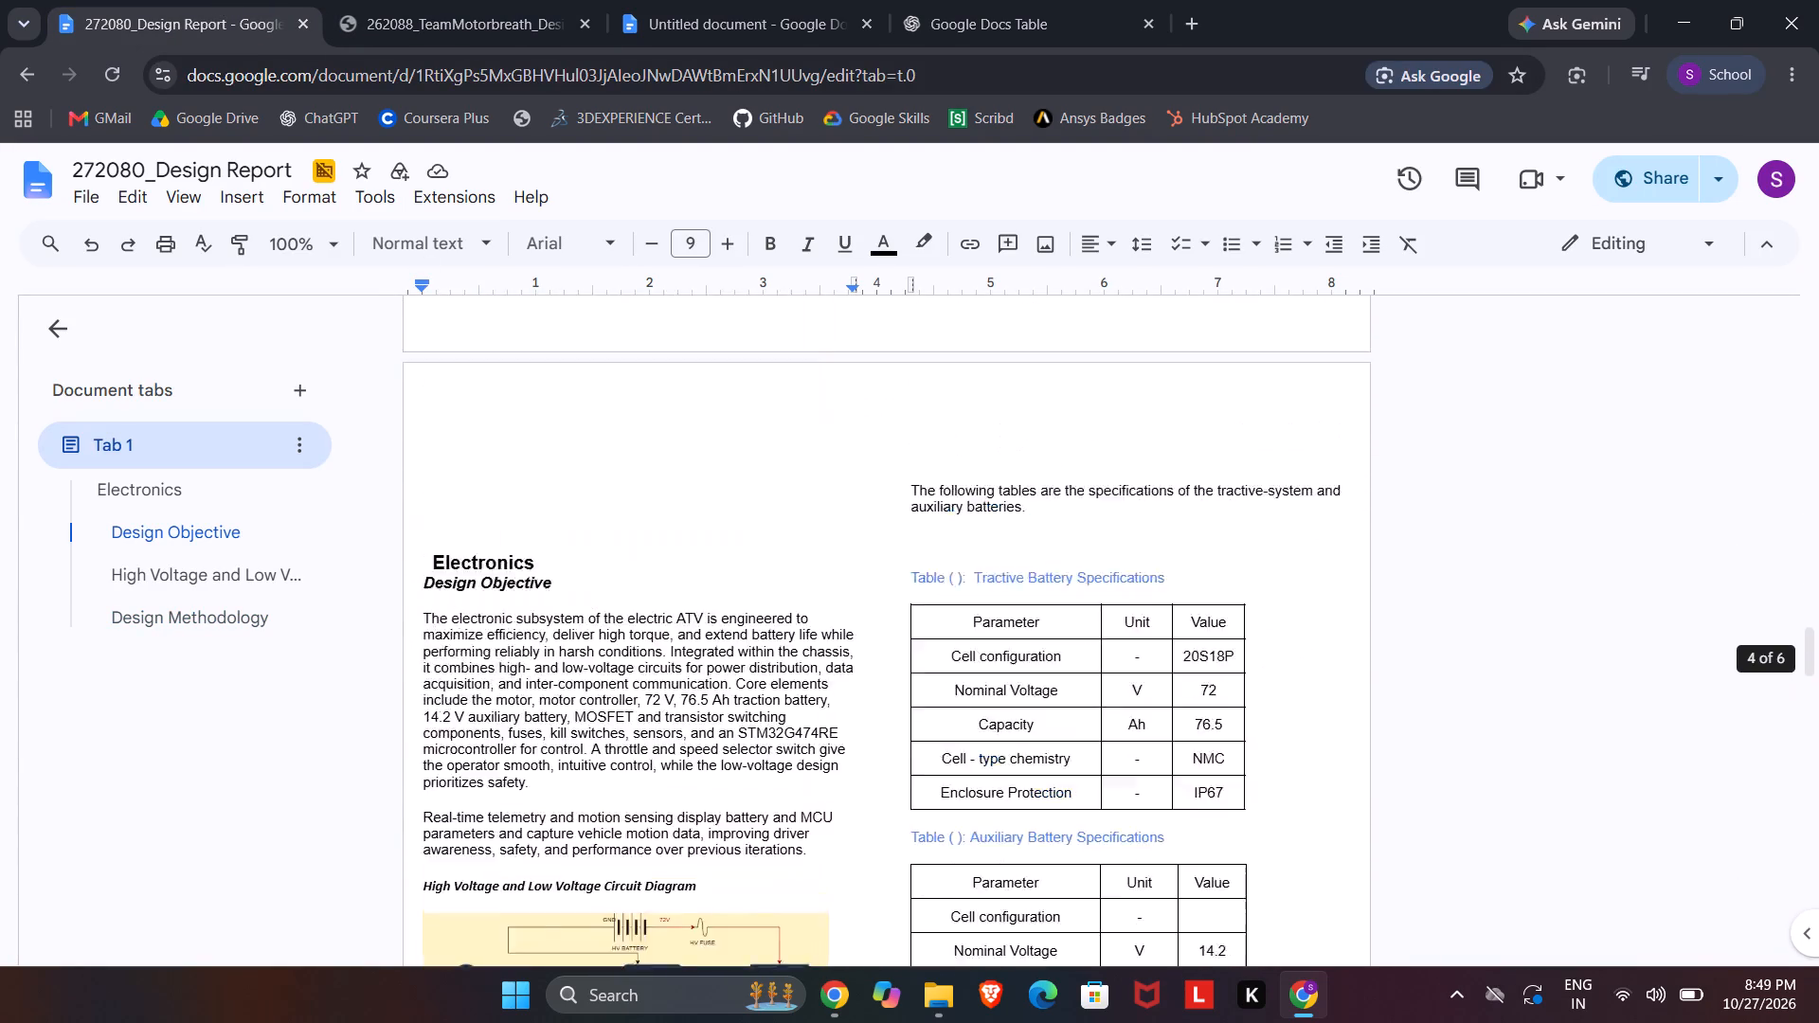
scroll(842, 649, "up", 20)
scroll(842, 649, "up", 9)
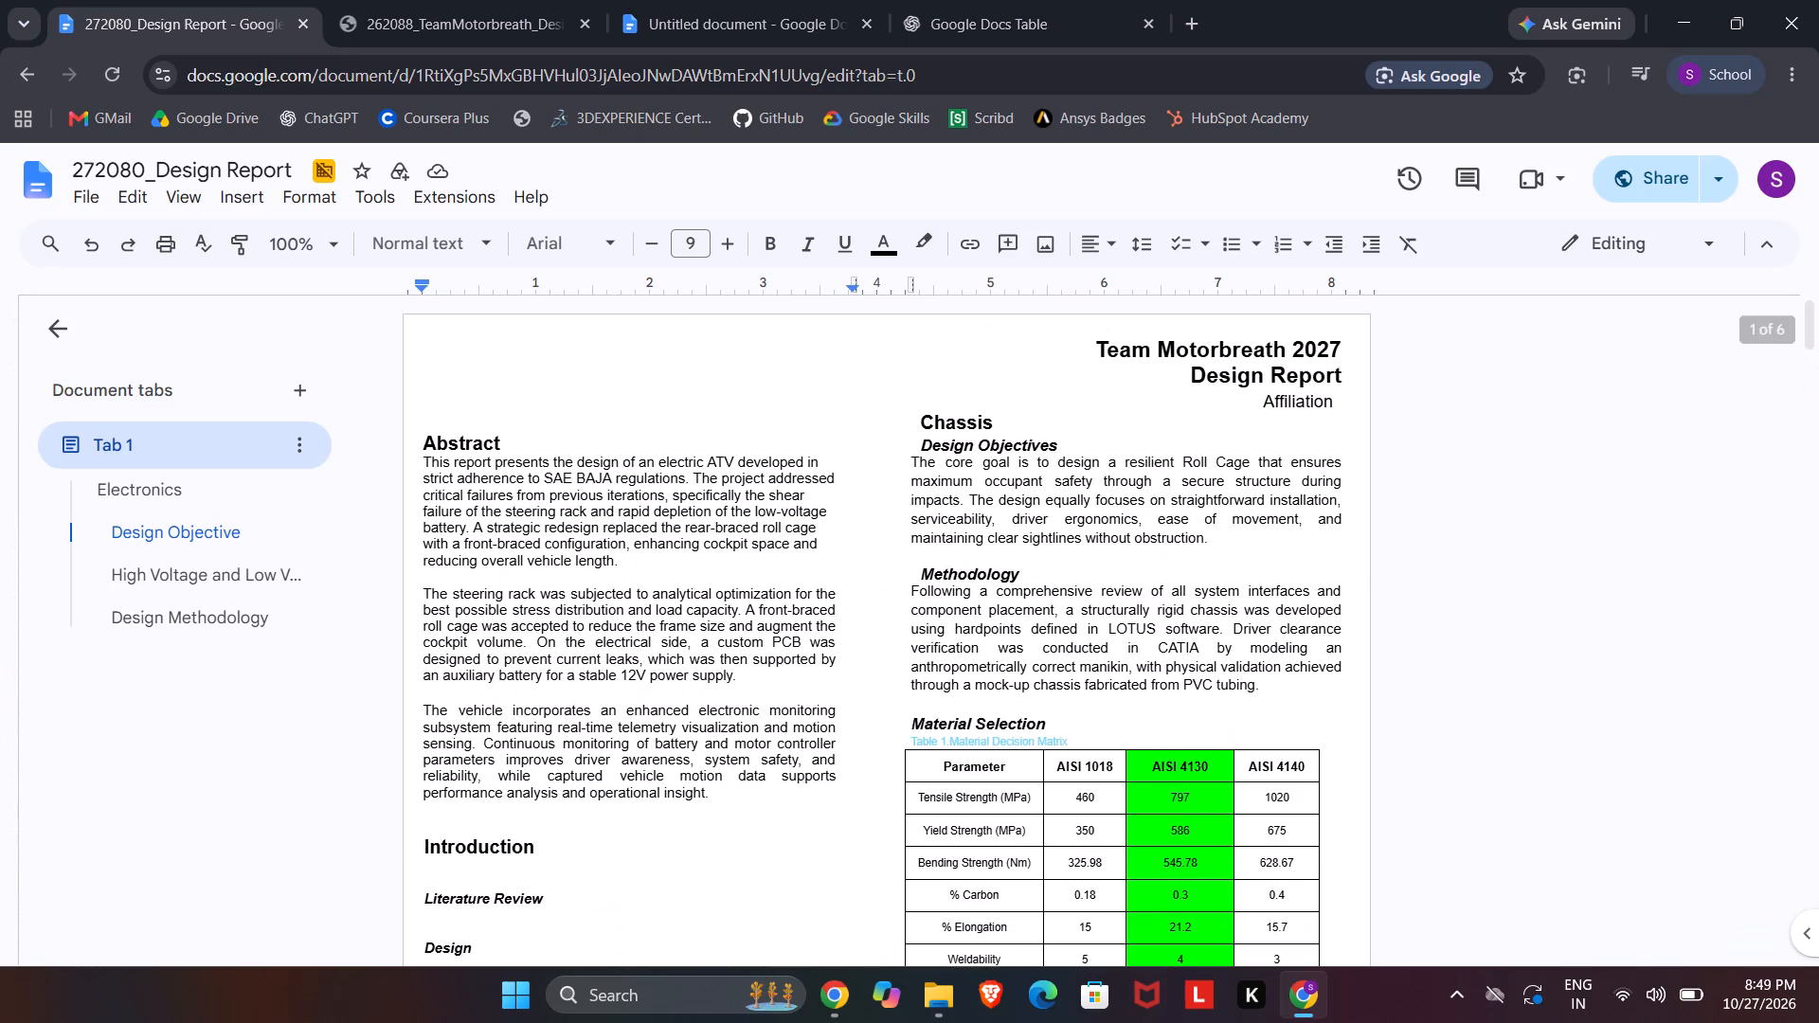
scroll(920, 561, "down", 1)
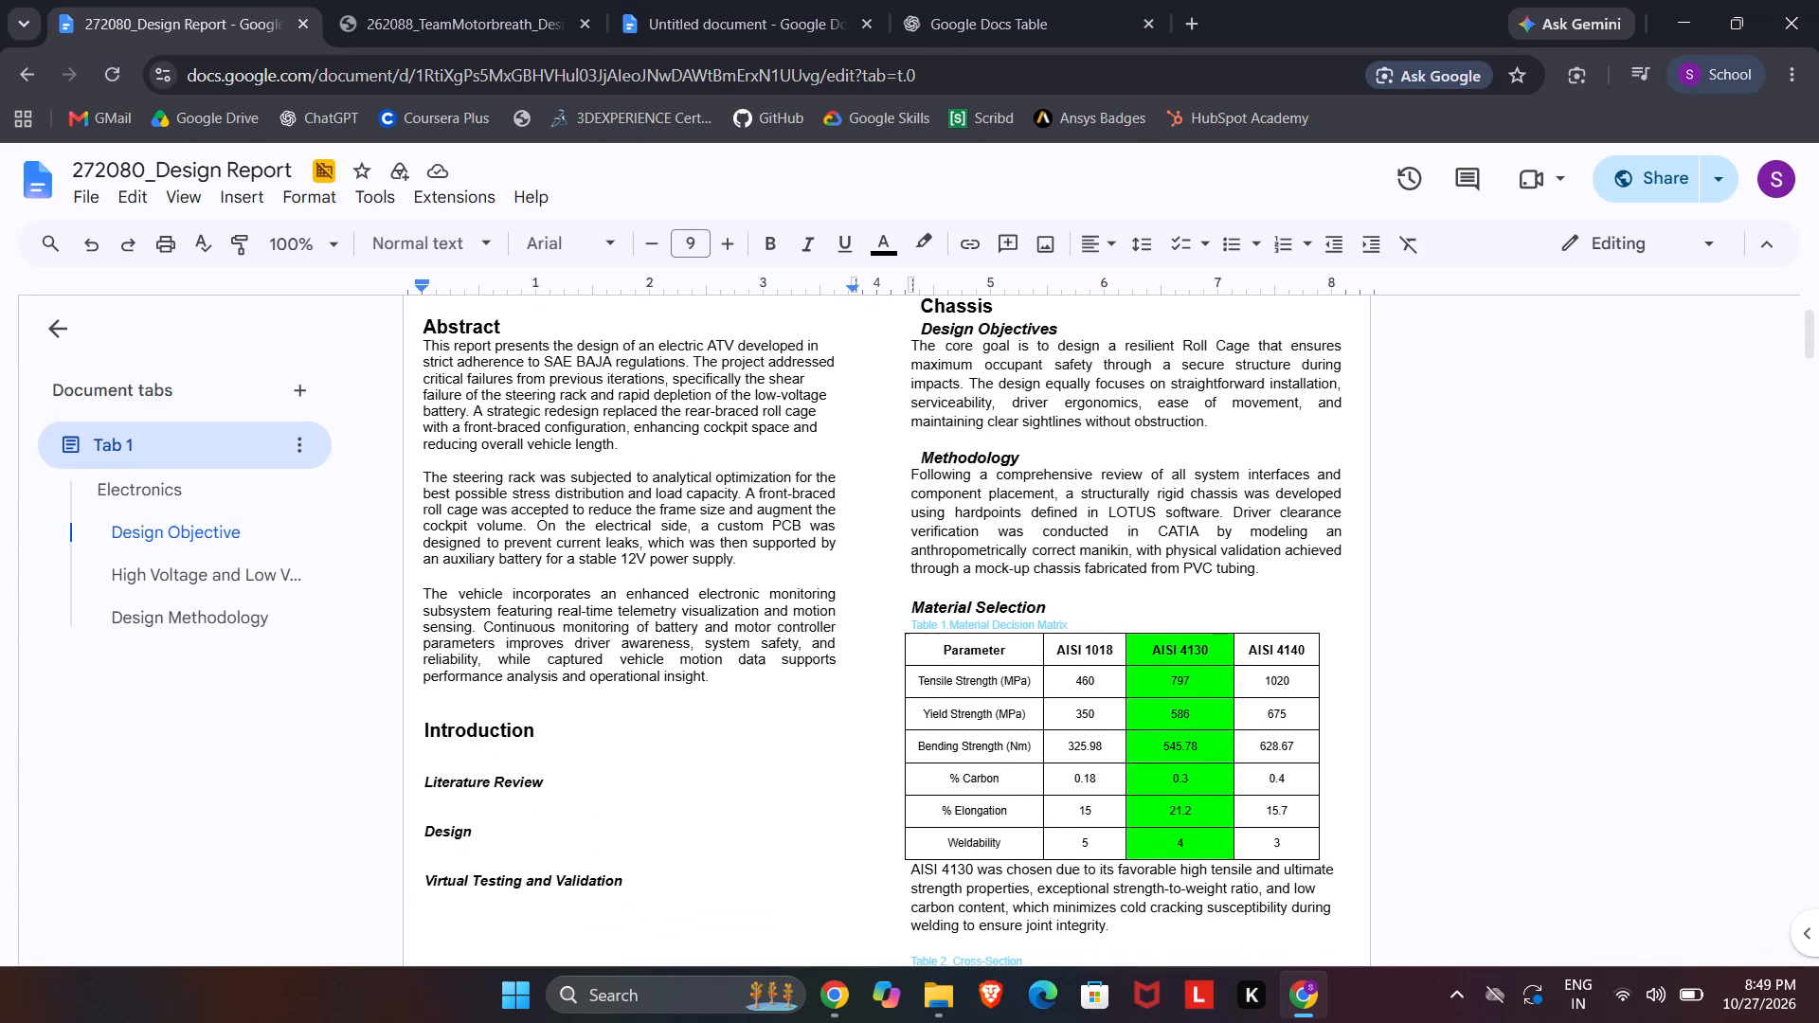
scroll(957, 447, "down", 6)
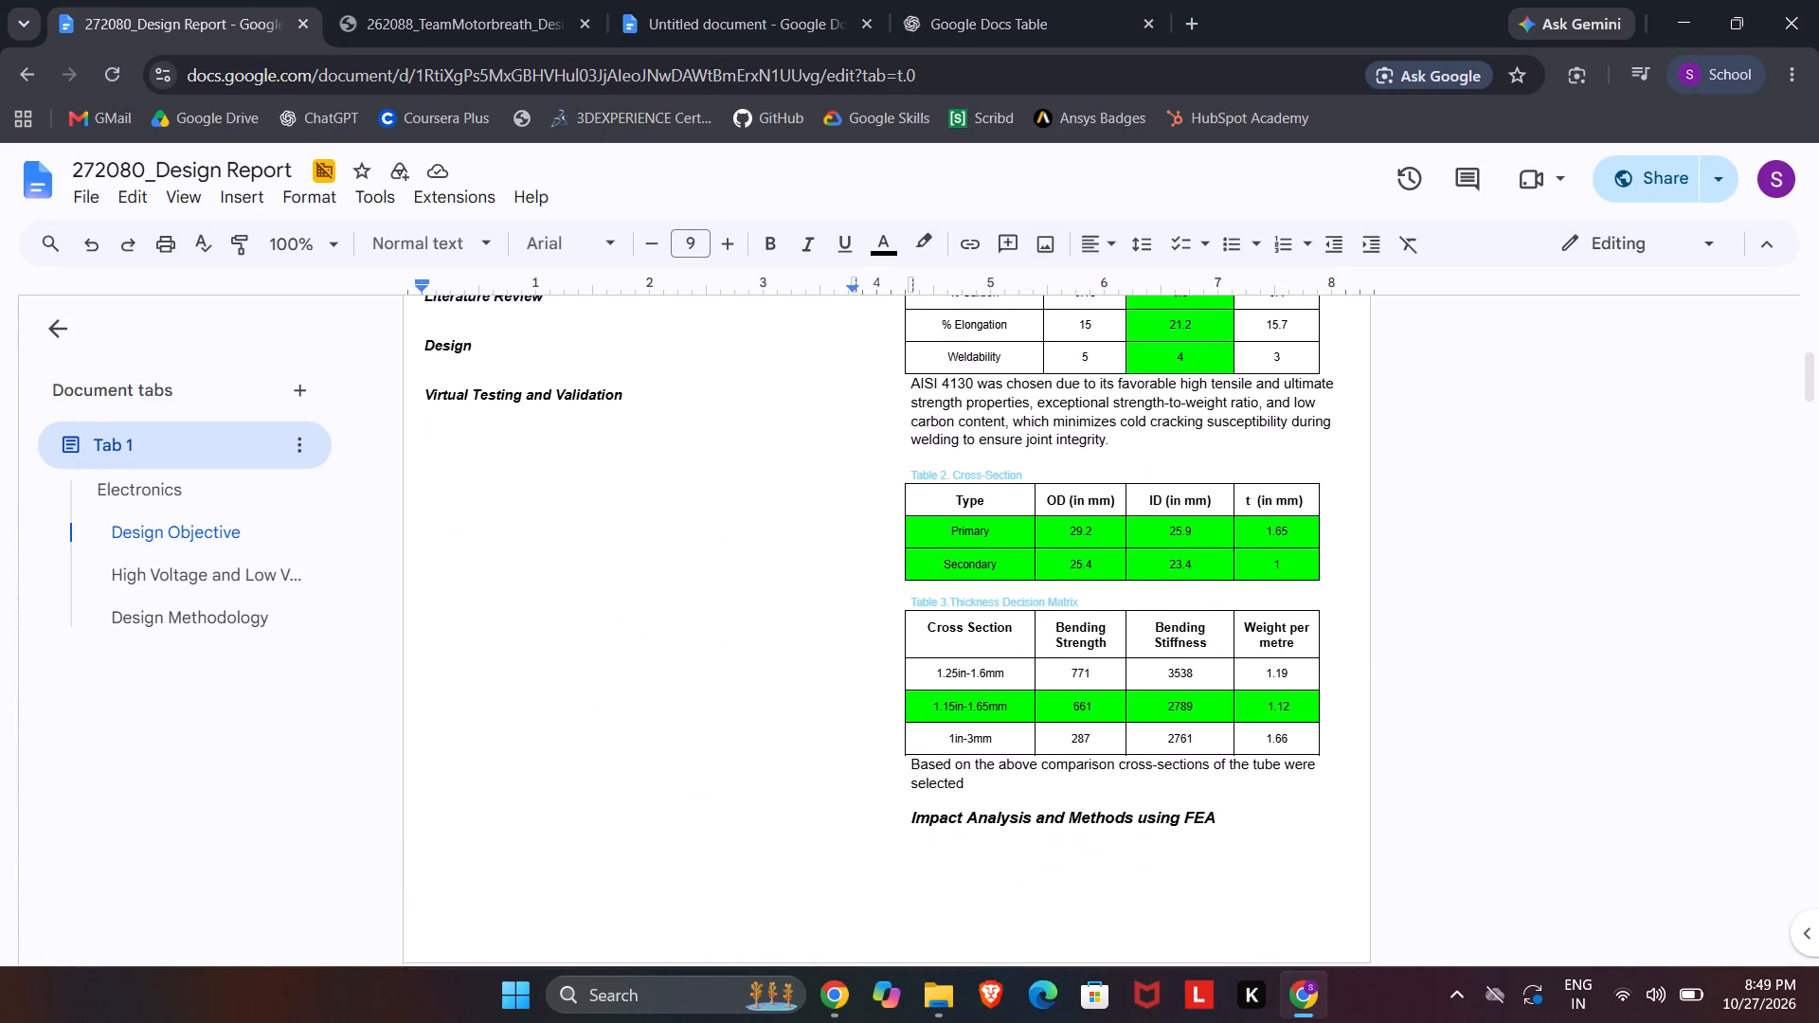
scroll(958, 451, "down", 4)
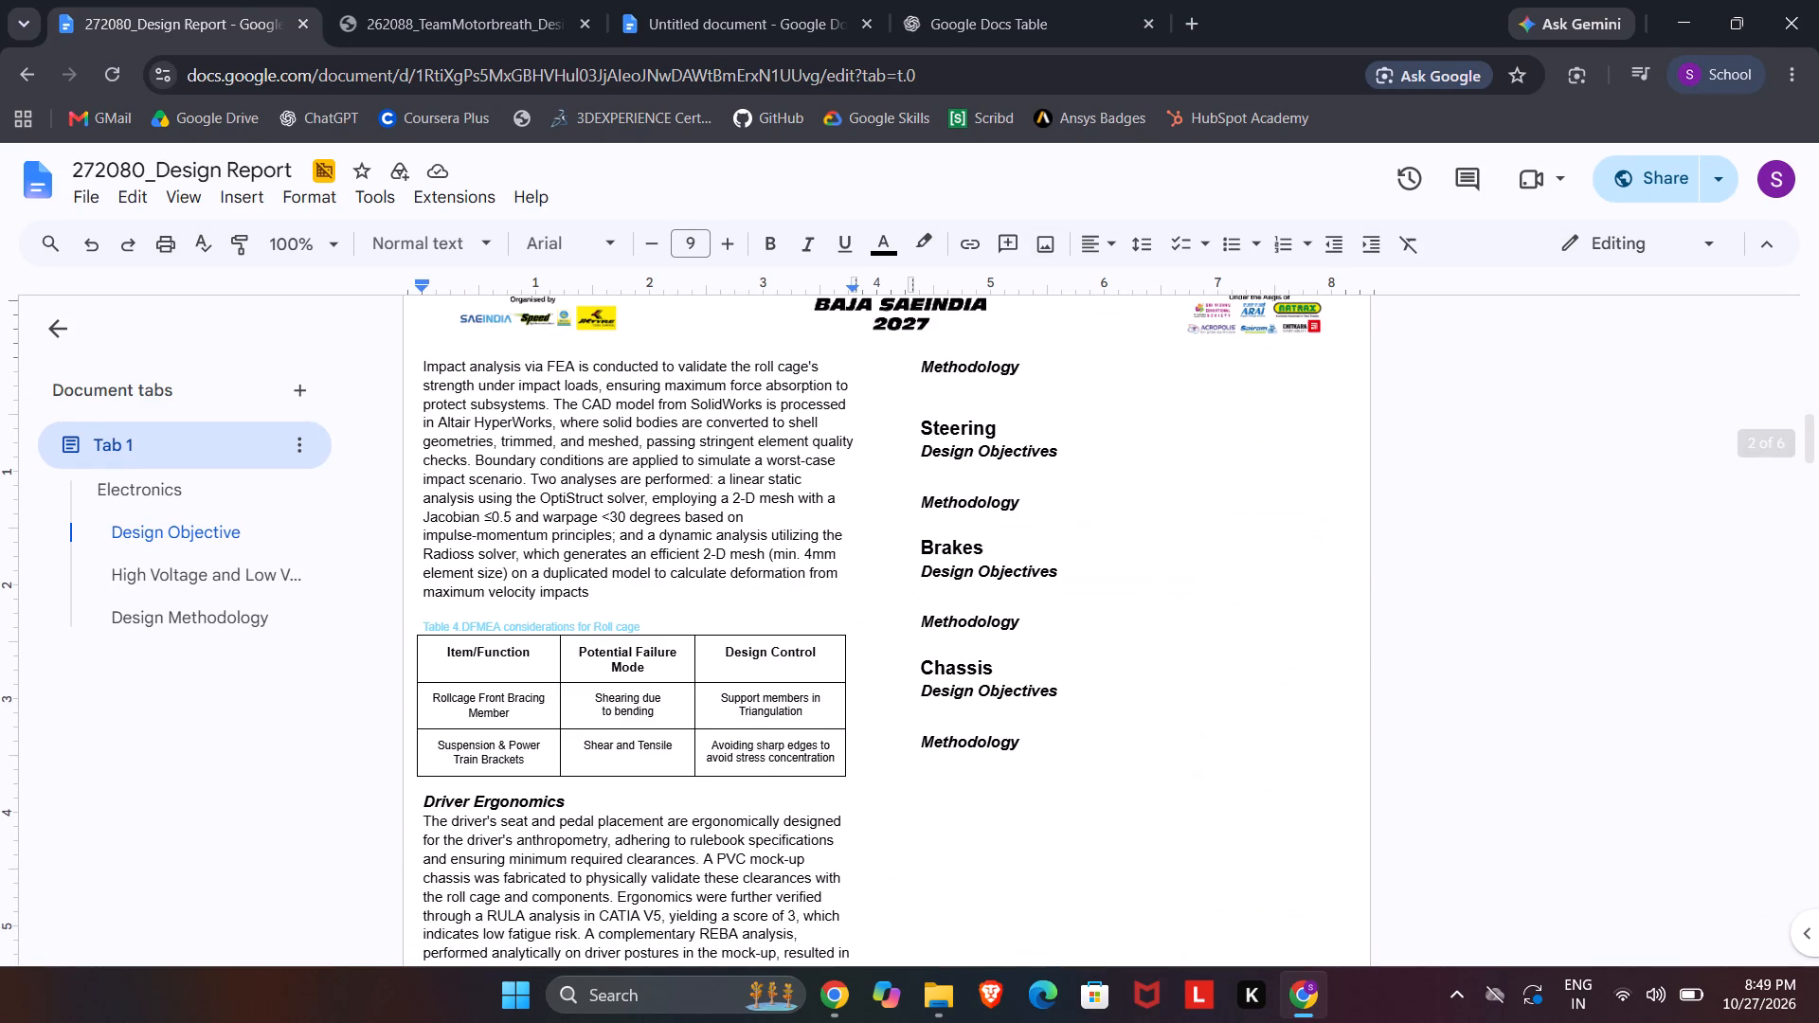
scroll(958, 449, "up", 16)
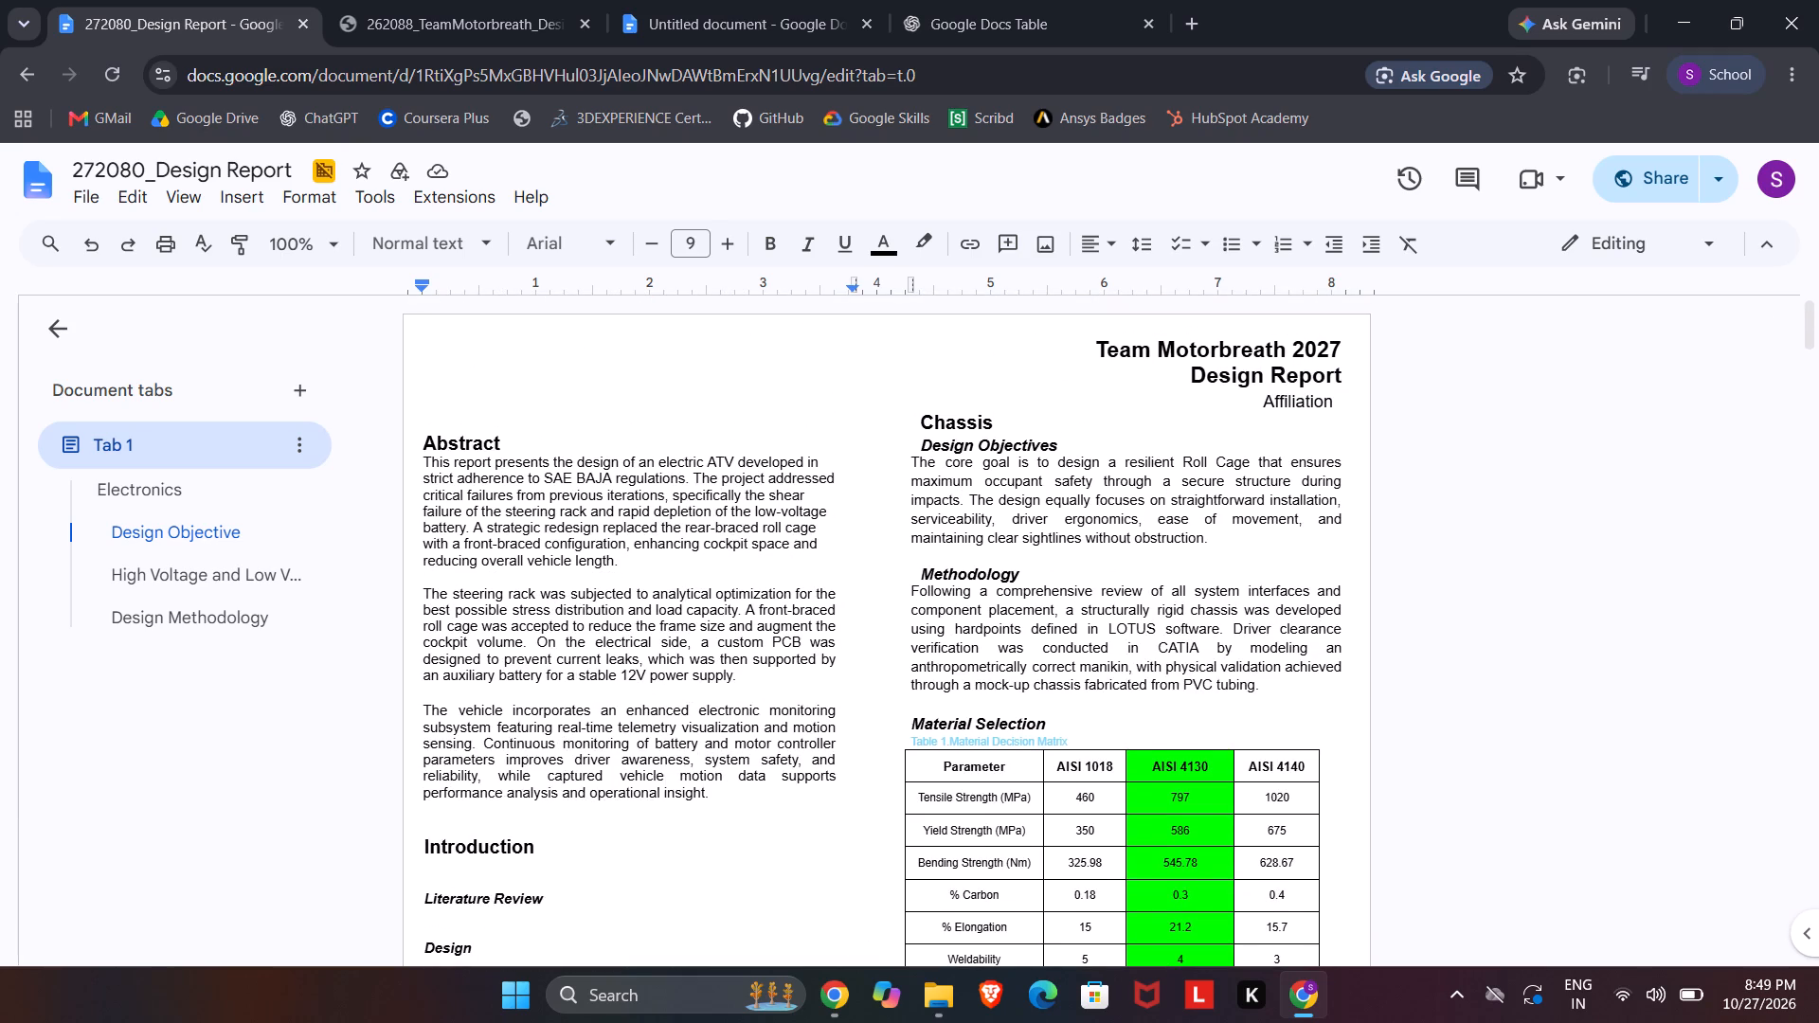
scroll(1226, 413, "down", 3)
scroll(1266, 403, "up", 6)
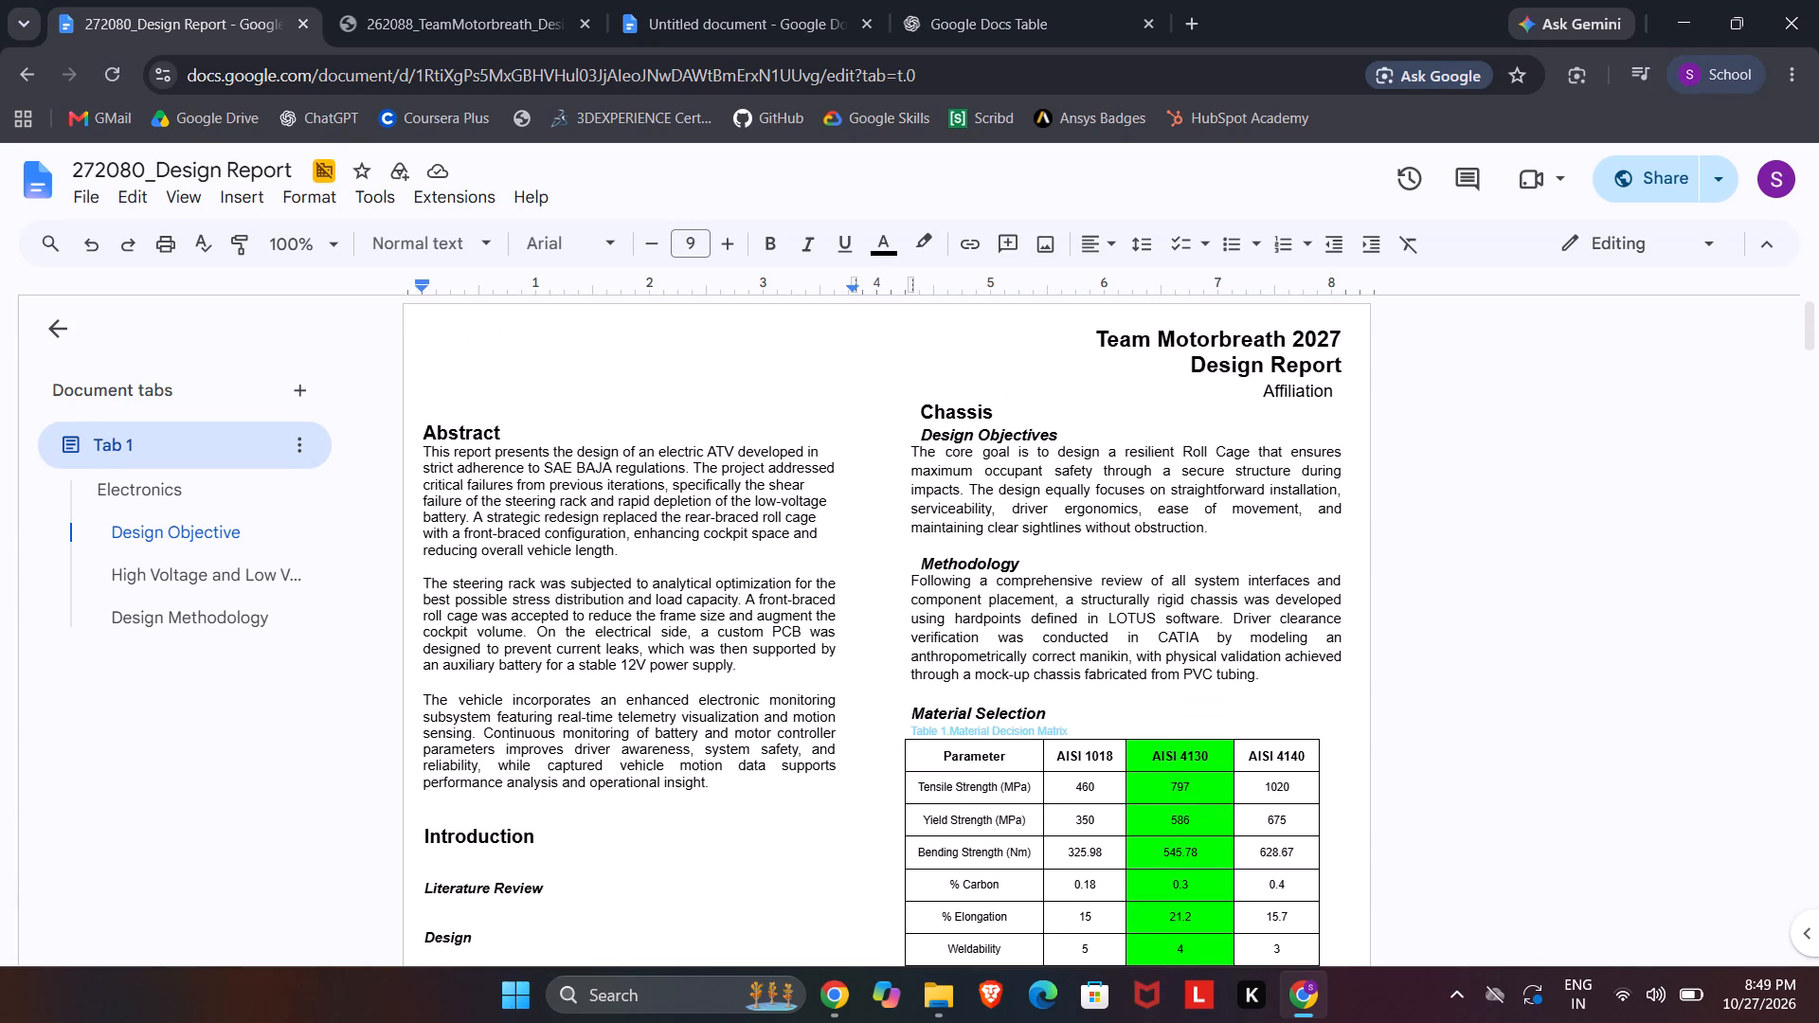
scroll(1271, 423, "down", 7)
scroll(1271, 435, "up", 2)
scroll(1271, 438, "down", 5)
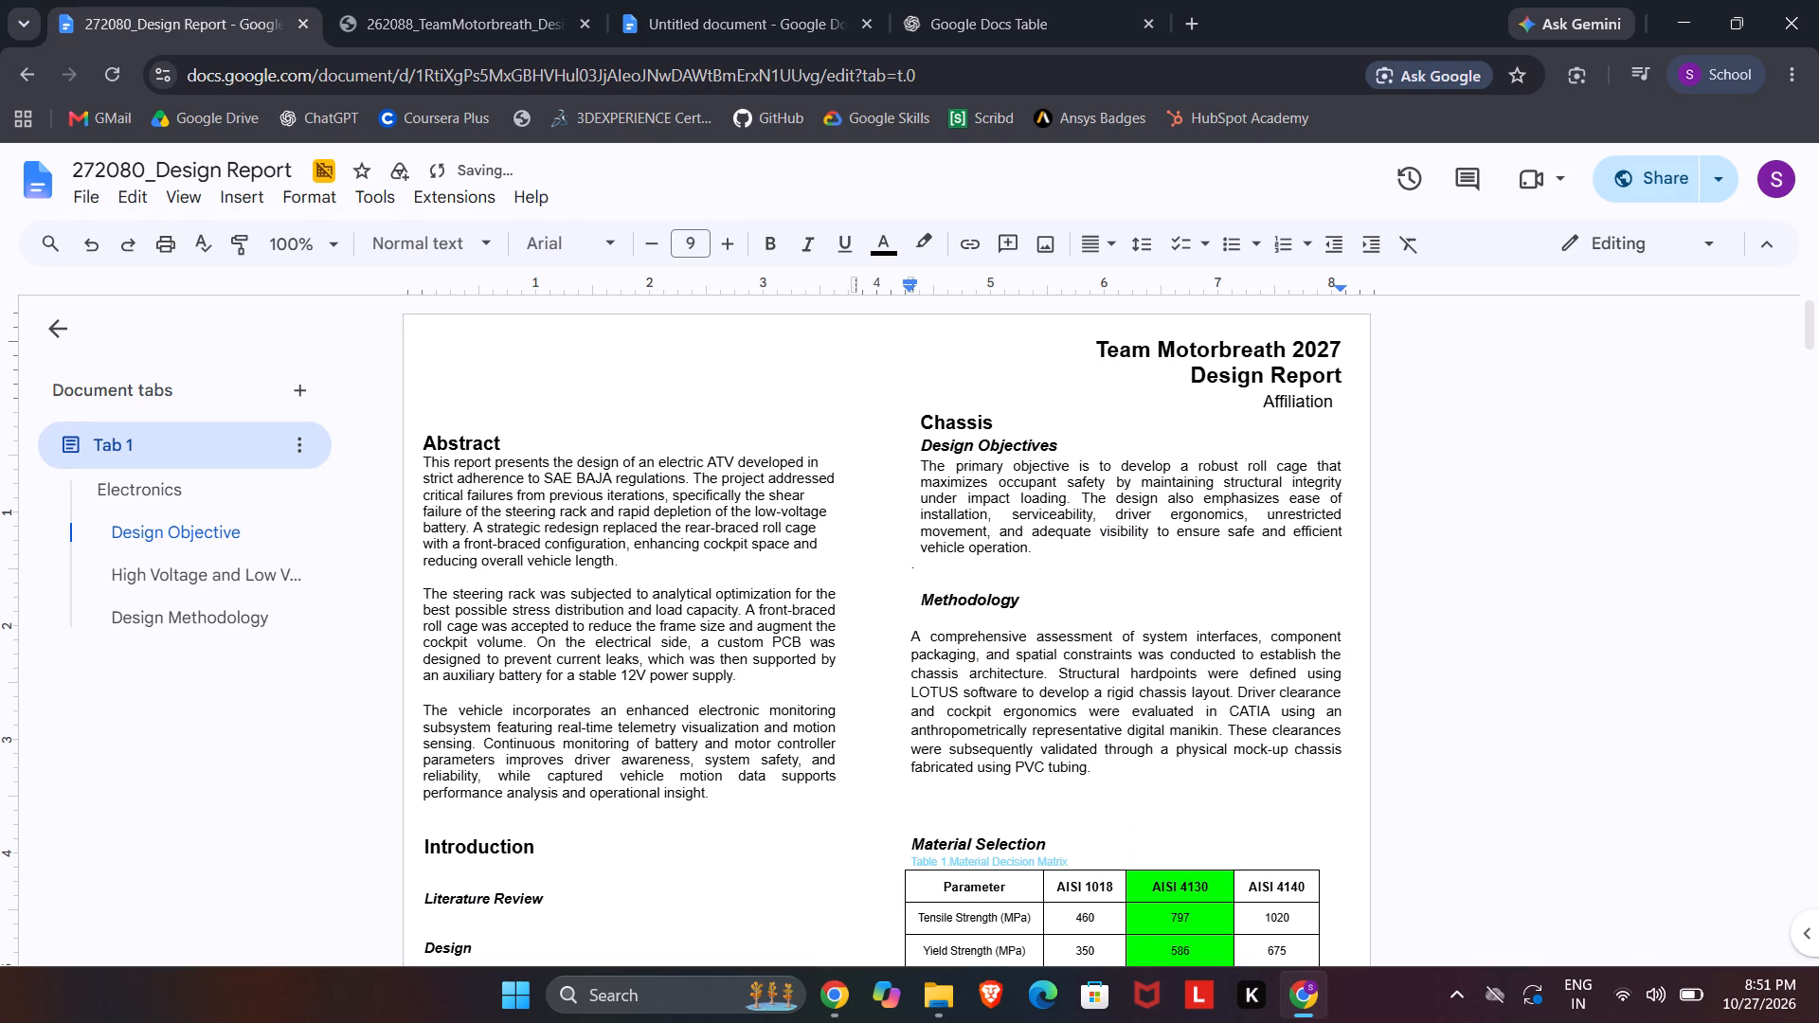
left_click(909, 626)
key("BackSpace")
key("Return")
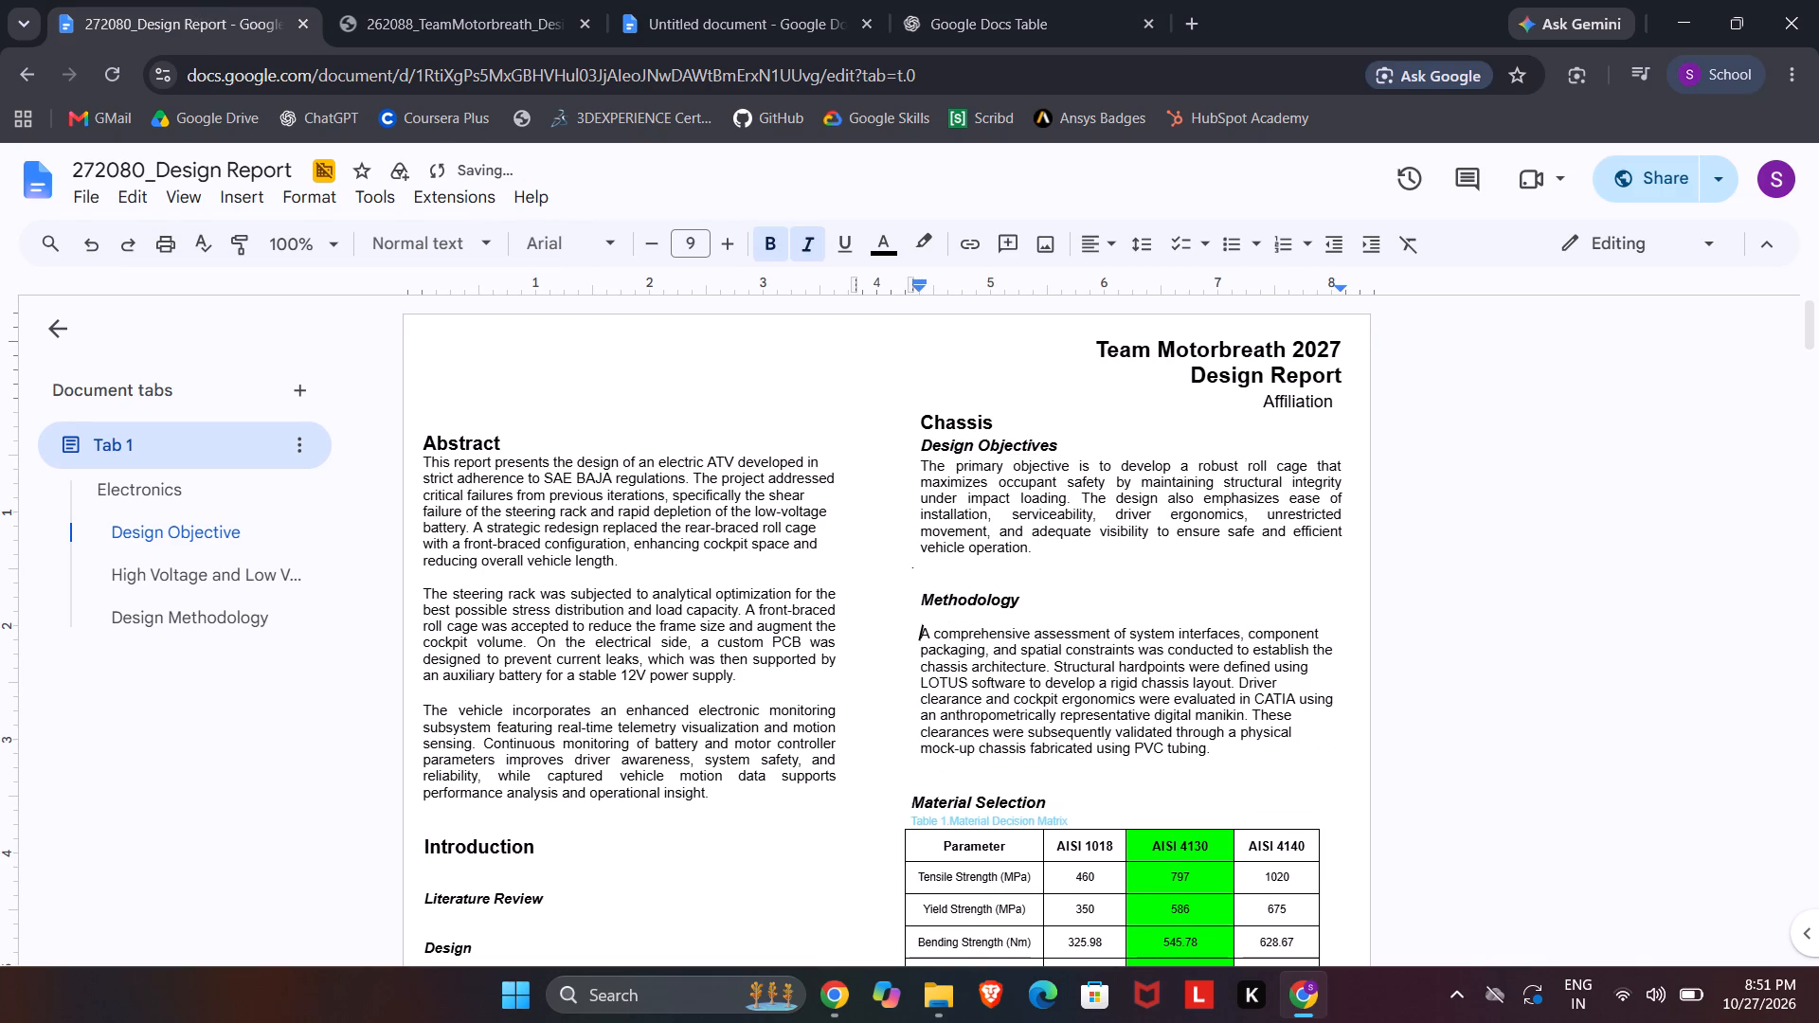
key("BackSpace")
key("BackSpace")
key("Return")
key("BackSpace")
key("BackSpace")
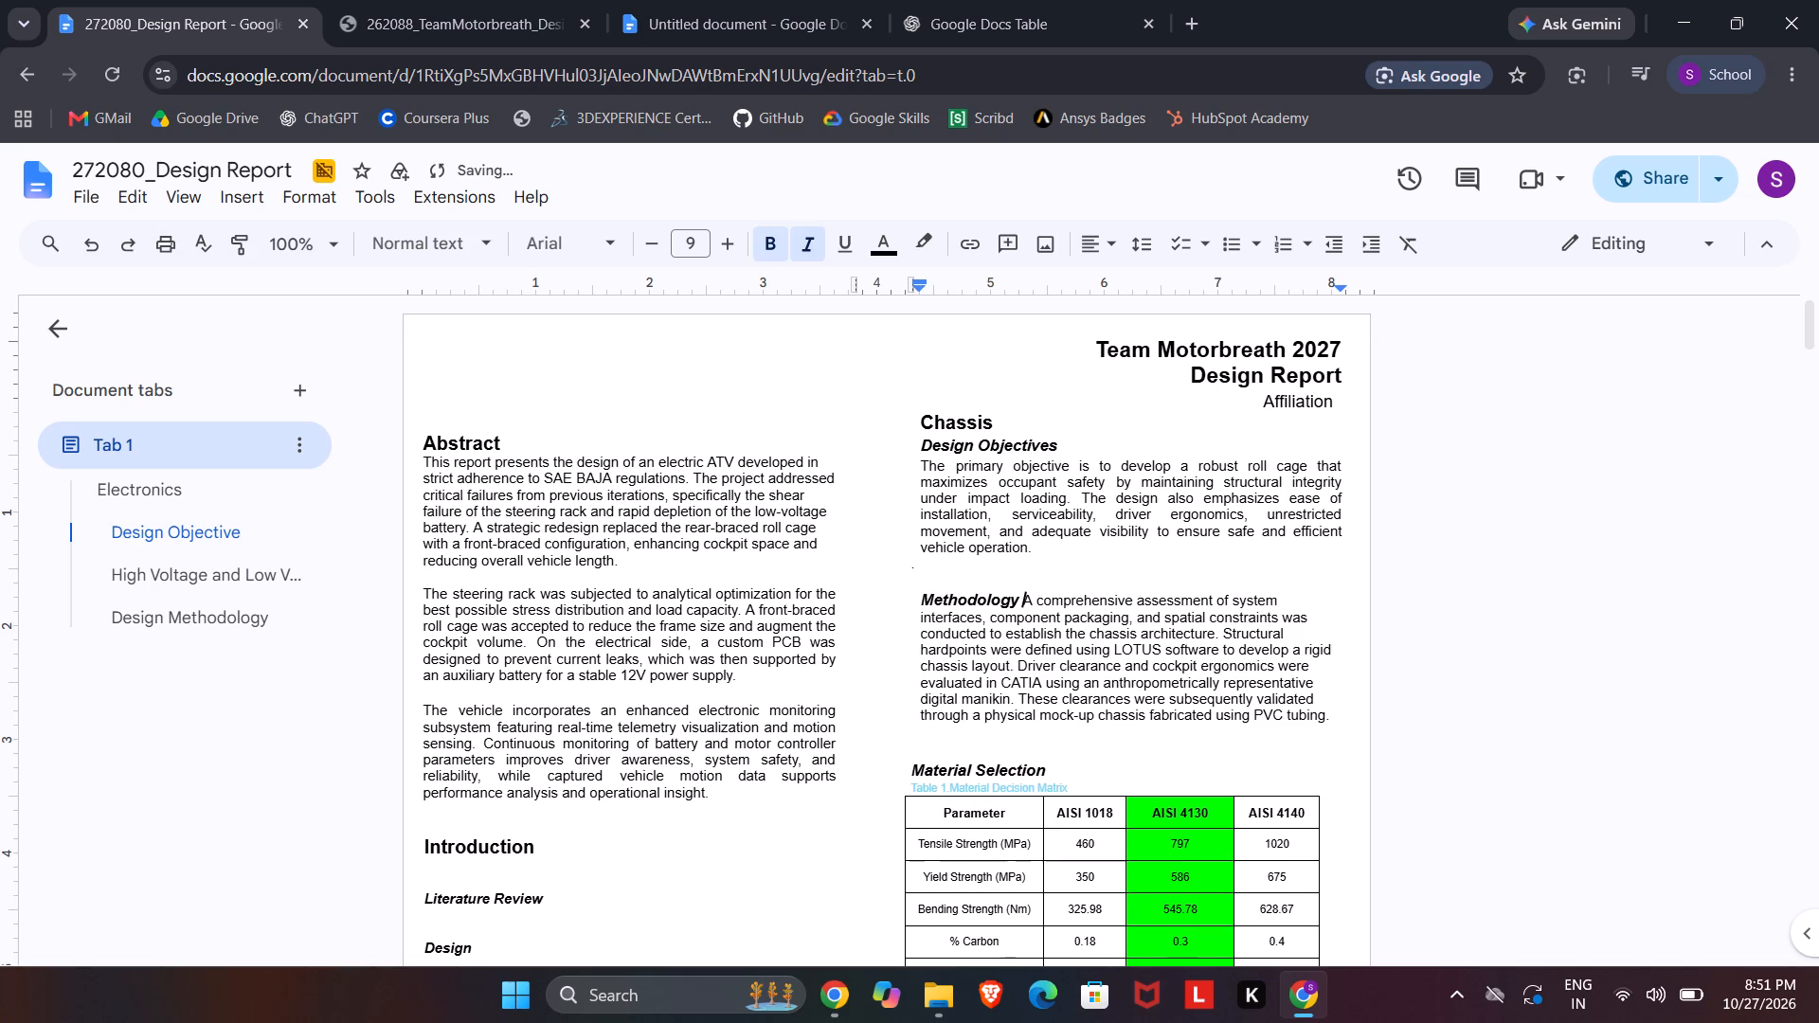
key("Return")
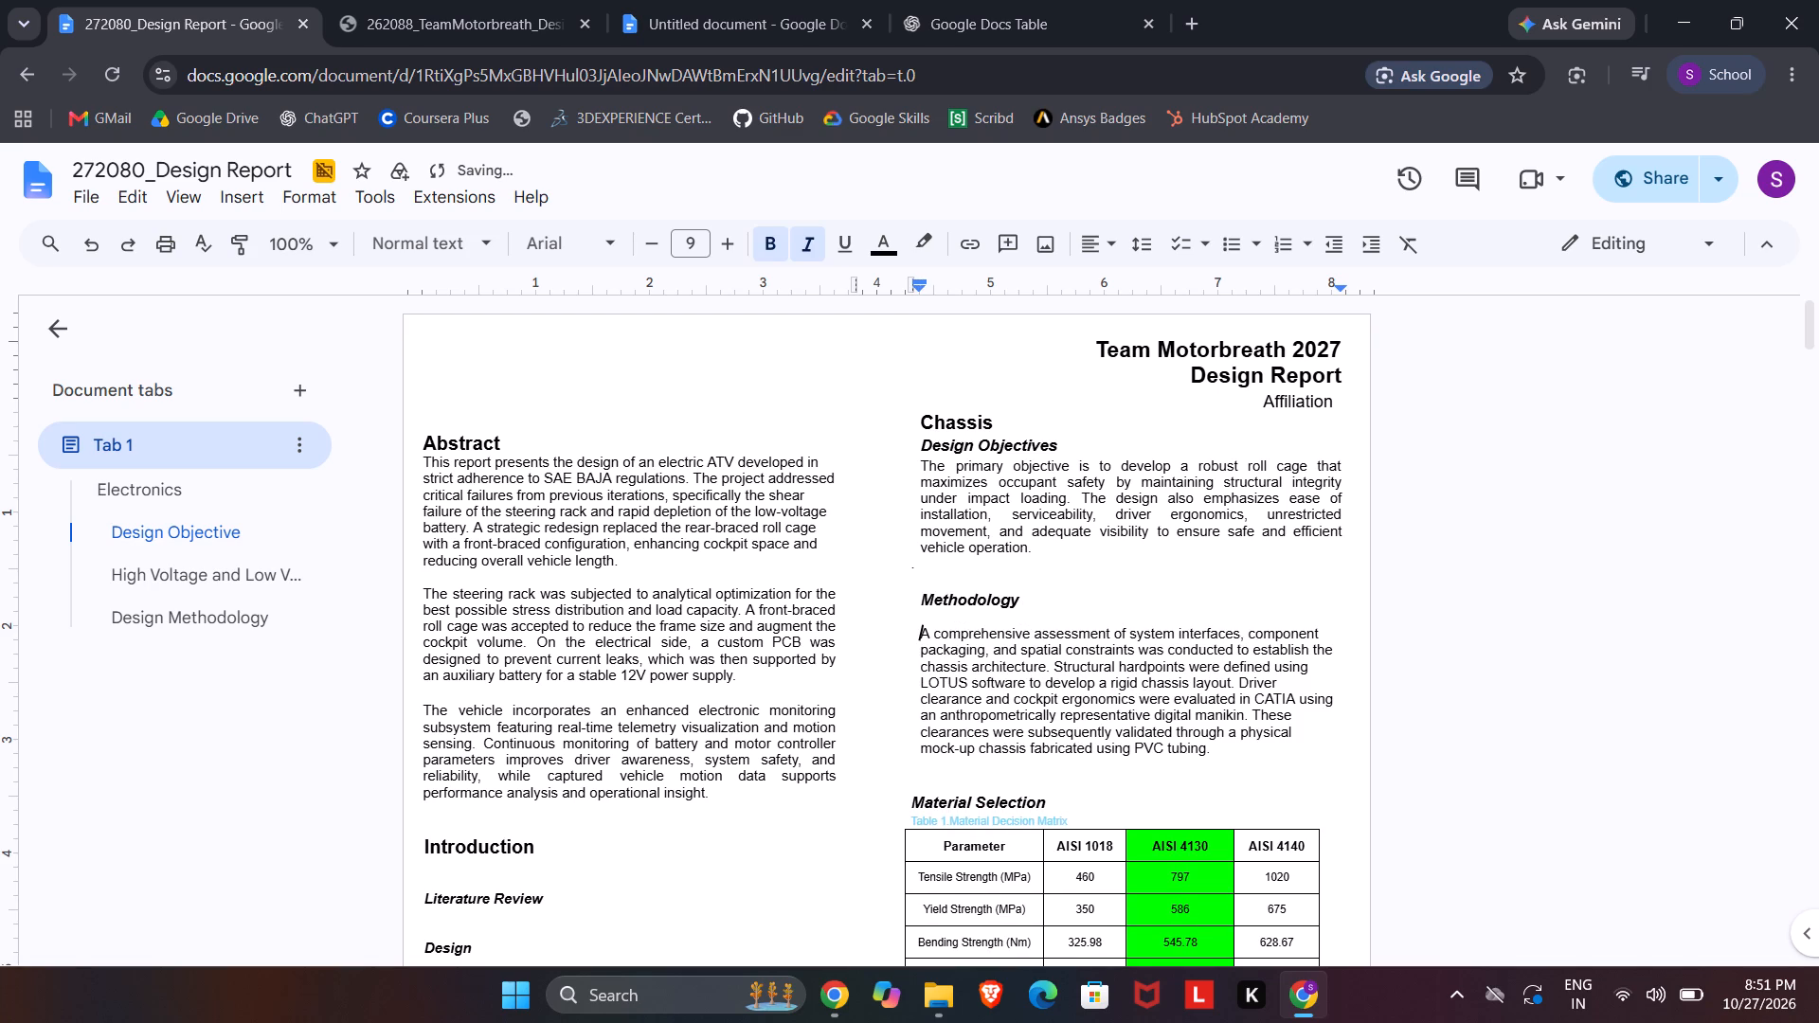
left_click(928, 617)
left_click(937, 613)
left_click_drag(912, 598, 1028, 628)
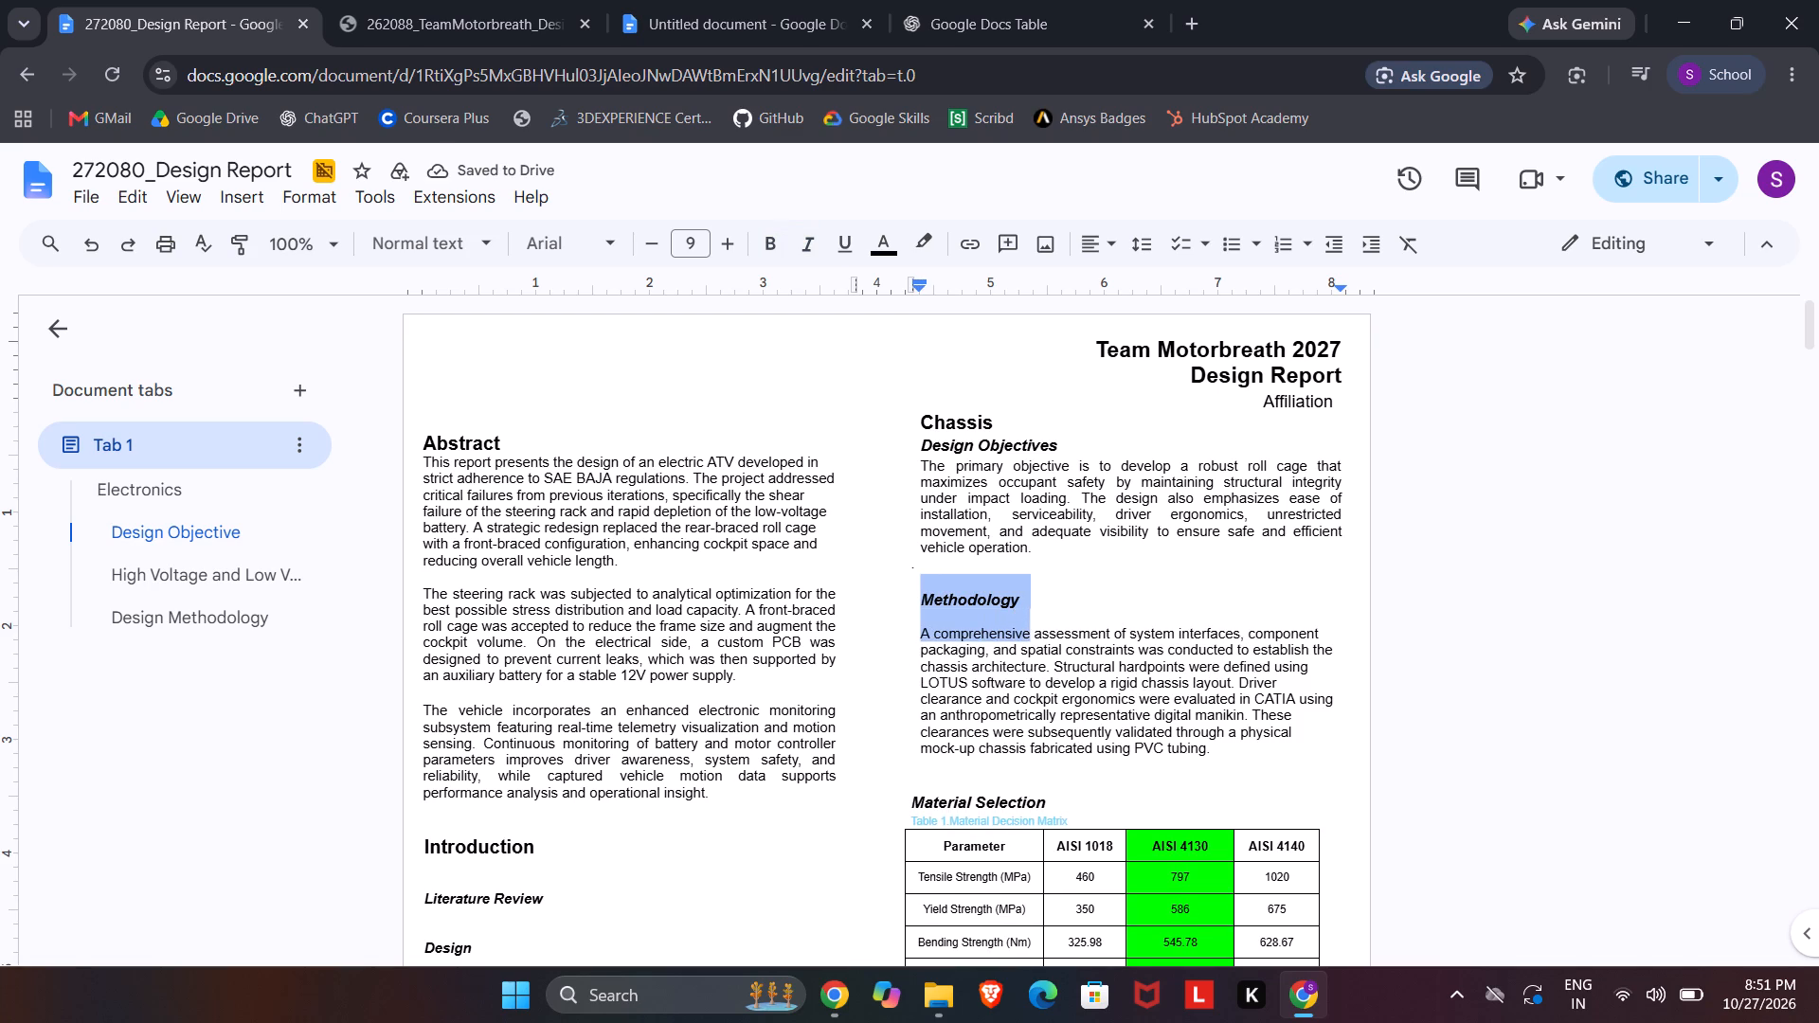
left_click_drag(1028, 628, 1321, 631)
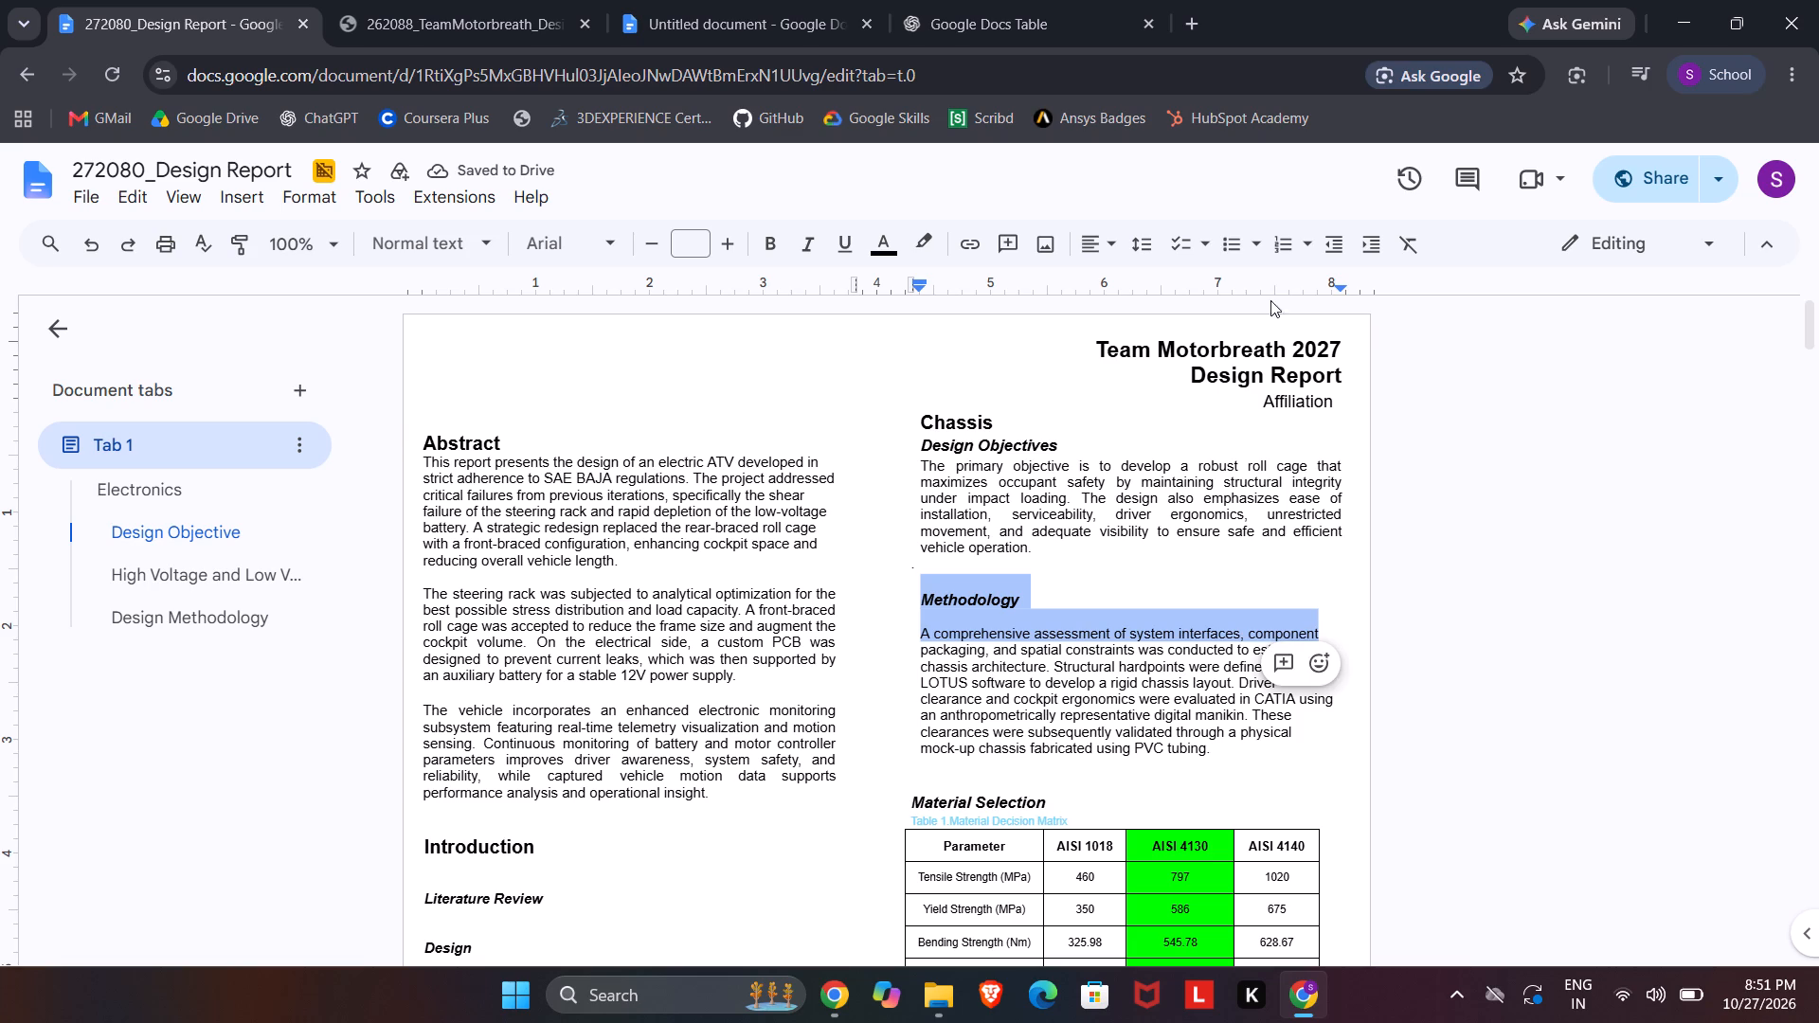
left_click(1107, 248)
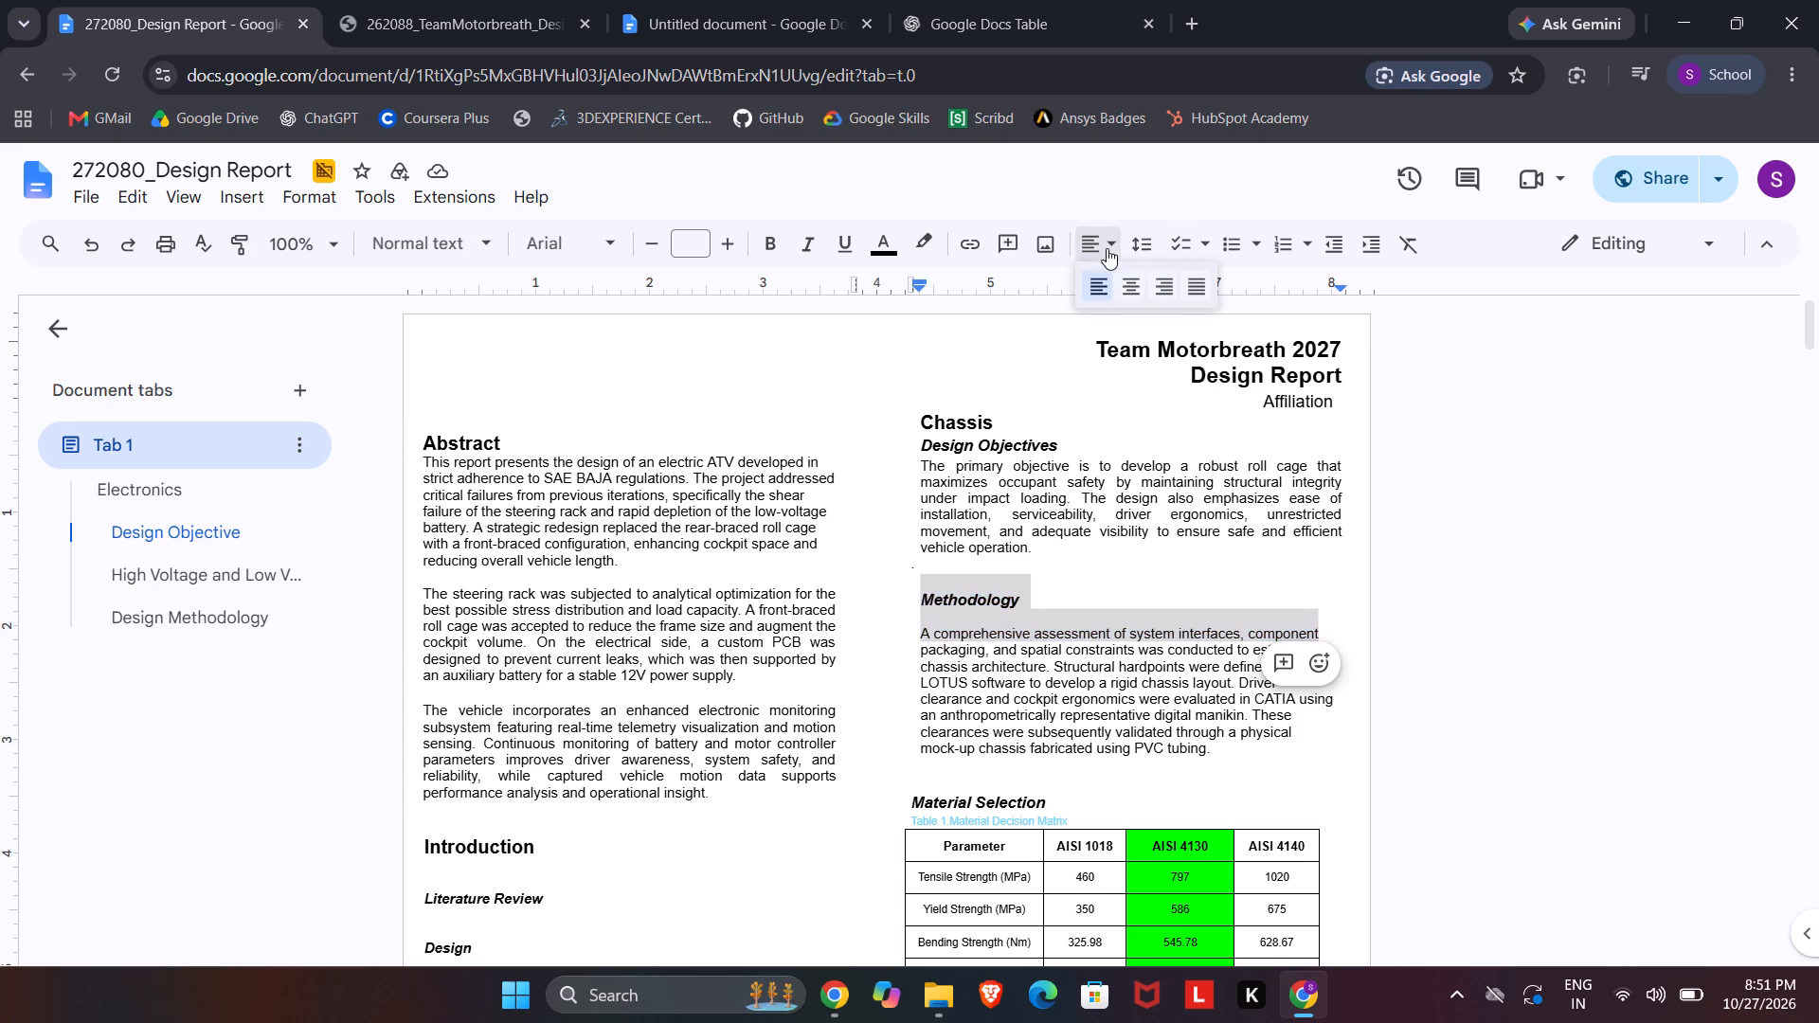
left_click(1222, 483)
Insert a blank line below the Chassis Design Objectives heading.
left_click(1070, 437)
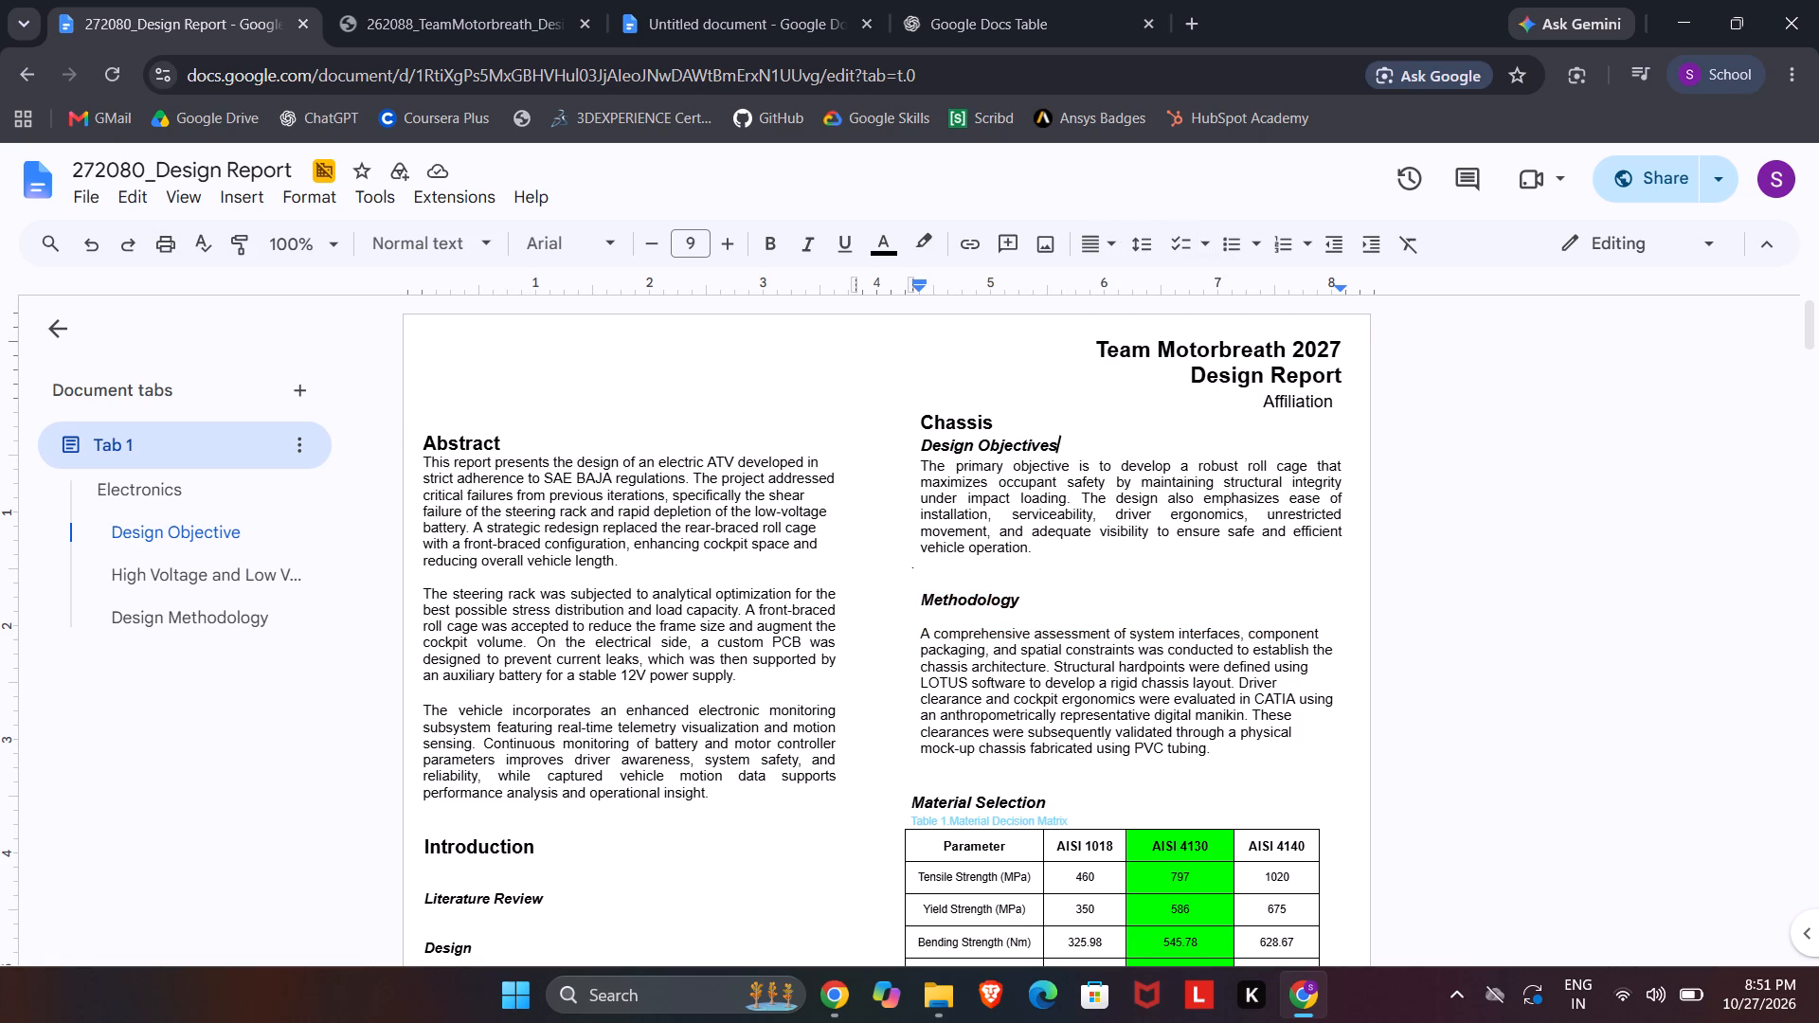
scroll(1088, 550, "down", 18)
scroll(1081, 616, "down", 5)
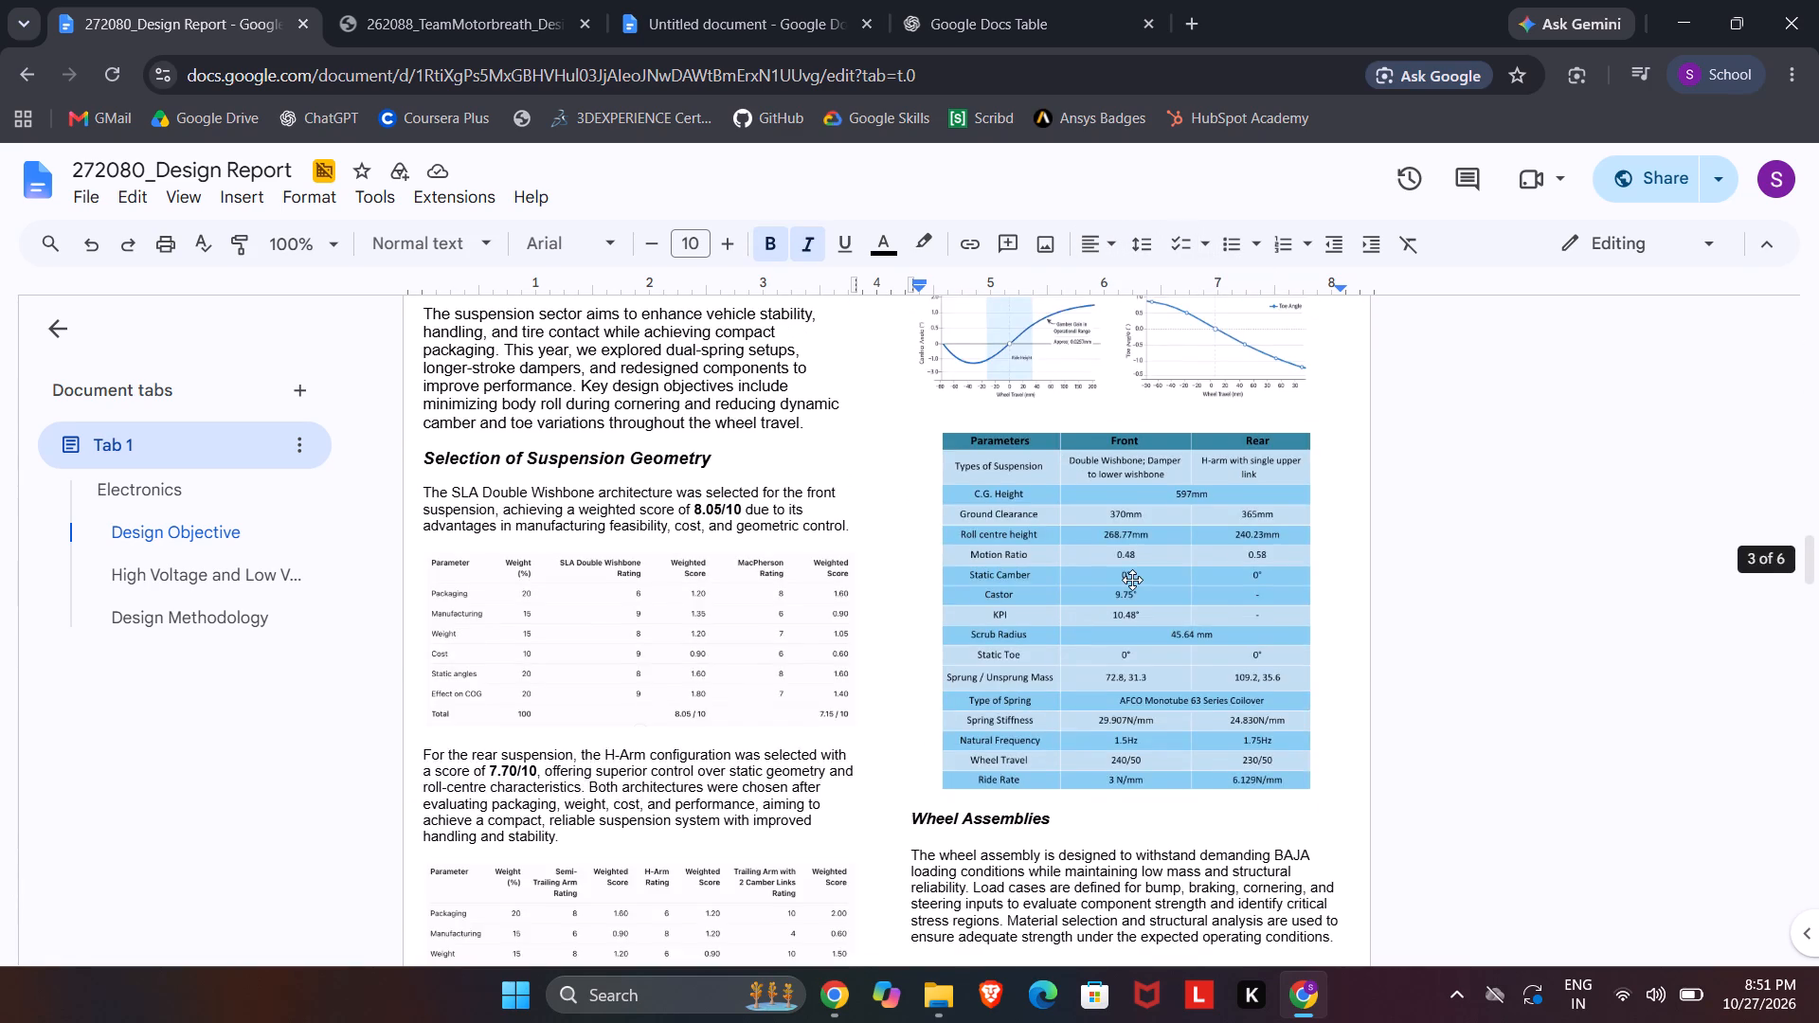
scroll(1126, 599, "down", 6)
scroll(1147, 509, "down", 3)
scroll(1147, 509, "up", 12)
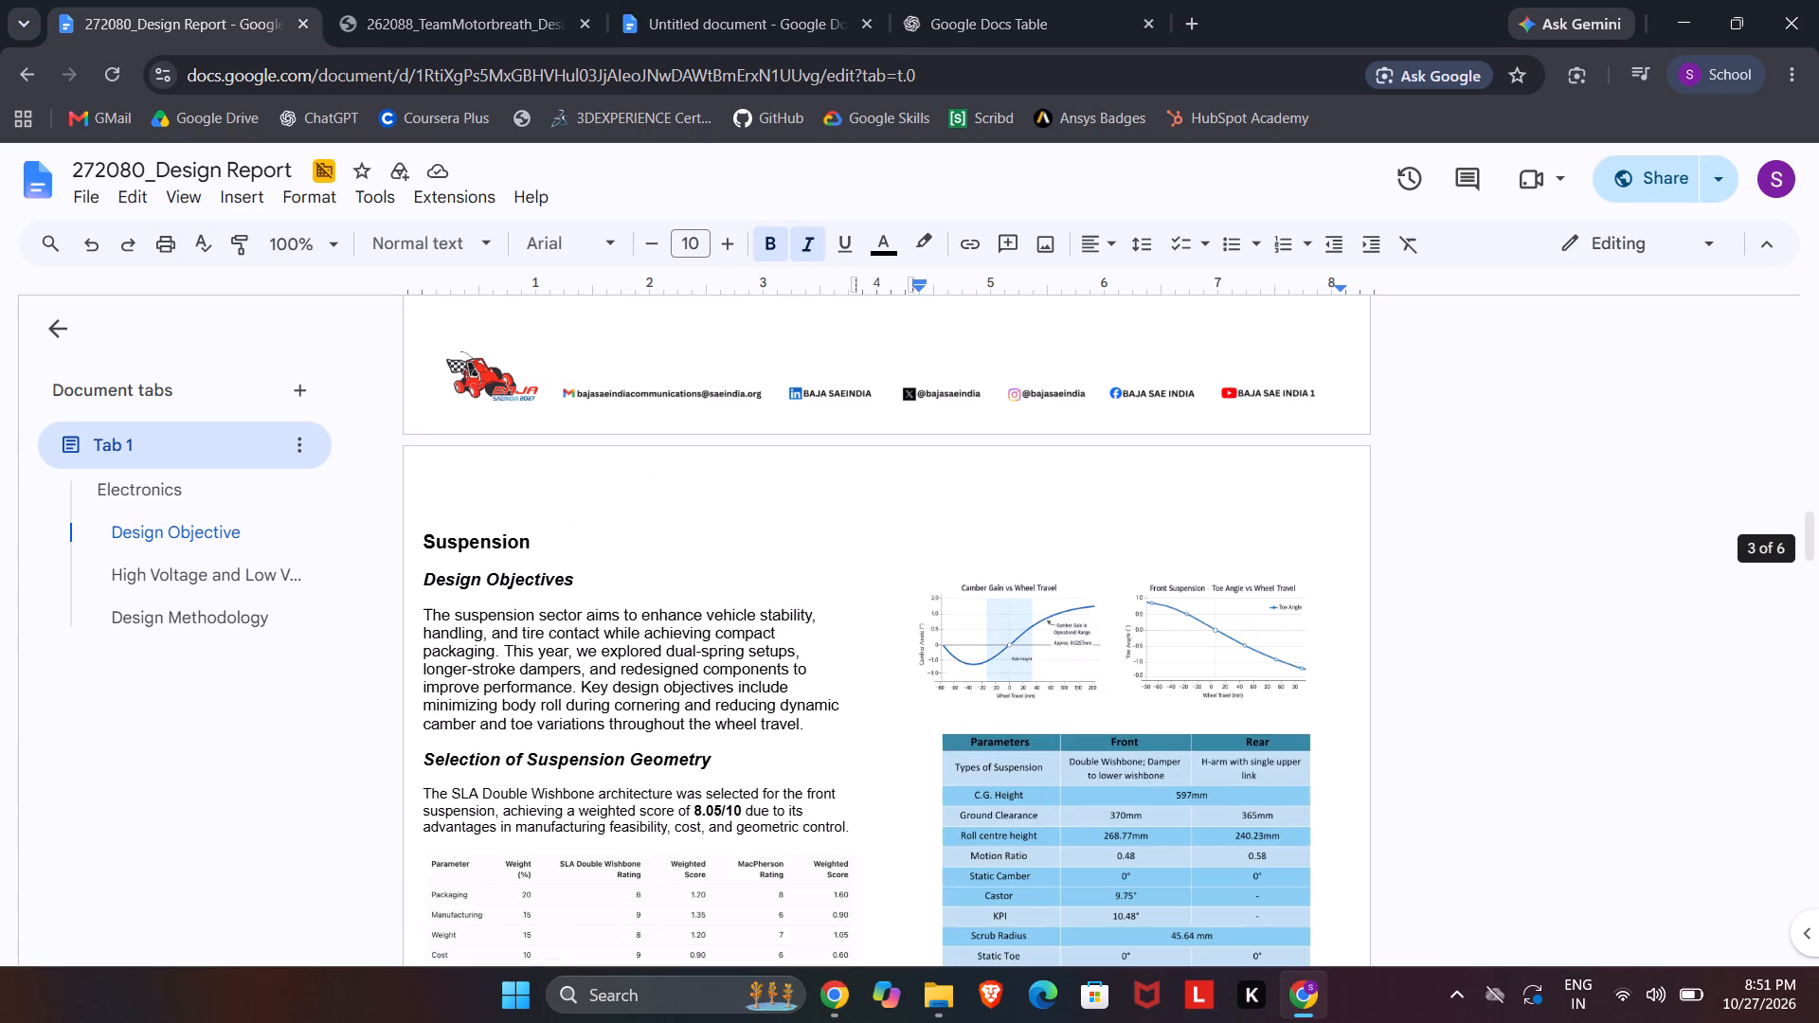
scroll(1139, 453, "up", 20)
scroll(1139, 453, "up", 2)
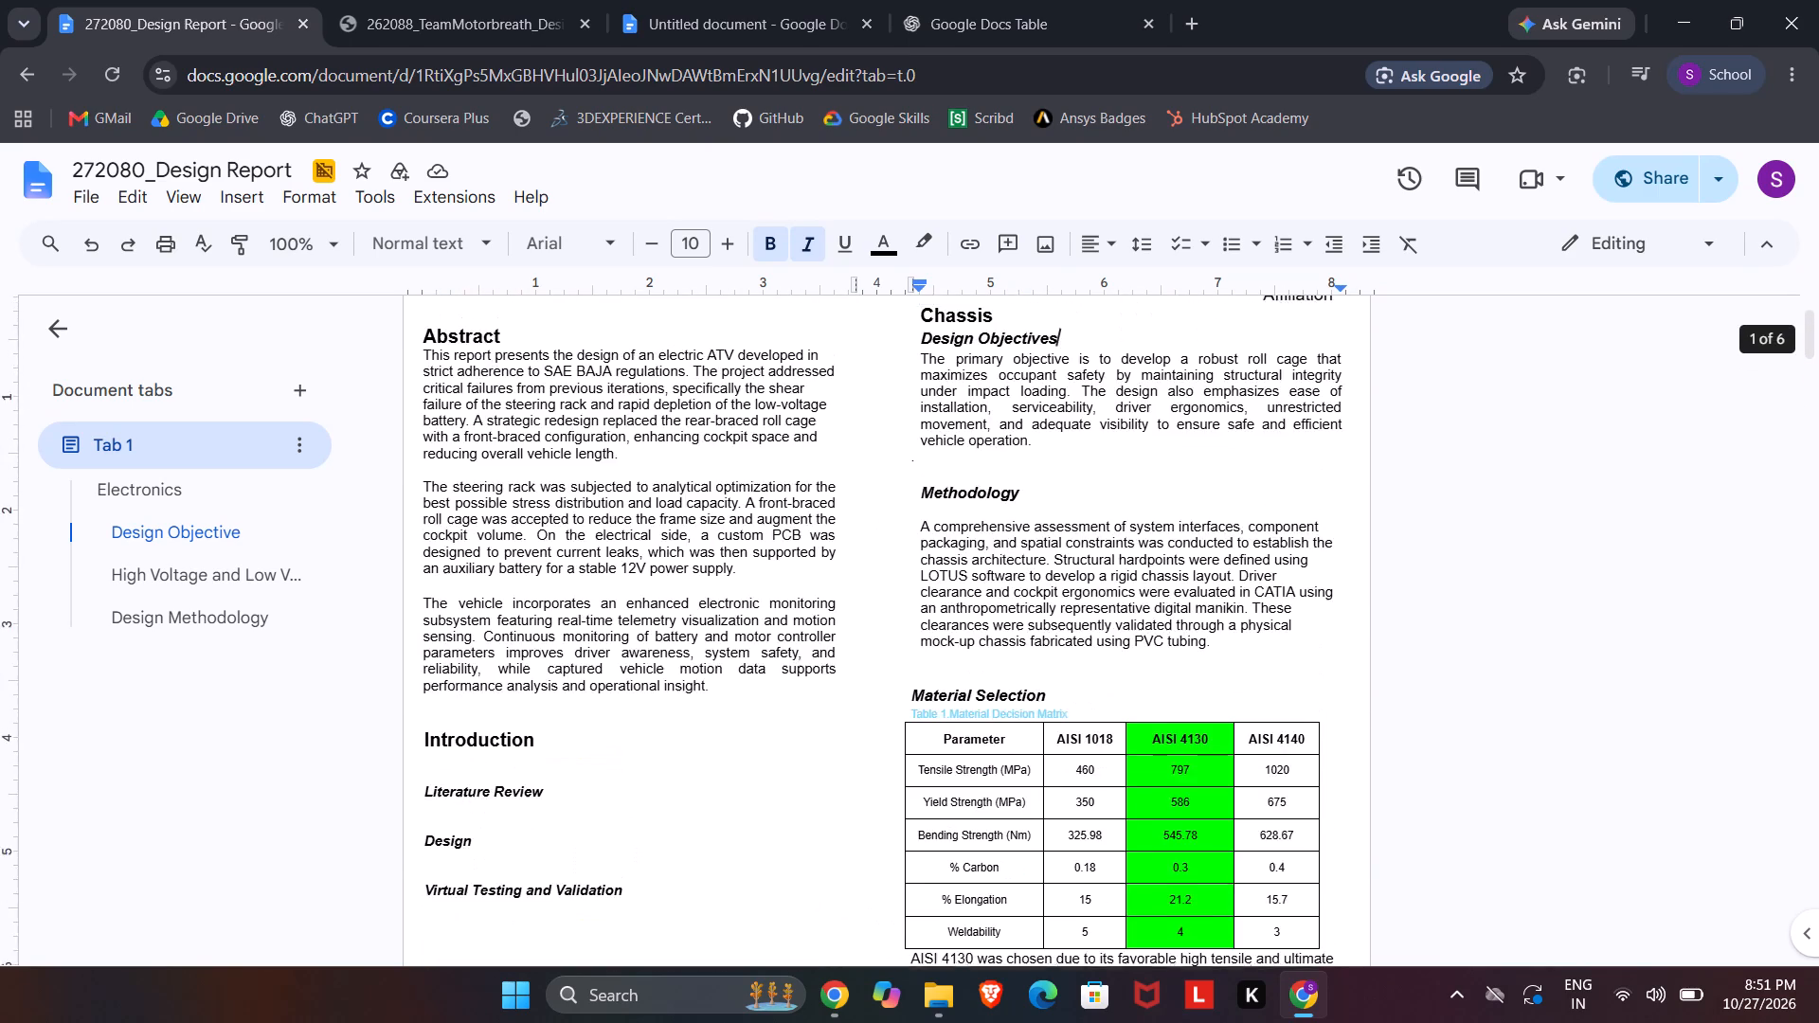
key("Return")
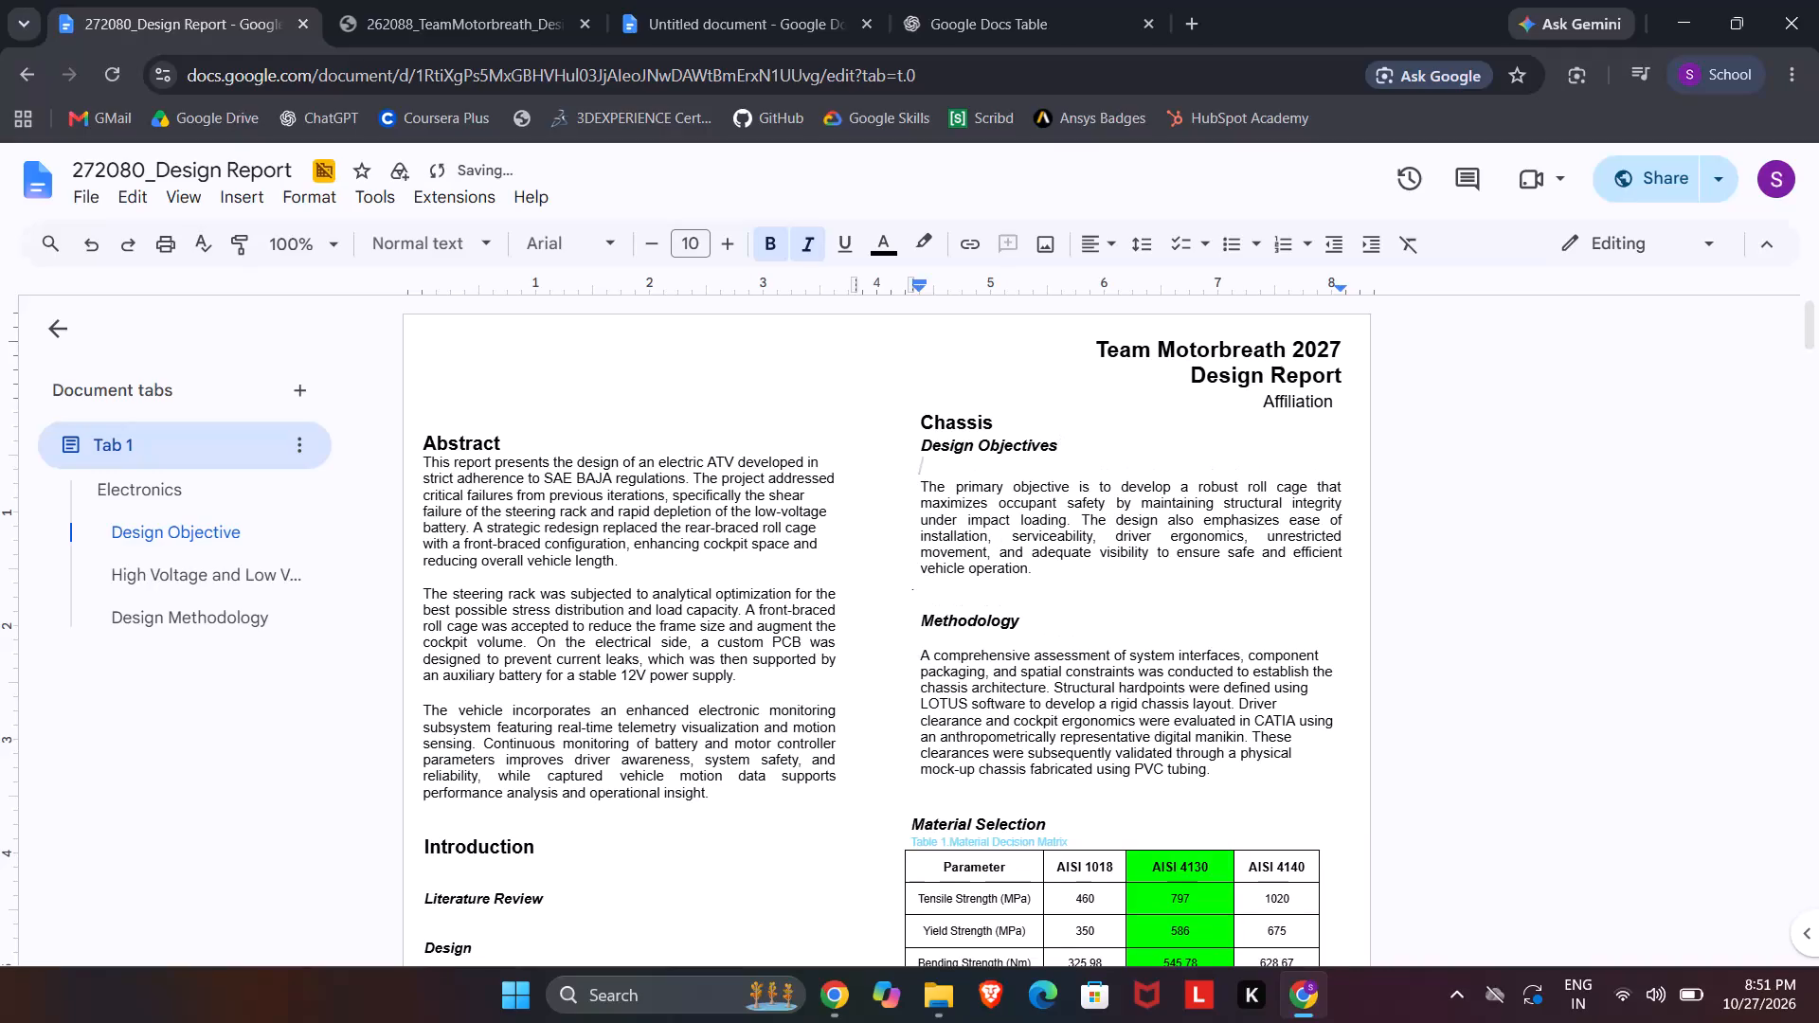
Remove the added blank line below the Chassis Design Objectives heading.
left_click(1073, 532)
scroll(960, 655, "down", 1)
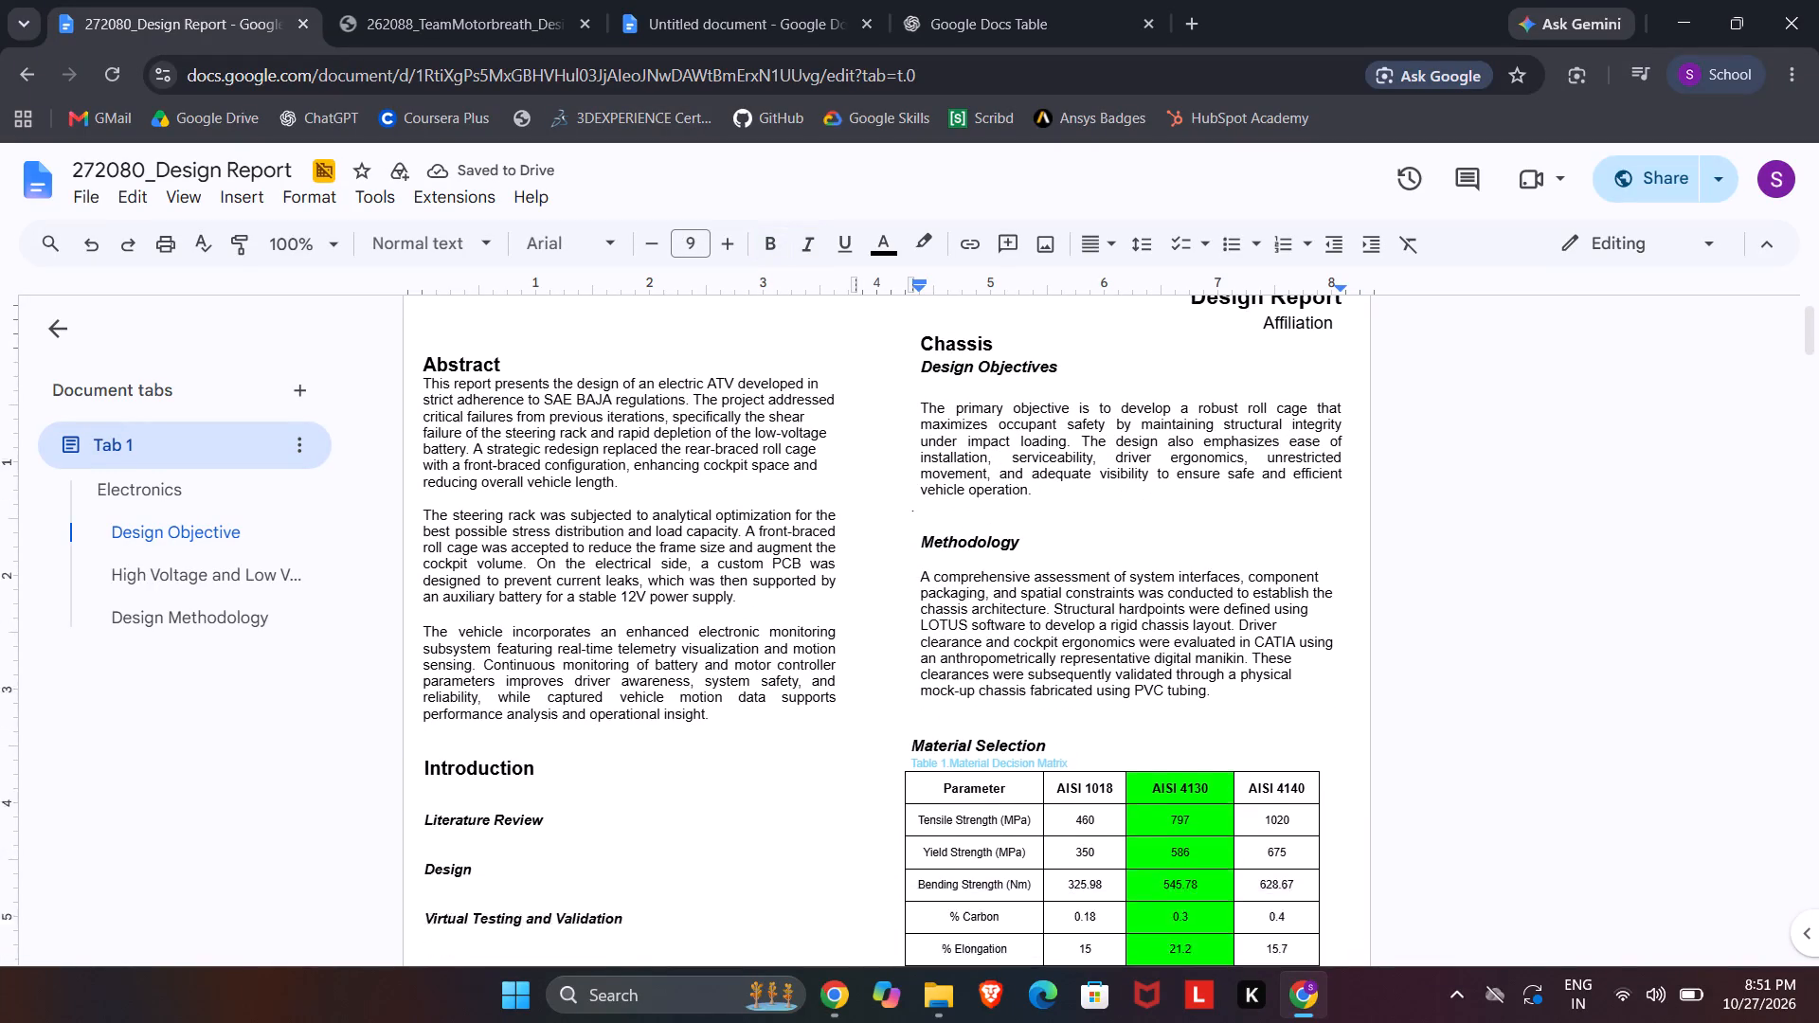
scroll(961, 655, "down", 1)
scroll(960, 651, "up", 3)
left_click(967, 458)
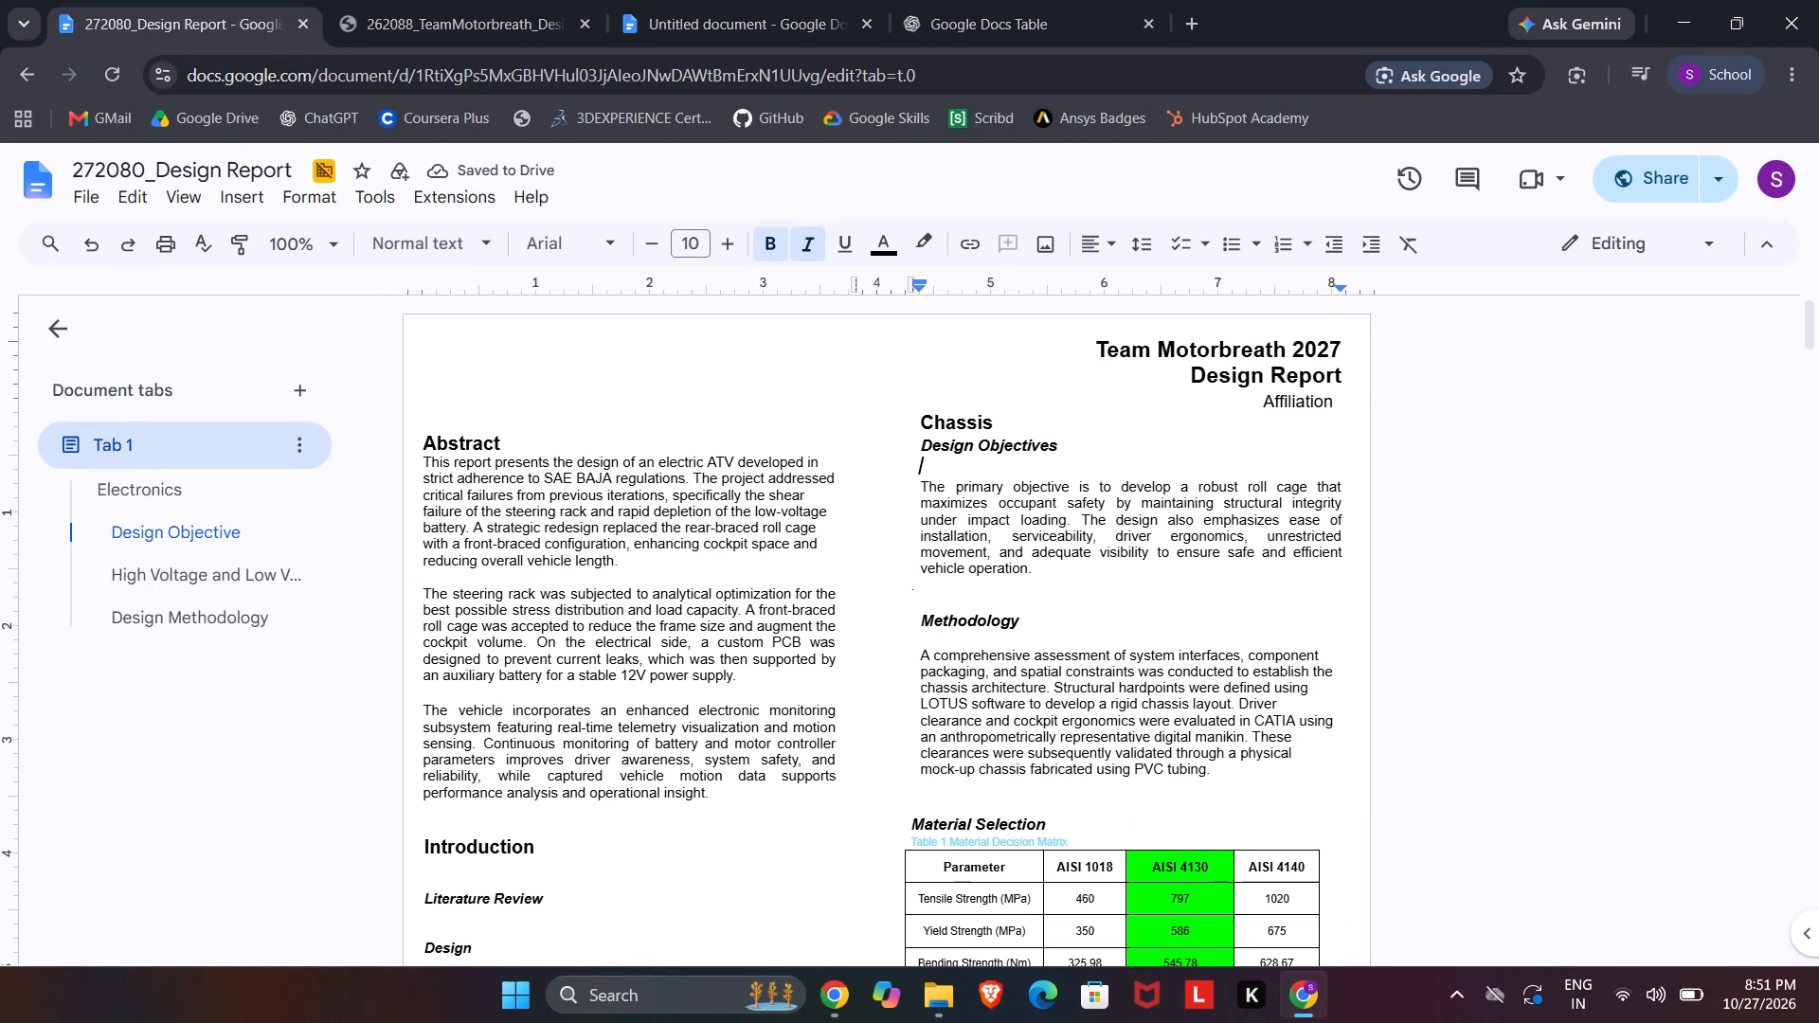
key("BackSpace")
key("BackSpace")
Join the Methodology paragraph onto the same line as its heading.
double_click(944, 619)
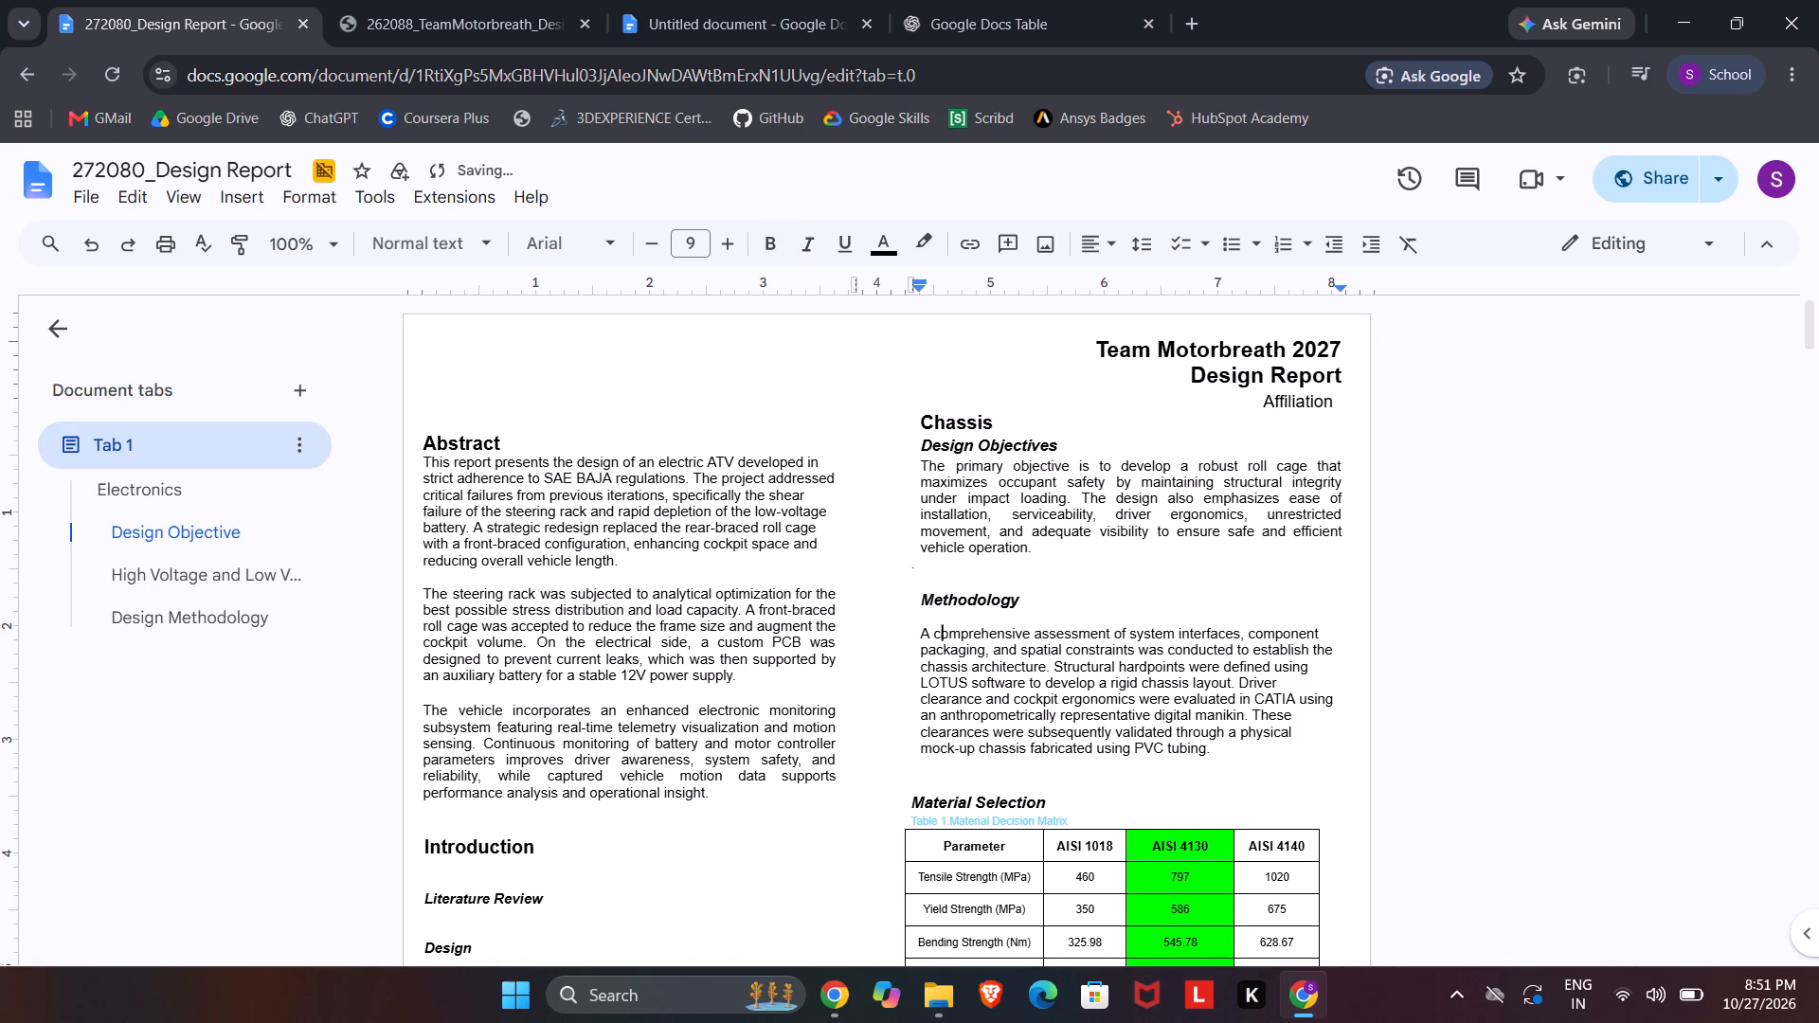
left_click(919, 627)
key("BackSpace")
key("BackSpace")
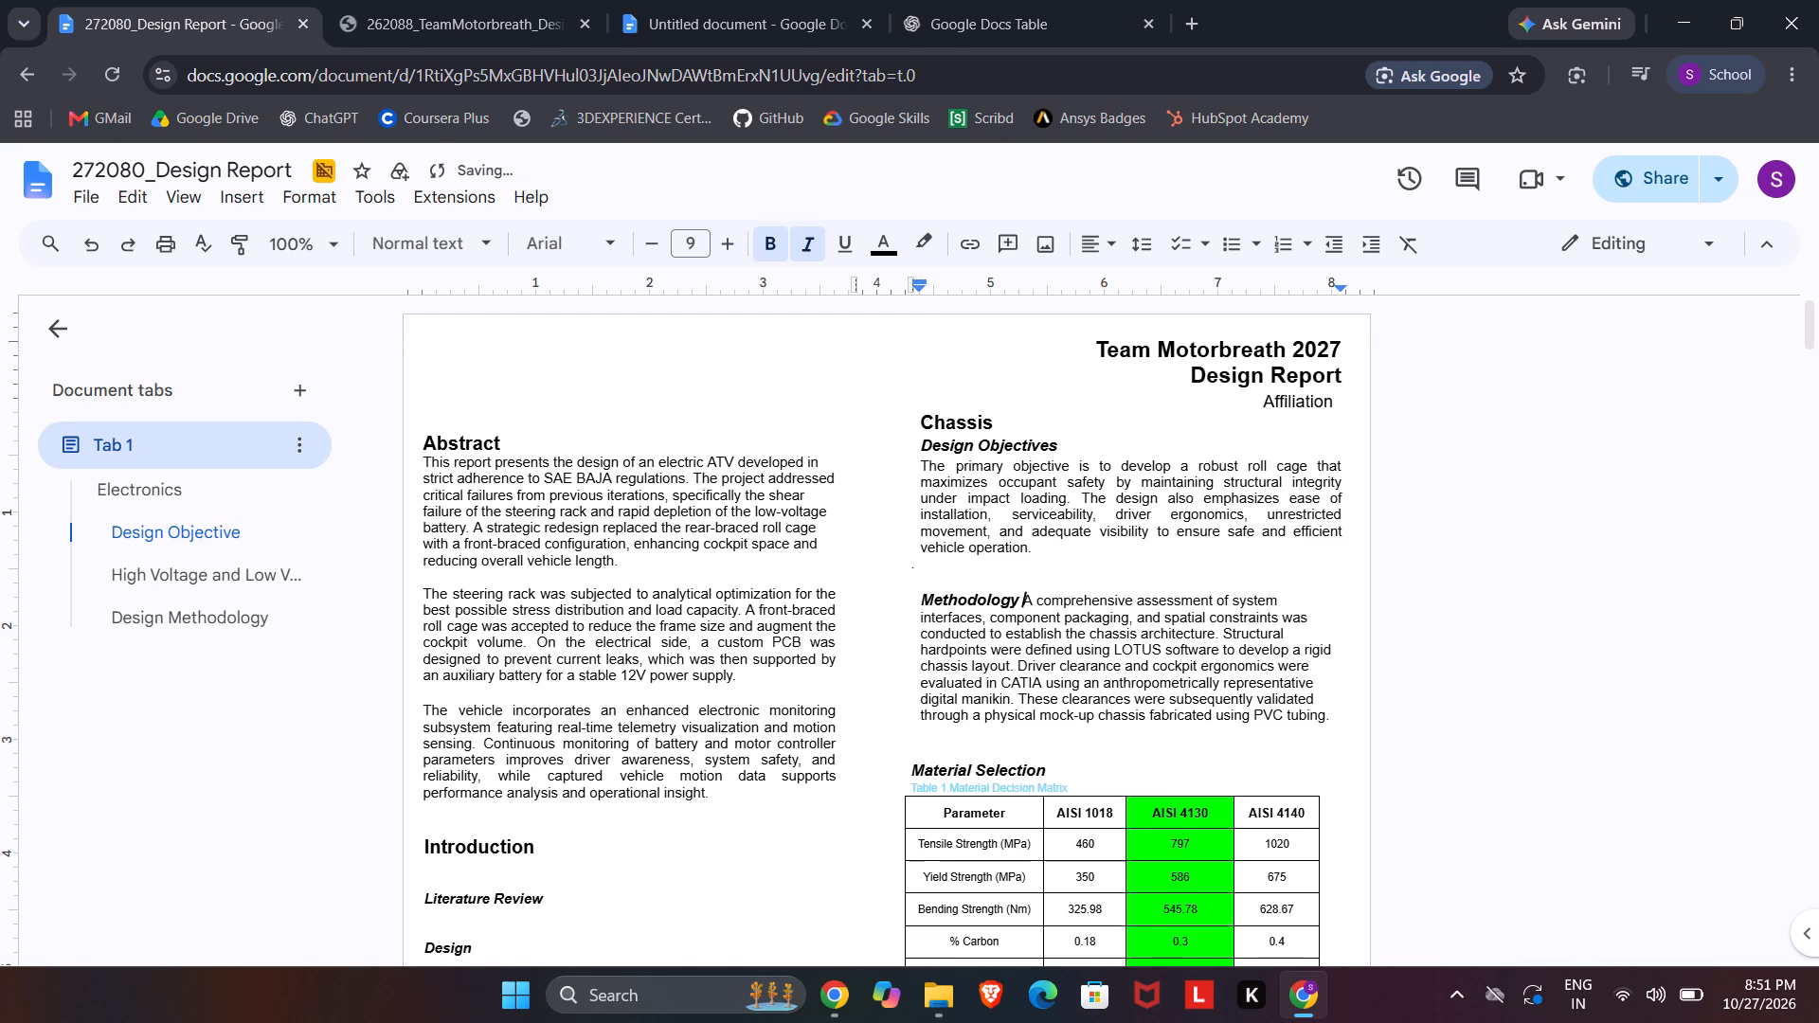
key("Return")
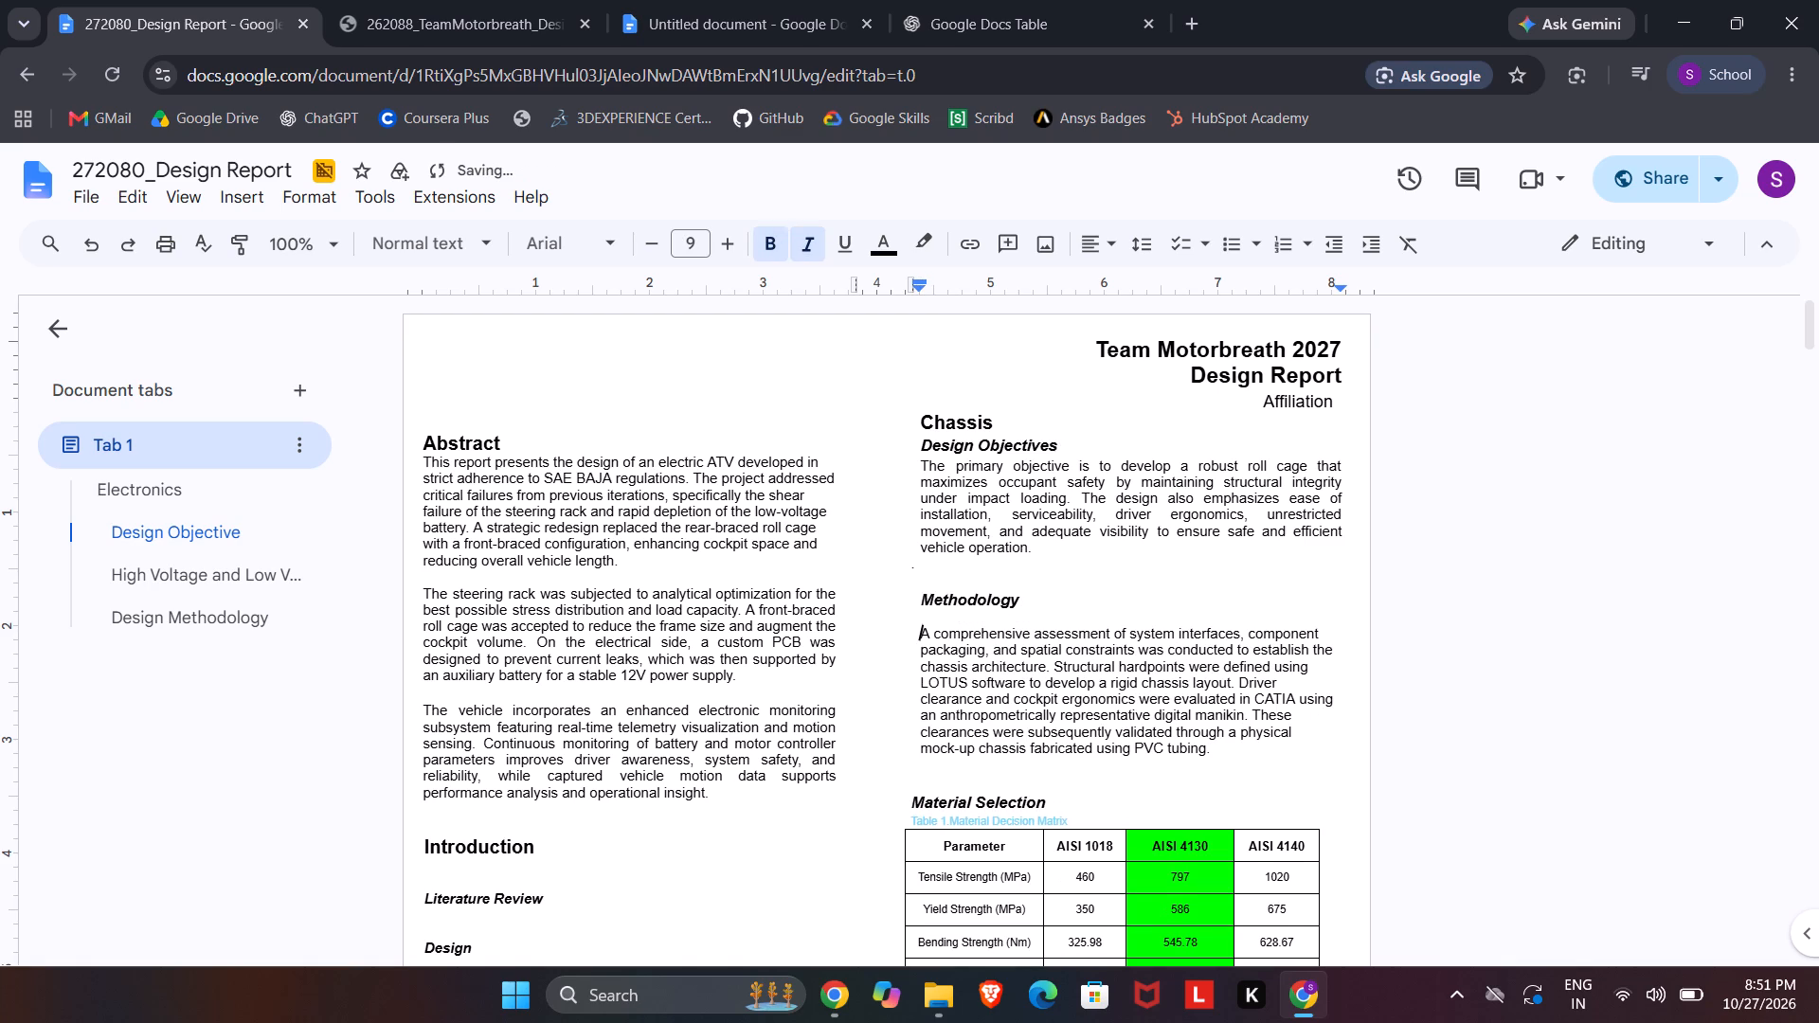
key("BackSpace")
key("BackSpace")
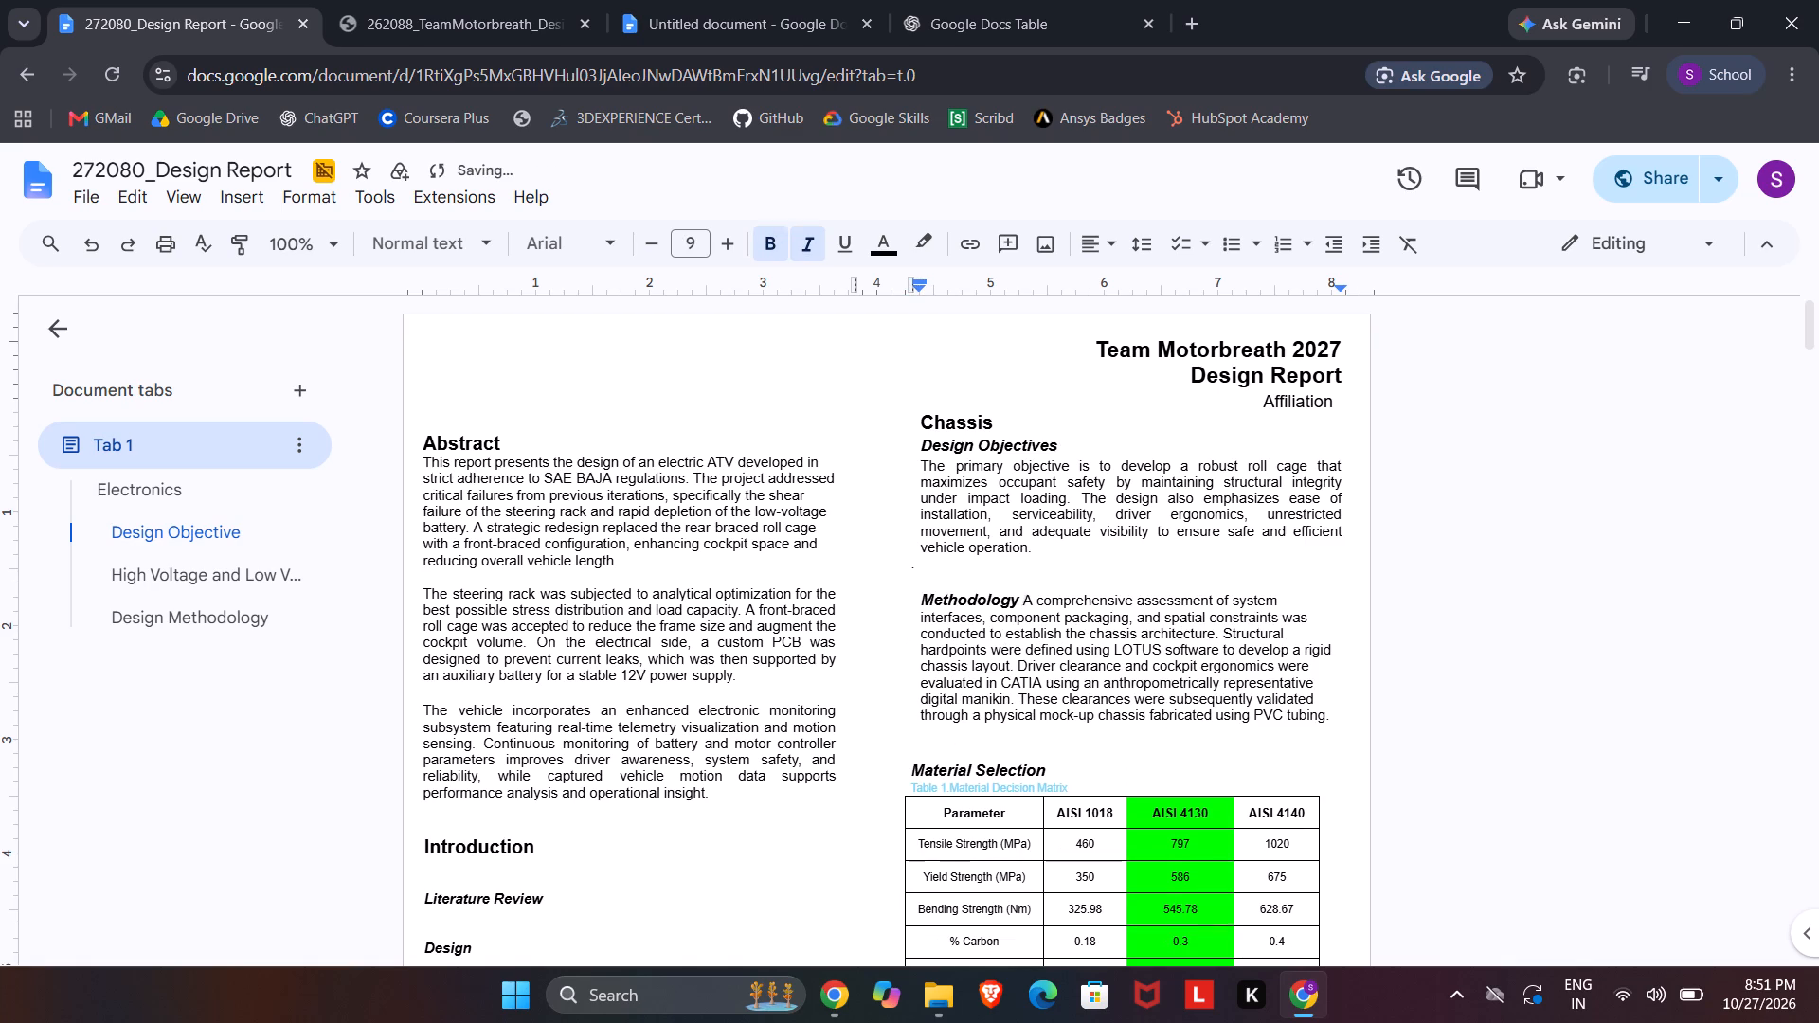
Pad the Methodology heading's line with tabs and spaces until the paragraph starts on the line directly below.
key("Tab")
key("Tab")
key("Tab")
key("Tab")
key("Tab")
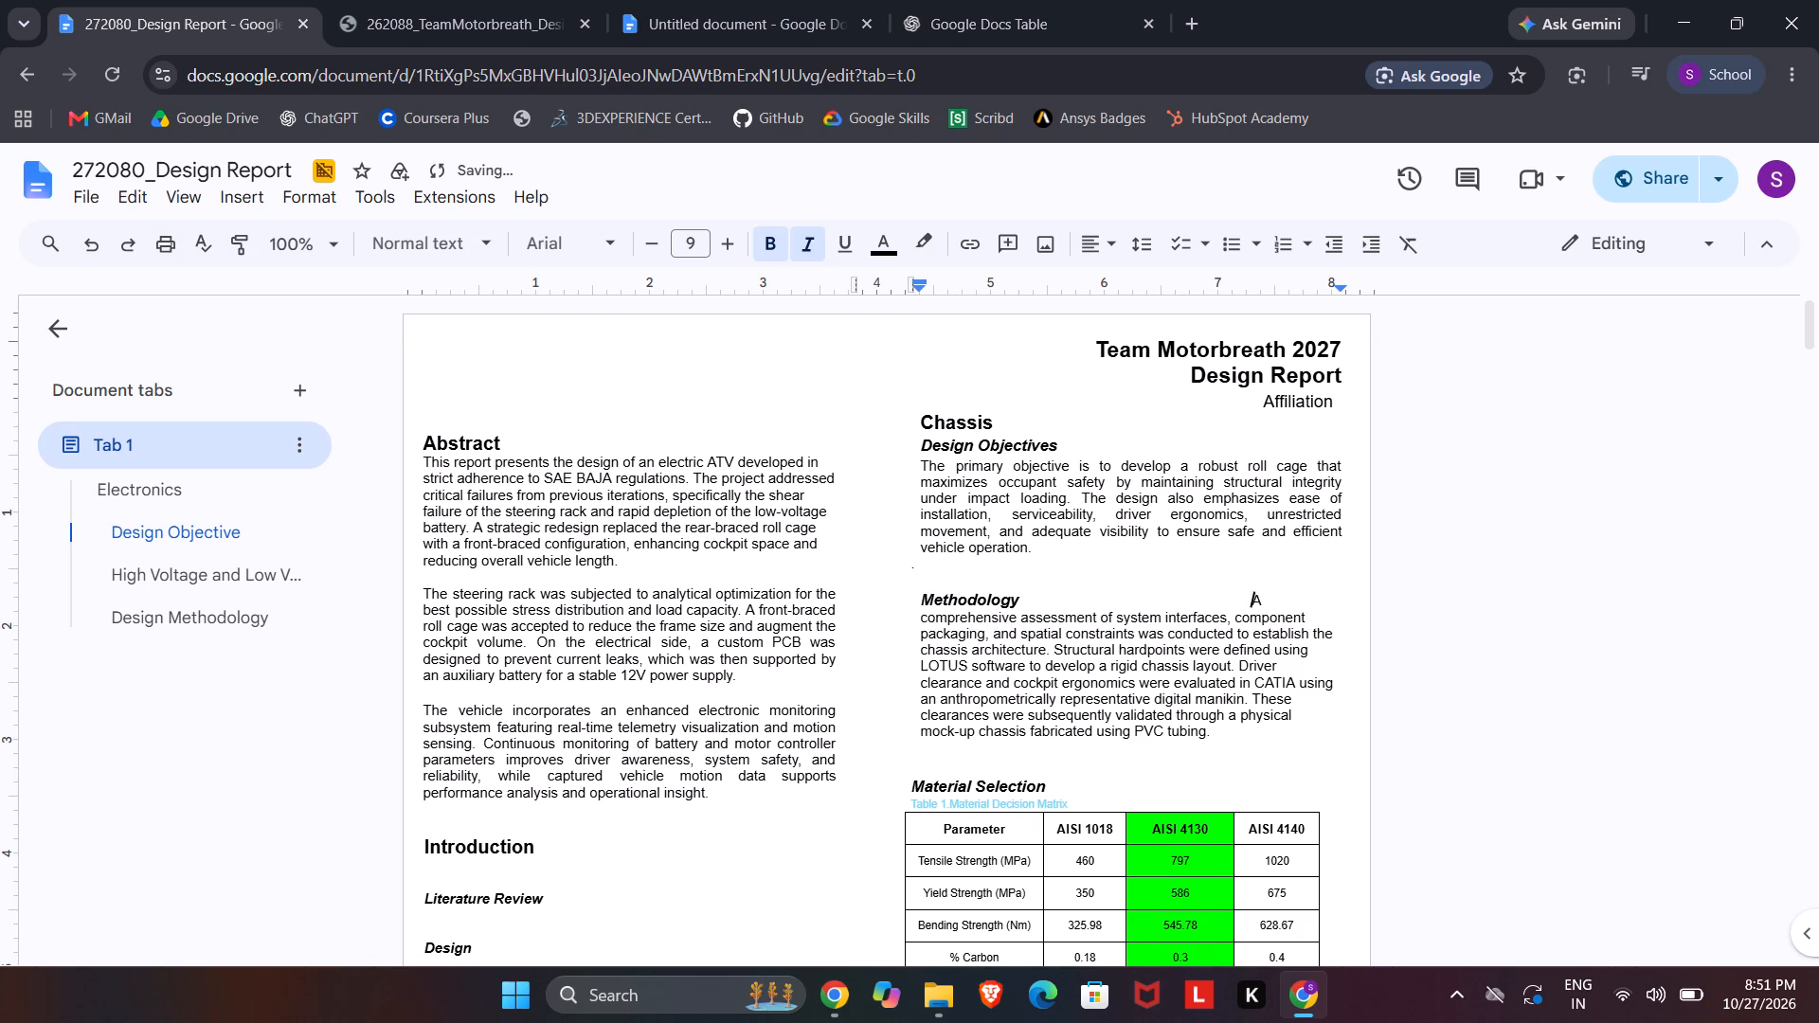
key("Tab")
key("Tab")
key("BackSpace")
key("space")
key("space")
key("space")
key("space")
key("space")
key("space")
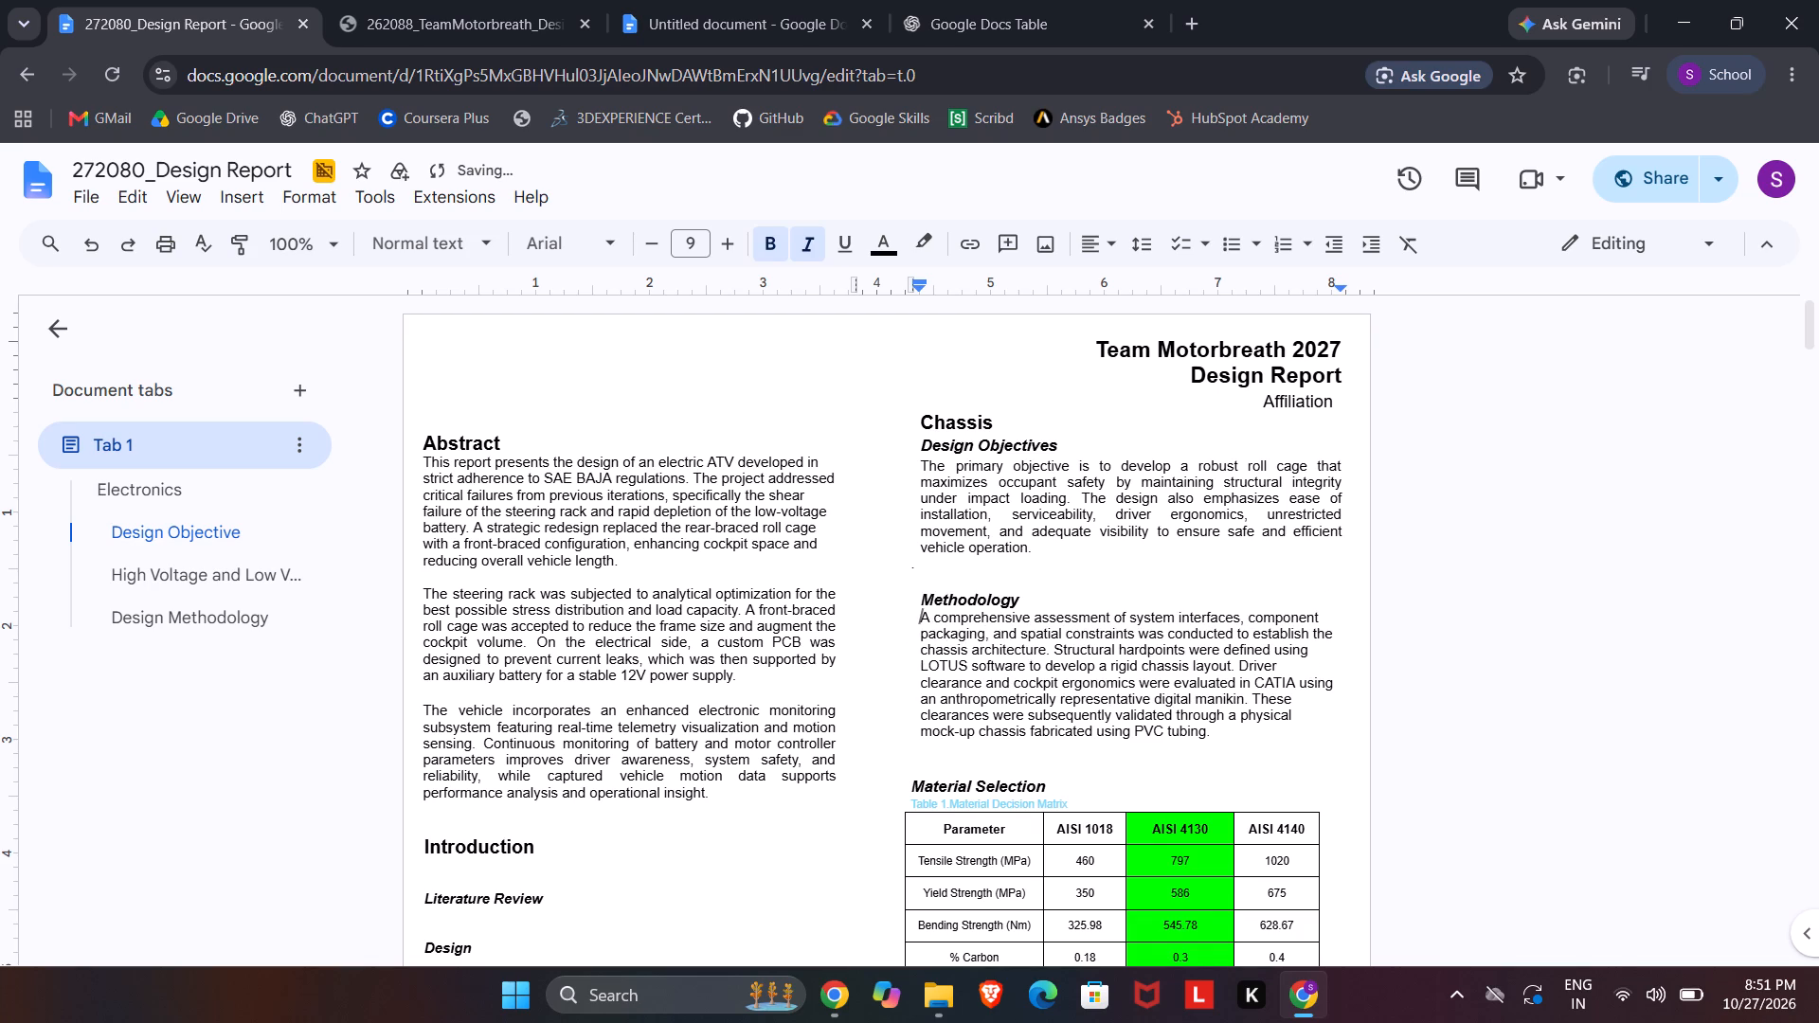
left_click(1077, 696)
left_click(1317, 755)
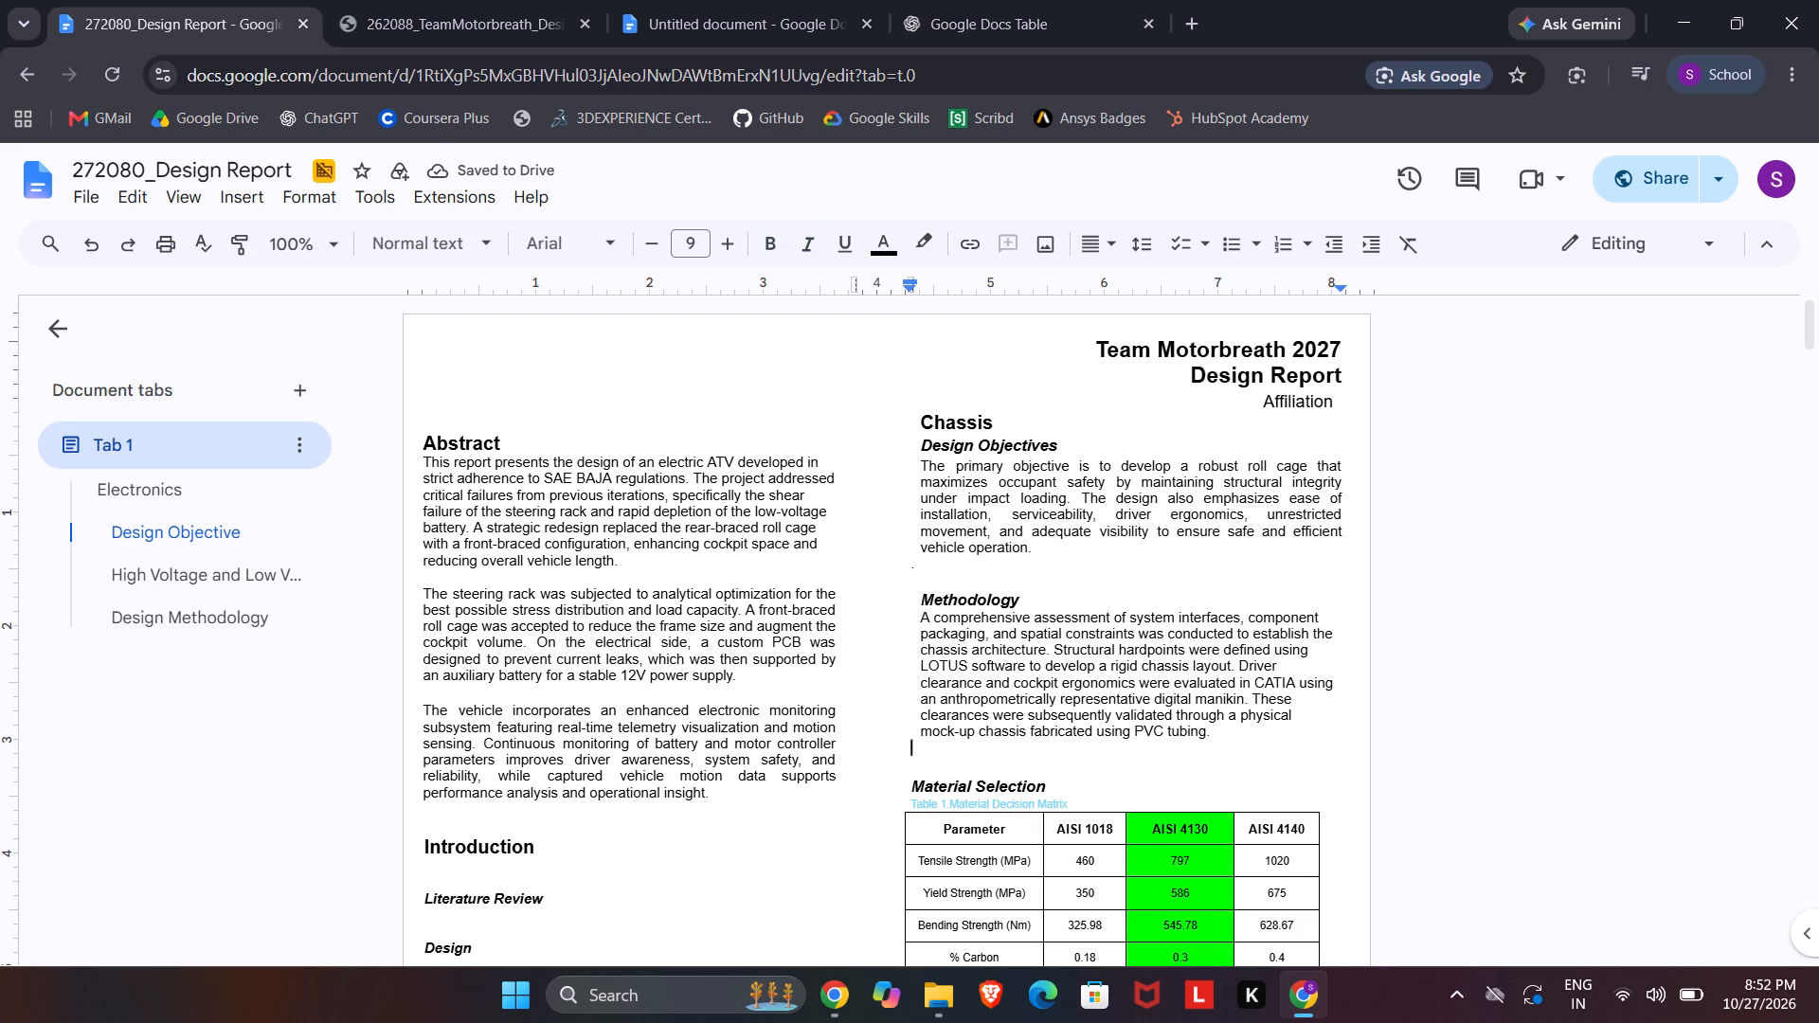
Insert two spaces in front of the Material Selection heading to line it up with the Methodology heading.
left_click(1029, 671)
scroll(1008, 622, "down", 1)
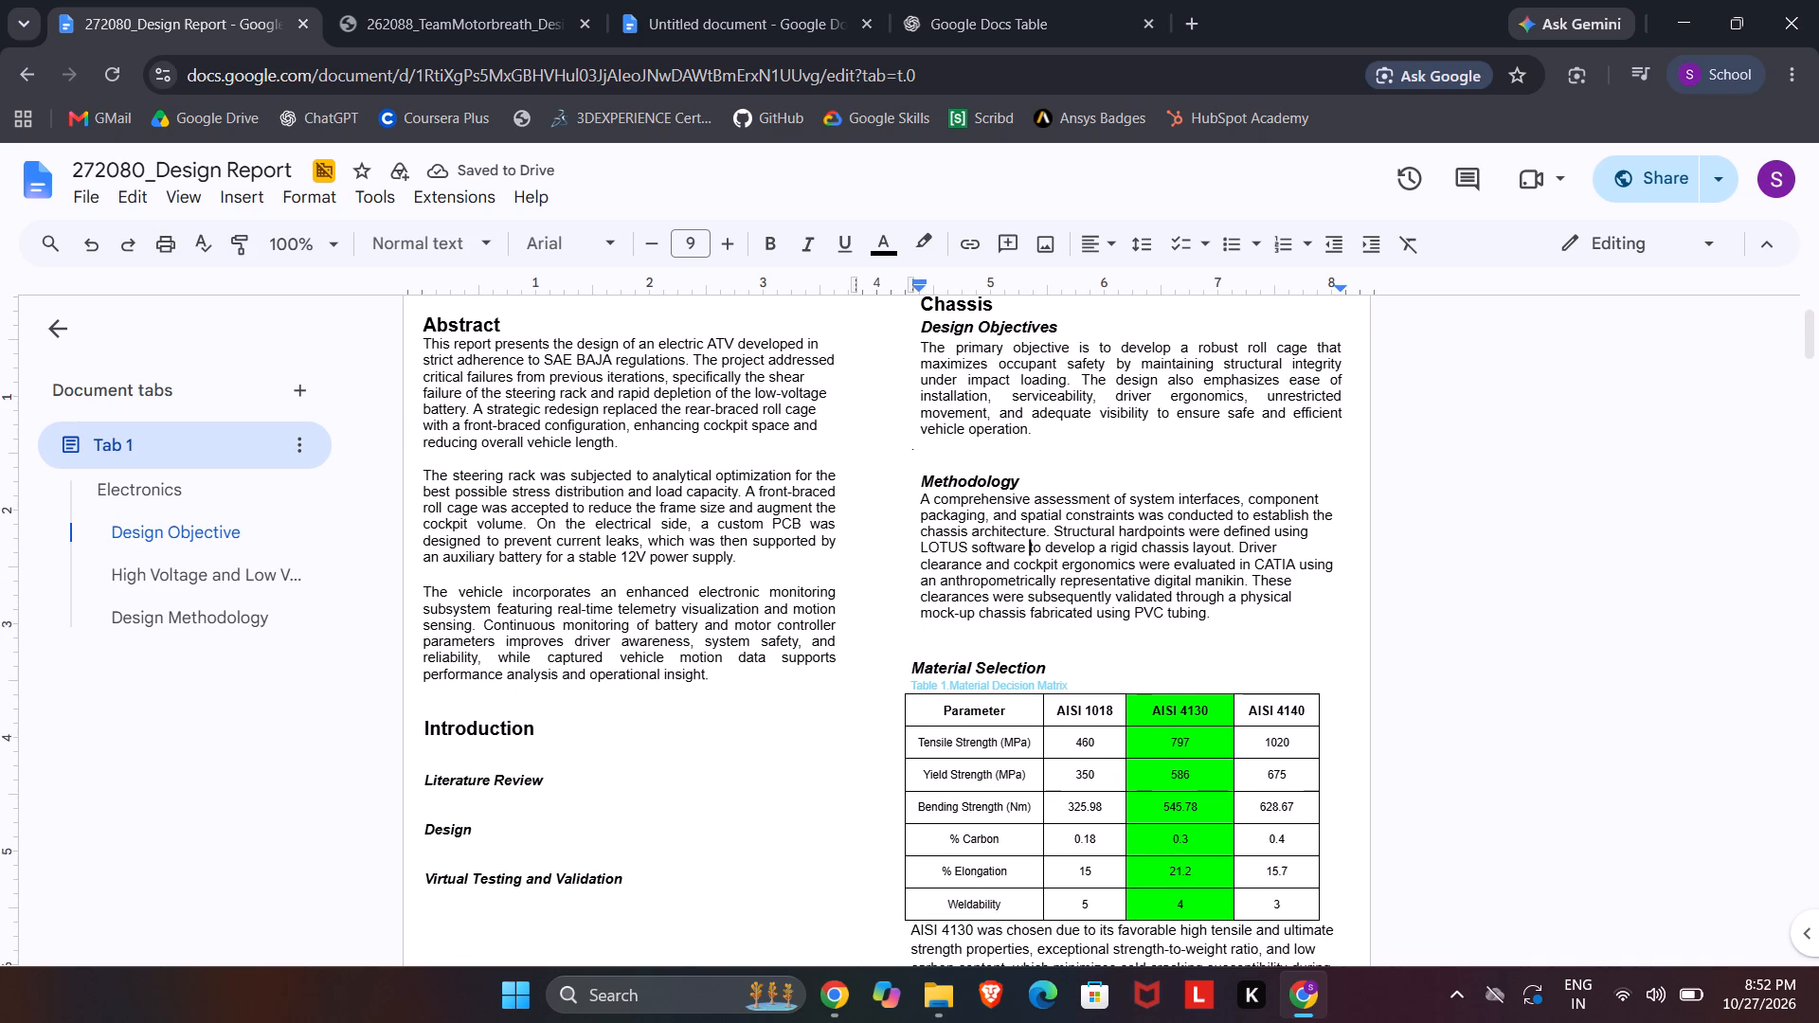
scroll(958, 660, "down", 1)
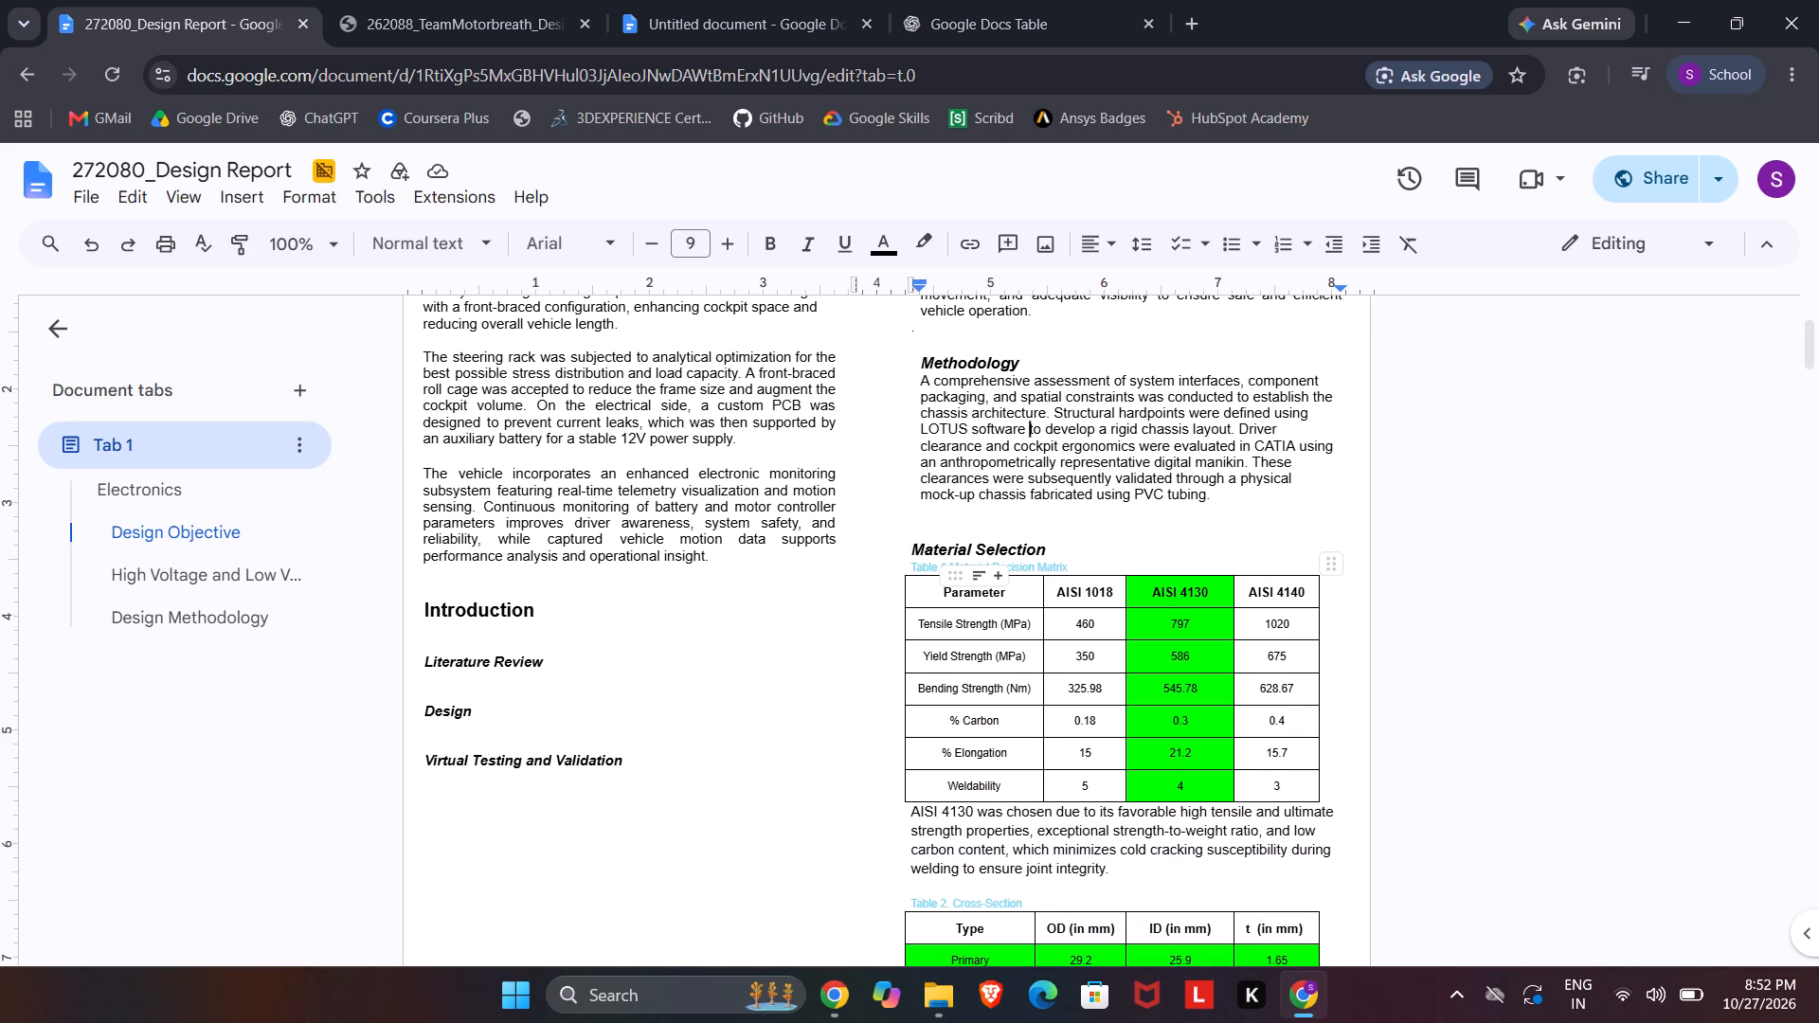
left_click(911, 549)
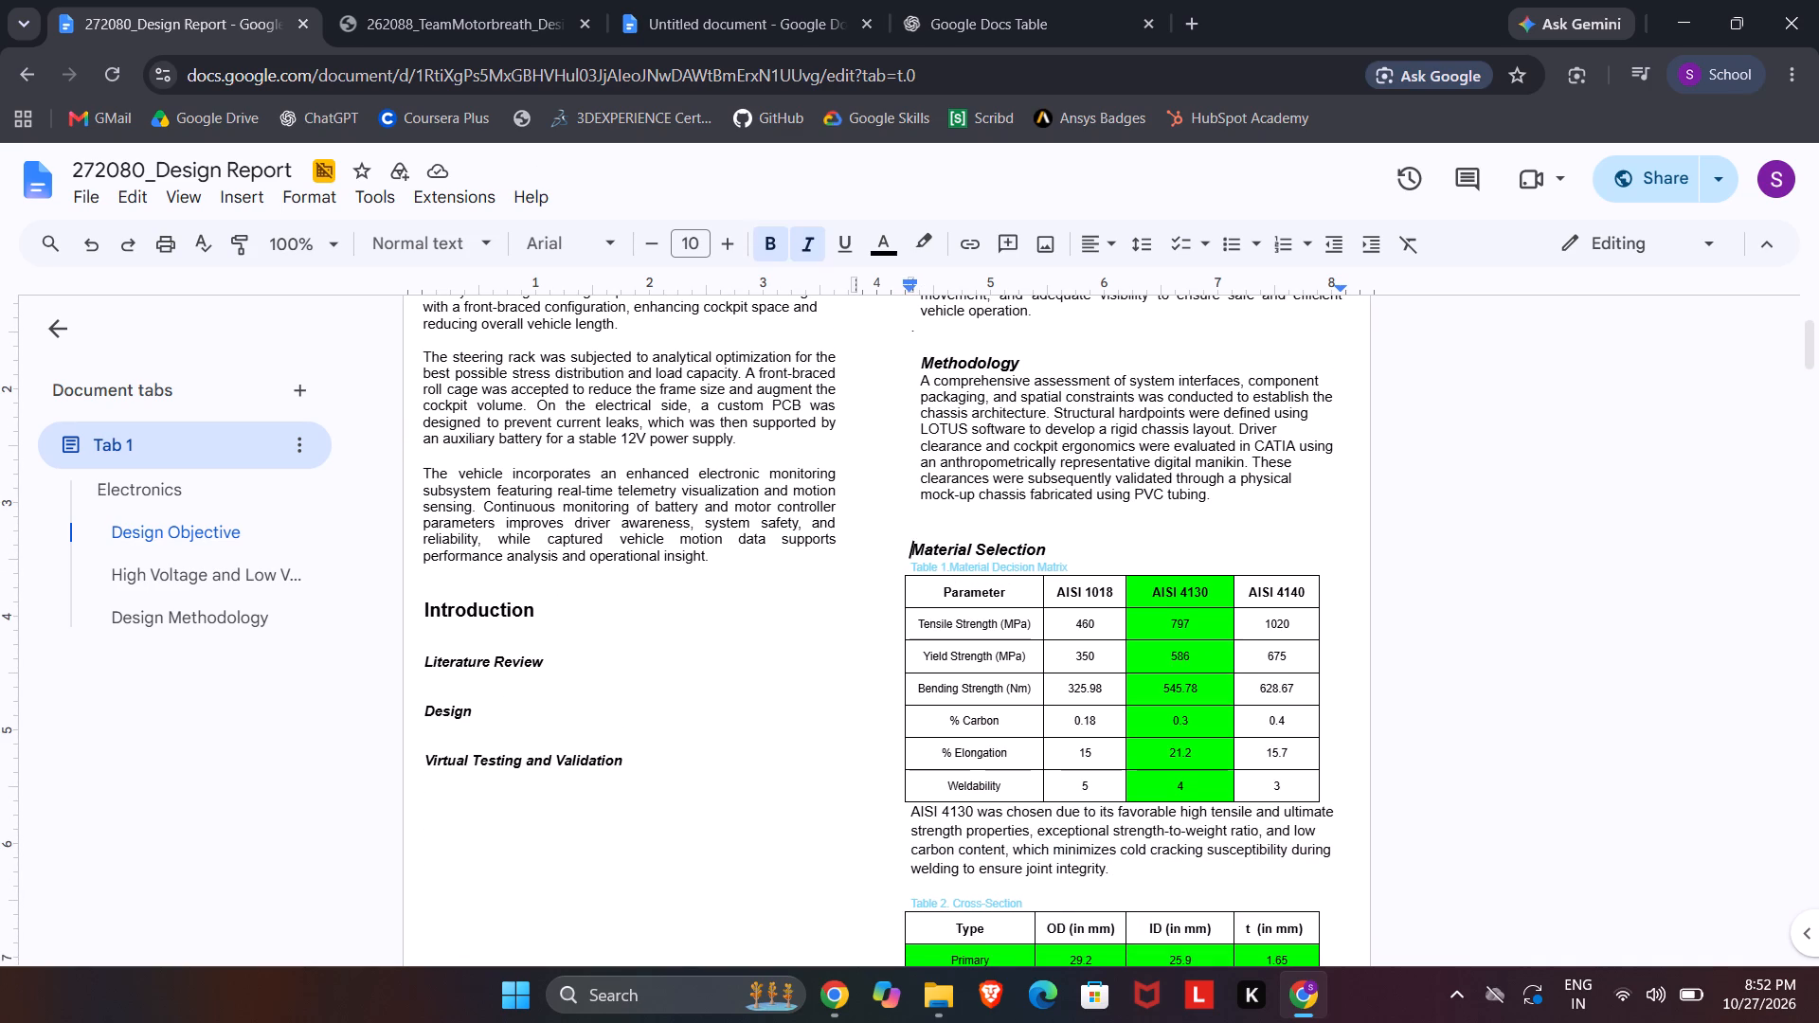
key("space")
key("space")
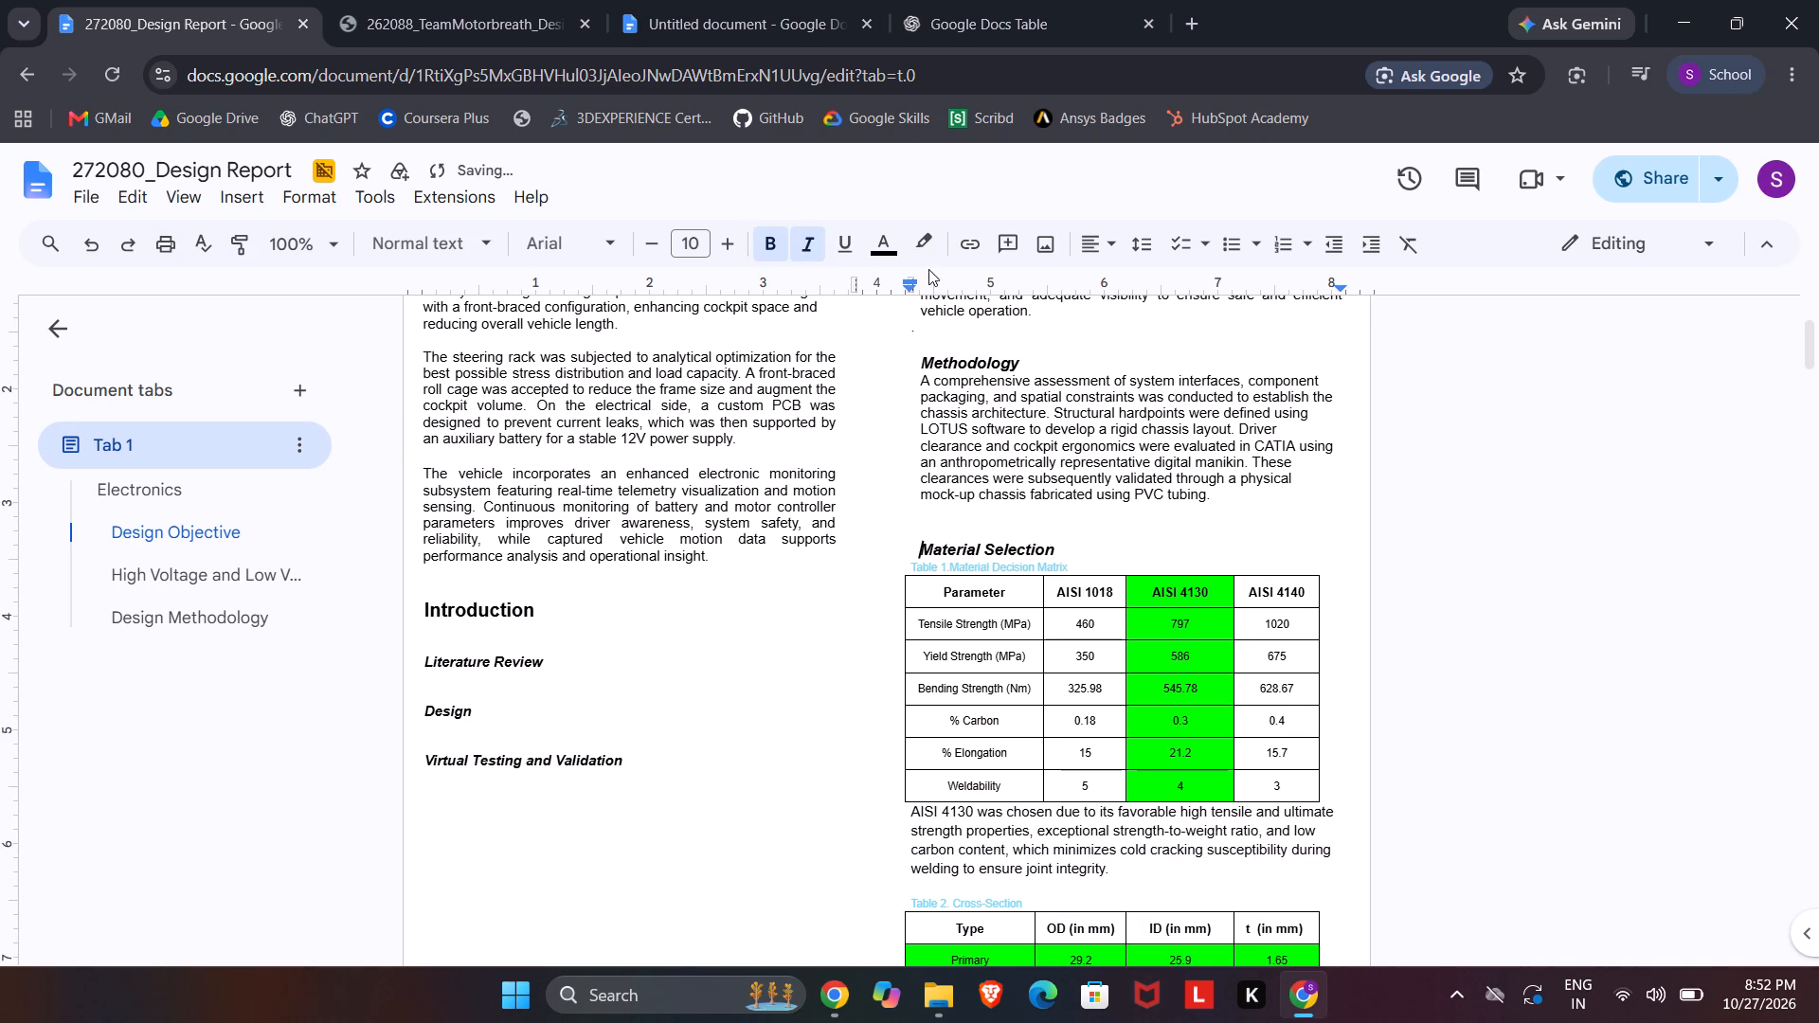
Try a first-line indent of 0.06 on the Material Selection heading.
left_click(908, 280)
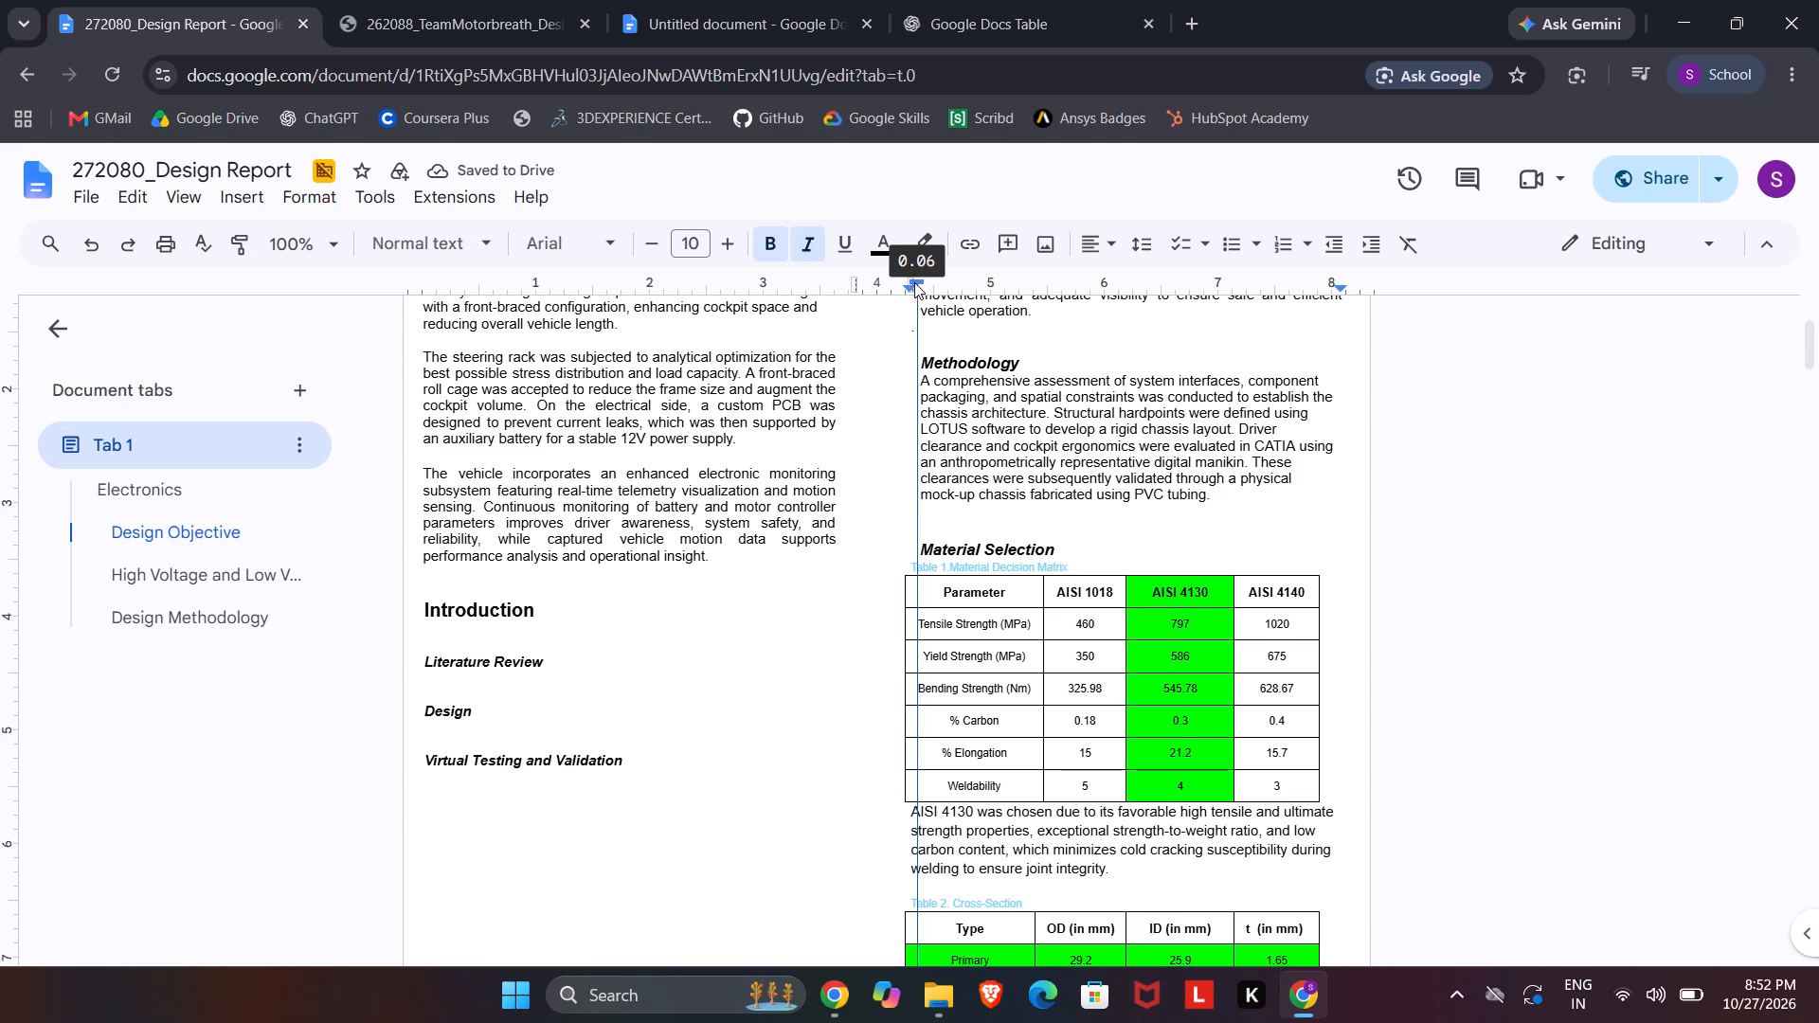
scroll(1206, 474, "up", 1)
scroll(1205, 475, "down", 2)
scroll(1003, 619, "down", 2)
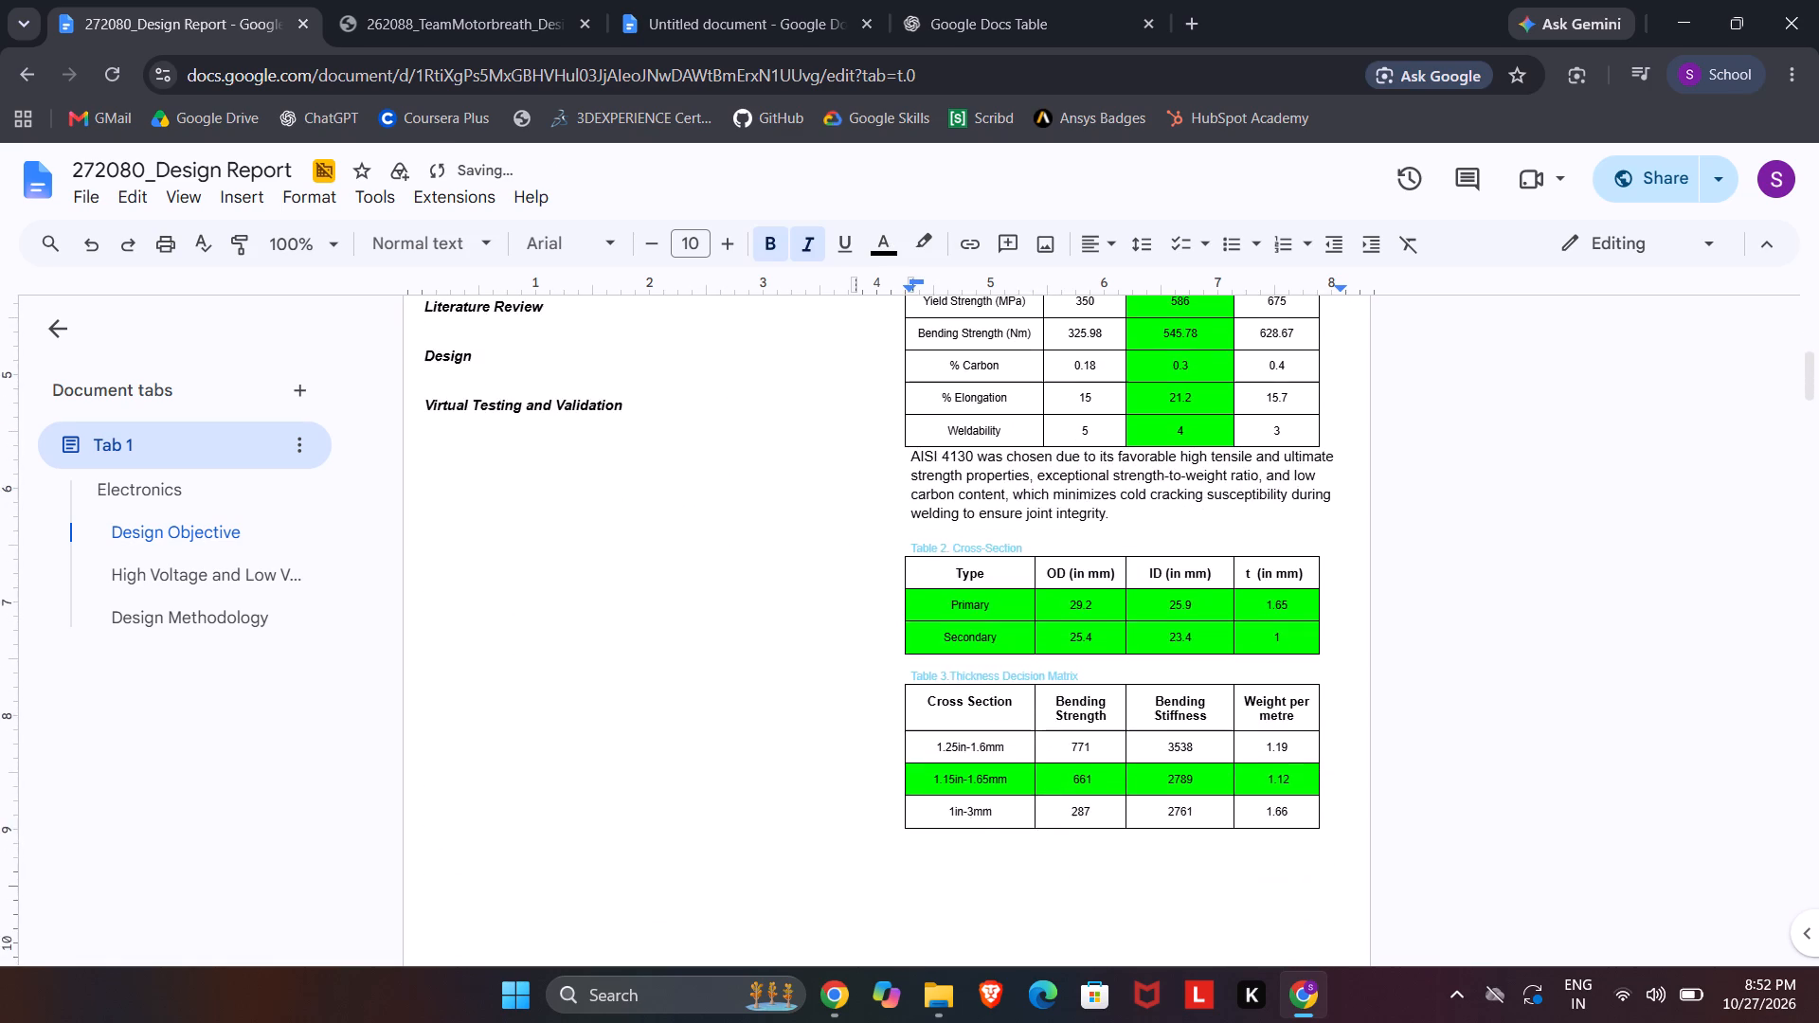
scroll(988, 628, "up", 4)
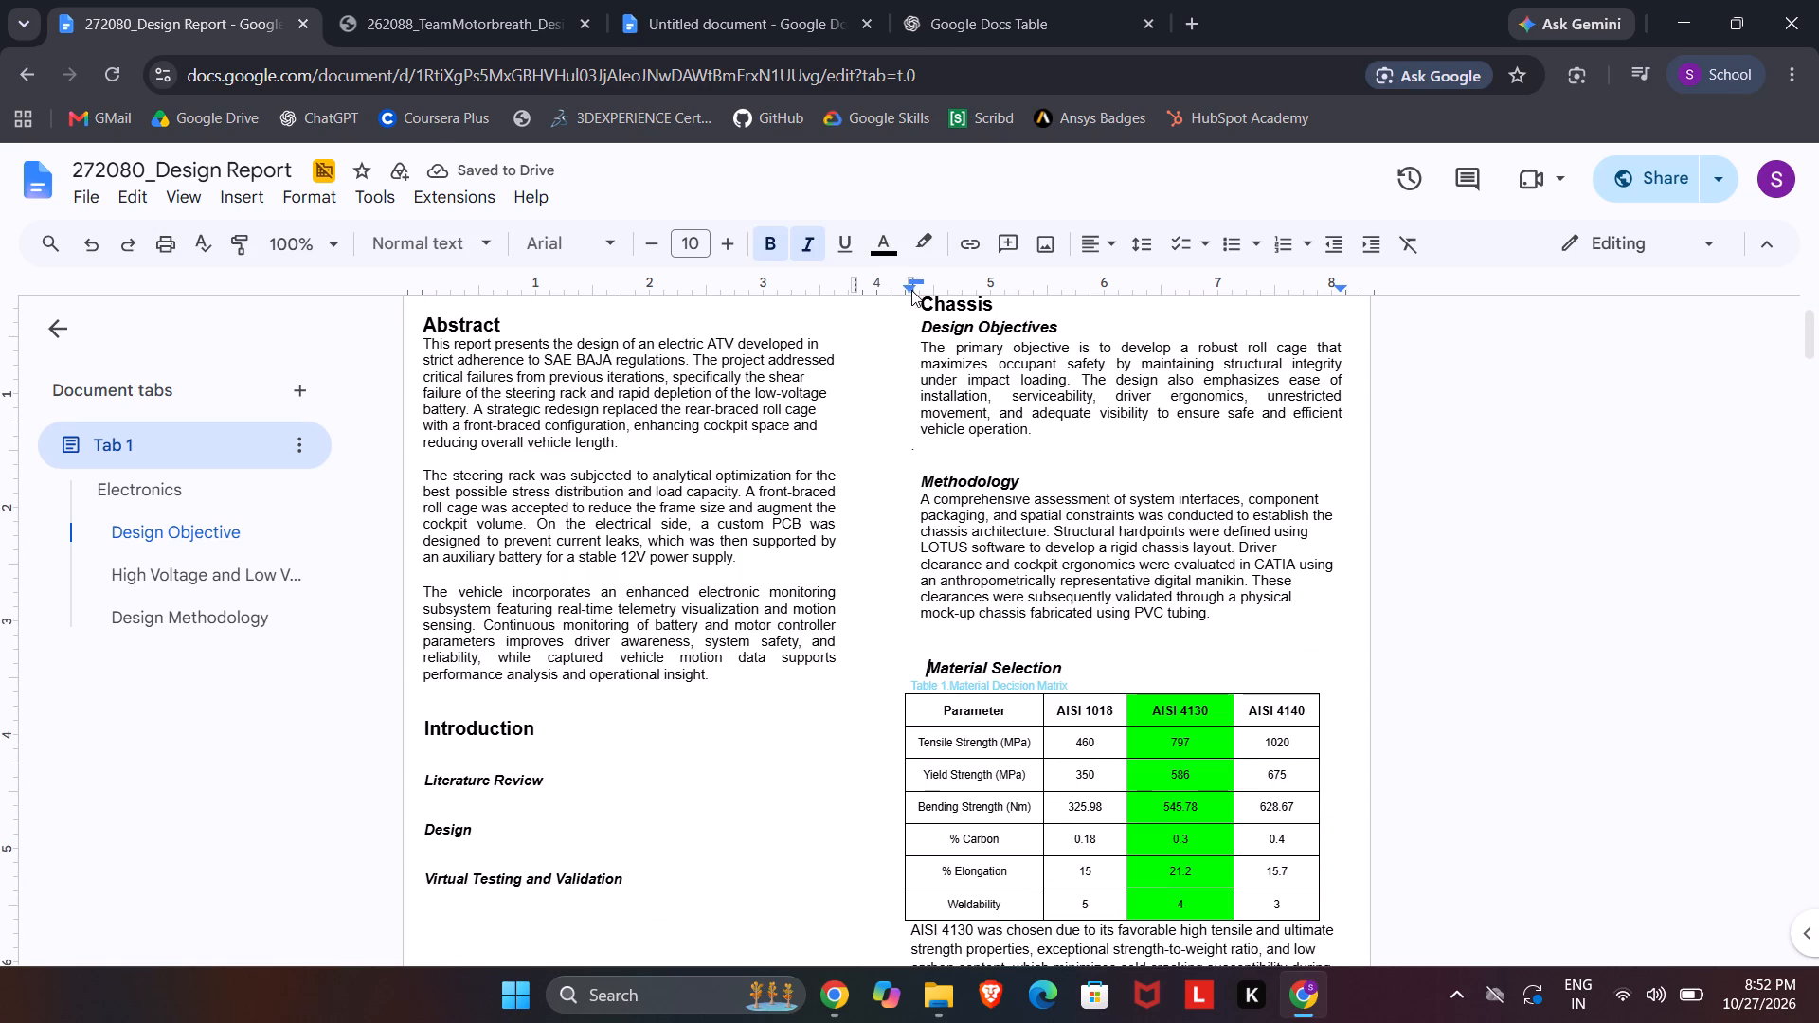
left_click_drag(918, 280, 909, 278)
Set the Material Selection heading's left indent to 0.06, with its first-line indent aligned to the same position.
scroll(971, 405, "up", 1)
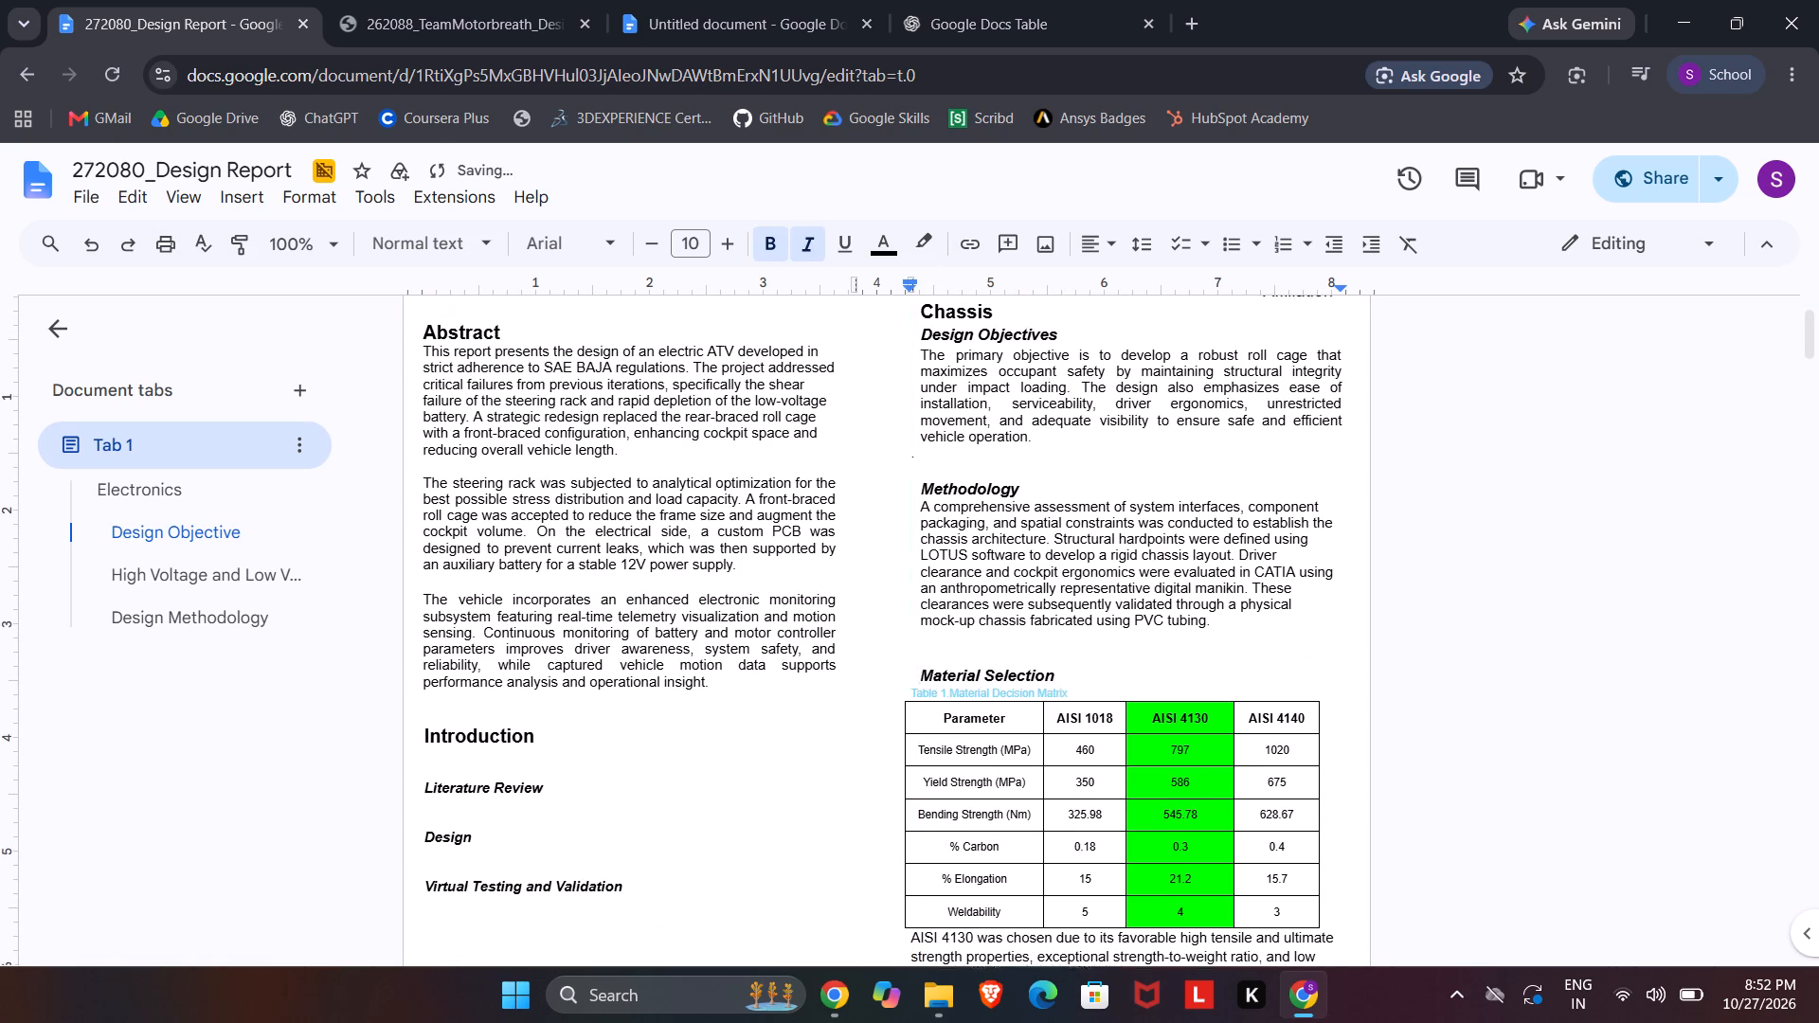
scroll(973, 406, "up", 1)
left_click_drag(909, 289, 916, 291)
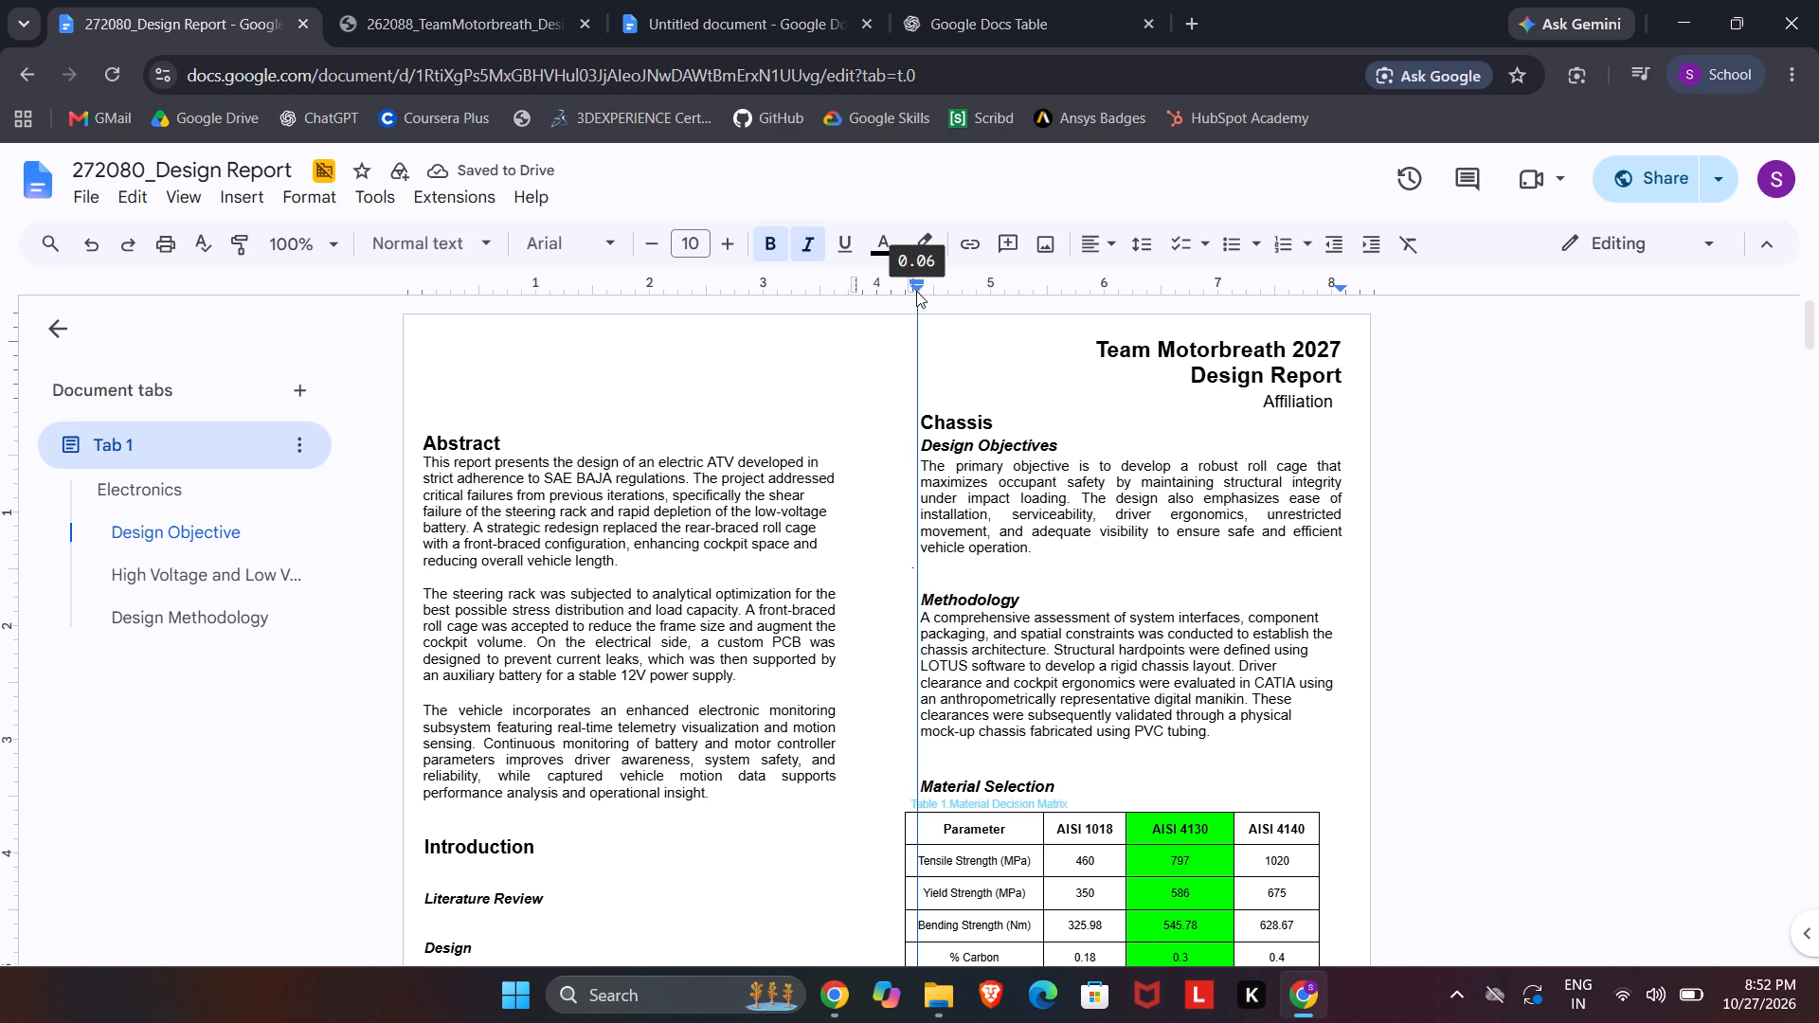
left_click_drag(916, 291, 917, 291)
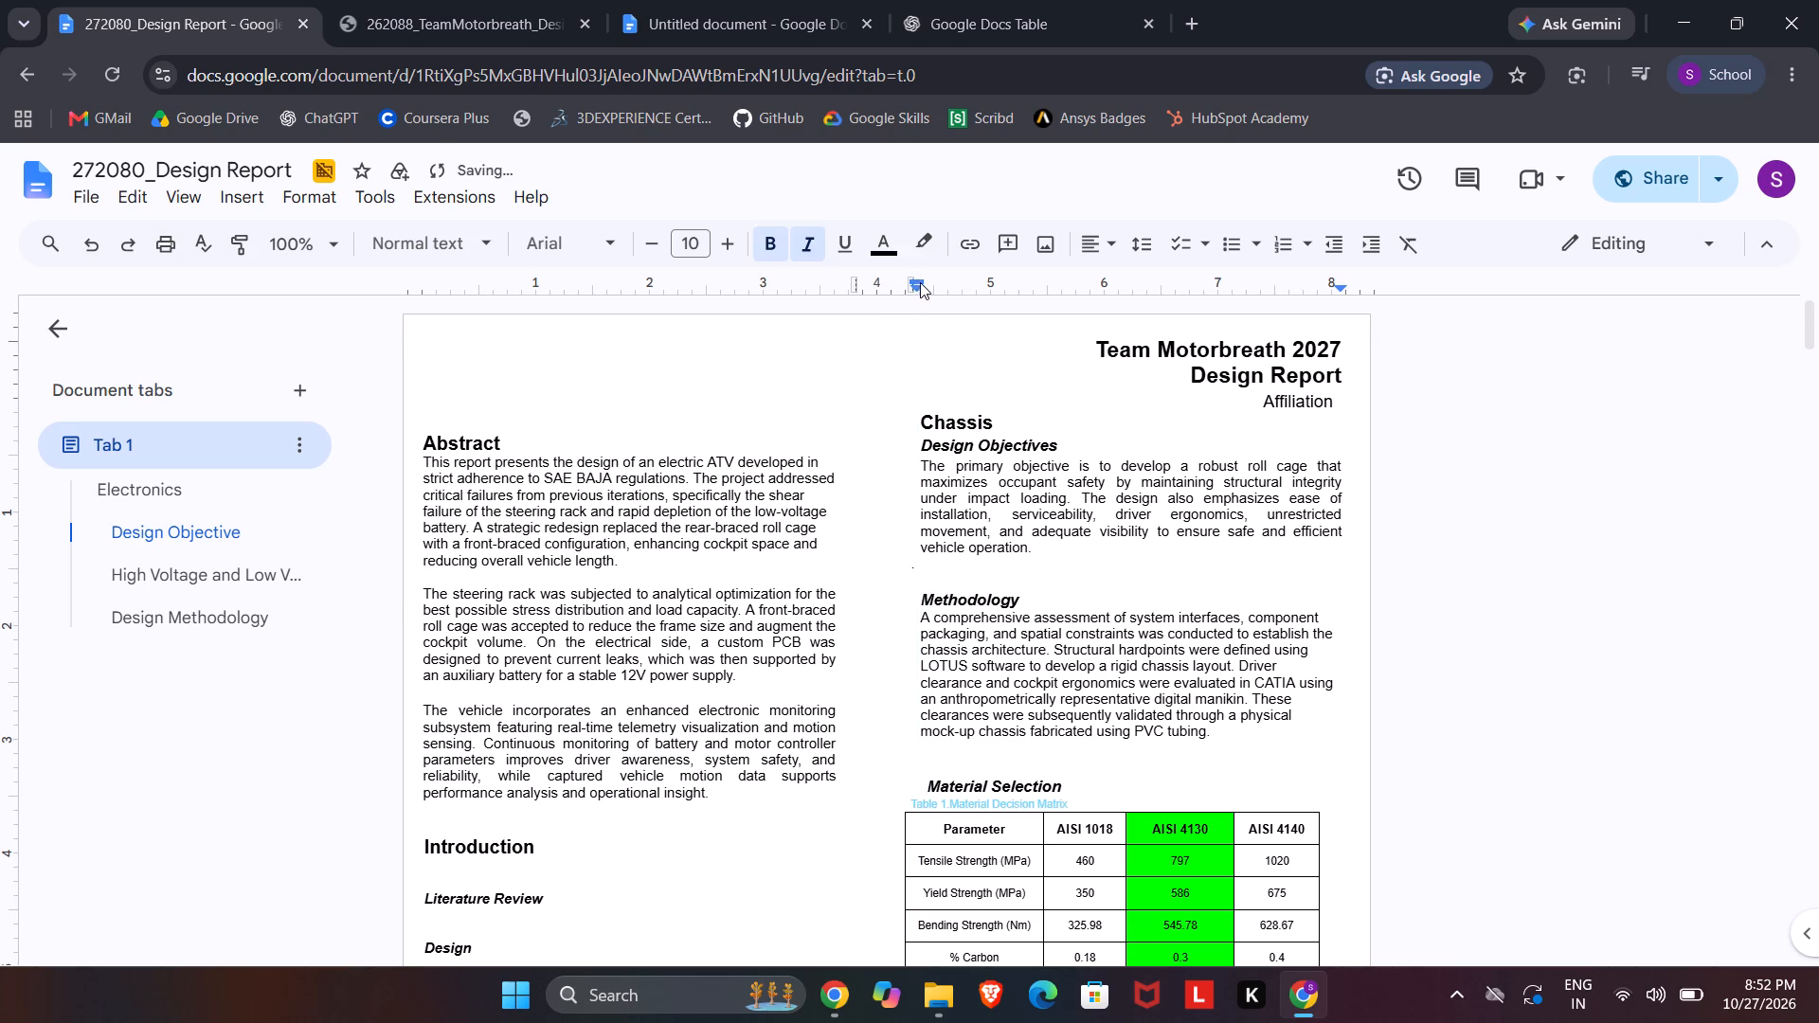
left_click_drag(920, 282, 890, 281)
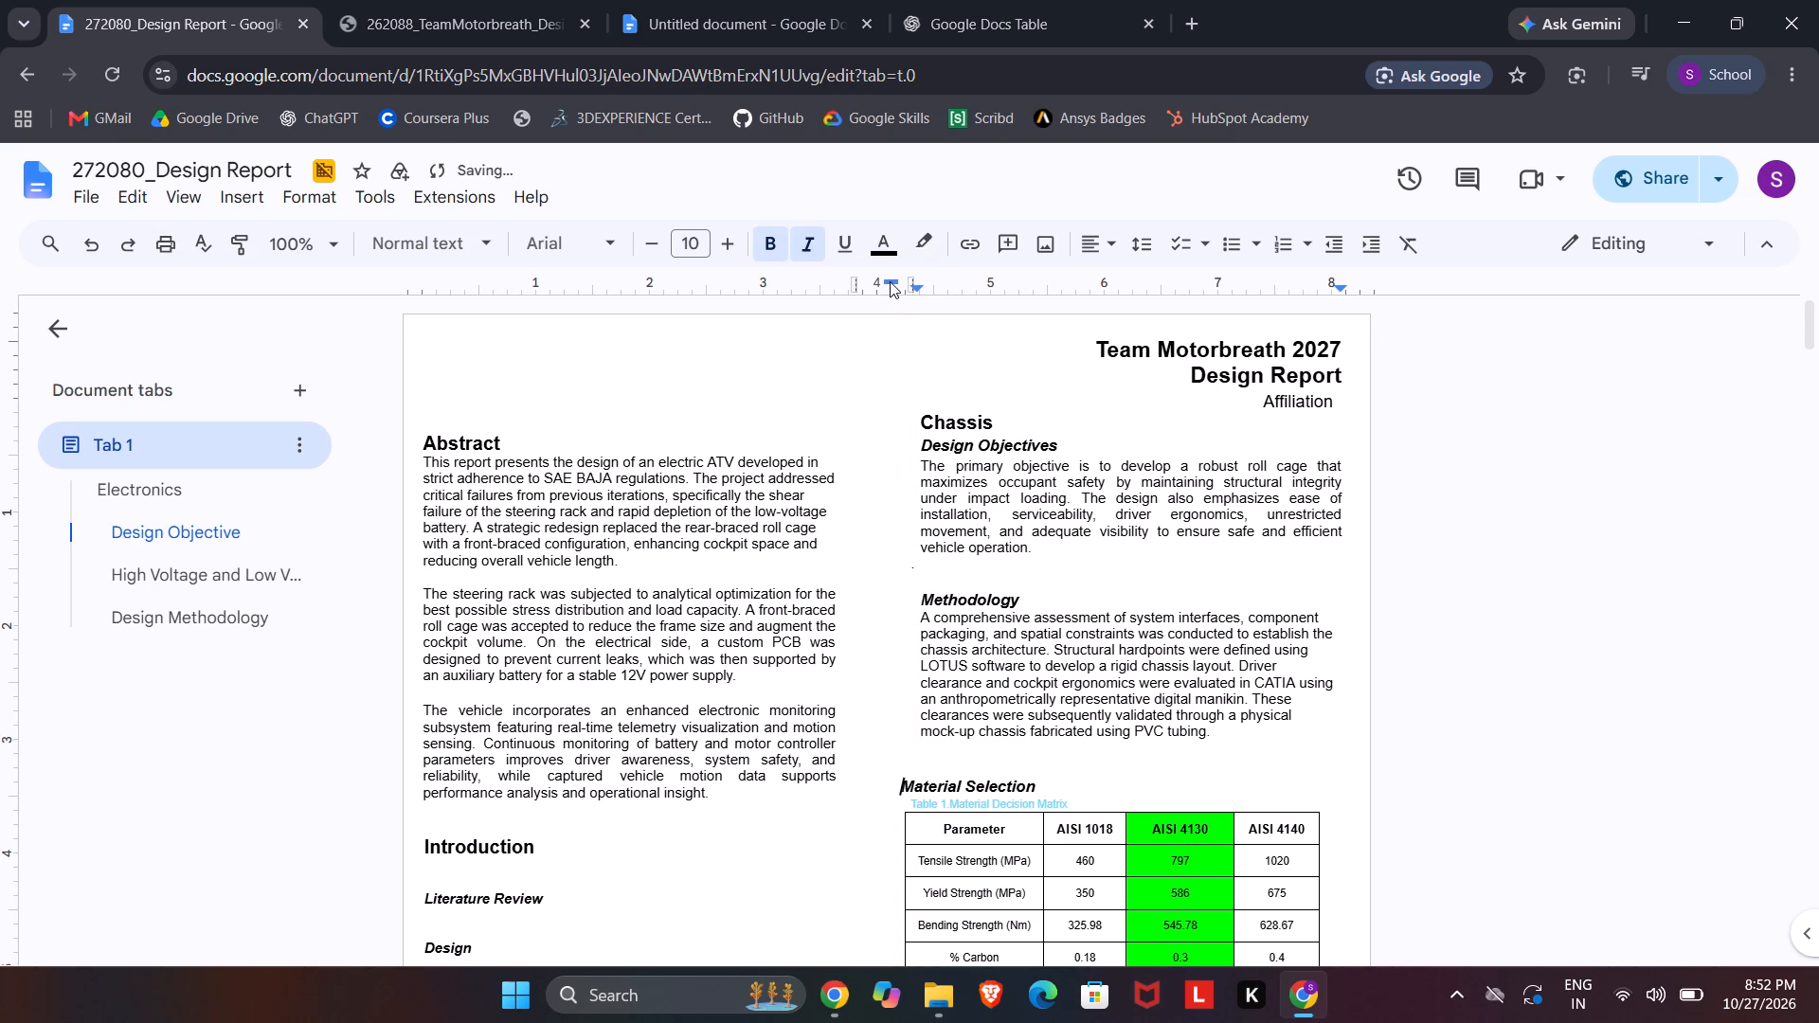
left_click_drag(891, 280, 915, 279)
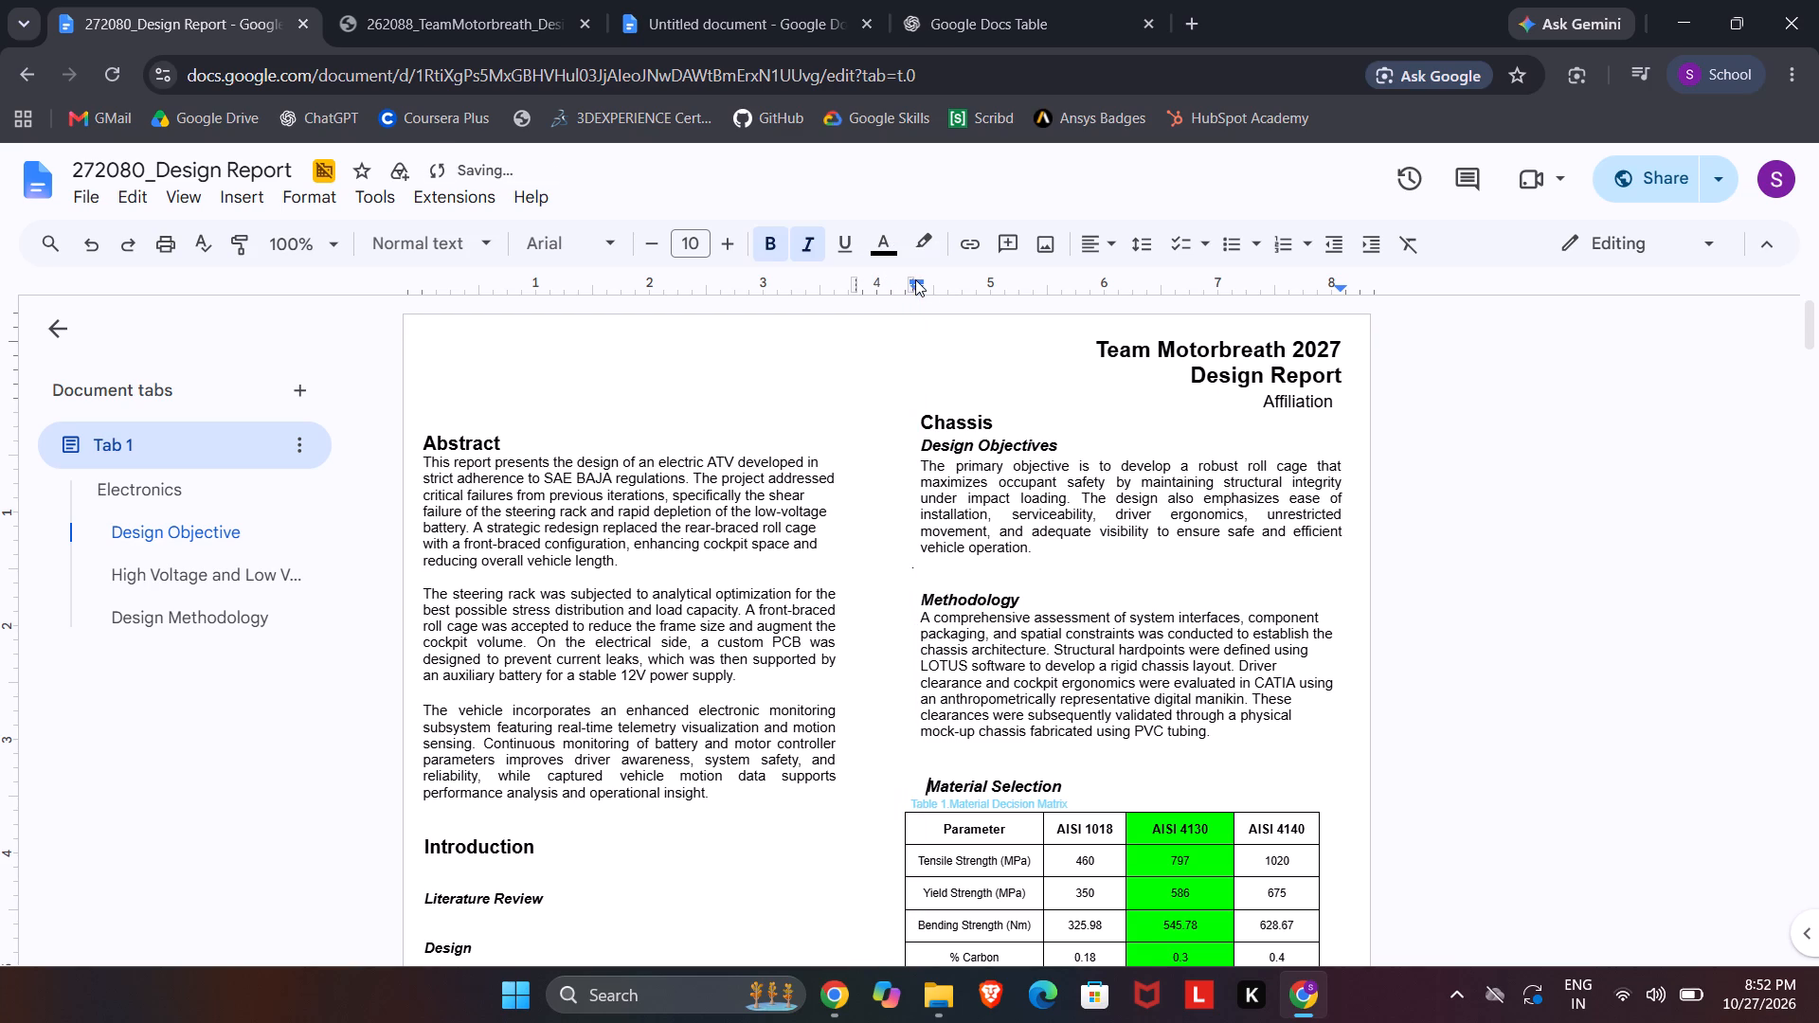
Examine the layout of the Chassis text and tables across the first two pages.
left_click(1343, 520)
scroll(1276, 541, "down", 10)
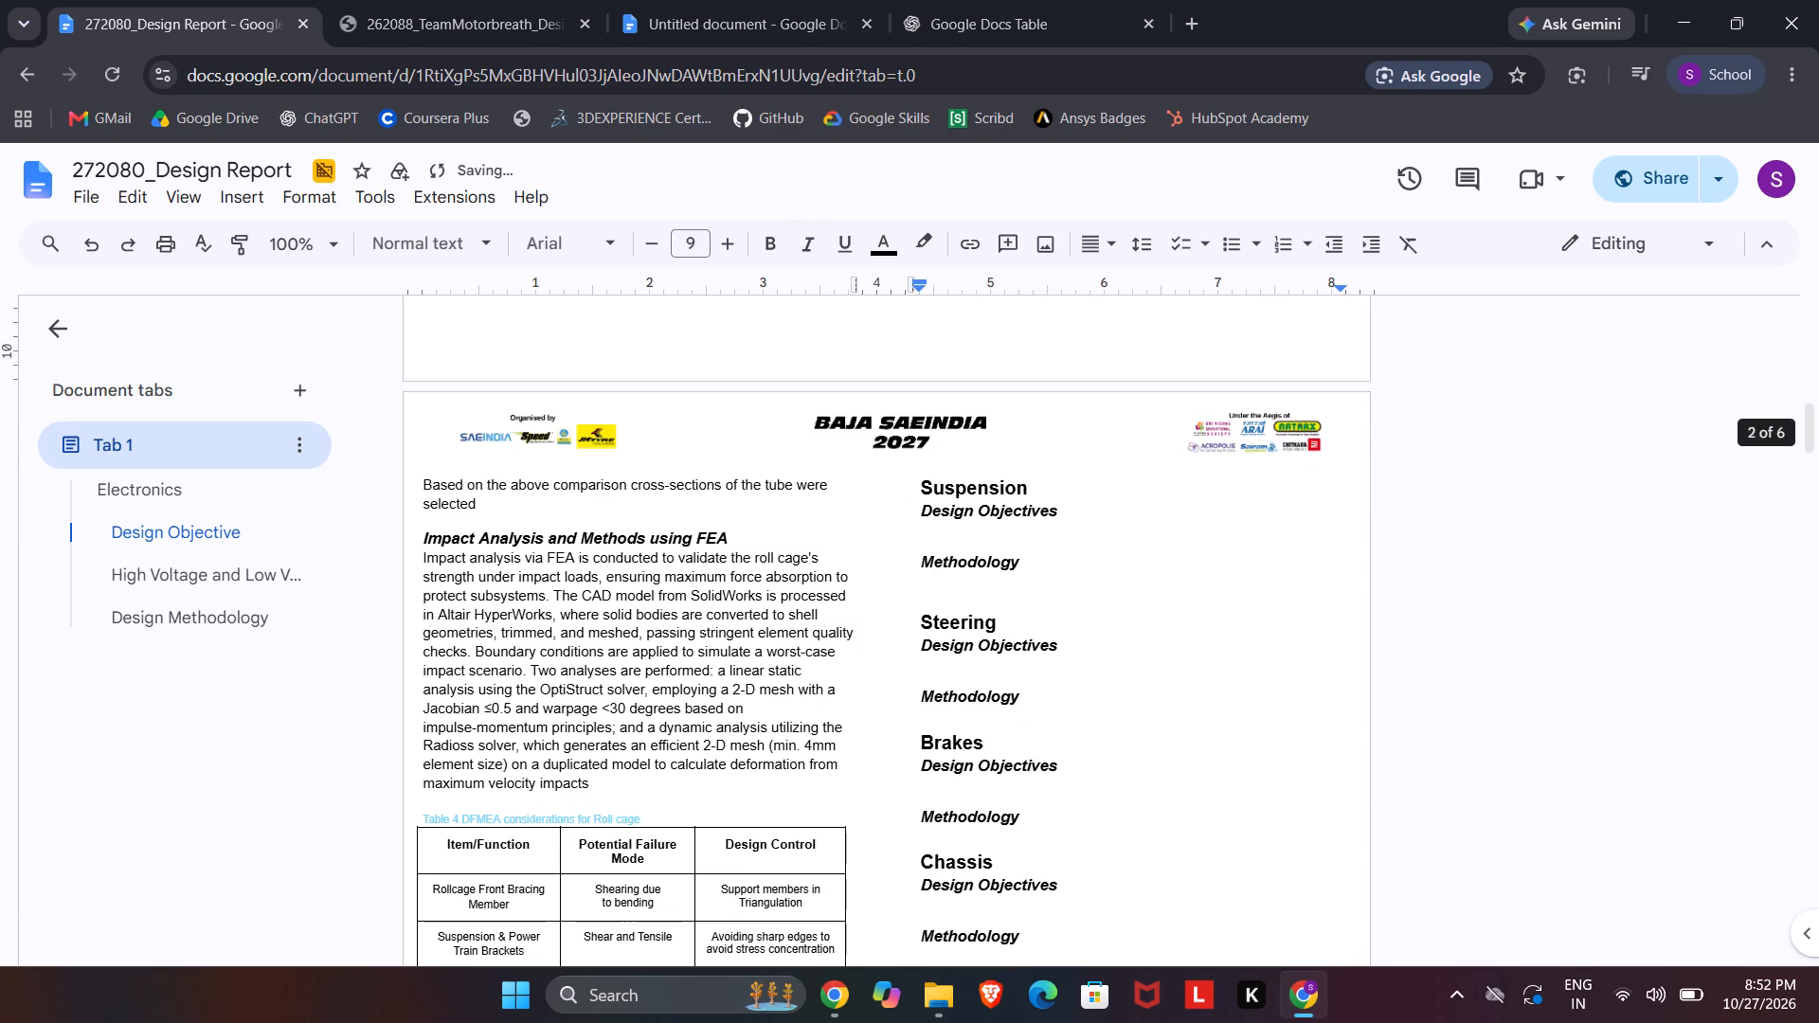
scroll(1284, 582, "down", 4)
scroll(1008, 528, "up", 13)
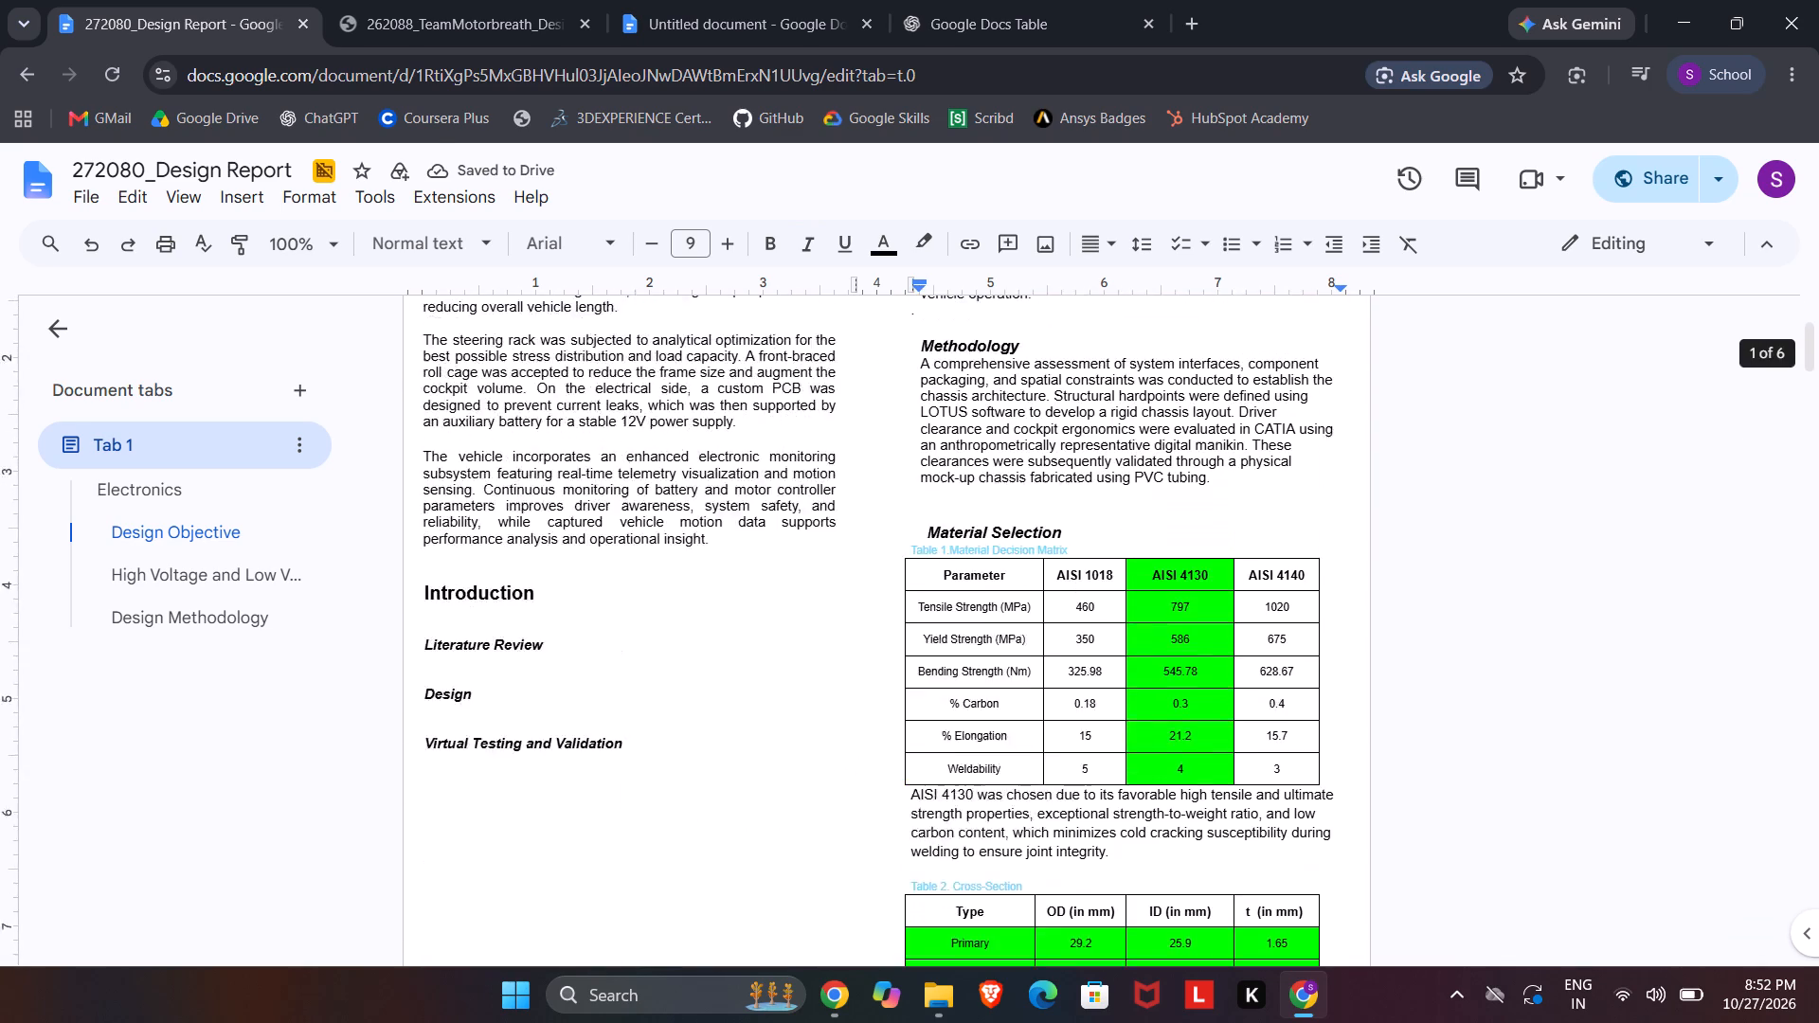
scroll(1072, 538, "down", 4)
scroll(1054, 562, "up", 2)
scroll(1050, 597, "down", 1)
scroll(1050, 597, "up", 2)
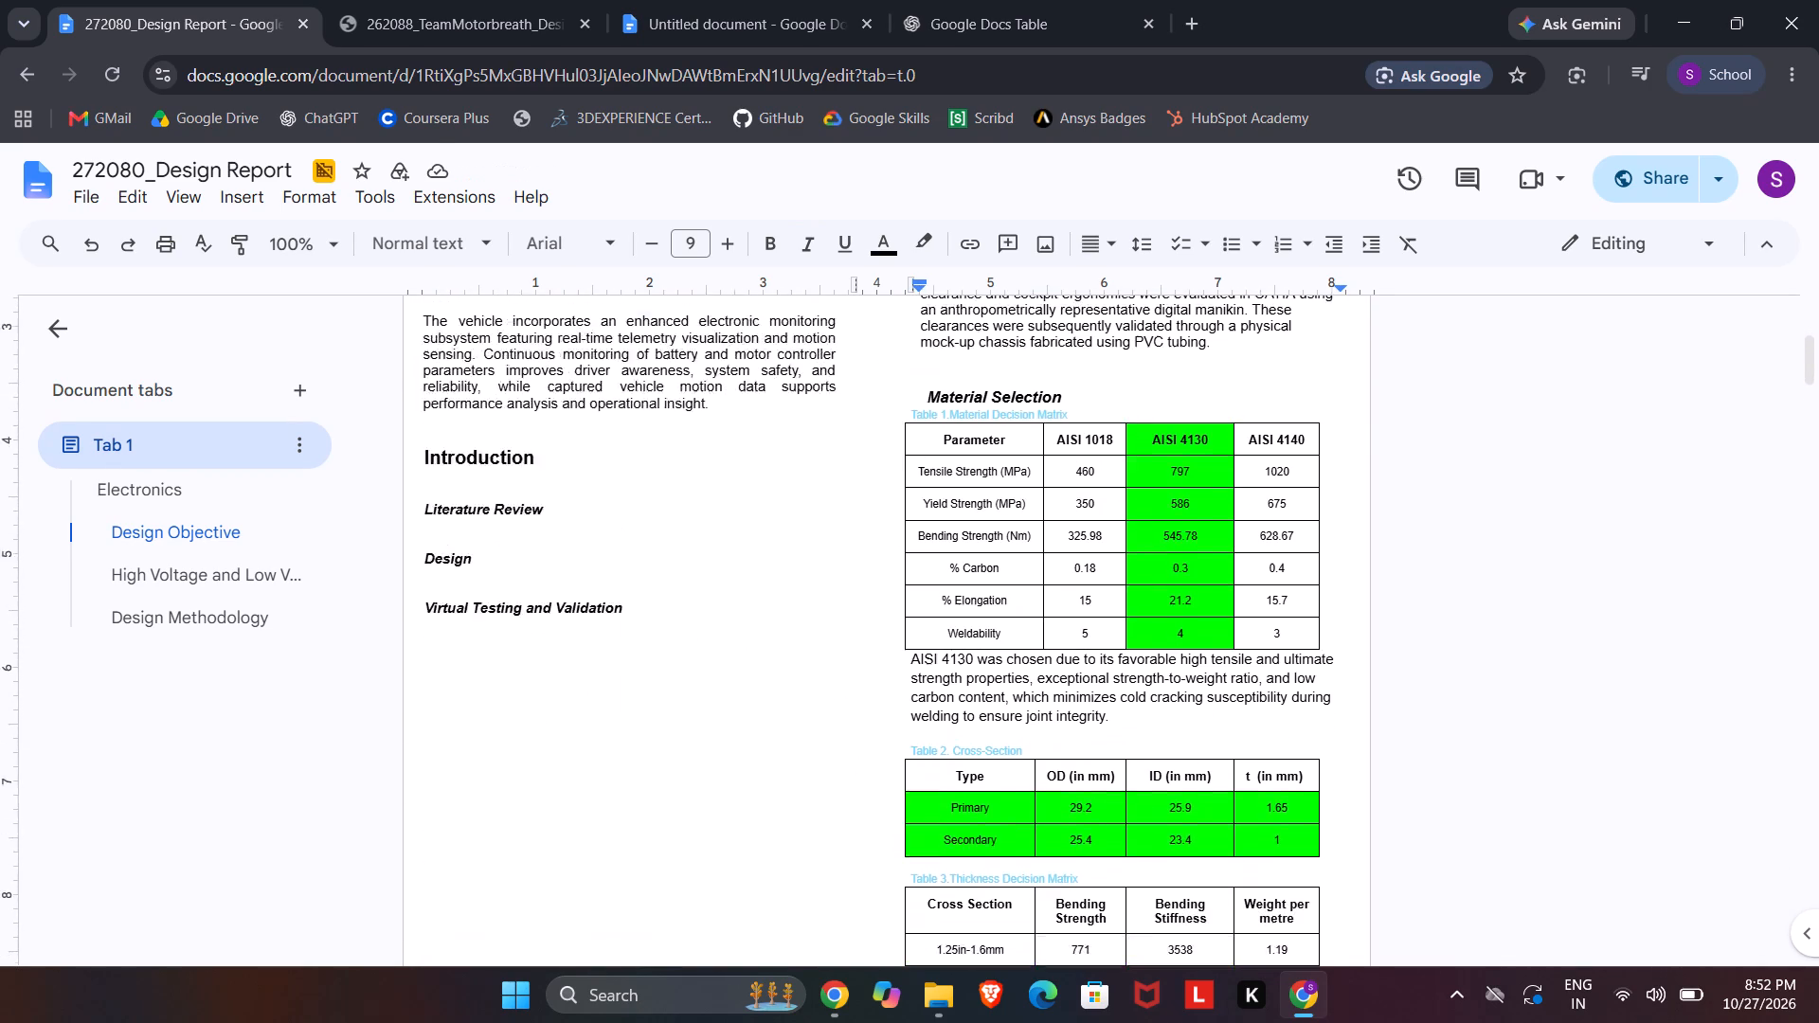
Justify the Methodology paragraph in the Chassis section.
left_click(1020, 456)
left_click(1031, 405)
triple_click(1132, 458)
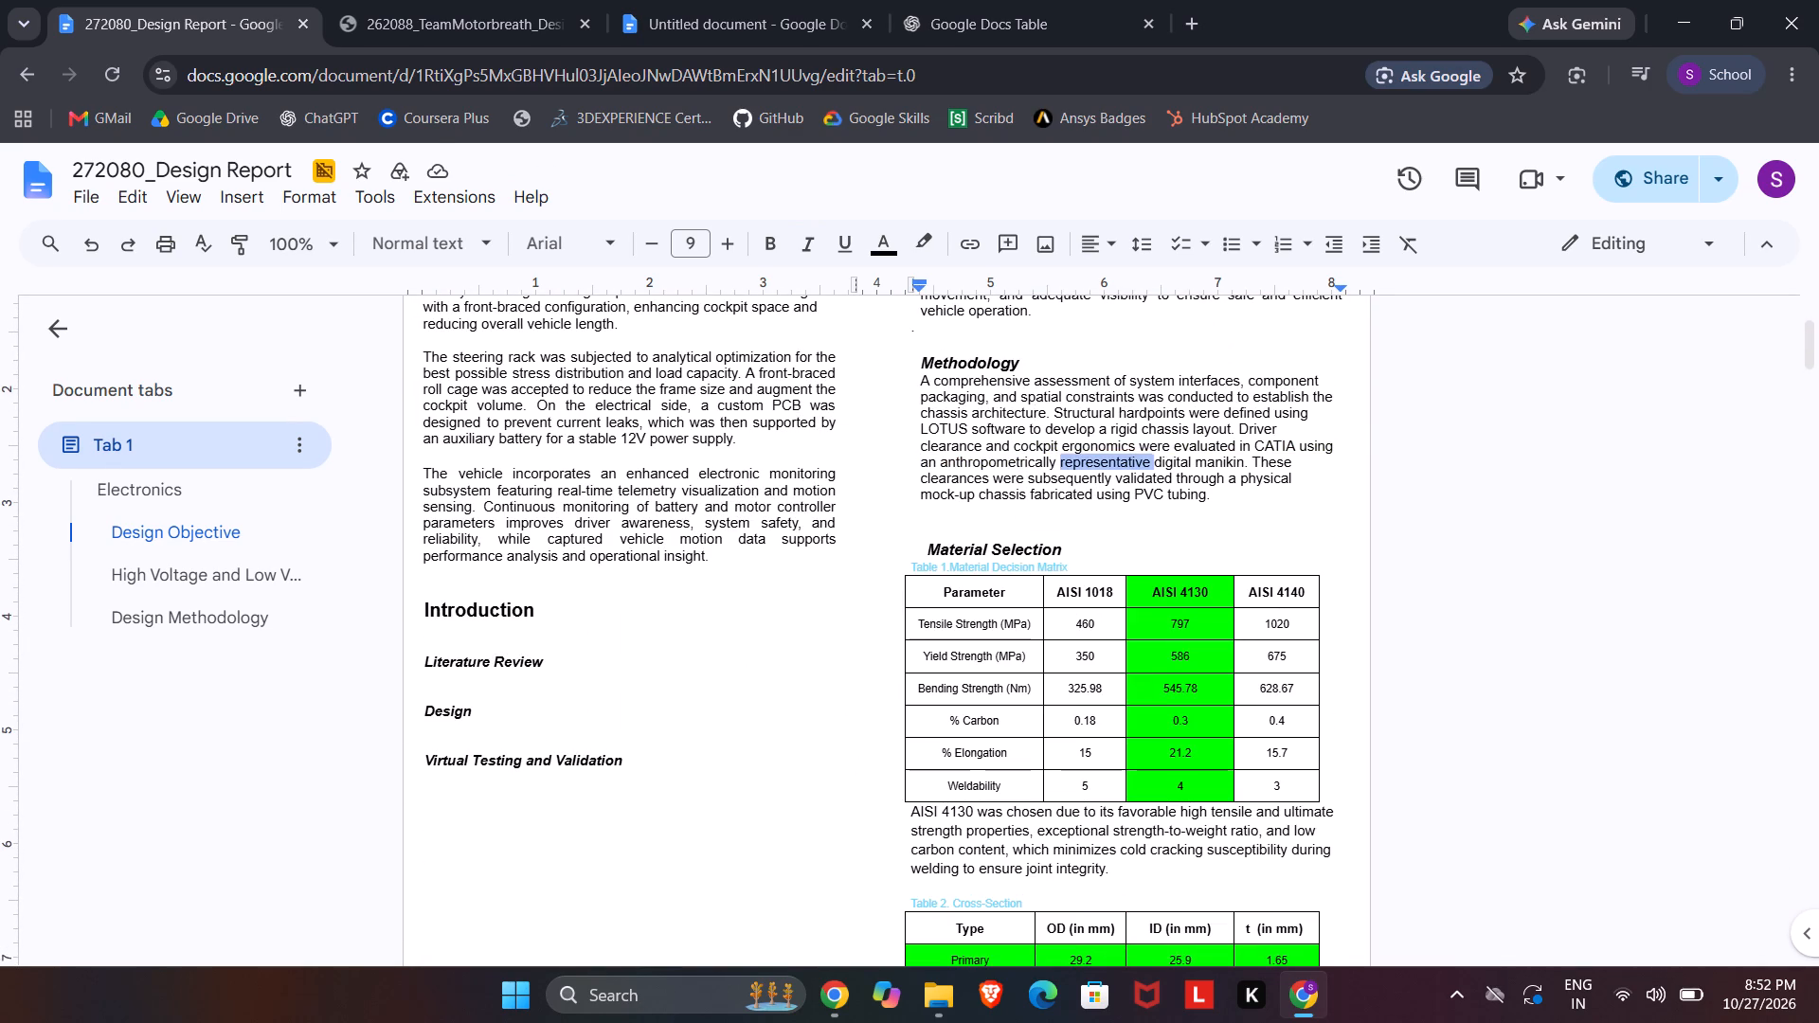
scroll(1090, 400, "up", 2)
left_click(995, 582)
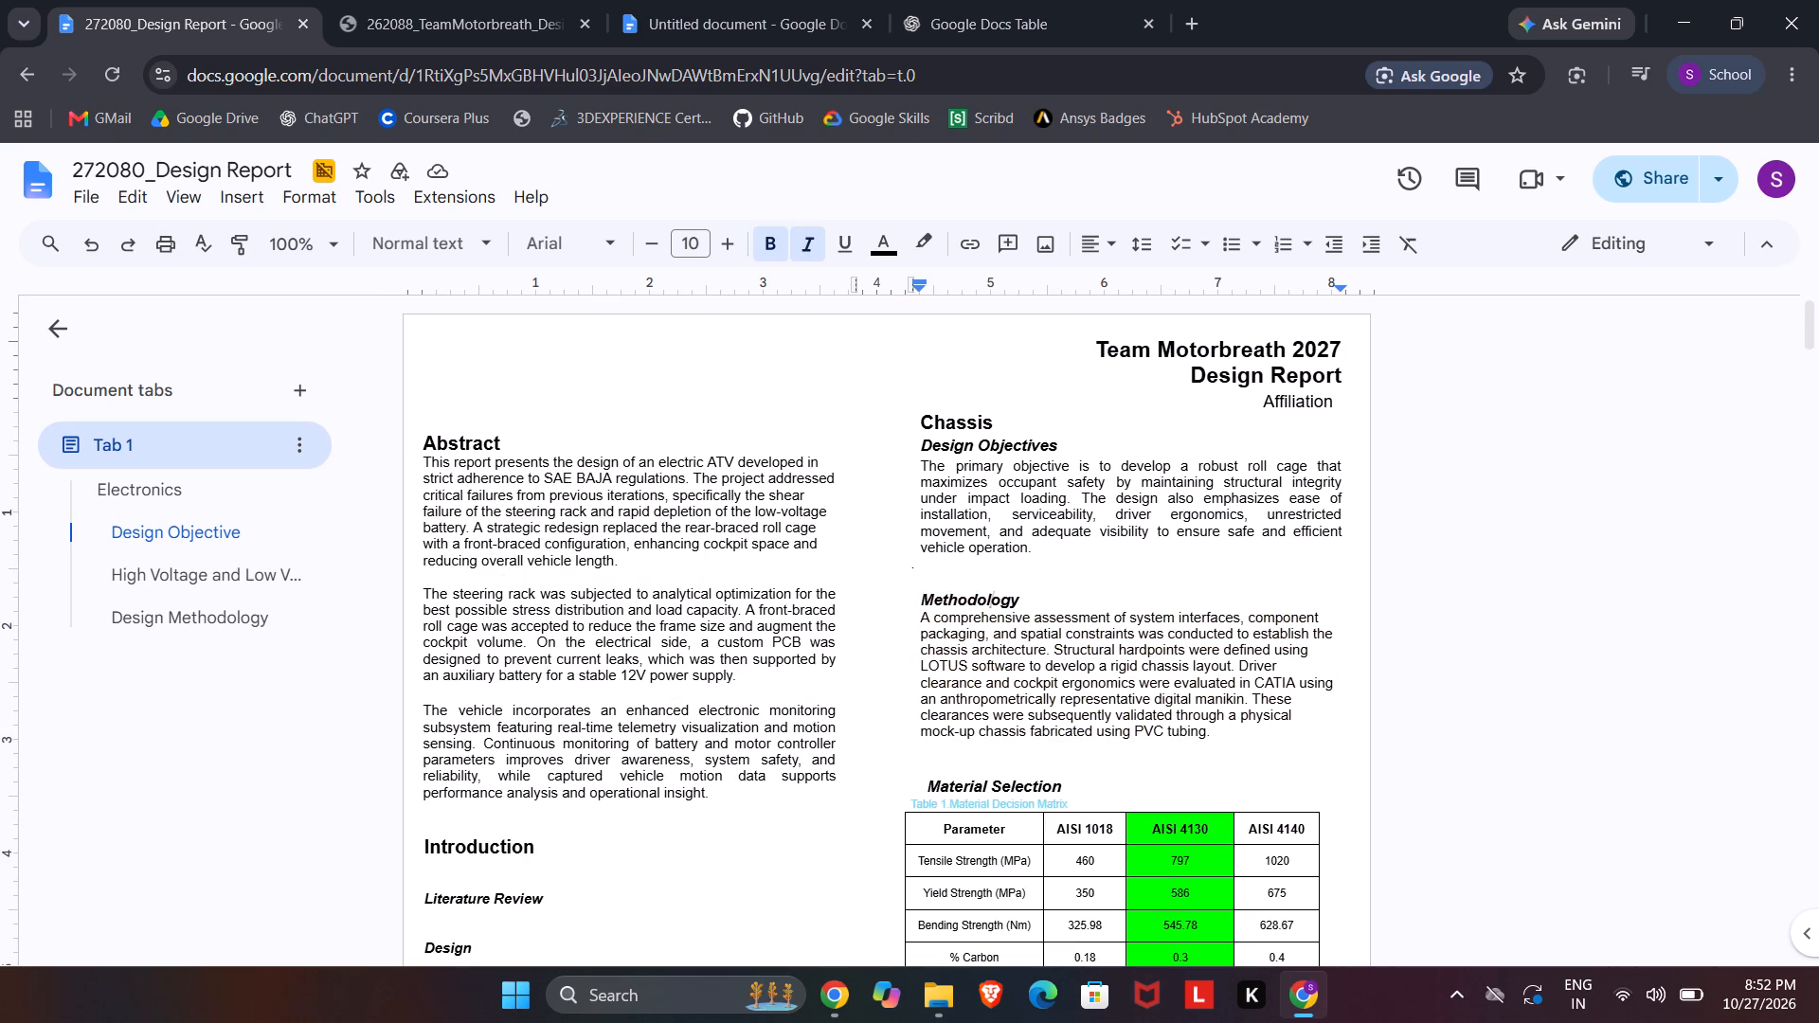
left_click_drag(920, 612, 1228, 735)
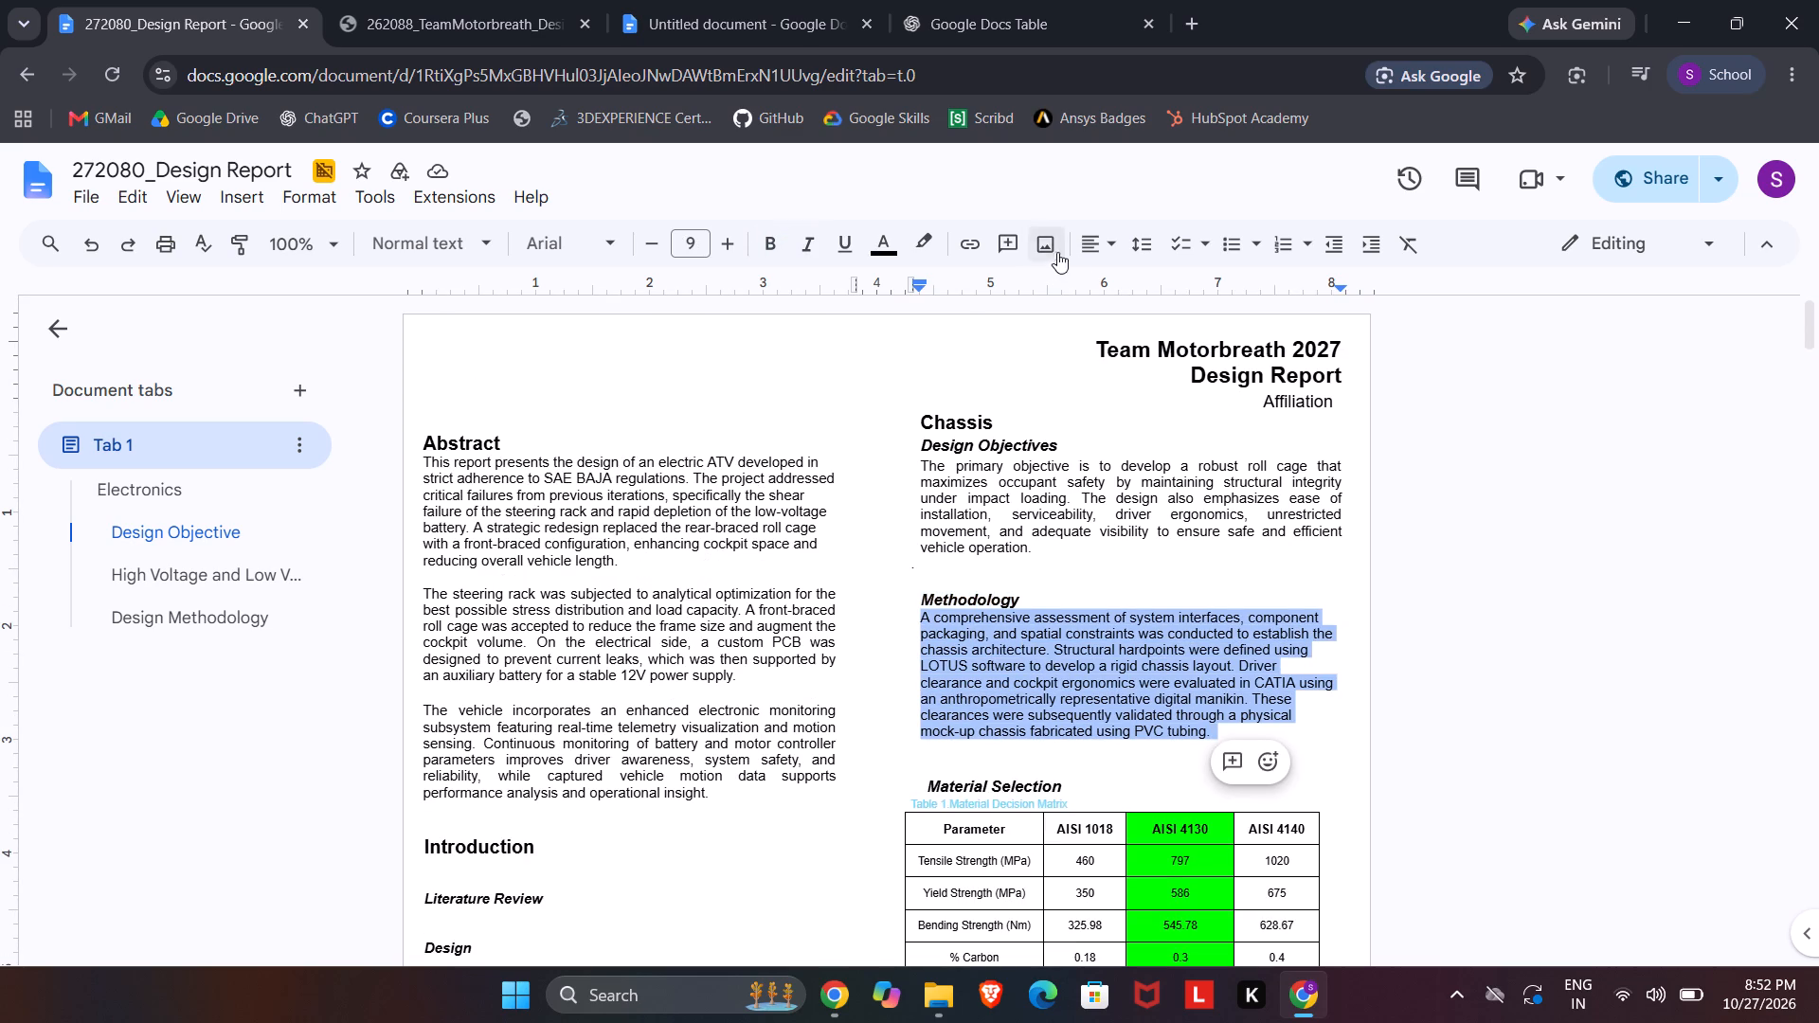
left_click(1092, 249)
left_click(1188, 290)
left_click(1214, 464)
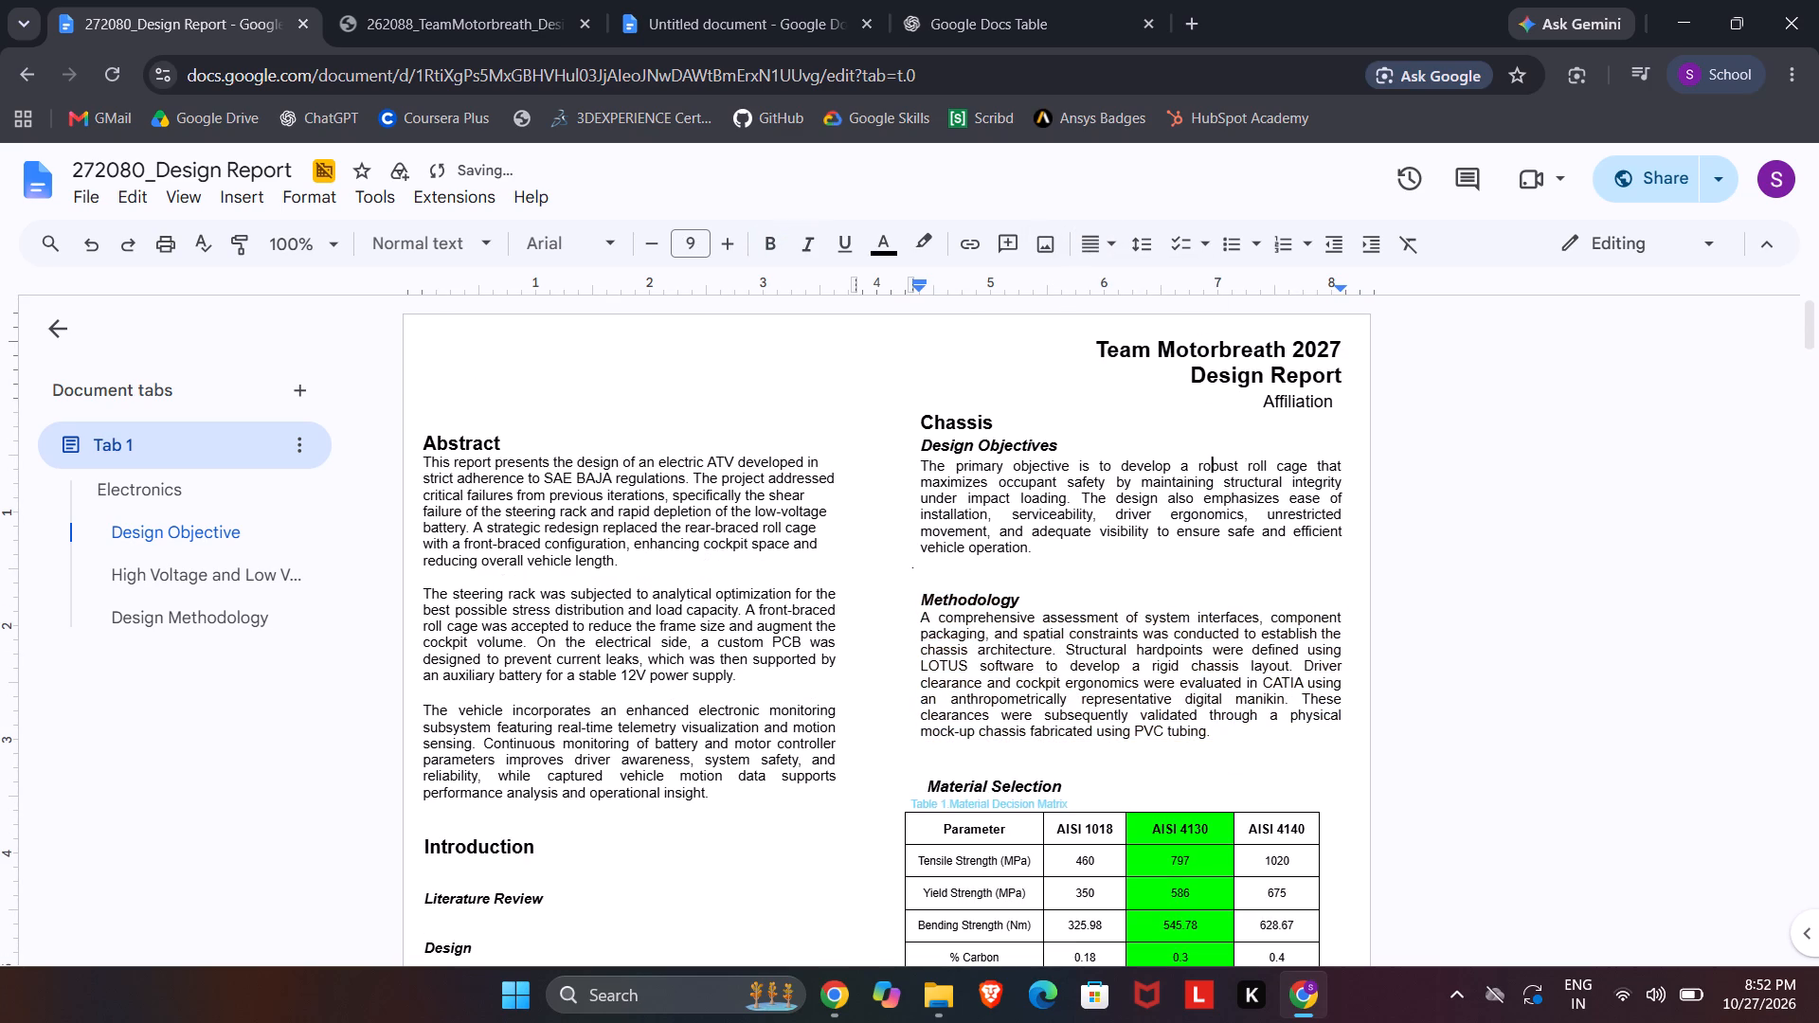
Remove the extra blank line between the Methodology paragraph and the Material Selection heading.
scroll(1193, 551, "down", 3)
scroll(943, 483, "down", 2)
scroll(932, 479, "up", 1)
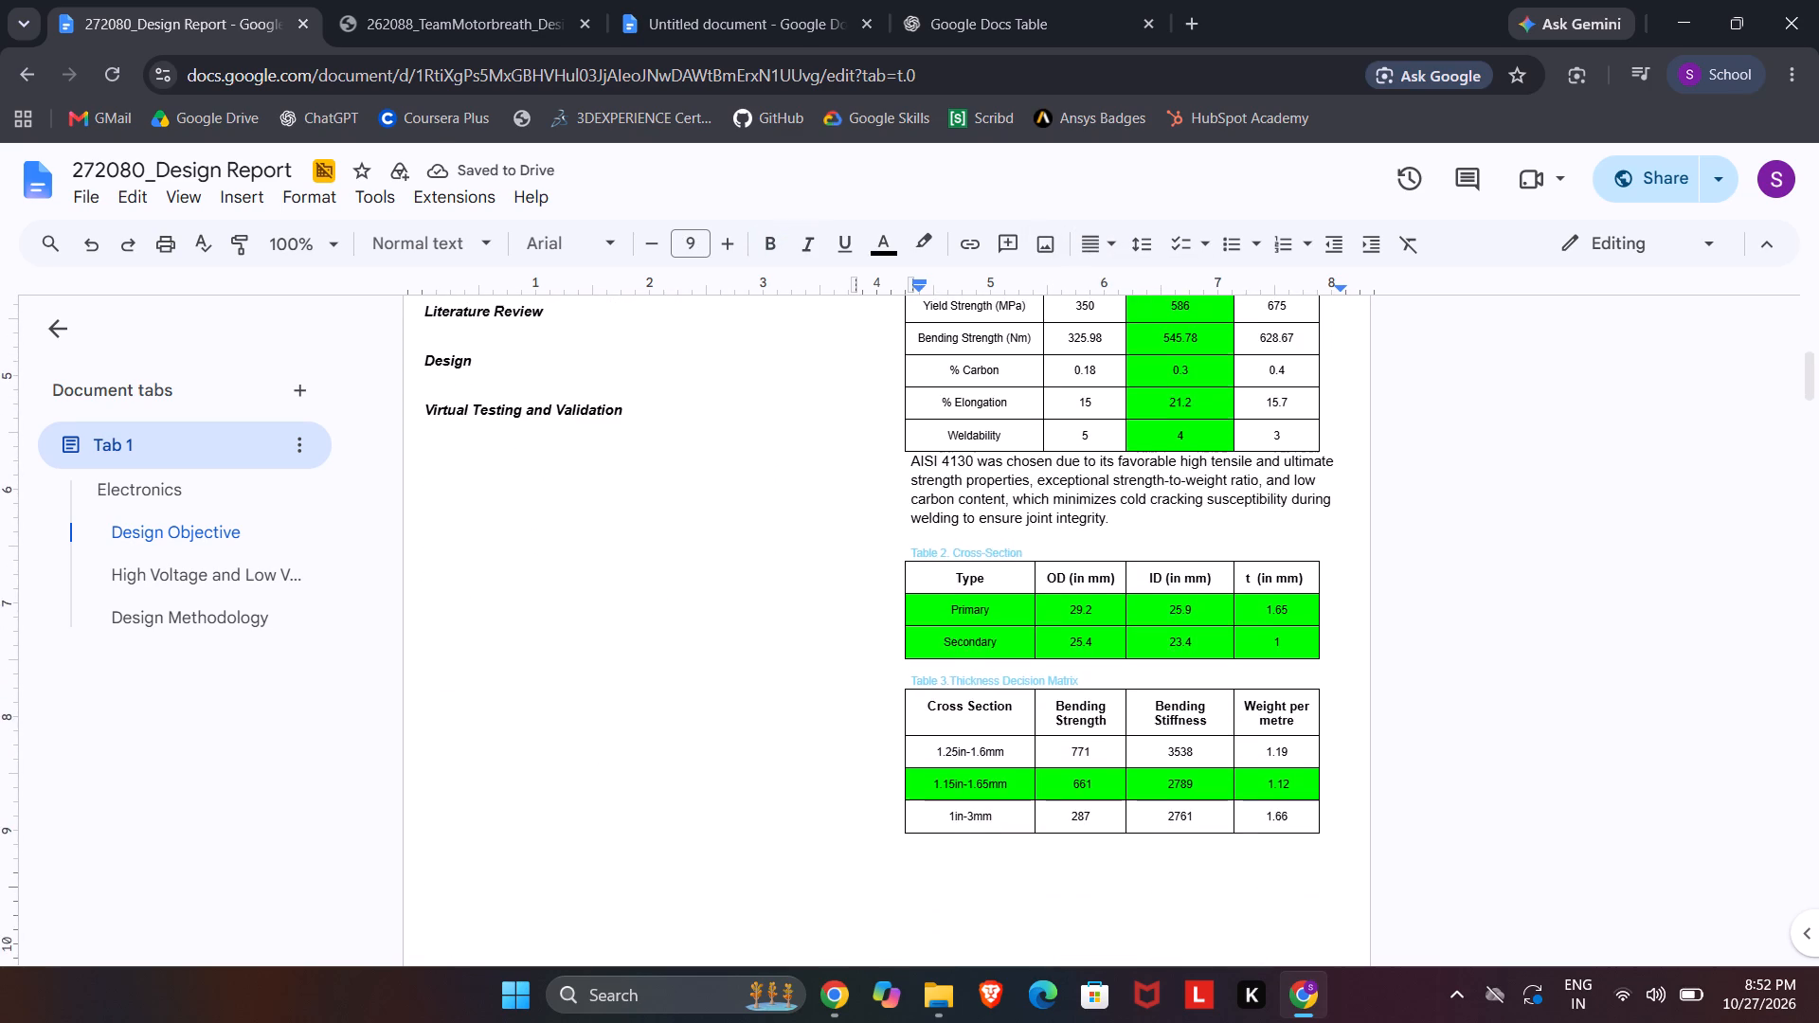
scroll(932, 479, "up", 1)
left_click(952, 383)
left_click(959, 399)
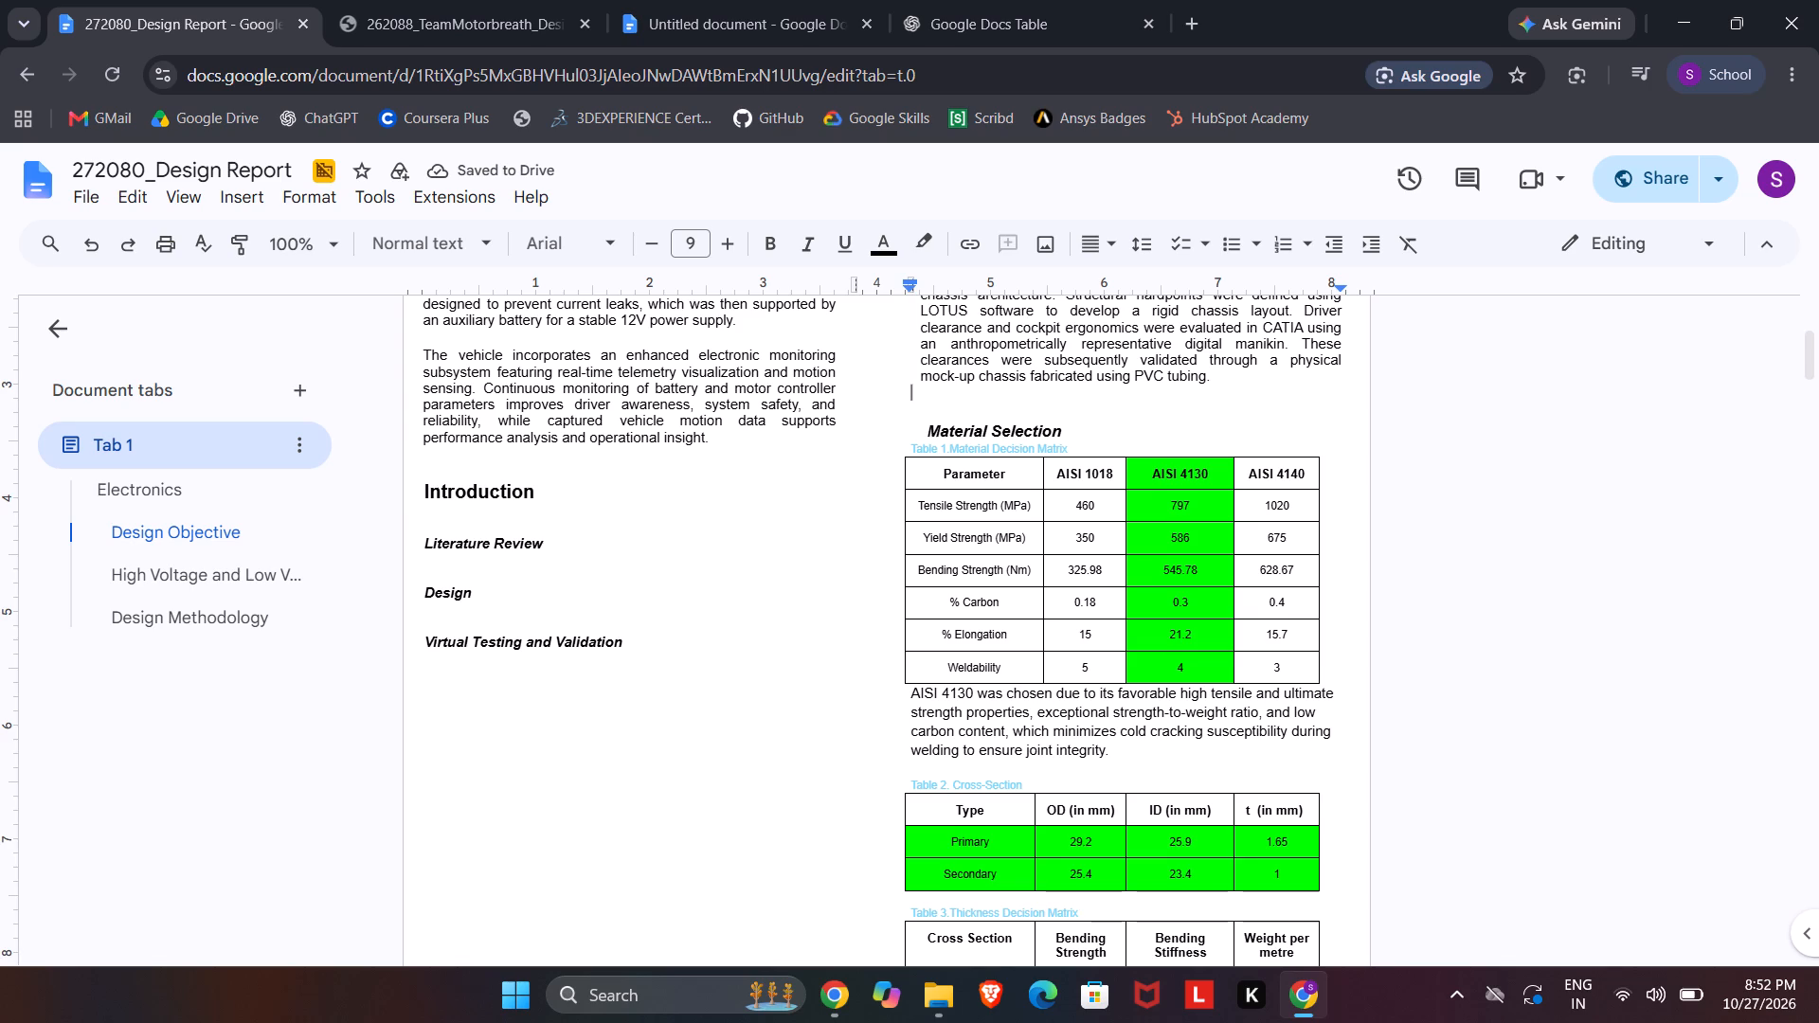
key("BackSpace")
Delete the line holding a stray dot below the Chassis Design Objectives paragraph.
scroll(959, 399, "up", 3)
left_click(951, 570)
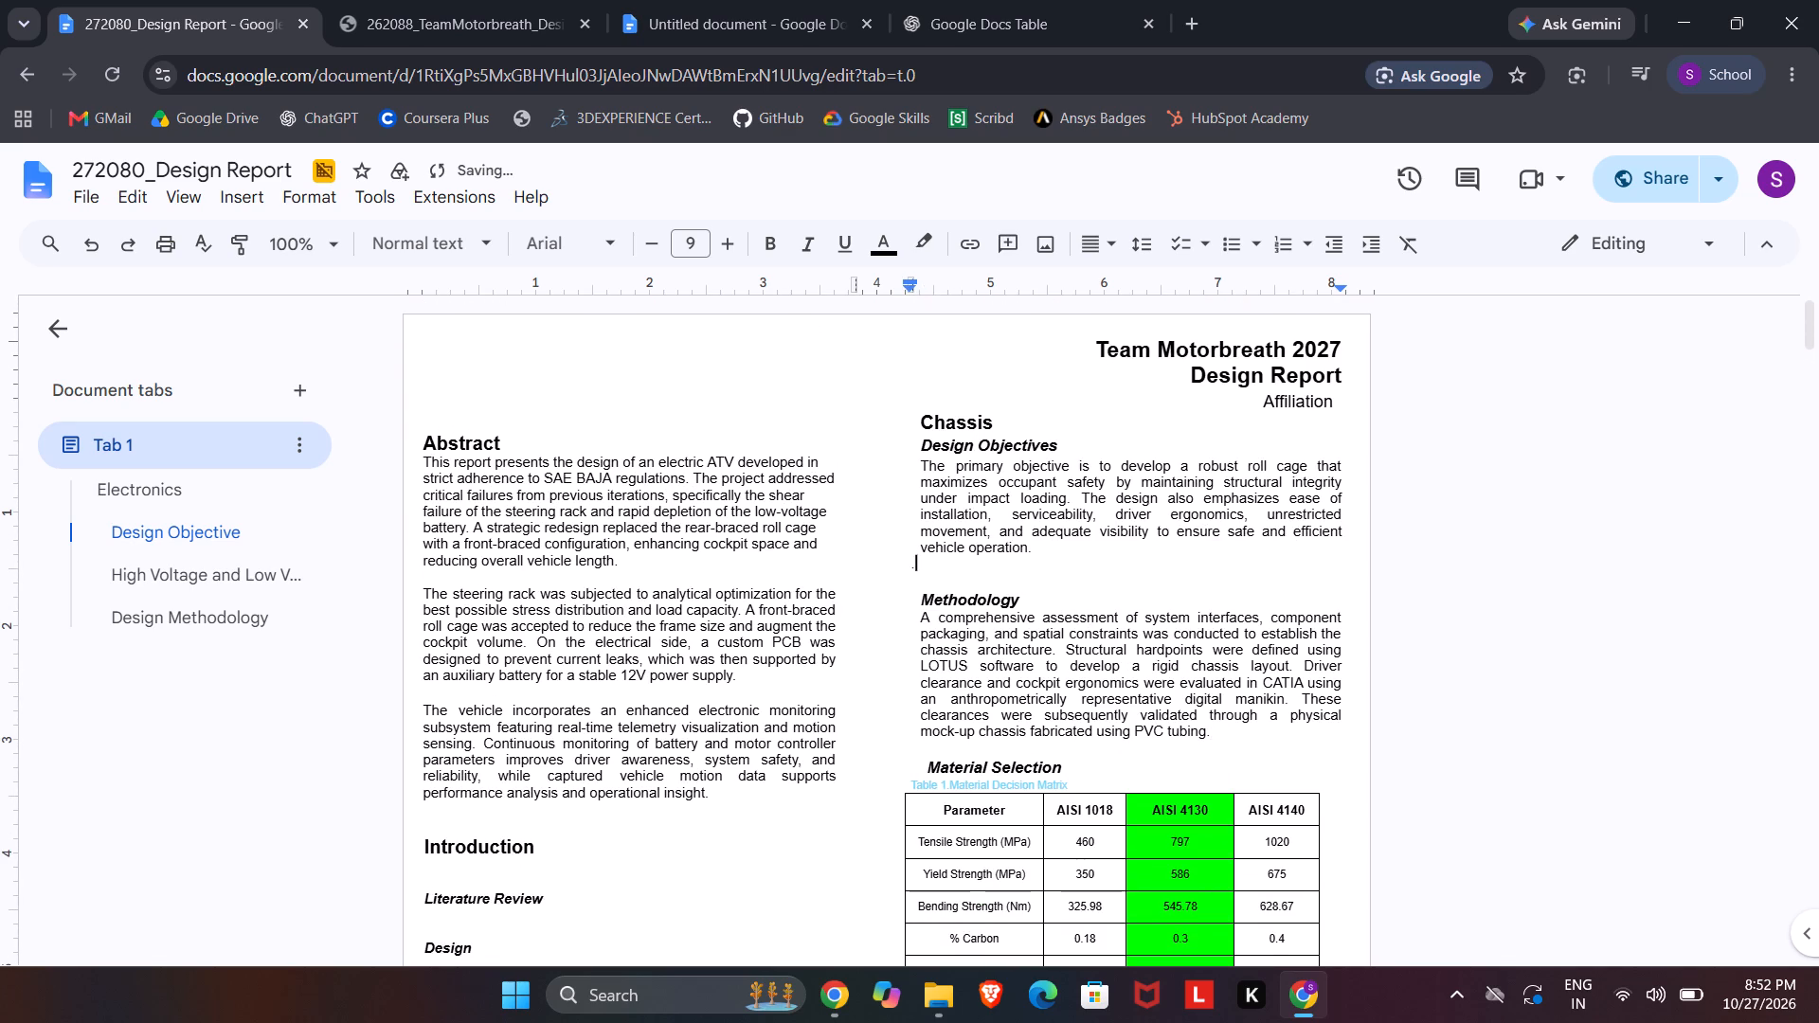
key("BackSpace")
key("BackSpace")
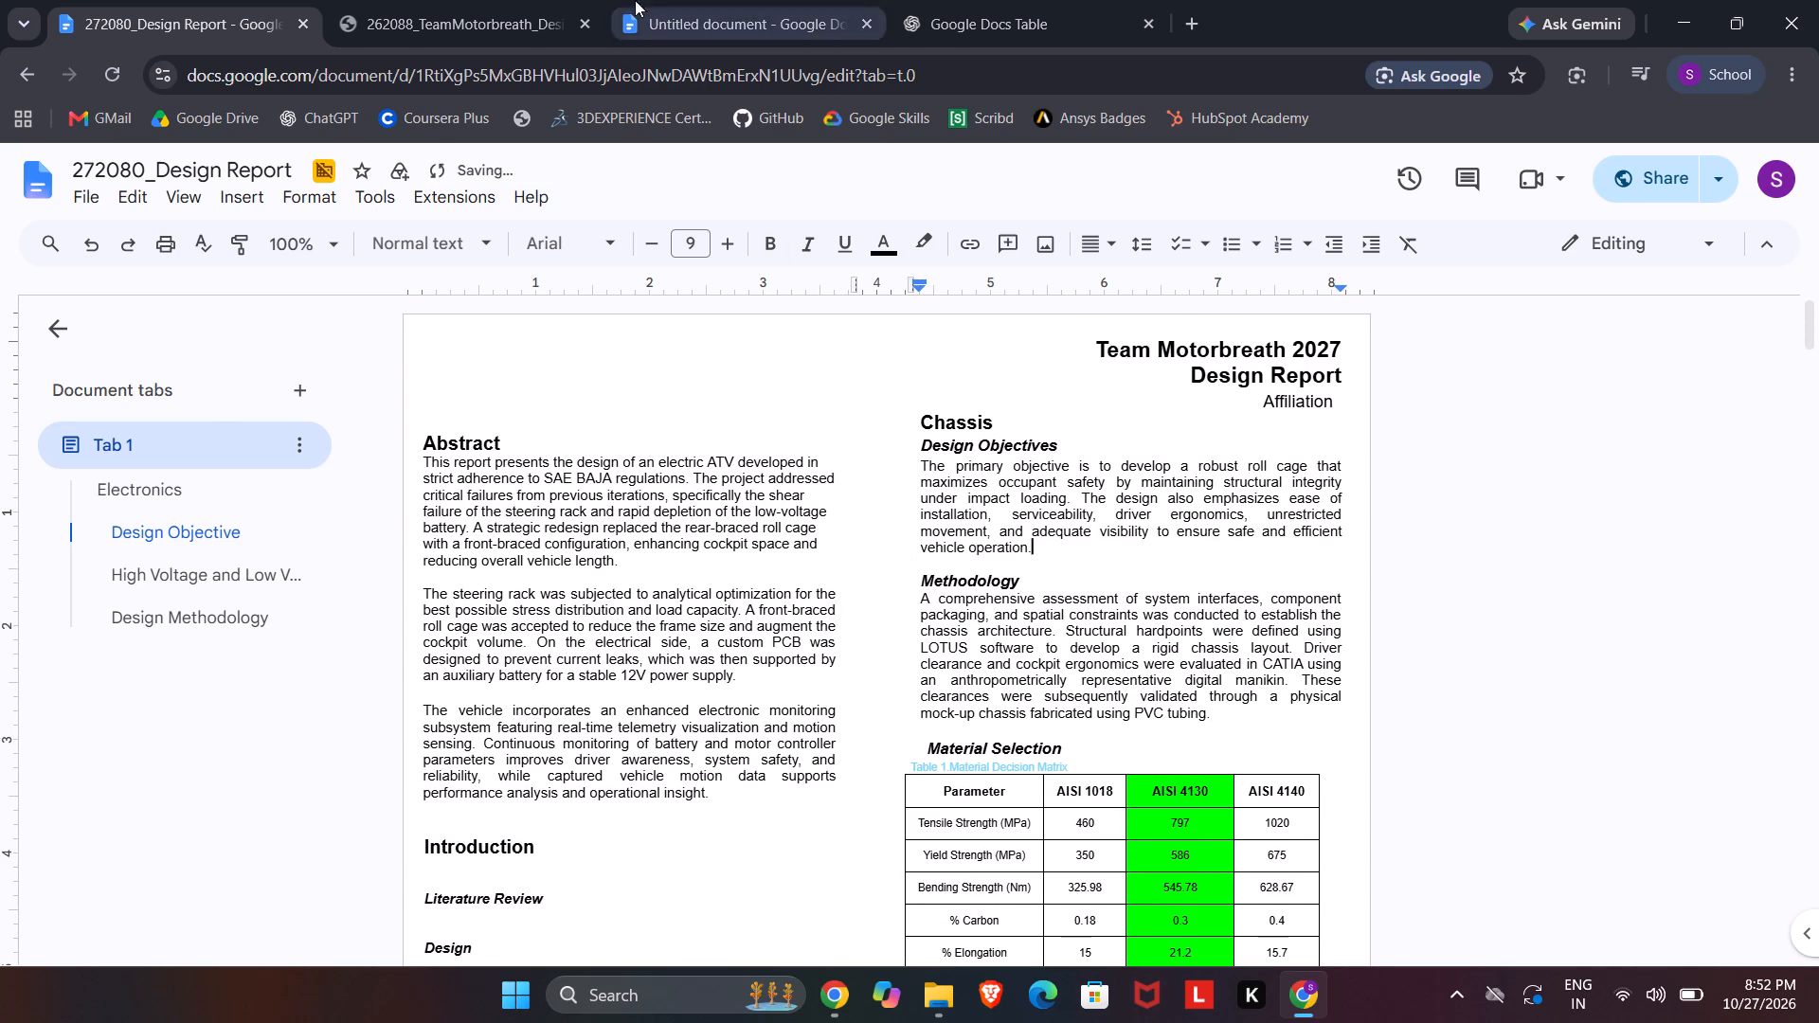
Compare the 2026 report PDF's Manufacturing page with the material and cross-section tables in the 2027 report.
left_click(549, 0)
scroll(1145, 583, "up", 5)
scroll(1149, 583, "down", 6)
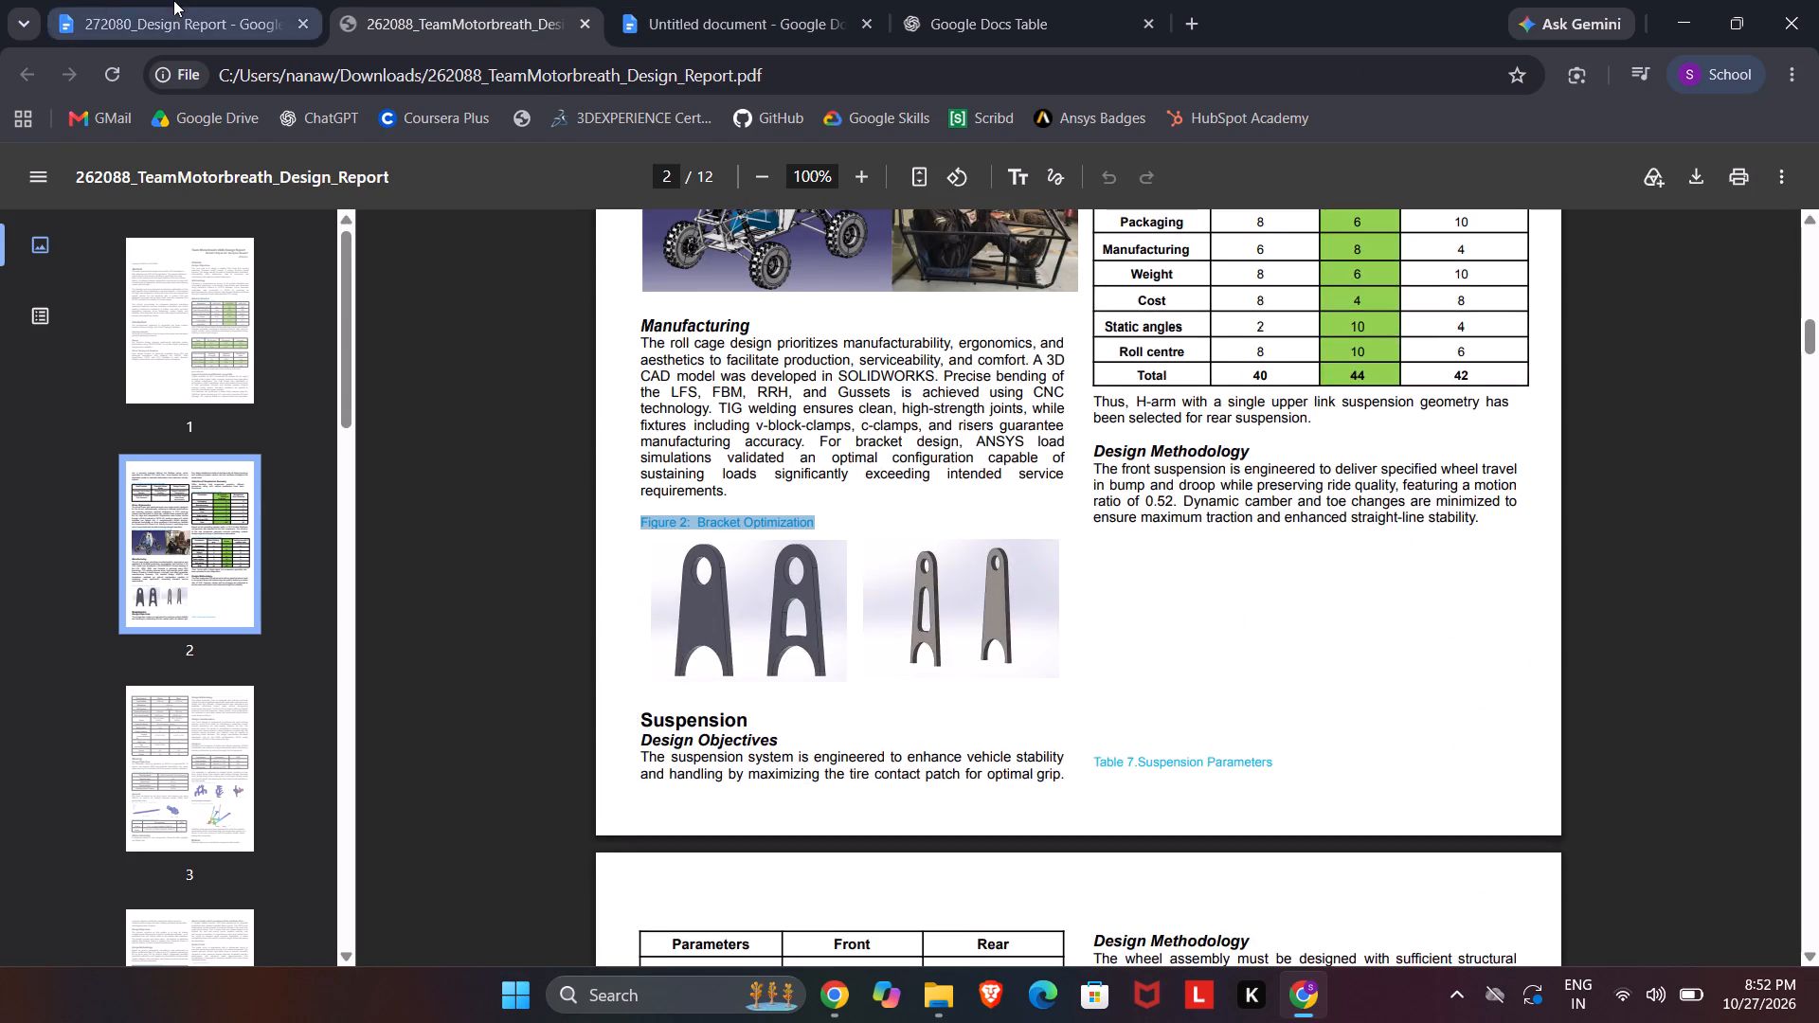
left_click(173, 0)
scroll(1087, 702, "down", 3)
scroll(1090, 705, "up", 2)
scroll(1090, 705, "down", 3)
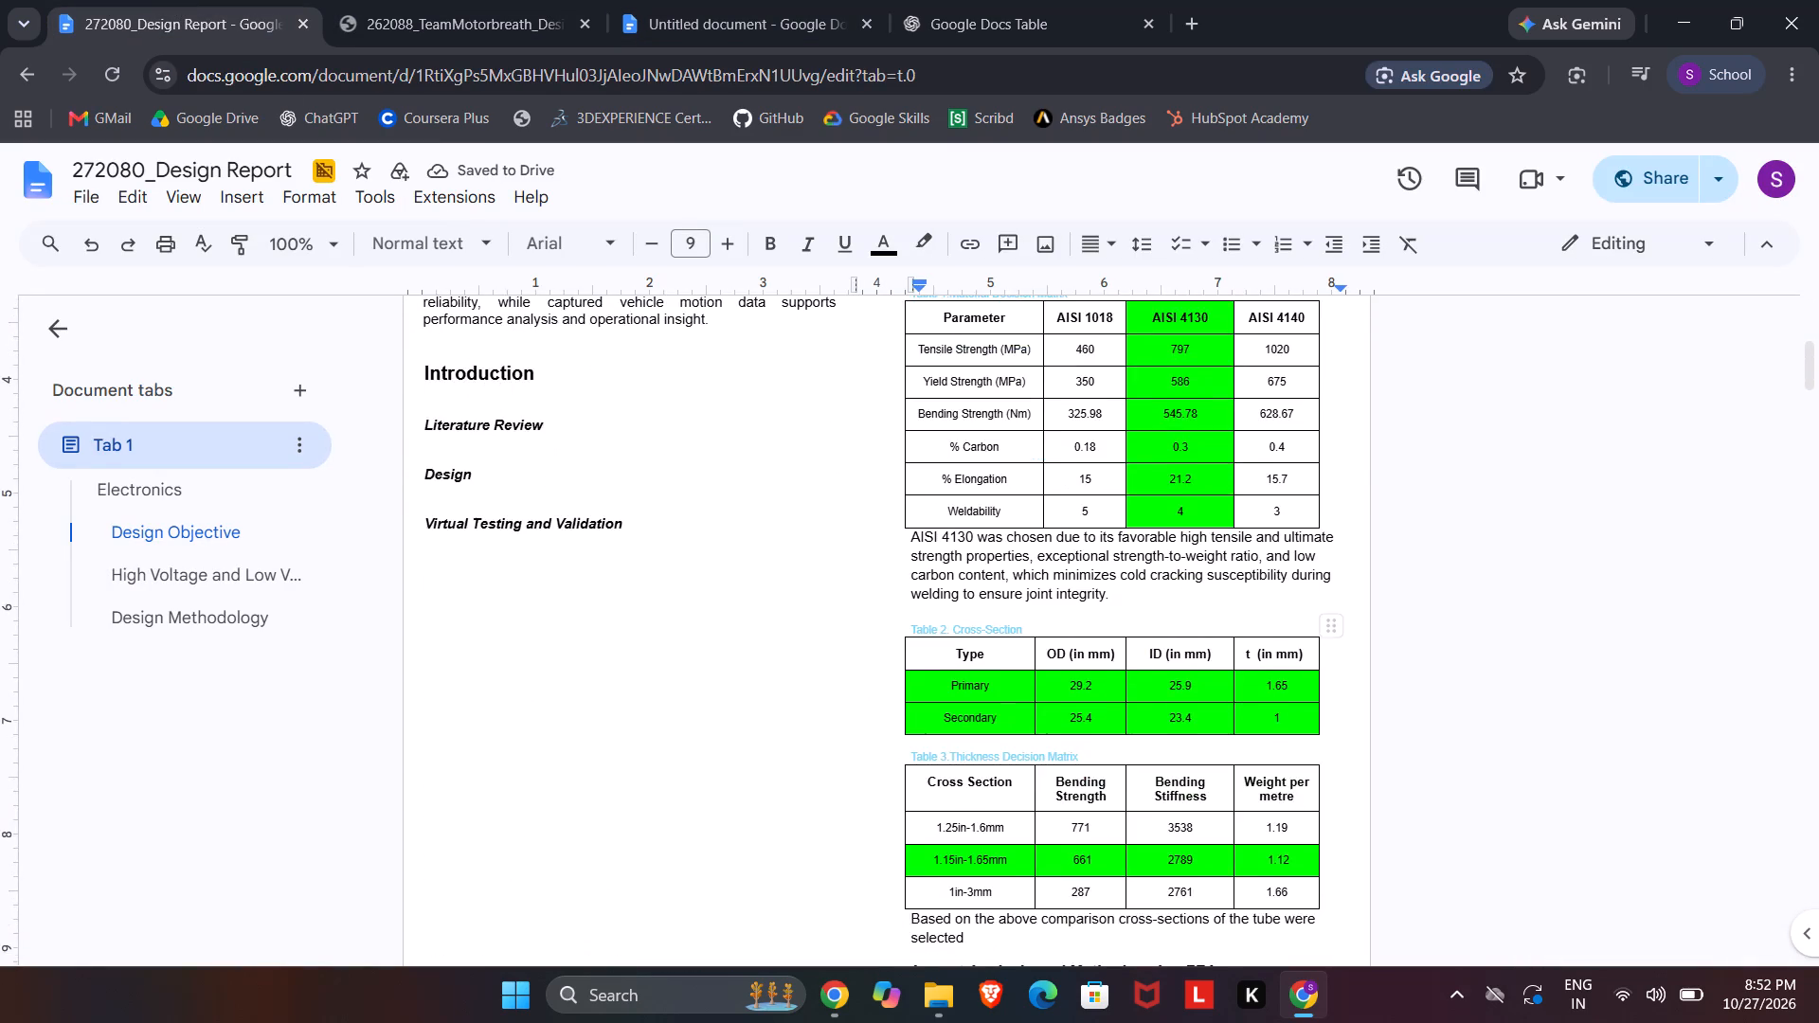
scroll(1067, 676, "down", 2)
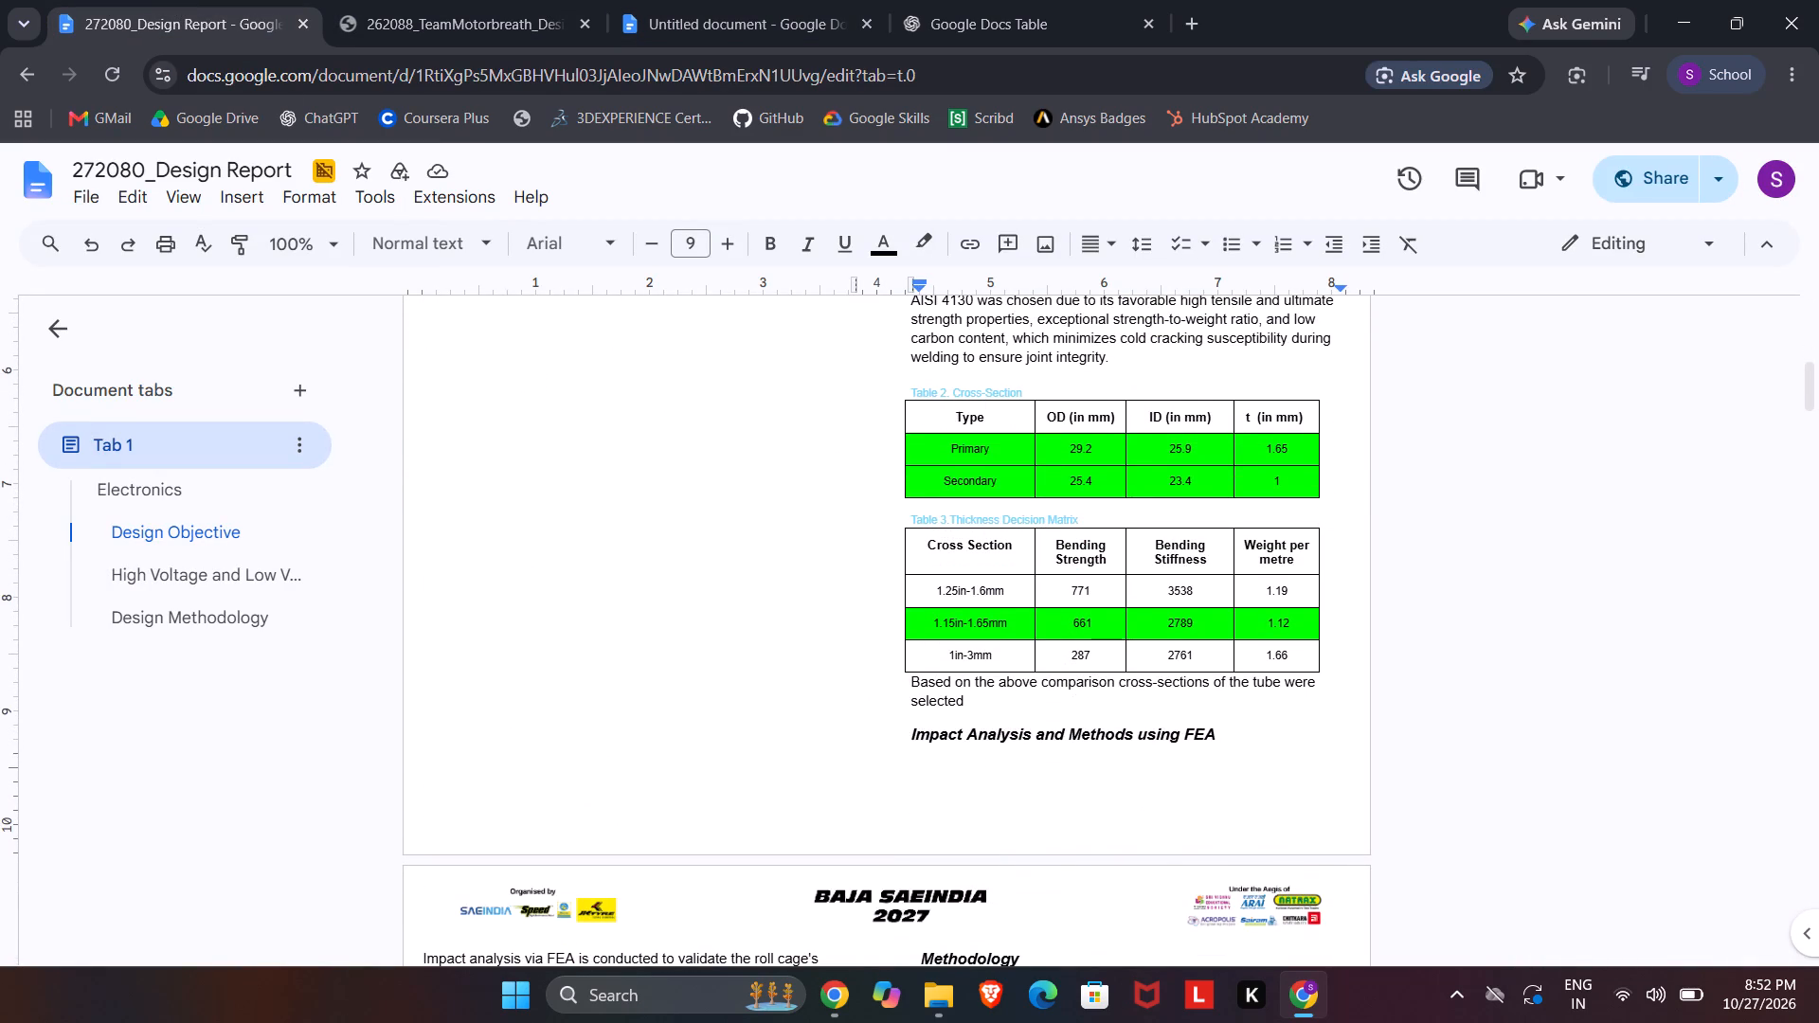
left_click(982, 705)
left_click_drag(982, 705, 908, 684)
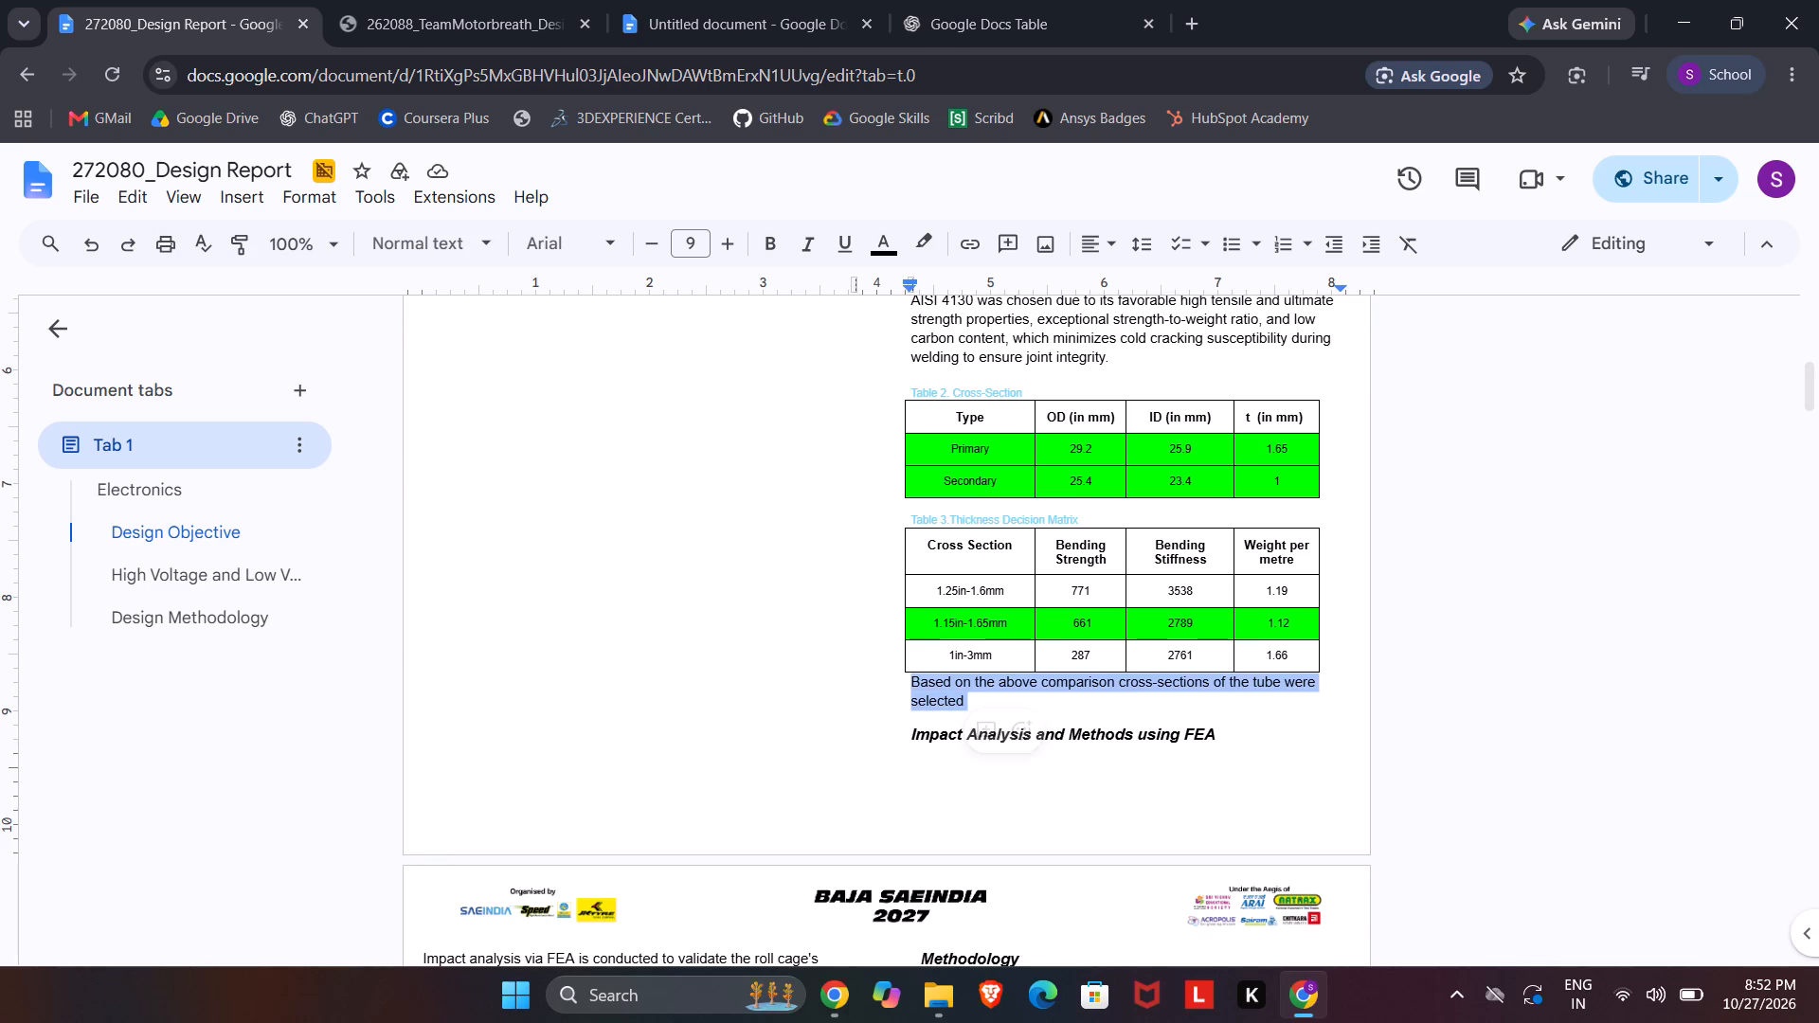
left_click(1499, 529)
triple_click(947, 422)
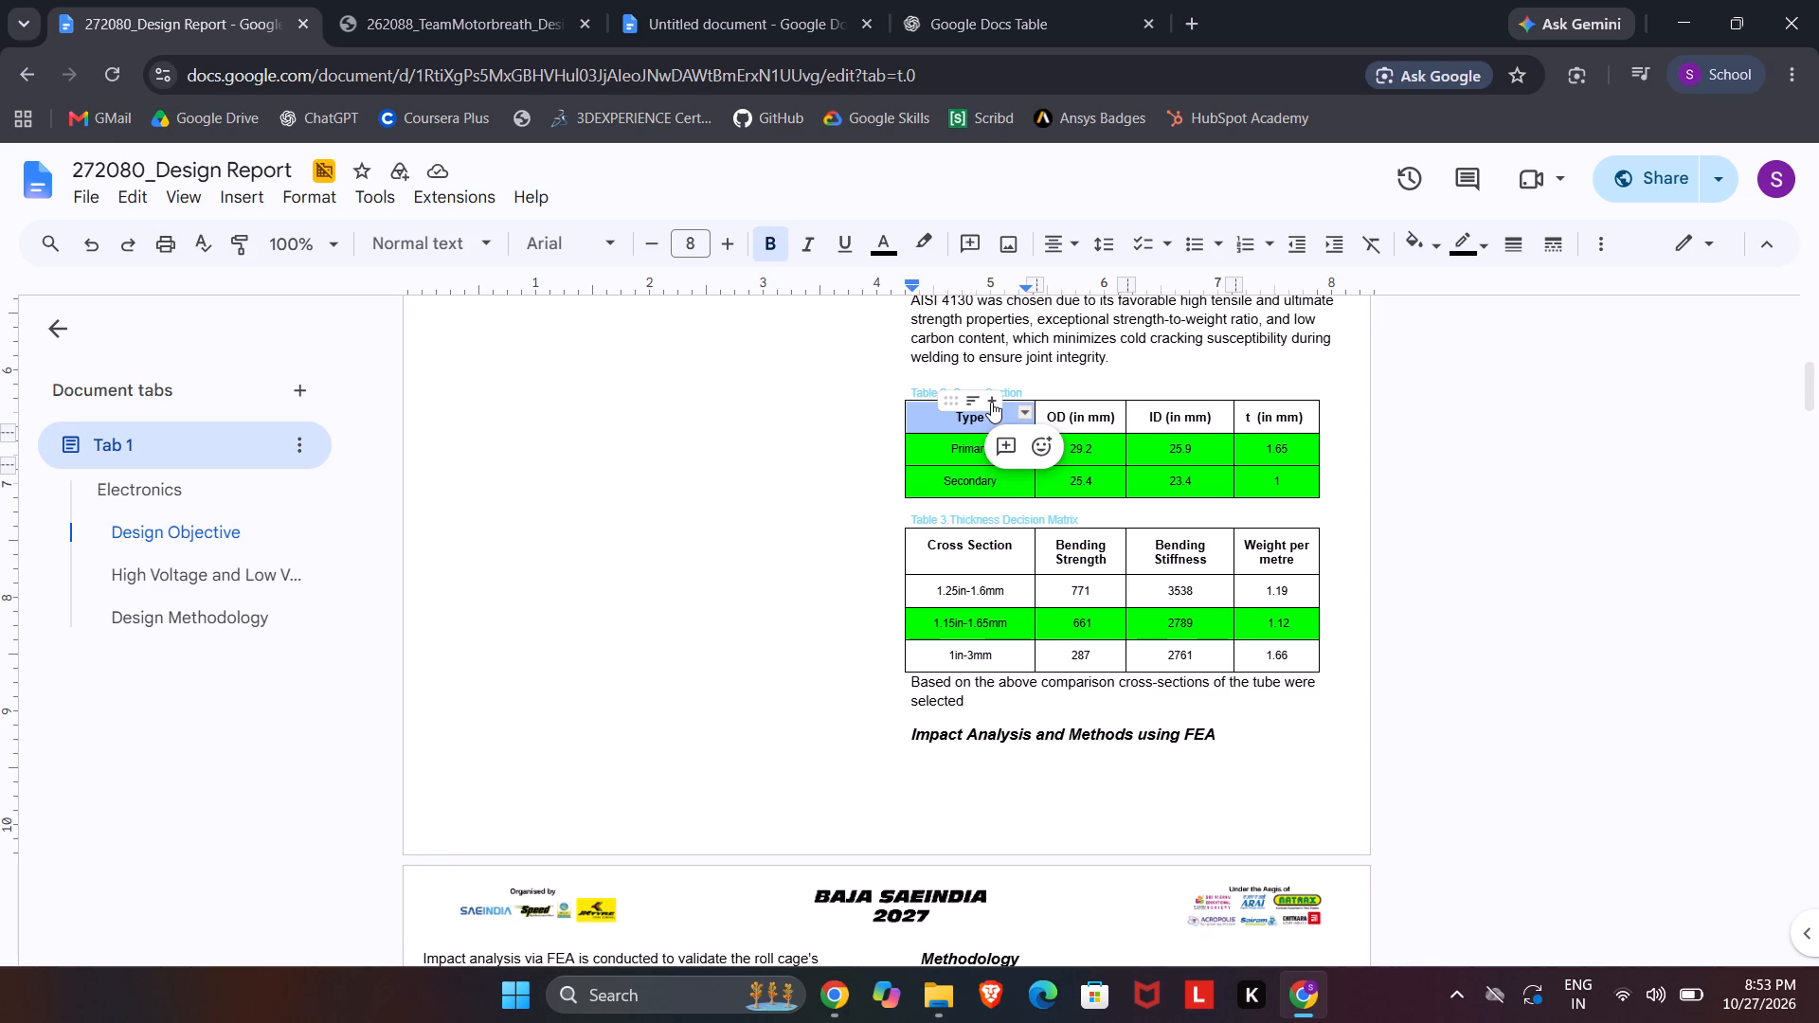
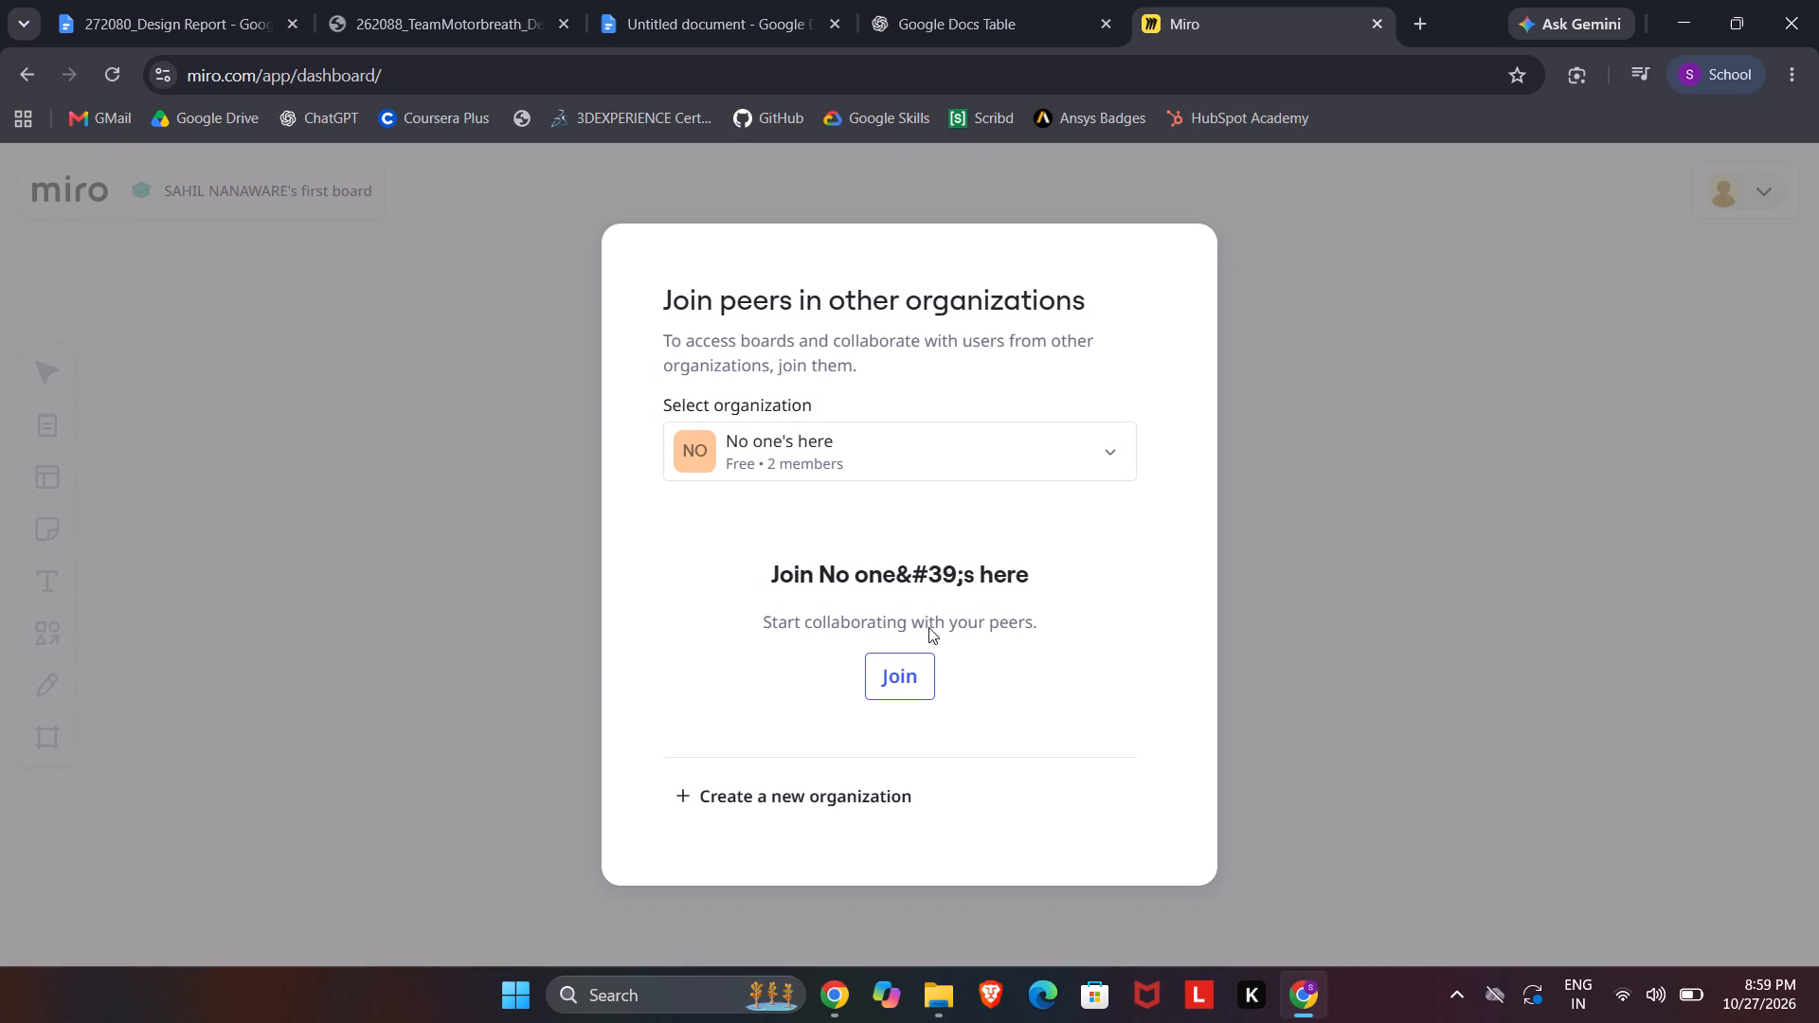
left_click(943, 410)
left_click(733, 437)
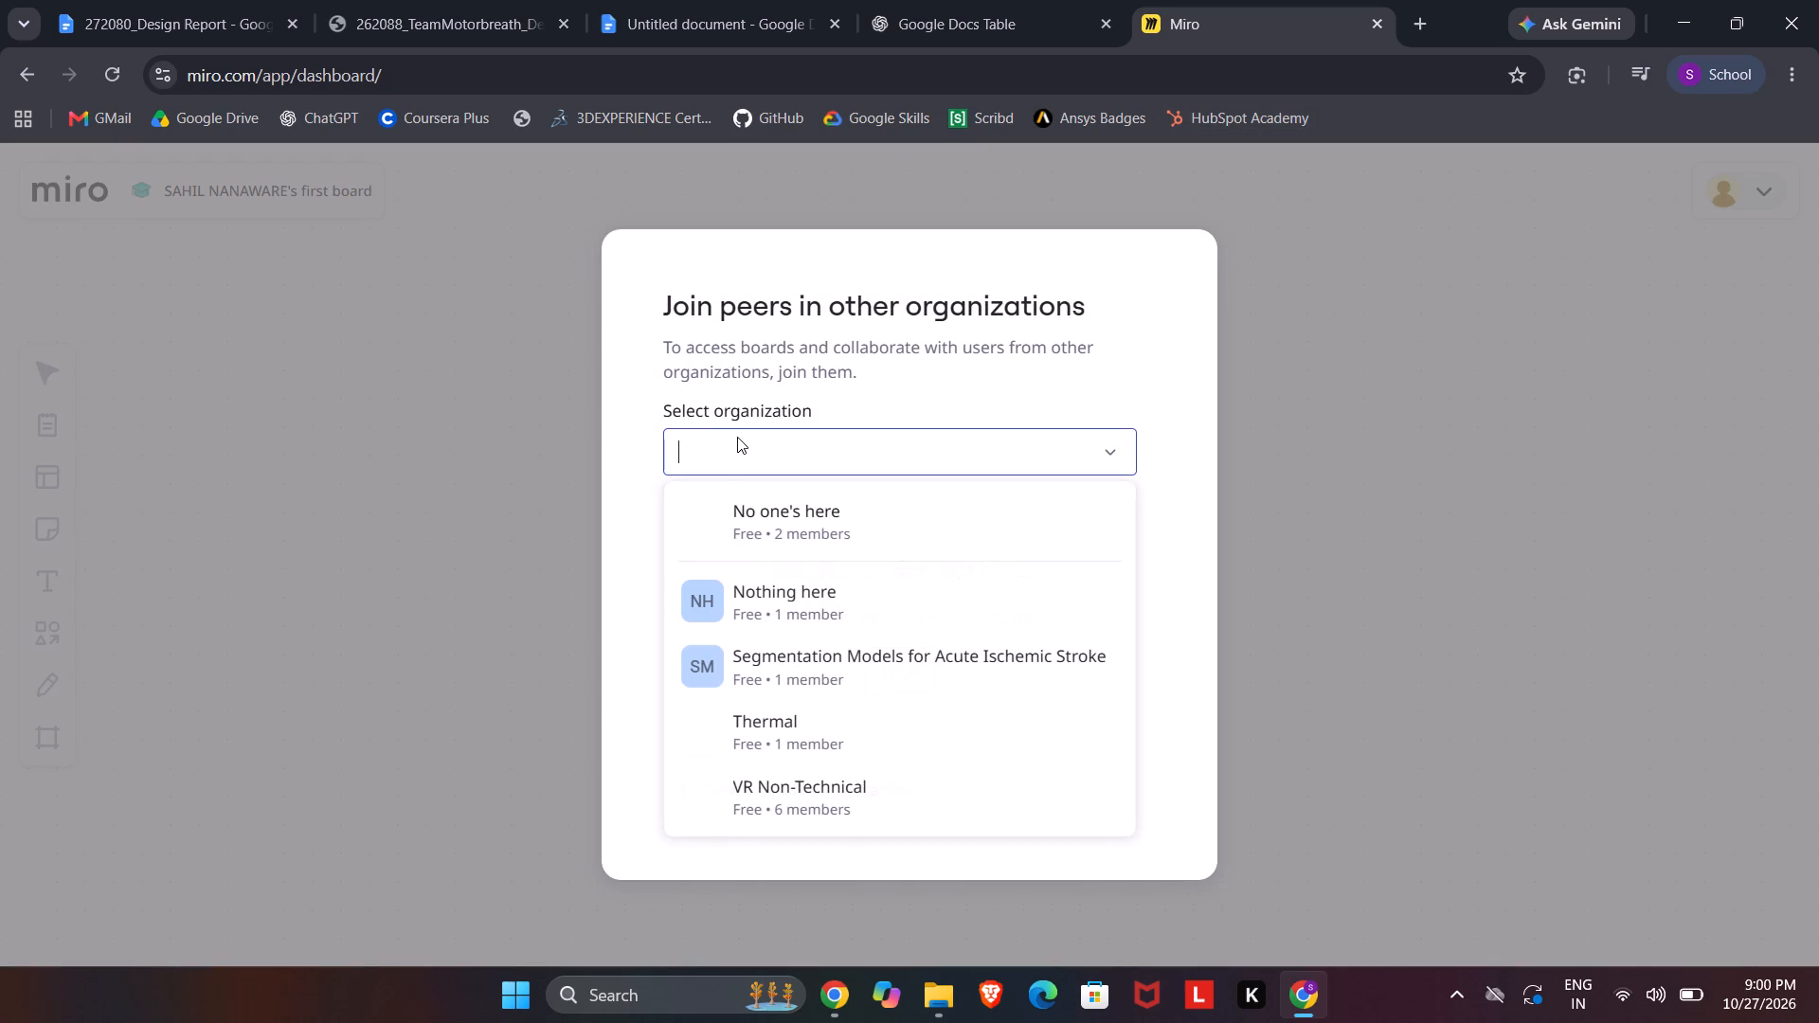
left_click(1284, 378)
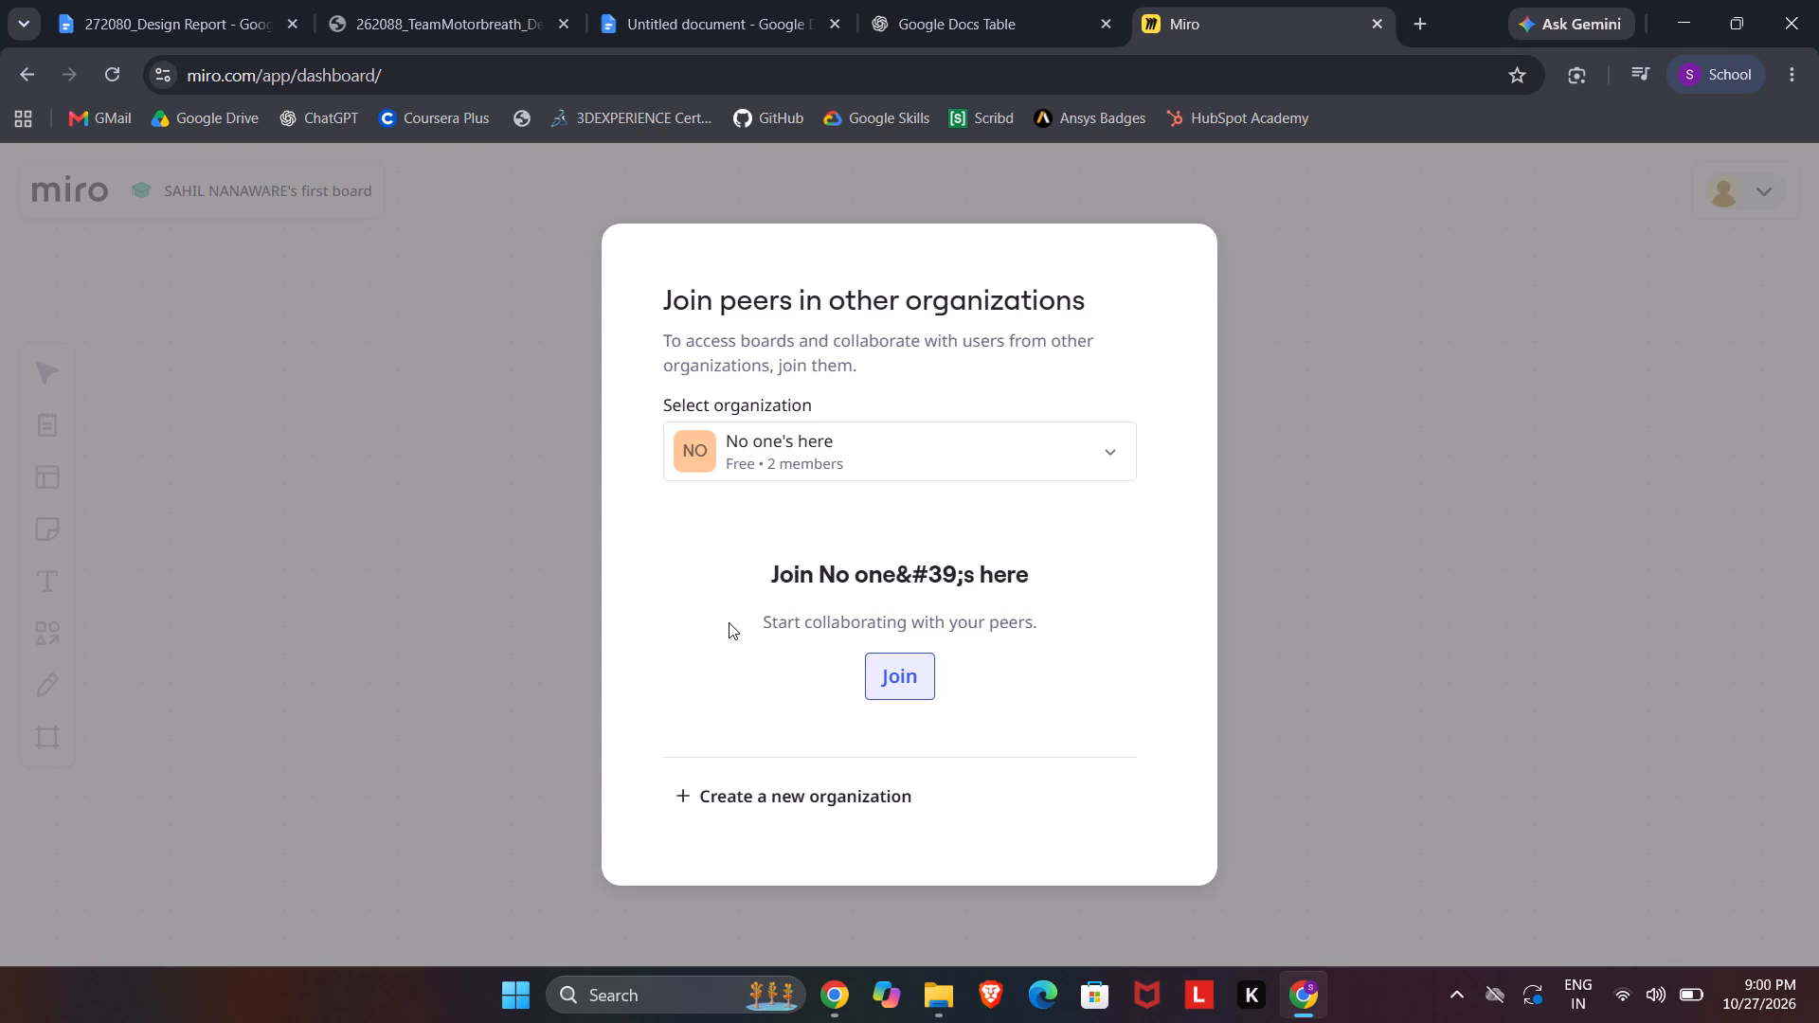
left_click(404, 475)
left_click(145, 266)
Create a new Miro organization instead of joining one of the existing ones.
left_click(699, 783)
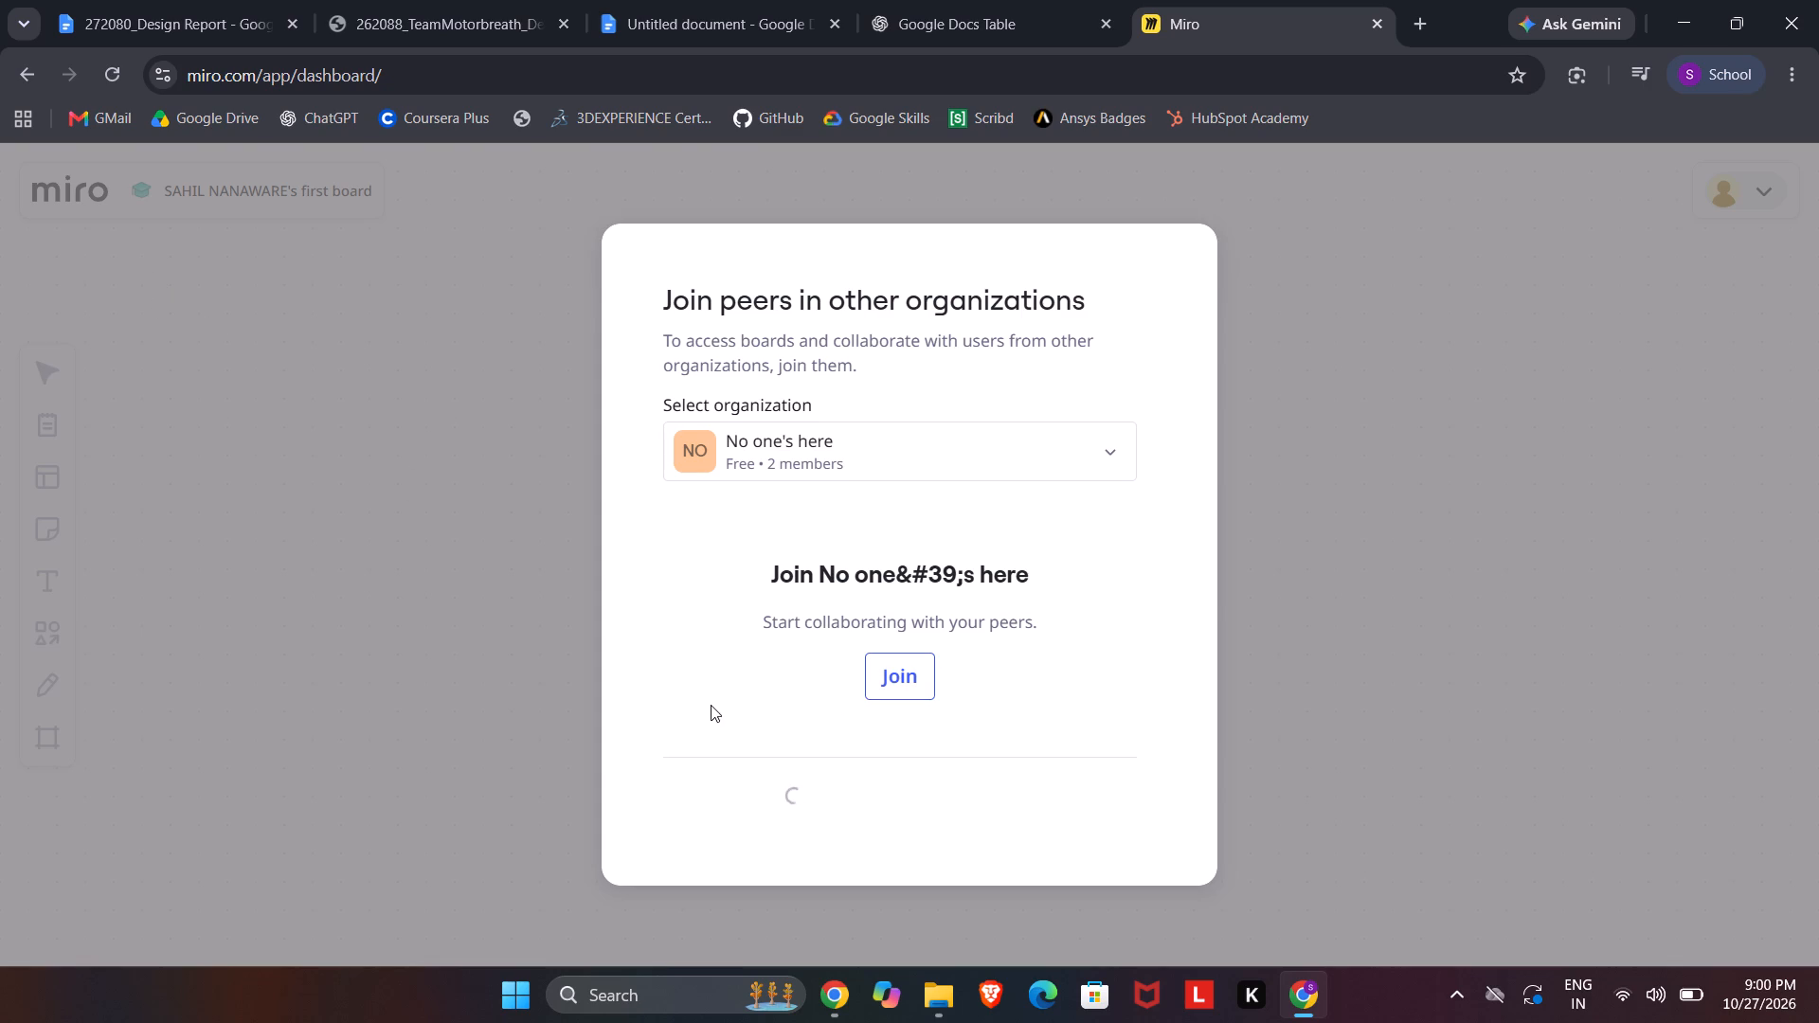
left_click(1576, 258)
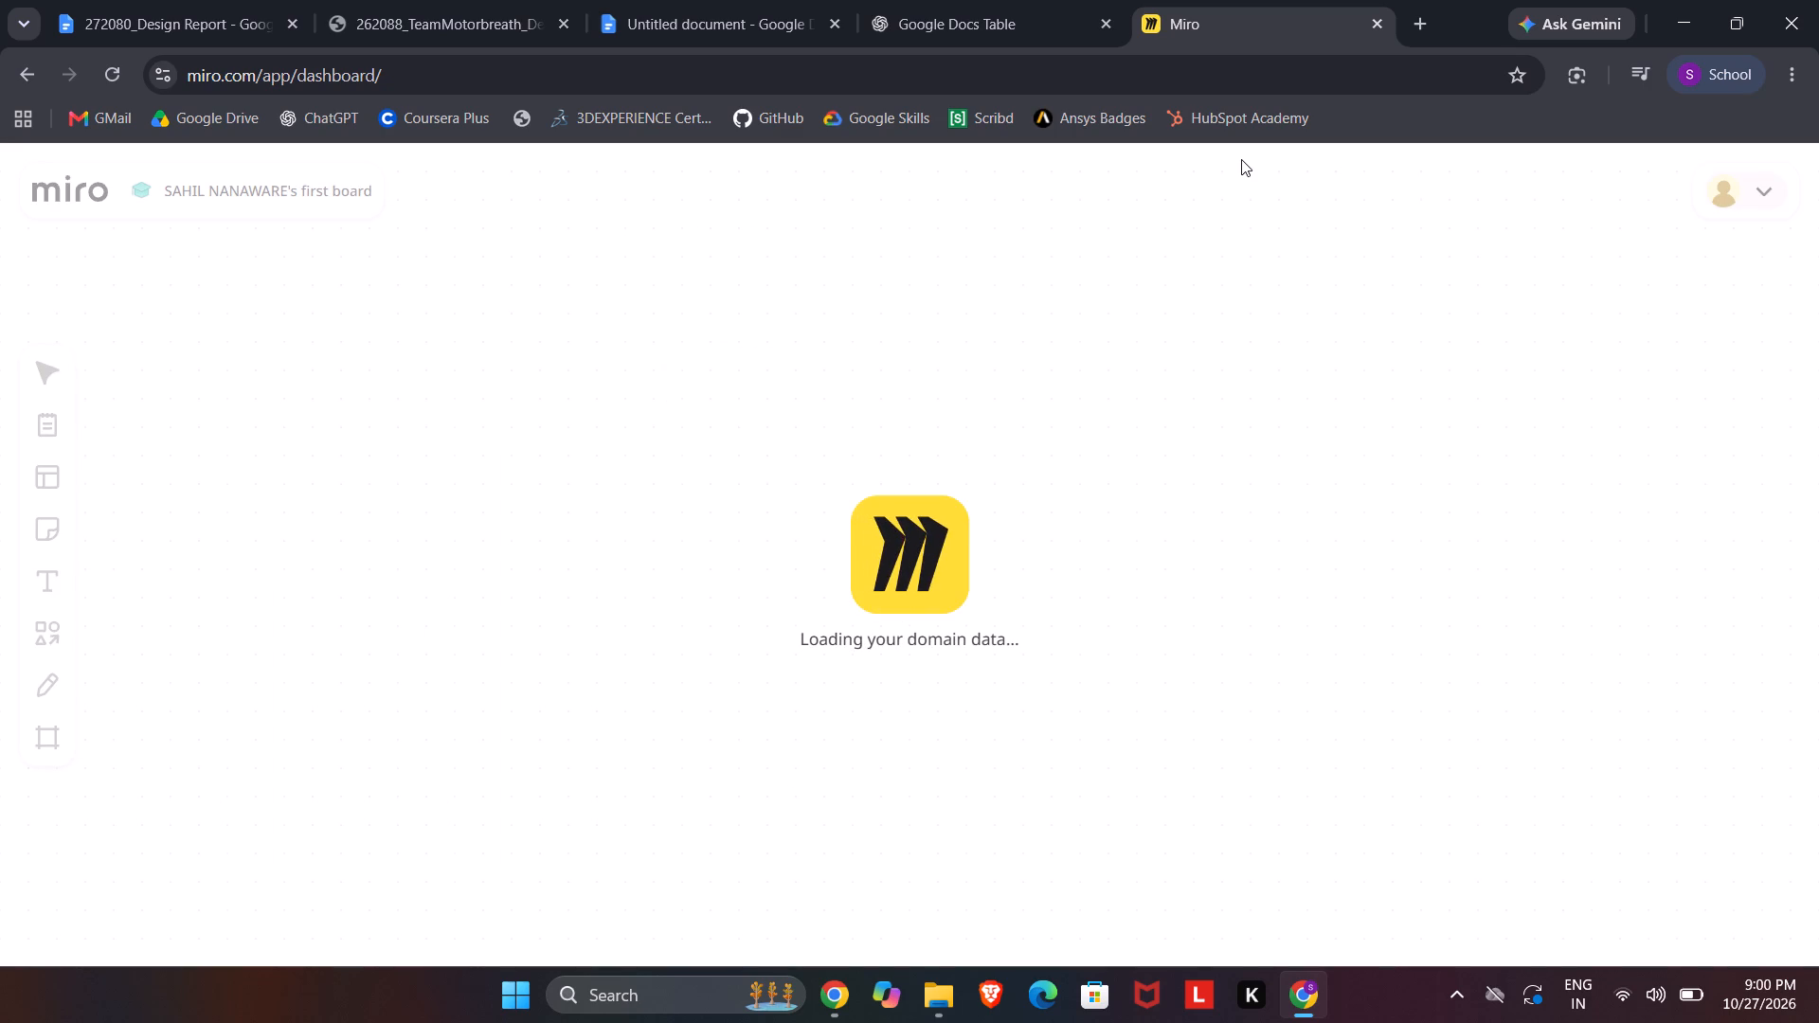
Switch to the ChatGPT conversation and review the roll cage design and development flowchart.
left_click(955, 0)
scroll(1027, 570, "down", 5)
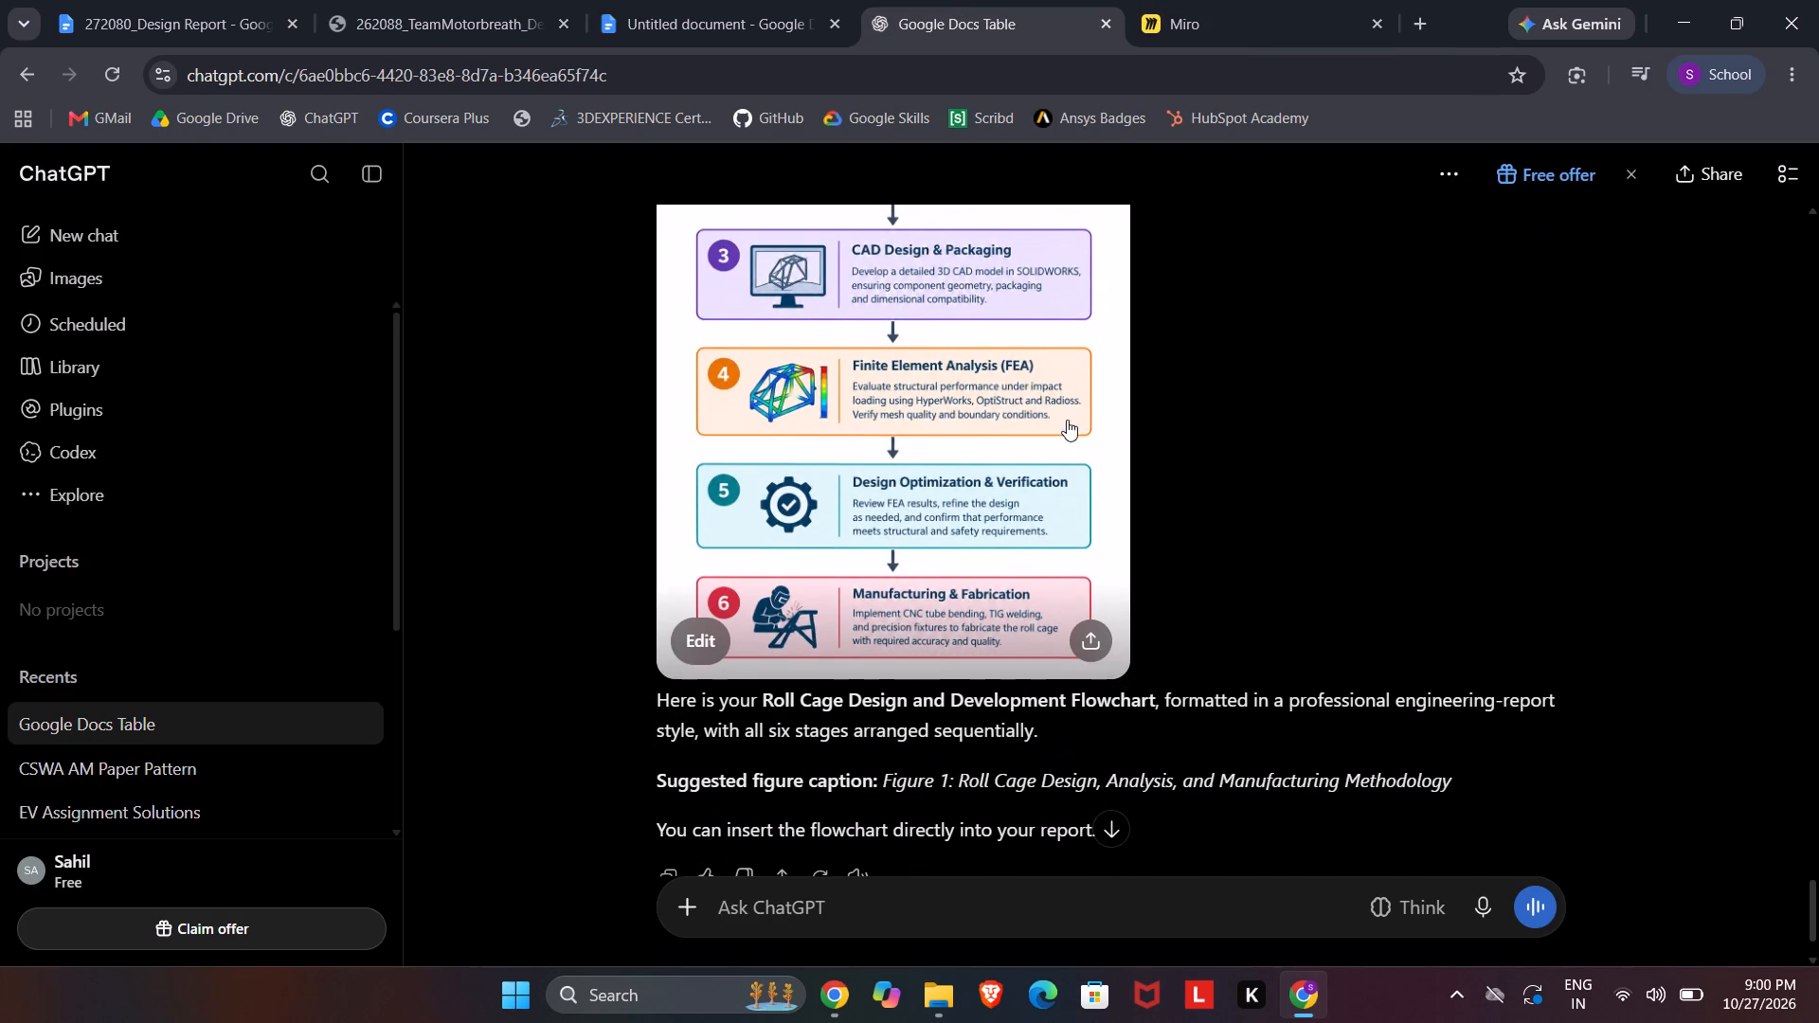
Return to the Miro board setup and activate the team name entry.
left_click(1209, 0)
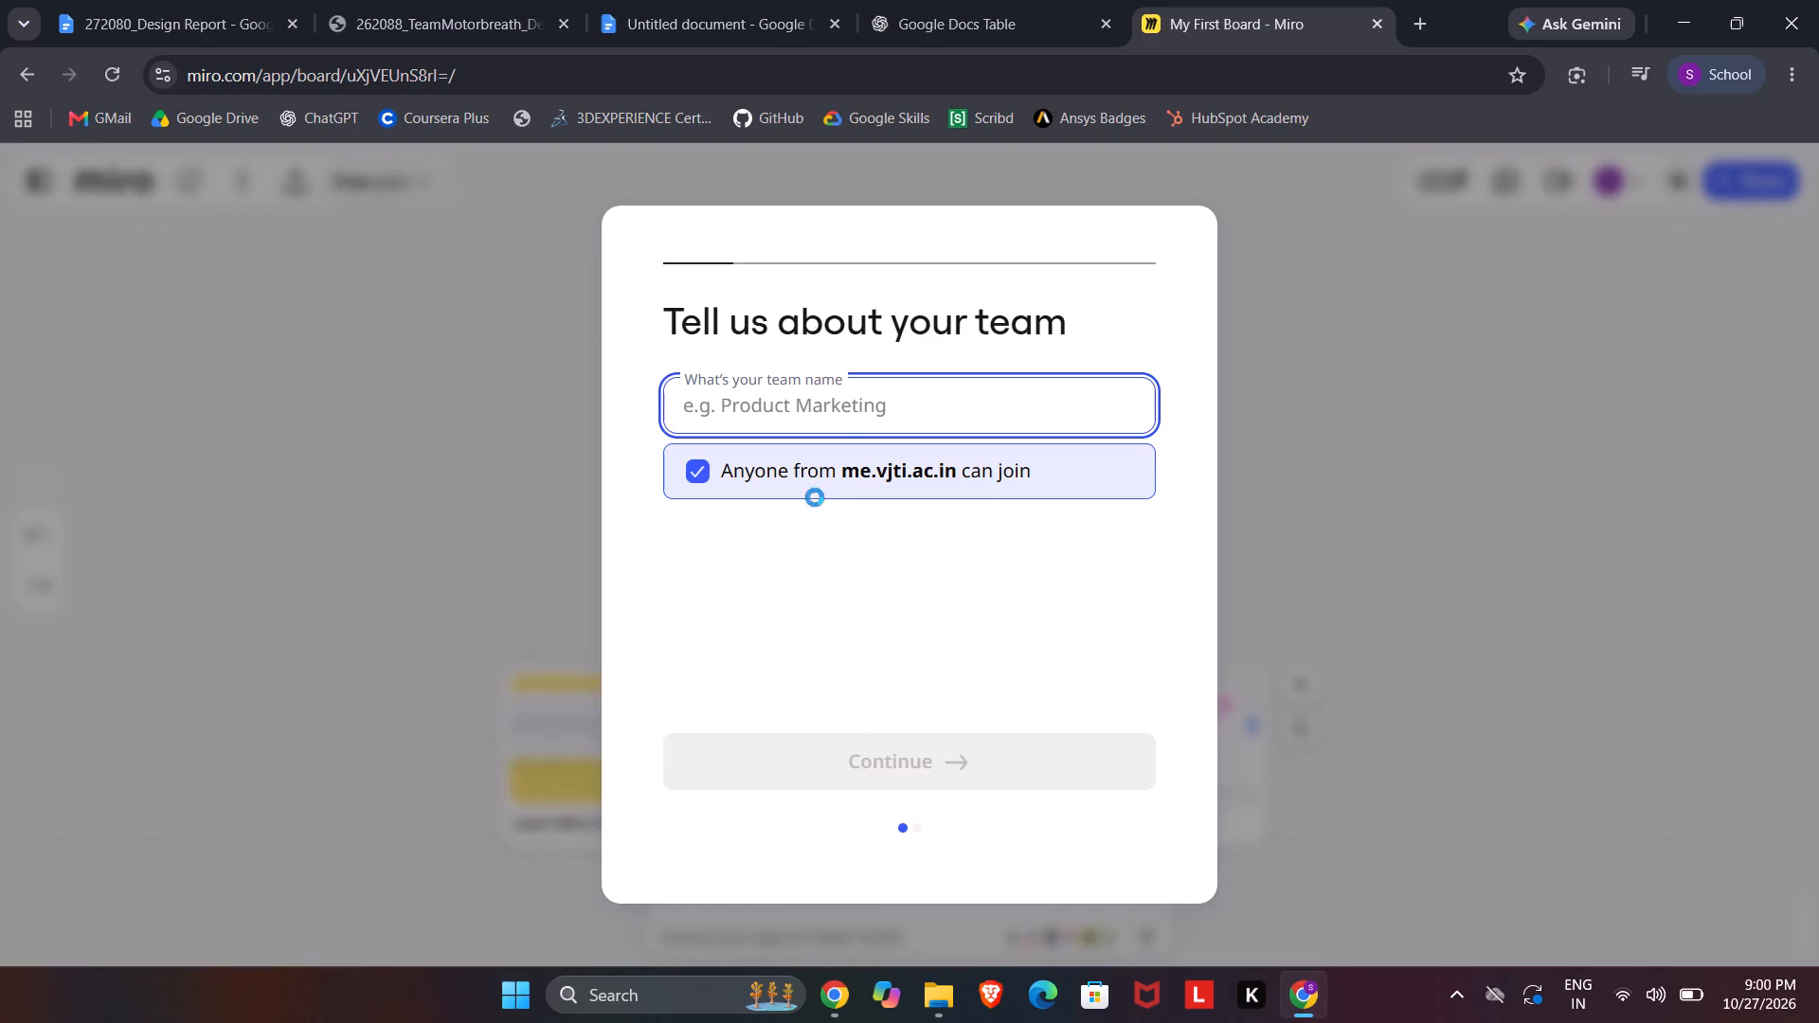
left_click(855, 412)
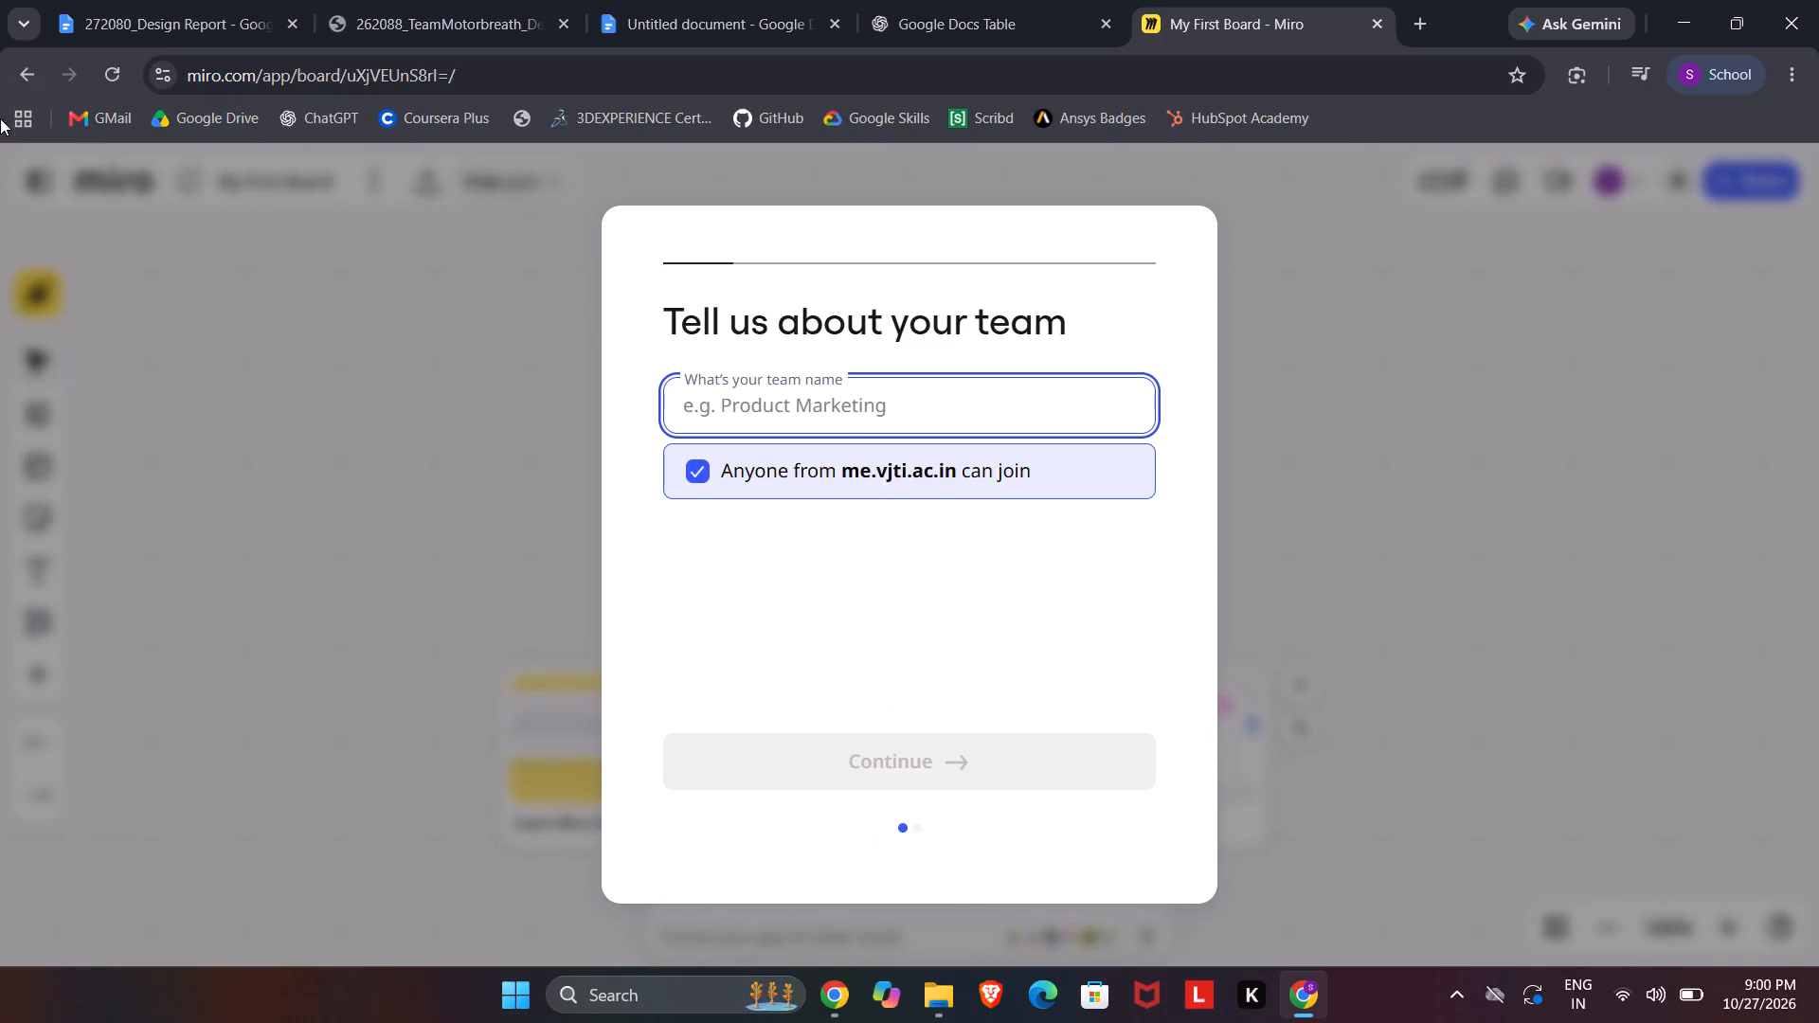
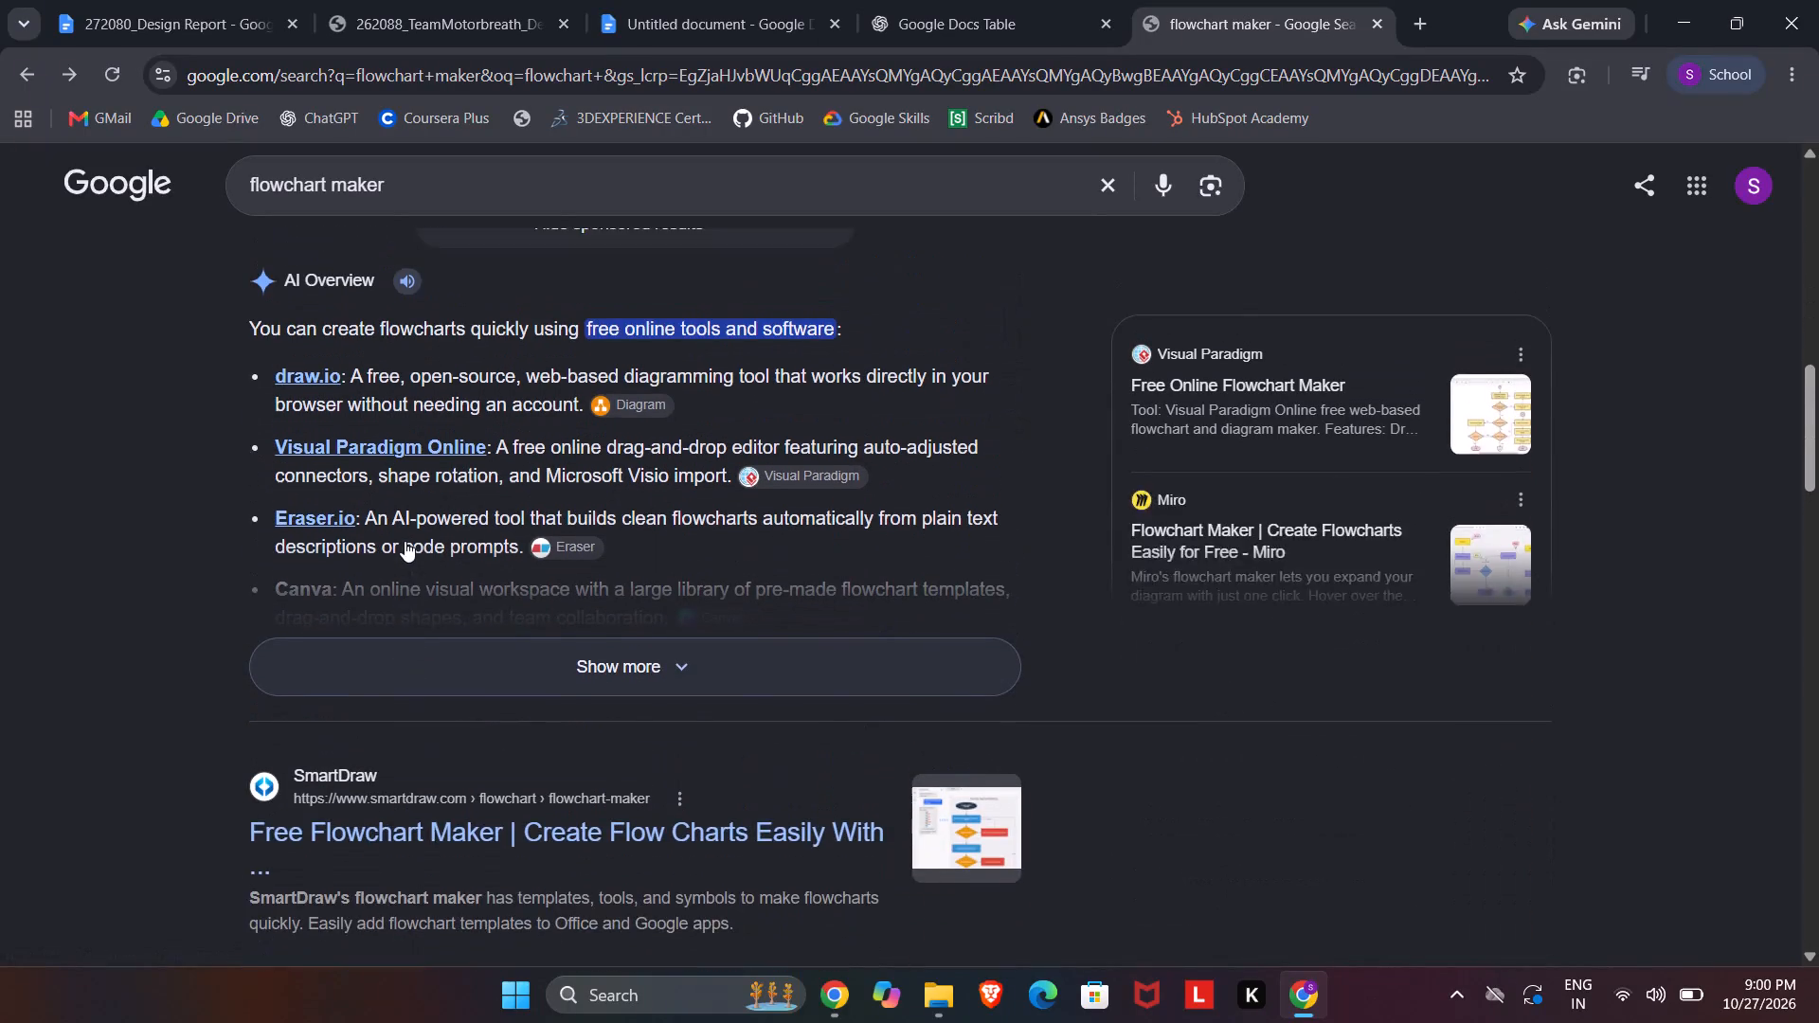
Open SmartDraw's free flowchart maker from the search results and launch its app.
scroll(405, 541, "down", 1)
left_click(466, 723)
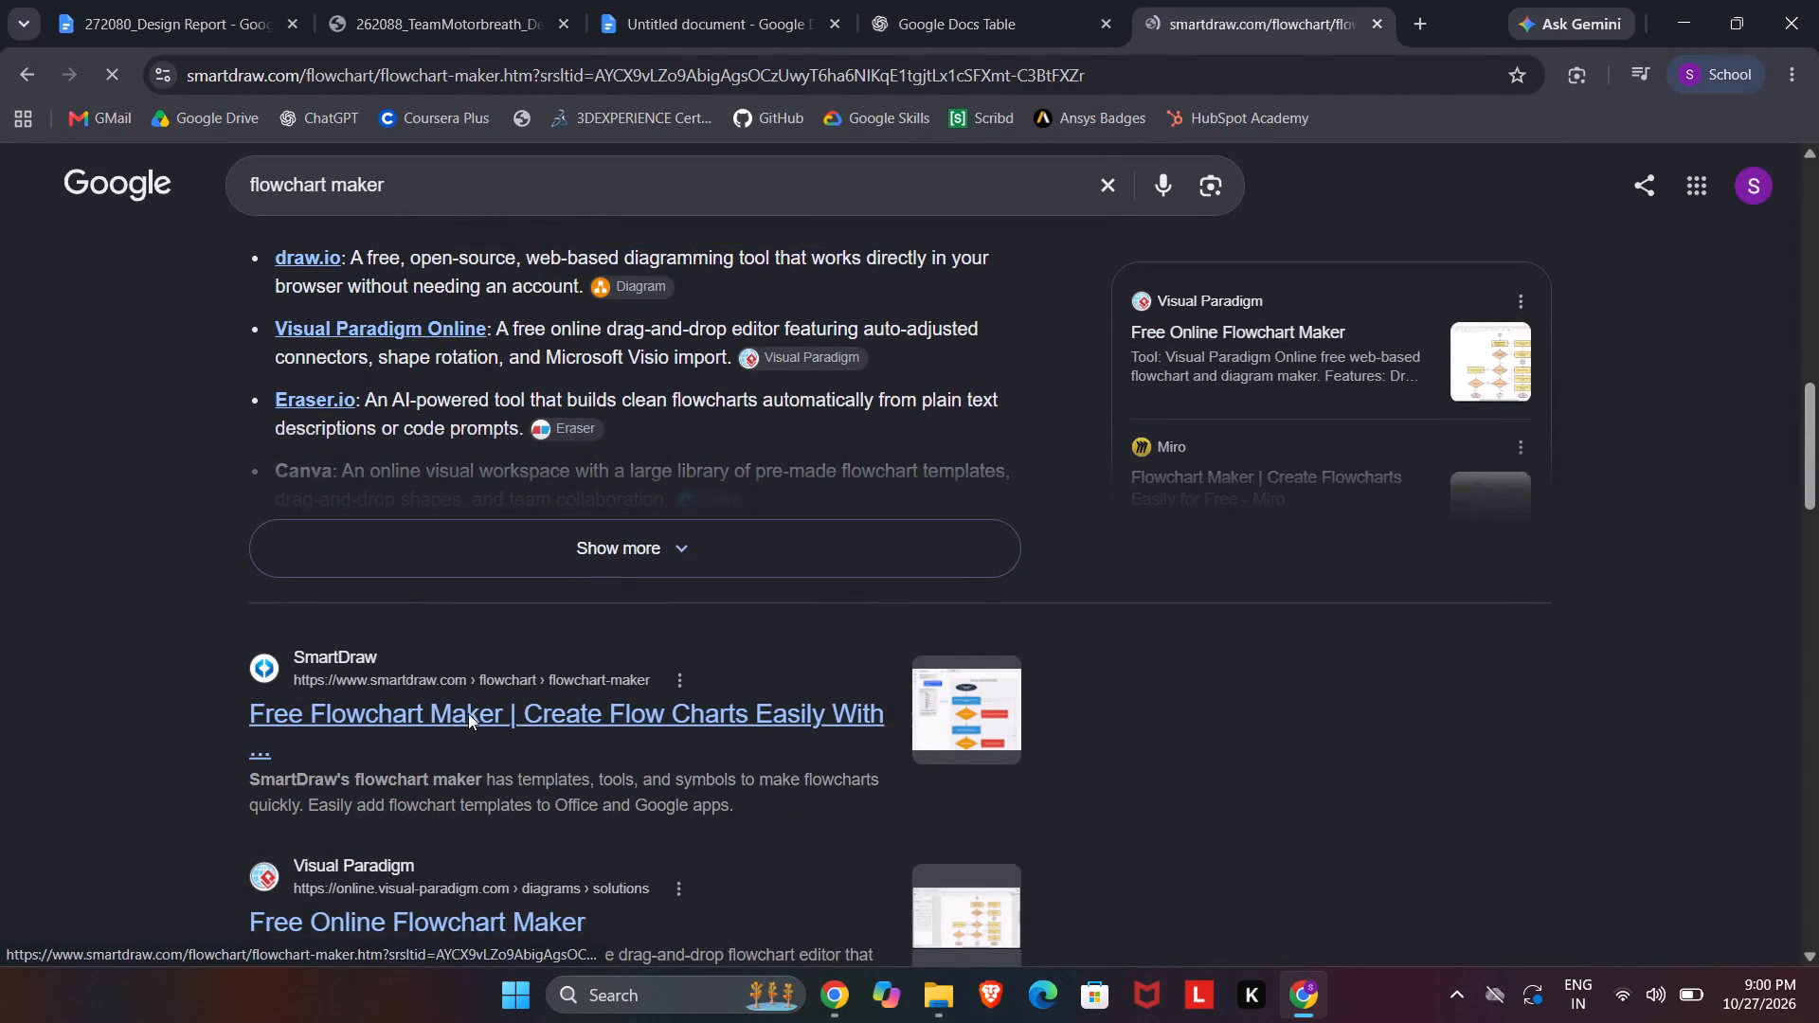
left_click(888, 606)
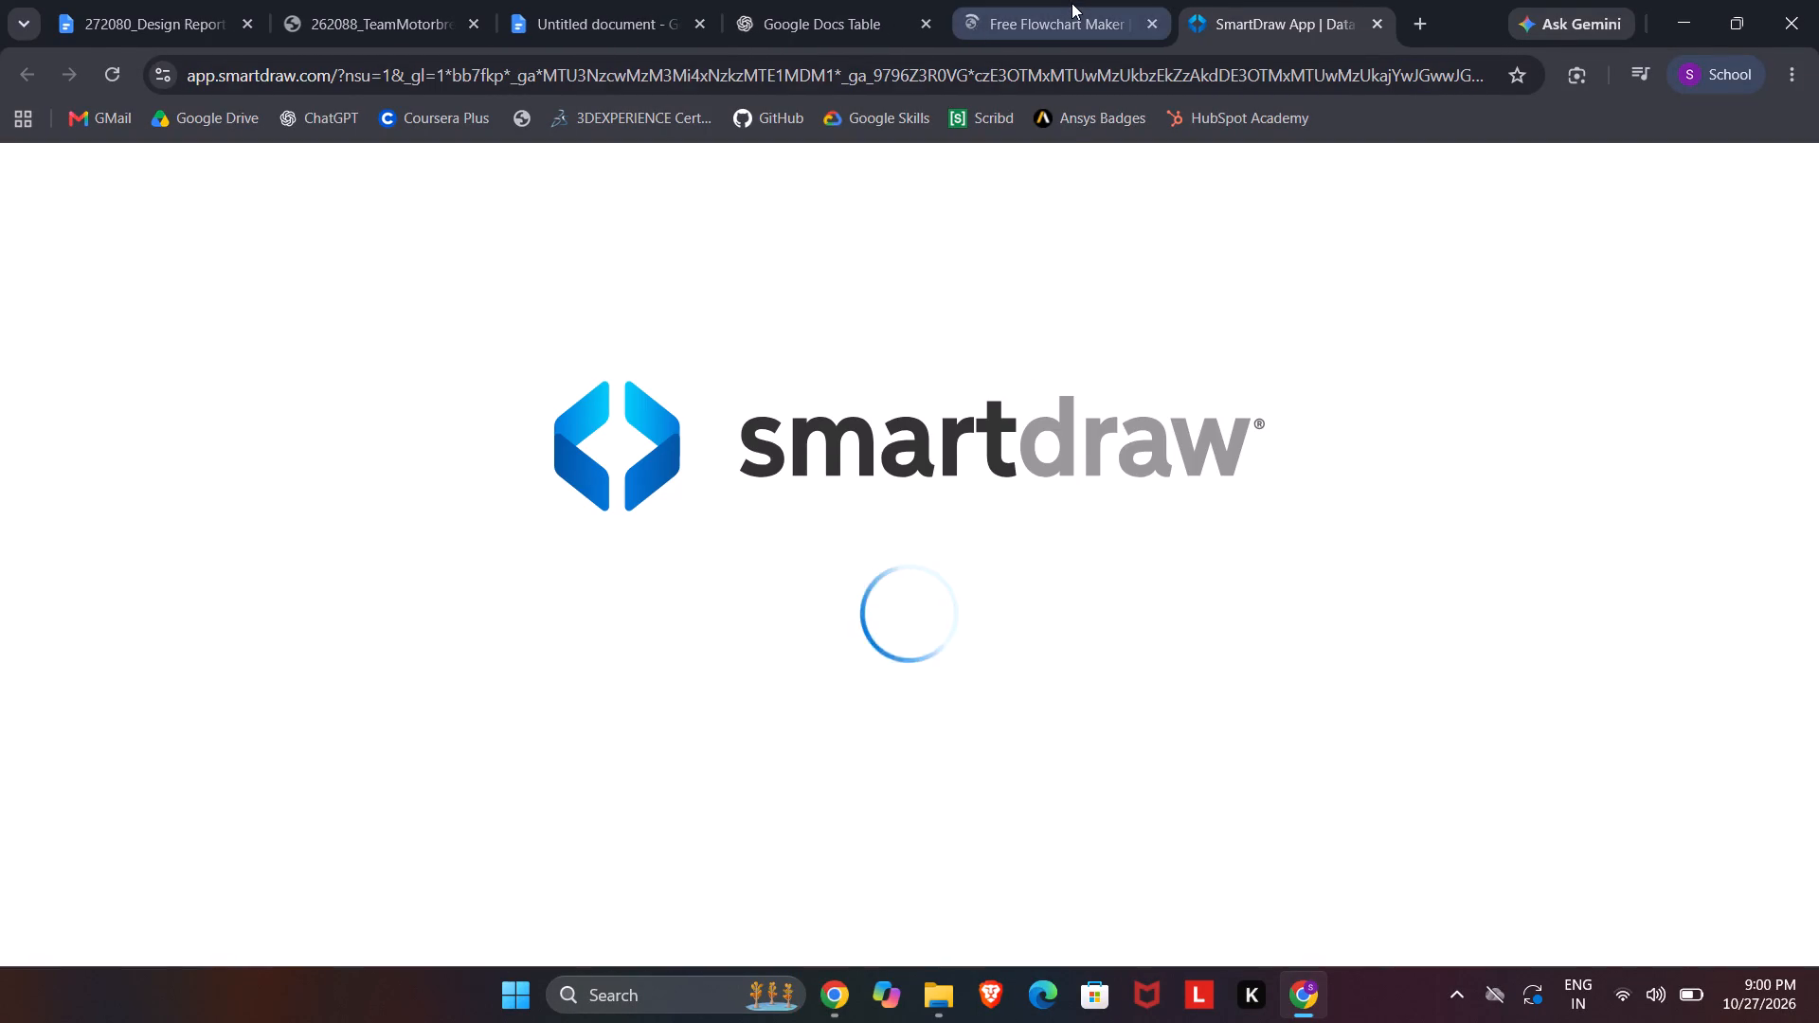
left_click(1072, 3)
left_click(1298, 0)
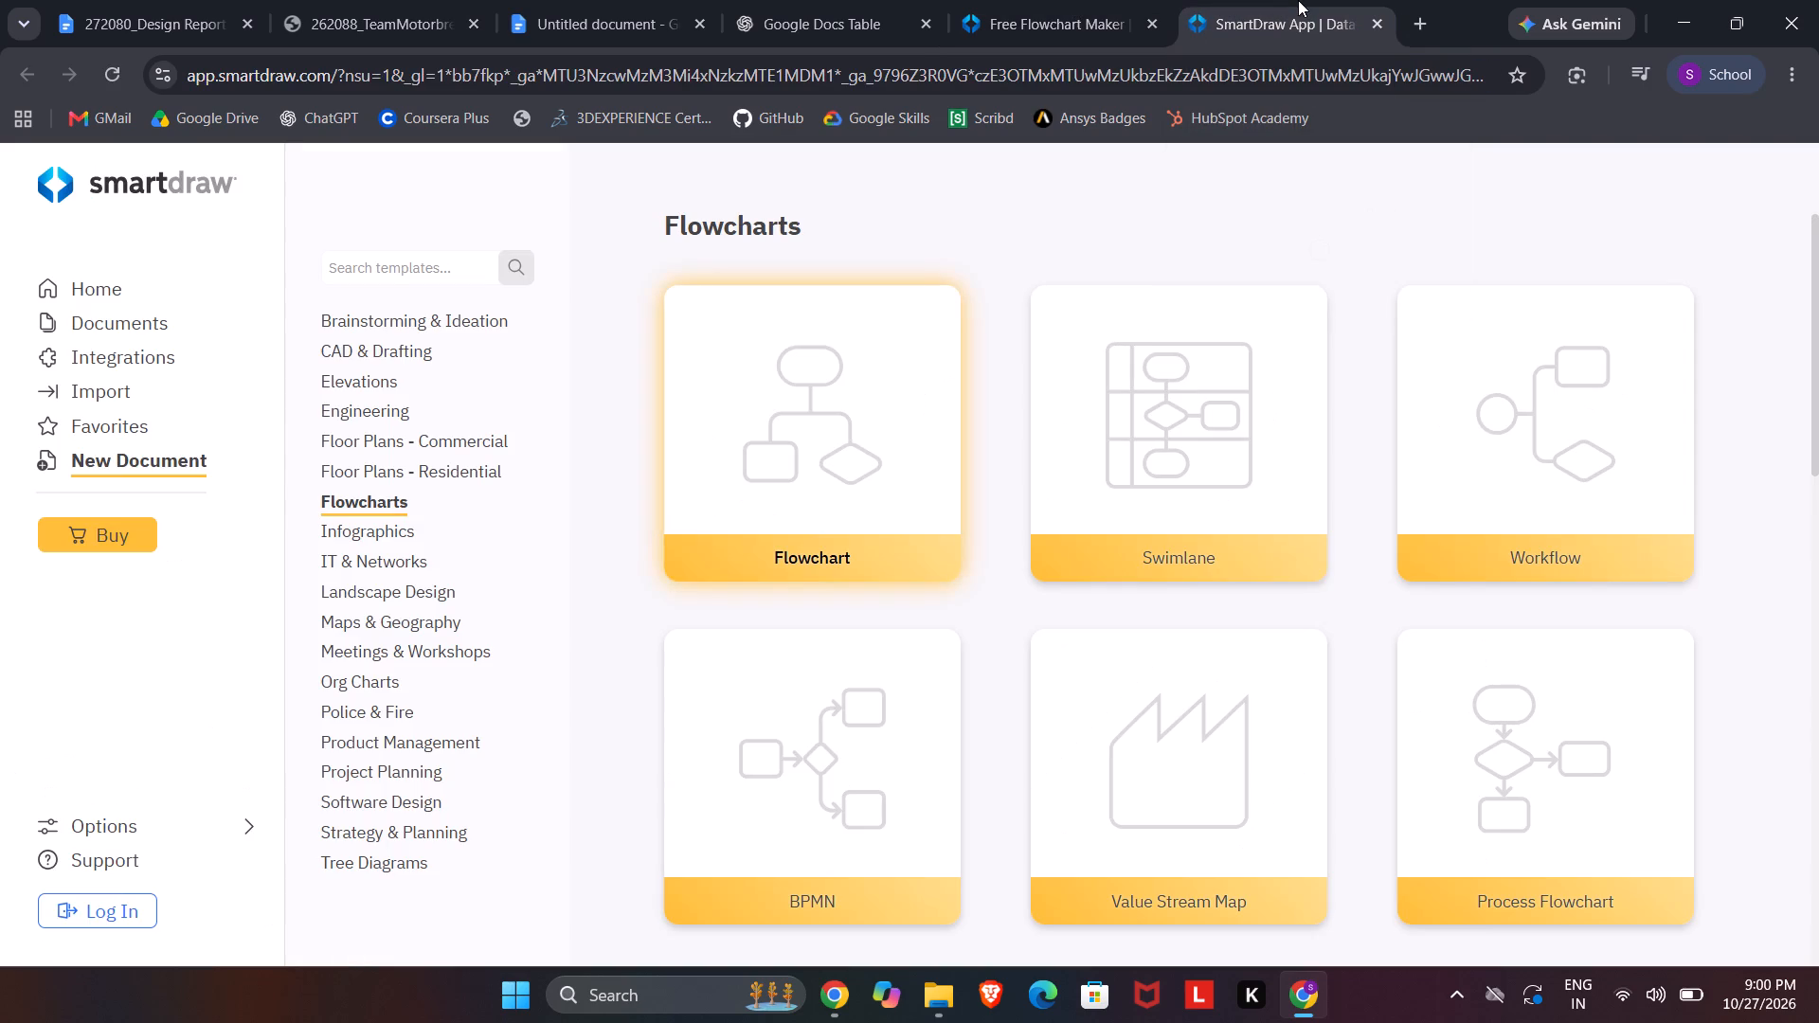
Look through SmartDraw's Flowcharts templates and open a blank Flowchart.
scroll(1043, 539, "down", 5)
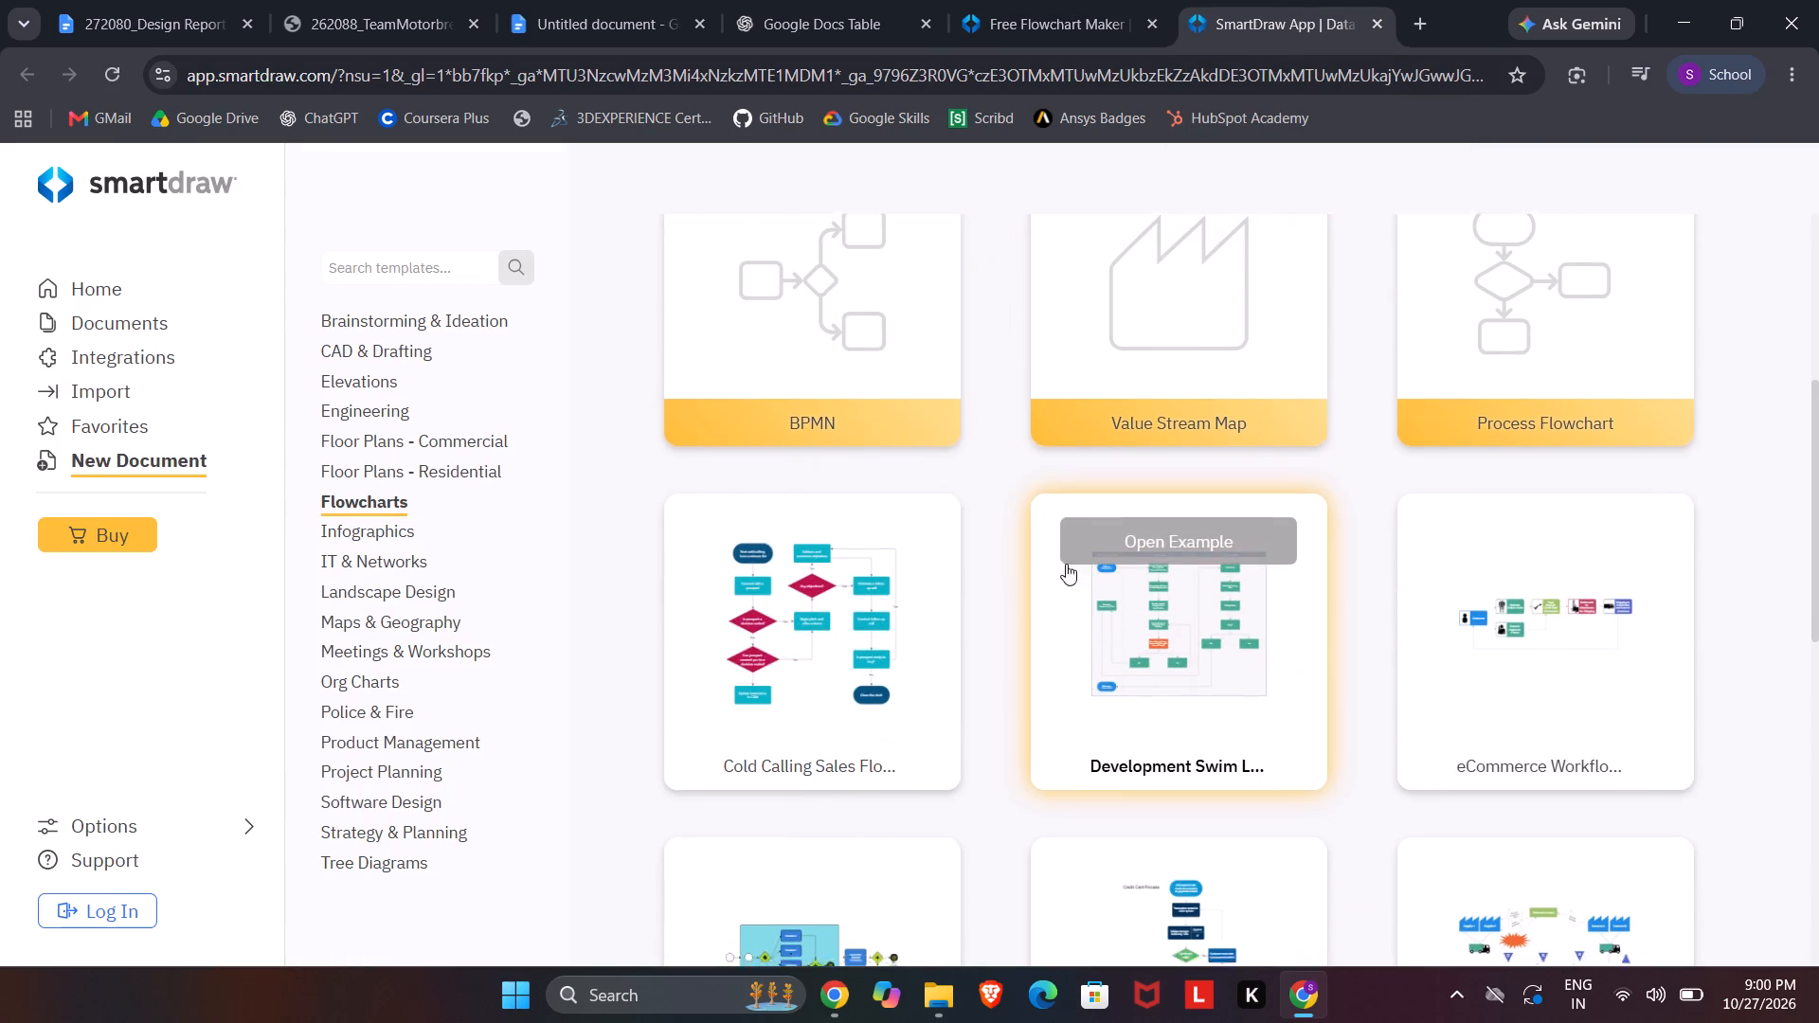
scroll(1066, 564, "down", 7)
scroll(1097, 610, "up", 14)
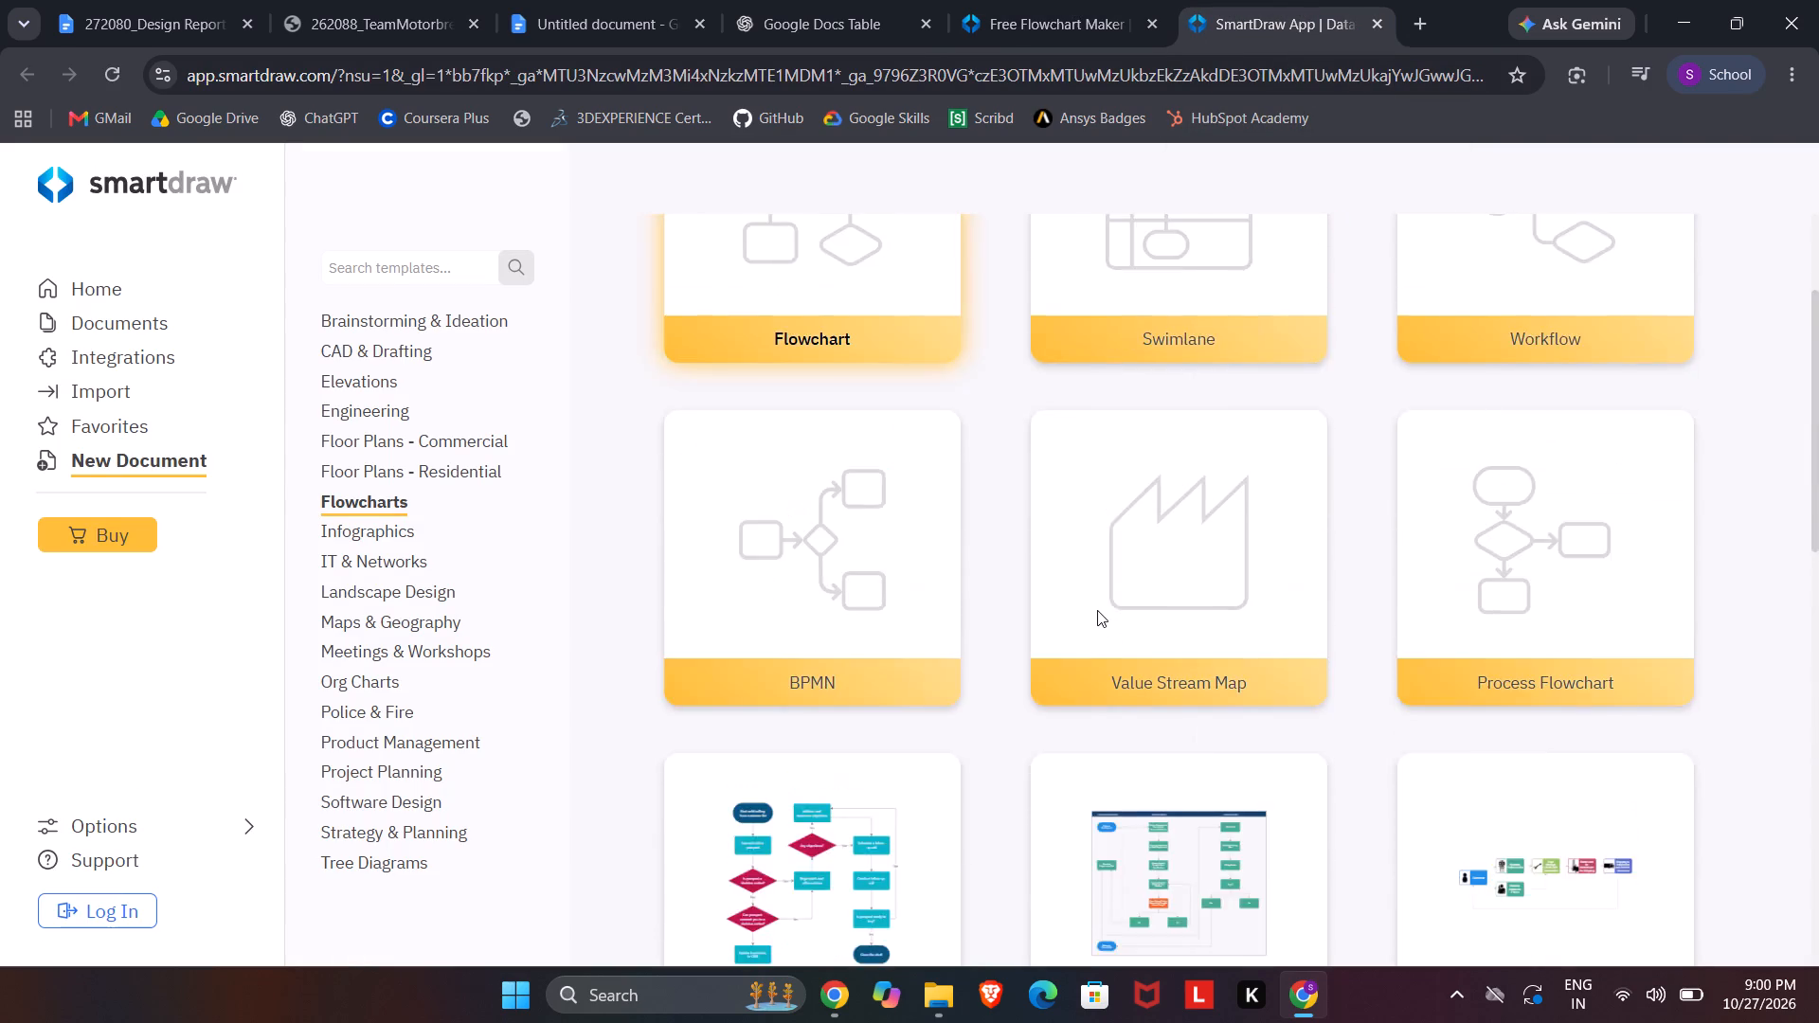
scroll(1097, 610, "up", 3)
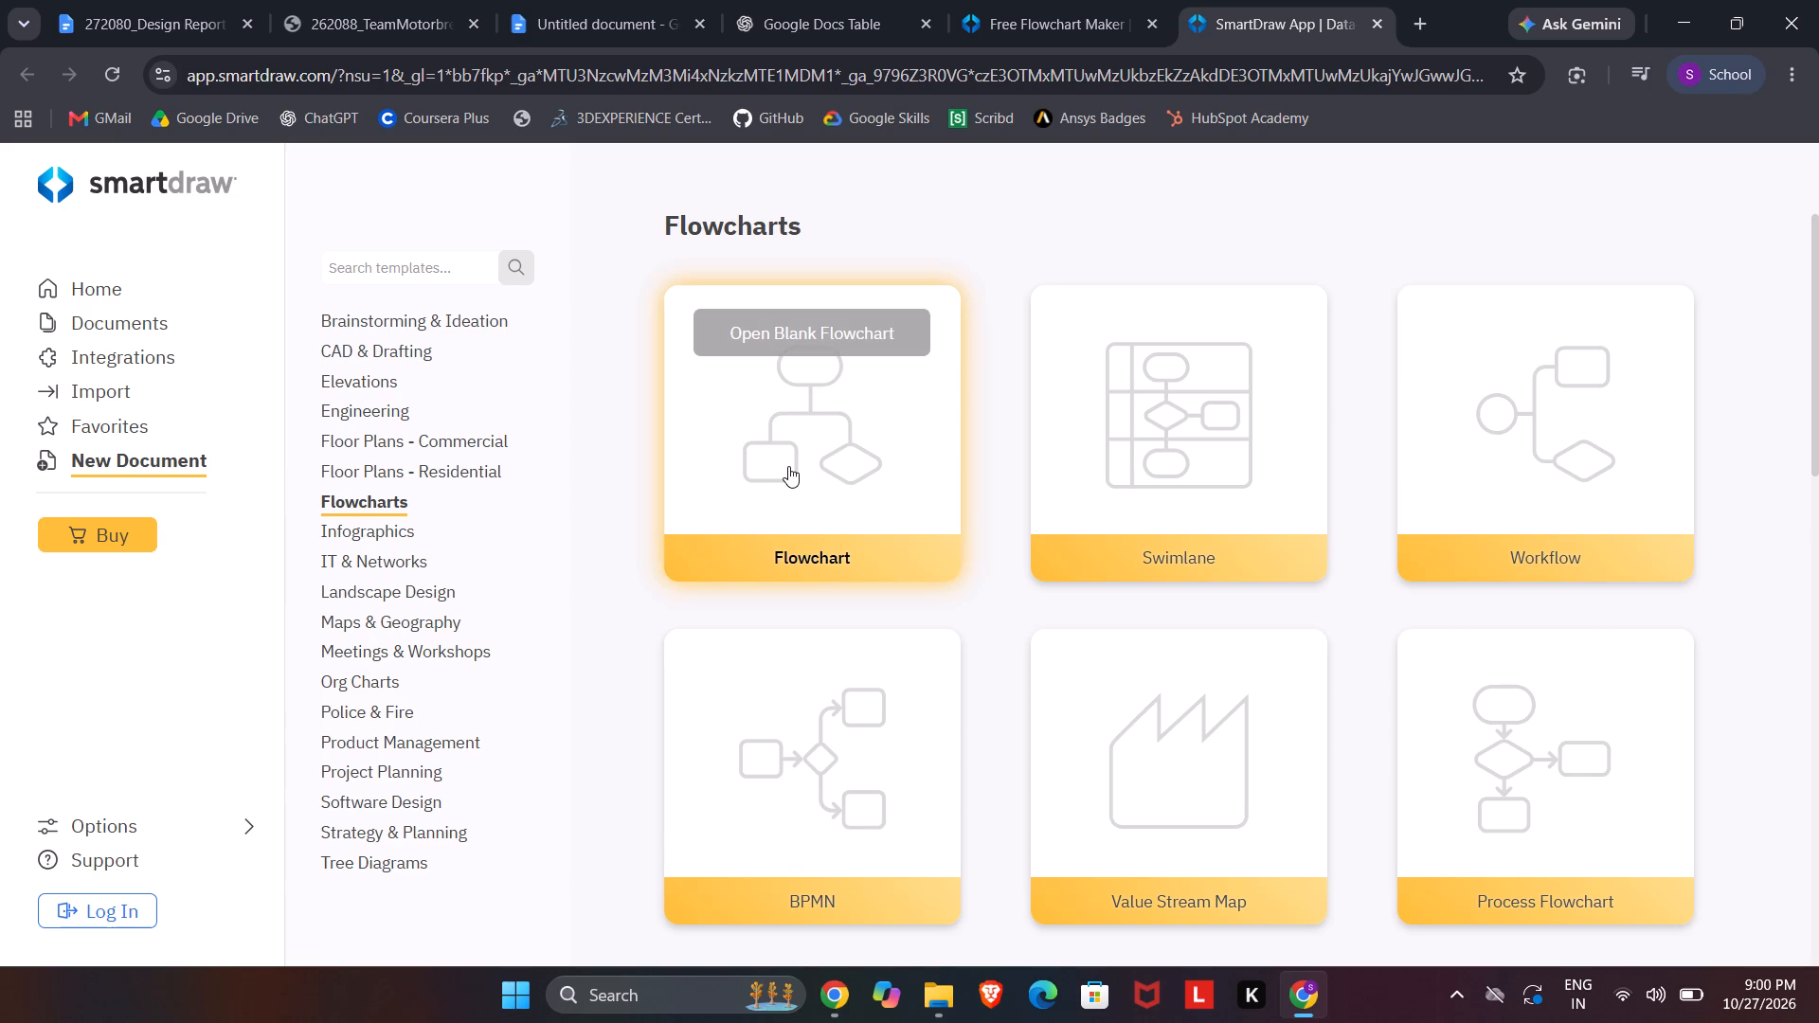
scroll(790, 461, "down", 17)
scroll(1051, 782, "up", 4)
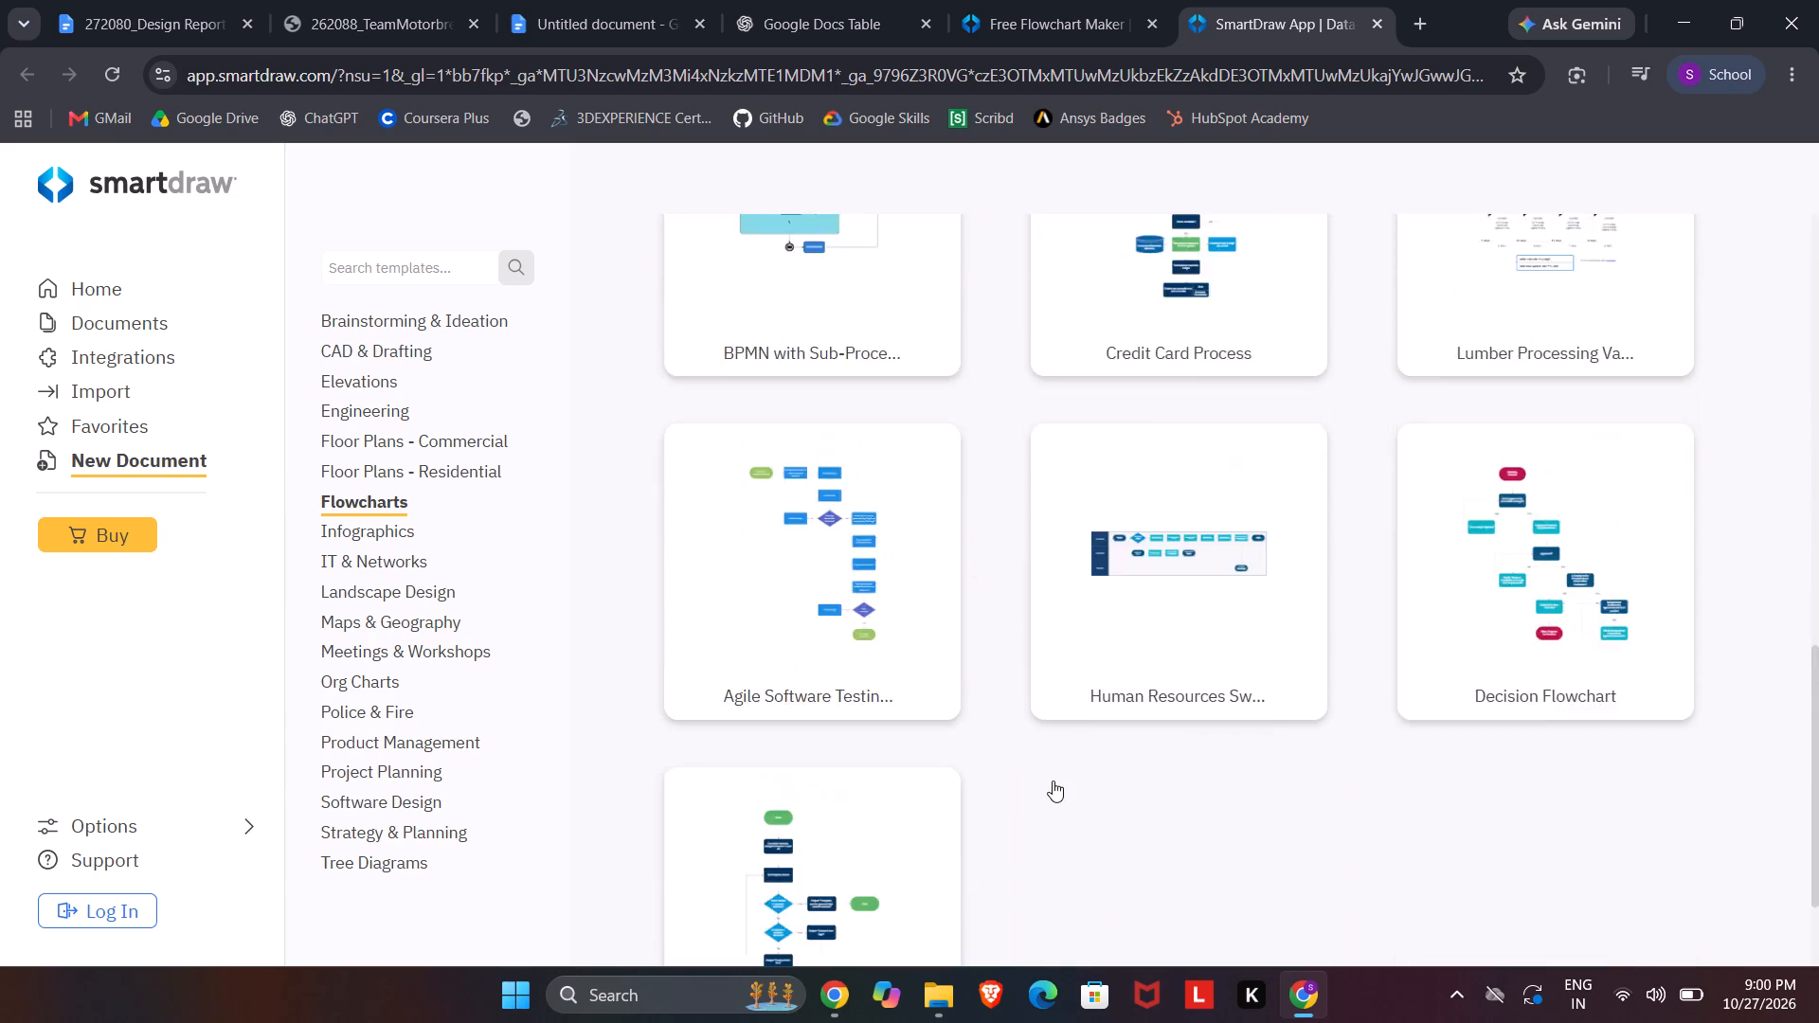
scroll(1053, 781, "up", 7)
scroll(1053, 781, "down", 3)
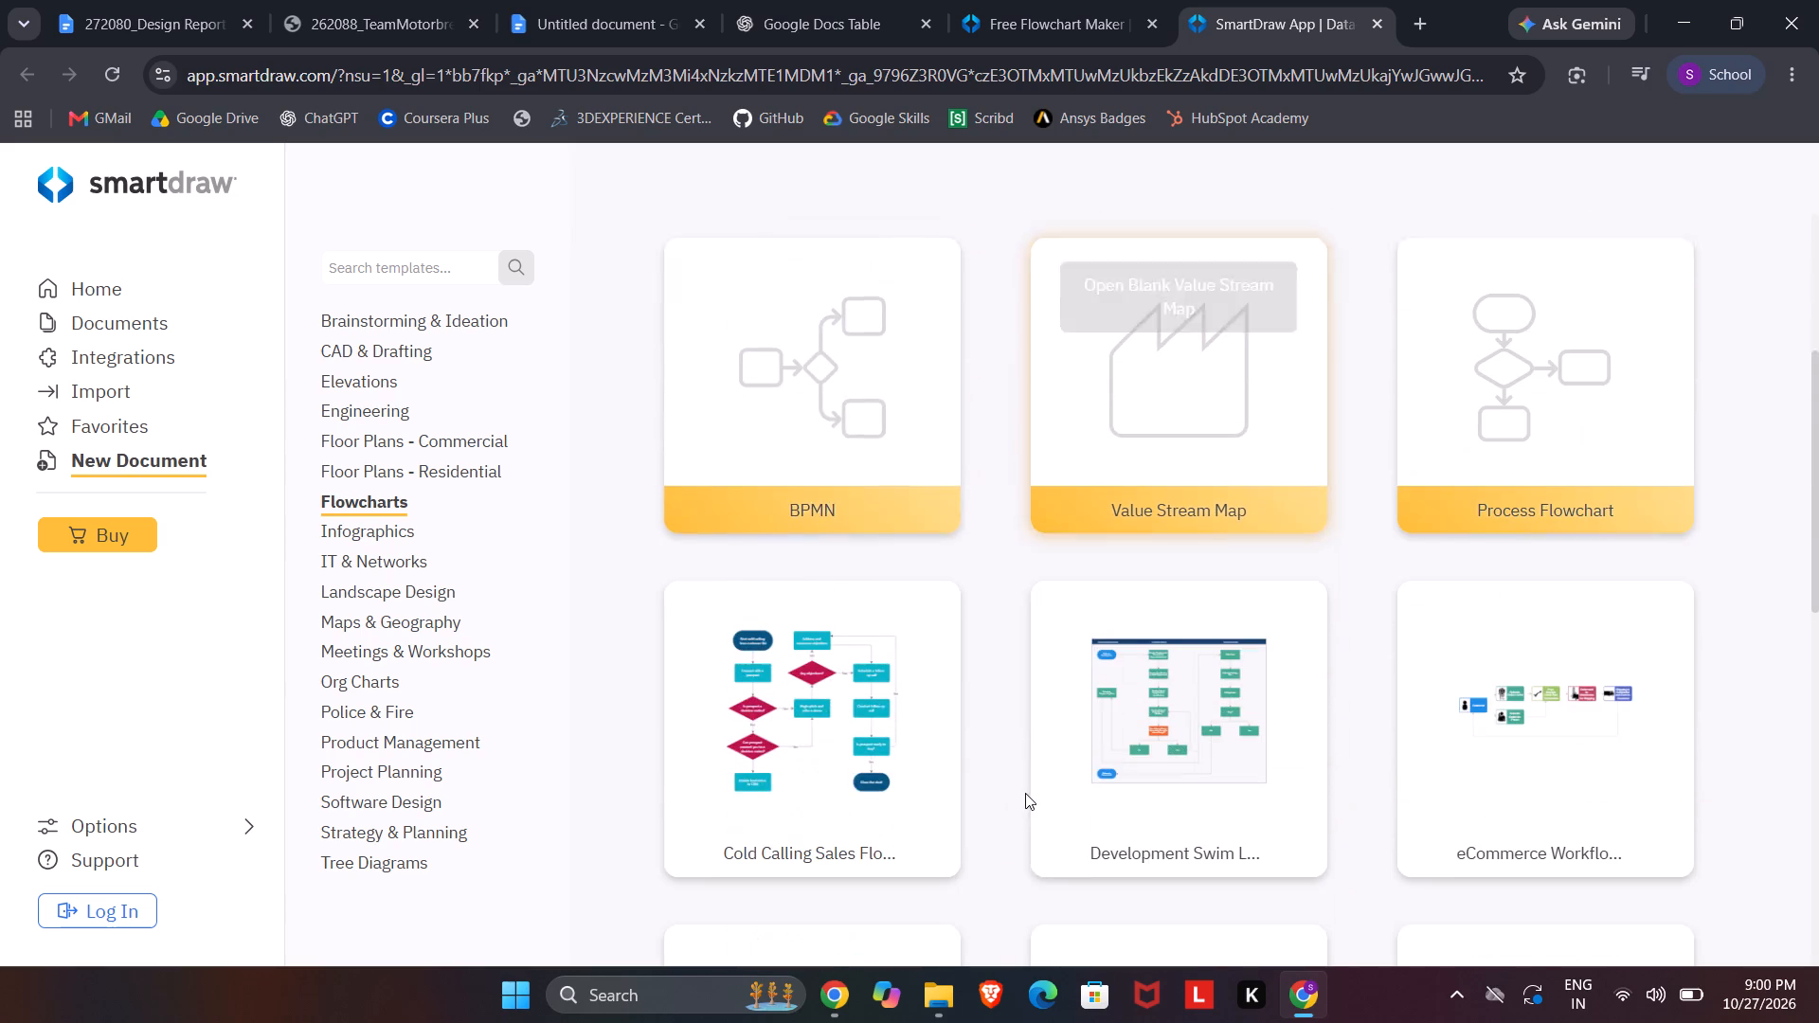
scroll(1024, 793, "up", 5)
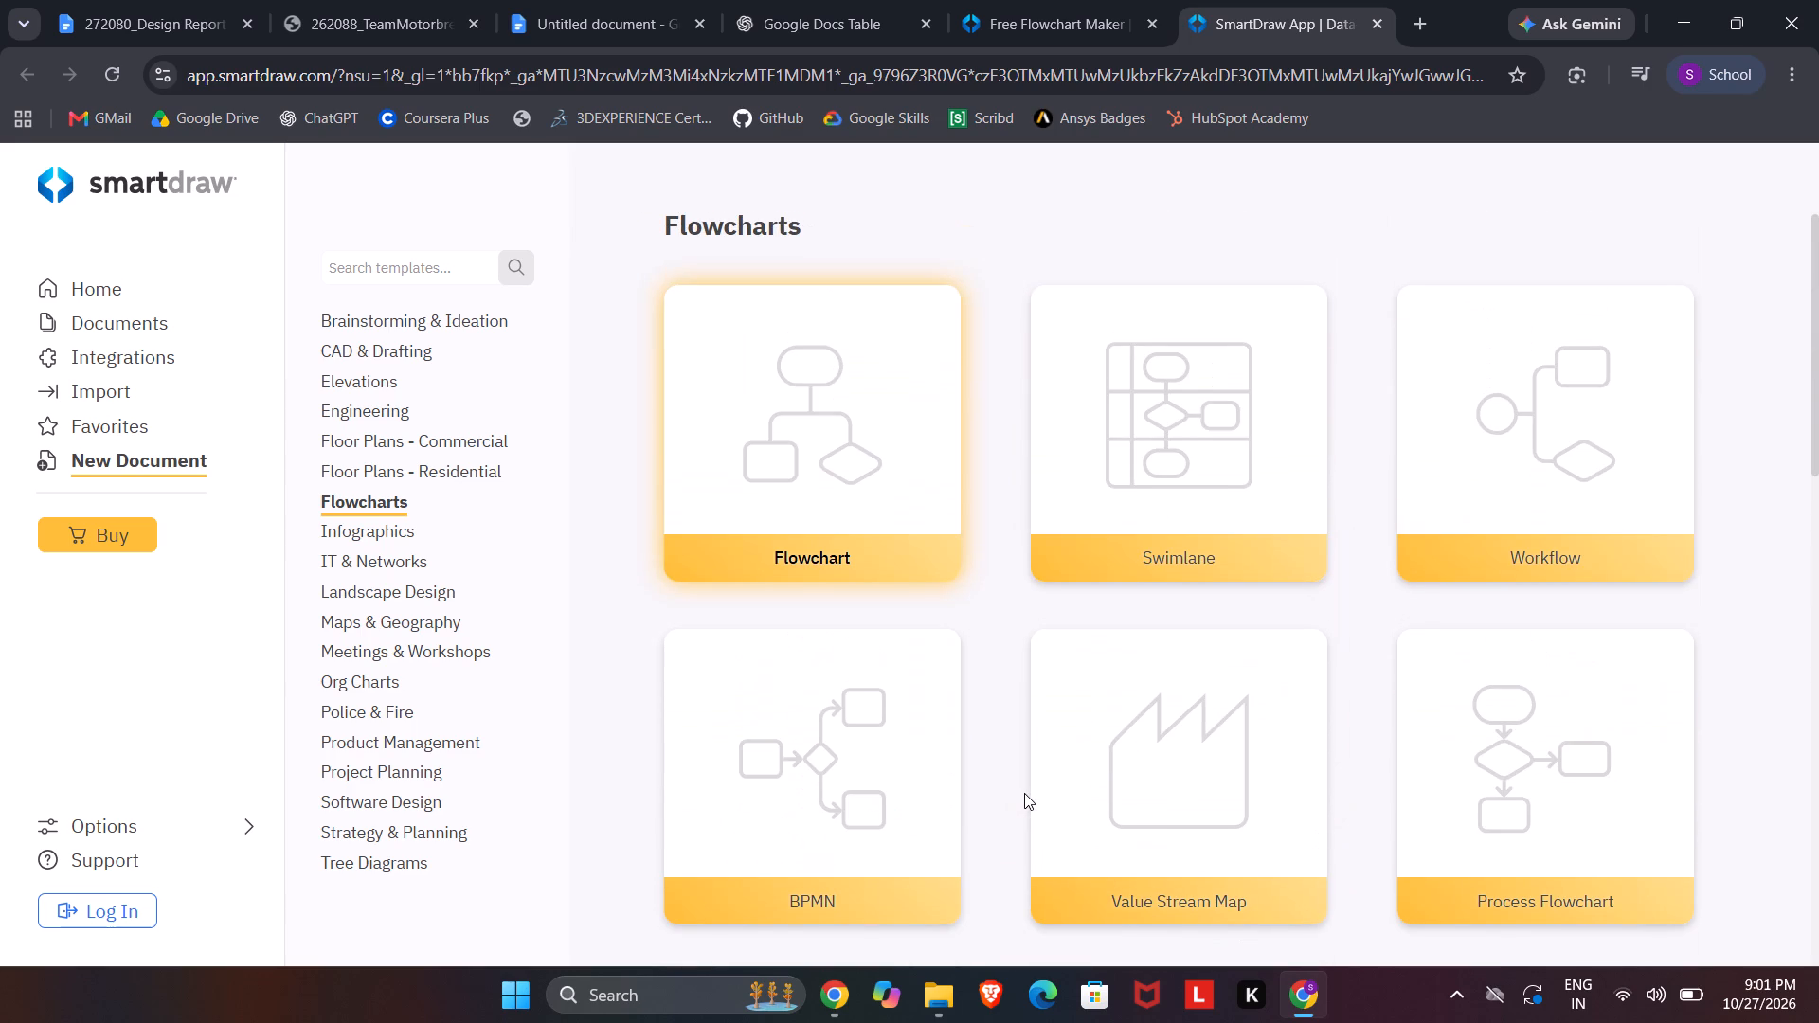
left_click(829, 469)
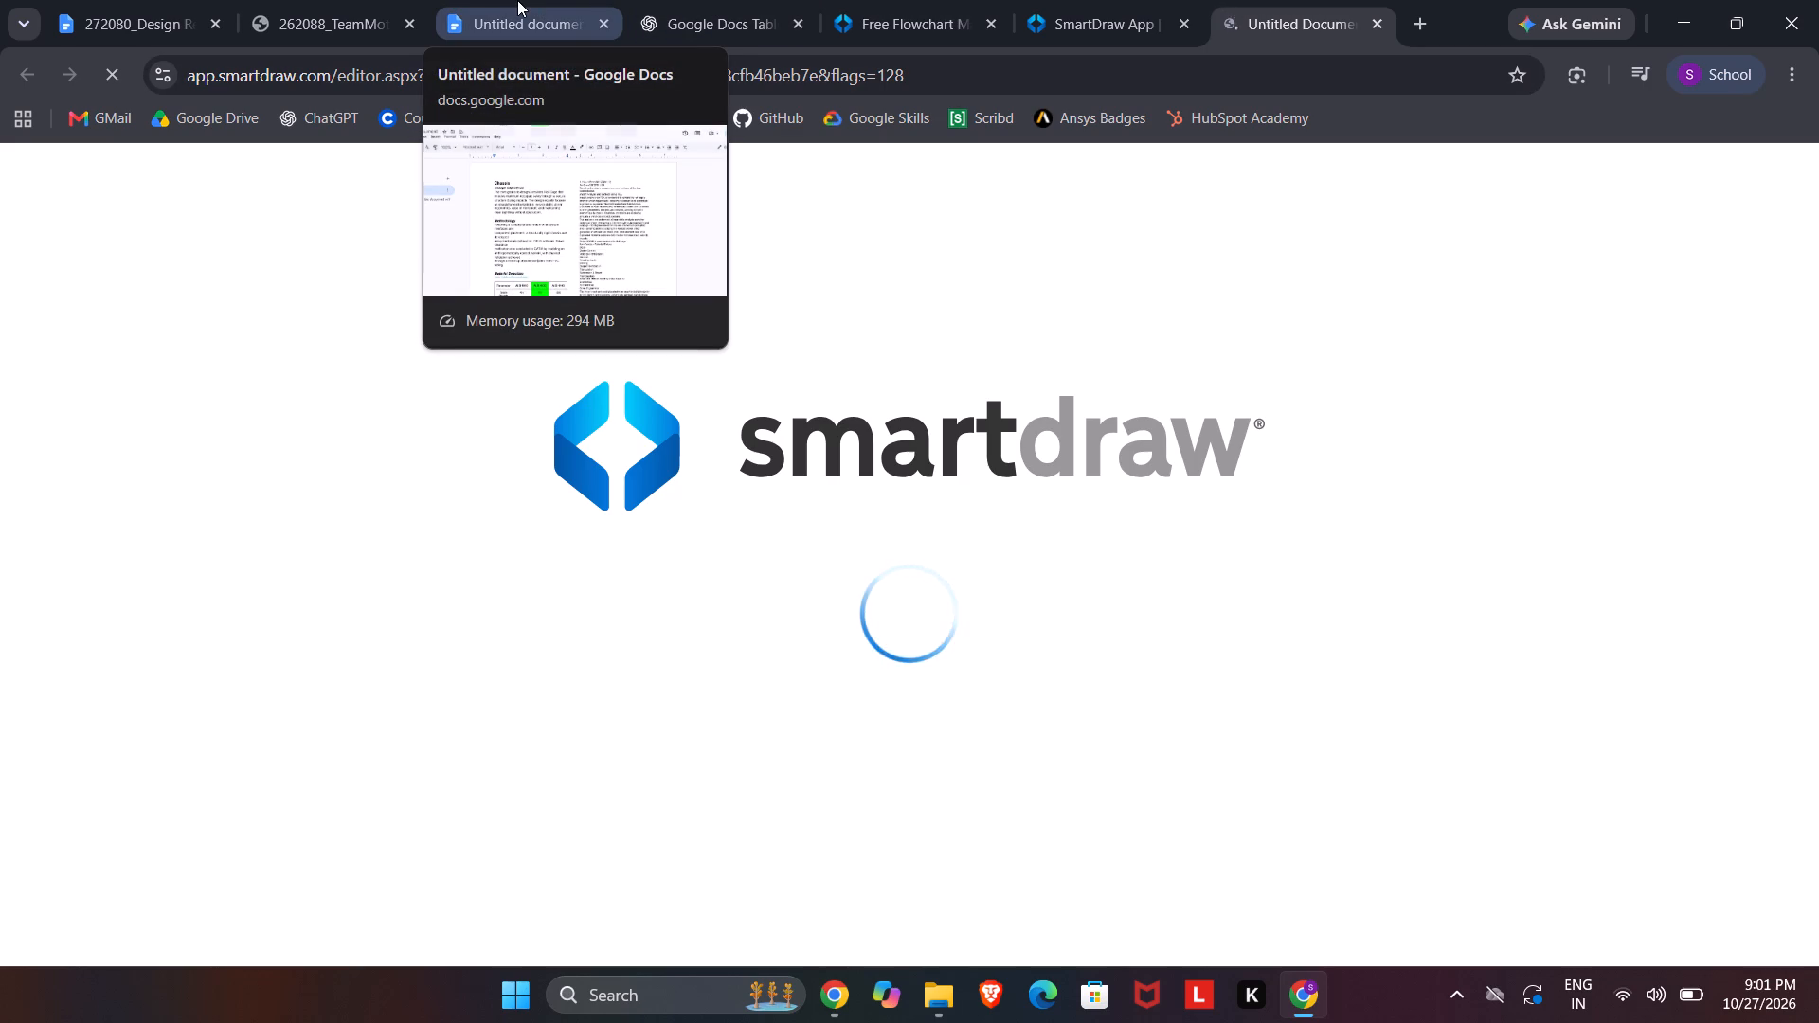
Switch to the 262088_TeamMotorbreath_Design_Report PDF and look through its pages for the Annexure with the rollcage design calculations.
left_click(440, 0)
left_click(410, 0)
scroll(991, 873, "down", 20)
scroll(991, 873, "down", 5)
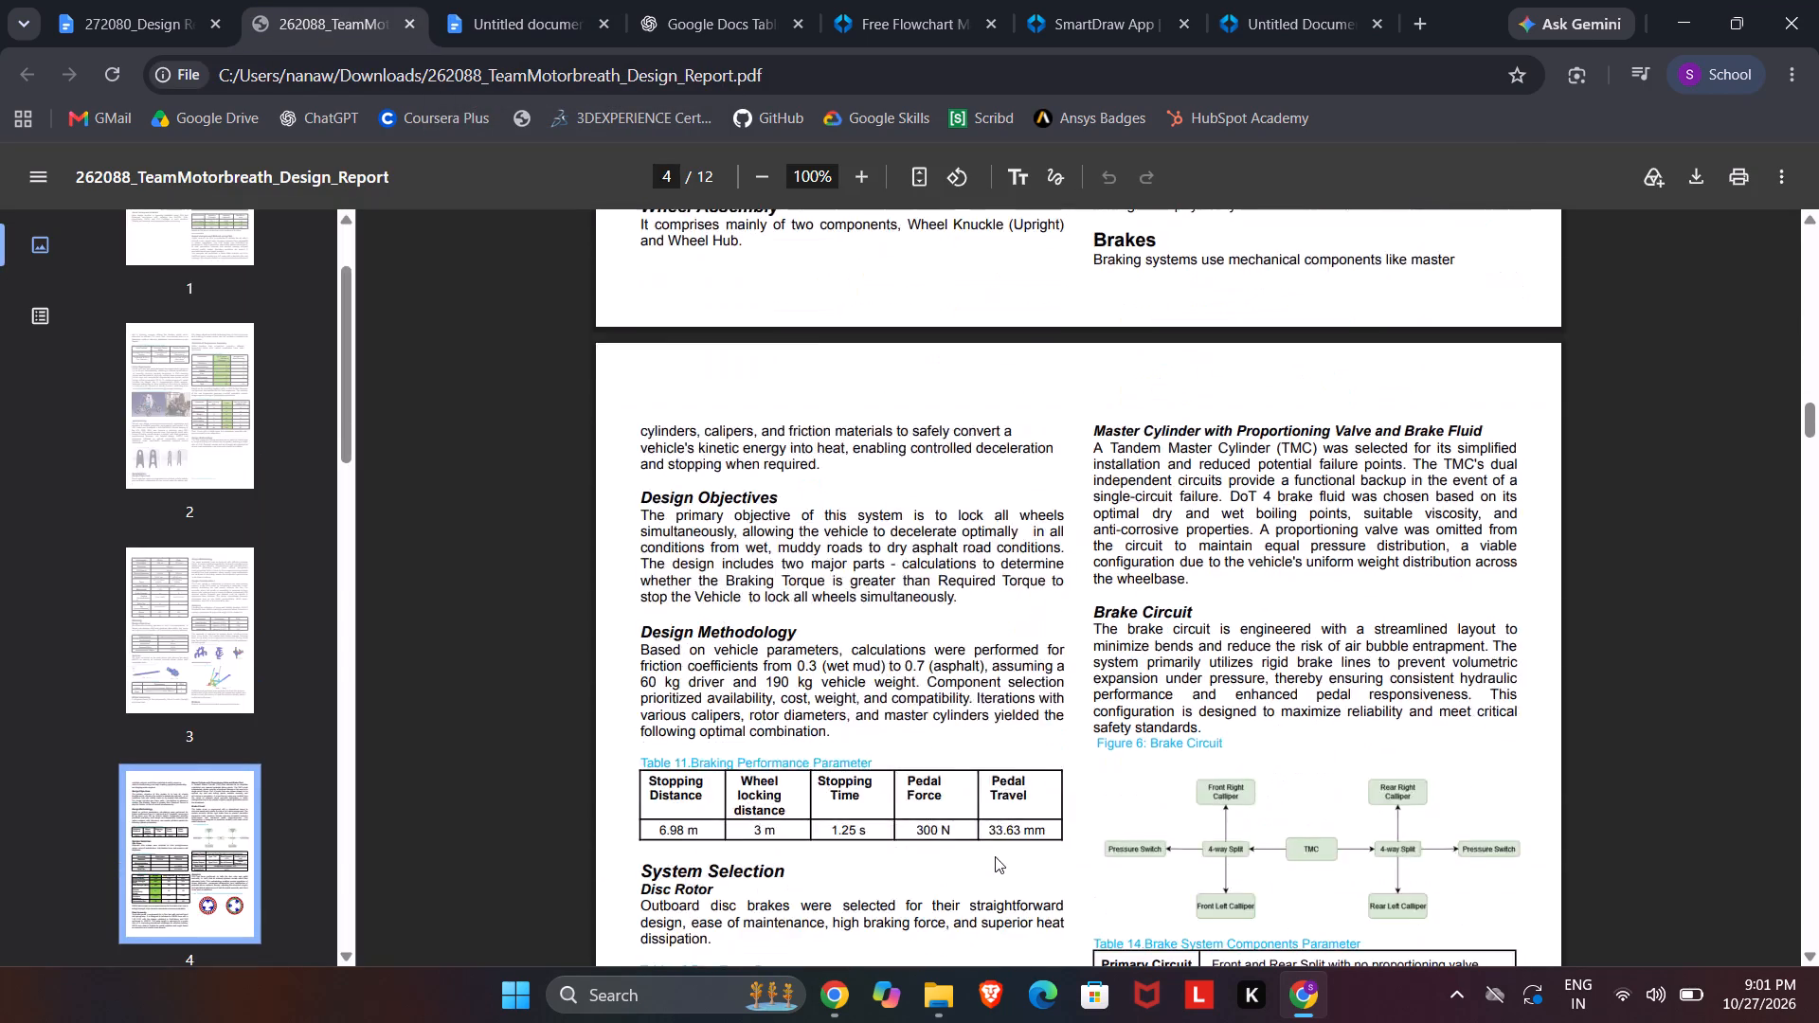
scroll(995, 856, "down", 11)
scroll(858, 722, "down", 16)
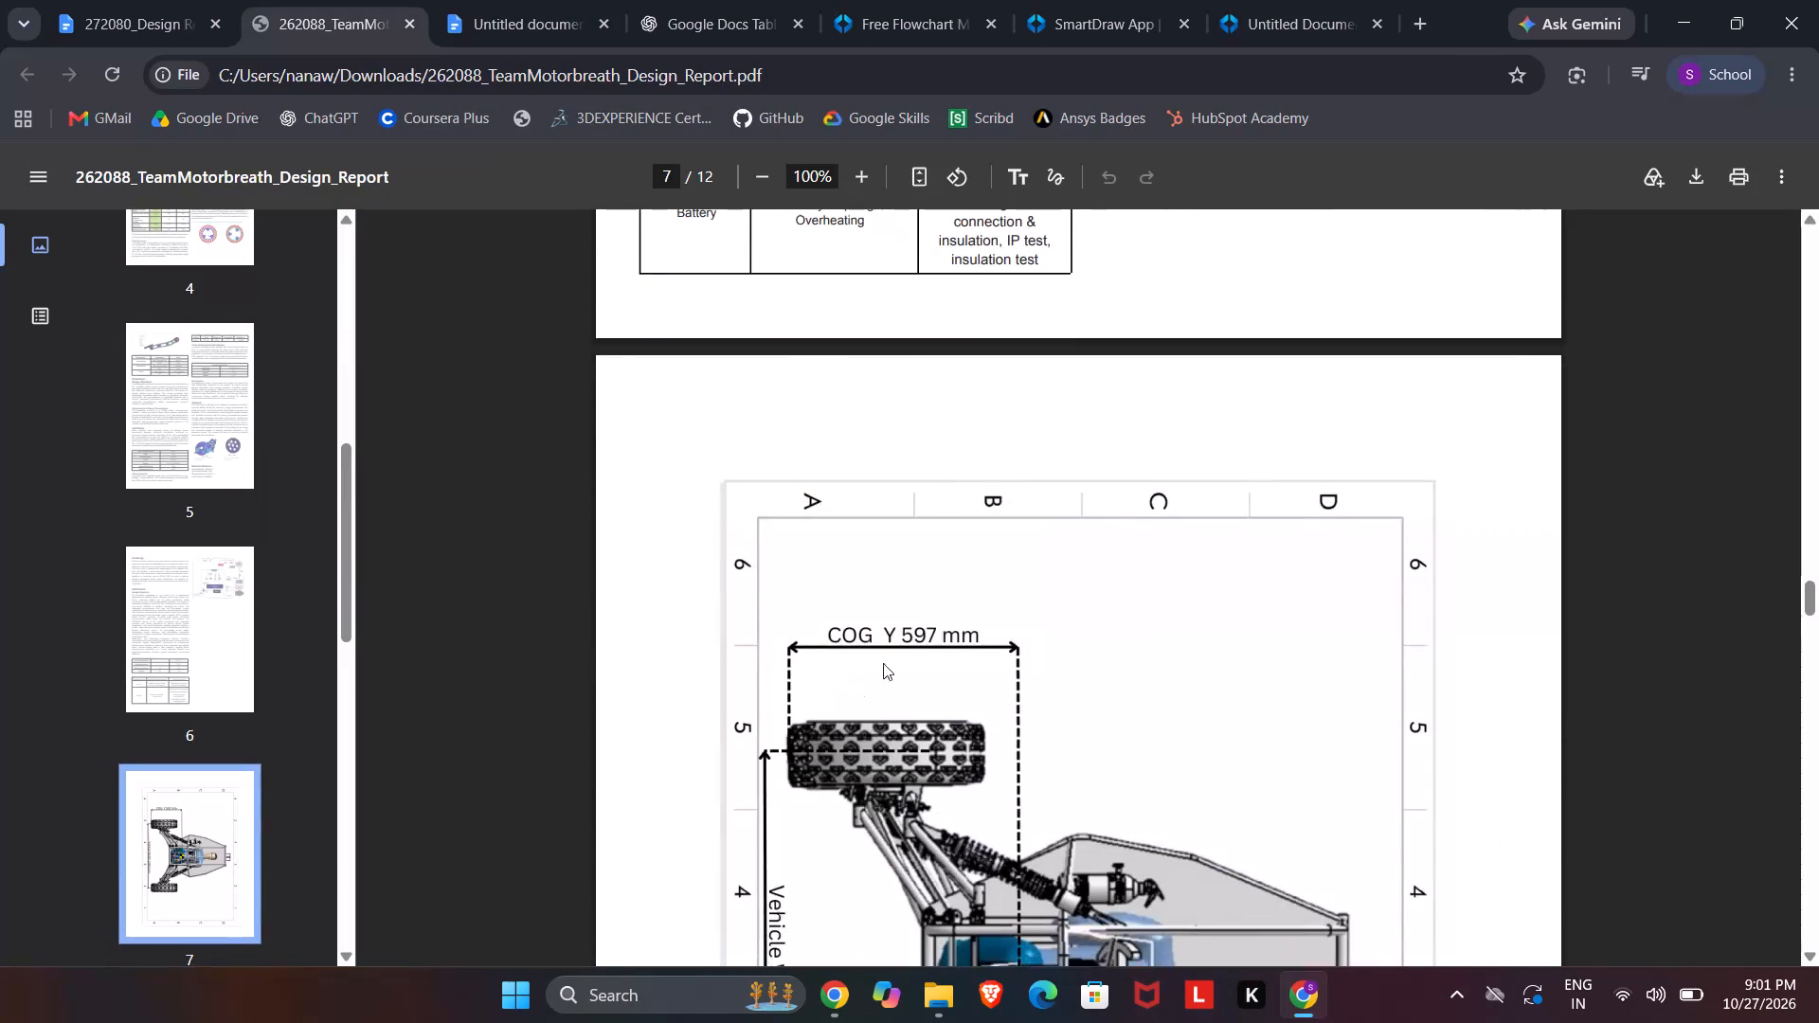
scroll(885, 672, "down", 15)
scroll(915, 657, "down", 8)
scroll(915, 657, "up", 3)
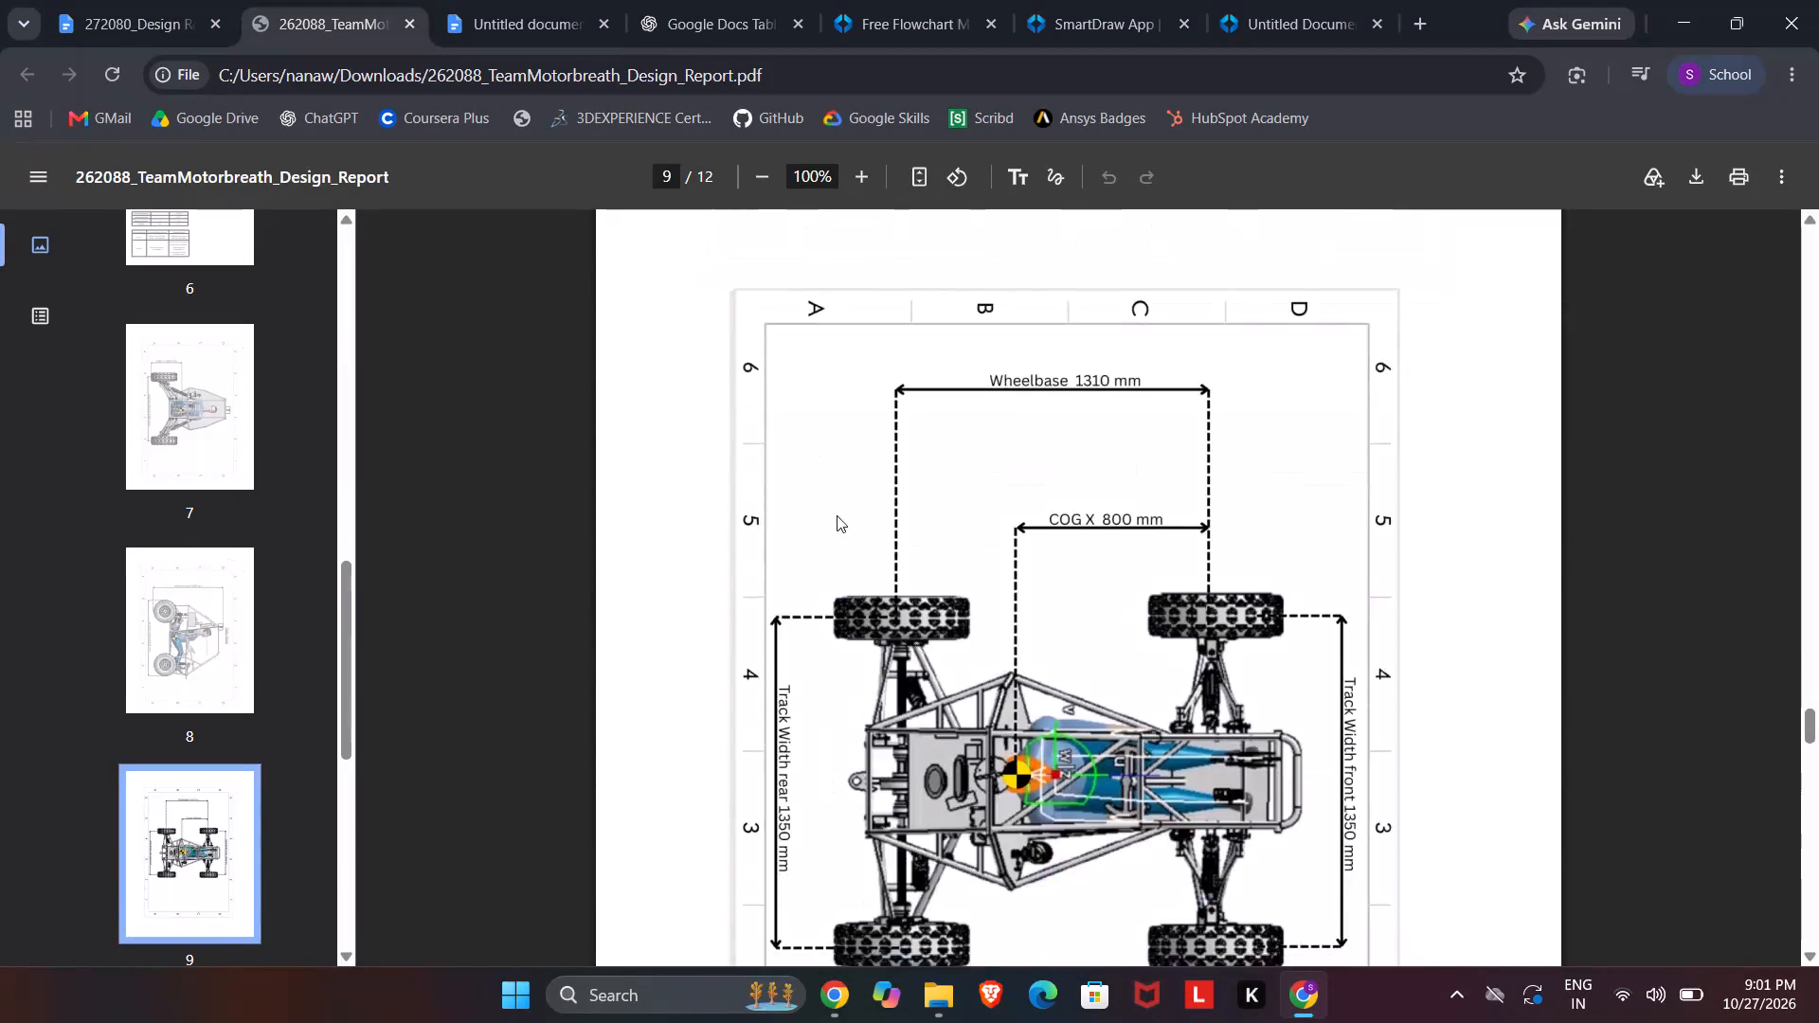
scroll(837, 515, "up", 20)
scroll(837, 515, "up", 10)
scroll(779, 441, "down", 12)
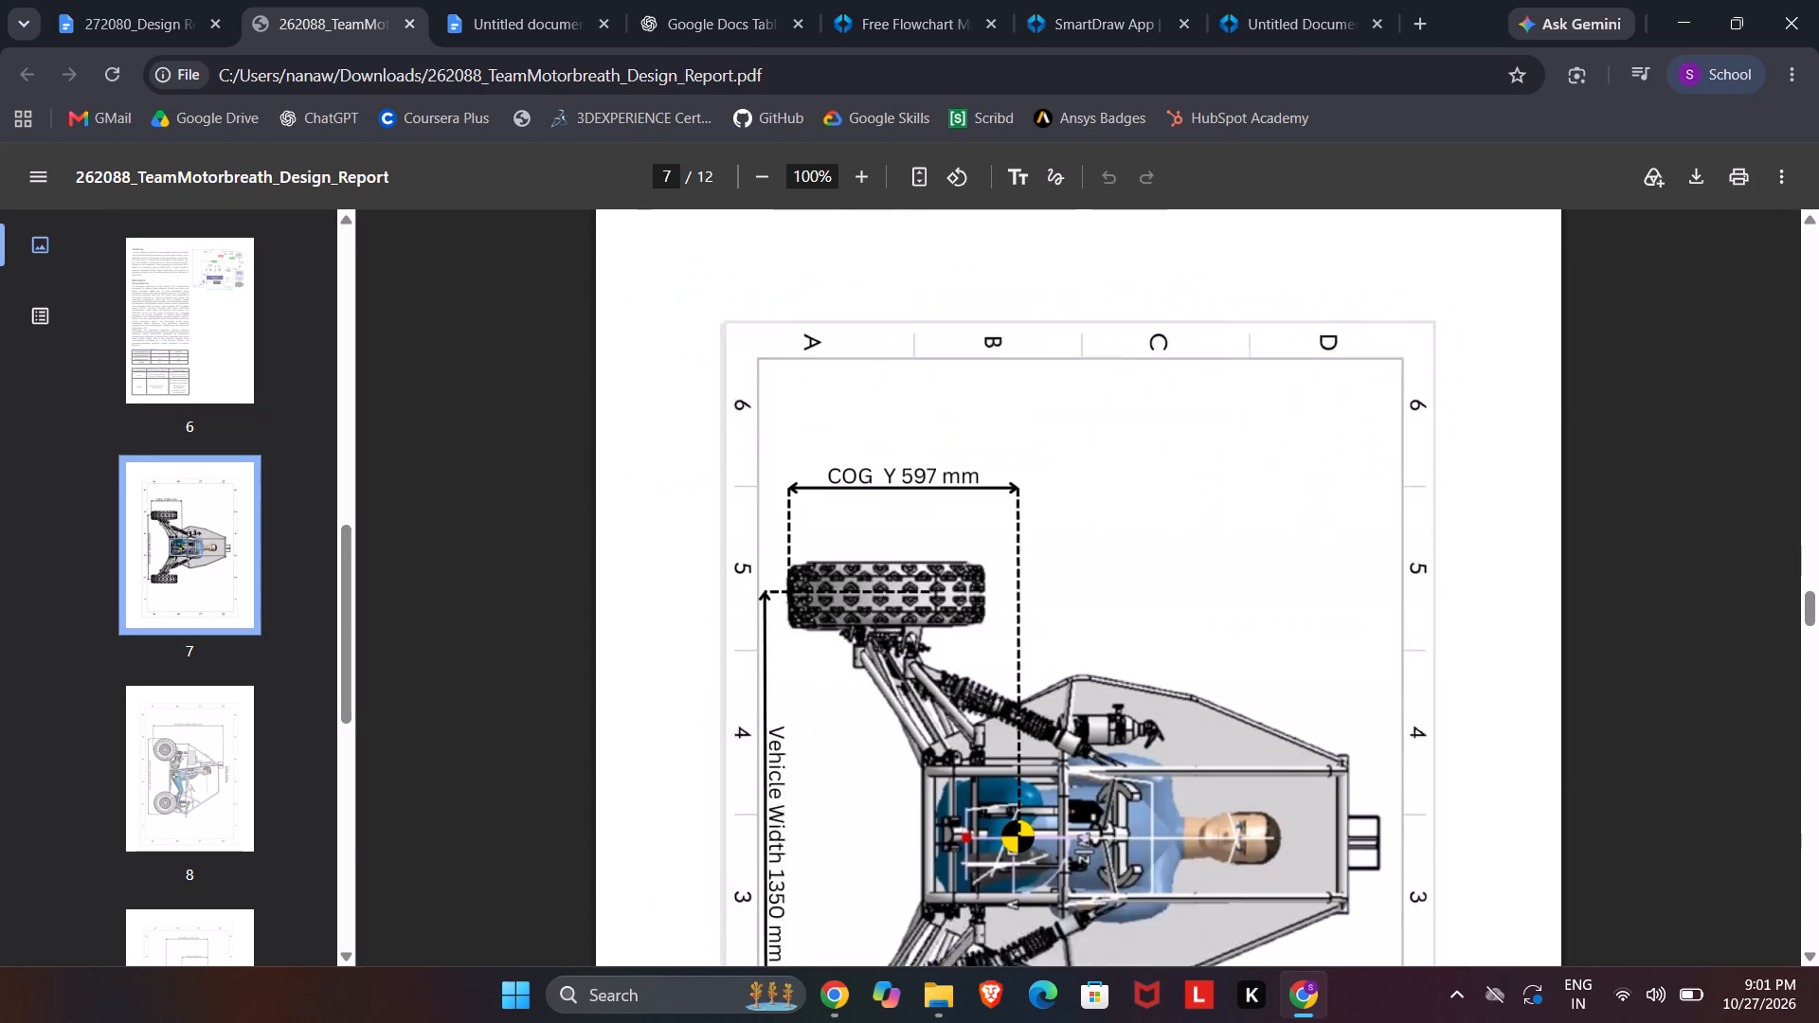
scroll(729, 473, "down", 20)
scroll(749, 467, "down", 2)
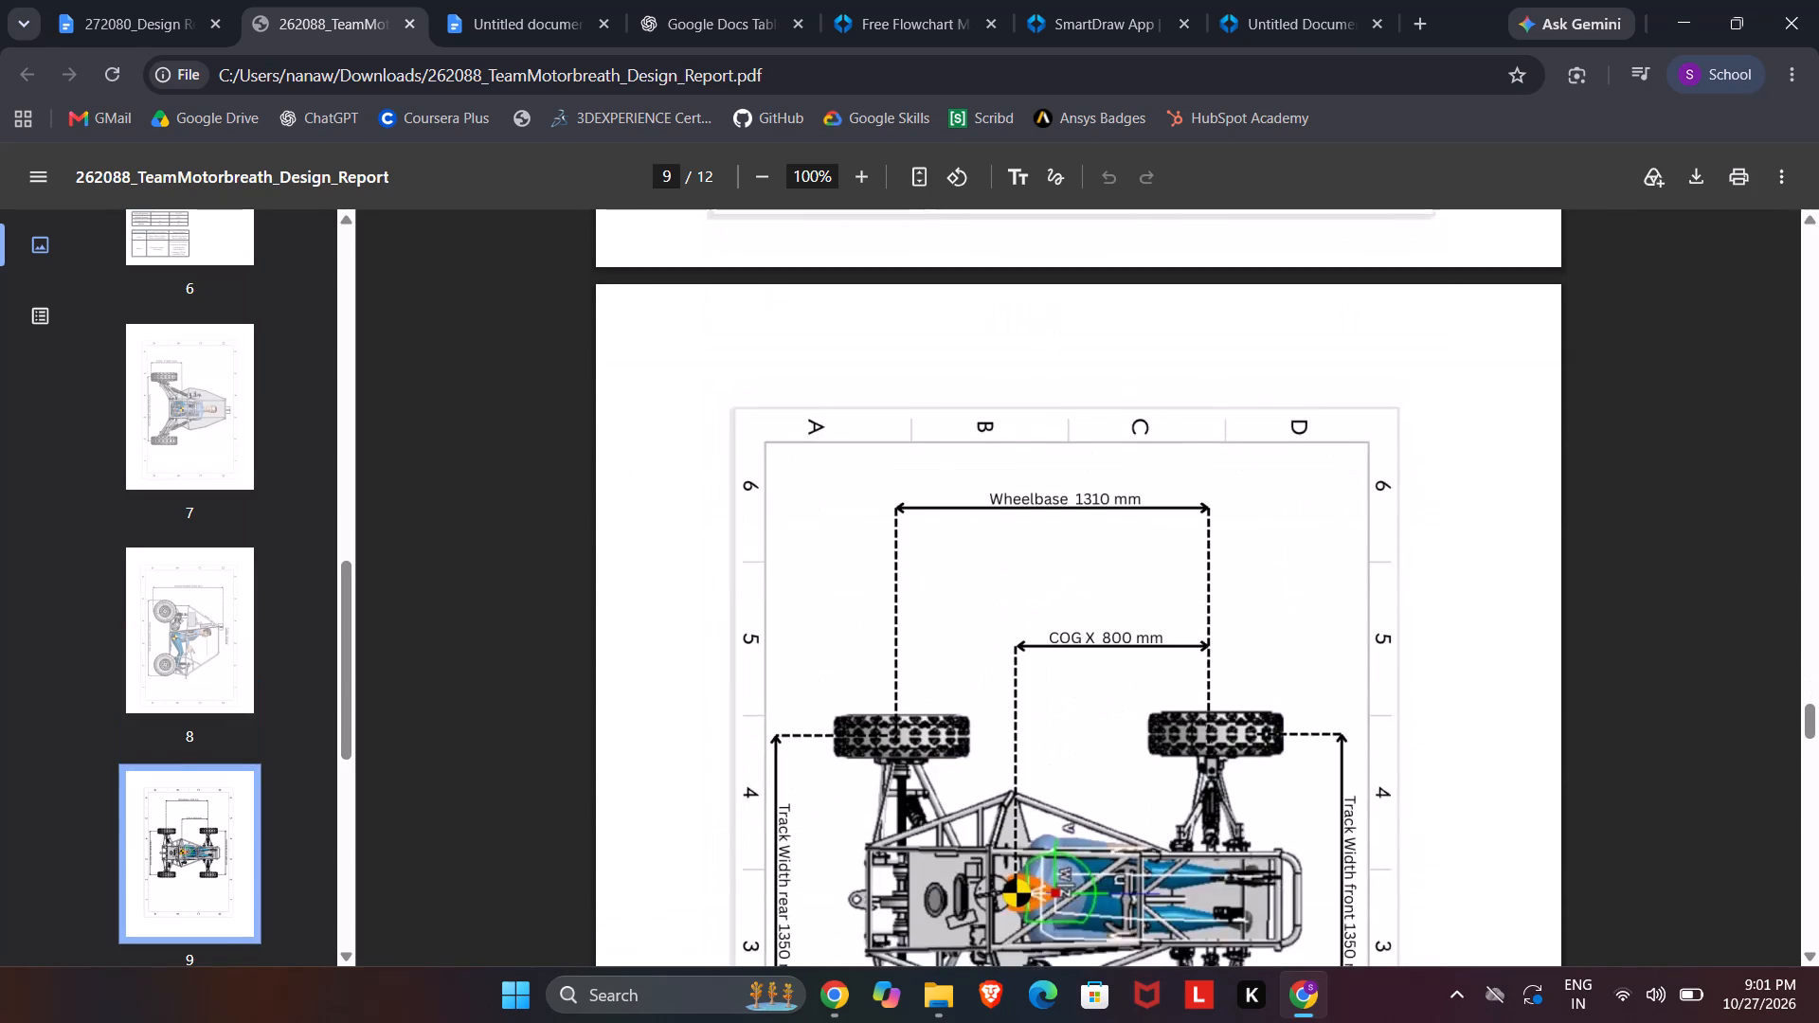
scroll(750, 466, "down", 3)
scroll(768, 542, "down", 6)
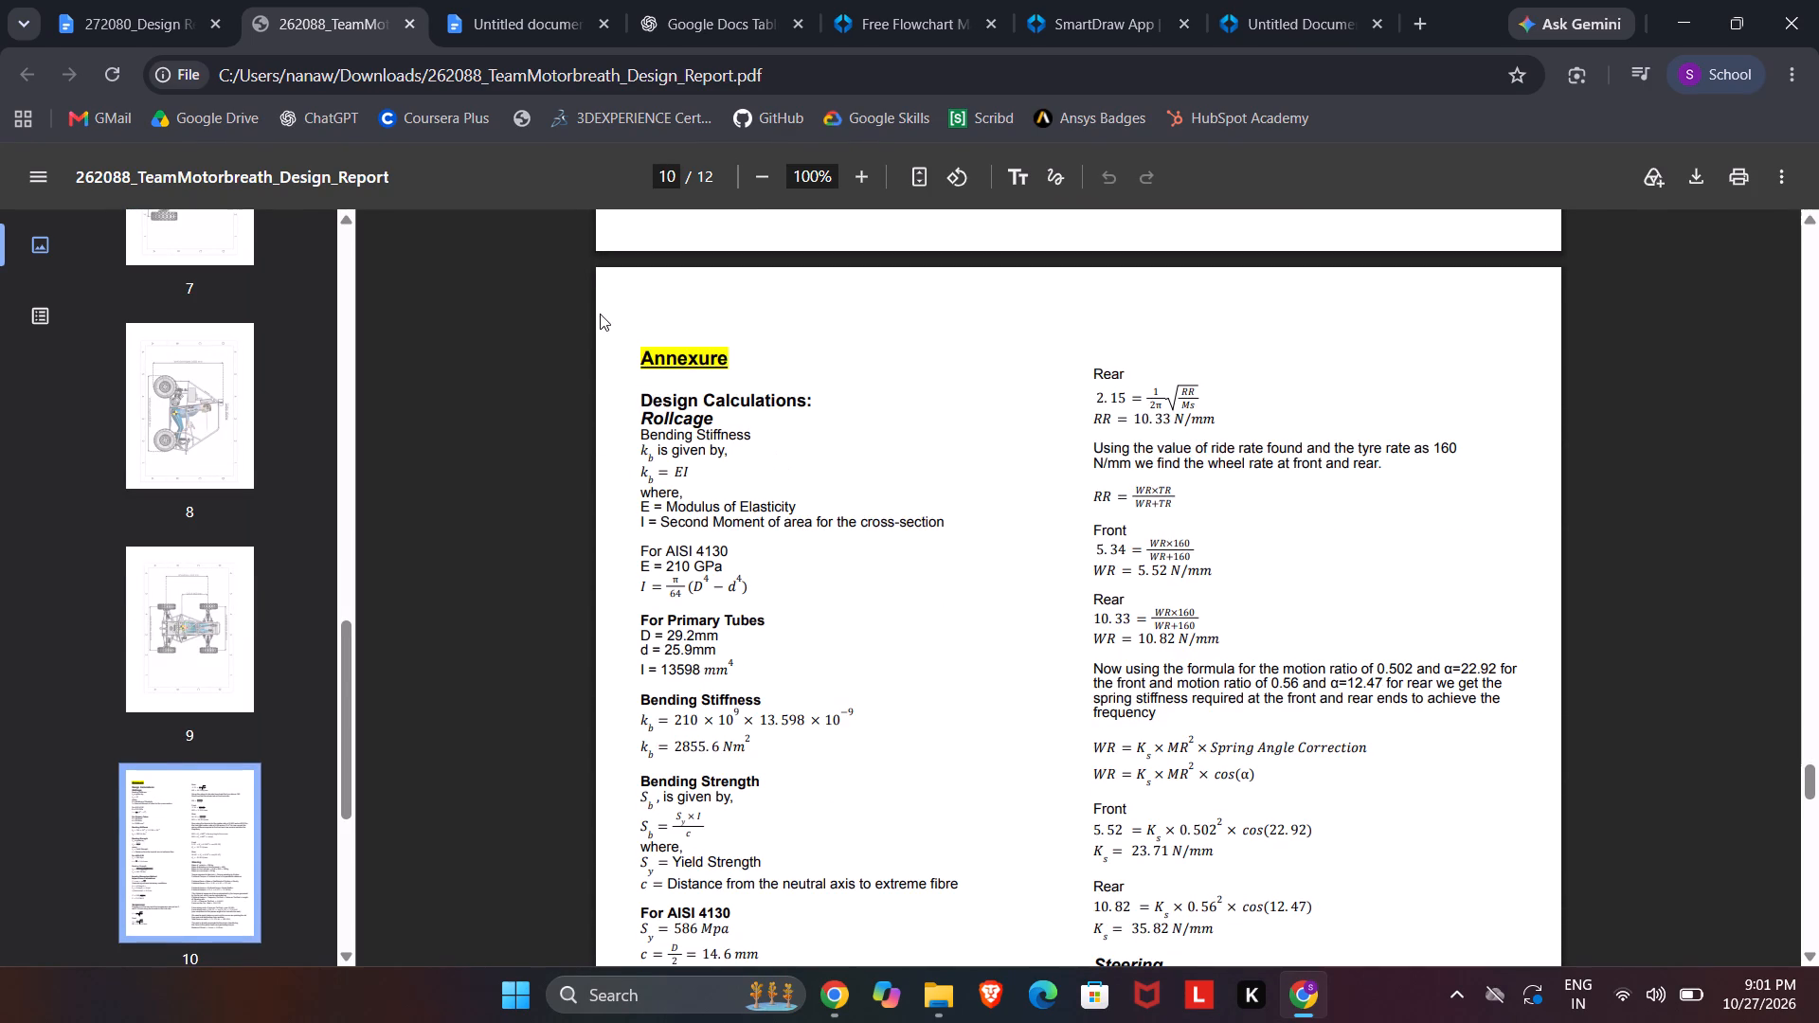
Copy the Annexure text from its heading through the end of the rollcage Impact Force Calculations, just before Suspension.
left_click_drag(639, 332, 785, 535)
left_click(784, 529)
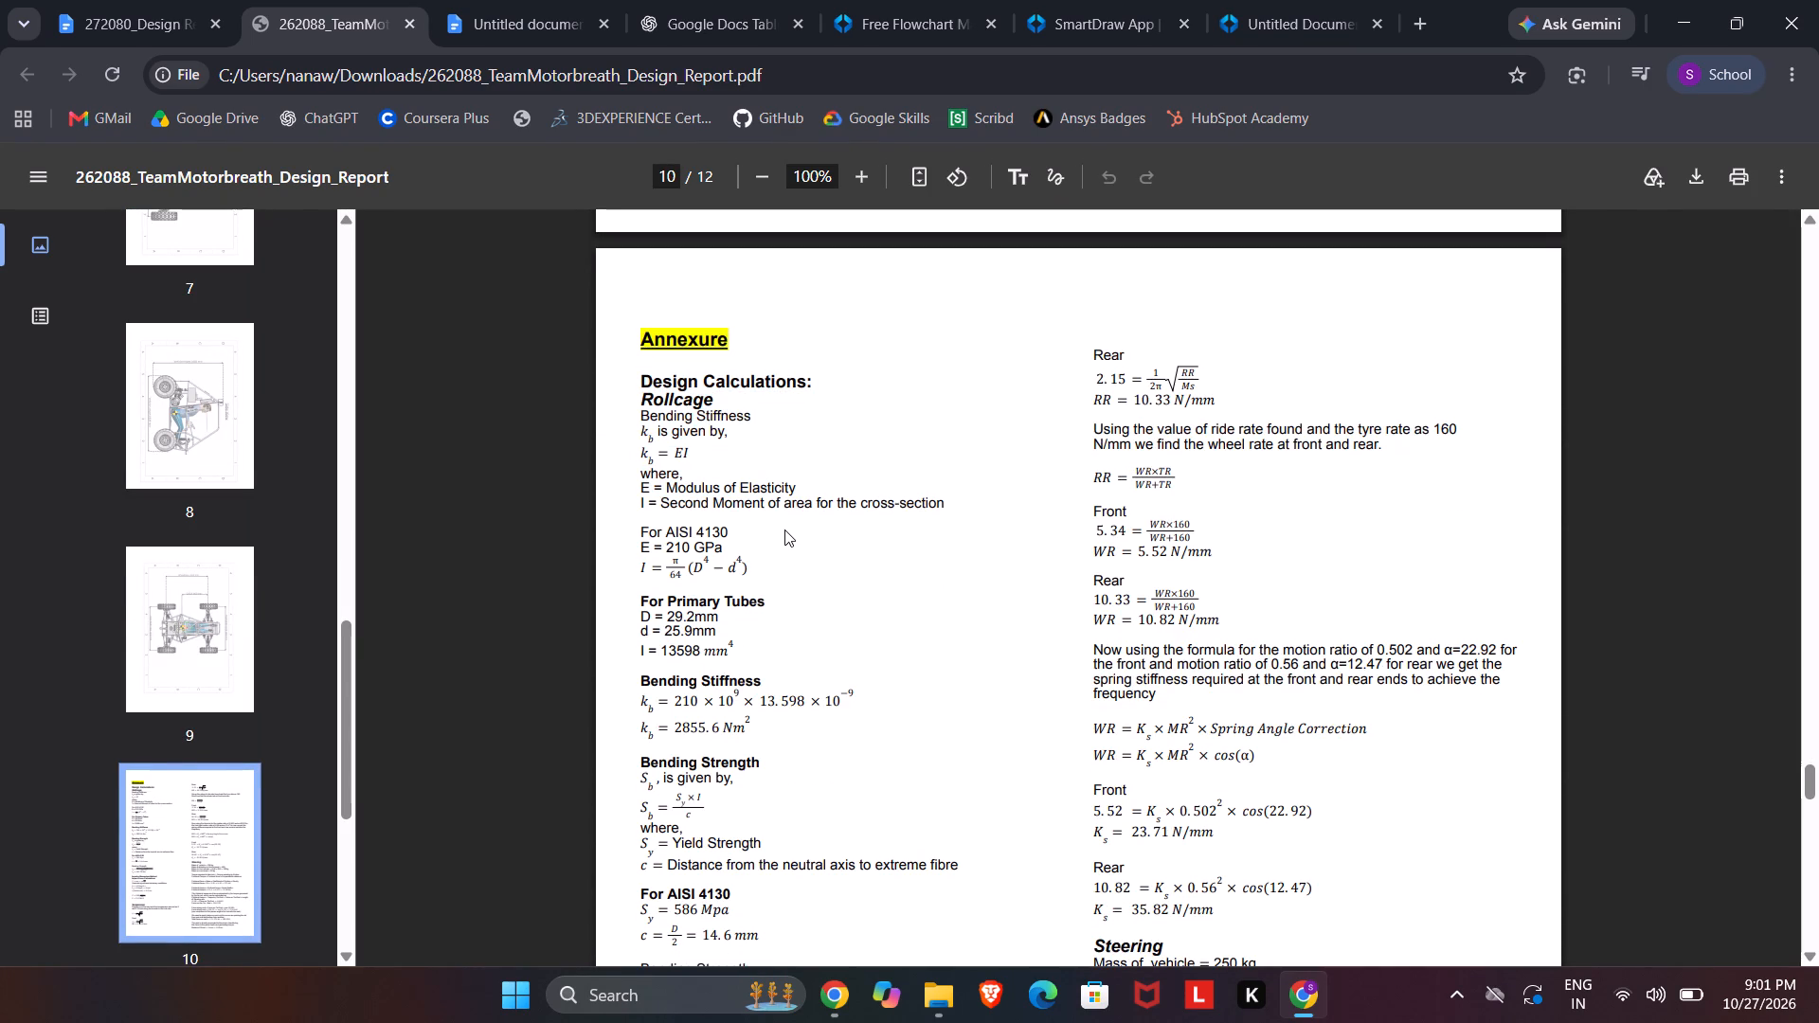
left_click_drag(634, 337, 675, 368)
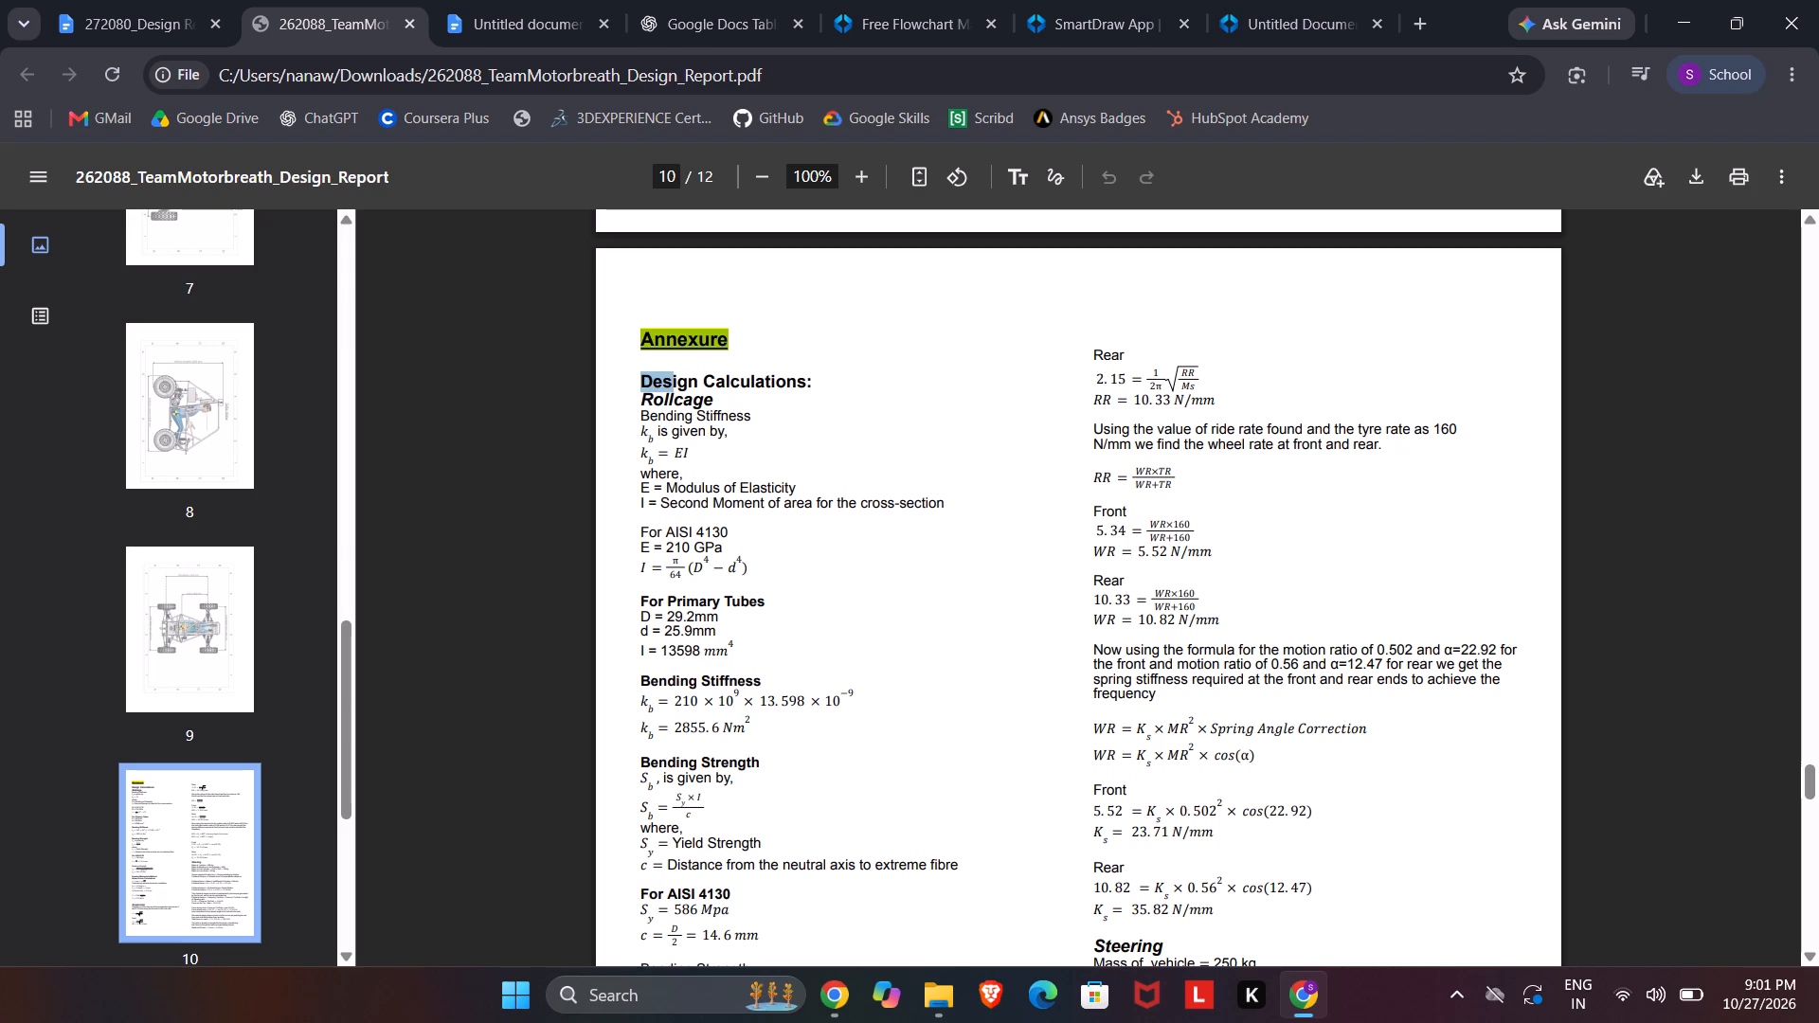
left_click_drag(675, 368, 783, 481)
scroll(782, 459, "down", 5)
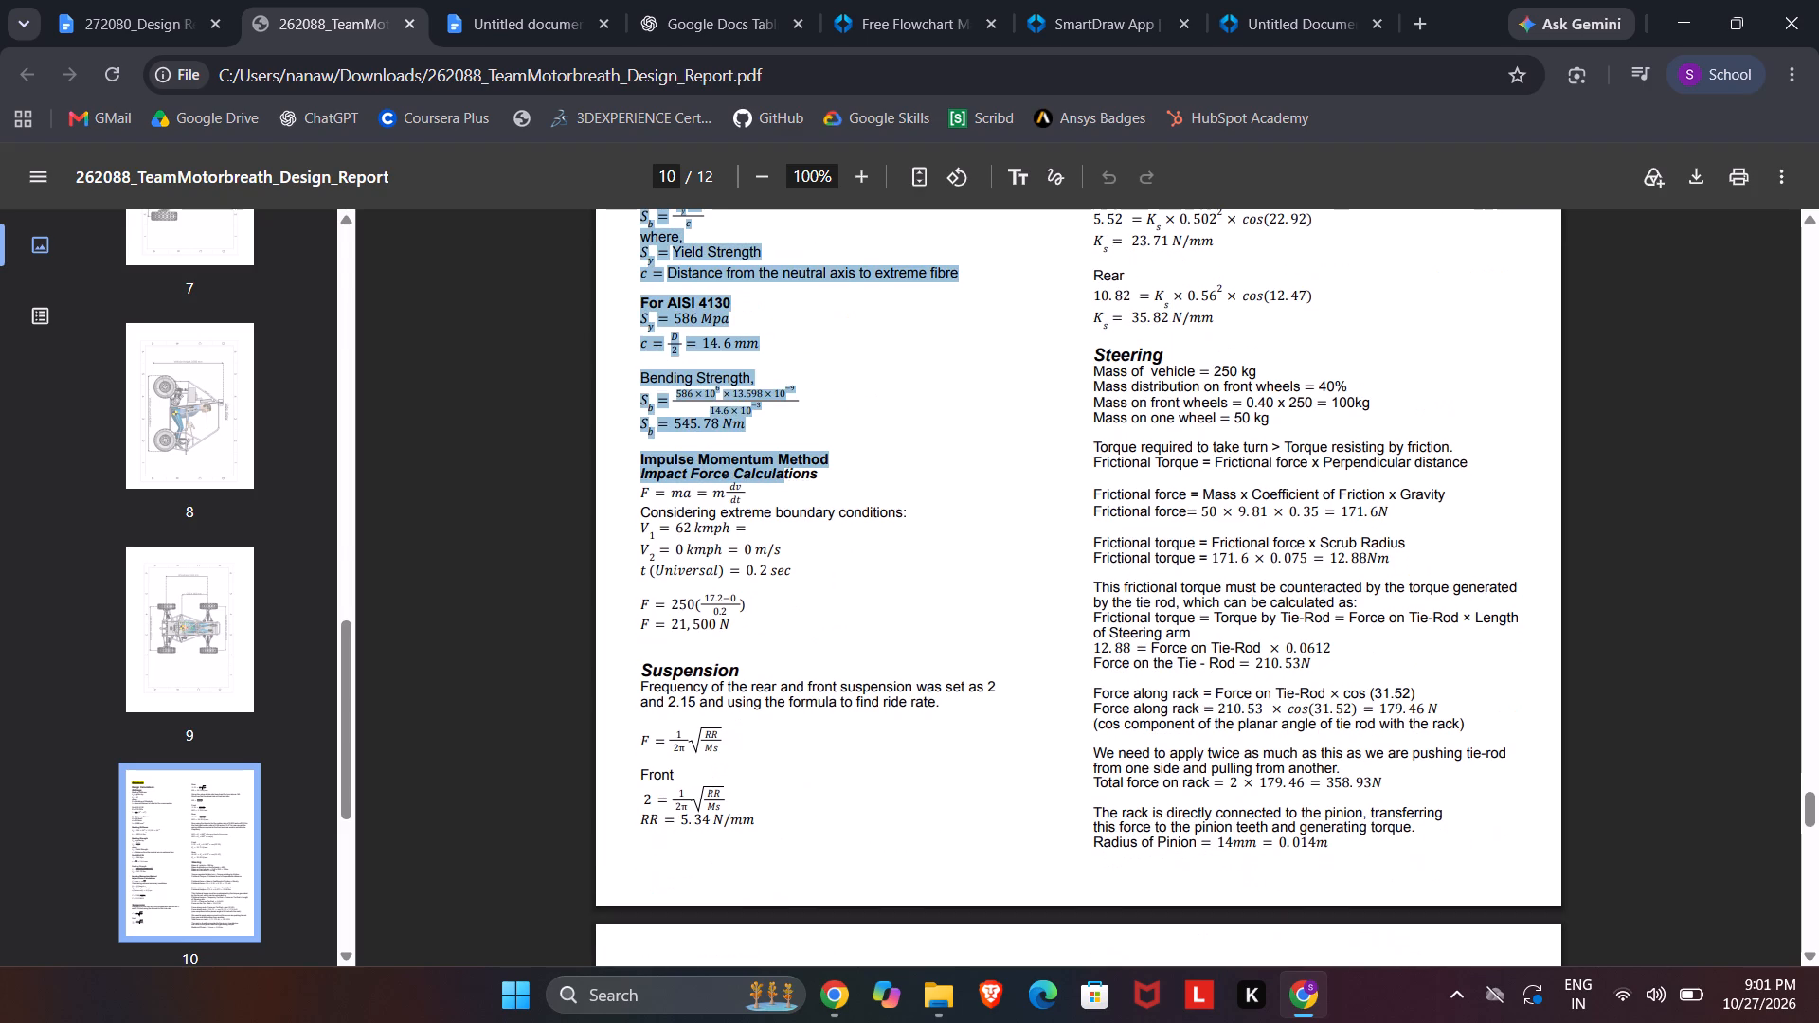
left_click_drag(783, 481, 724, 638)
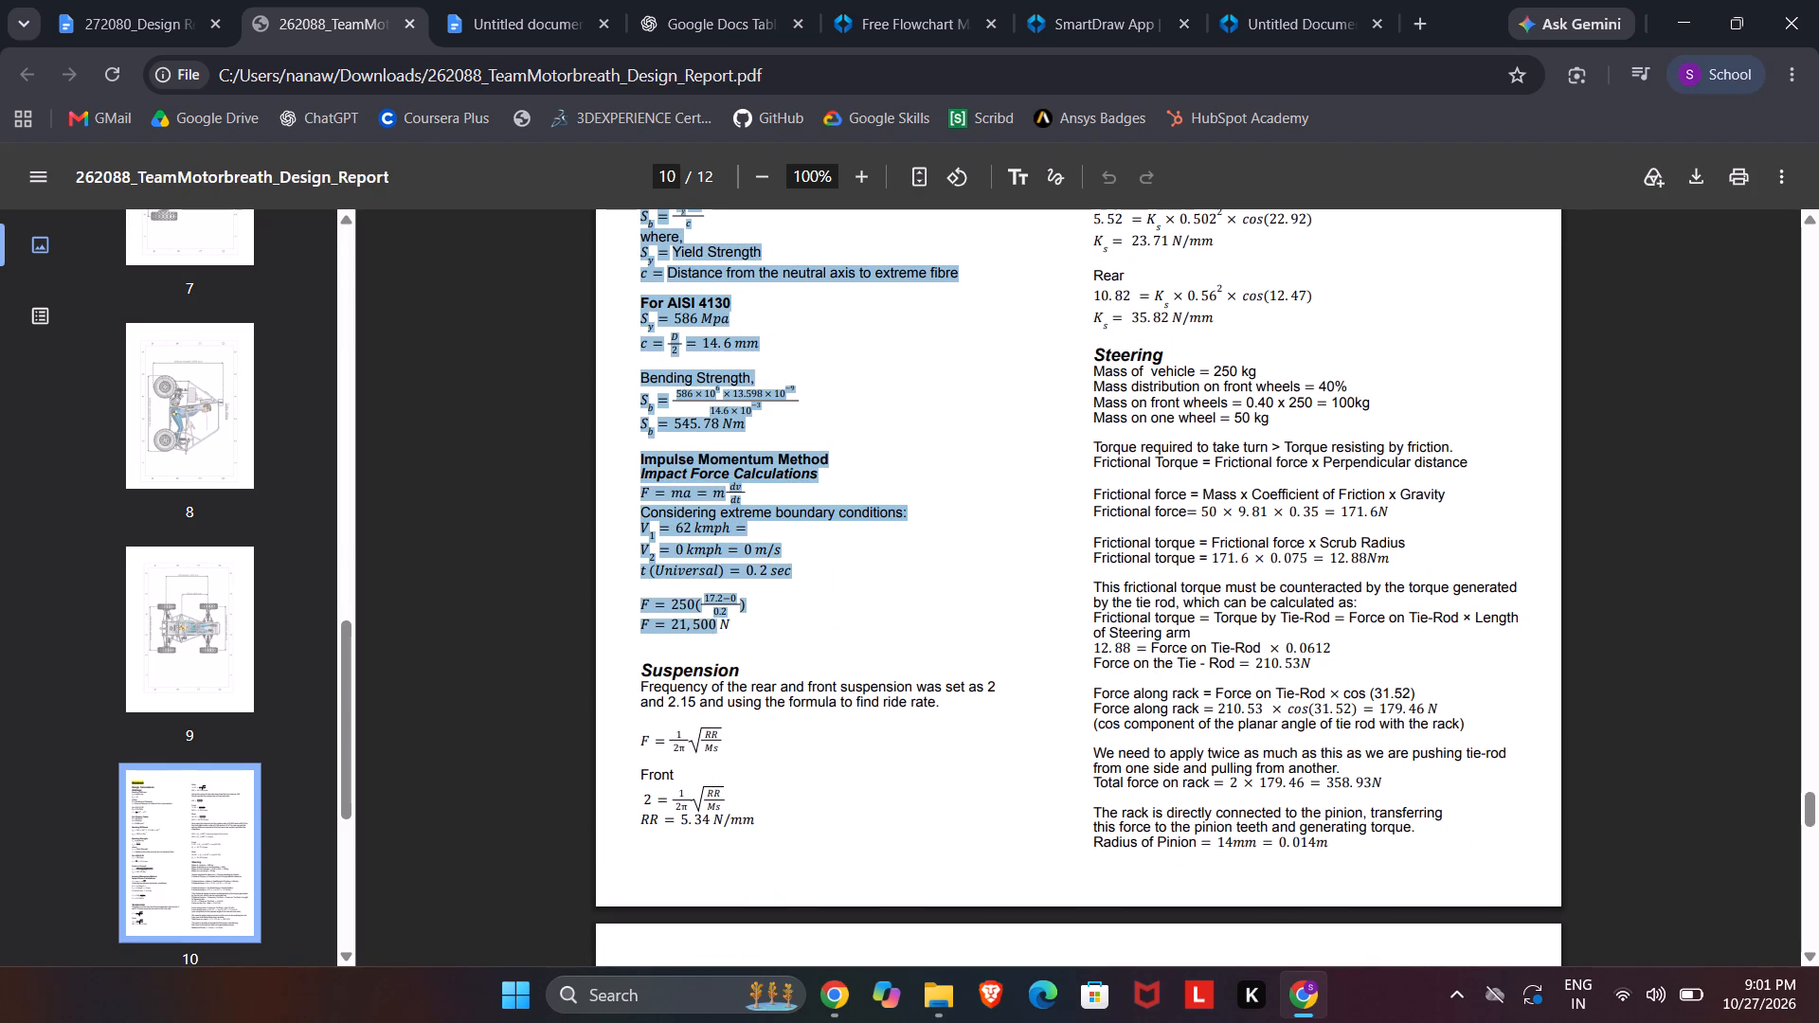
left_click_drag(724, 638, 734, 633)
scroll(741, 626, "up", 2)
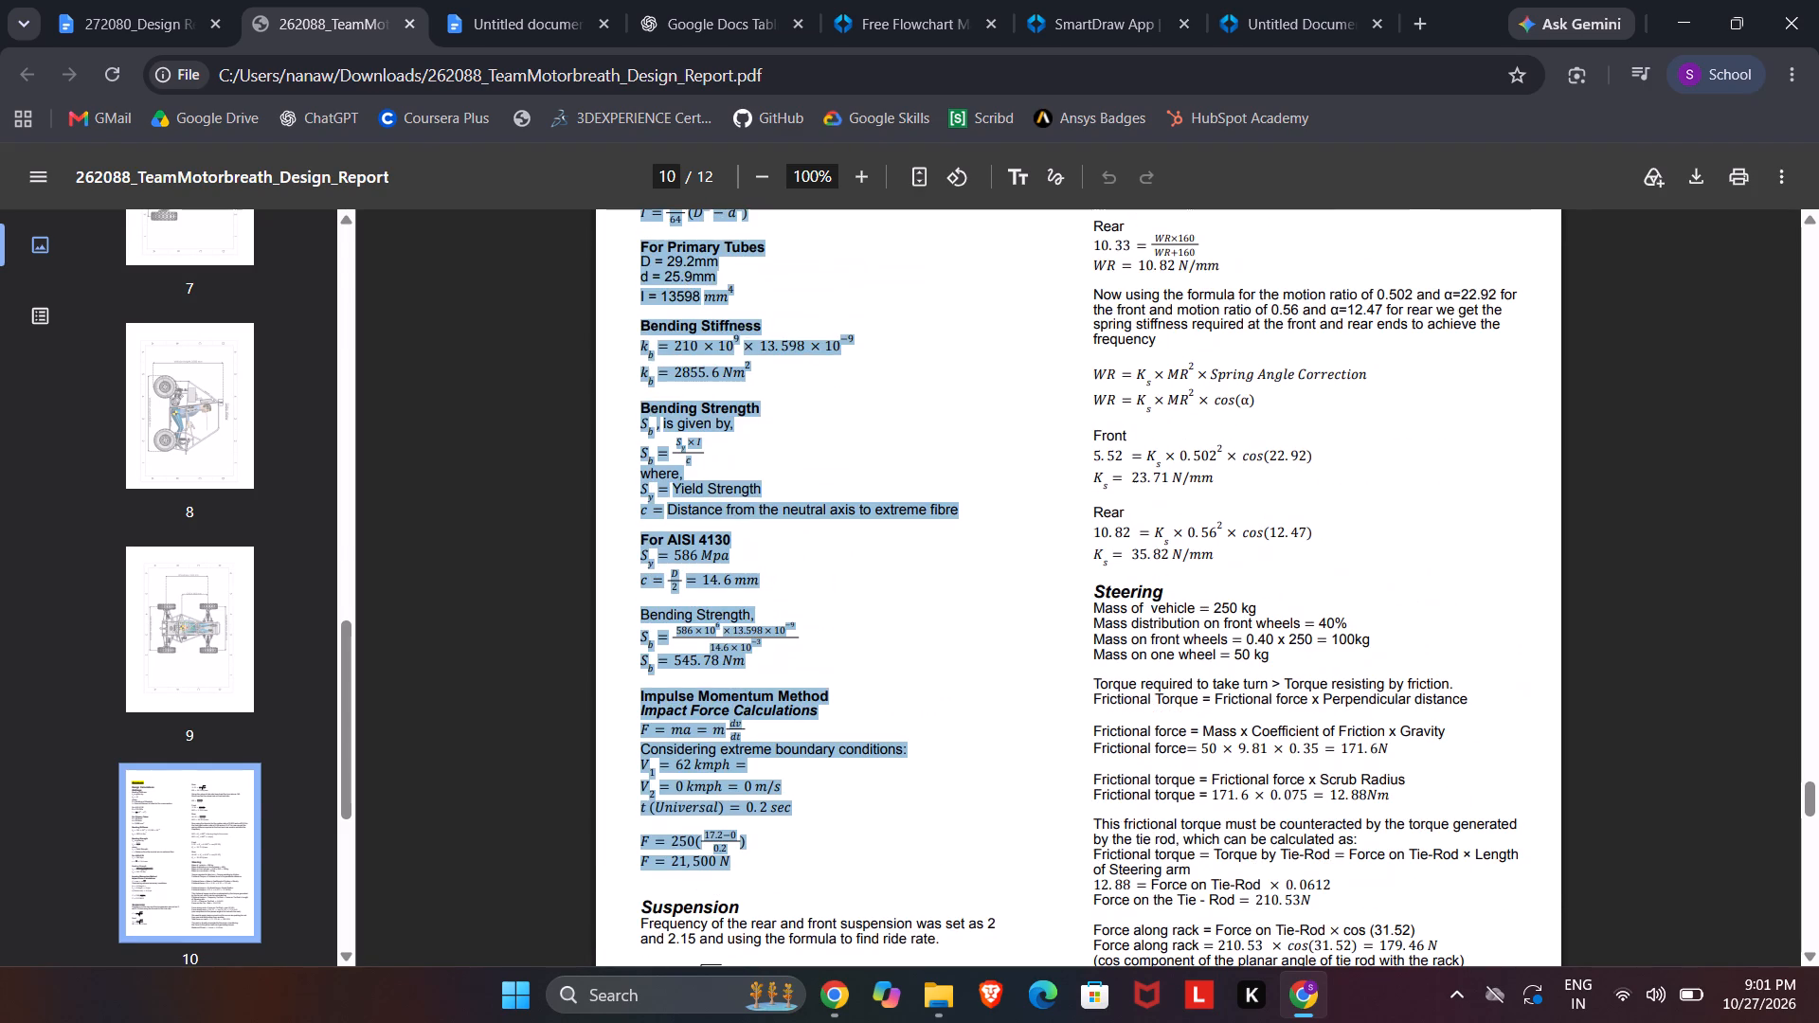
right_click(690, 715)
left_click(751, 381)
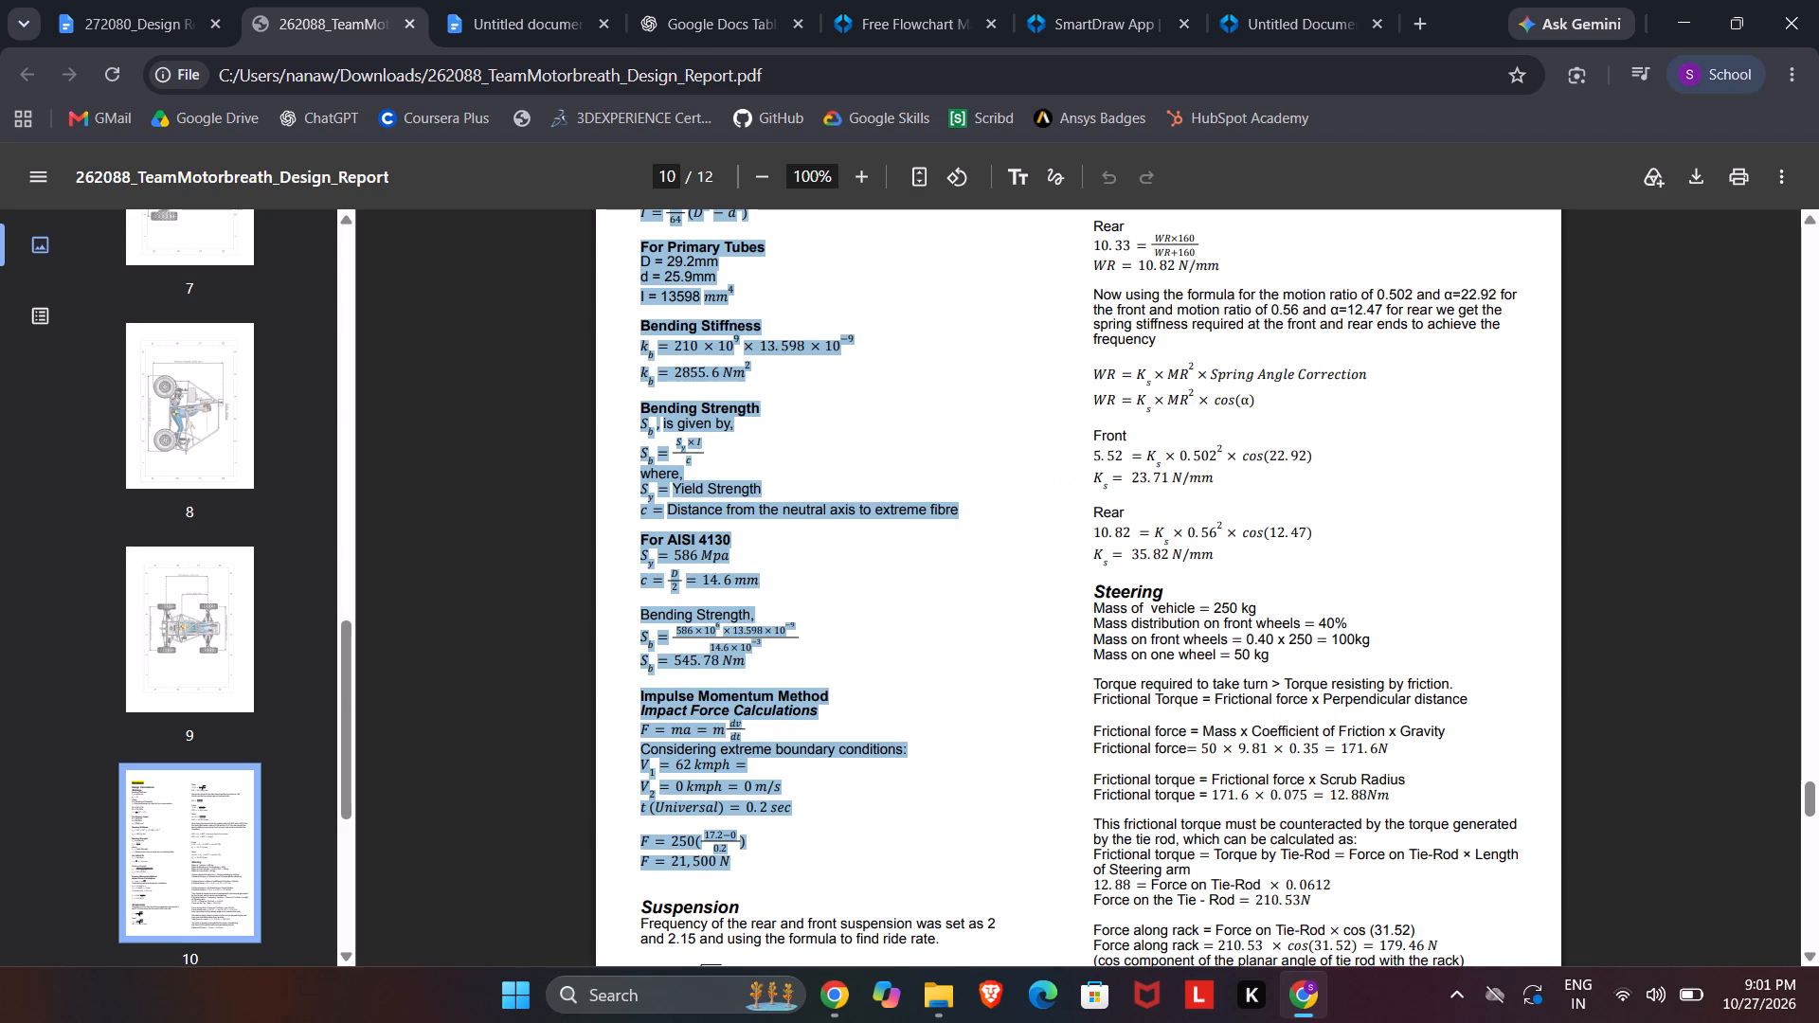
Switch to the 272080_Design Report and add blank lines after the last content, placing the cursor at the top of a new page.
left_click(59, 0)
scroll(717, 915, "down", 20)
scroll(717, 915, "down", 1)
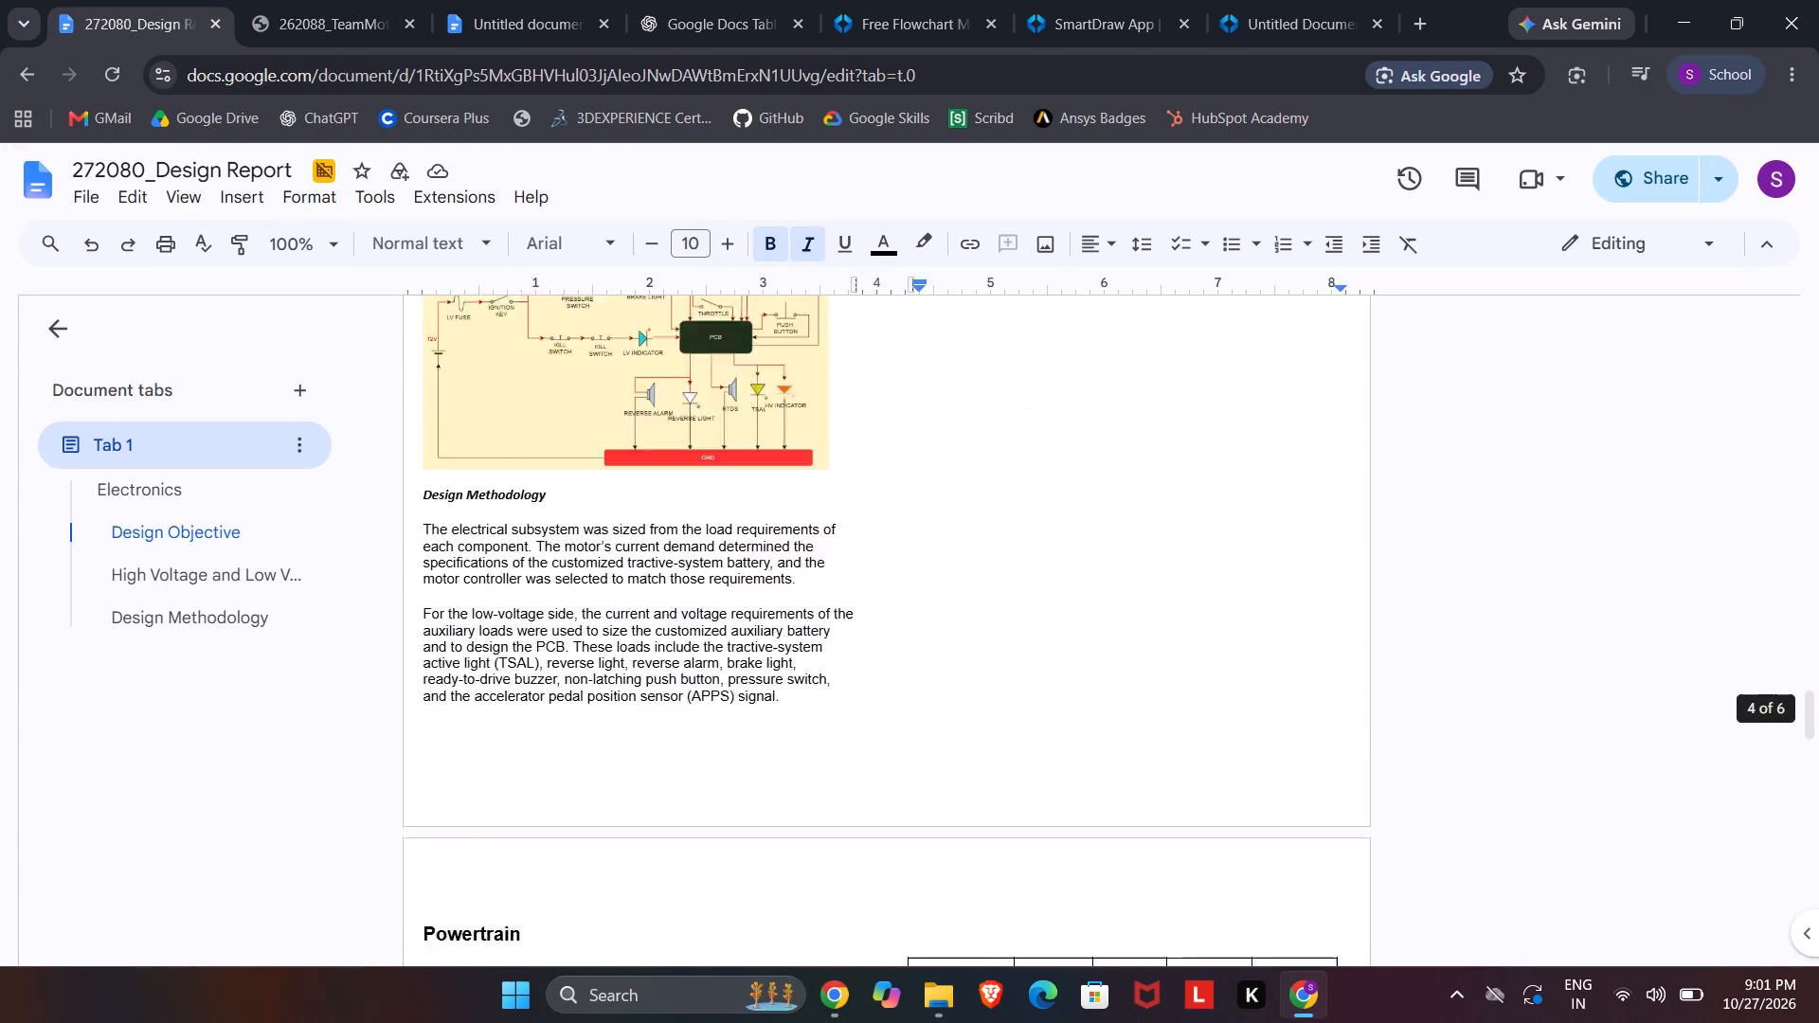
scroll(737, 939, "down", 16)
scroll(728, 916, "down", 7)
left_click(734, 817)
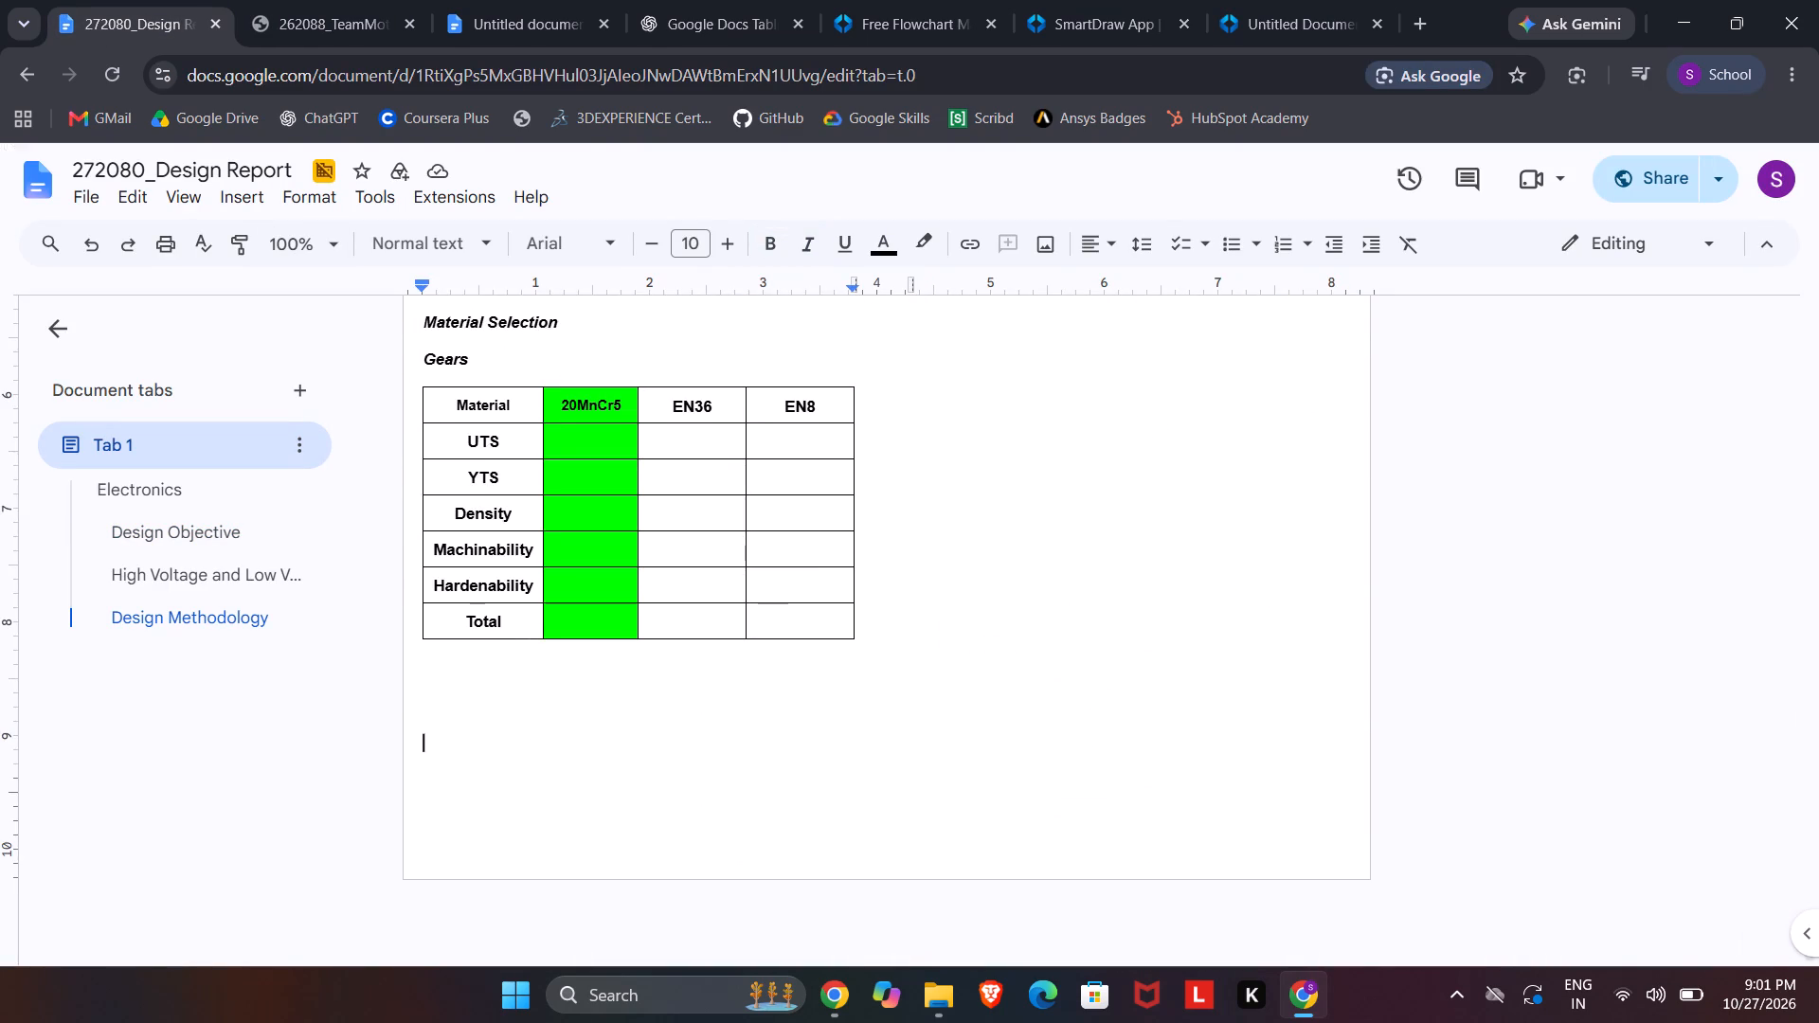
left_click(1205, 715)
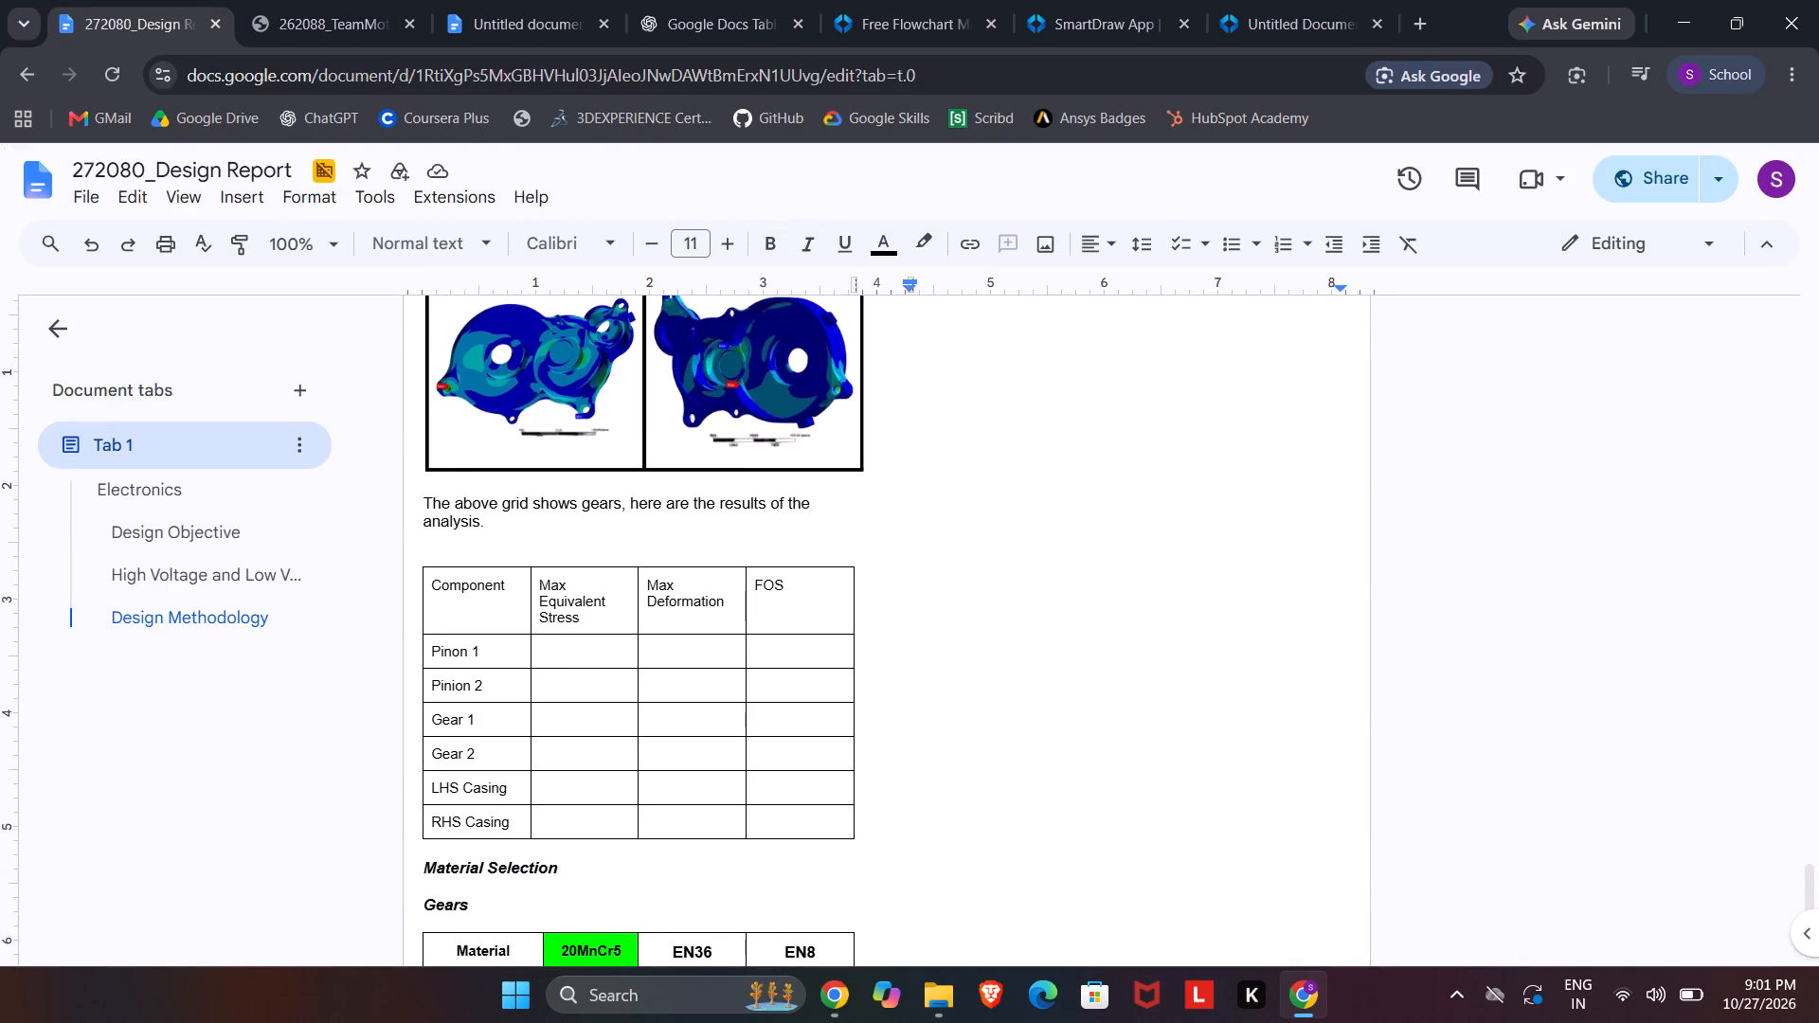
key("Return")
key("Return")
key("Return")
key("Return")
key("Return")
key("Return")
key("Return")
key("Return")
key("Return")
key("Return")
key("Return")
key("Return")
key("Return")
key("Return")
key("Return")
key("Return")
key("Return")
key("Return")
key("Return")
key("Return")
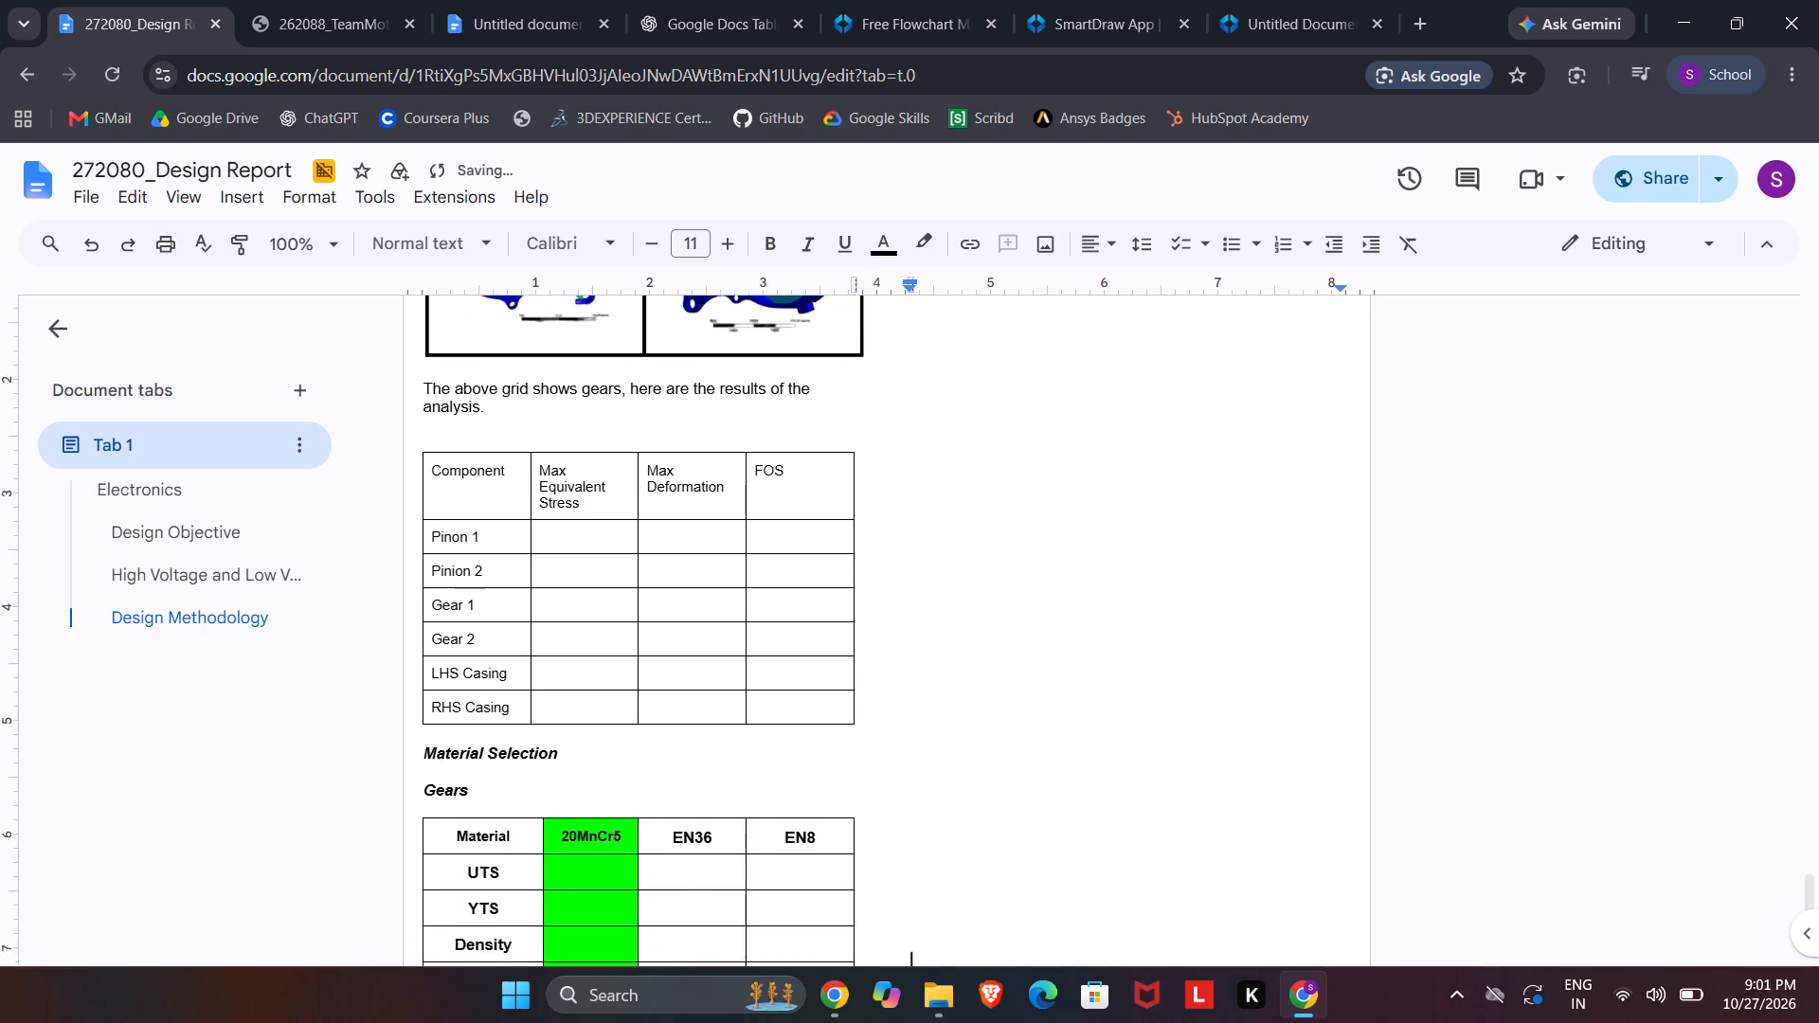
key("Return")
key("Return")
key("Return")
key("Return")
key("Return")
key("Return")
key("Return")
key("Return")
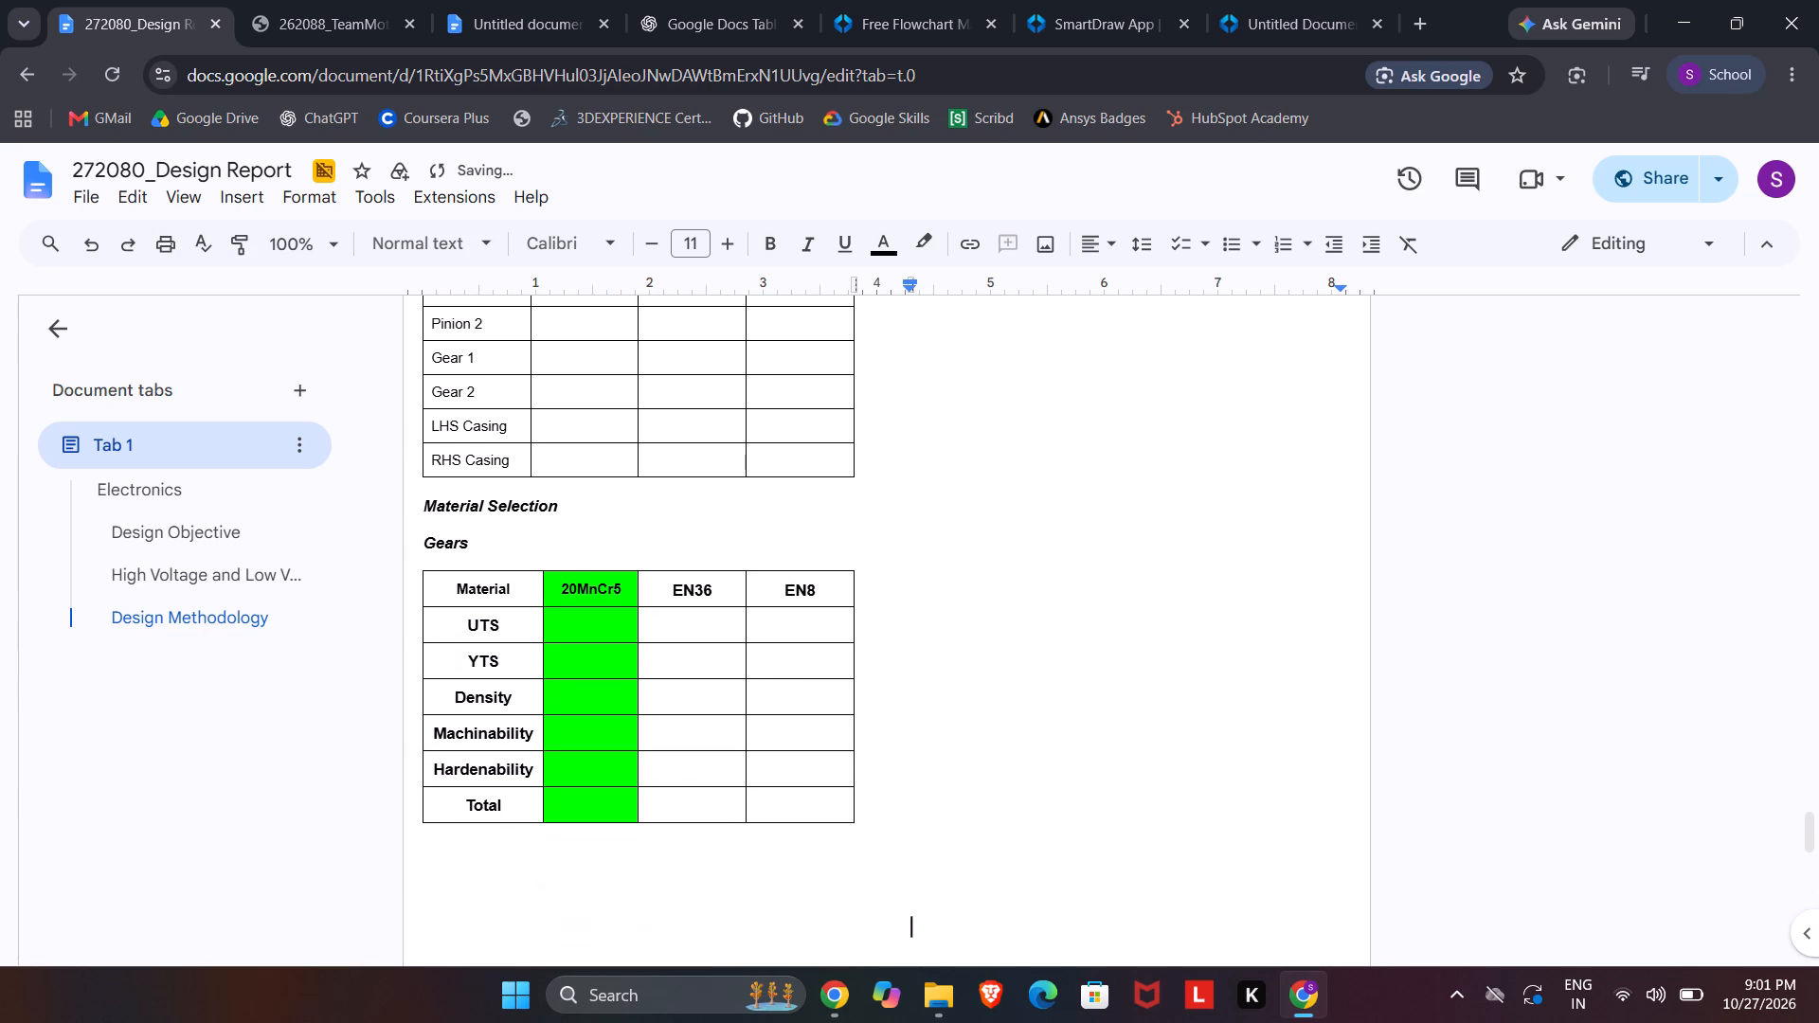
key("Return")
key("Return")
key("Return")
key("Return")
key("Return")
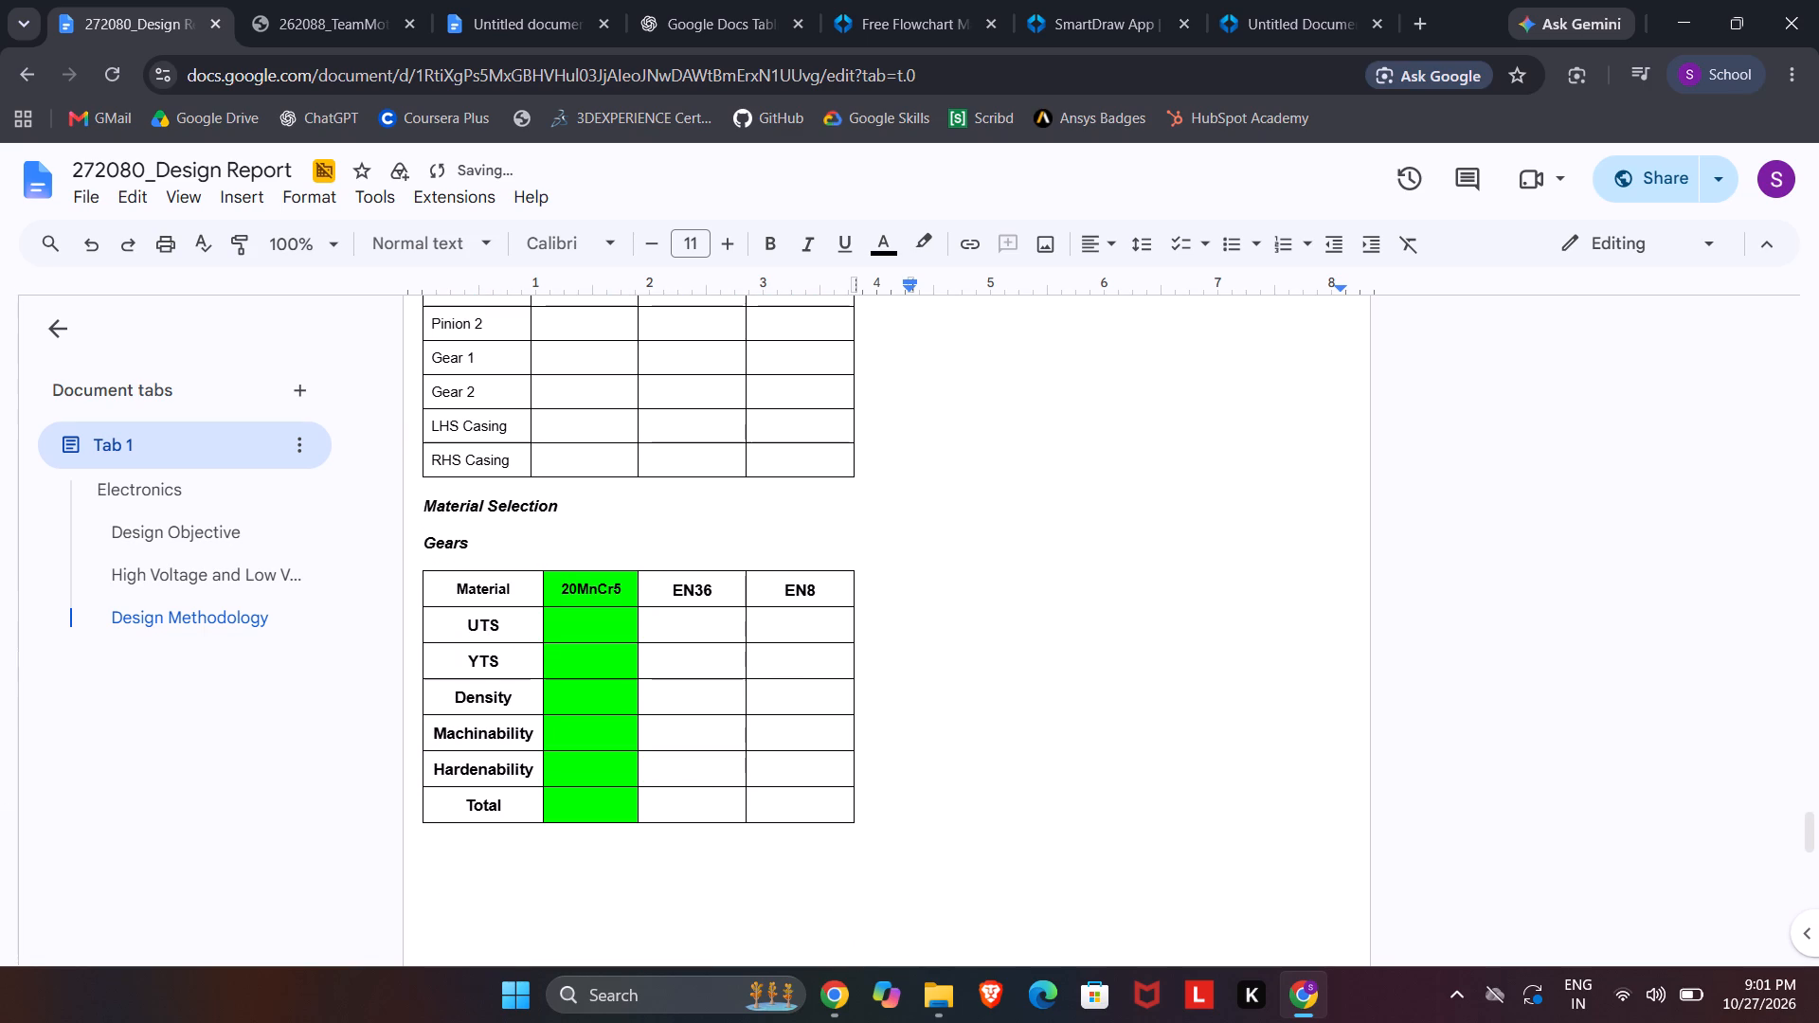
scroll(1219, 694, "down", 7)
scroll(844, 643, "up", 2)
key("BackSpace")
key("BackSpace")
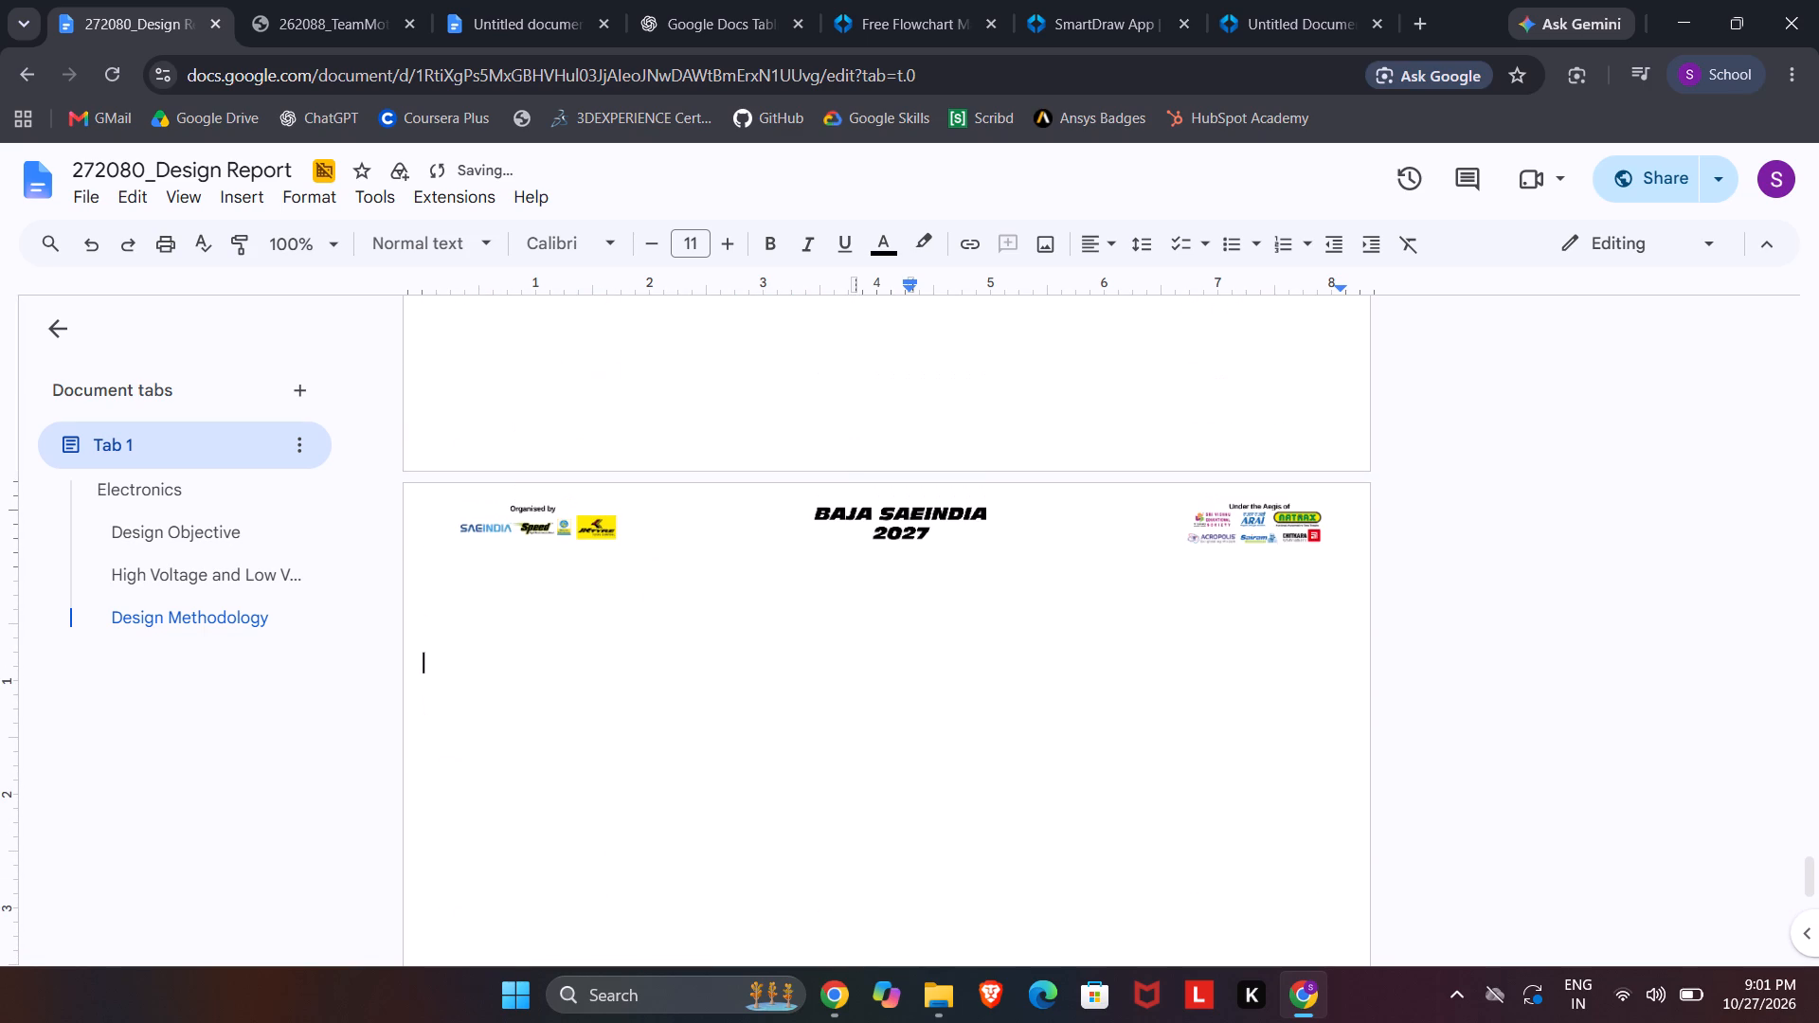
key("BackSpace")
key("BackSpace")
key("BackSpace")
key("BackSpace")
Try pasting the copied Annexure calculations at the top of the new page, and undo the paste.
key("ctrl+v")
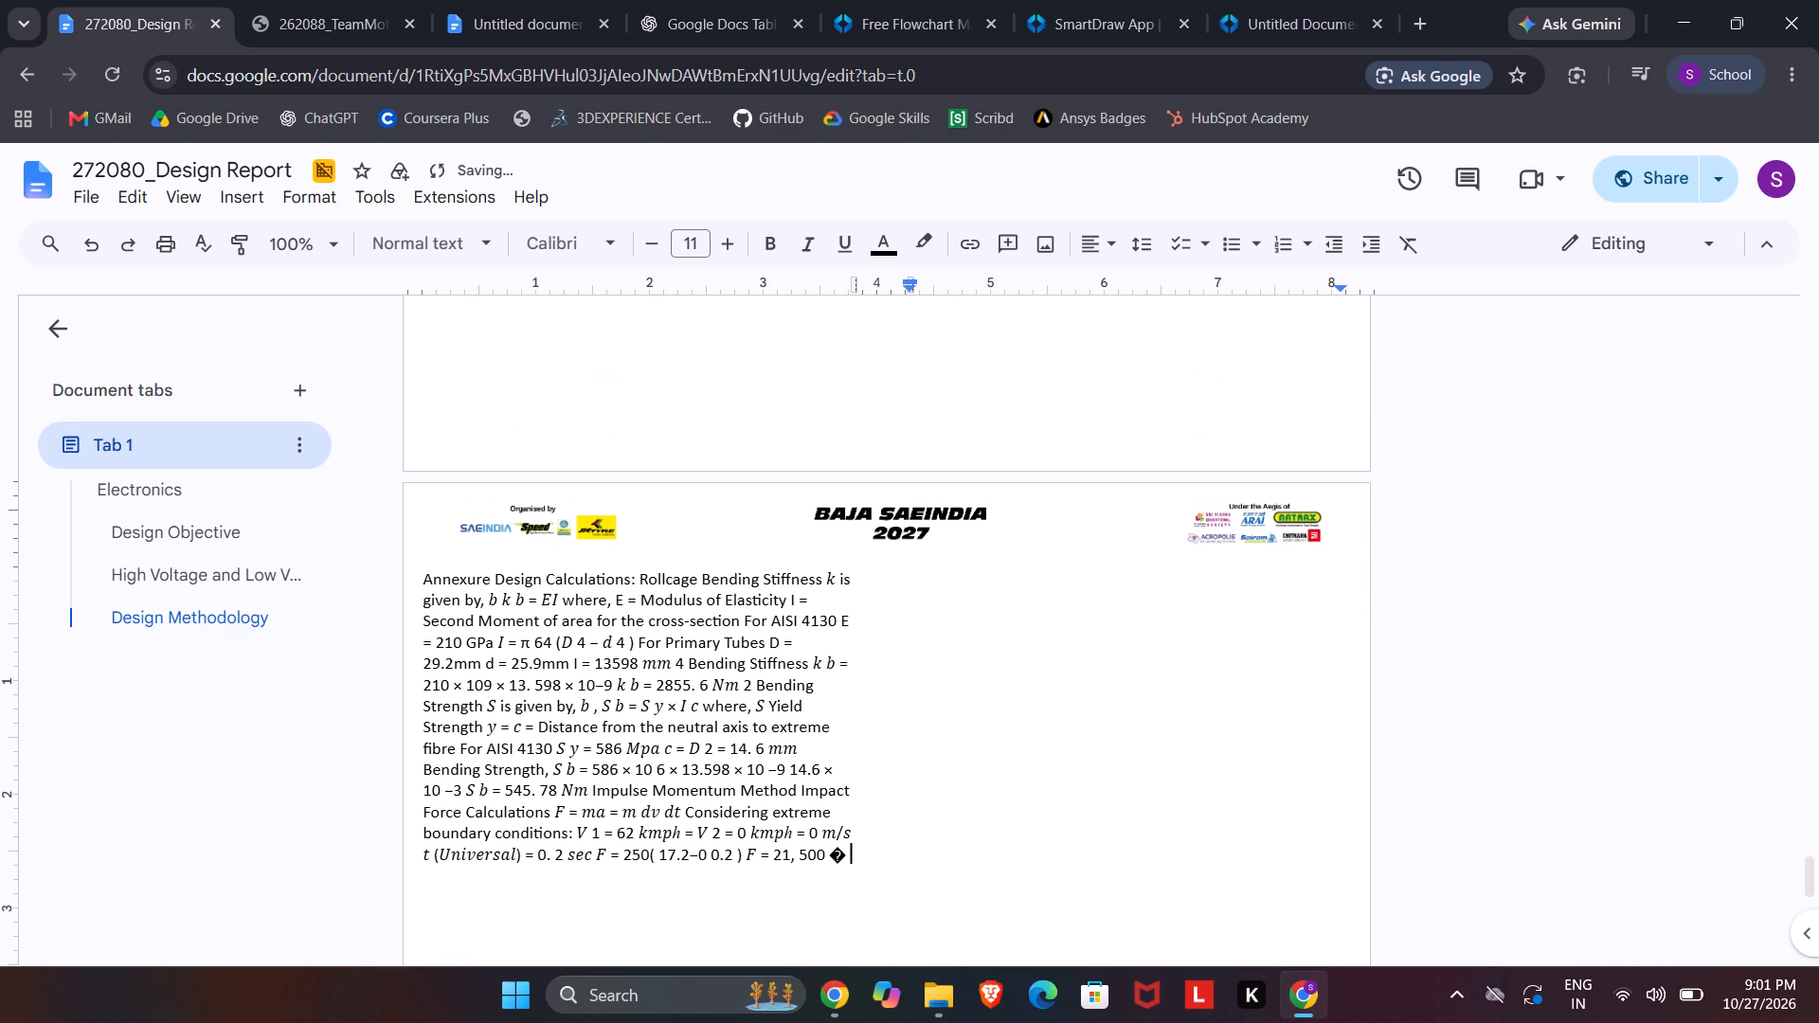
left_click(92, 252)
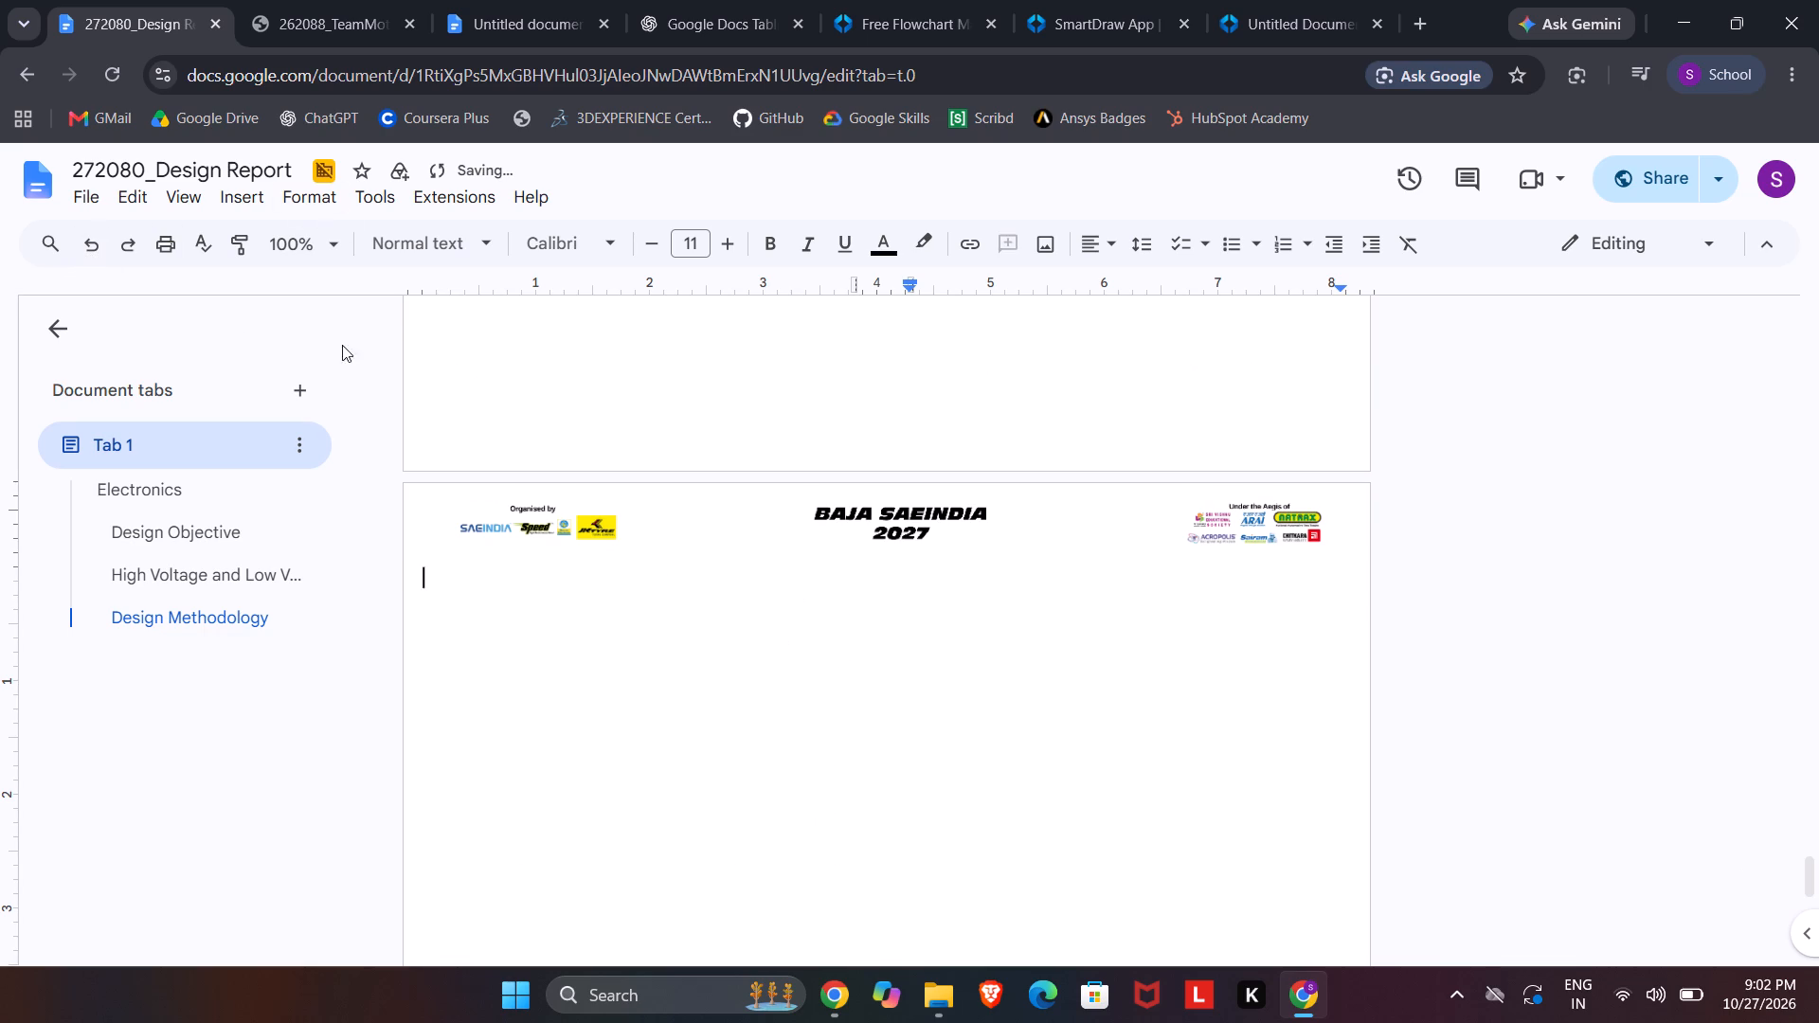
Set the font at the top of the new page to Arial.
left_click(602, 249)
left_click(635, 449)
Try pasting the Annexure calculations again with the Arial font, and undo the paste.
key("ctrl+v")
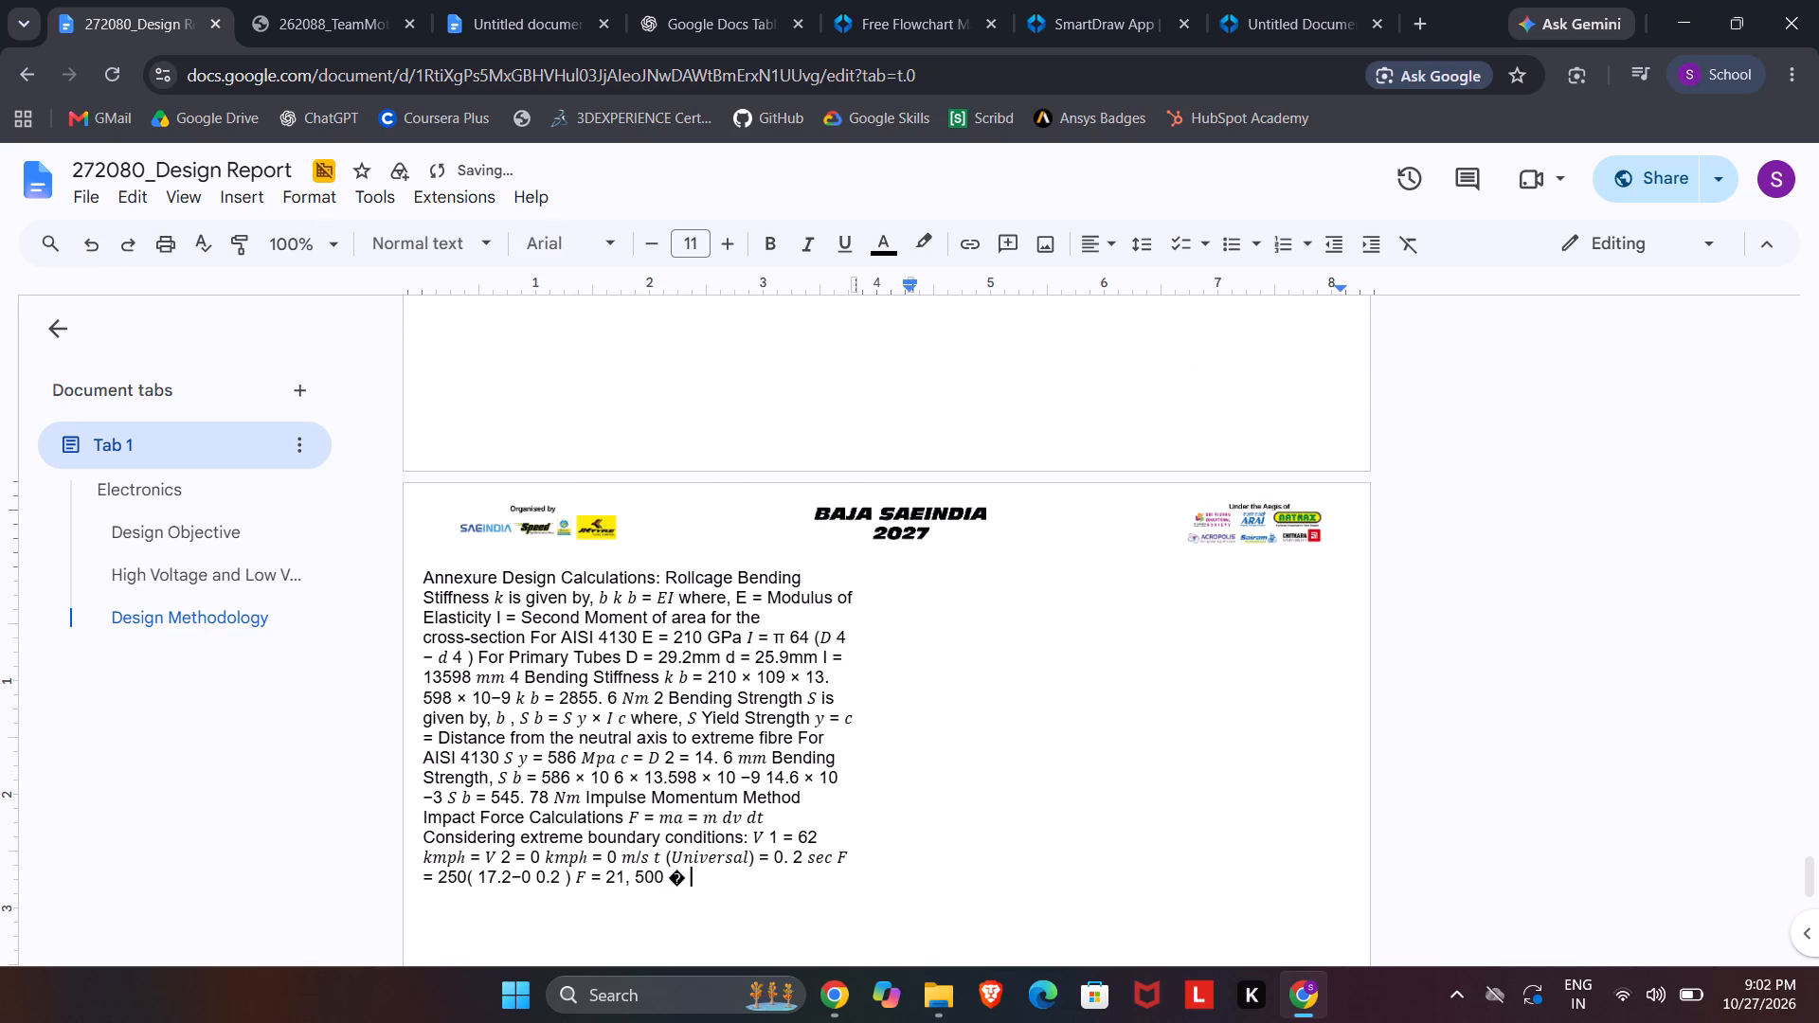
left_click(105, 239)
Paste the copied Annexure calculations without formatting at the top of the new page.
right_click(448, 583)
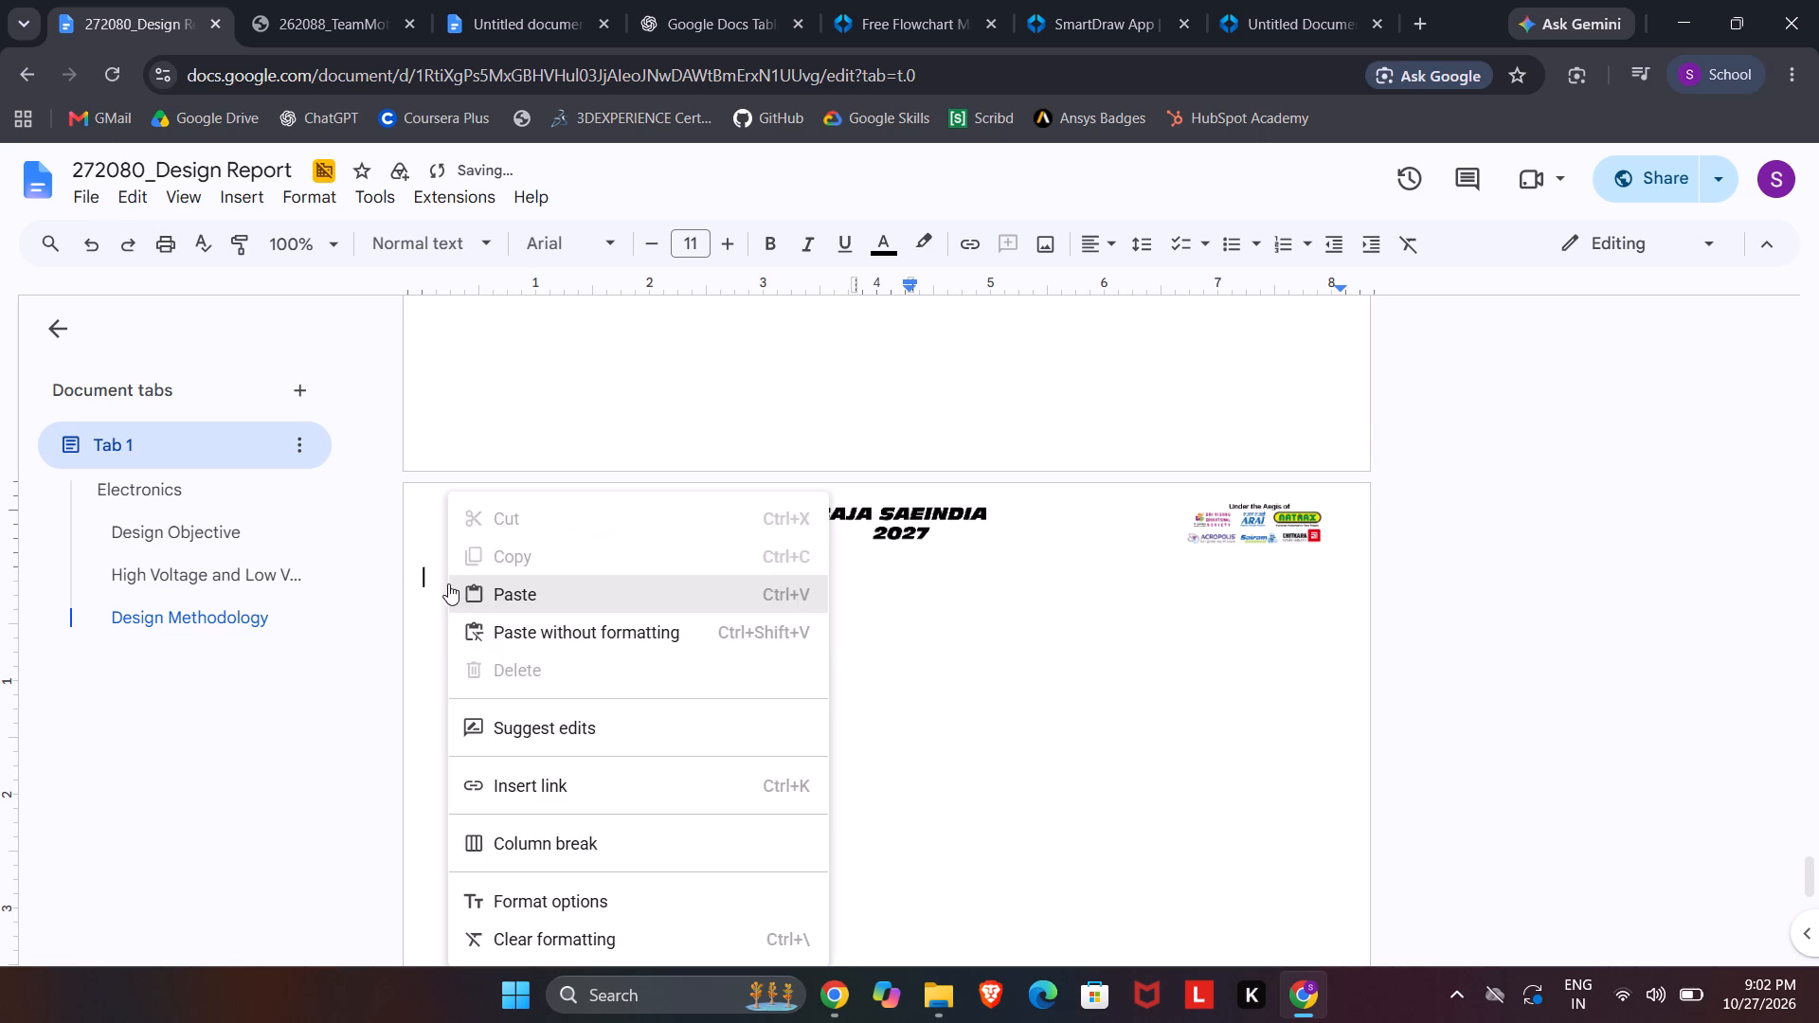
left_click(558, 632)
scroll(578, 626, "down", 7)
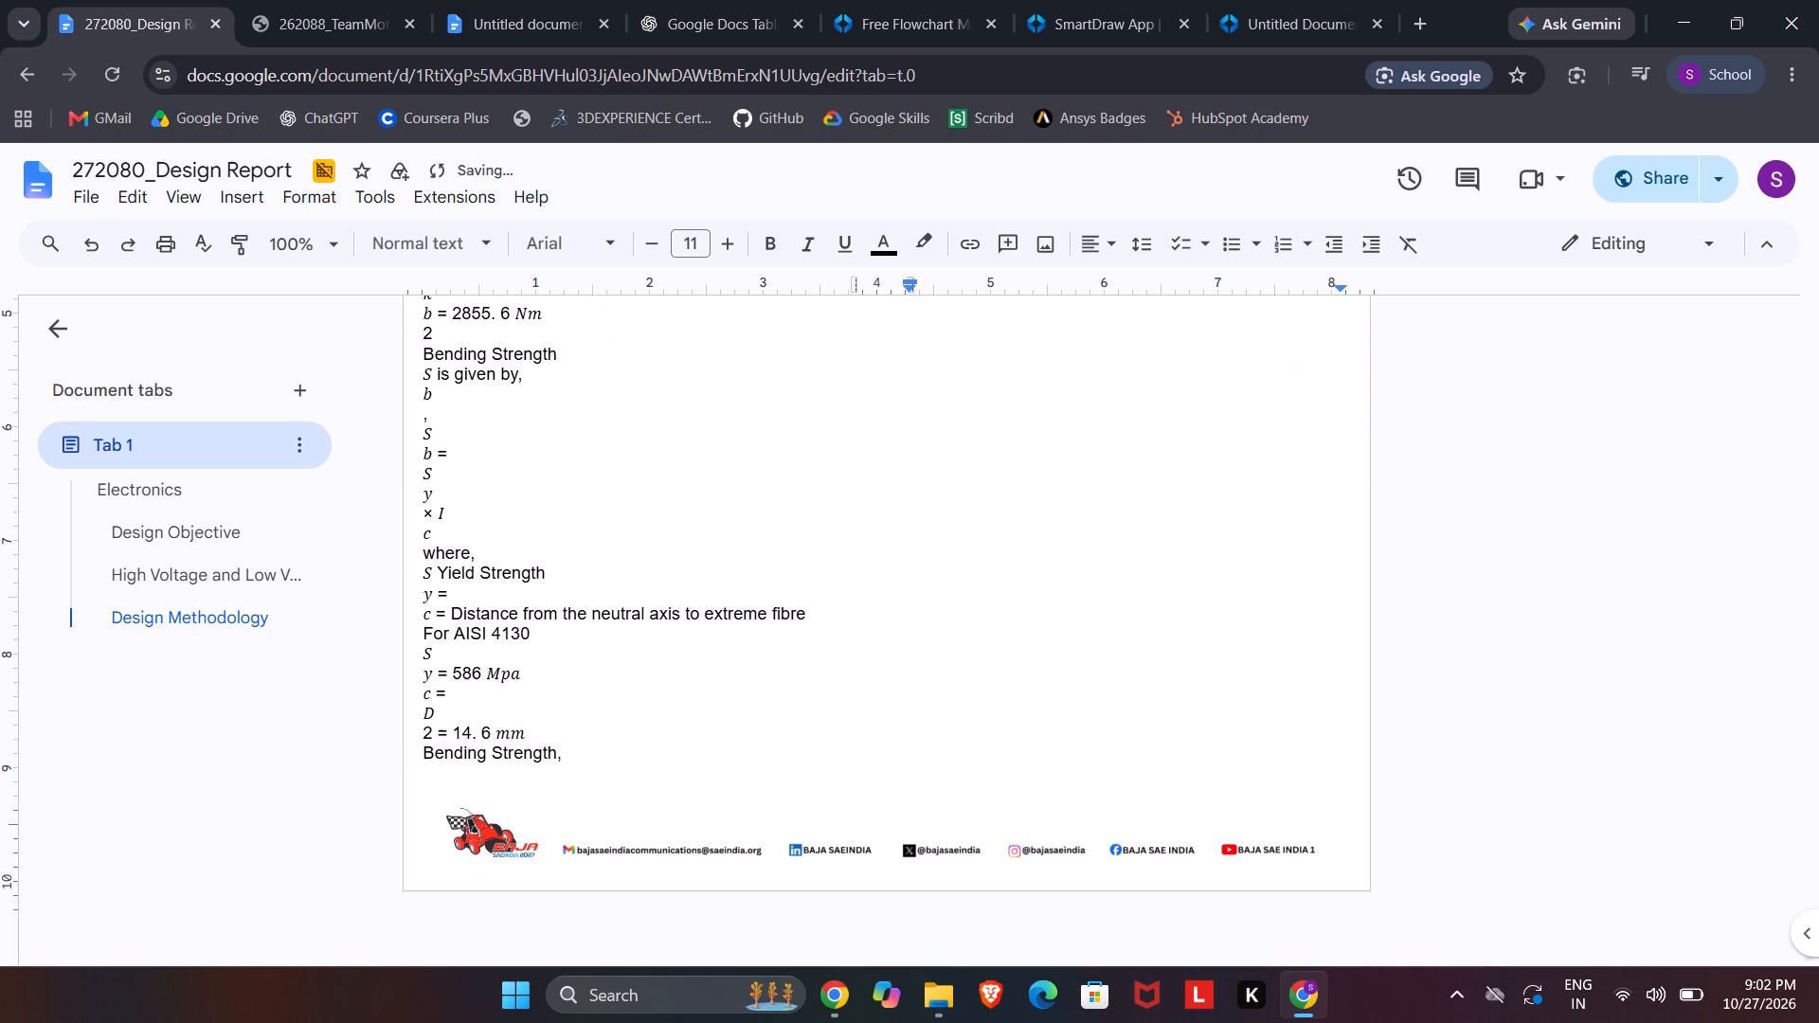
Compare the pasted Annexure calculations with the original in the 262088 report, and undo the unformatted paste in the 272080 report.
scroll(578, 626, "up", 4)
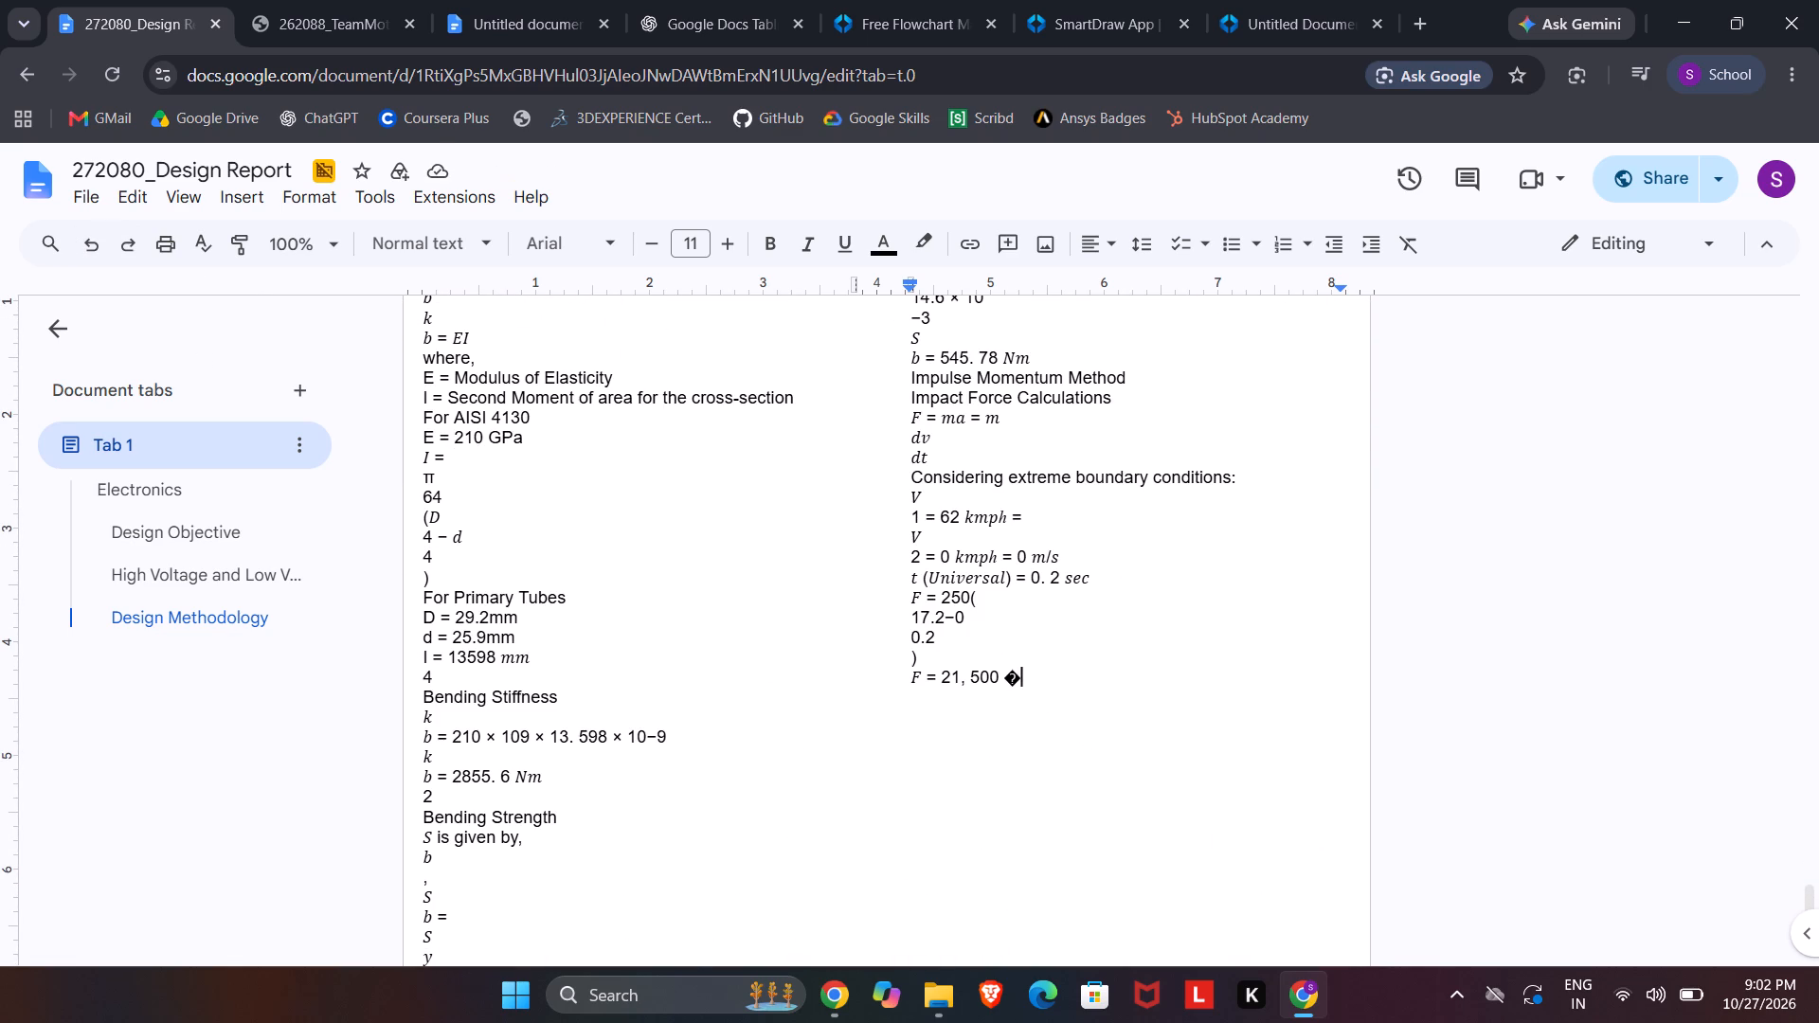
left_click(389, 0)
left_click(895, 494)
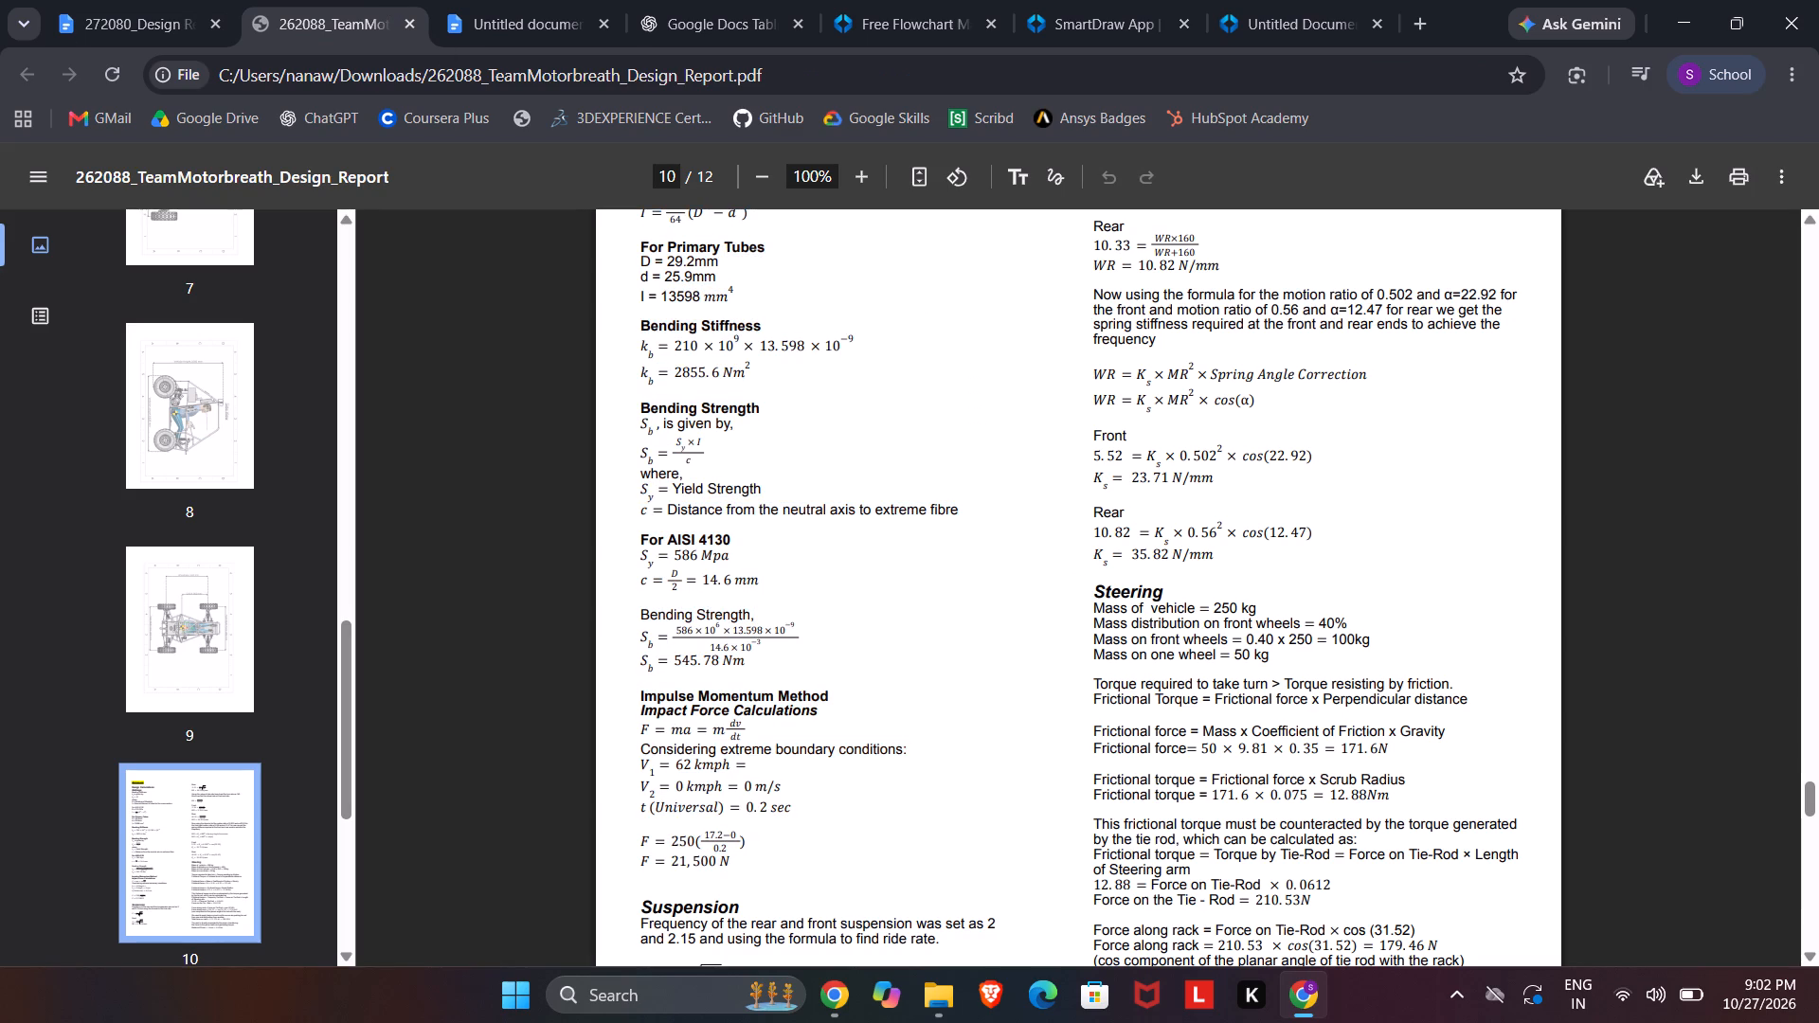
left_click(154, 0)
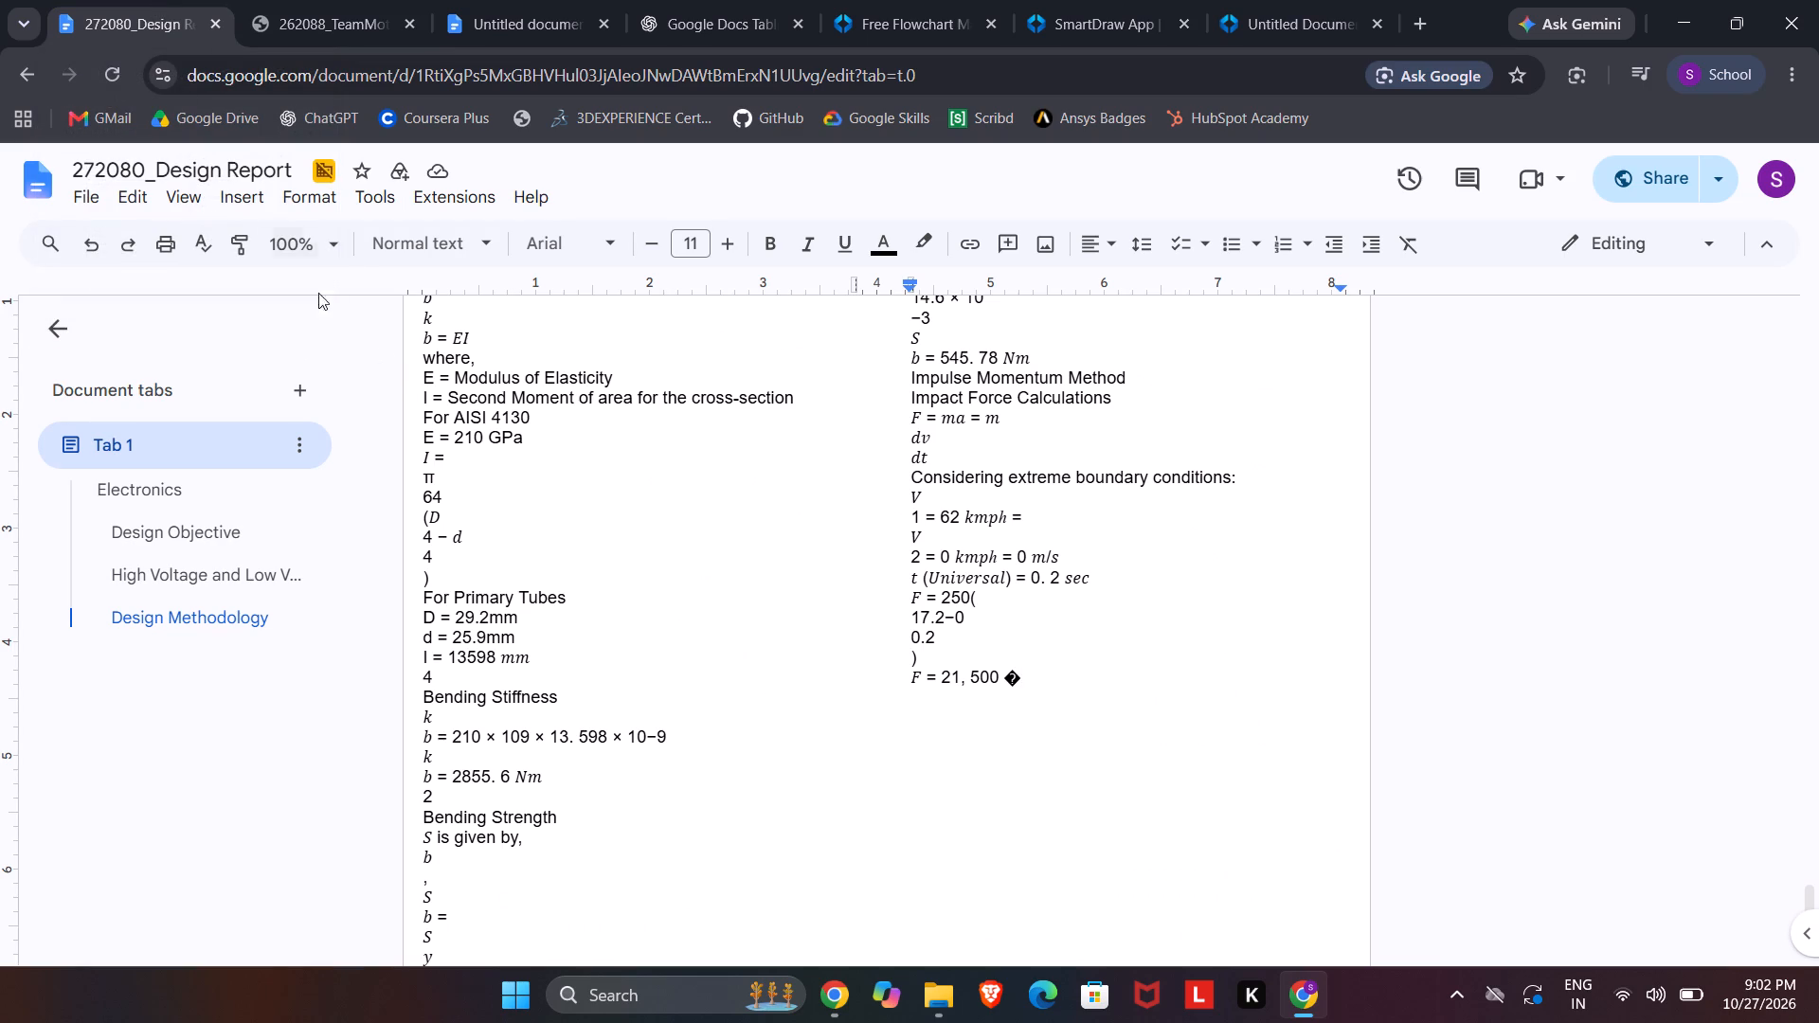
left_click(99, 247)
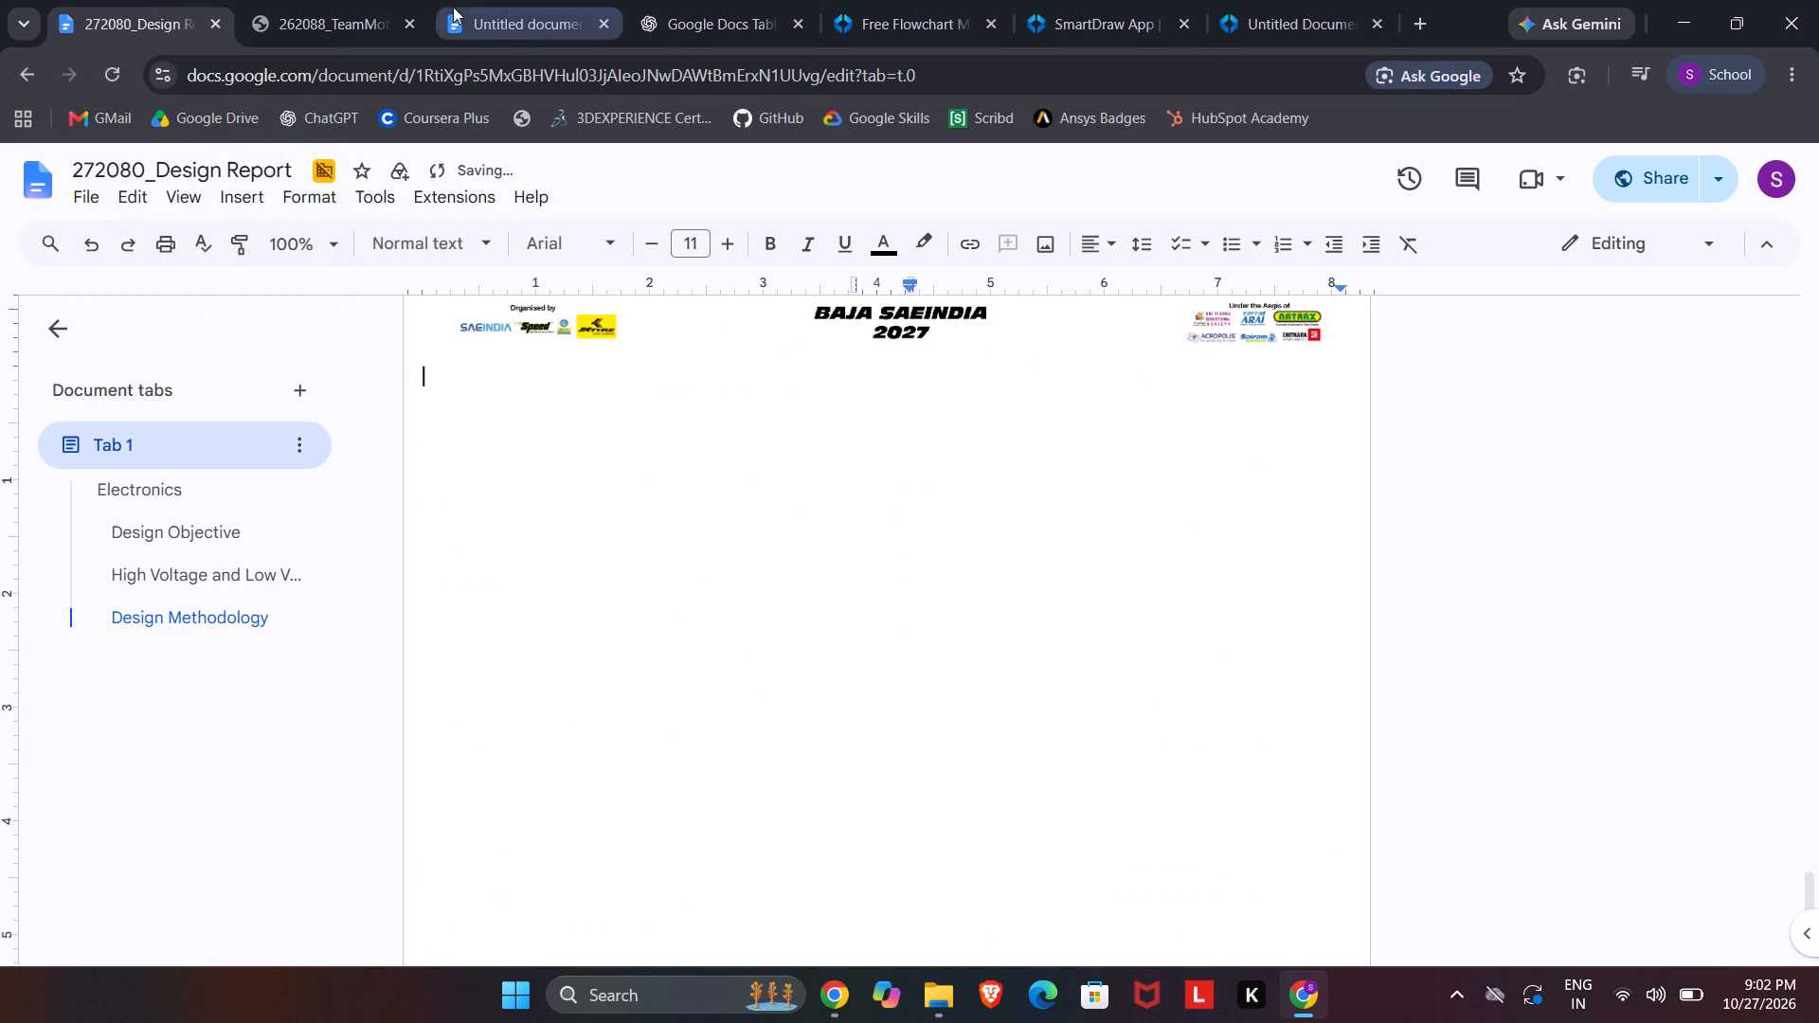
left_click(1094, 0)
left_click(1323, 0)
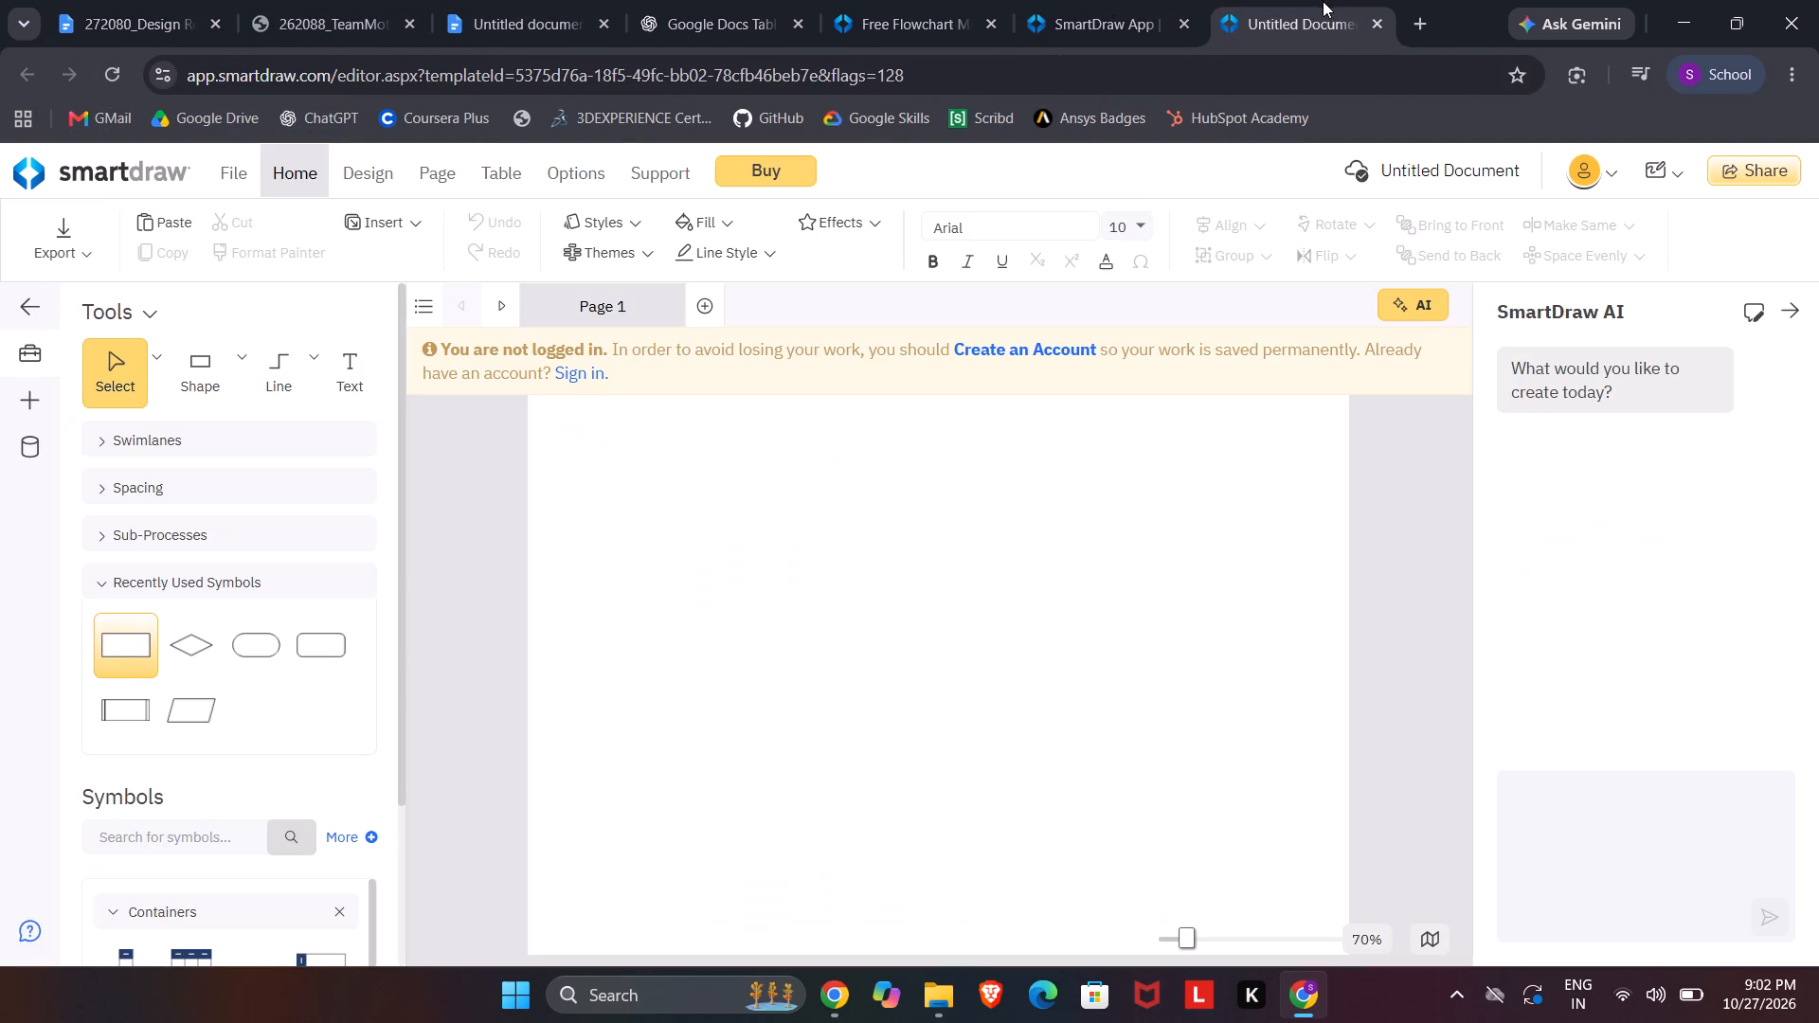
scroll(261, 556, "down", 2)
scroll(260, 566, "up", 3)
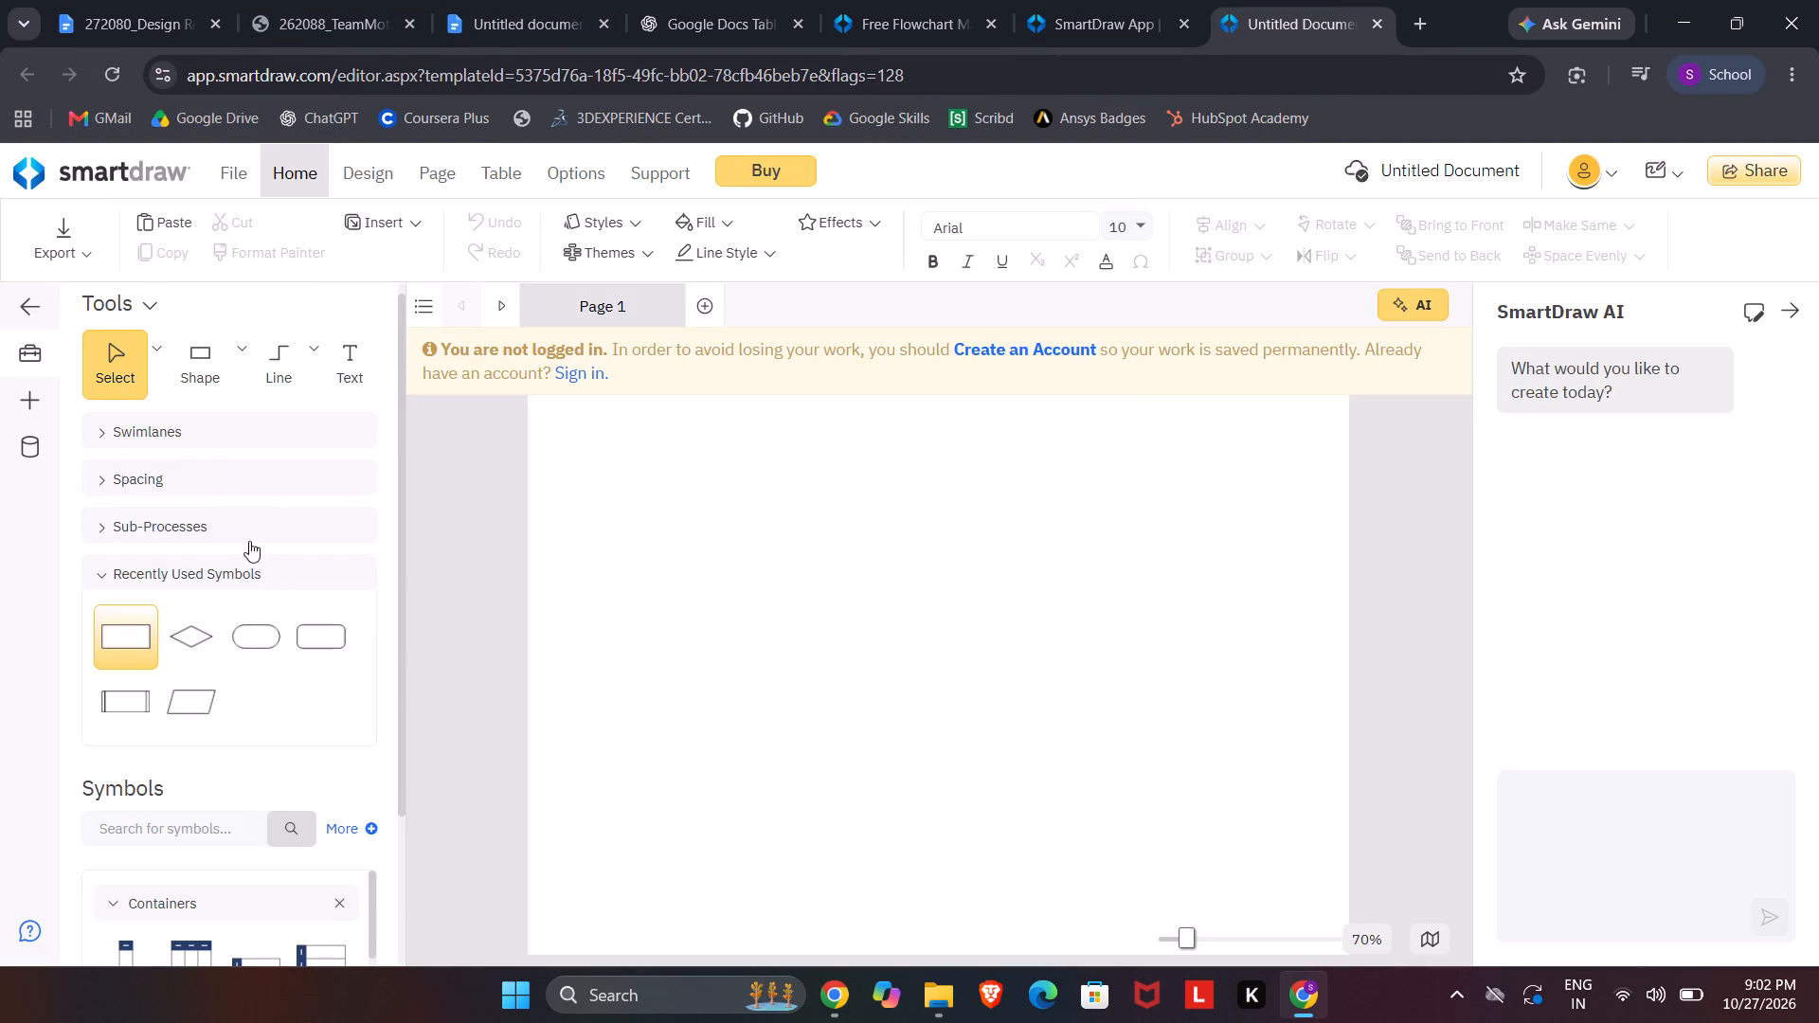
scroll(203, 440, "down", 9)
scroll(238, 500, "up", 6)
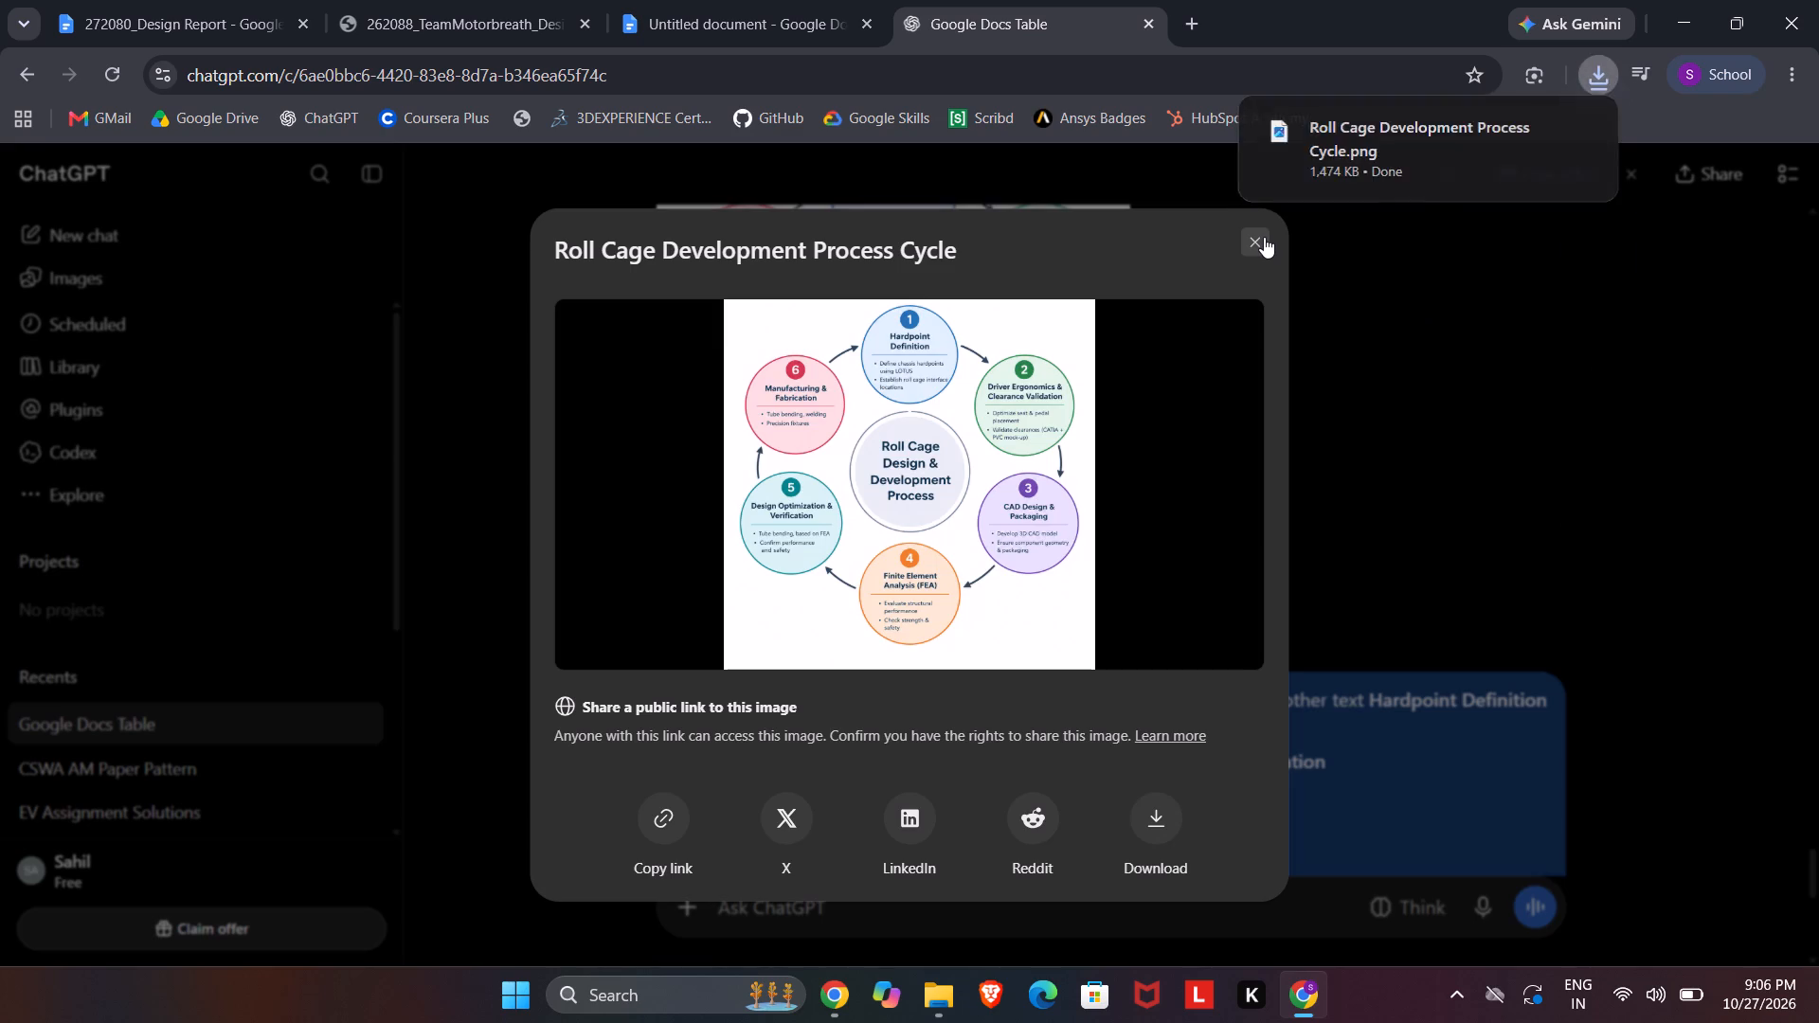
Download the headings-only circular flowchart, Six-Step Engineering Design Cycle, from the latest ChatGPT reply.
scroll(1171, 557, "down", 5)
scroll(1065, 800, "down", 3)
left_click(1108, 704)
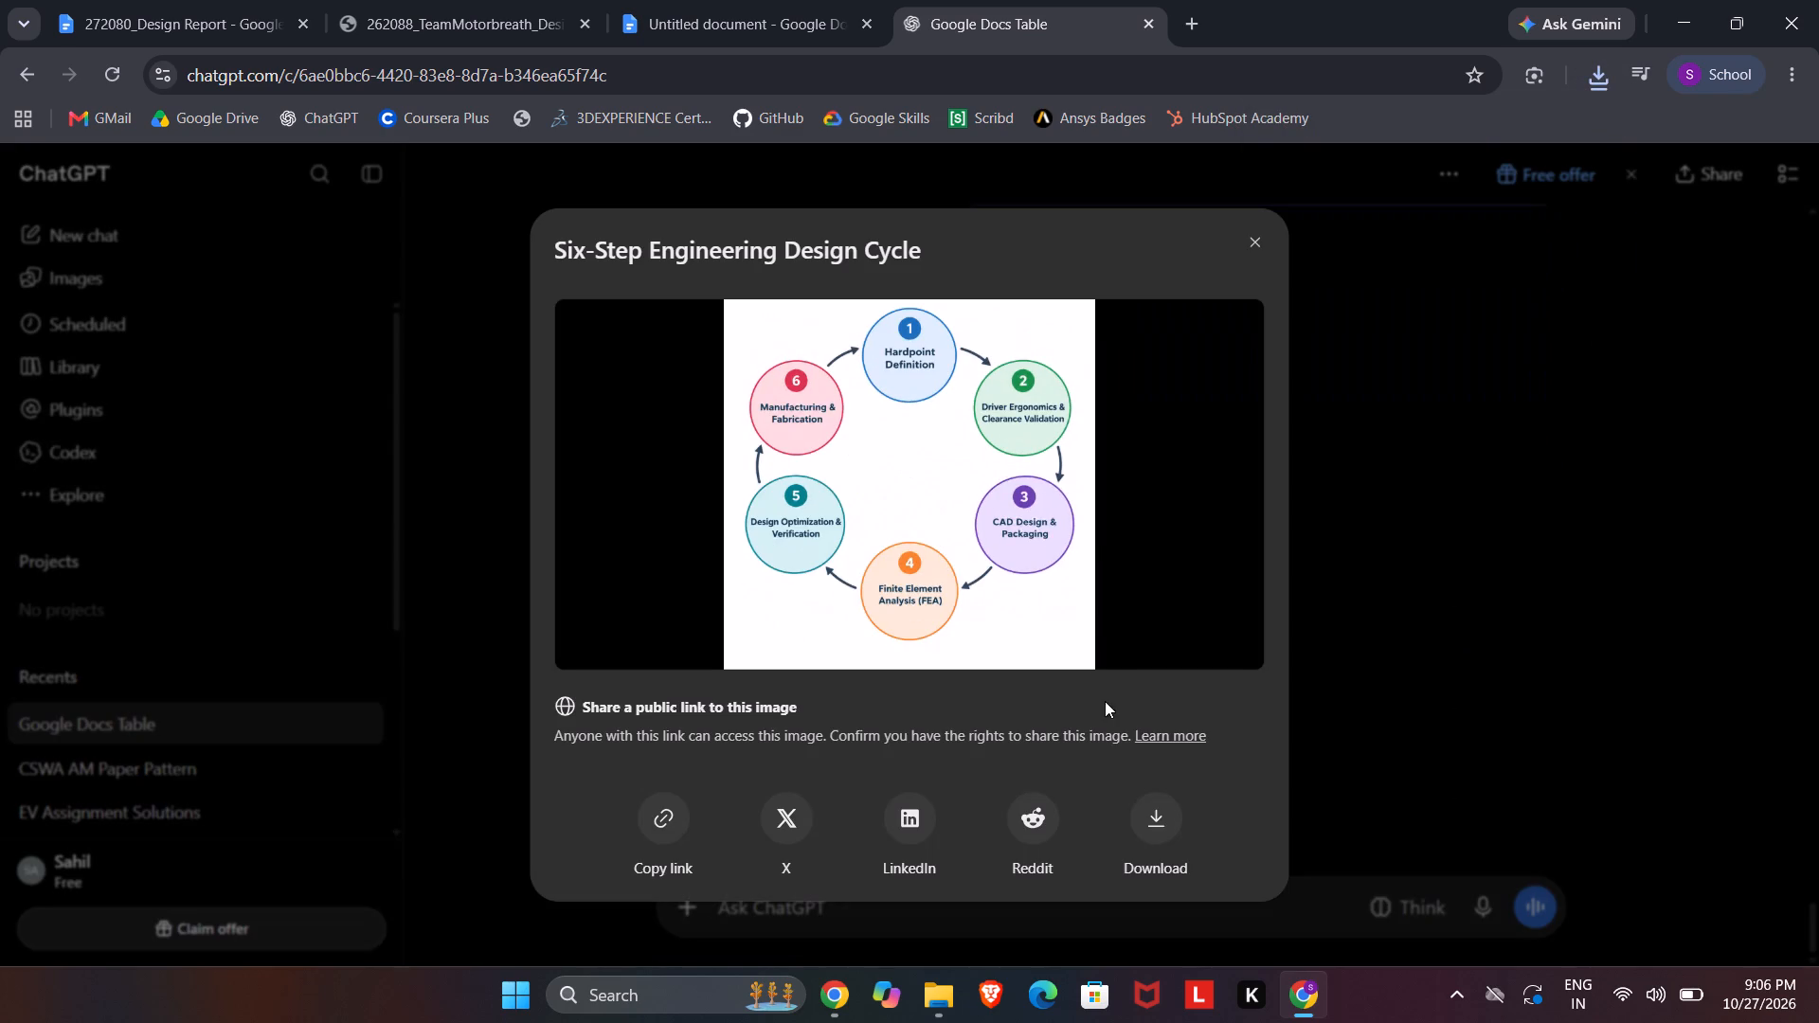
left_click(1150, 820)
Search the web for Canva in a new tab and open its account login result.
left_click(1193, 0)
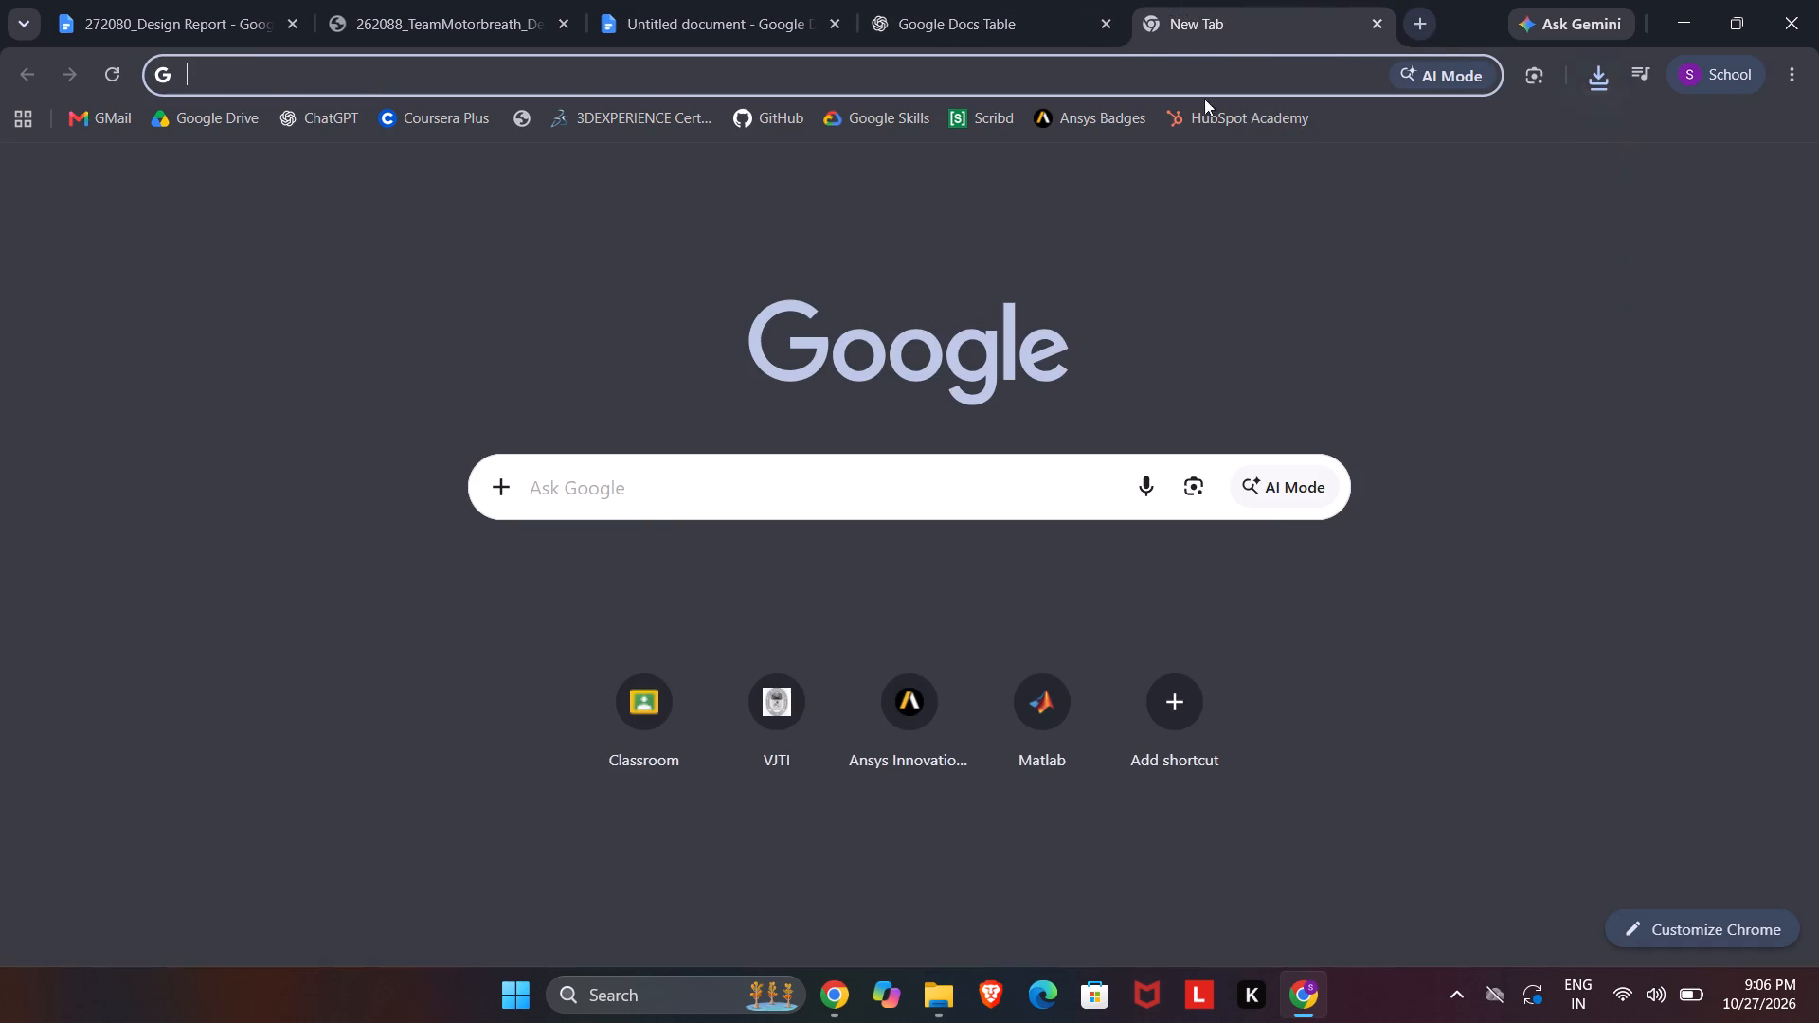
left_click(729, 496)
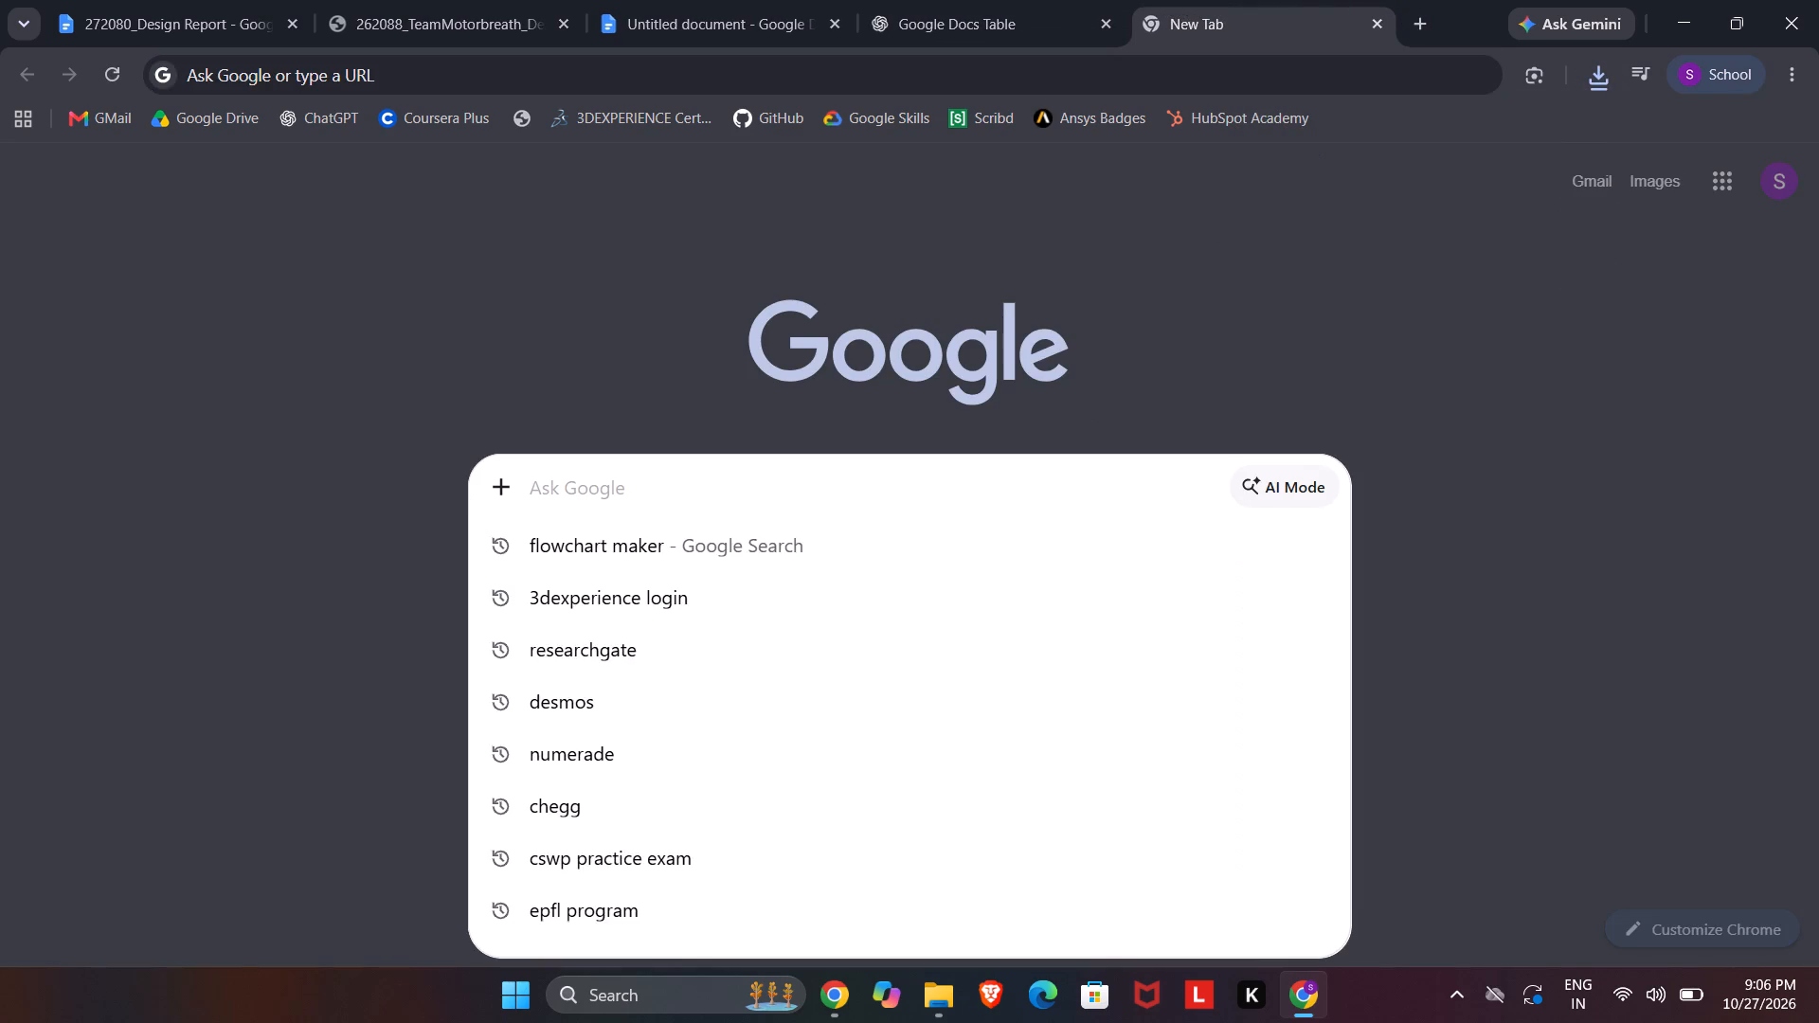
type("ca")
key("n")
left_click(744, 597)
left_click(460, 402)
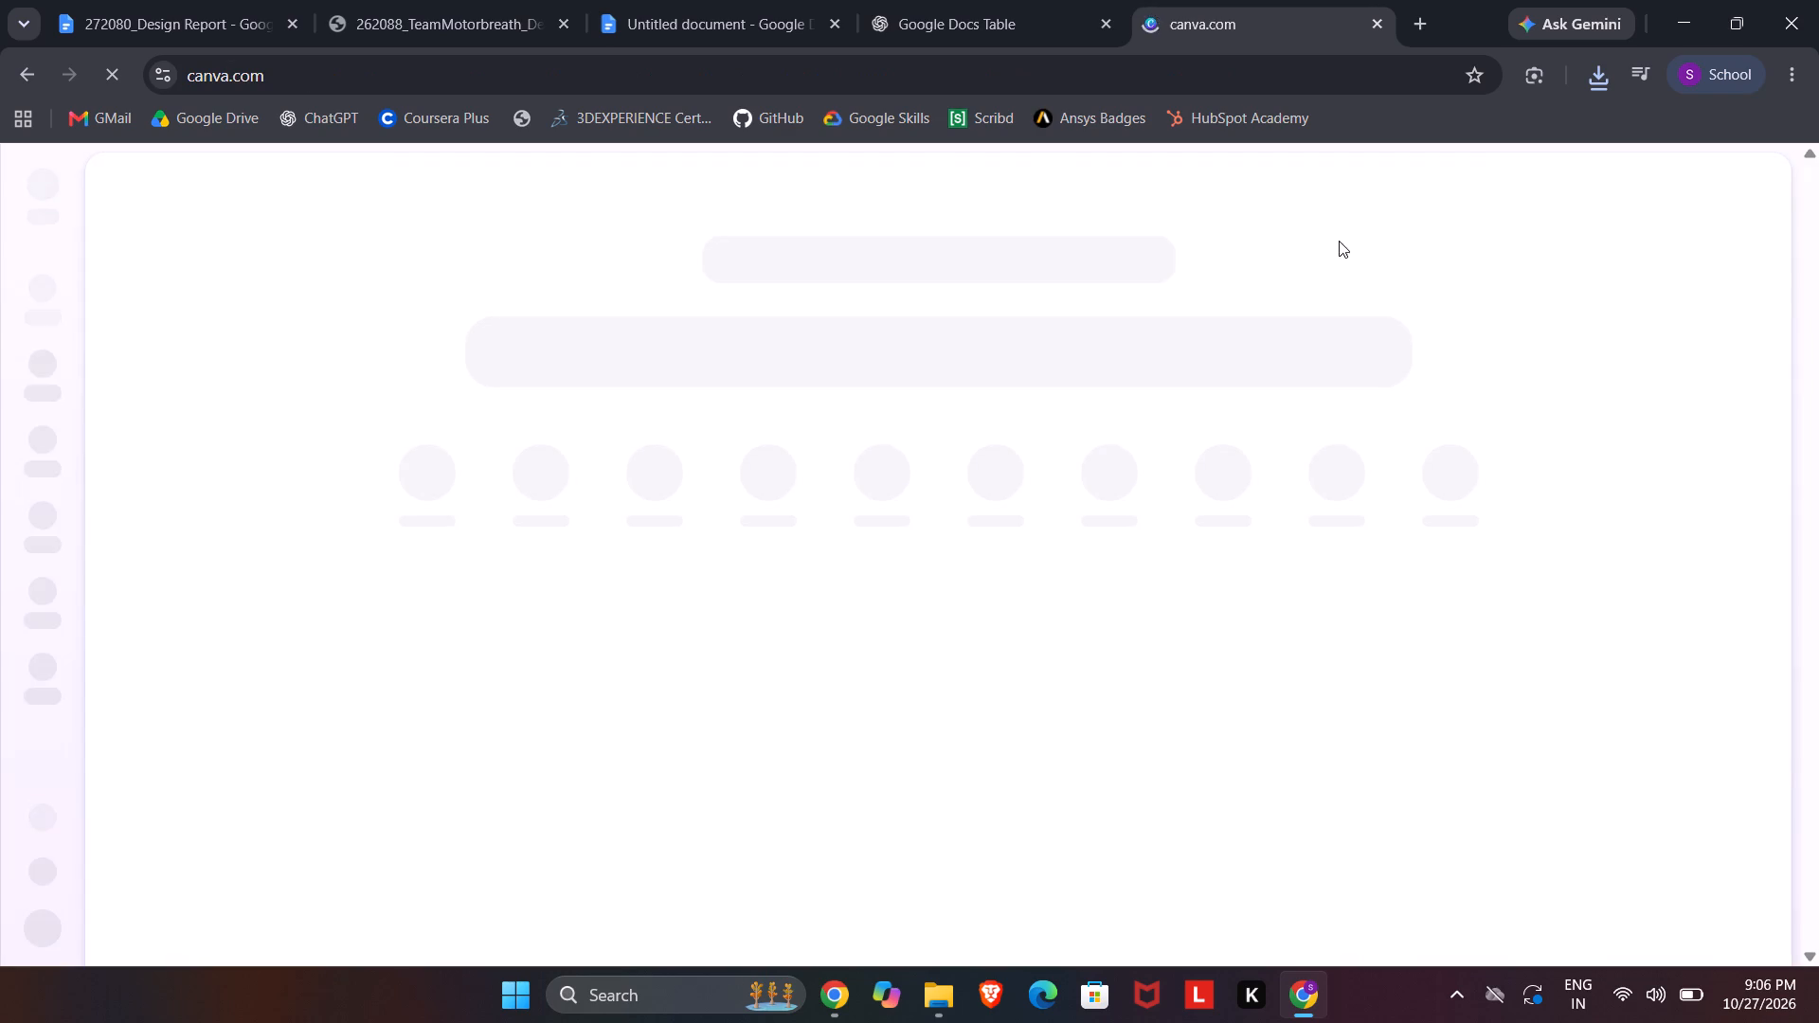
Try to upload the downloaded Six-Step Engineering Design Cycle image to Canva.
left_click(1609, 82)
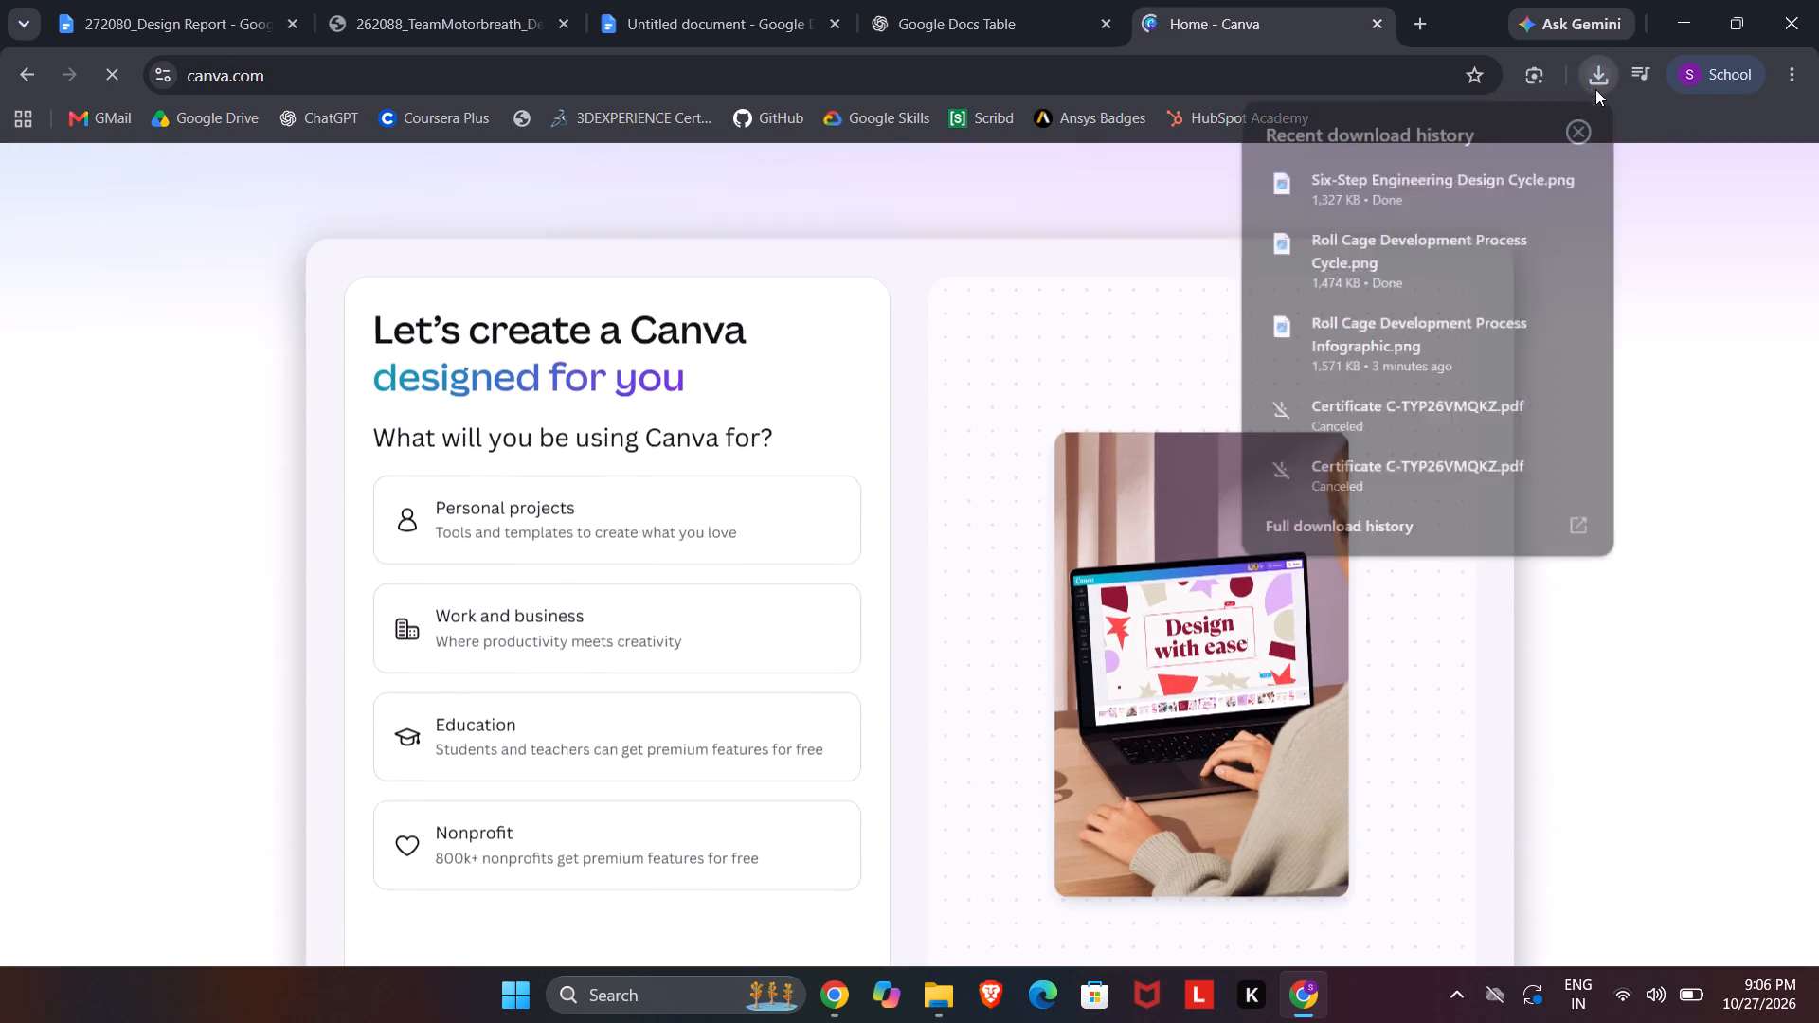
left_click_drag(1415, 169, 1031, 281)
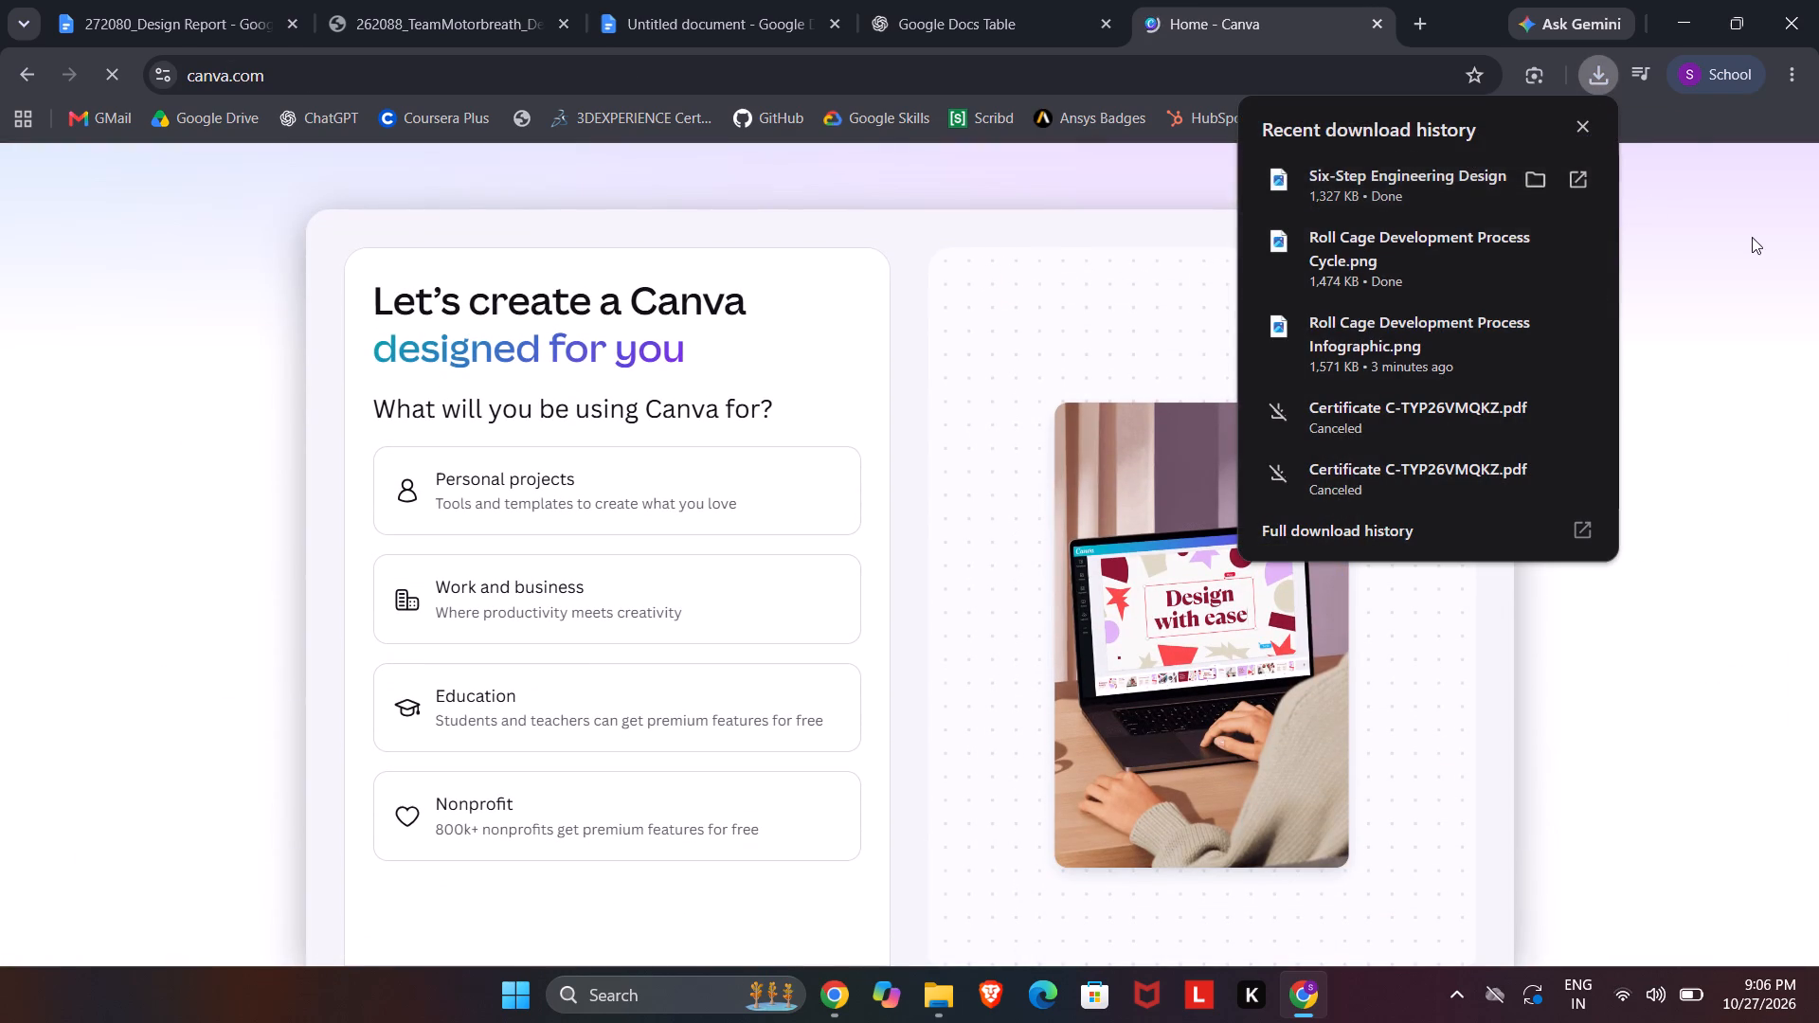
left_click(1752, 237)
Reopen Canva from the search results and upload the downloaded Six-Step Engineering Design Cycle image from its home page.
left_click(11, 55)
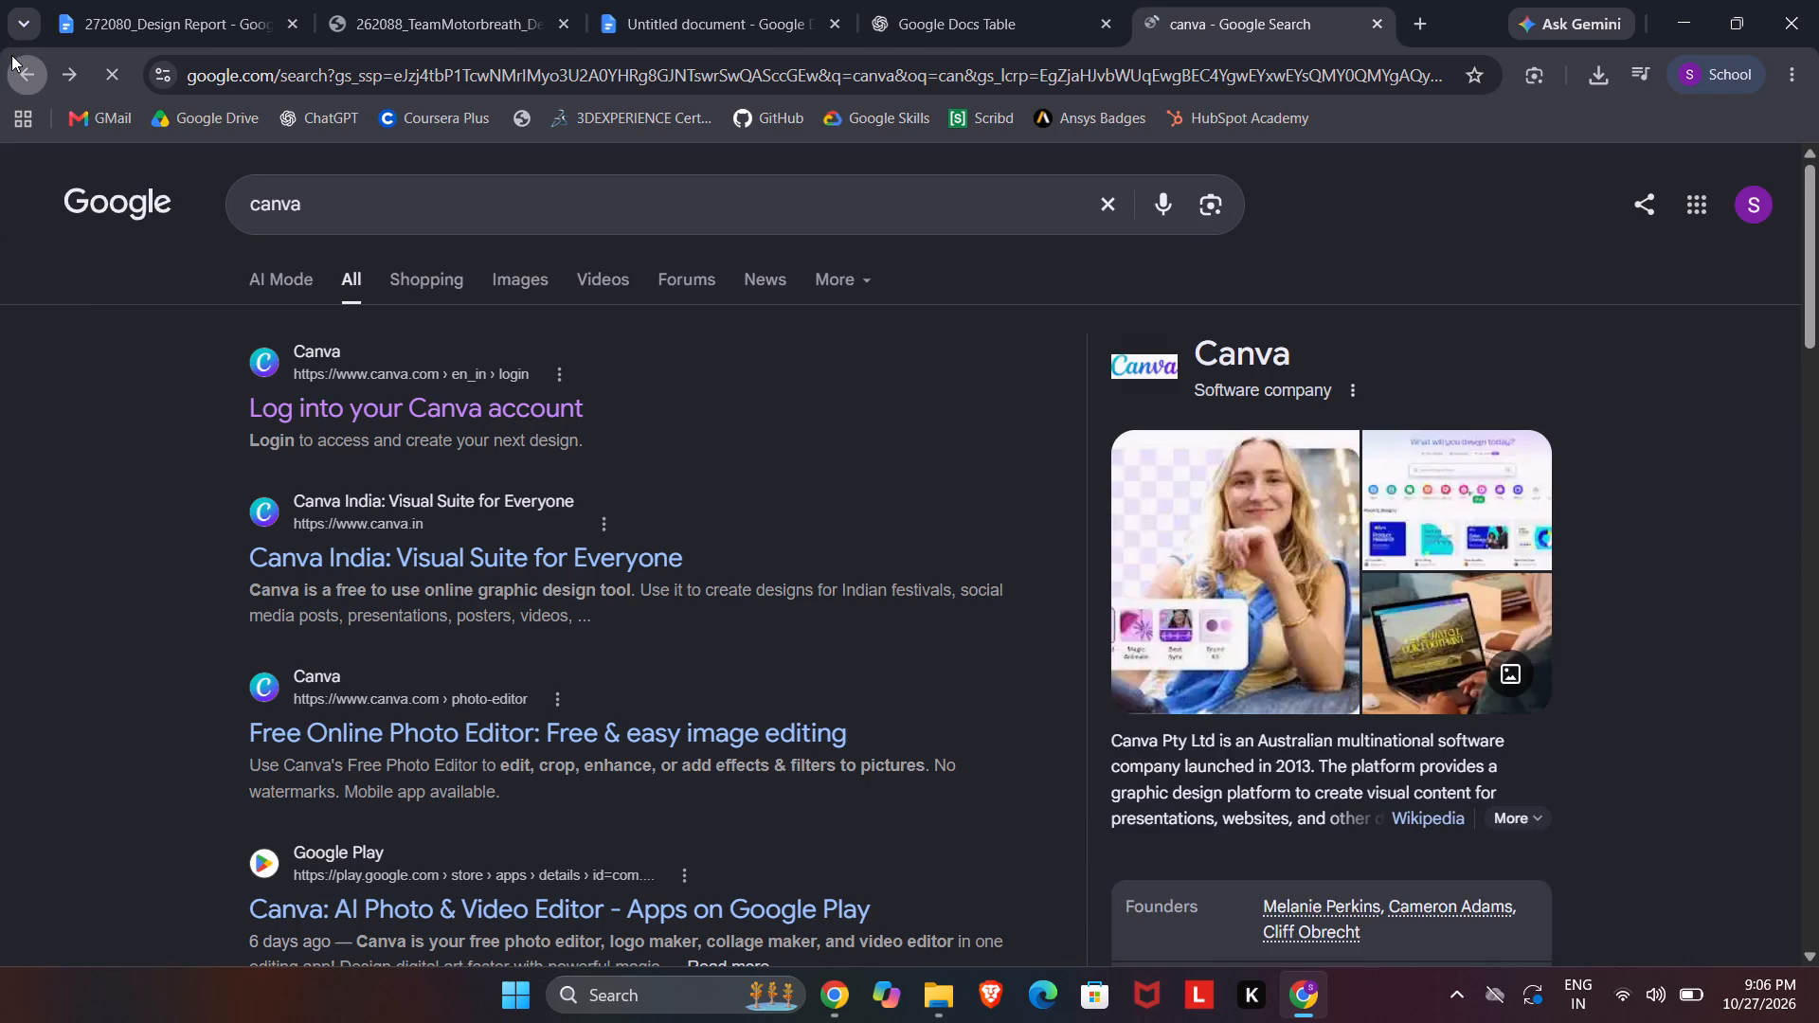
left_click(402, 390)
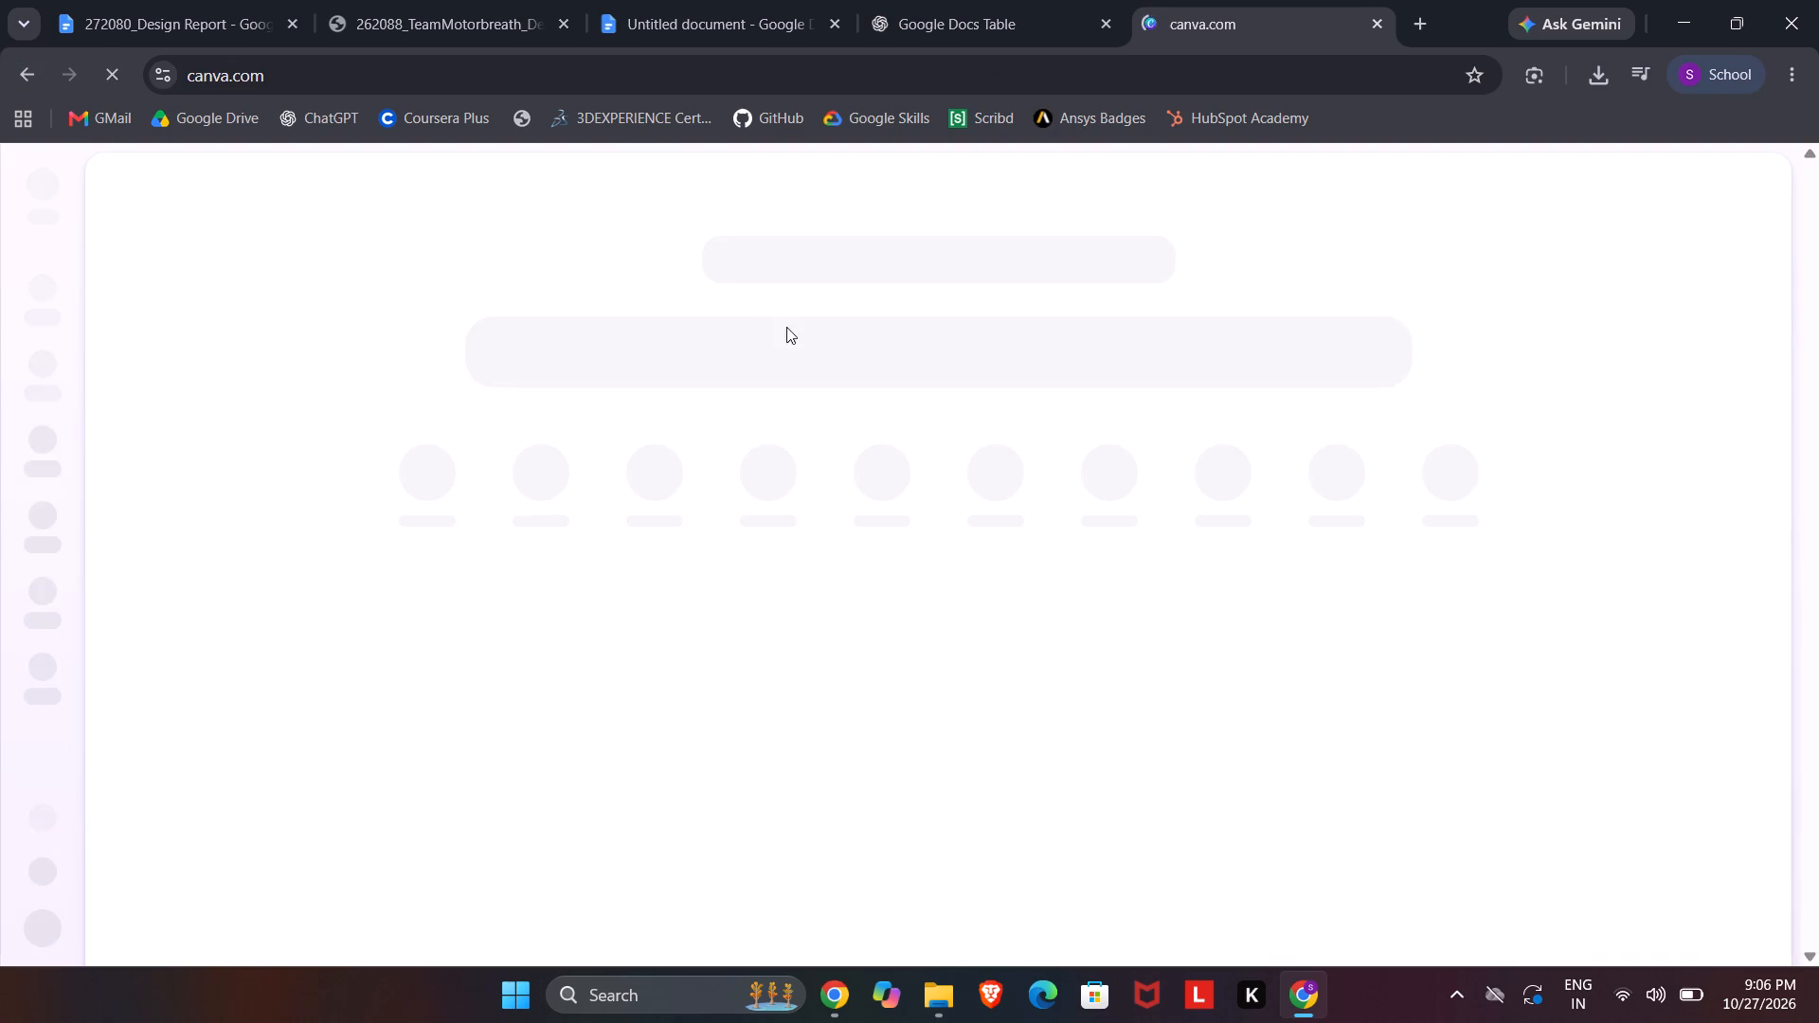
left_click(1508, 221)
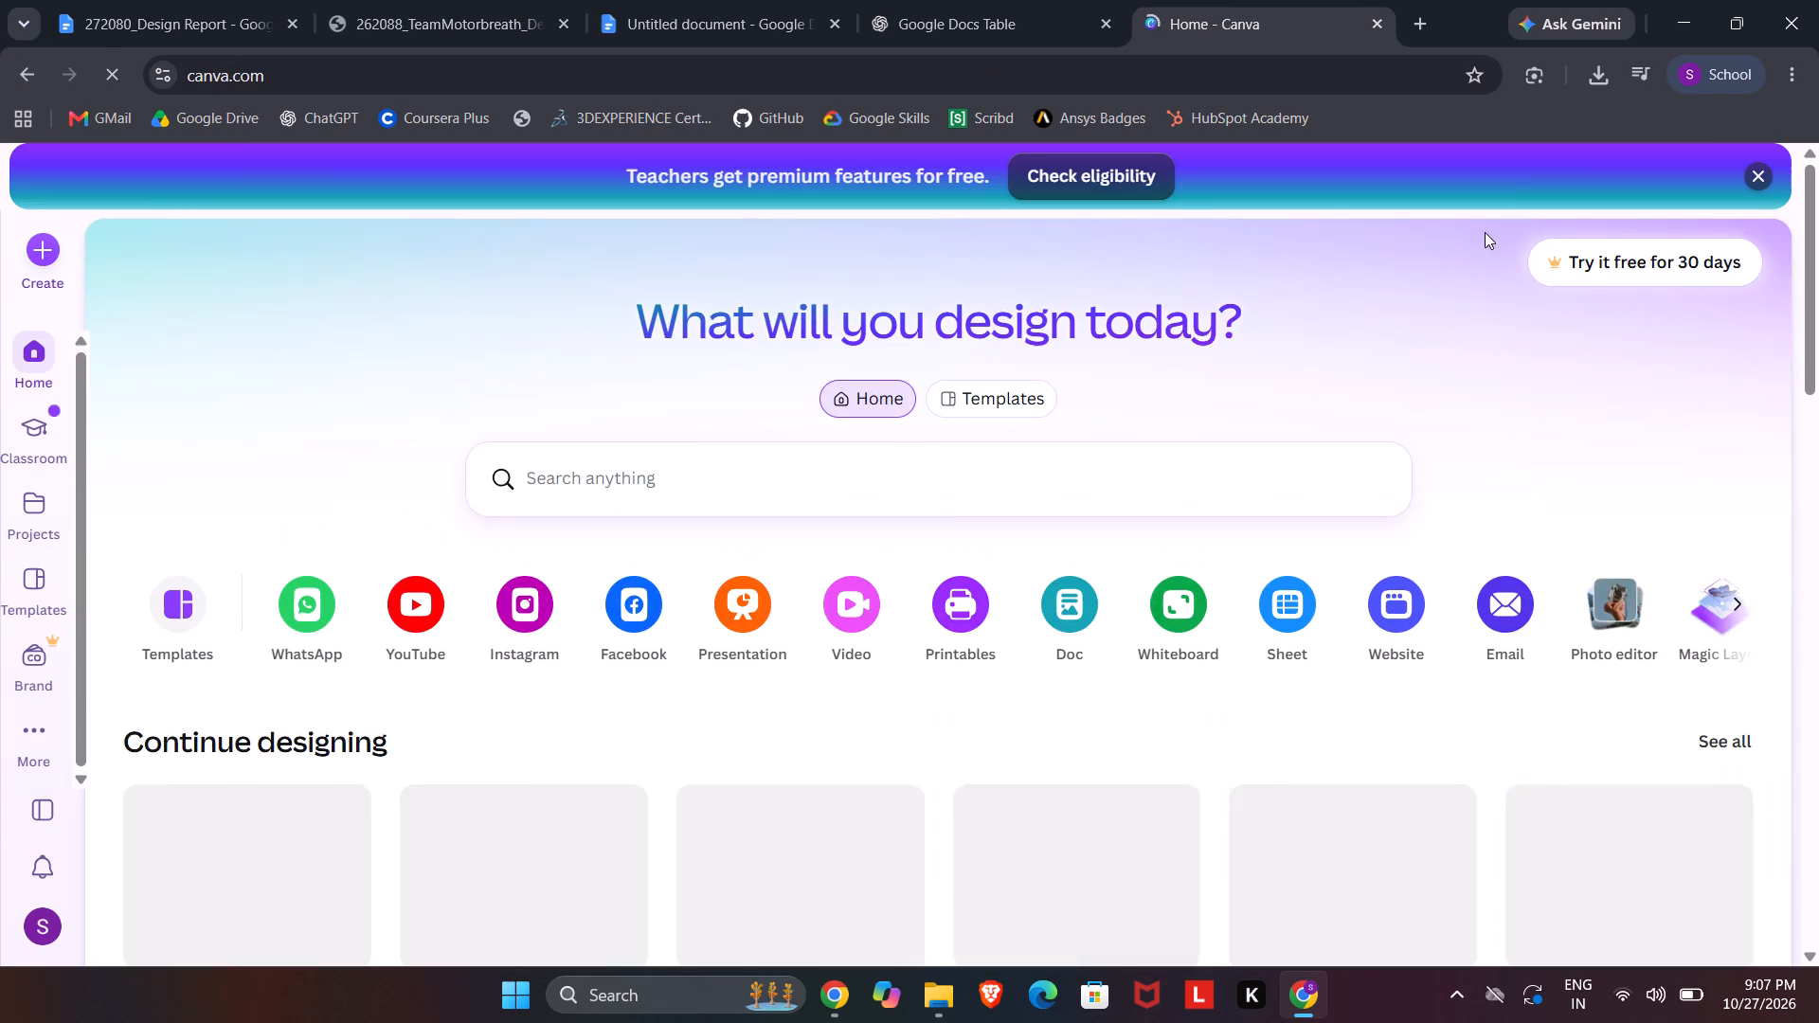
scroll(406, 568, "down", 1)
left_click(1594, 76)
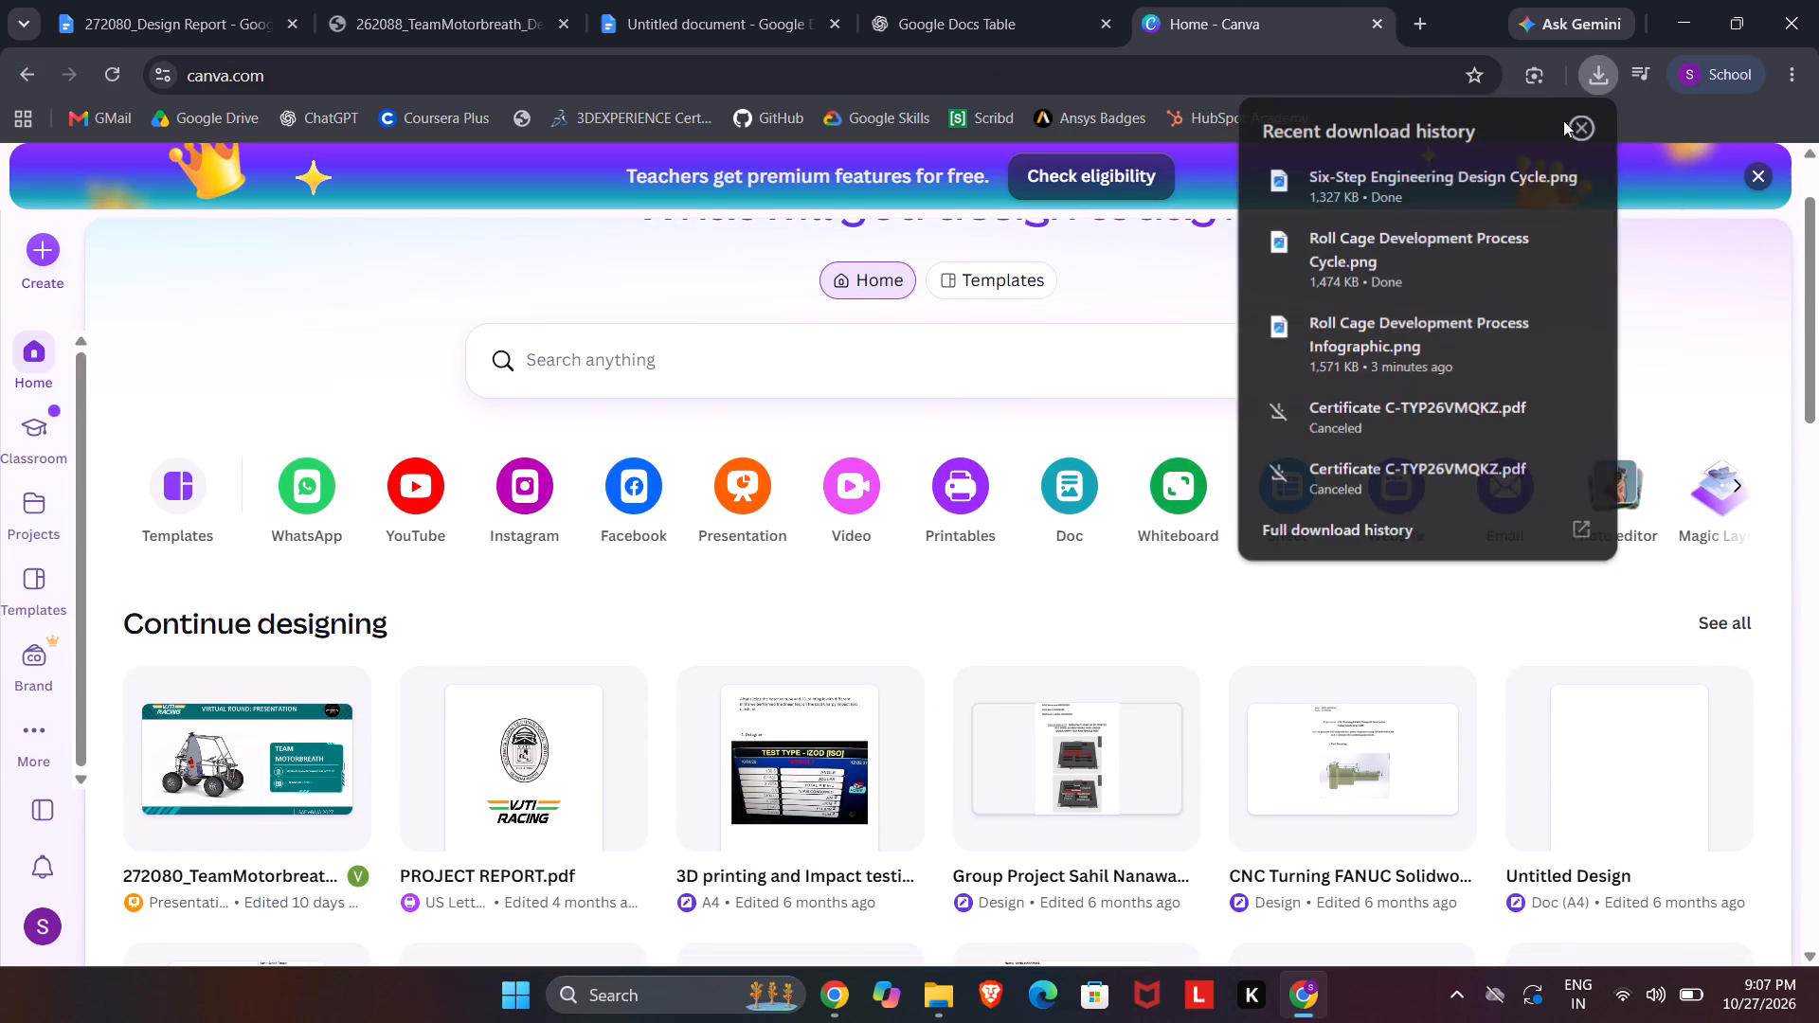
left_click_drag(1431, 170, 909, 363)
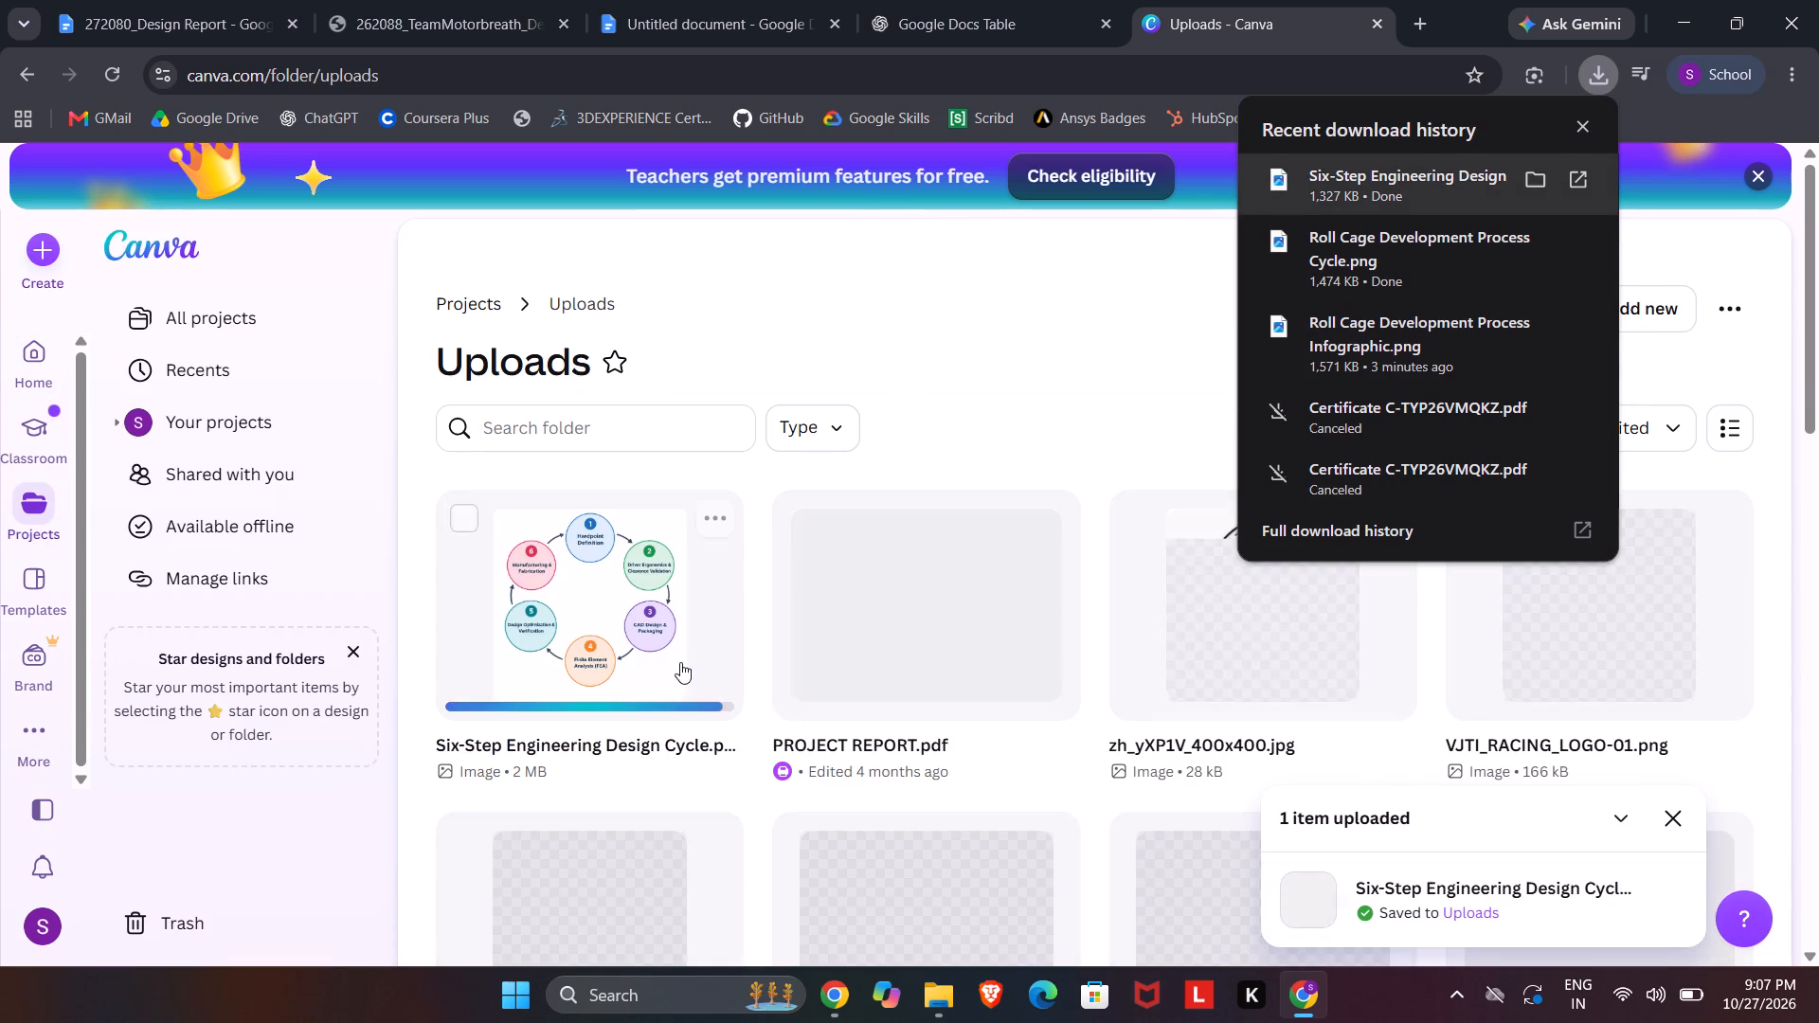
Open the uploaded Six-Step Engineering Design Cycle image in Canva's preview and dismiss the upload notification.
left_click(673, 651)
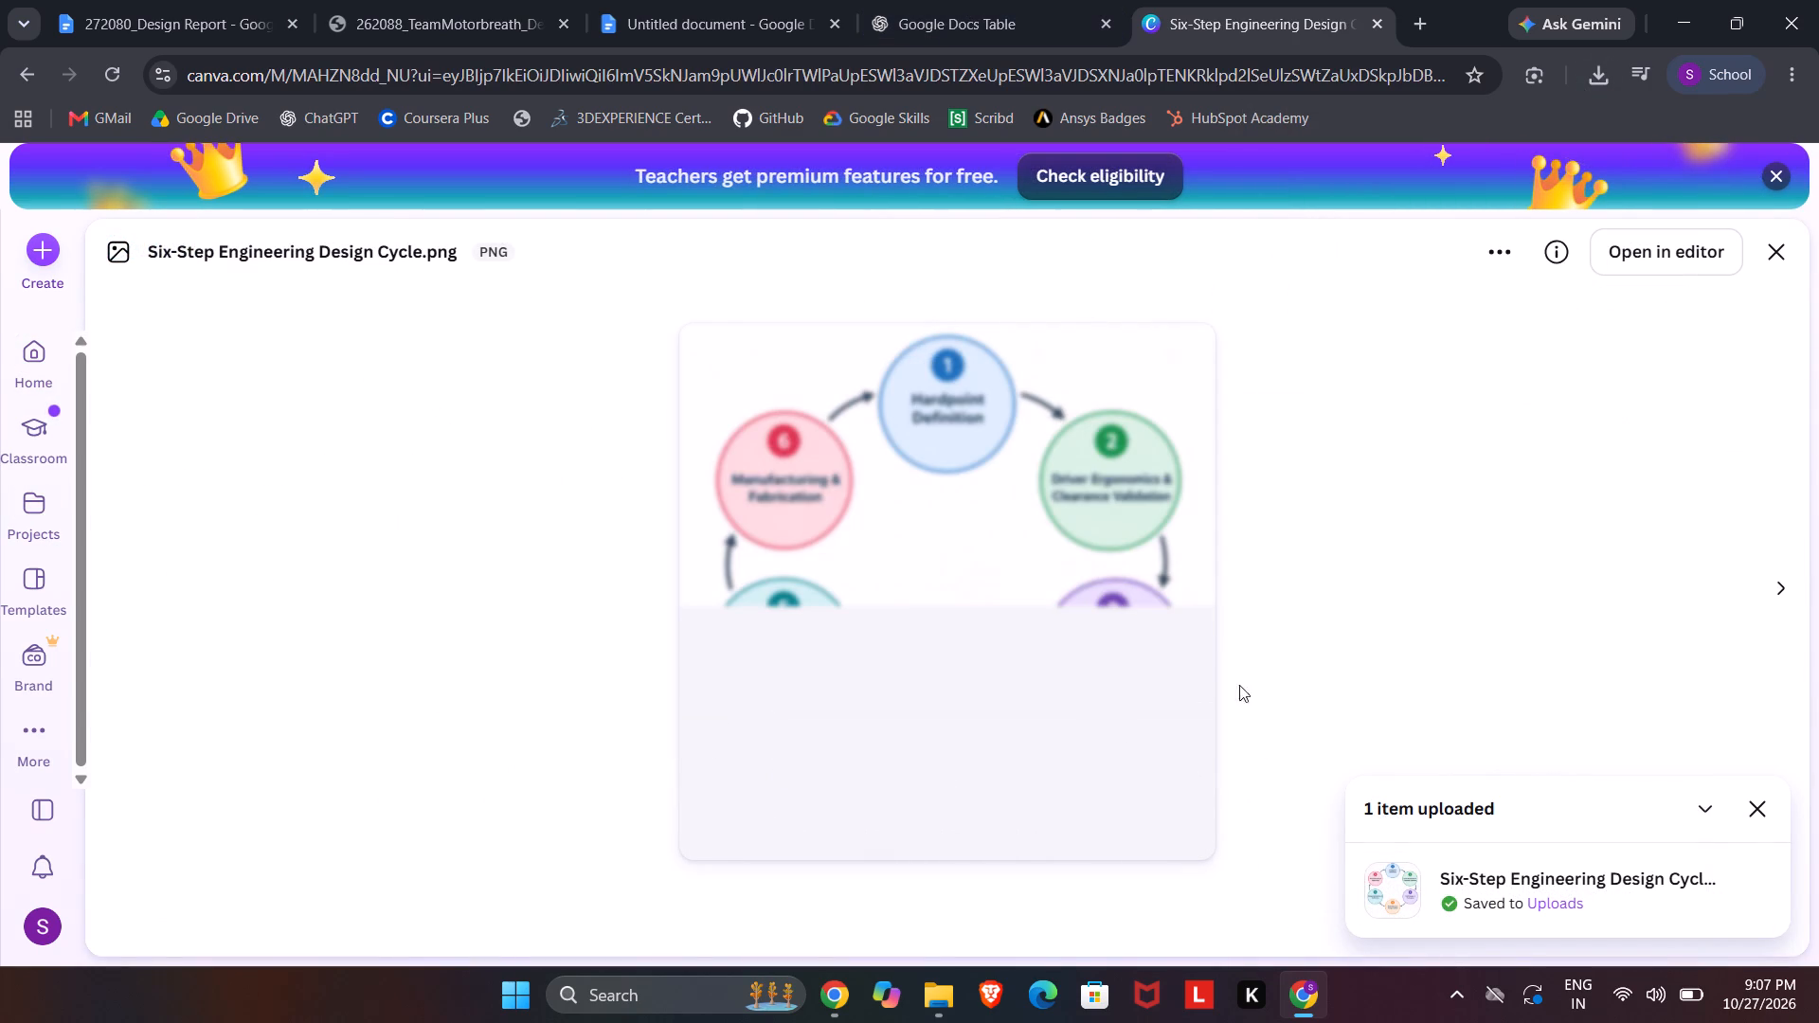
left_click(1759, 812)
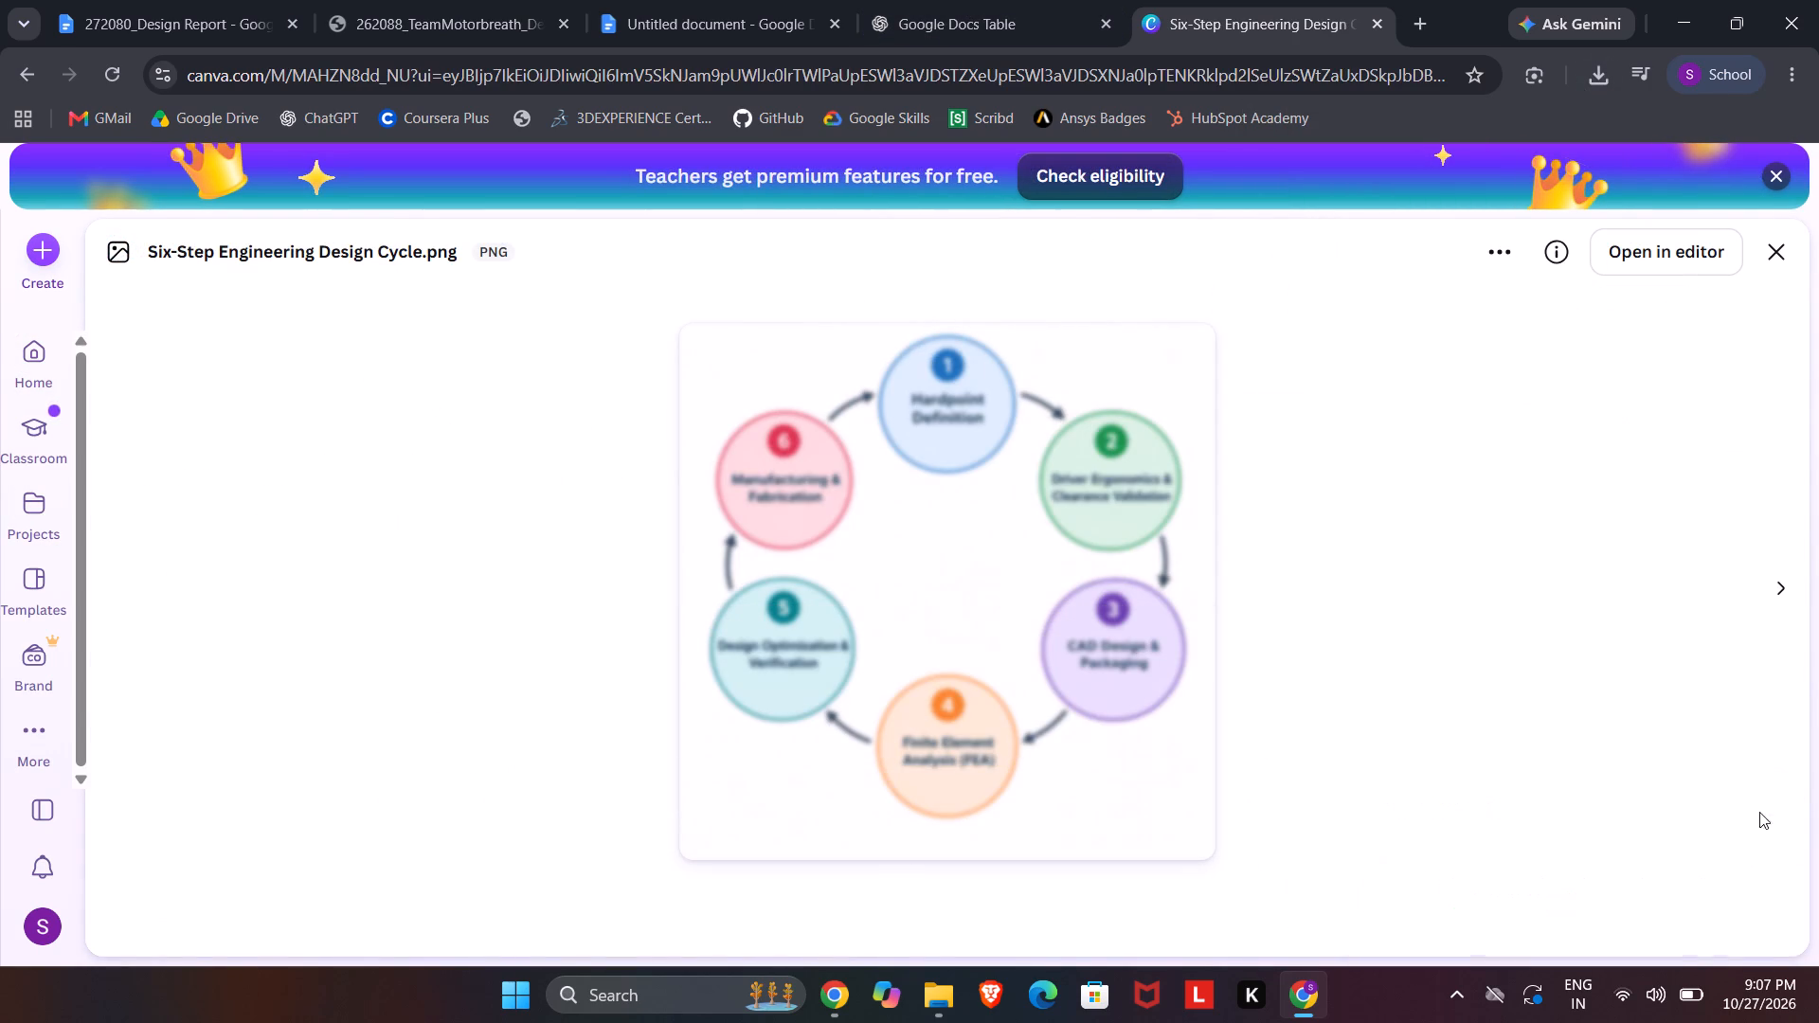
left_click(993, 509)
Open the Six-Step Engineering Design Cycle image in the design editor and close its preview tab.
left_click(1610, 74)
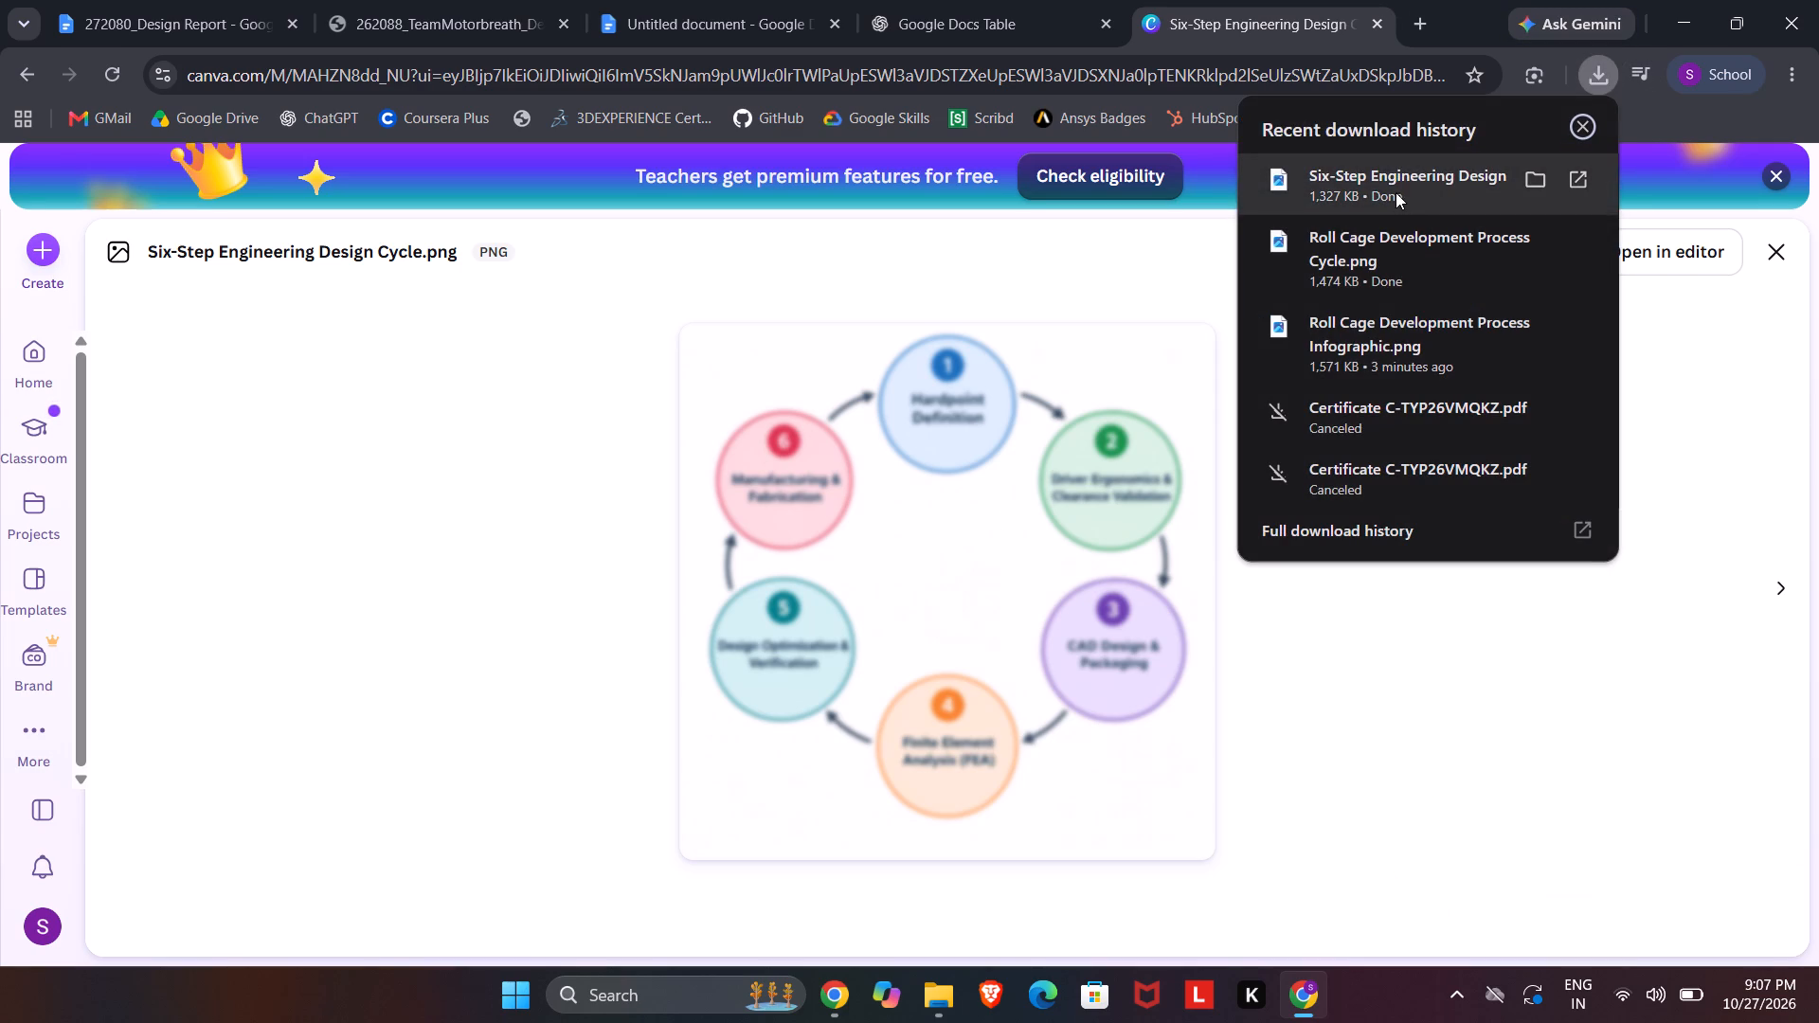
left_click(1342, 745)
scroll(1022, 563, "down", 5)
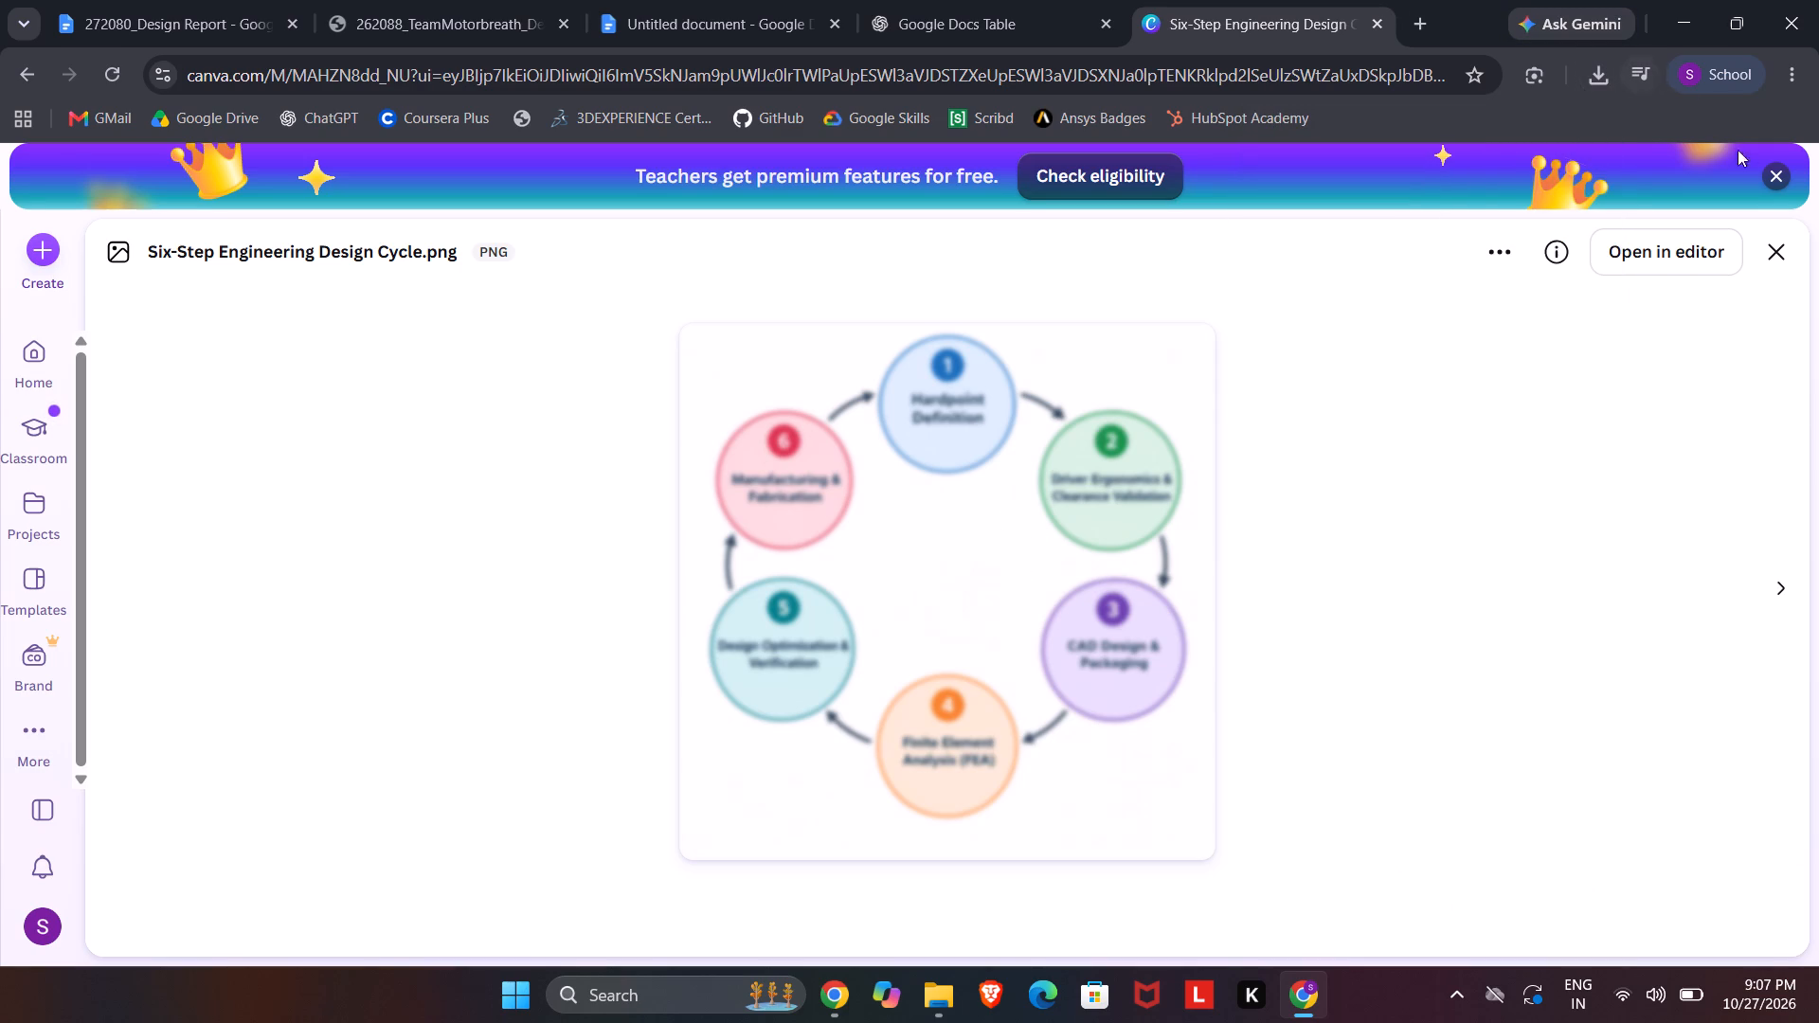
left_click(1681, 257)
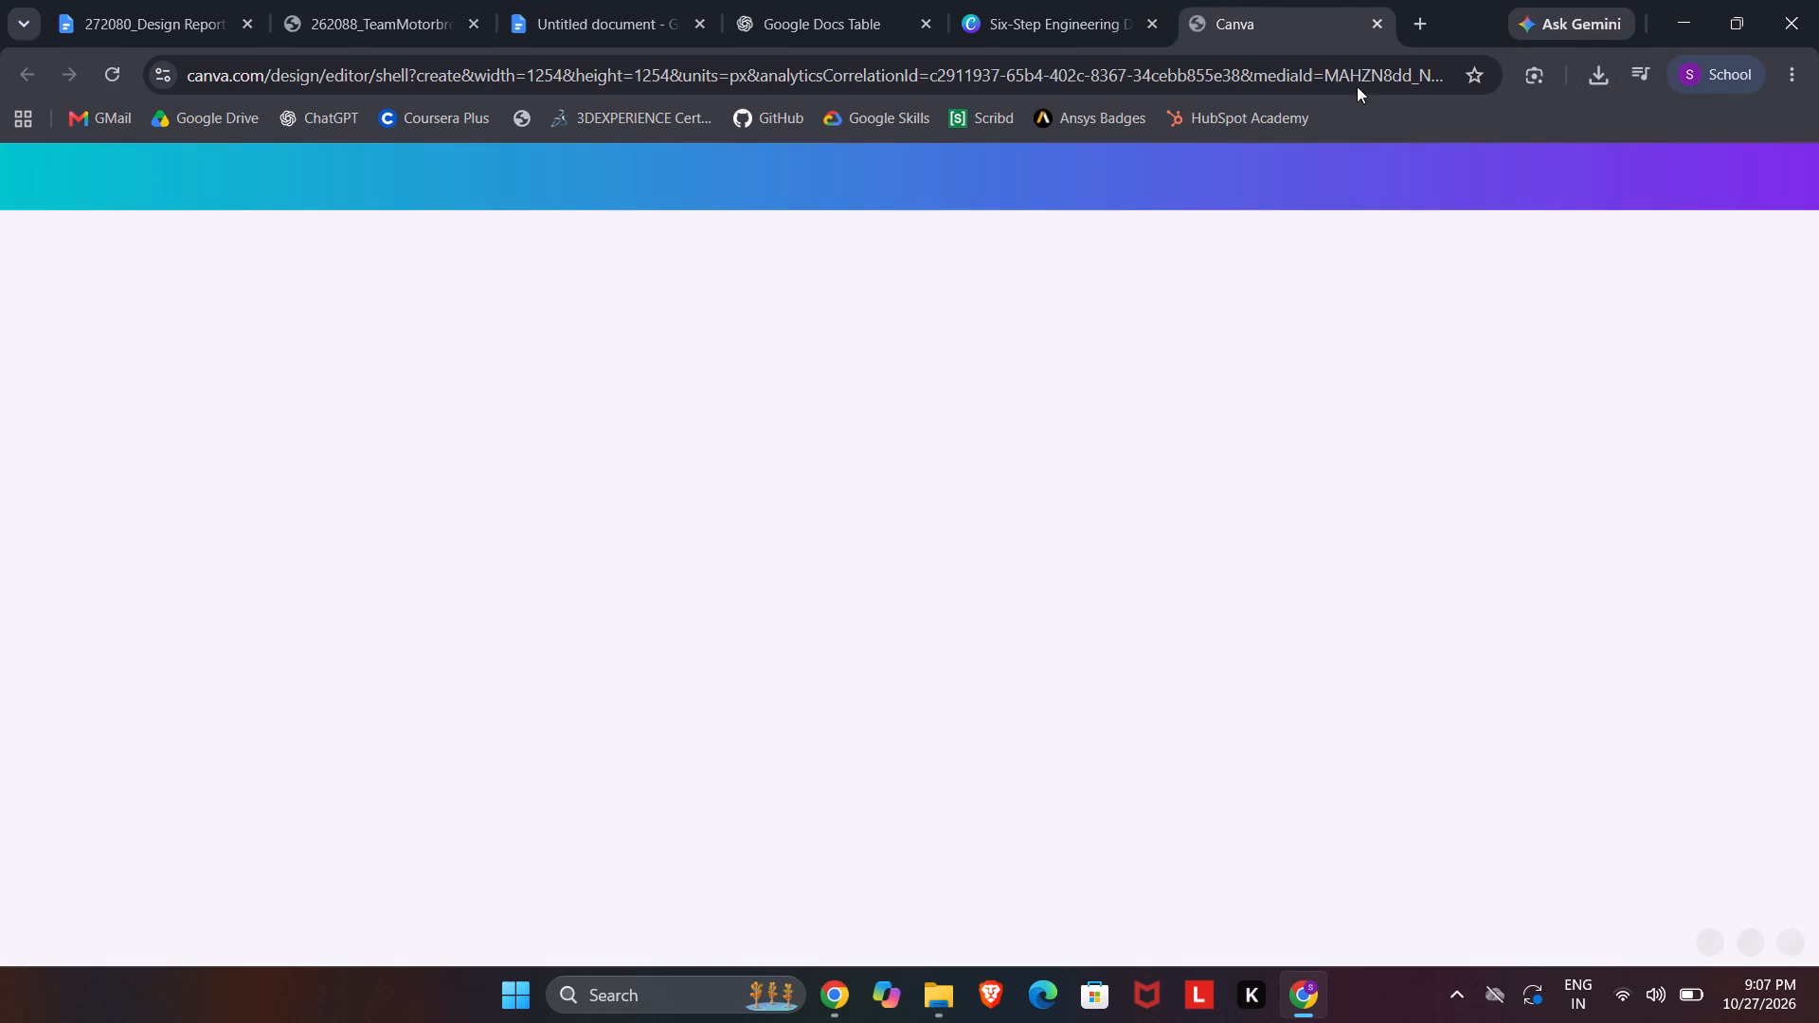
left_click(1128, 0)
left_click(1153, 30)
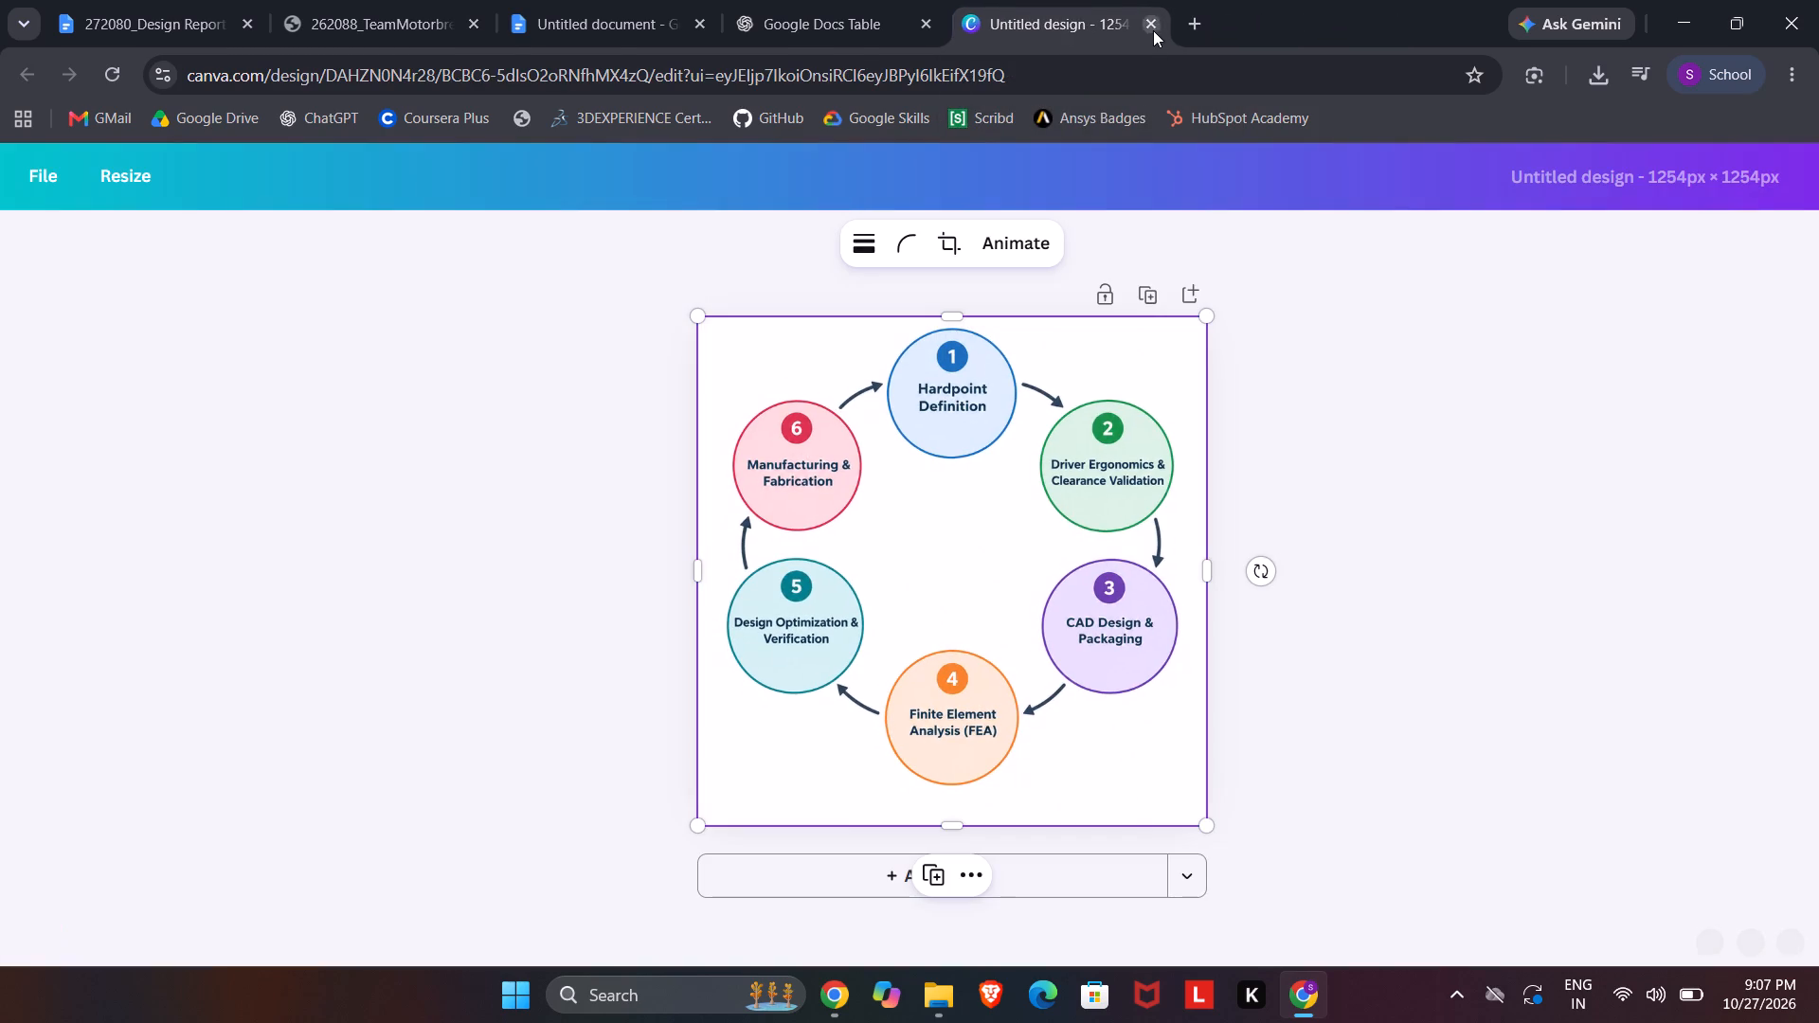
Add a blank second page to the design.
left_click(1099, 880)
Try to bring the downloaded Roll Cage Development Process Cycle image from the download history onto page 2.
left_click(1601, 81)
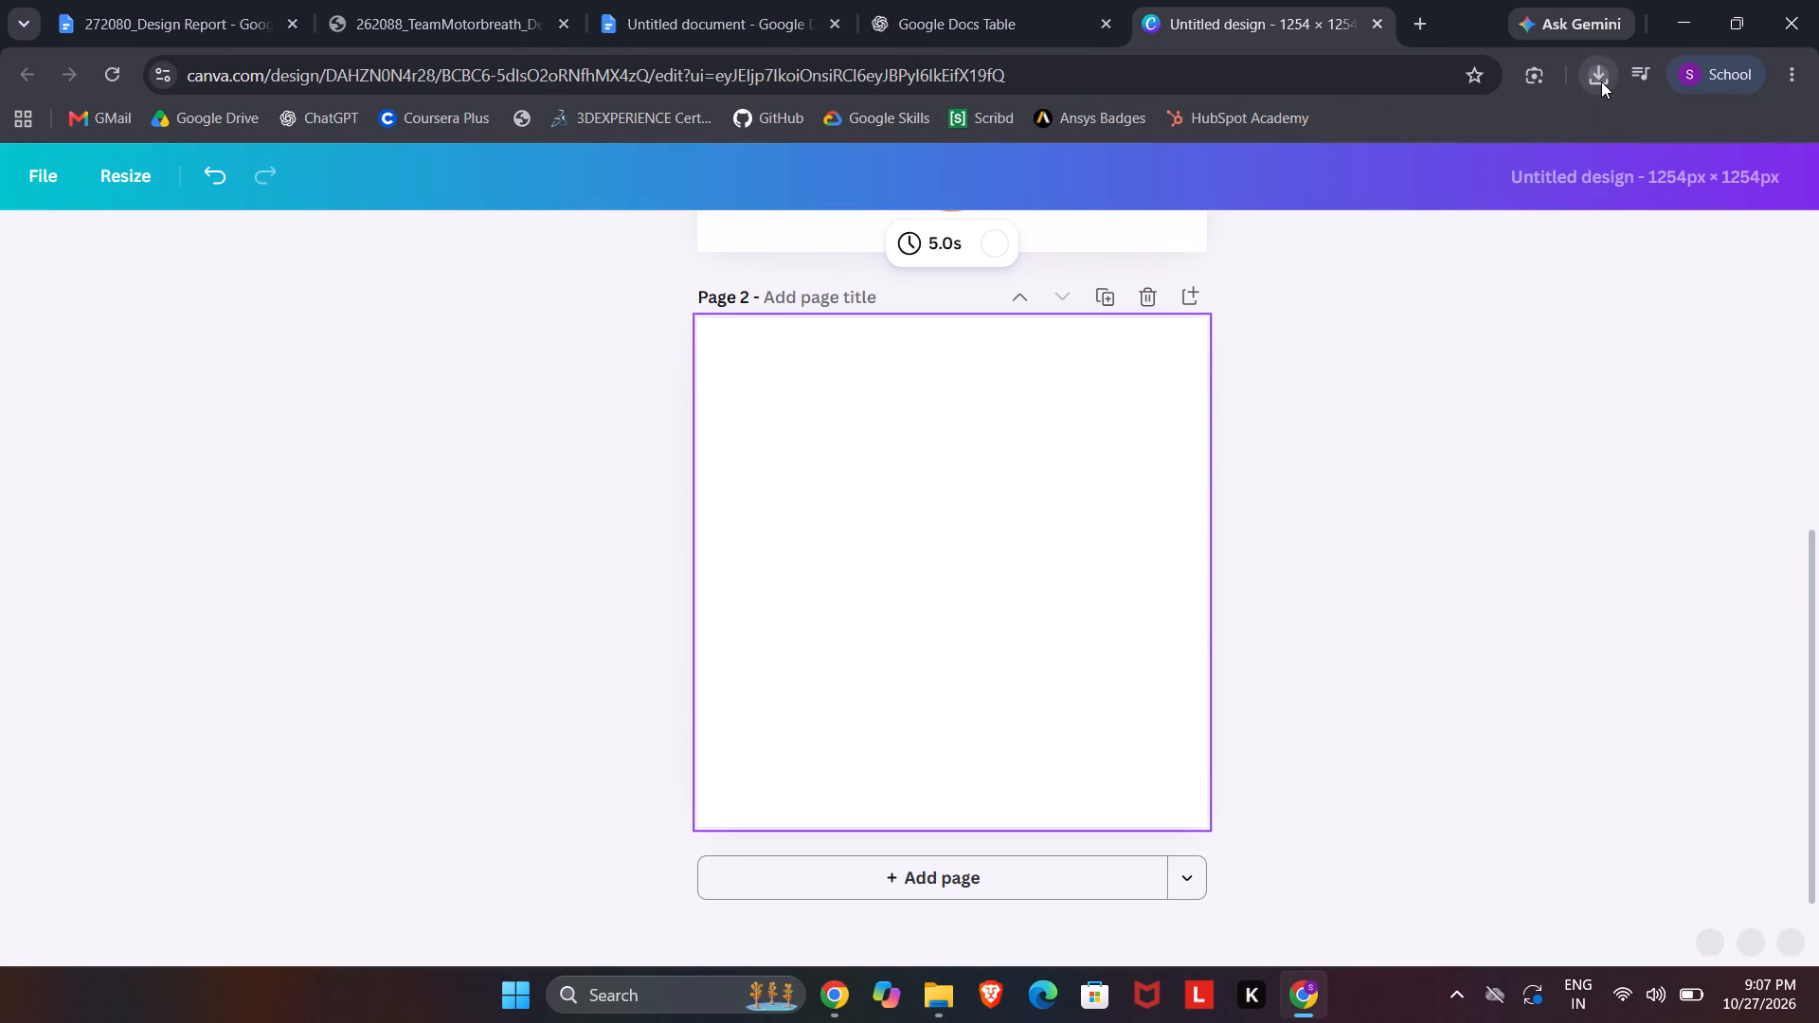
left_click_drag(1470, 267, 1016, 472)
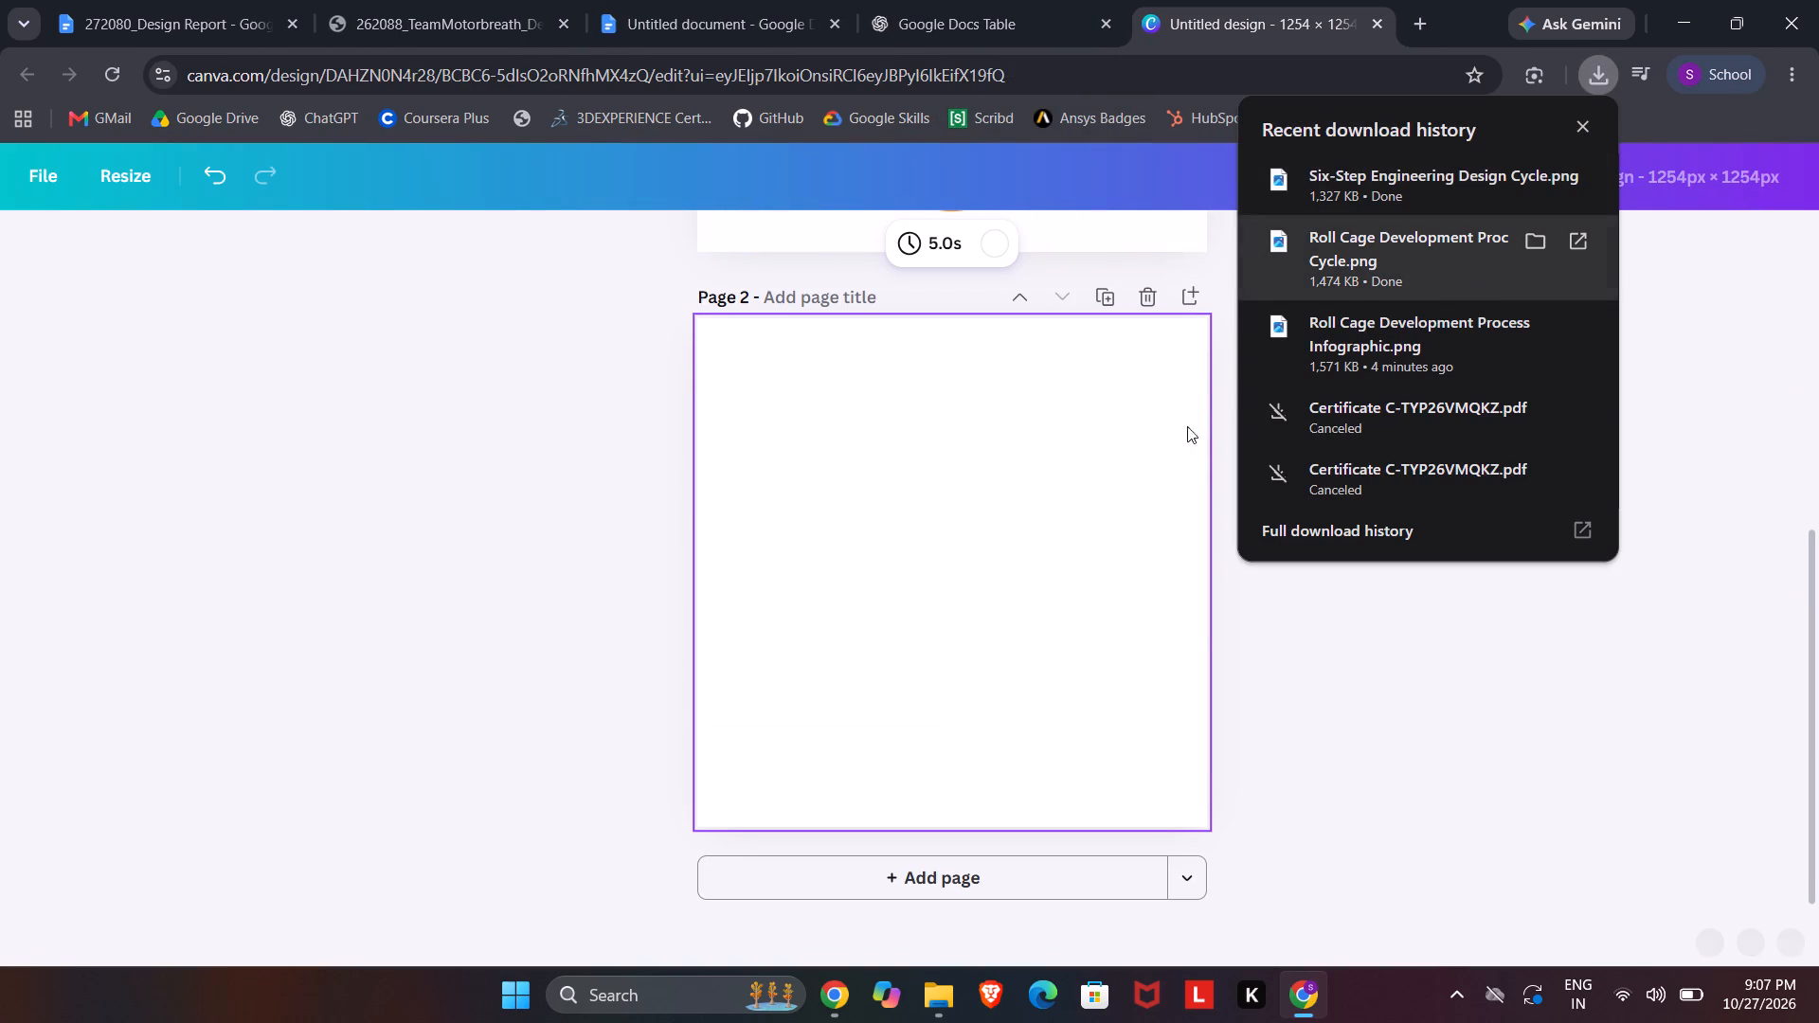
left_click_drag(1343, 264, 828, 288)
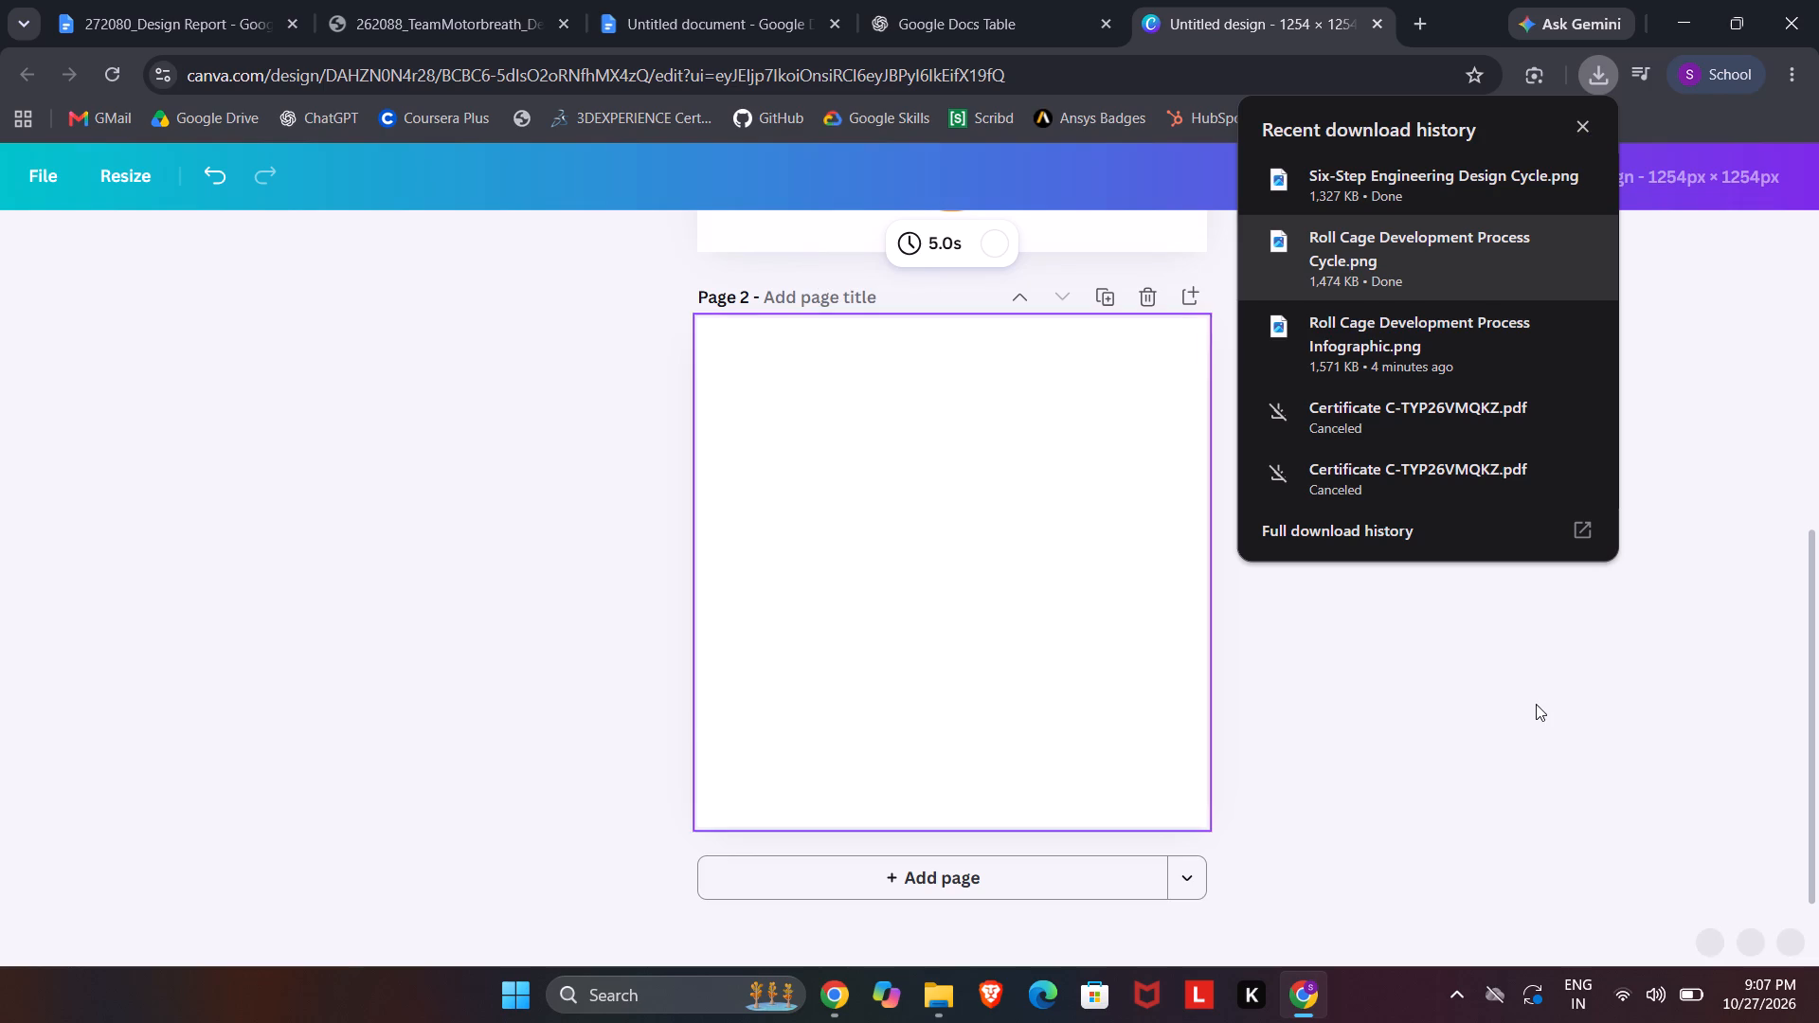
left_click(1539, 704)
Place the uploaded cycle image with the central Roll Cage Design & Development Process title on page 2.
left_click(58, 179)
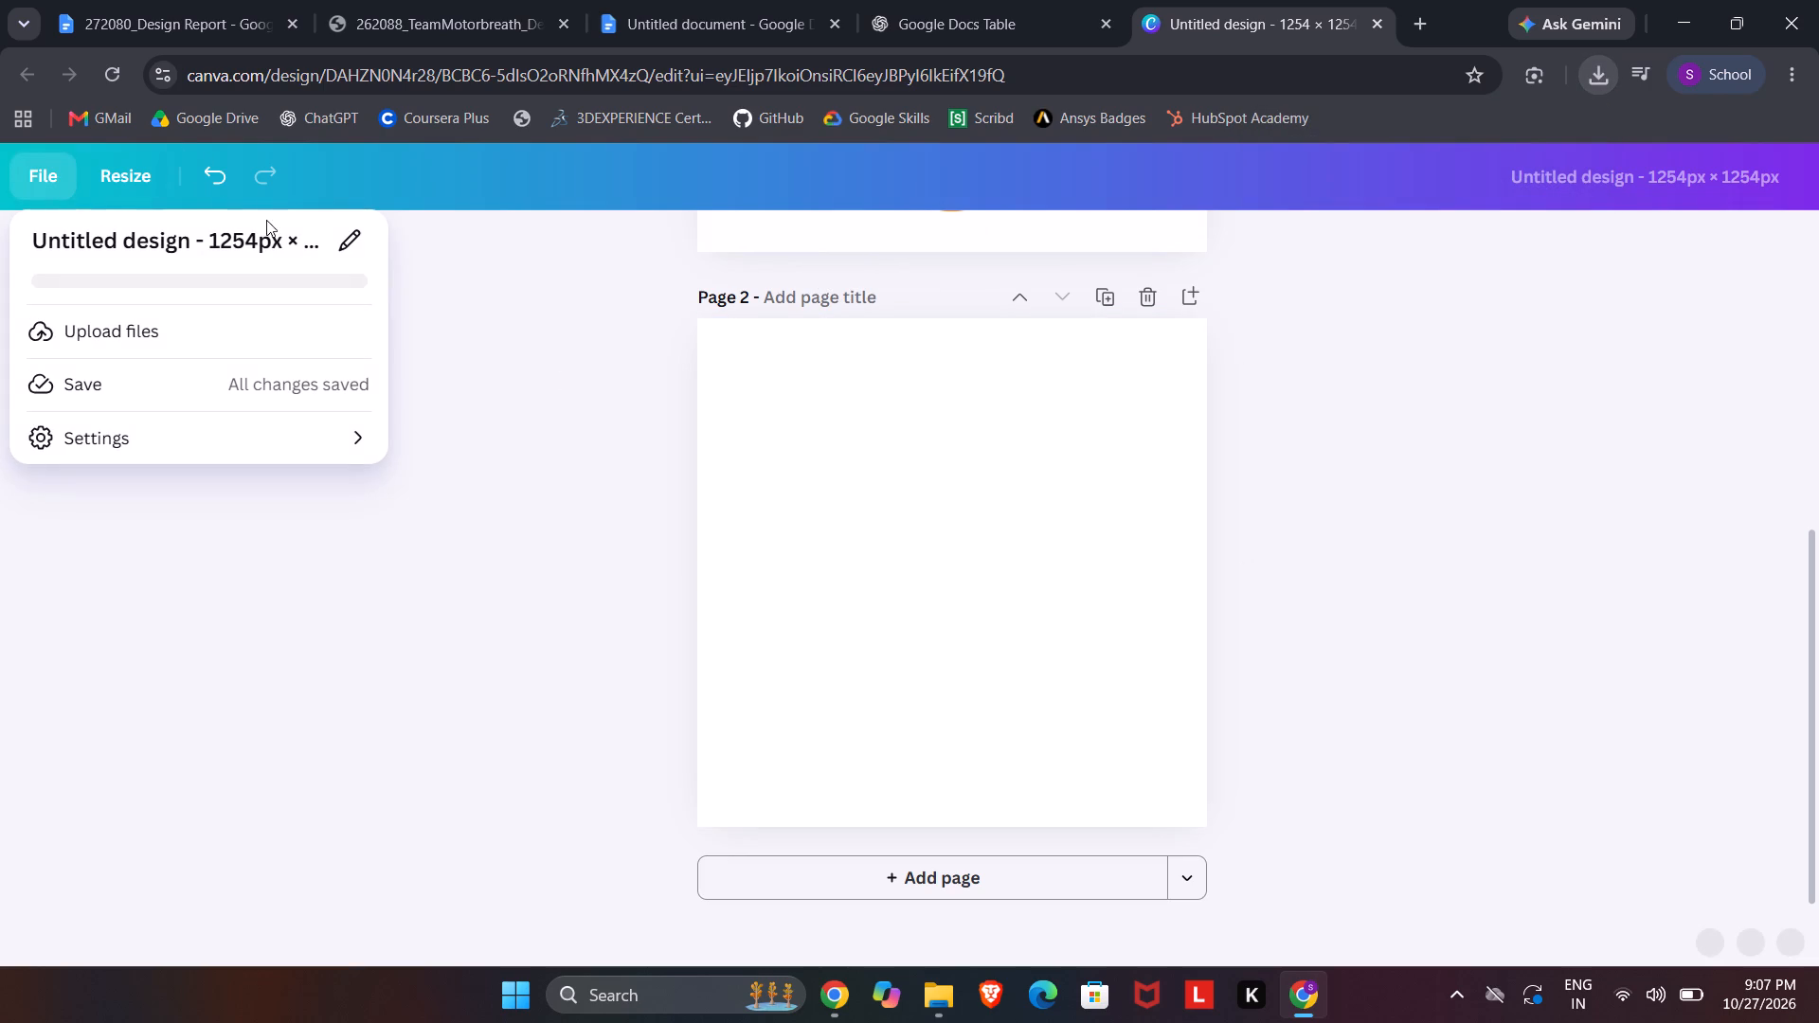
left_click(603, 368)
scroll(946, 758, "up", 6)
left_click(1000, 579)
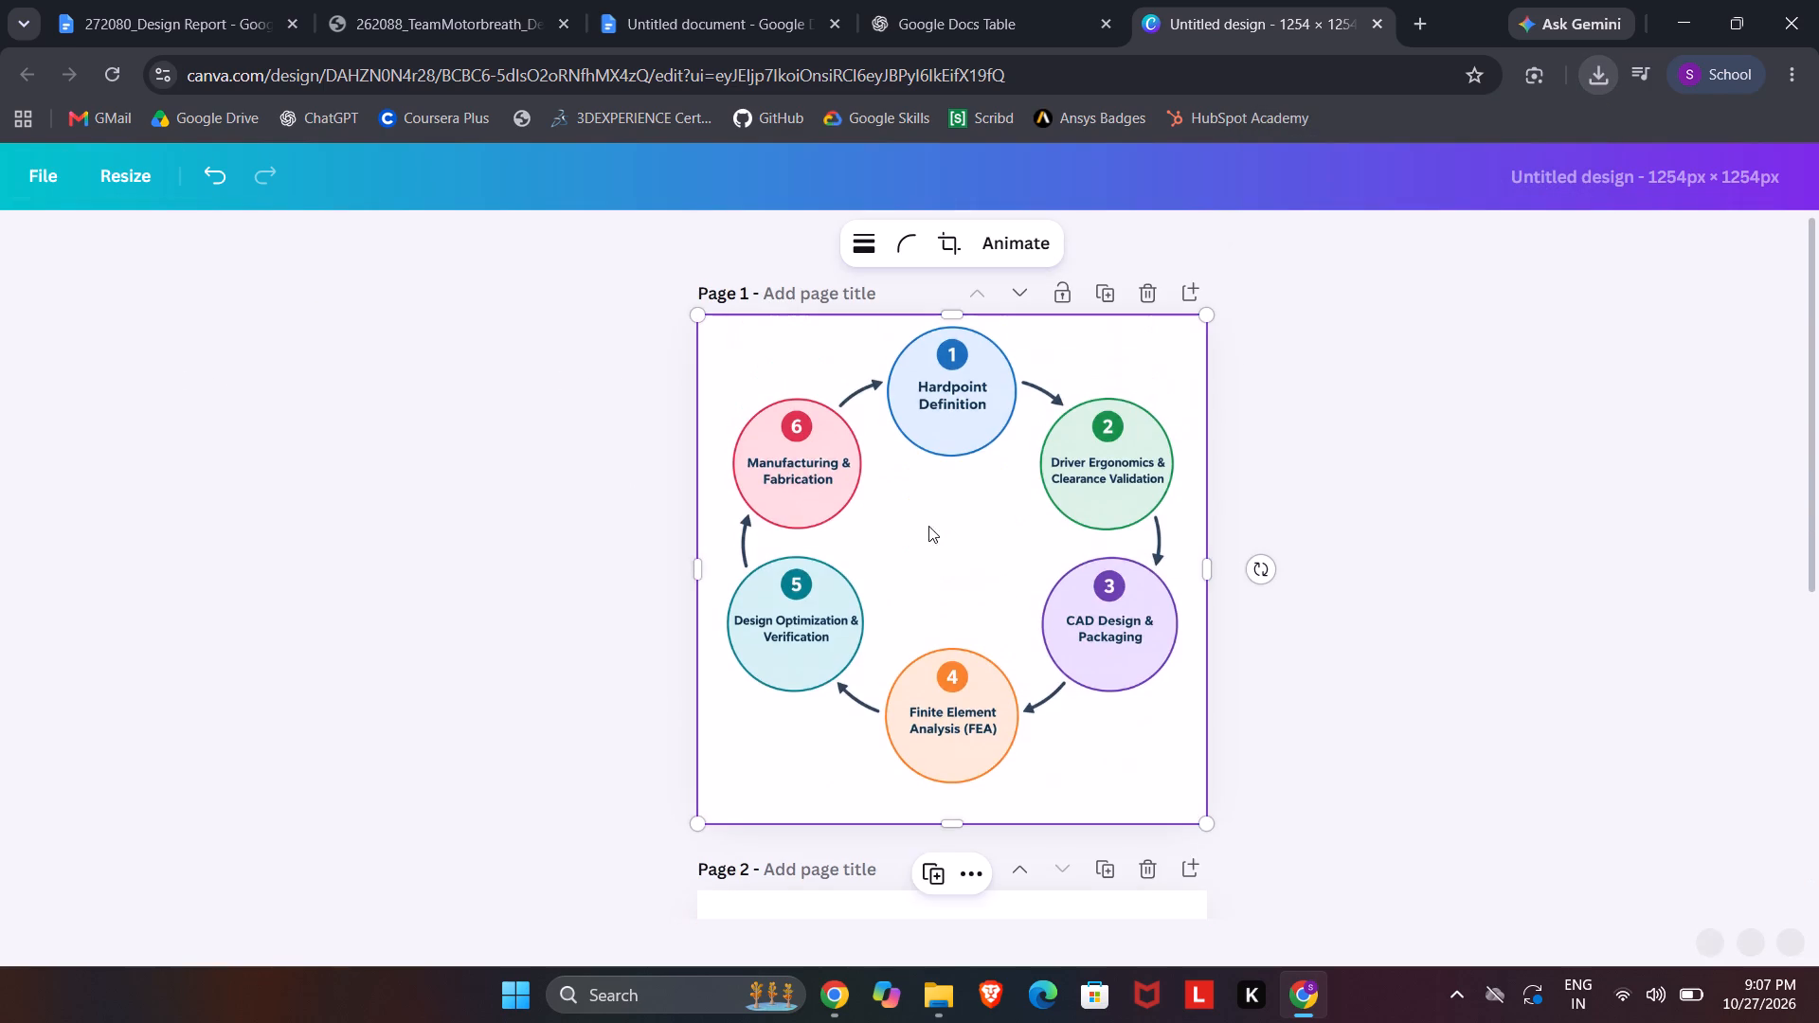
left_click(274, 461)
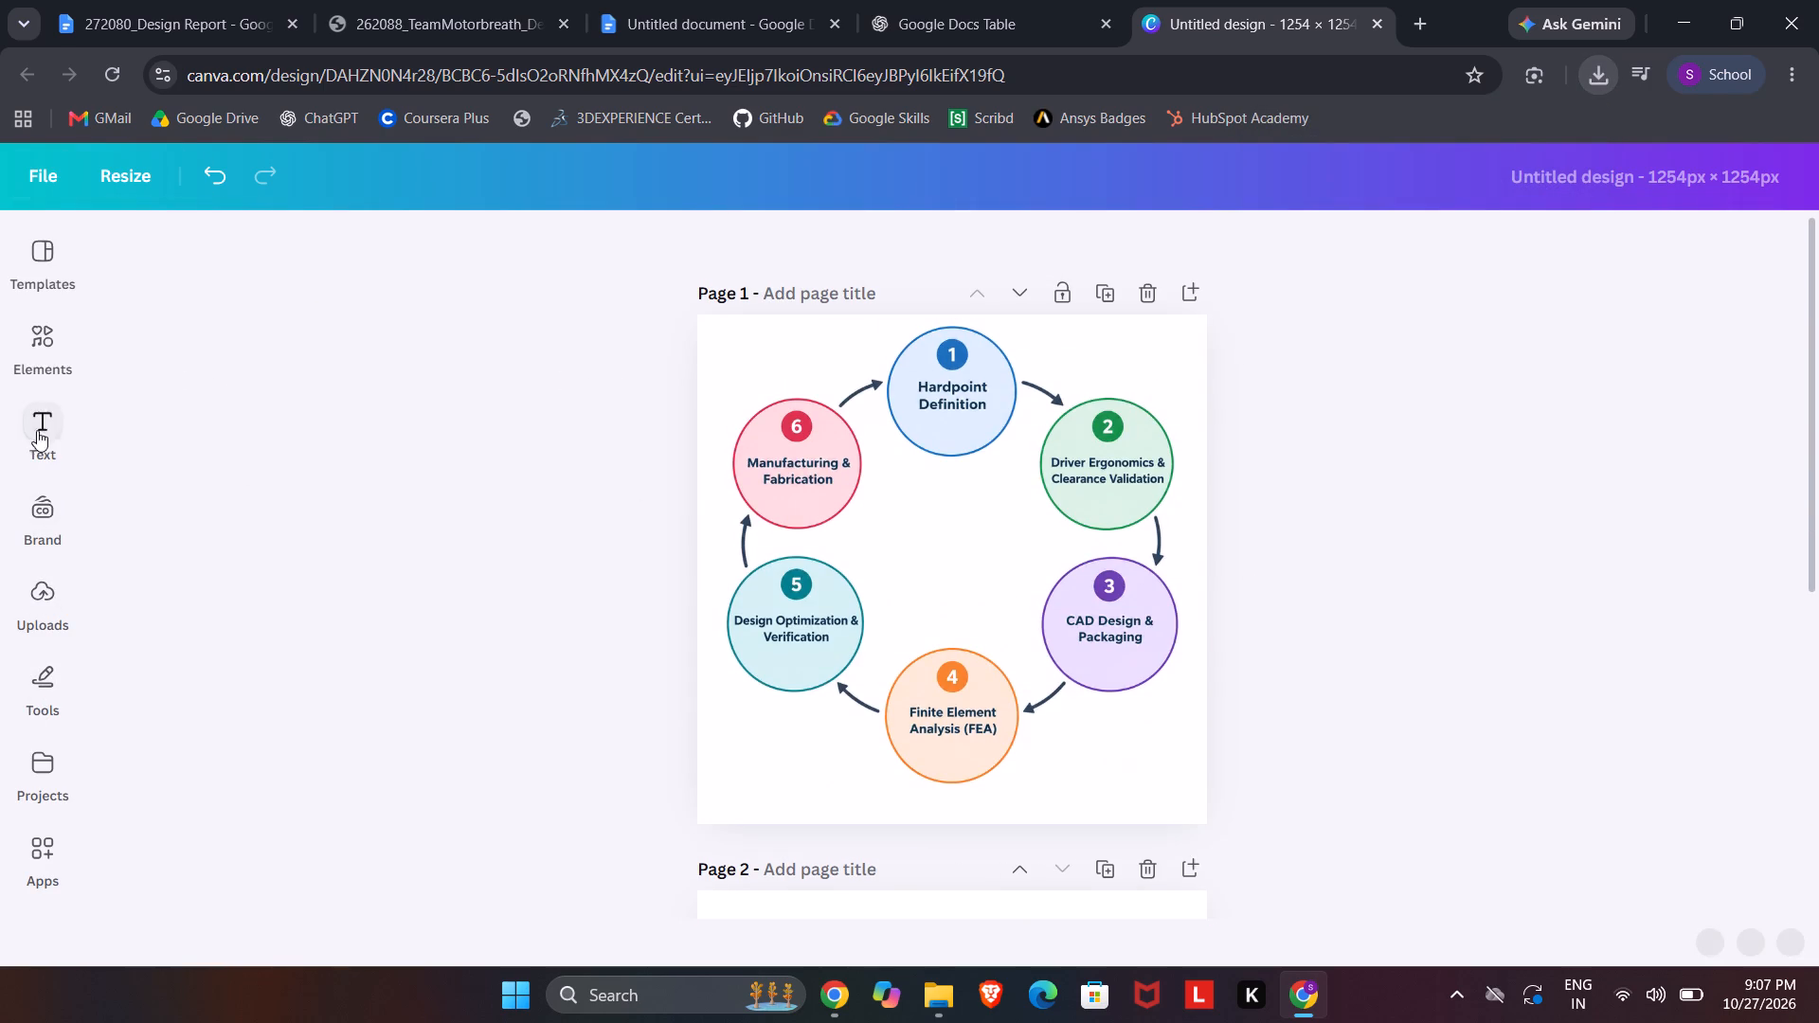
left_click(31, 595)
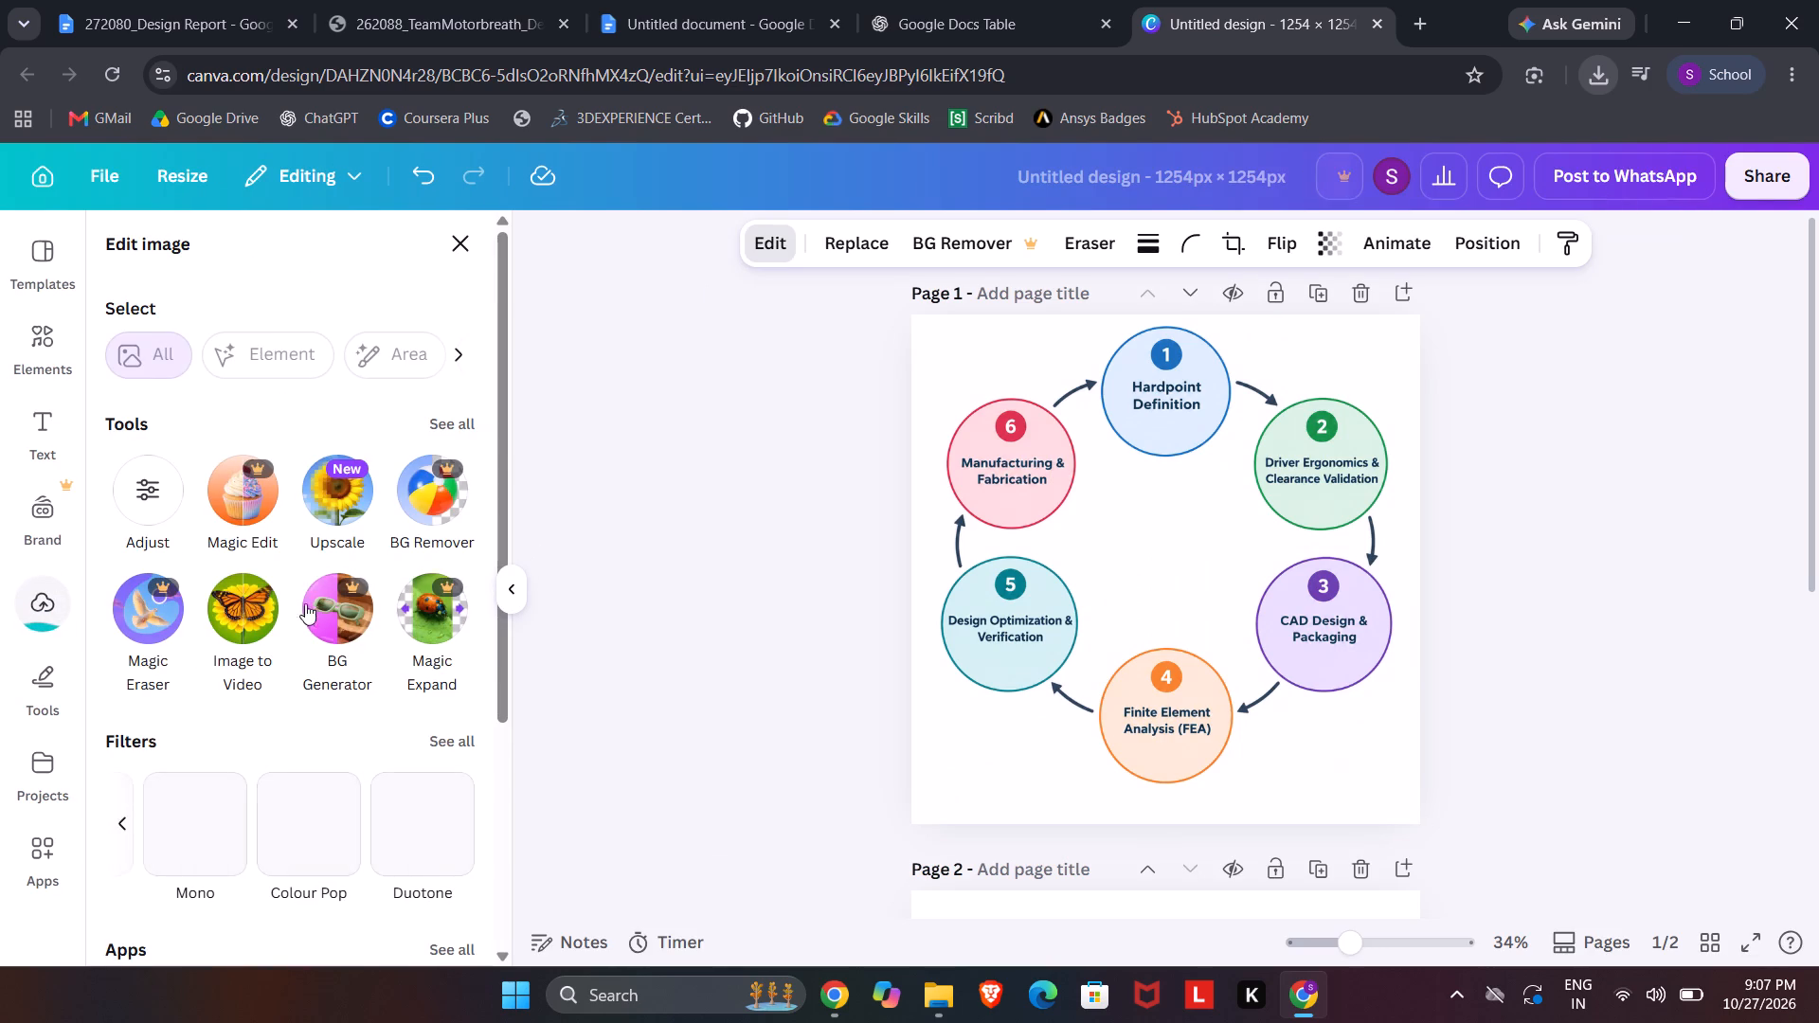
scroll(292, 632, "down", 4)
scroll(292, 633, "up", 5)
left_click(27, 586)
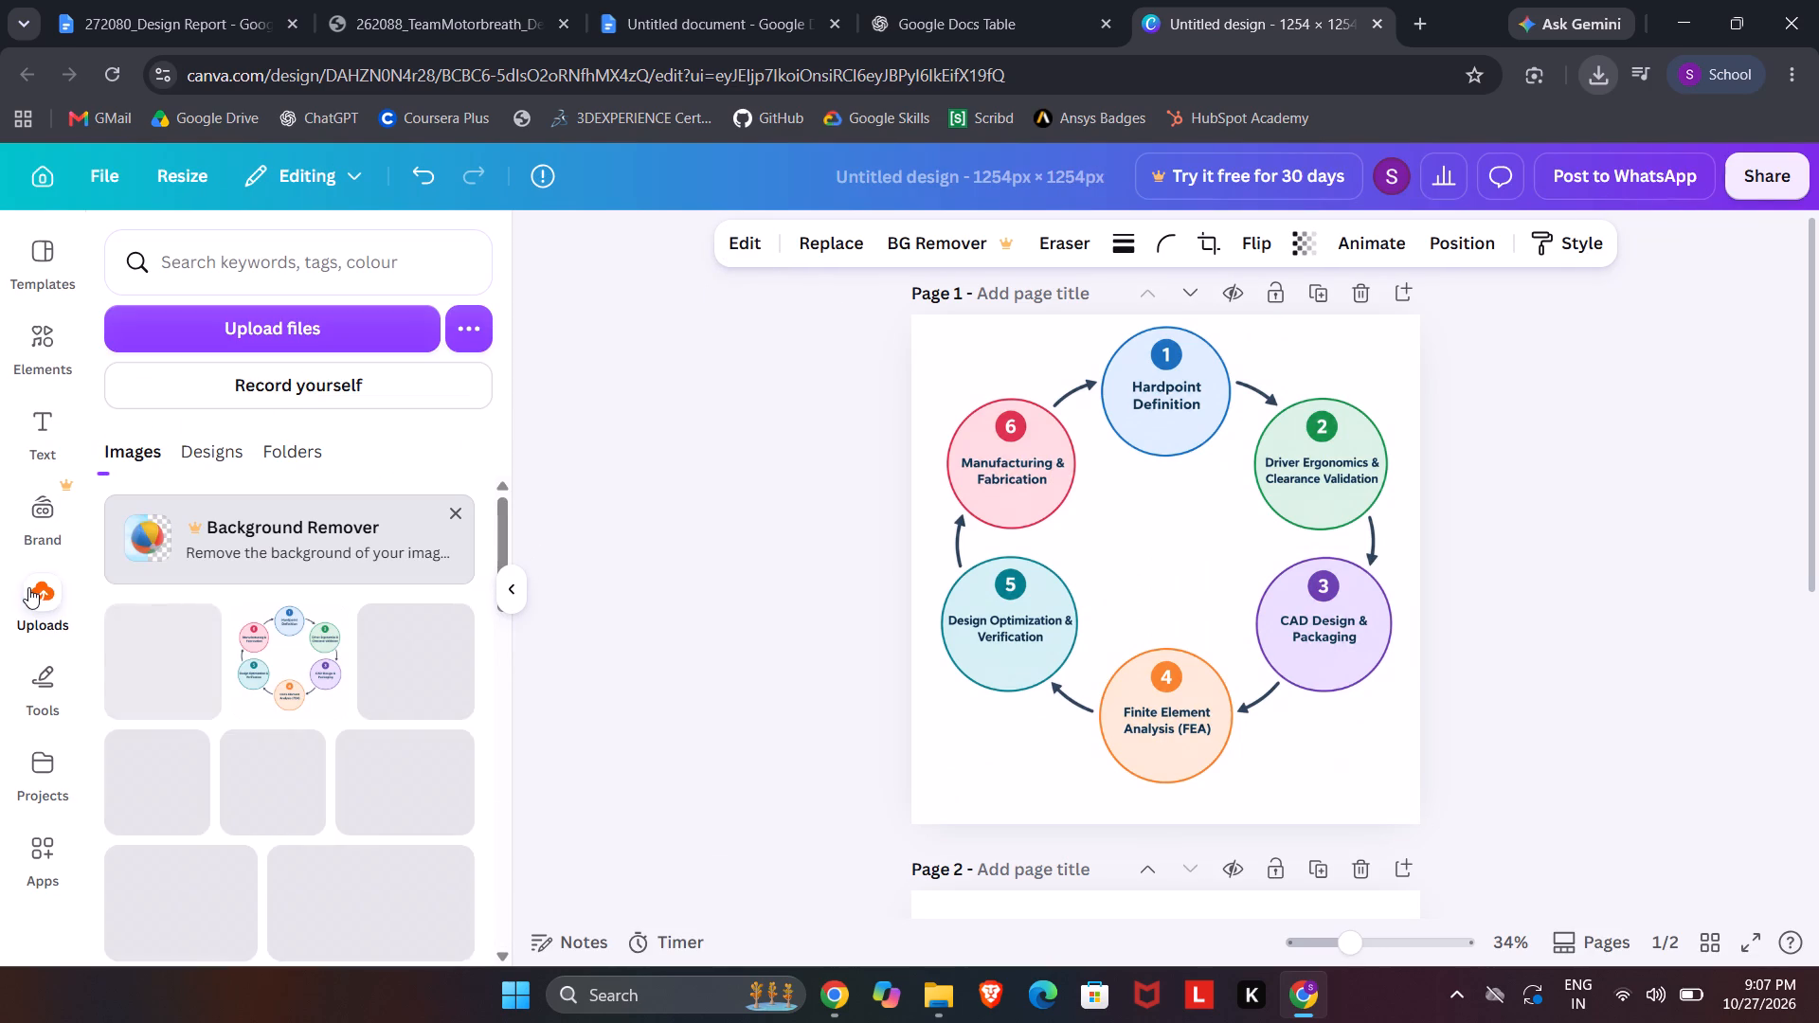
left_click_drag(159, 659, 935, 910)
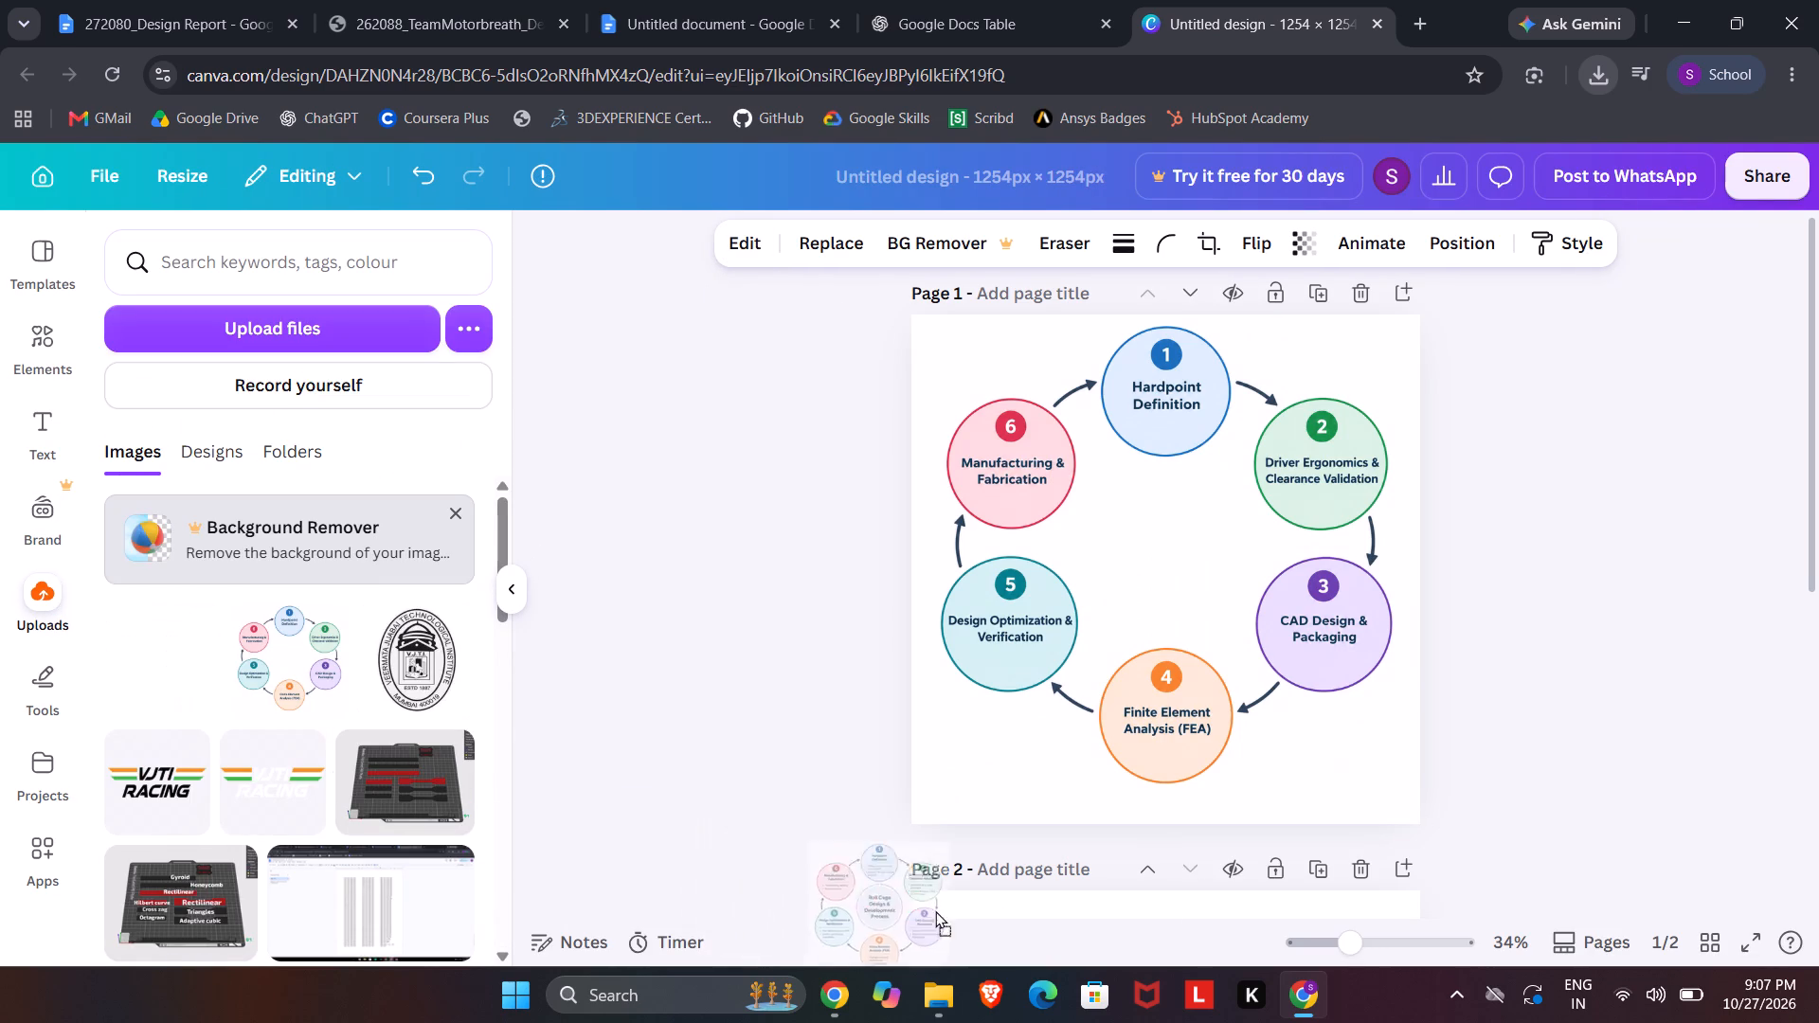
left_click_drag(935, 910, 1026, 915)
left_click(519, 604)
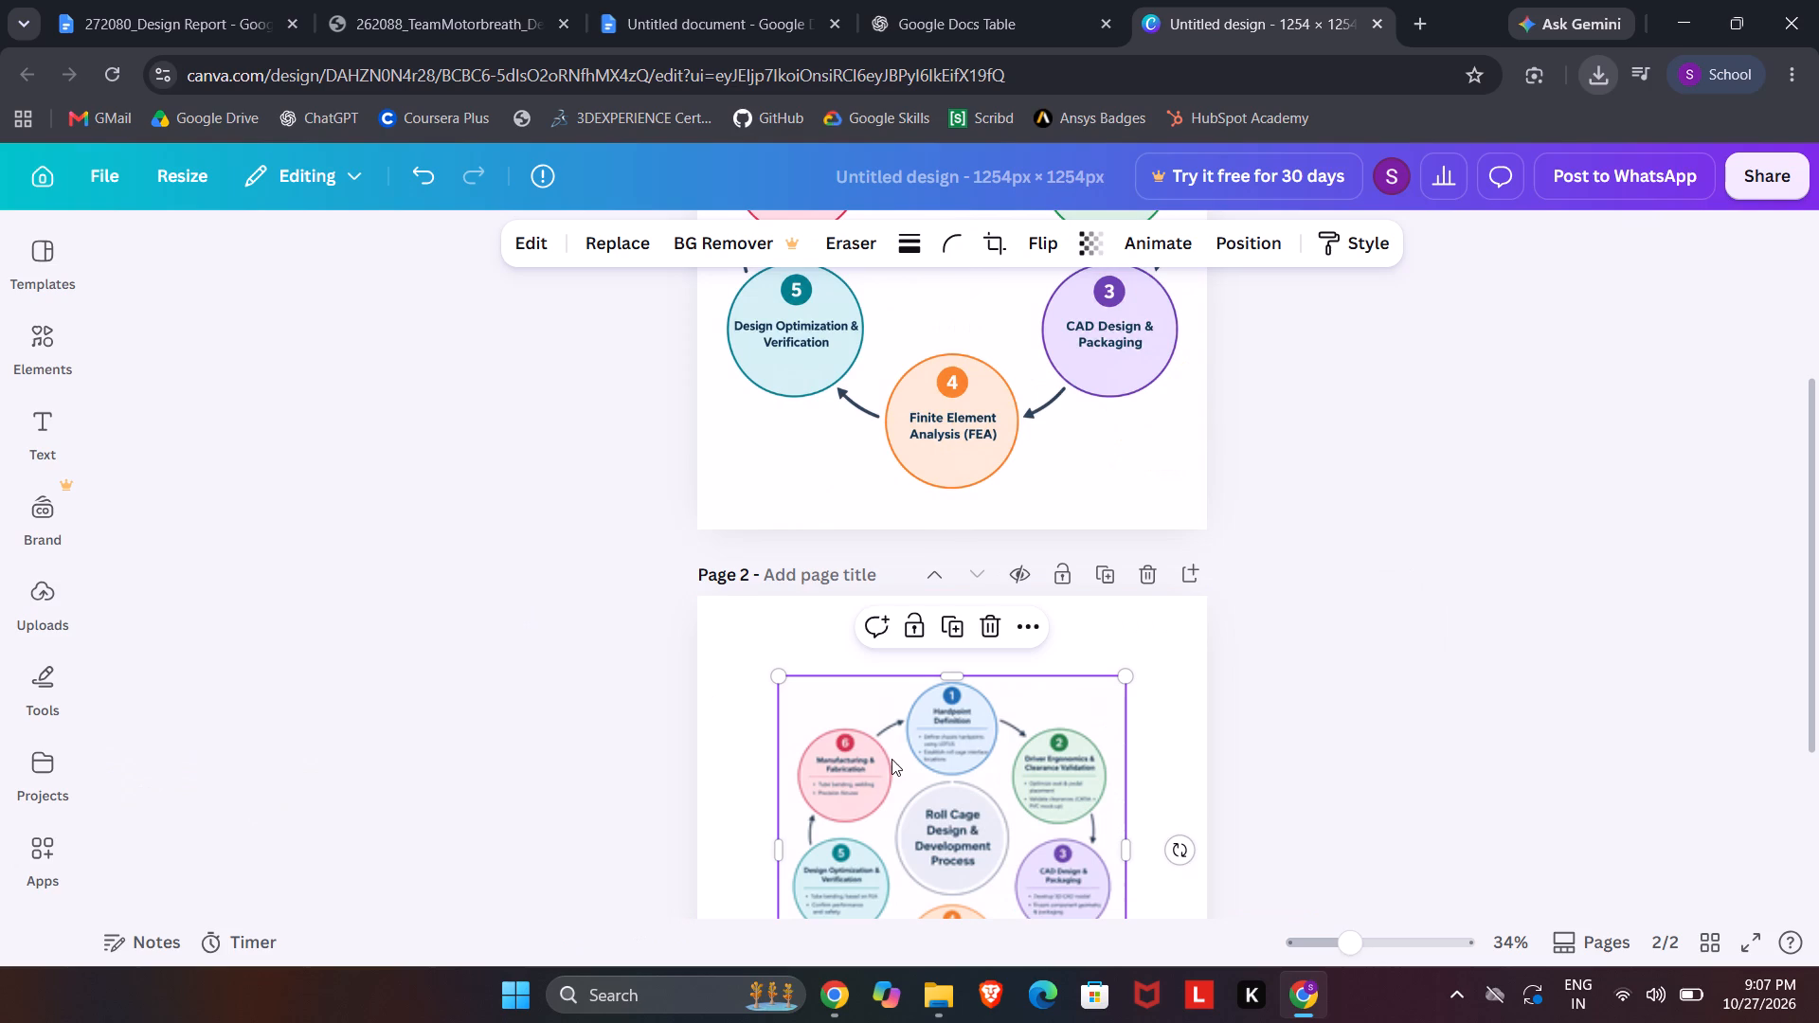
left_click(891, 759)
left_click(1309, 814)
Crop the page 2 image in freeform to just its central Roll Cage Design & Development Process circle.
scroll(1144, 763, "down", 1)
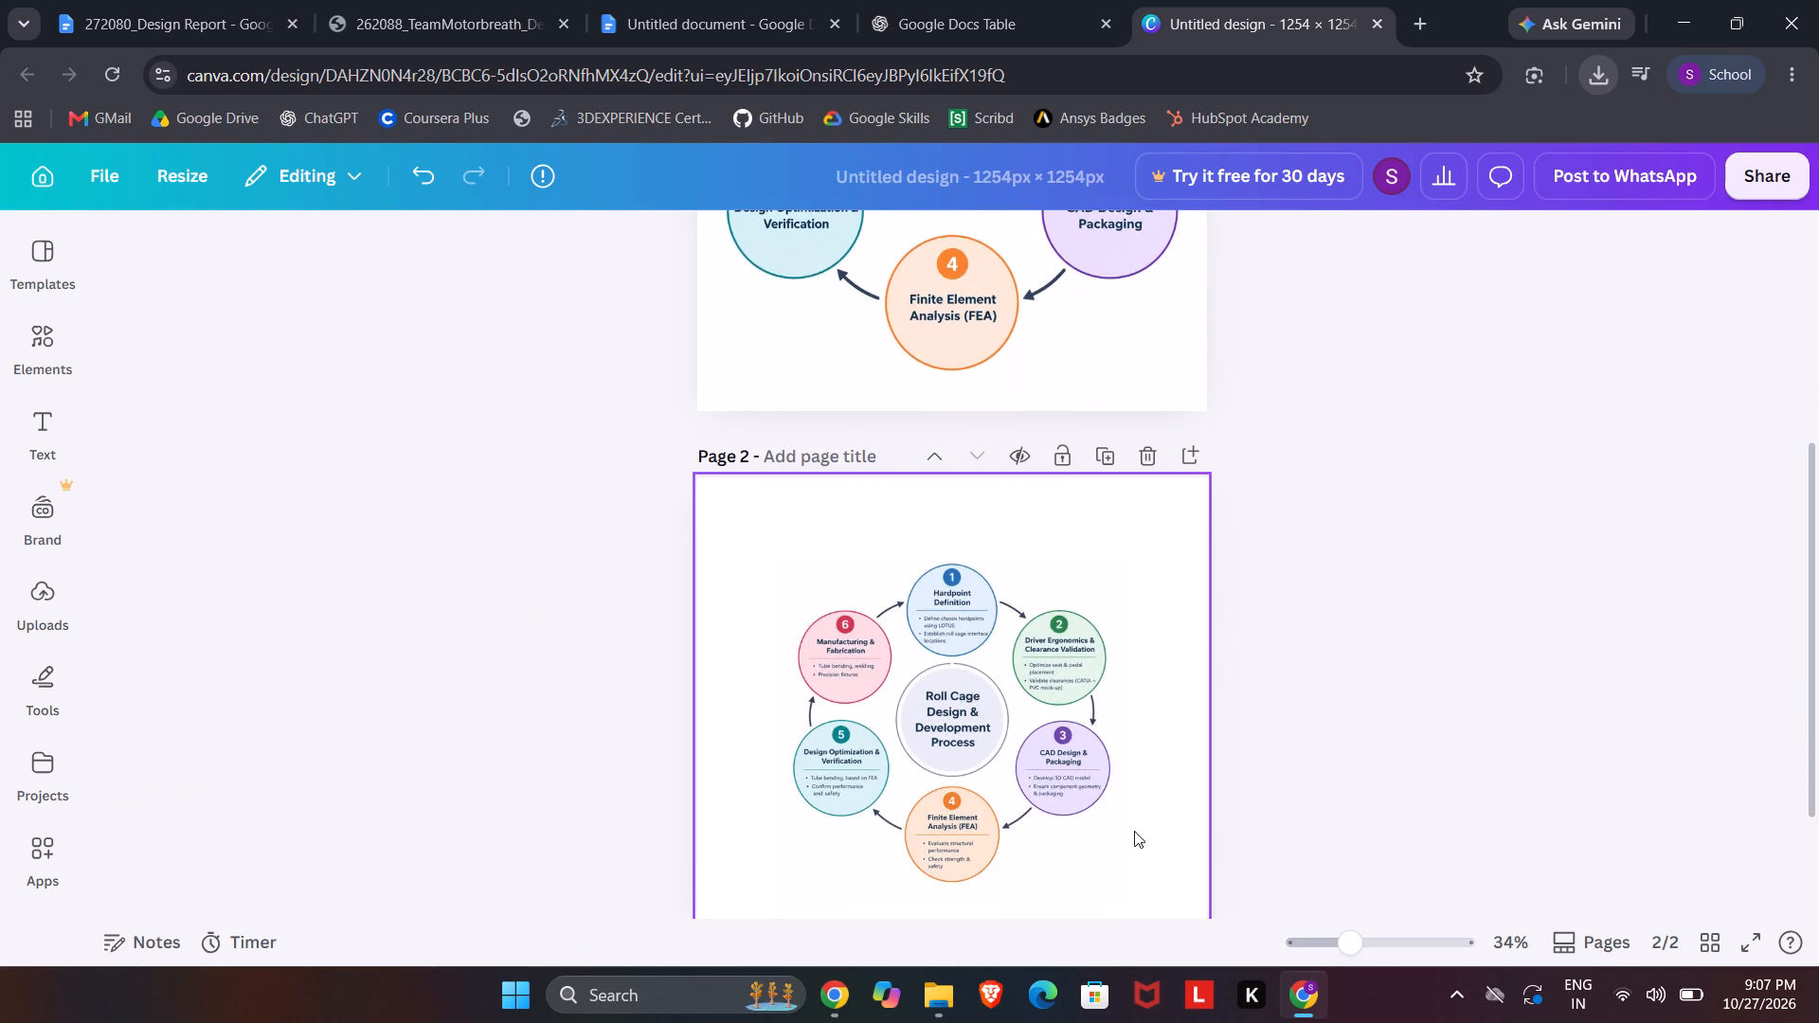
left_click(1068, 817)
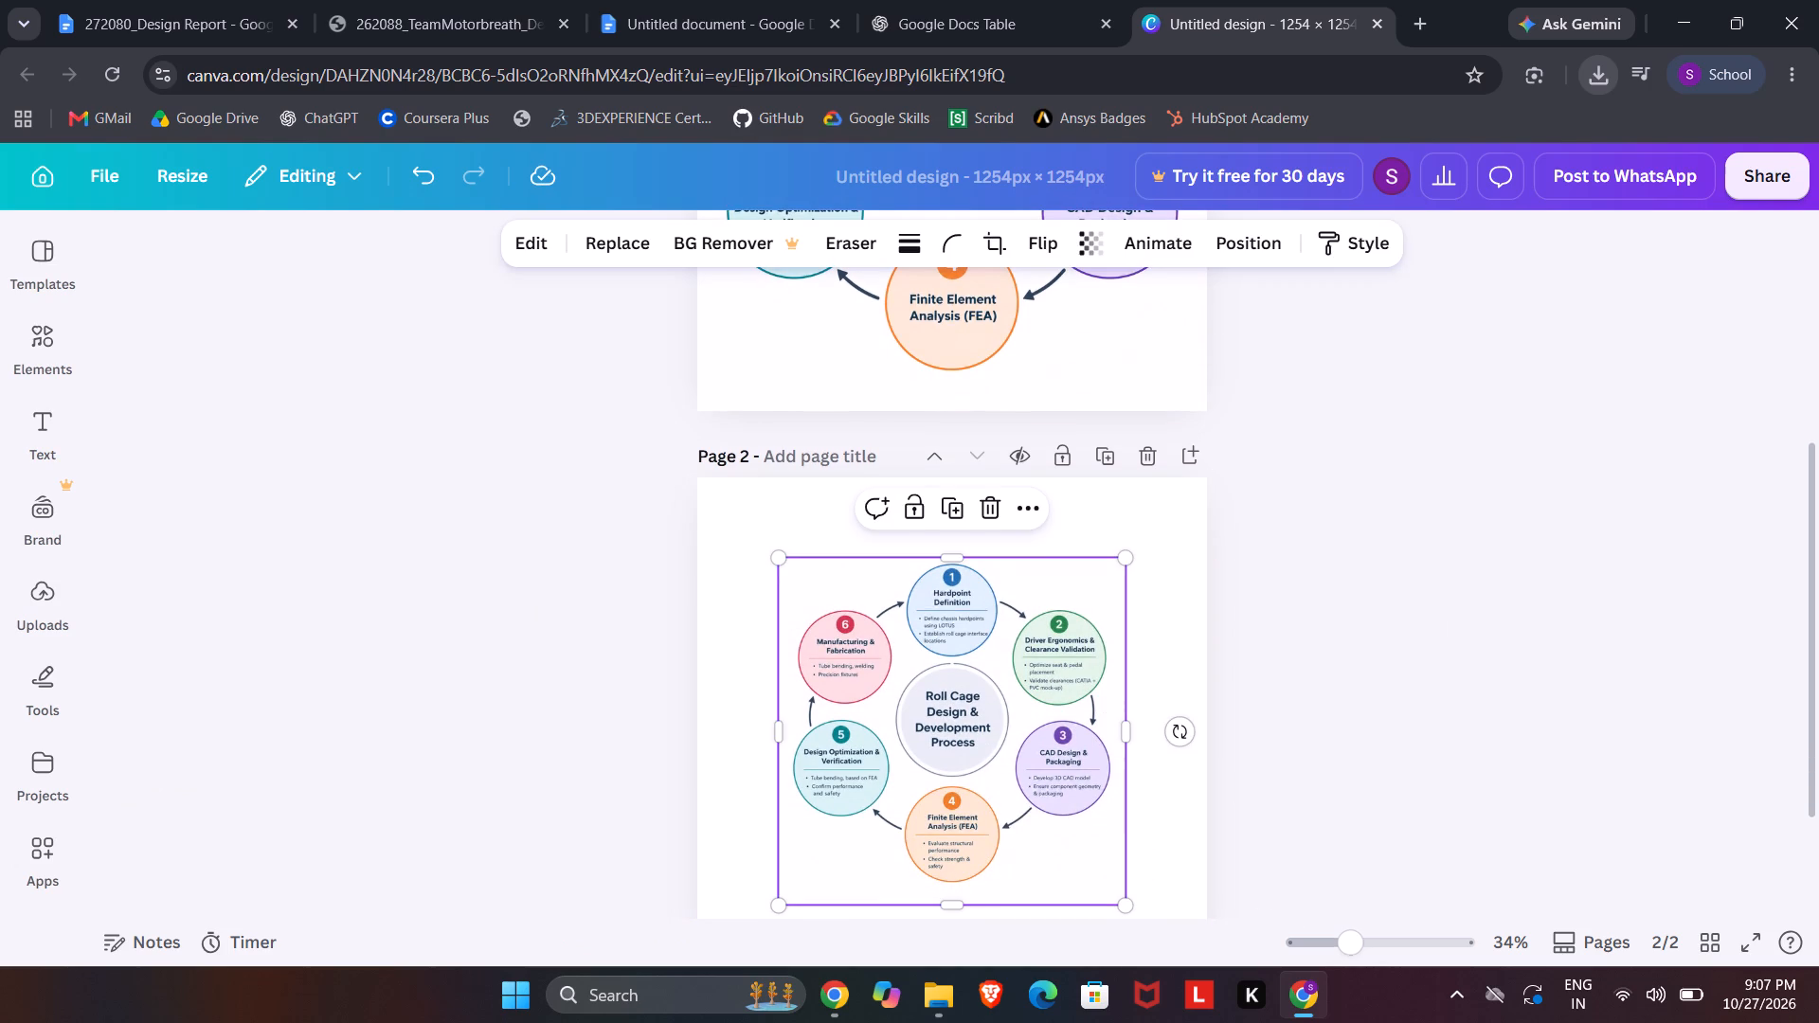
left_click_drag(1354, 946, 1383, 947)
scroll(1130, 766, "down", 3)
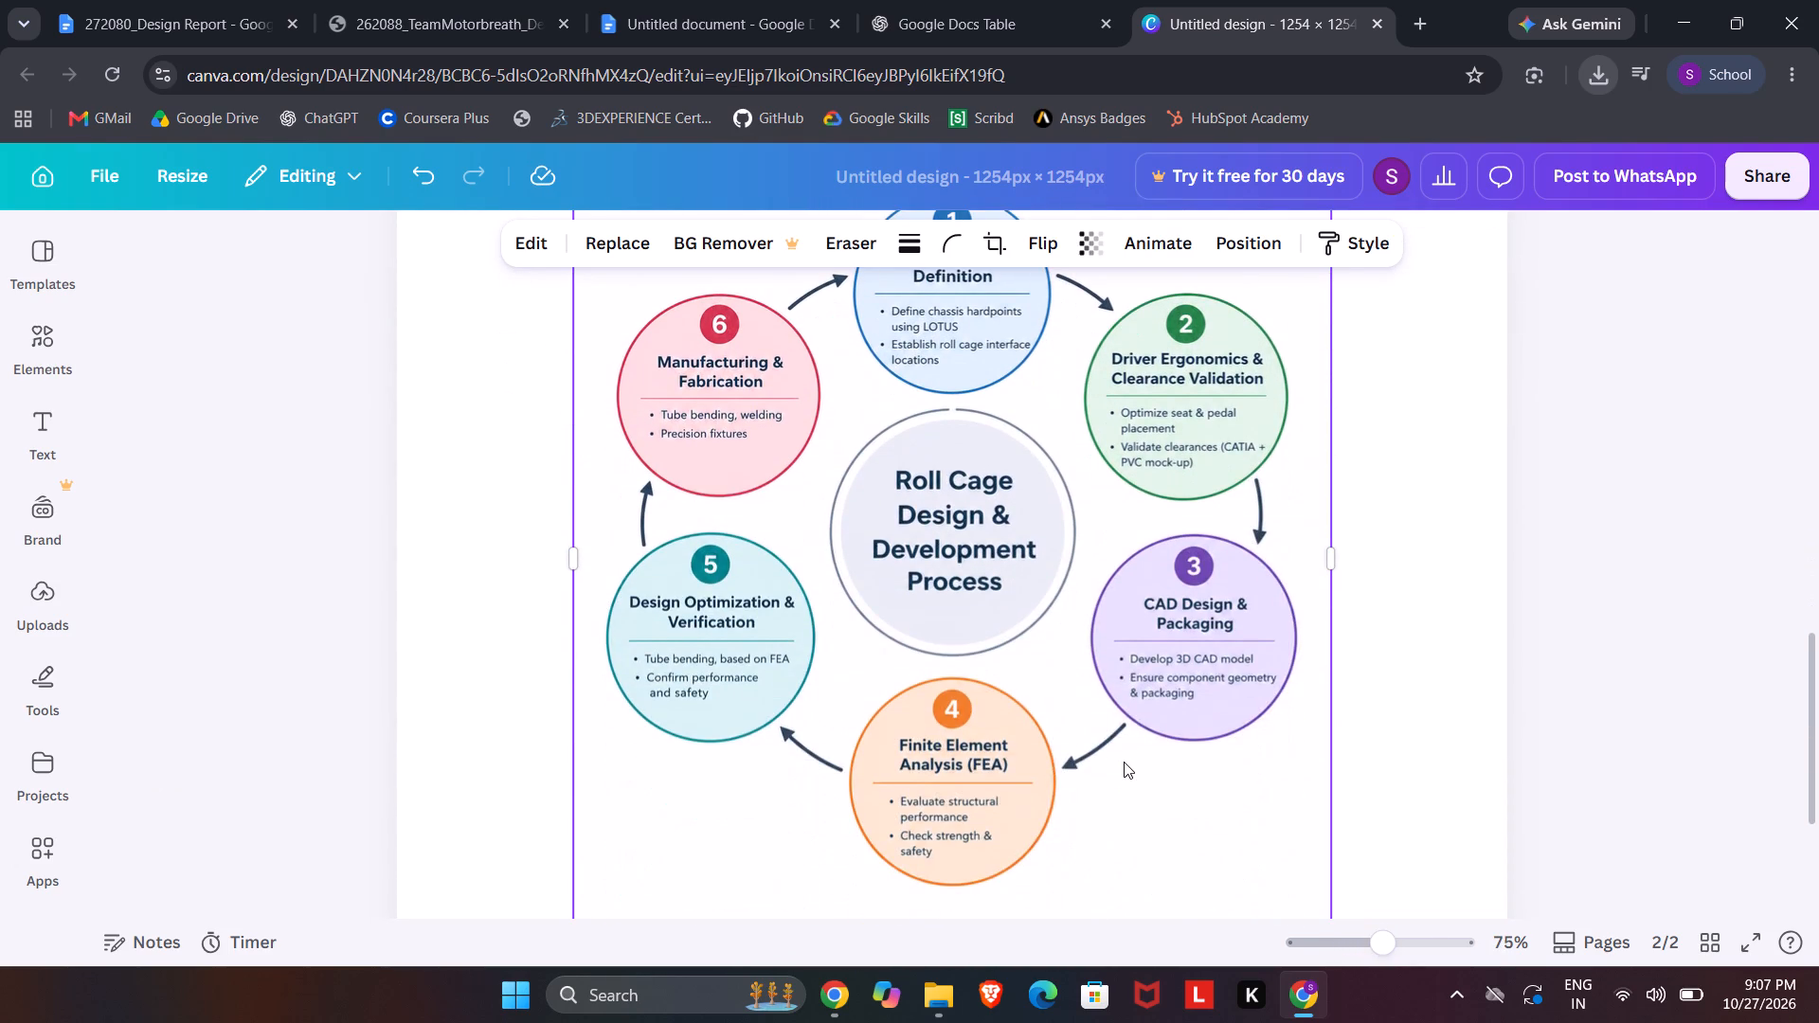
scroll(1124, 762, "up", 1)
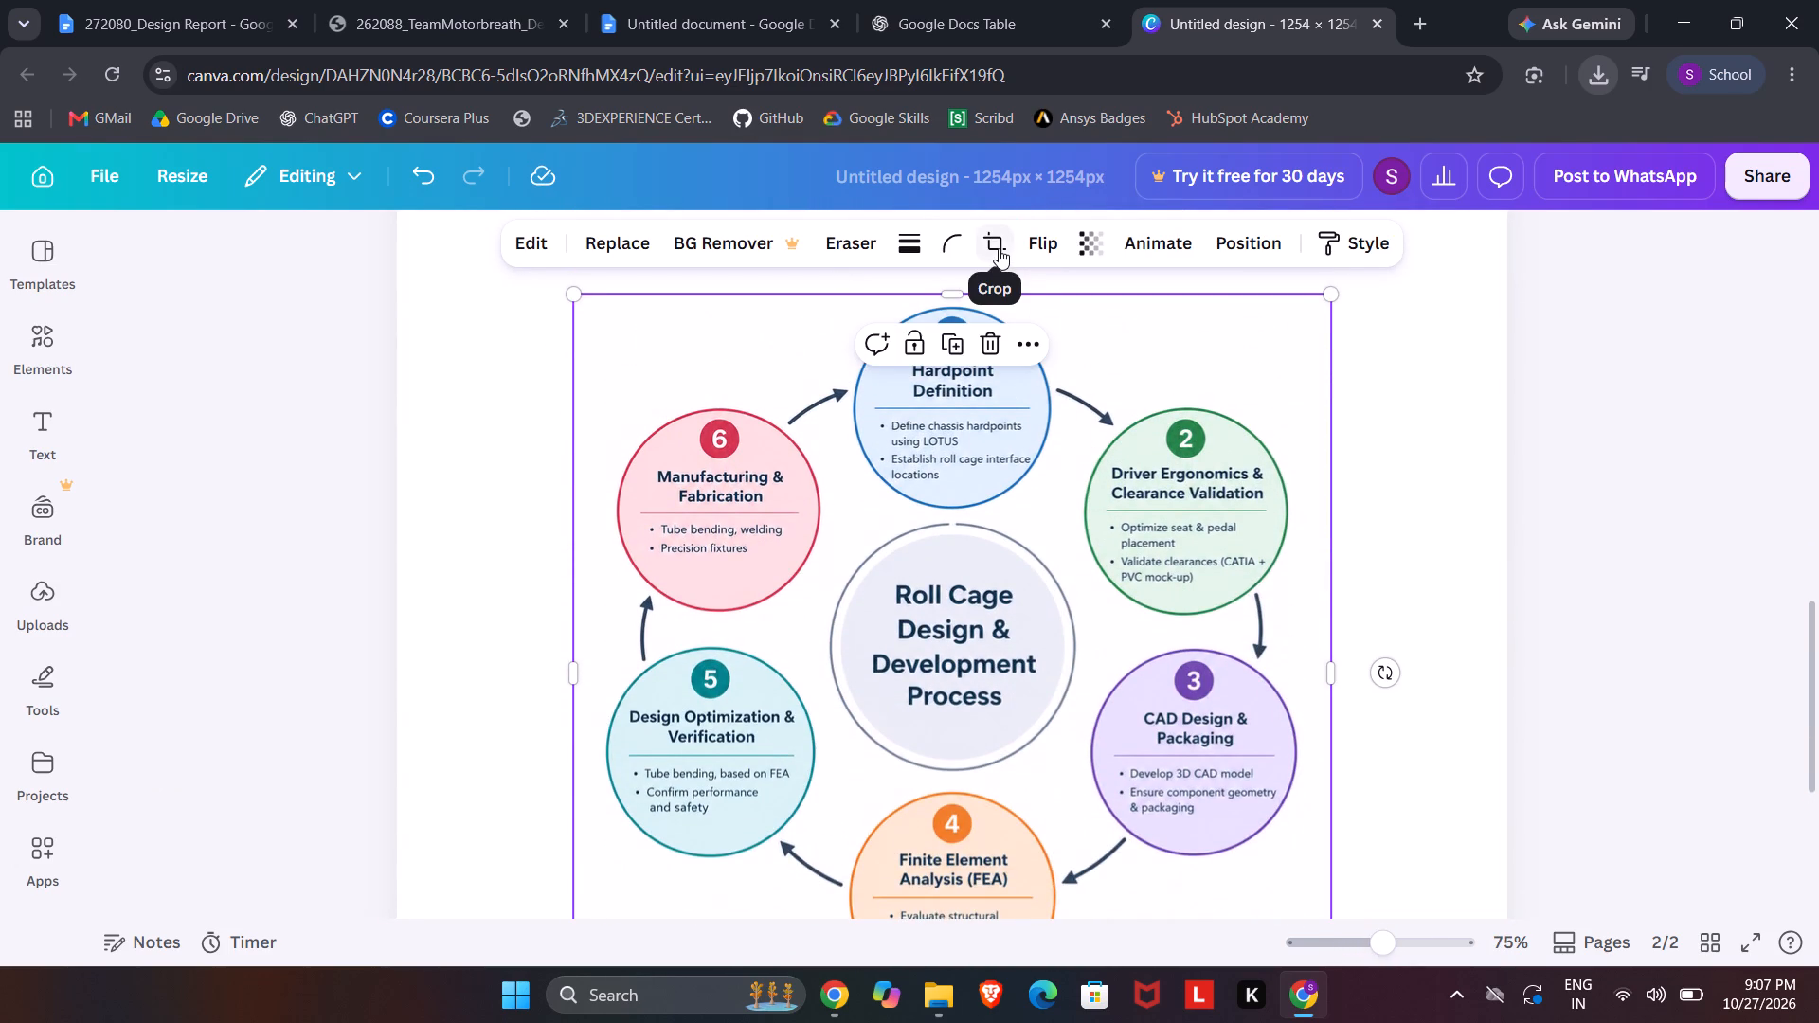
left_click(999, 248)
left_click_drag(711, 285, 823, 460)
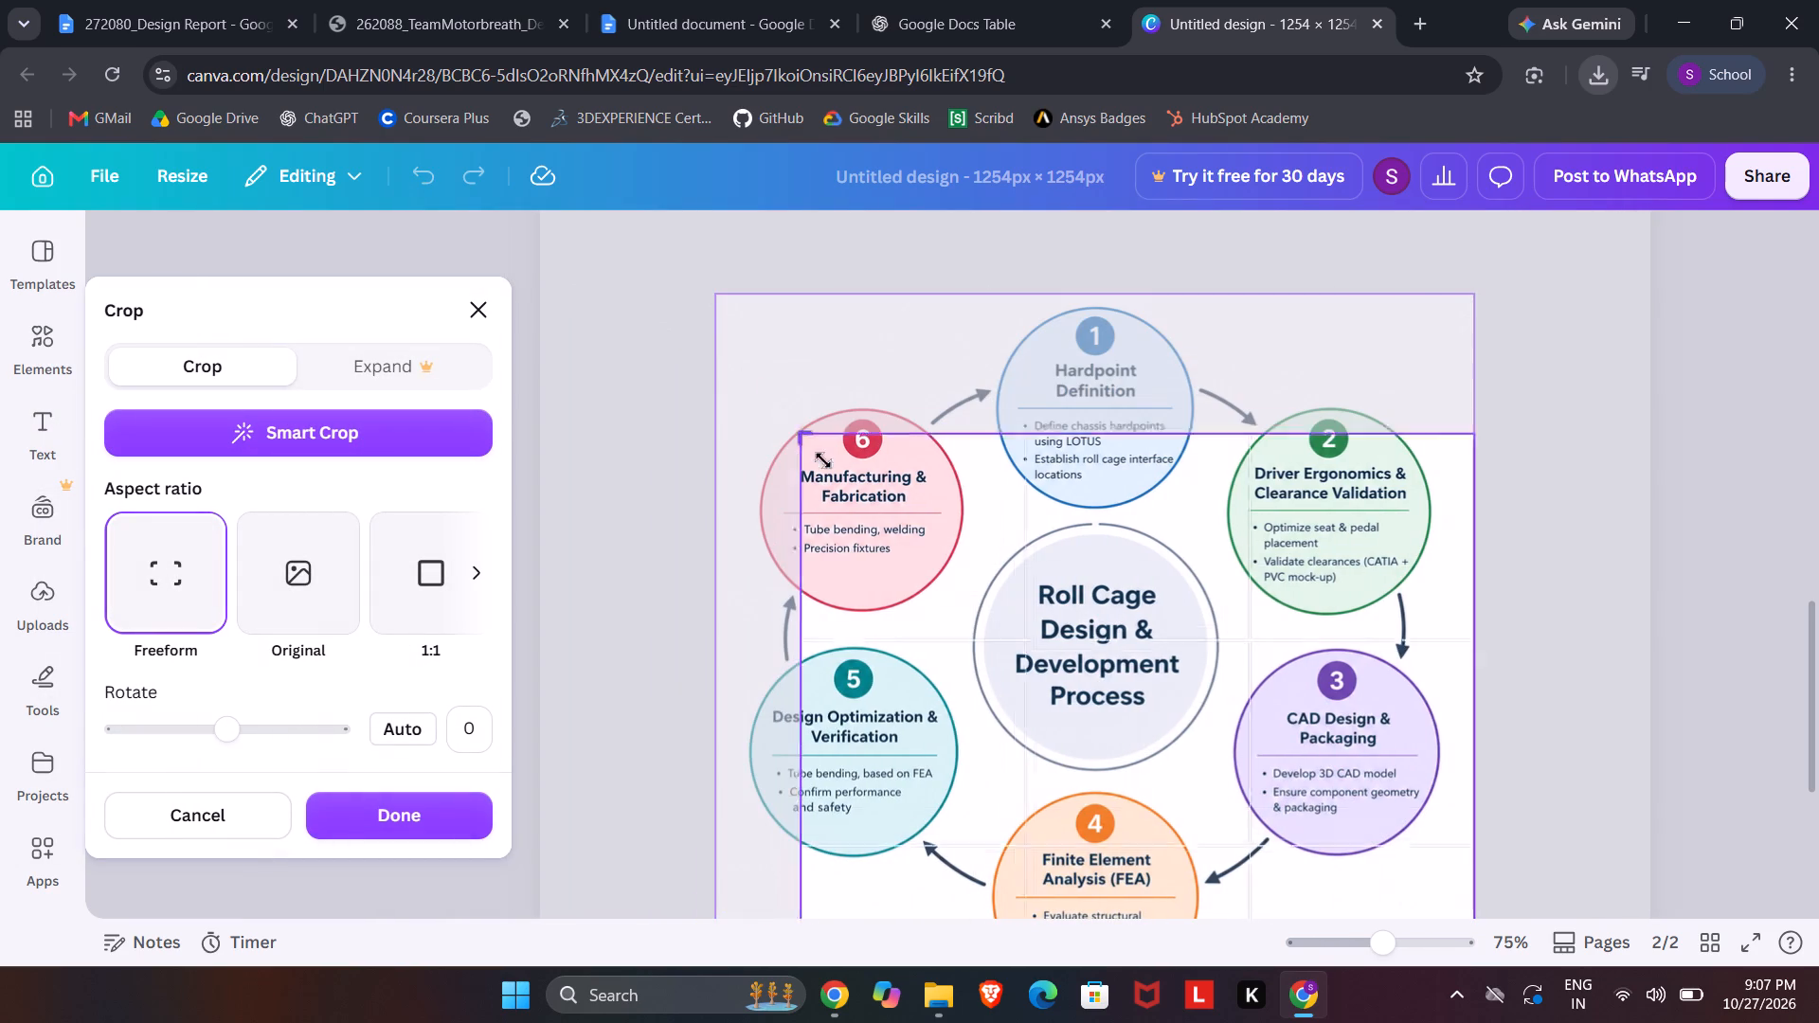
left_click_drag(823, 460, 971, 516)
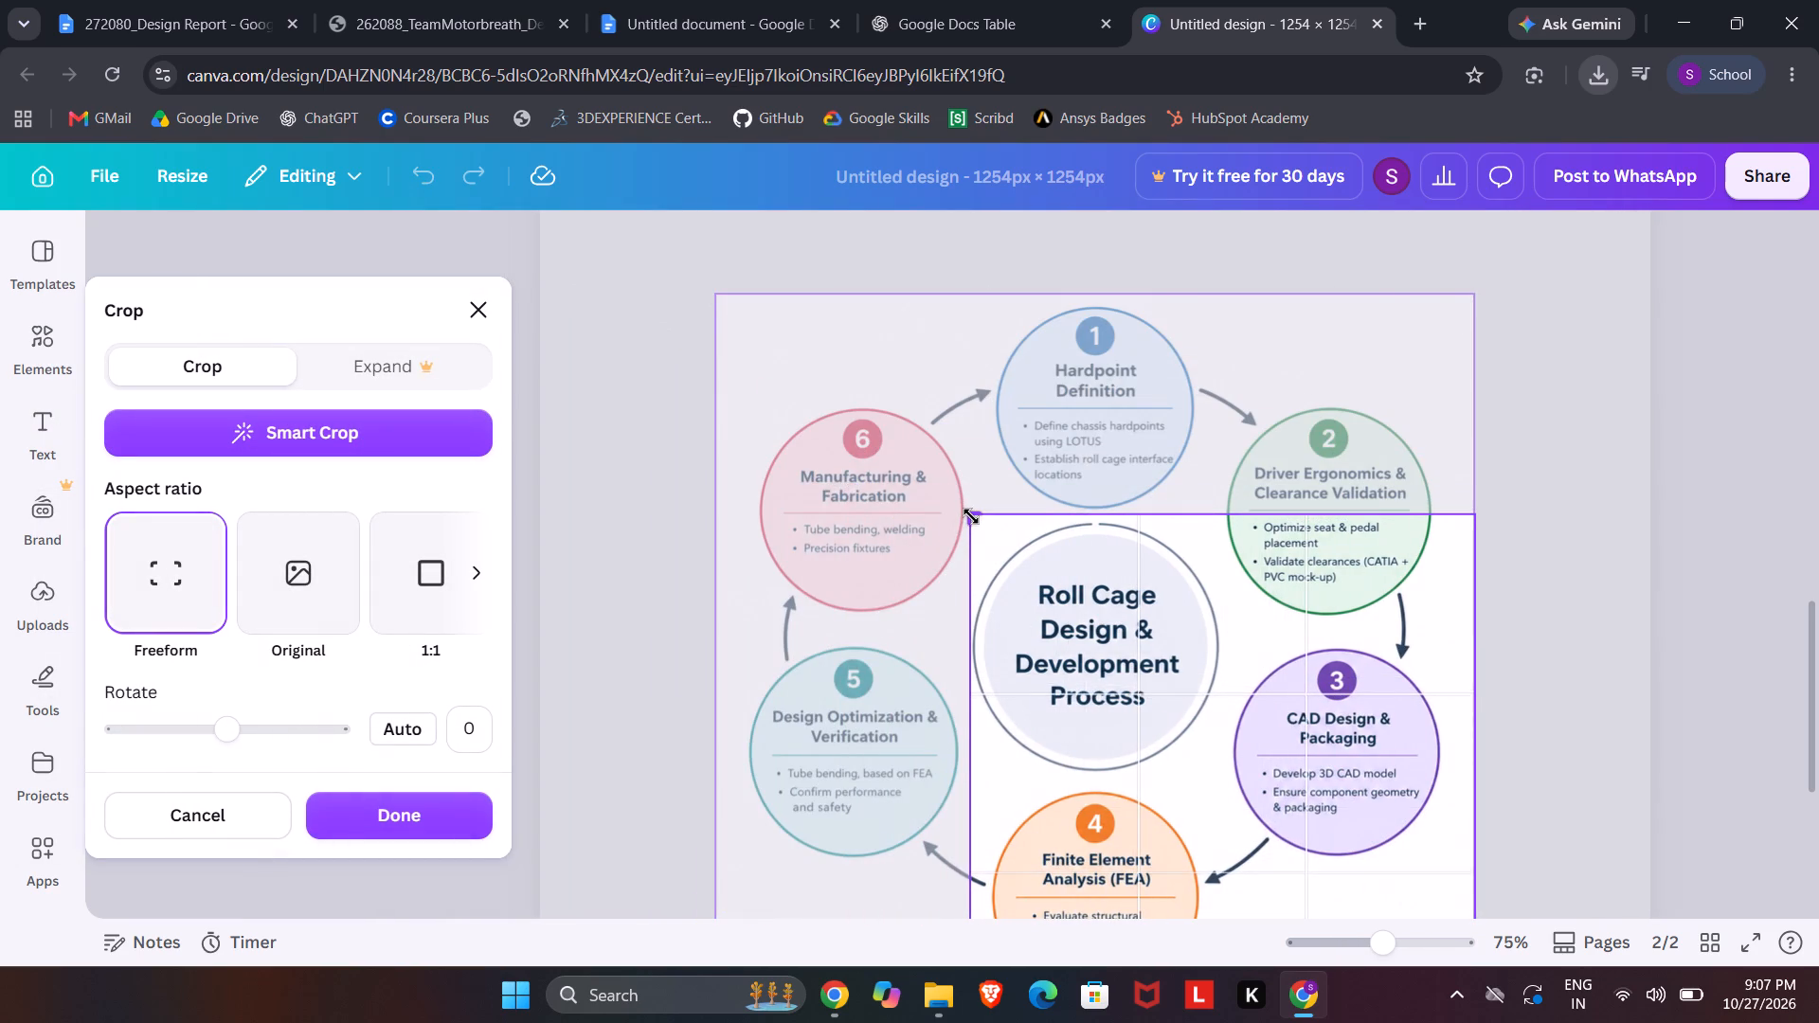
left_click_drag(971, 516, 969, 516)
scroll(1019, 555, "down", 2)
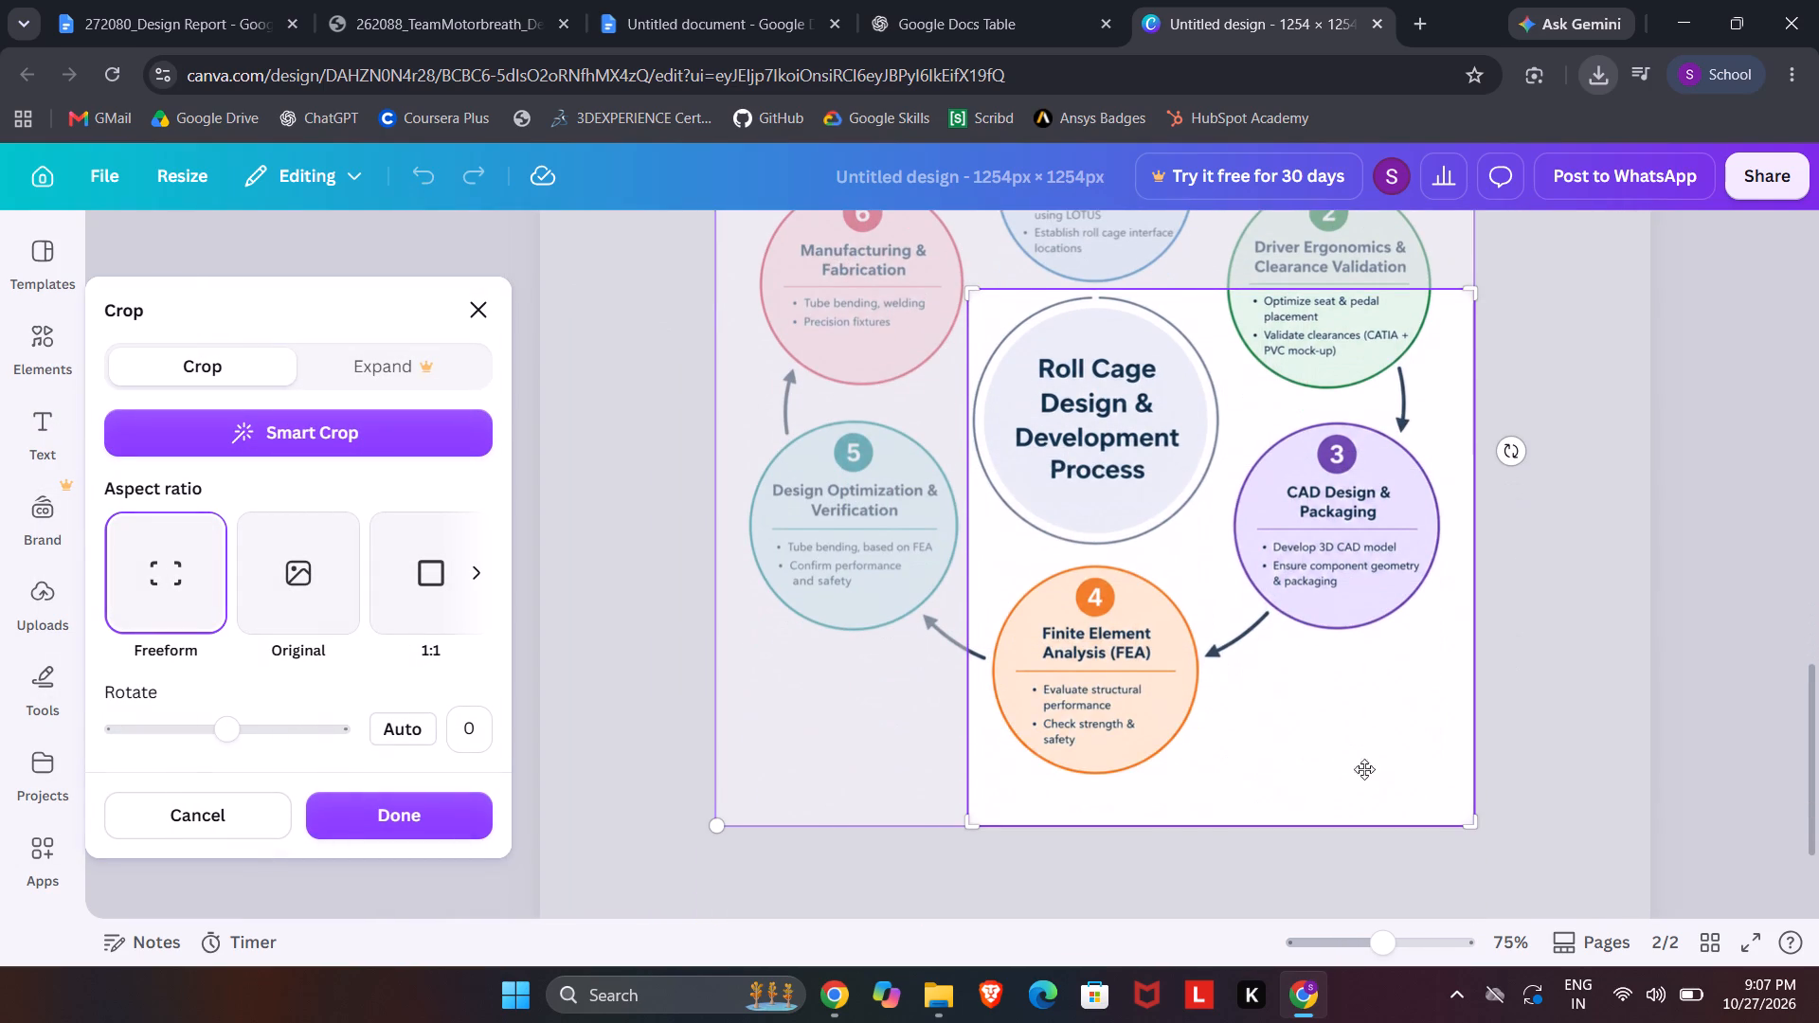
left_click_drag(1477, 816, 1234, 543)
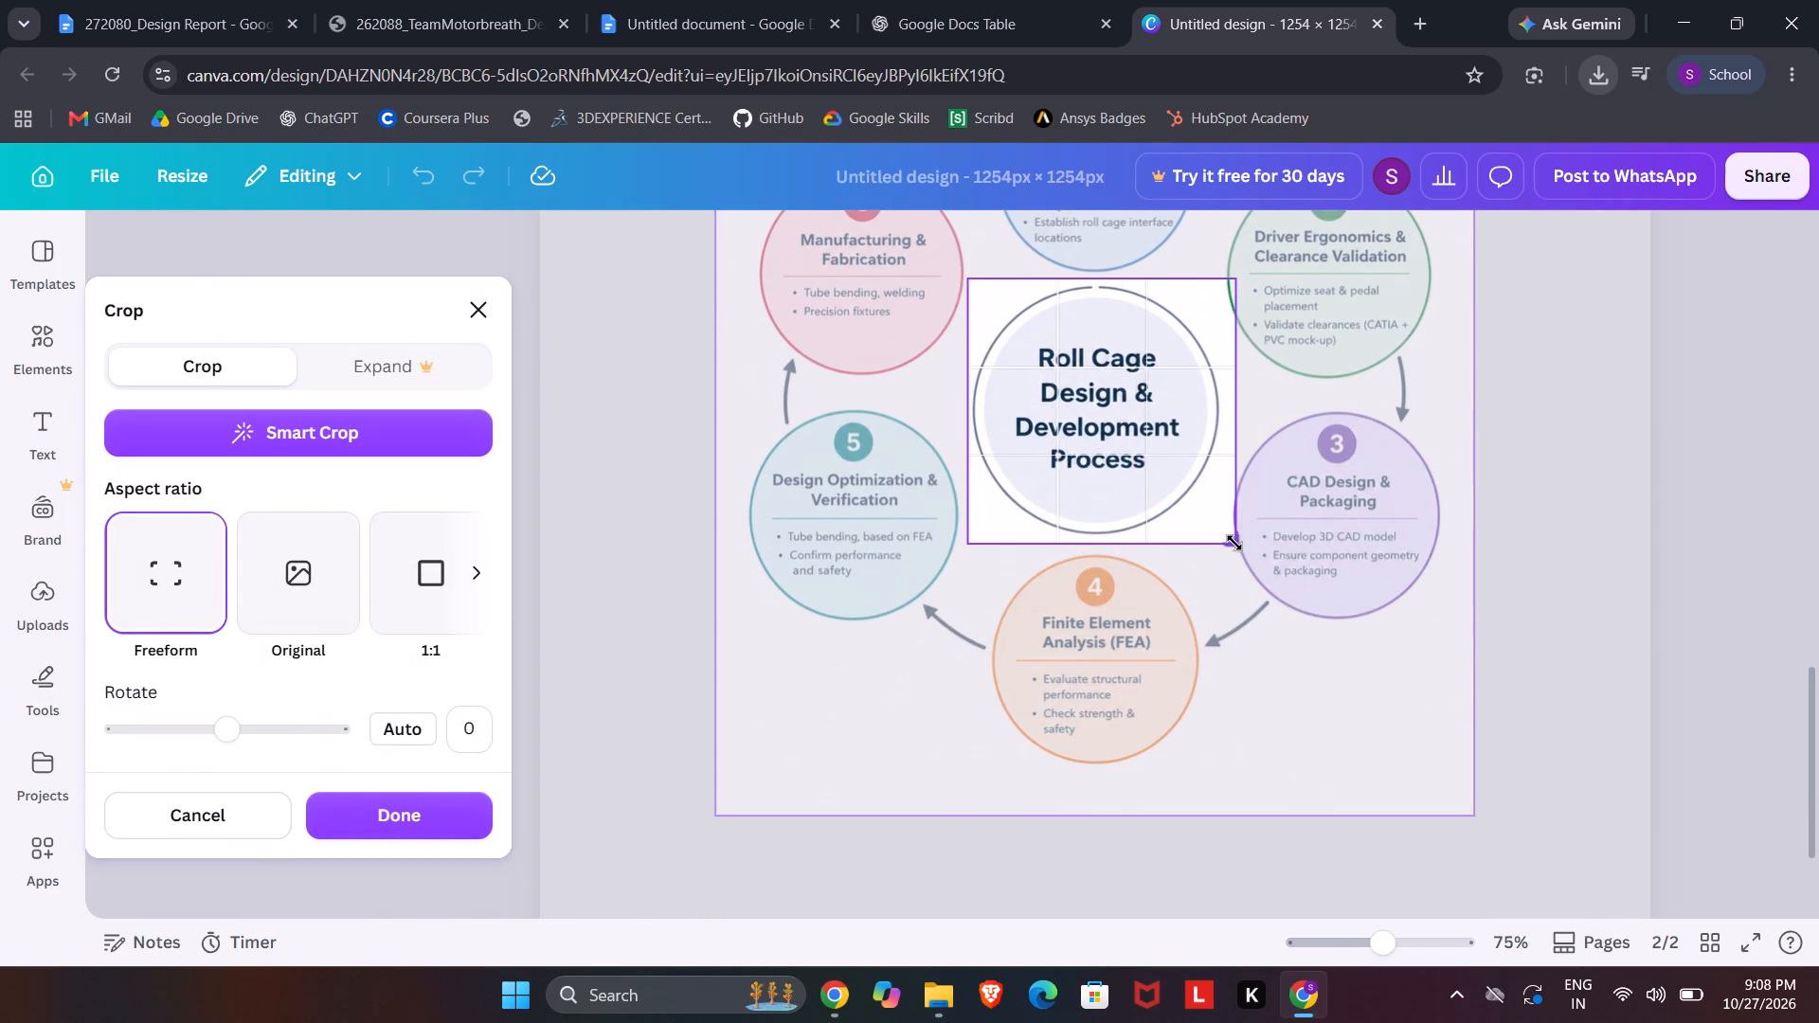
left_click_drag(1234, 543, 1223, 543)
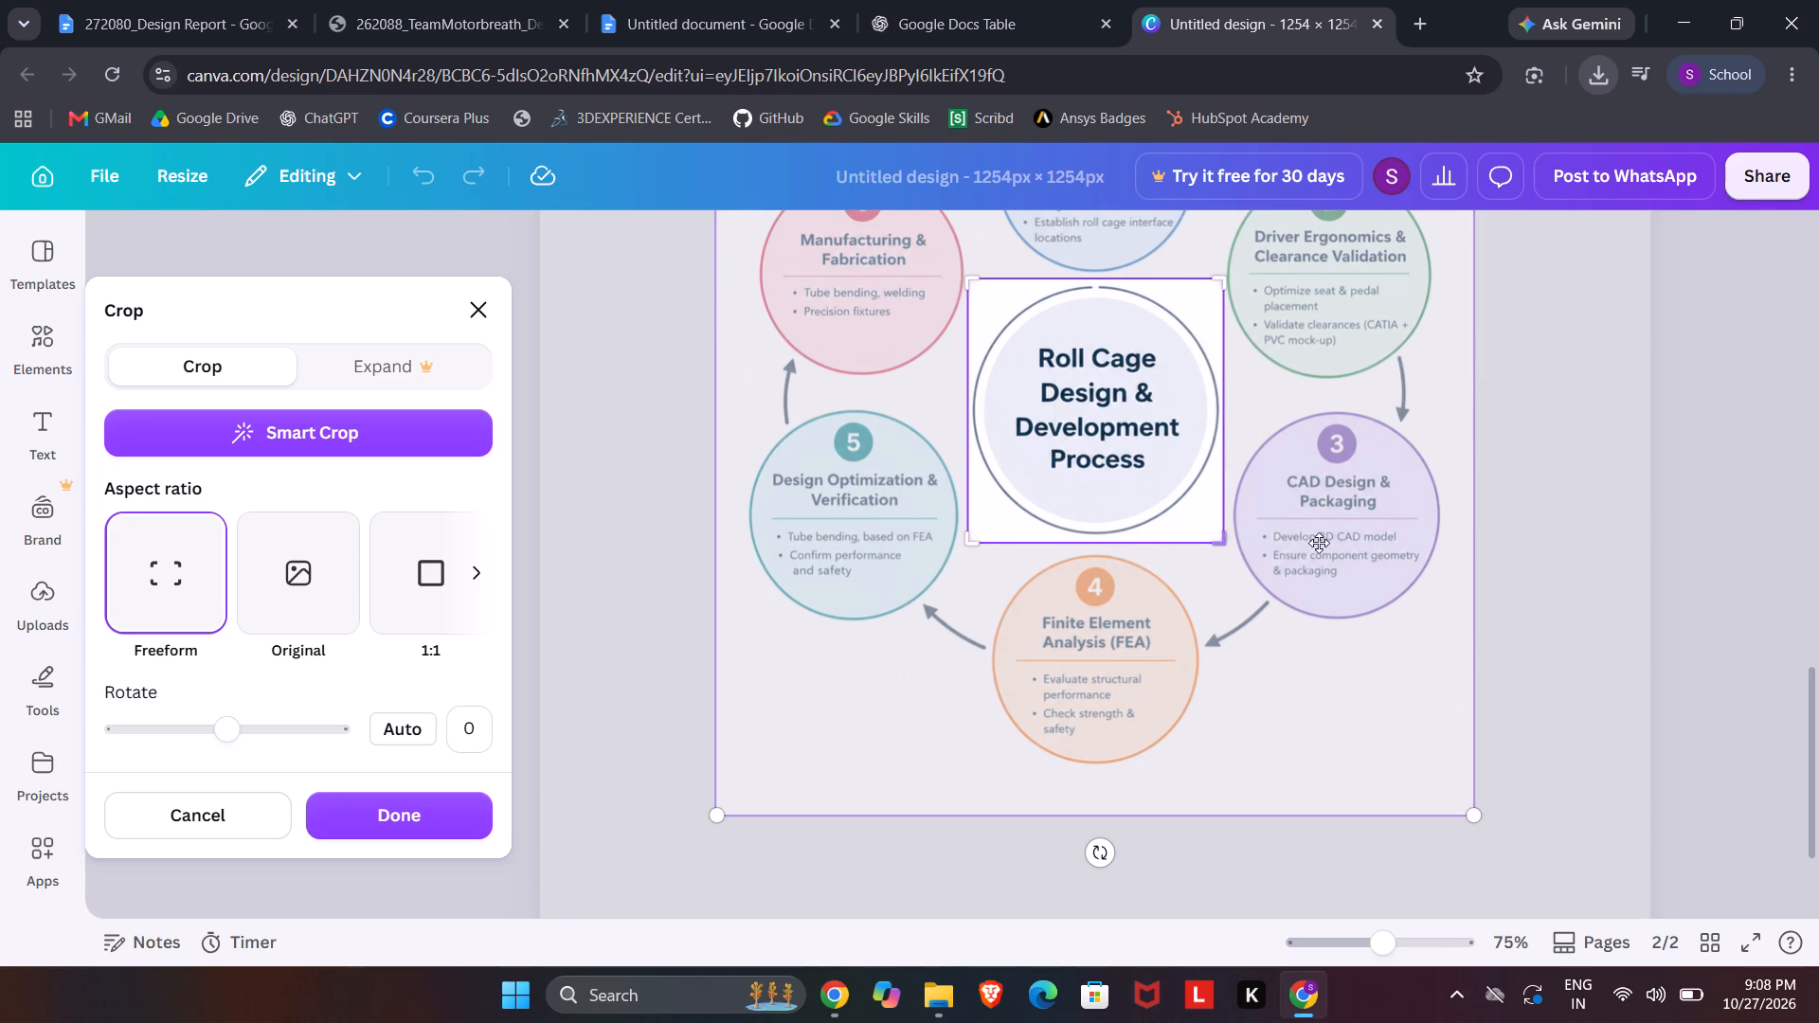
left_click(1667, 523)
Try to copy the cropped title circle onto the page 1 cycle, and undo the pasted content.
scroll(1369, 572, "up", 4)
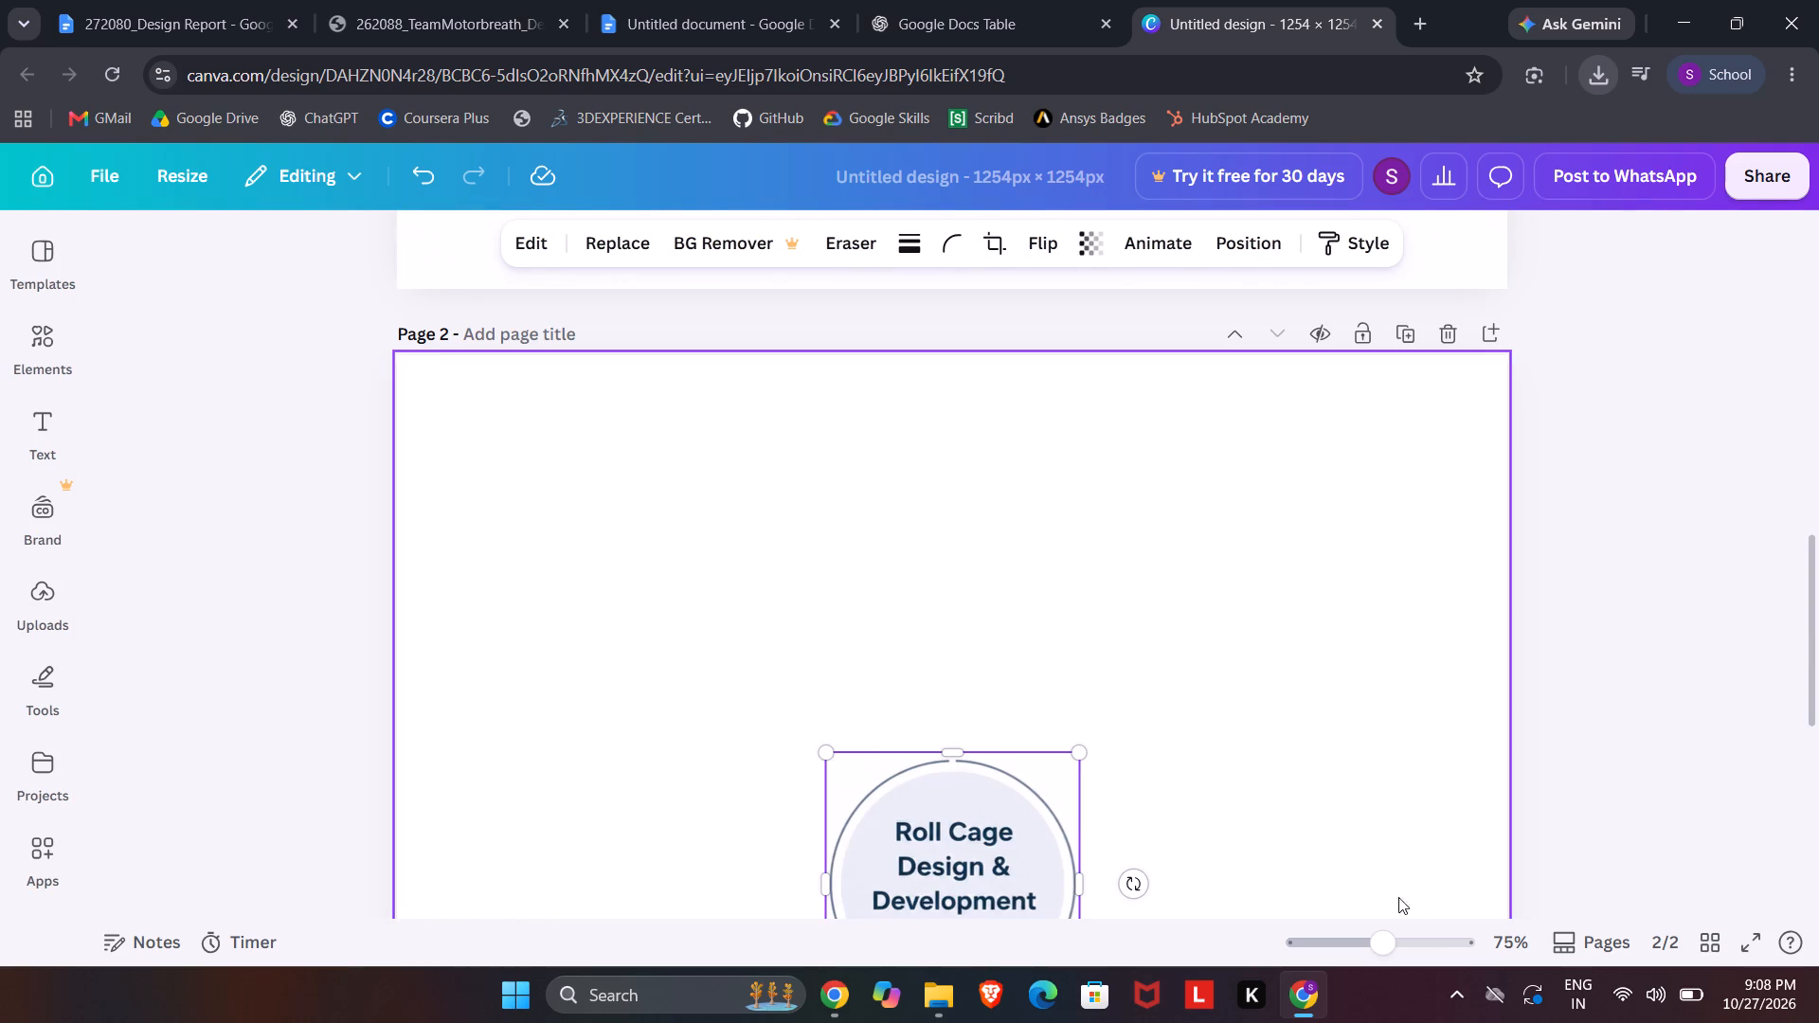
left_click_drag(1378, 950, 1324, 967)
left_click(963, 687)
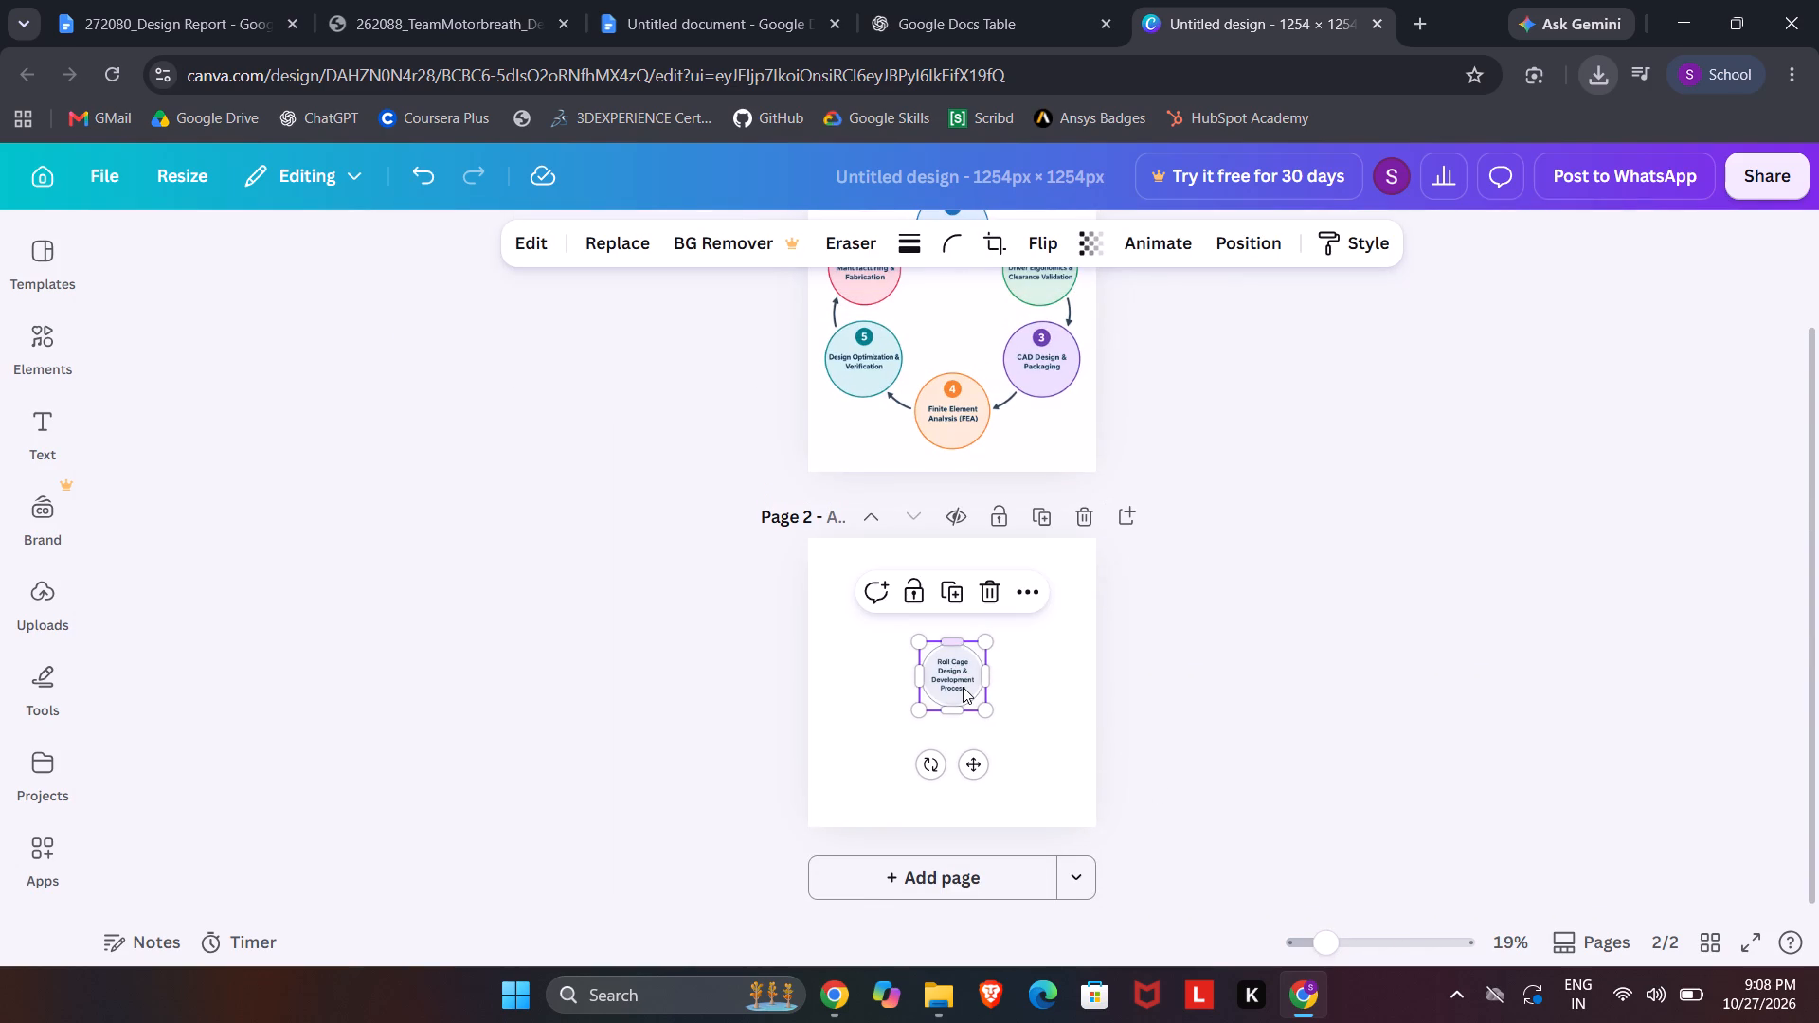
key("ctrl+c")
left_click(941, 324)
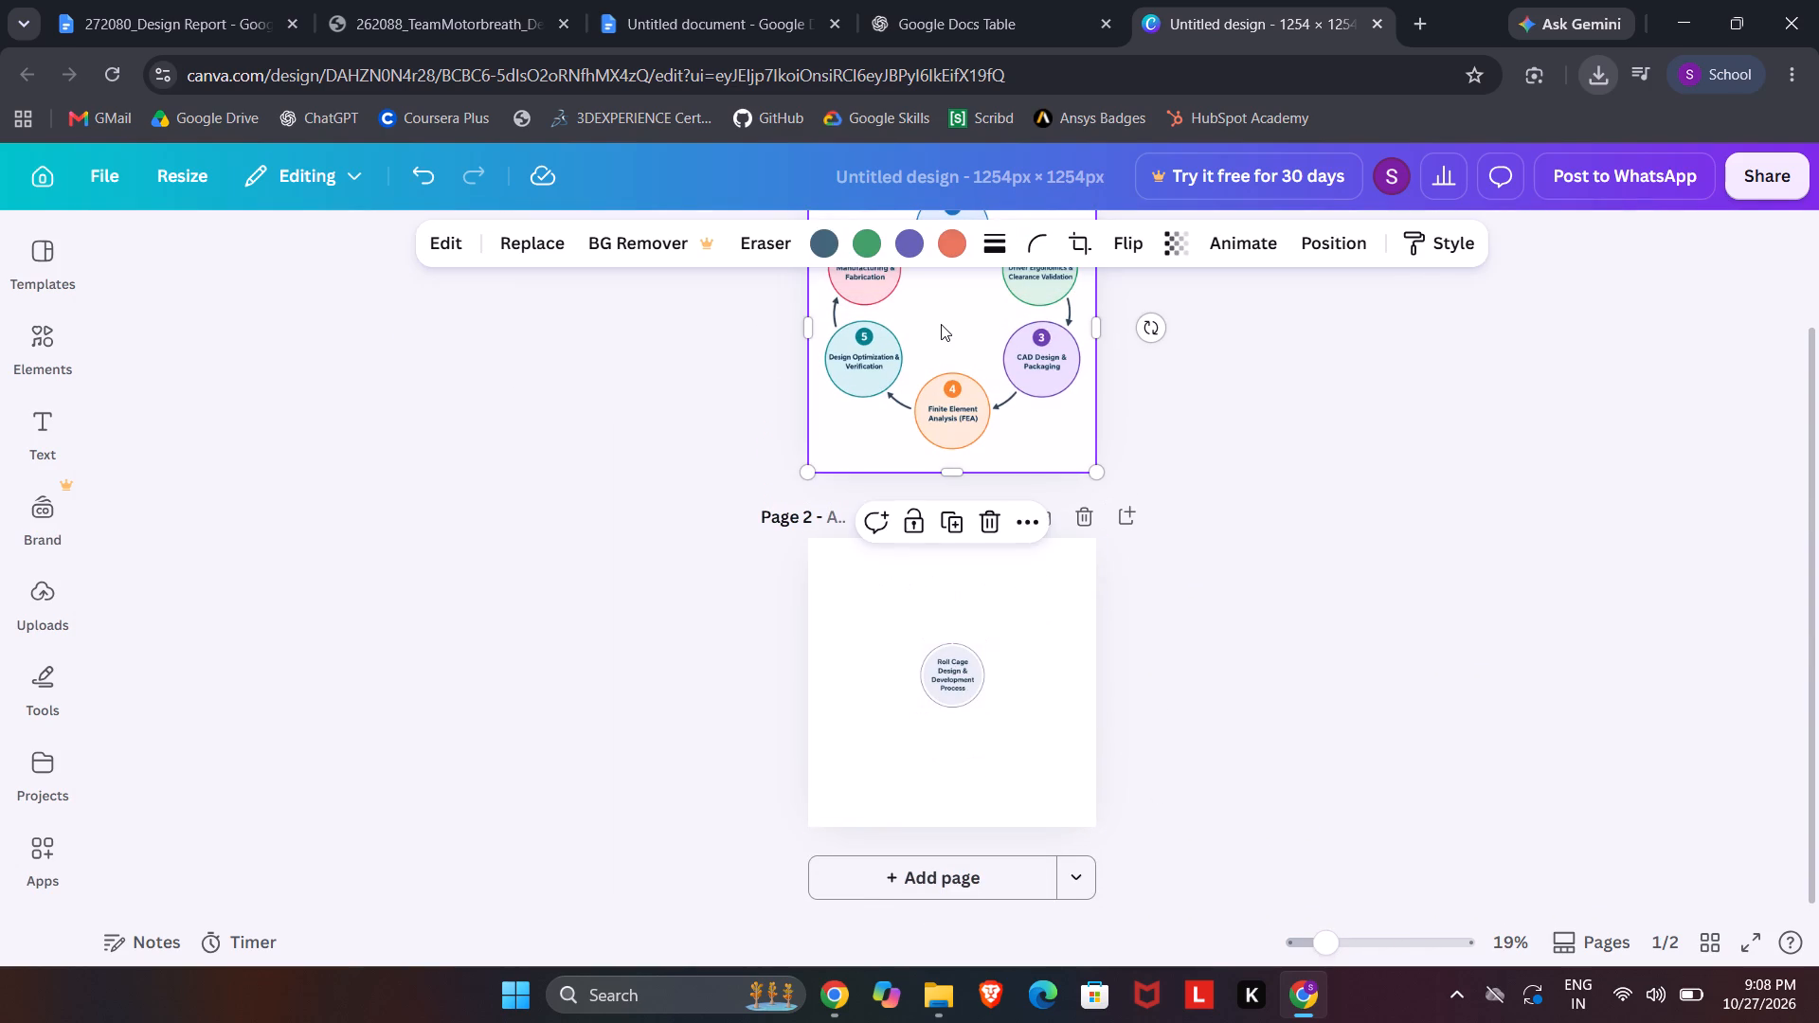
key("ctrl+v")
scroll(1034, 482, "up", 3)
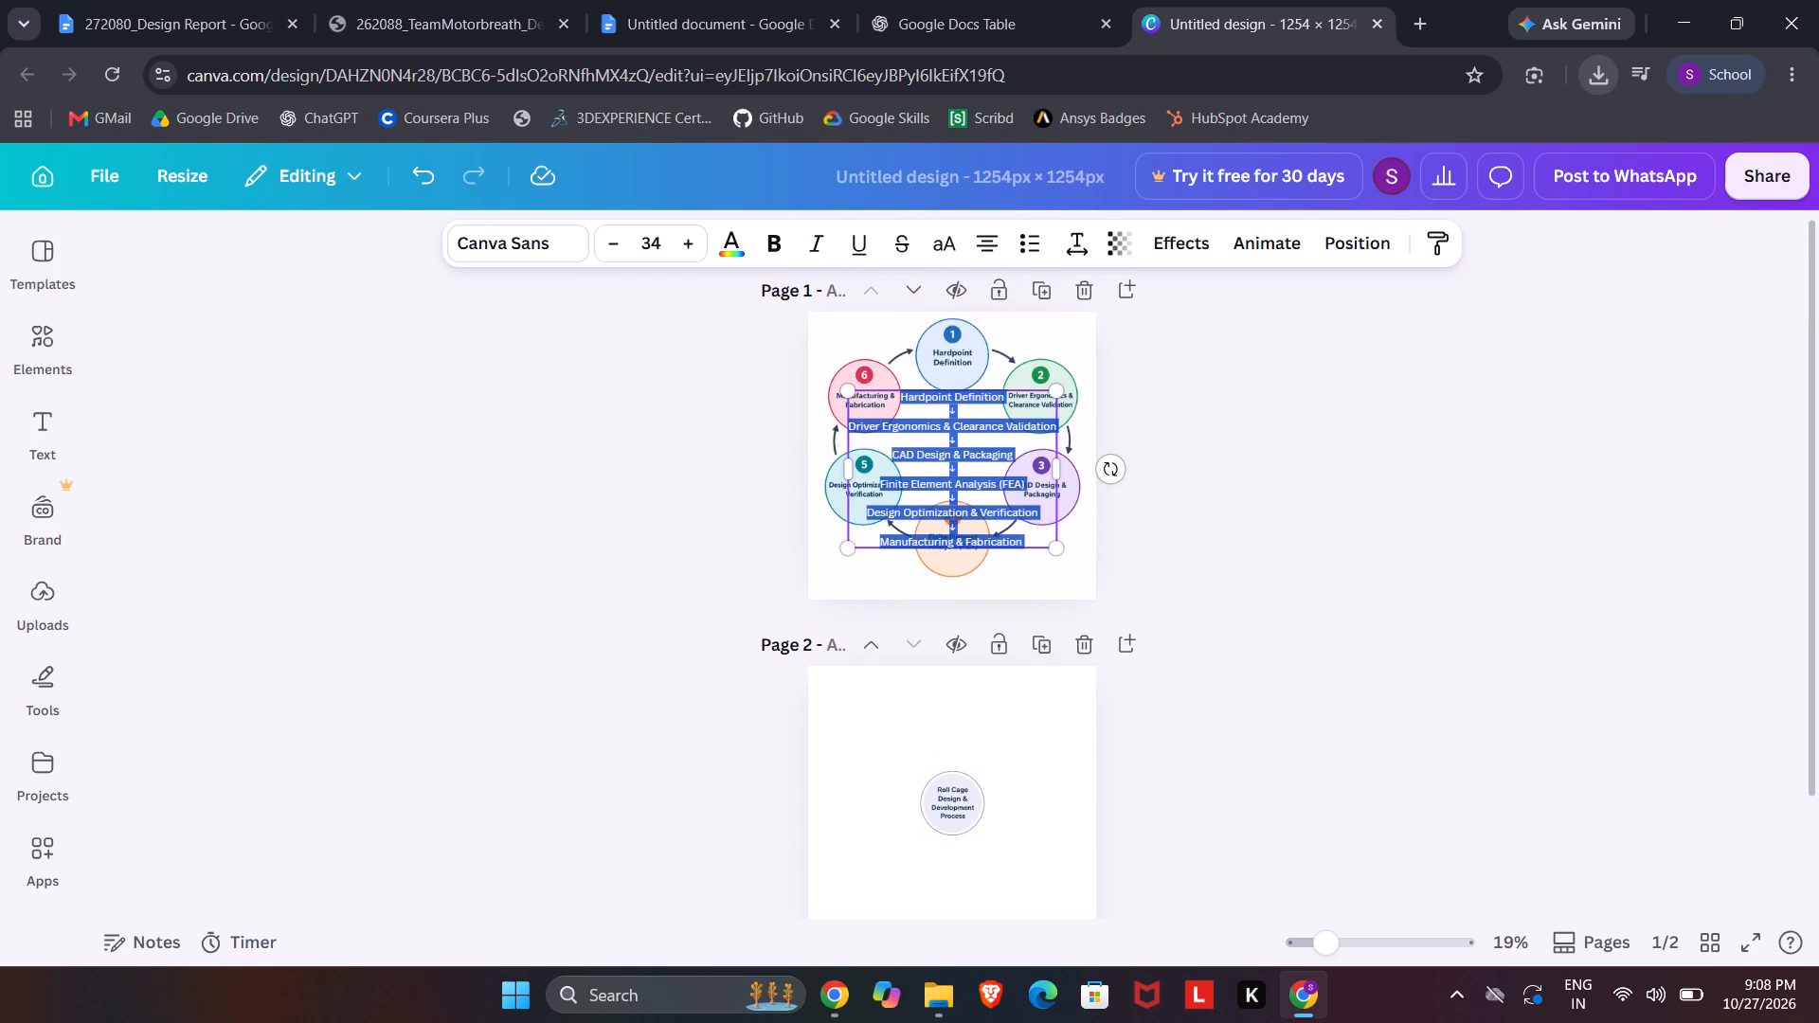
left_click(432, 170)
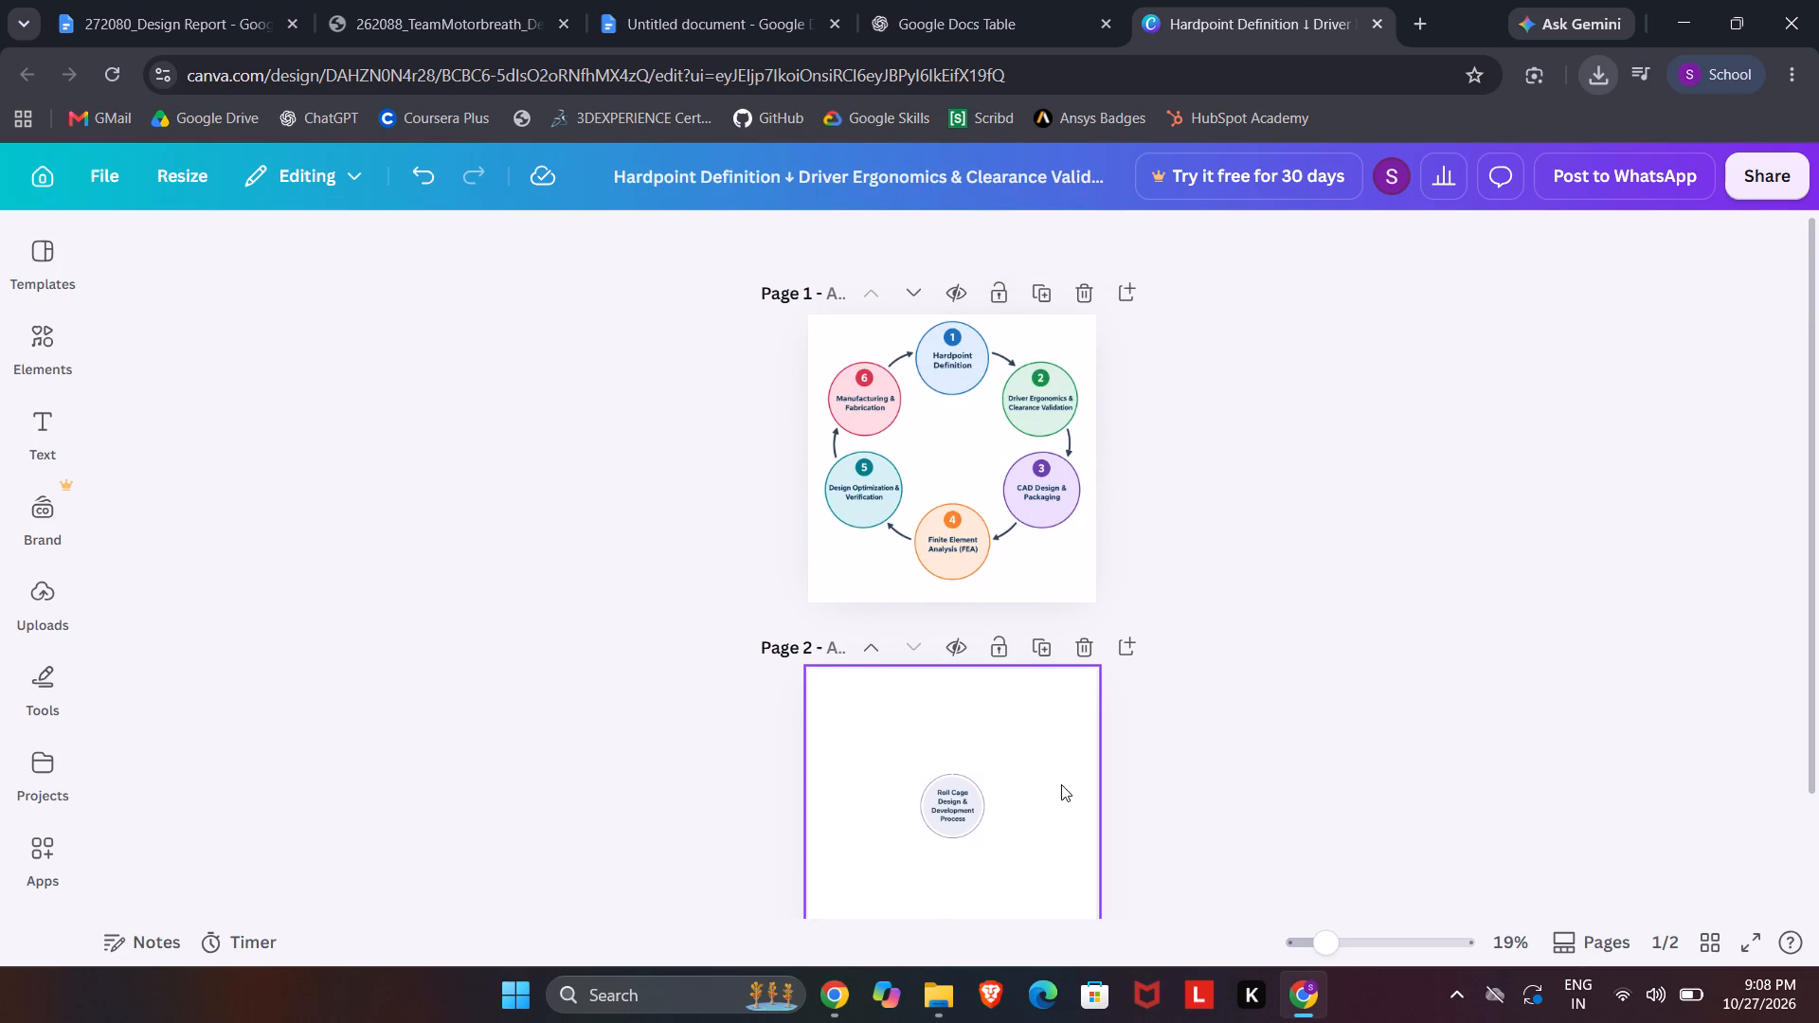
Move the cropped Roll Cage Design & Development Process circle from page 2 to the centre of the page 1 cycle.
left_click(942, 788)
left_click(948, 714)
left_click_drag(970, 805, 964, 545)
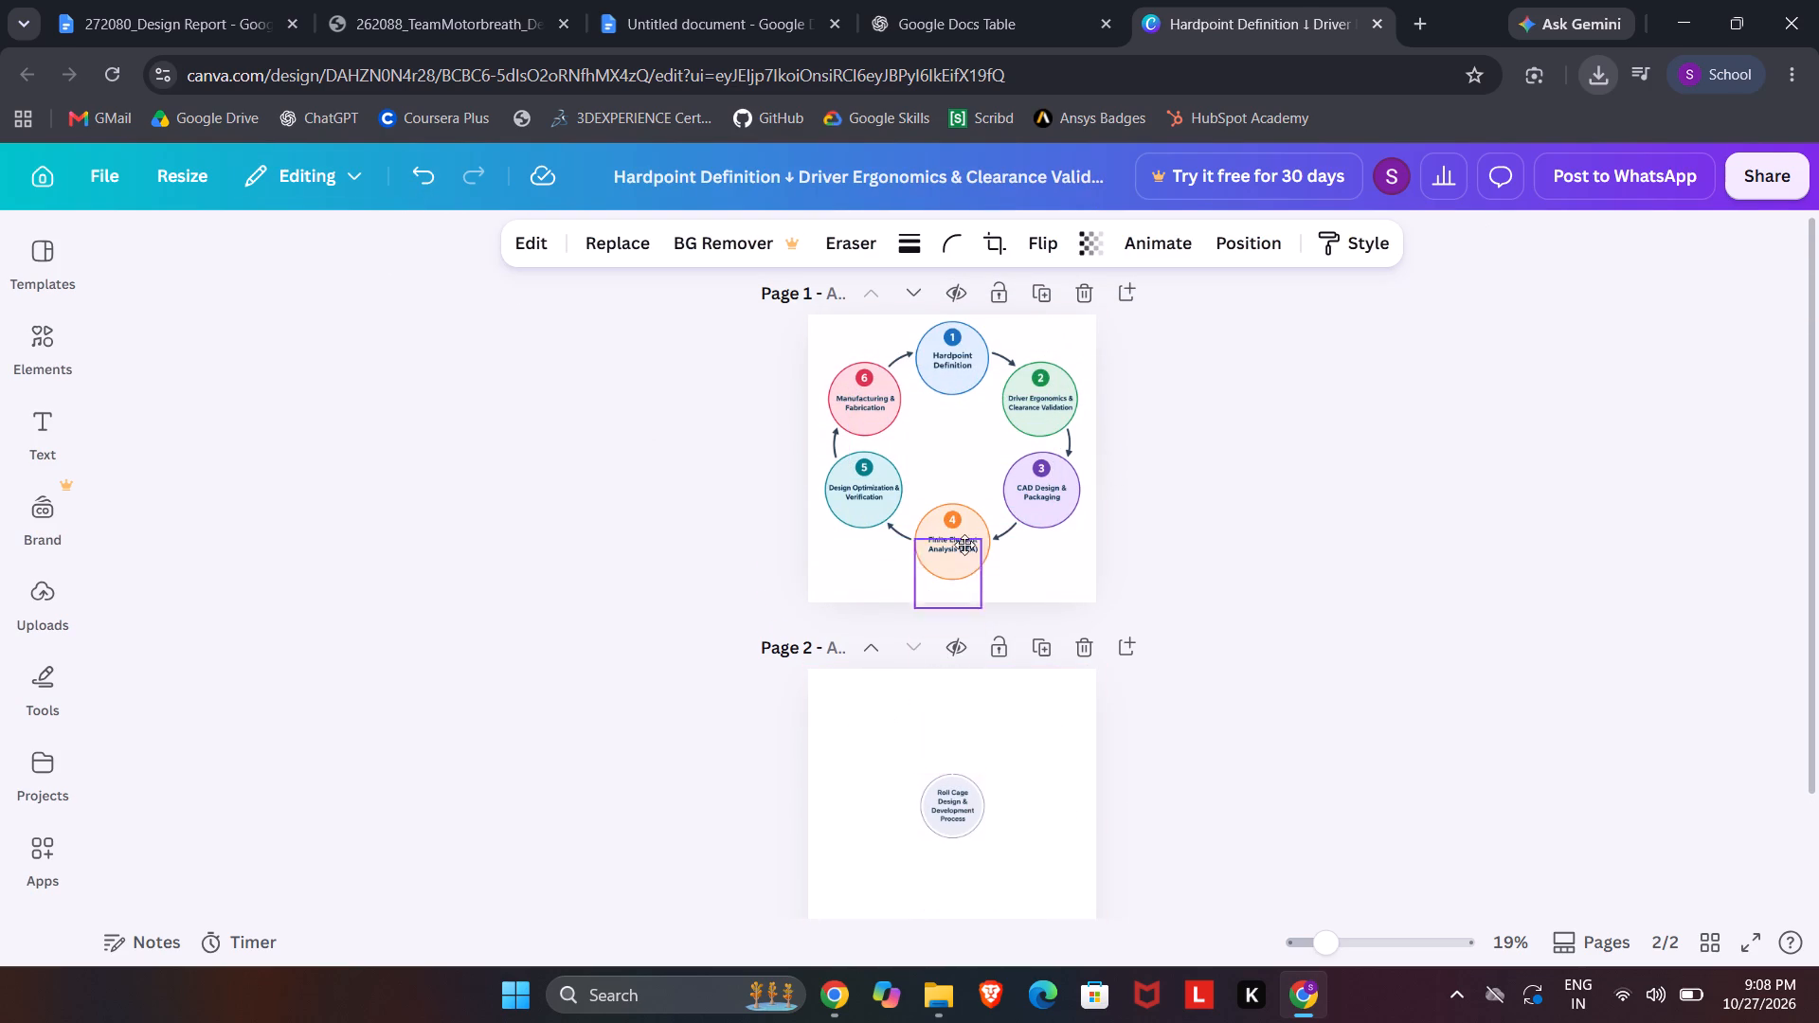
left_click_drag(964, 545, 966, 444)
left_click(1145, 507)
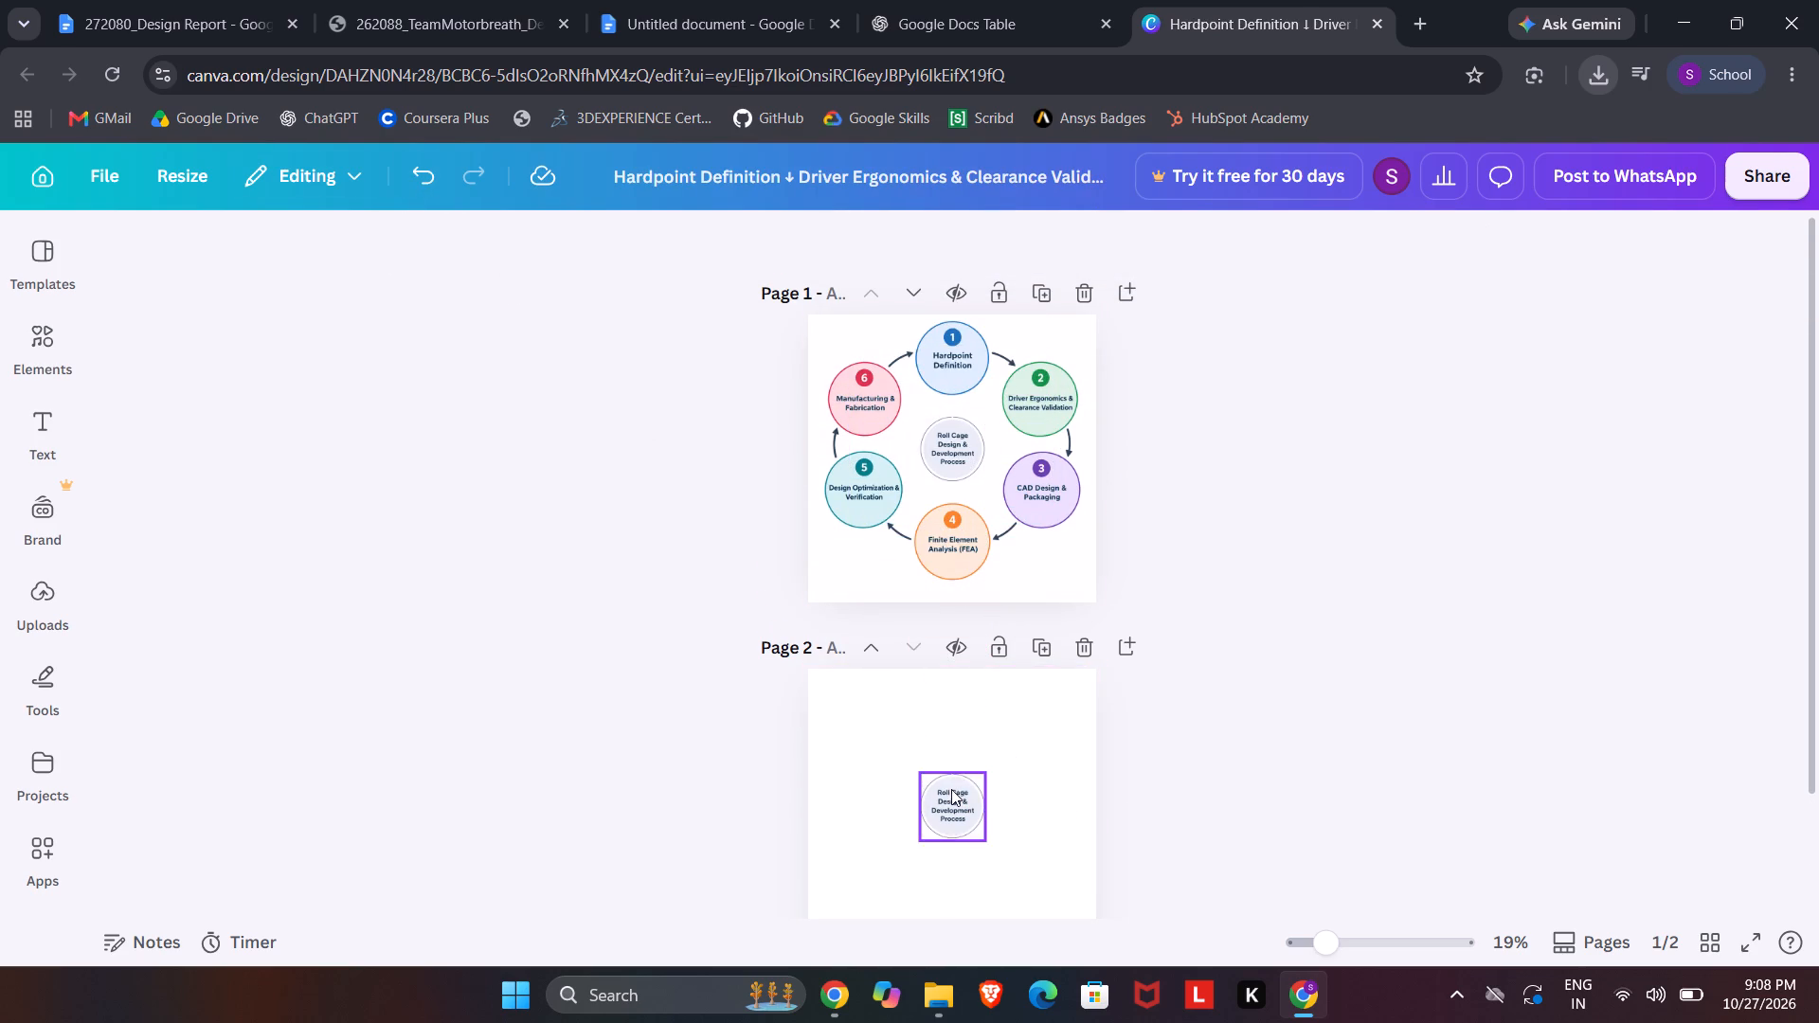
Delete the leftover title circle on page 2 and remove the empty page.
left_click(951, 789)
key("Delete")
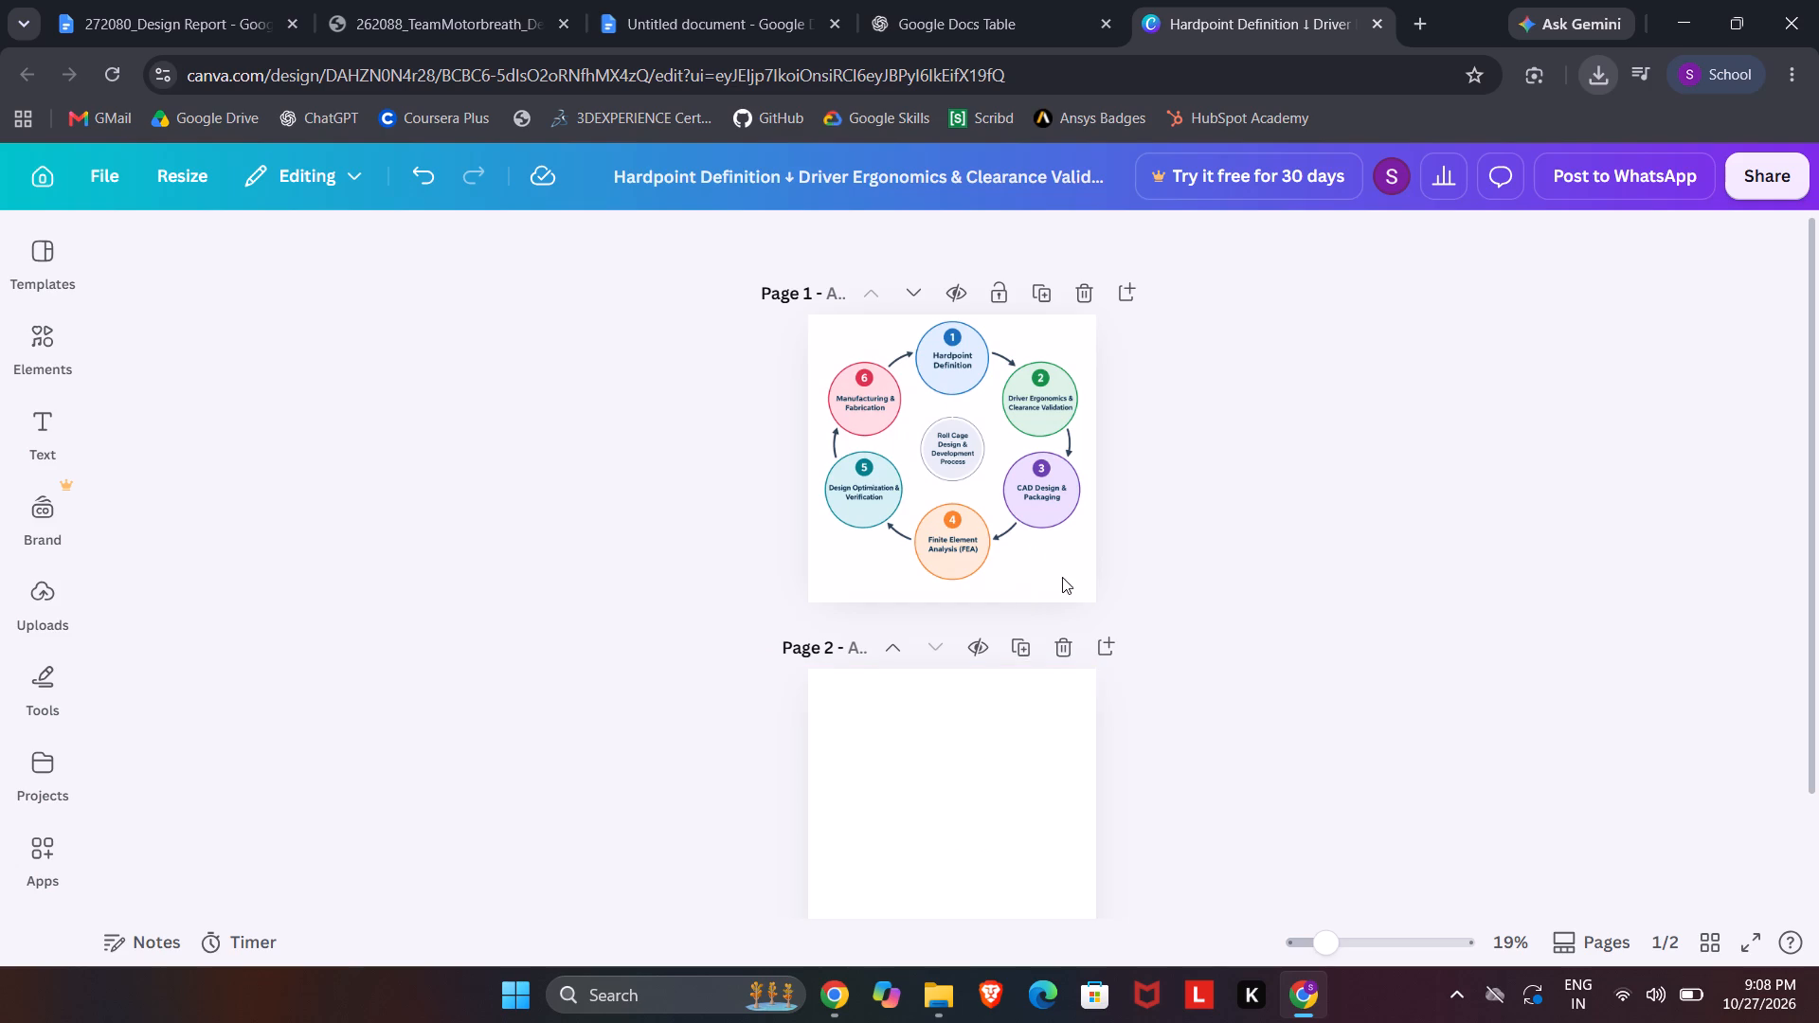
left_click(1057, 763)
left_click(1062, 659)
Scale down the six-step cycle image proportionally from its lower-right corner, keeping the title circle's size.
left_click_drag(1324, 949, 1337, 949)
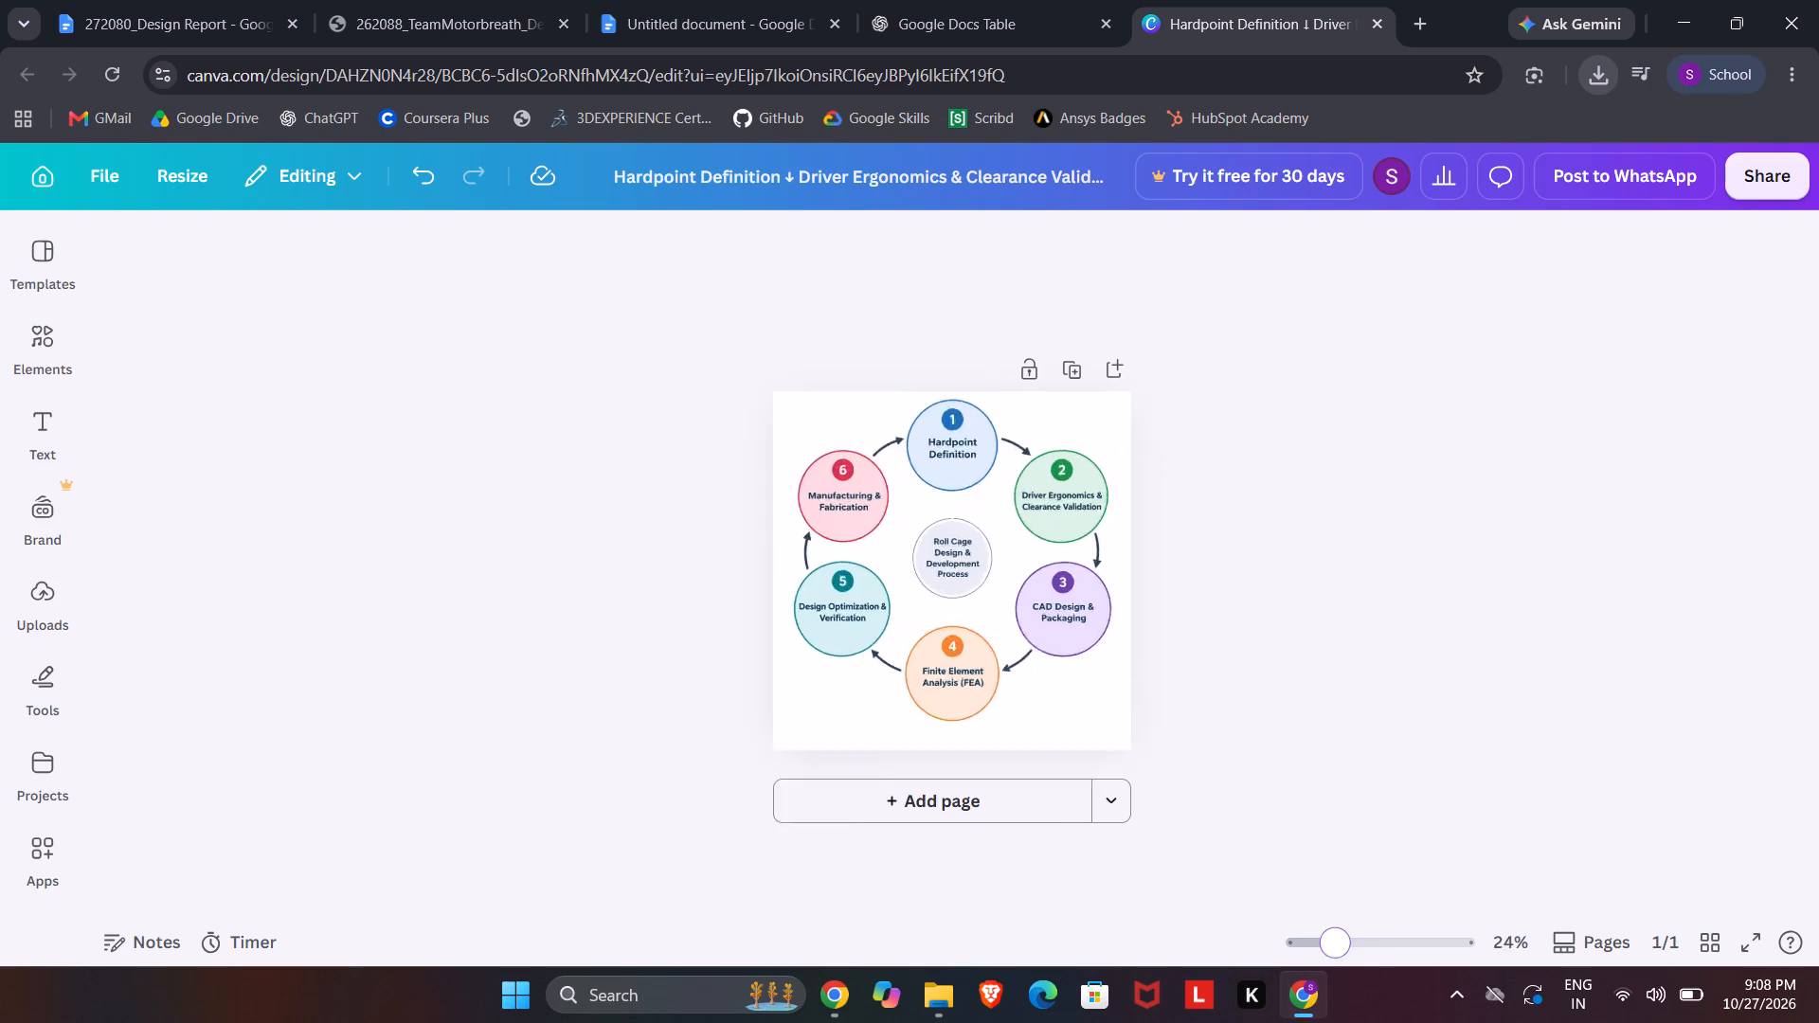
left_click_drag(1337, 949, 1377, 947)
left_click_drag(1374, 948, 1336, 949)
left_click(1090, 637)
left_click(1072, 619)
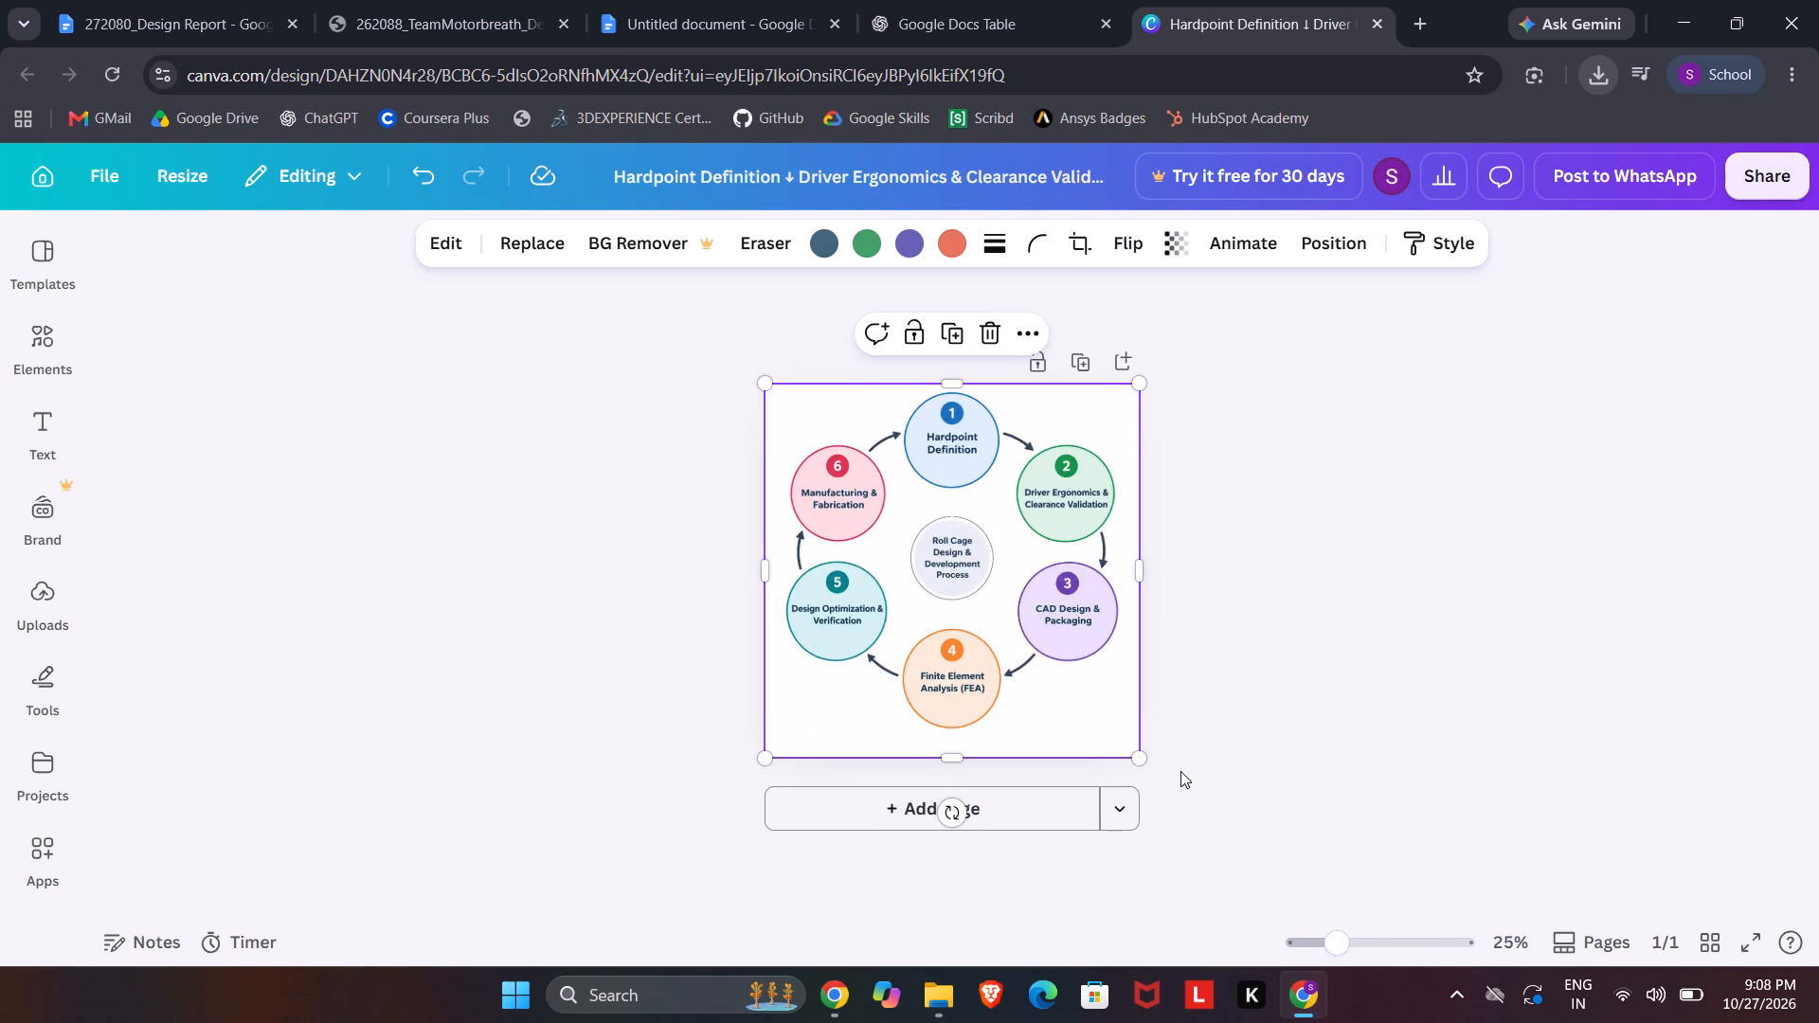
left_click(1116, 723)
left_click_drag(1138, 762, 1091, 721)
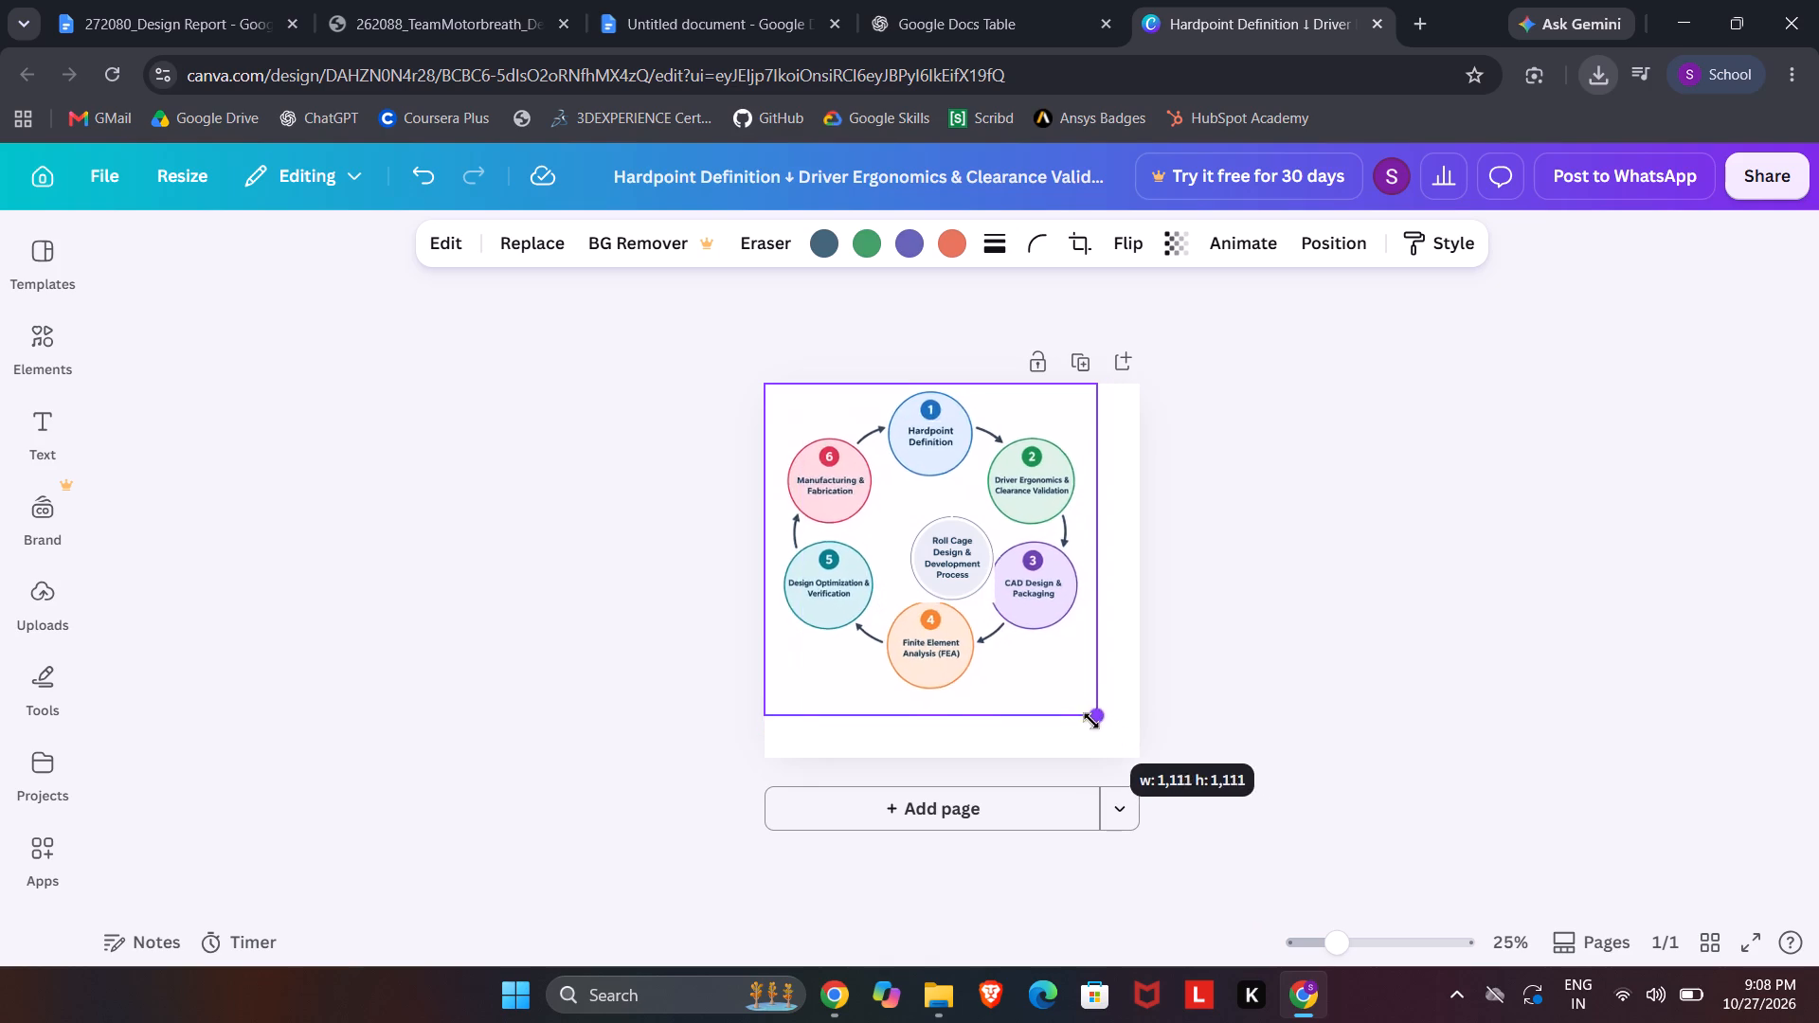
left_click_drag(1091, 721, 1056, 694)
left_click(1209, 547)
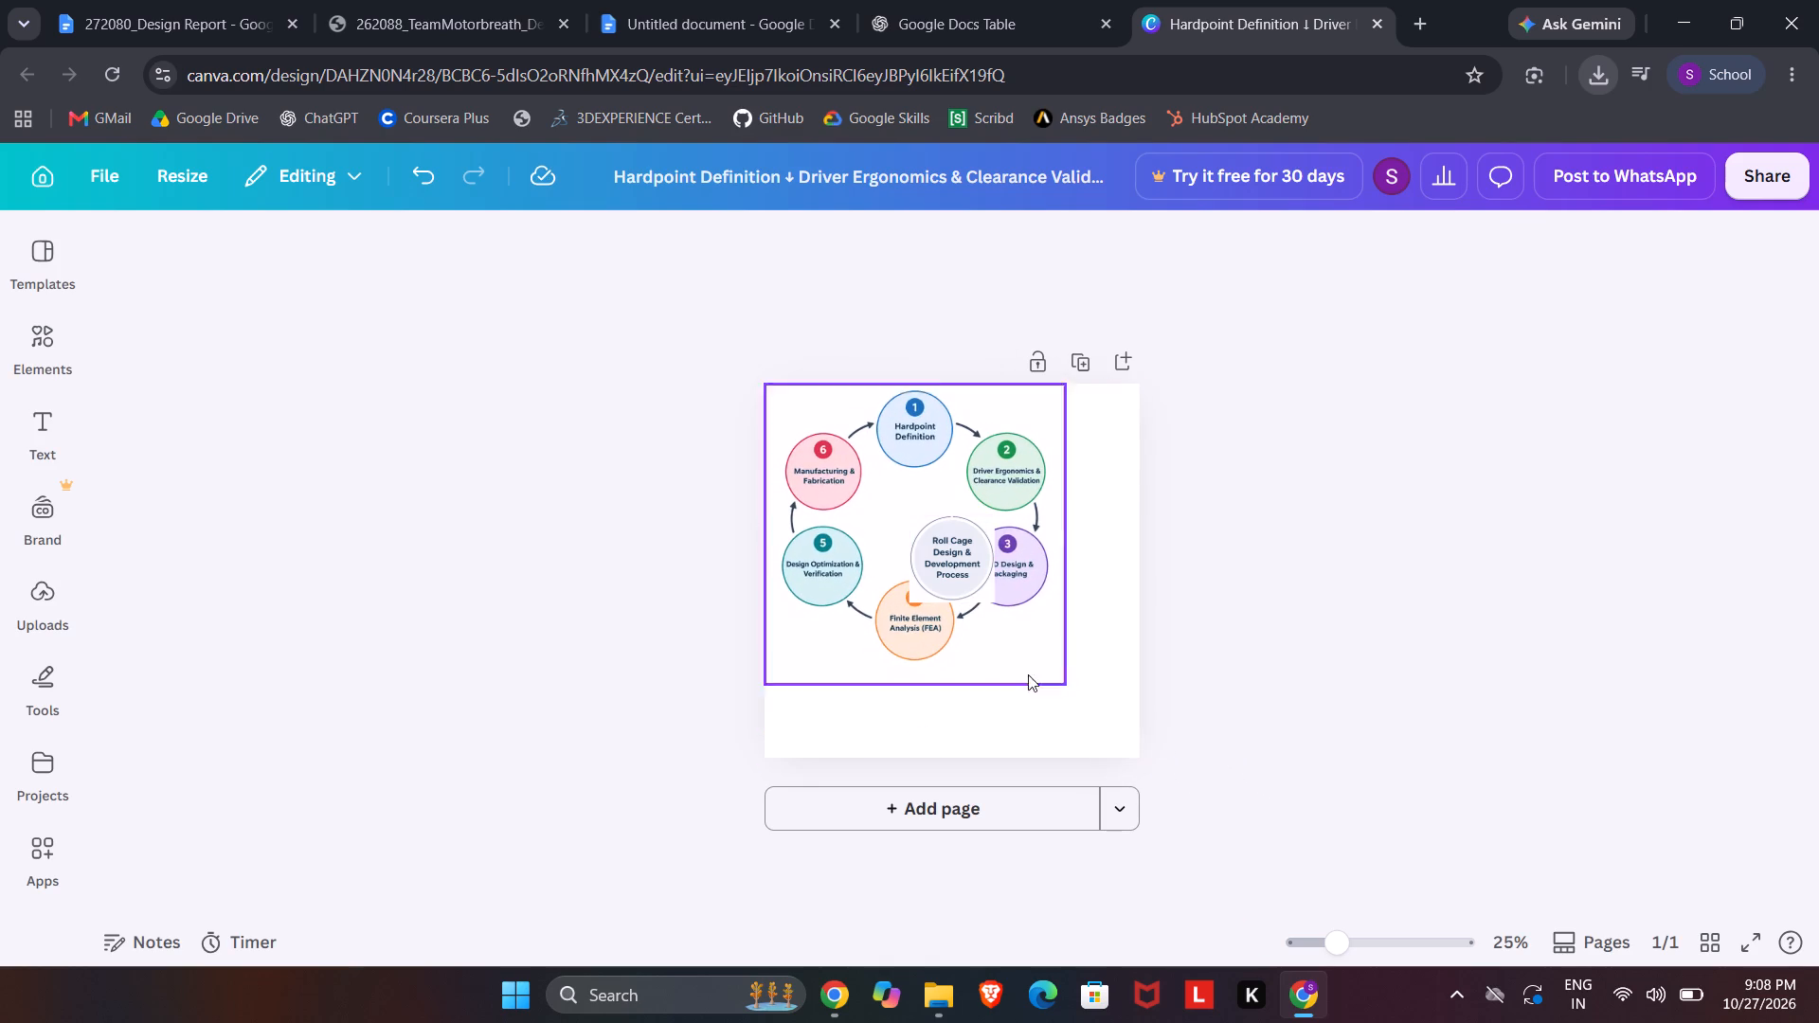
Centre the Roll Cage Design & Development Process title circle inside the six-step cycle and enlarge it proportionally to fill the middle.
left_click_drag(1349, 946, 1396, 951)
left_click_drag(1389, 945, 1354, 952)
left_click(1367, 943)
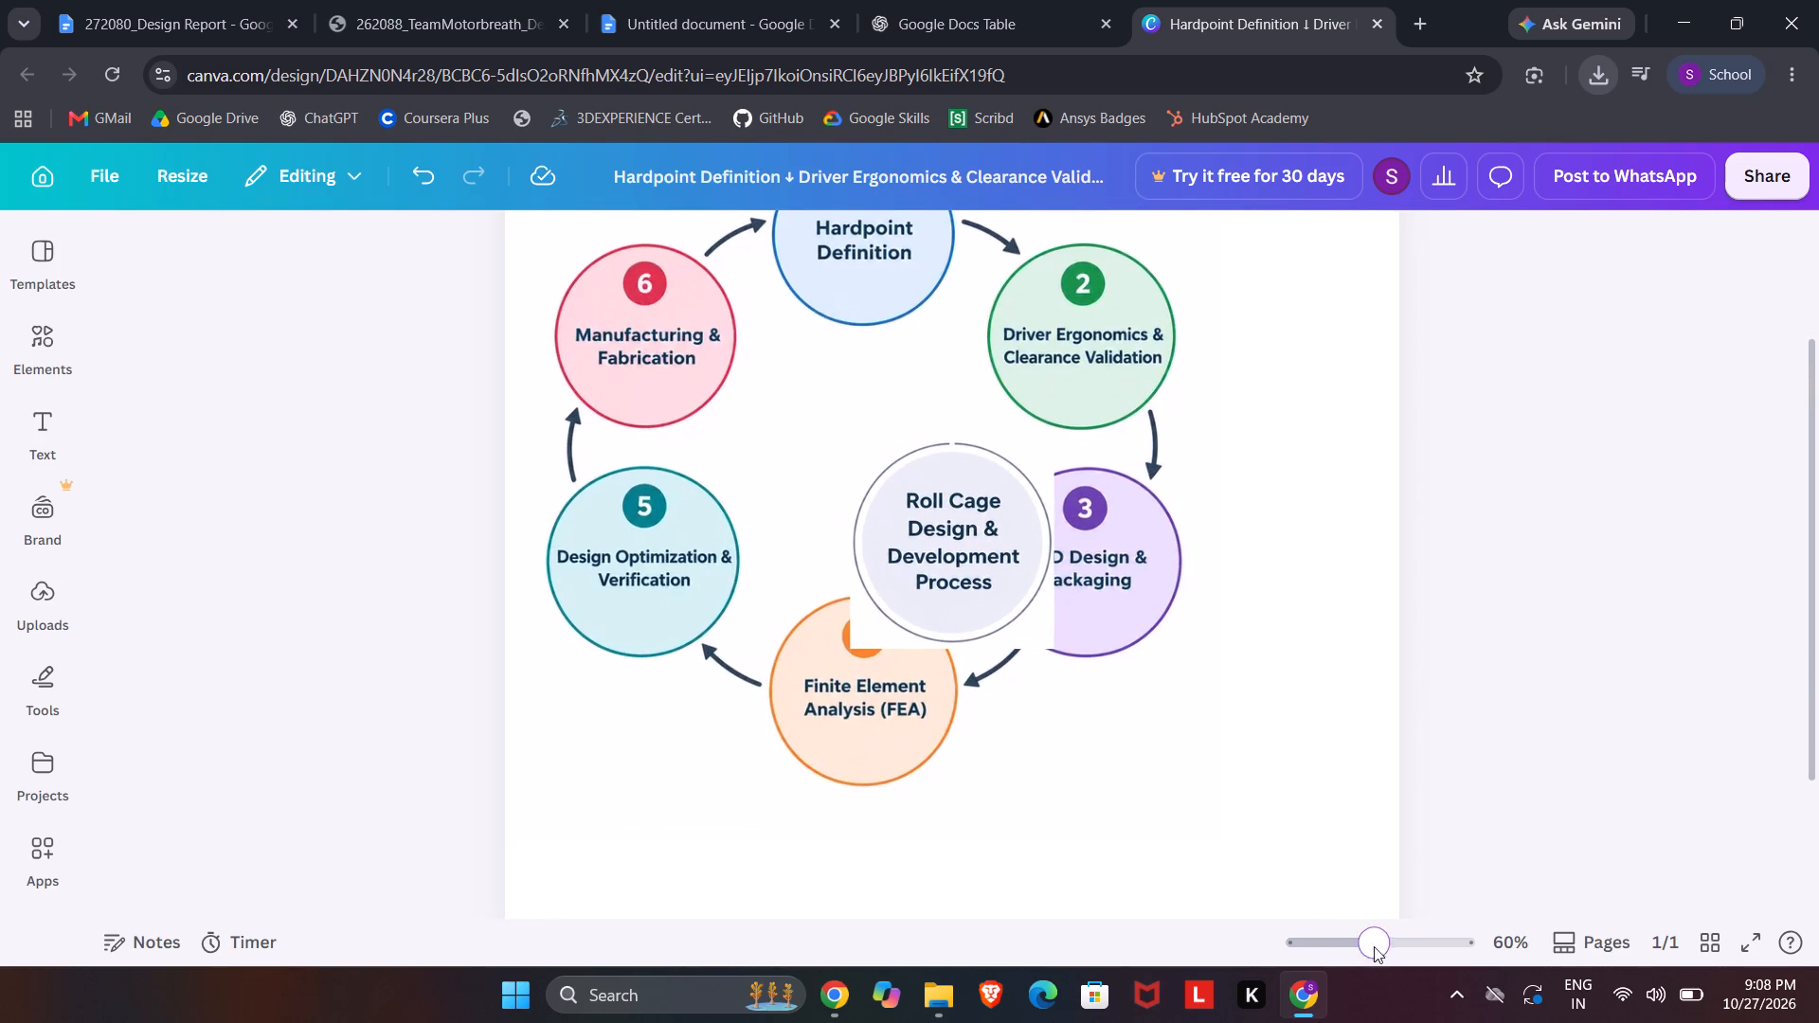
scroll(1181, 712, "up", 1)
left_click_drag(993, 645, 902, 551)
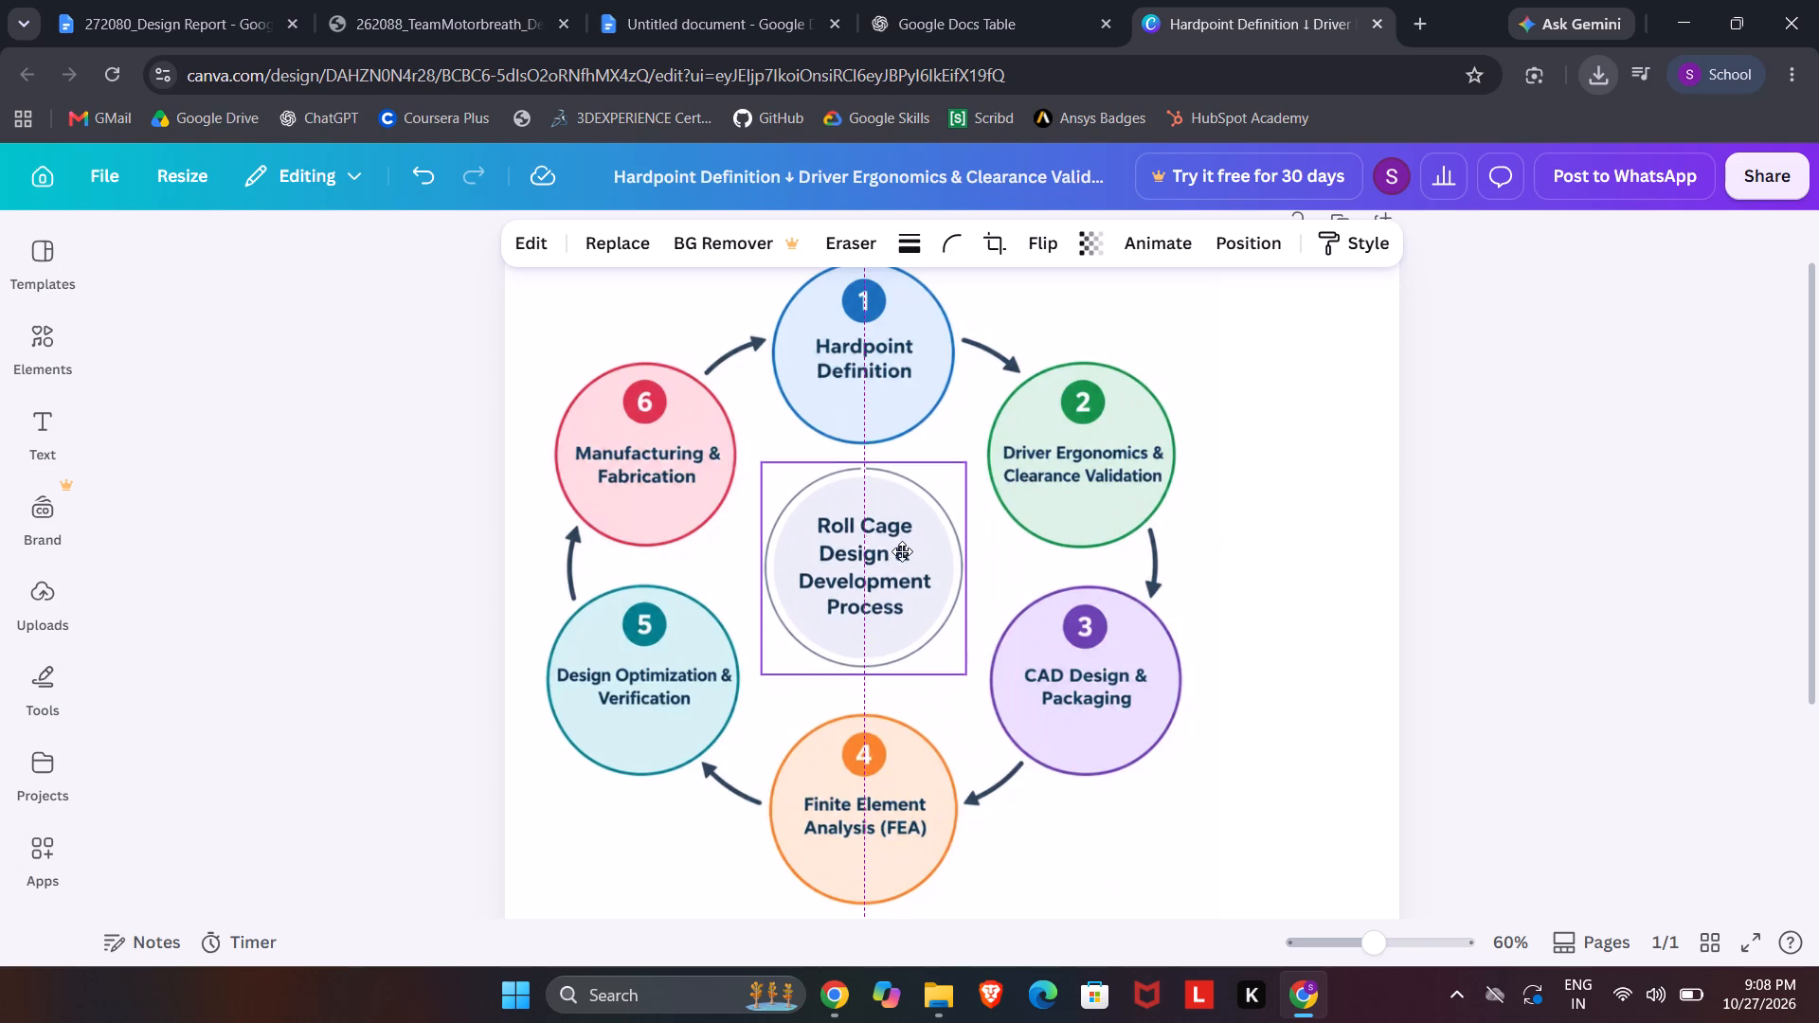
left_click_drag(902, 551, 899, 549)
left_click_drag(960, 676, 986, 694)
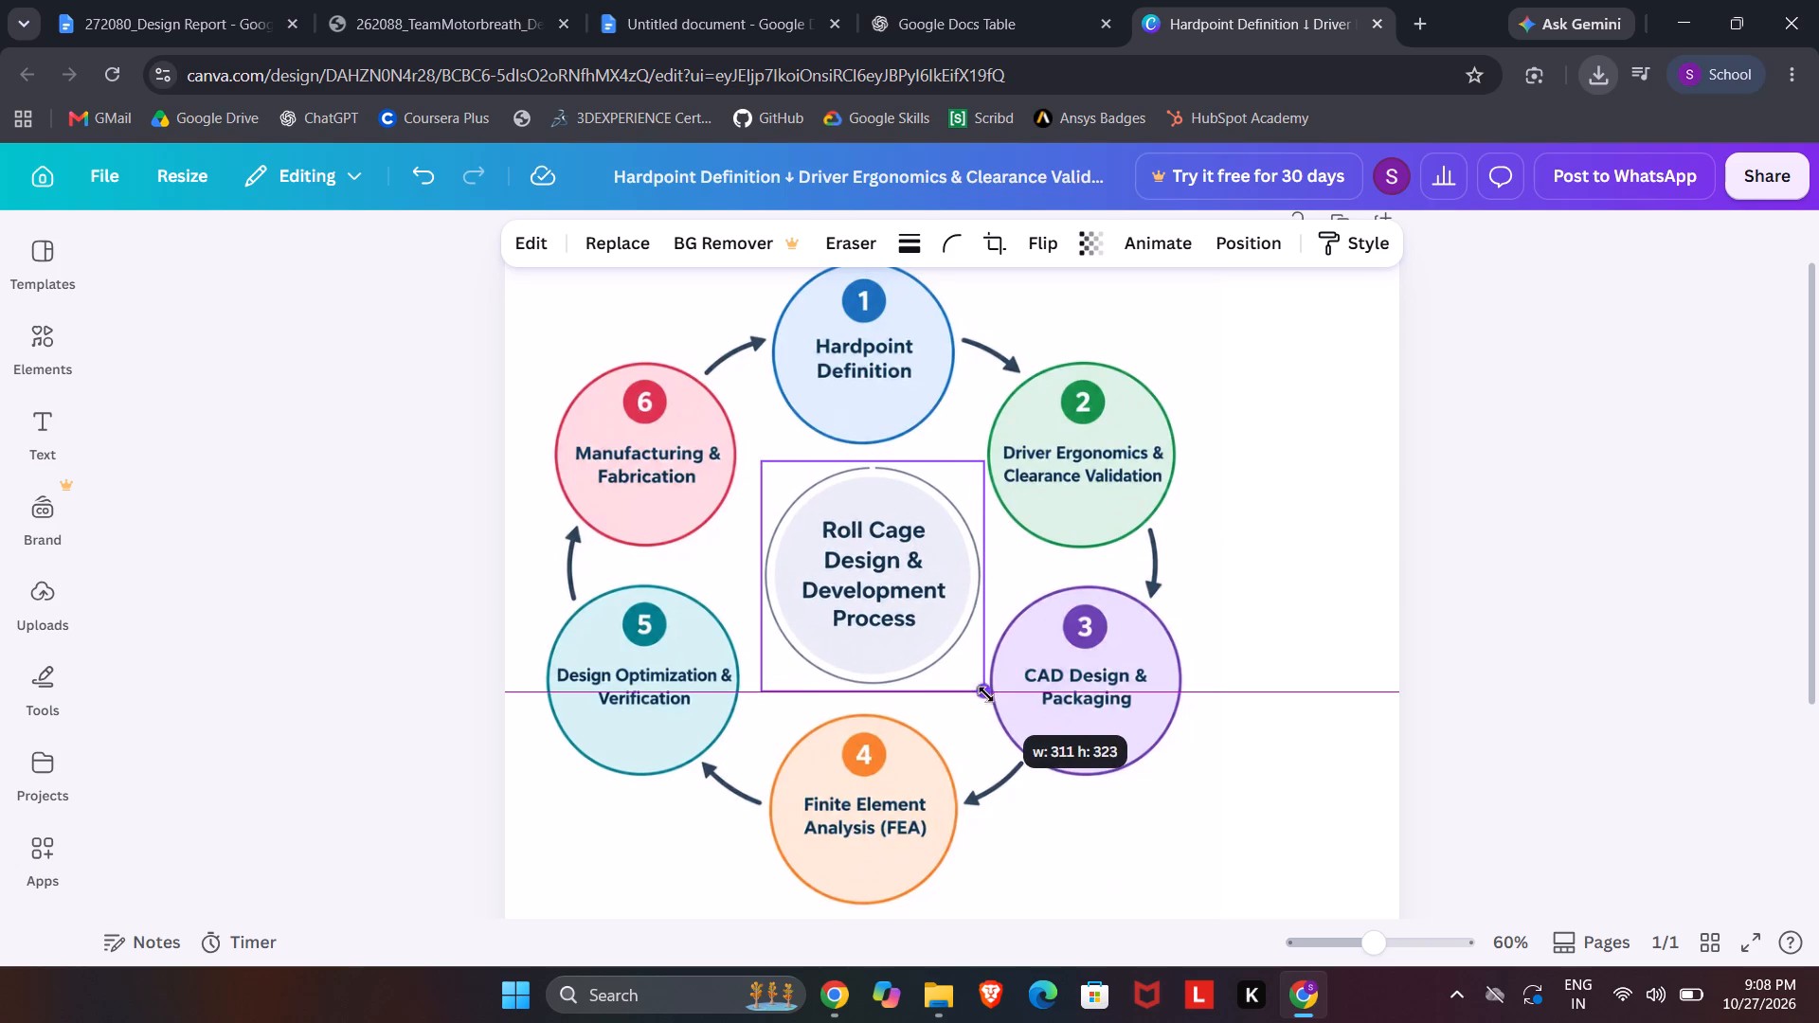
left_click_drag(986, 694, 991, 698)
left_click_drag(909, 620, 895, 612)
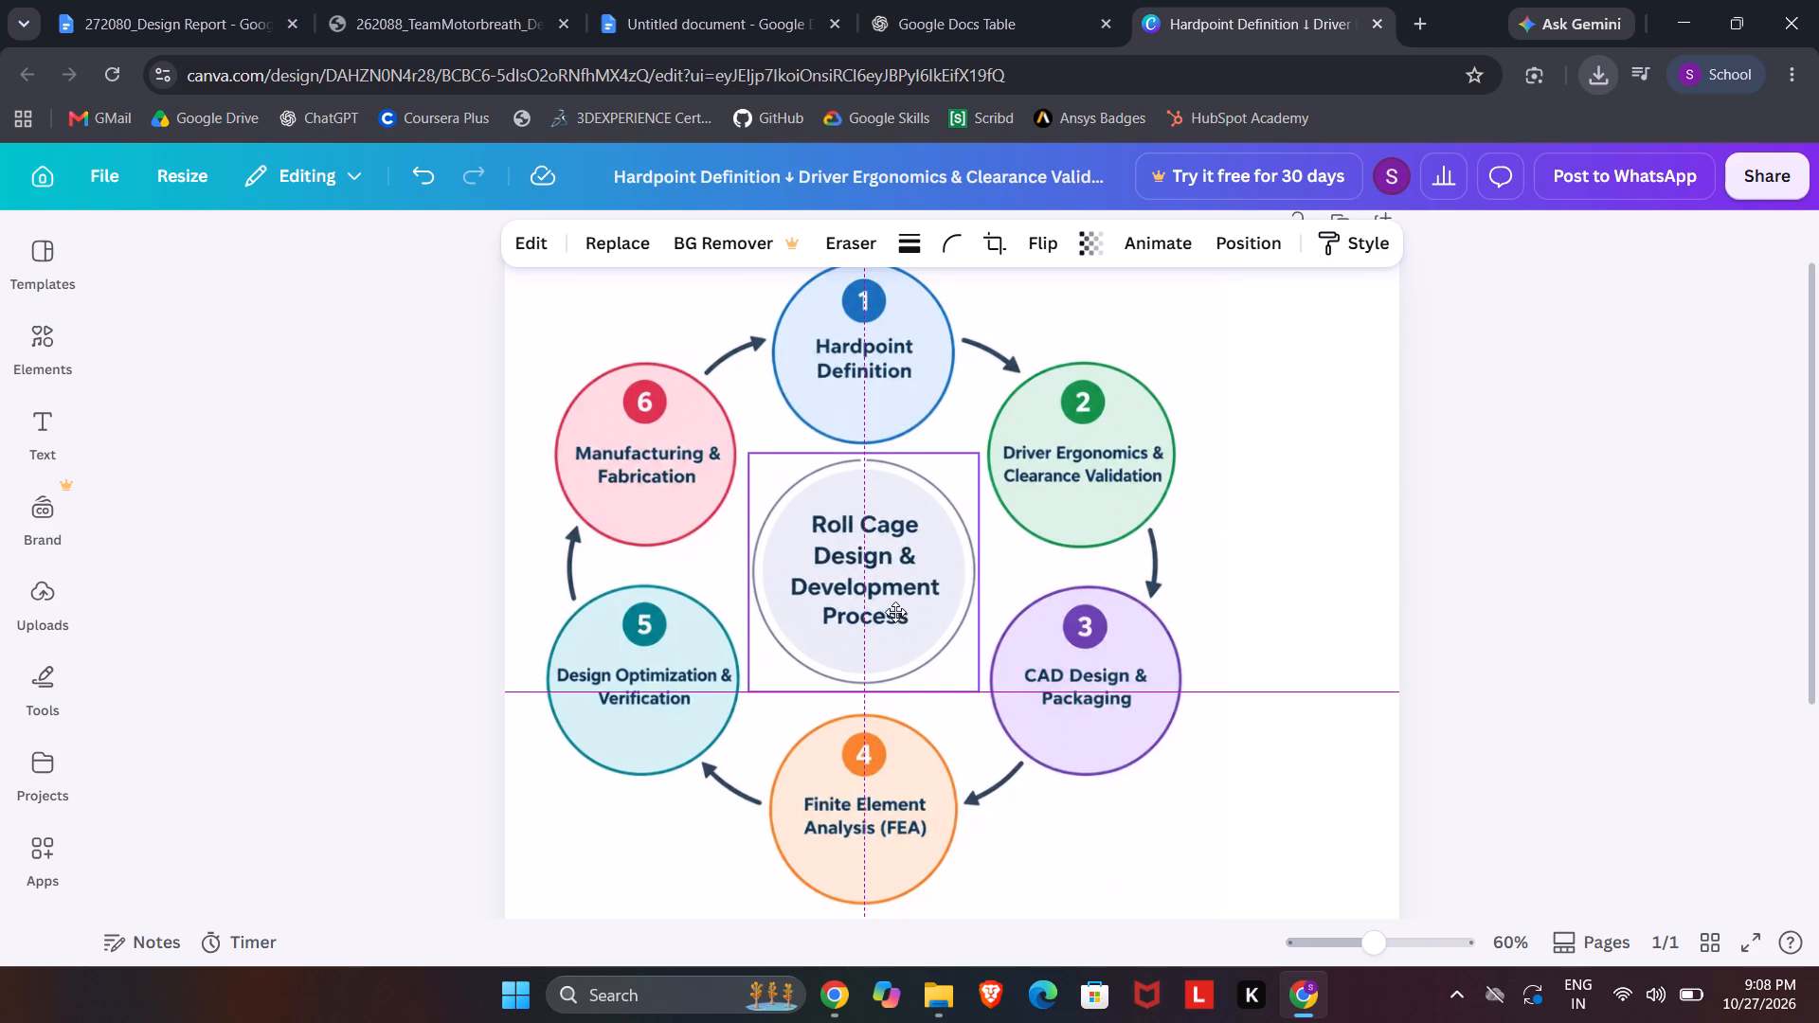
left_click_drag(895, 612, 891, 608)
left_click_drag(978, 689, 988, 696)
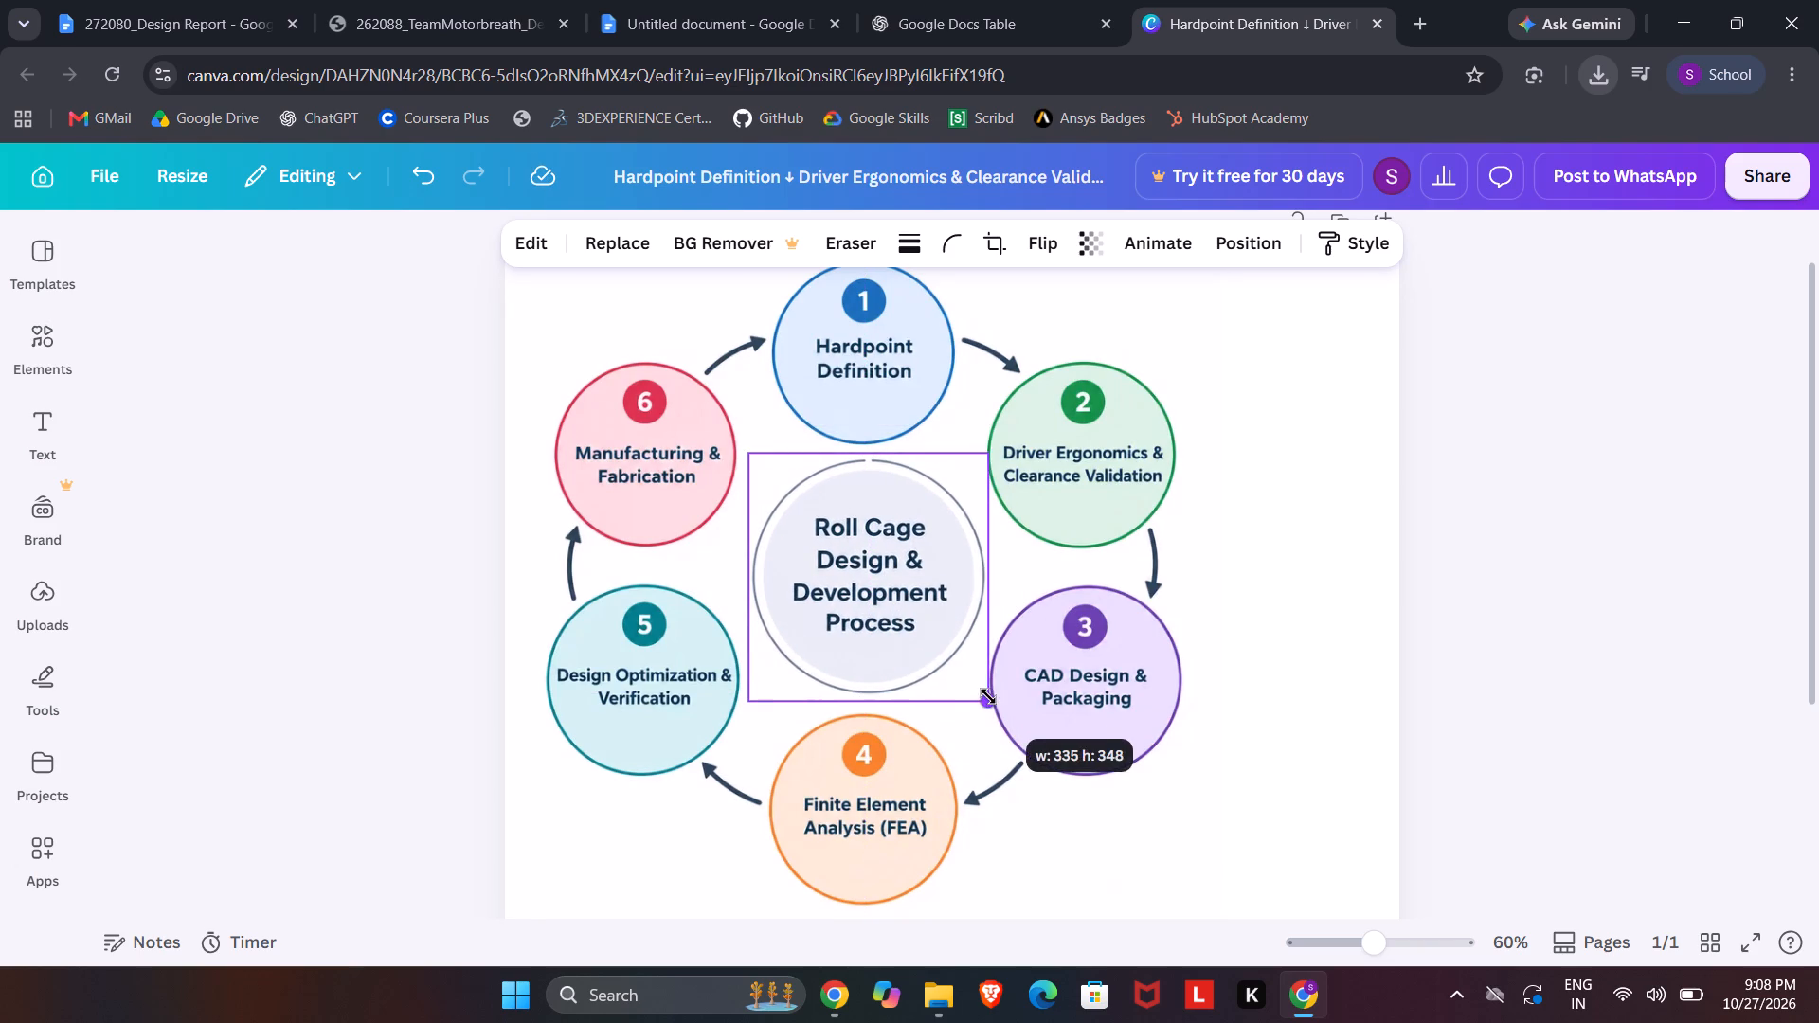
left_click_drag(988, 696, 999, 704)
left_click(1557, 624)
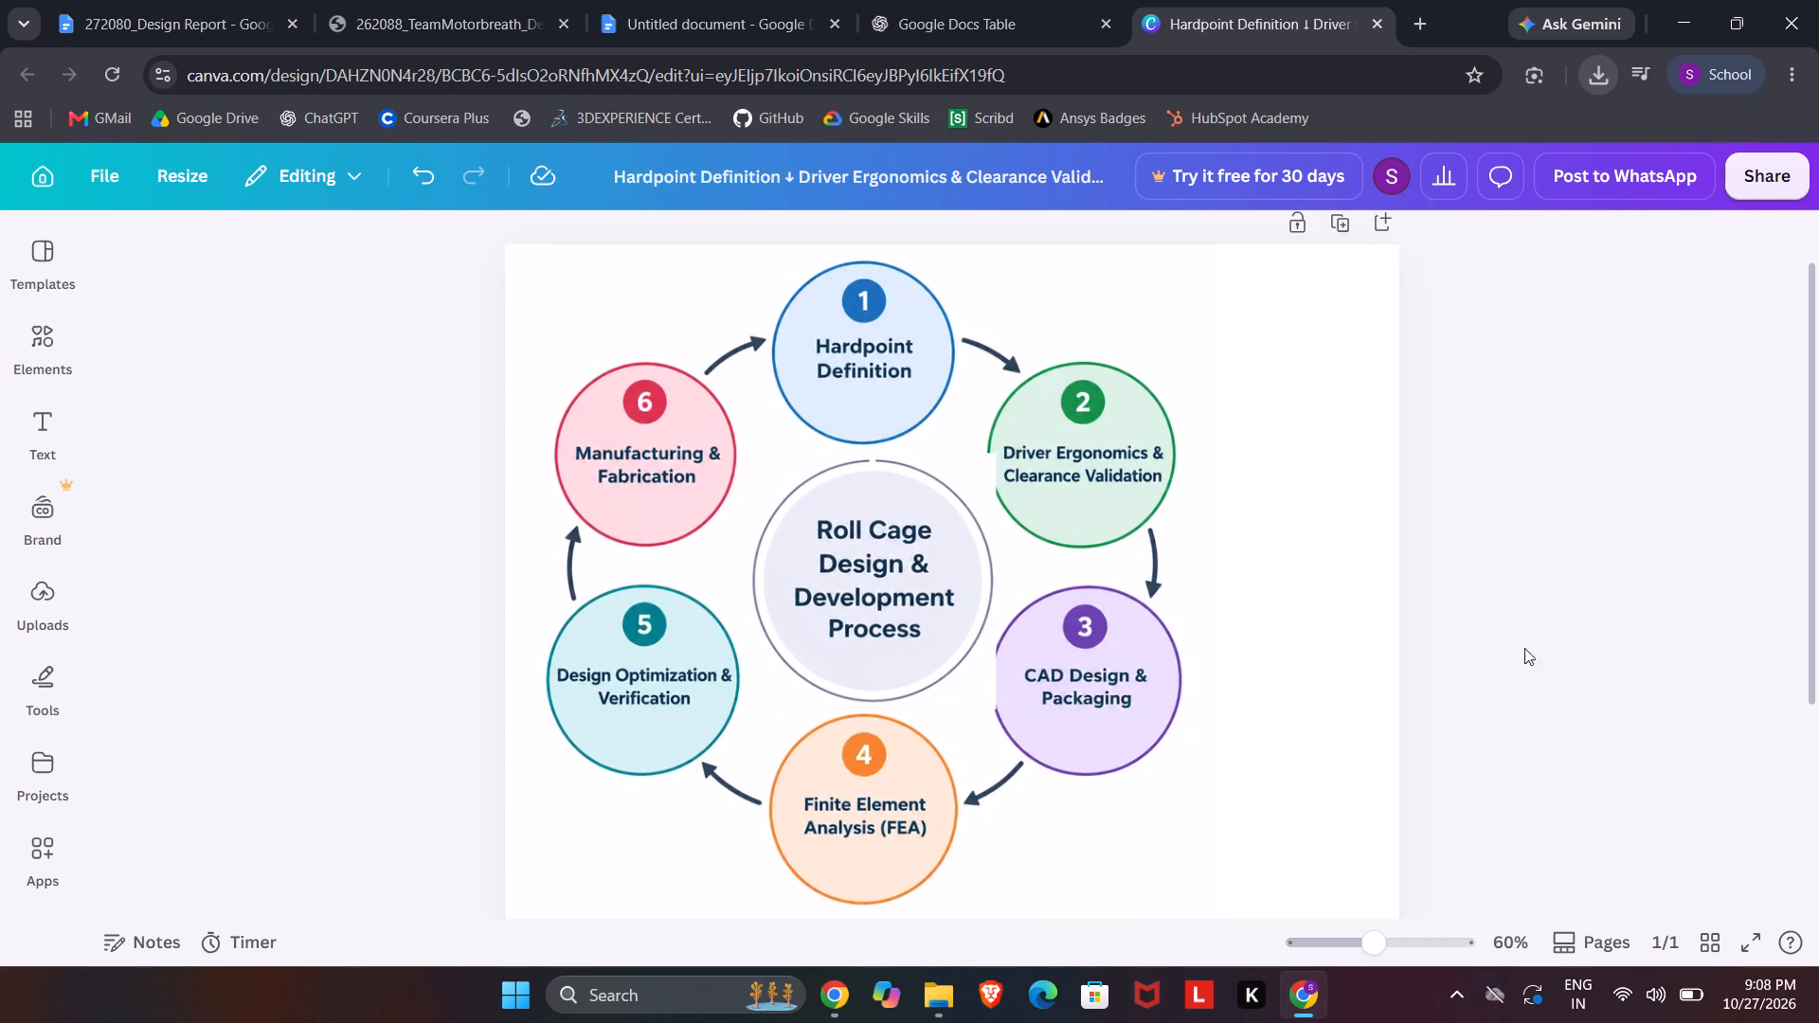
left_click(938, 560)
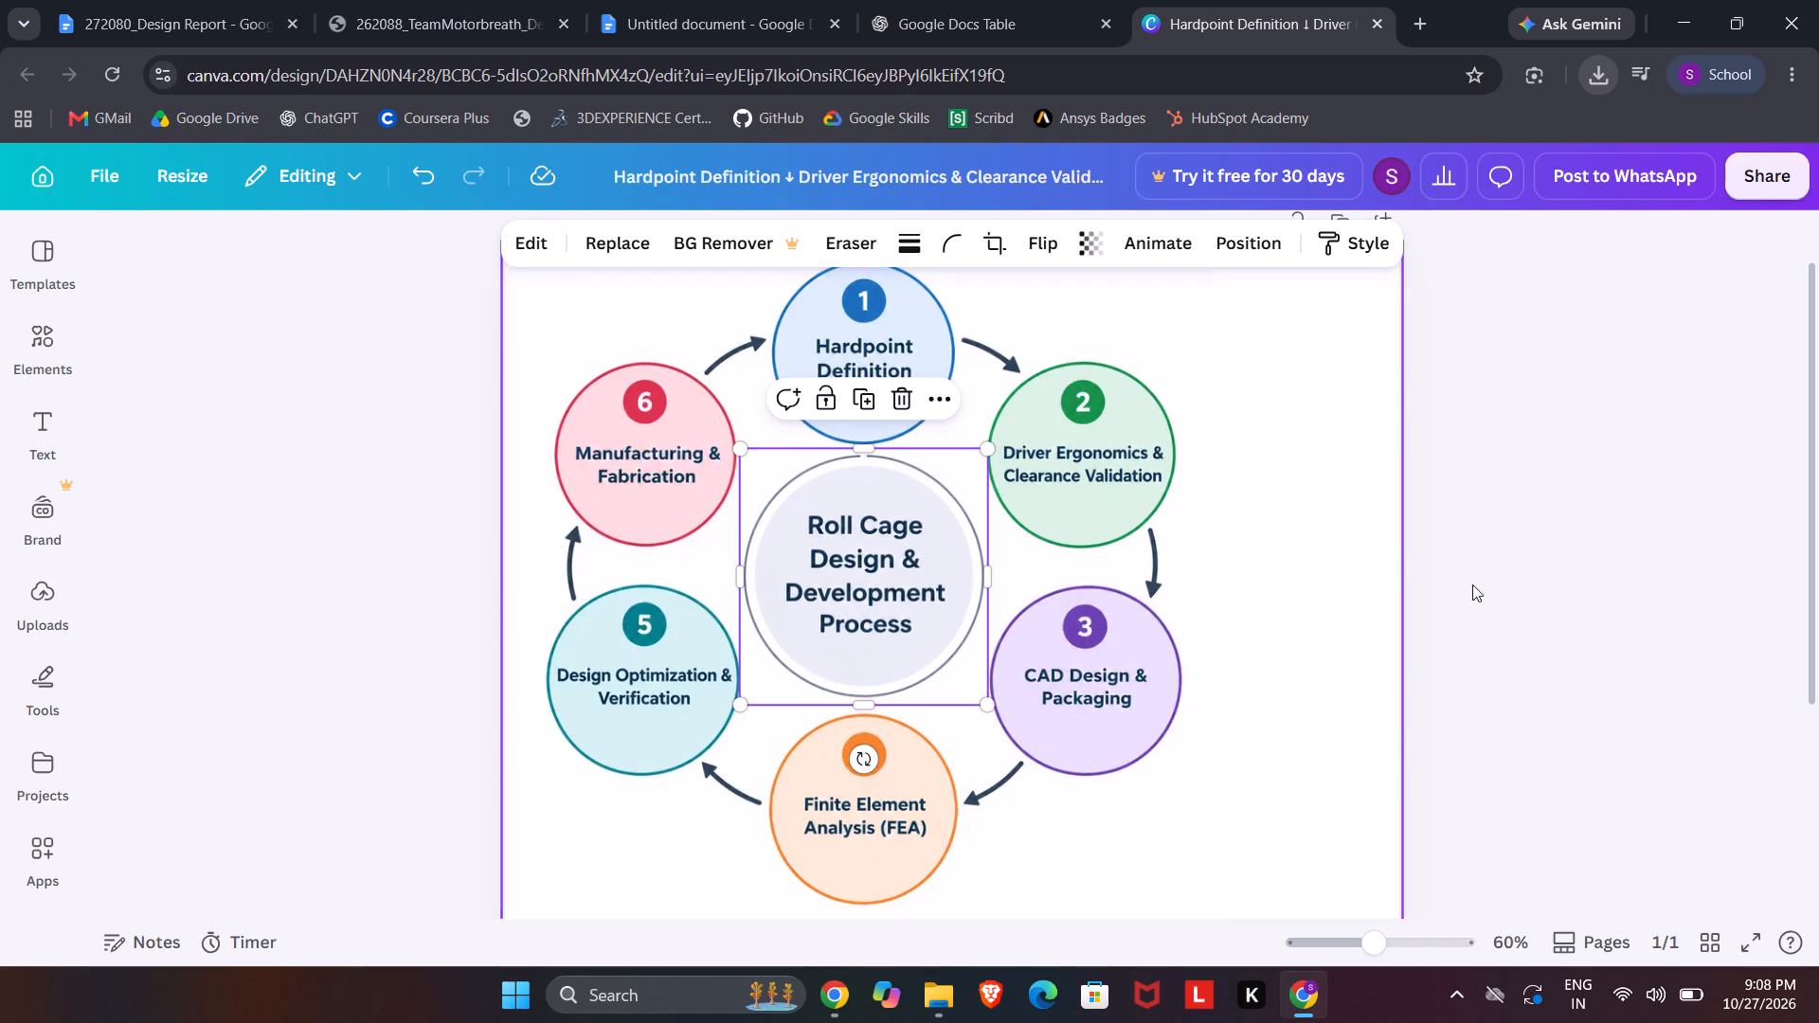
left_click(1678, 569)
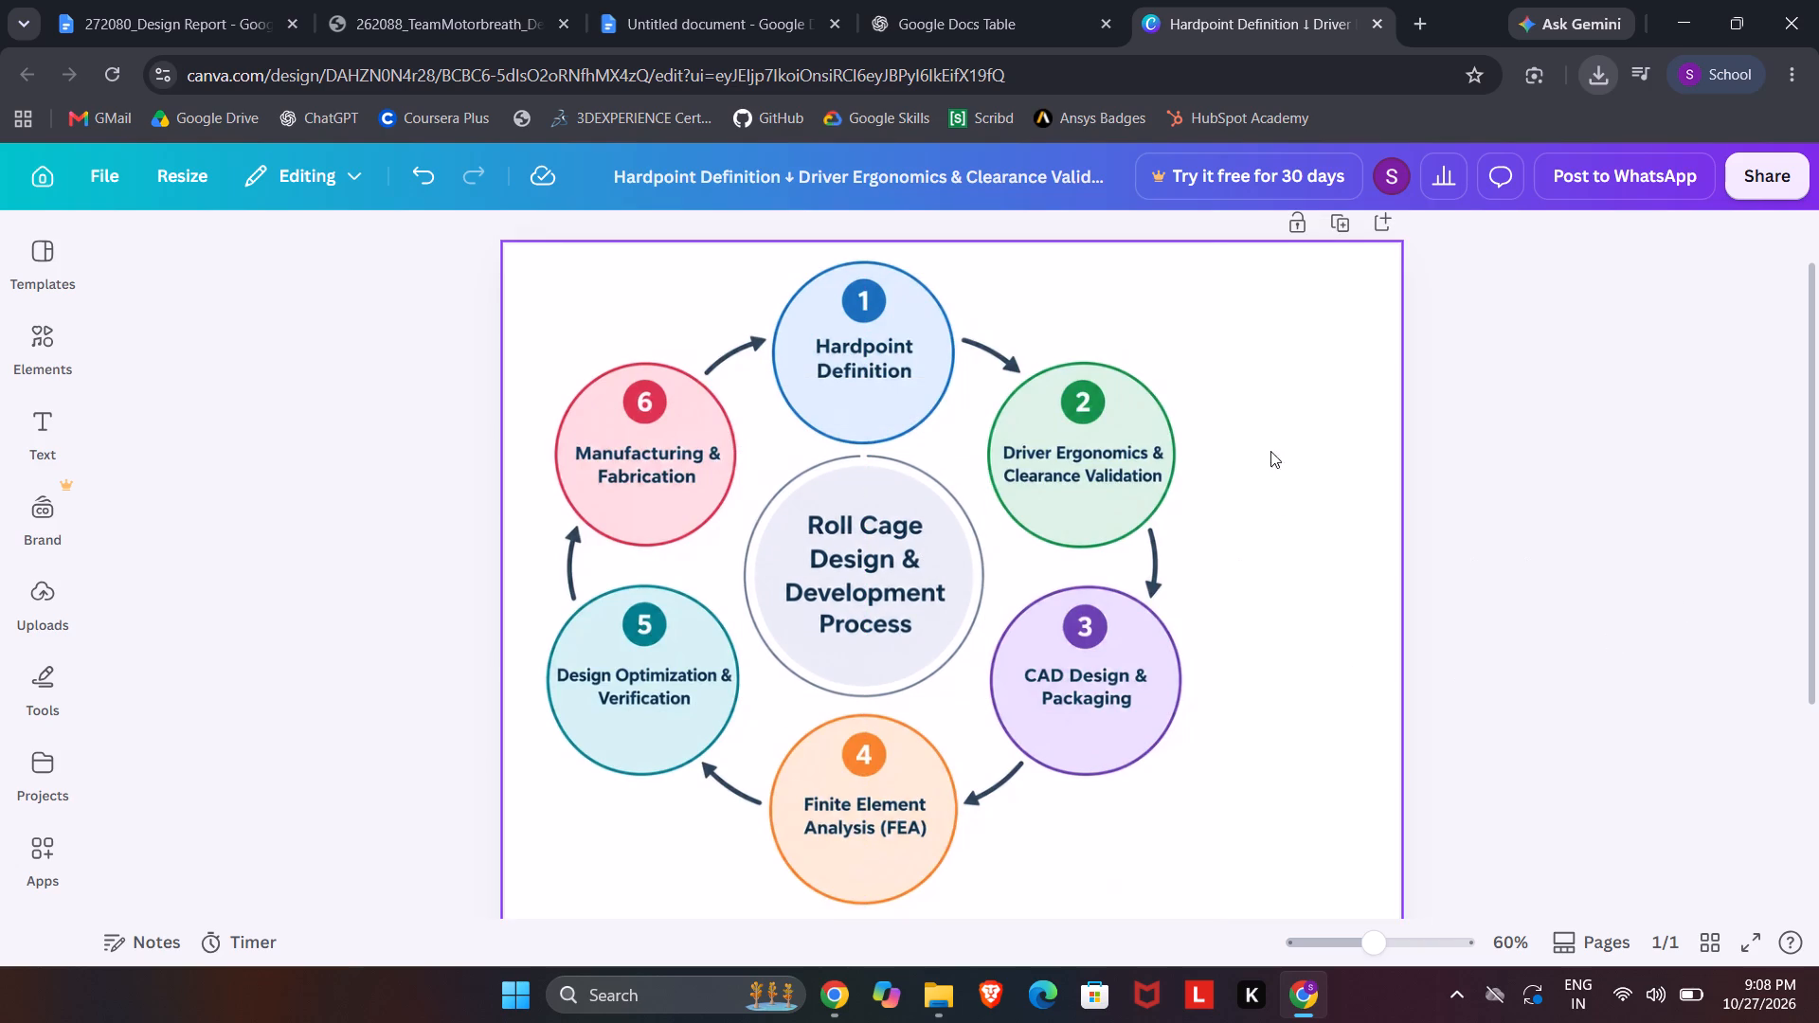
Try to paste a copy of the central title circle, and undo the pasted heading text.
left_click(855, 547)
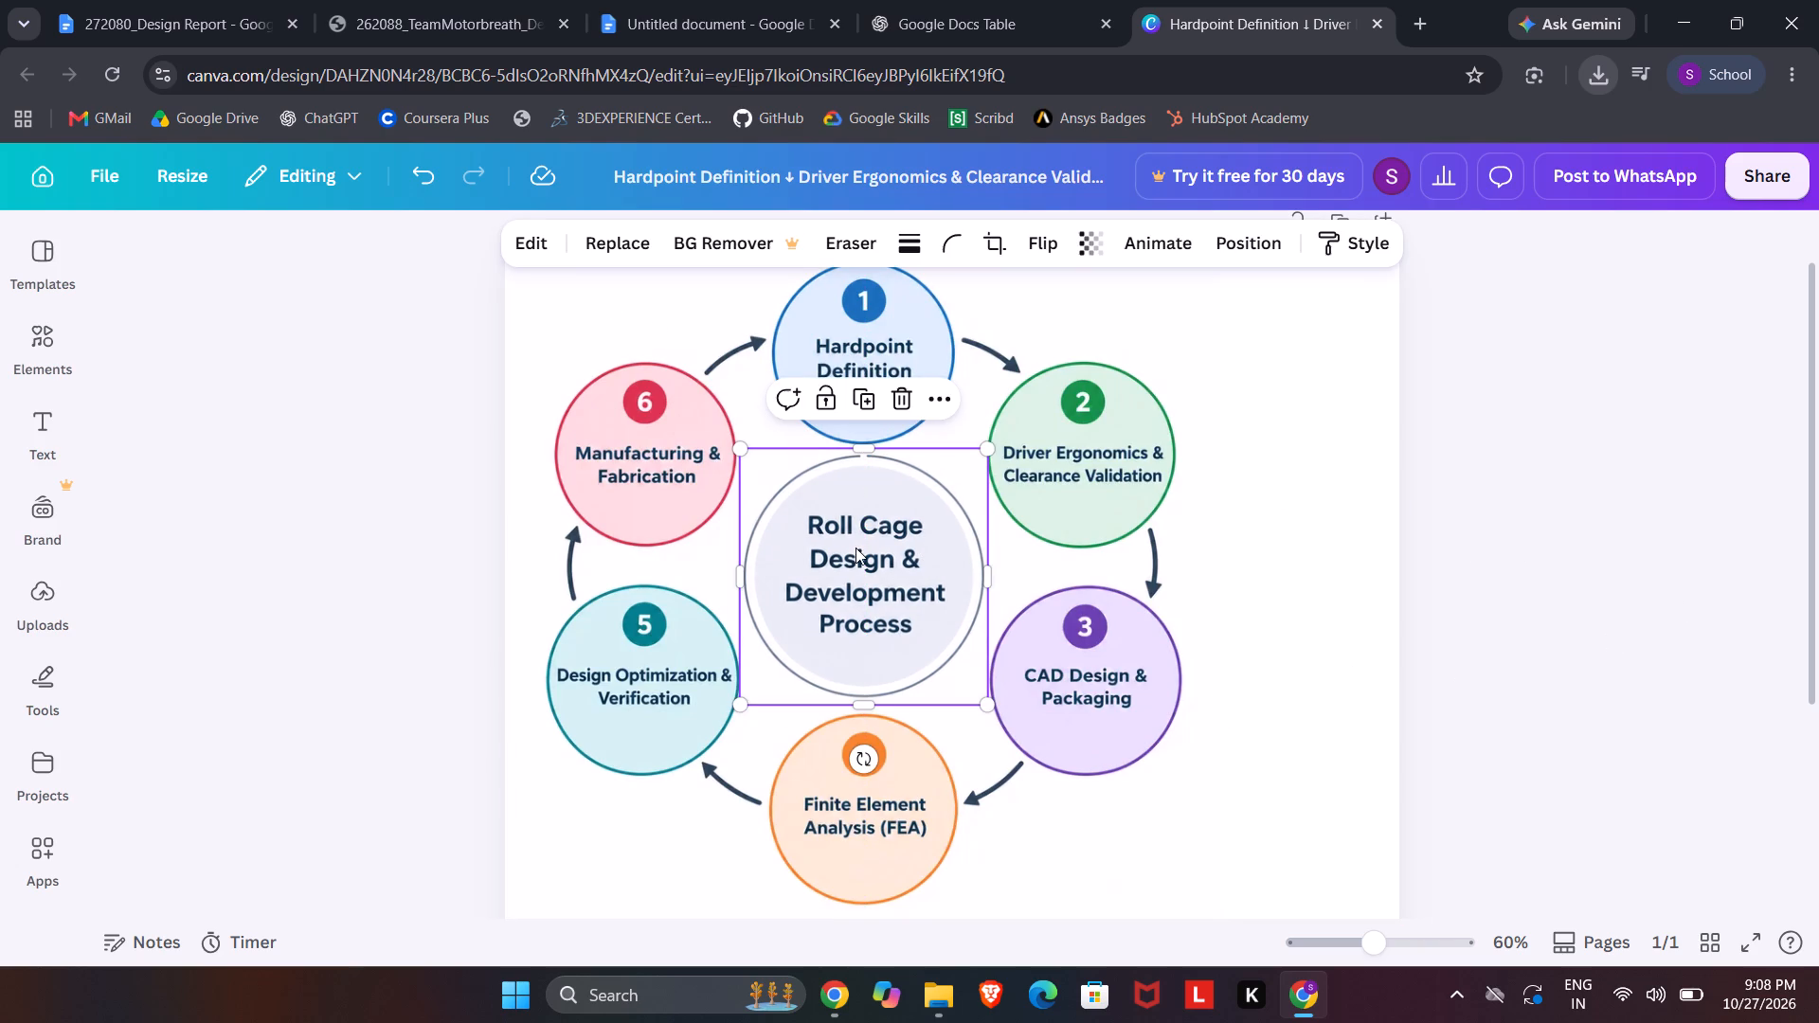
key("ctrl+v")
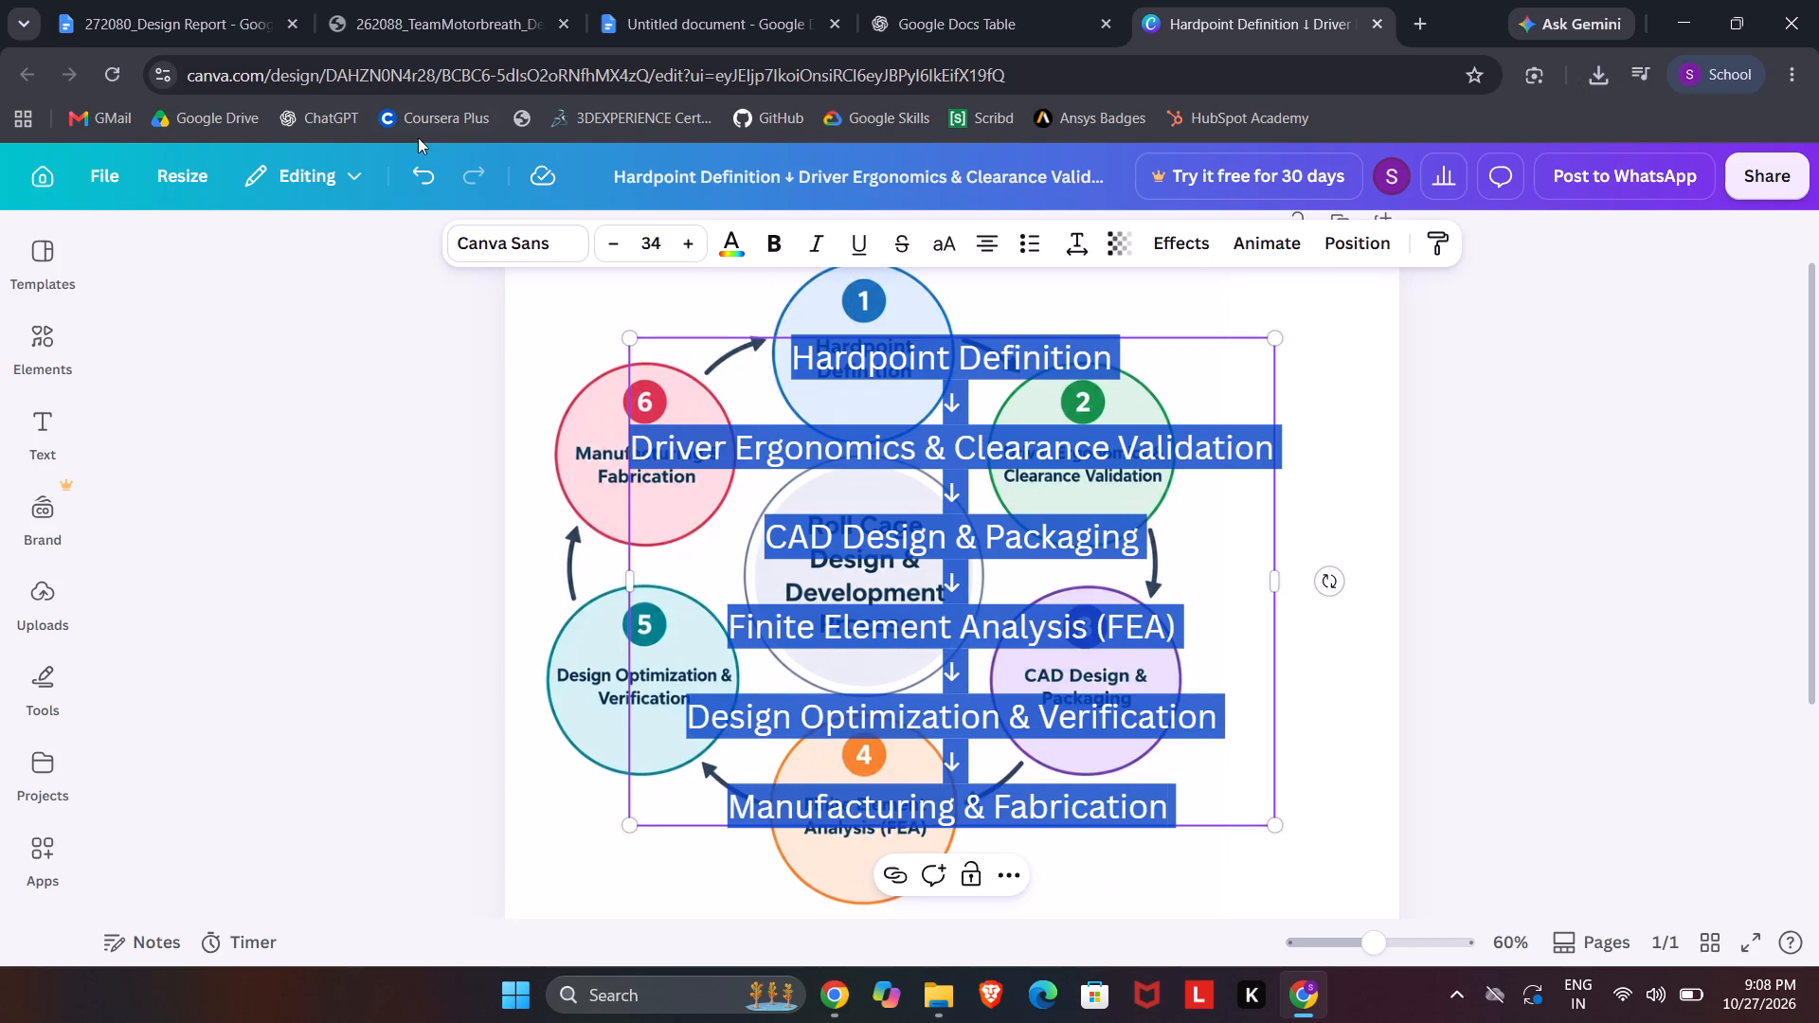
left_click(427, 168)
Duplicate the central title circle, move the copy beside the cycle and recrop it to a small blank white area of its source image.
left_click(934, 572)
left_click(868, 399)
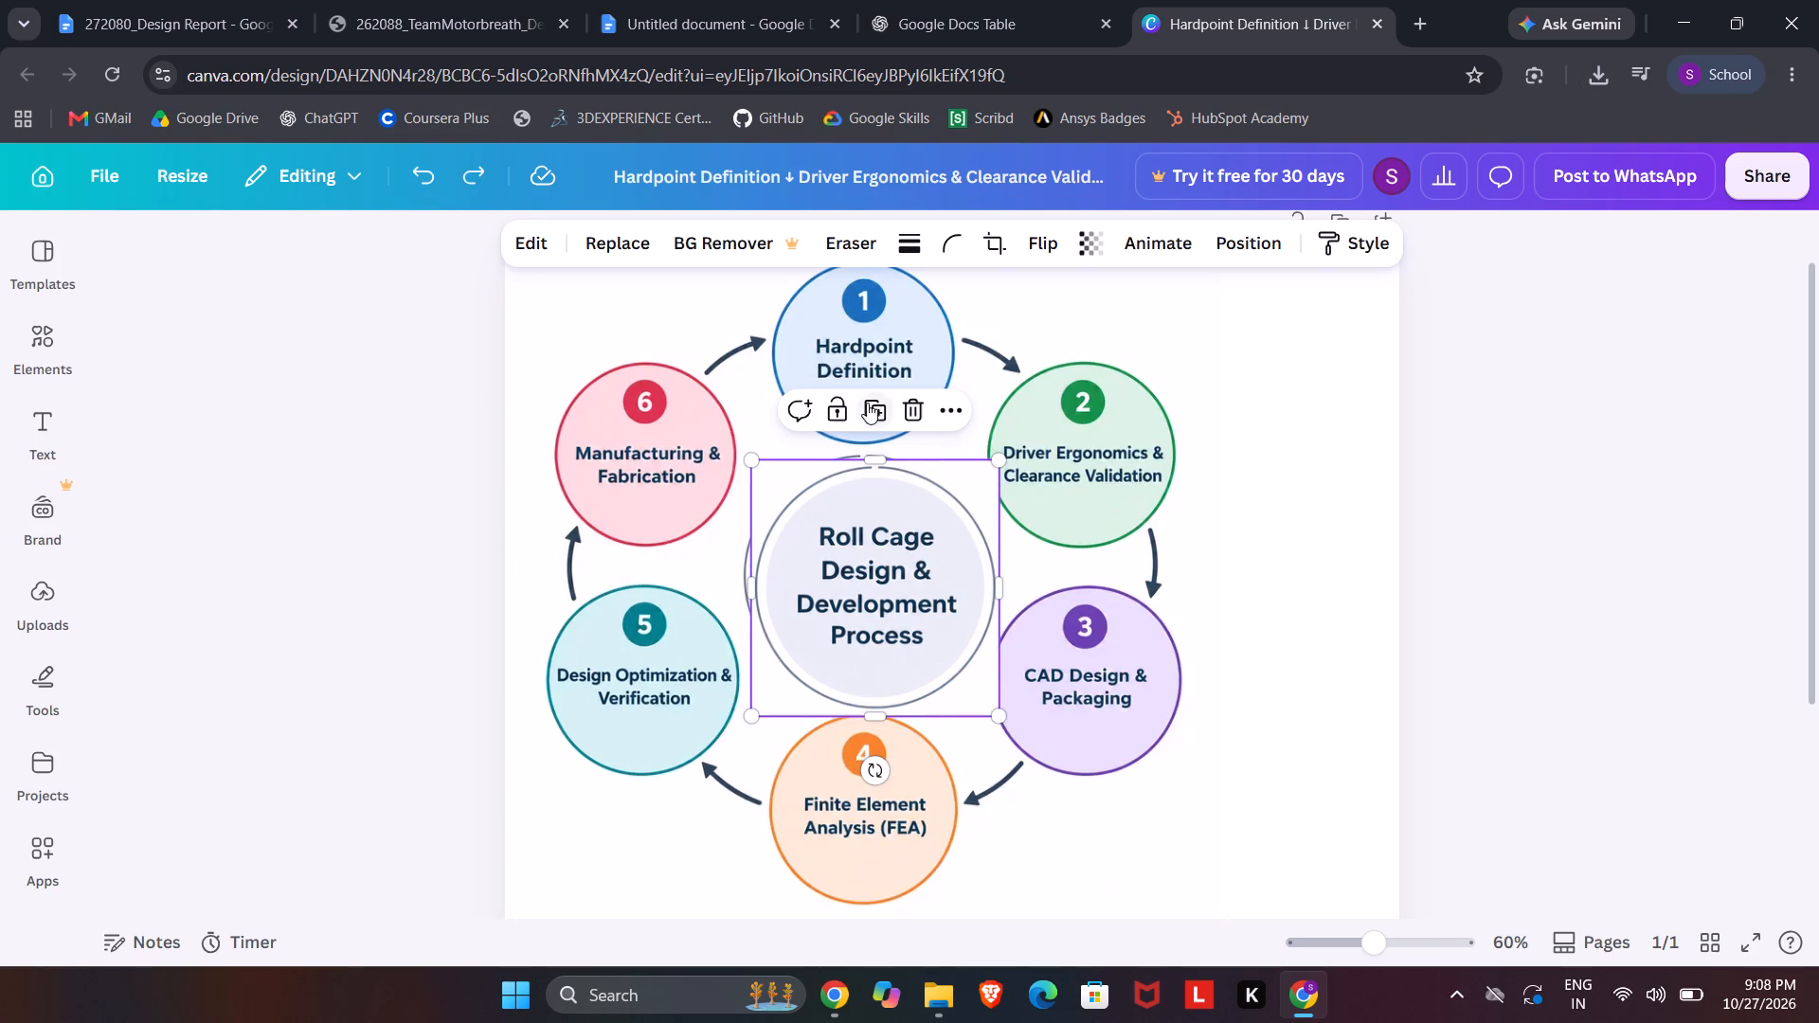
left_click_drag(907, 545, 1347, 577)
right_click(1323, 591)
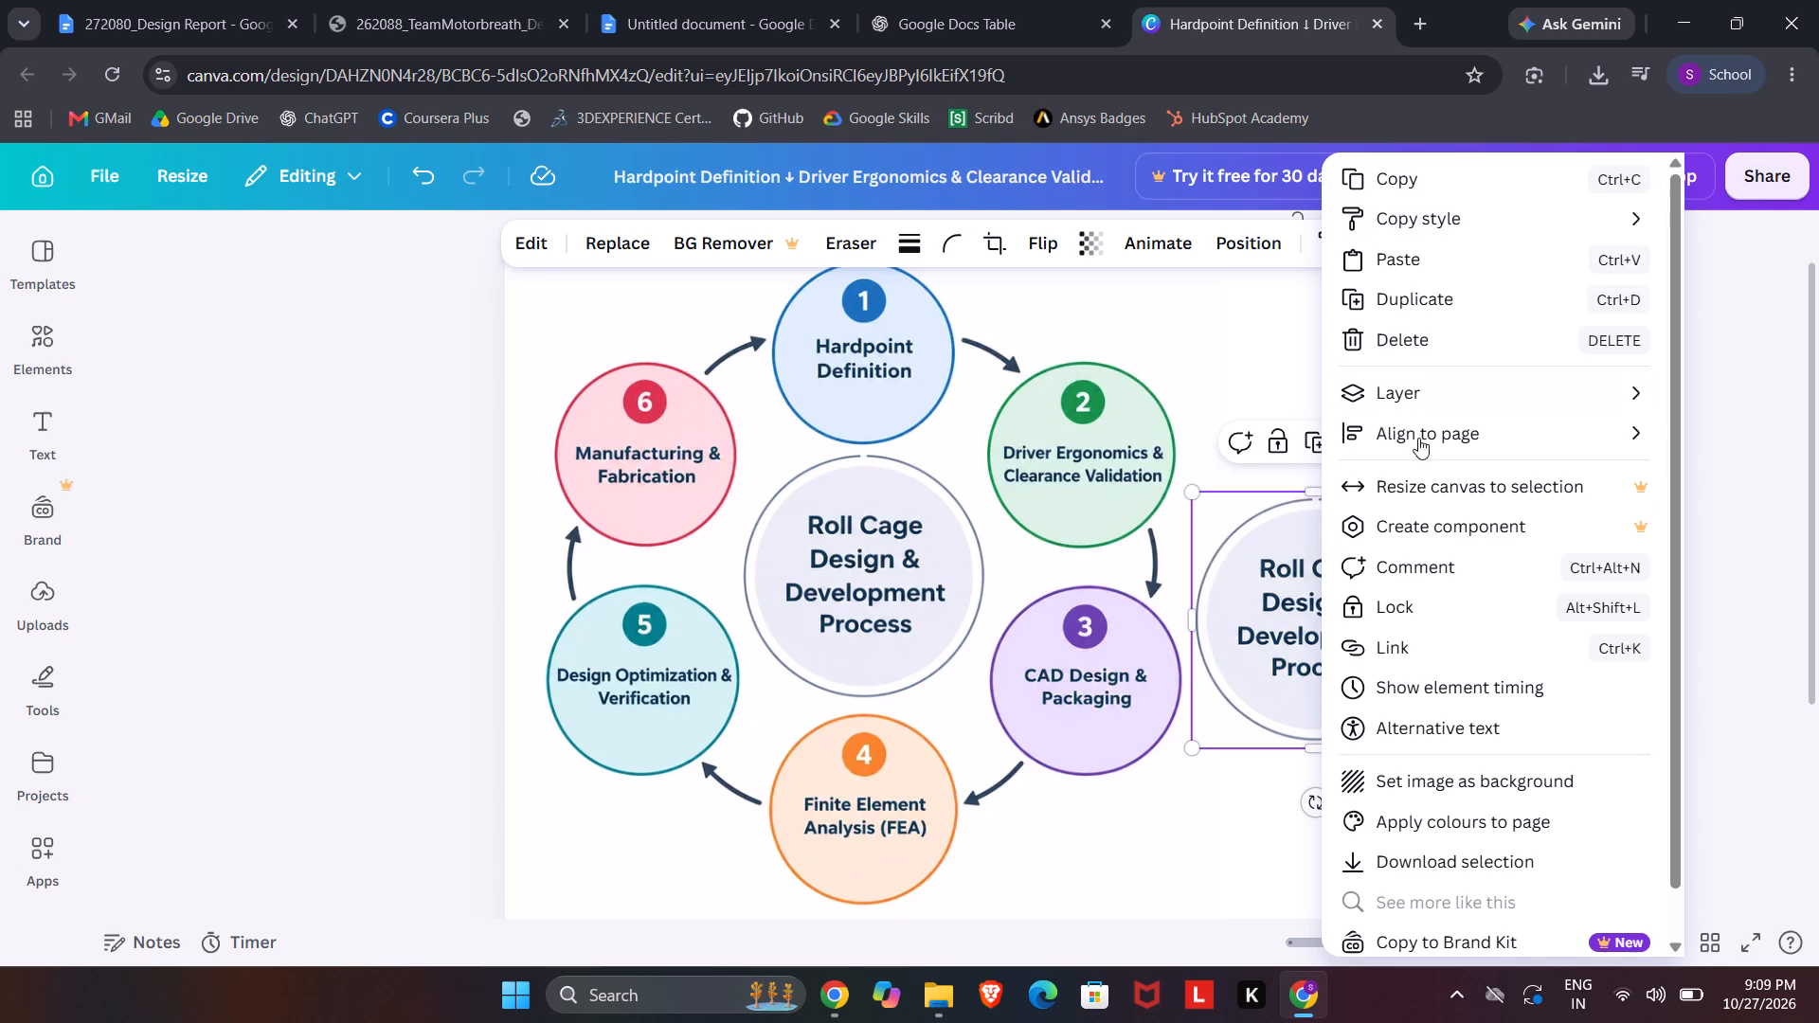
left_click(1263, 586)
left_click(988, 244)
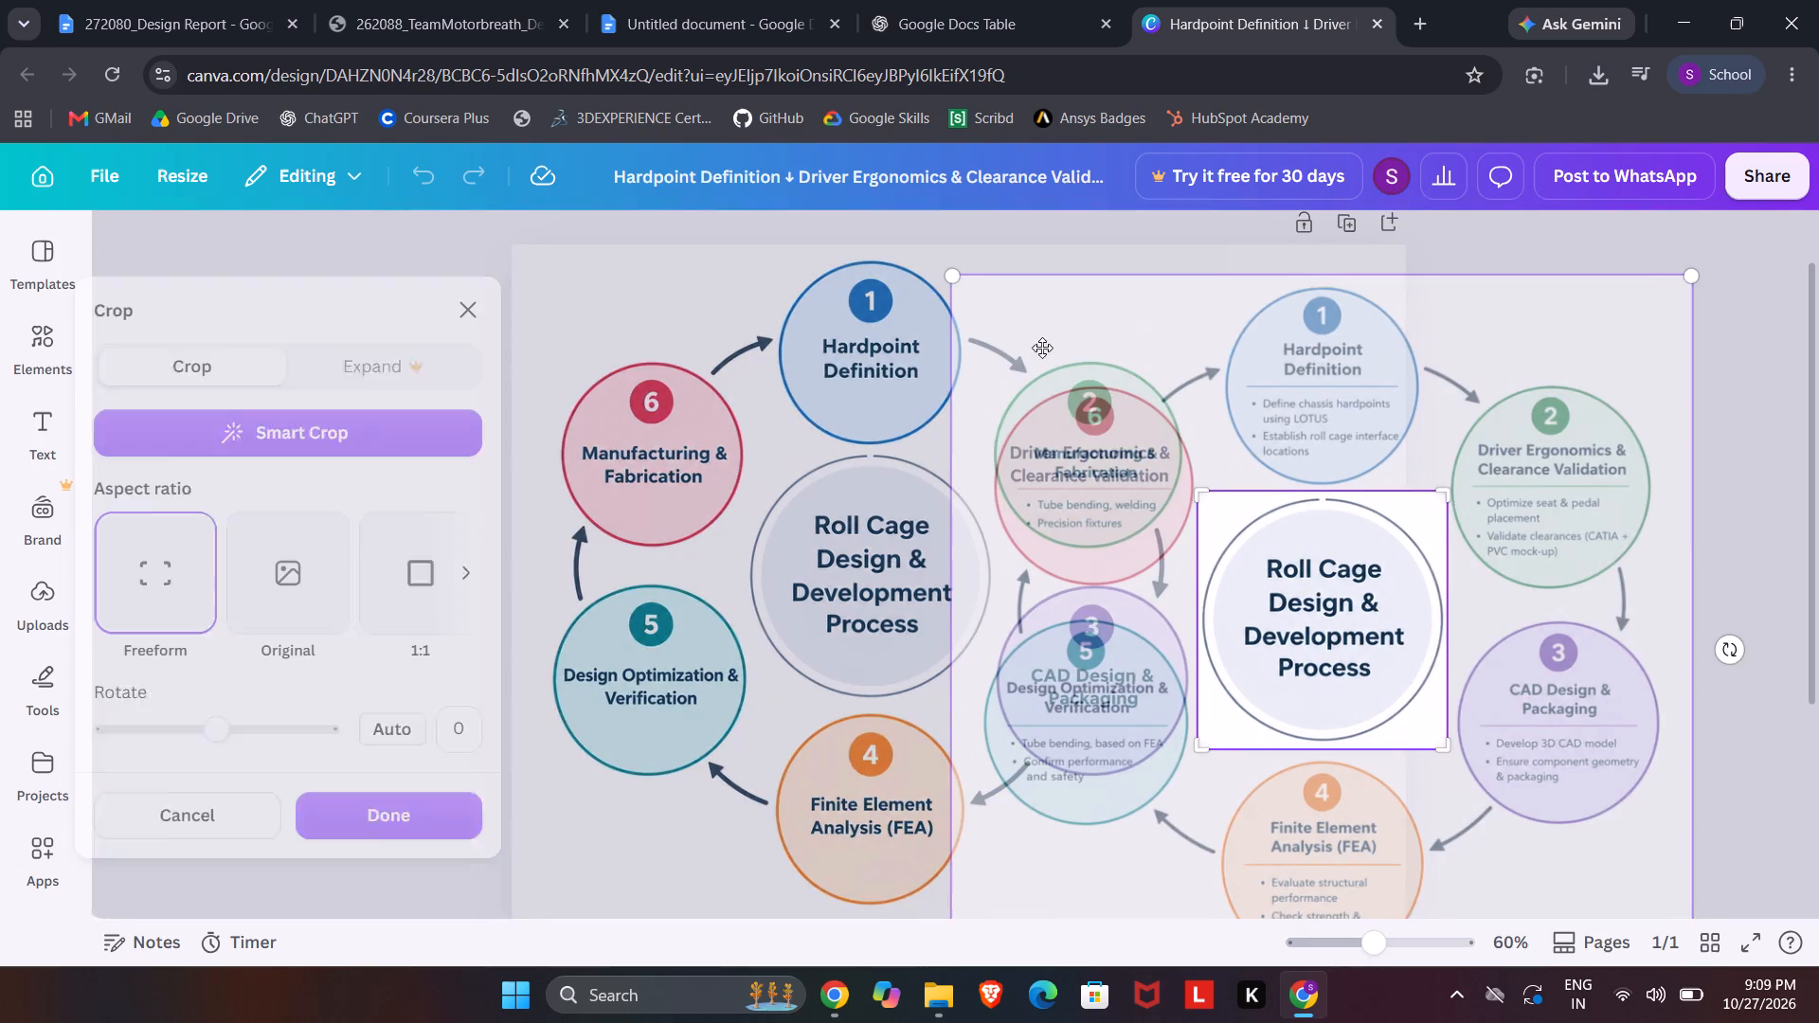
left_click_drag(1360, 629, 1584, 923)
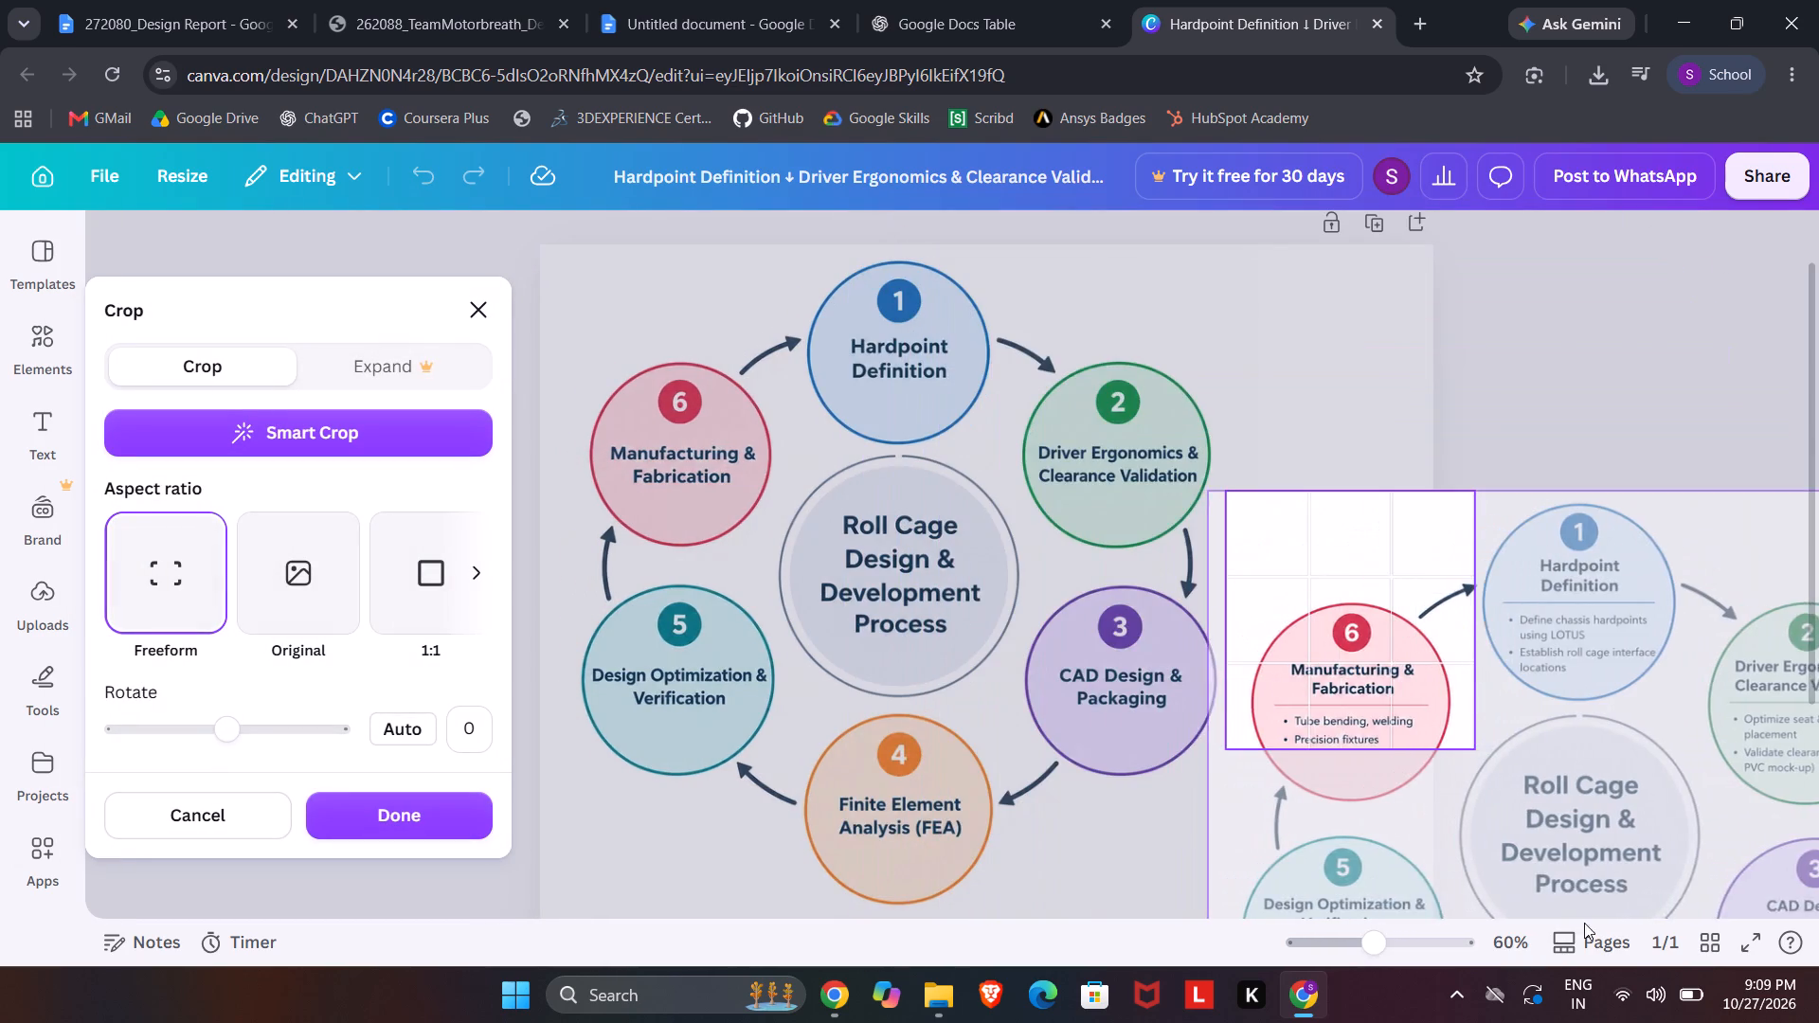
left_click_drag(1584, 923, 1602, 943)
left_click_drag(1473, 745, 1409, 623)
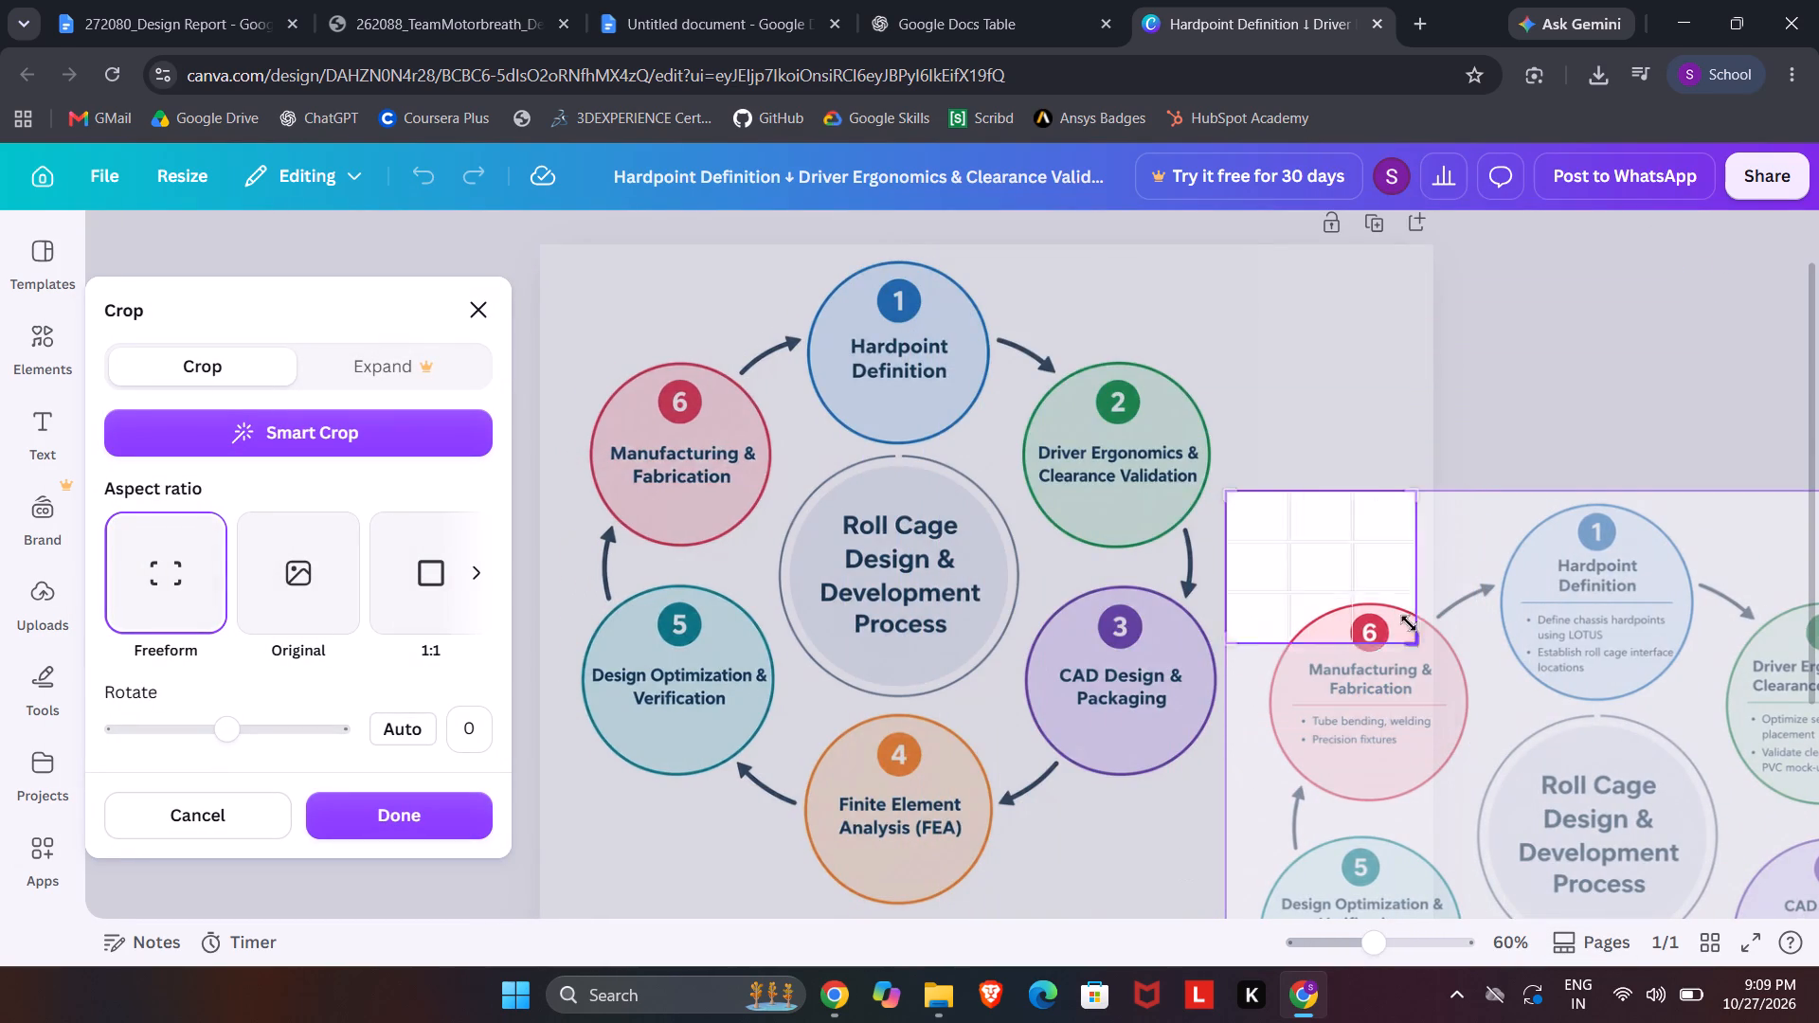
left_click_drag(1409, 623, 1378, 547)
left_click_drag(1374, 545, 1361, 586)
left_click(1490, 388)
Place the white patch over the arrow between circles 6 and 1, and trim it so only that arrow is covered.
left_click_drag(1282, 539, 791, 372)
left_click(782, 363)
left_click_drag(767, 421, 769, 415)
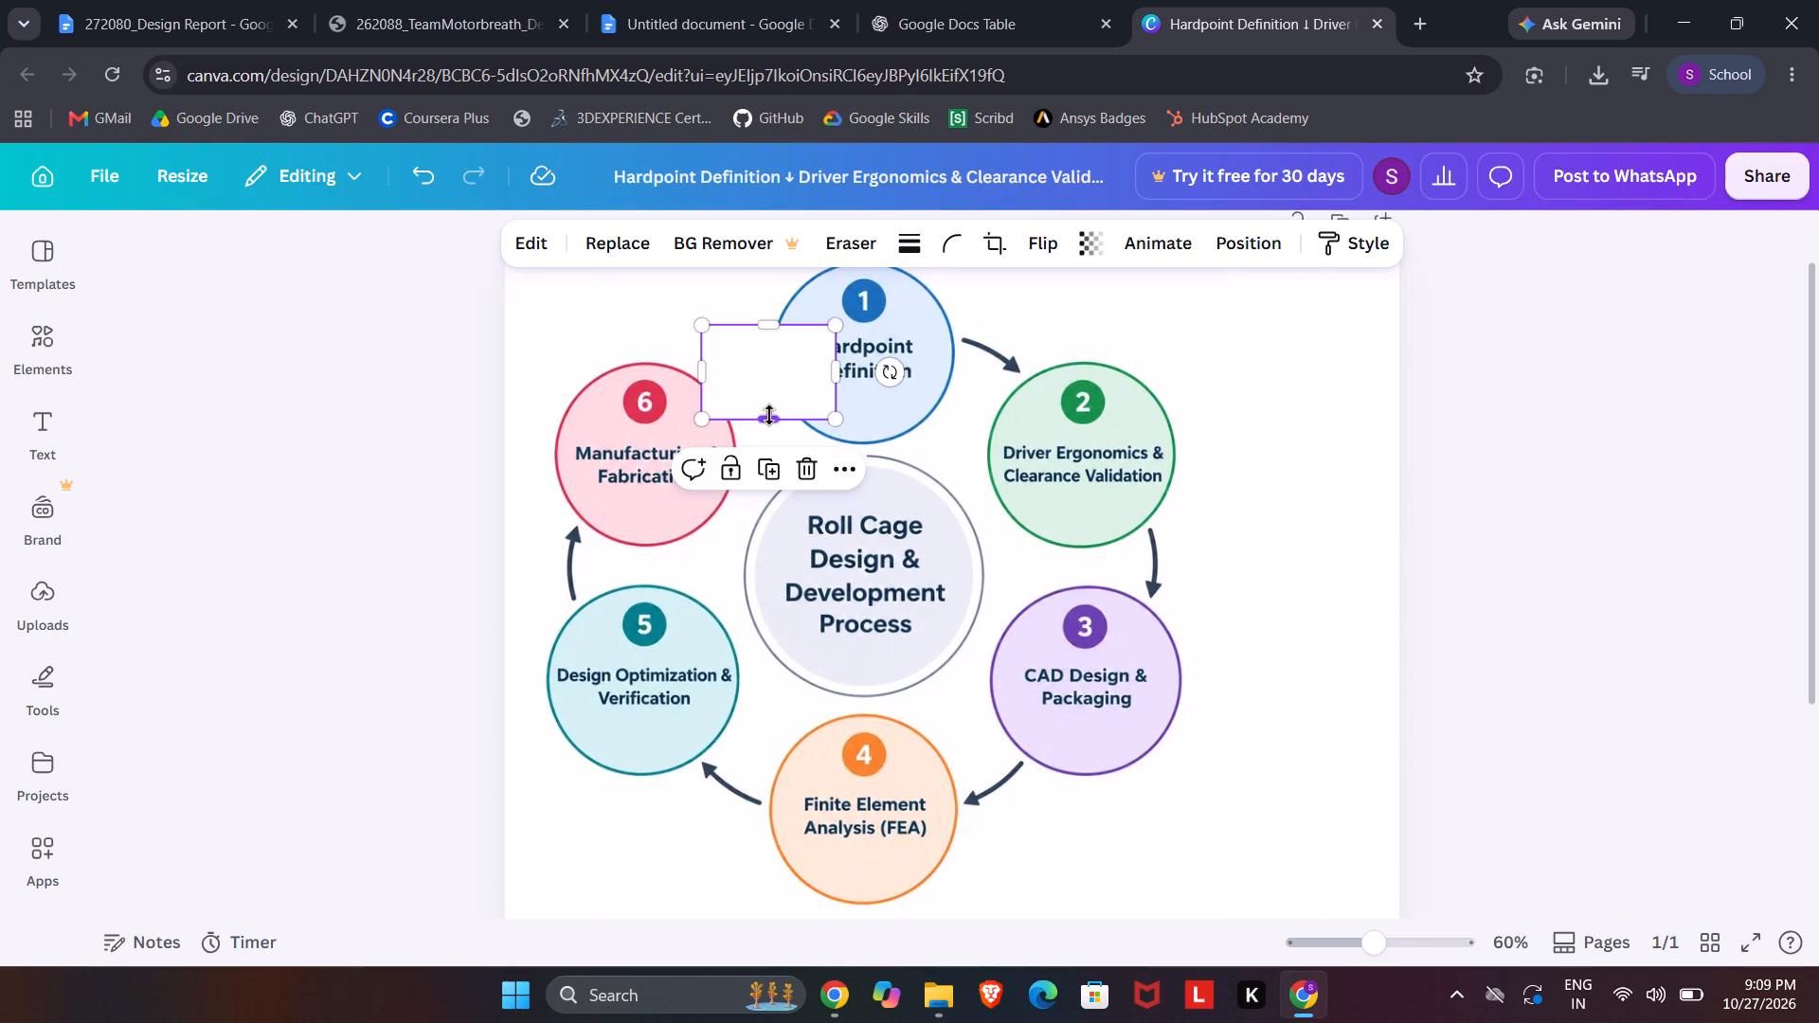
left_click_drag(769, 415, 779, 386)
left_click(761, 364)
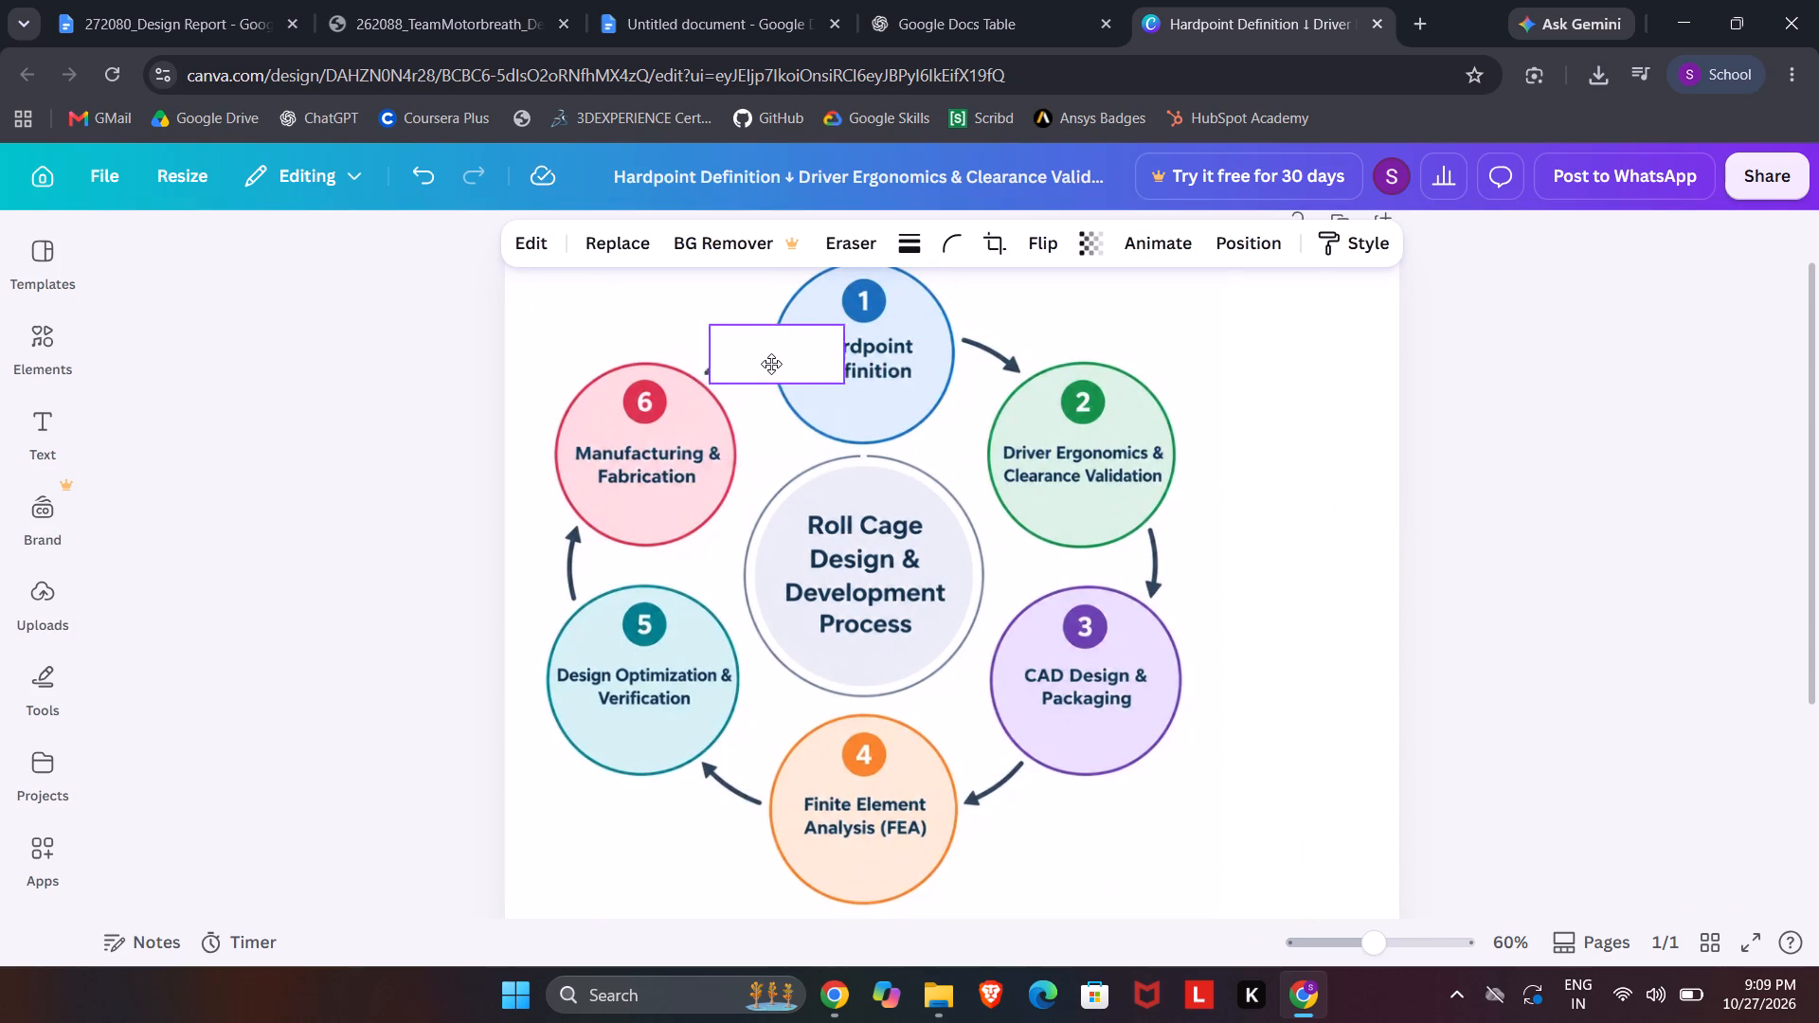
left_click_drag(842, 356, 838, 355)
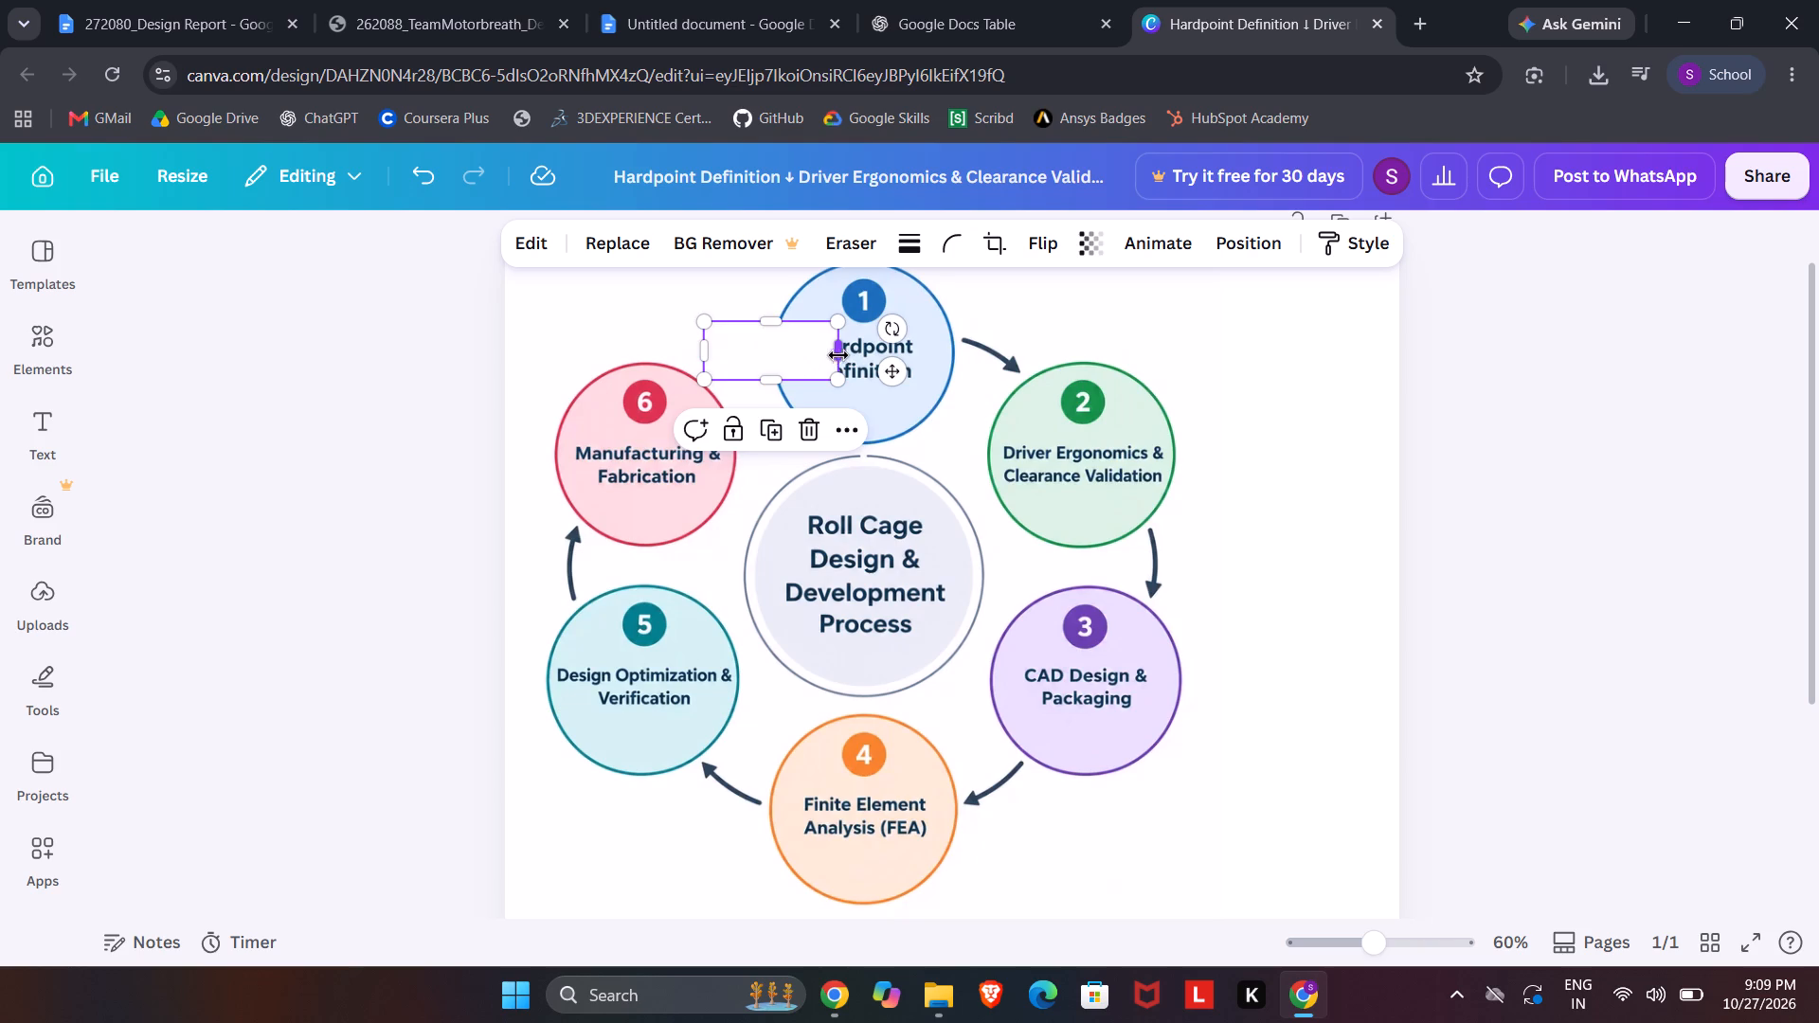
left_click_drag(838, 355, 772, 350)
left_click(1452, 414)
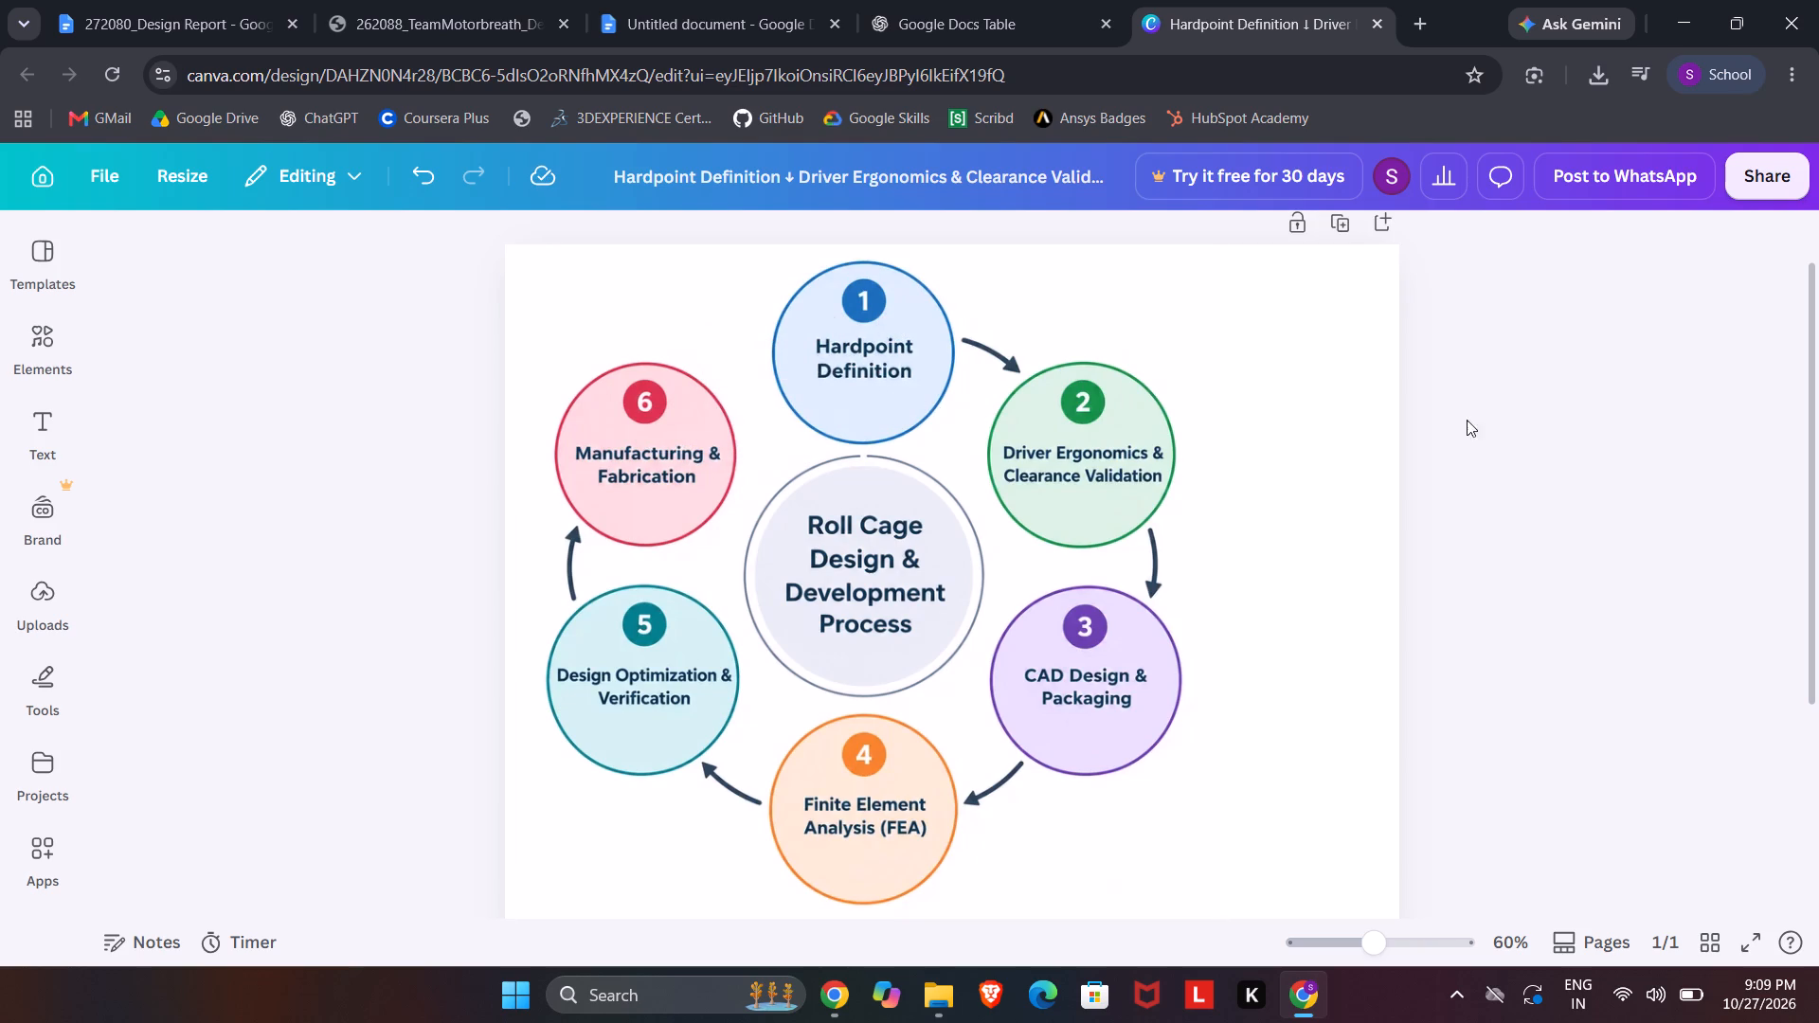
Select the cycle image, the central title circle and the white patch together and lock them.
scroll(1504, 577, "up", 2)
scroll(1506, 591, "down", 1)
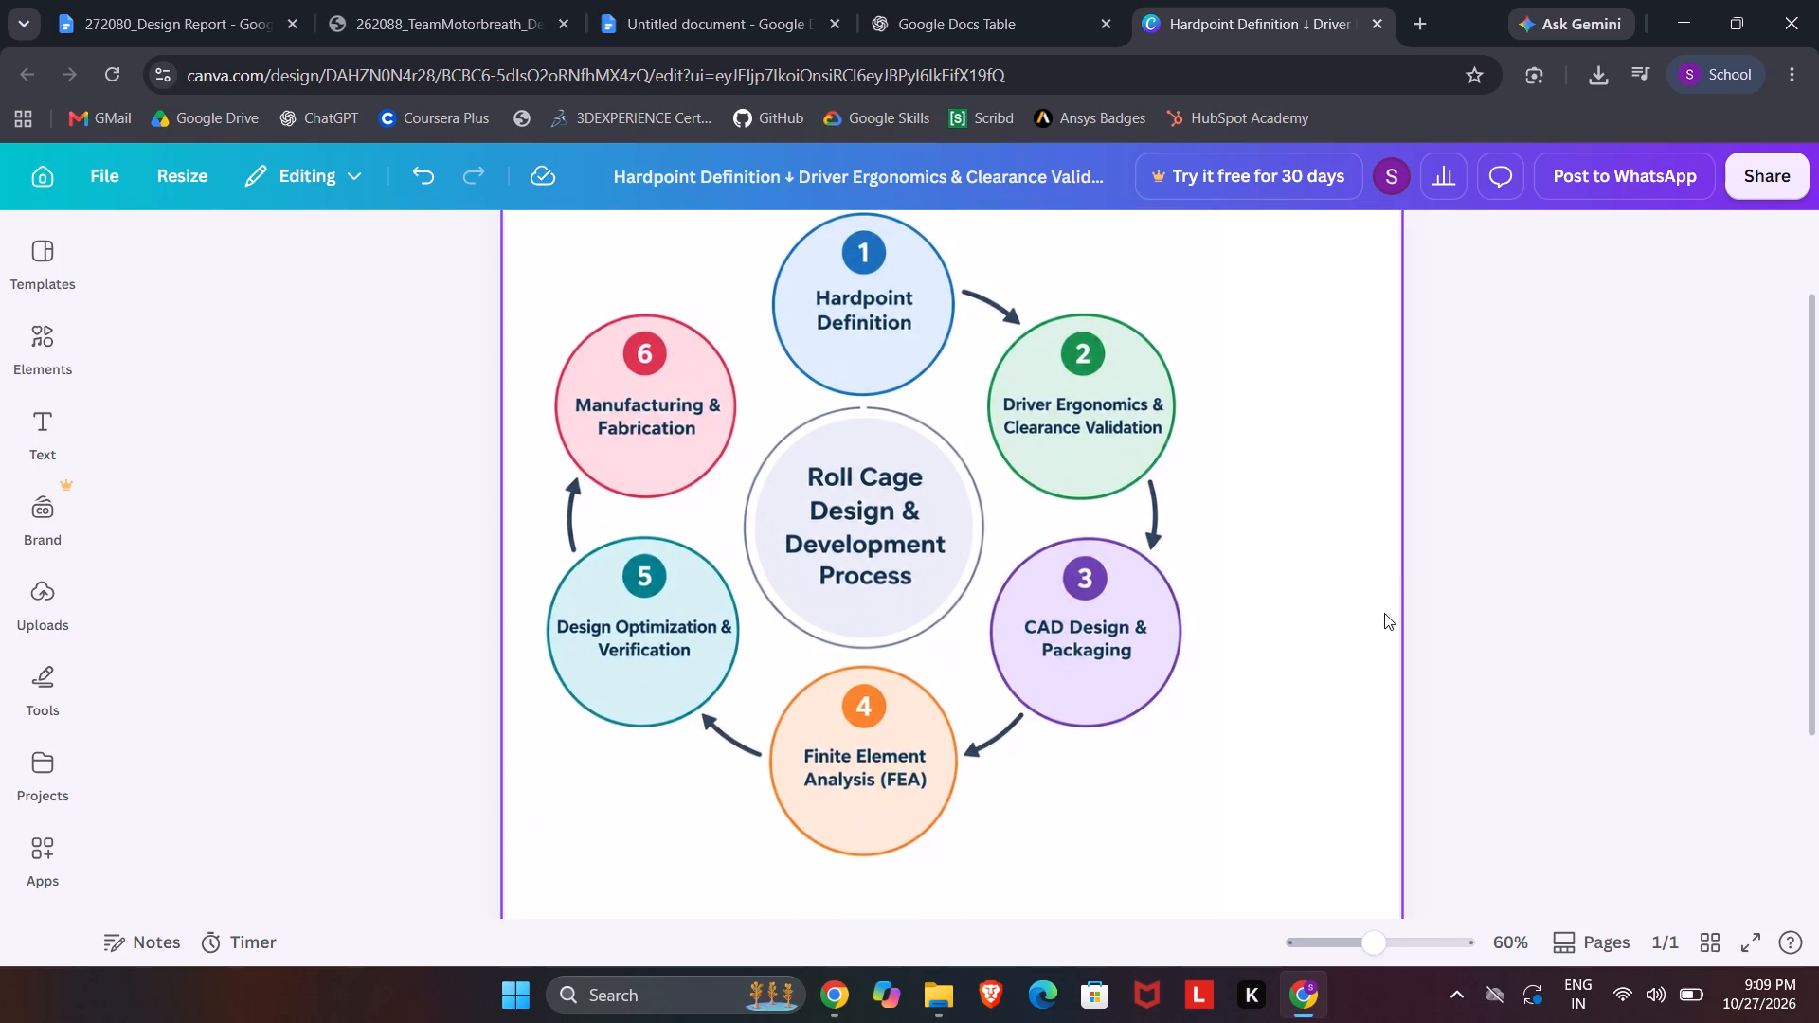
left_click_drag(1376, 946, 1360, 940)
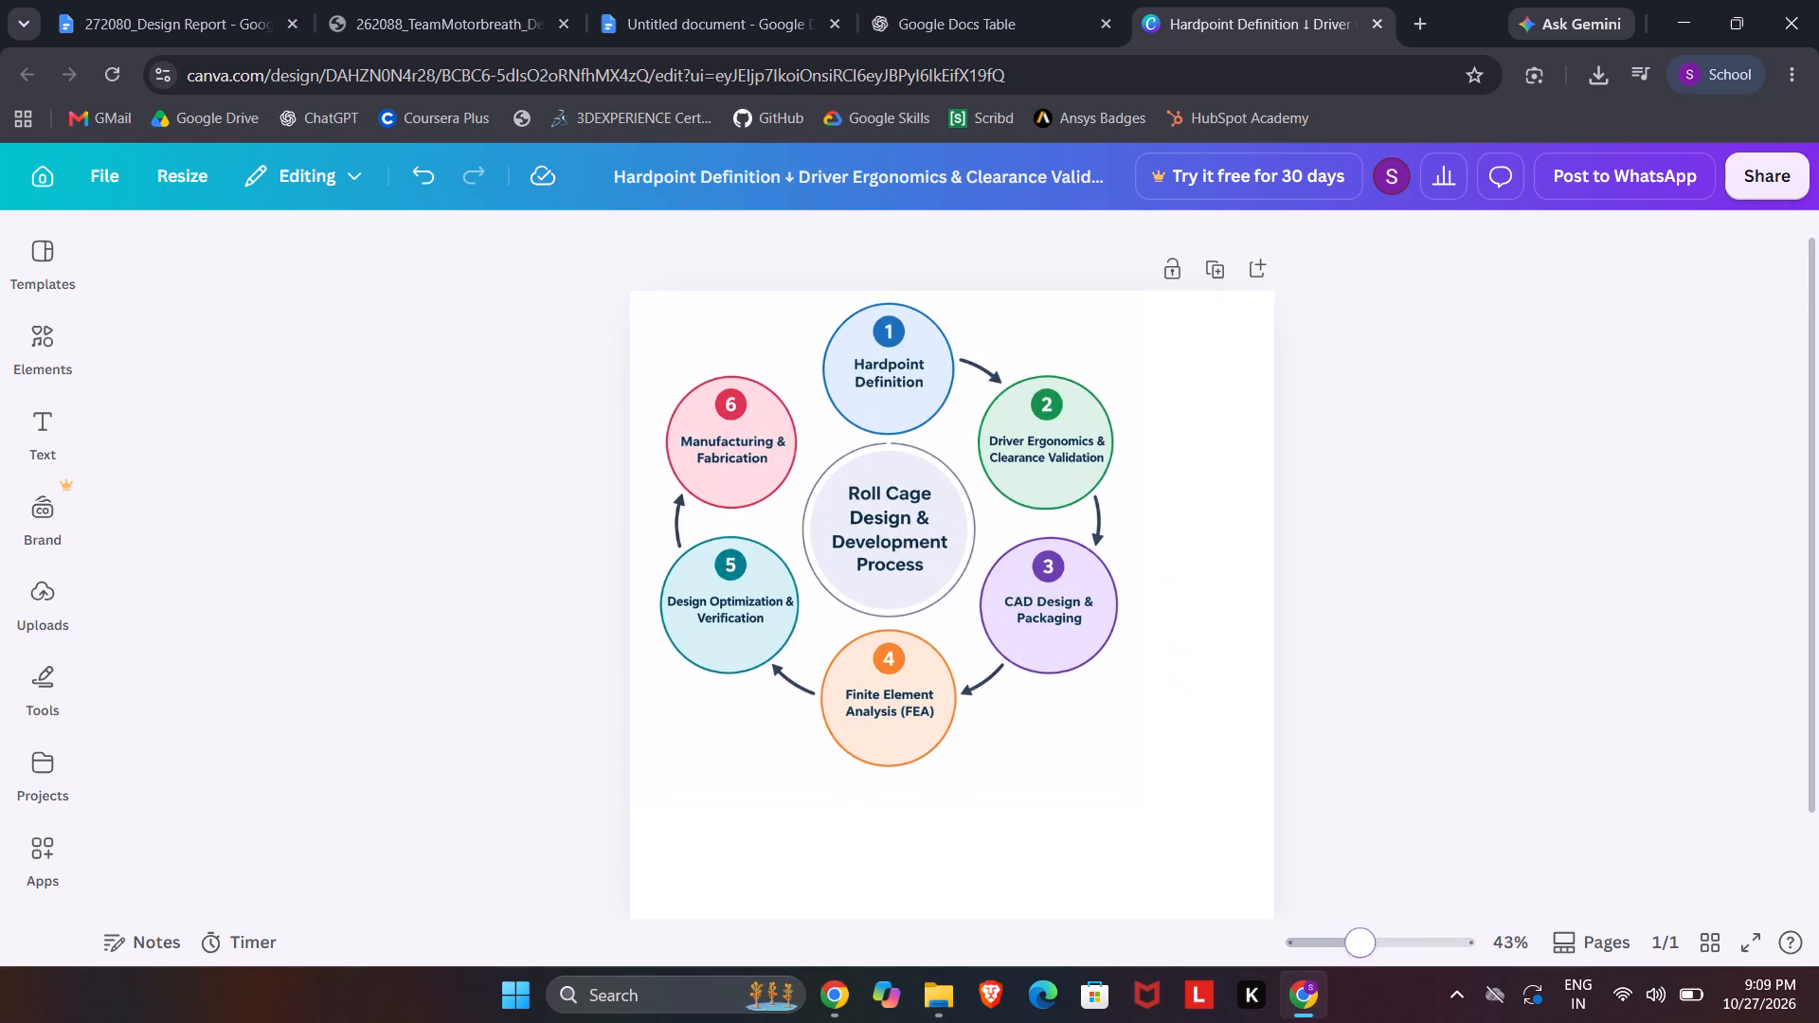
left_click(1433, 582)
left_click(1021, 627)
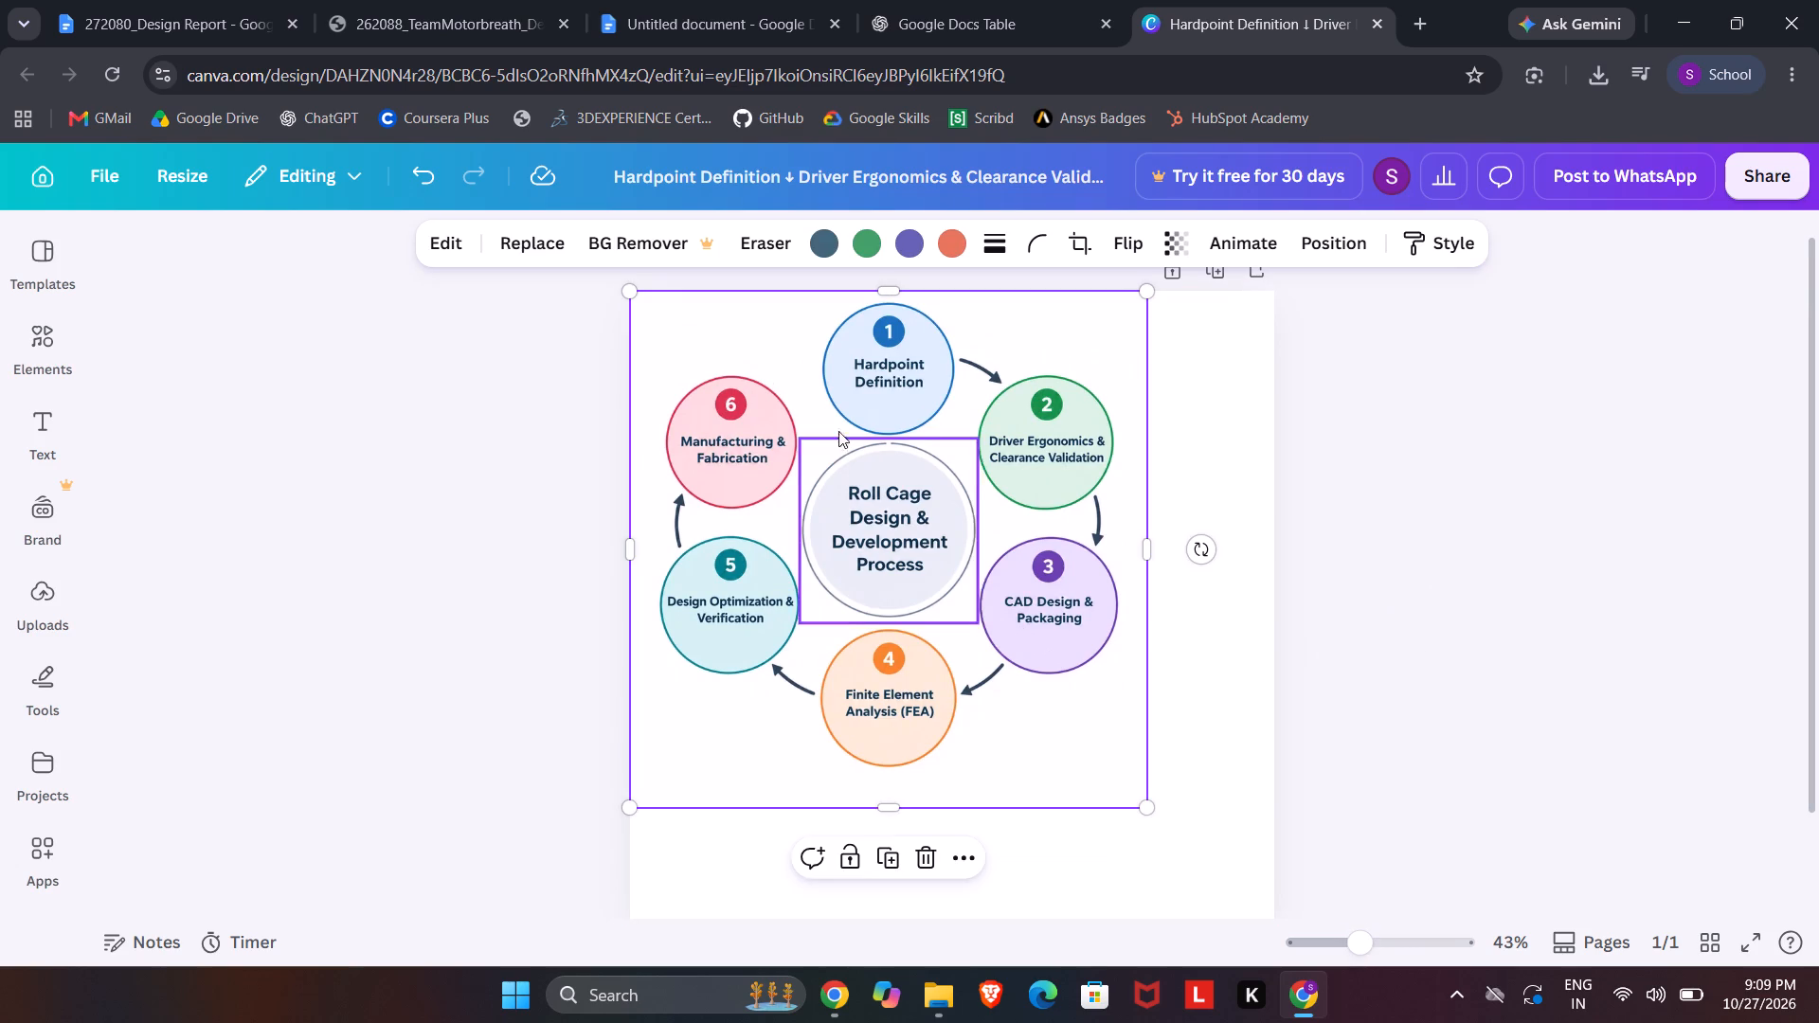
left_click(799, 372, "ctrl")
left_click(883, 516, "ctrl")
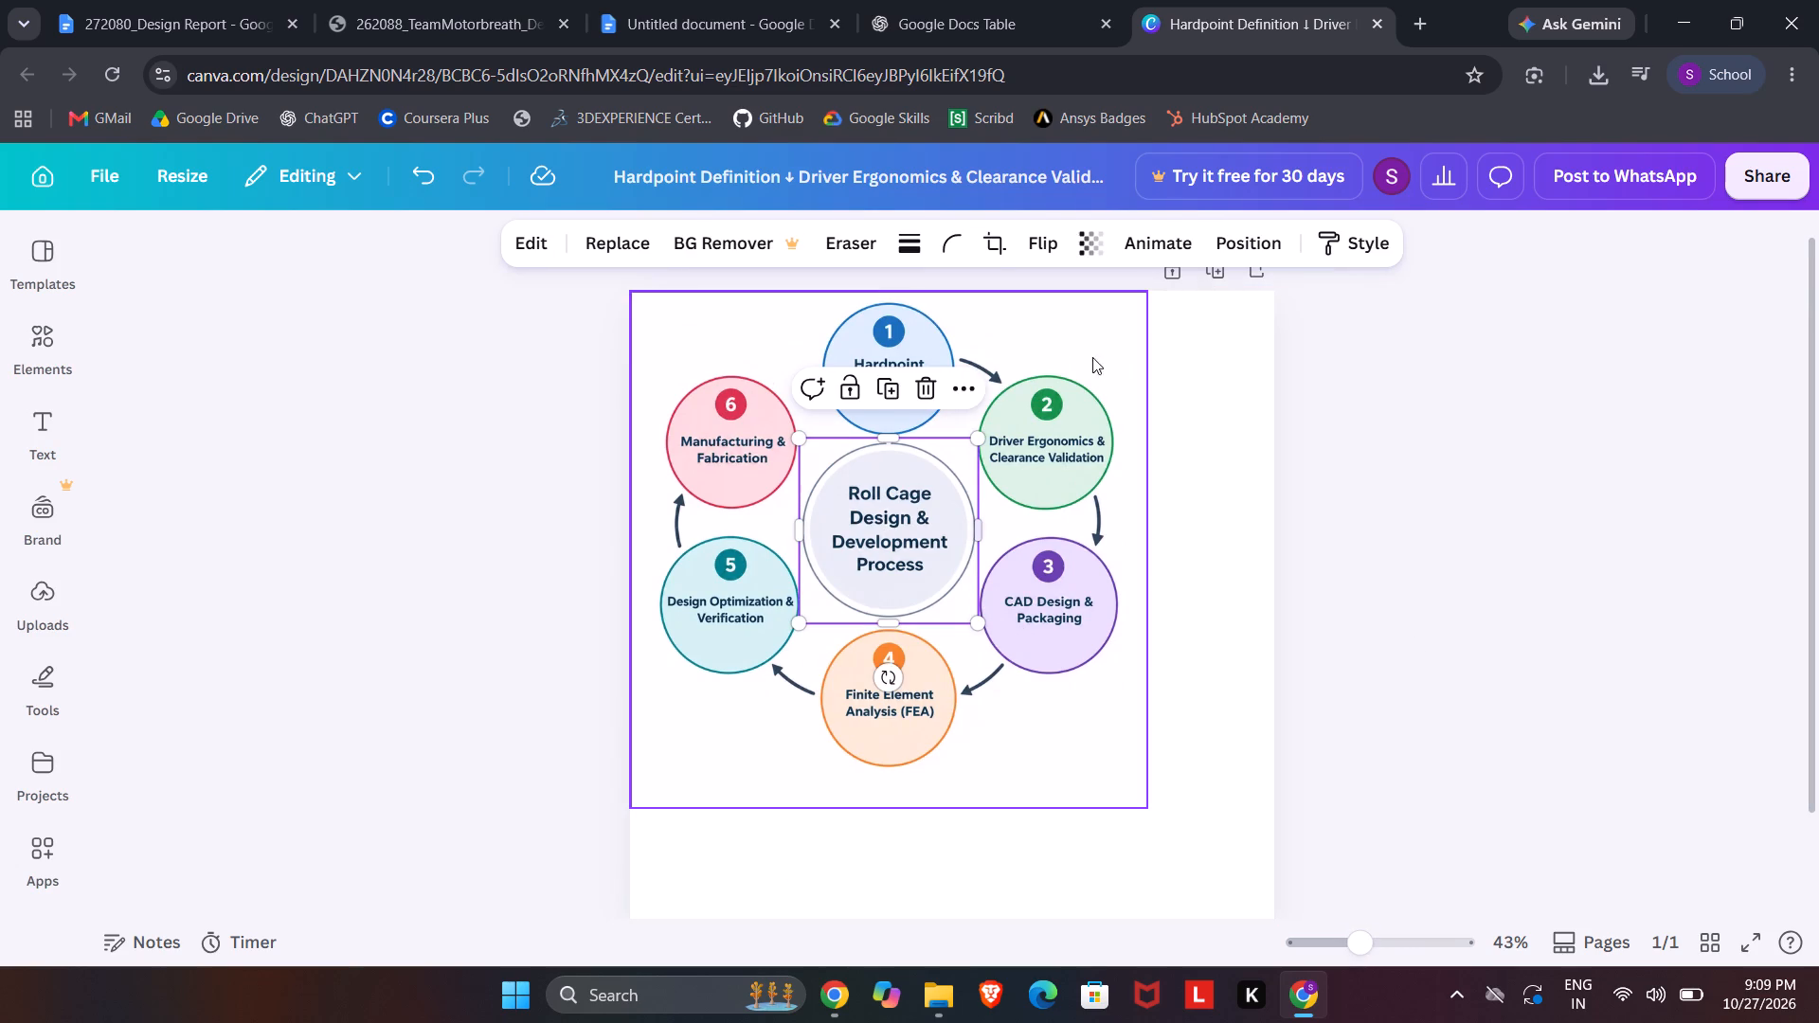
left_click(885, 308, "shift")
left_click(780, 366, "shift")
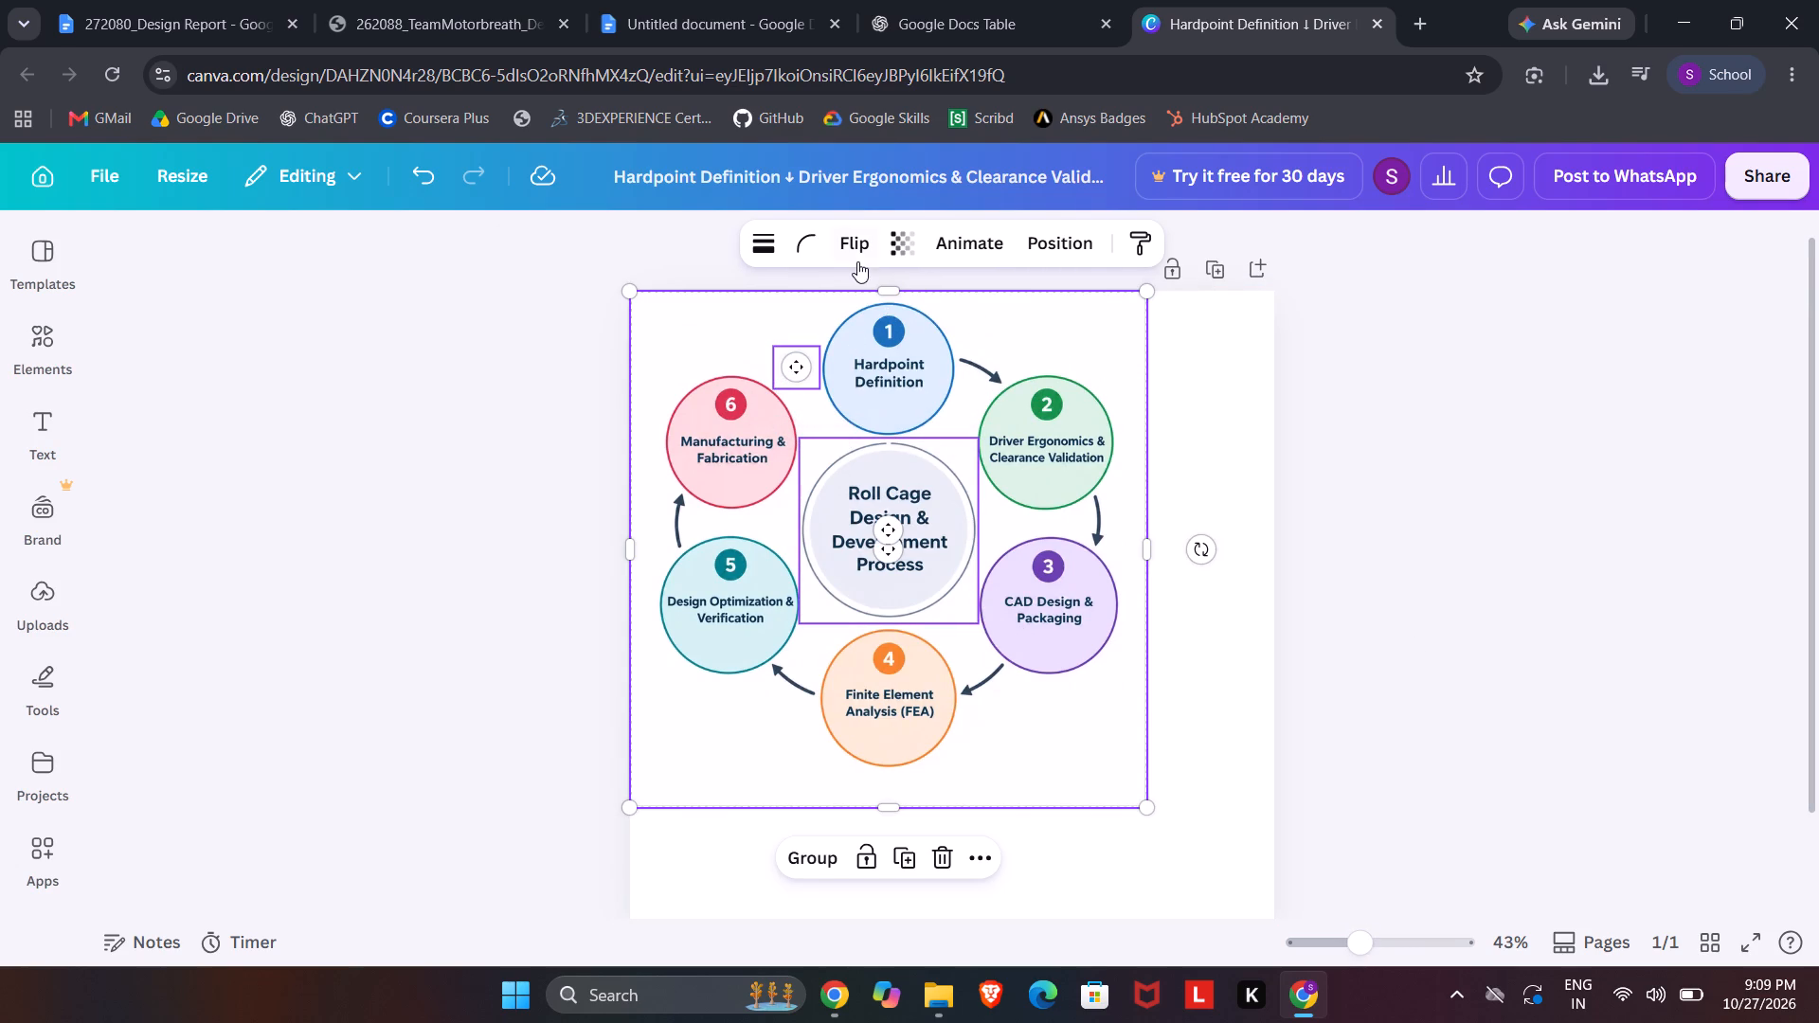
left_click(875, 860)
left_click(1366, 560)
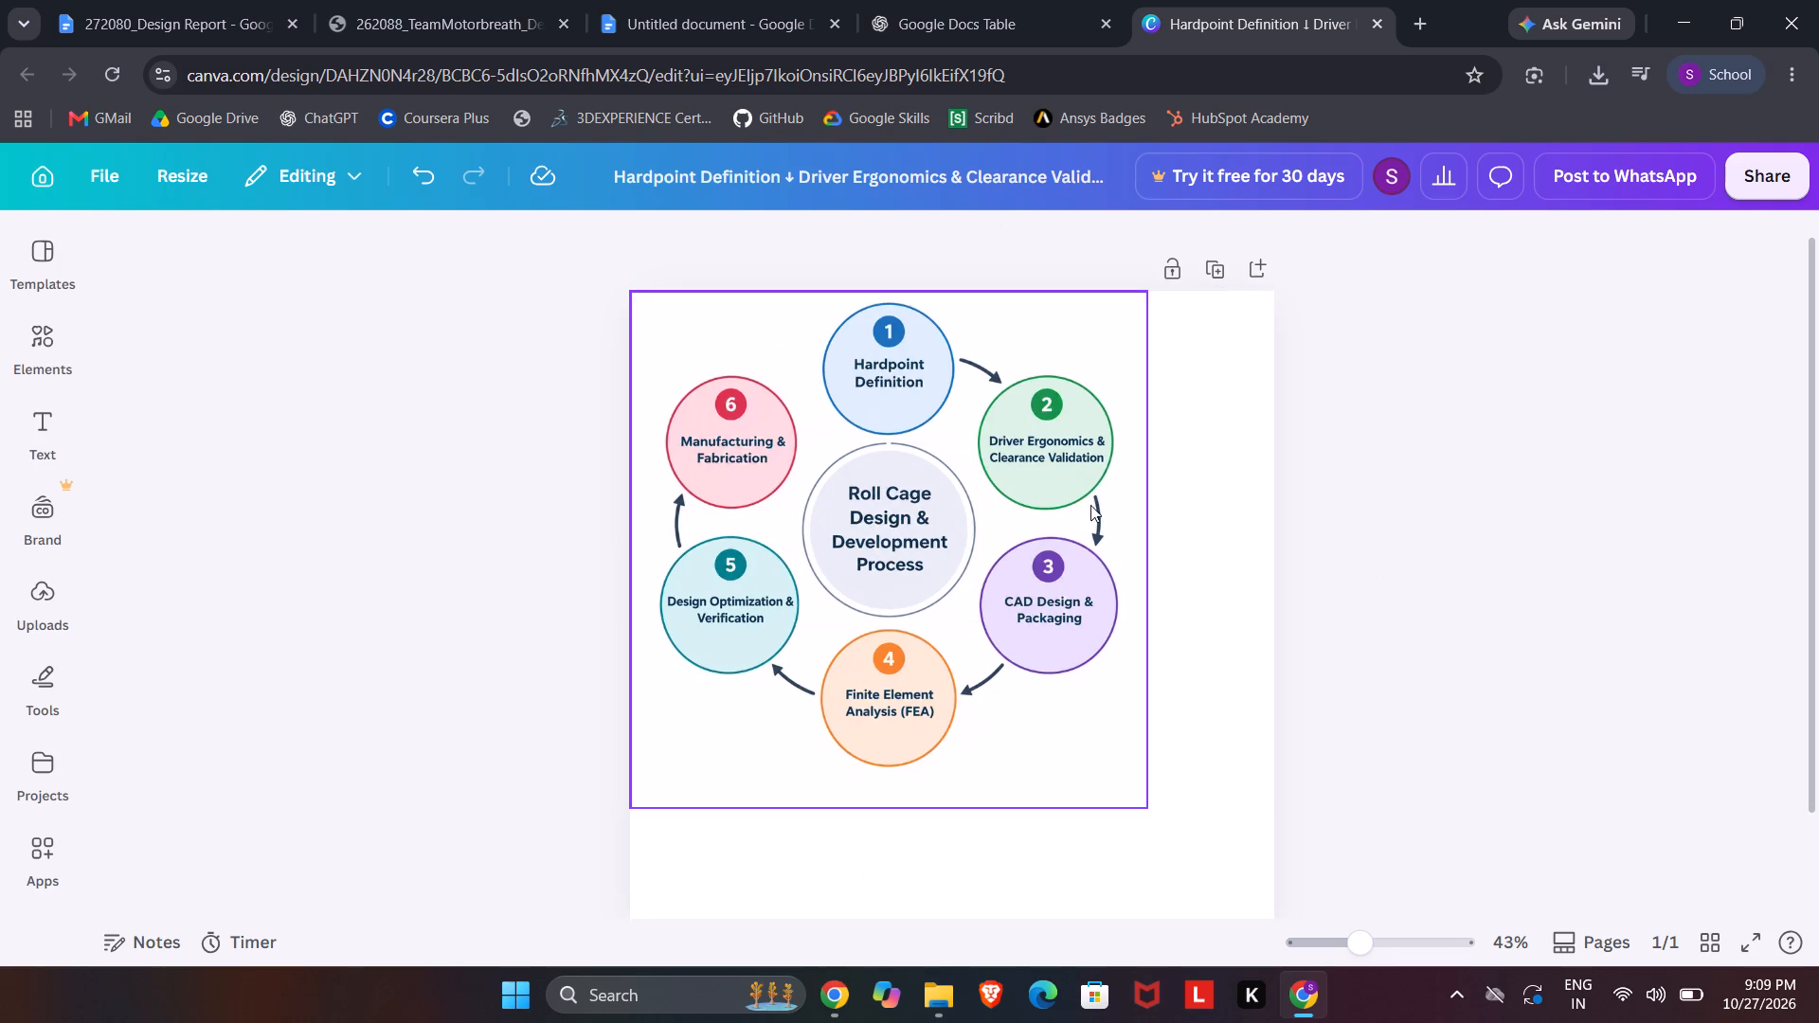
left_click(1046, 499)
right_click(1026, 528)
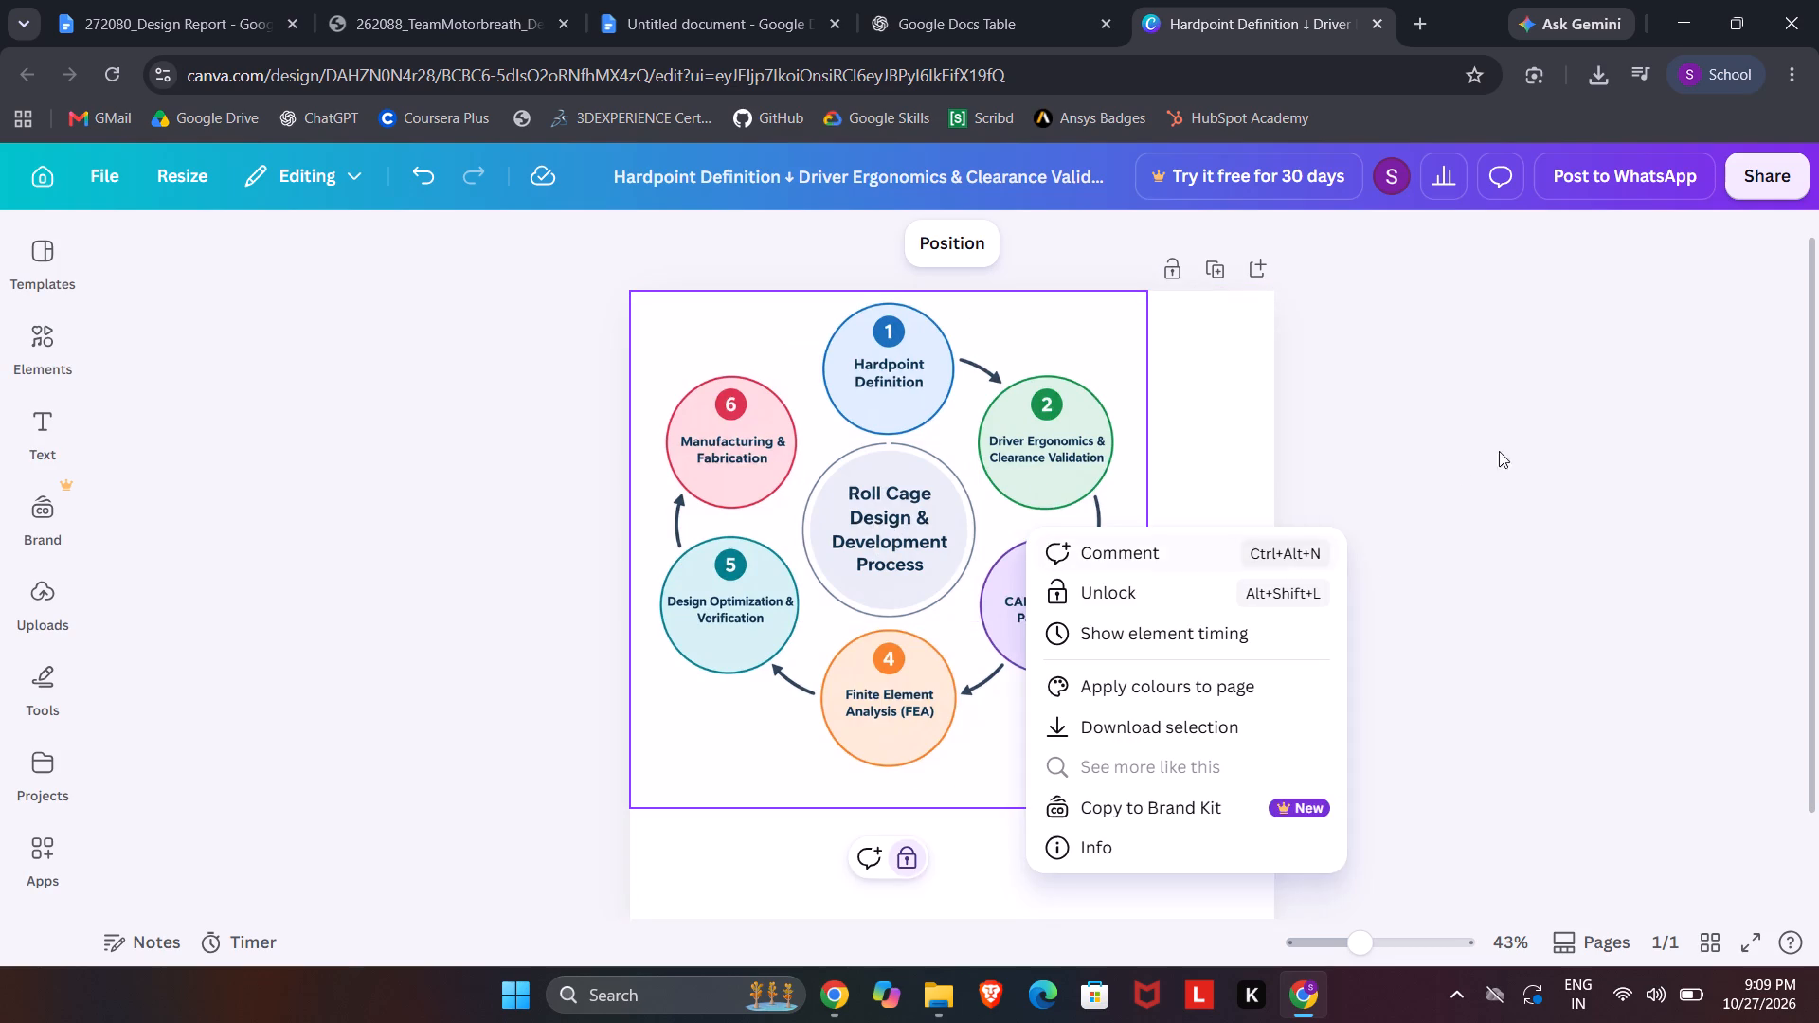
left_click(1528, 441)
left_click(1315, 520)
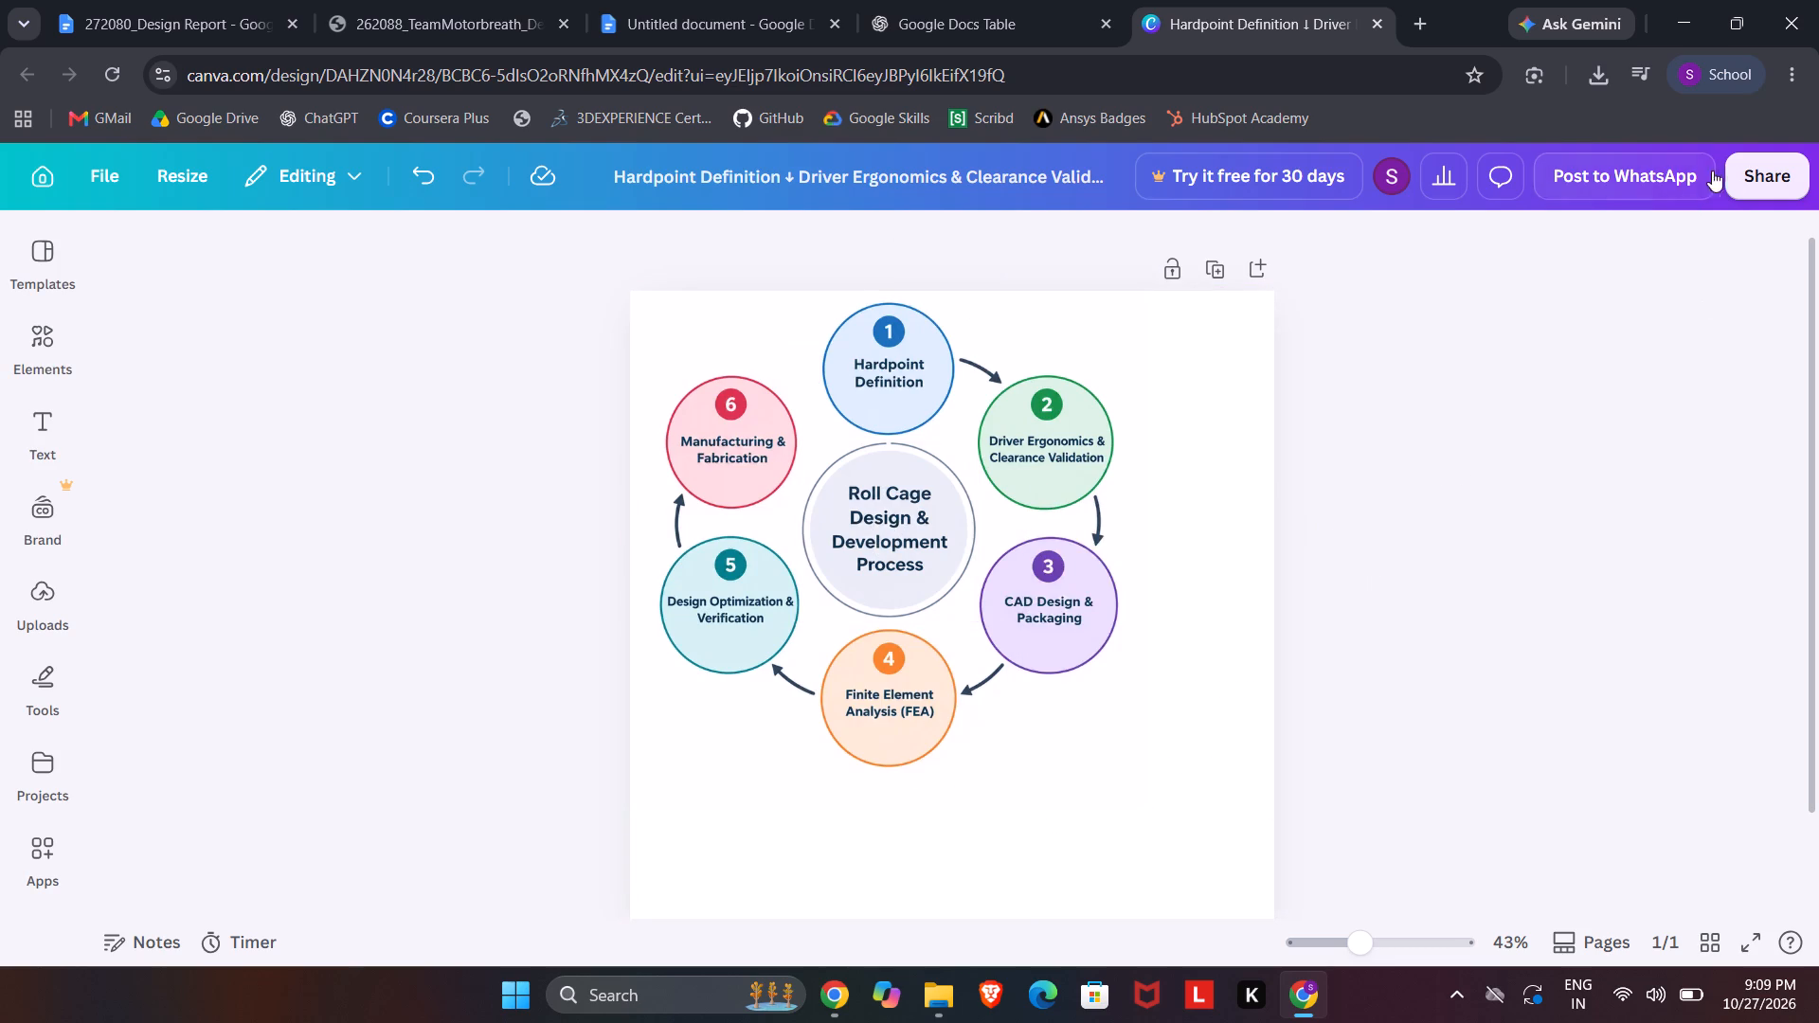
Download the finished flowchart as a PNG.
left_click(1776, 171)
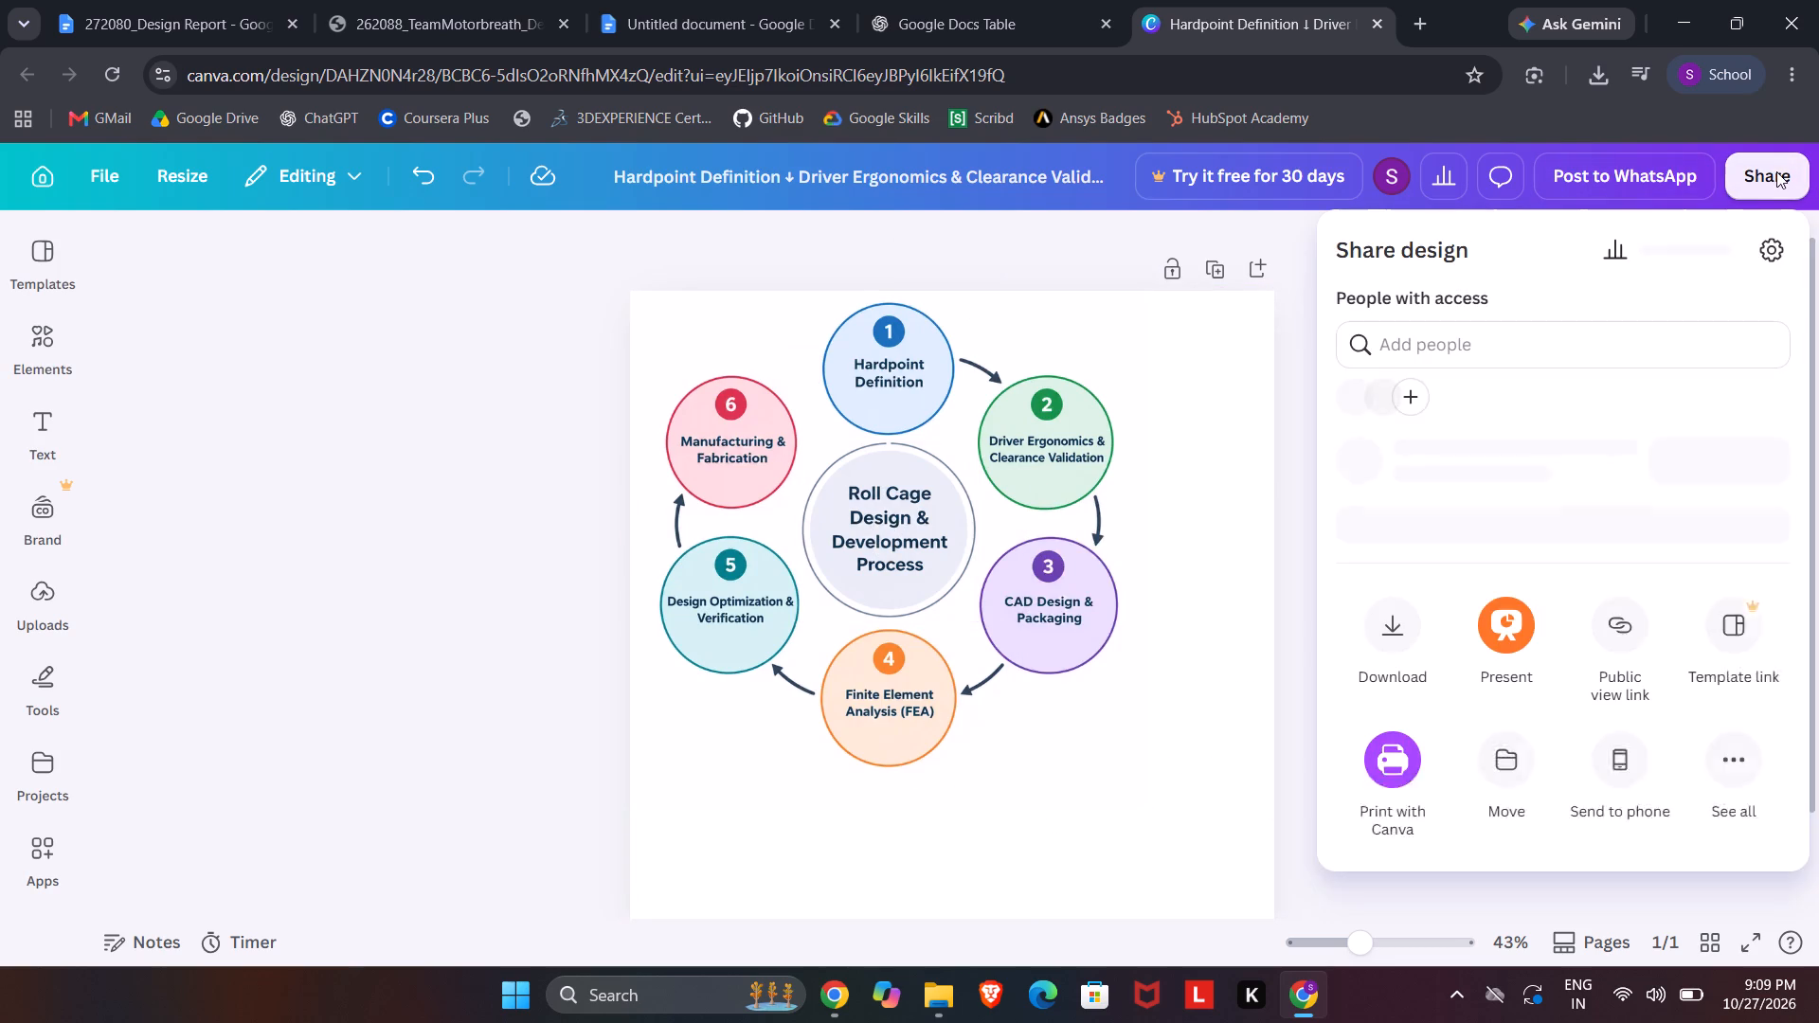
left_click(1369, 752)
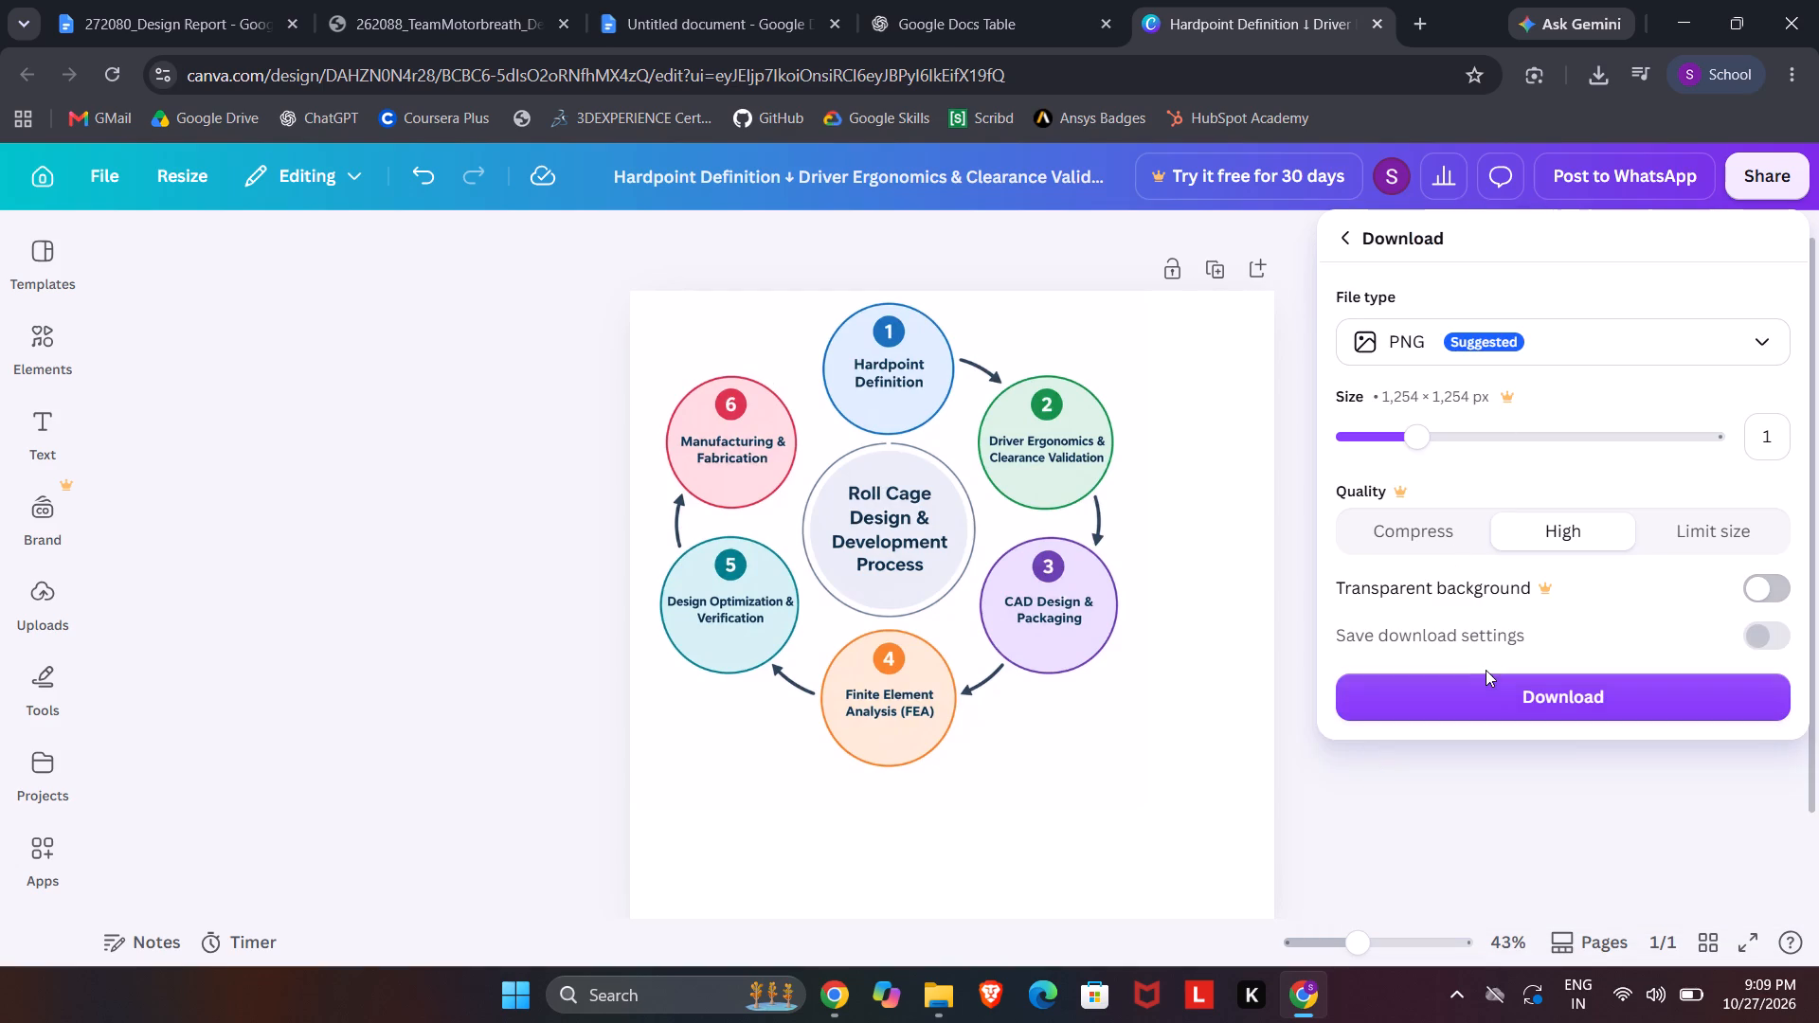
left_click(1490, 681)
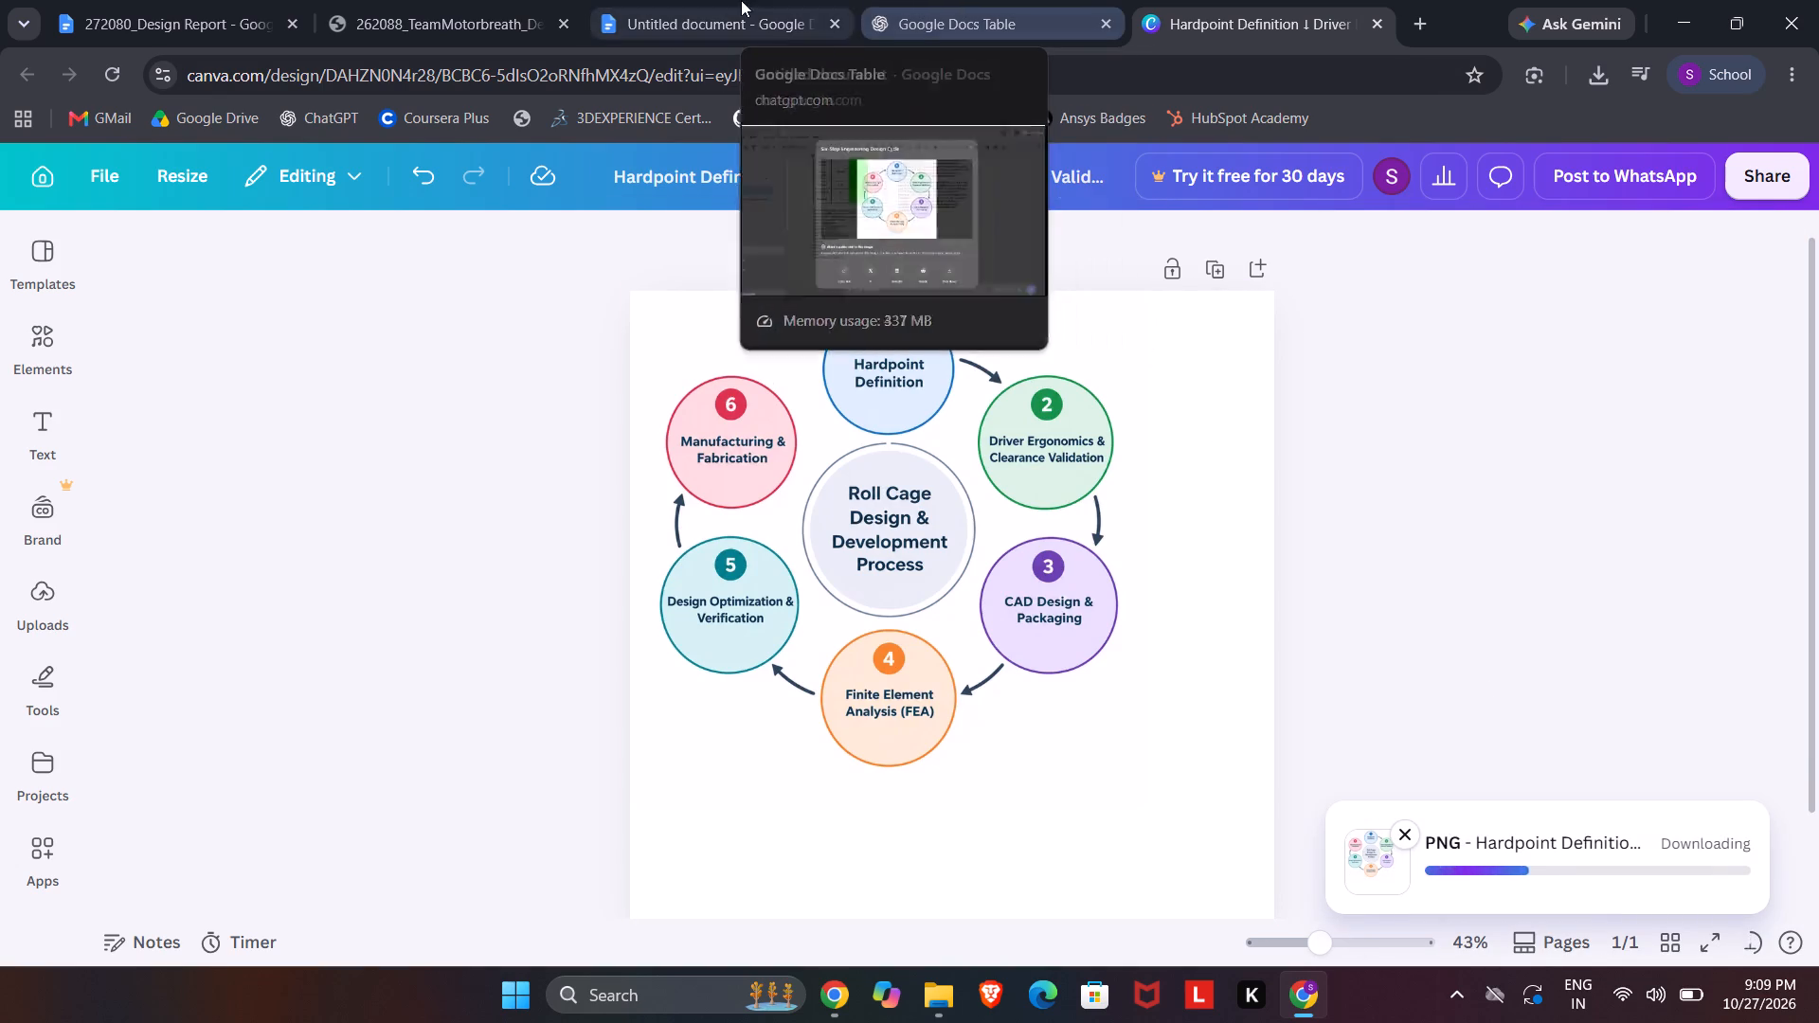
Switch to the 272080_Design Report document and insert the downloaded flowchart image between the Methodology paragraph and the Material Selection heading.
left_click(243, 0)
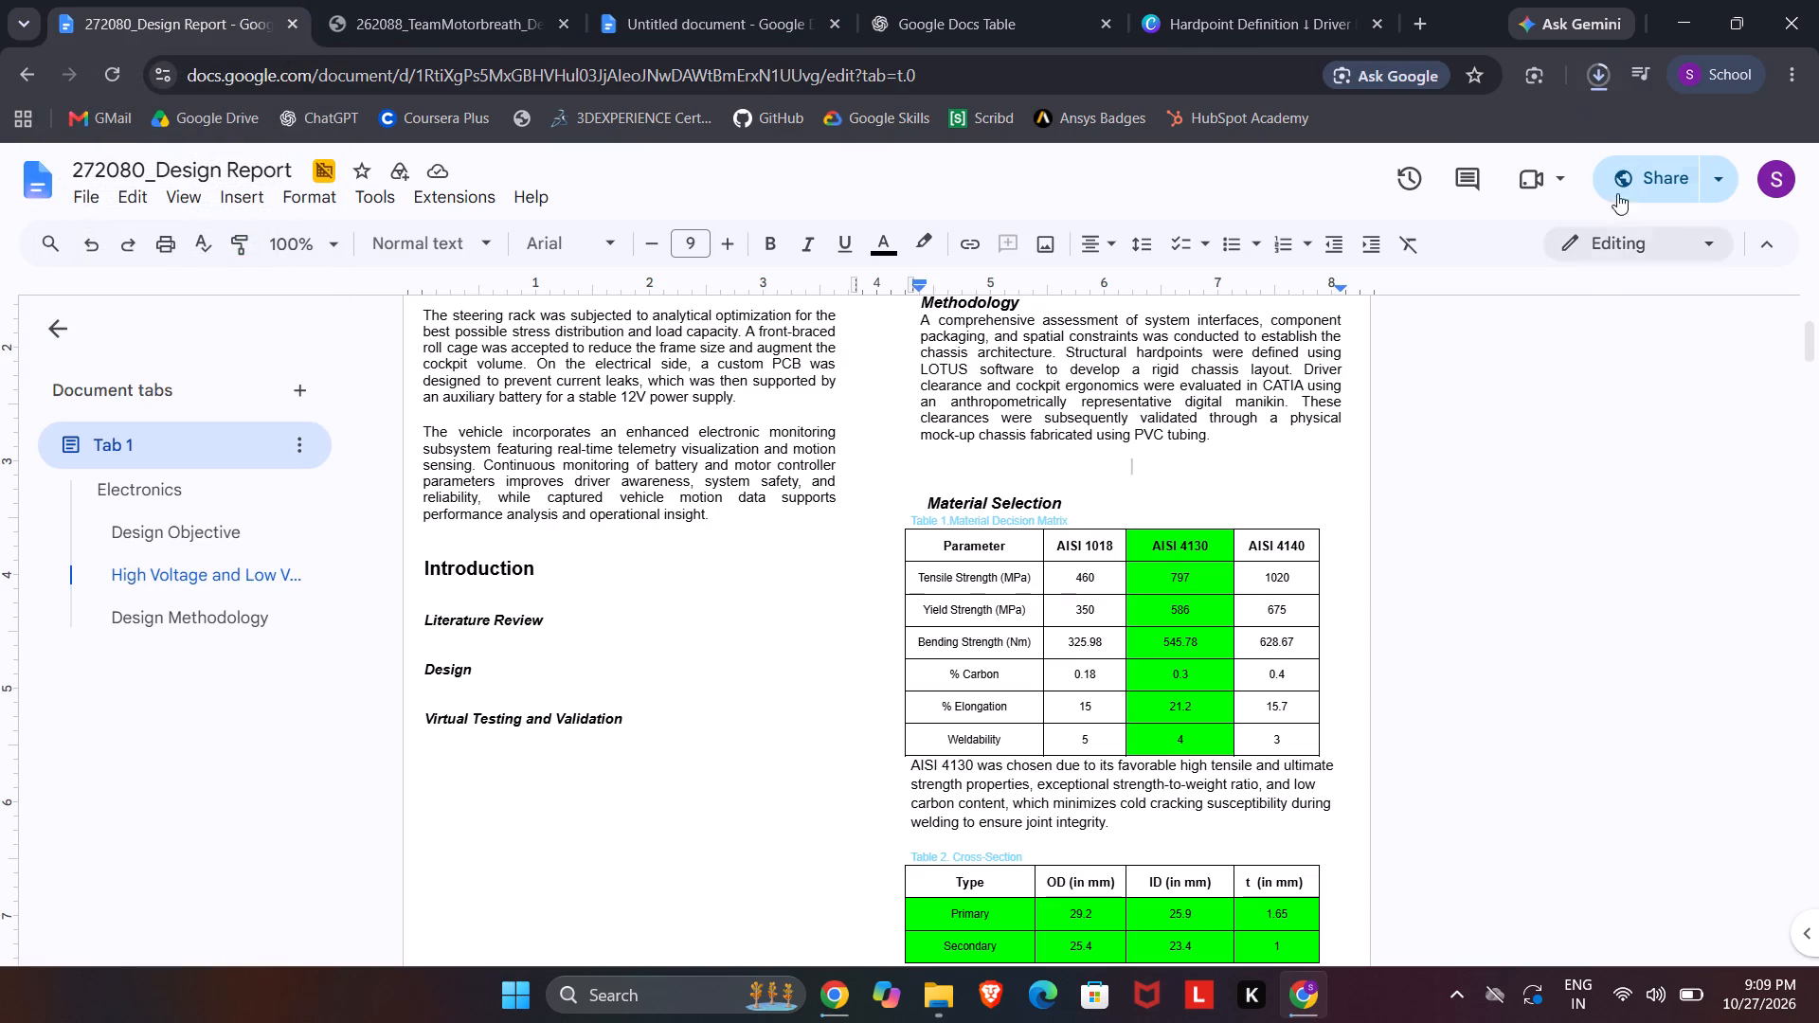
left_click(1584, 70)
left_click_drag(1437, 190, 1018, 538)
Reduce the inserted flowchart image's height by moving its bottom edge up, keeping its width.
left_click(1098, 576)
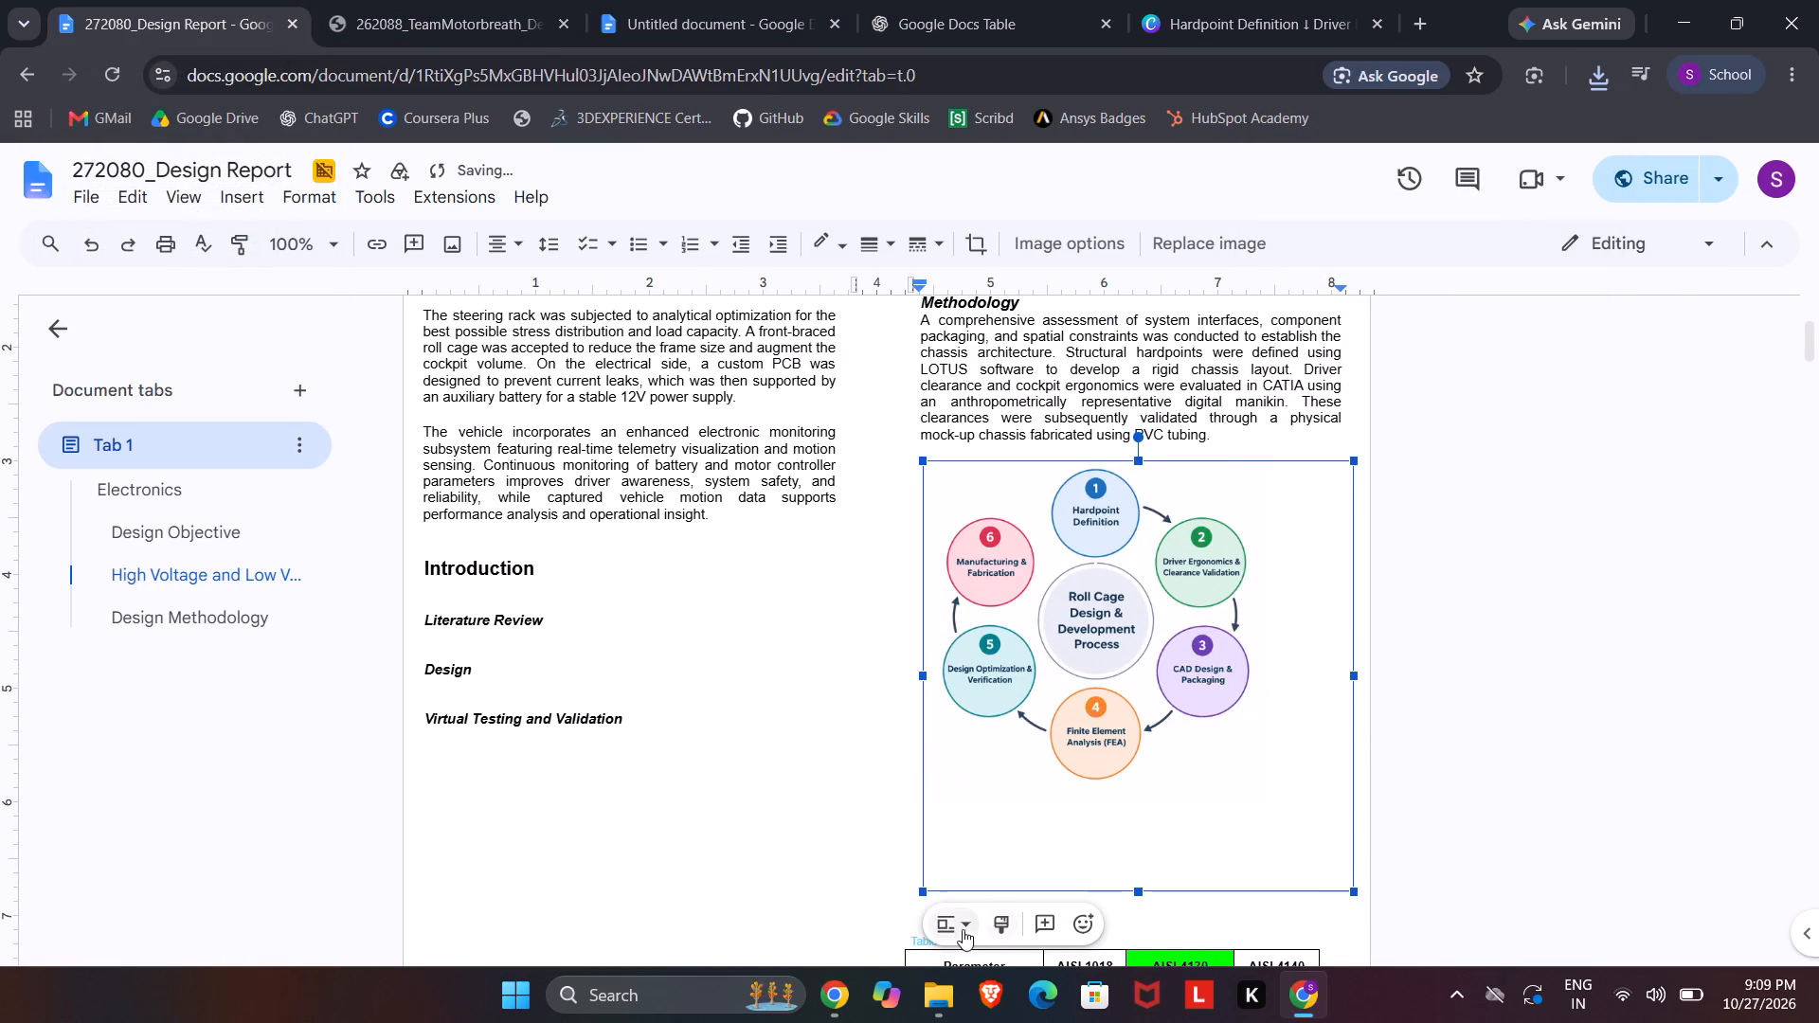
right_click(1080, 801)
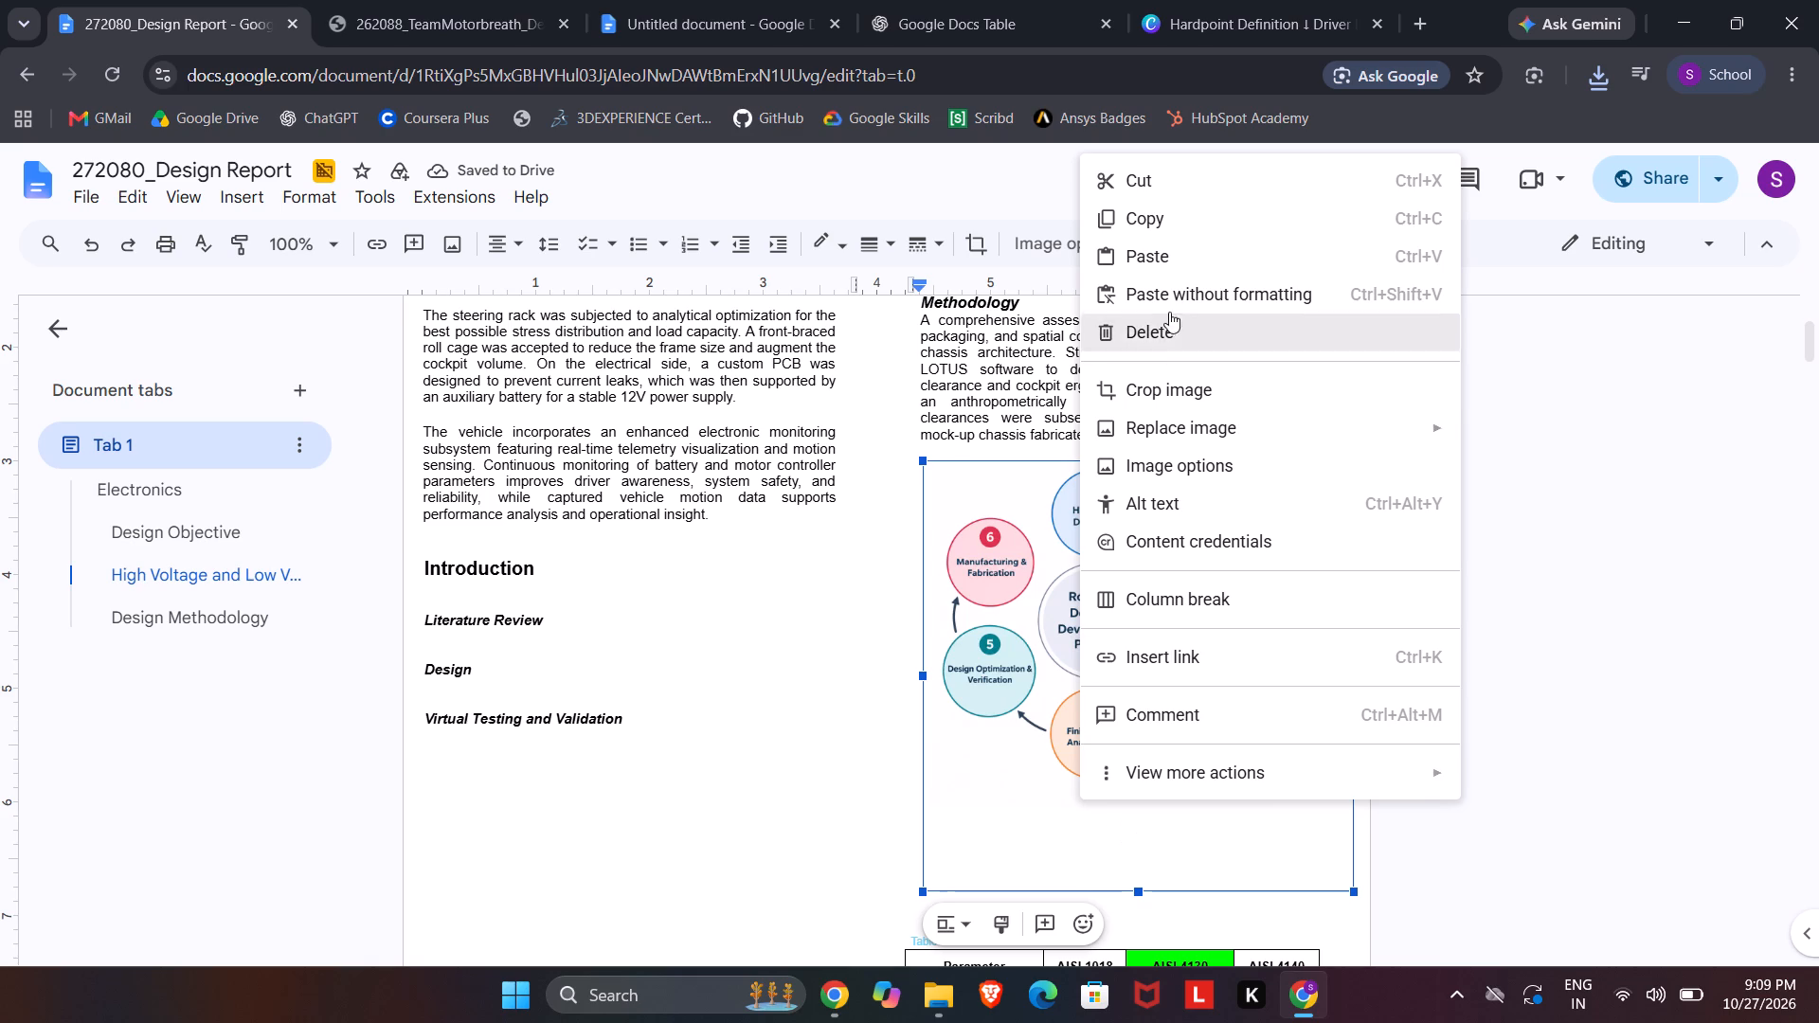
left_click(1218, 841)
left_click_drag(1136, 894, 1136, 892)
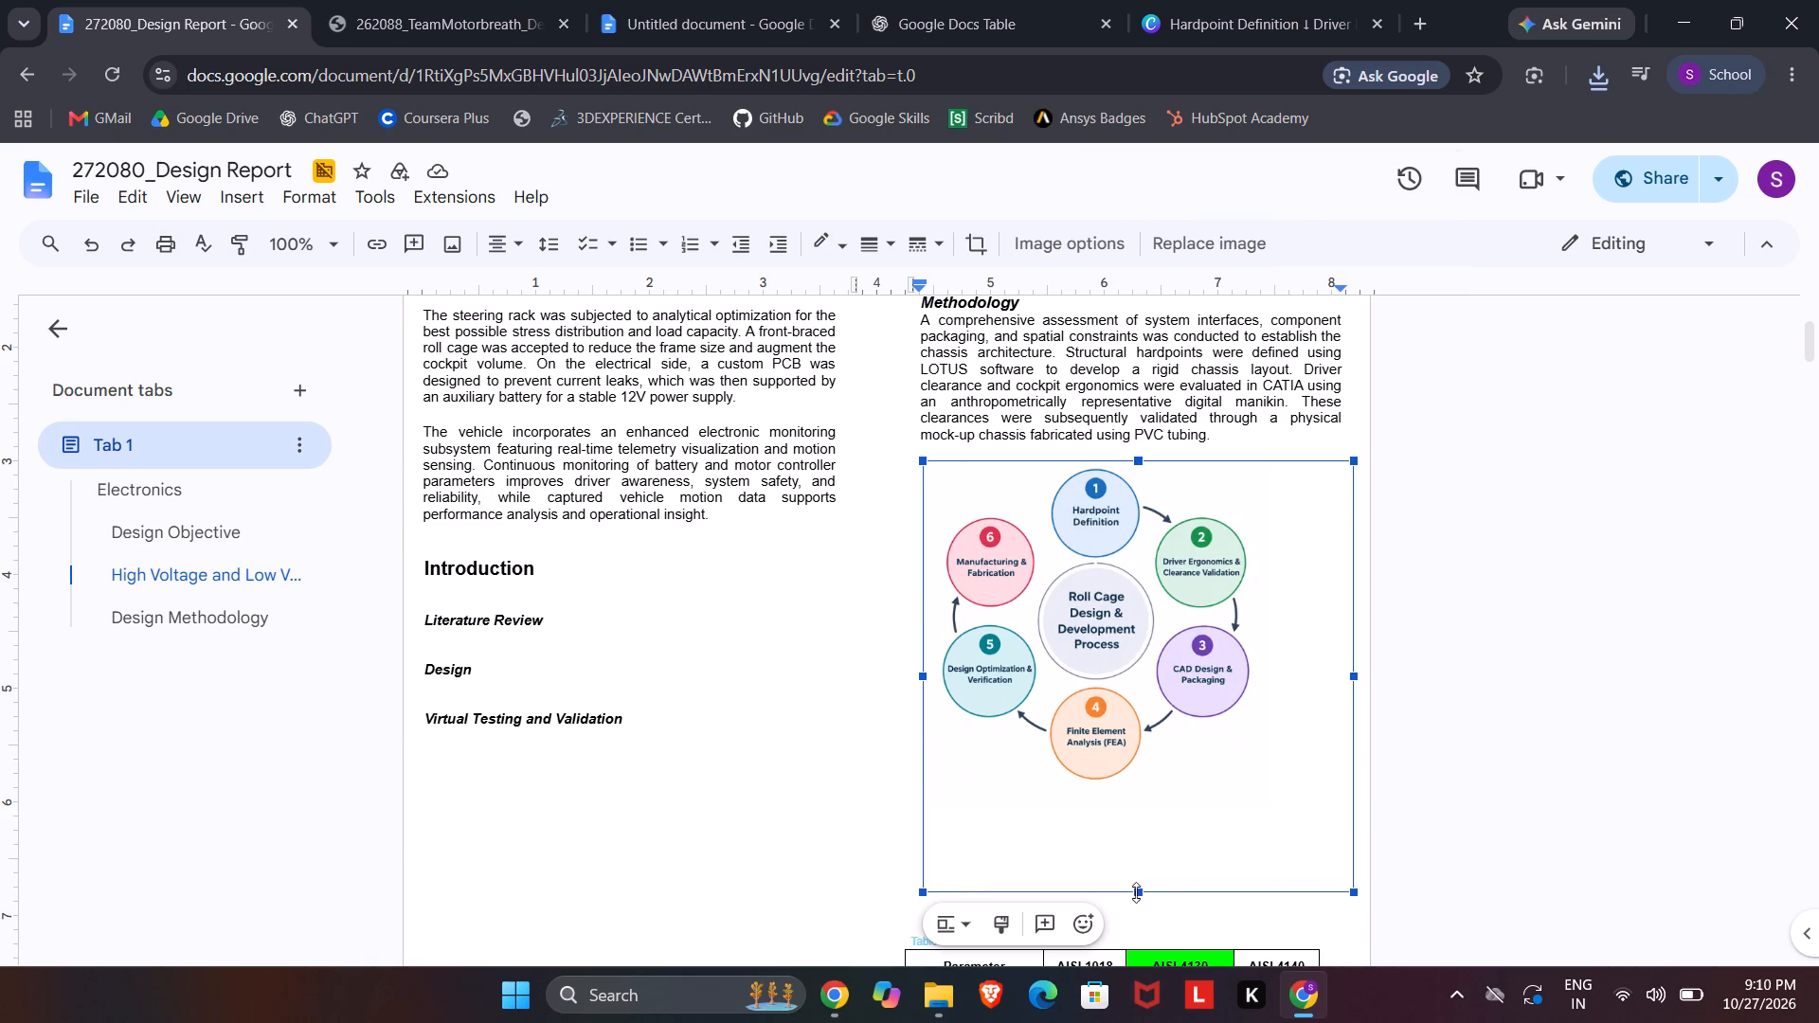
left_click_drag(1136, 892, 1127, 800)
left_click(1127, 793)
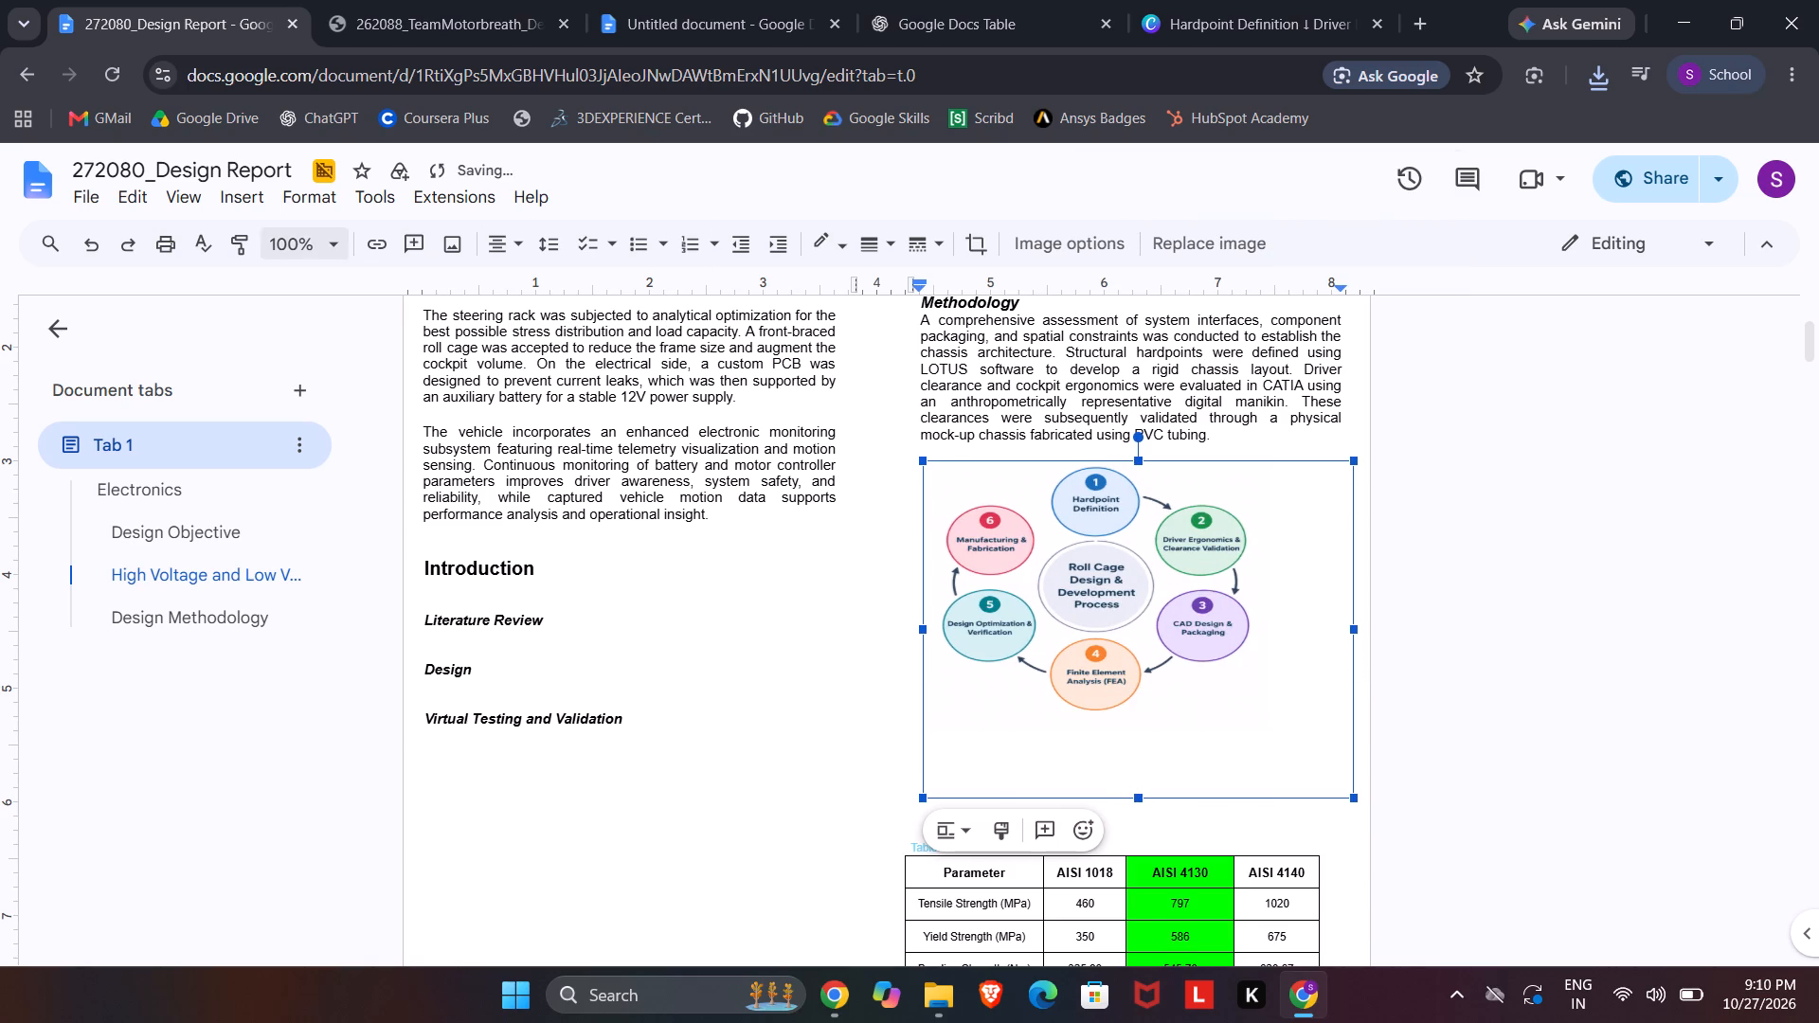
Undo the last height reduction of the flowchart image.
left_click(91, 245)
Crop the flowchart image under Methodology to the six-circle cycle, trimming the blank areas to its right and below it.
right_click(1193, 676)
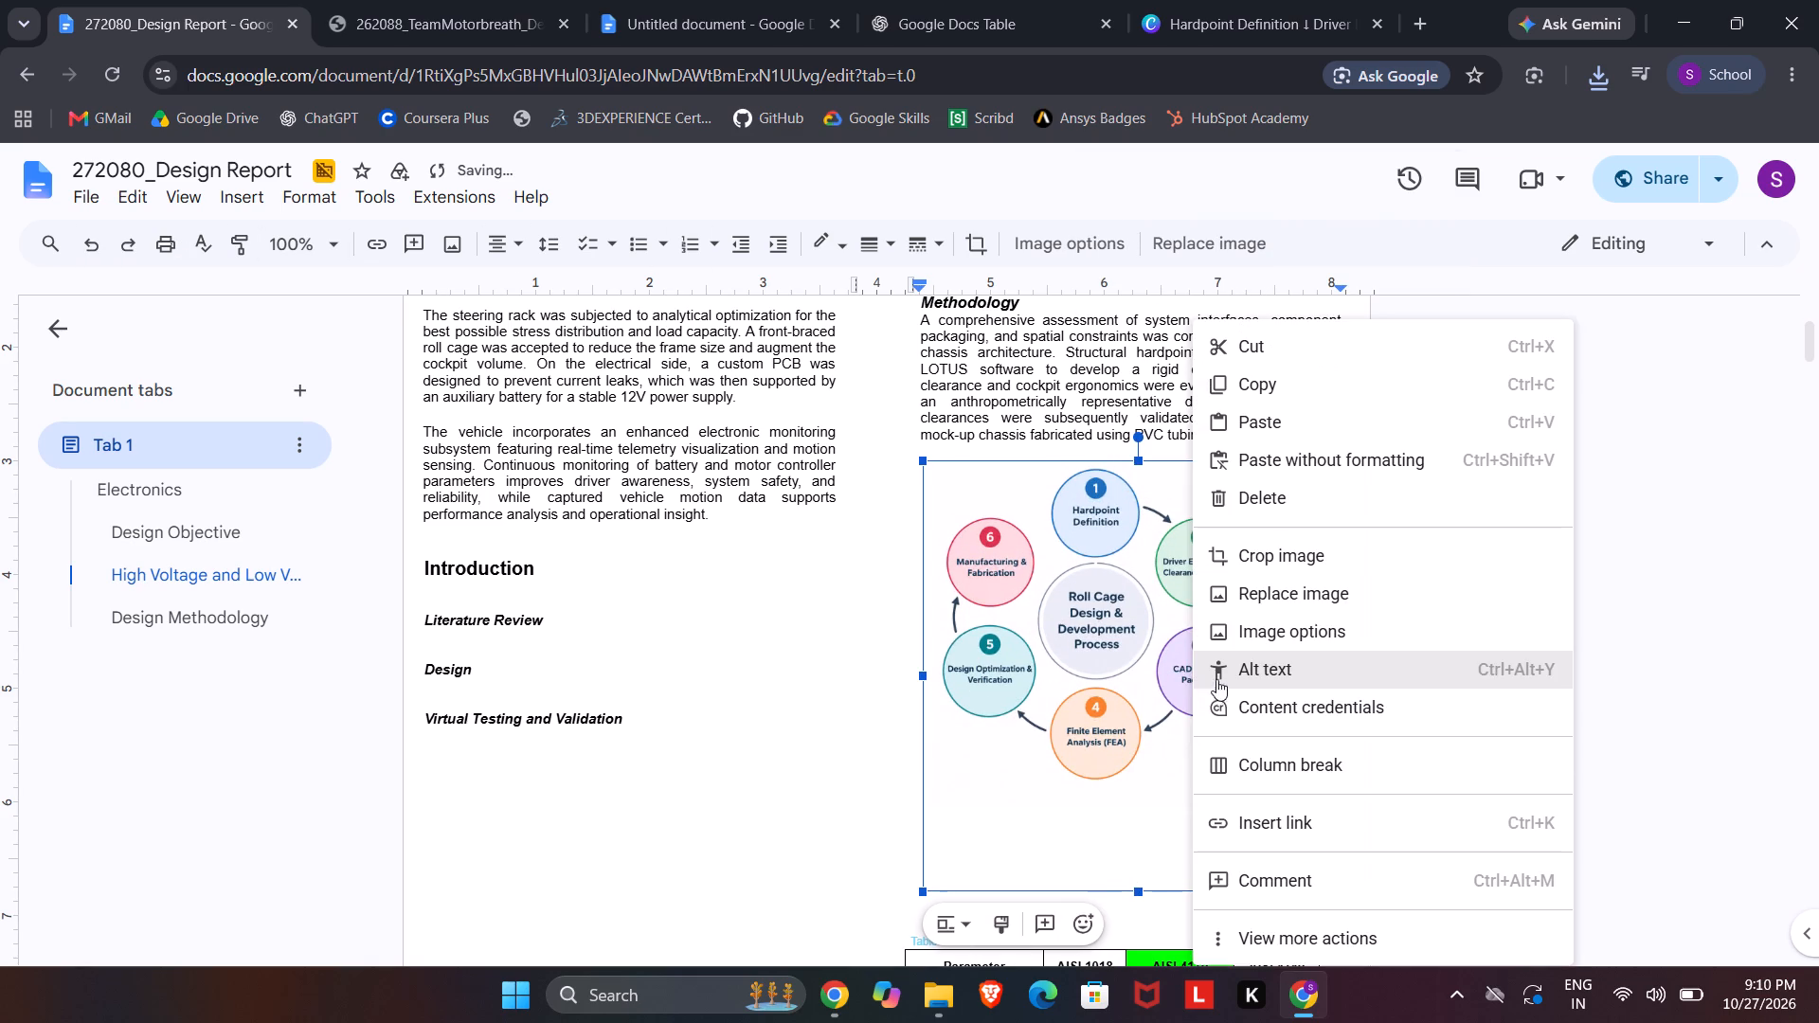
left_click(1242, 565)
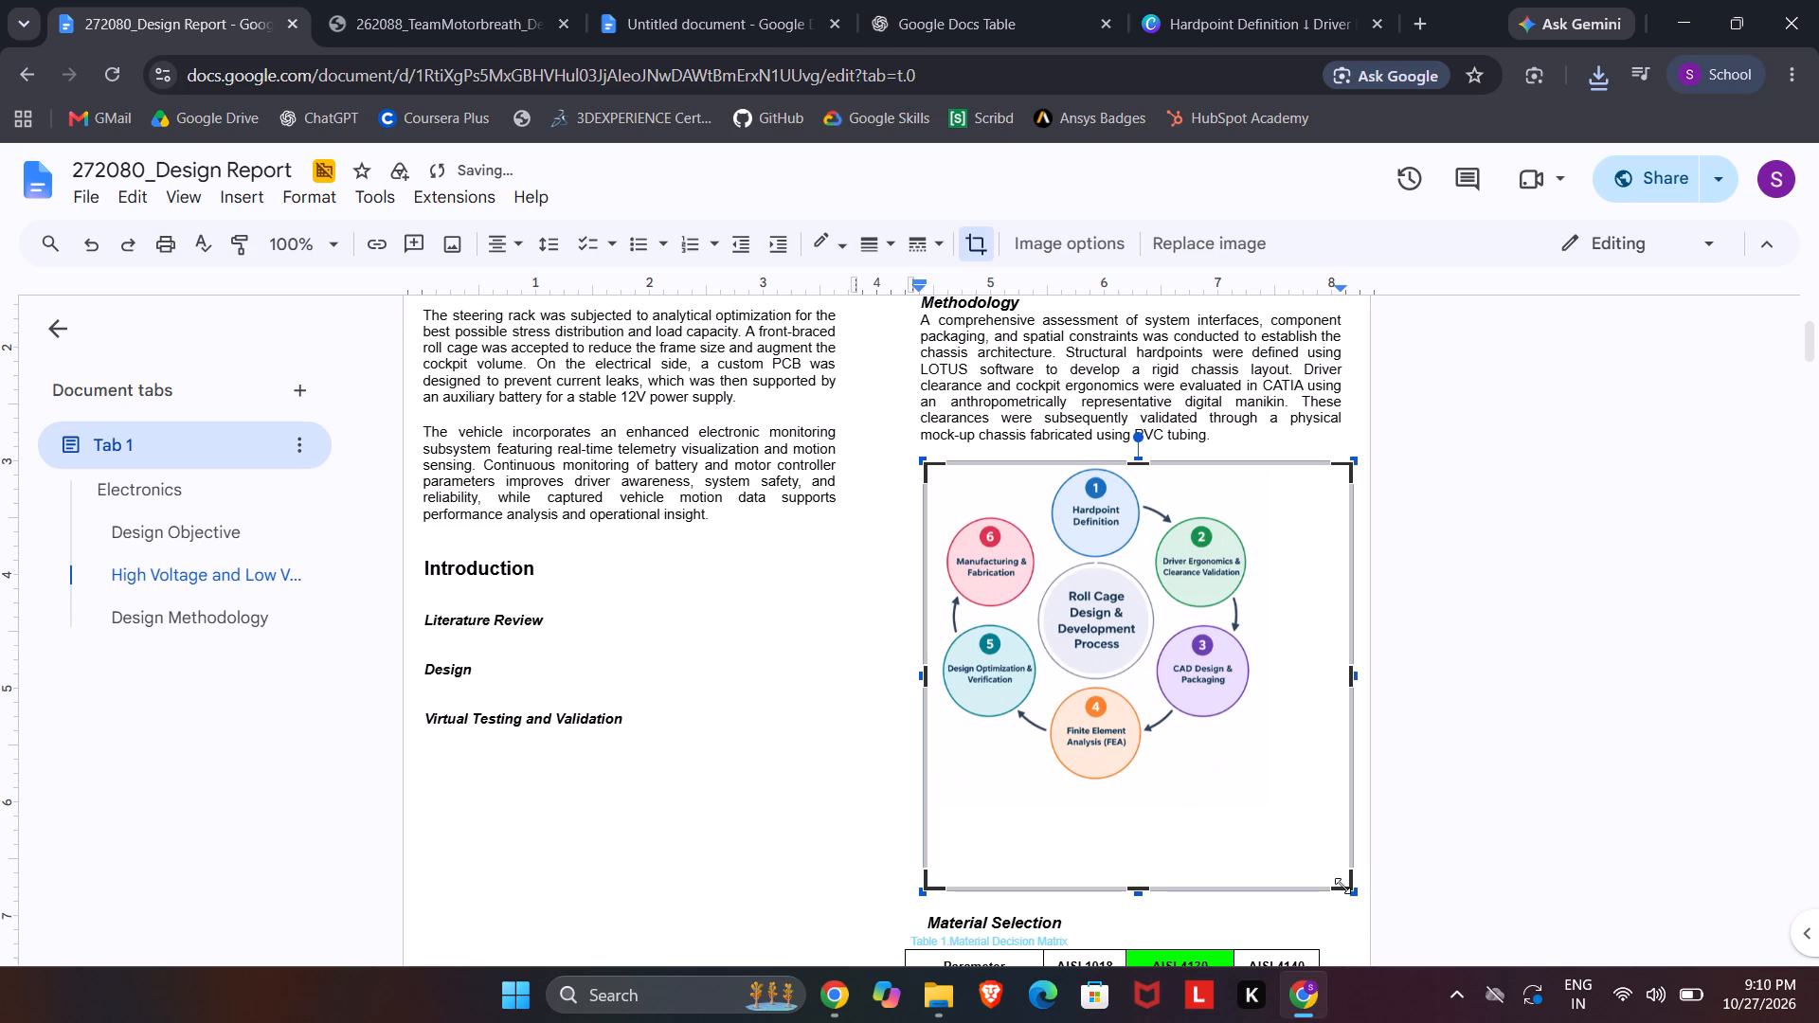
left_click_drag(1347, 888, 1249, 782)
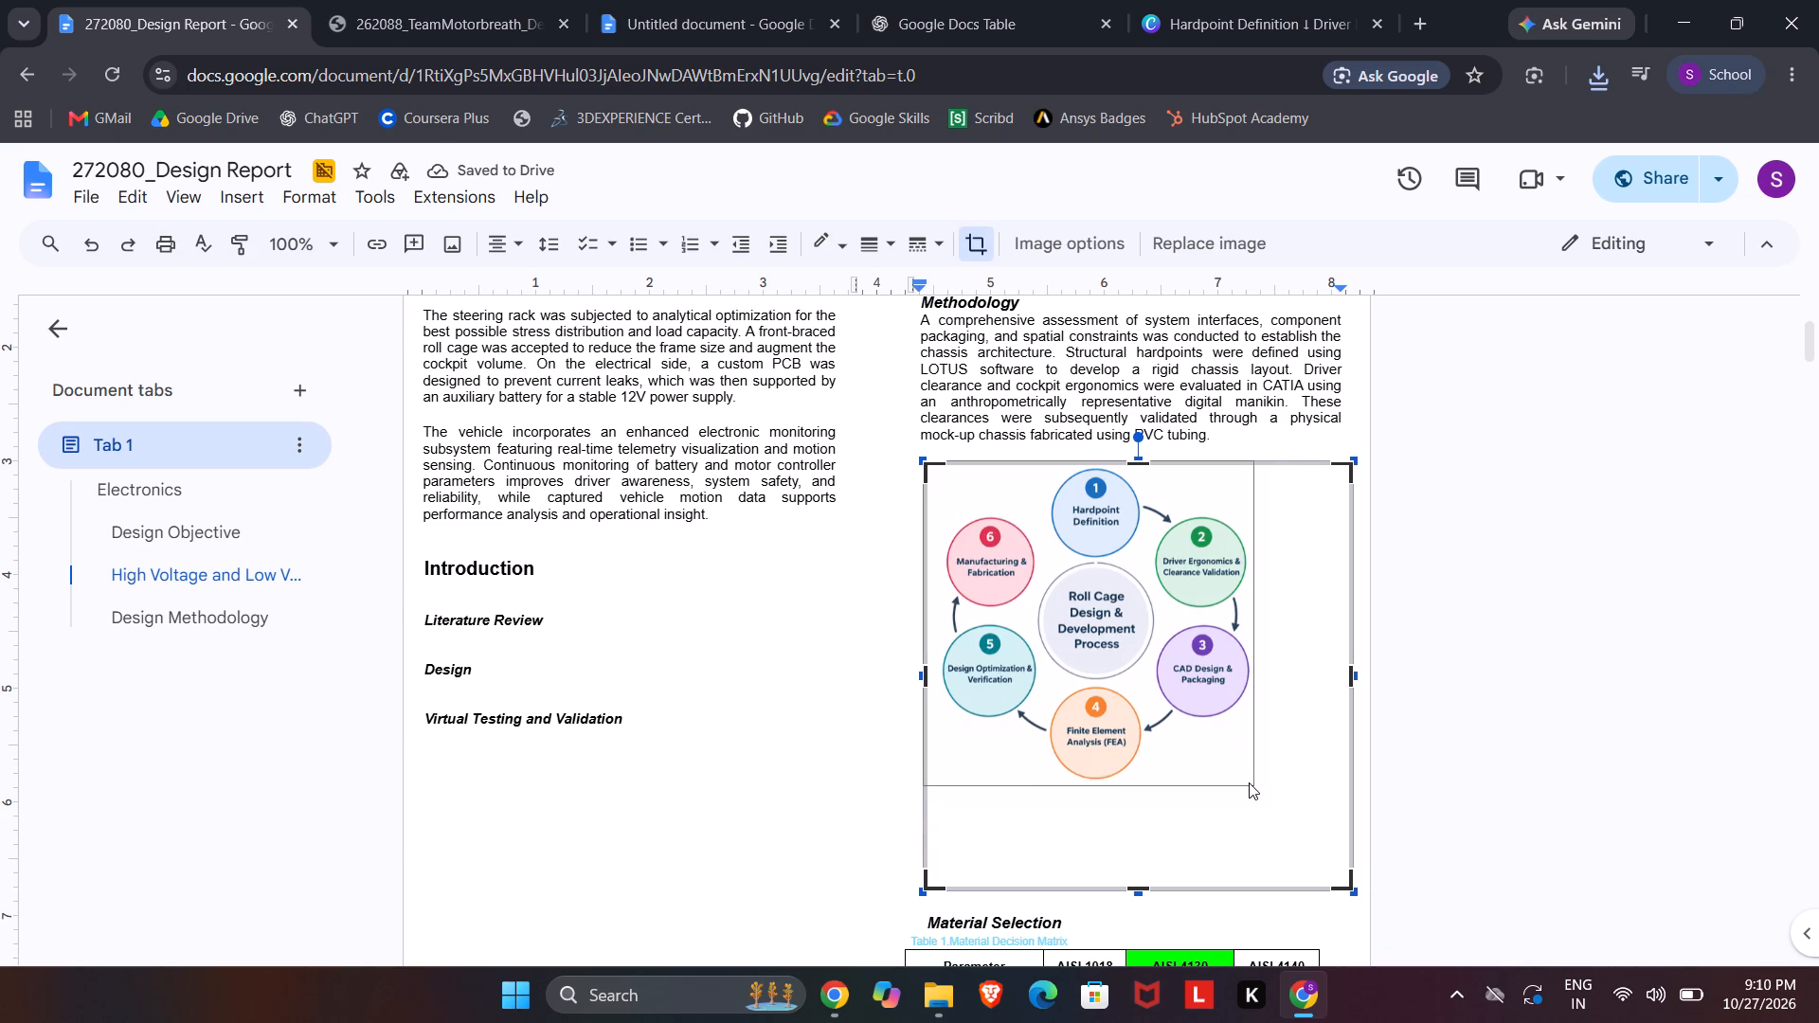
left_click_drag(1249, 782, 1253, 785)
left_click(1542, 645)
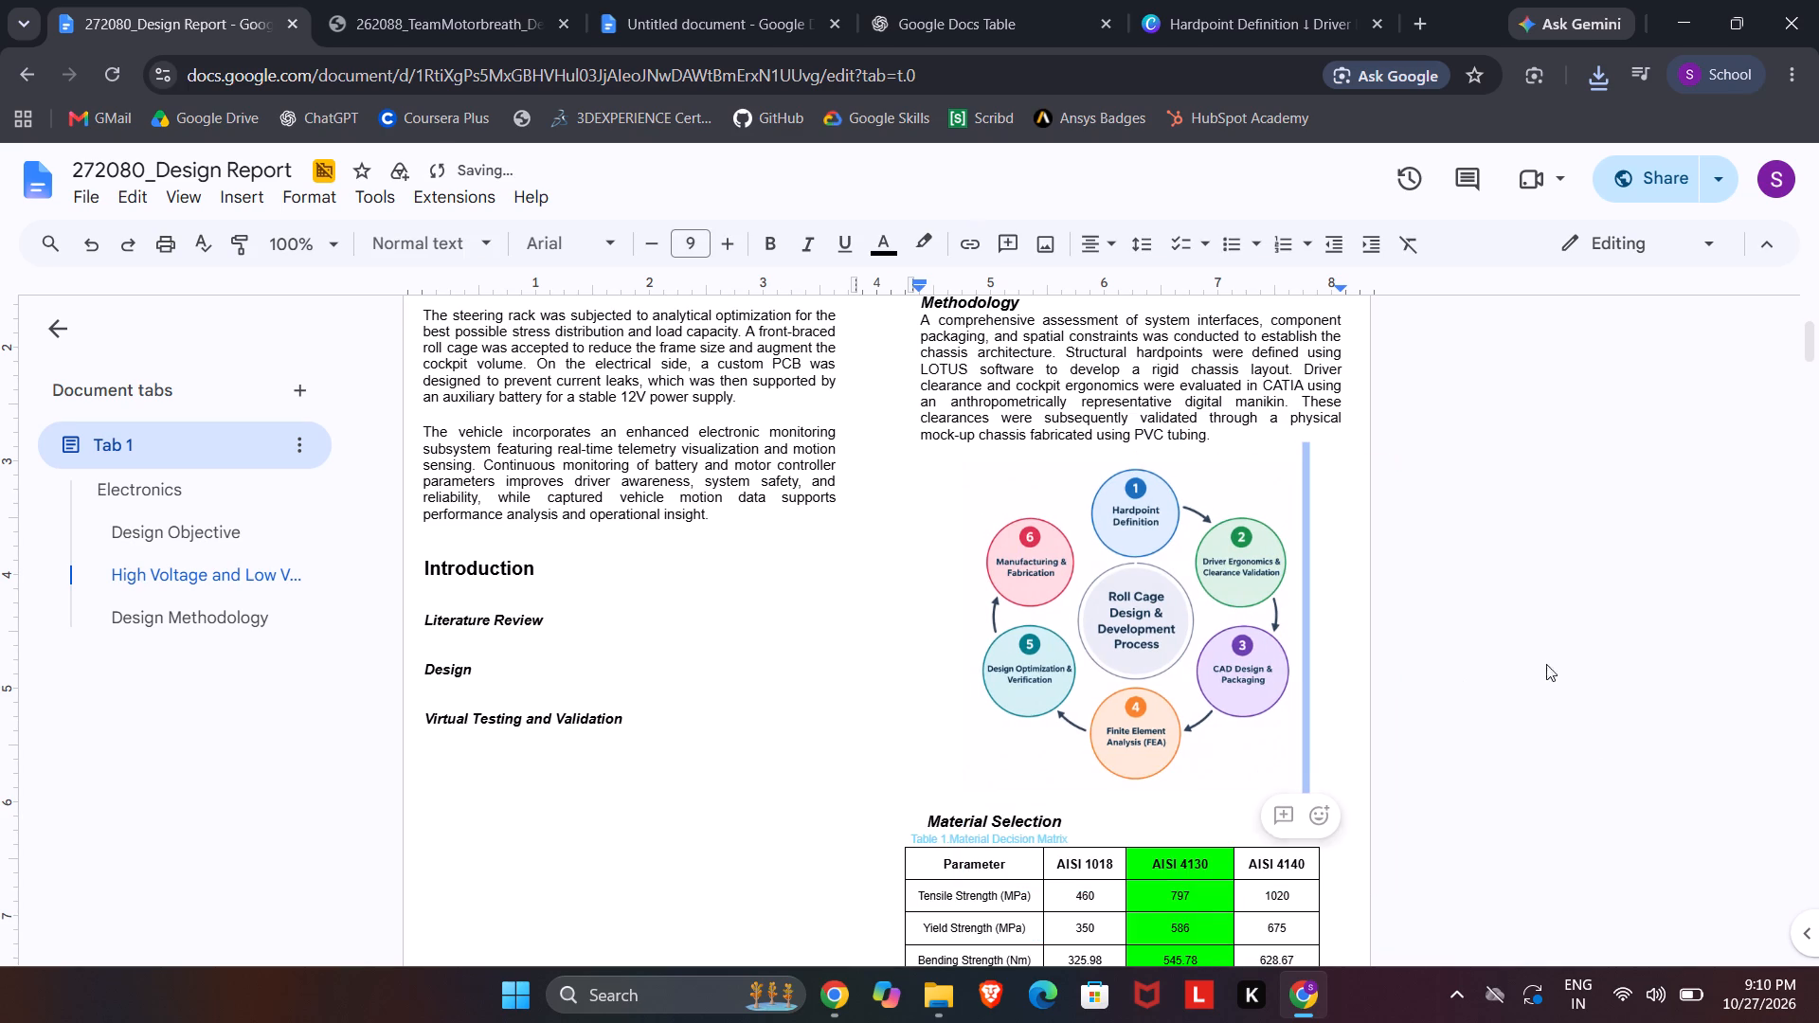
left_click(1596, 732)
left_click(1217, 661)
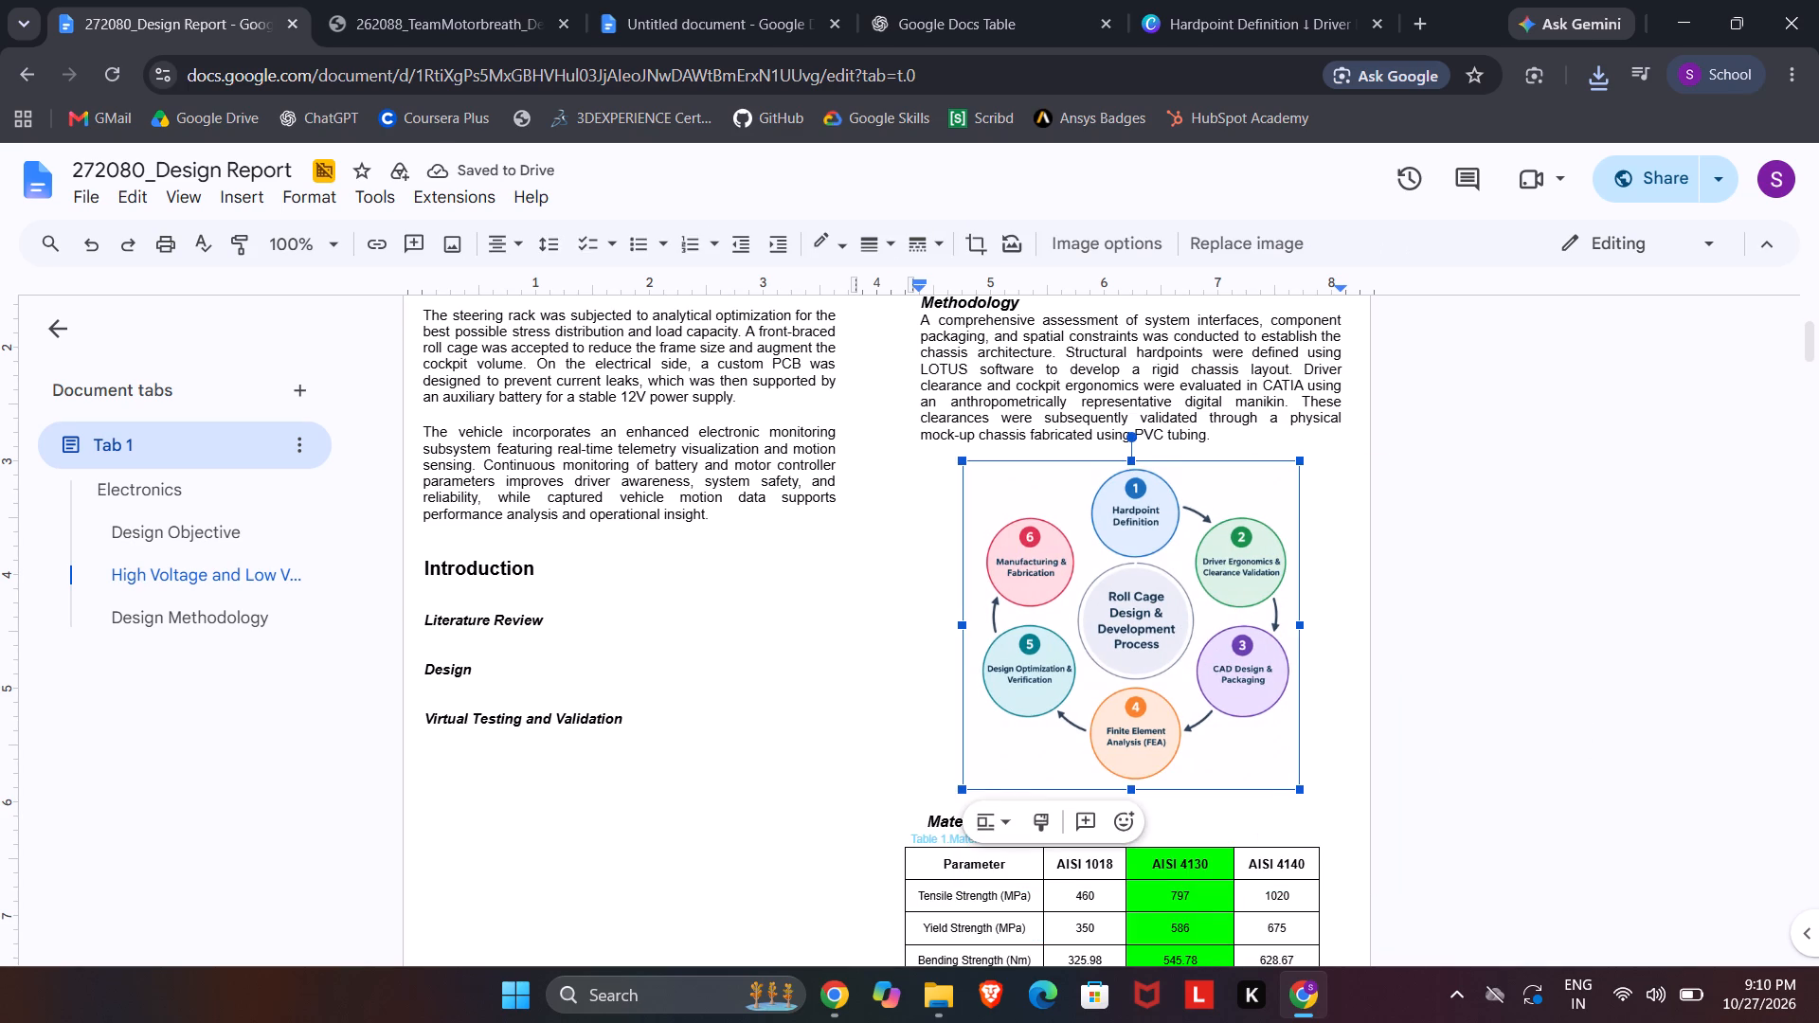
left_click(1443, 766)
left_click(1394, 703)
Remove the space before the Material Selection heading and leave it left-aligned on its own line directly below the flowchart.
scroll(1205, 696, "down", 1)
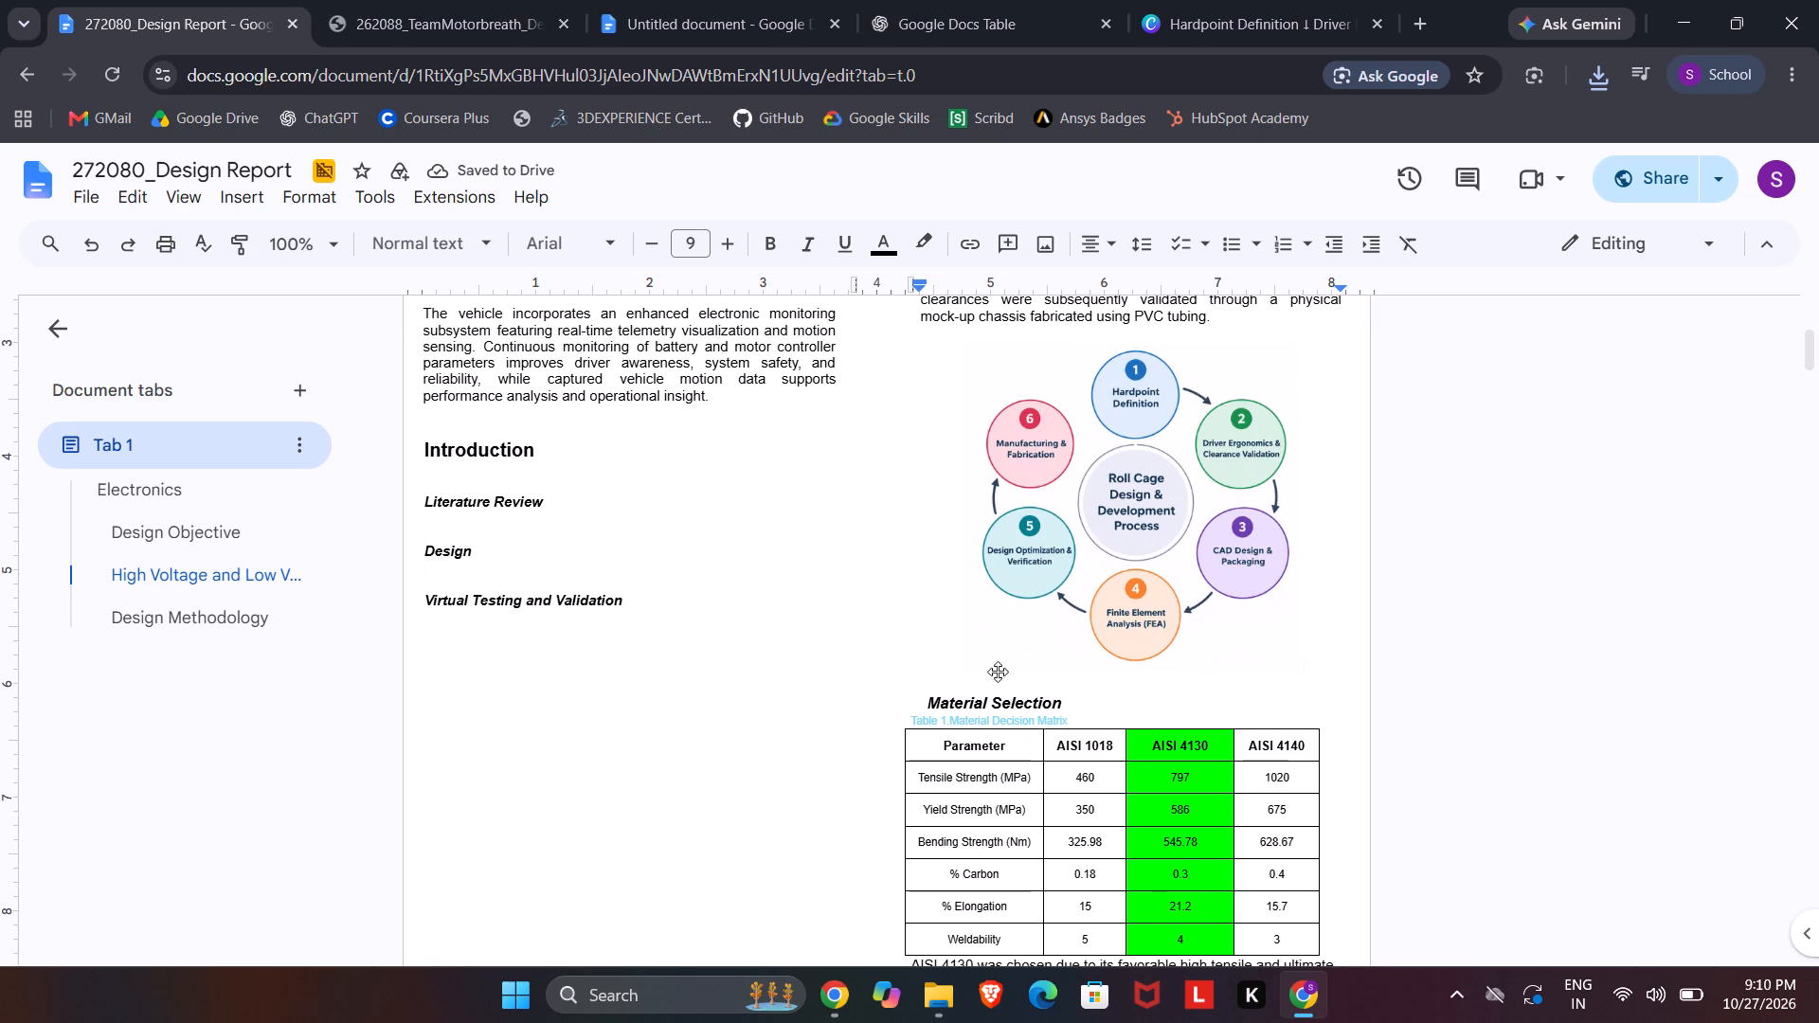
left_click(927, 707)
key("BackSpace")
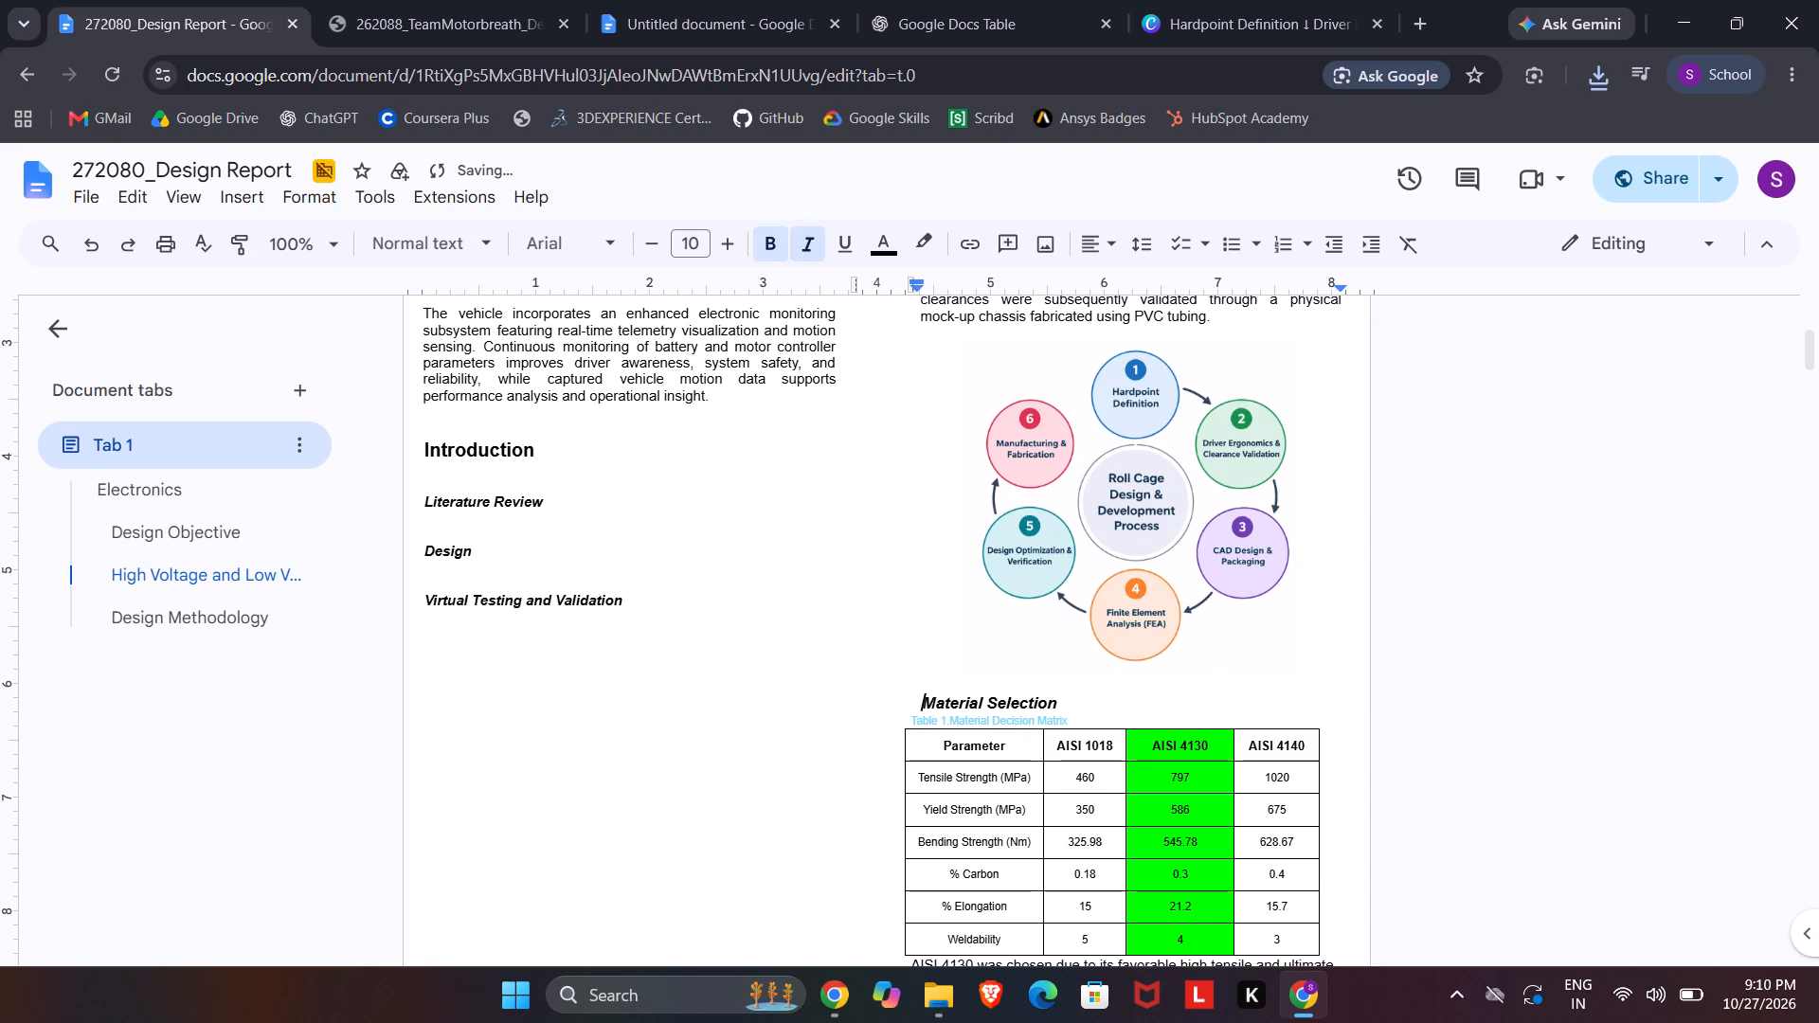
key("BackSpace")
key("BackSpace")
key("BackSpace")
key("BackSpace")
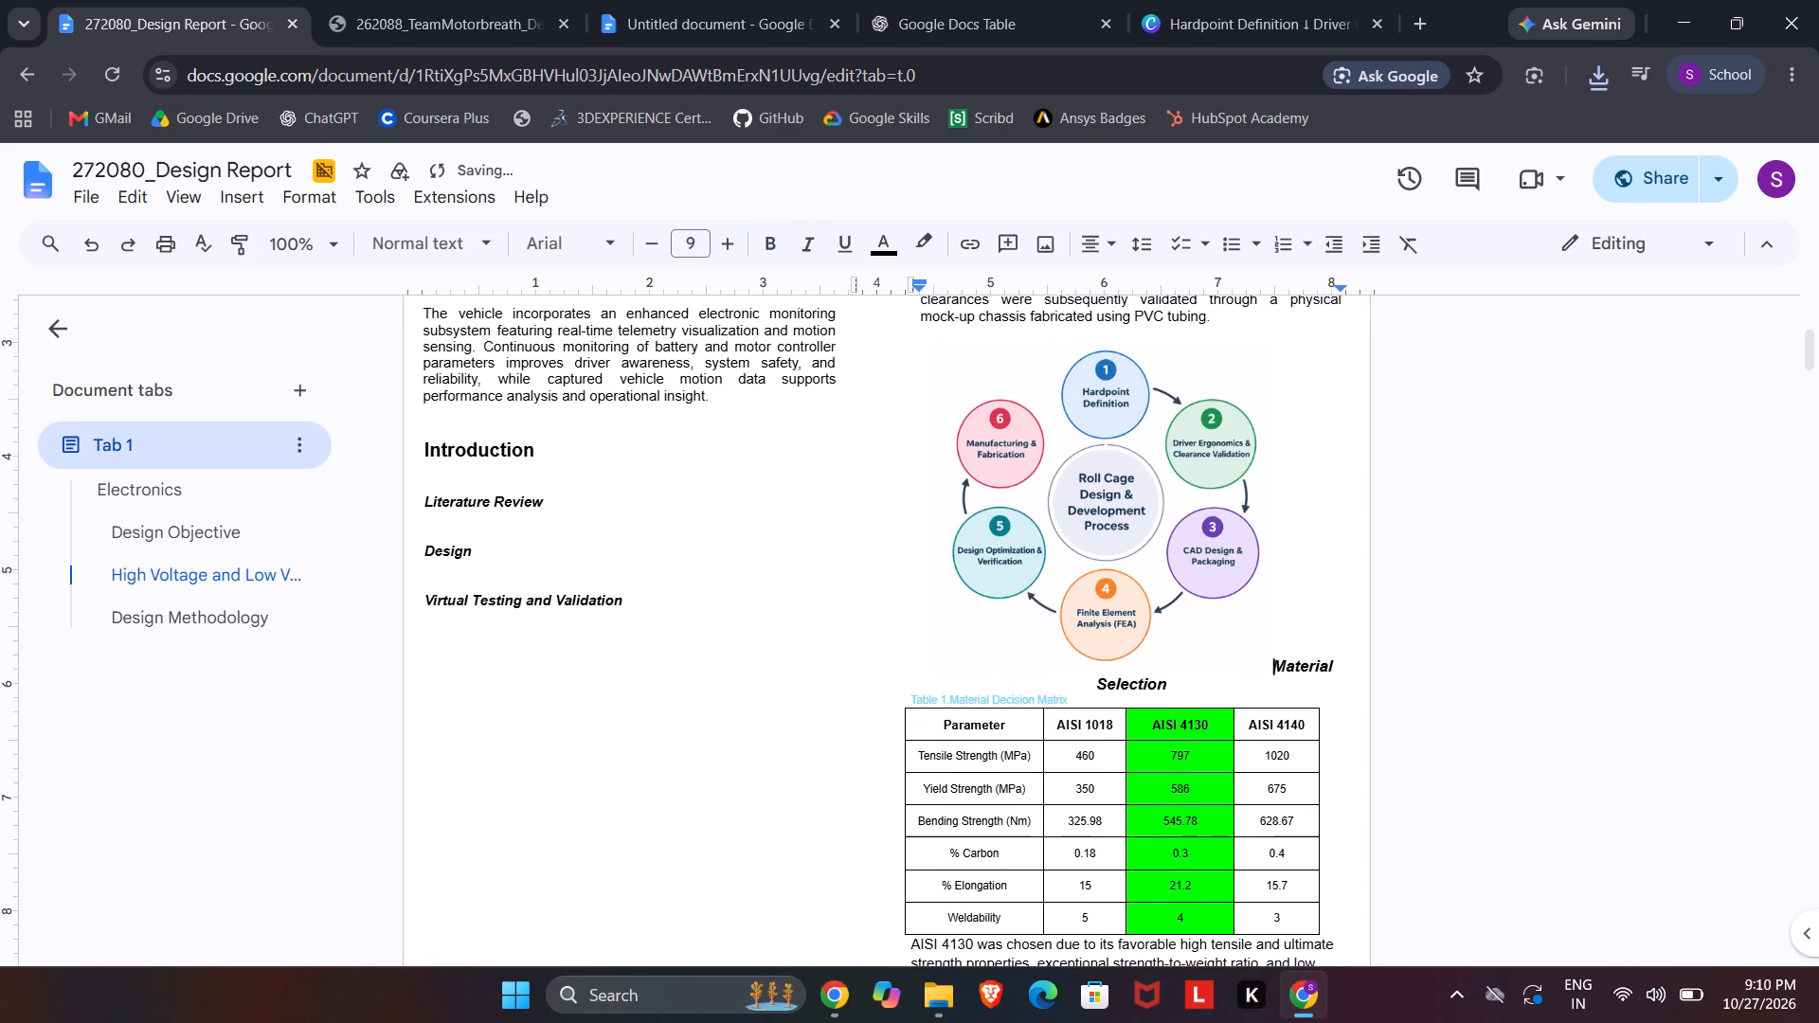
key("Return")
key("Return")
key("BackSpace")
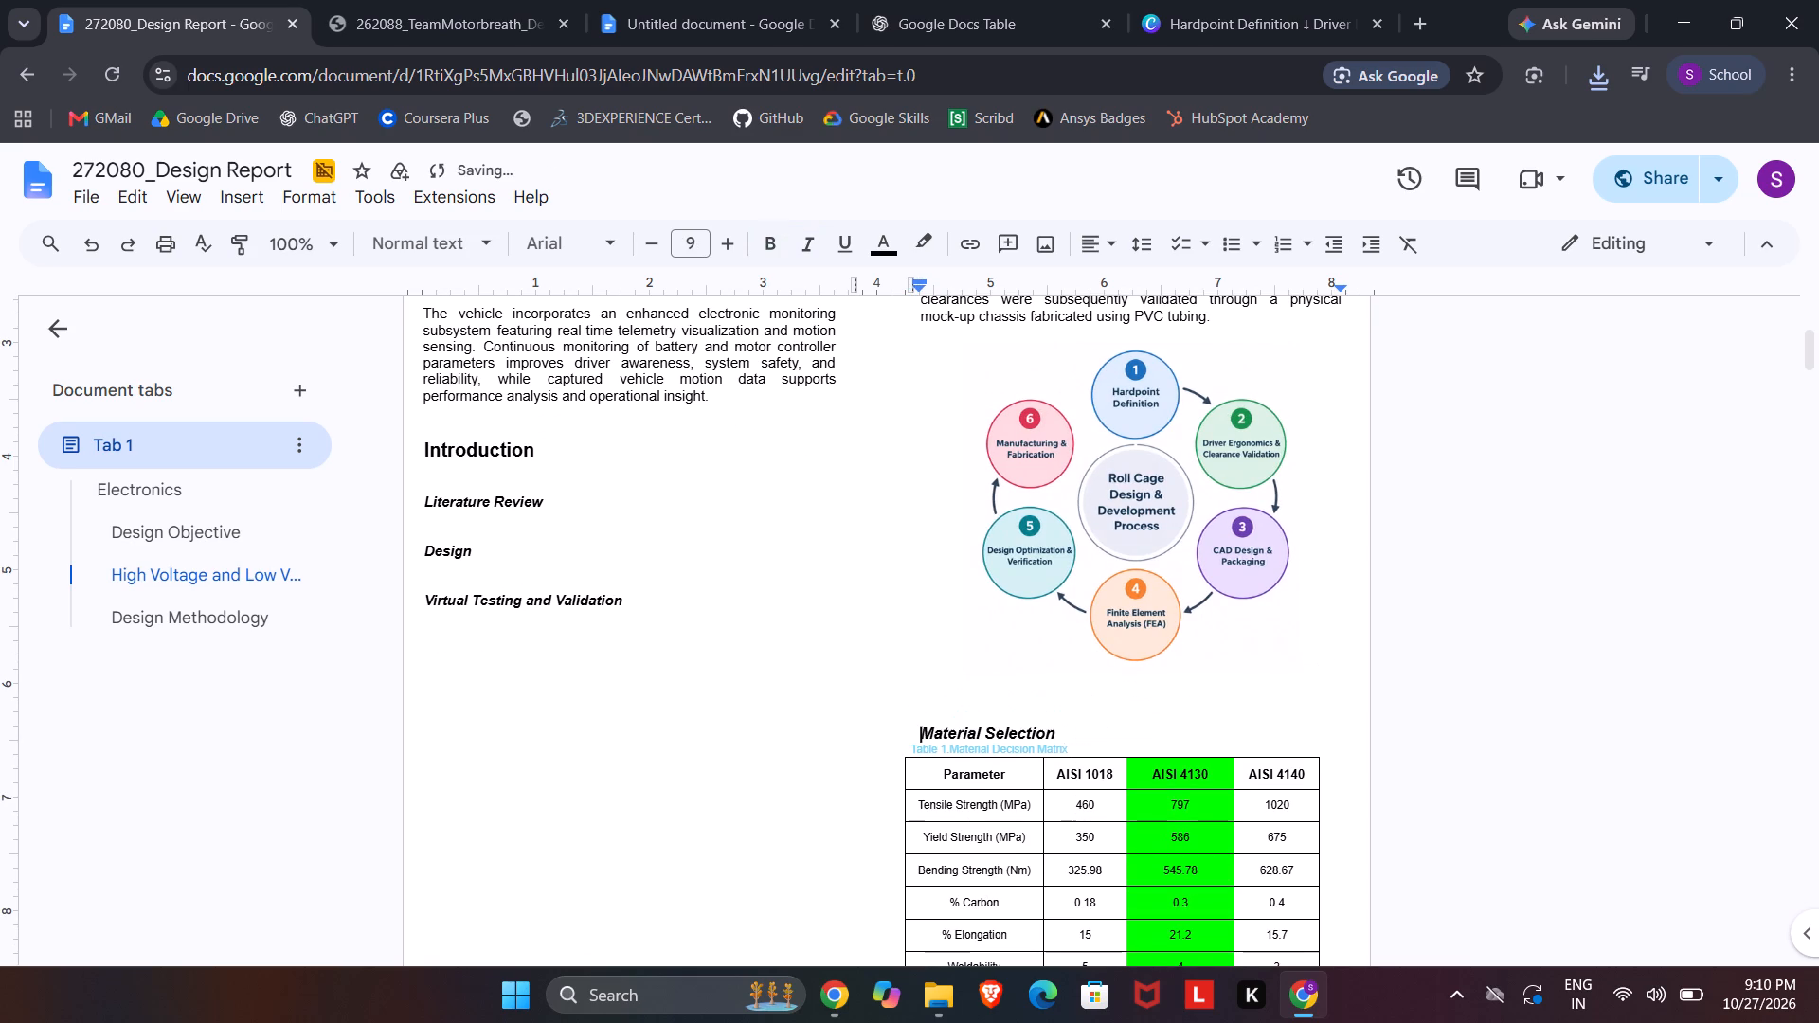
key("BackSpace")
key("BackSpace")
key("BackSpace")
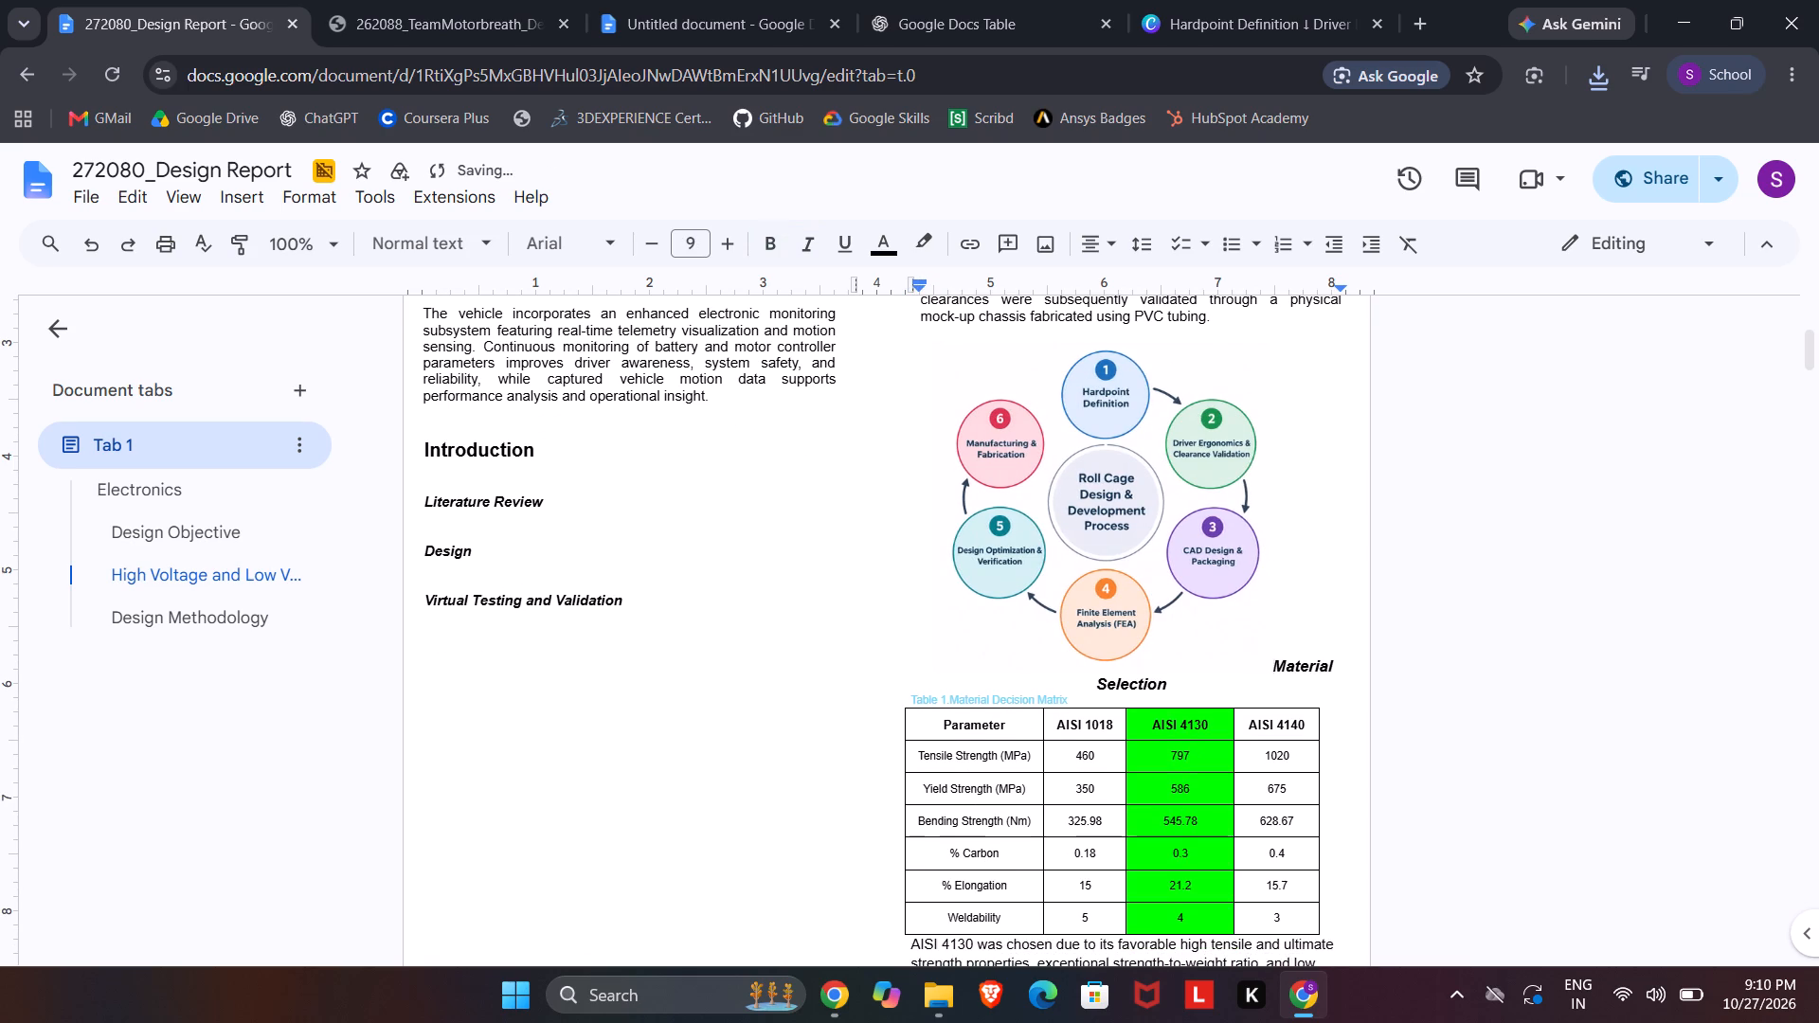
key("Return")
key("BackSpace")
key("BackSpace")
key("BackSpace")
key("Return")
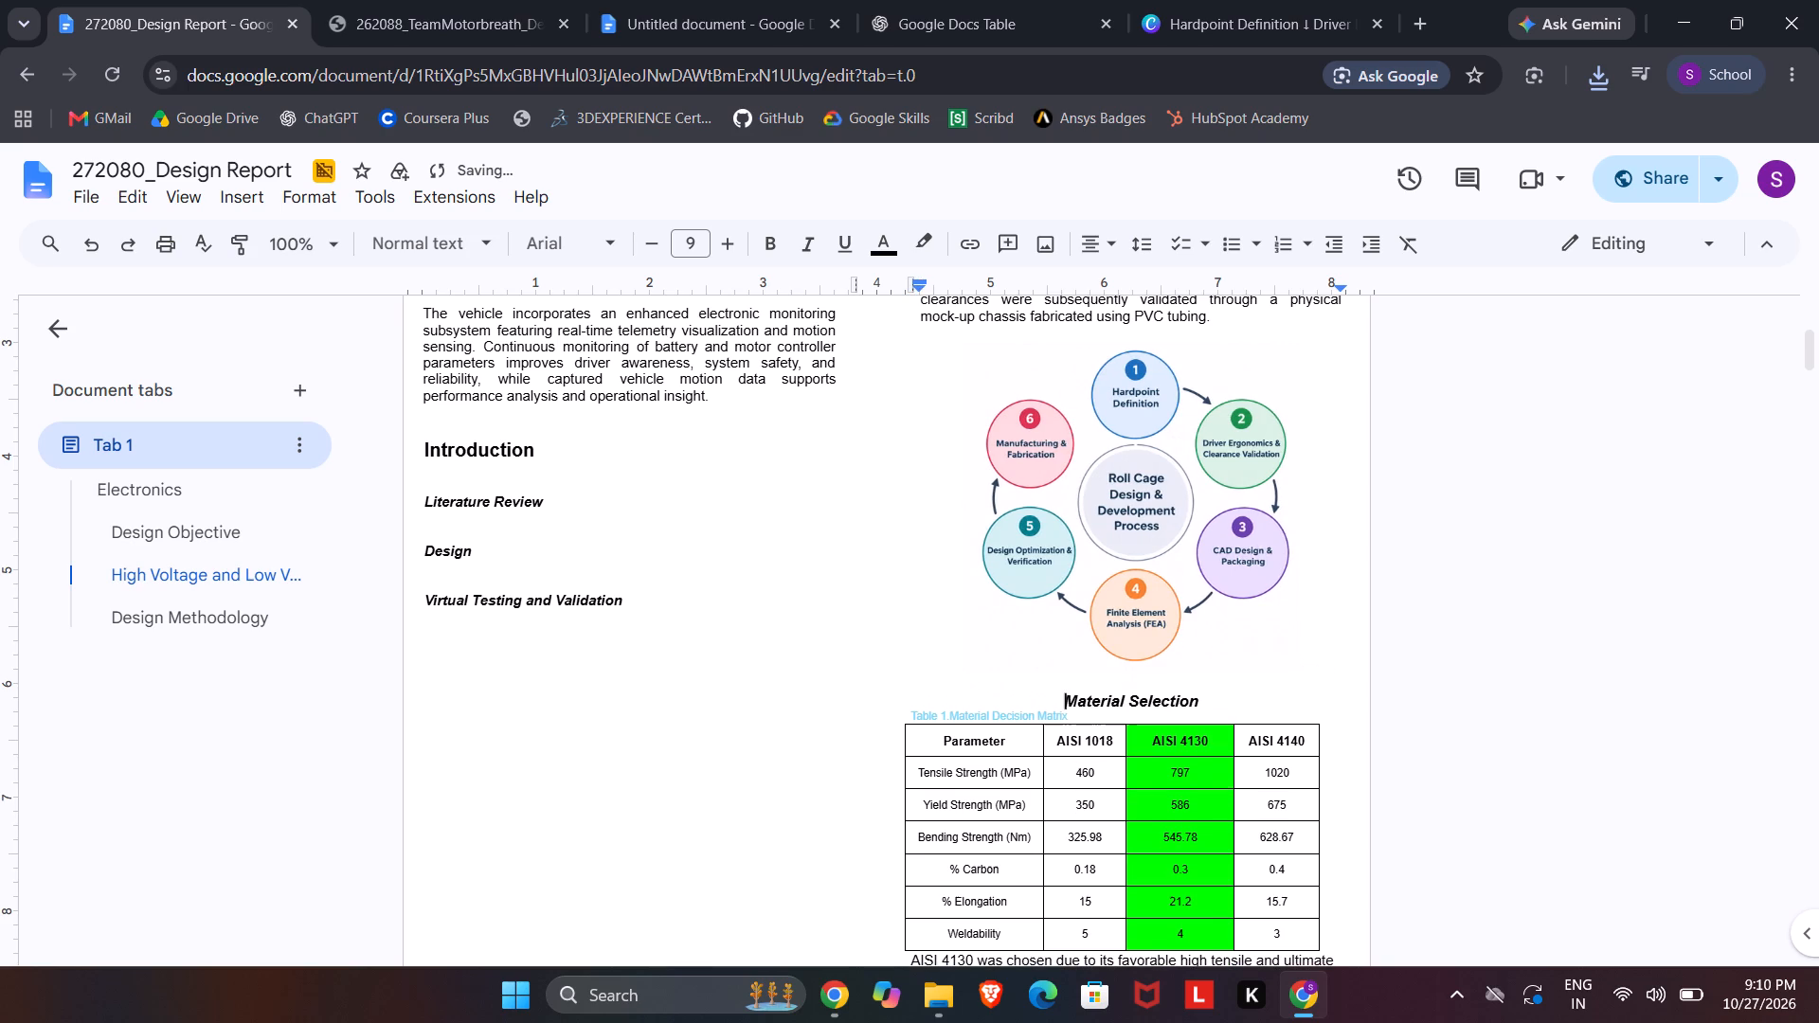
key("BackSpace")
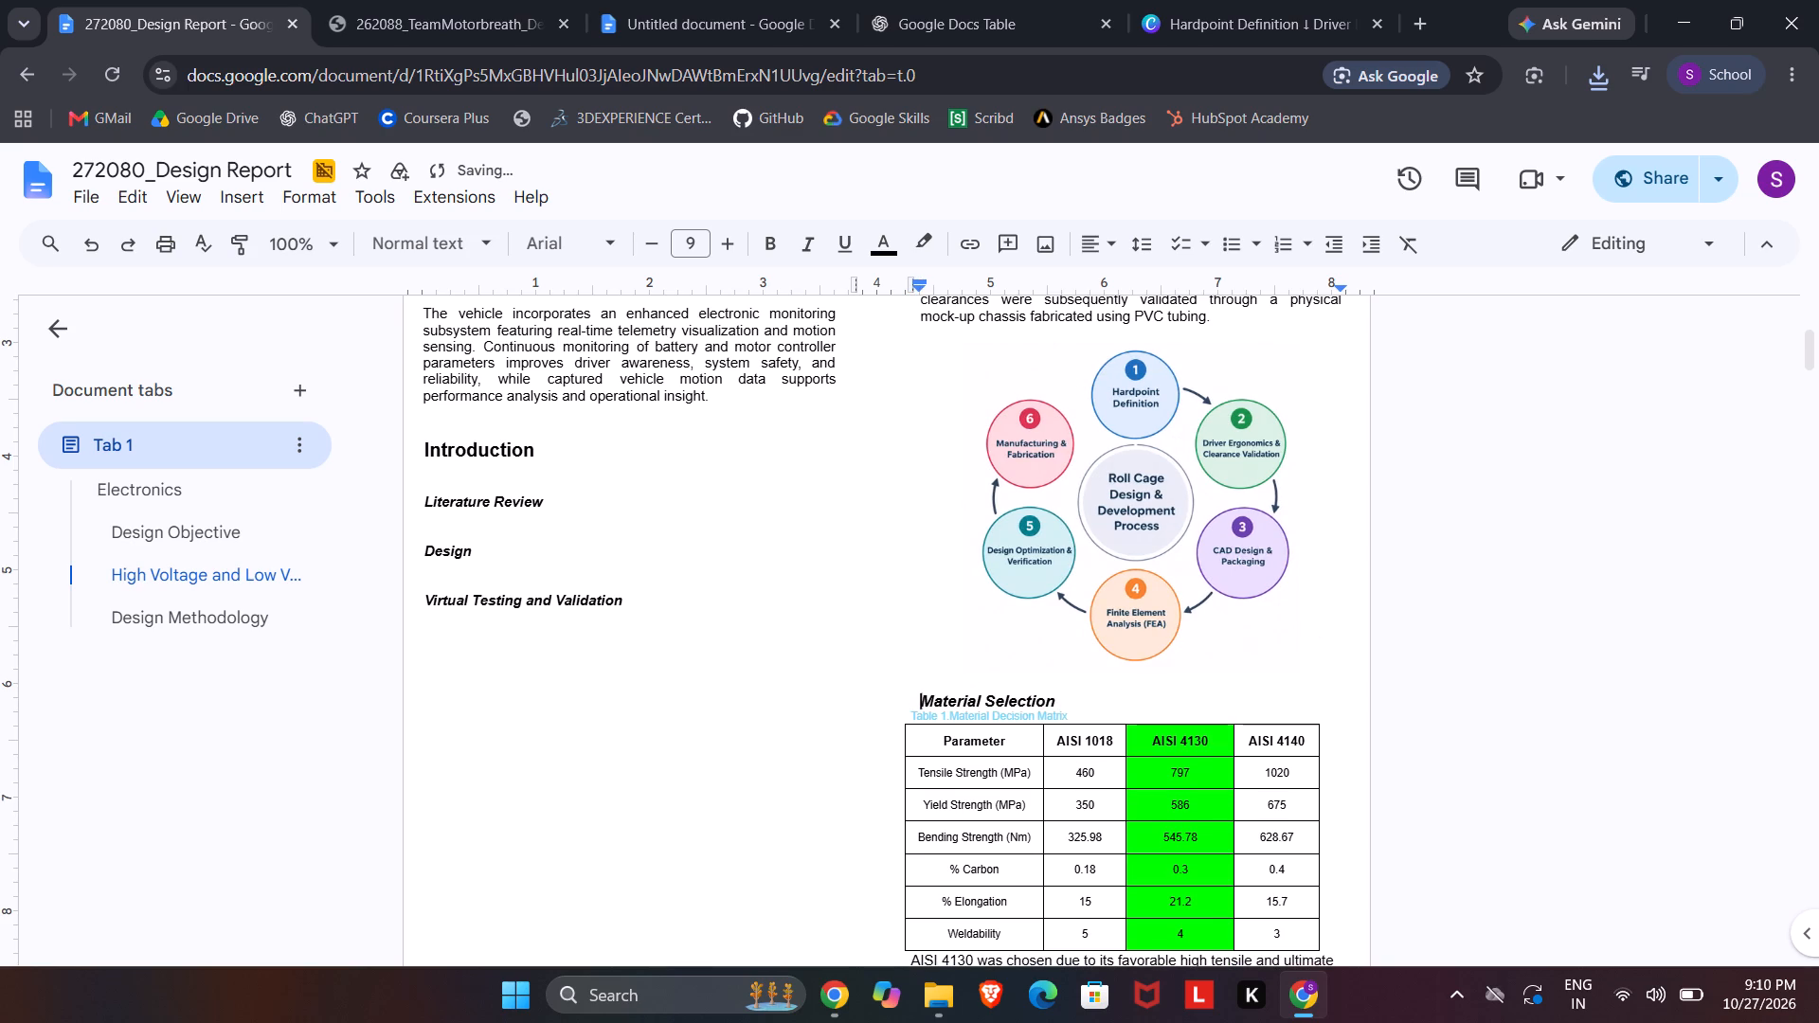
Adjust the left indent of the flowchart's paragraph slightly on the ruler.
left_click(1446, 596)
scroll(1446, 596, "up", 2)
scroll(1434, 599, "down", 2)
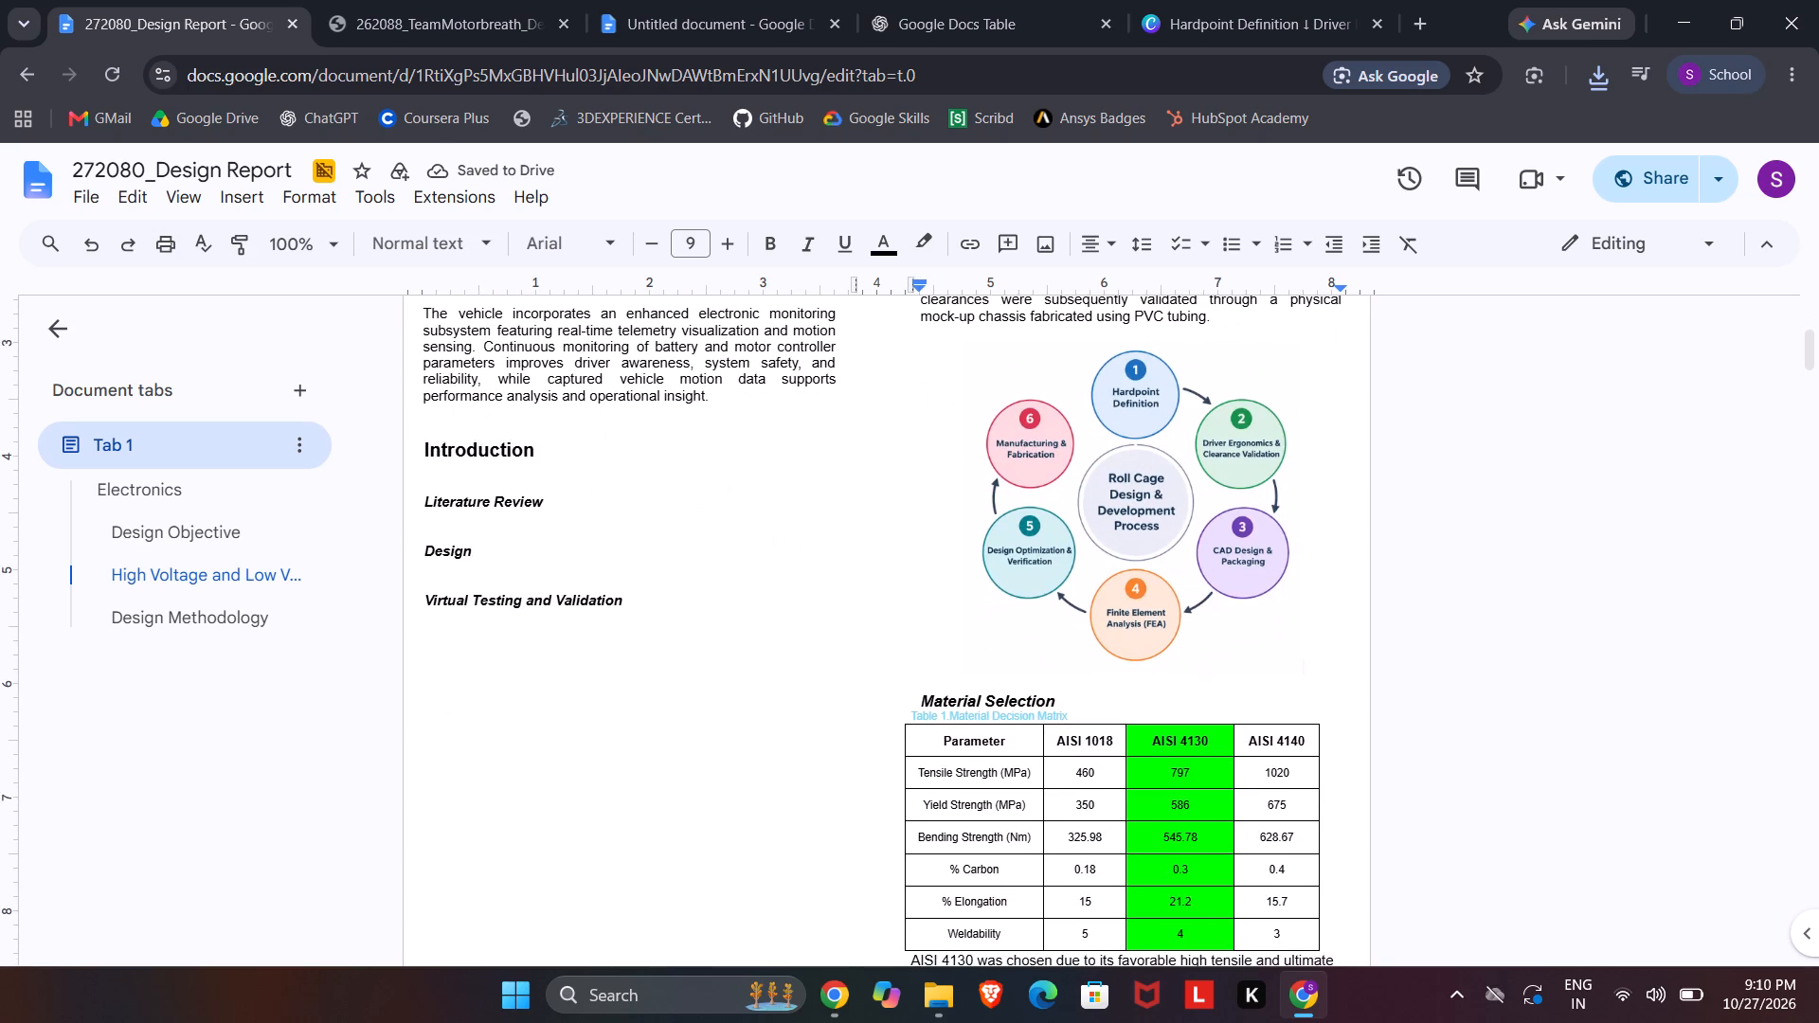
scroll(925, 686, "up", 1)
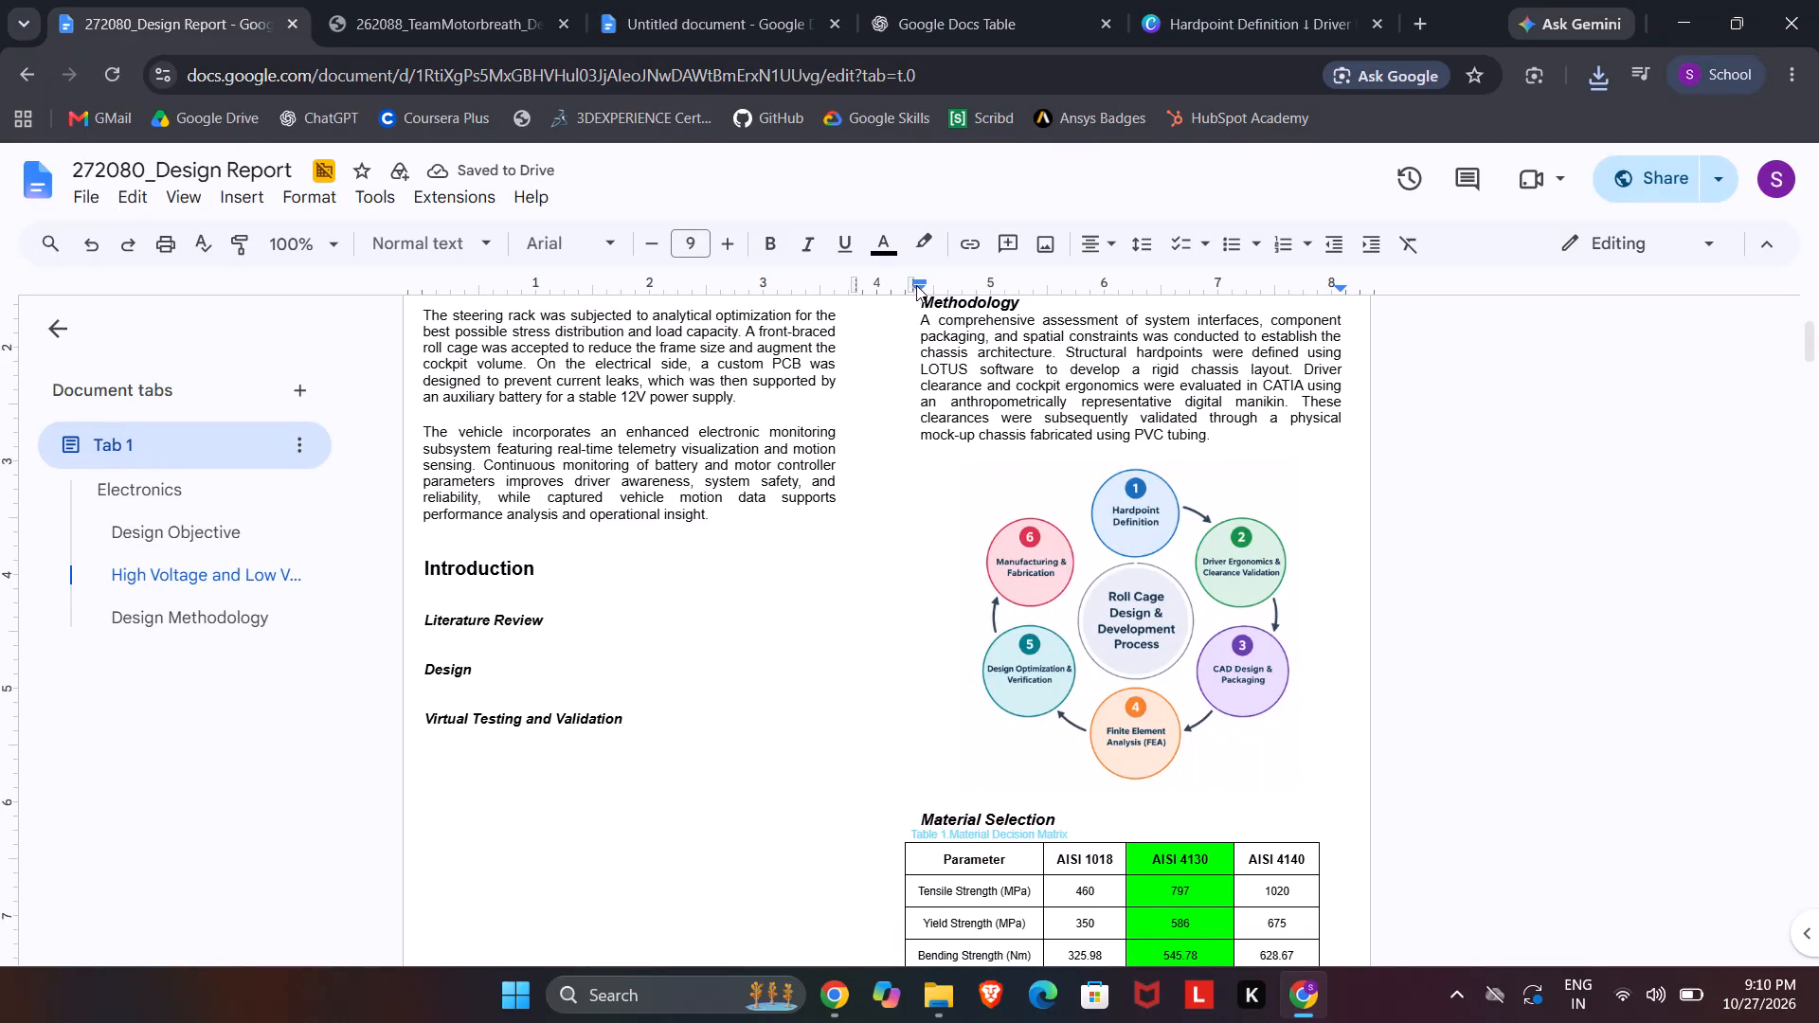
left_click(922, 278)
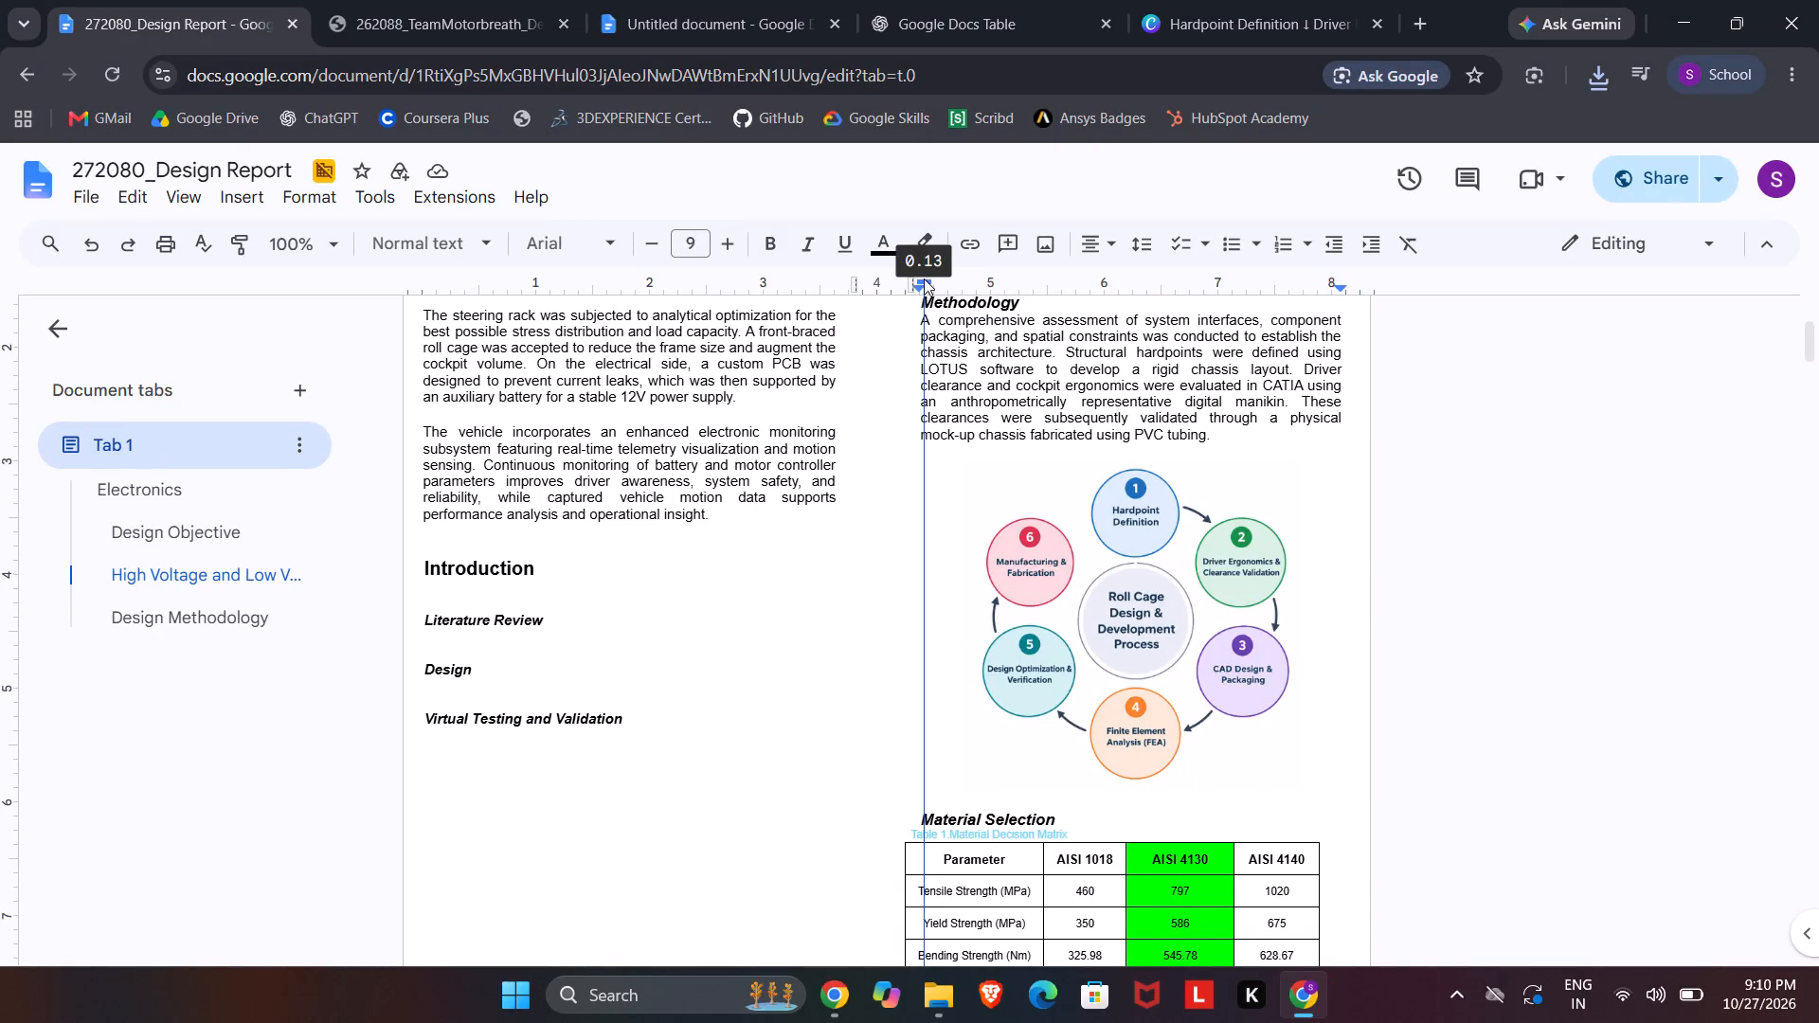
left_click(1410, 602)
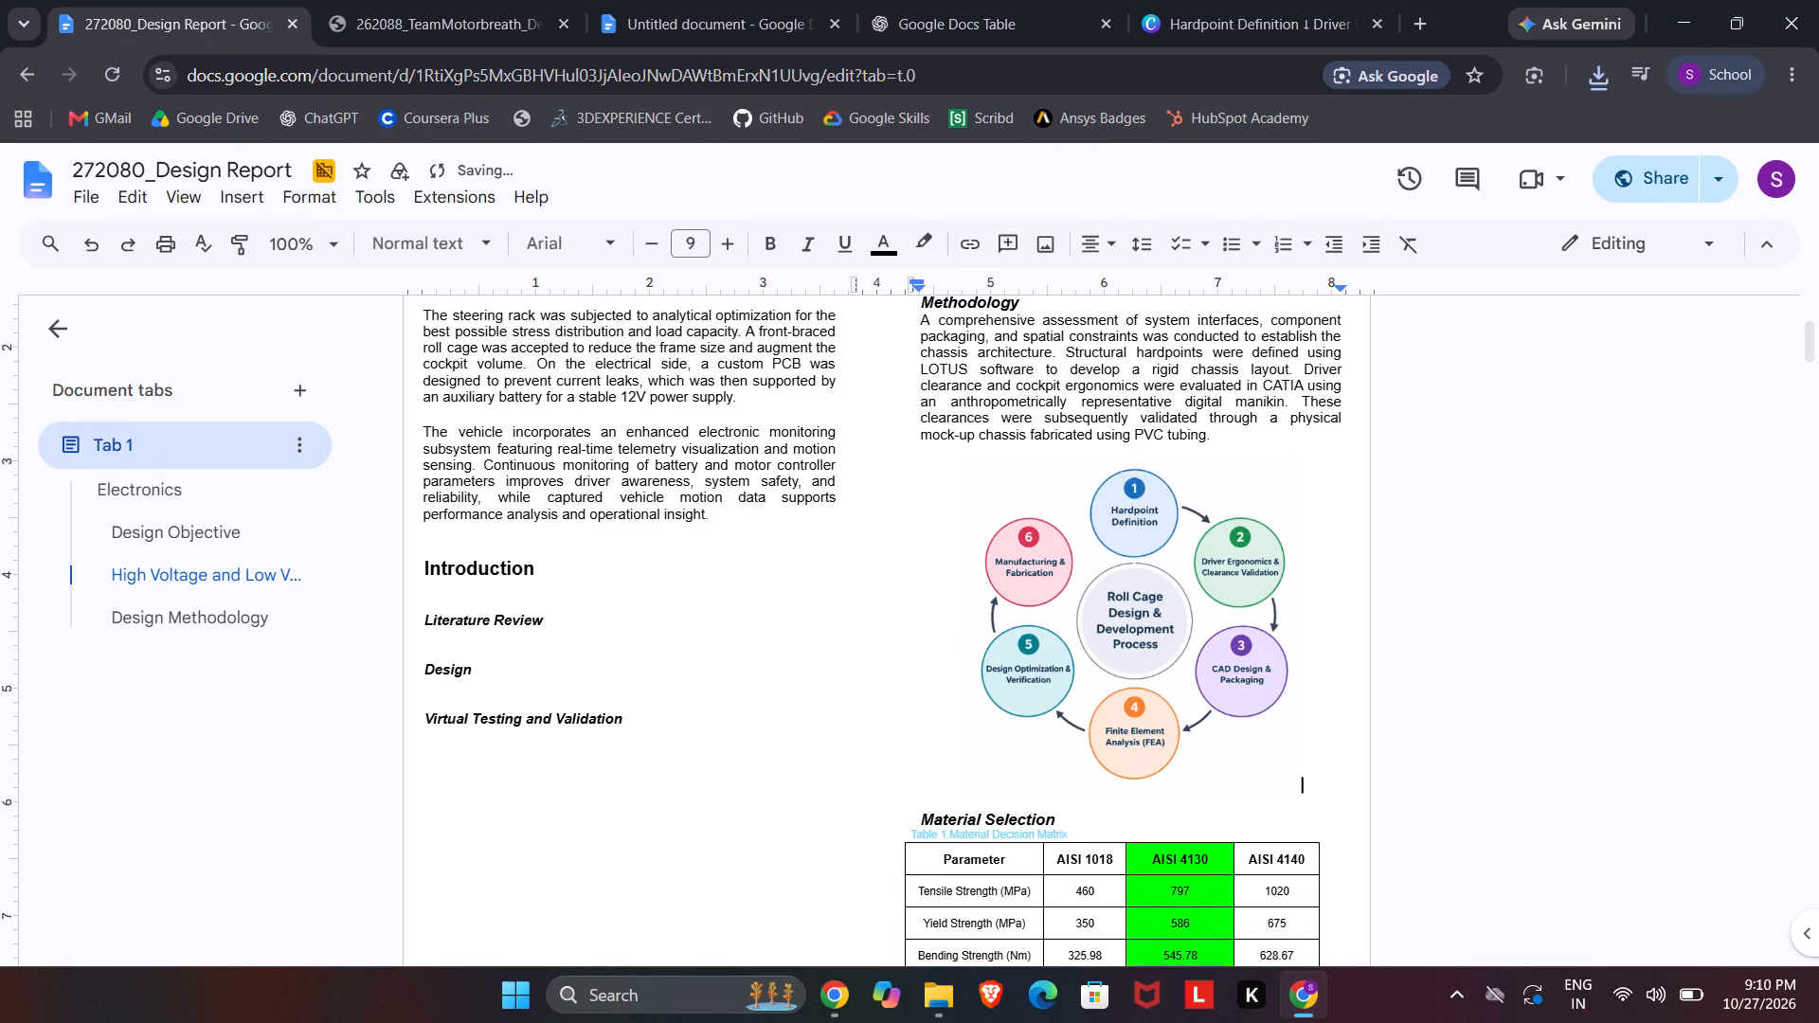
Scale the flowchart image down proportionally in small stages until it is compact between the Methodology paragraph and Material Selection.
scroll(1319, 739, "up", 1)
left_click(1194, 702)
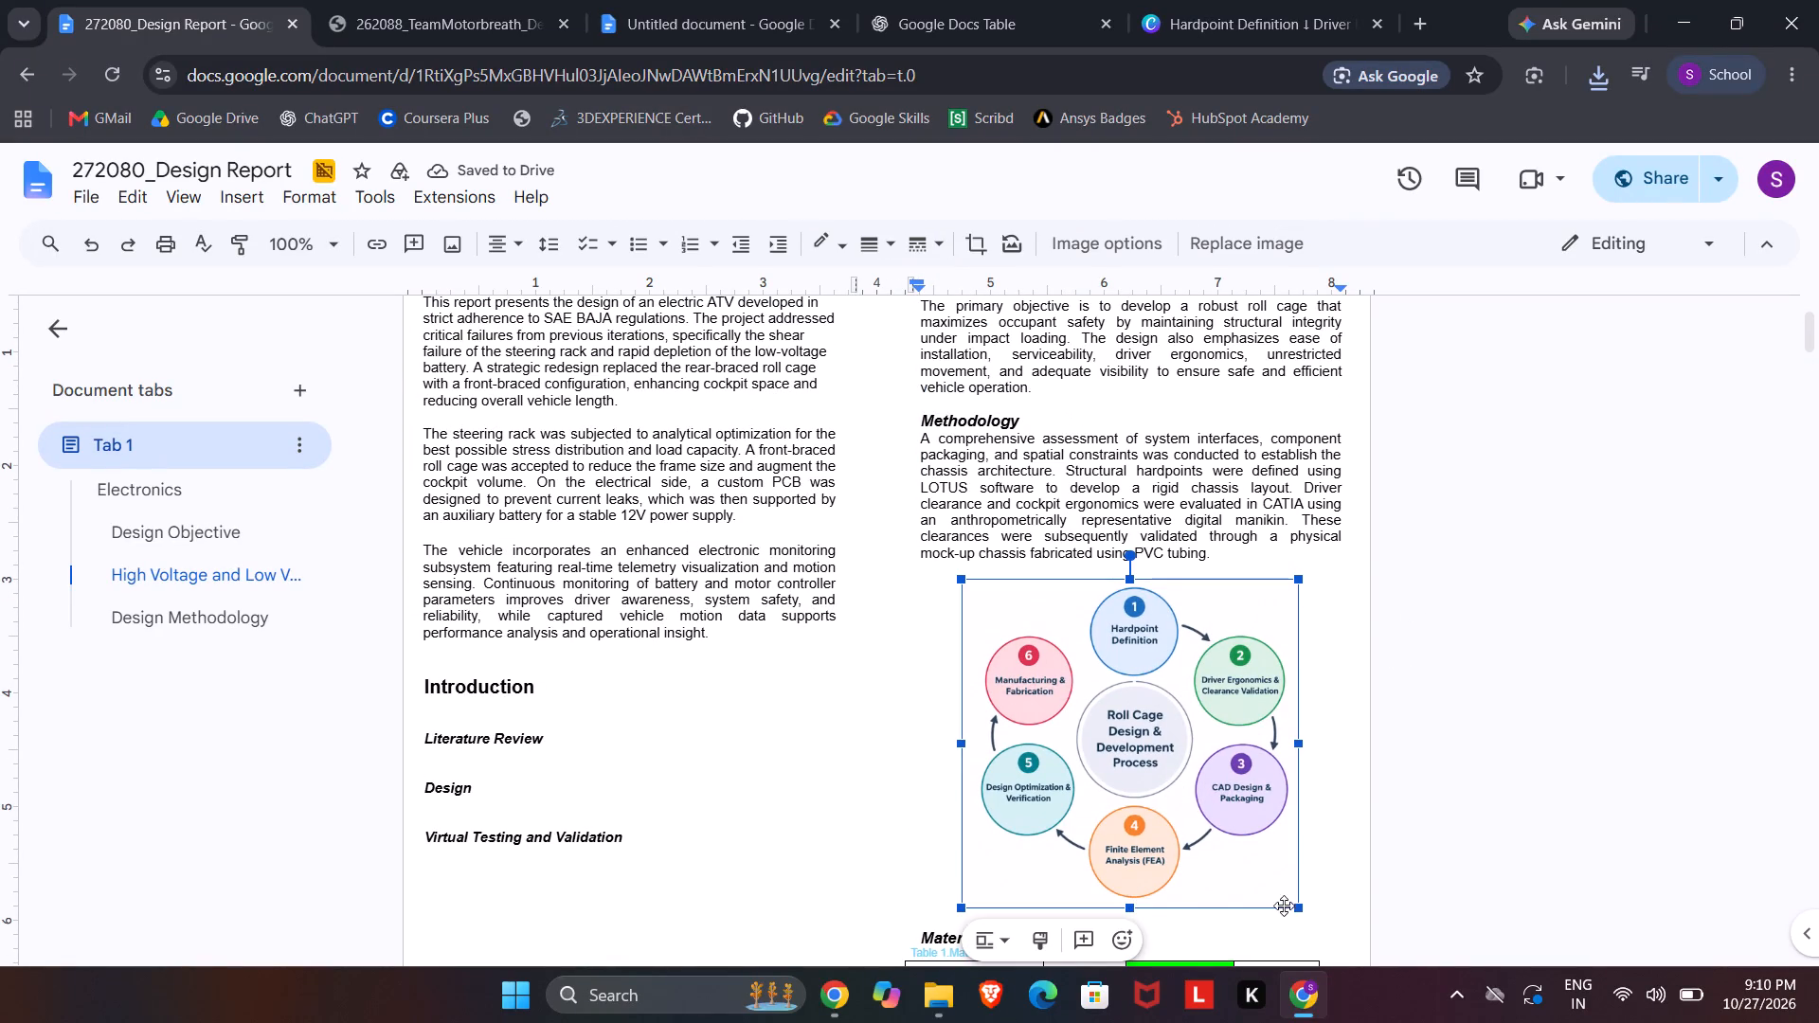
left_click_drag(1303, 905, 1267, 881)
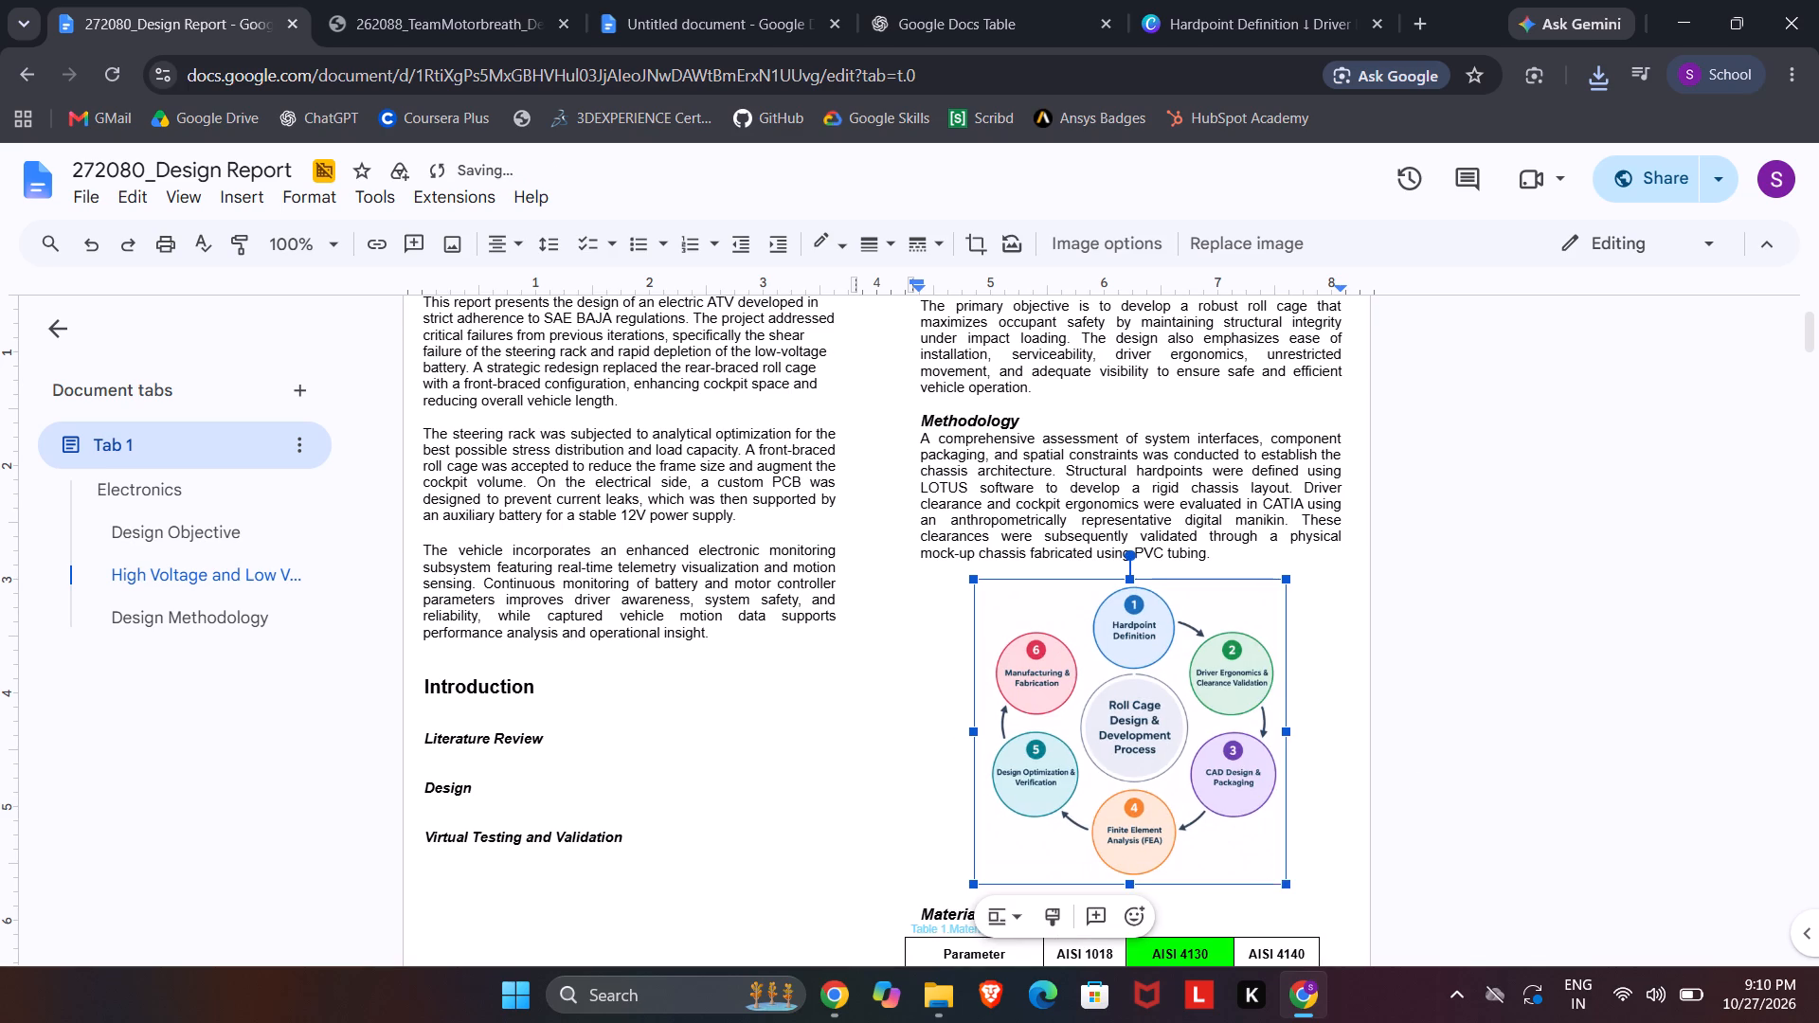
left_click(1417, 767)
left_click(1235, 817)
left_click_drag(1287, 885, 1261, 863)
left_click(1440, 734)
scroll(1440, 734, "down", 4)
scroll(1409, 609, "down", 9)
scroll(1413, 580, "up", 12)
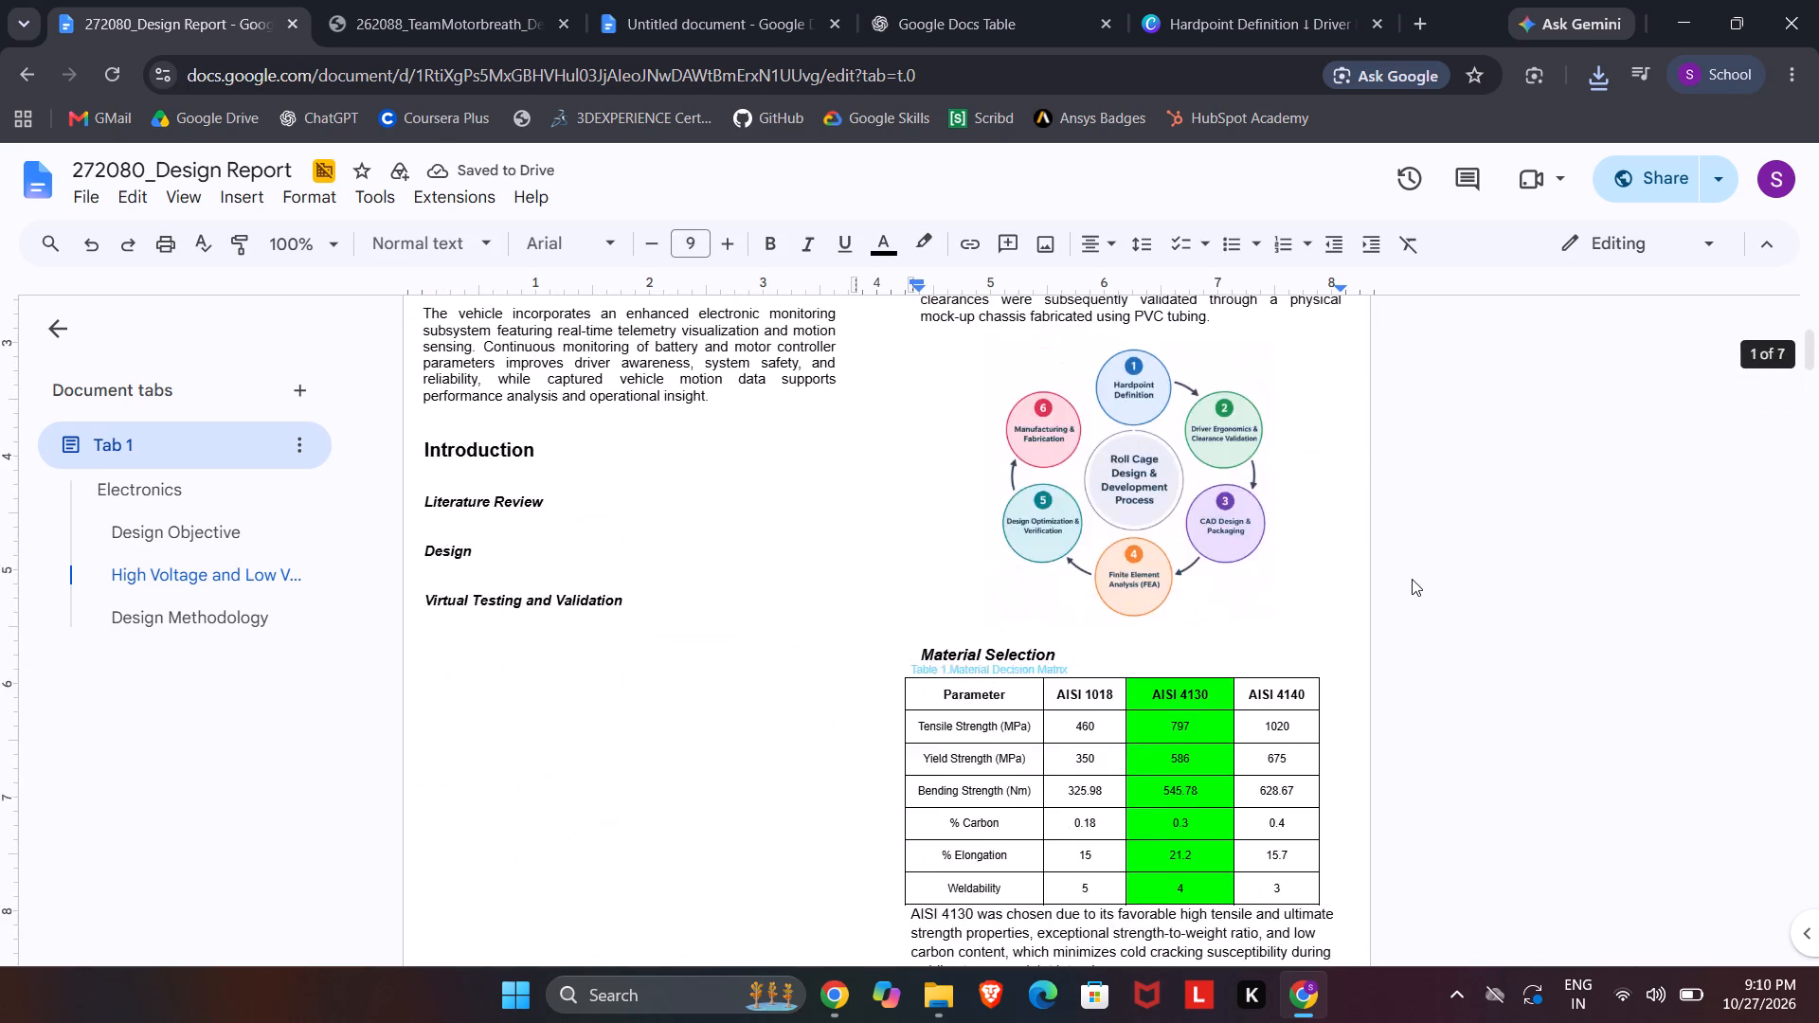
scroll(1412, 579, "up", 3)
scroll(1262, 602, "down", 1)
left_click(1154, 745)
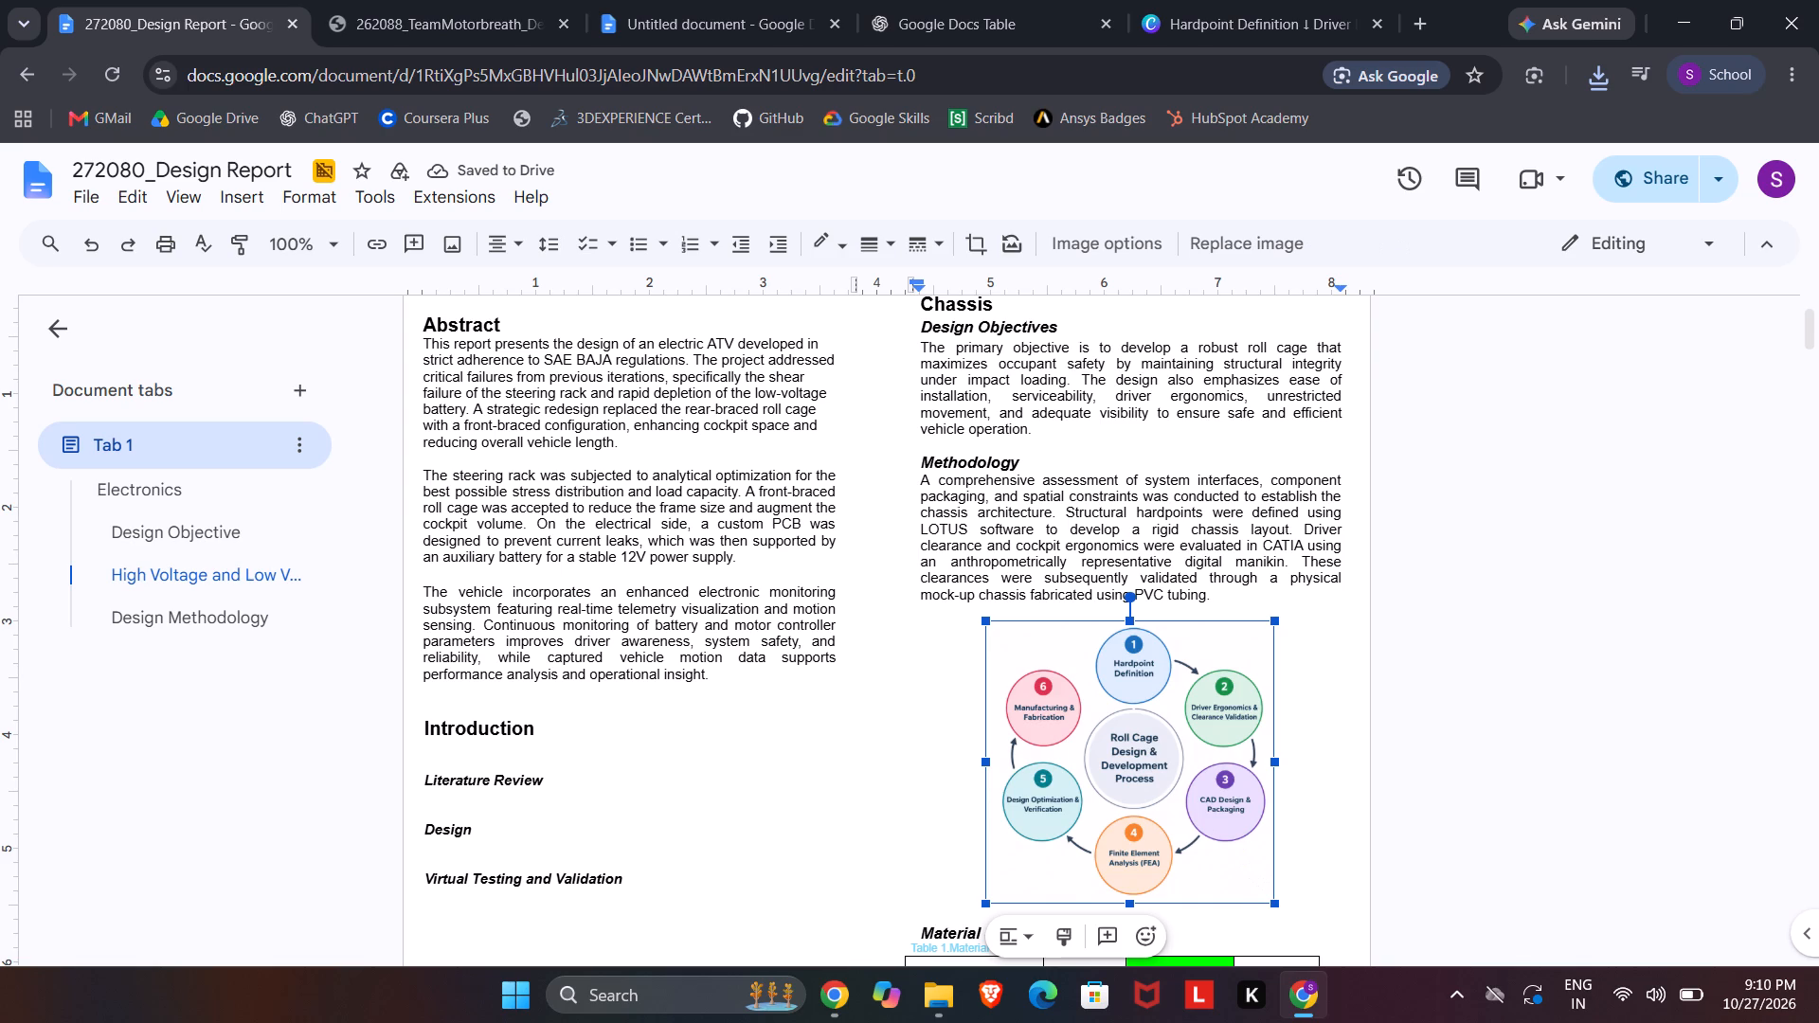
left_click_drag(1270, 900, 1227, 888)
left_click(1494, 754)
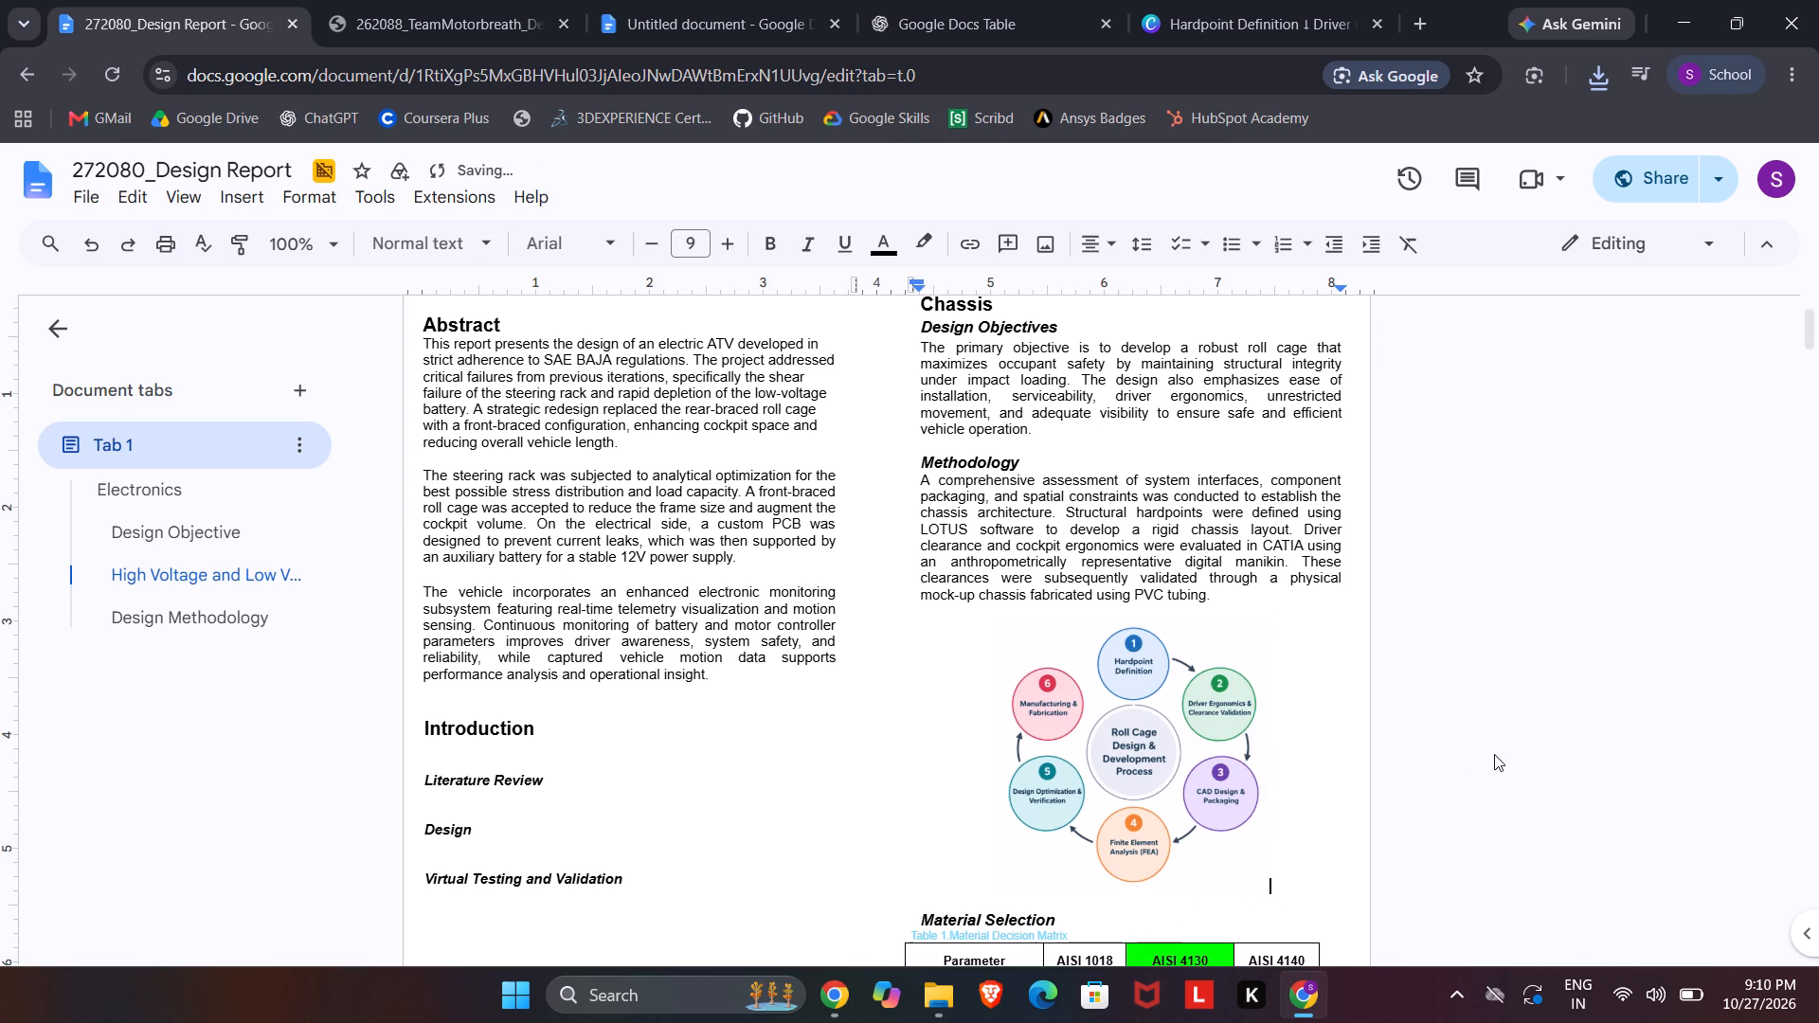
Look over the report's following pages, the 262088 reference report, the untitled draft, the ChatGPT conversation and the Canva design.
scroll(1351, 730, "down", 2)
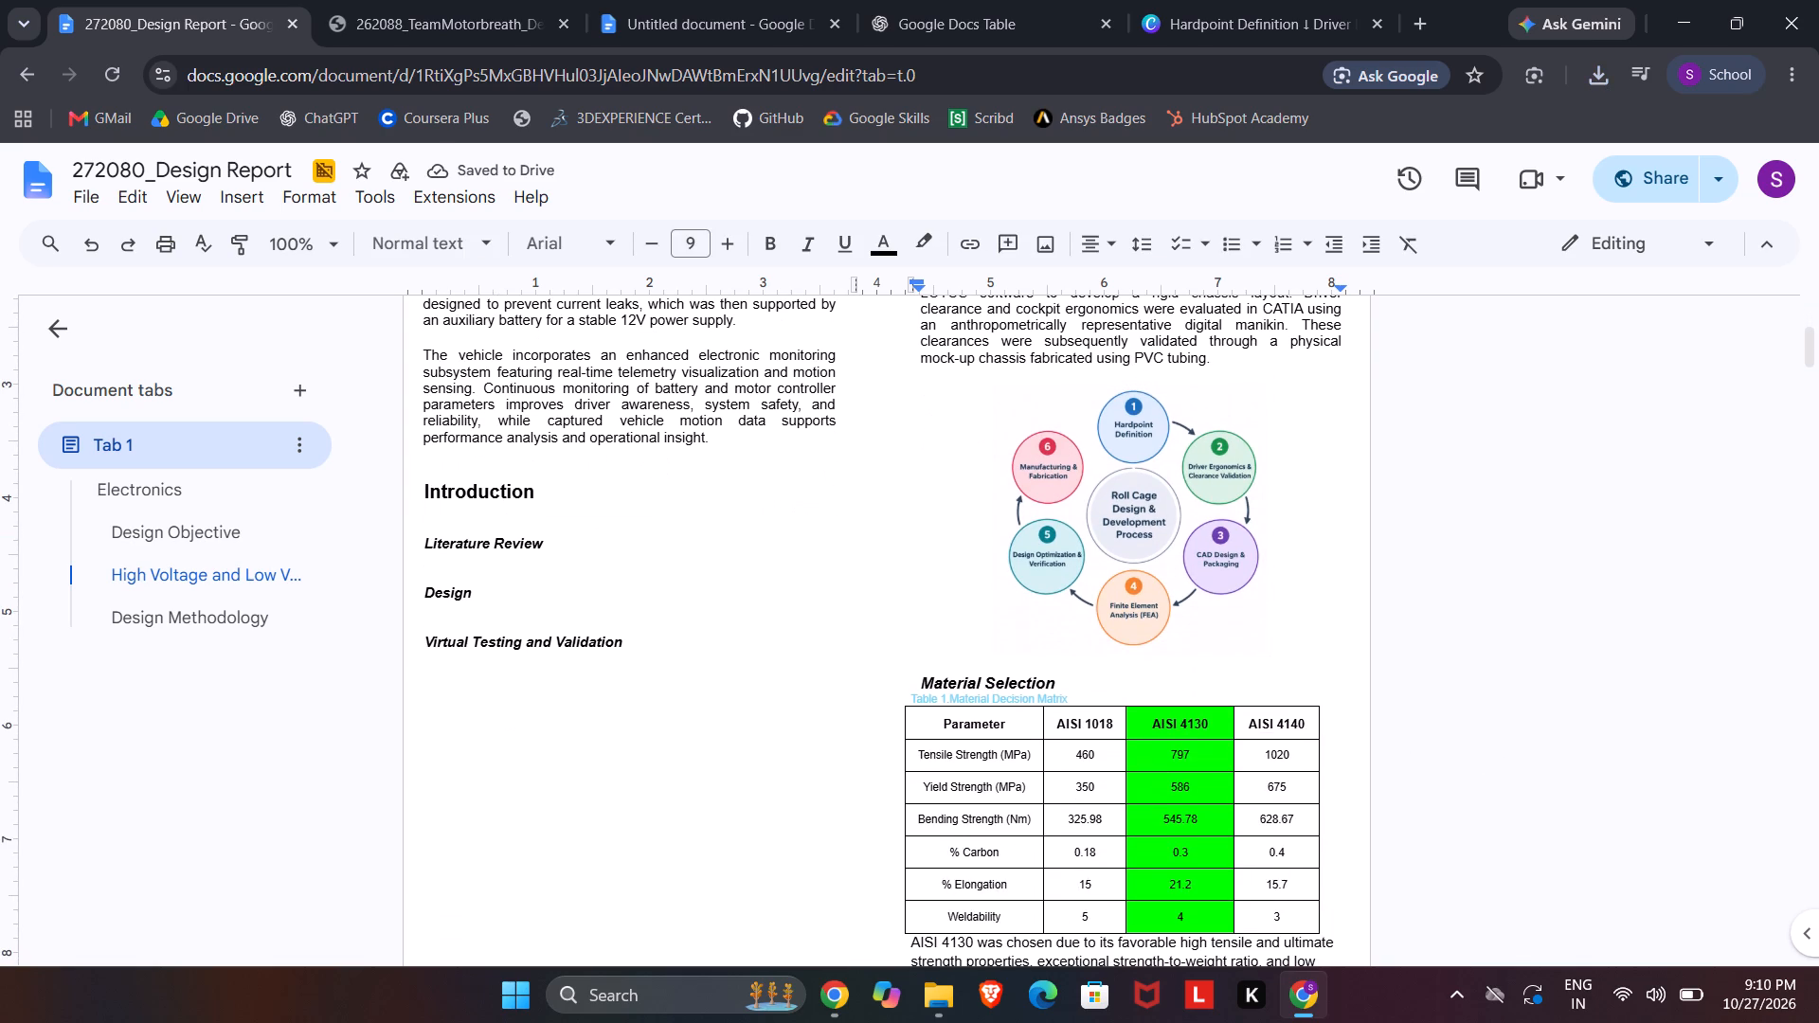
scroll(1349, 724, "down", 9)
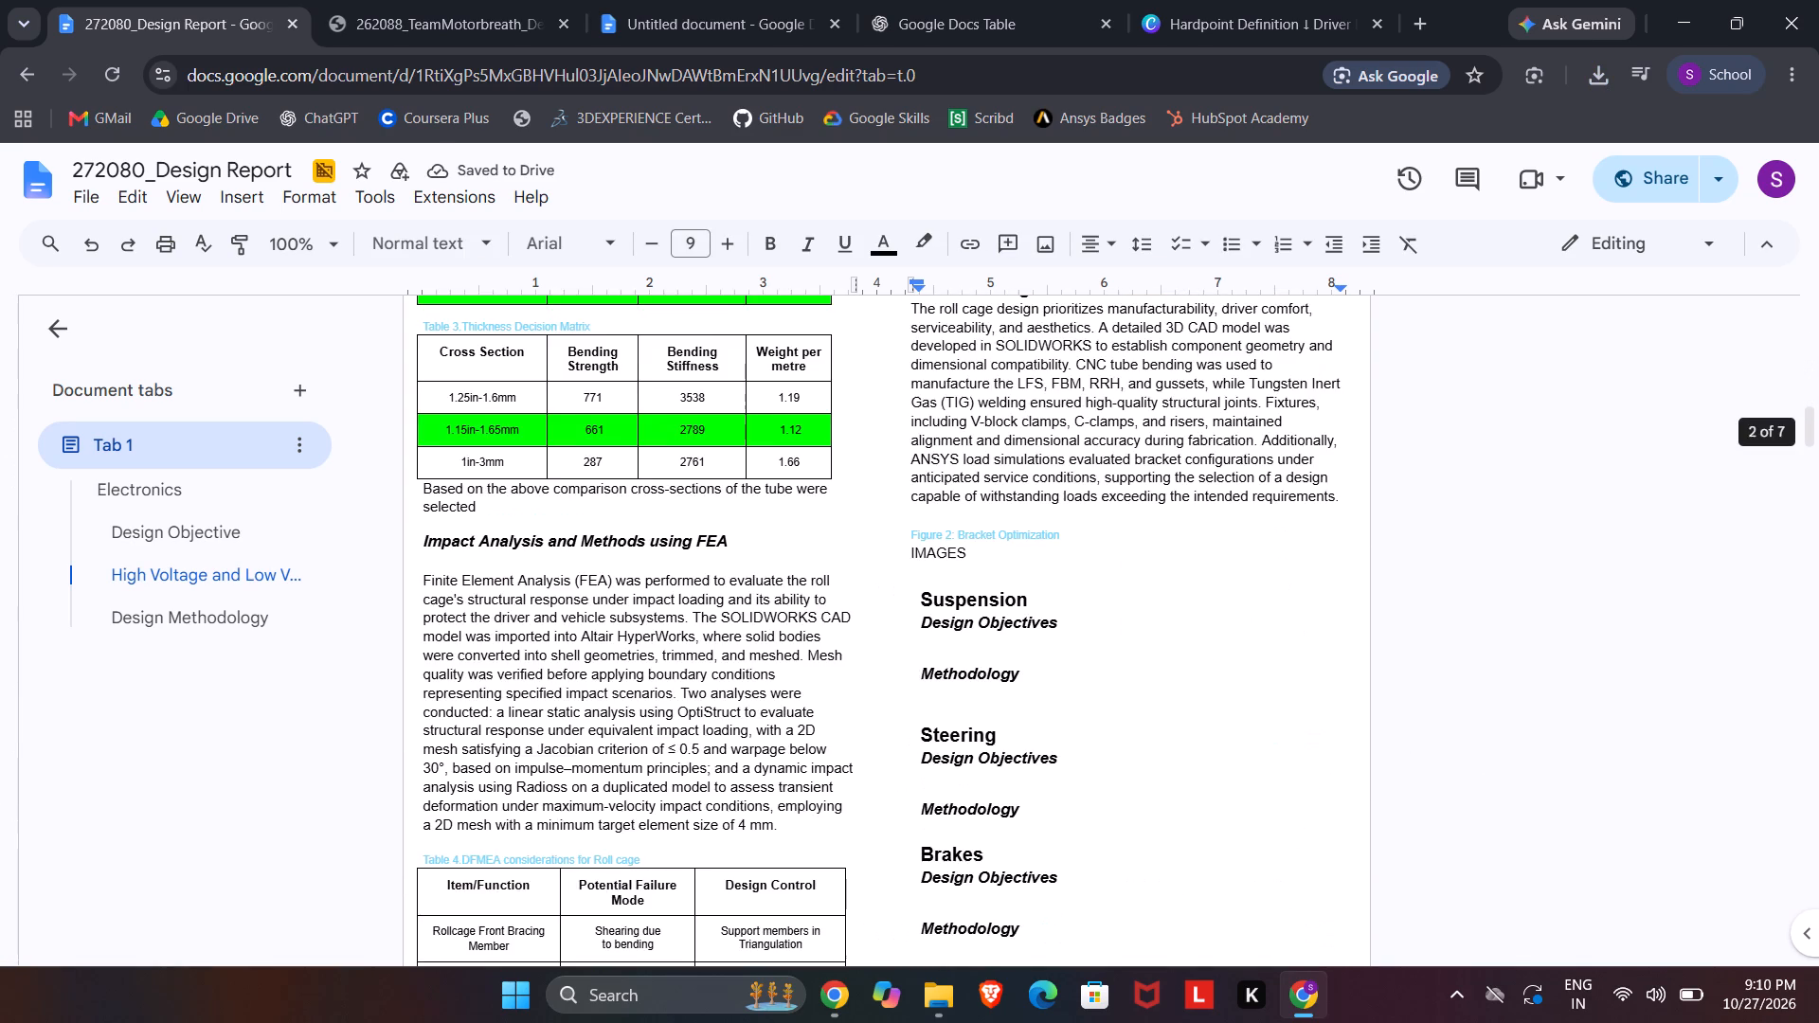
scroll(1349, 724, "down", 4)
left_click(419, 0)
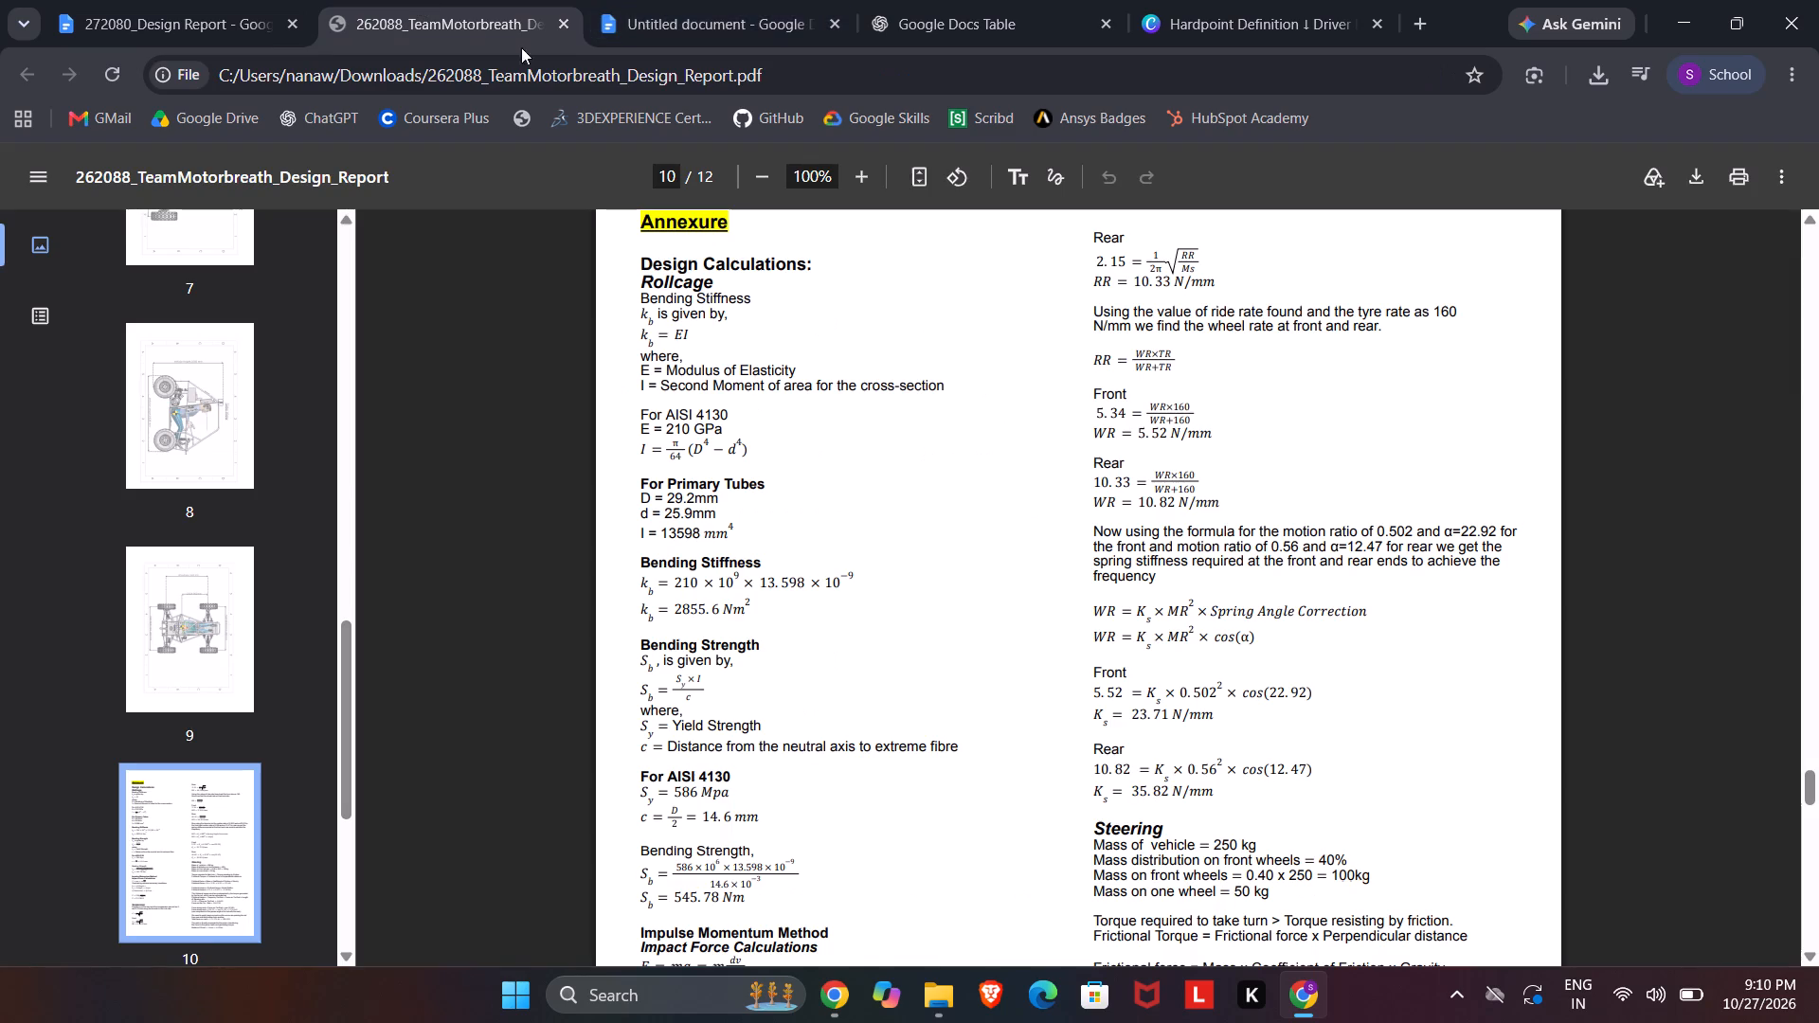
left_click(711, 3)
left_click(236, 0)
left_click(796, 0)
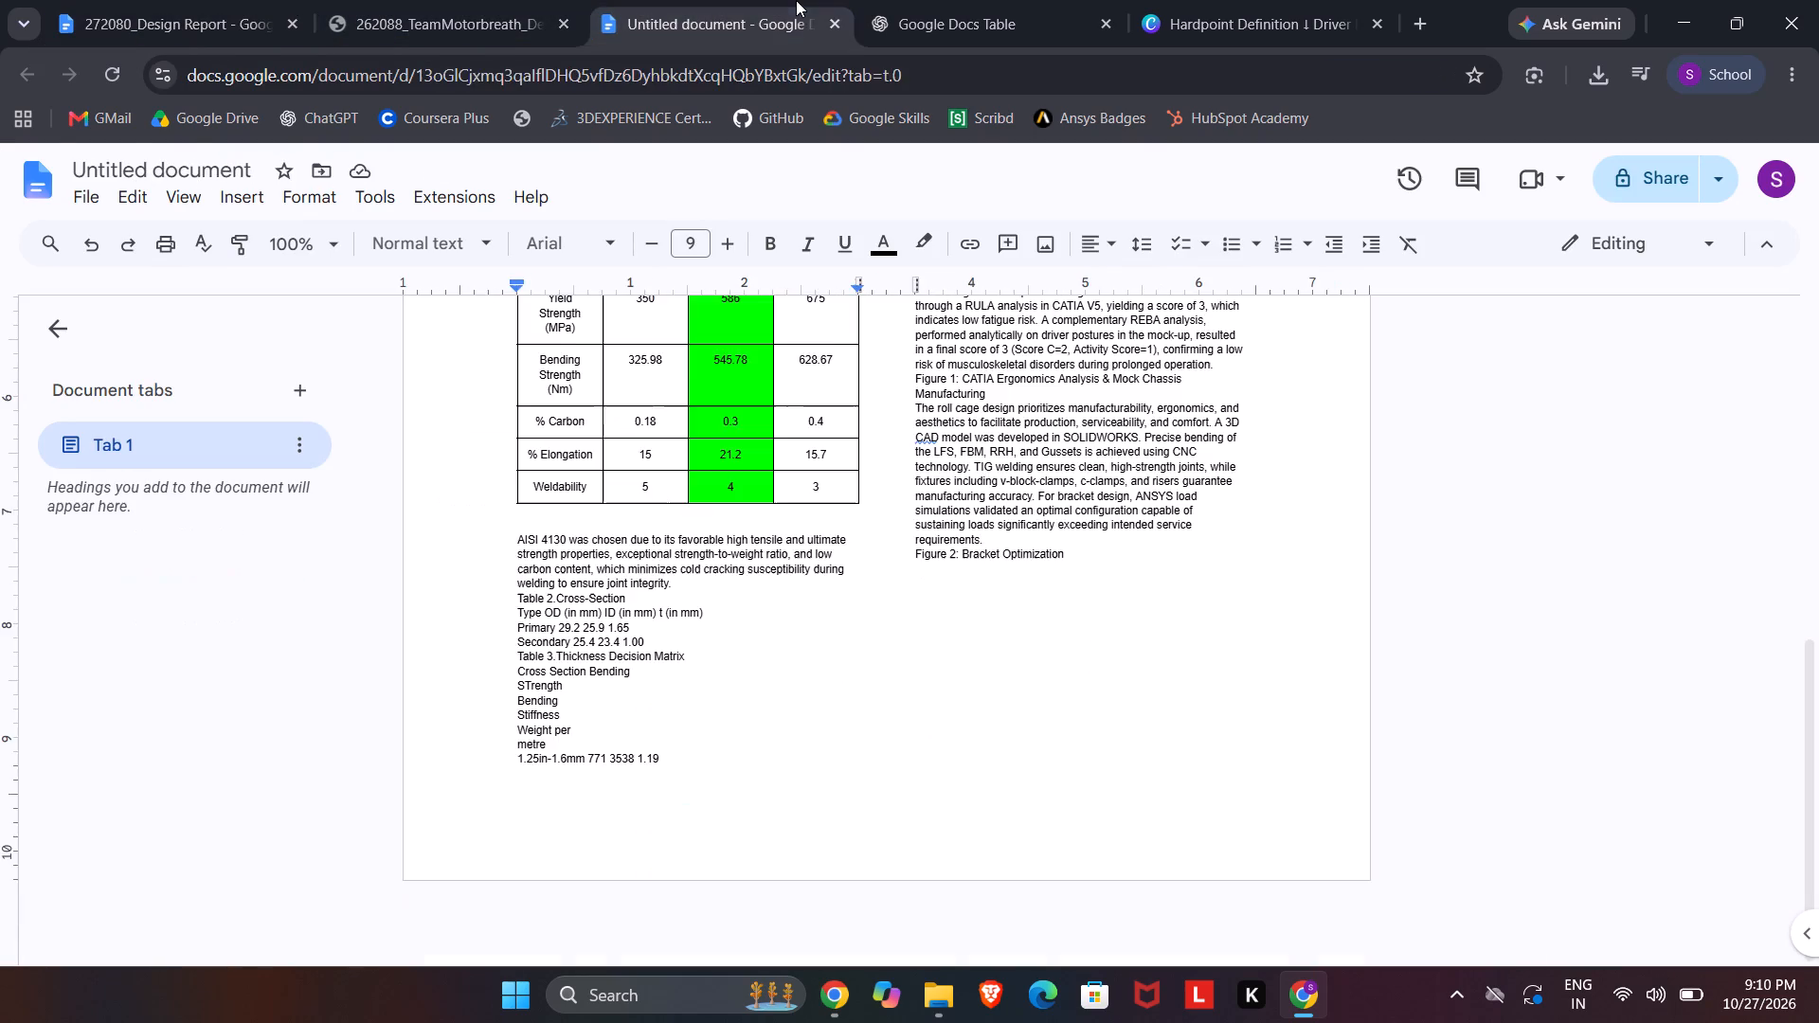
left_click(972, 0)
left_click(1211, 0)
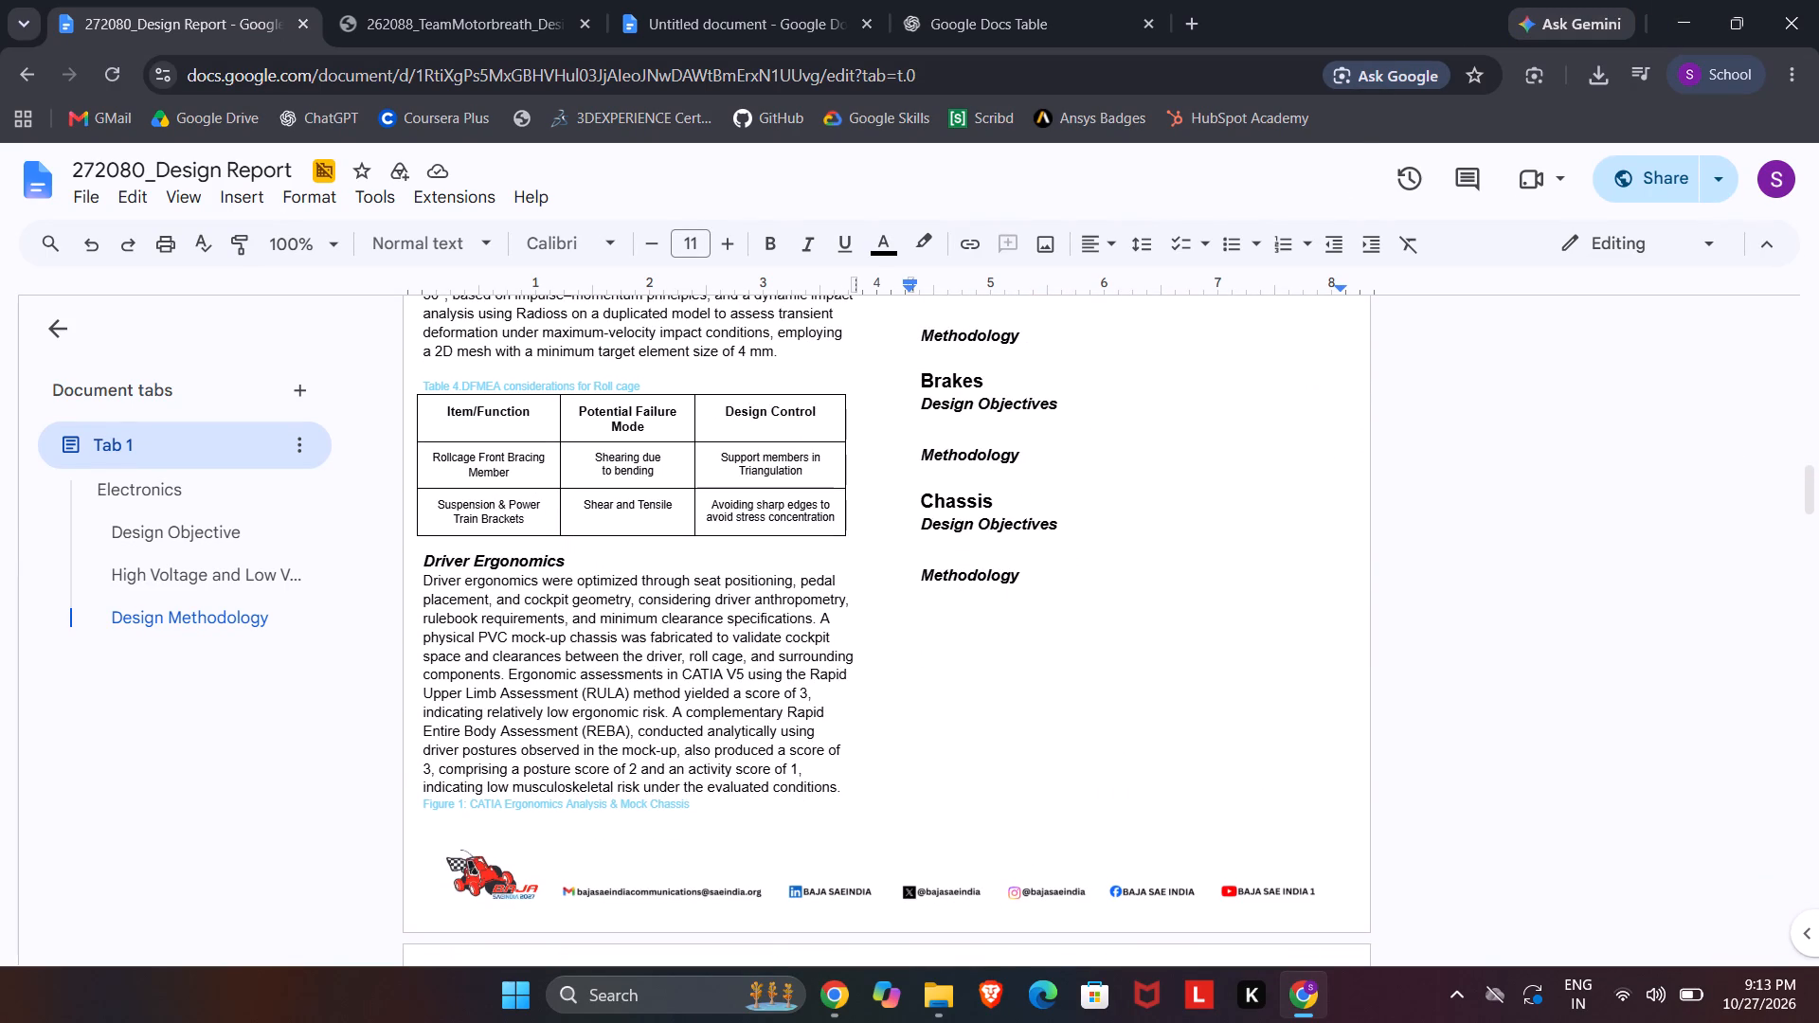
left_click(845, 792)
key("Return")
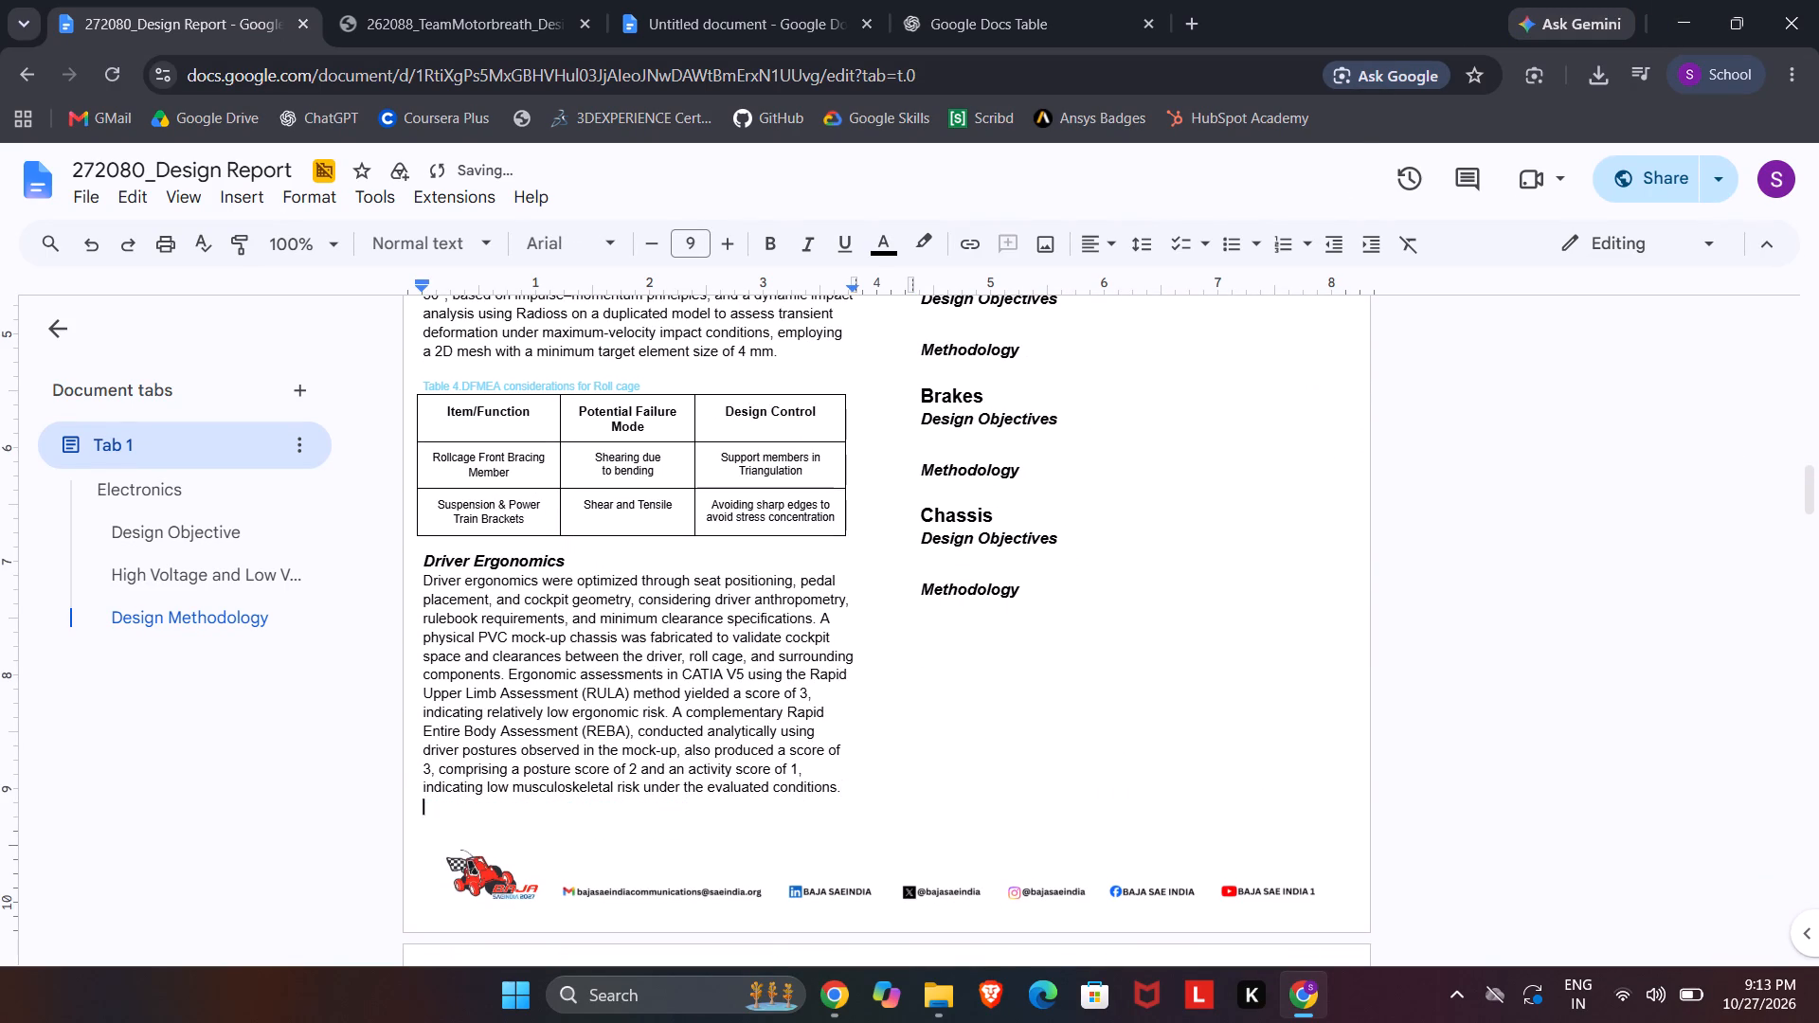
Select the IMAGES placeholder under the Figure 1 CATIA Ergonomics Analysis & Mock Chassis caption and start inserting content in its place.
scroll(1189, 661, "up", 9)
scroll(1126, 705, "down", 3)
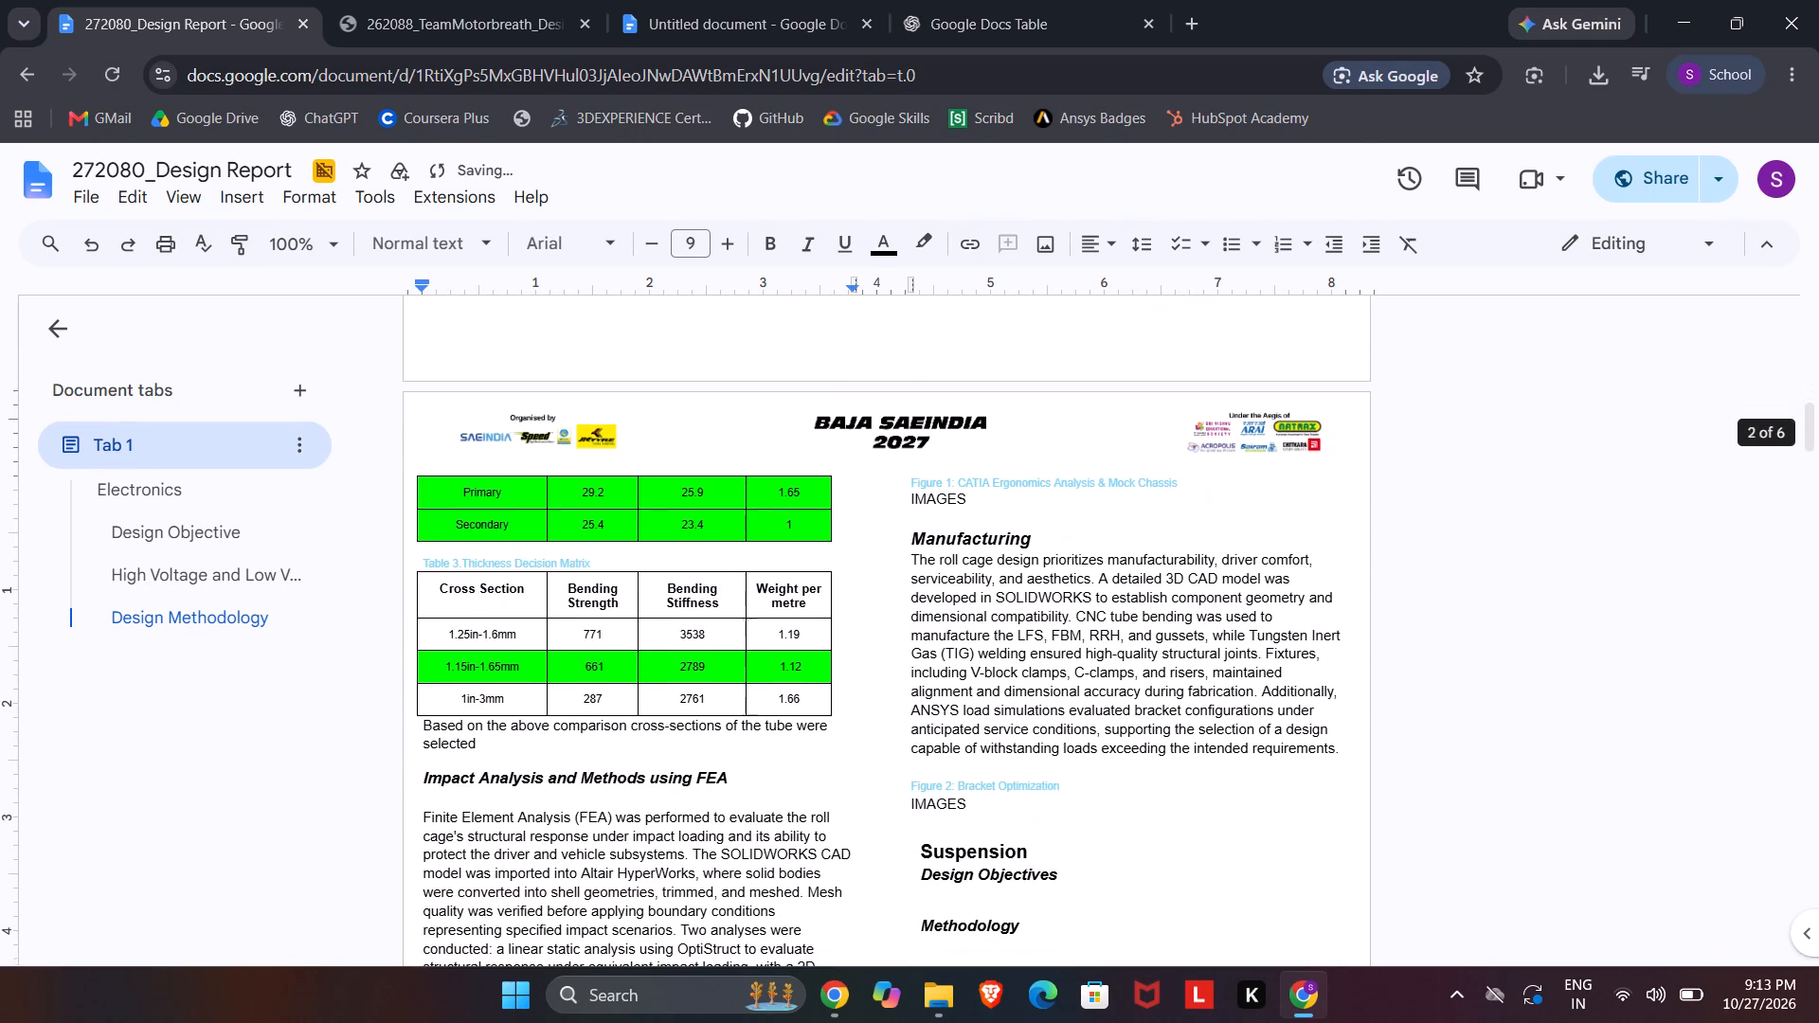
left_click_drag(981, 499, 907, 504)
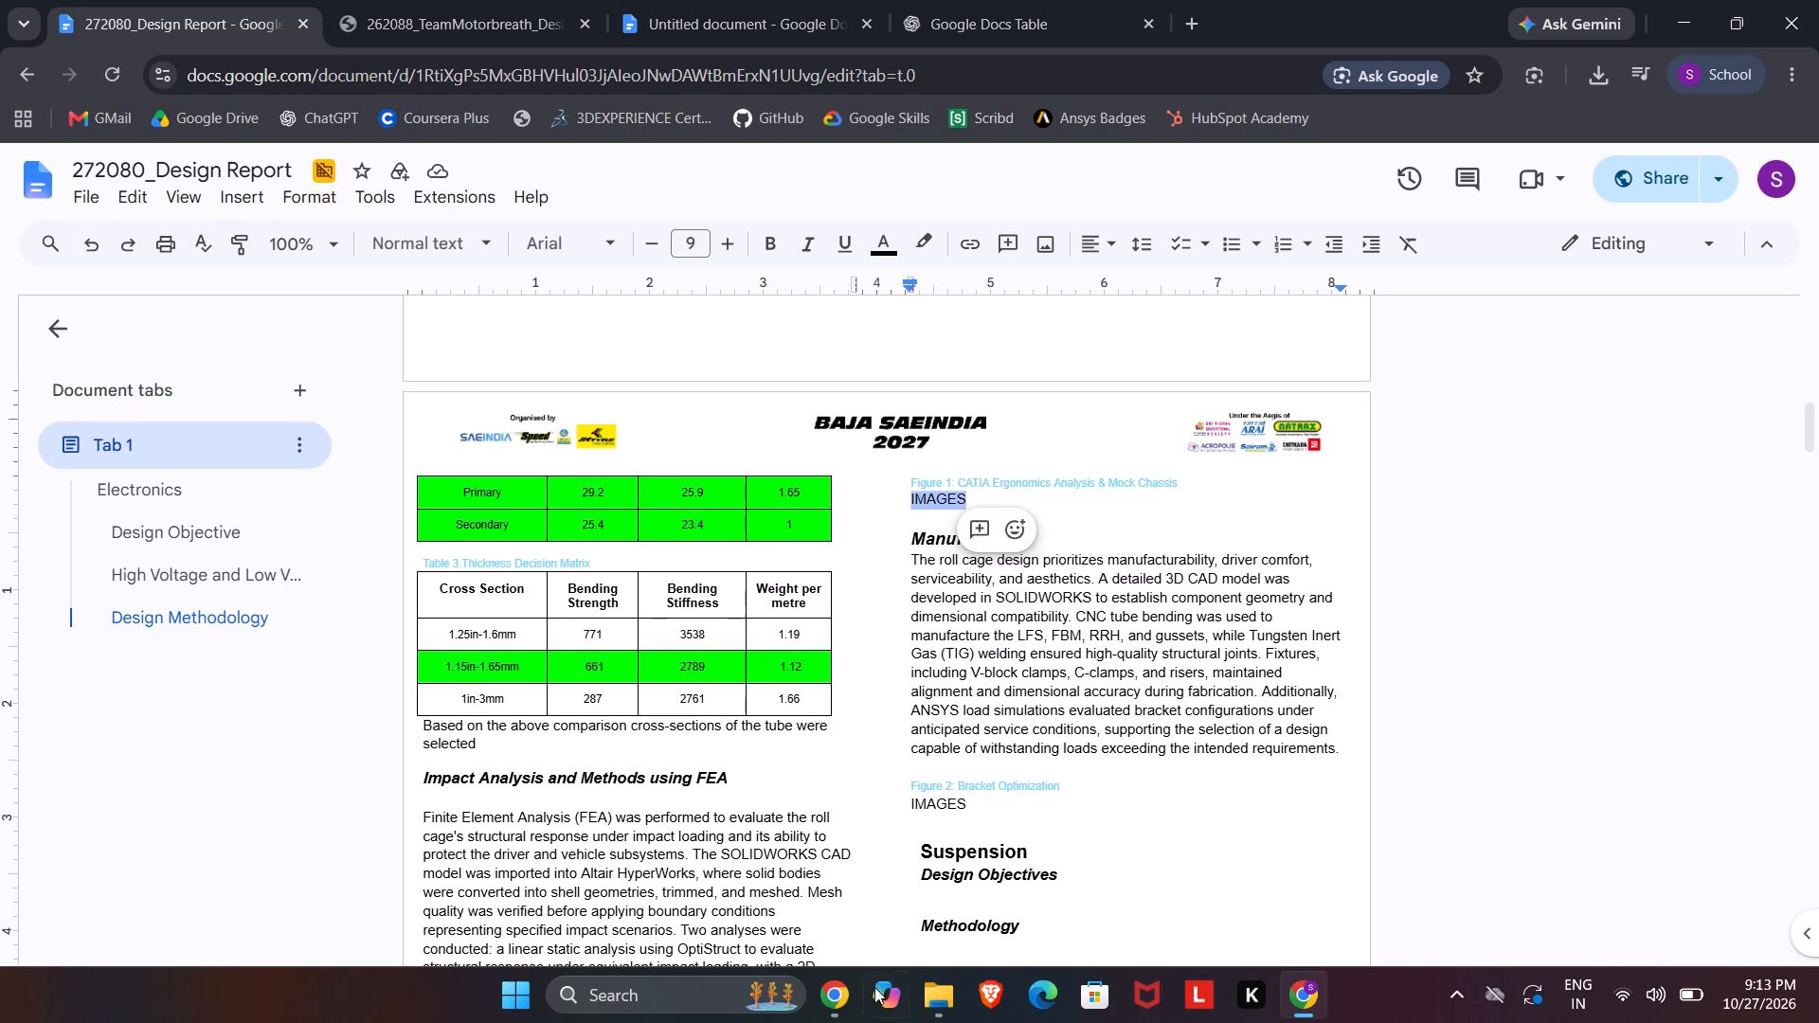
left_click(232, 204)
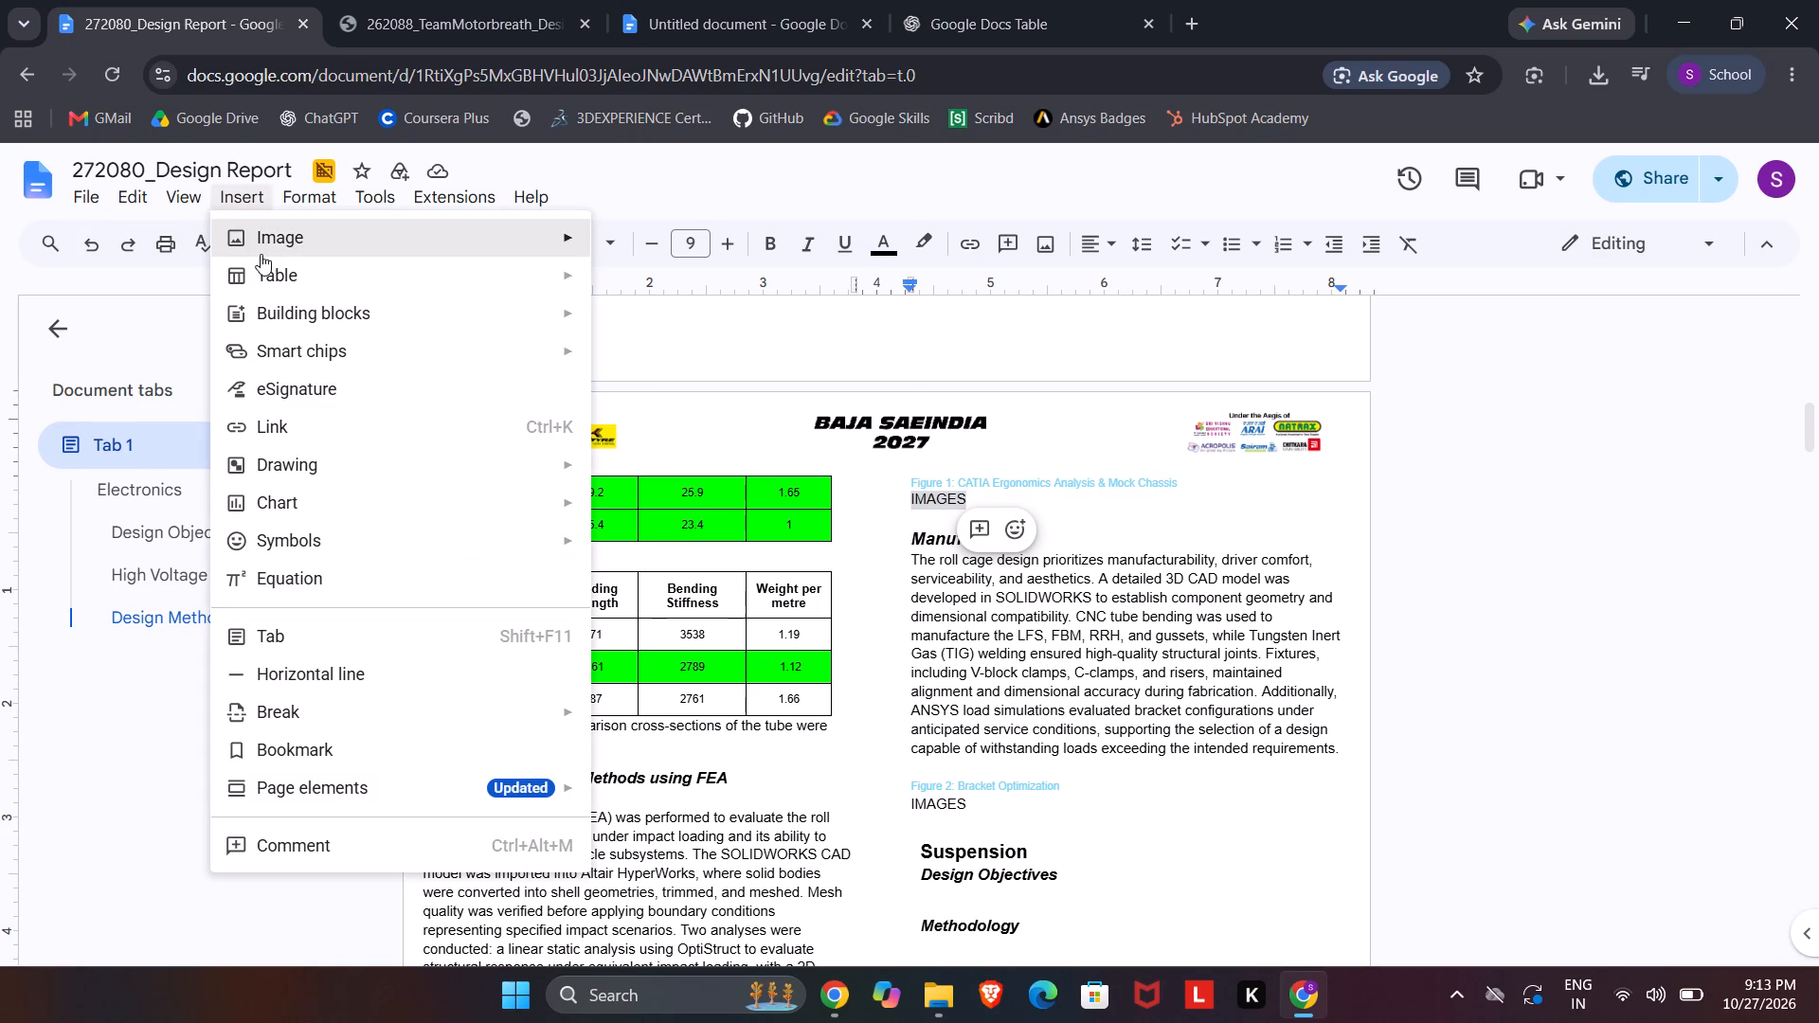
left_click(262, 255)
left_click(730, 251)
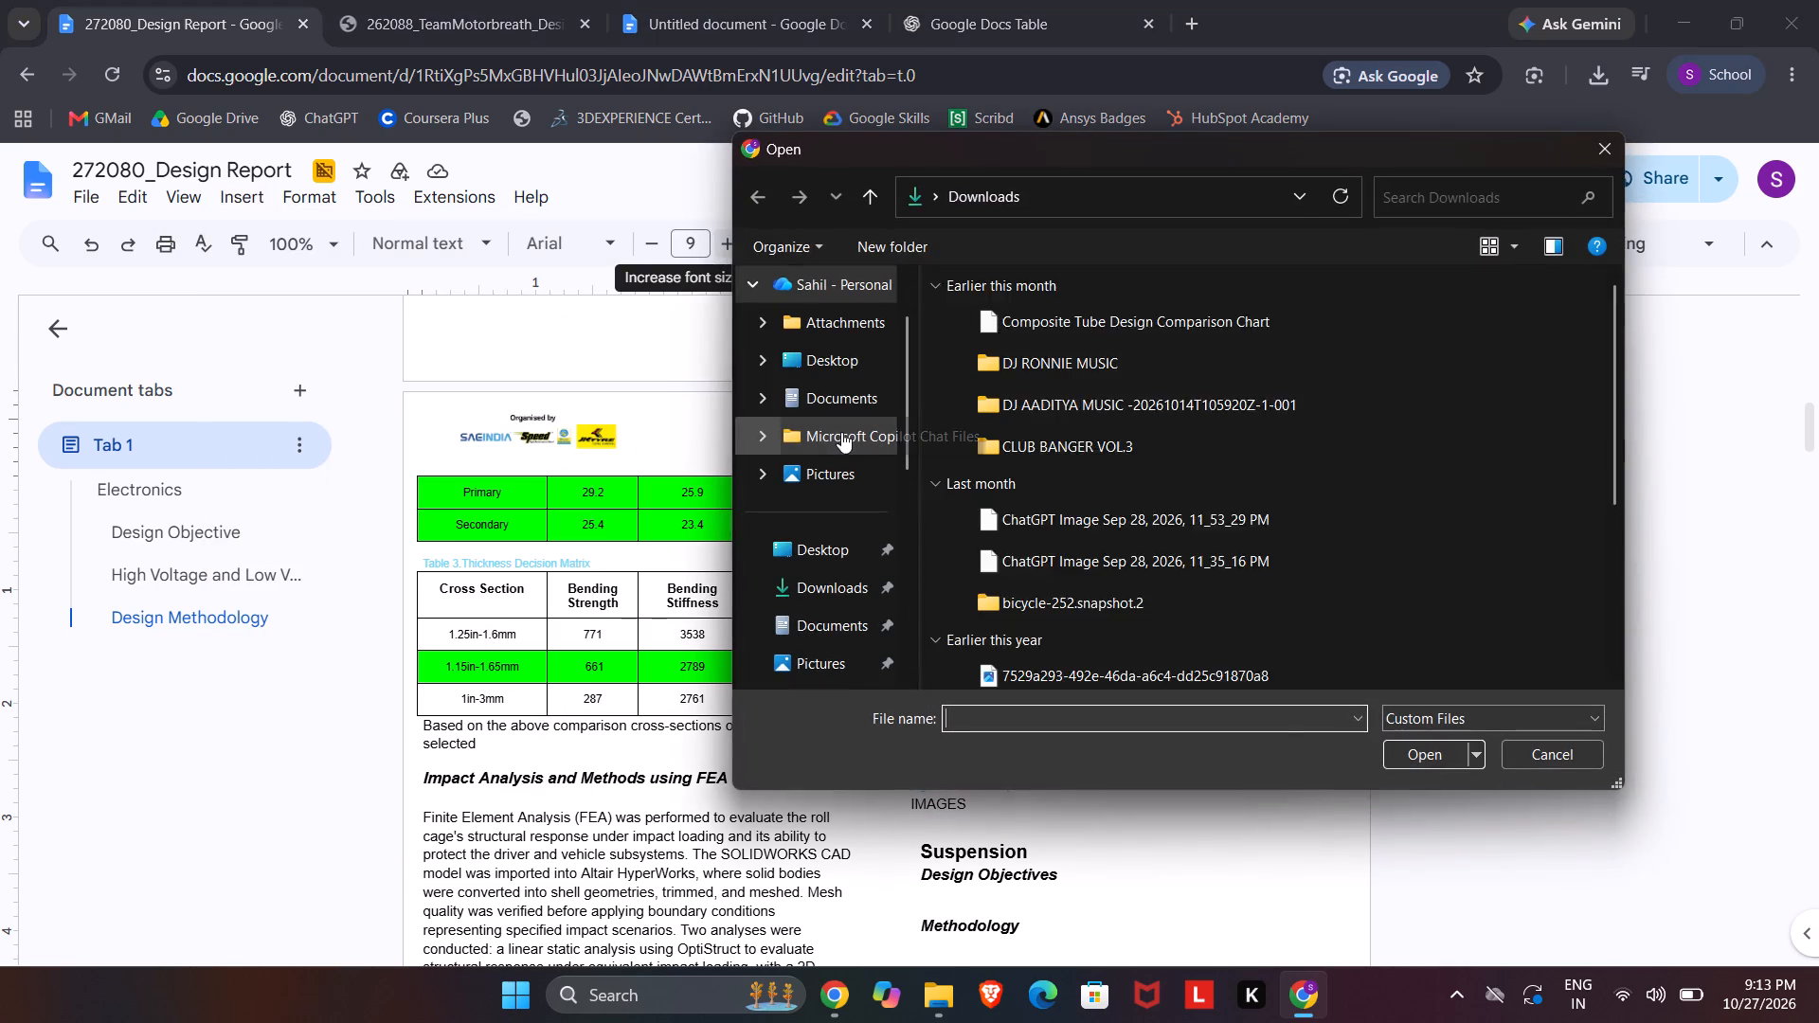
left_click(488, 0)
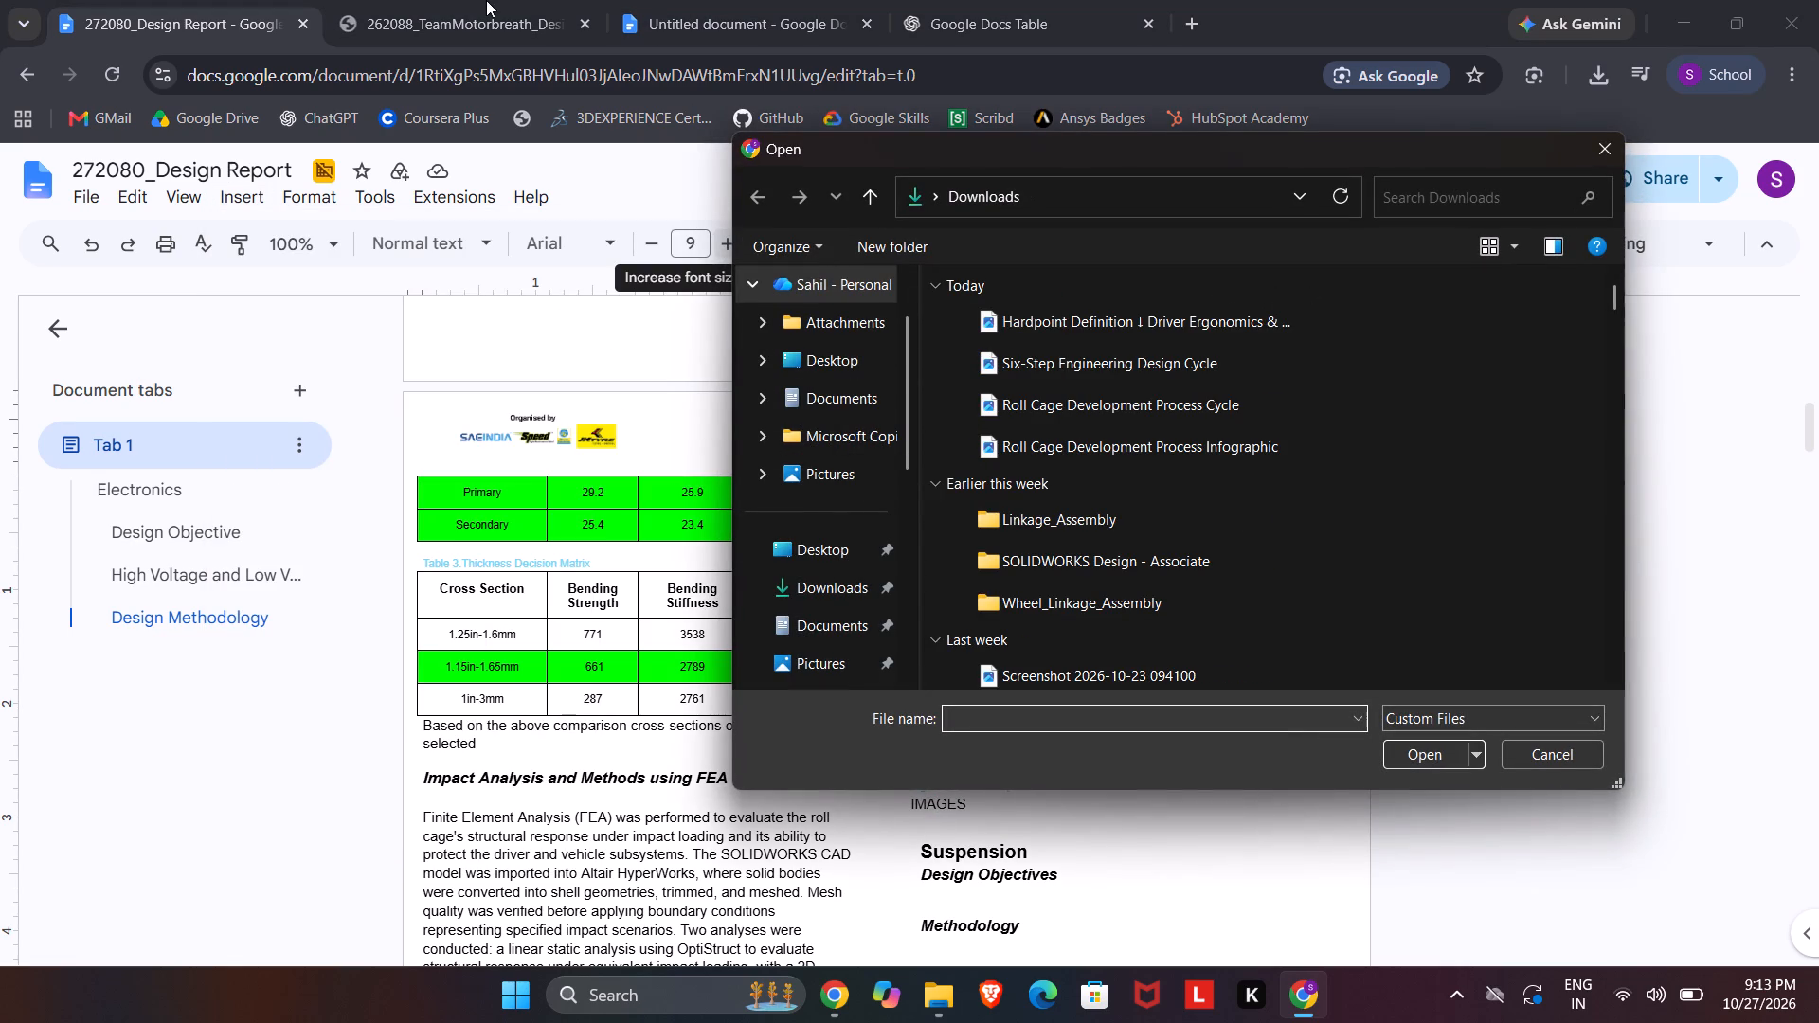
scroll(859, 408, "up", 5)
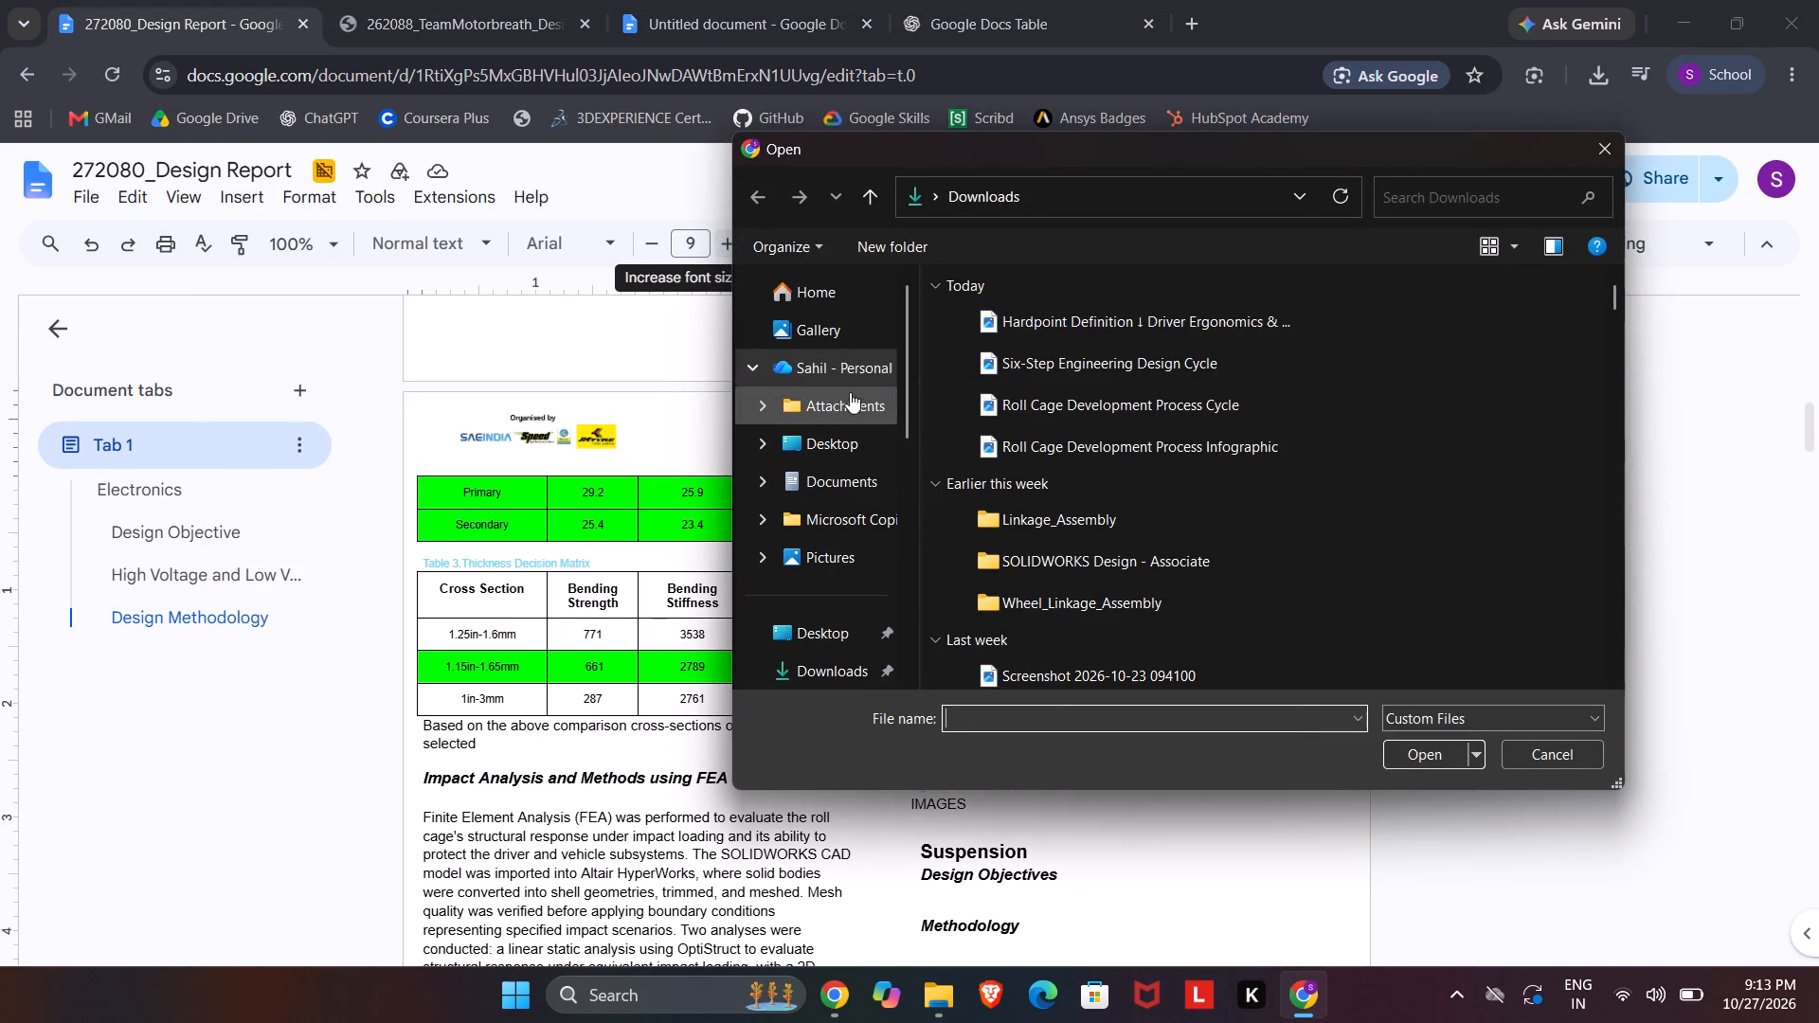
scroll(861, 498, "down", 2)
scroll(861, 498, "up", 3)
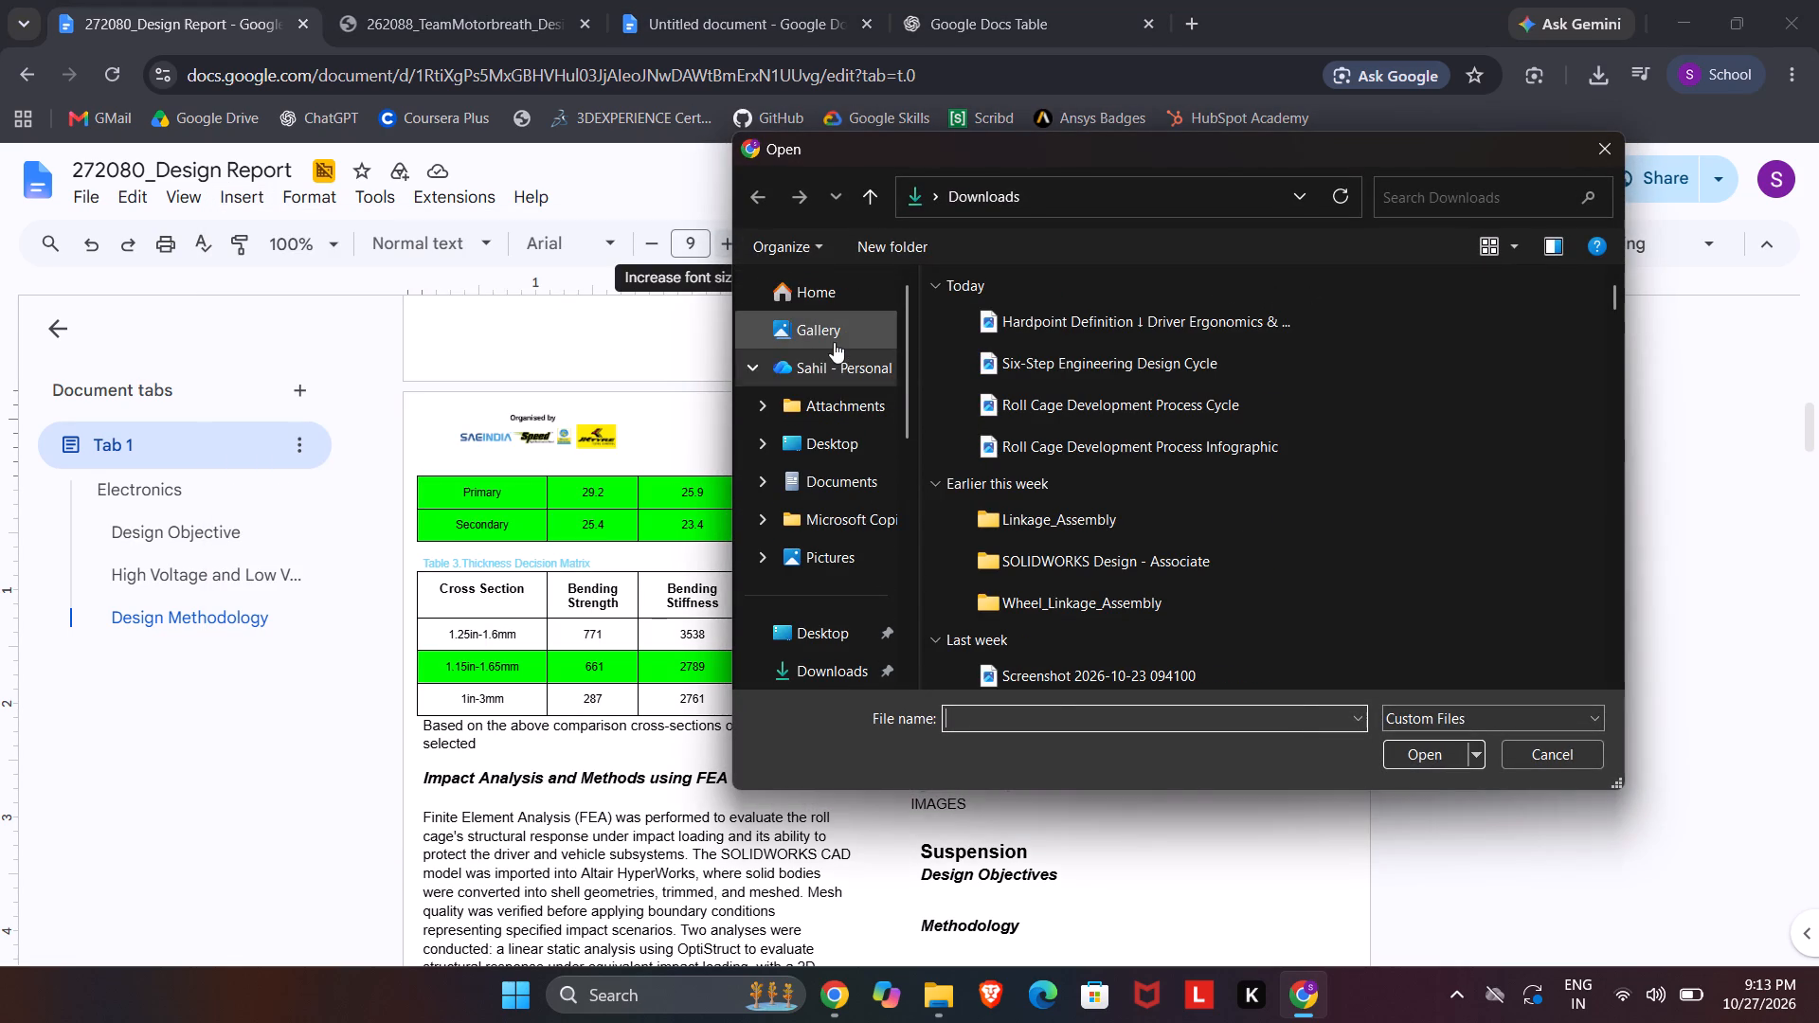
left_click(834, 342)
scroll(1079, 417, "down", 3)
scroll(1080, 419, "up", 3)
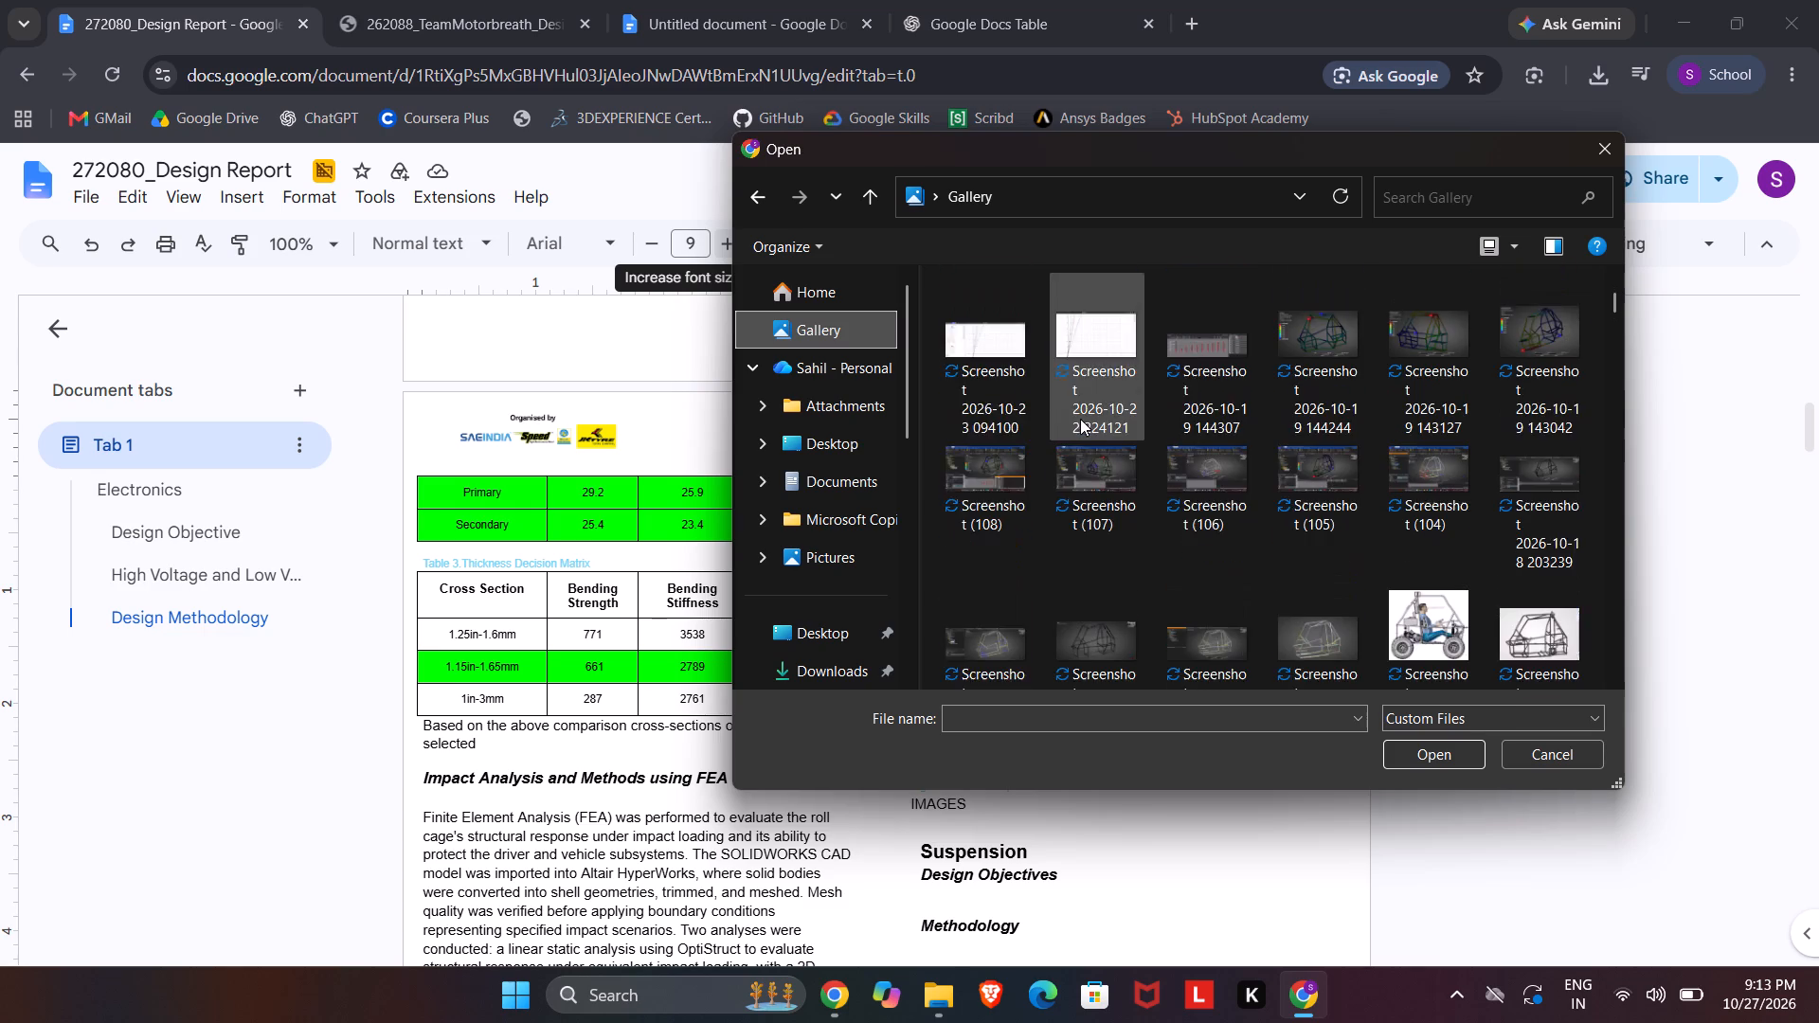
scroll(1155, 465, "down", 3)
scroll(1192, 476, "up", 1)
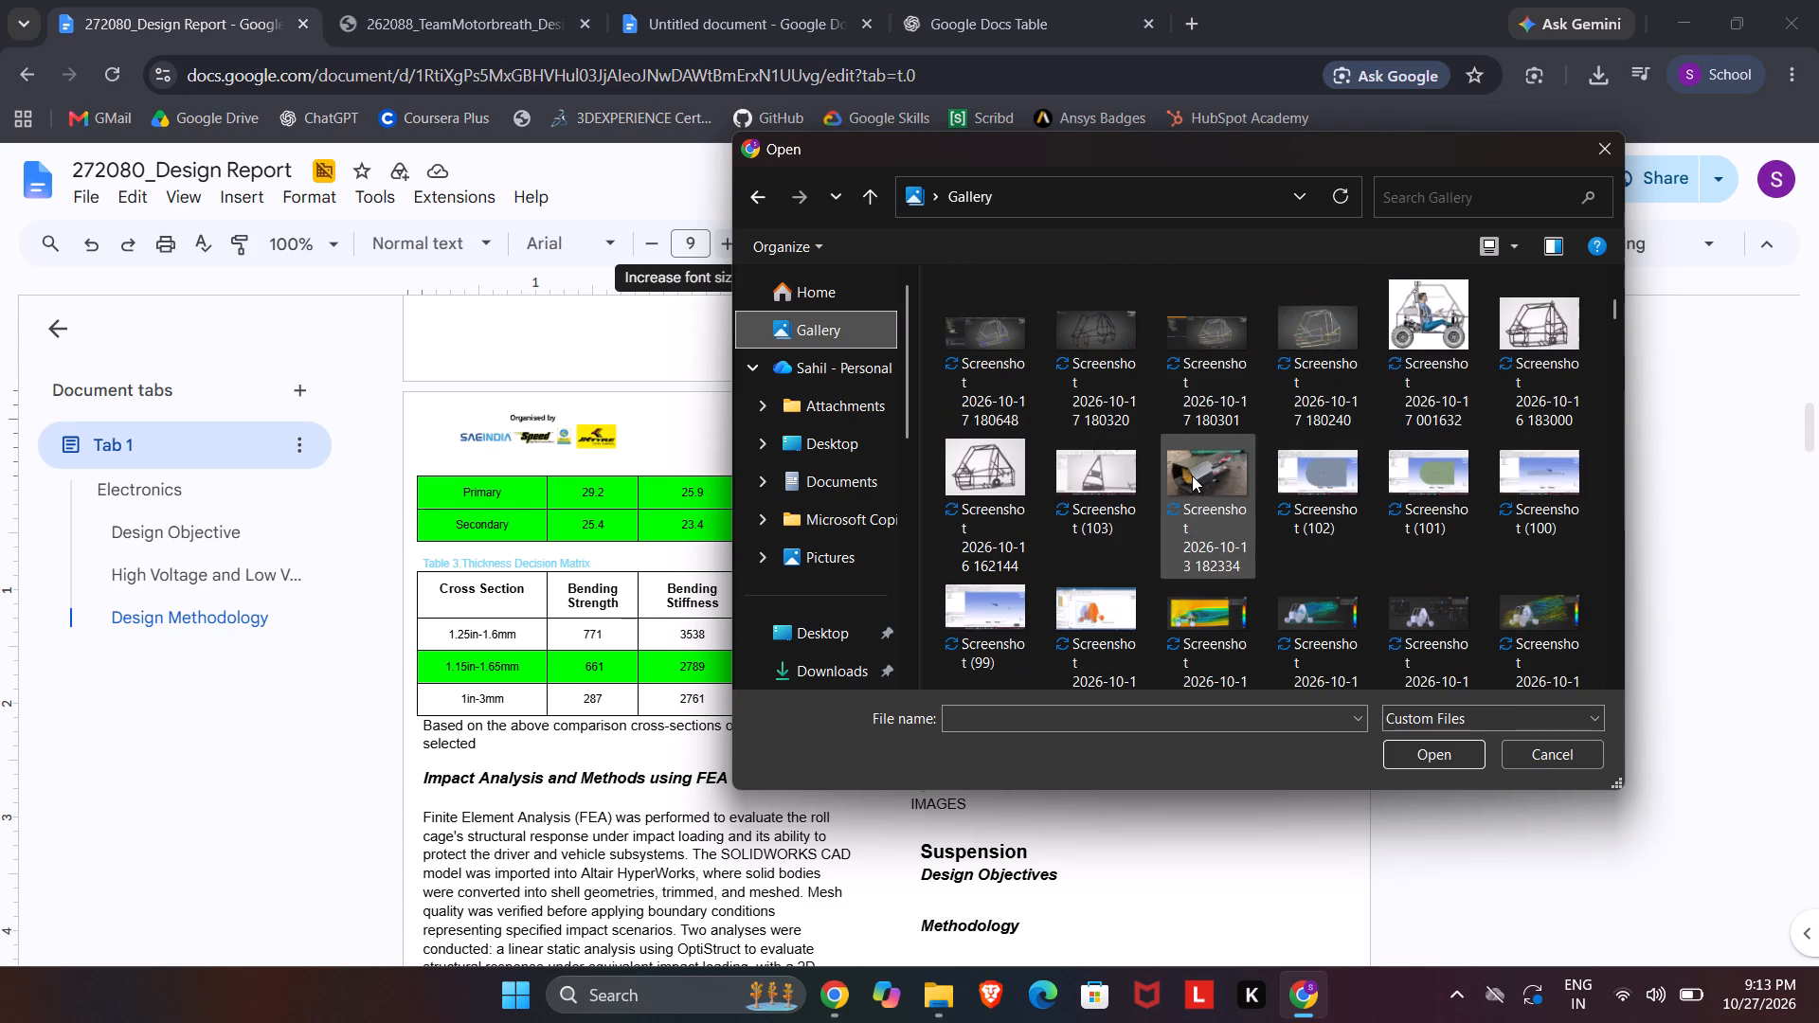
scroll(1192, 476, "up", 1)
left_click(1434, 457)
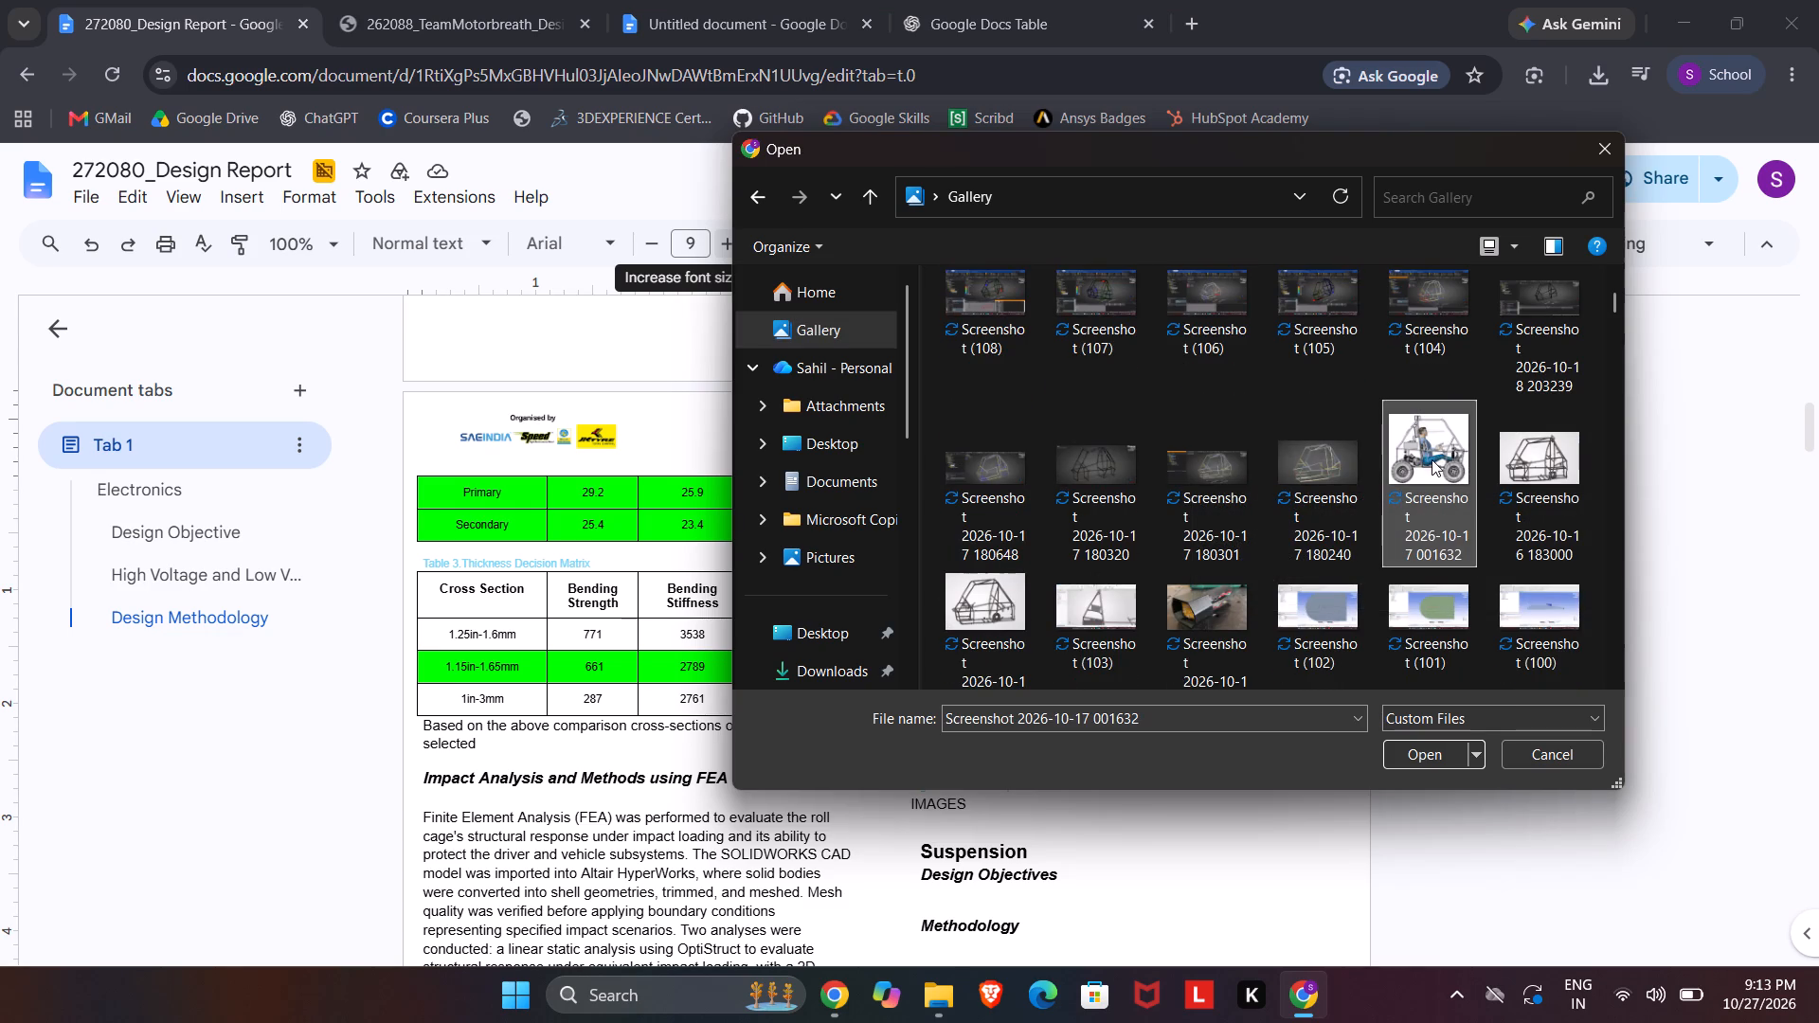
left_click(1452, 745)
Shrink the inserted Figure 1 buggy image proportionally to about 2 inches wide.
left_click(1128, 669)
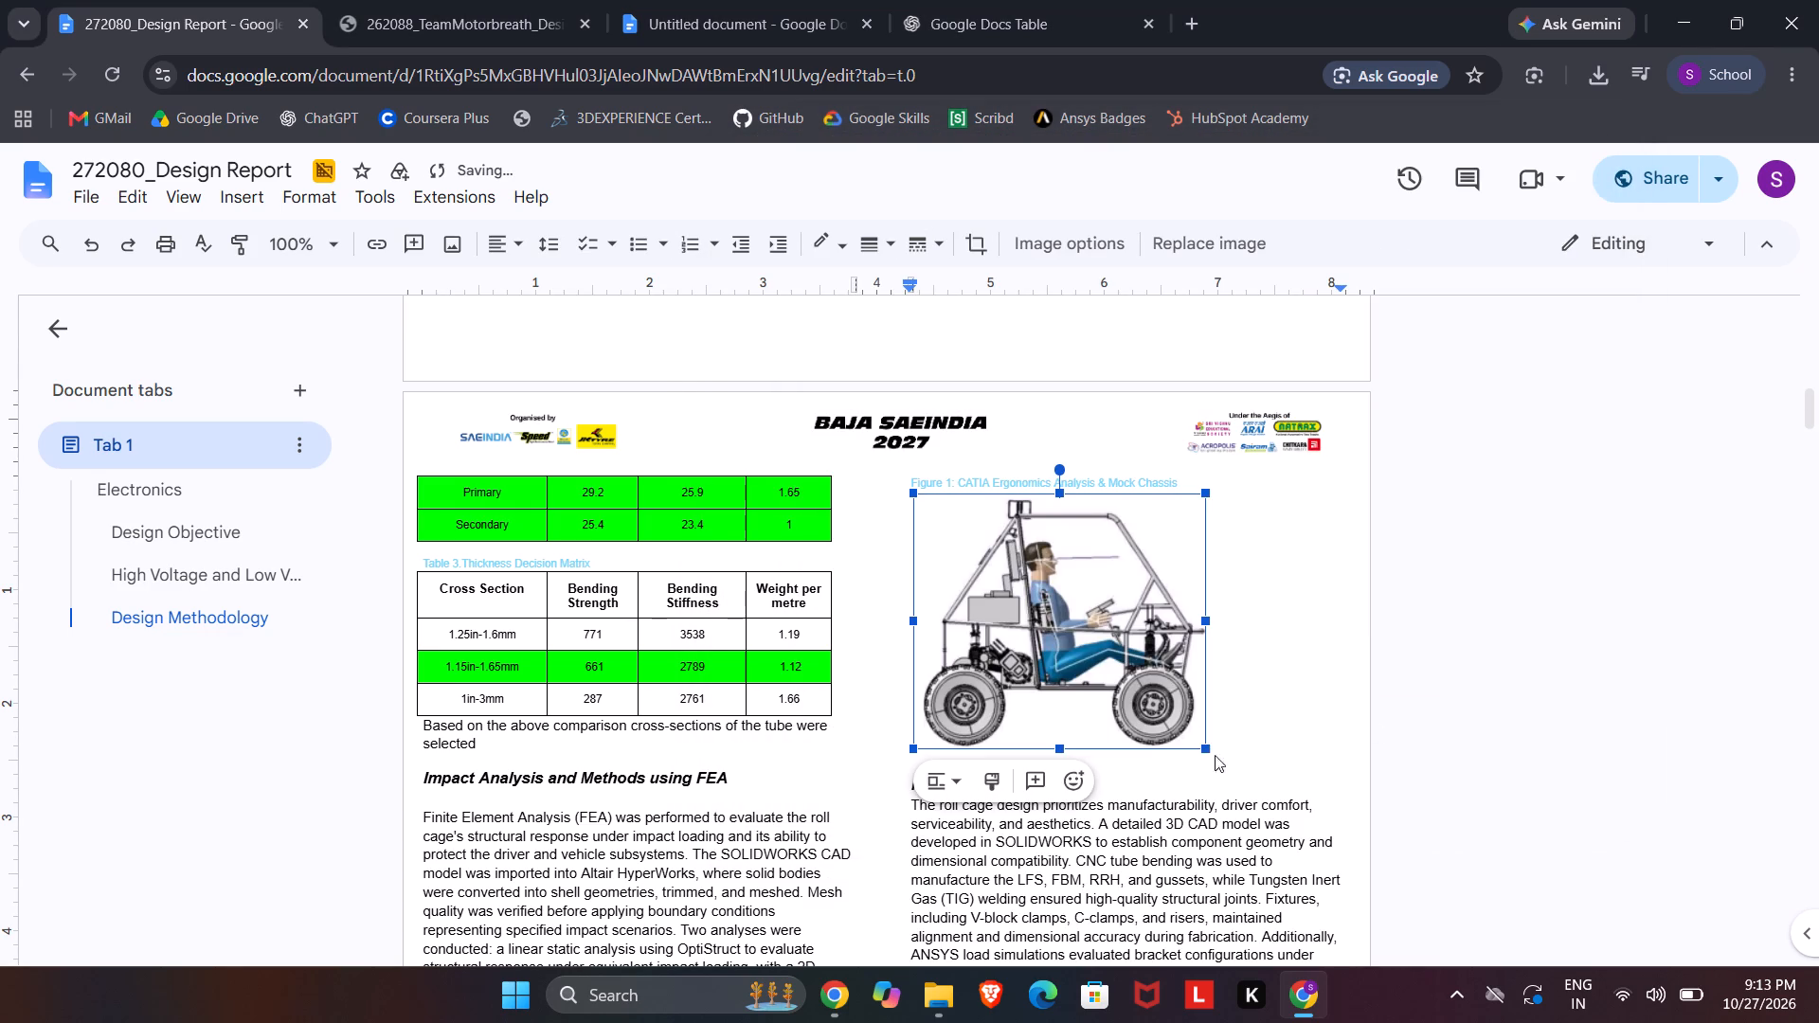
left_click_drag(1202, 750, 1048, 690)
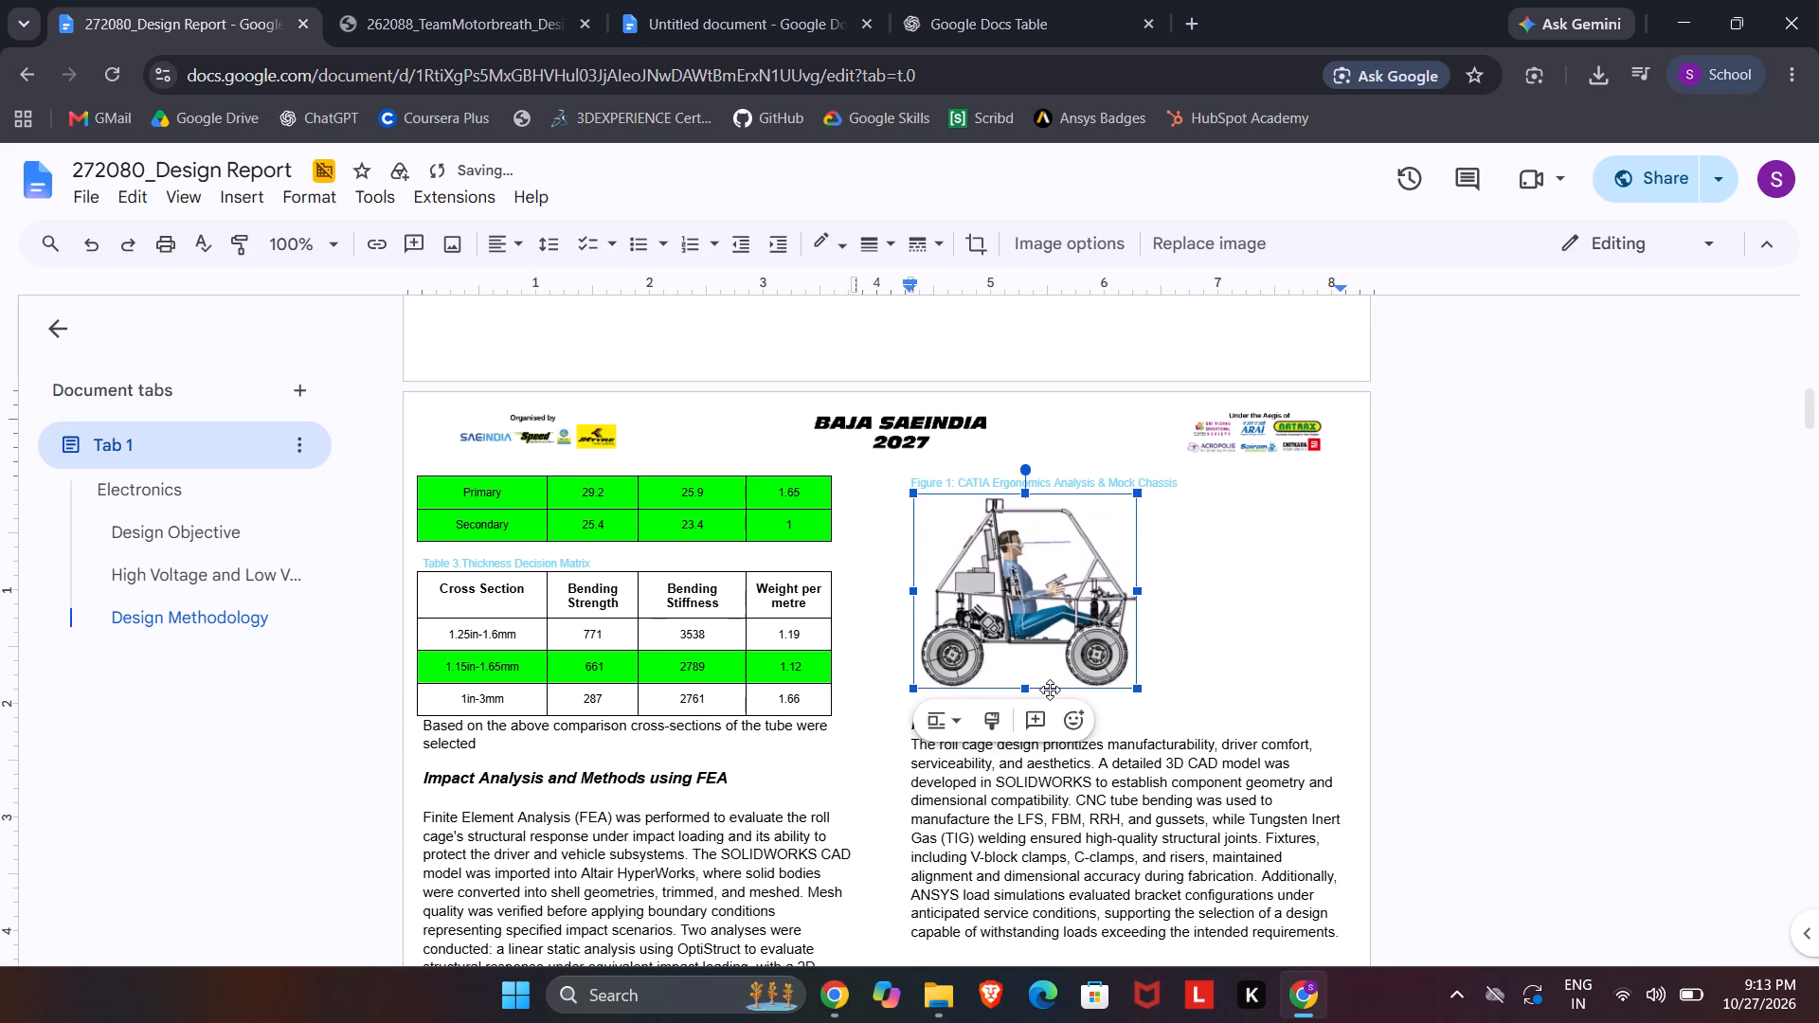
left_click(1394, 603)
Switch to the 262088 TeamMotorbreath report PDF and go back to its opening pages to examine the roll cage section layout.
left_click(358, 0)
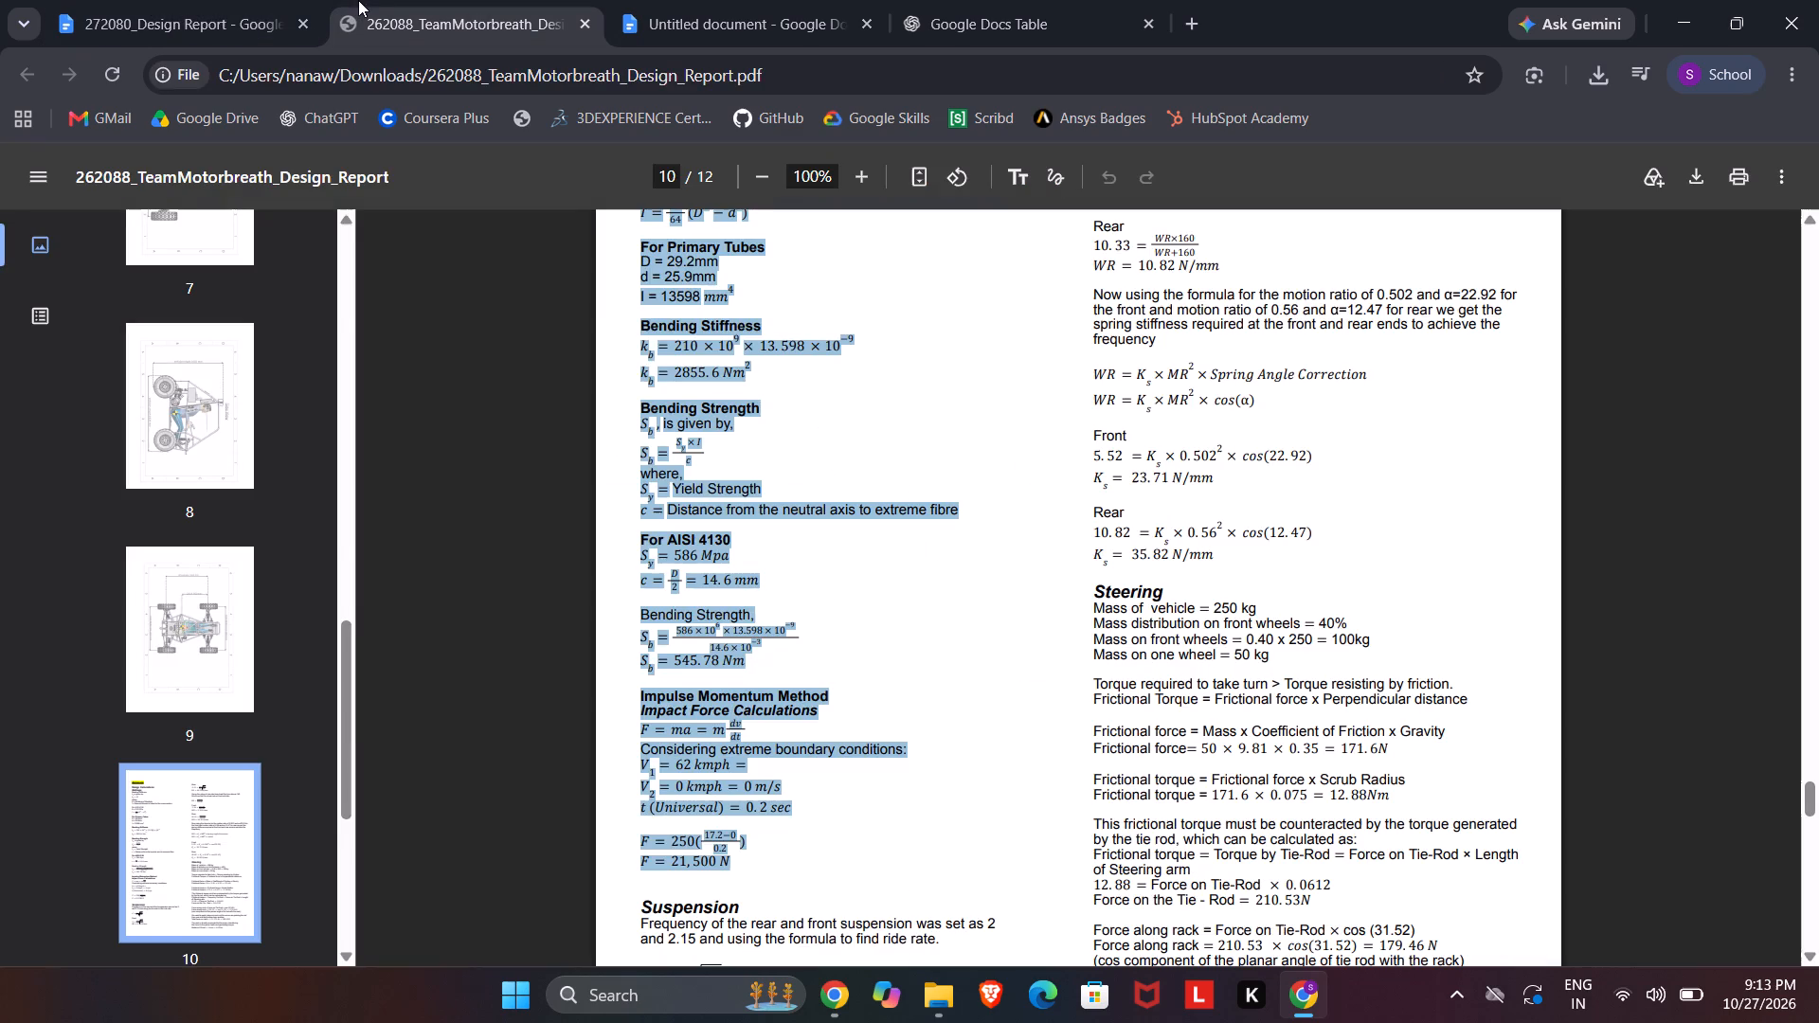
scroll(886, 544, "up", 20)
scroll(886, 544, "up", 20)
scroll(886, 544, "up", 3)
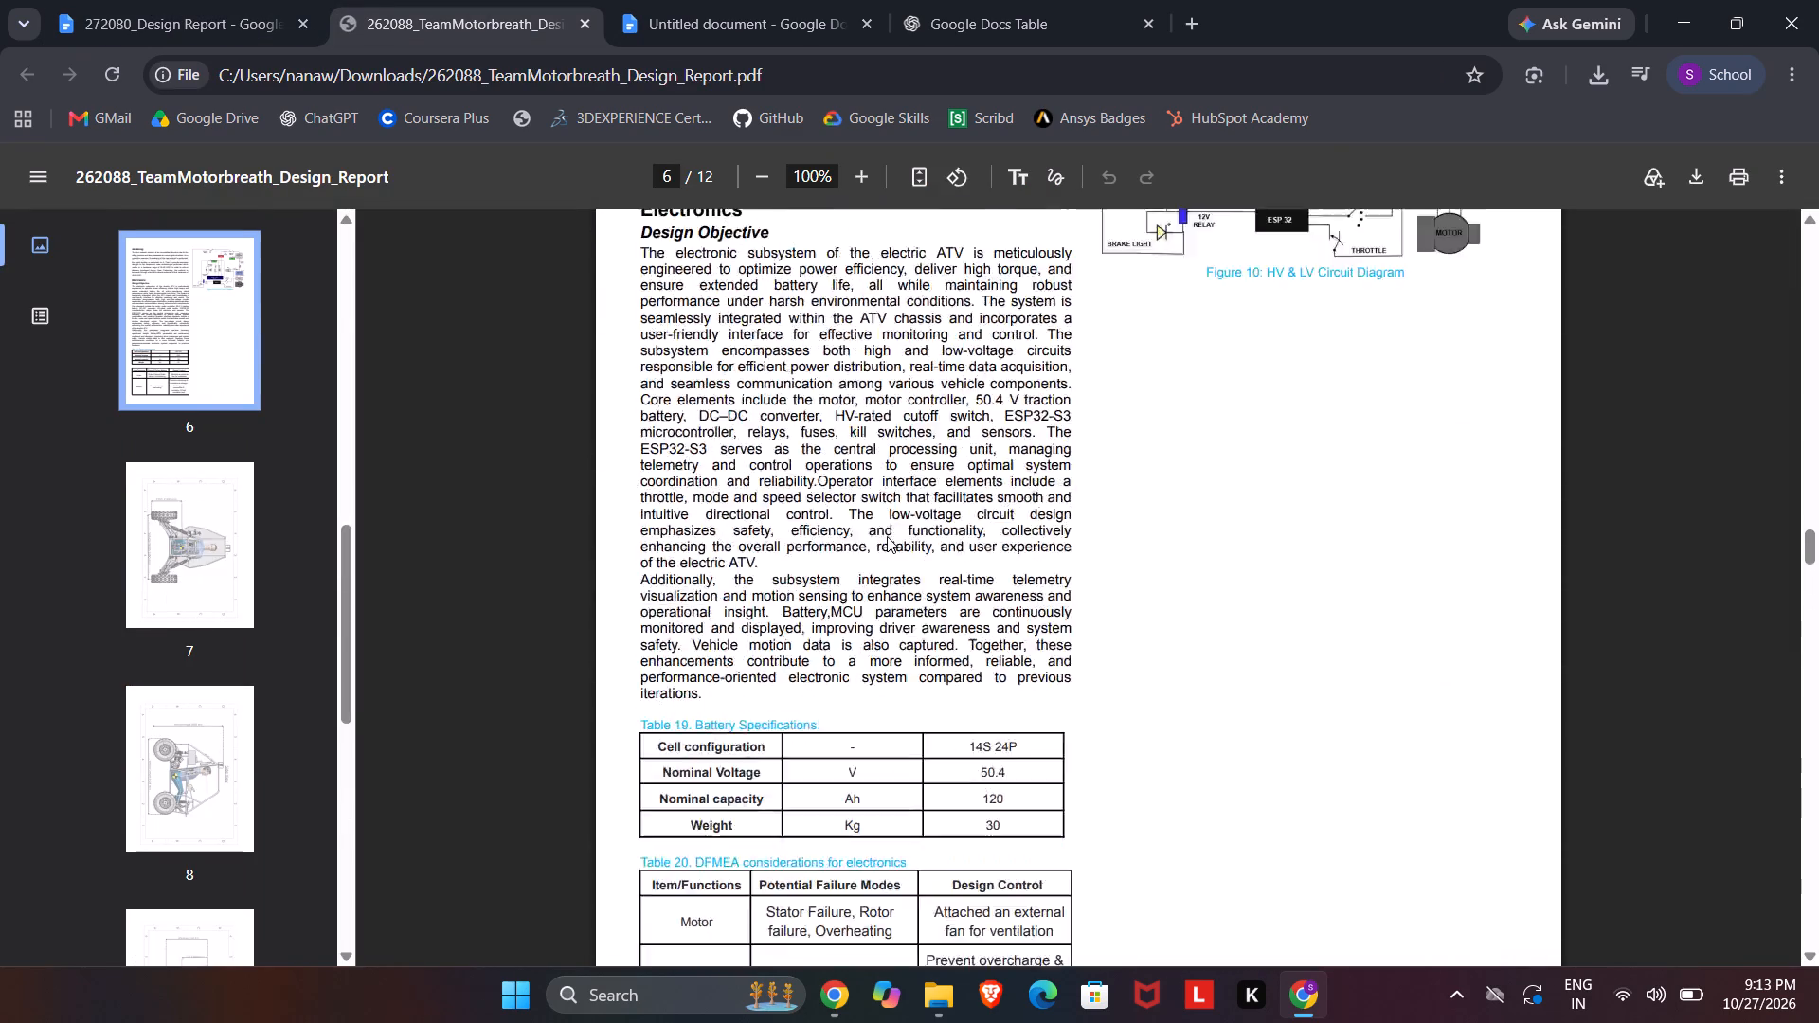
scroll(887, 536, "up", 20)
scroll(887, 536, "up", 20)
scroll(887, 536, "up", 10)
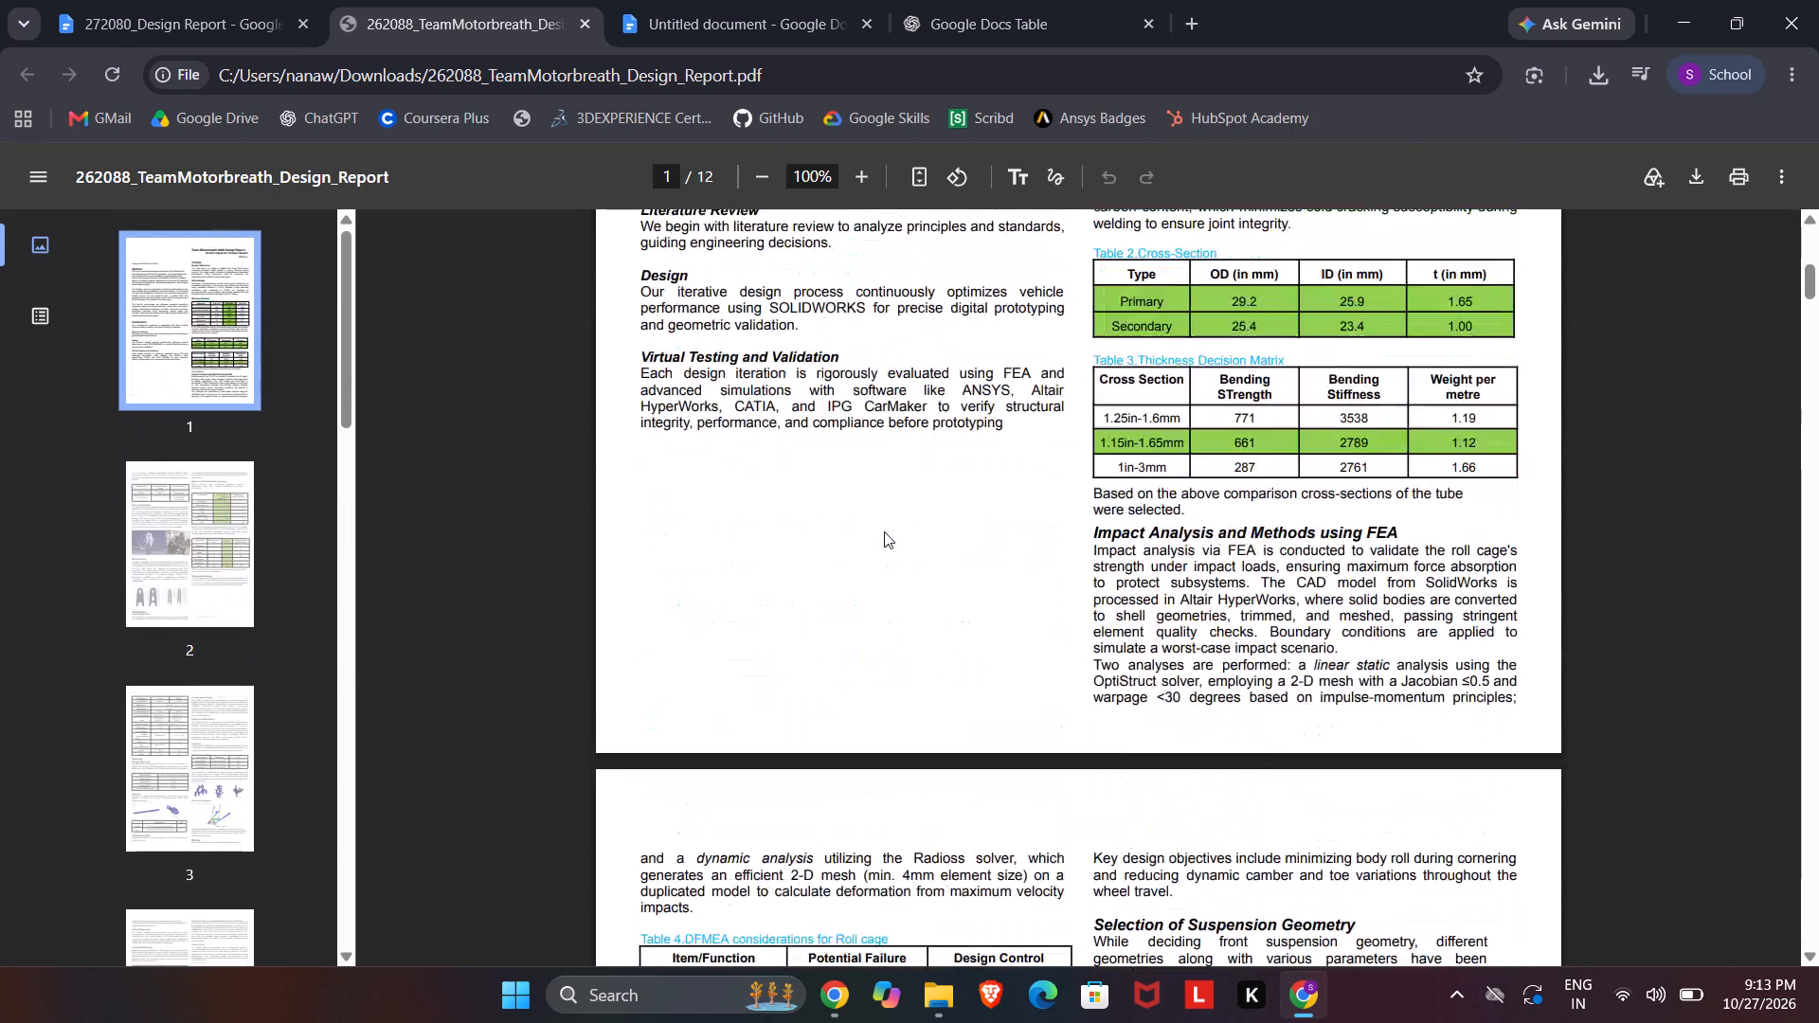
scroll(884, 531, "down", 7)
Return to the 272080 report and select the Figure 1 buggy image again.
left_click(167, 0)
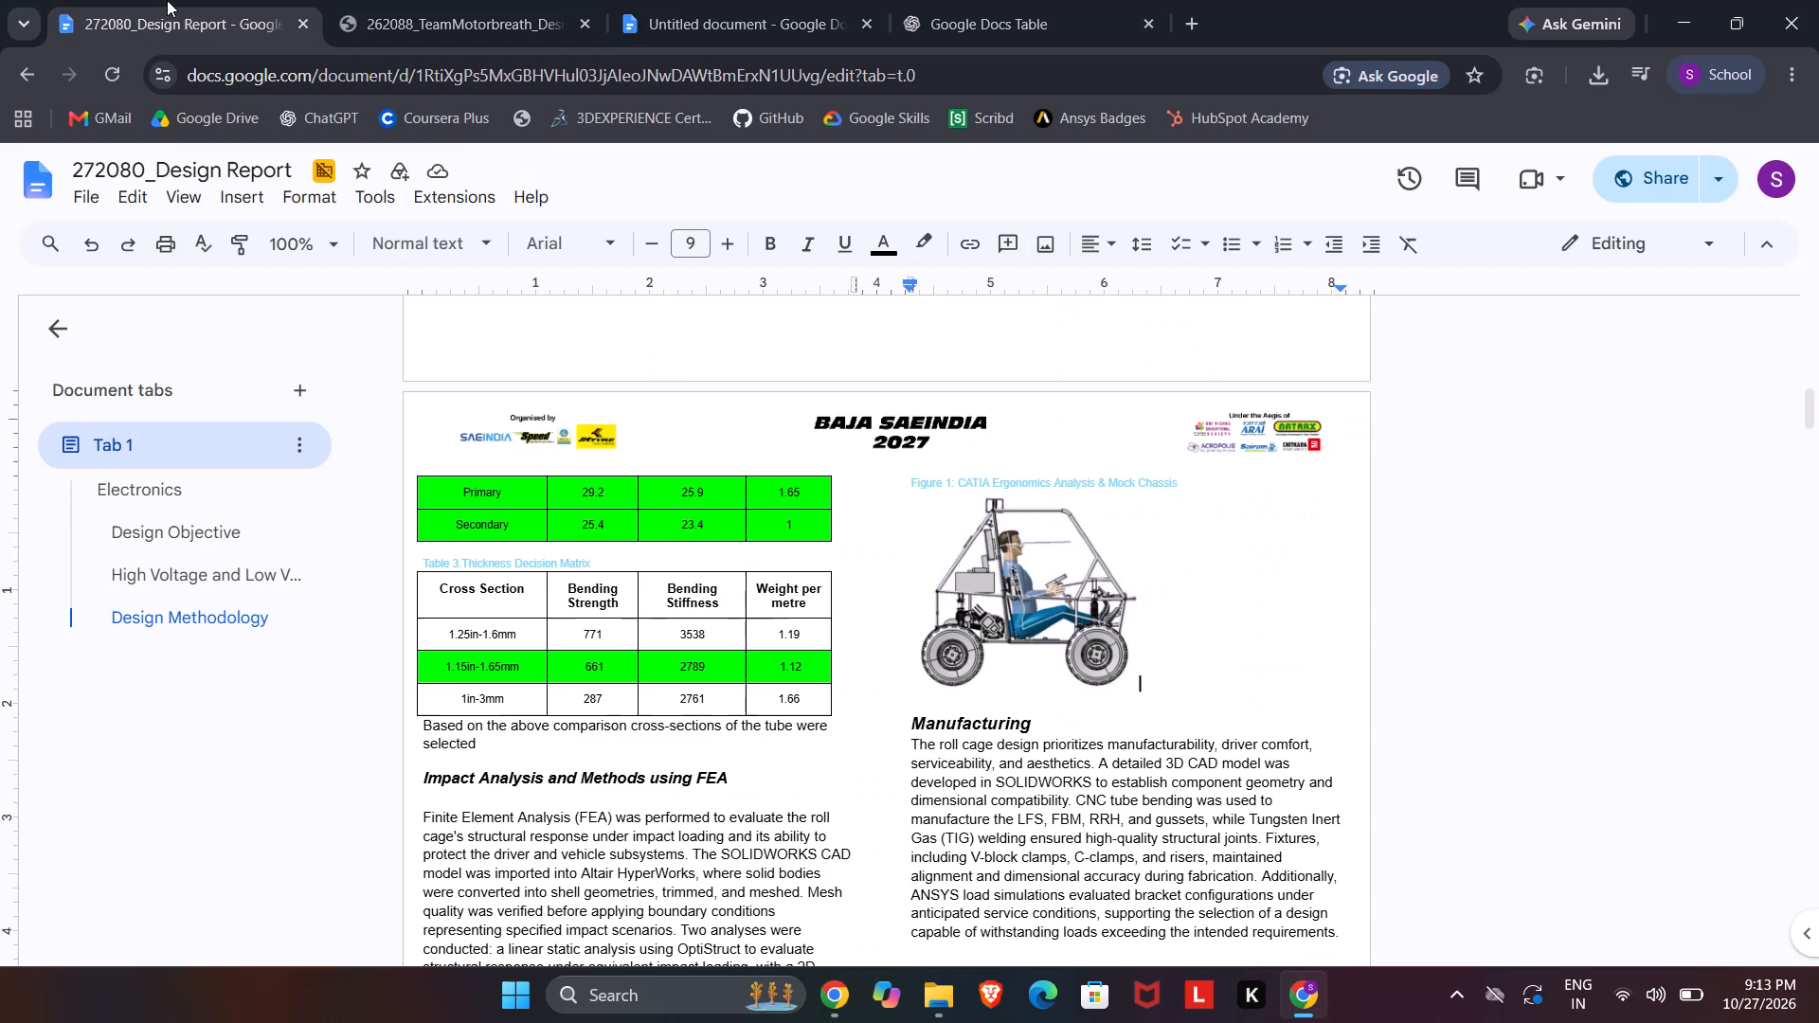
left_click(1053, 625)
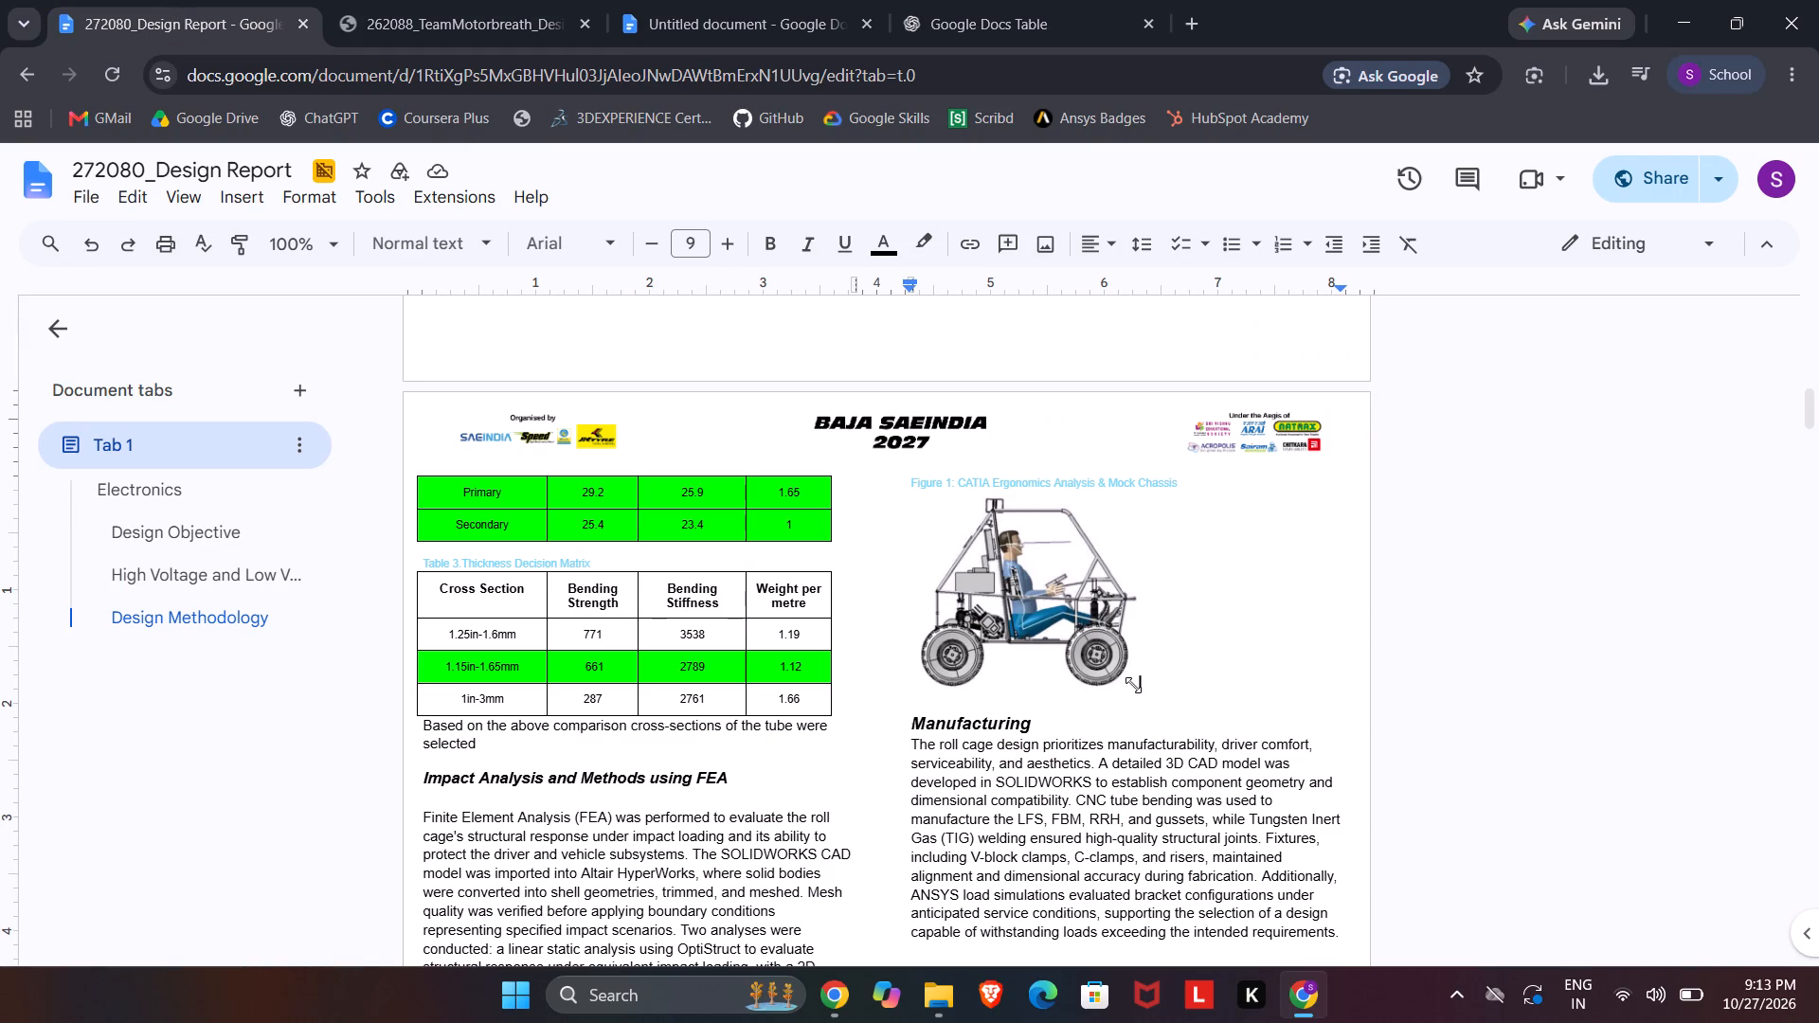
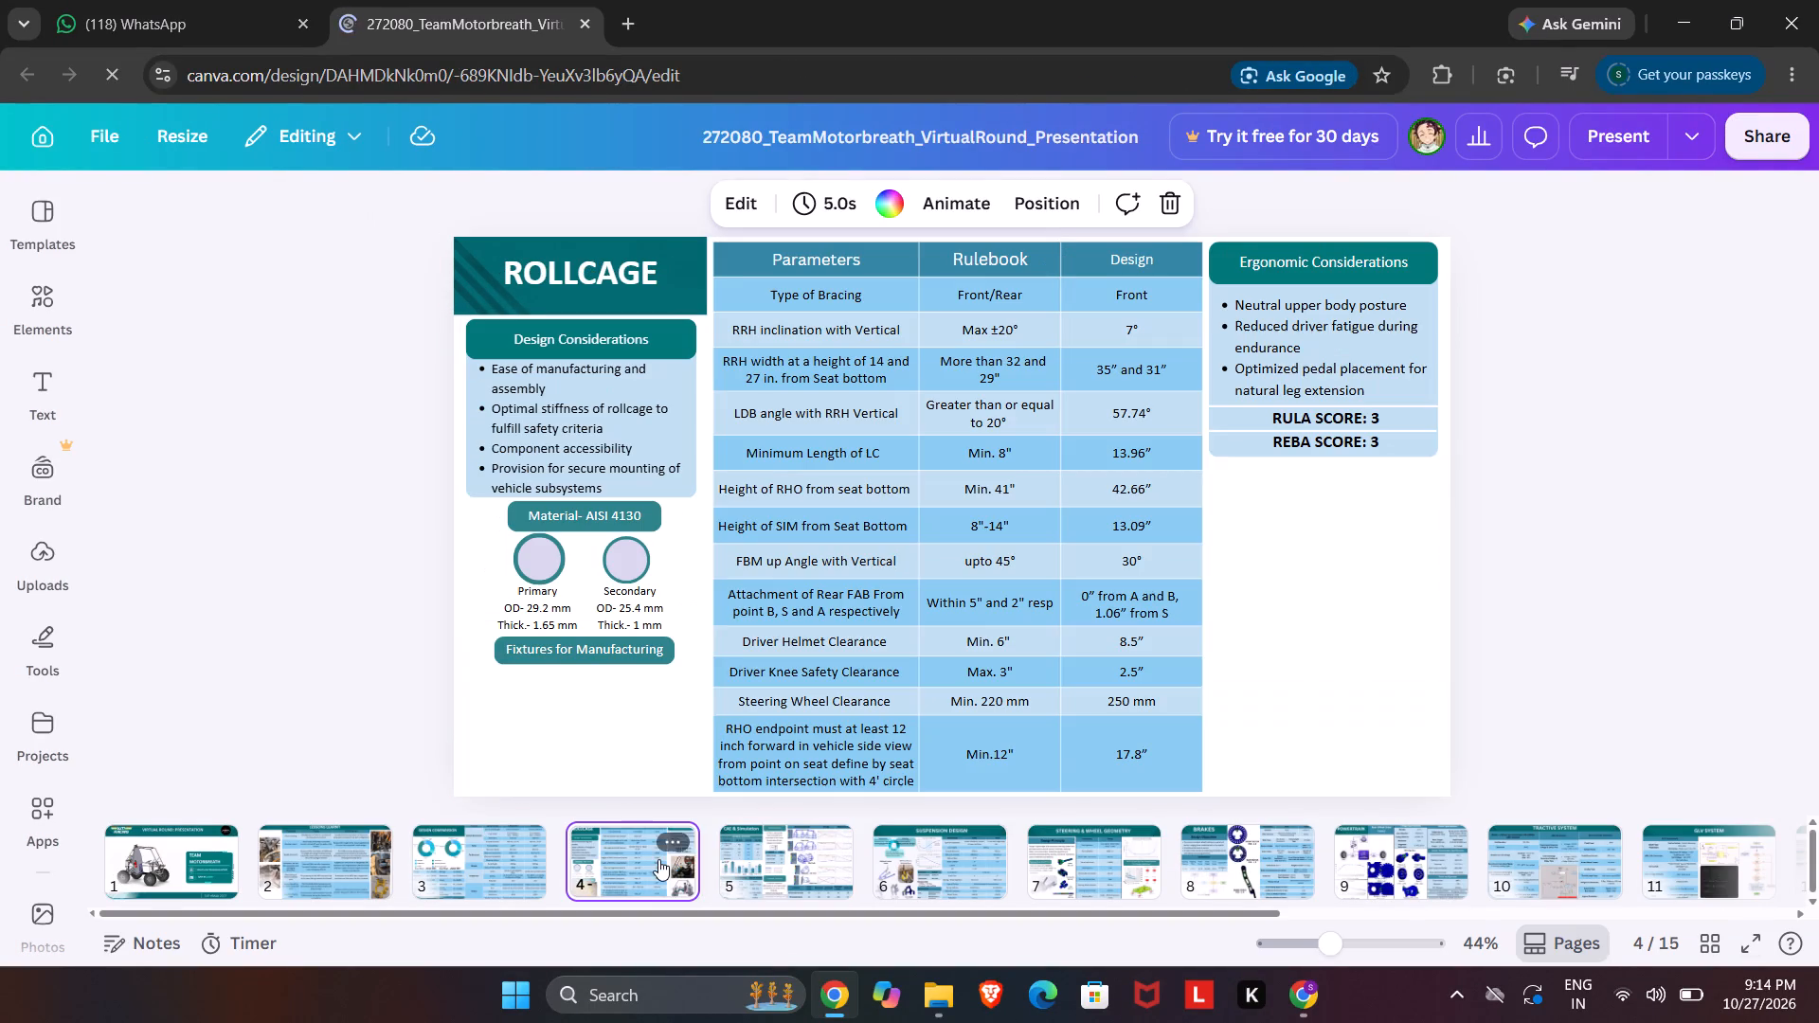
Copy the photo of the driver in the mock chassis from the ROLLCAGE slide and paste it beside the report's Figure 1 CATIA image.
left_click(622, 860)
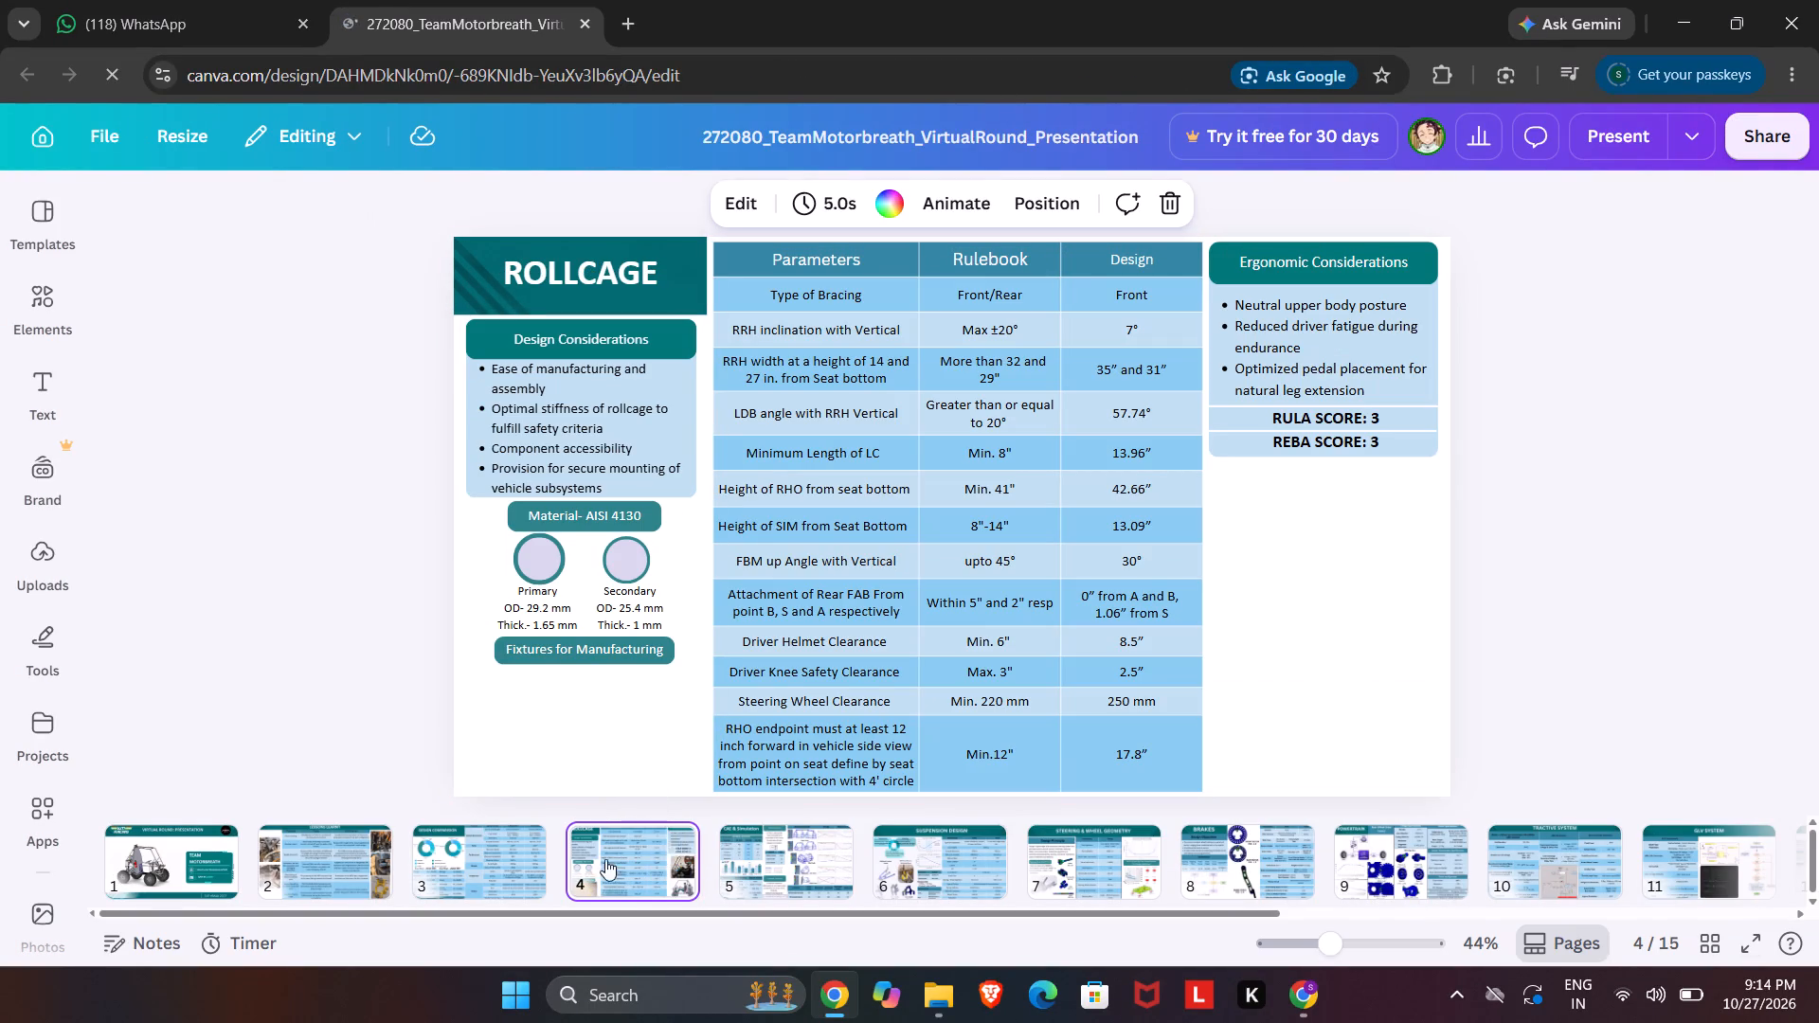
left_click(509, 870)
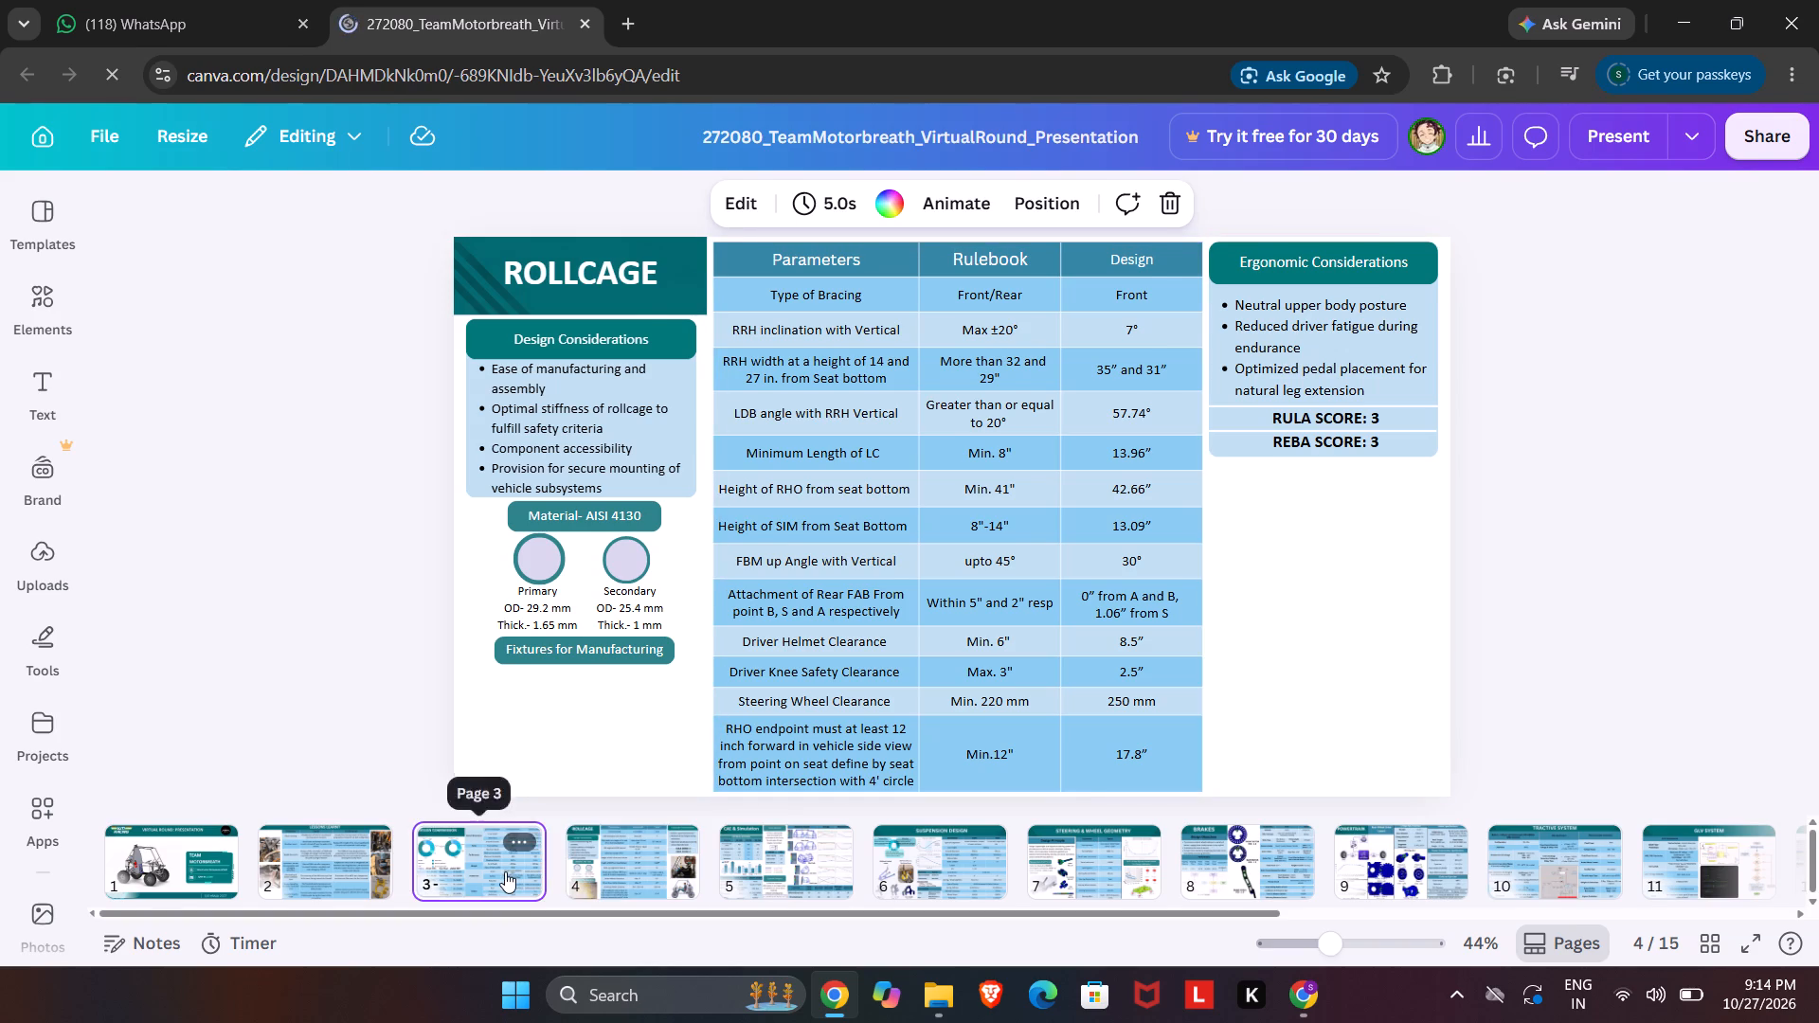
left_click(619, 870)
left_click(1300, 607)
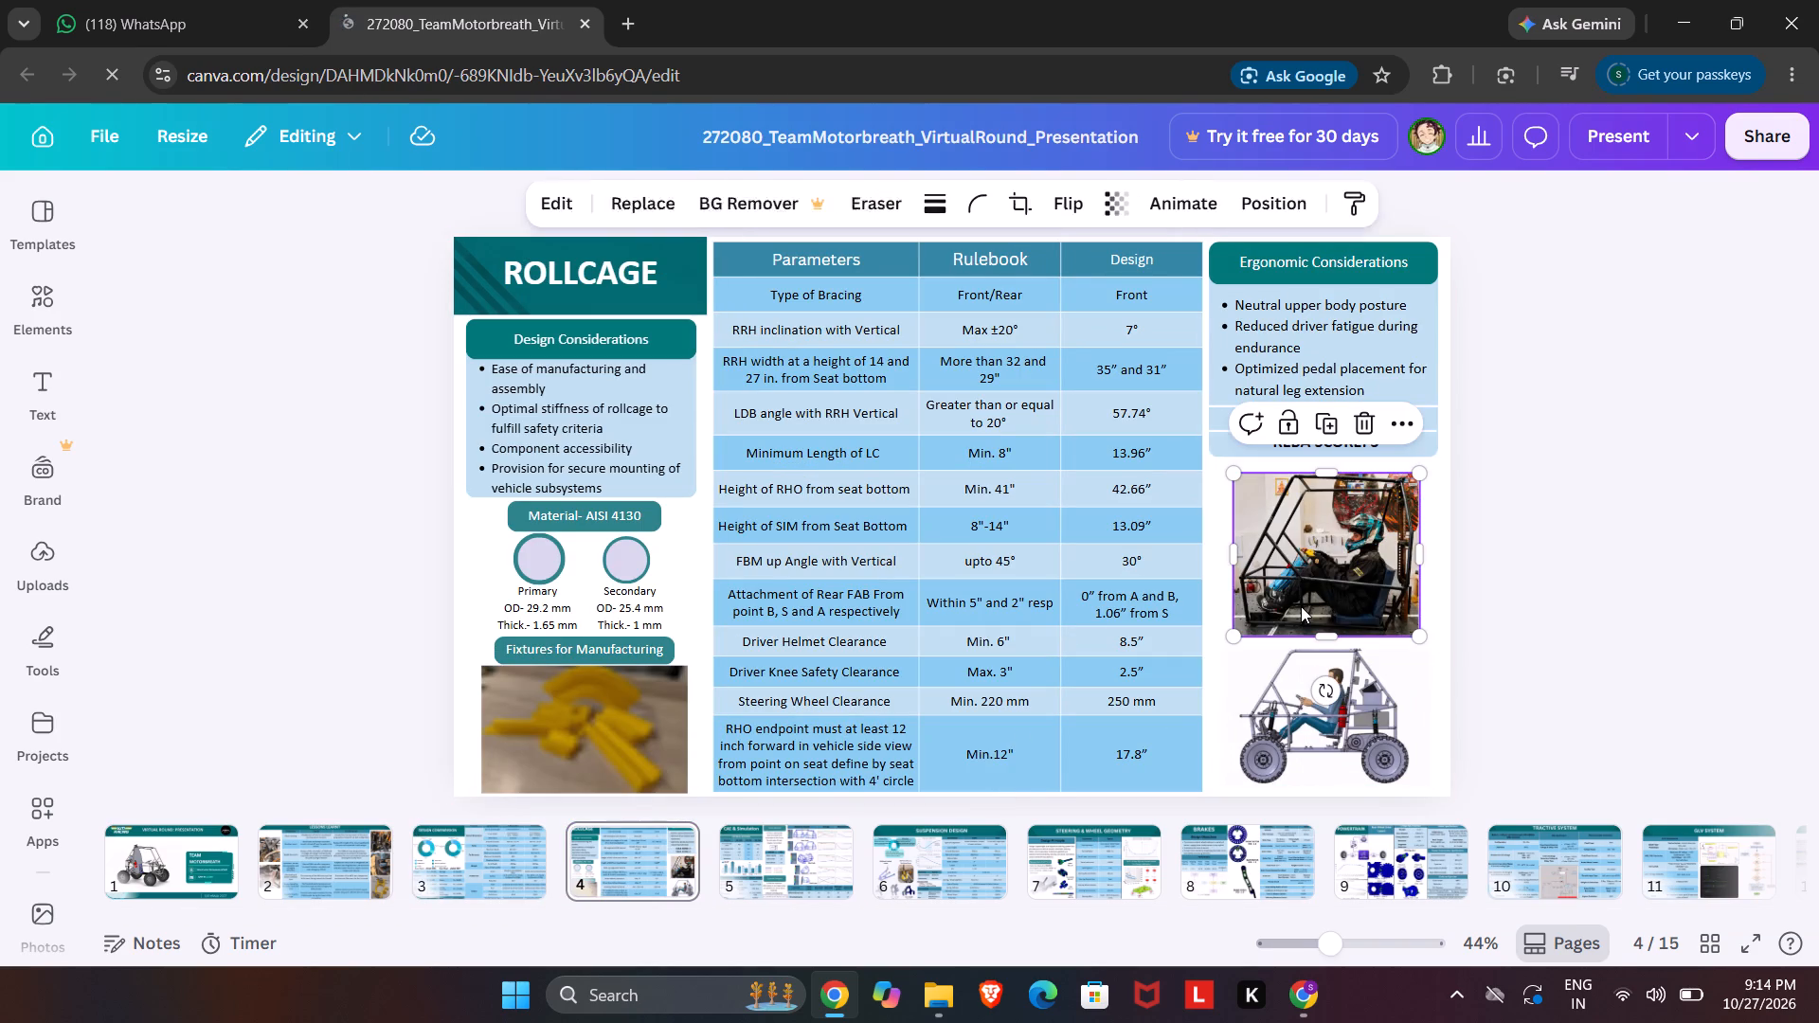
right_click(1310, 563)
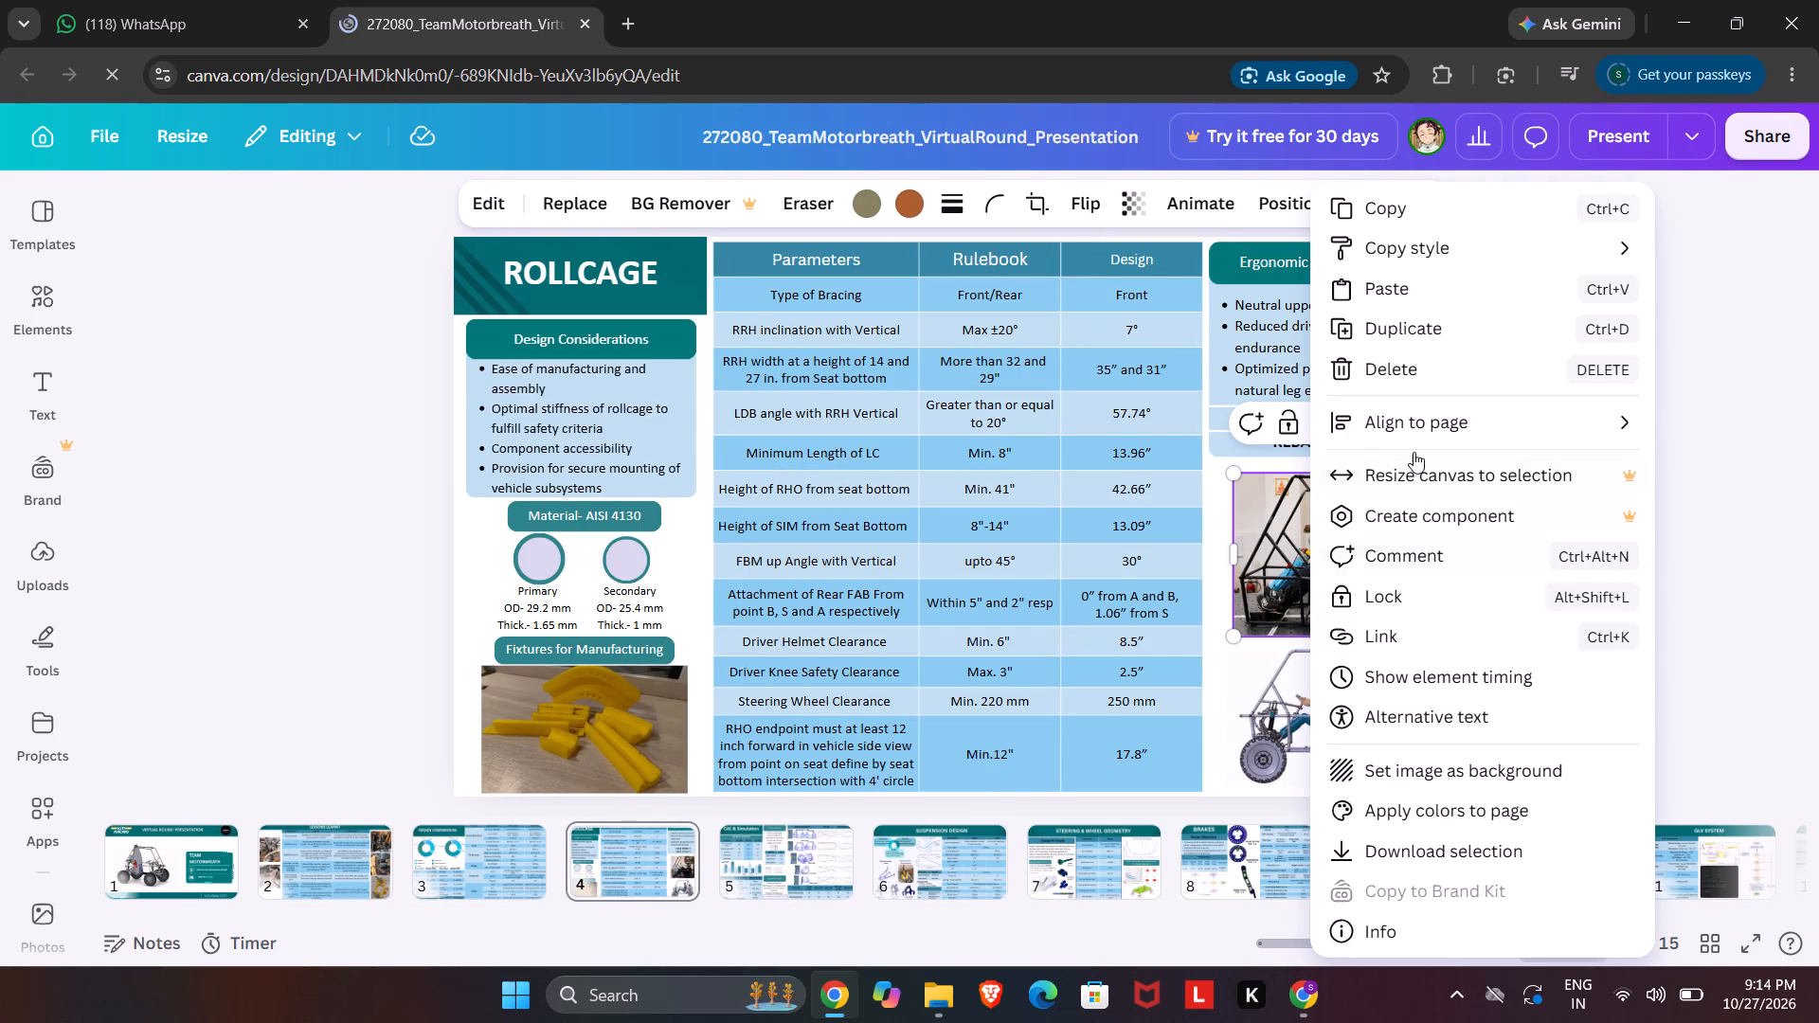
left_click(1698, 476)
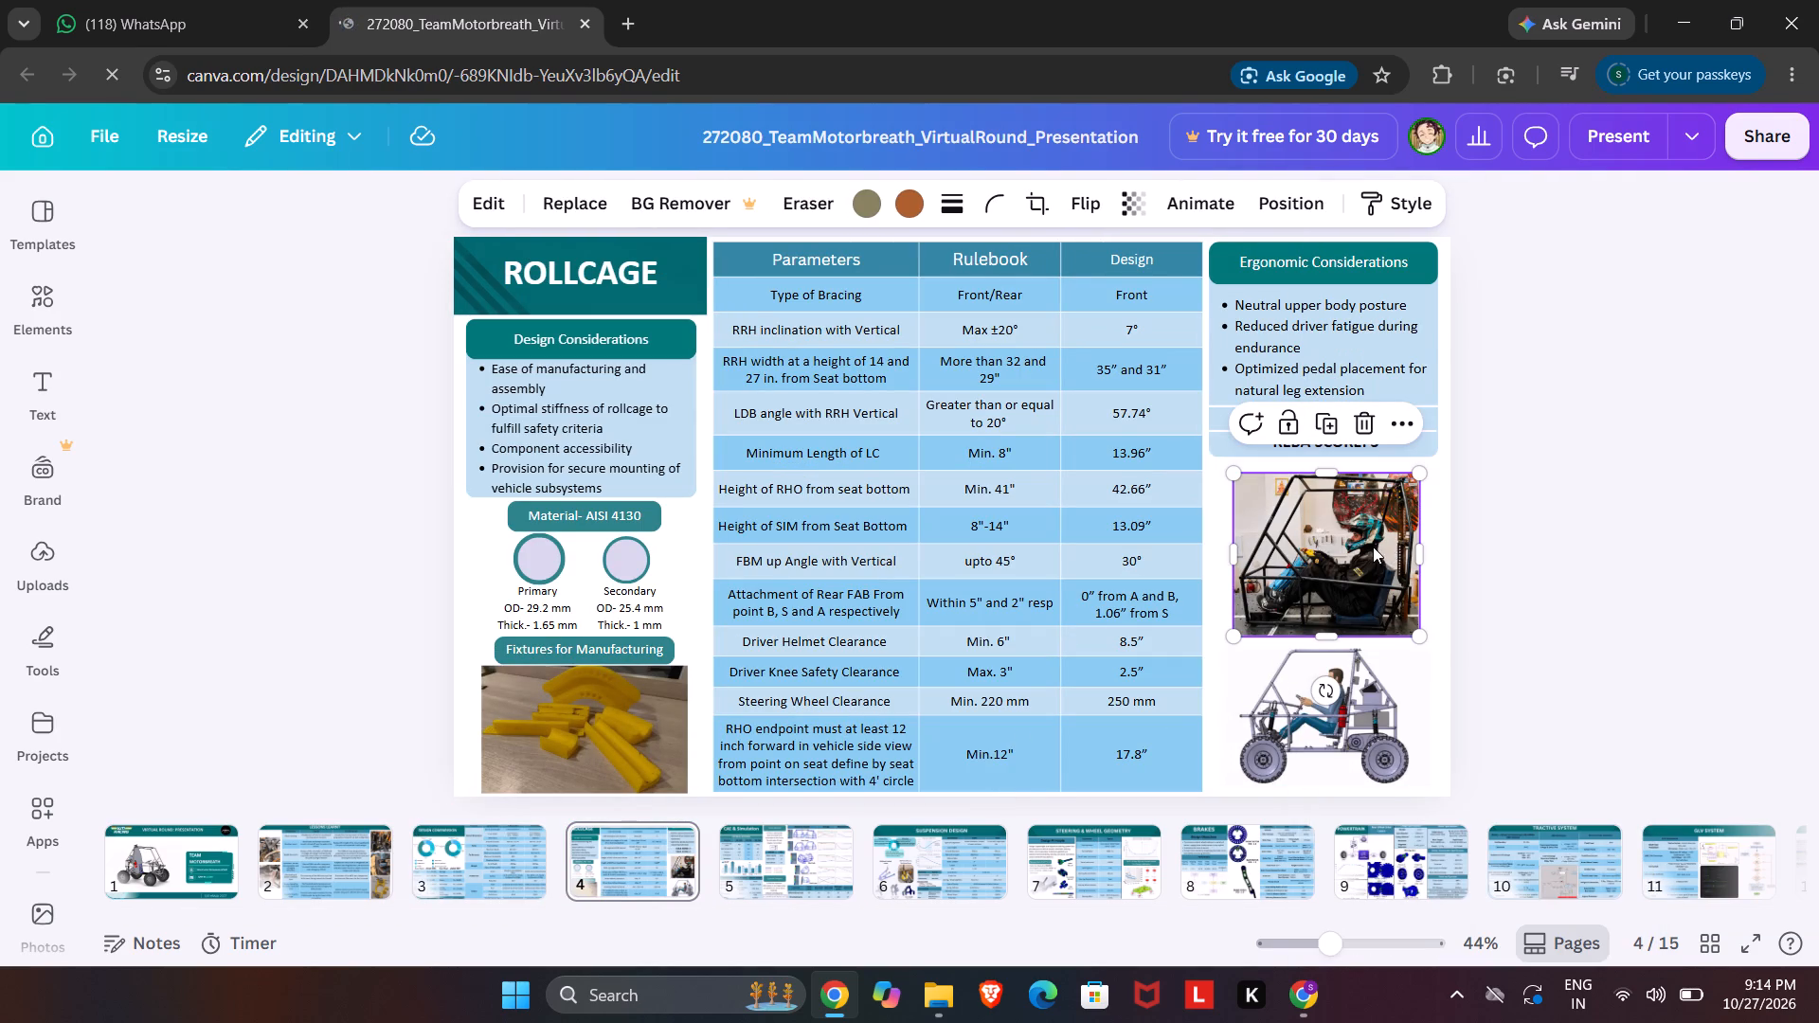
right_click(1373, 547)
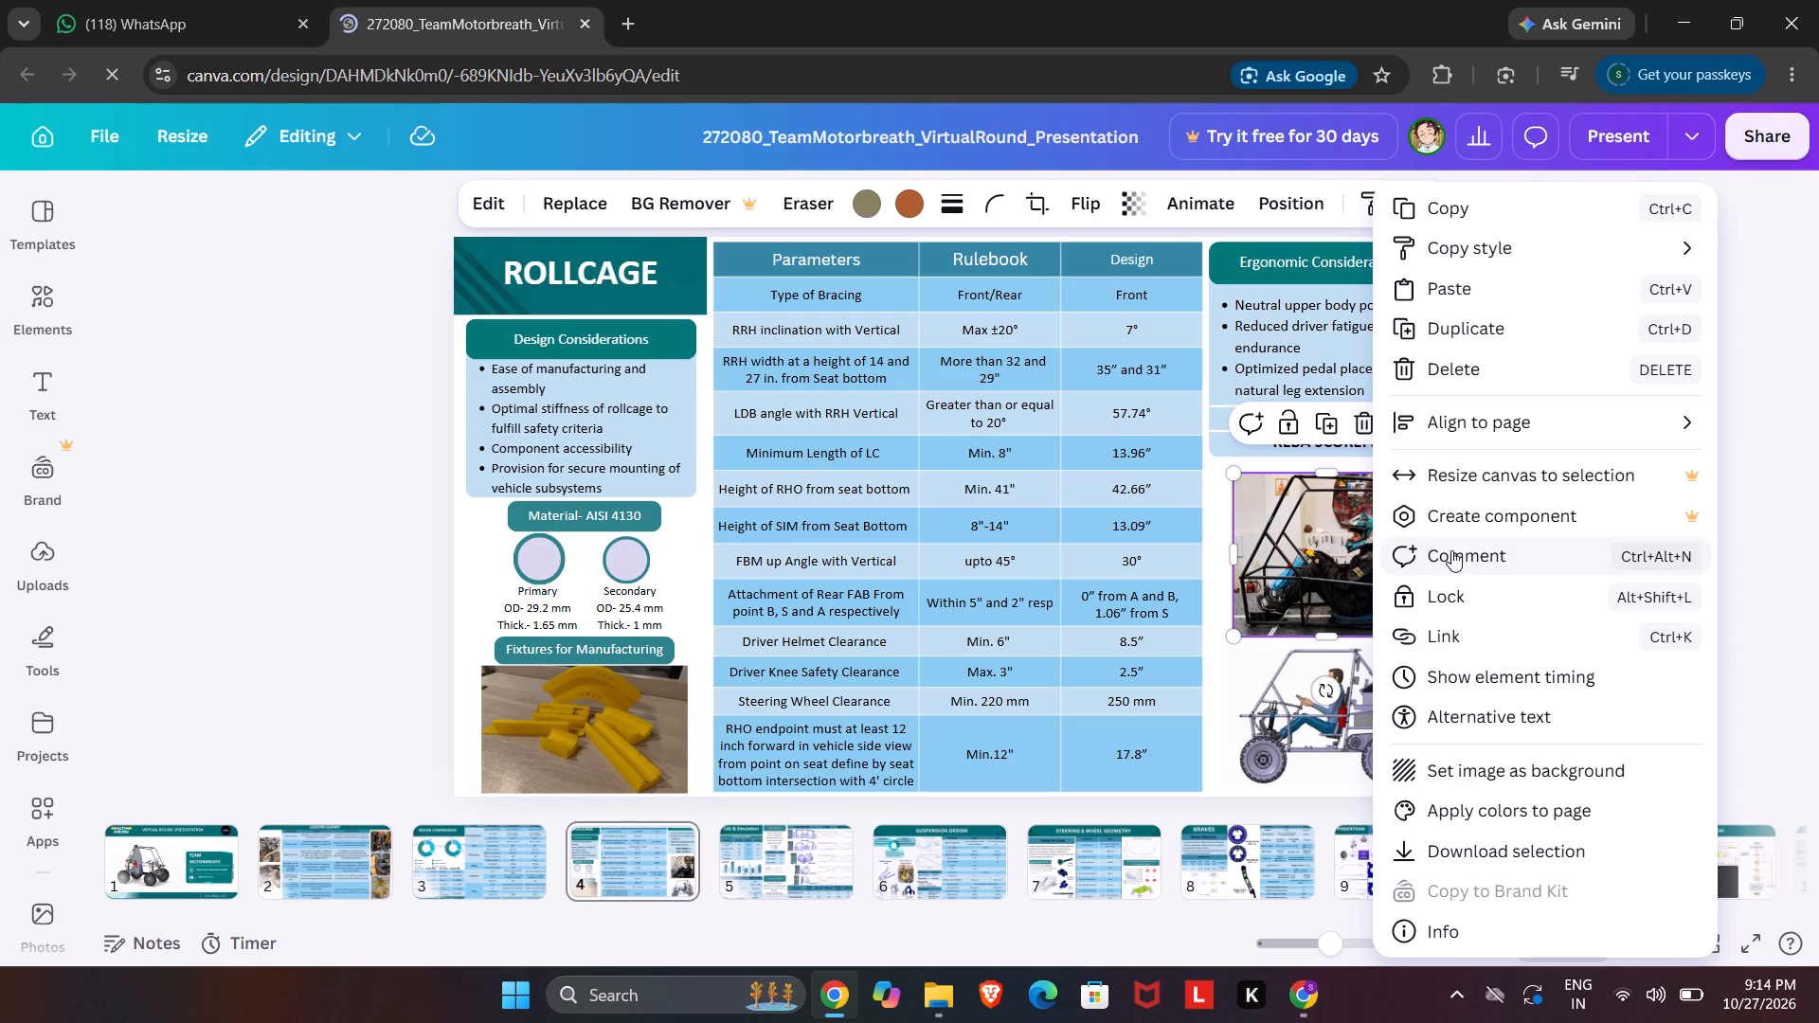
left_click(1459, 198)
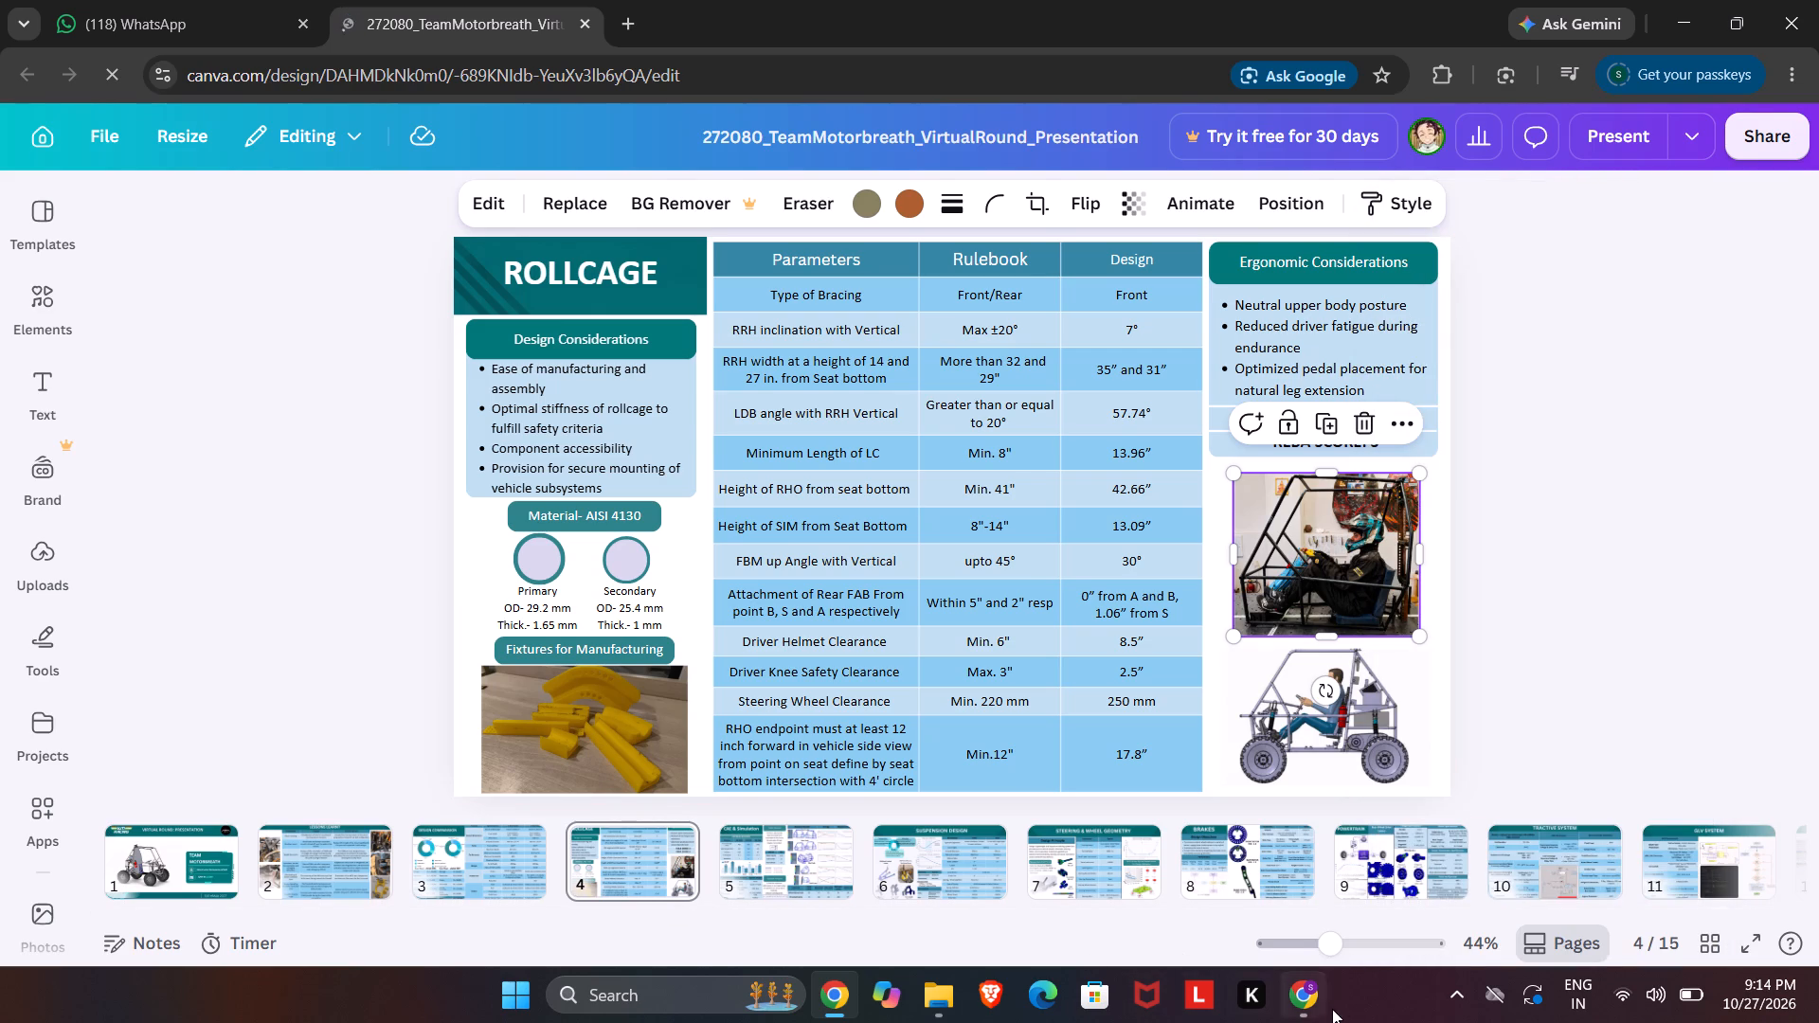
left_click(1288, 1003)
key("ctrl+v")
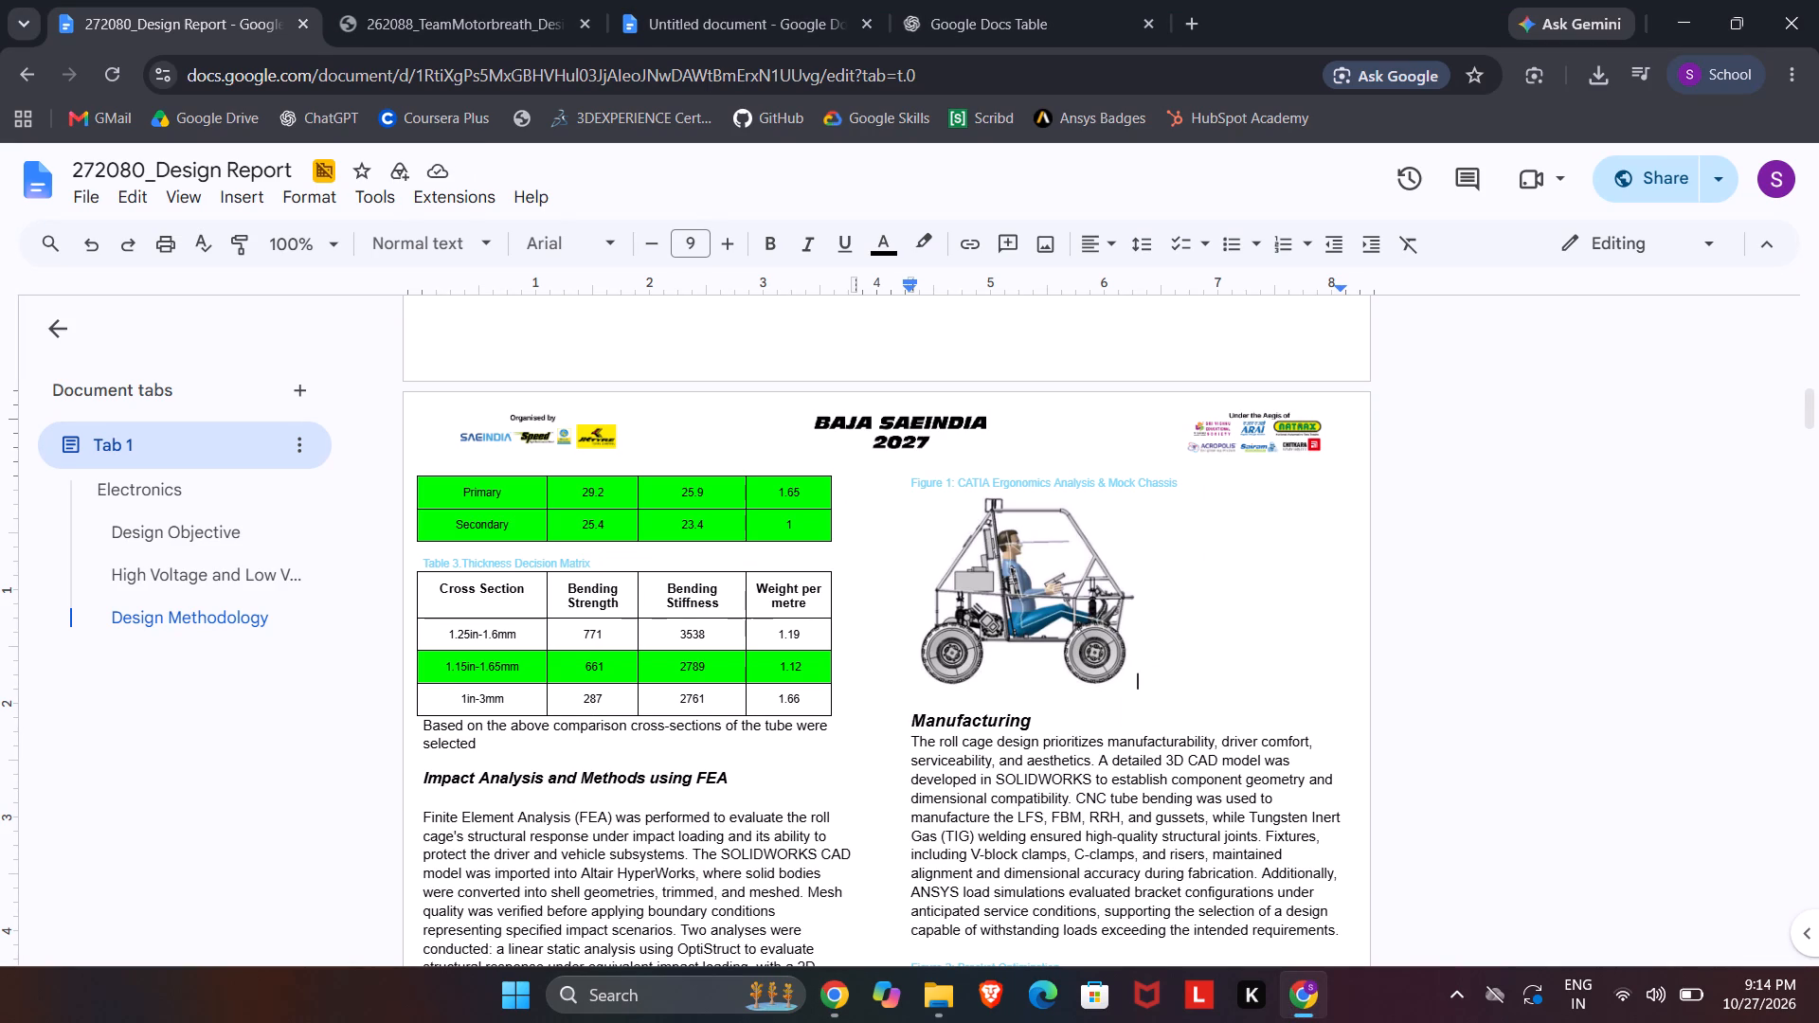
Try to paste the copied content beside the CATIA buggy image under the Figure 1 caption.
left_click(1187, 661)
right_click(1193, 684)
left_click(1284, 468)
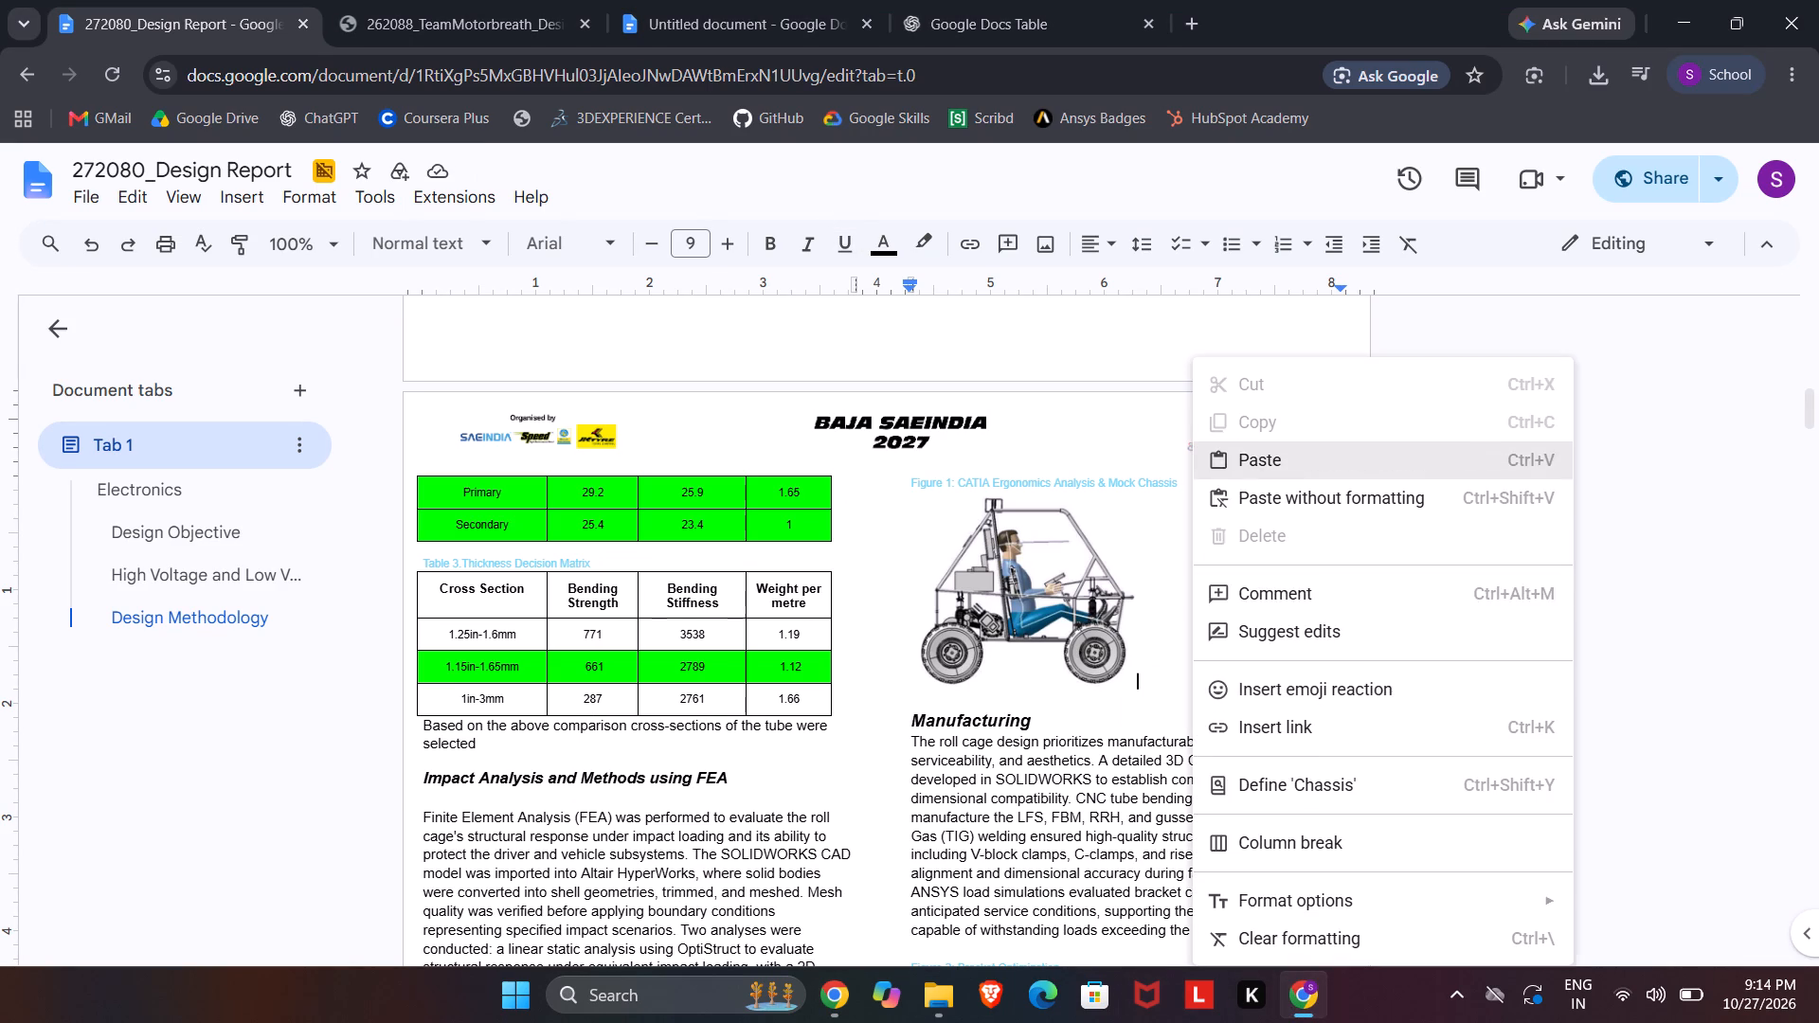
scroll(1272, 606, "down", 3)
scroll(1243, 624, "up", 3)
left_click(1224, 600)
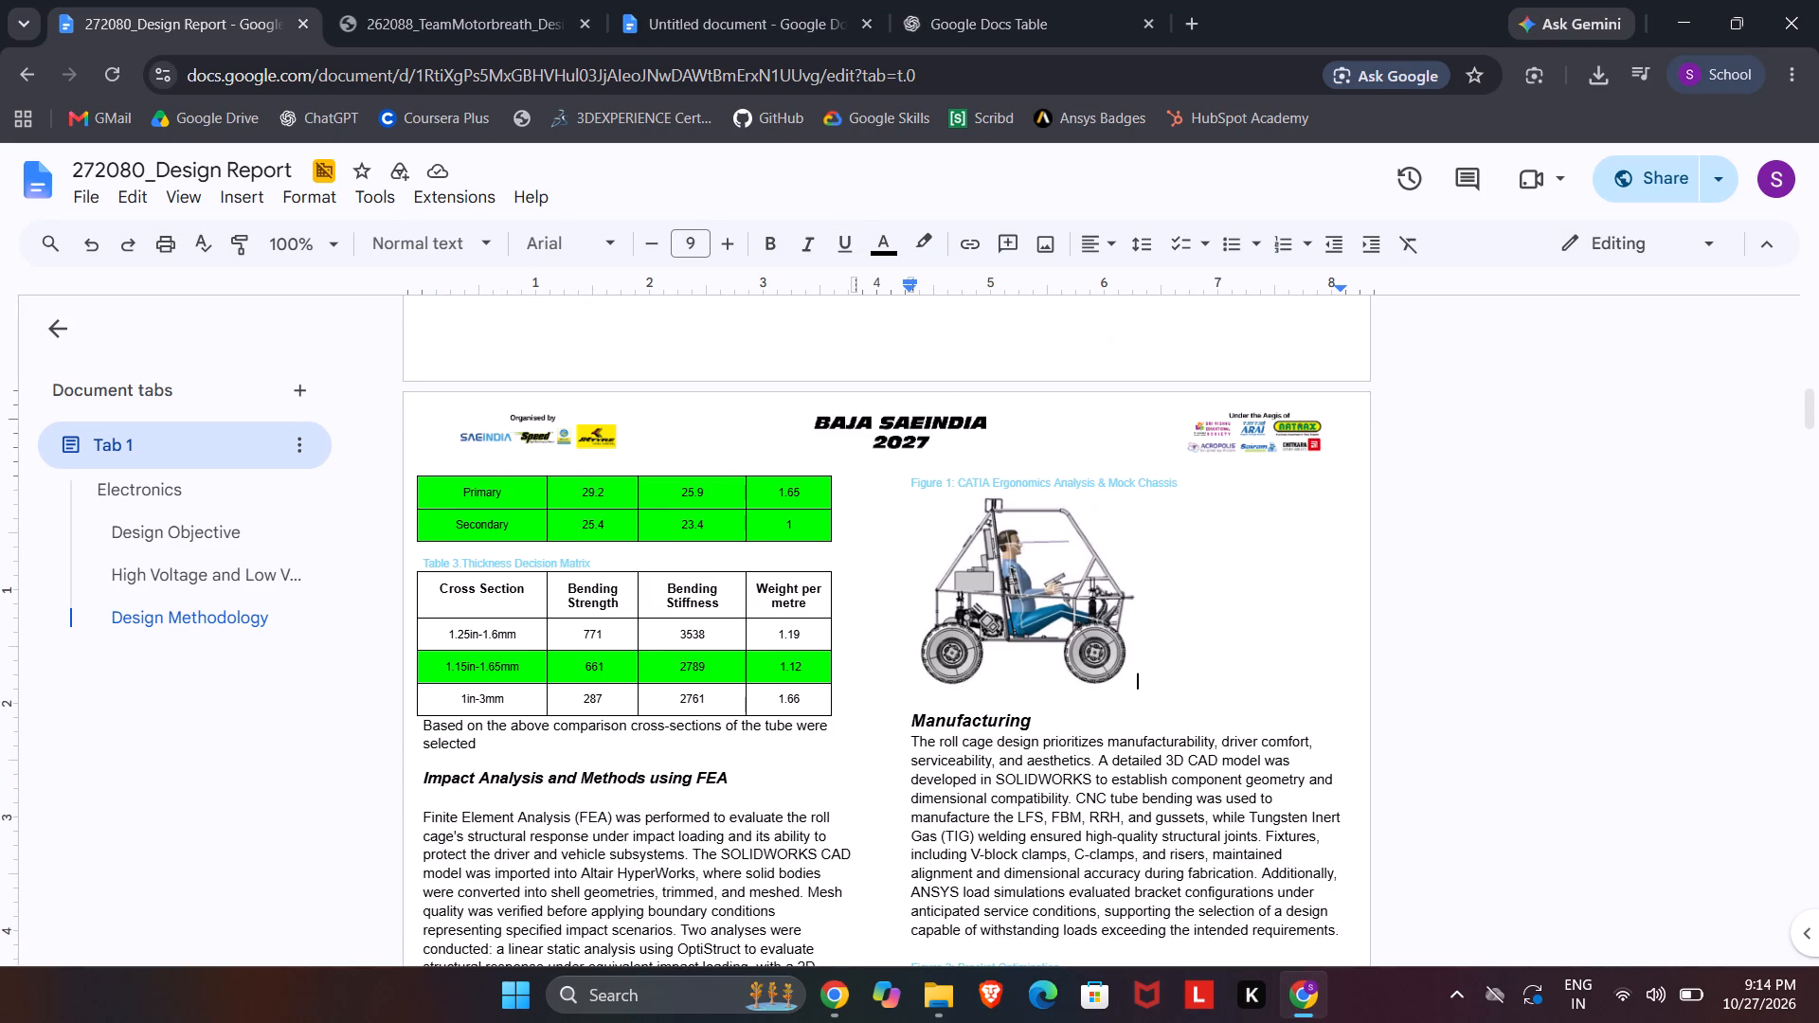
Add an empty line between the Figure 1 CATIA image and the Manufacturing heading.
left_click(1058, 697)
left_click(1176, 687)
key("Return")
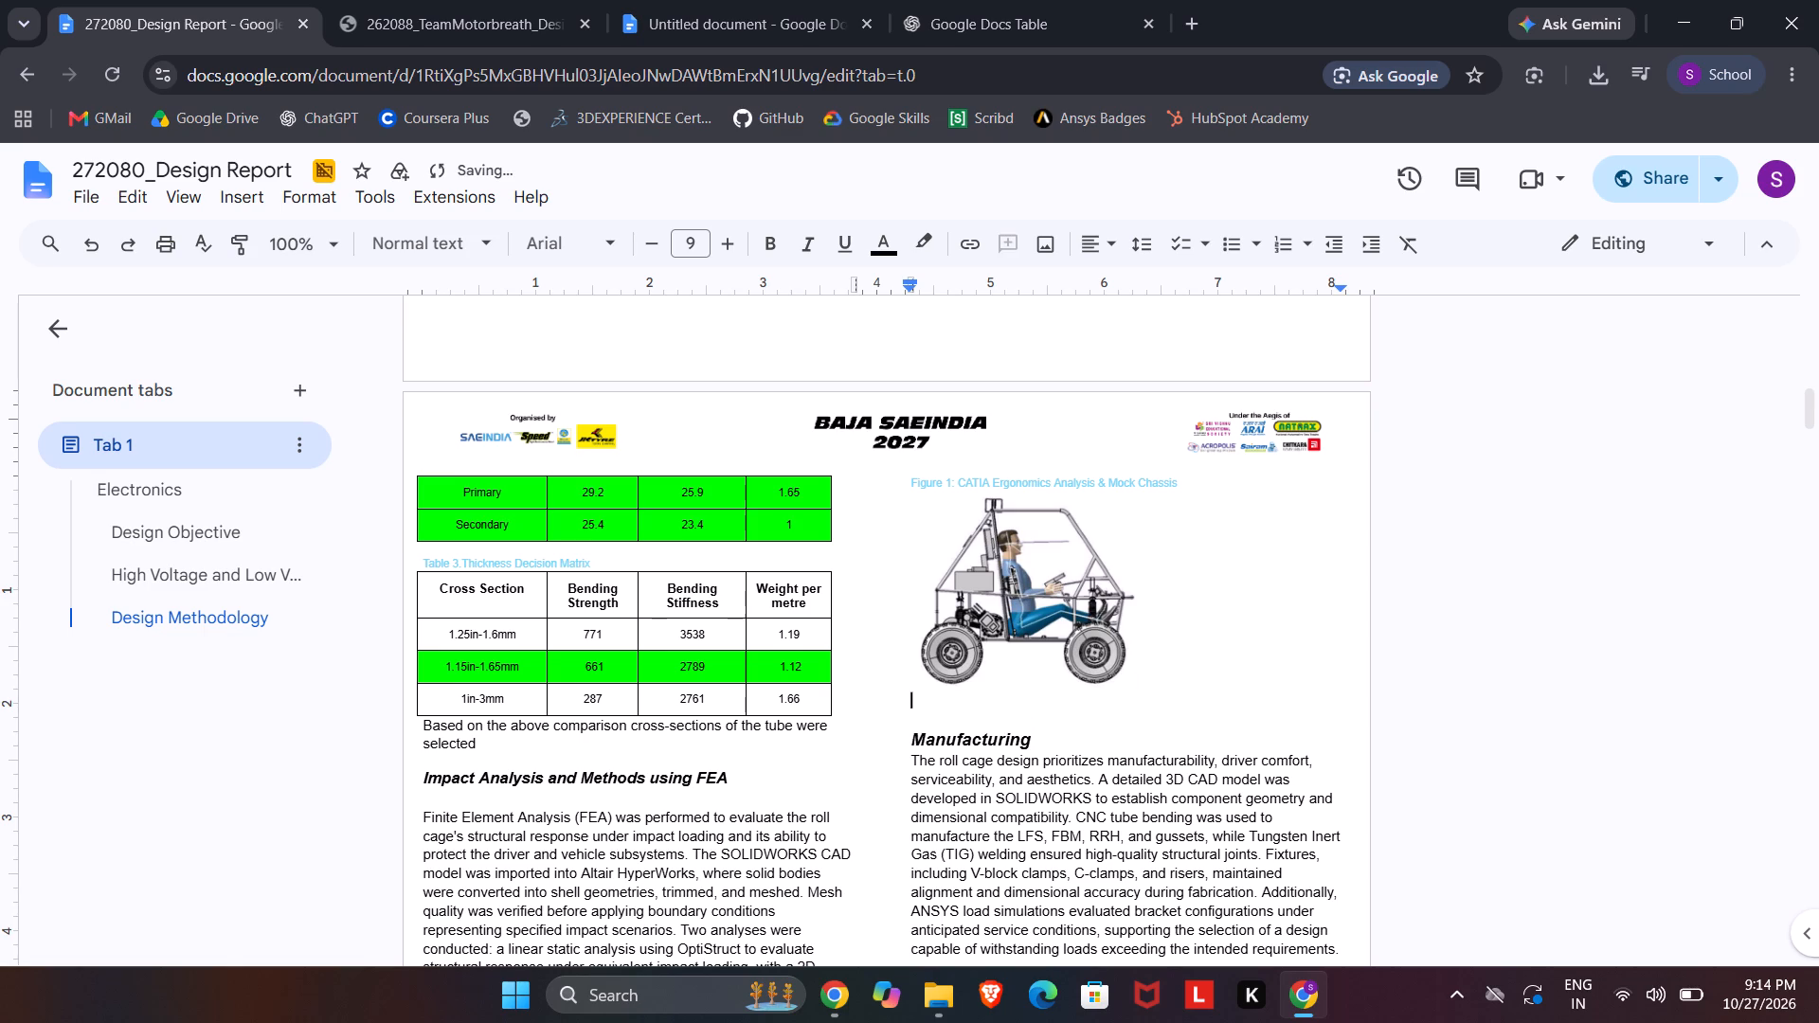
left_click(1067, 478)
left_click(1070, 546)
left_click(1666, 722)
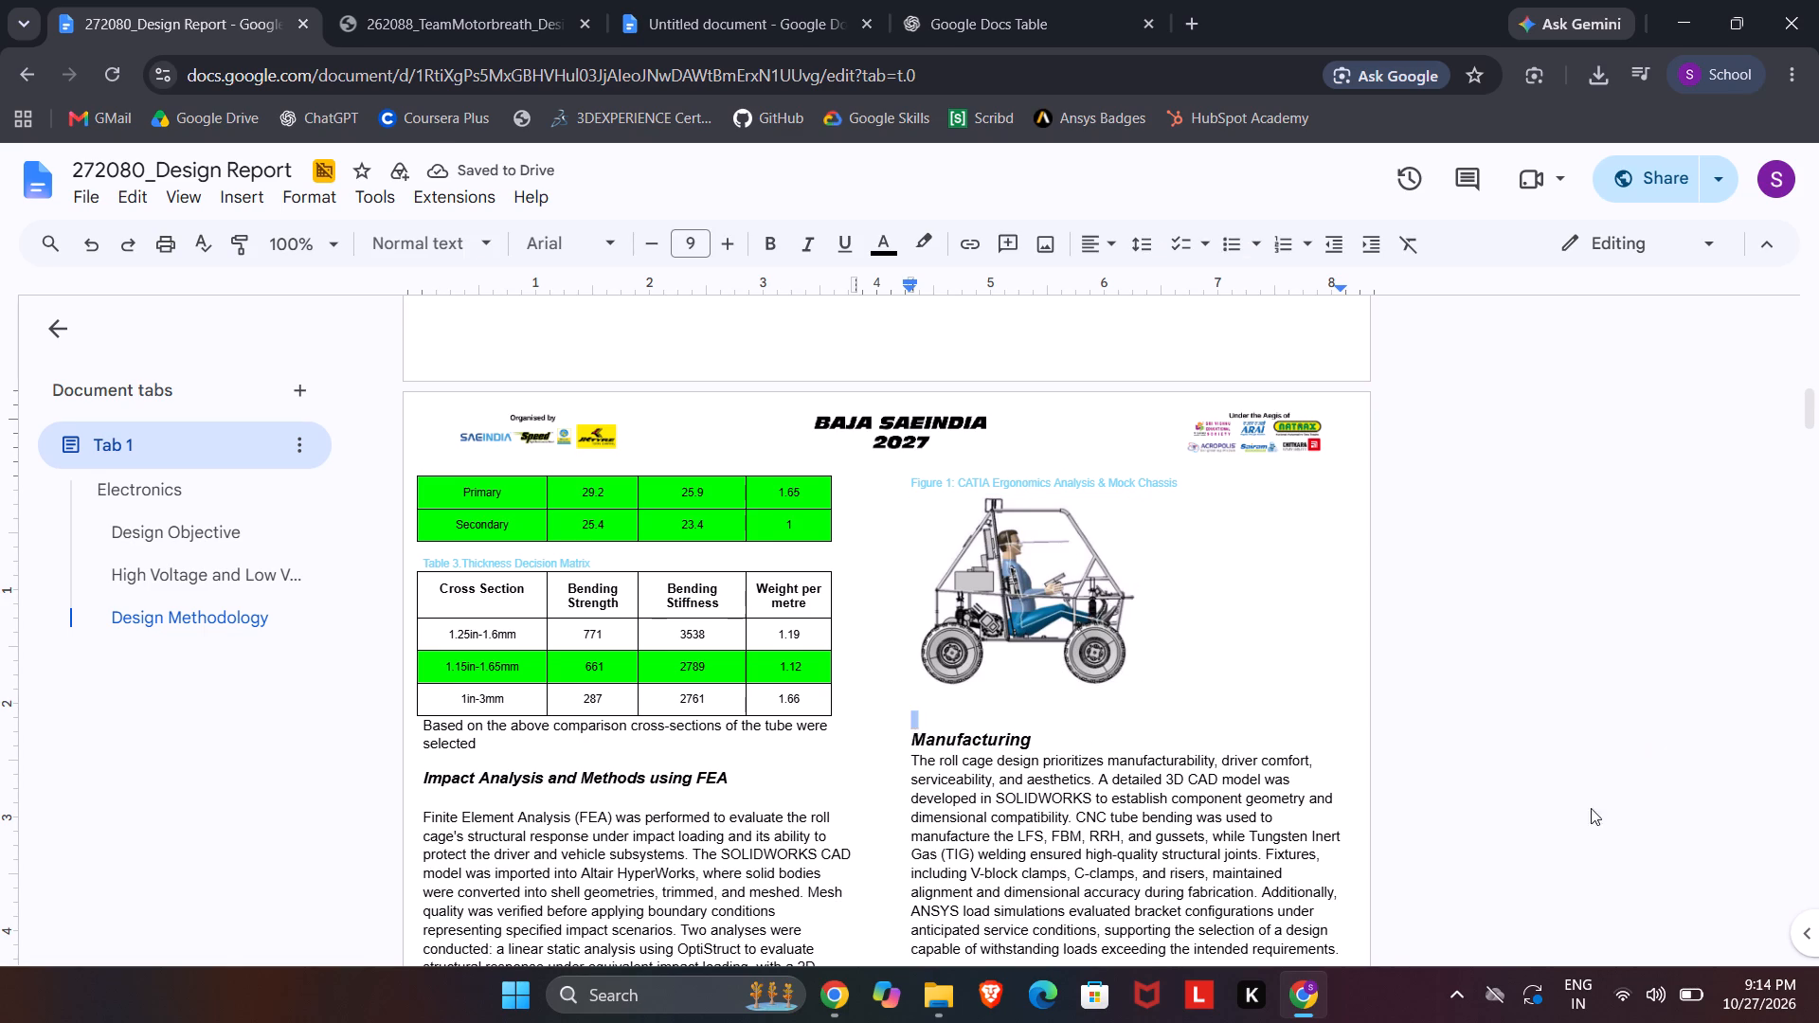
left_click(1539, 706)
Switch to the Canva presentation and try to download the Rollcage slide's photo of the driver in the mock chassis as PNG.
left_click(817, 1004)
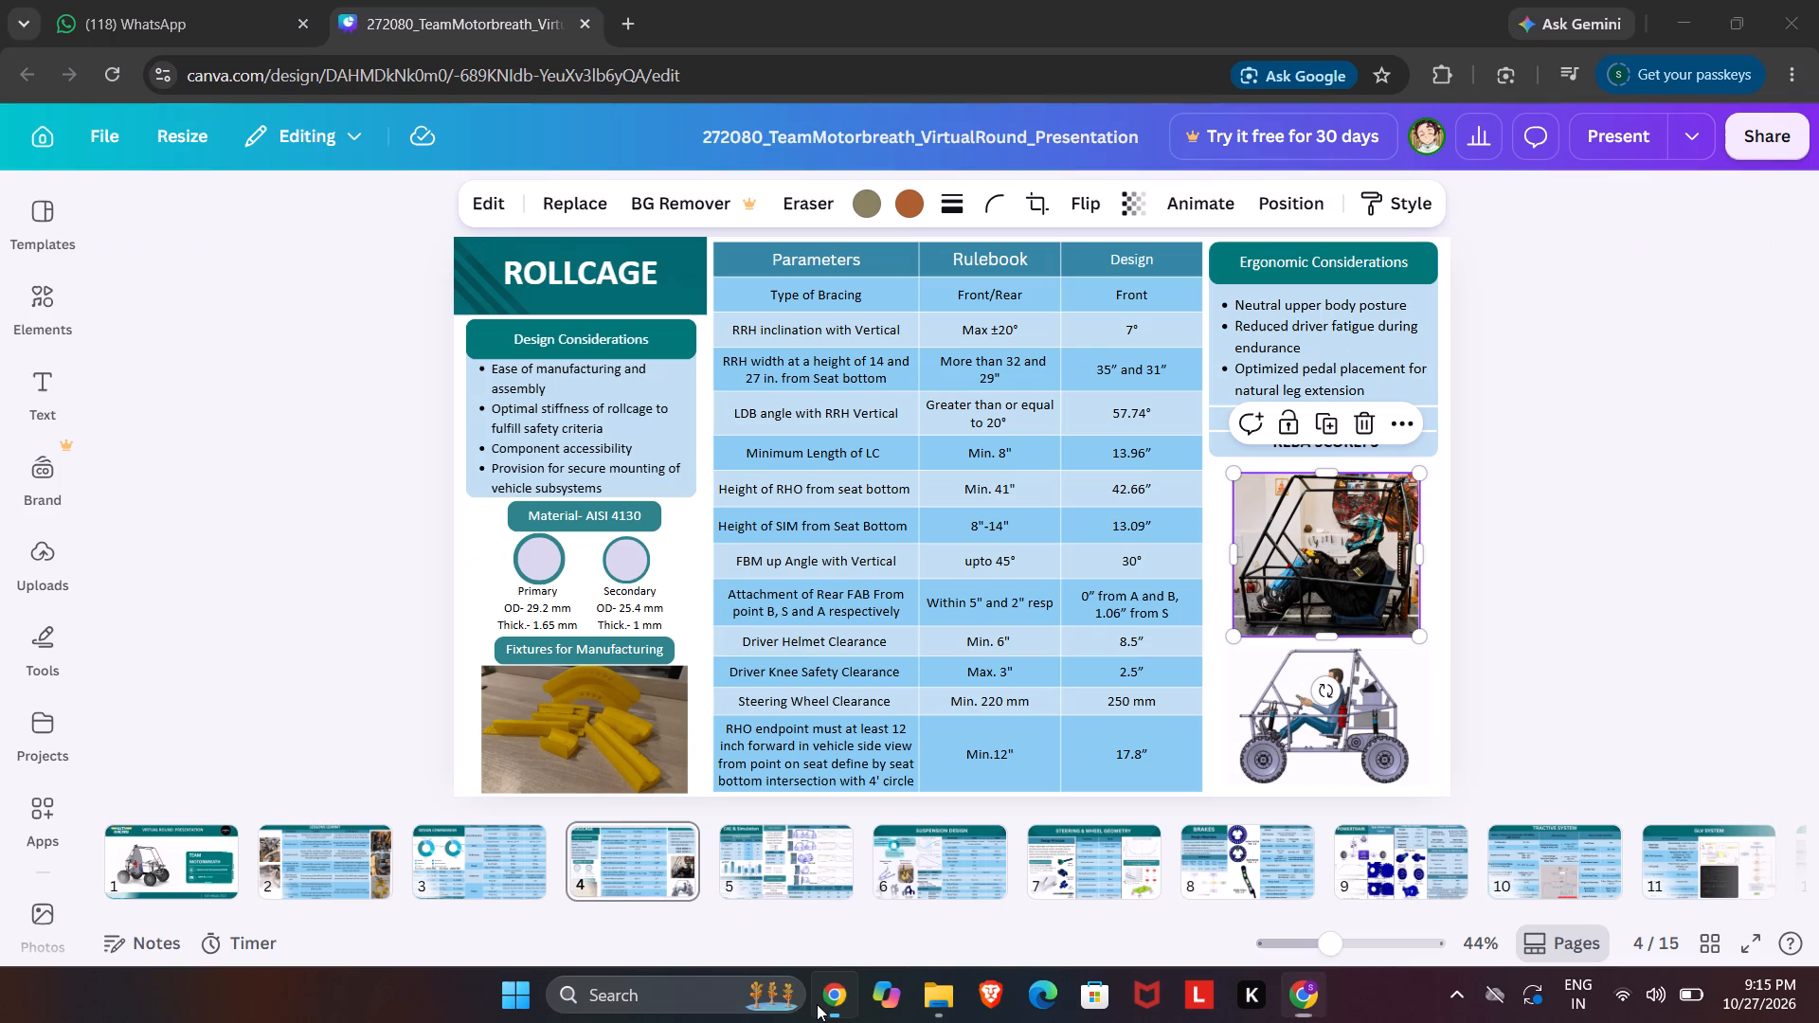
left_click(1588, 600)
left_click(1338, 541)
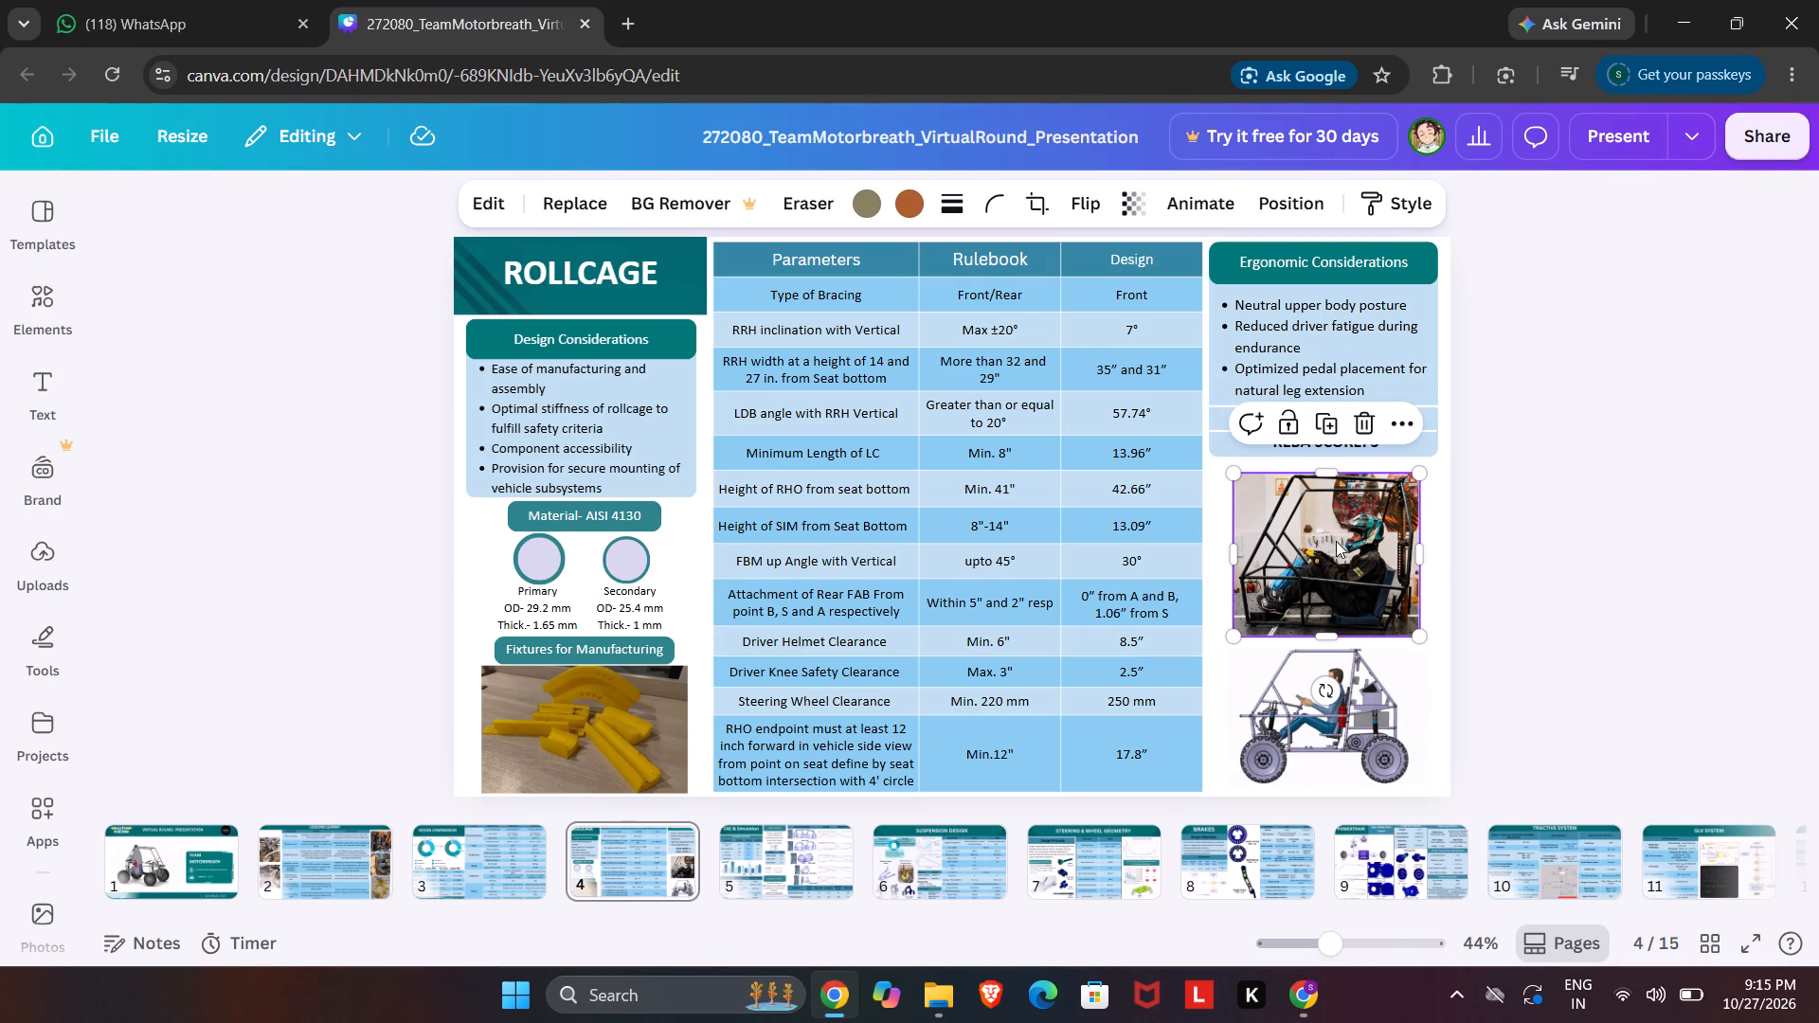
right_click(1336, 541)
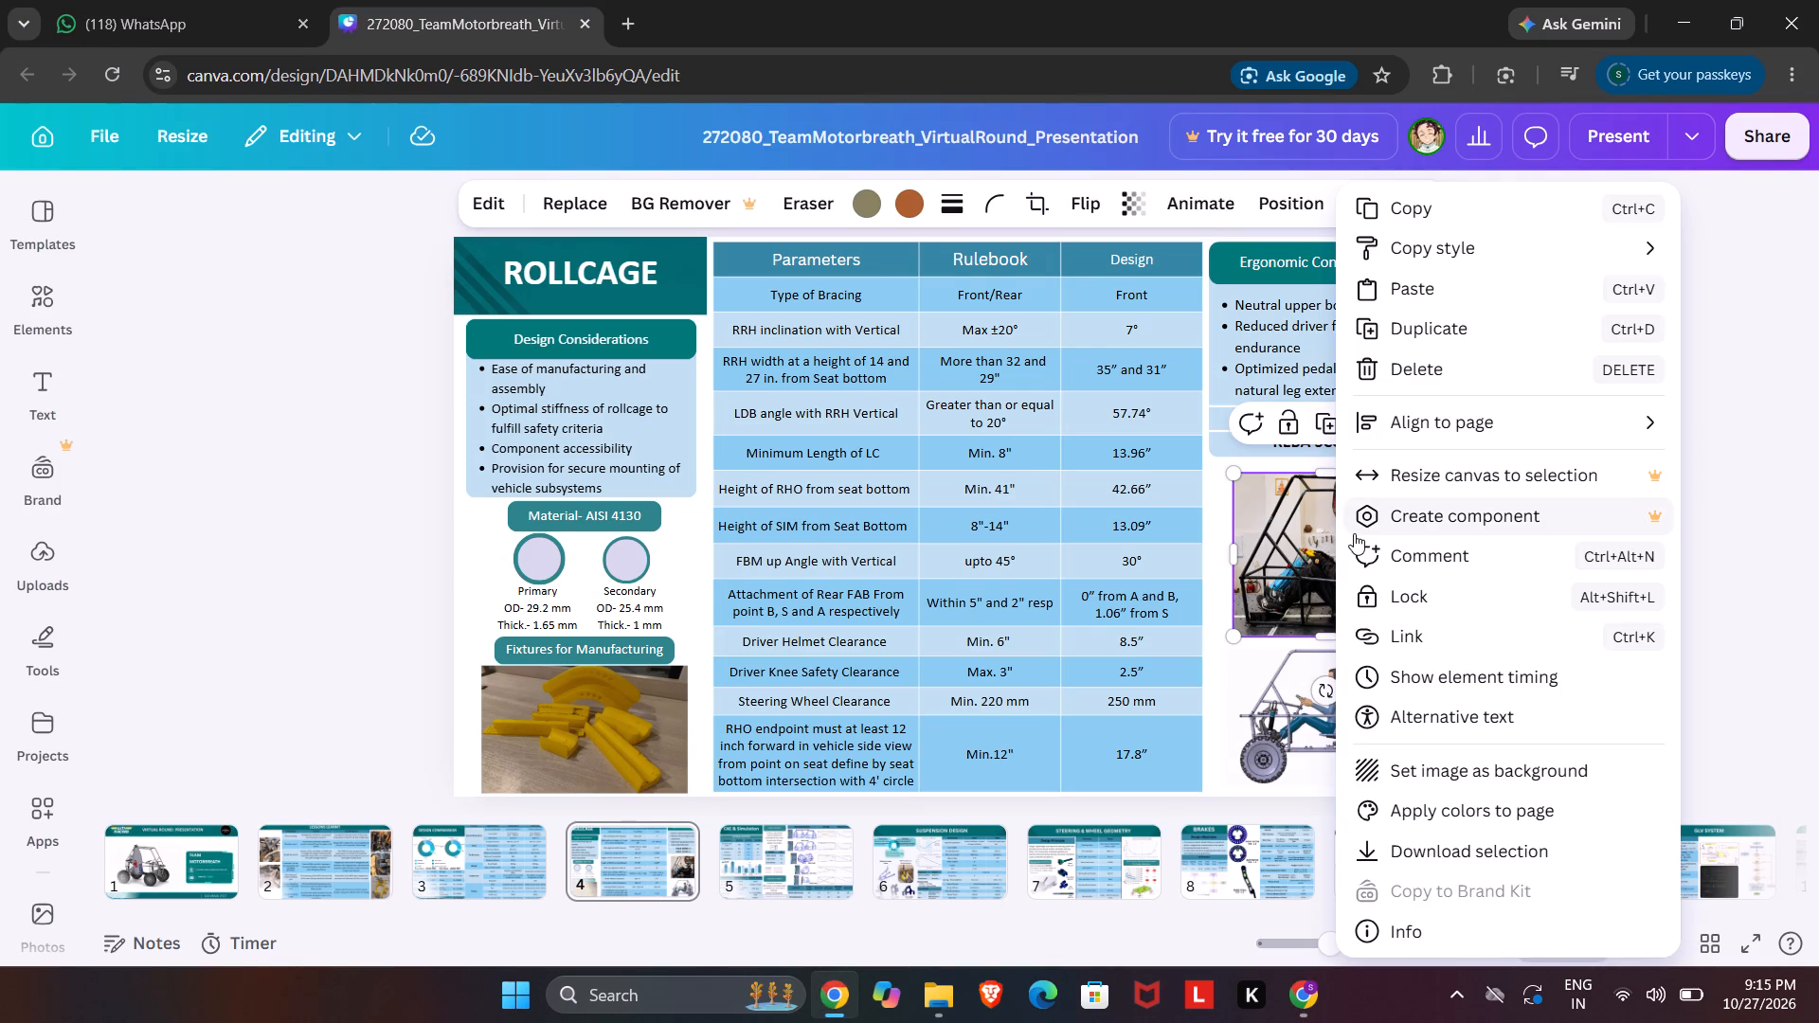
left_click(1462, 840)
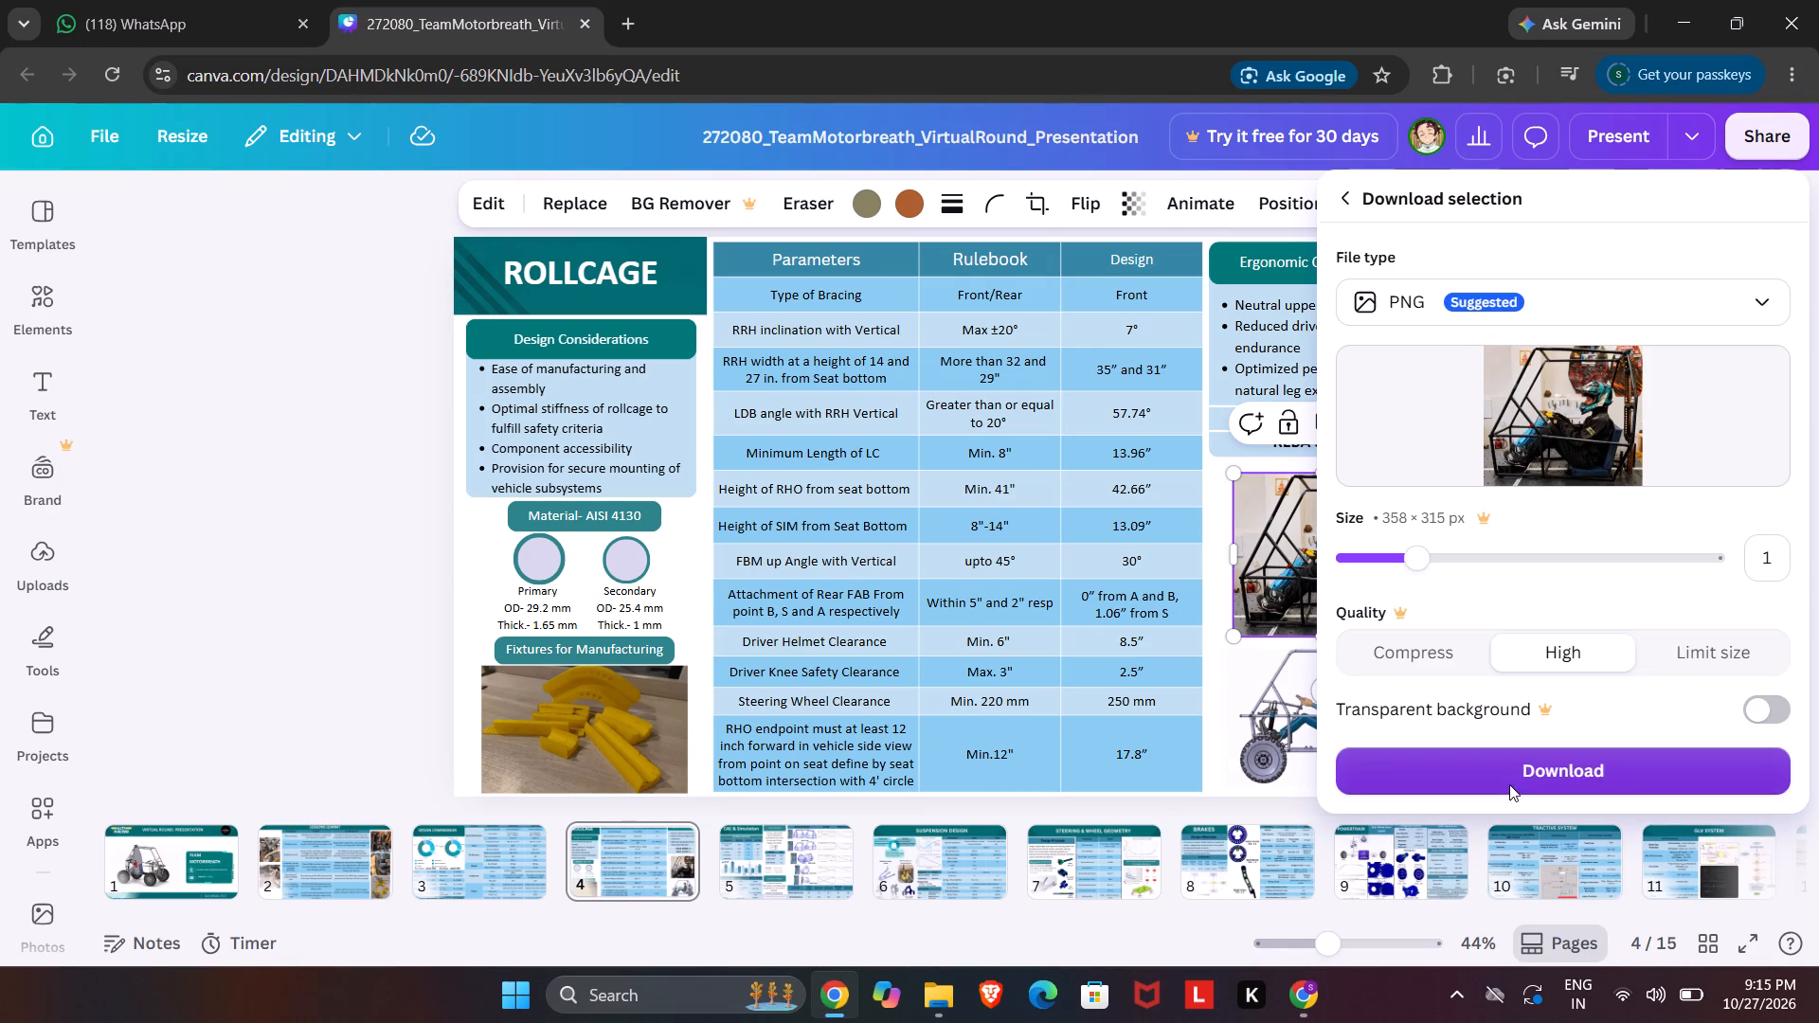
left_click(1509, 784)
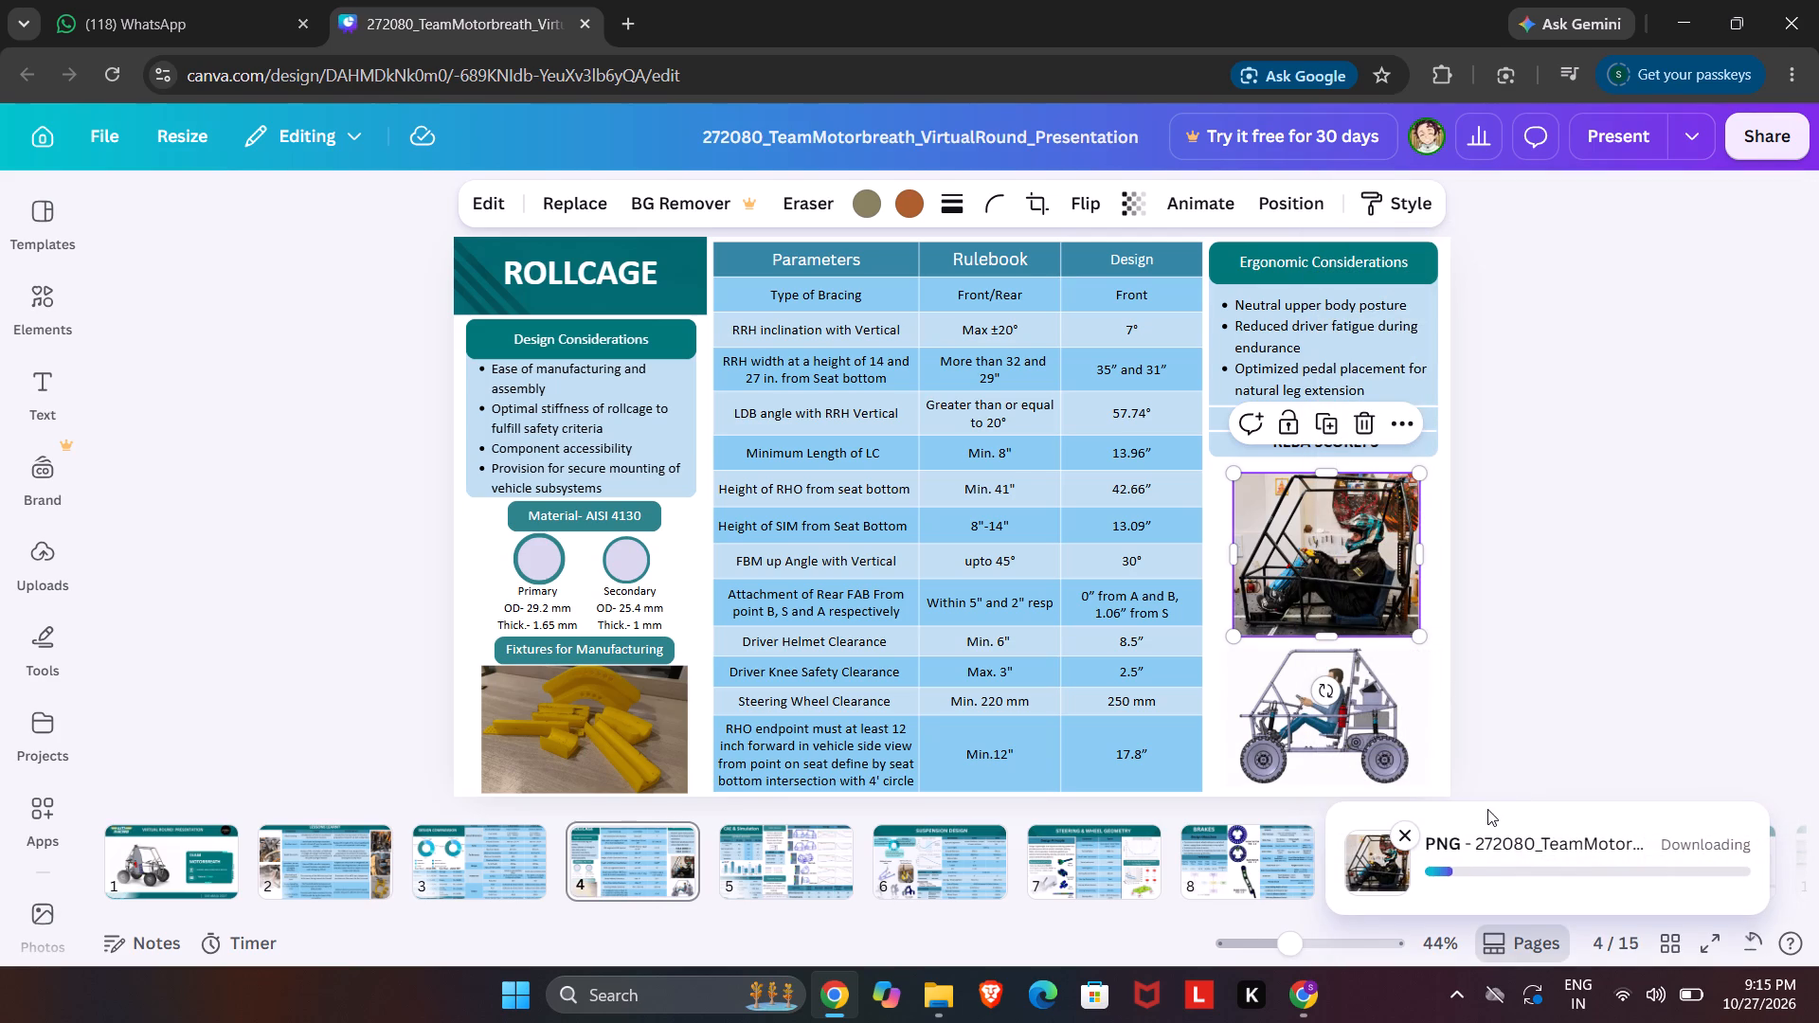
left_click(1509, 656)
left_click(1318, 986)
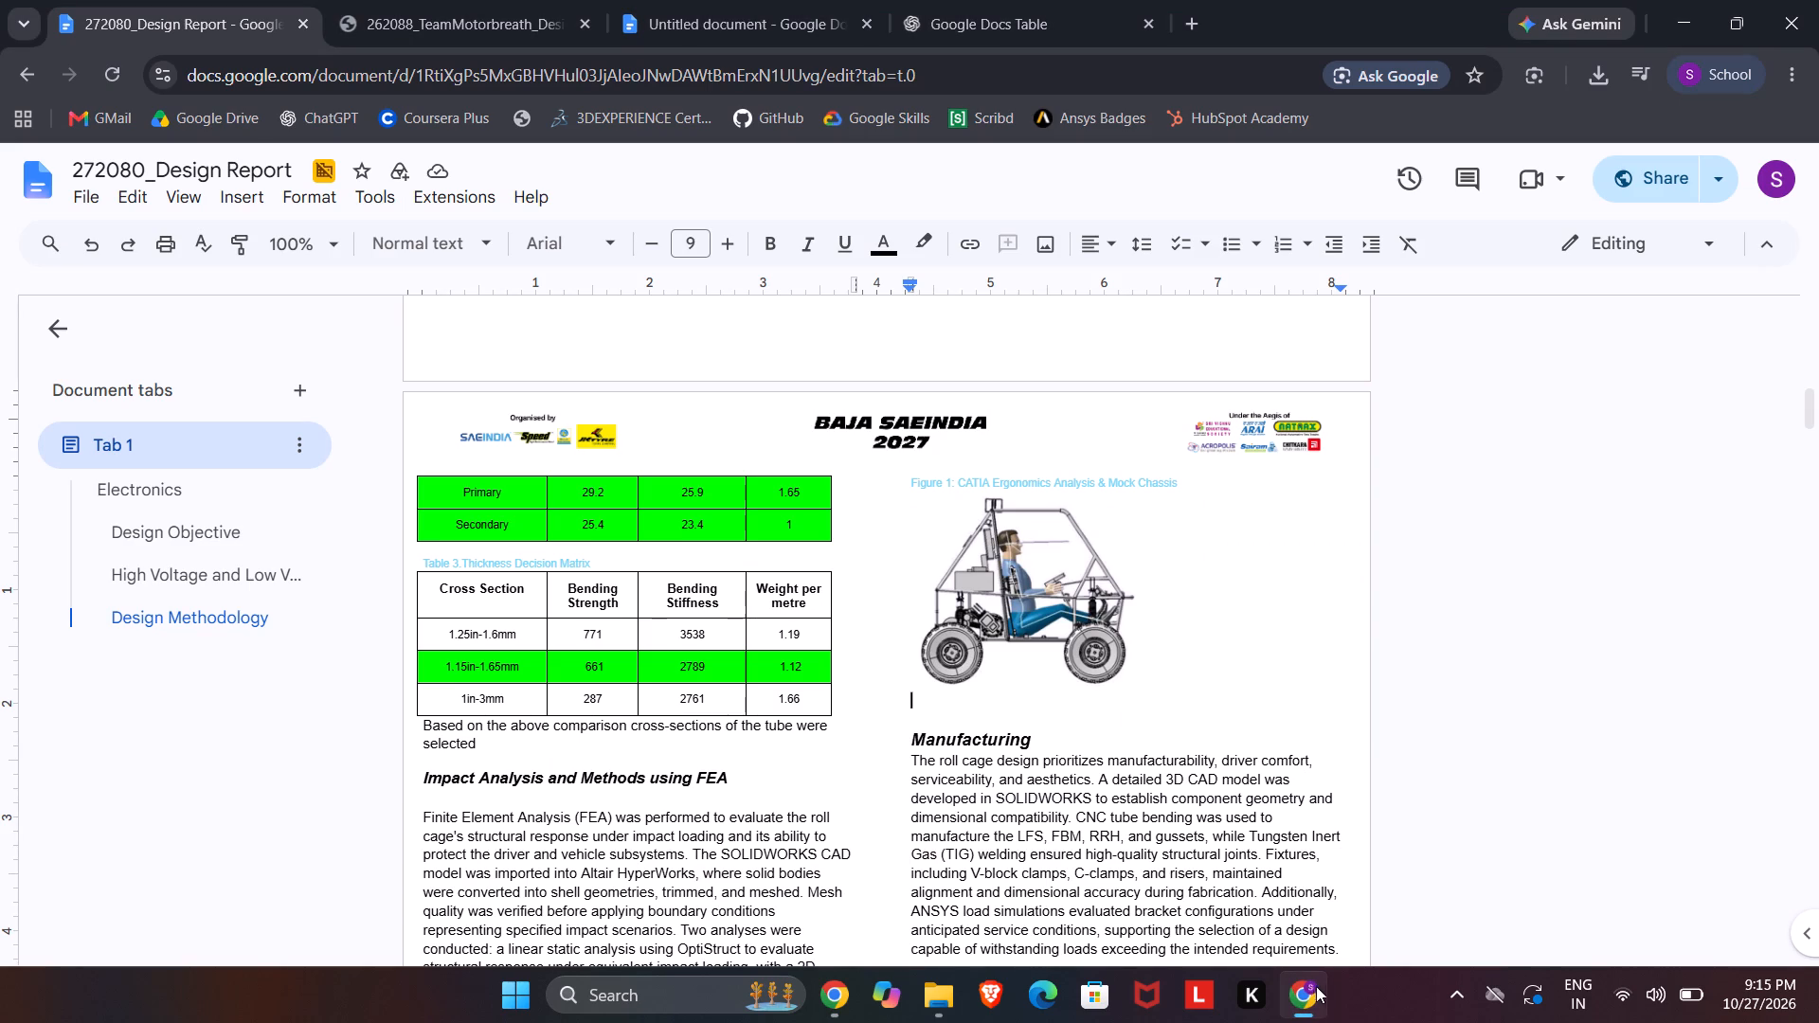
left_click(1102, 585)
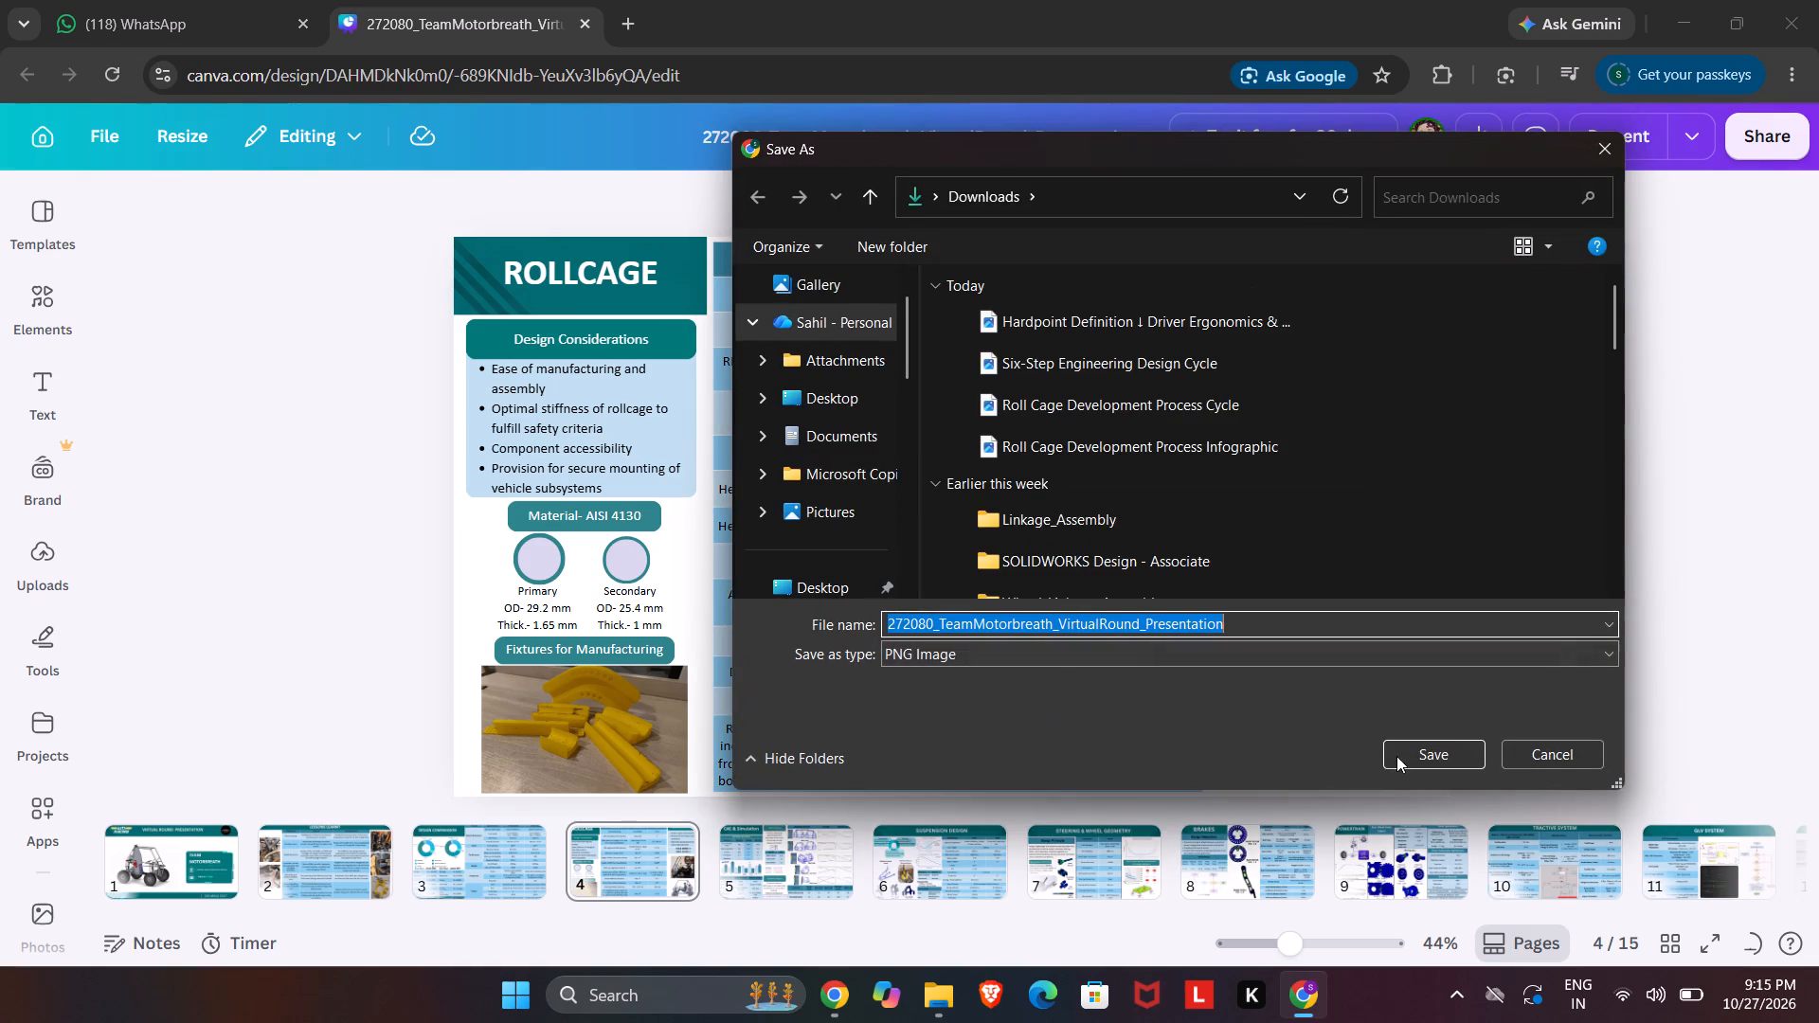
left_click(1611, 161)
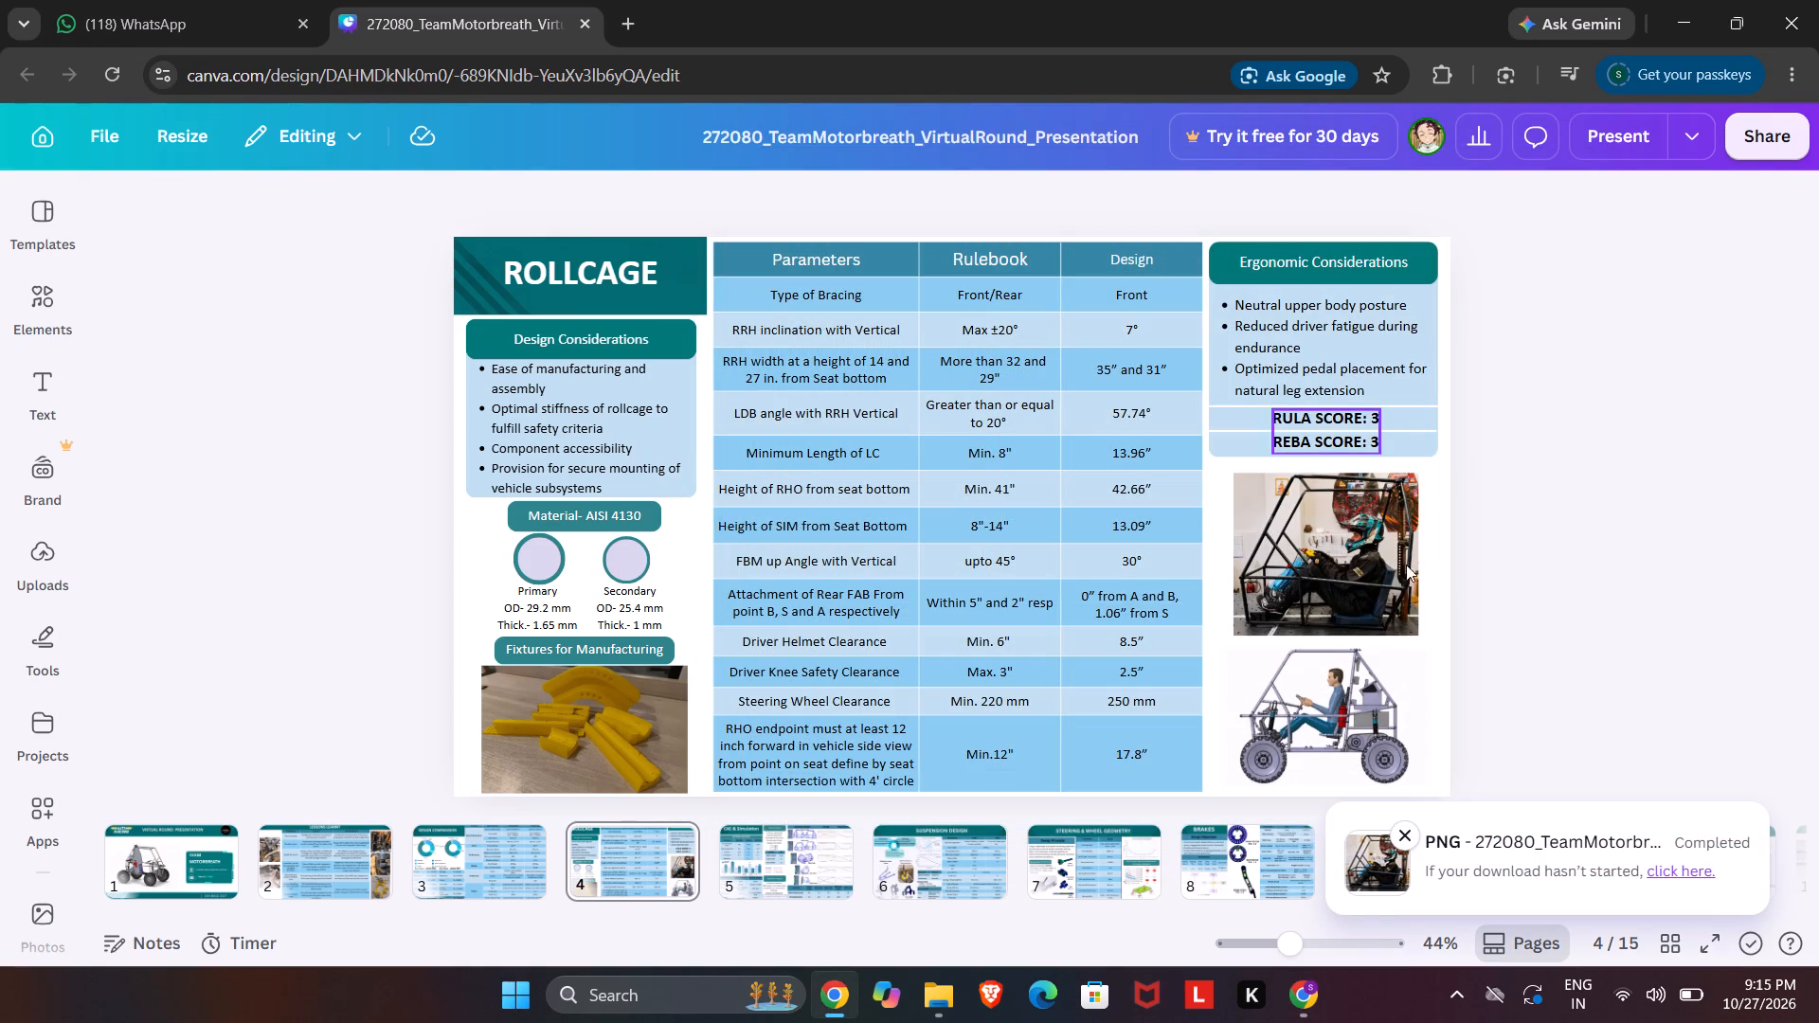
Flip the photo of the driver in the mock chassis horizontally on the Rollcage slide.
left_click(1320, 569)
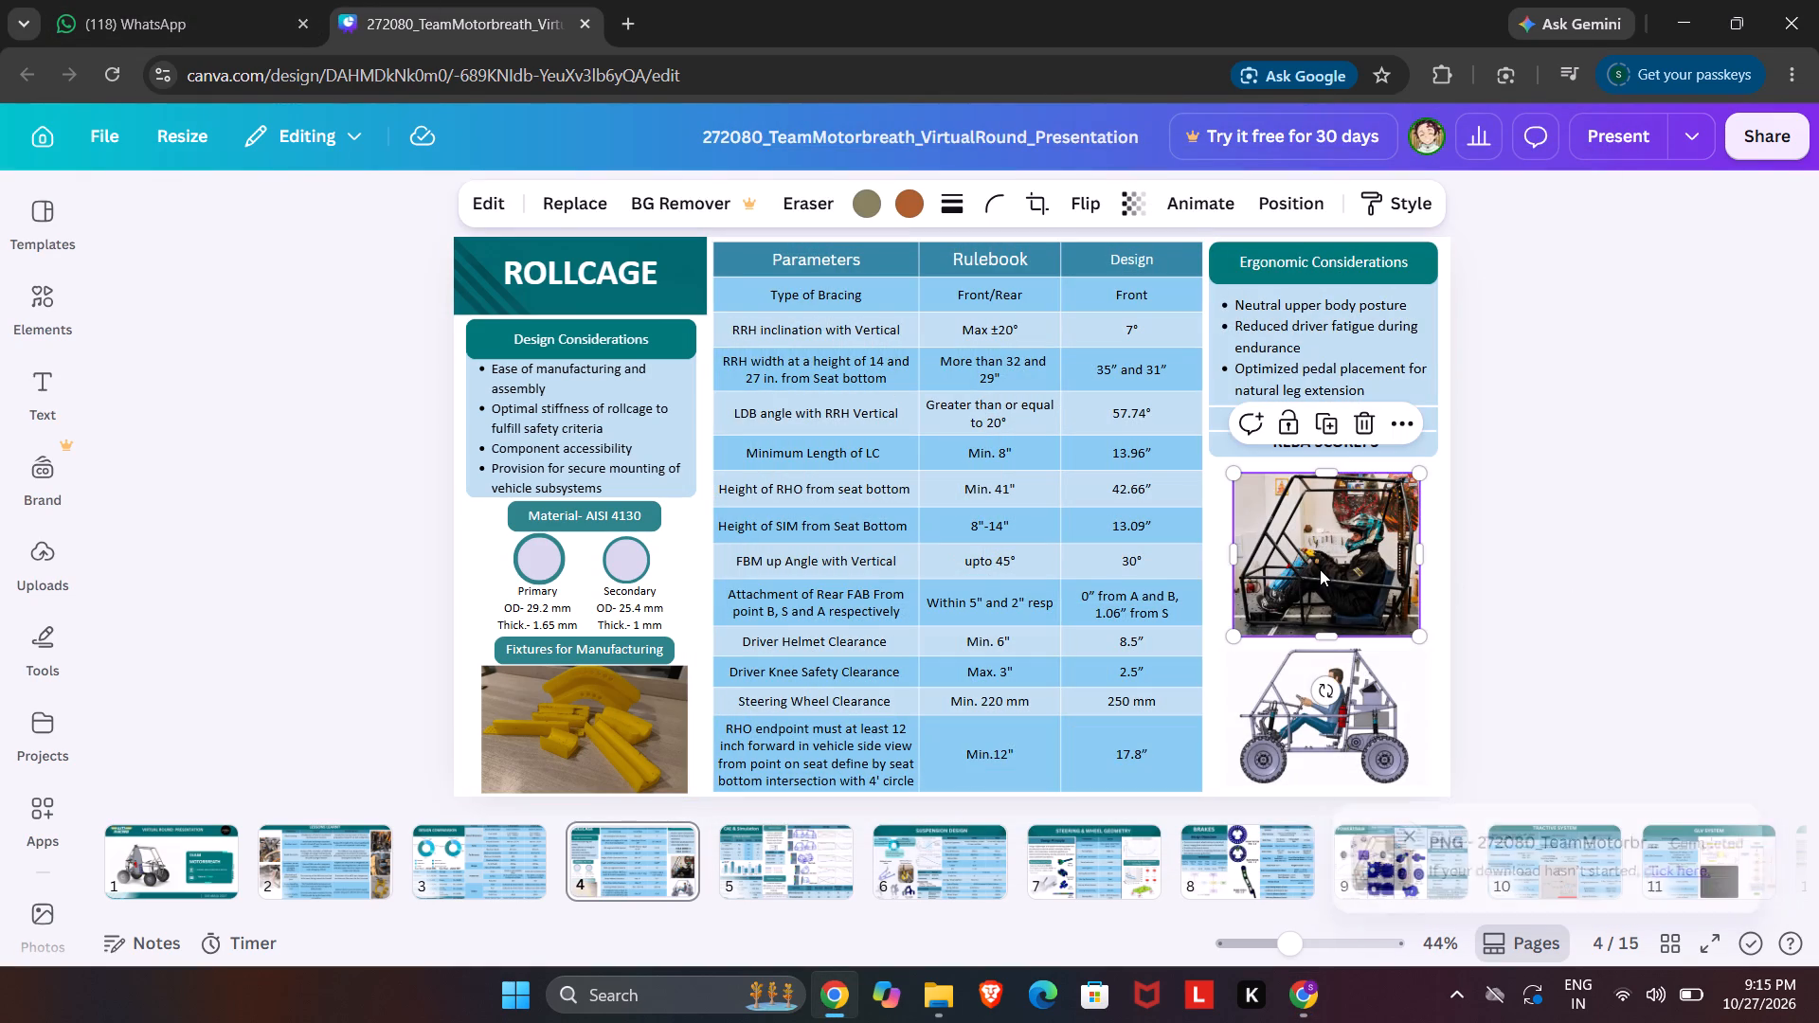
left_click(1067, 206)
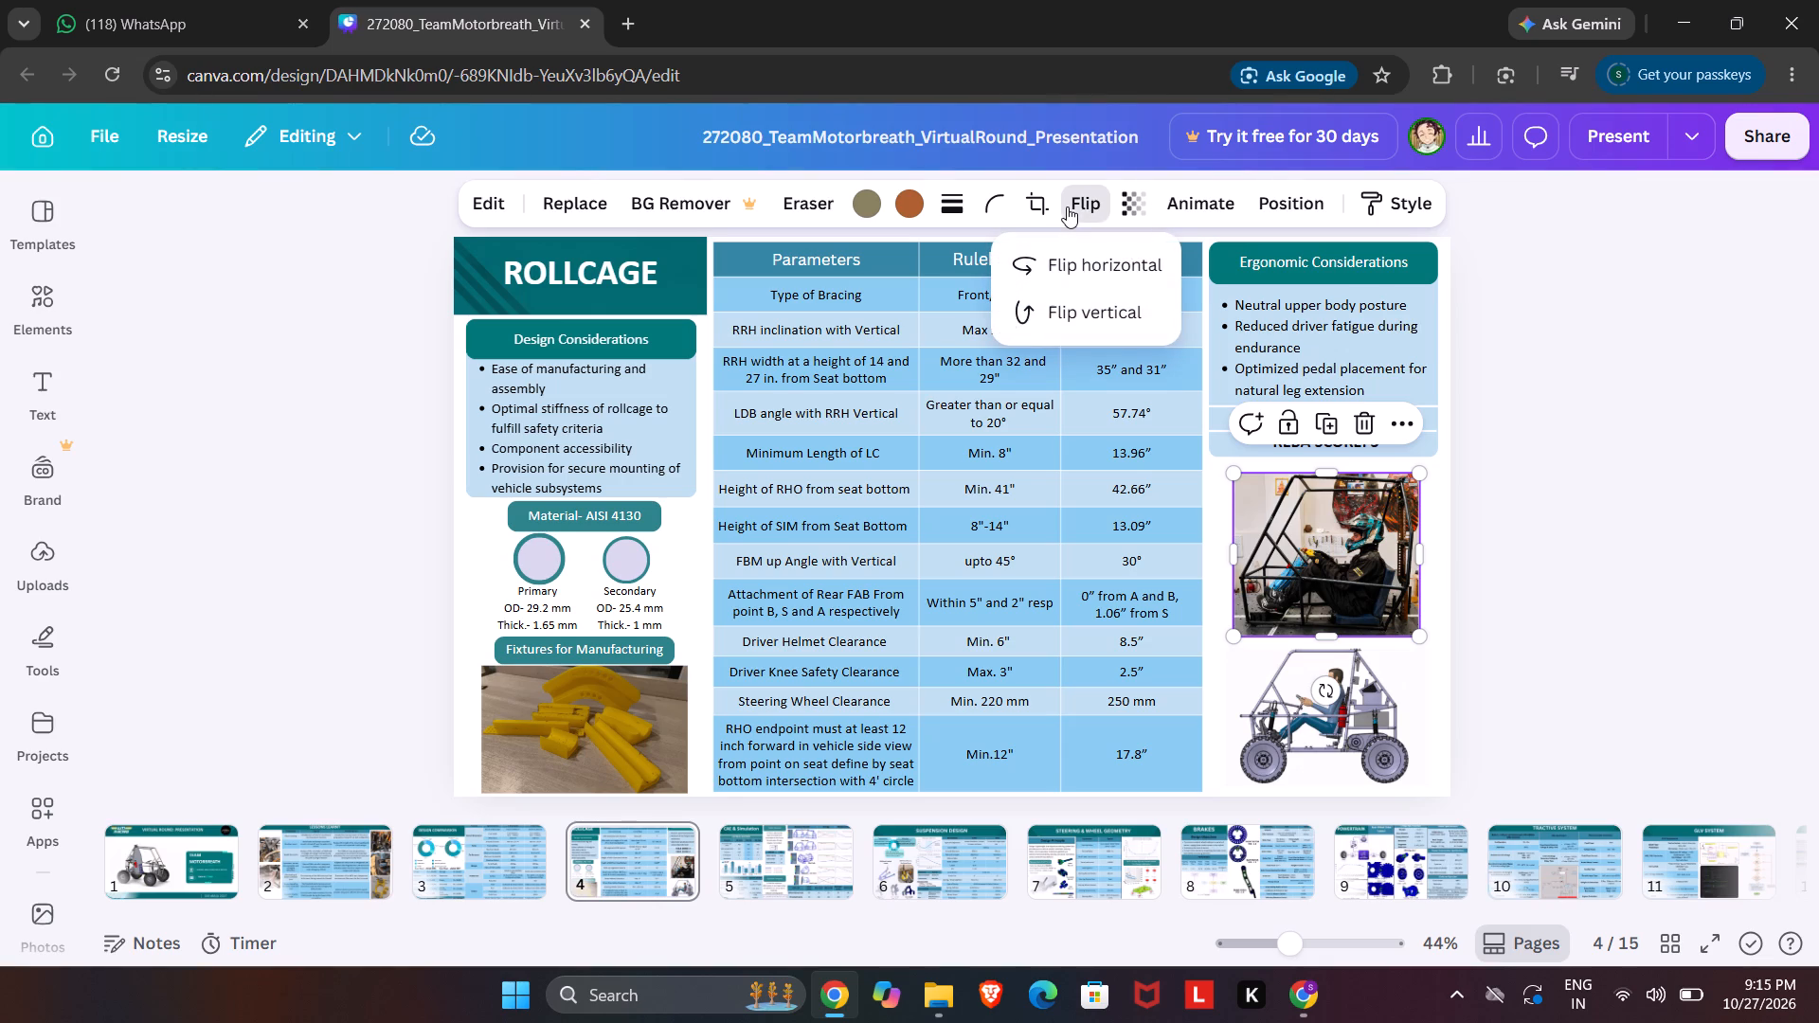
left_click(1098, 262)
left_click(1689, 586)
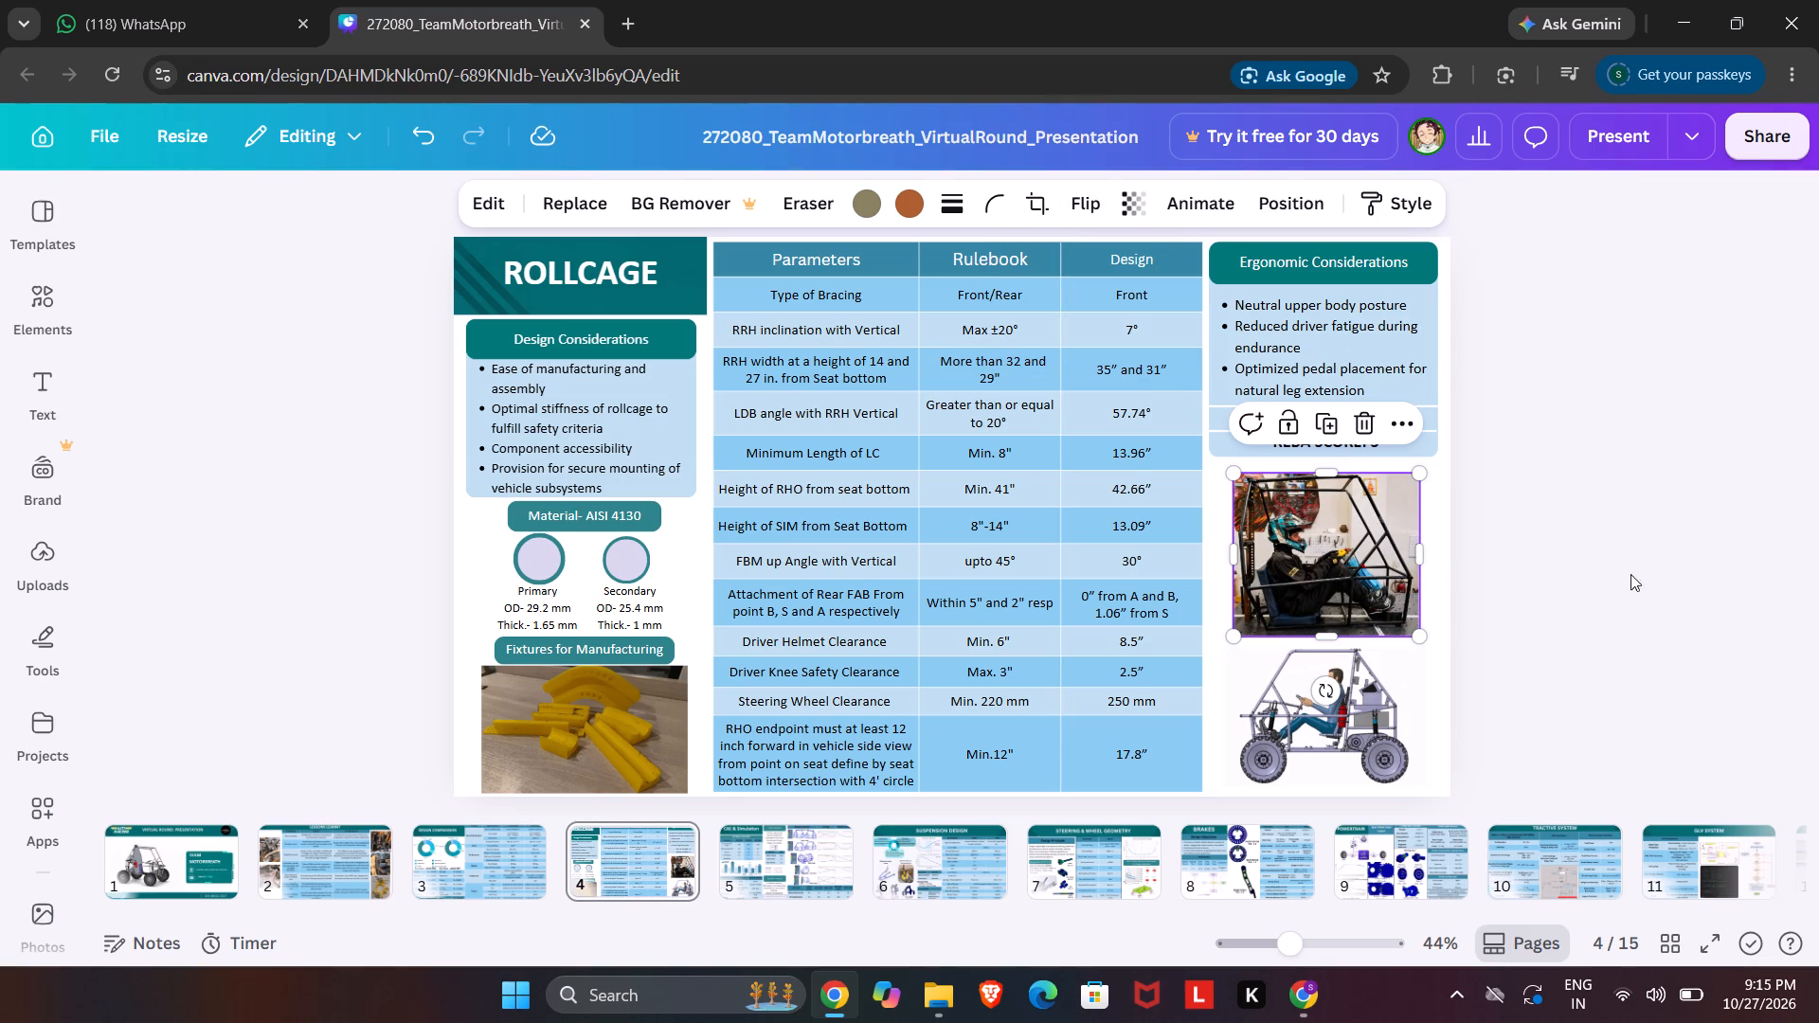
Download the flipped mock chassis photo as a PNG to the Downloads folder.
right_click(1345, 536)
left_click(1472, 844)
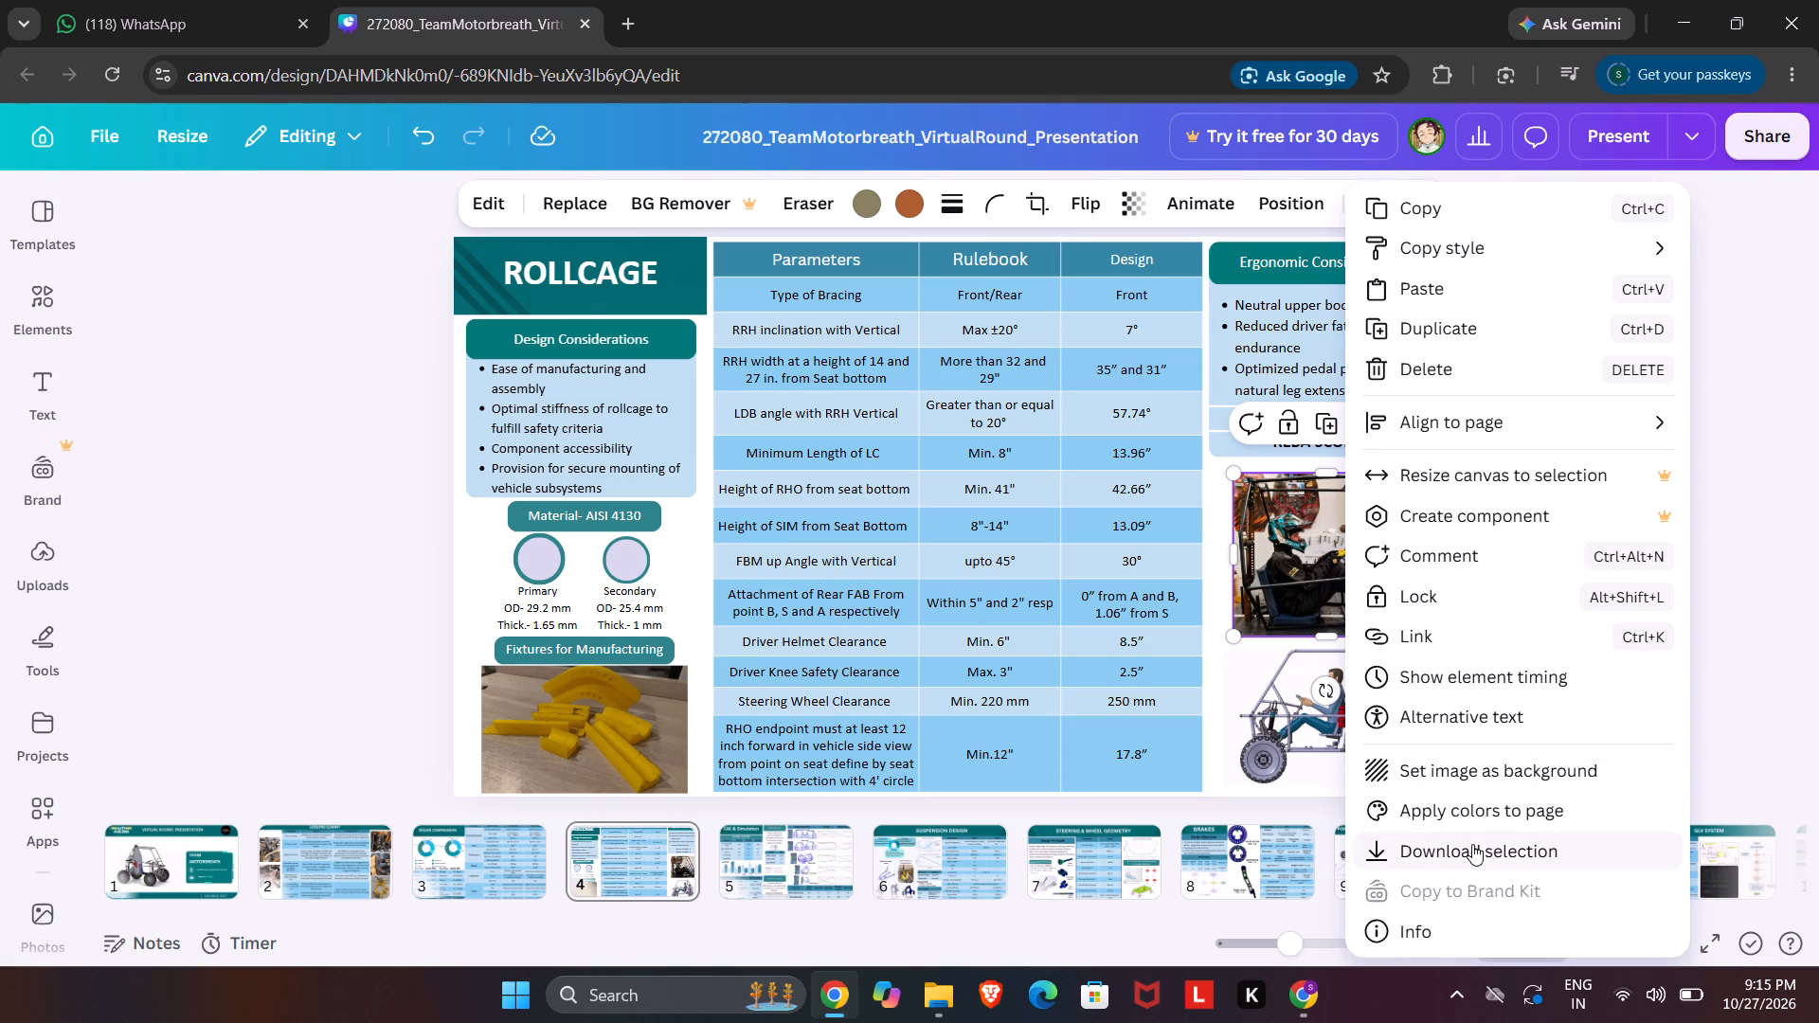
left_click(1545, 778)
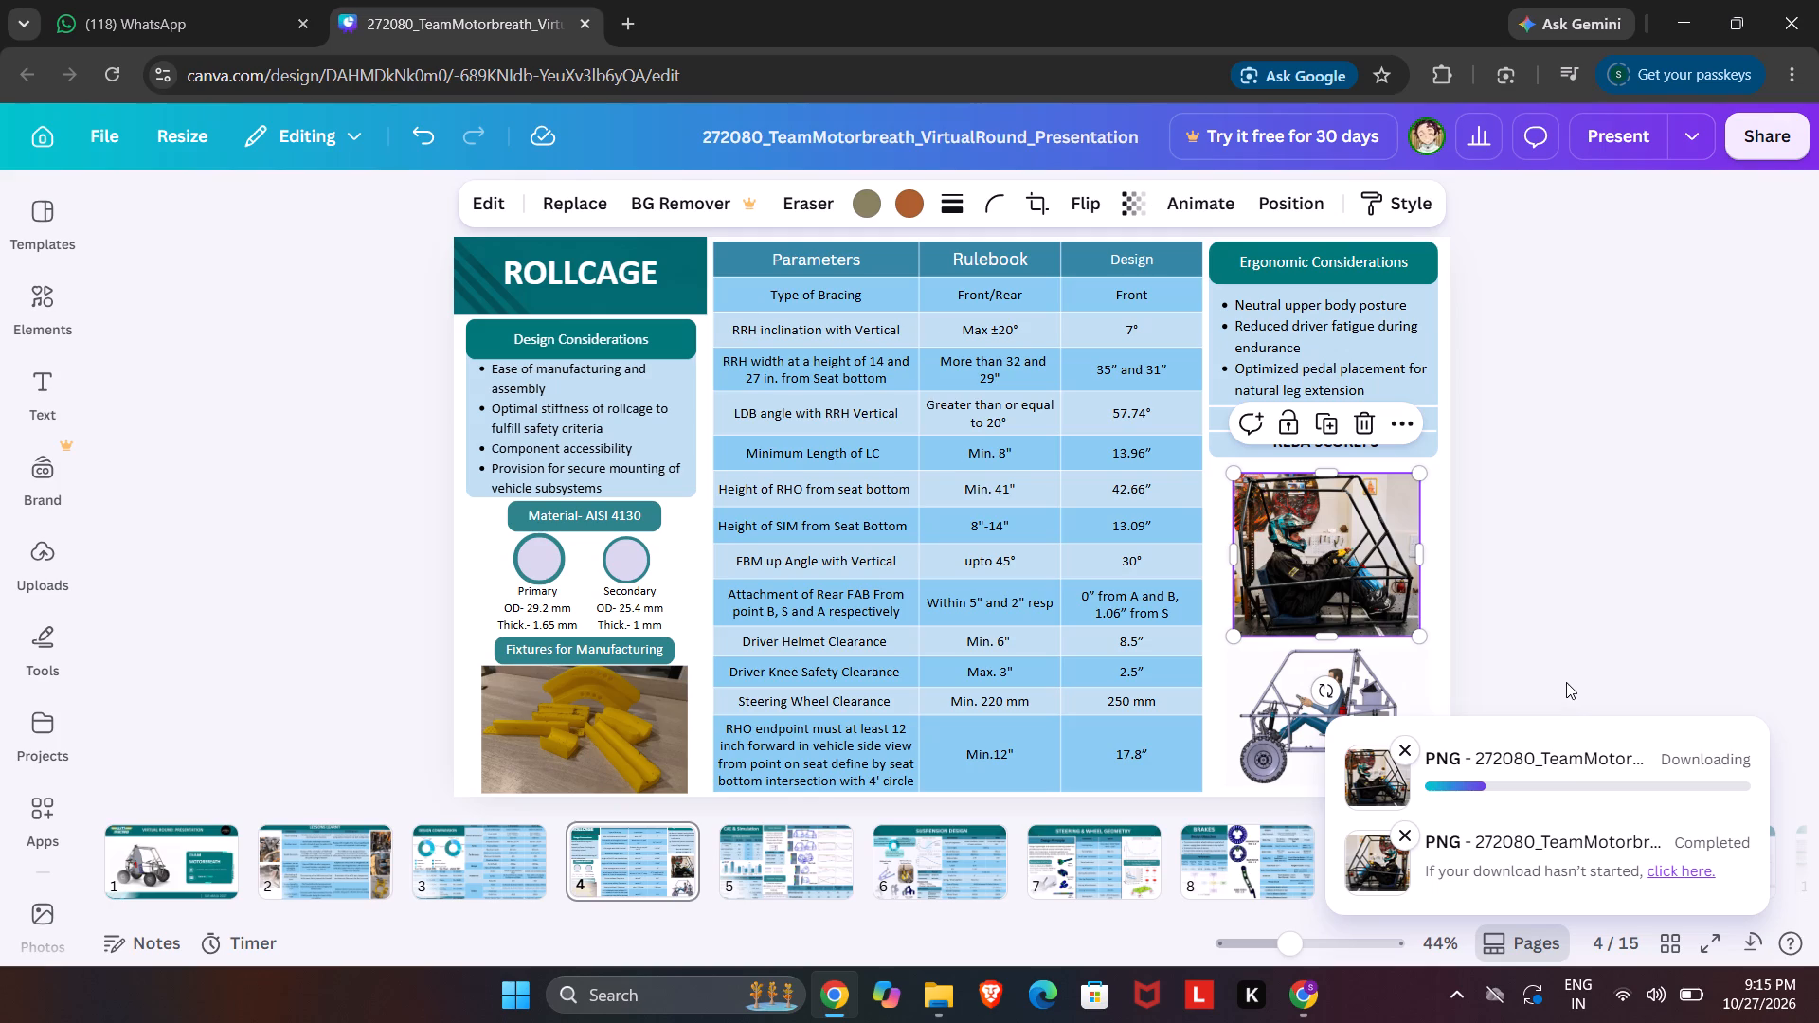
left_click(1441, 756)
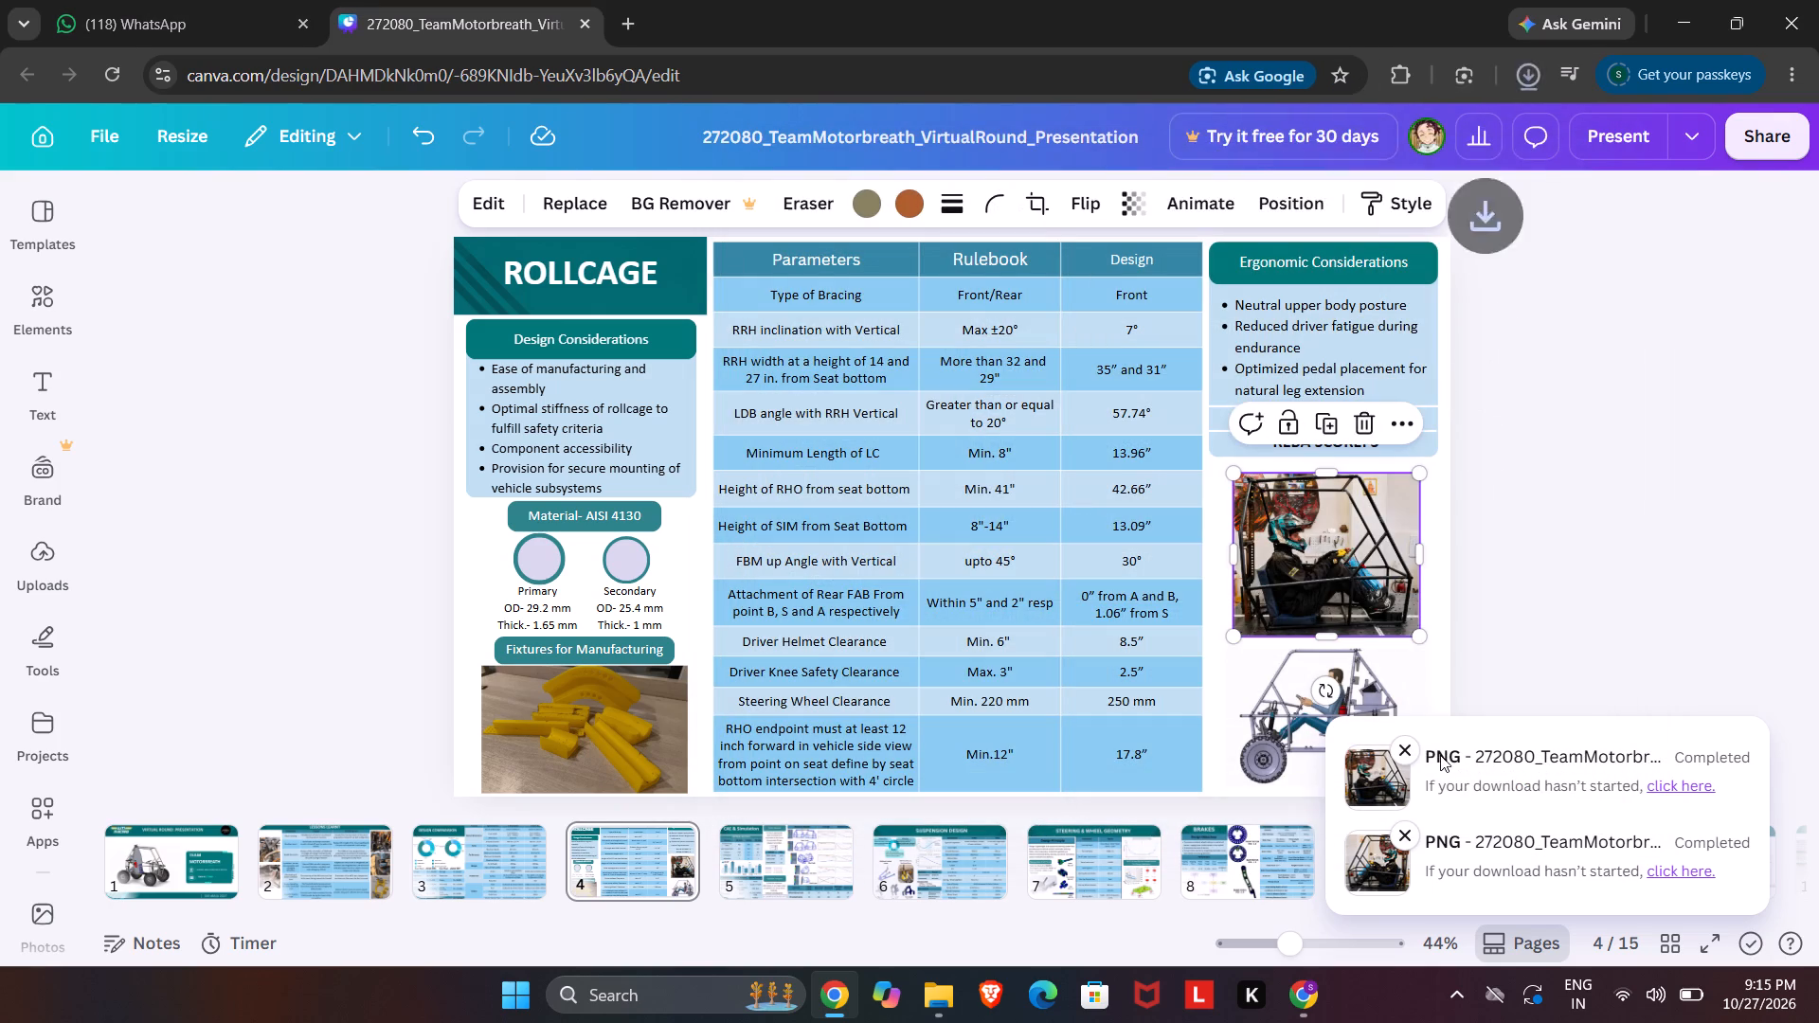
Undo the horizontal flip of the mock chassis photo on the Rollcage slide.
right_click(1311, 518)
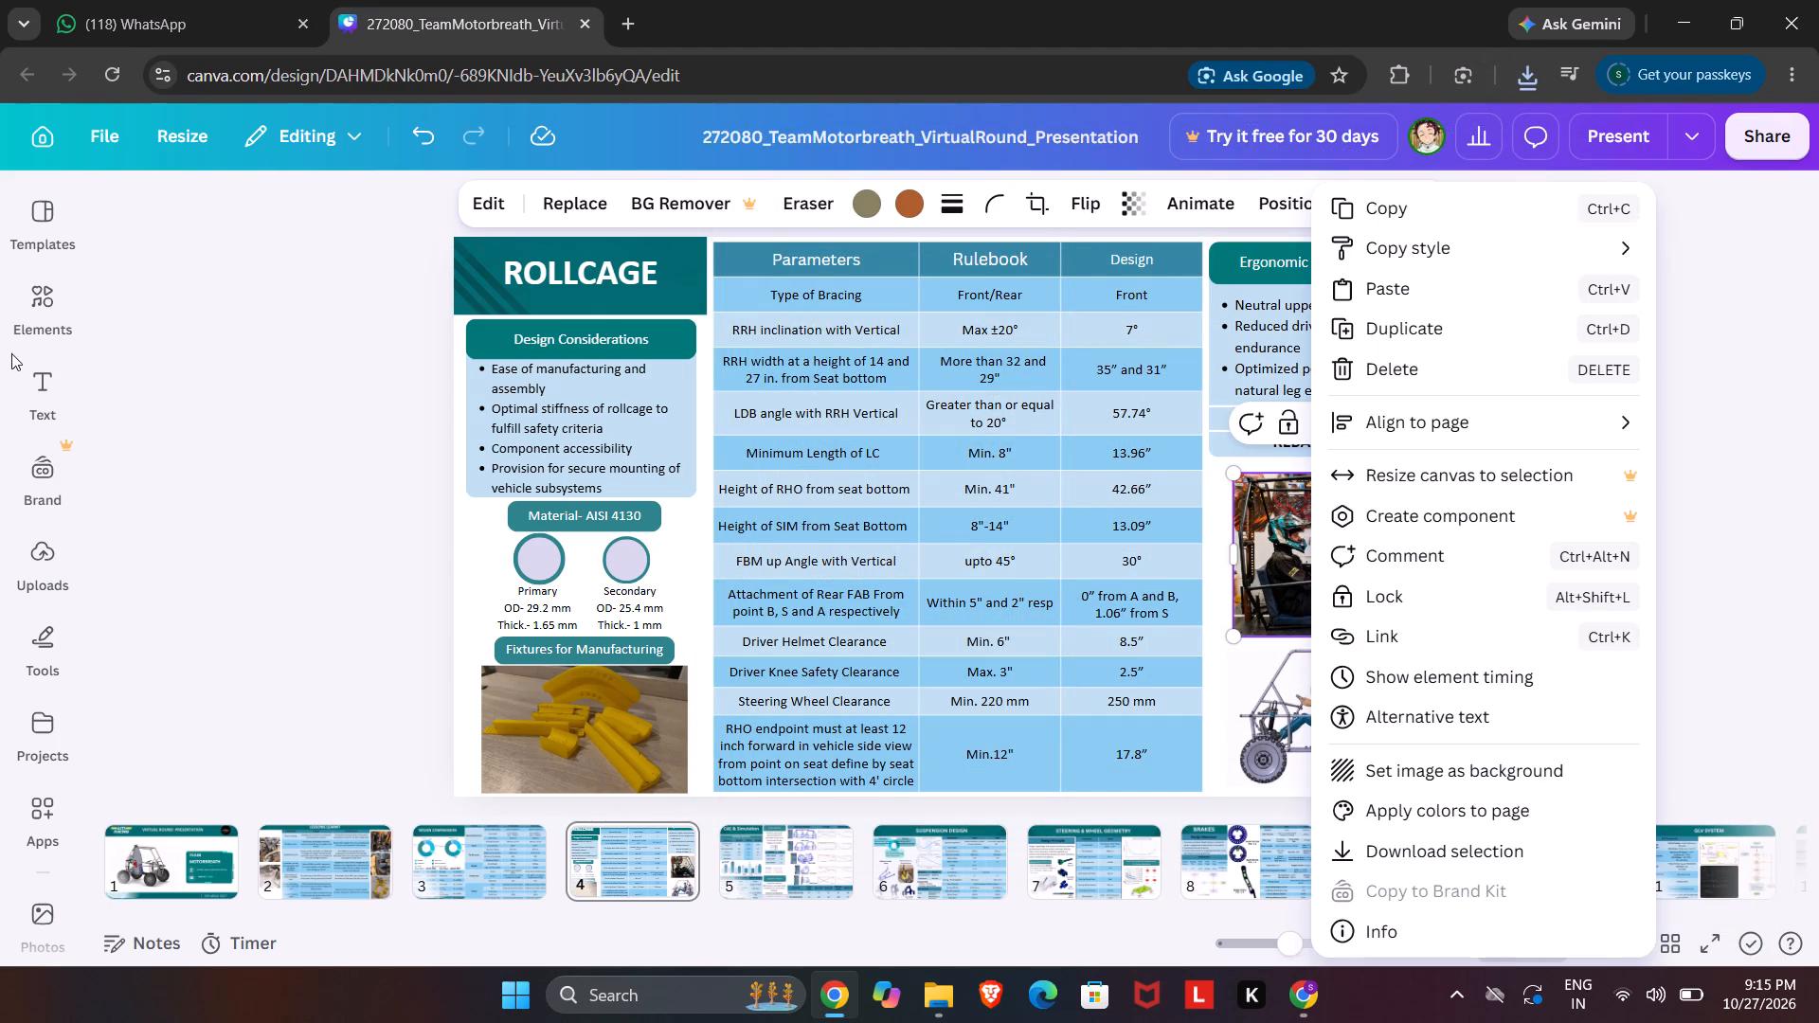
left_click(254, 369)
left_click(418, 142)
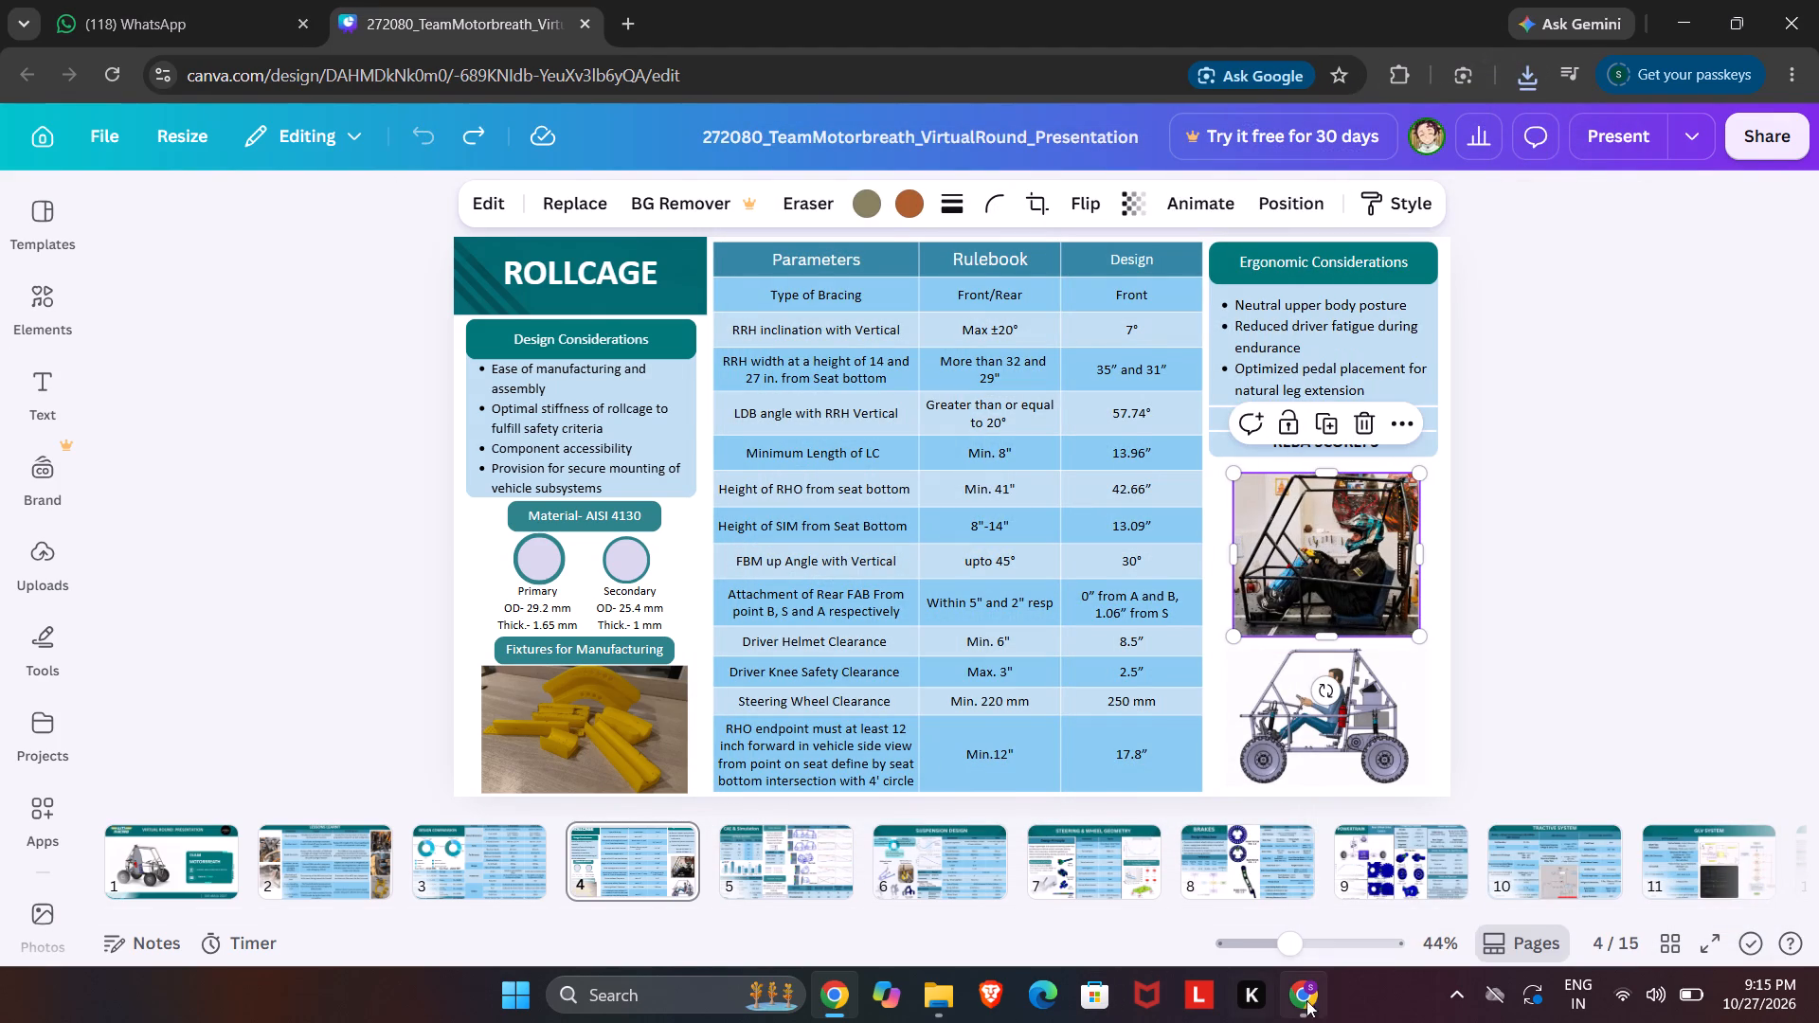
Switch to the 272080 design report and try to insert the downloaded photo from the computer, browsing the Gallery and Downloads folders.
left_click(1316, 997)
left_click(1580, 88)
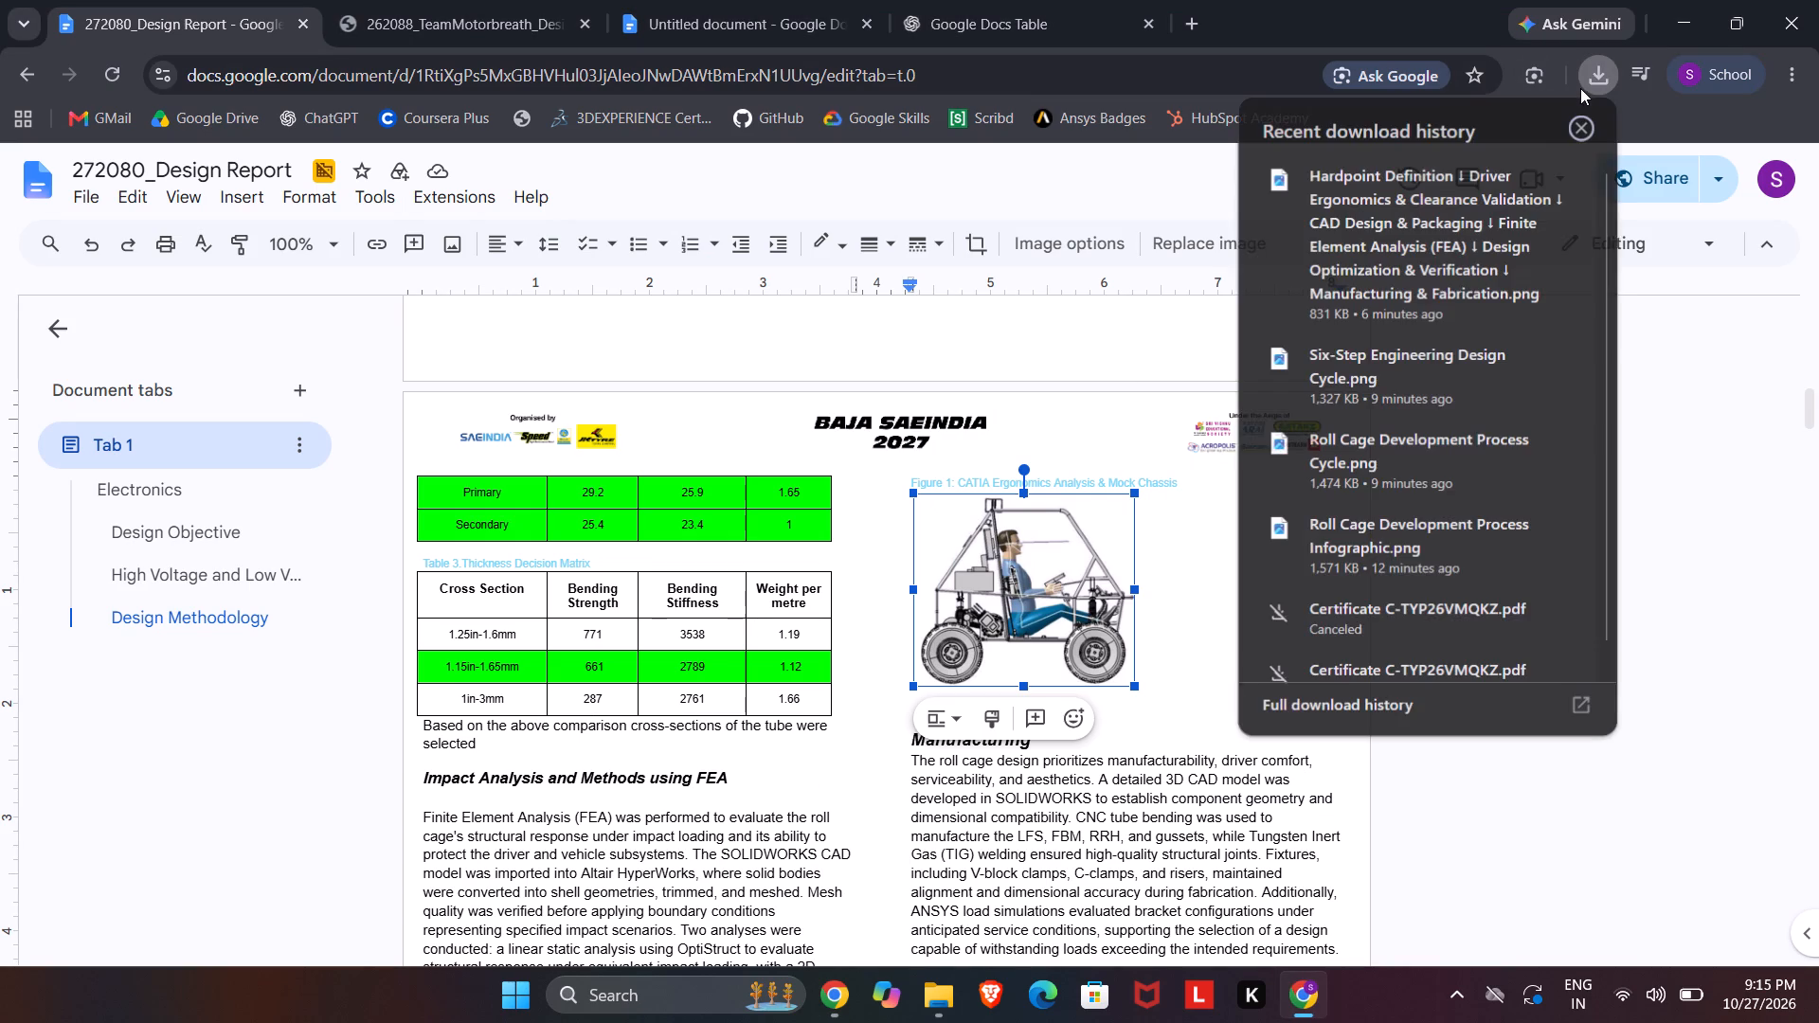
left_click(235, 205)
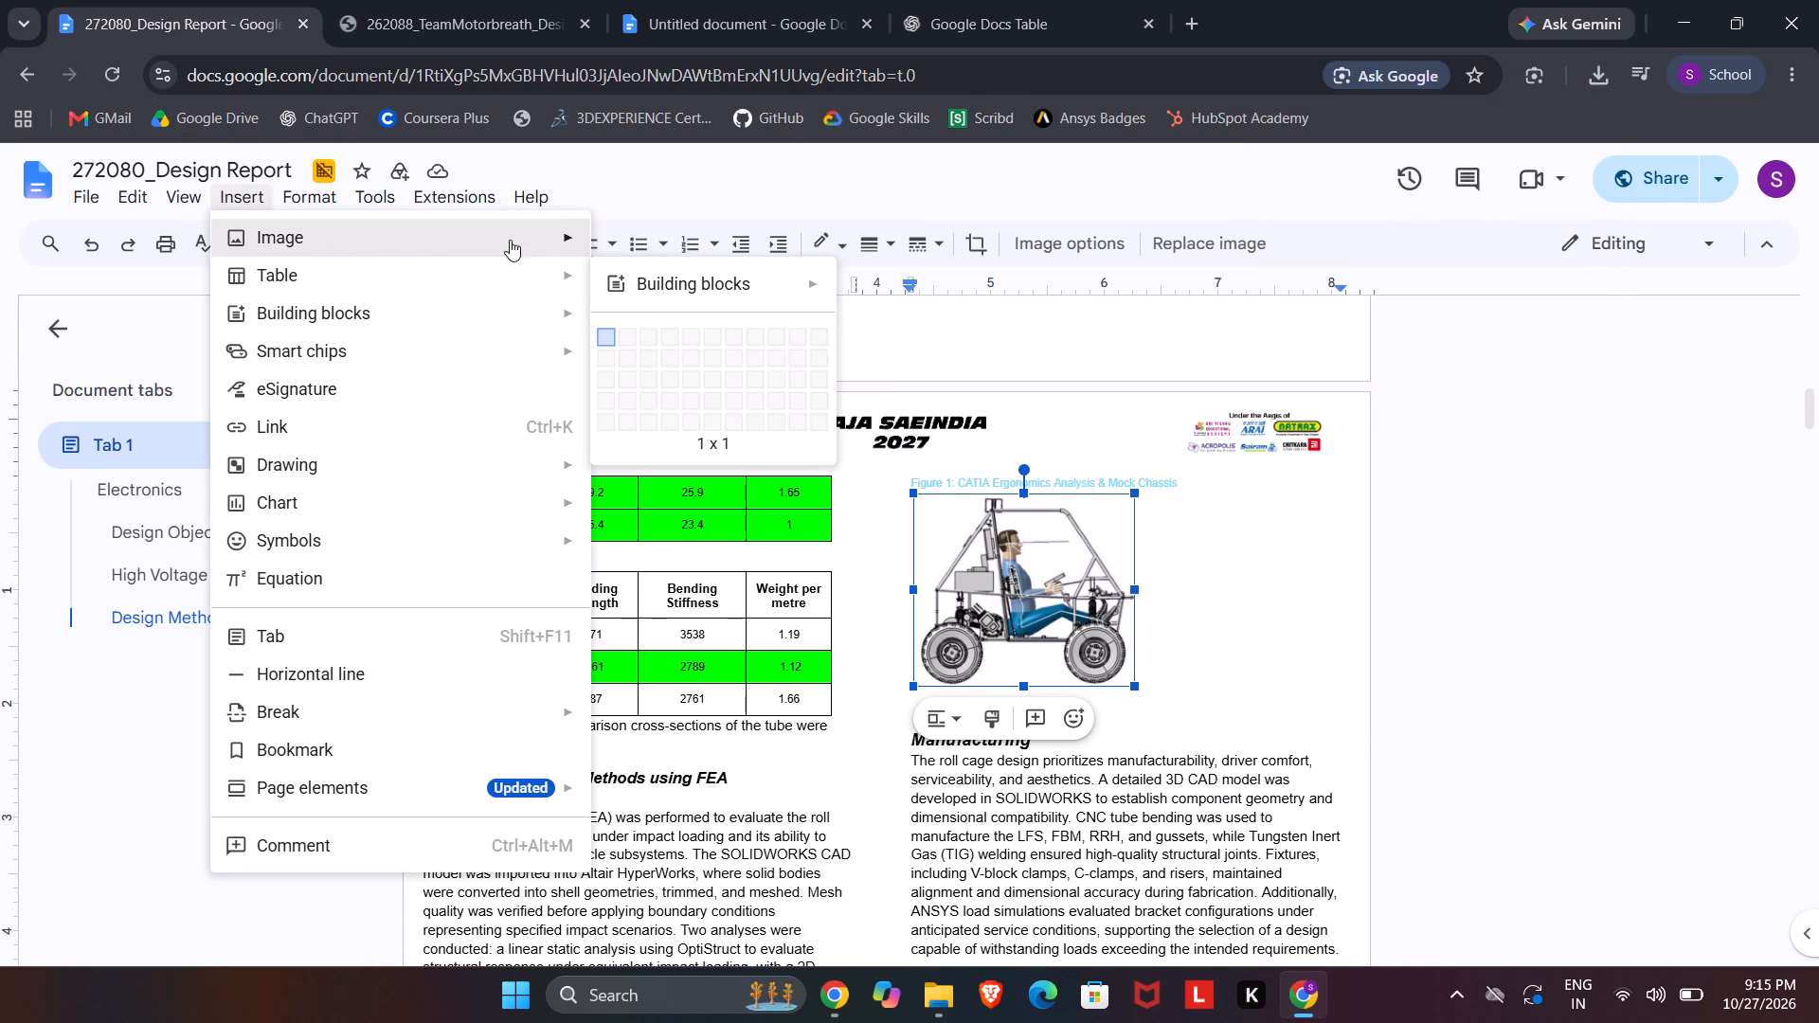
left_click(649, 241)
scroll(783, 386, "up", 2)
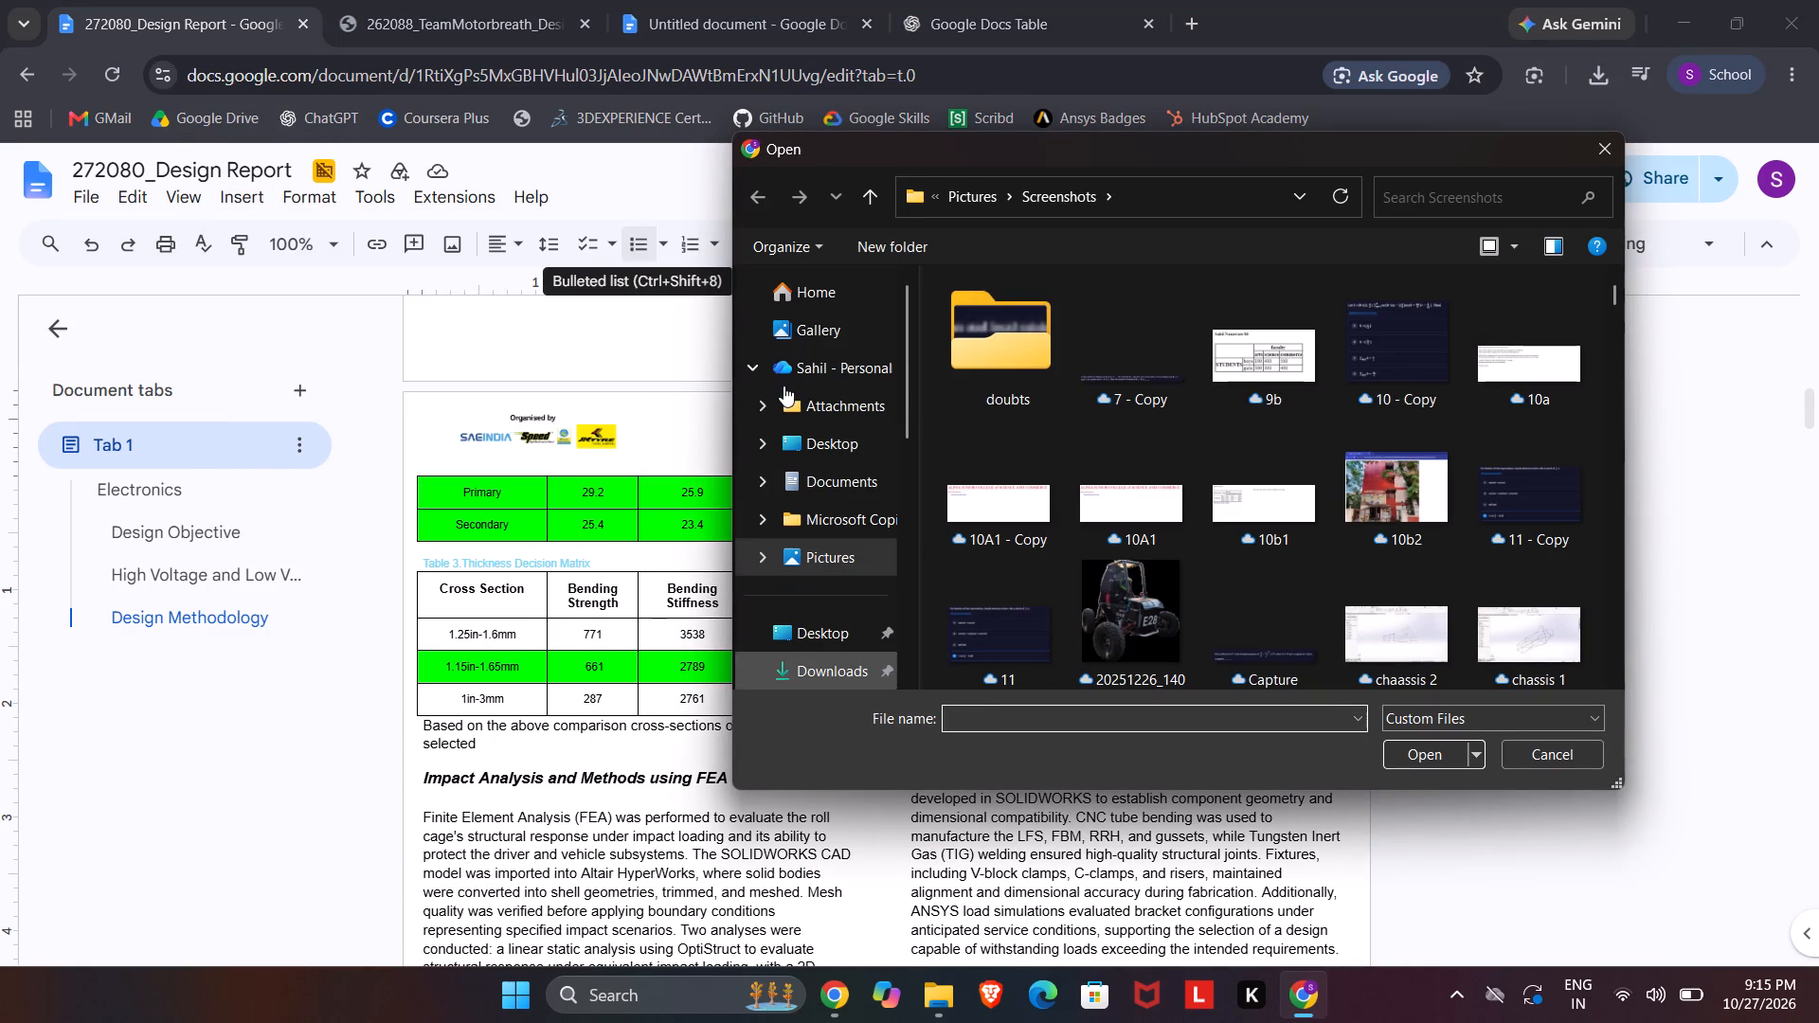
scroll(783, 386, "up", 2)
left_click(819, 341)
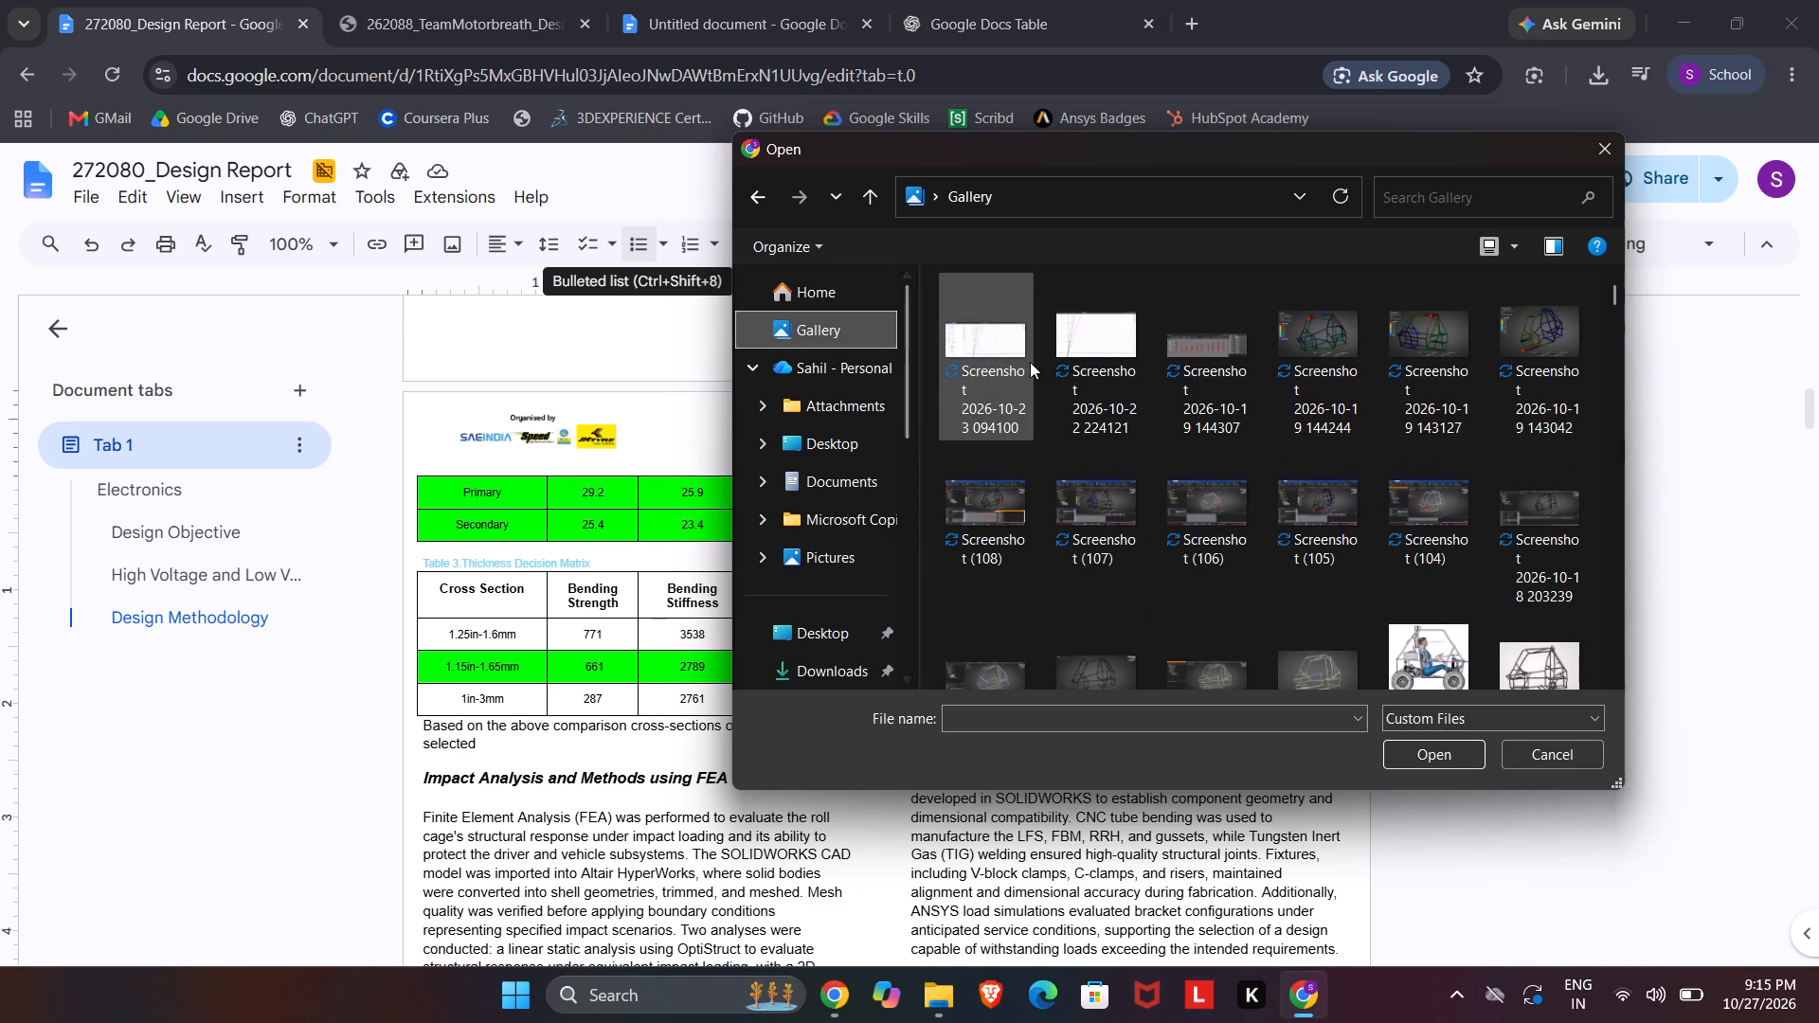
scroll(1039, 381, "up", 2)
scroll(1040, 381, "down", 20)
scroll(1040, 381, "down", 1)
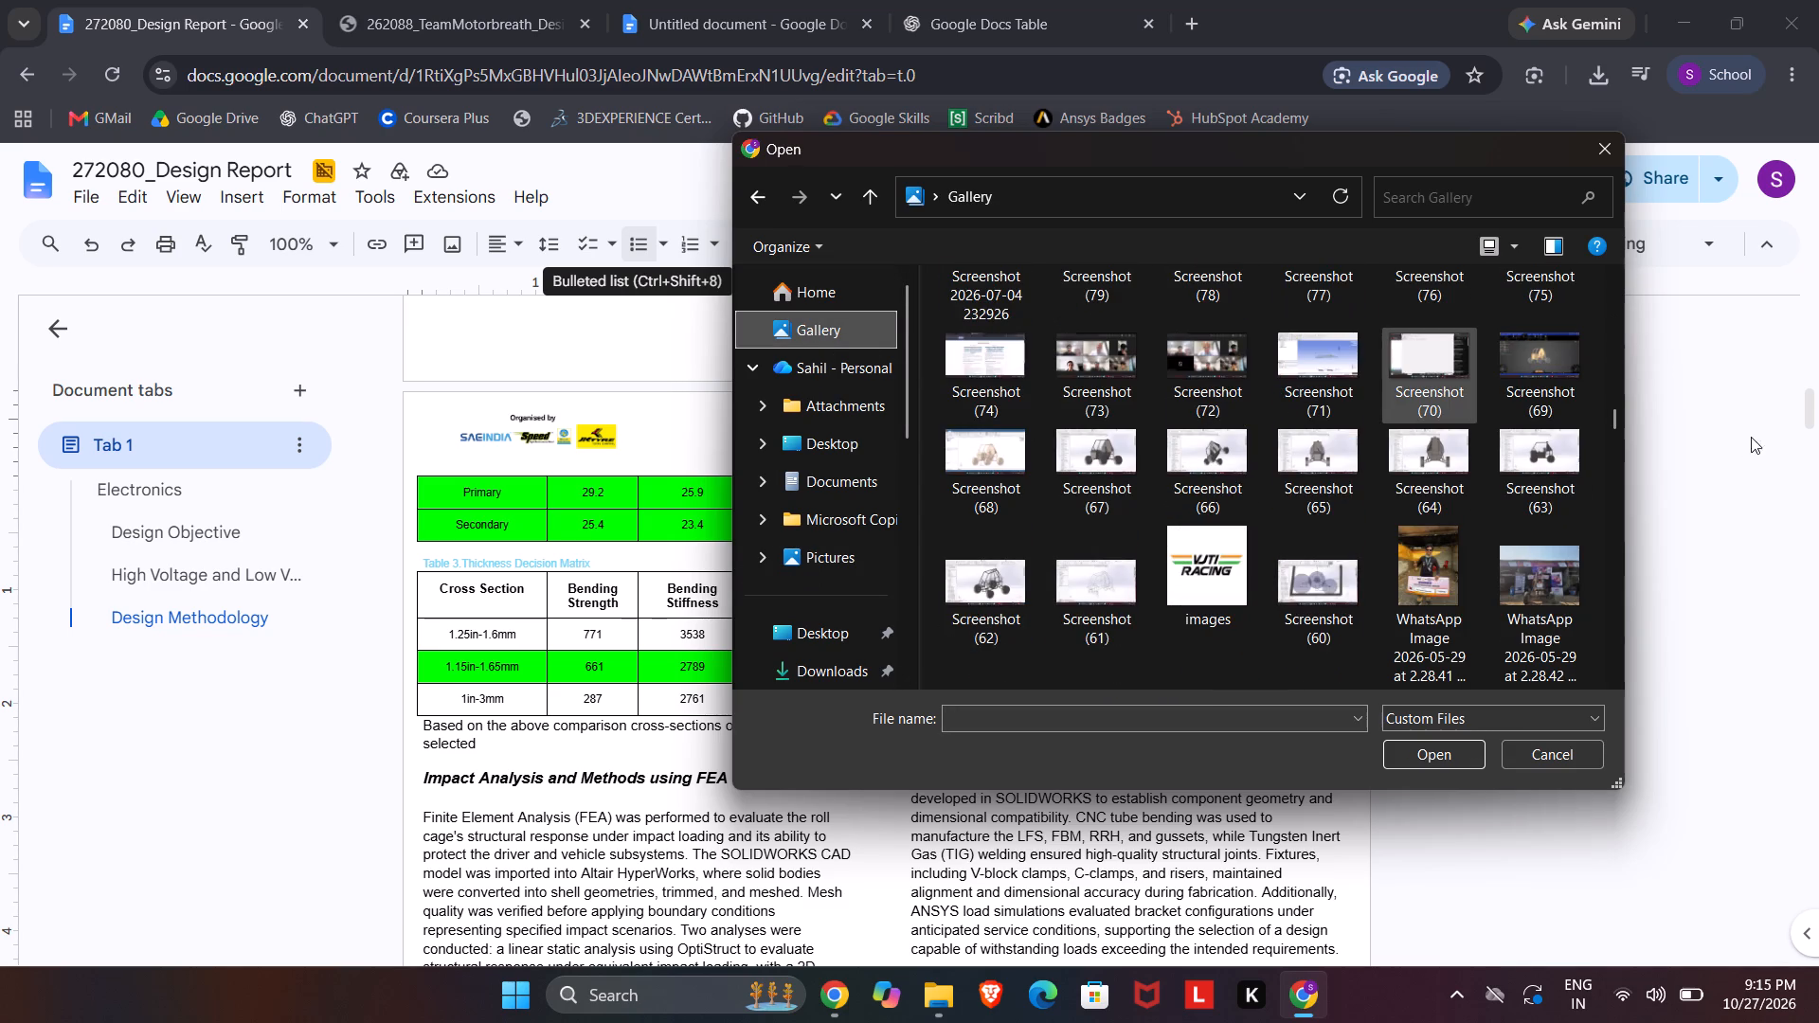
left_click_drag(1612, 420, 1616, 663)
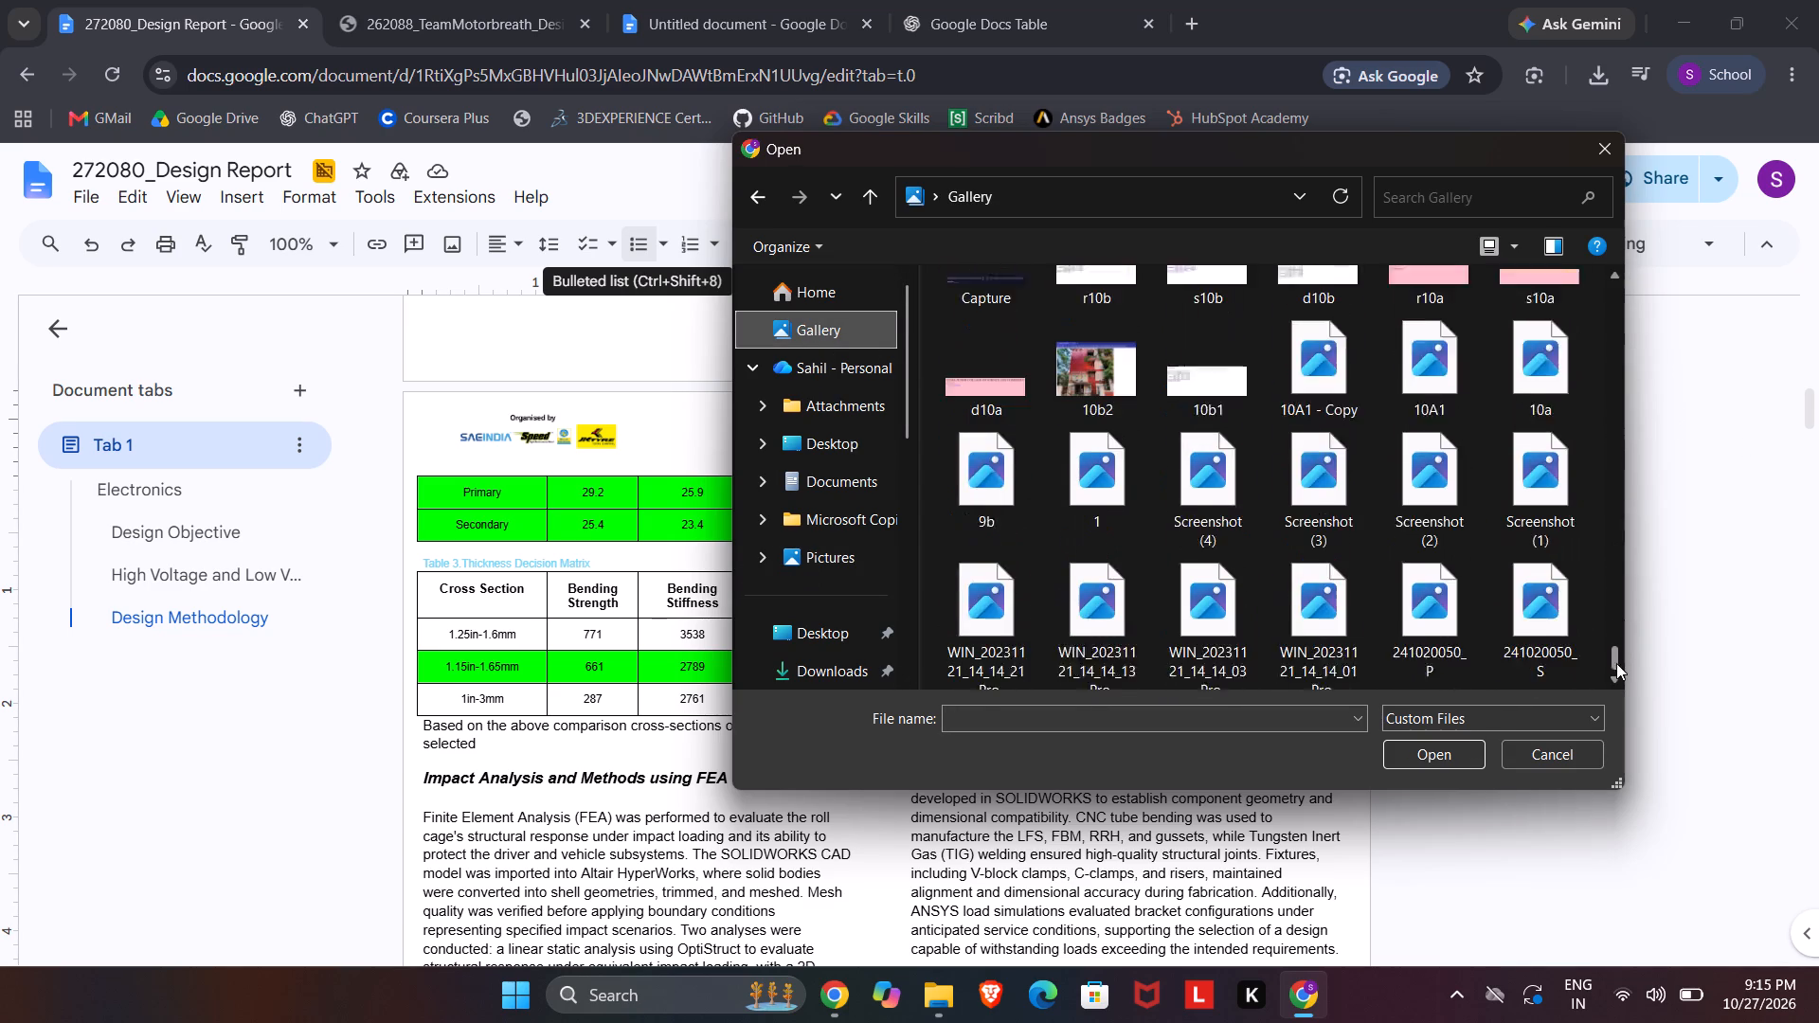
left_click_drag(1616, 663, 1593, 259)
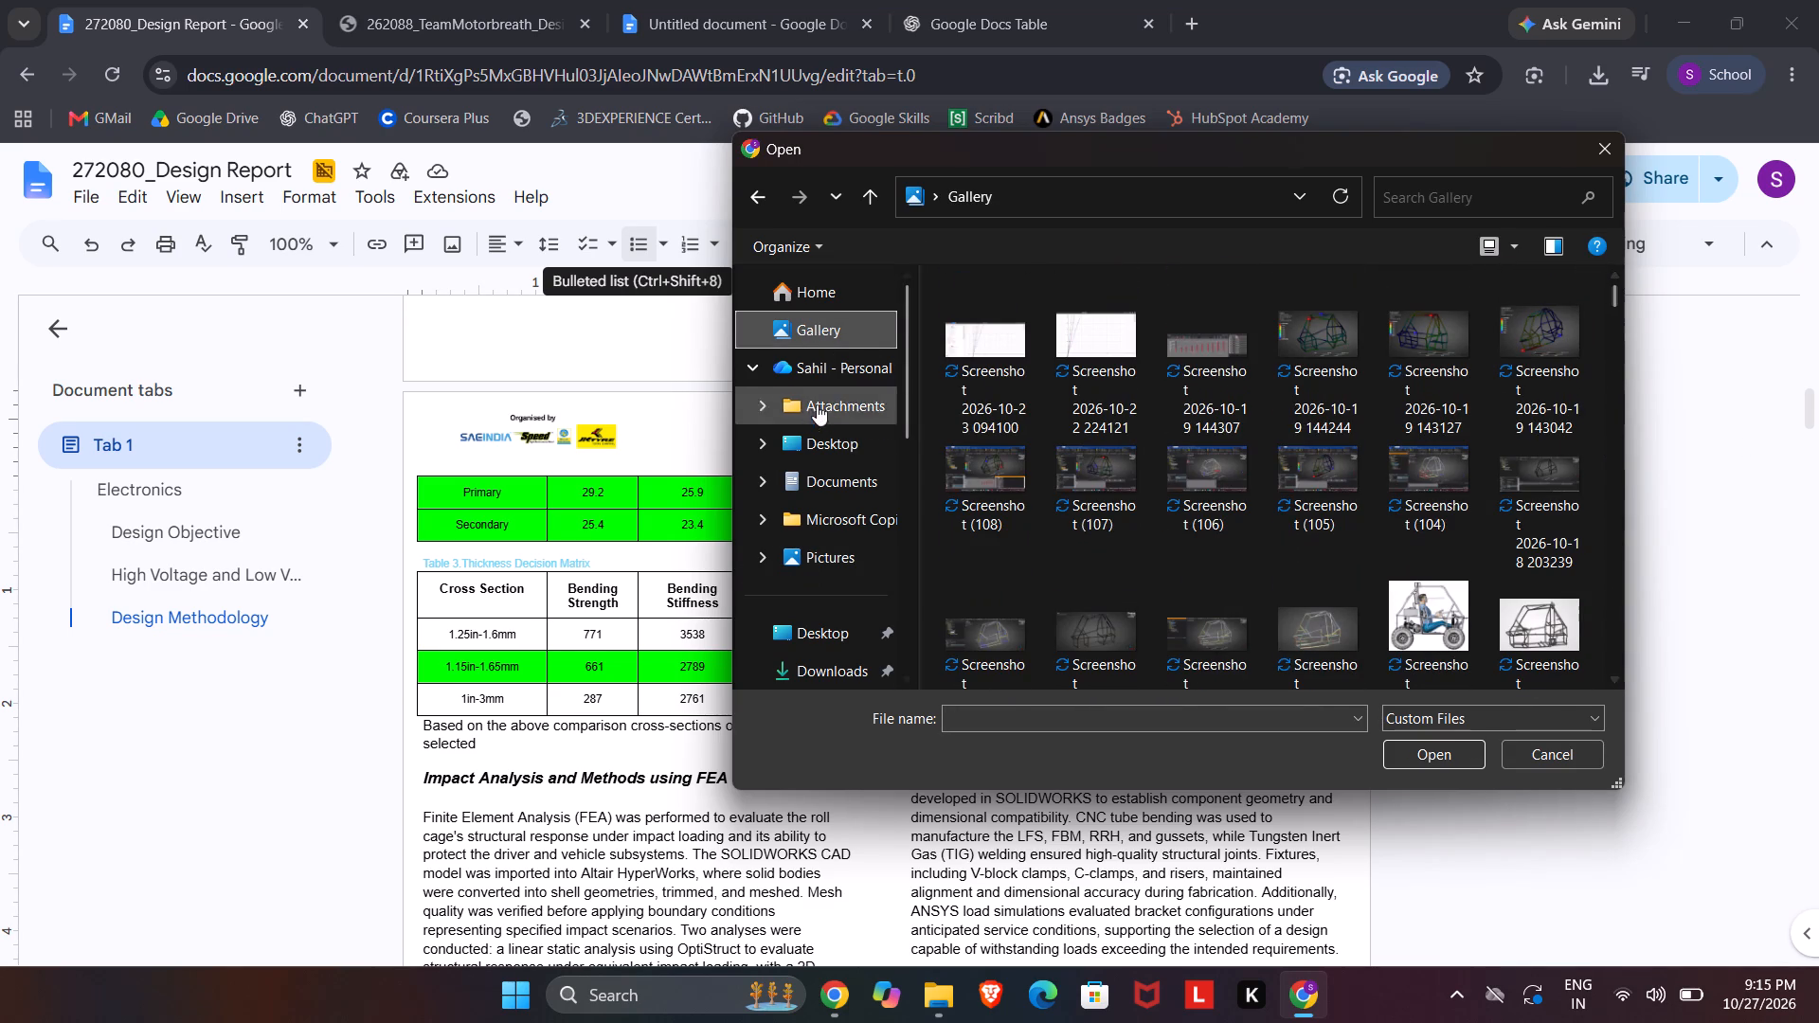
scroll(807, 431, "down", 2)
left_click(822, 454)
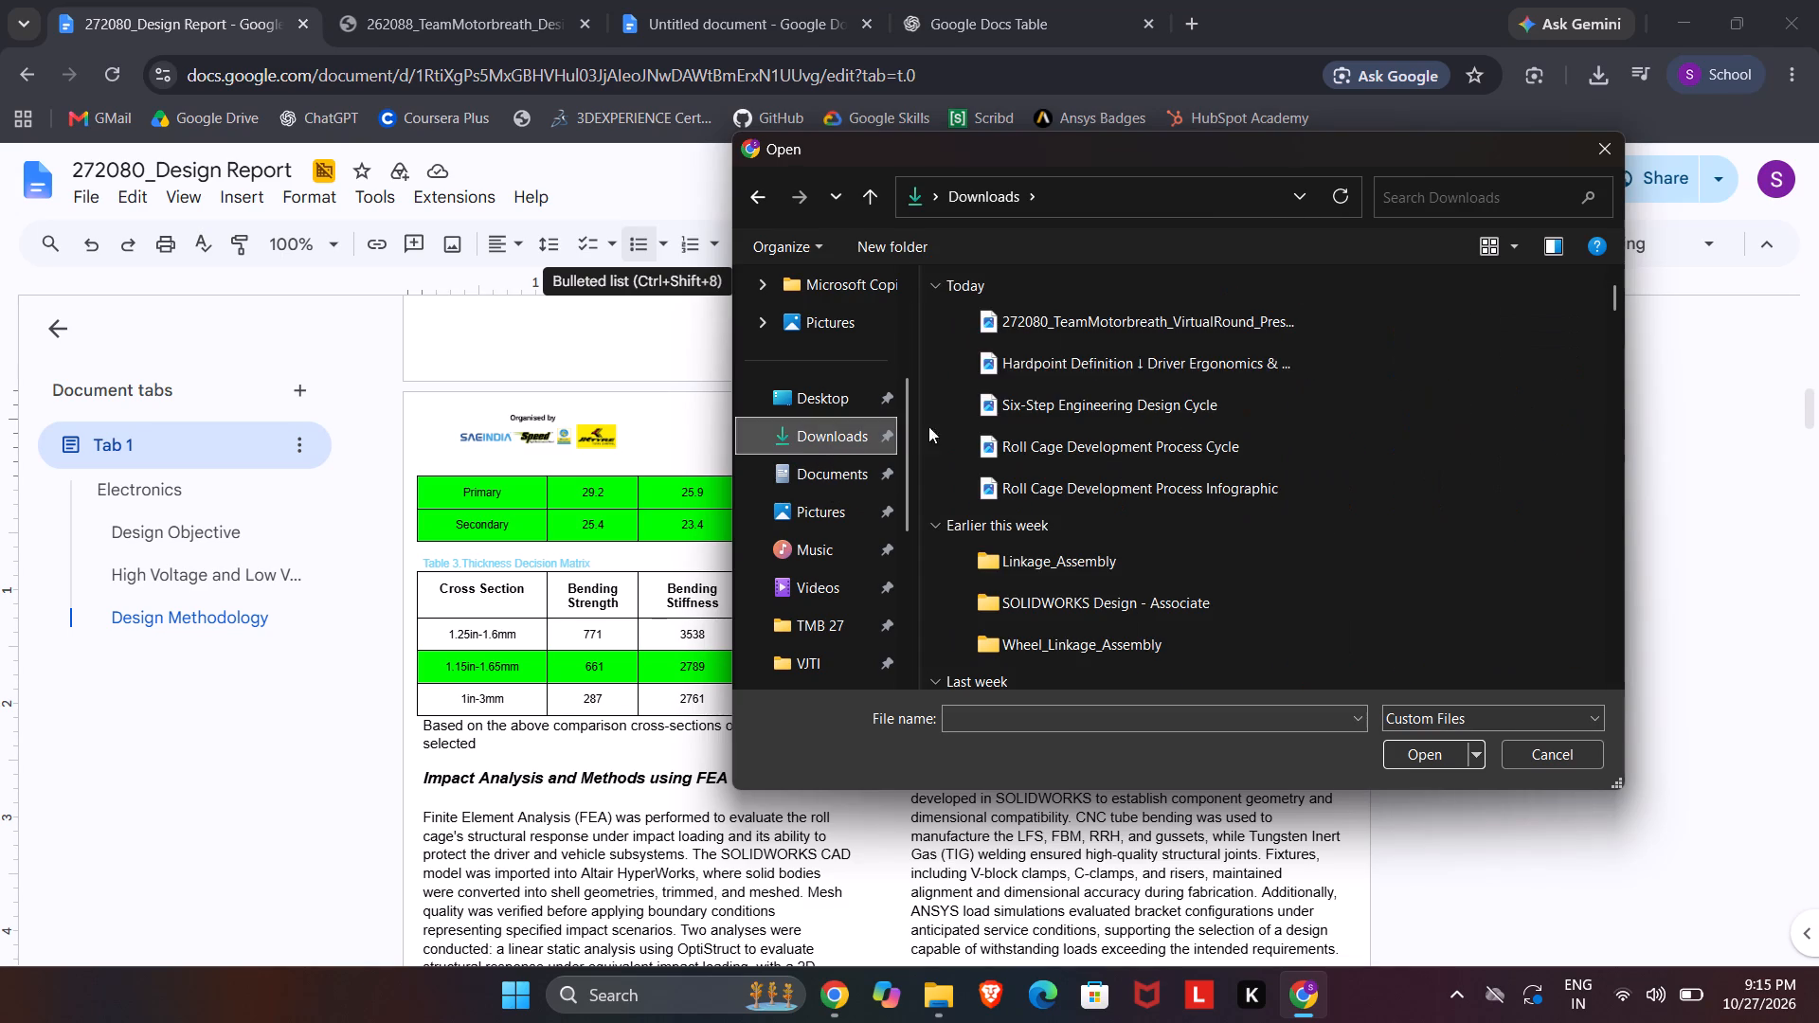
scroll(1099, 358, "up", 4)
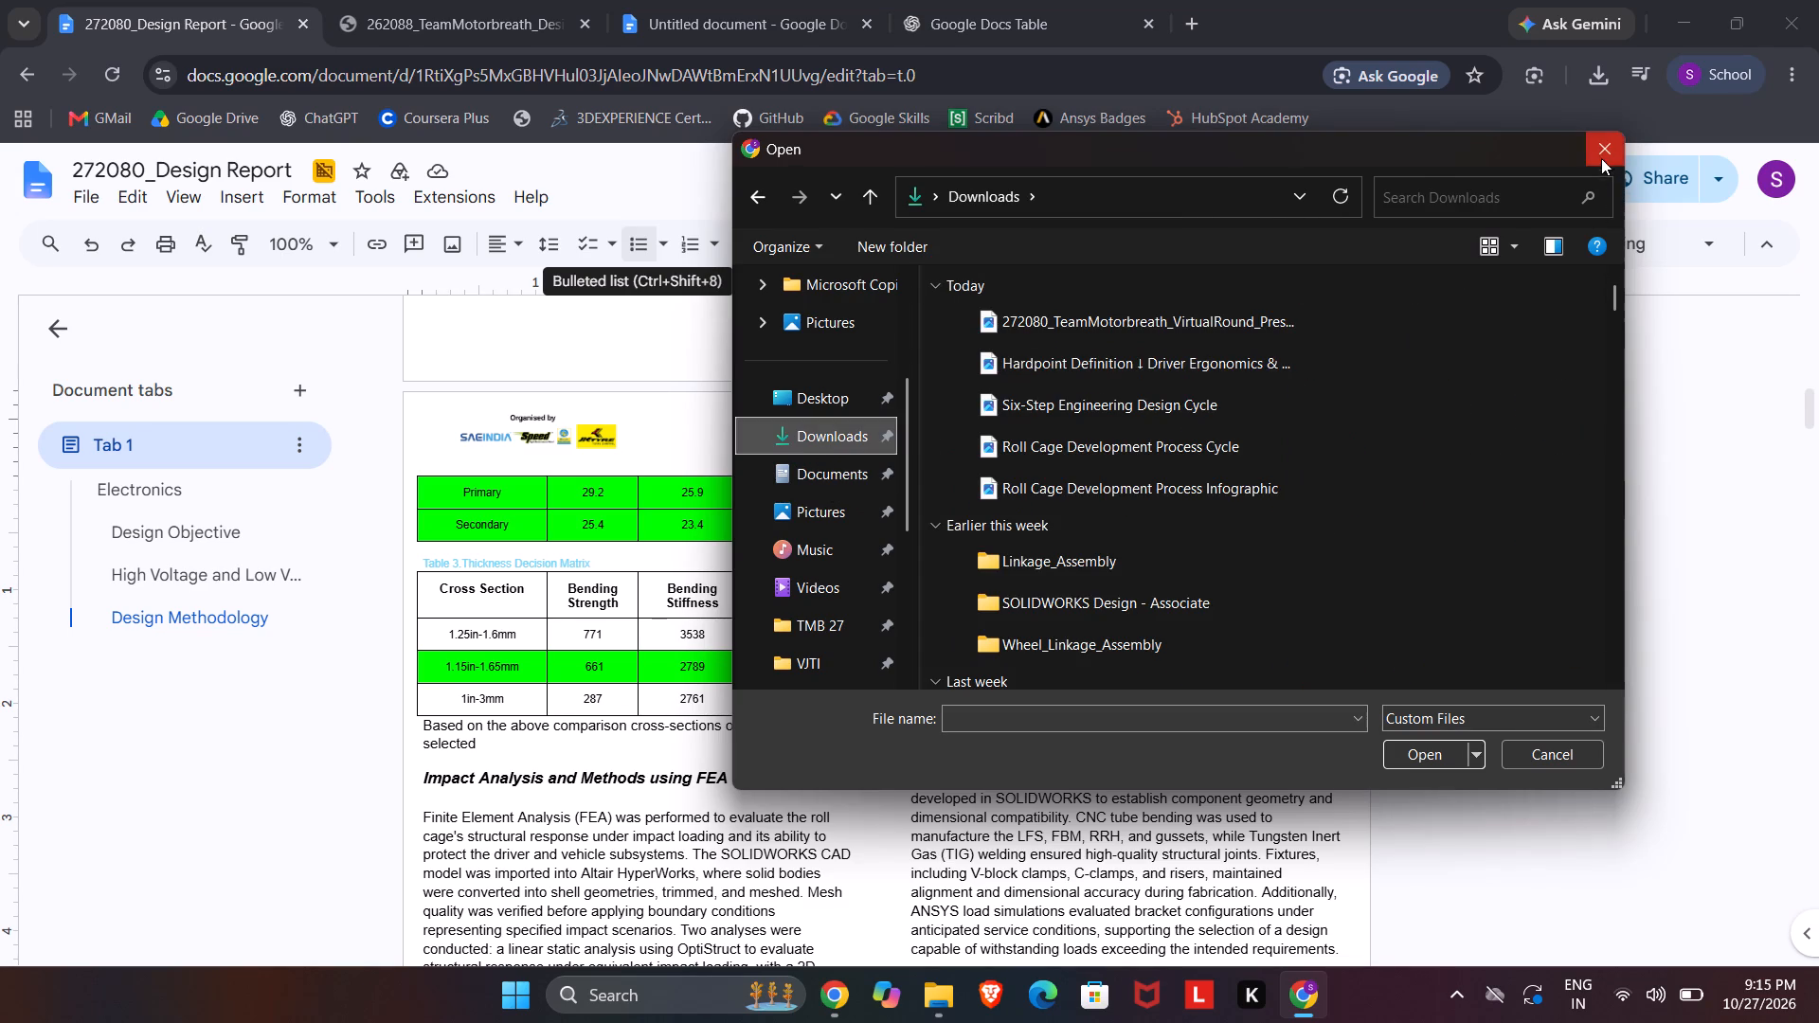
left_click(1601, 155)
Bring the downloaded 272080_TeamMotorbreath_VirtualRound_Presentation.png from Canva's recent downloads into the report beside the Figure 1 CATIA image.
left_click(828, 992)
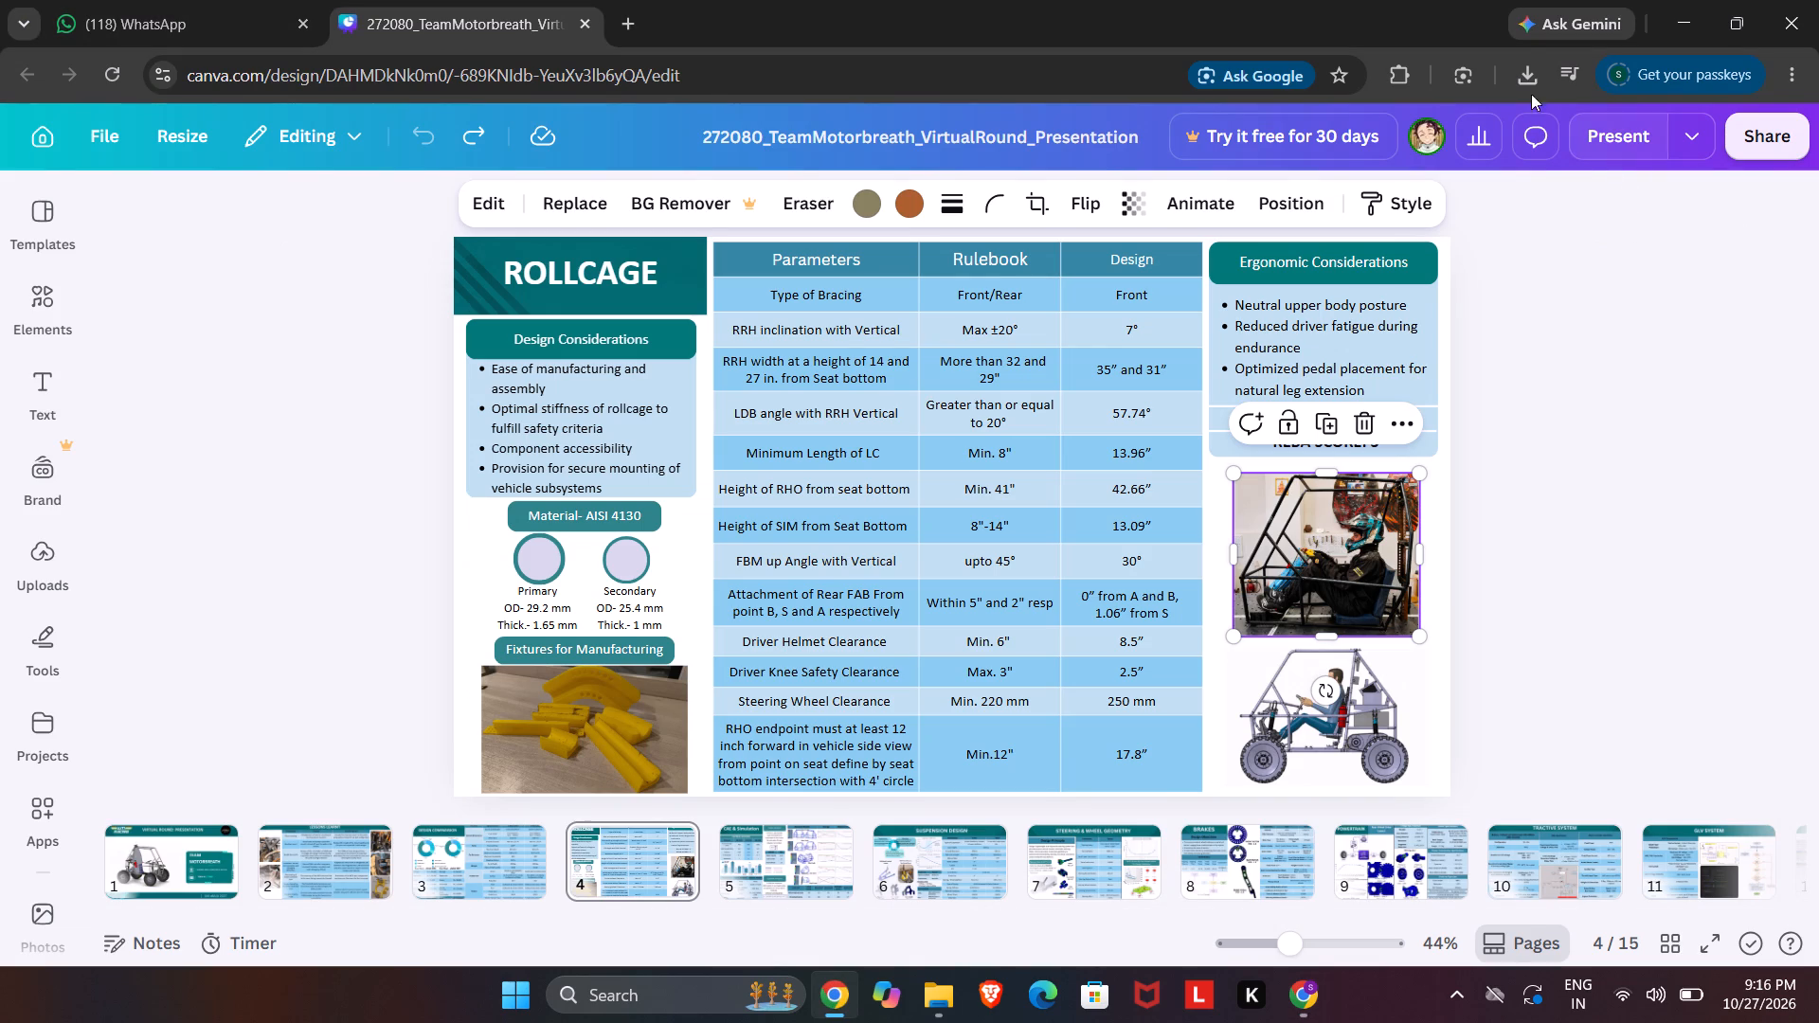
left_click(1519, 66)
left_click_drag(1387, 182, 1382, 183)
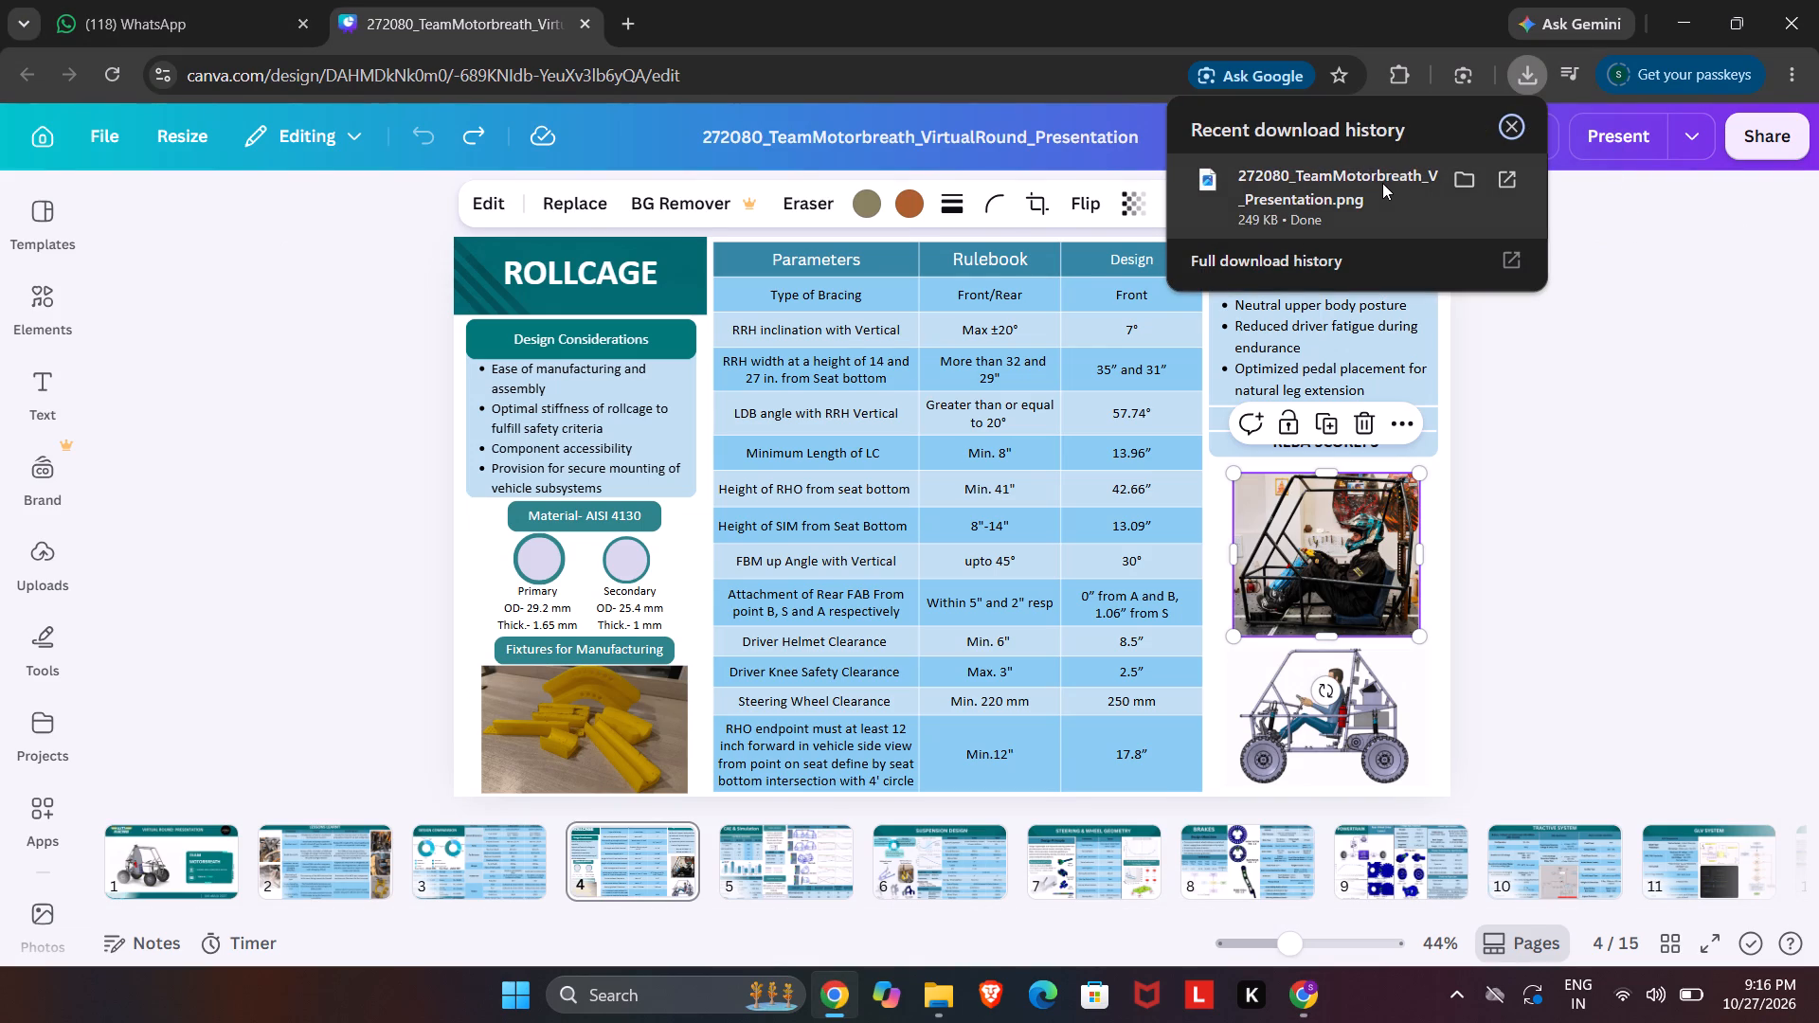
left_click_drag(1382, 183, 1295, 1022)
left_click_drag(1295, 1022, 1252, 532)
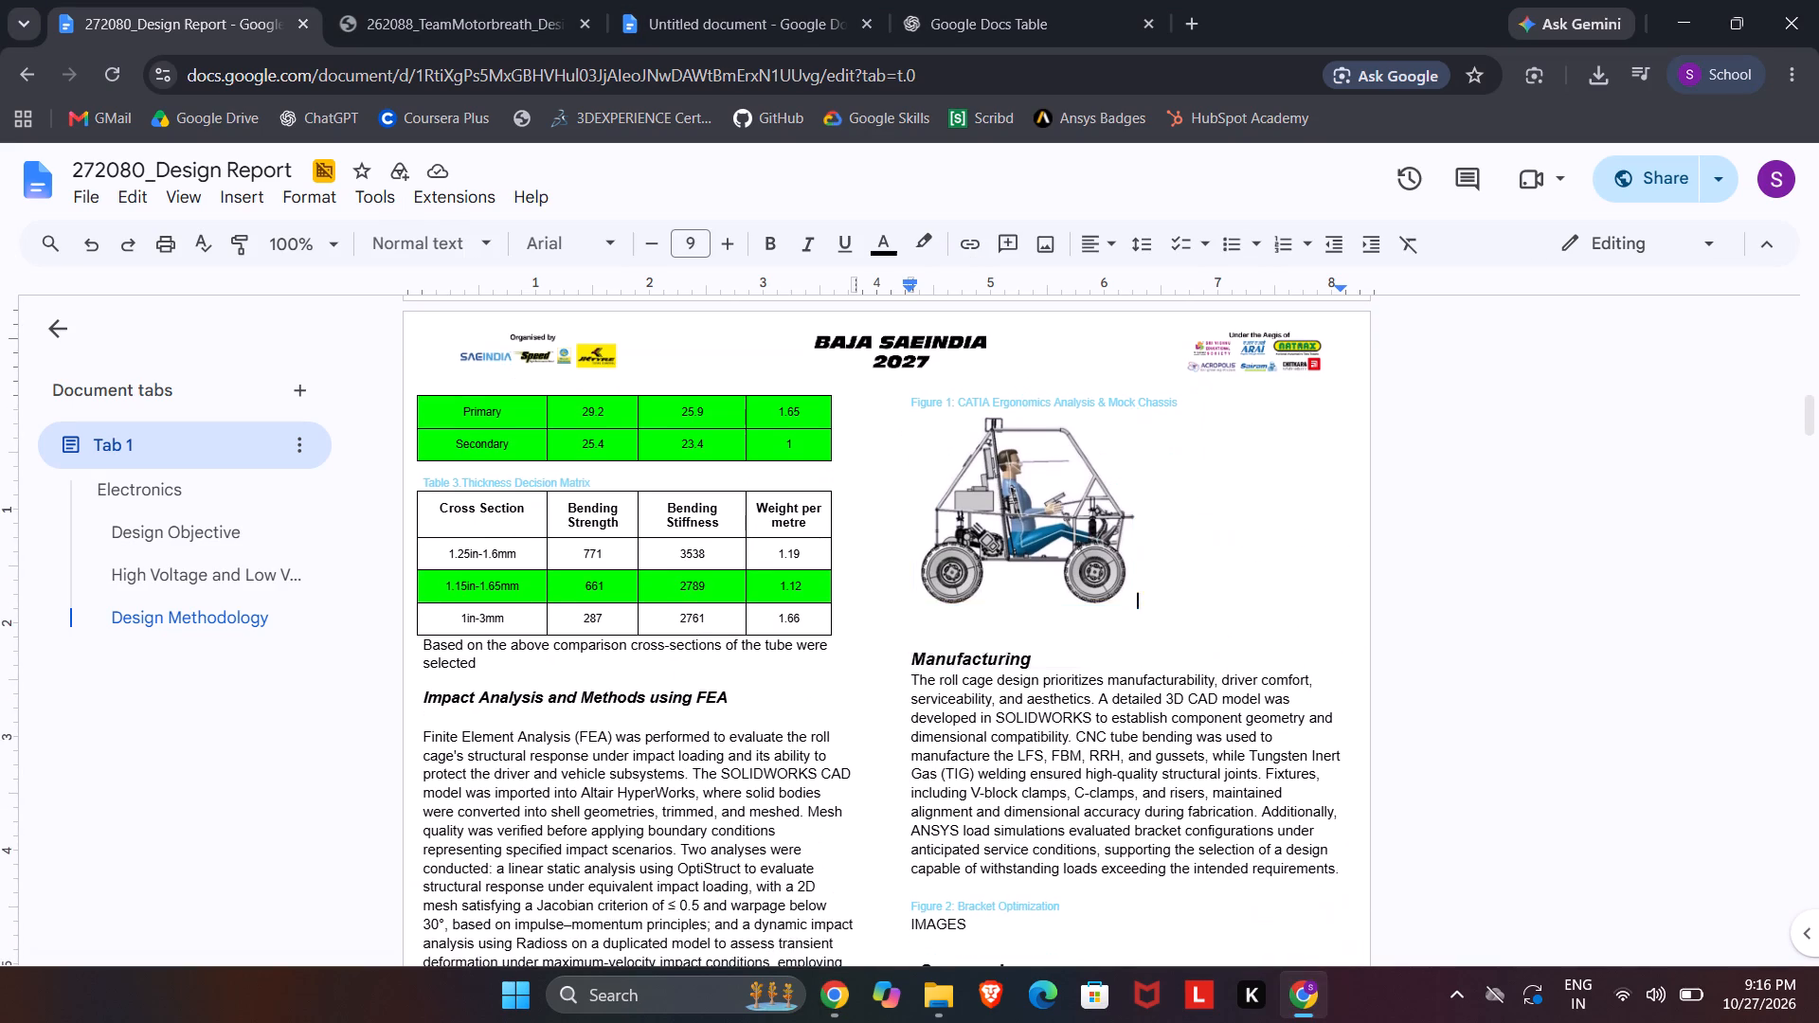
Shrink the mock chassis photo under Figure 1 and reduce its height, leaving it slightly wider than the CATIA image.
left_click(1176, 661)
left_click_drag(1337, 891, 1261, 782)
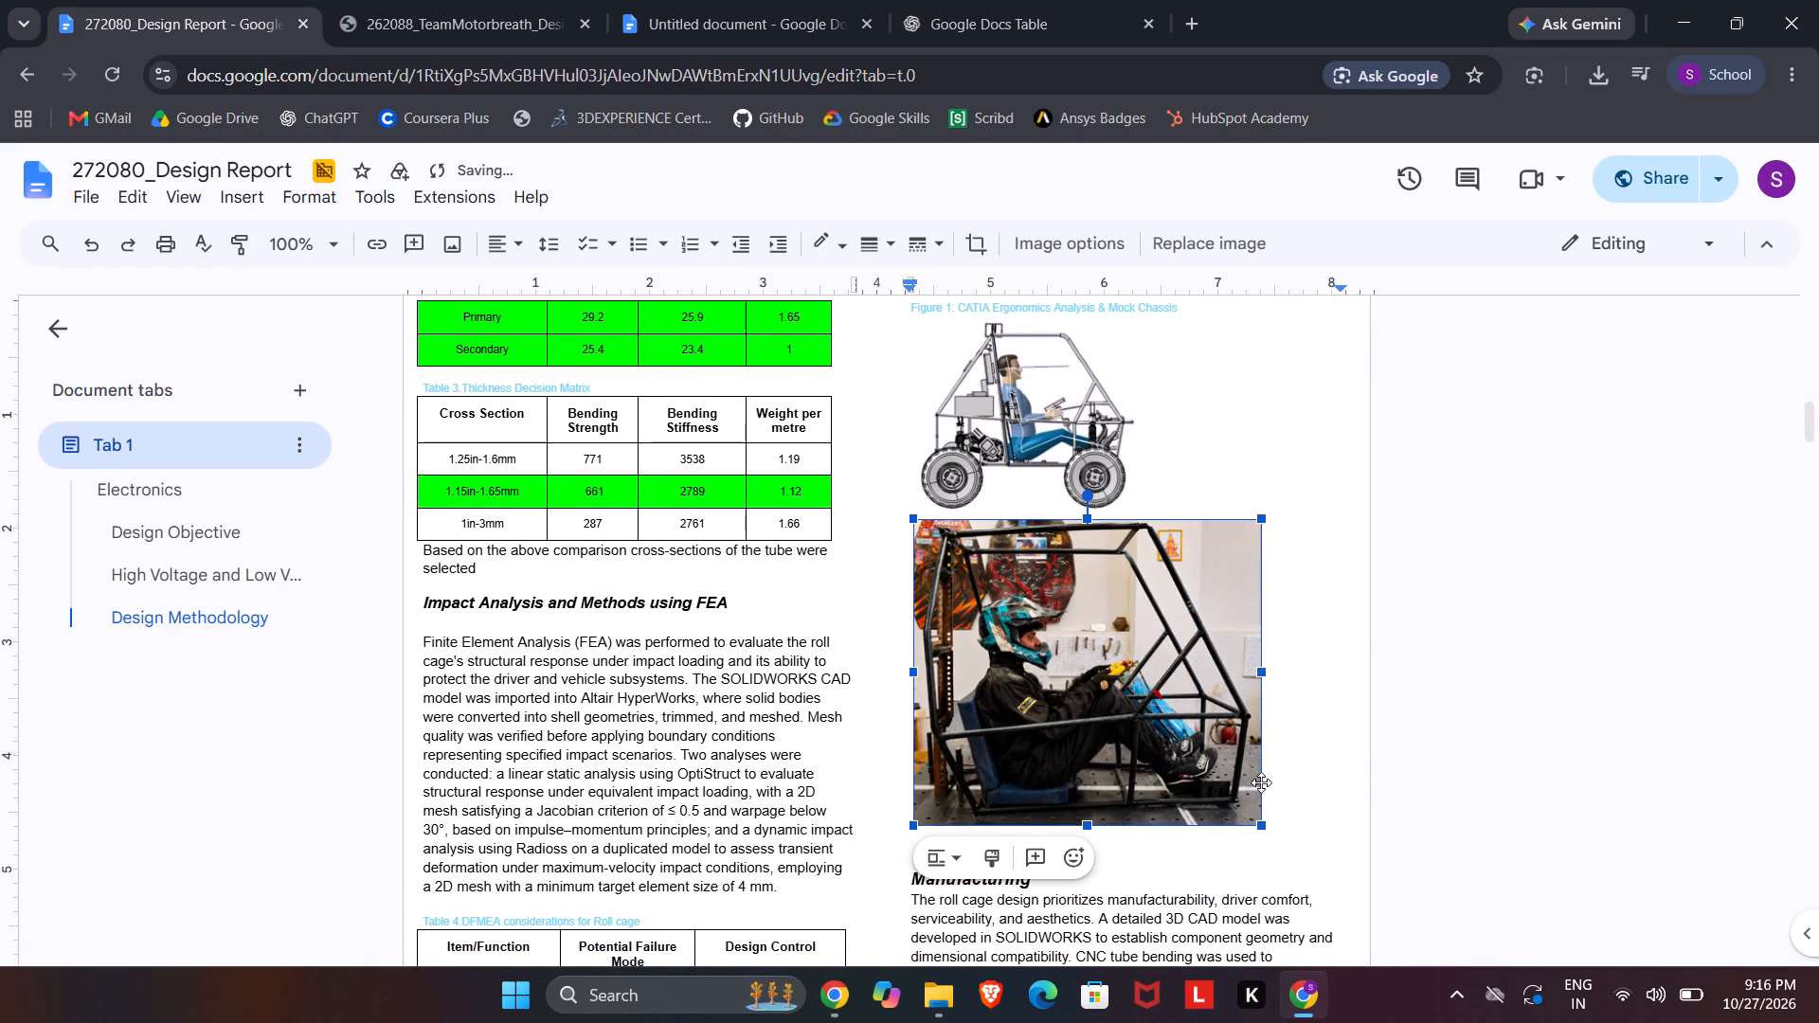
left_click(1436, 650)
left_click(1226, 721)
left_click(1081, 822)
left_click_drag(1092, 826, 1091, 772)
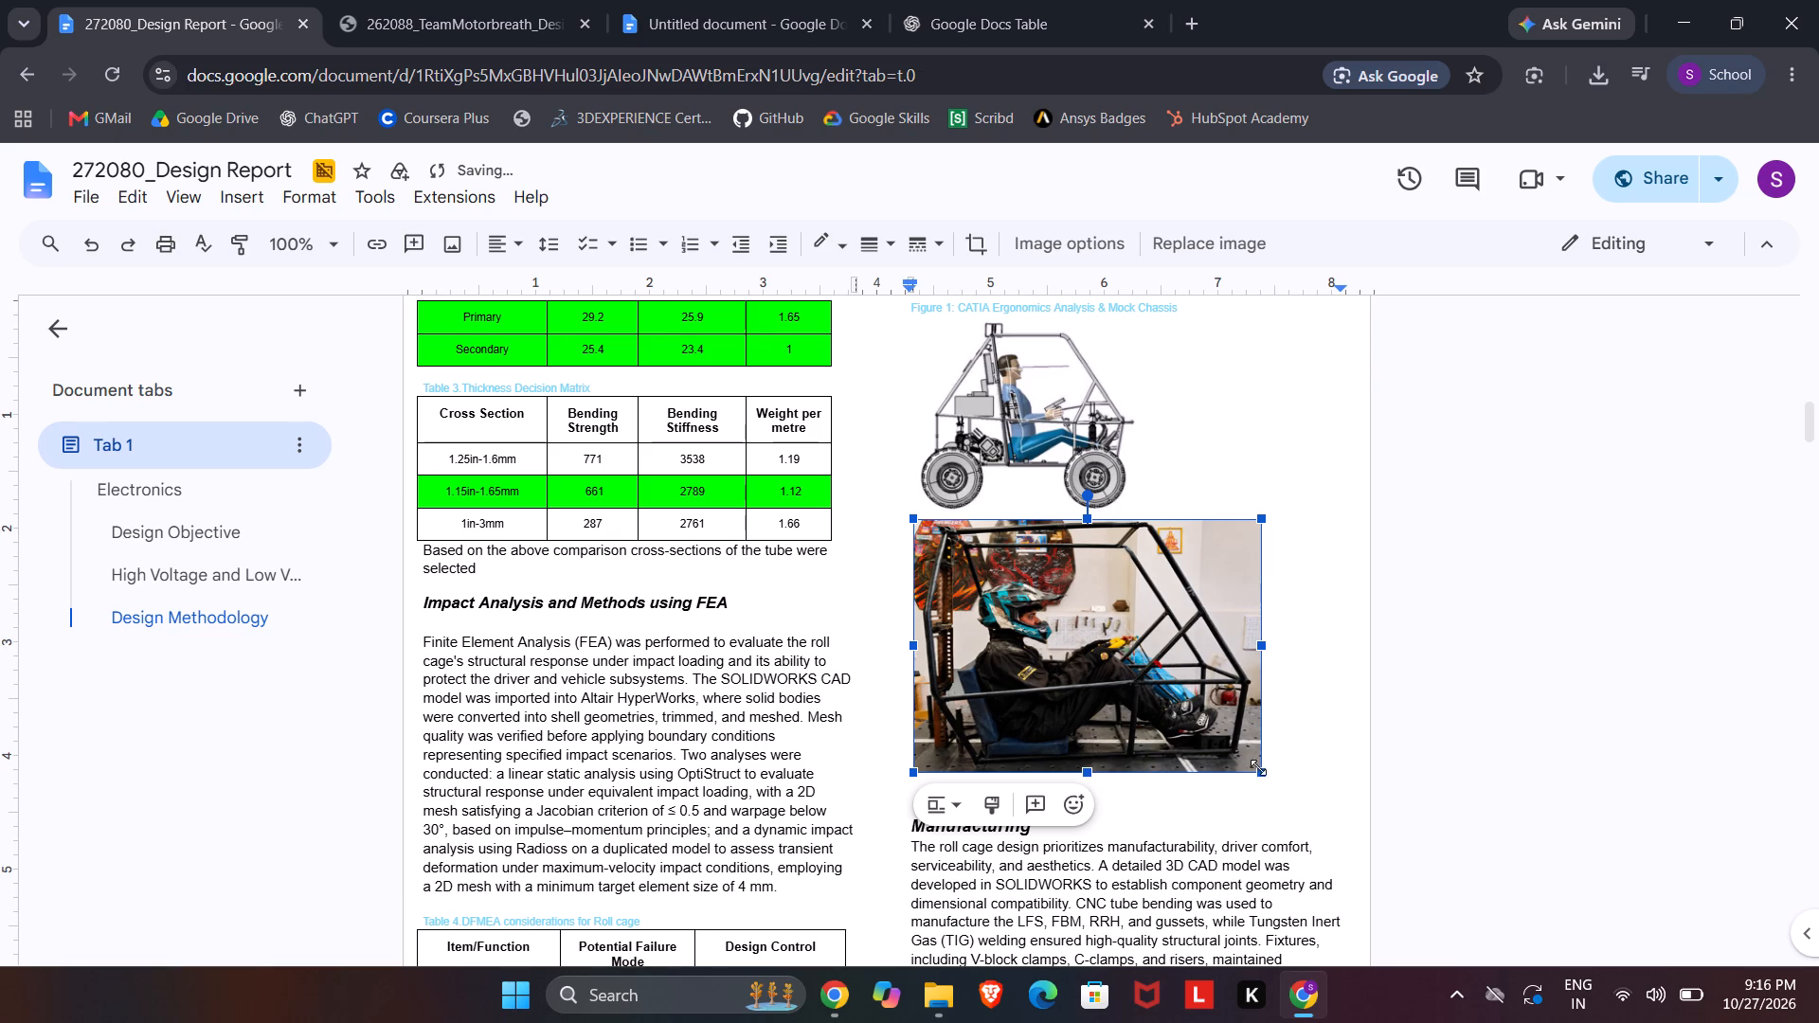
left_click_drag(1263, 646, 1253, 644)
left_click(1249, 643)
left_click_drag(1244, 774, 1217, 754)
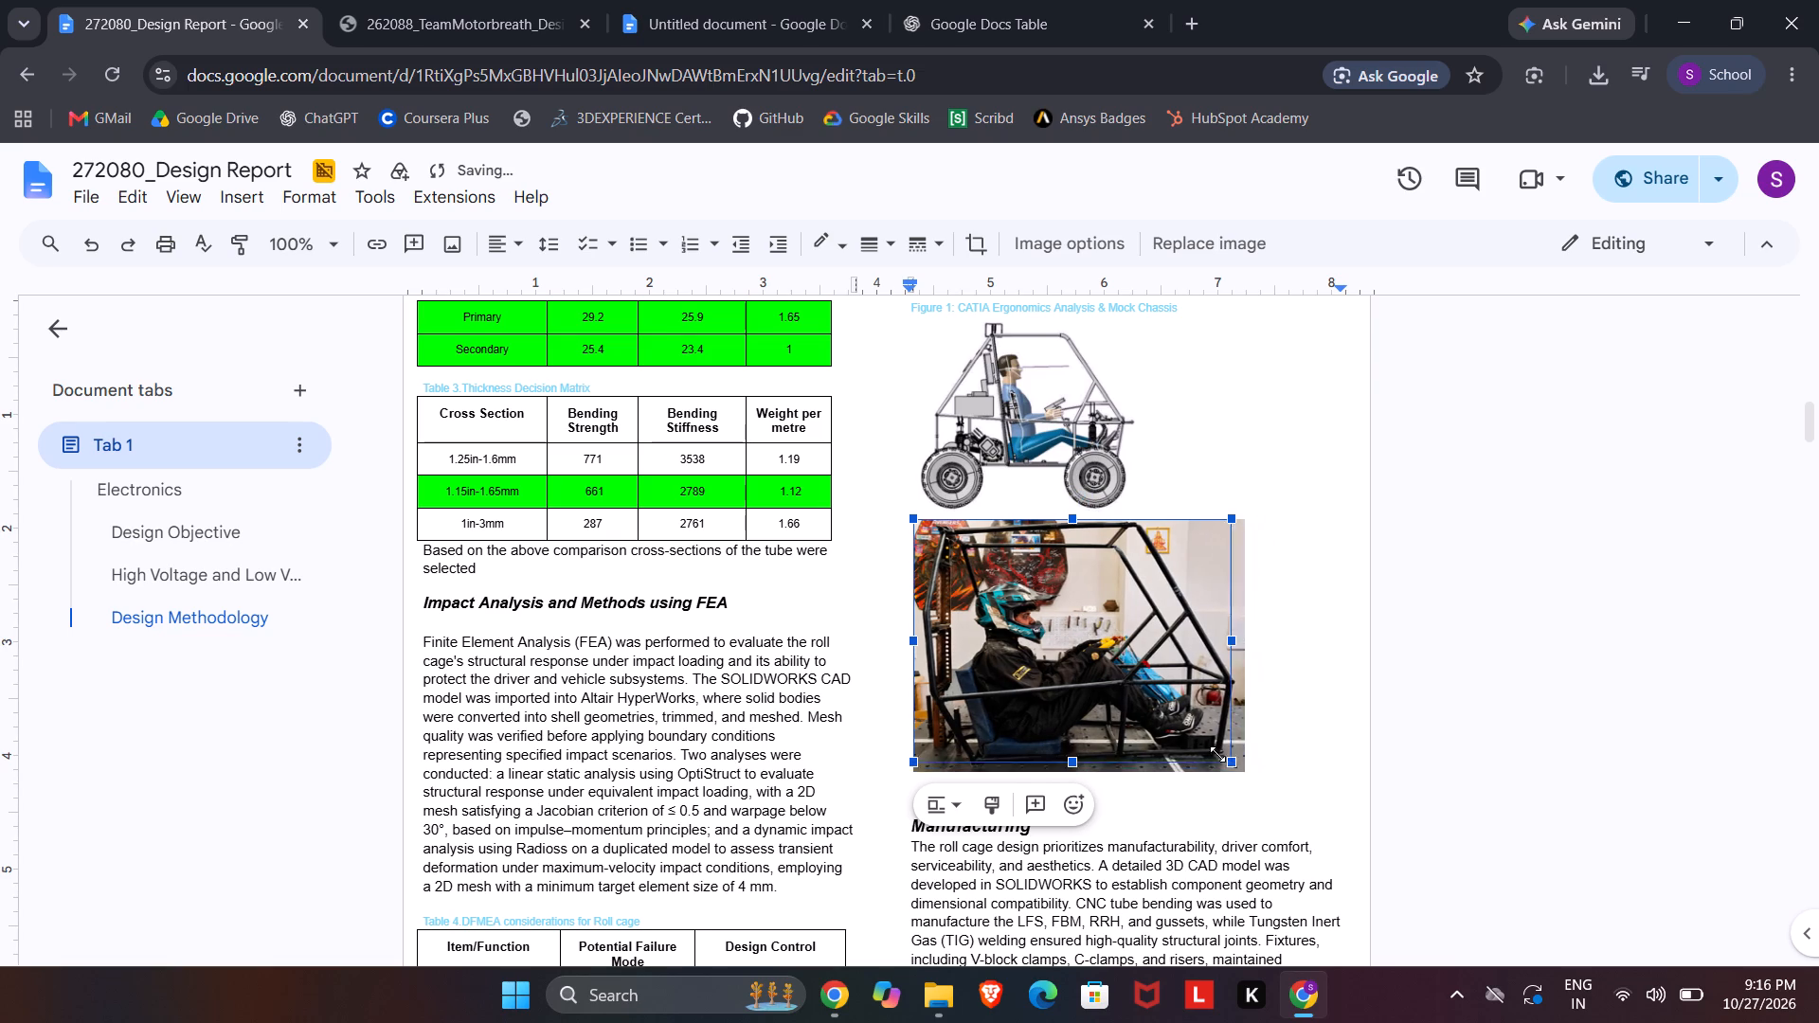
left_click_drag(1217, 754, 1214, 749)
left_click_drag(1214, 749, 1189, 727)
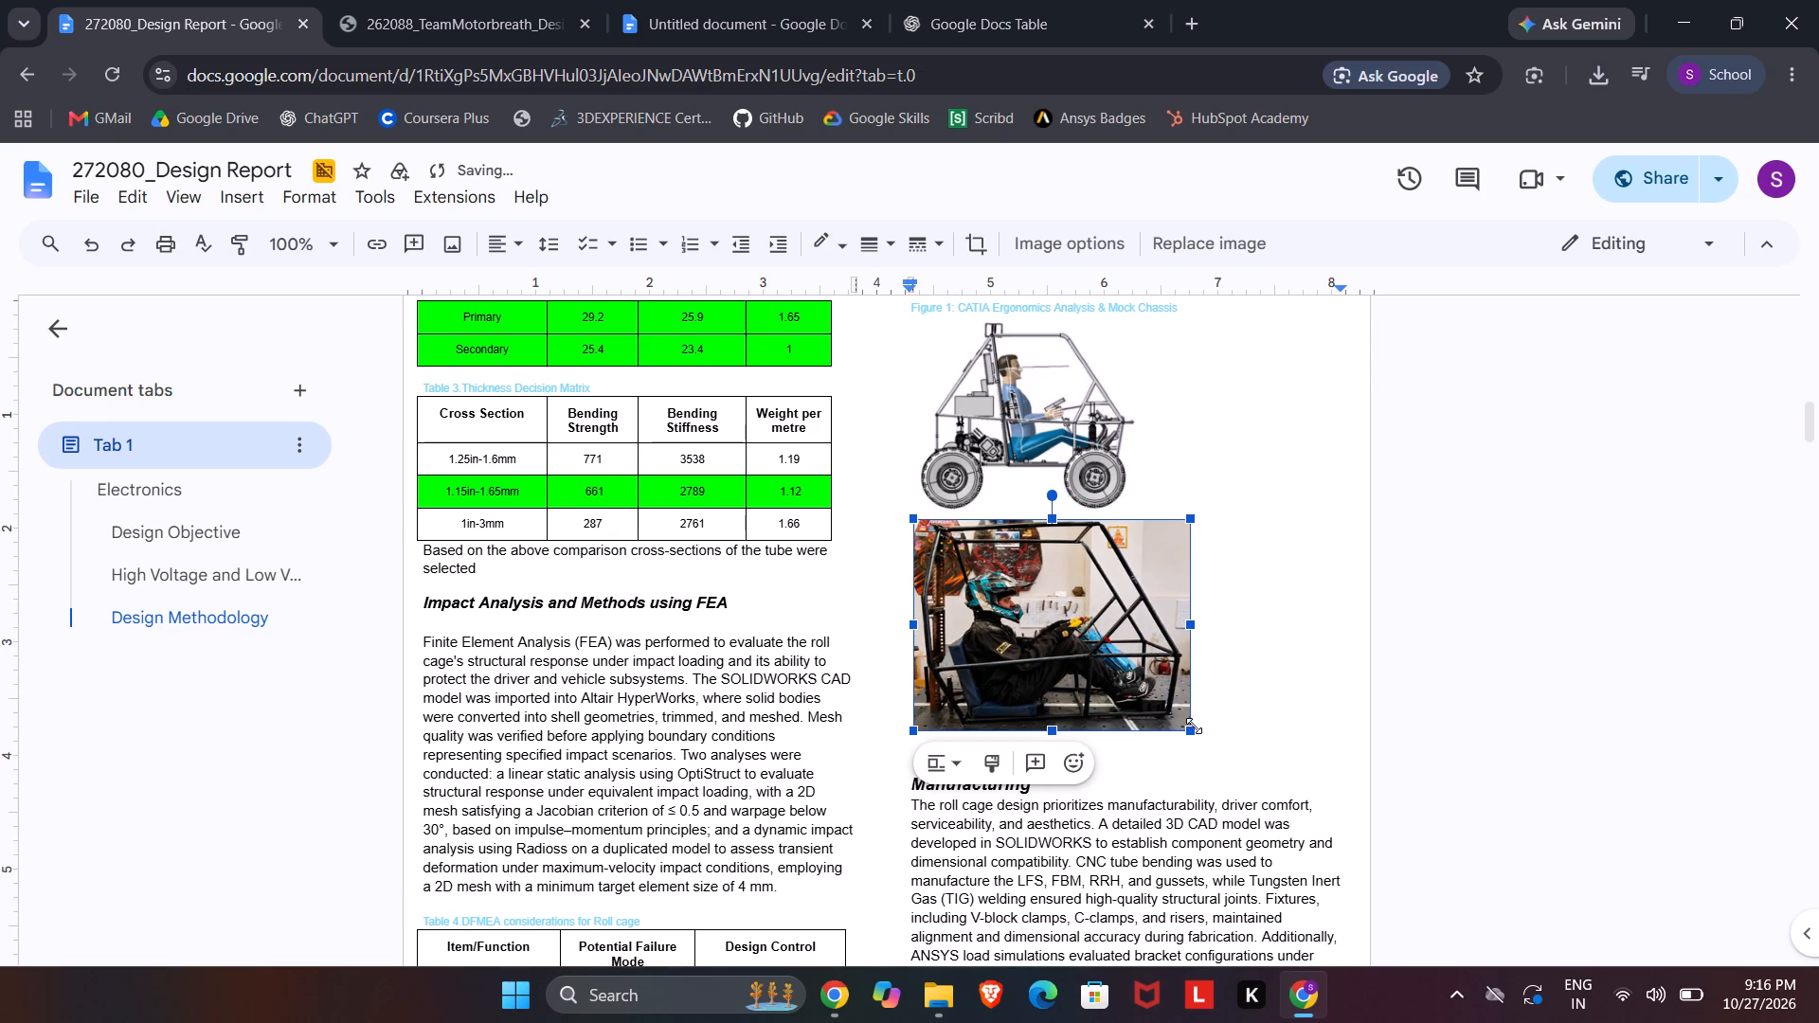
left_click_drag(1194, 726, 1173, 711)
left_click_drag(1173, 713, 1162, 704)
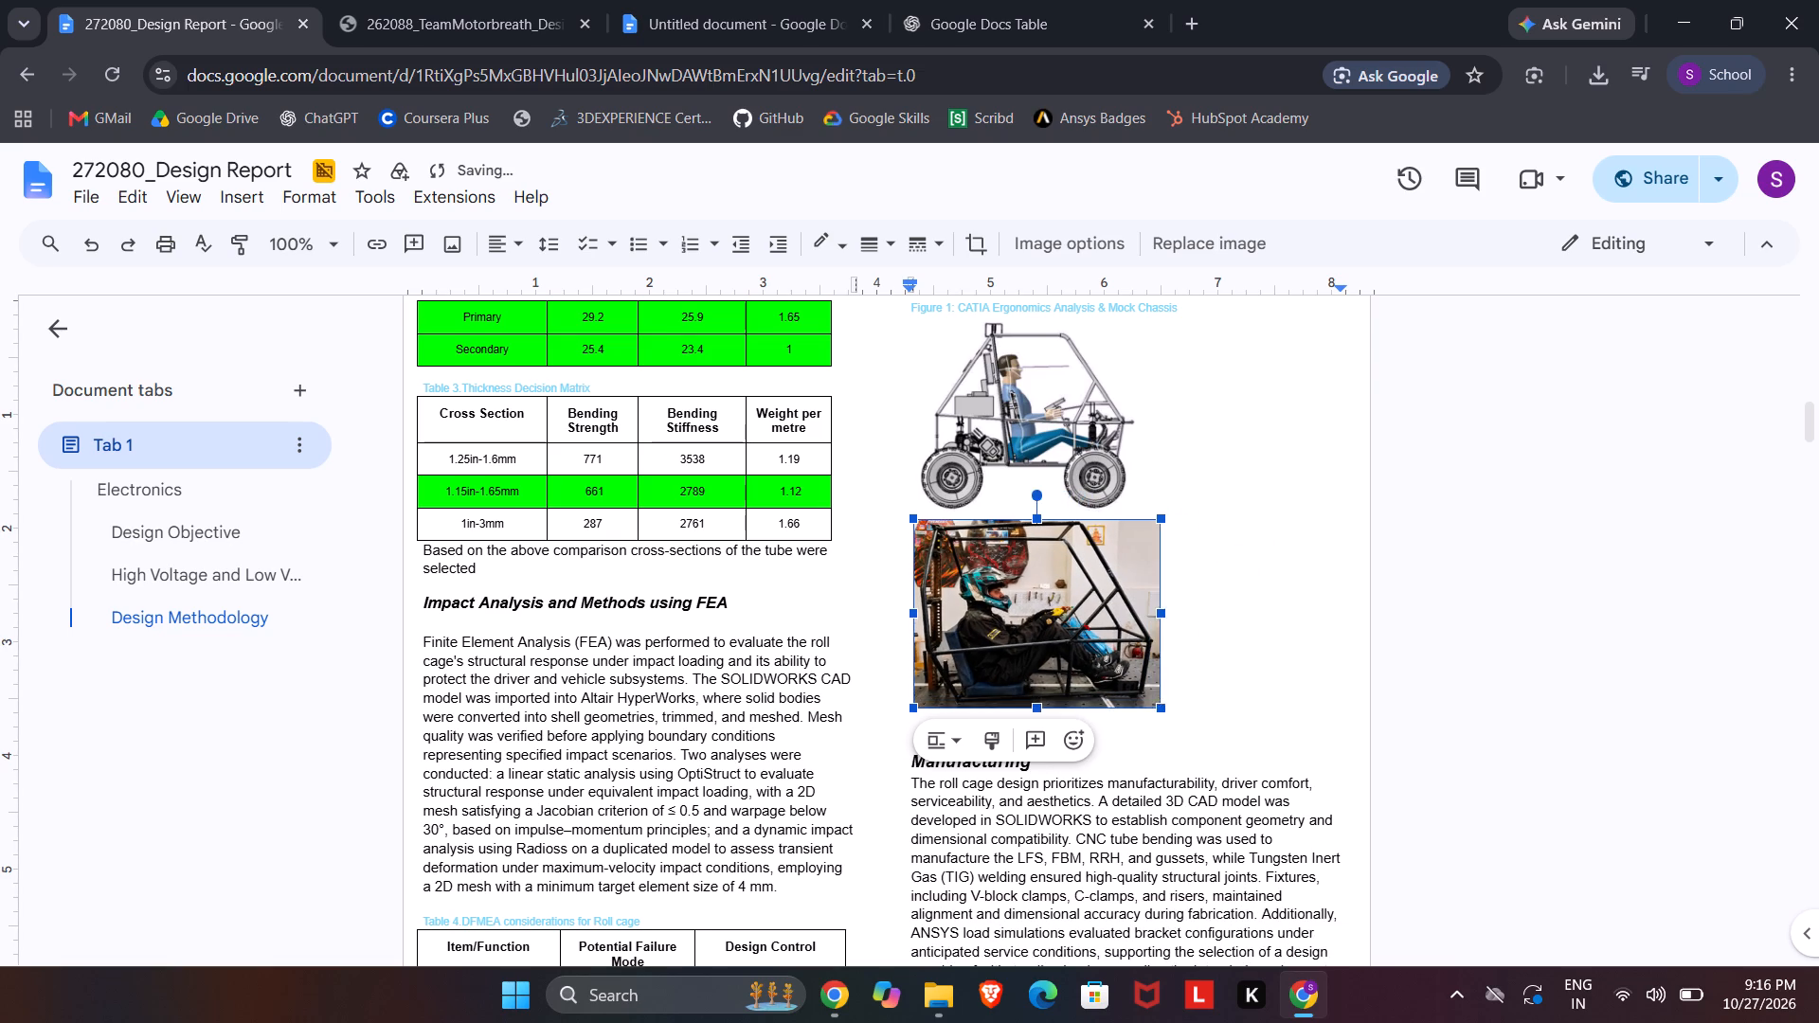
left_click(1434, 613)
scroll(1285, 594, "up", 1)
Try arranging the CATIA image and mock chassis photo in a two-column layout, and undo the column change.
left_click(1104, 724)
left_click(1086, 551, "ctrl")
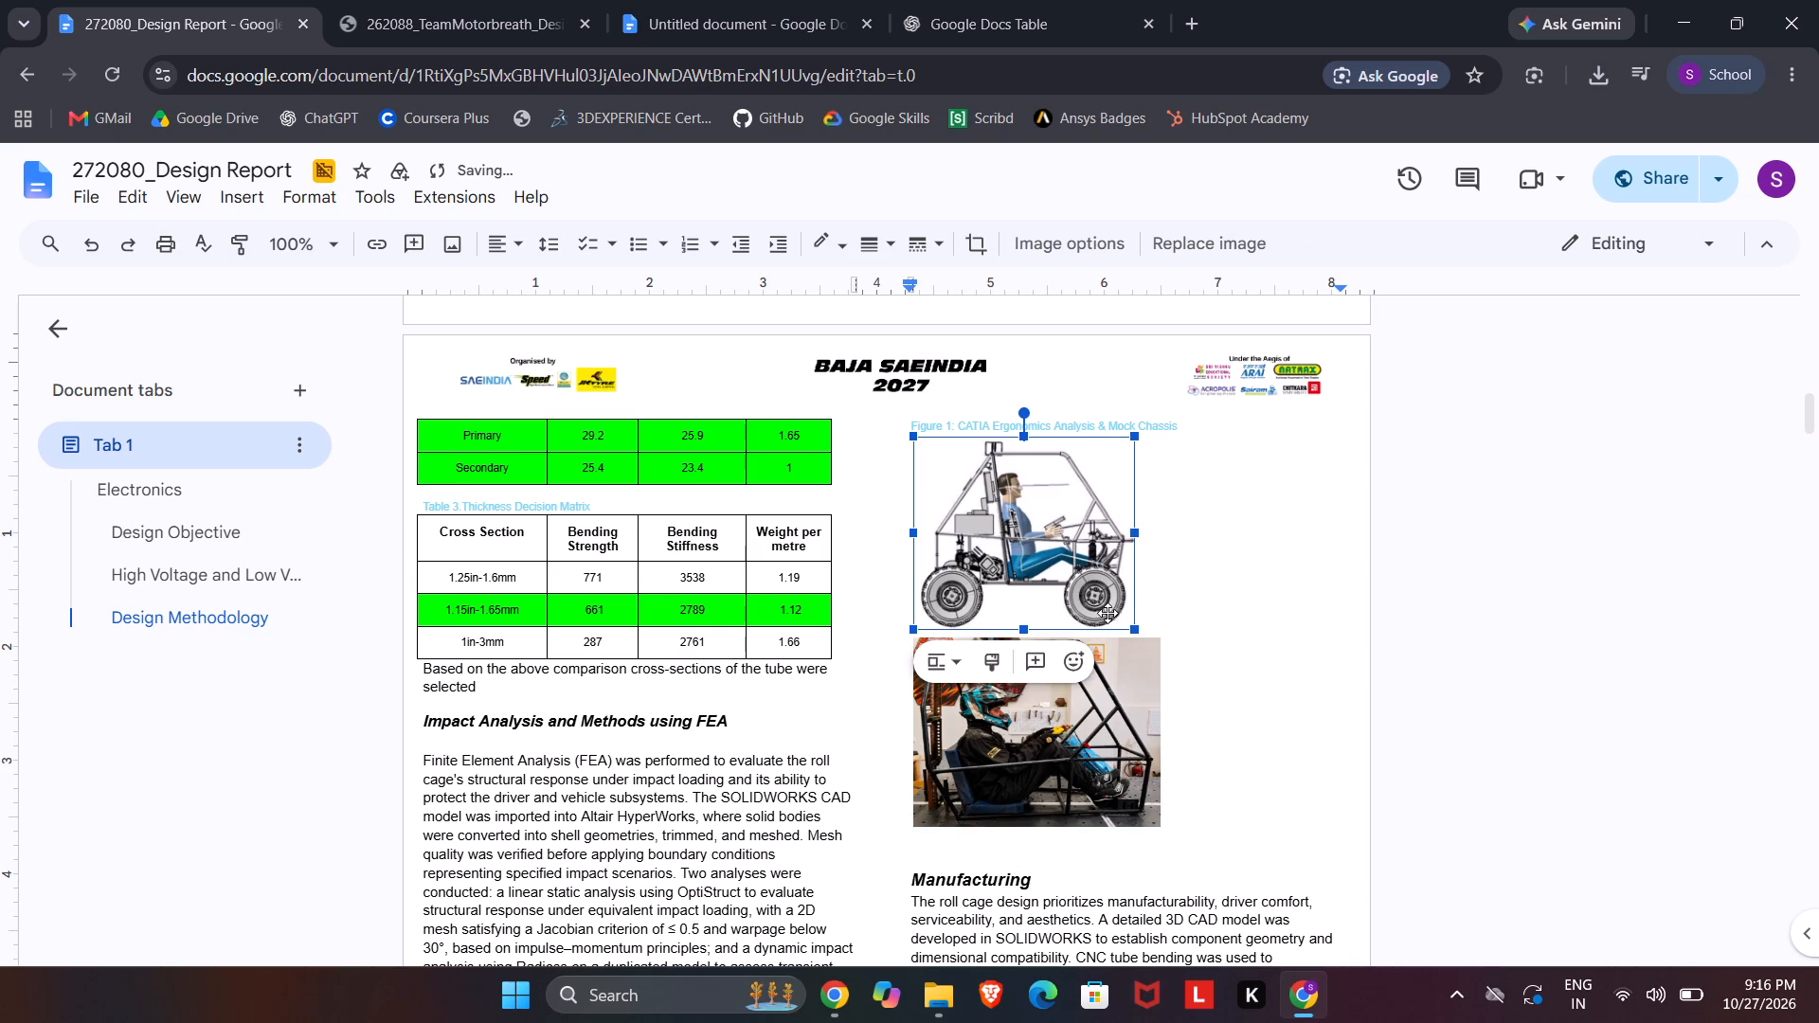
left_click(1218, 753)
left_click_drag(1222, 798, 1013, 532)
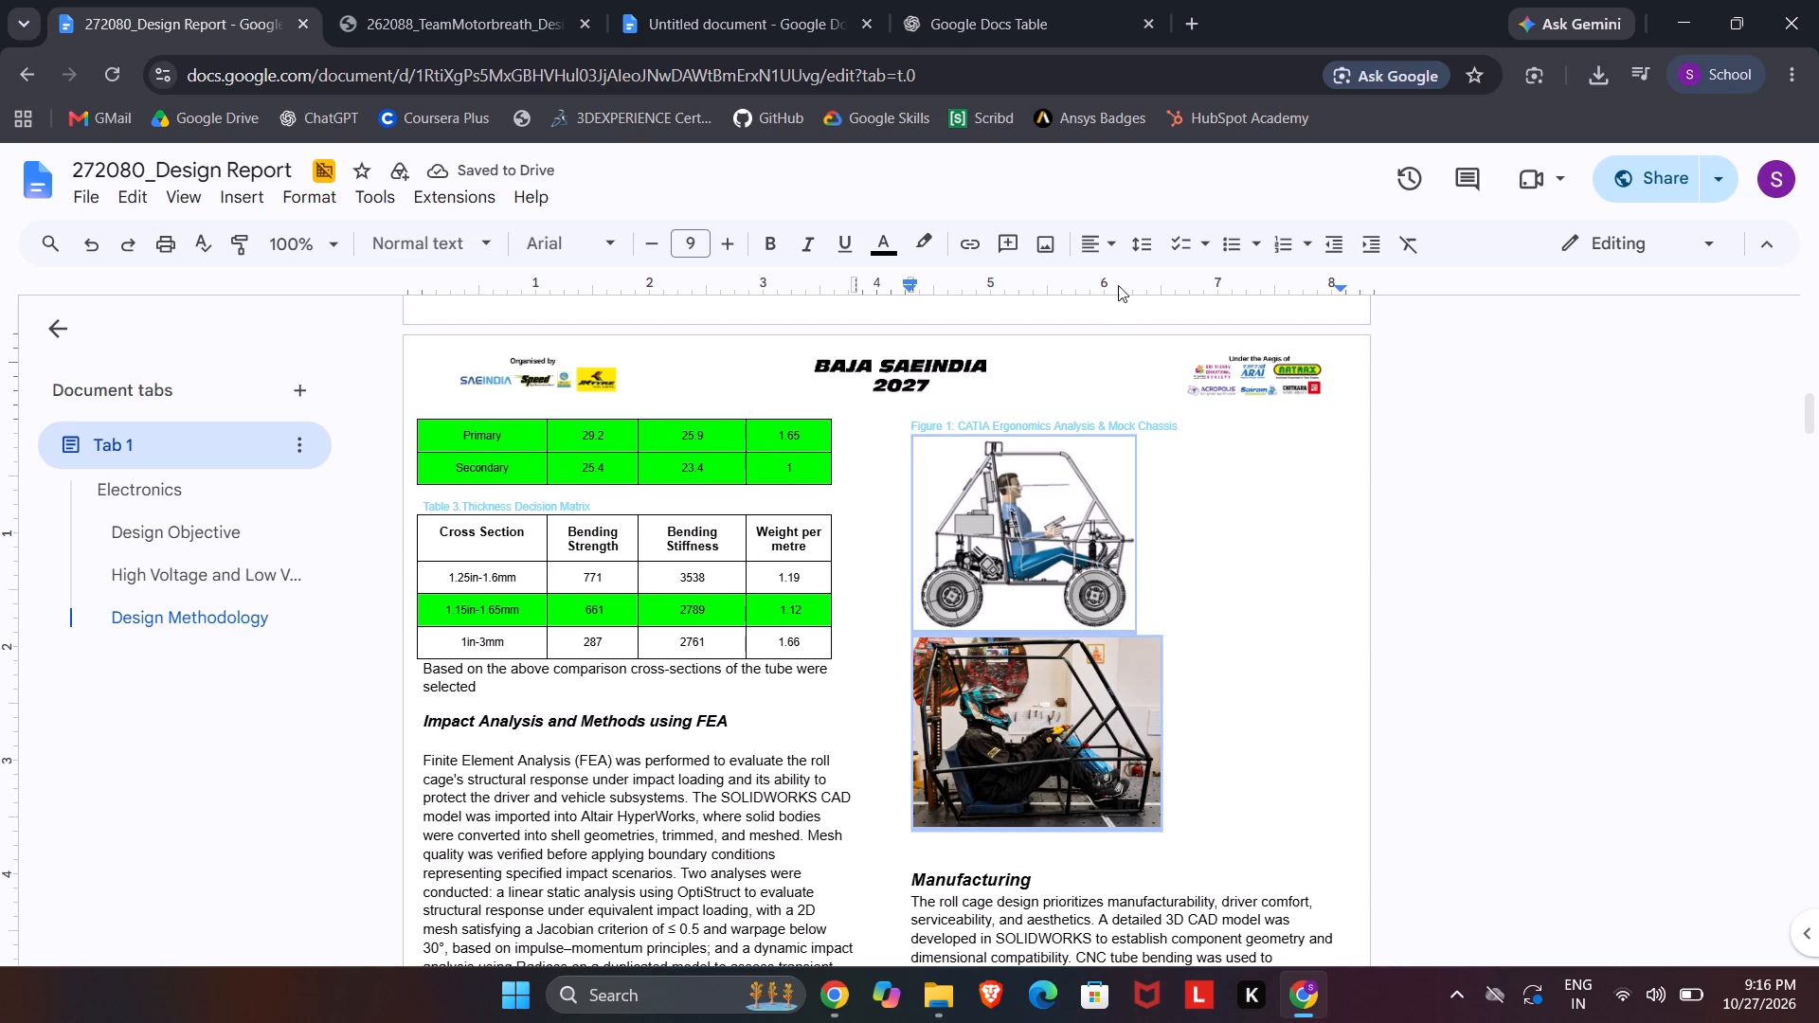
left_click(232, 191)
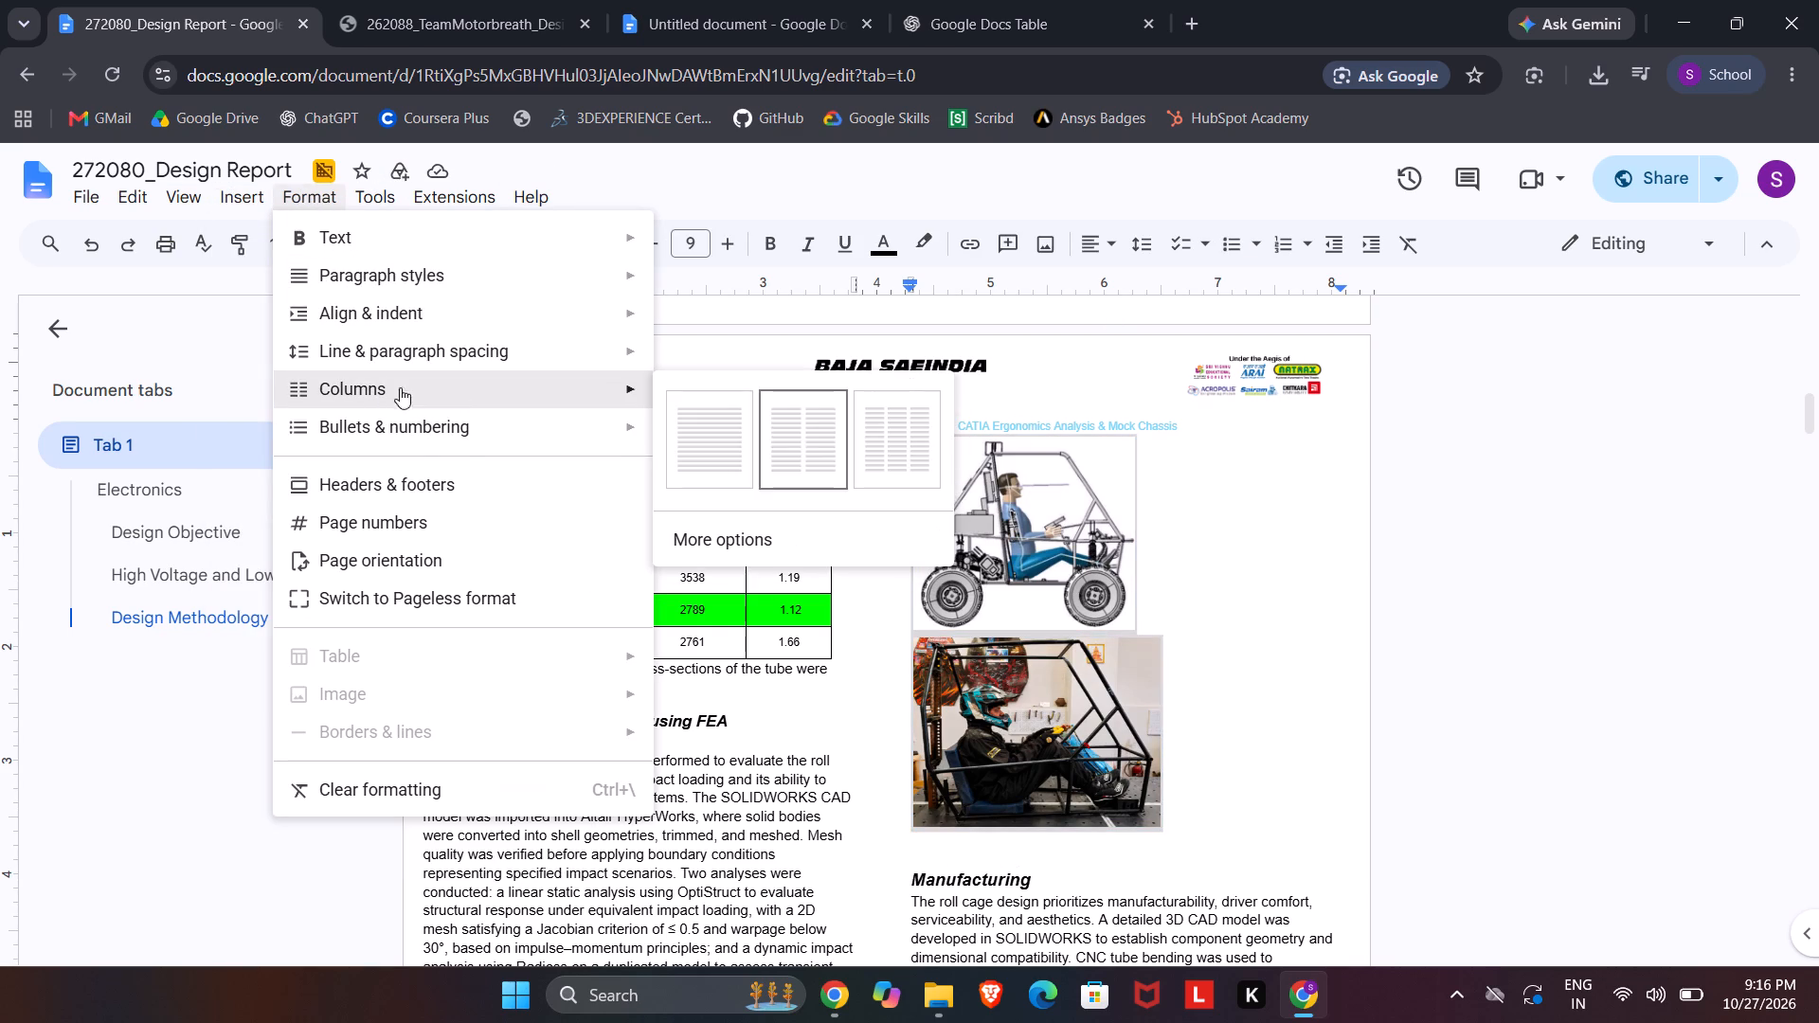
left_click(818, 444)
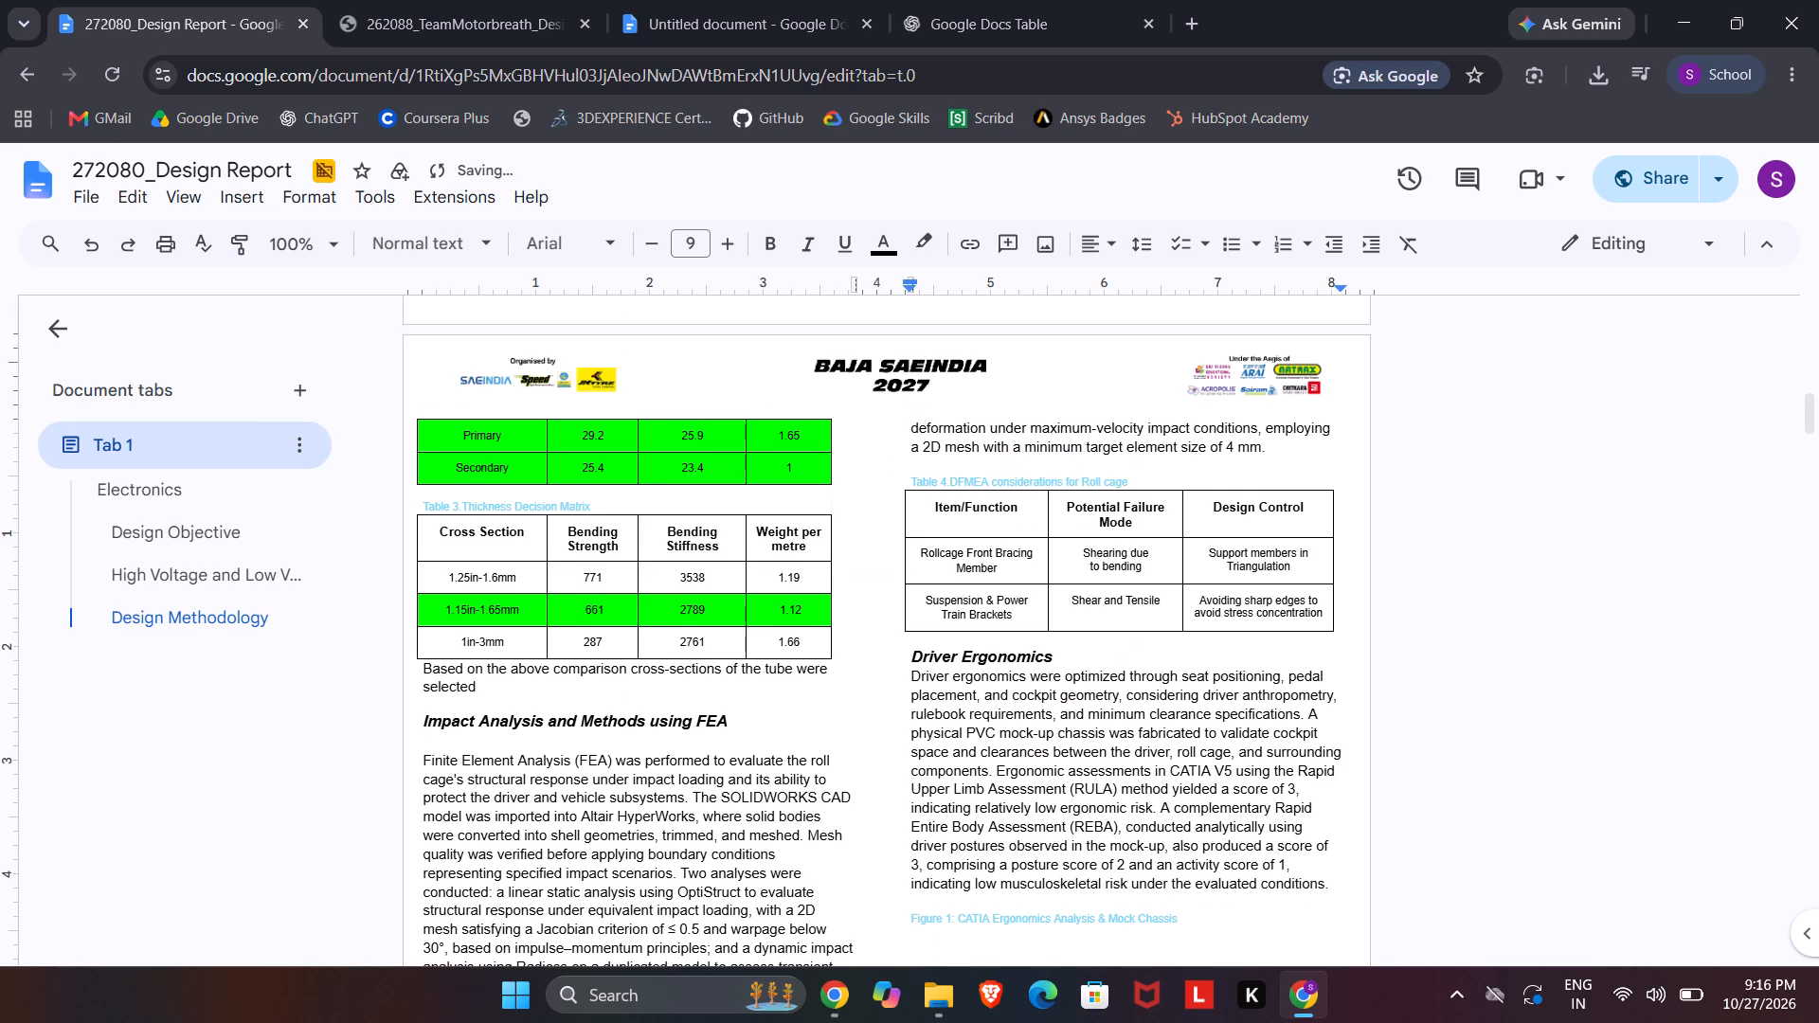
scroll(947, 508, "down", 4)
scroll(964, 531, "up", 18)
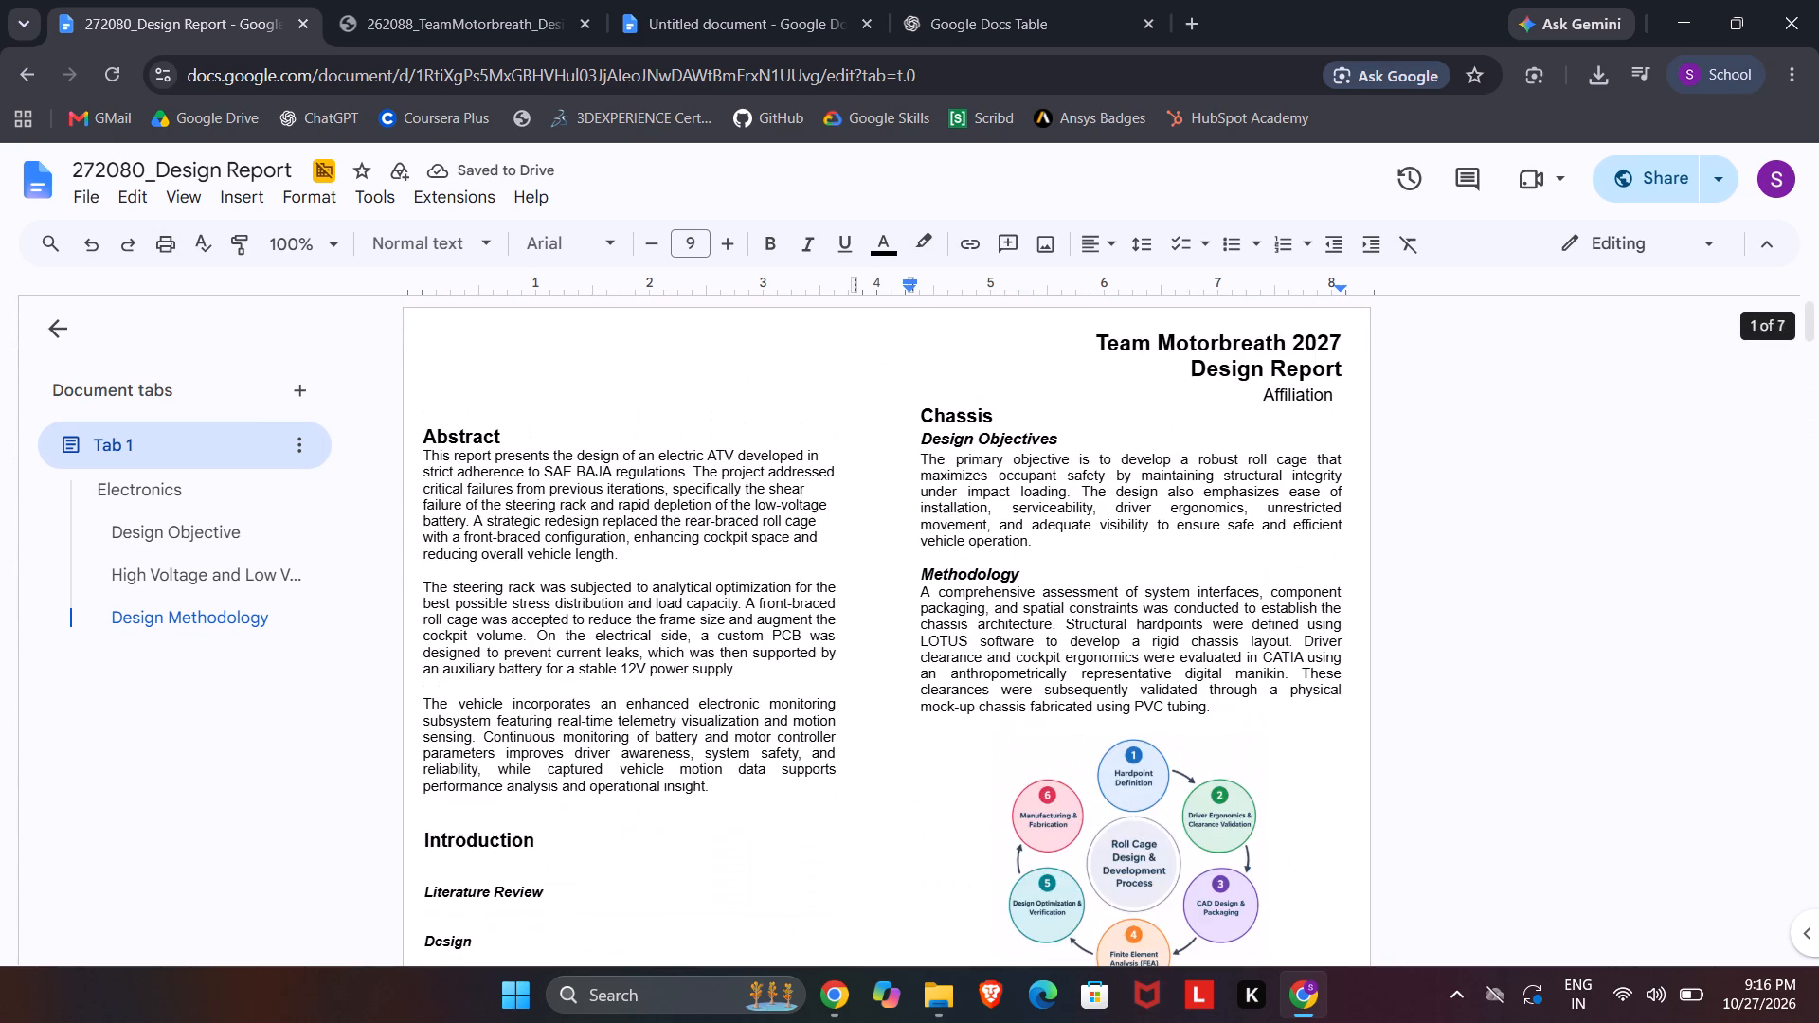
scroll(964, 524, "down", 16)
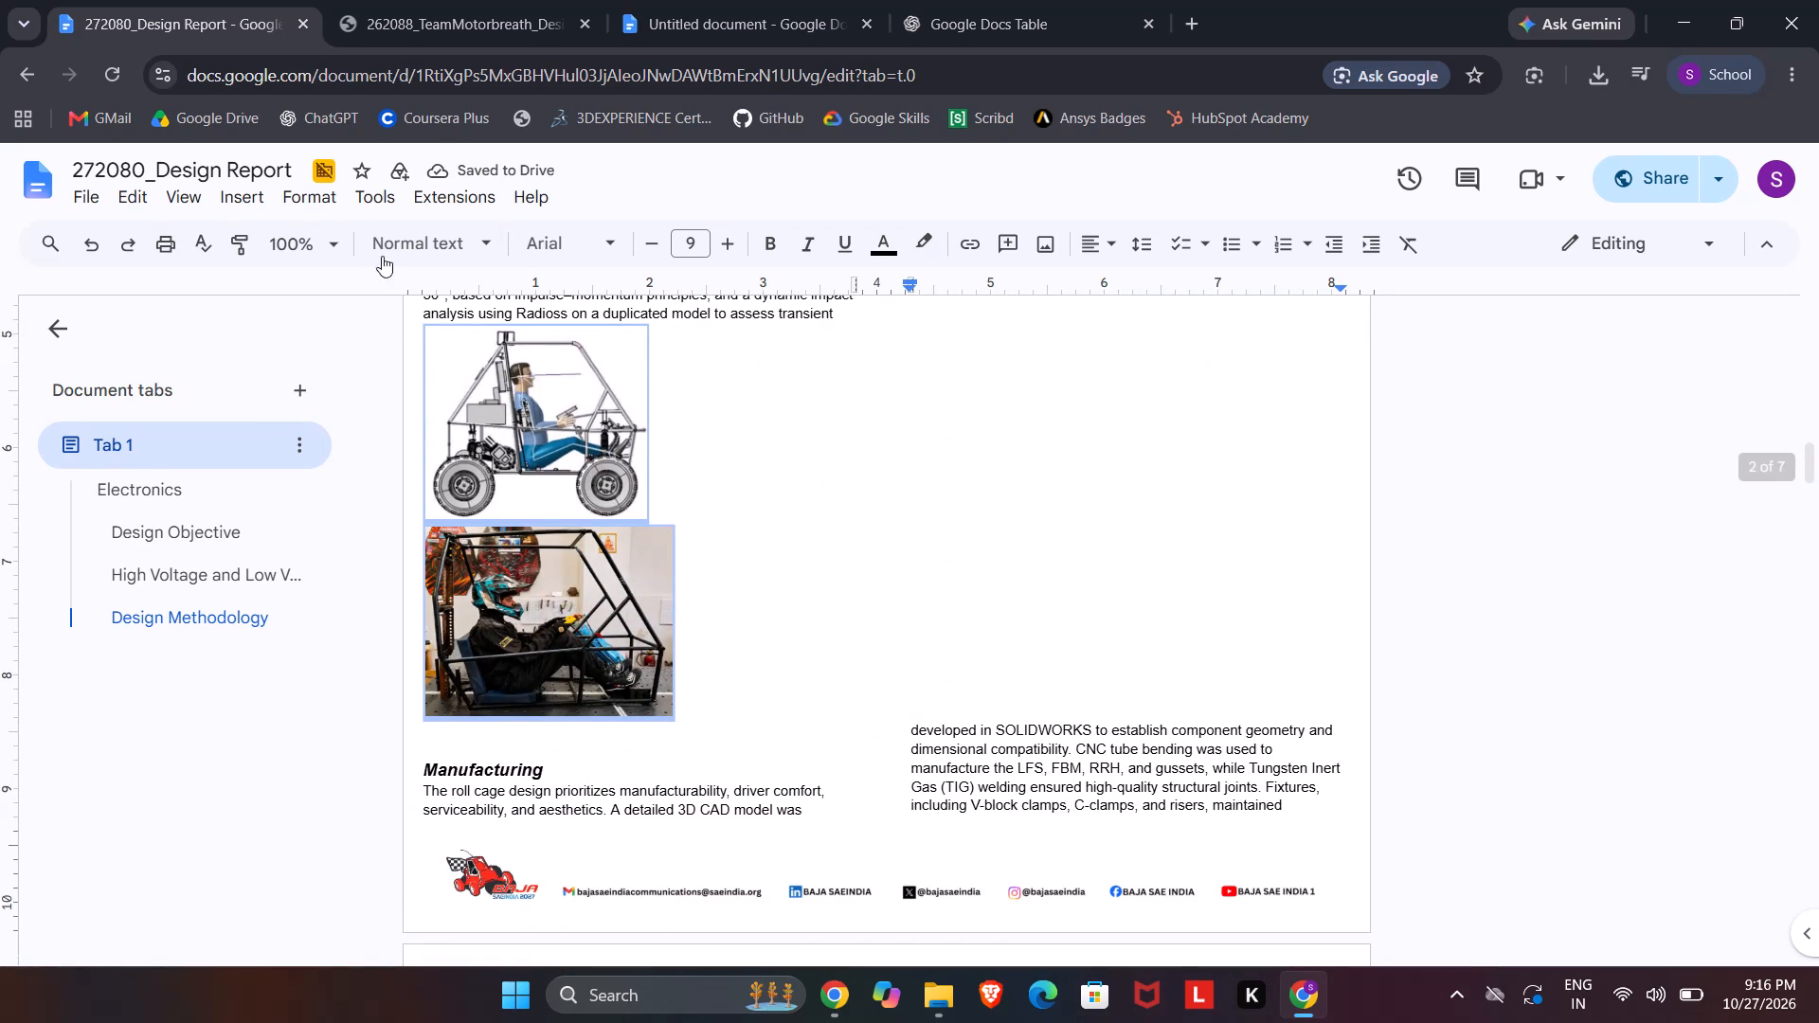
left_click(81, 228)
Shrink the CATIA image and the mock chassis photo proportionally so both fit side by side under the Figure 1 caption.
left_click(1396, 504)
left_click(1044, 461)
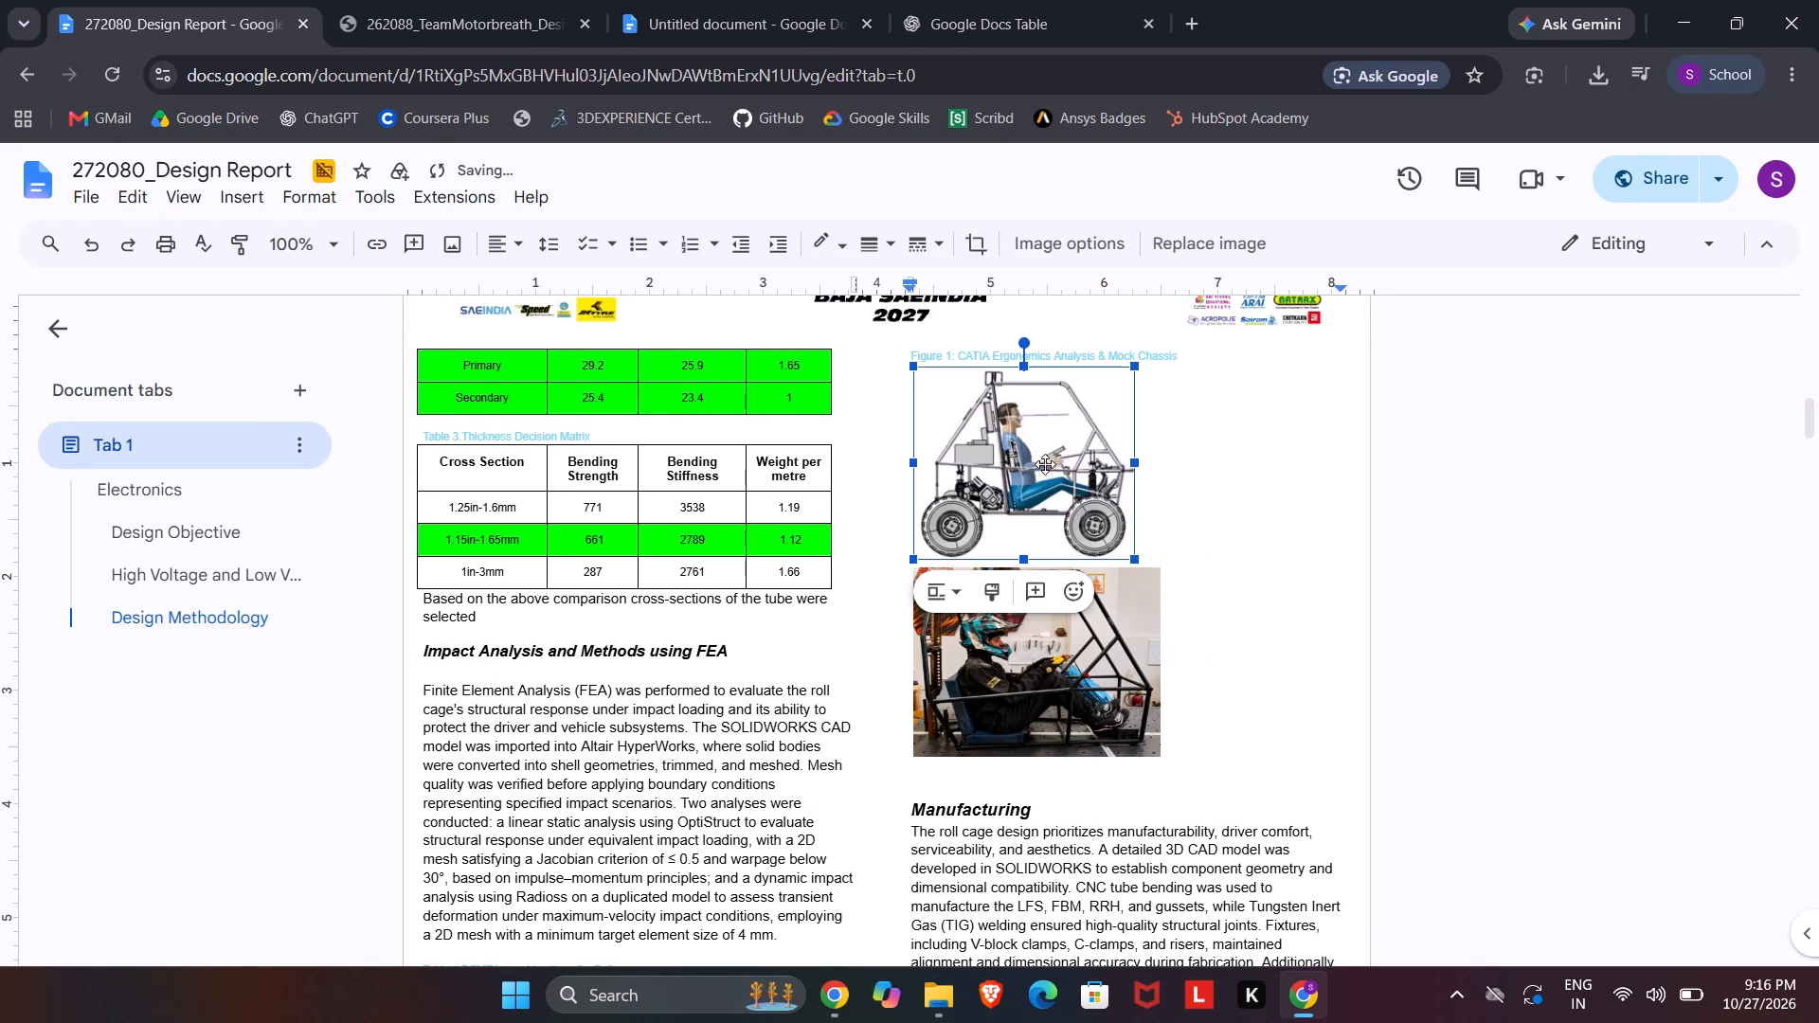
left_click_drag(1138, 559, 1071, 536)
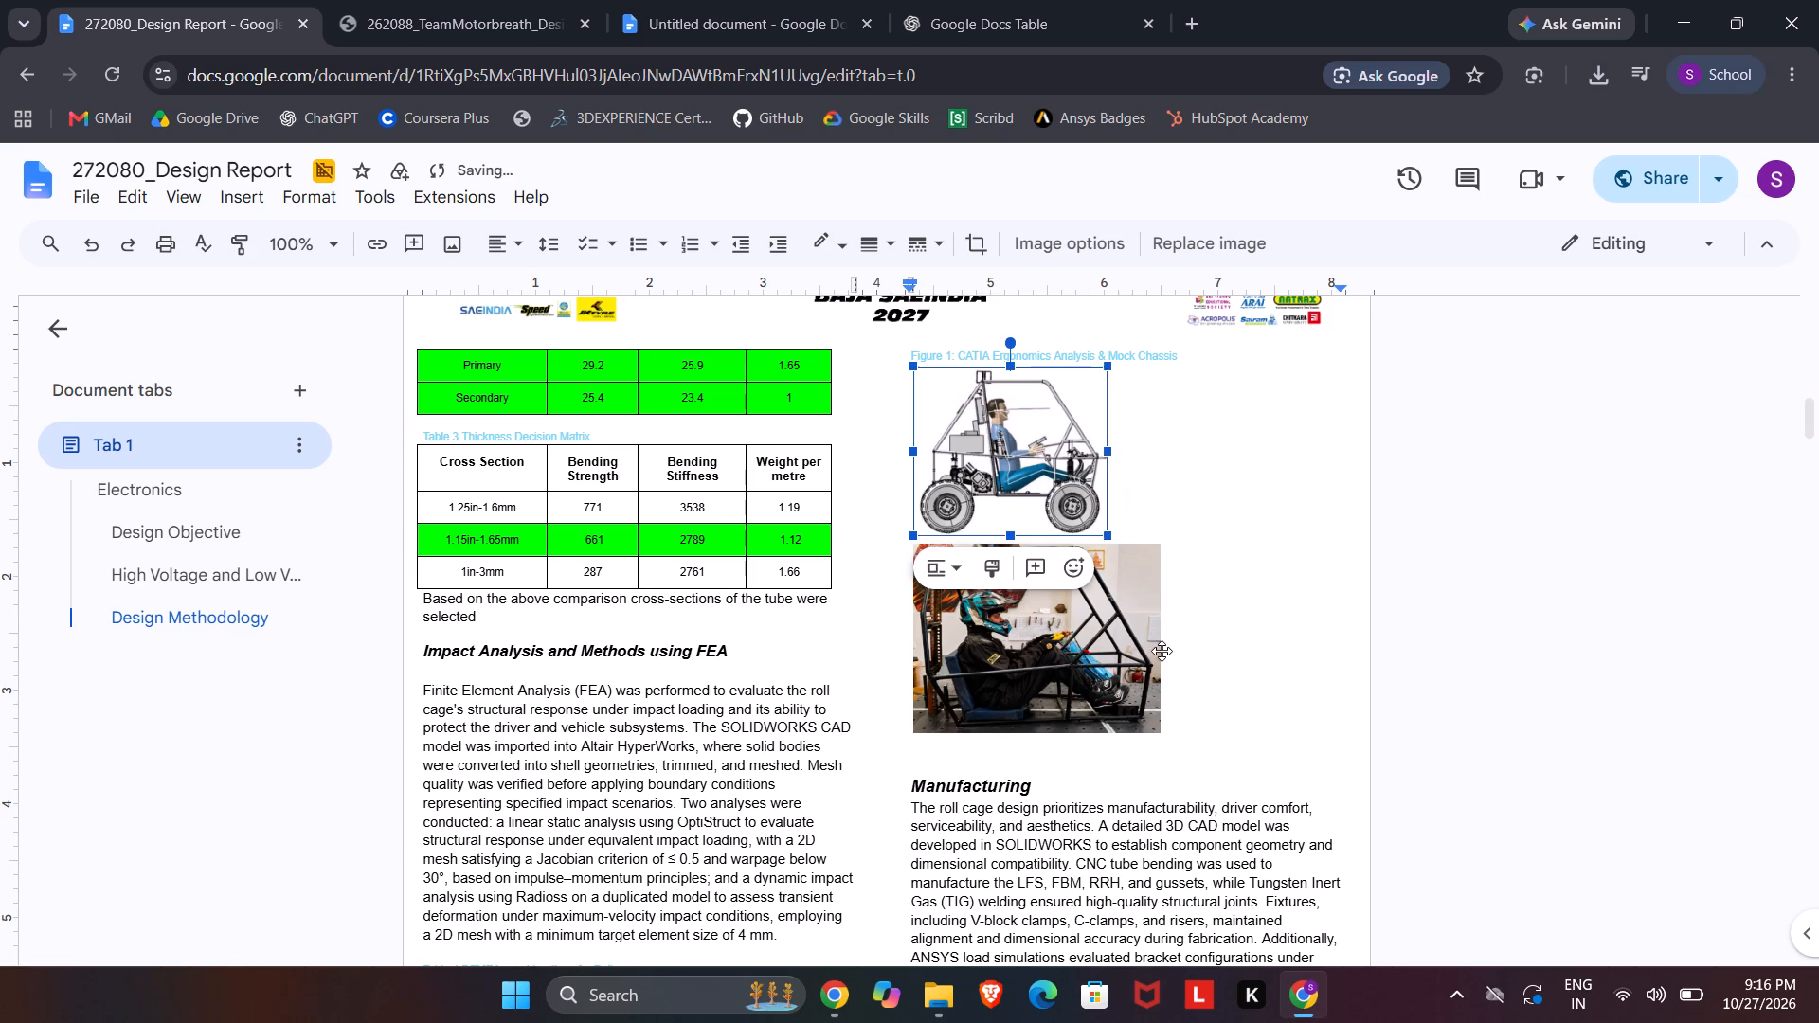
left_click(1162, 651)
left_click_drag(1162, 738, 1086, 704)
left_click(1516, 550)
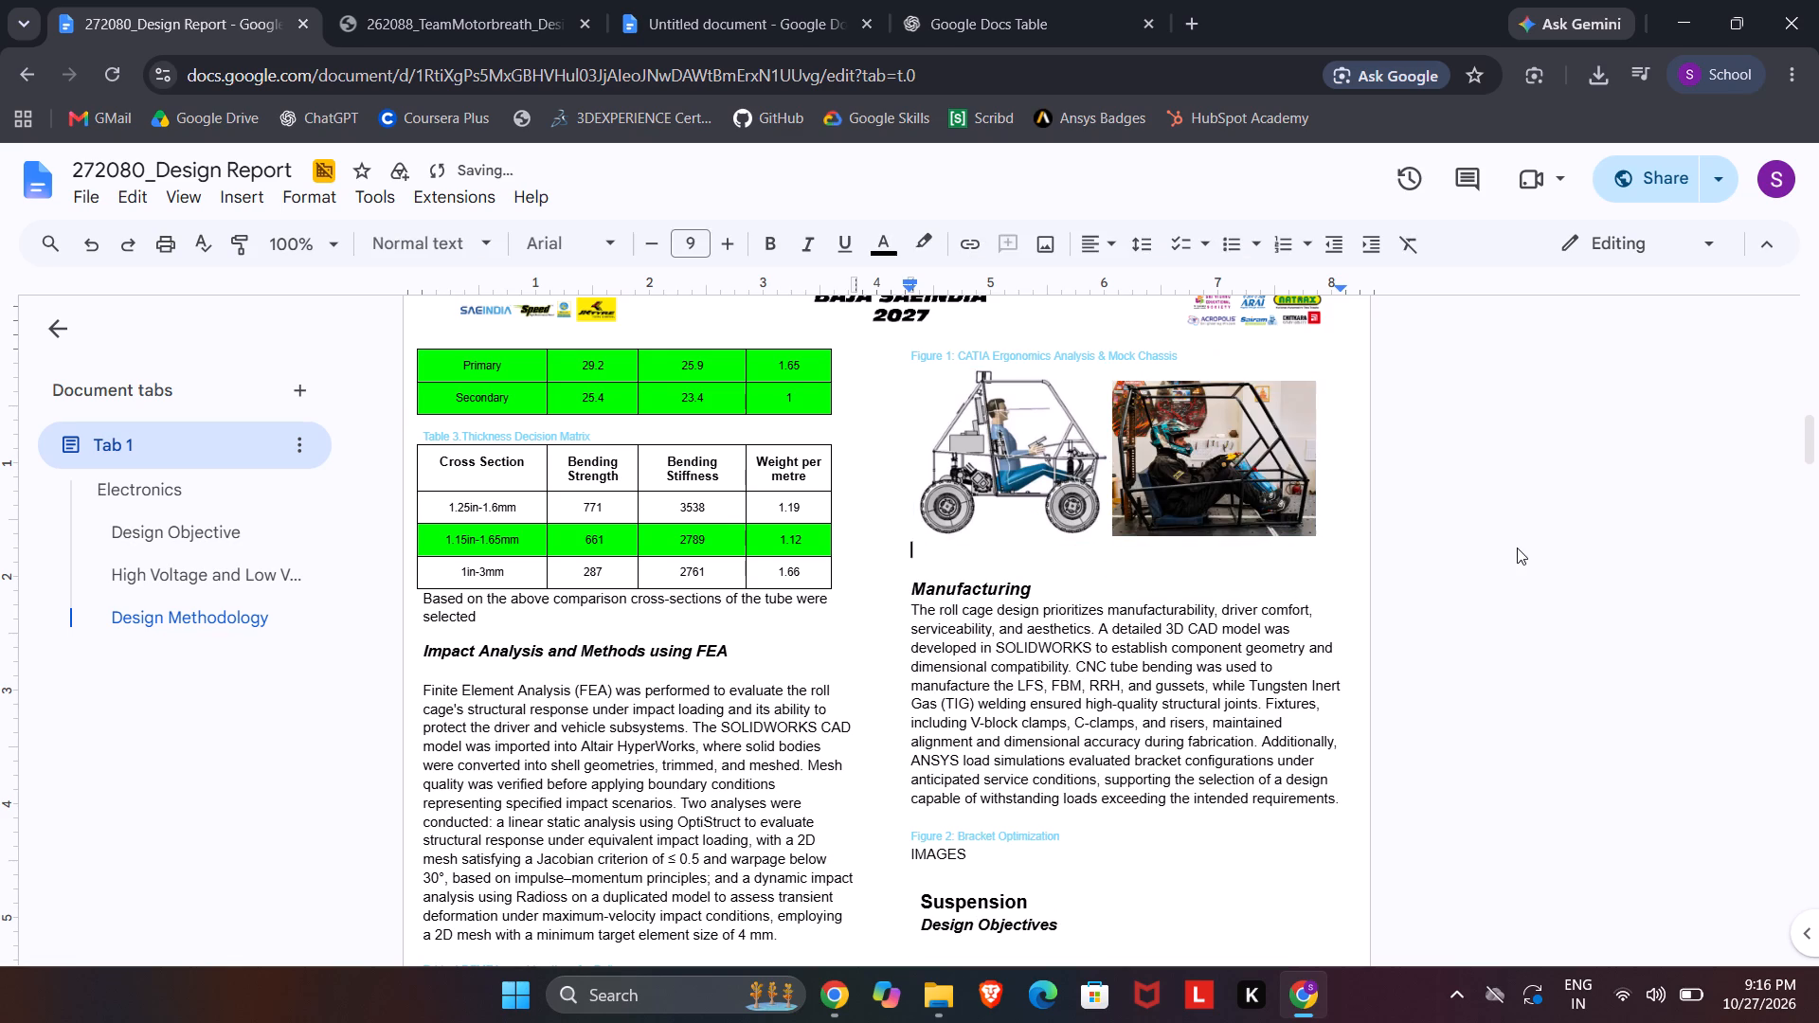
Enlarge the CATIA image slightly and stretch the mock chassis photo taller so the two Figure 1 images nearly match in height.
left_click(1079, 458)
left_click(1110, 534)
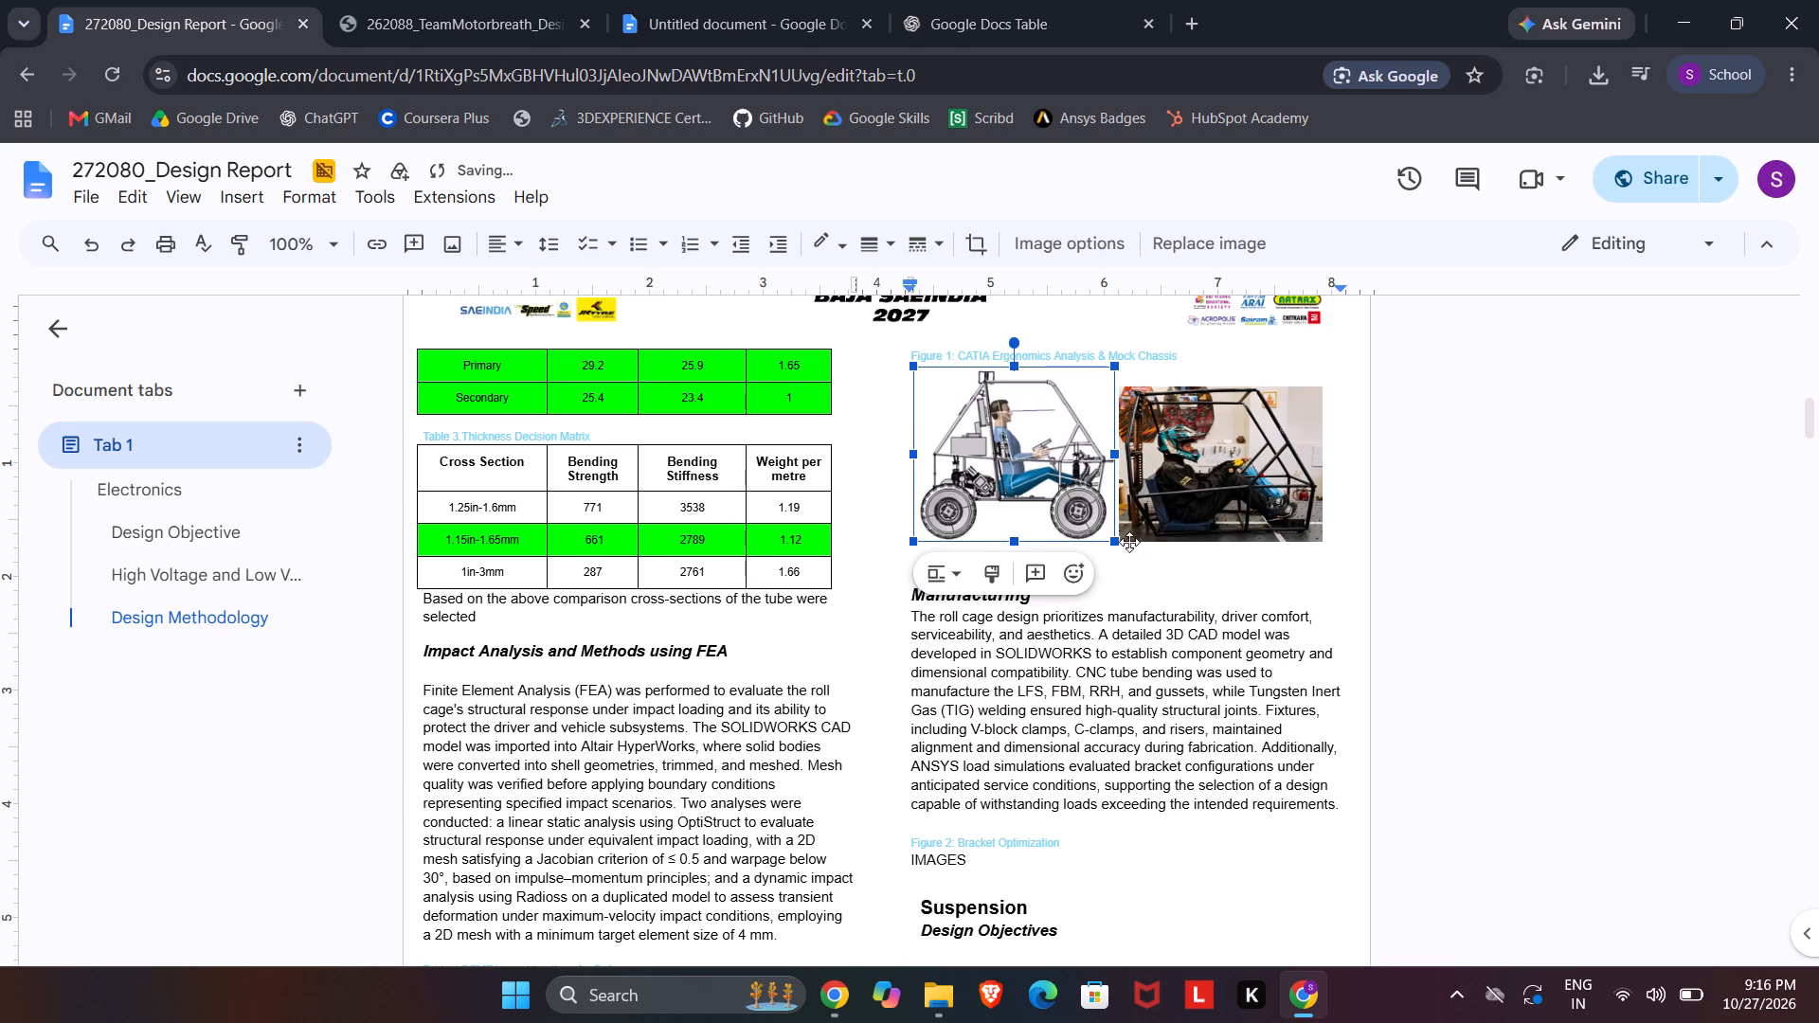
left_click(1184, 500)
left_click_drag(1222, 386, 1217, 373)
left_click(1432, 460)
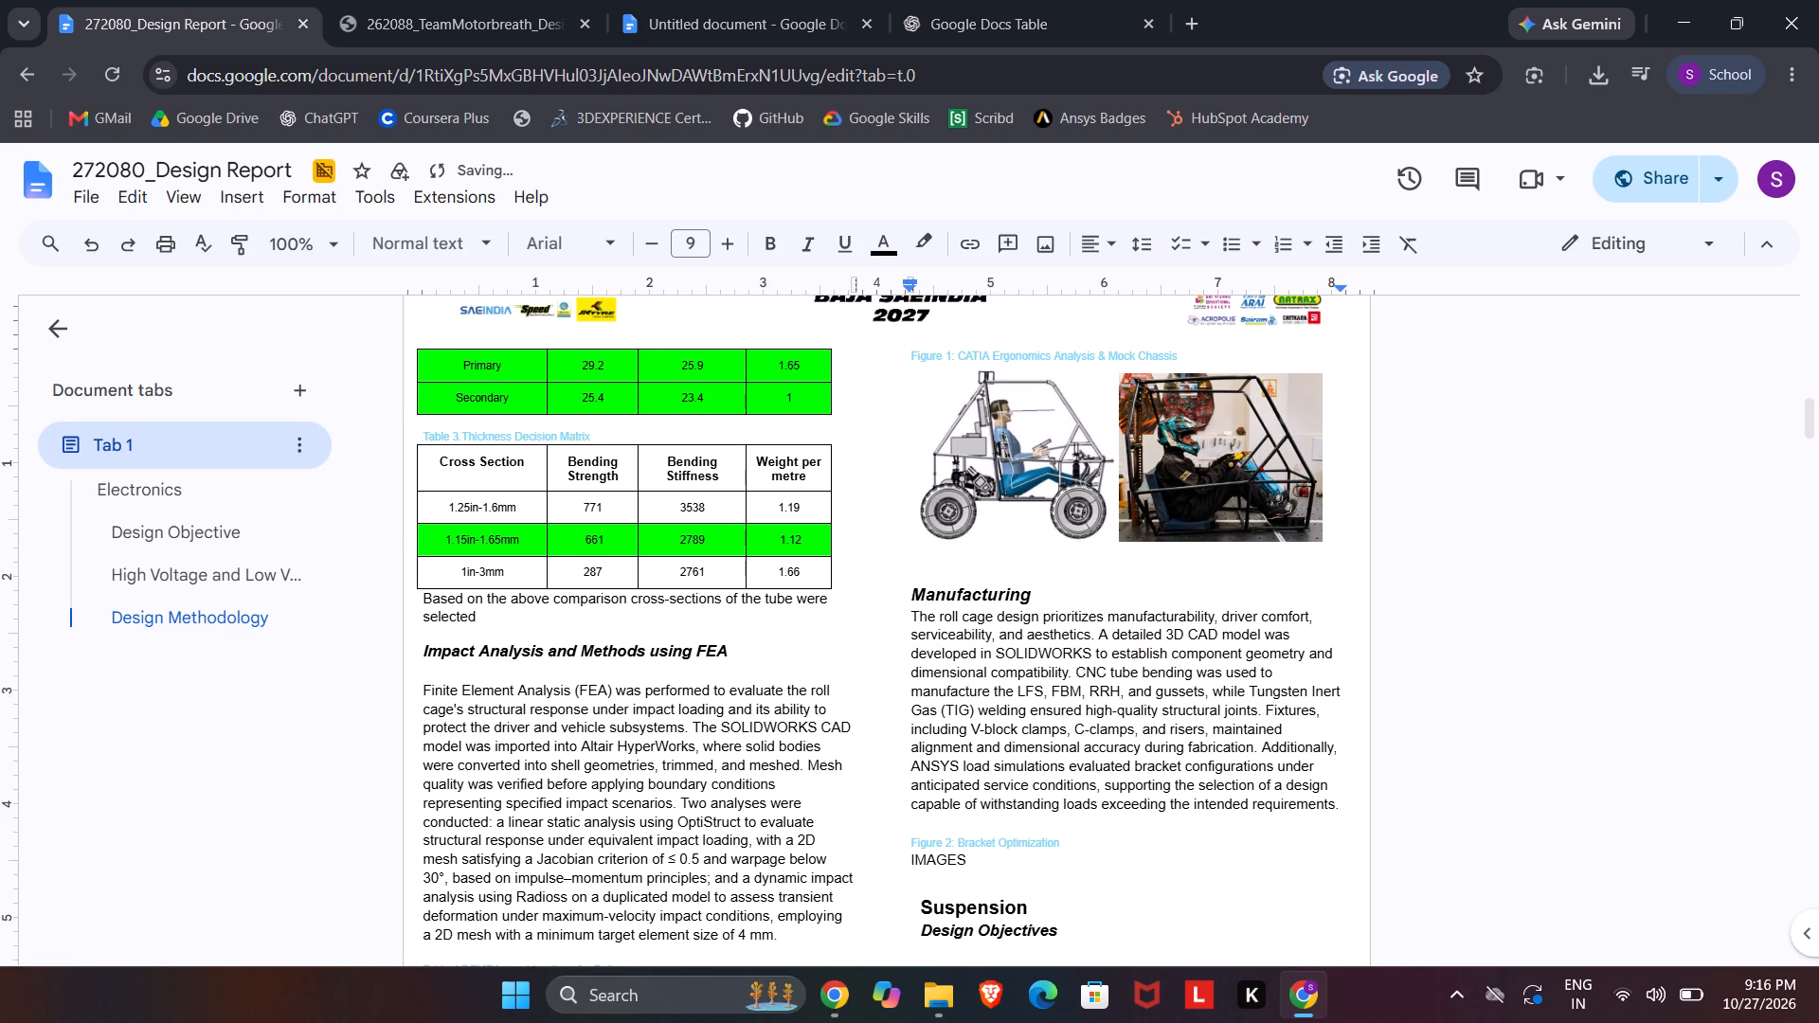
Delete one blank line between the Figure 1 images and the Manufacturing heading.
left_click(1477, 576)
scroll(1474, 528, "down", 2)
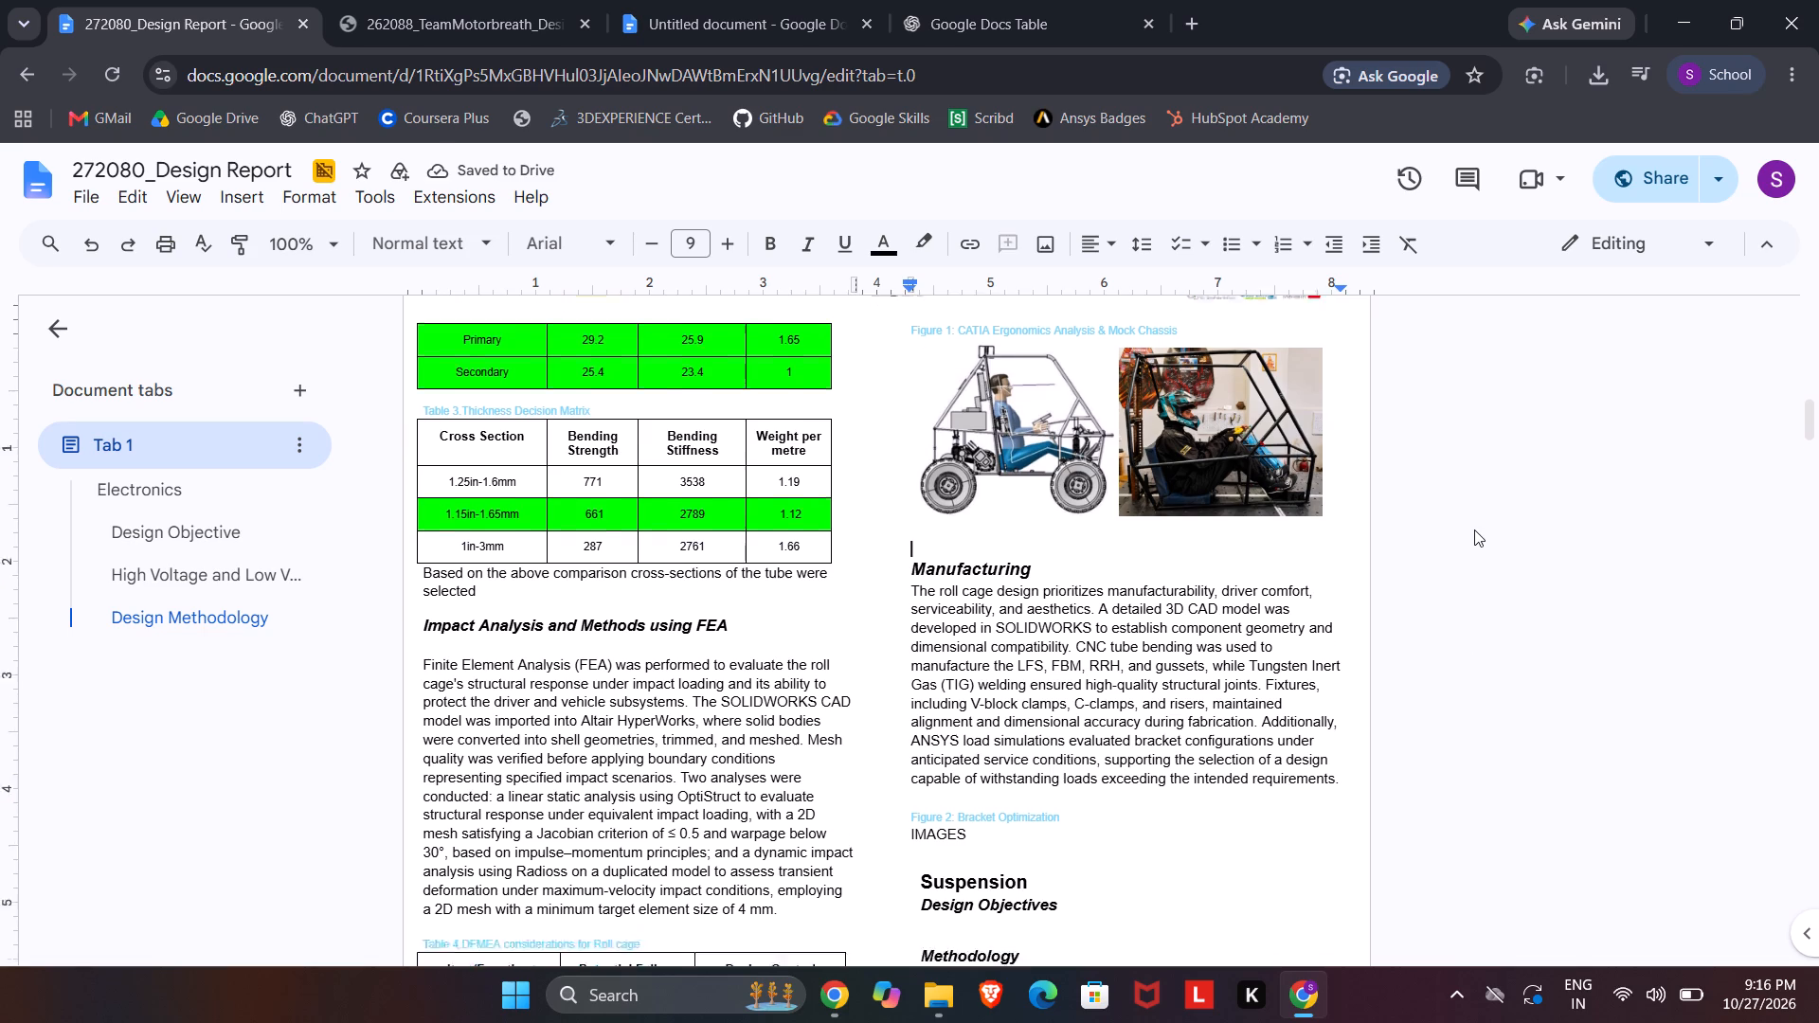
scroll(1474, 529, "down", 6)
scroll(1467, 552, "up", 9)
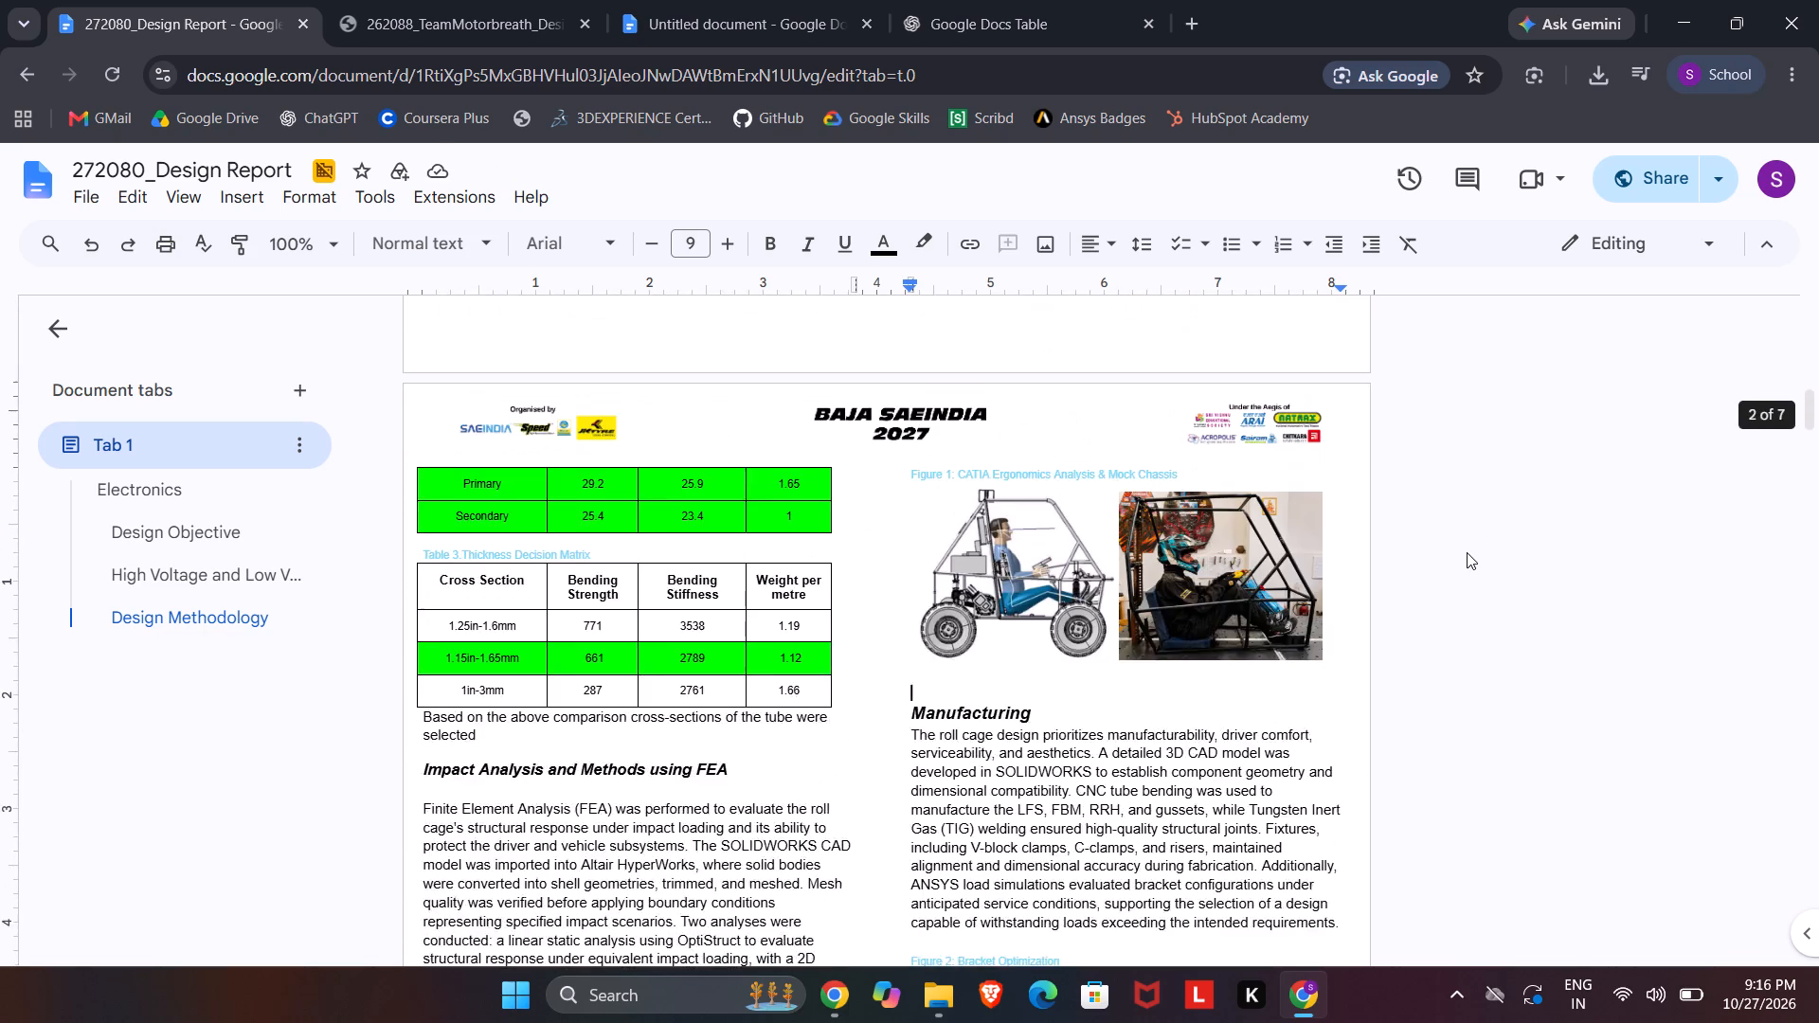
scroll(1465, 559, "down", 3)
scroll(1450, 564, "up", 2)
key("BackSpace")
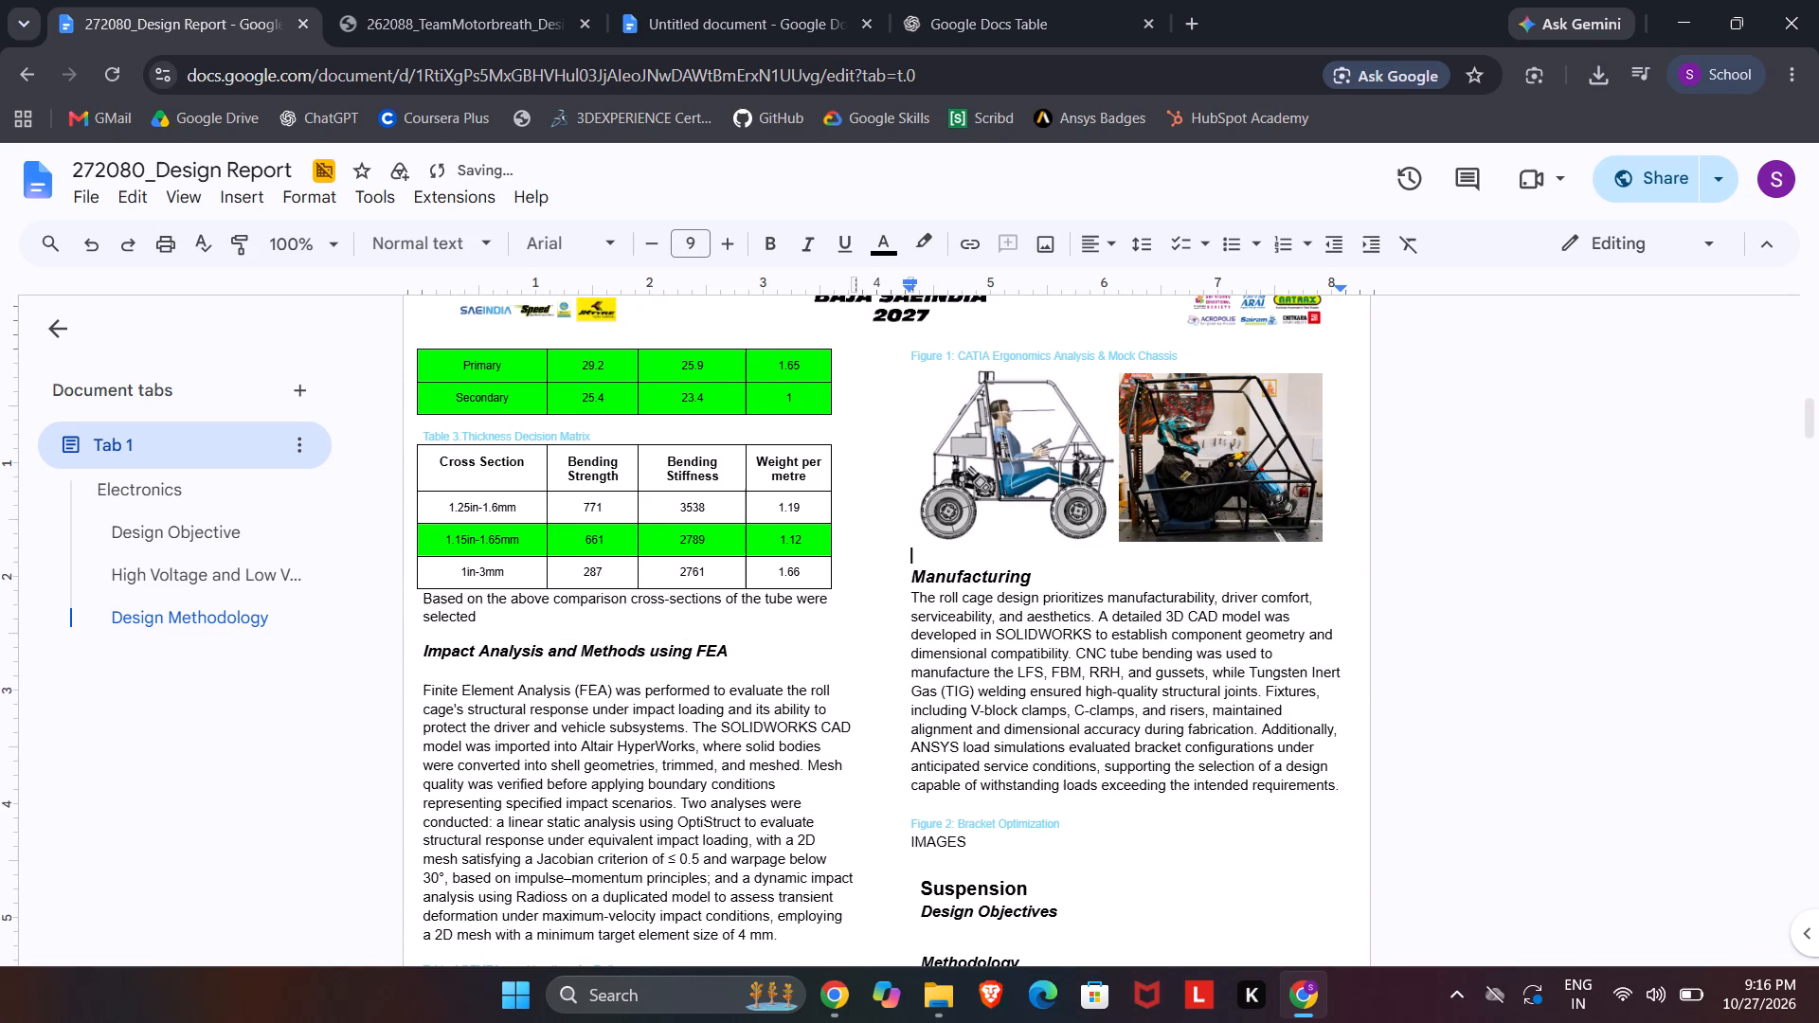
Switch from the design report to the 272080_TeamMotorbreath presentation in Canva, minimizing the report window.
left_click(1525, 607)
scroll(1191, 783, "down", 2)
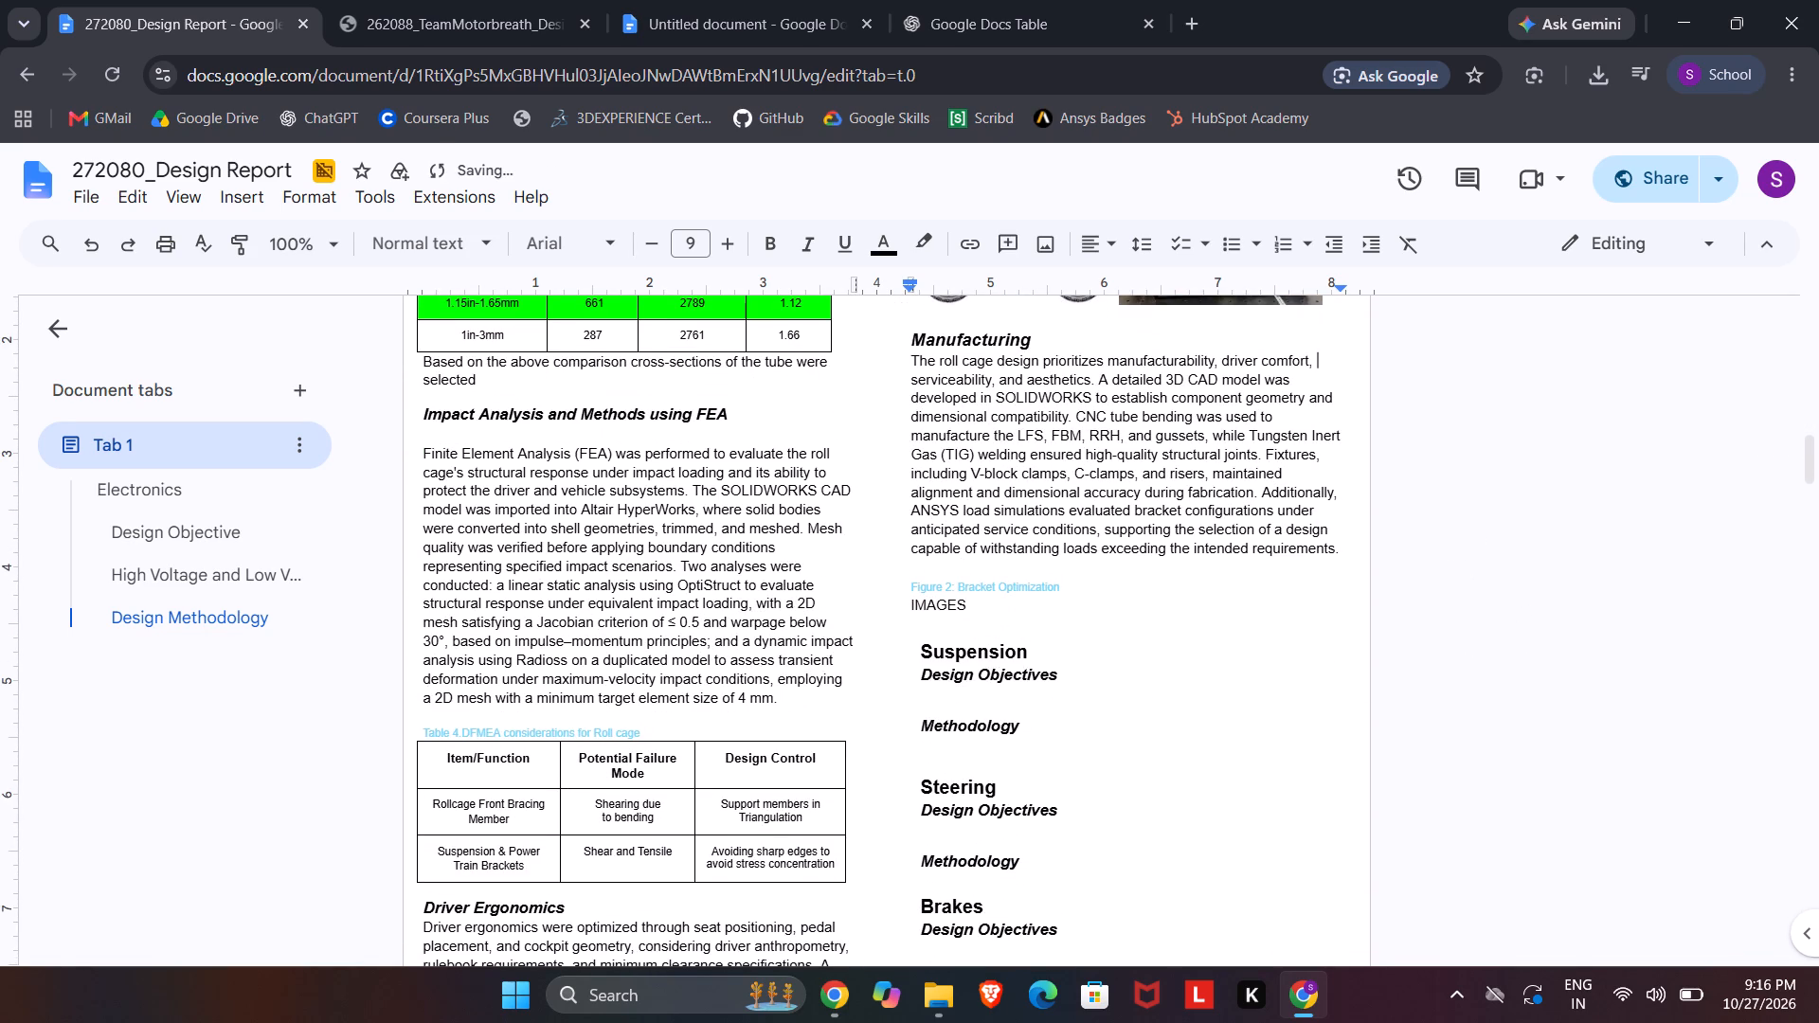
left_click(836, 998)
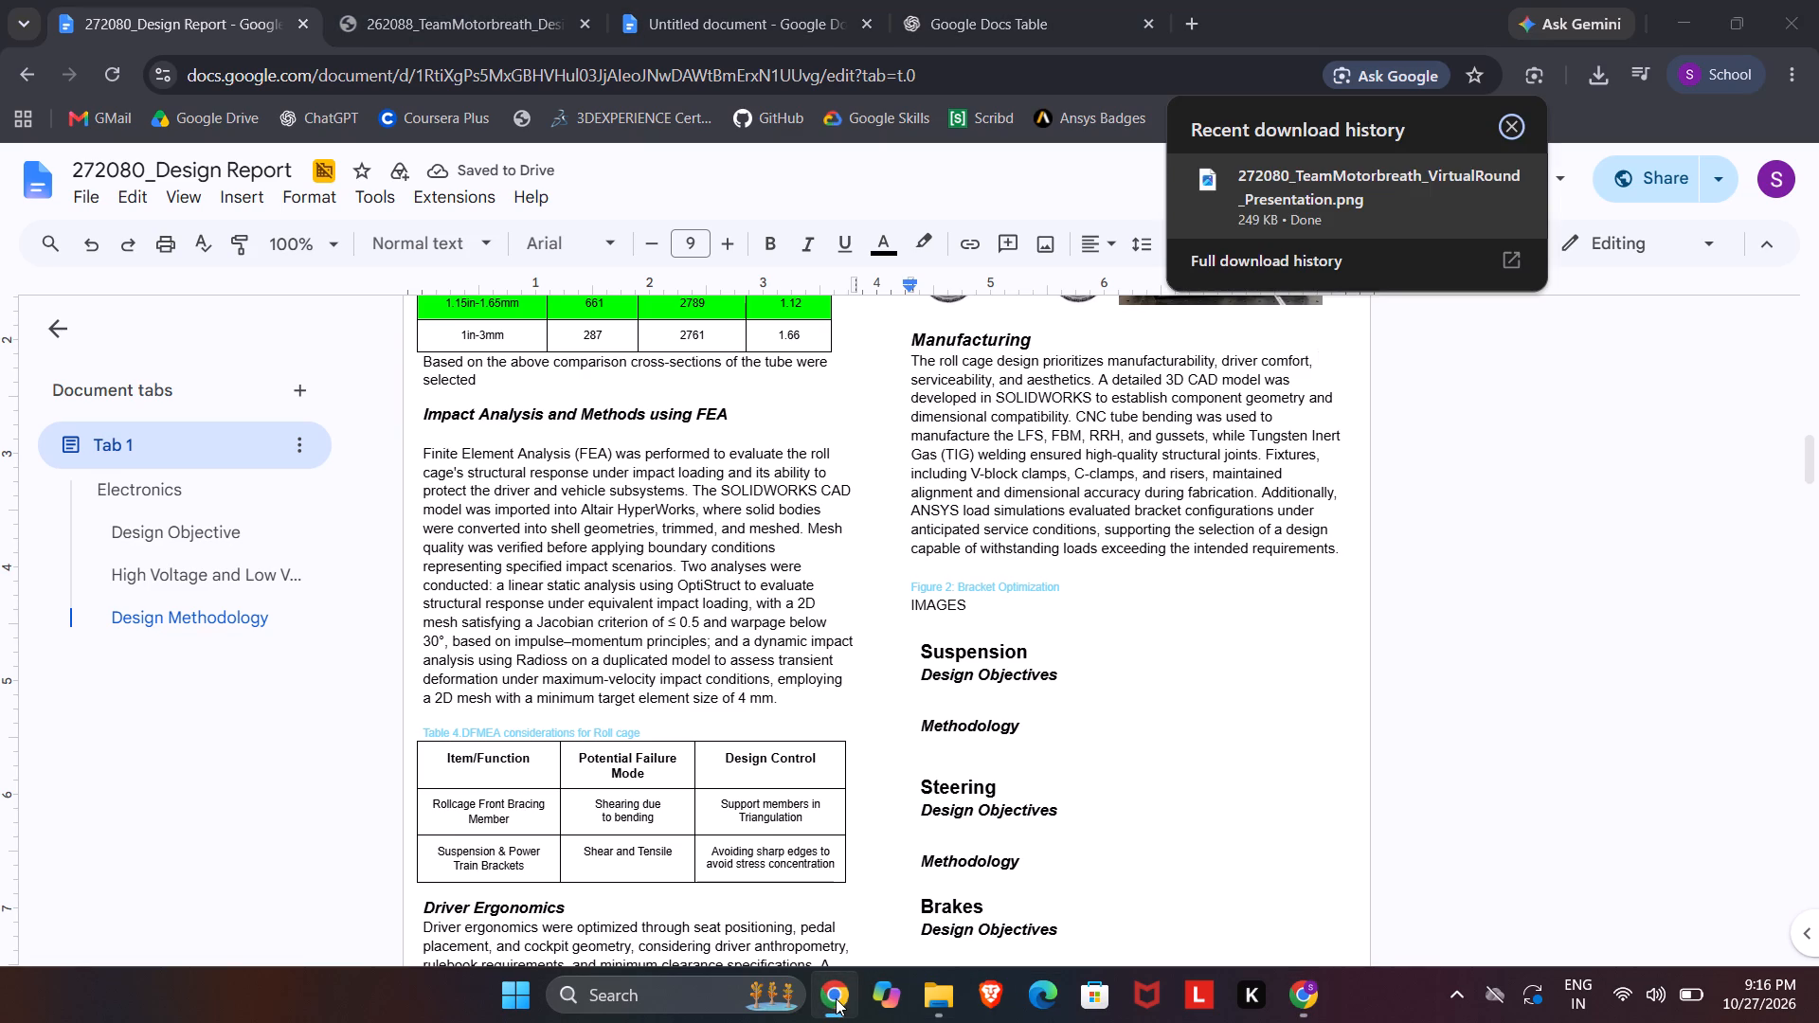
left_click(1684, 362)
left_click(1681, 0)
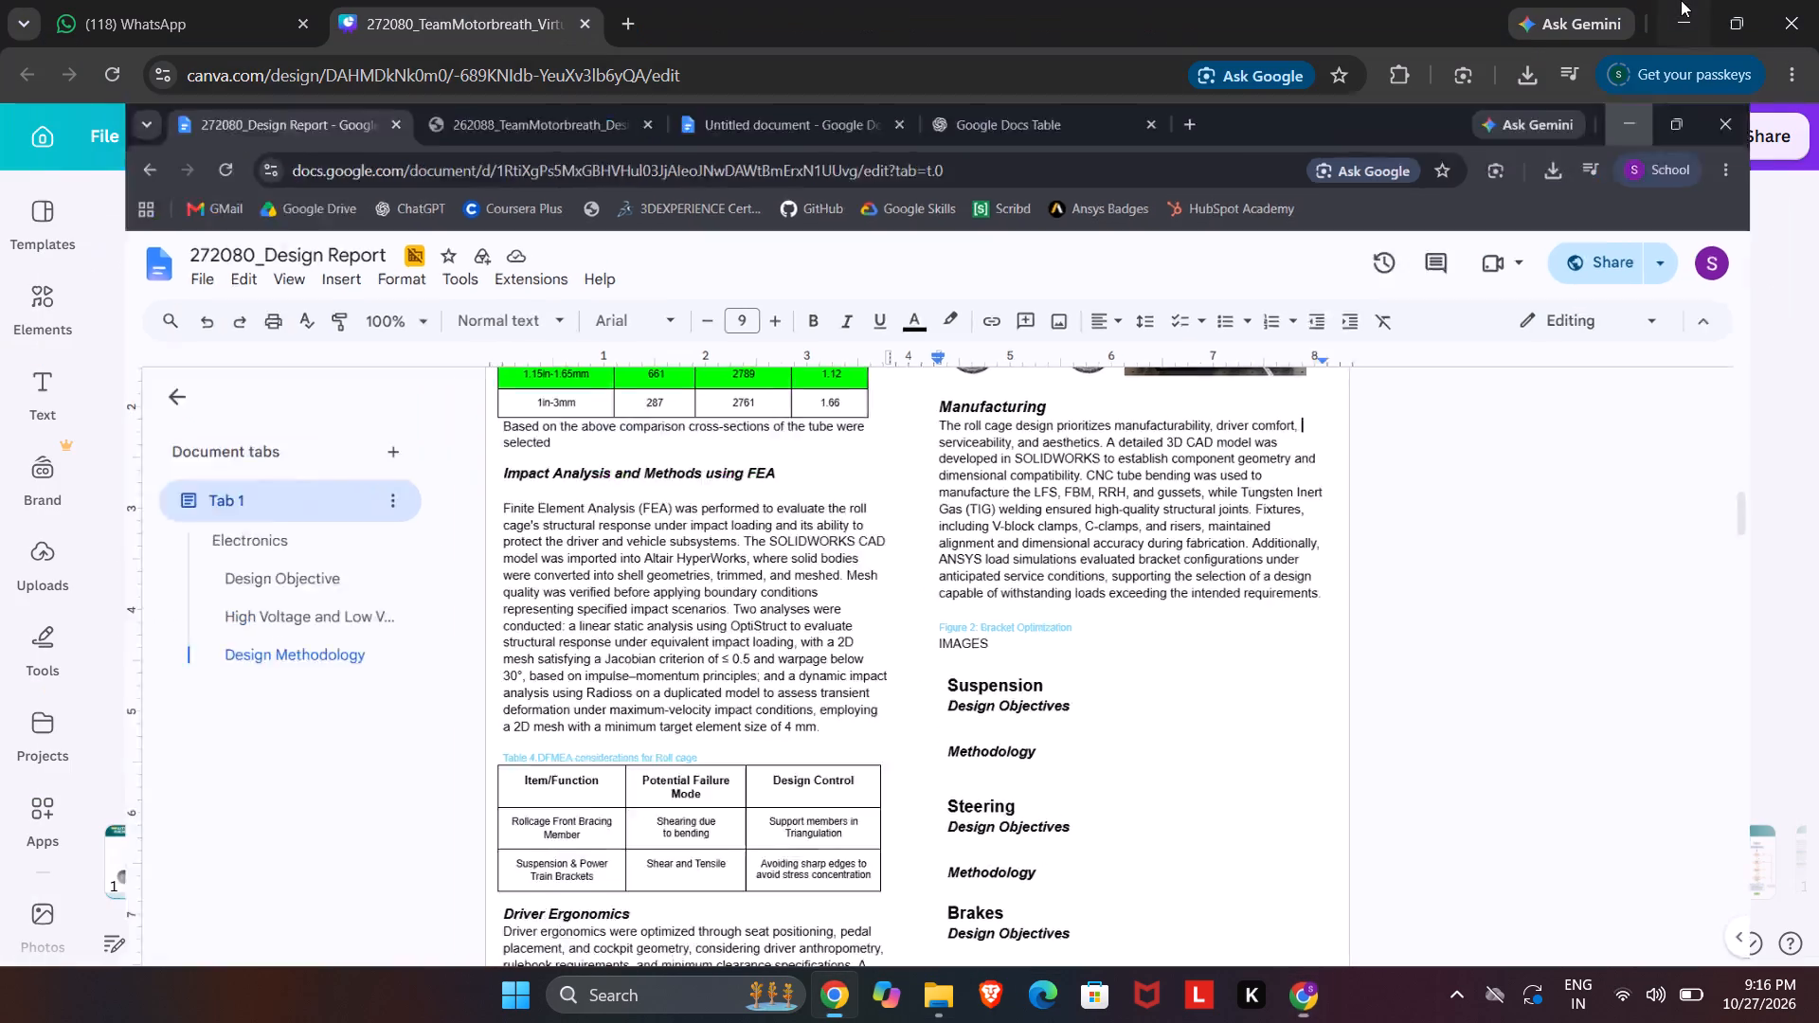